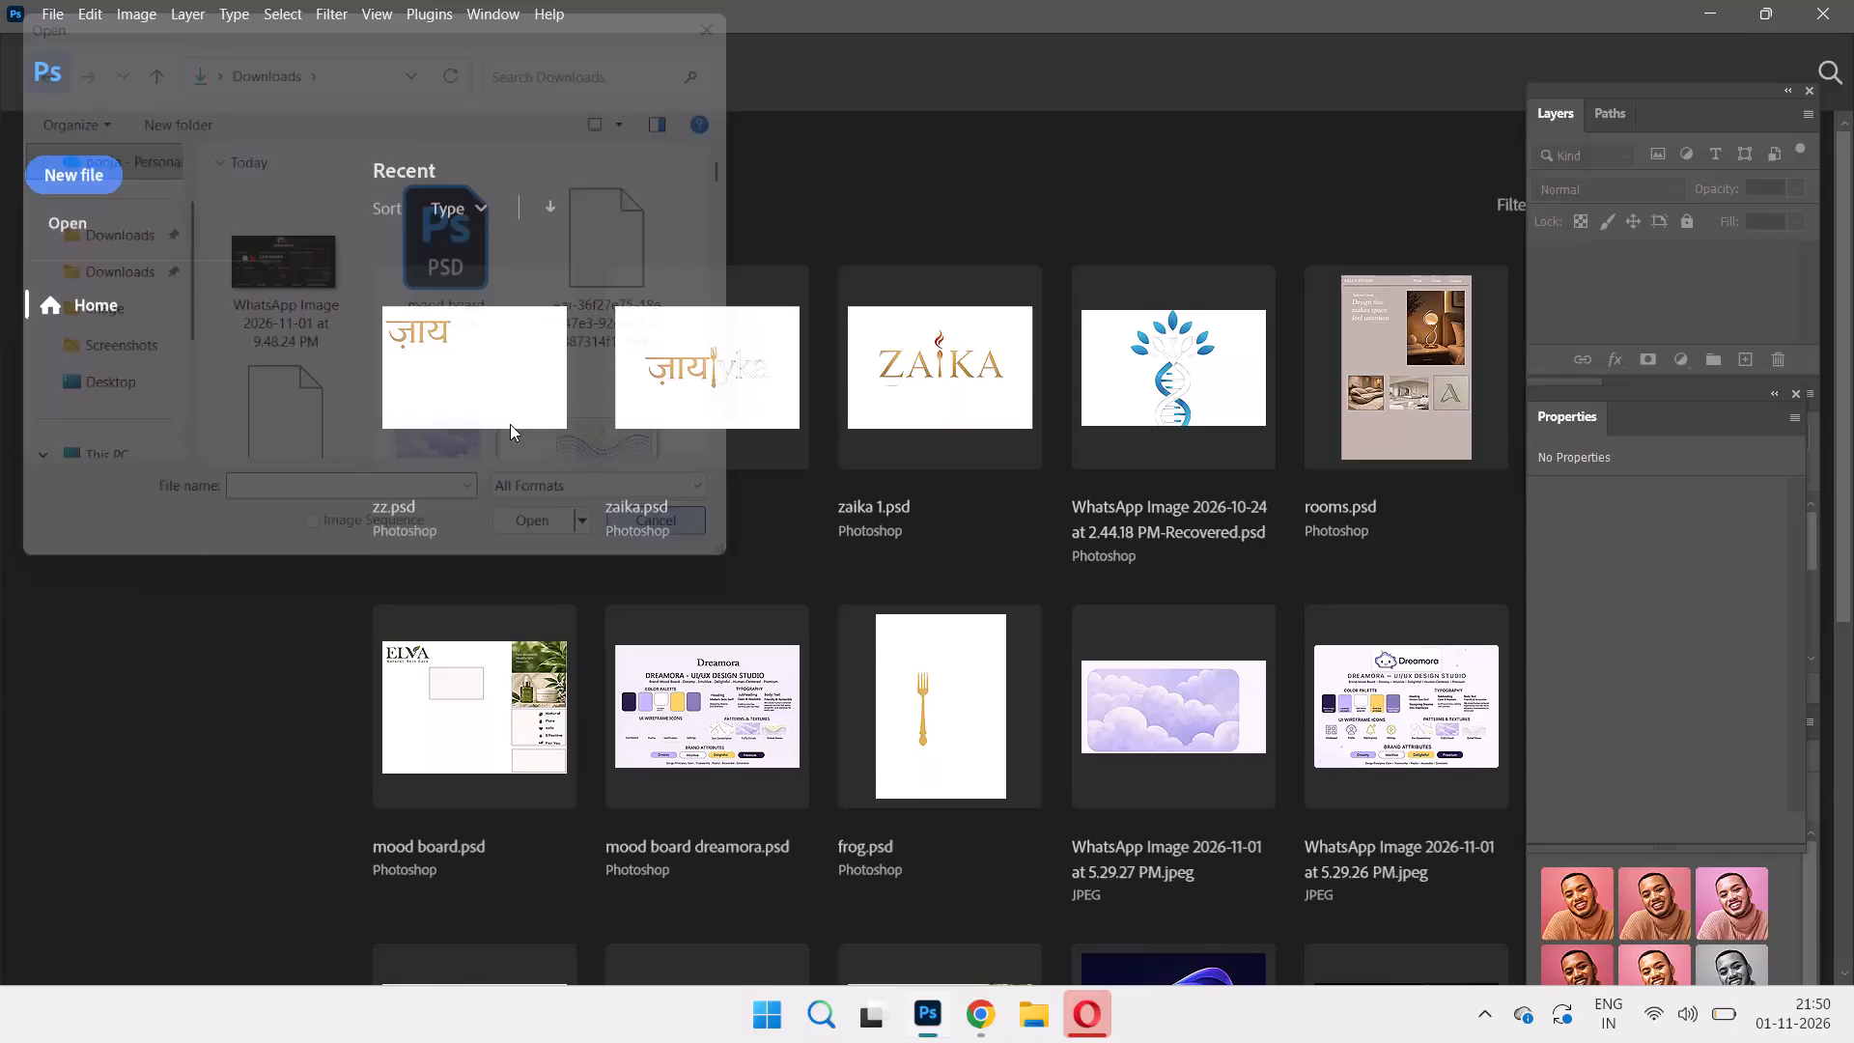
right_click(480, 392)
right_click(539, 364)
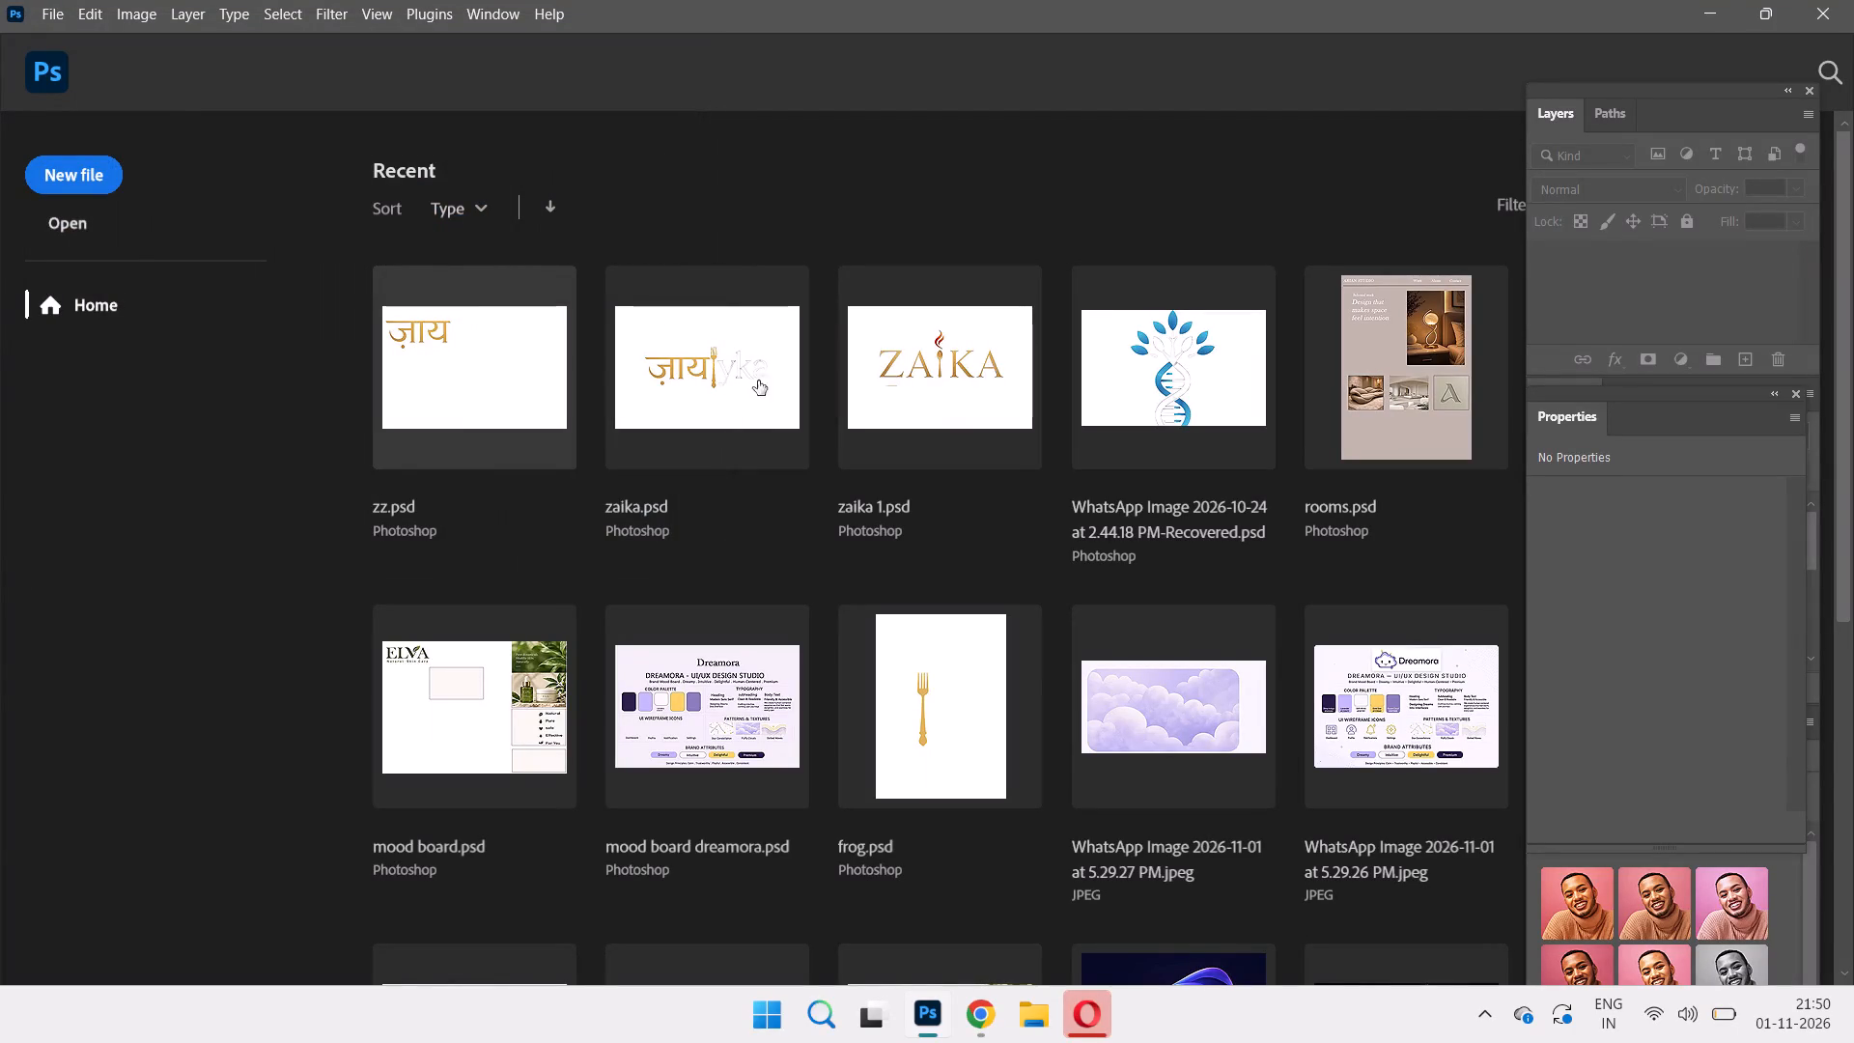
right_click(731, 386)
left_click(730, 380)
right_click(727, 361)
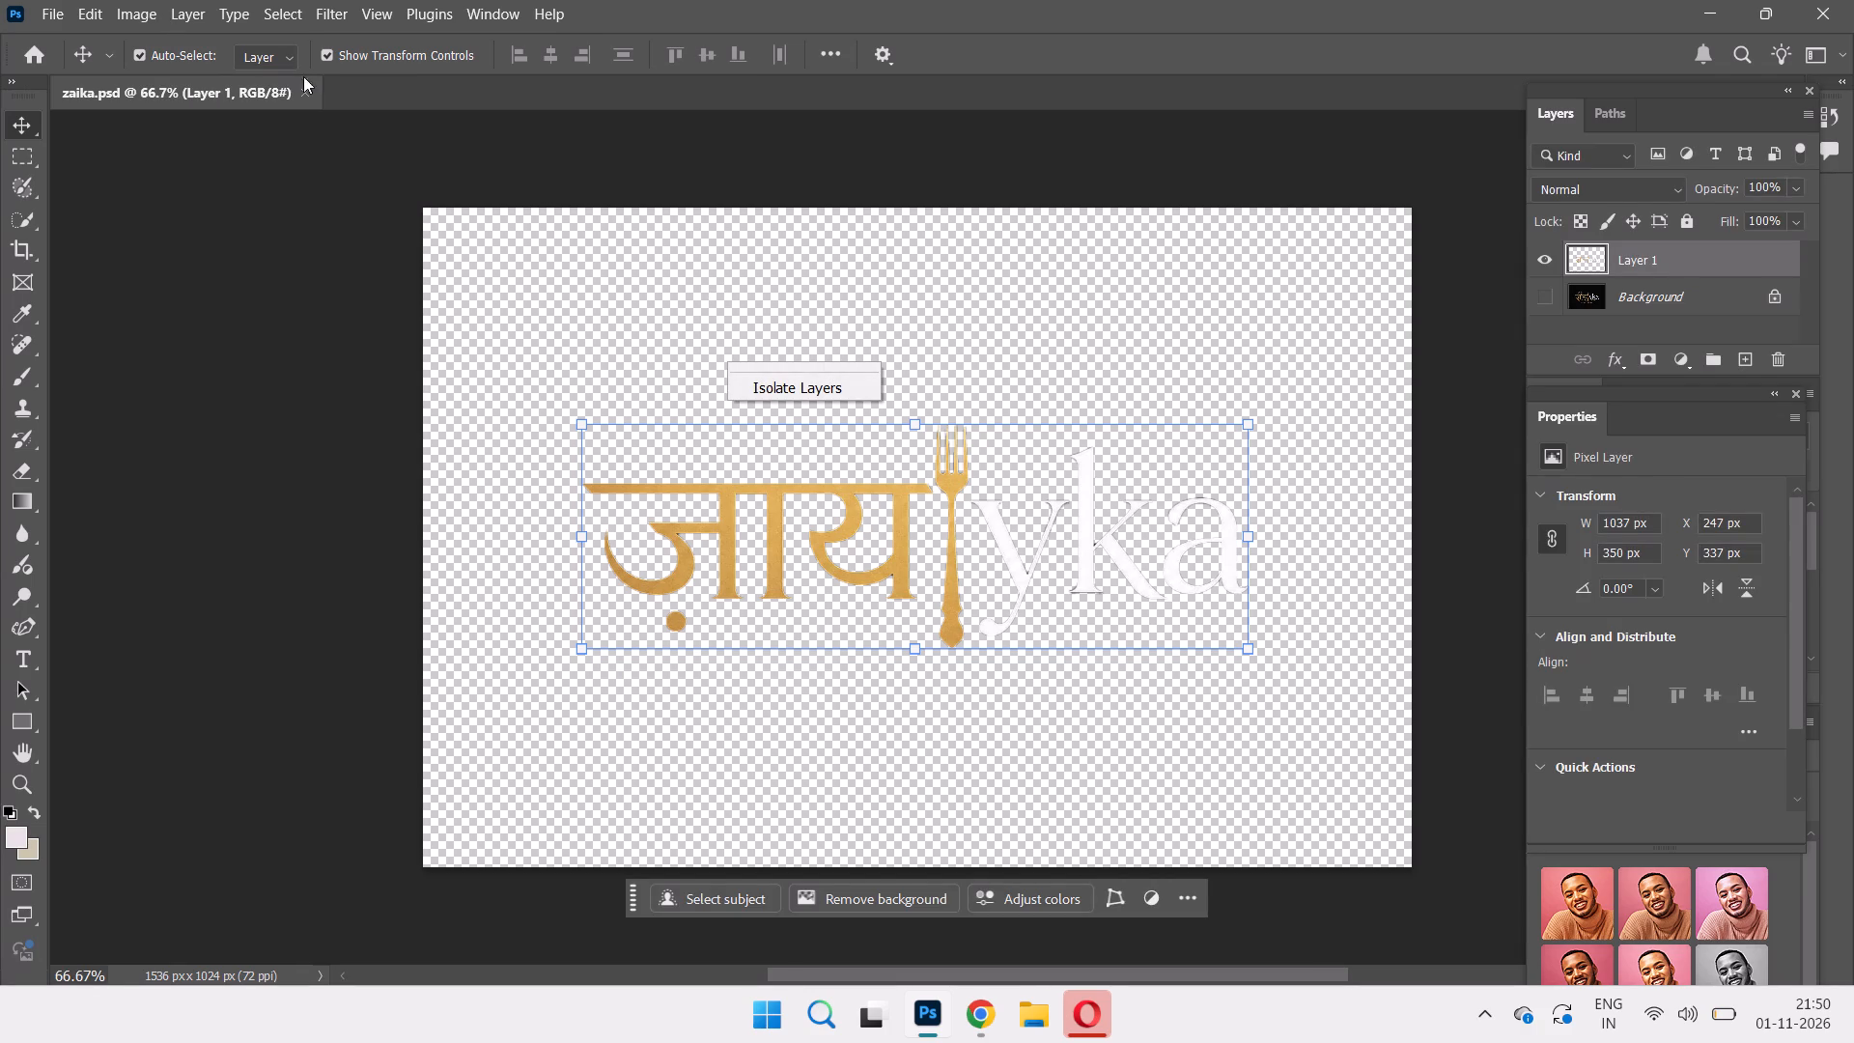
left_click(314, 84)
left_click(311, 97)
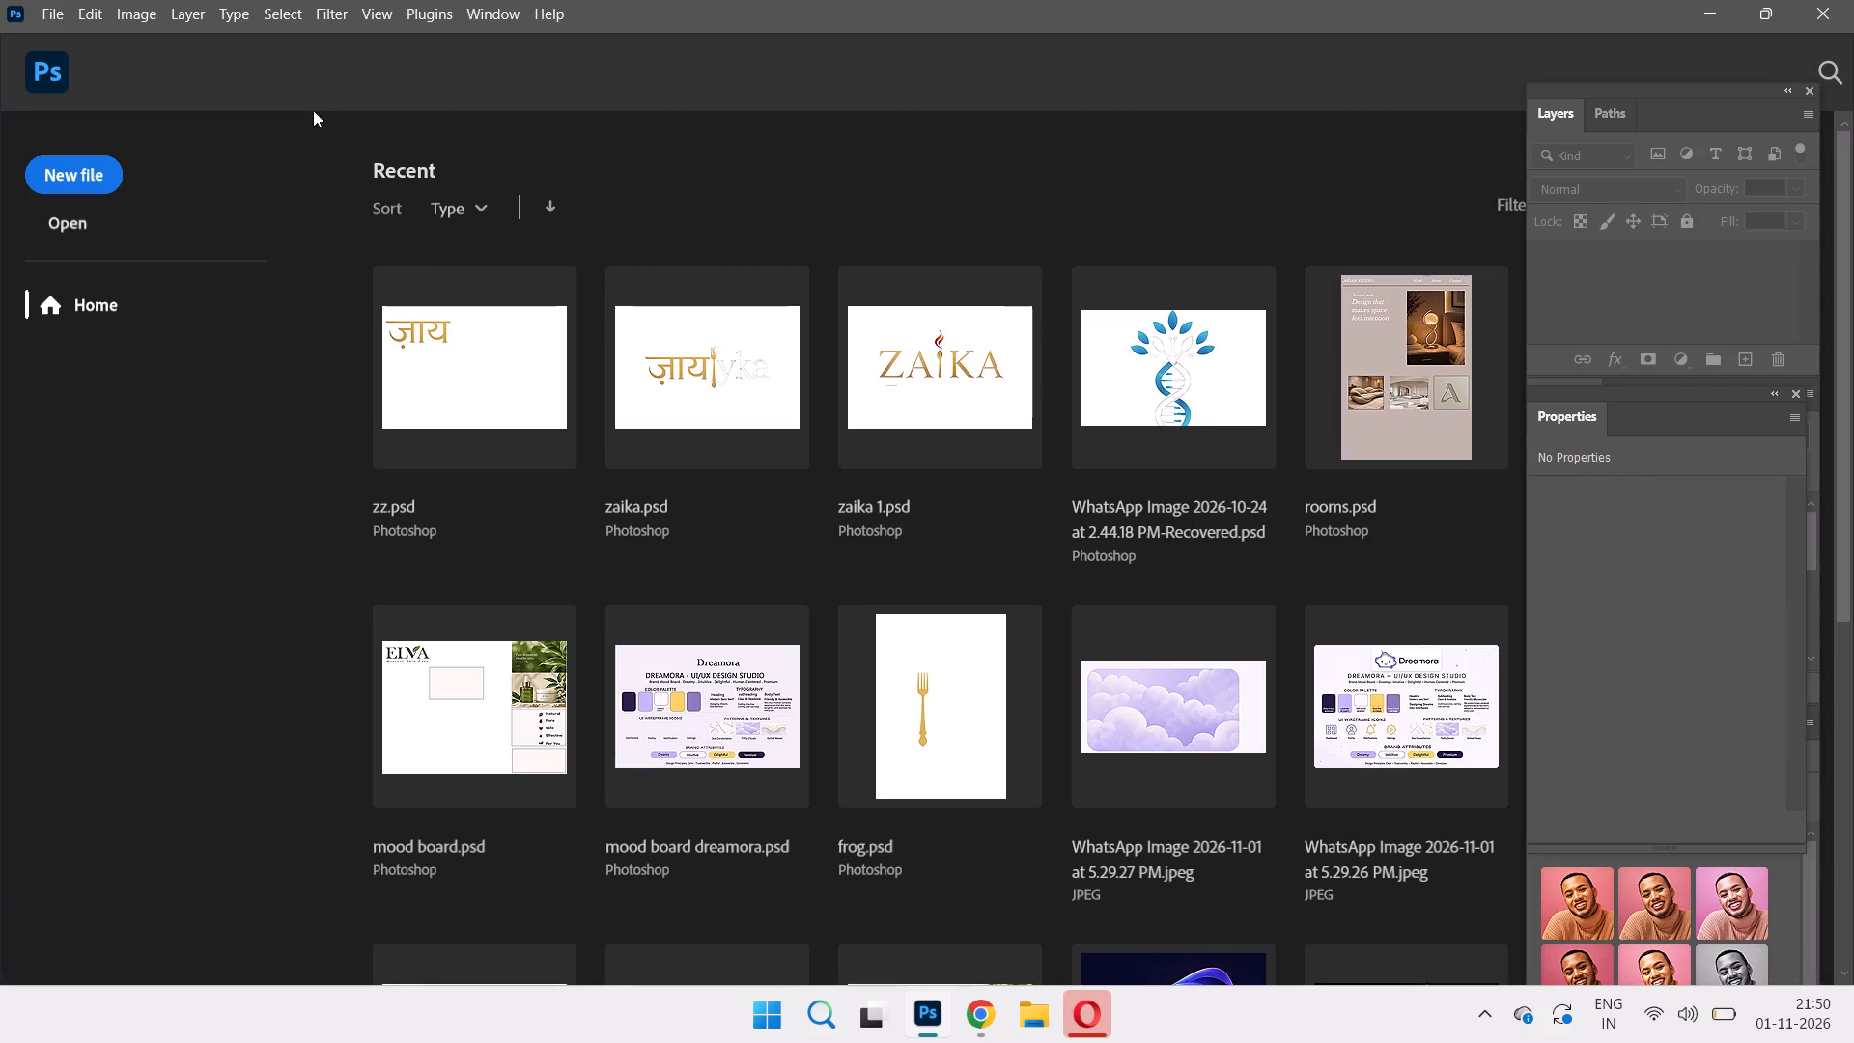
Open the image "WhatsApp Image 2026-11-01 at 9.48.24 PM" from the Downloads folder.
key("ctrl+o")
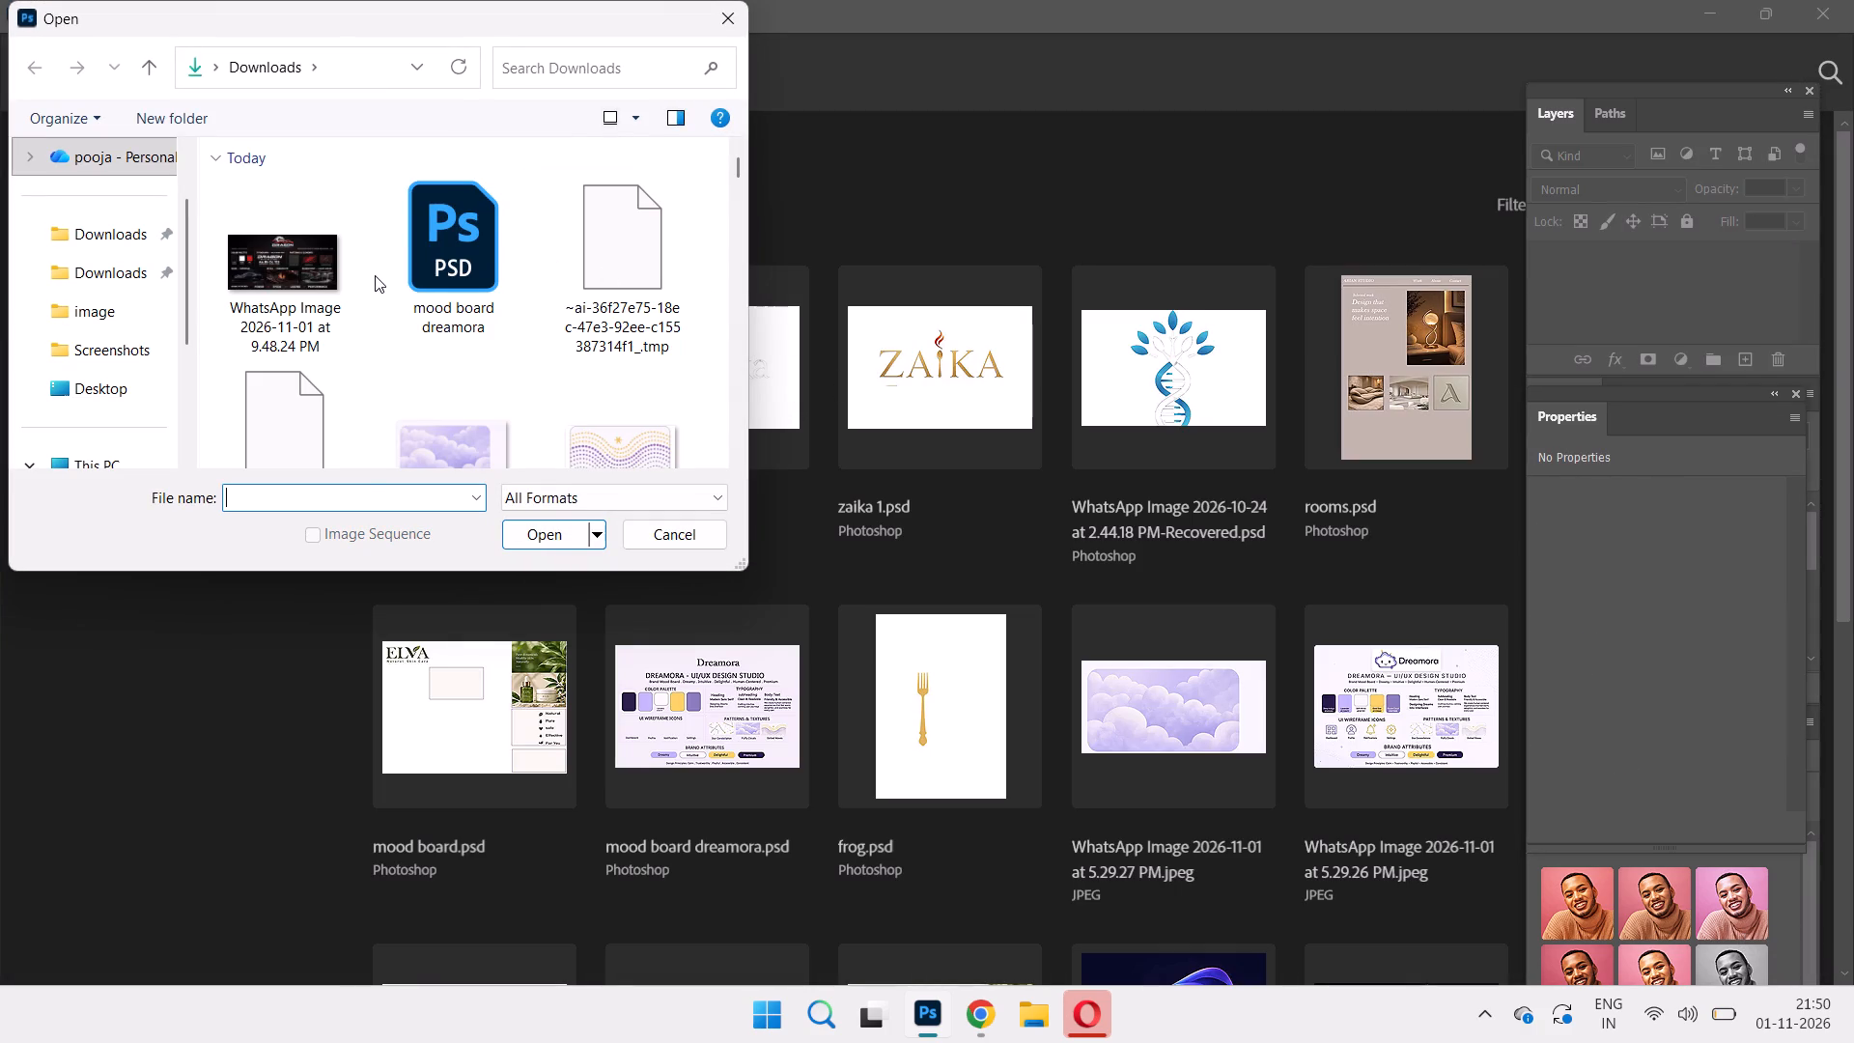
left_click(312, 287)
left_click(544, 530)
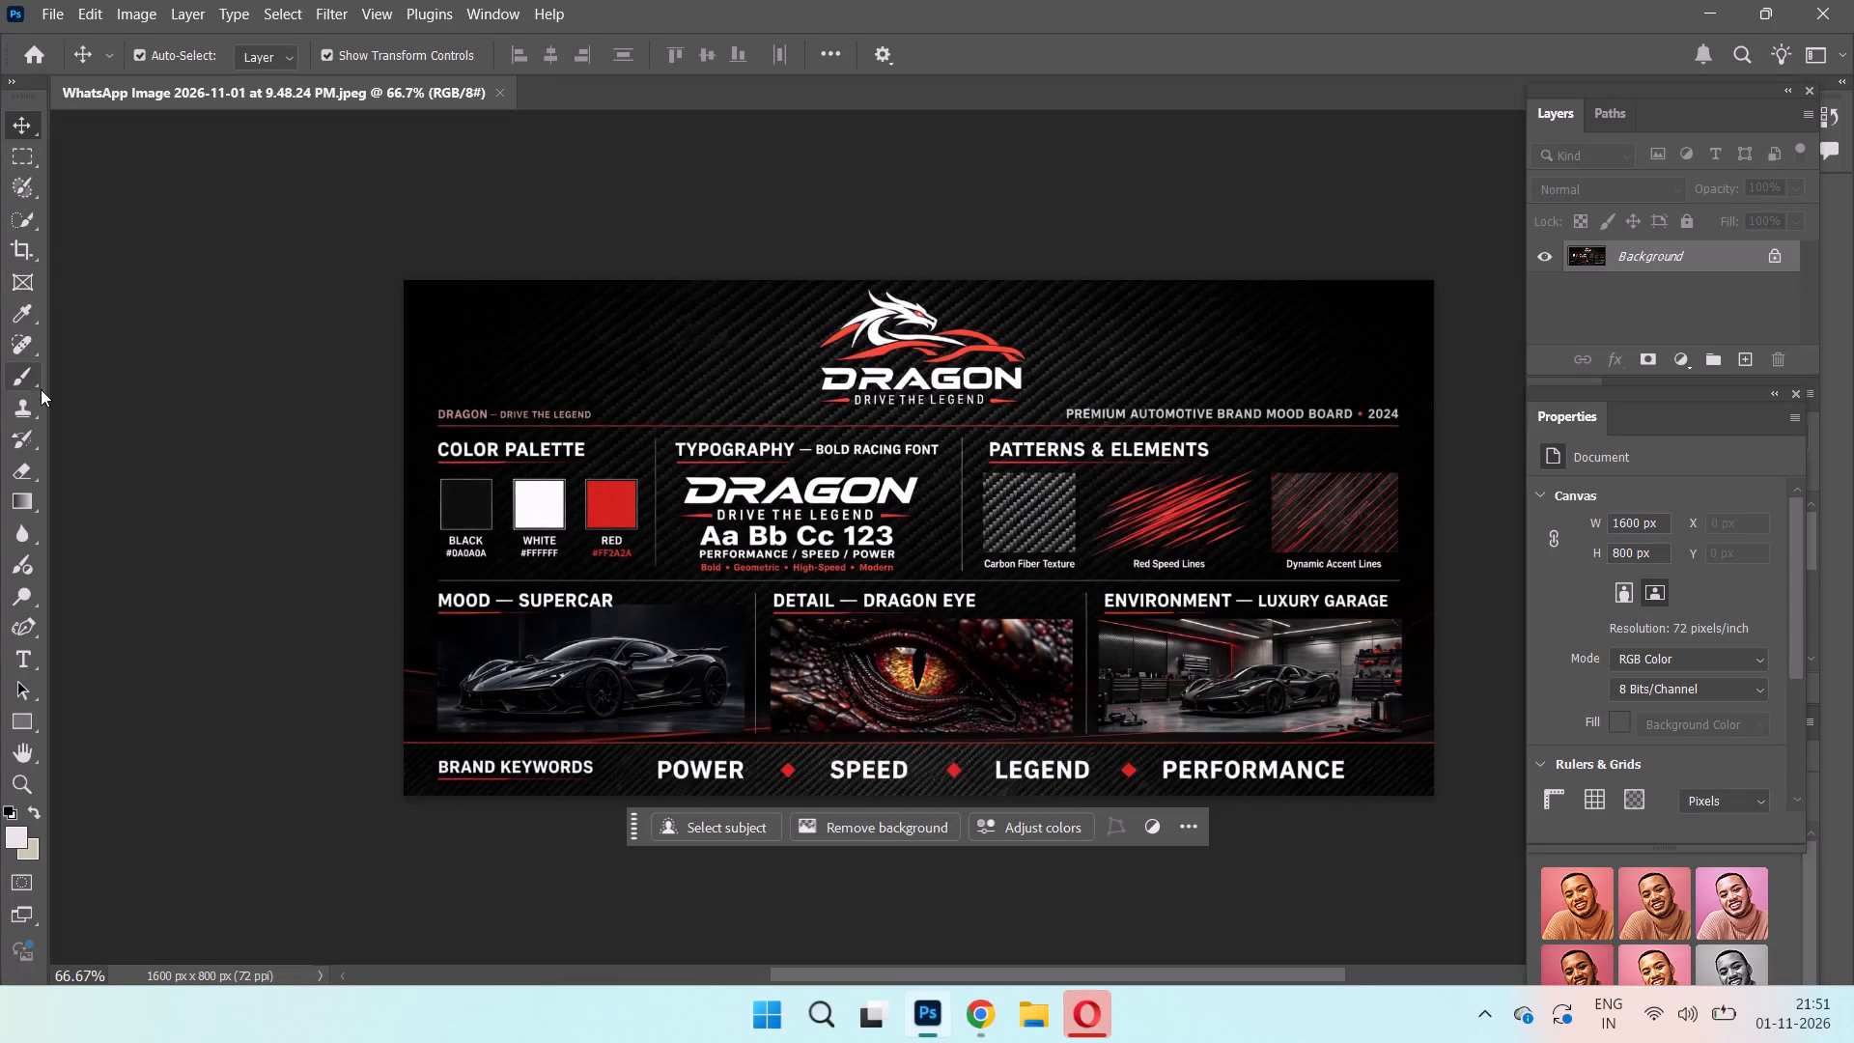
Crop the mood board image down to the Dragon Eye detail picture, about 484 x 195 px.
left_click(9, 248)
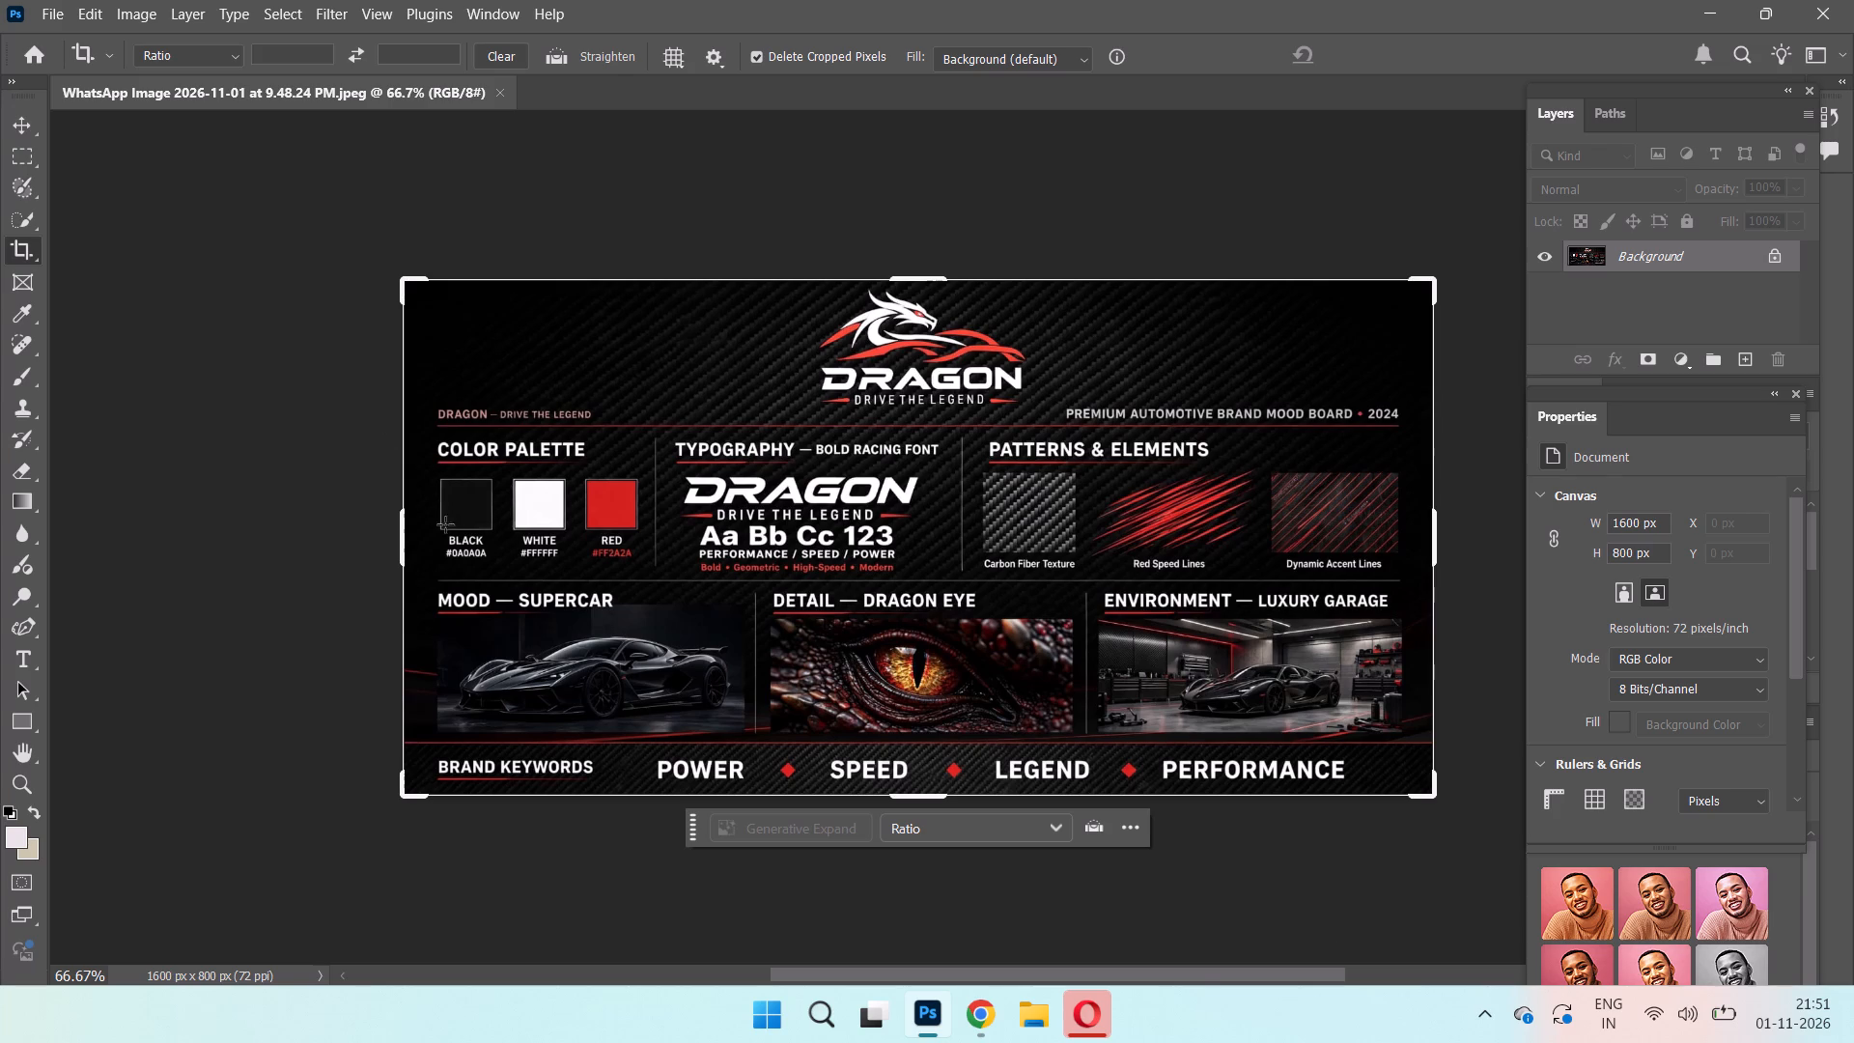
left_click_drag(915, 278, 917, 340)
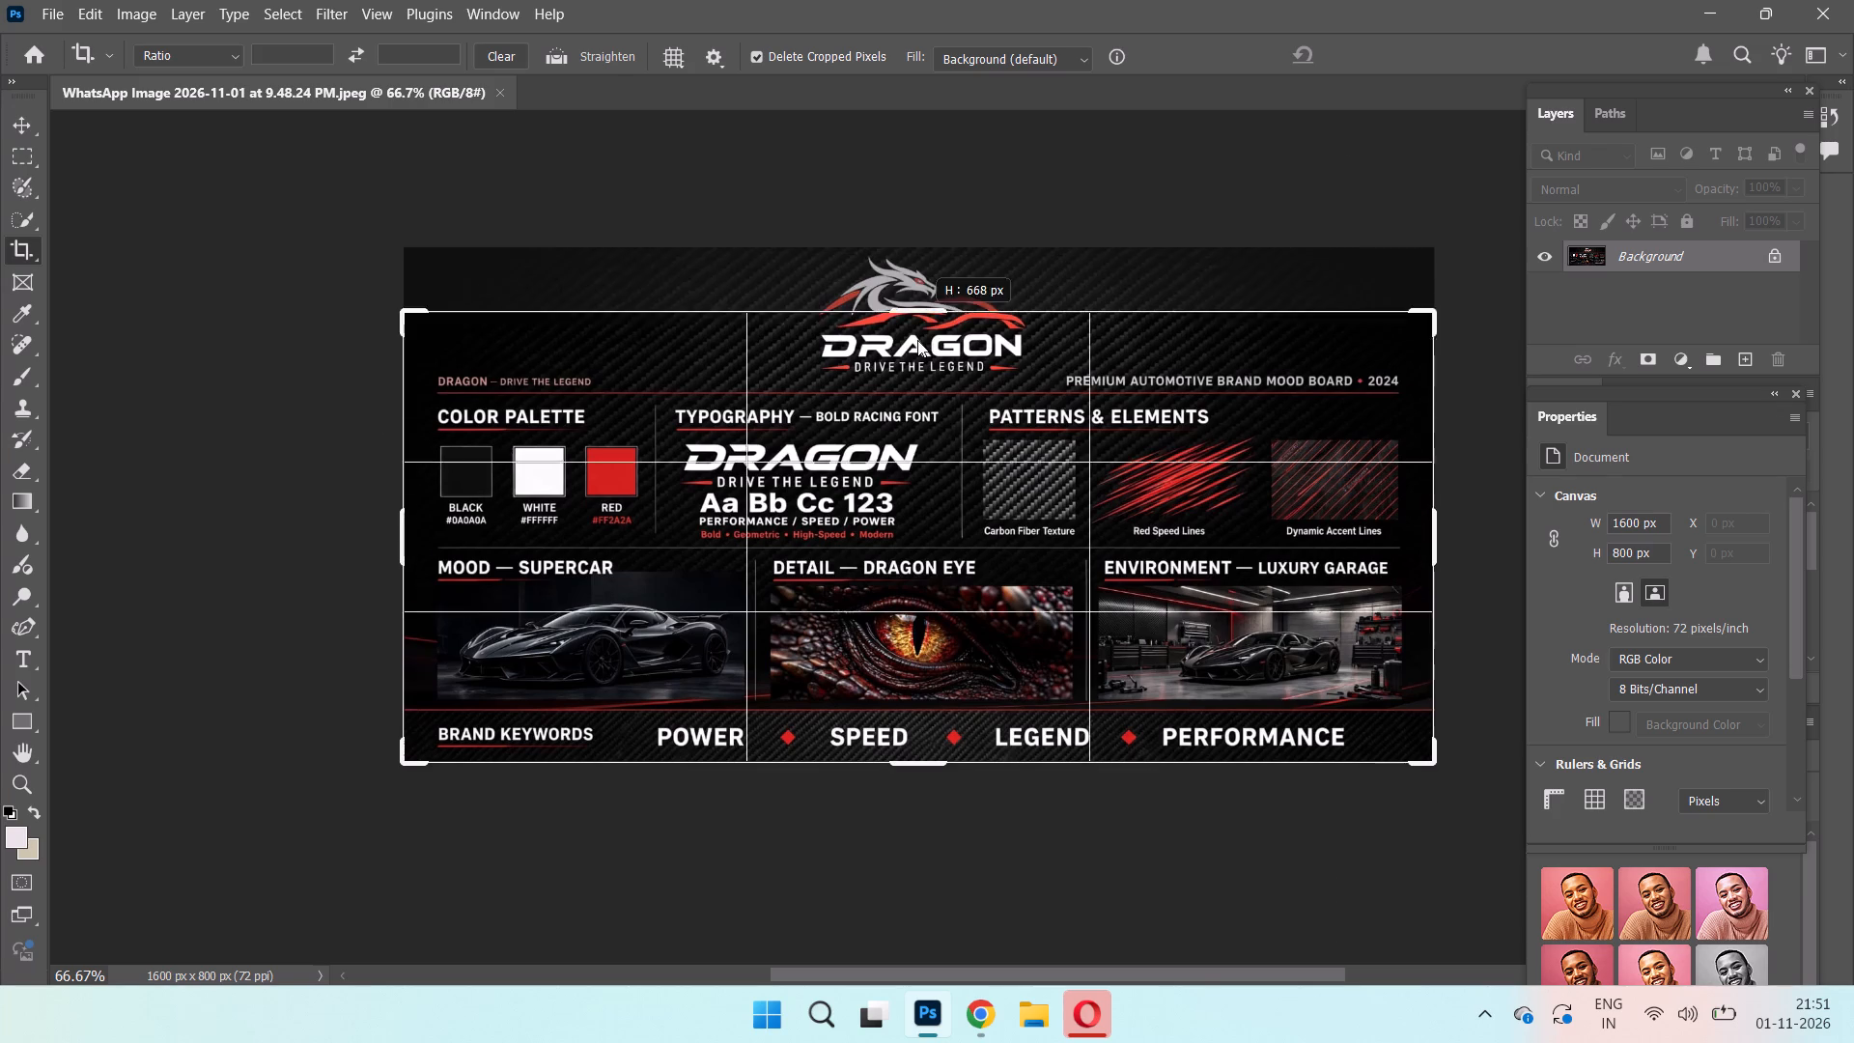
left_click_drag(917, 340, 929, 444)
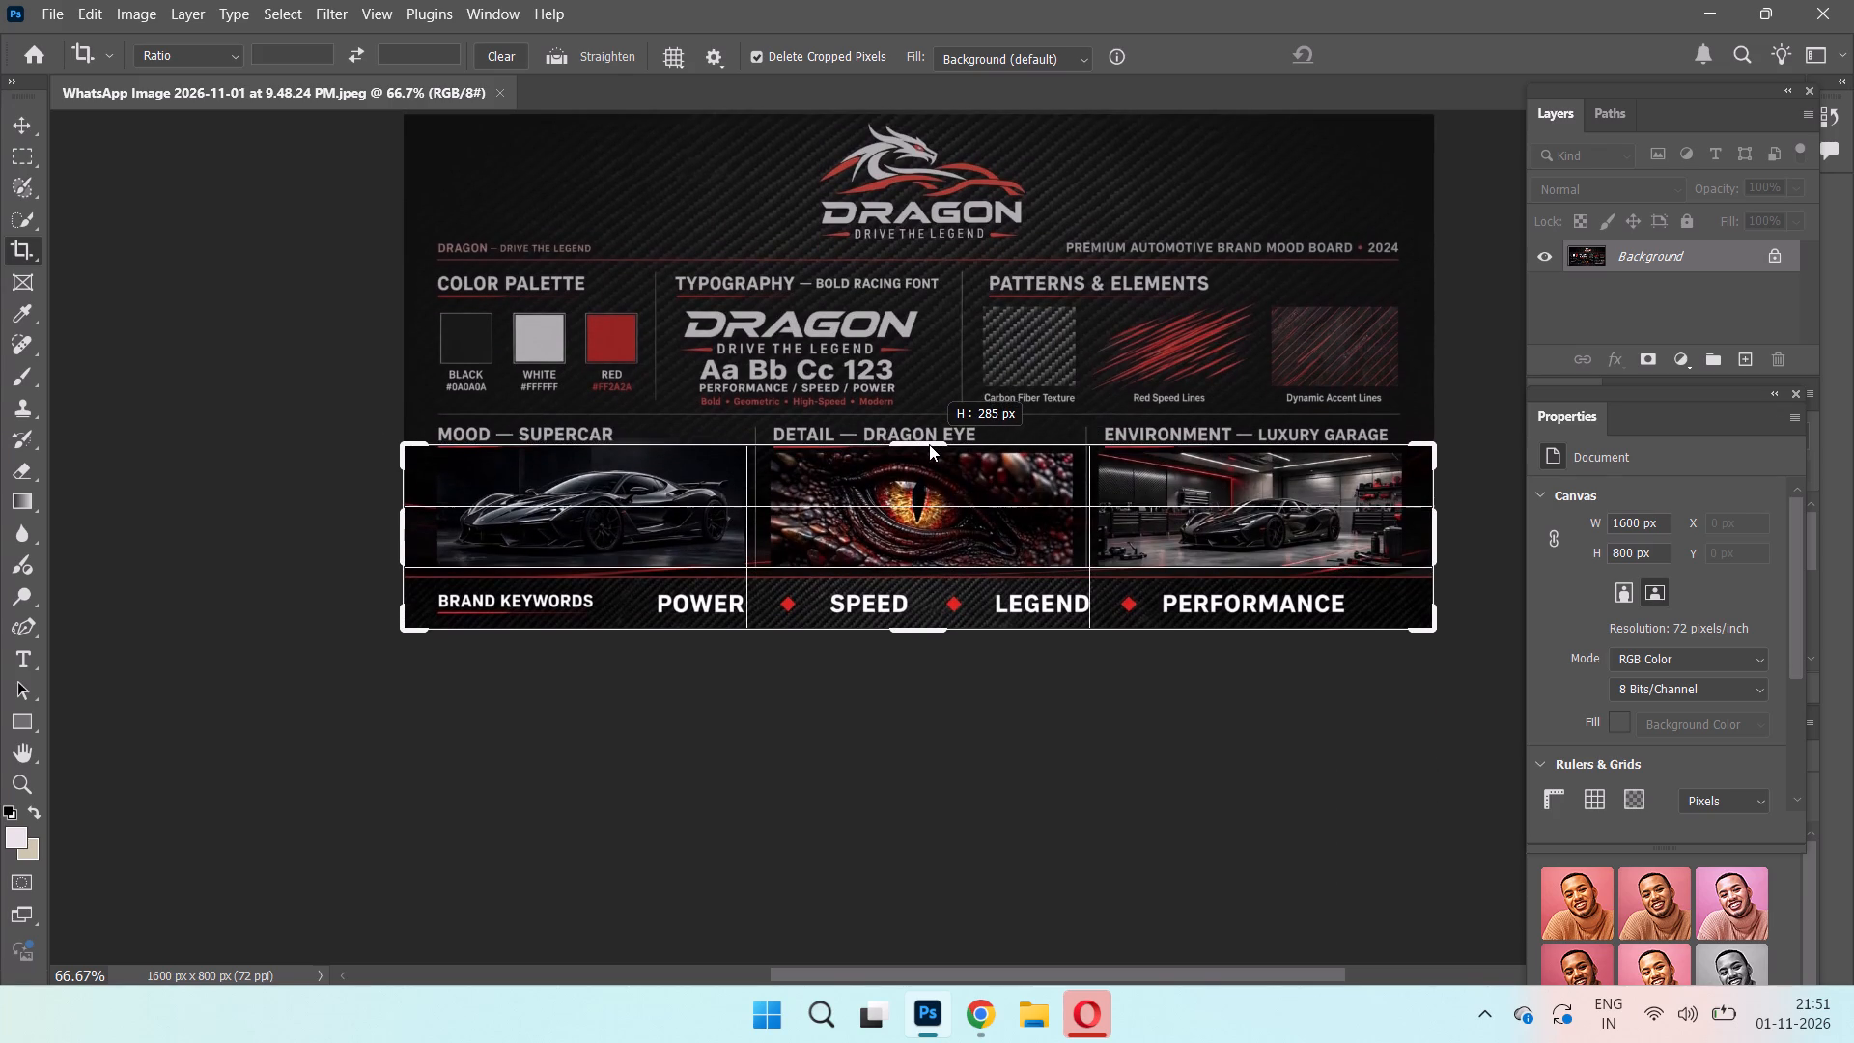
left_click_drag(929, 444, 930, 447)
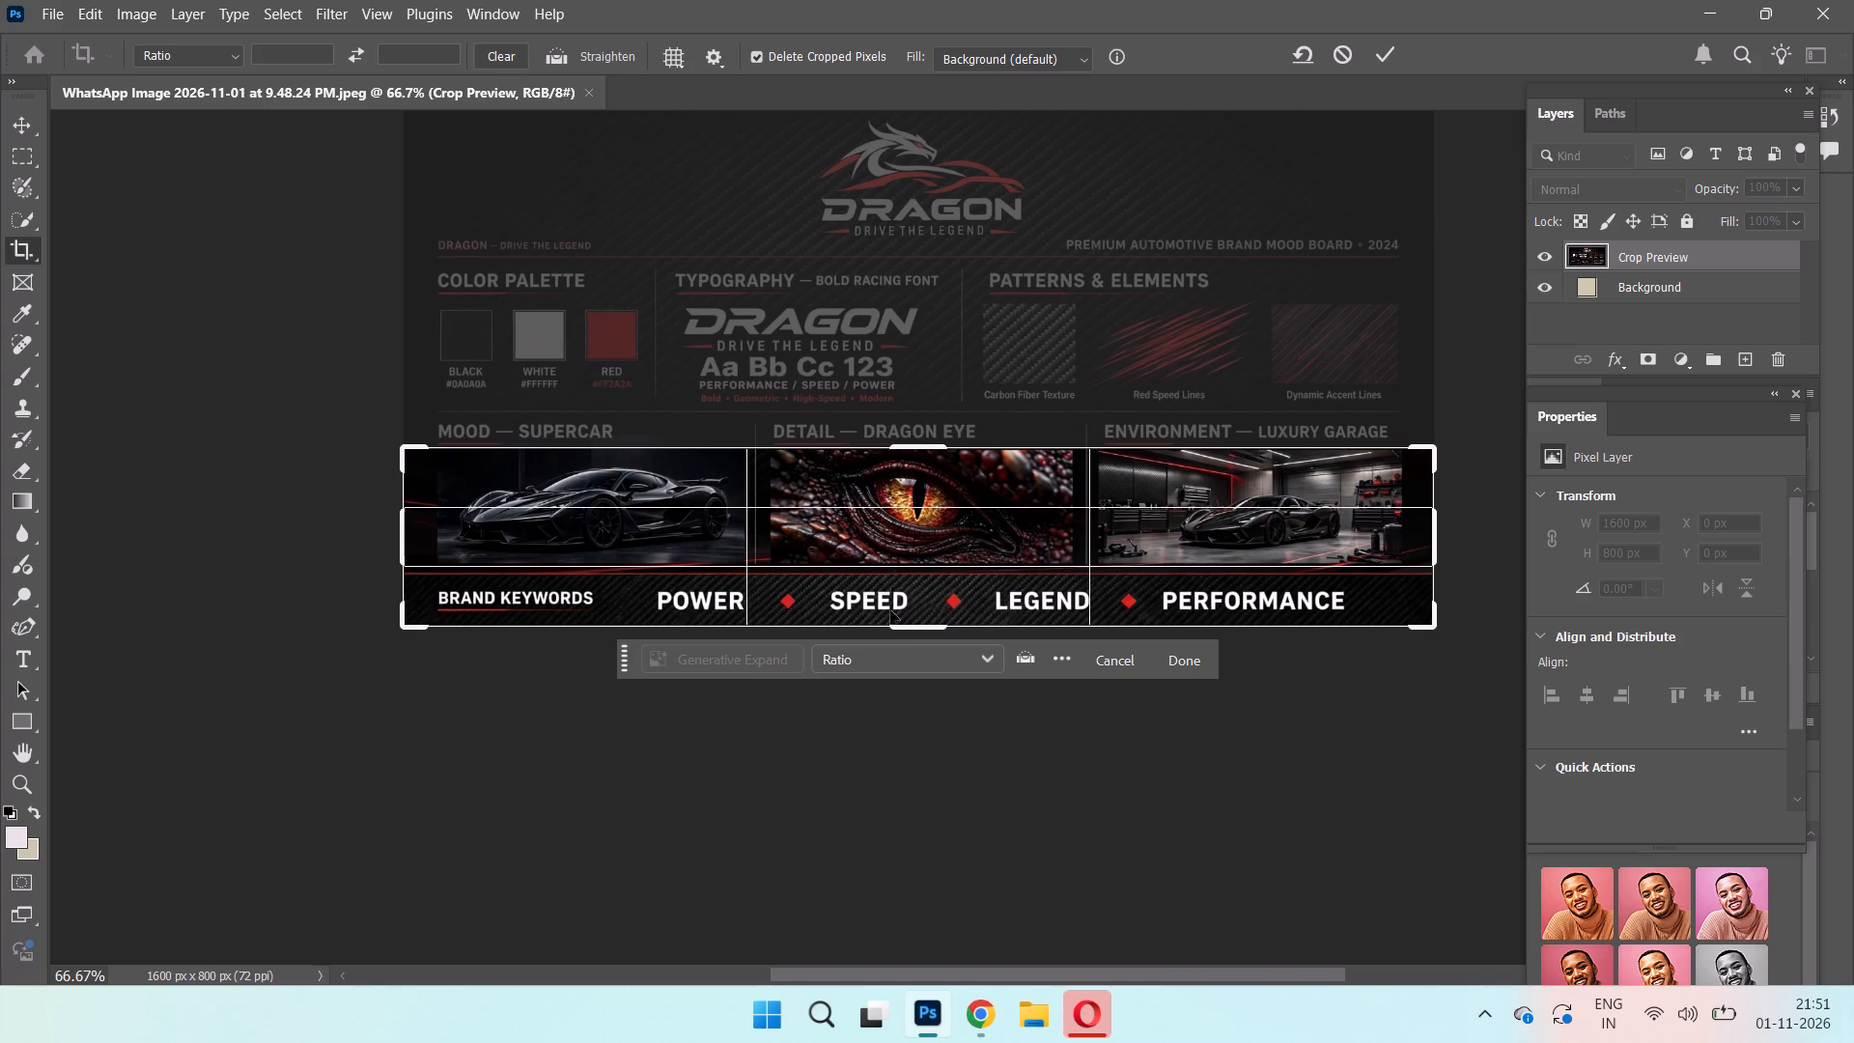
left_click_drag(906, 626, 914, 601)
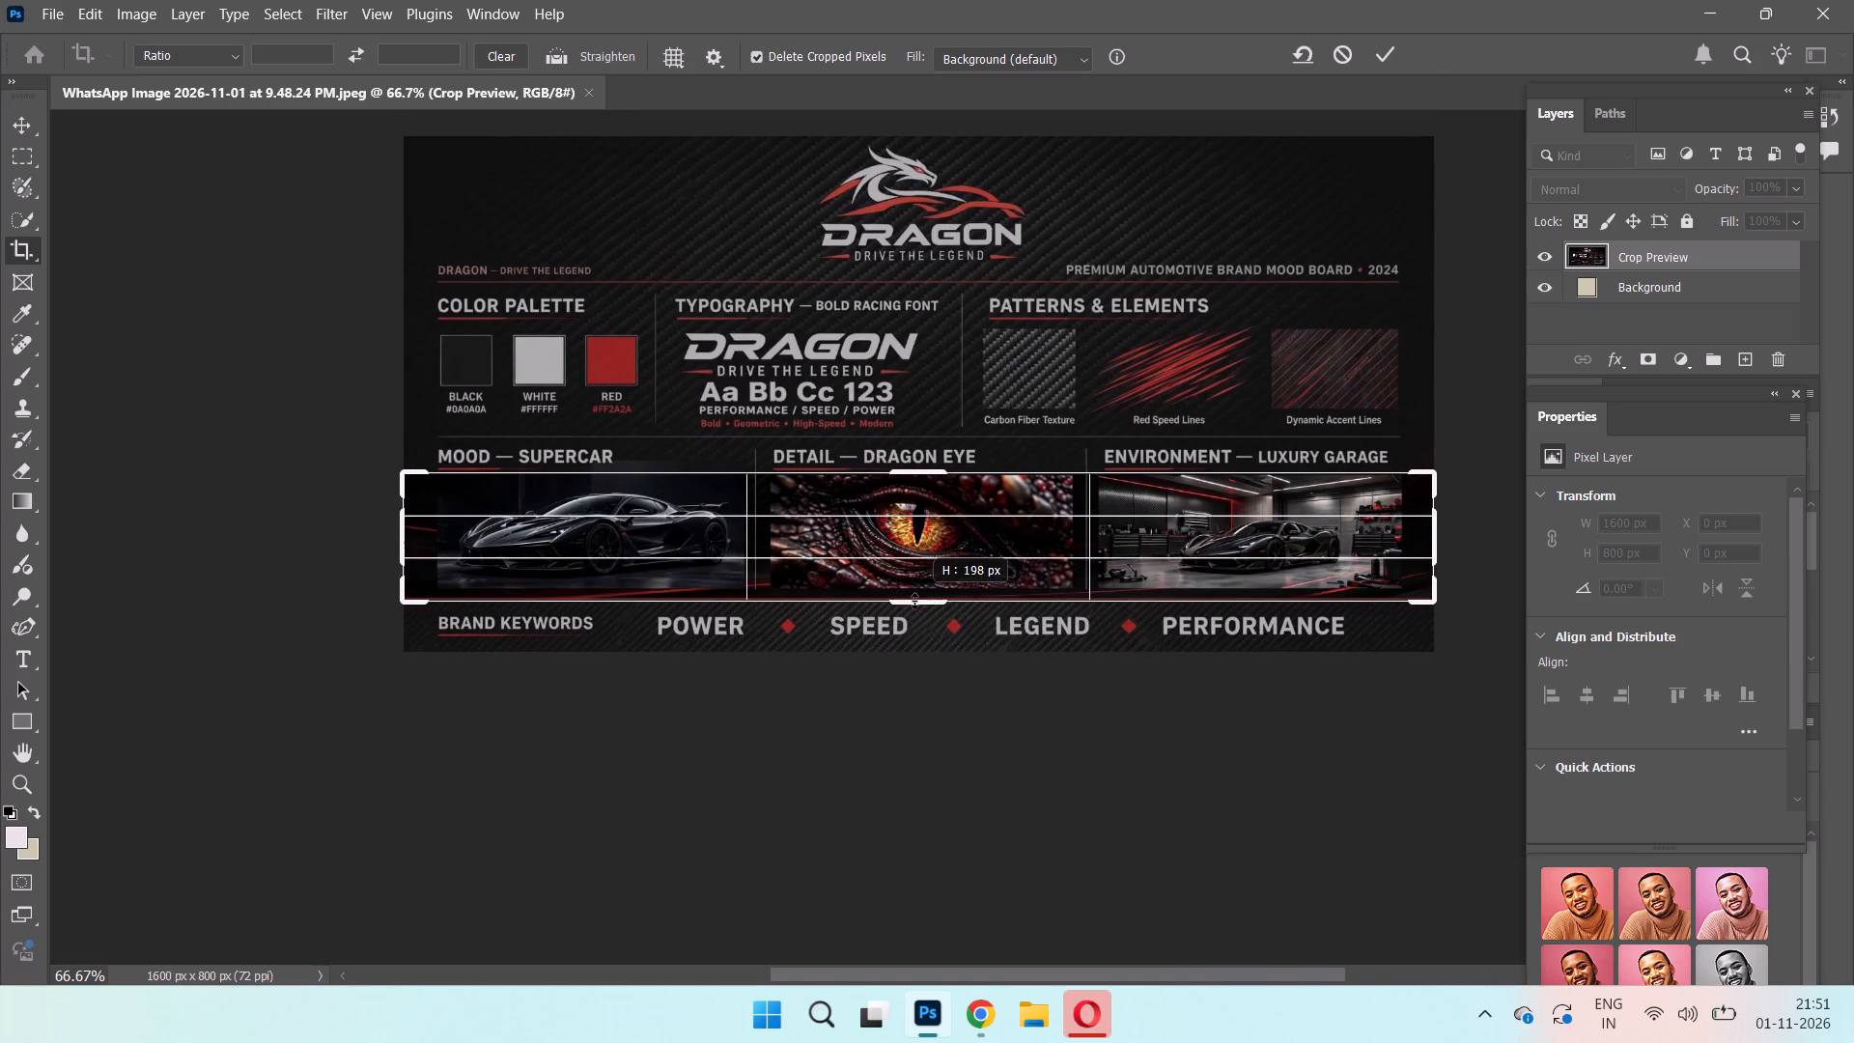
left_click_drag(914, 601, 914, 600)
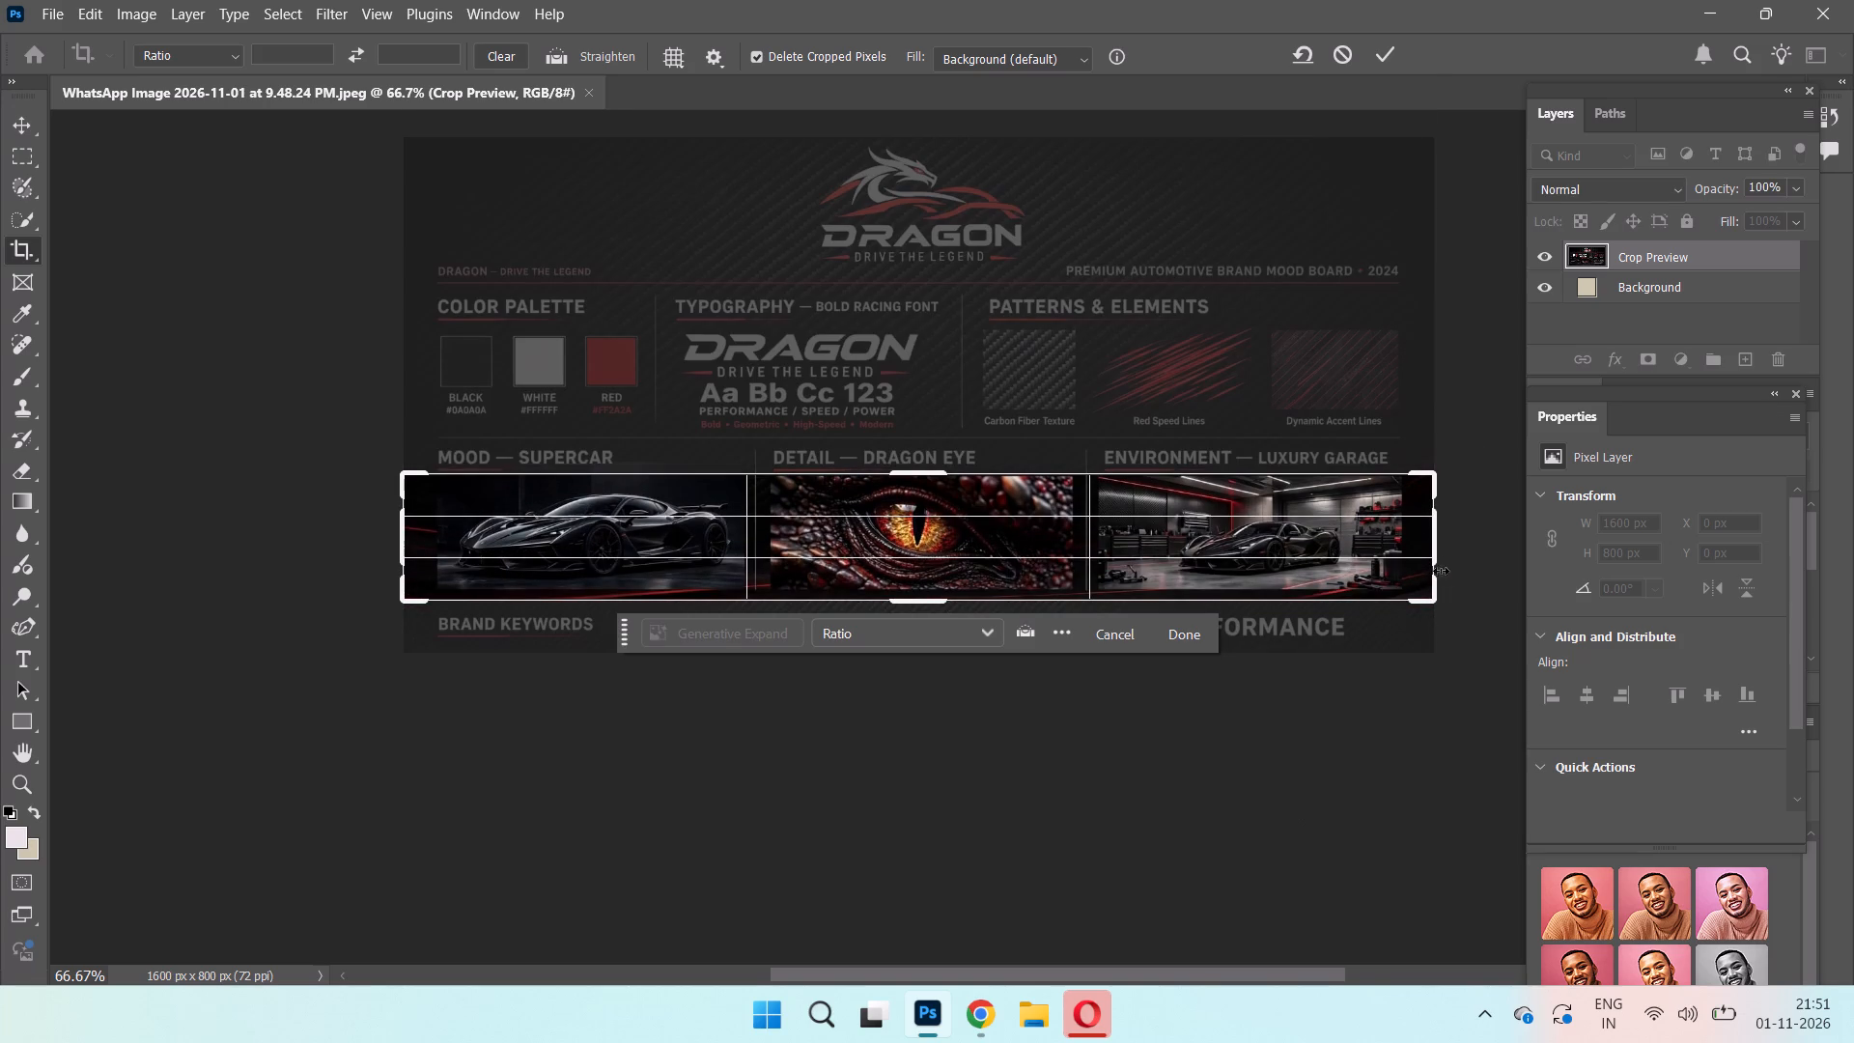
left_click_drag(1433, 546, 1252, 584)
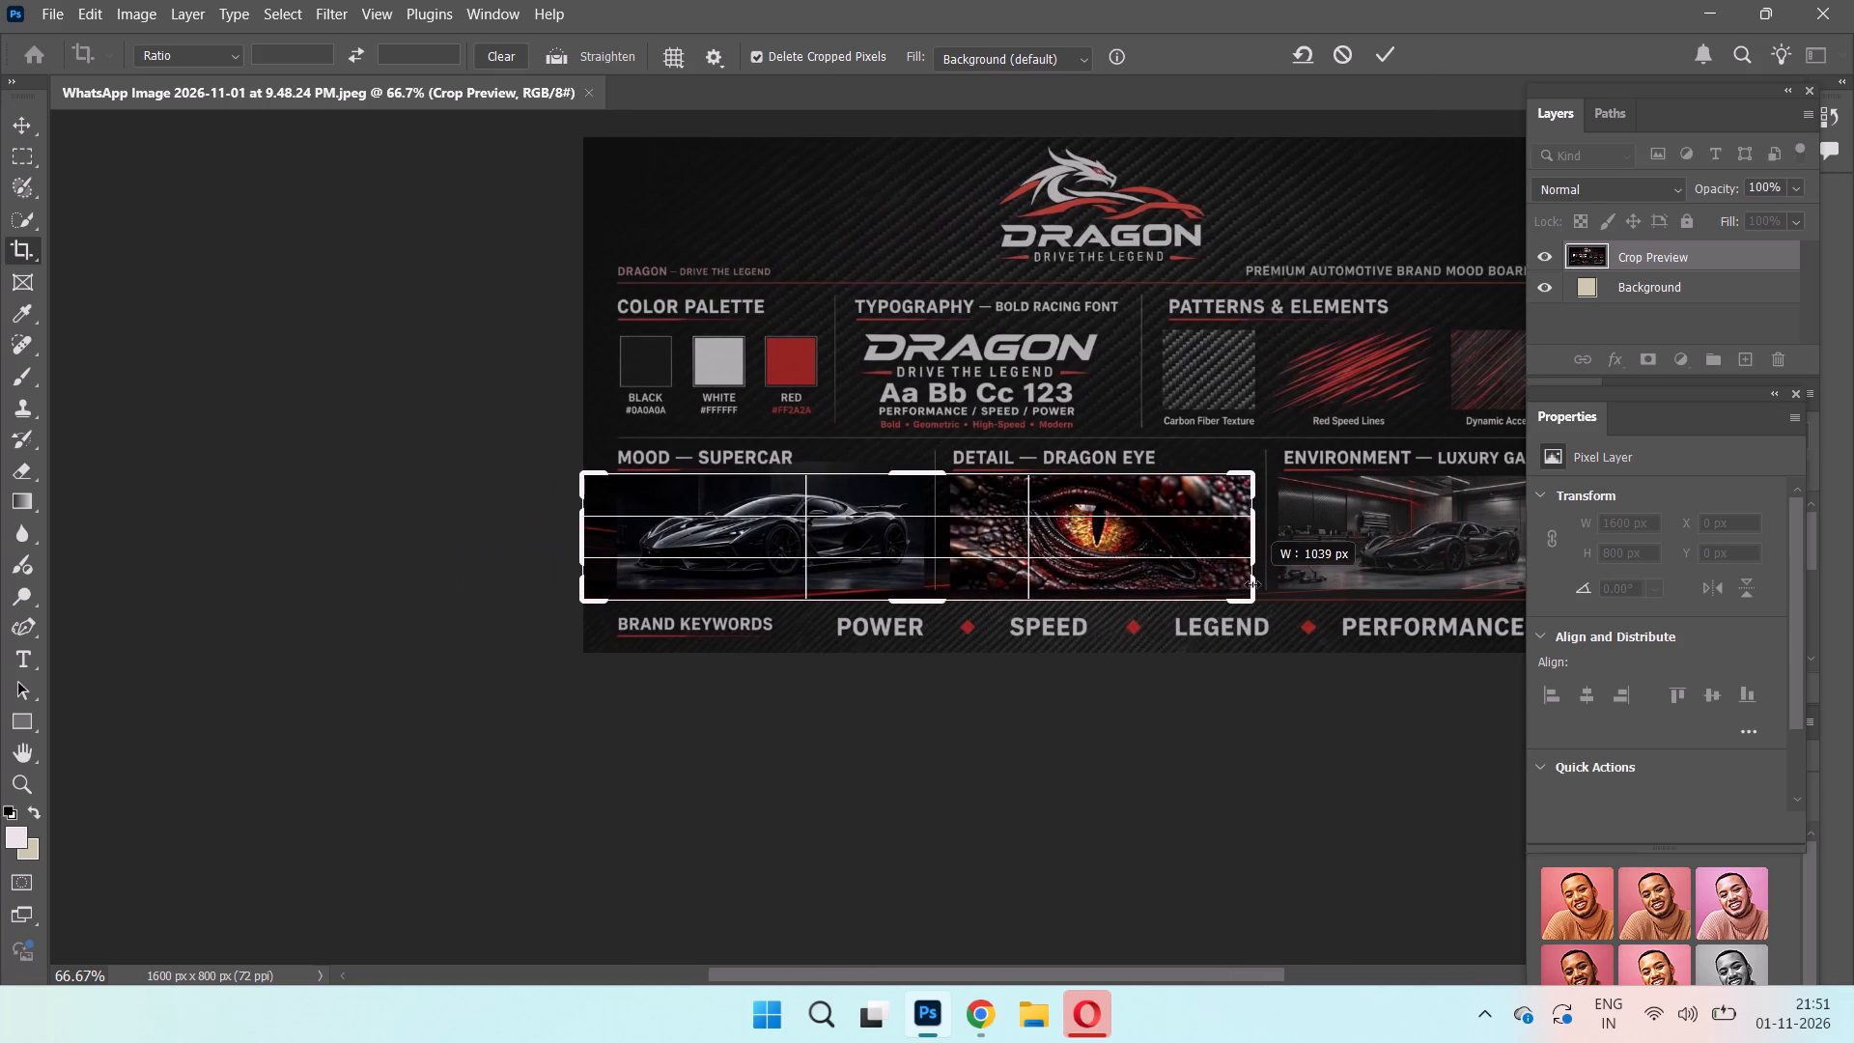
left_click_drag(1252, 584, 1259, 584)
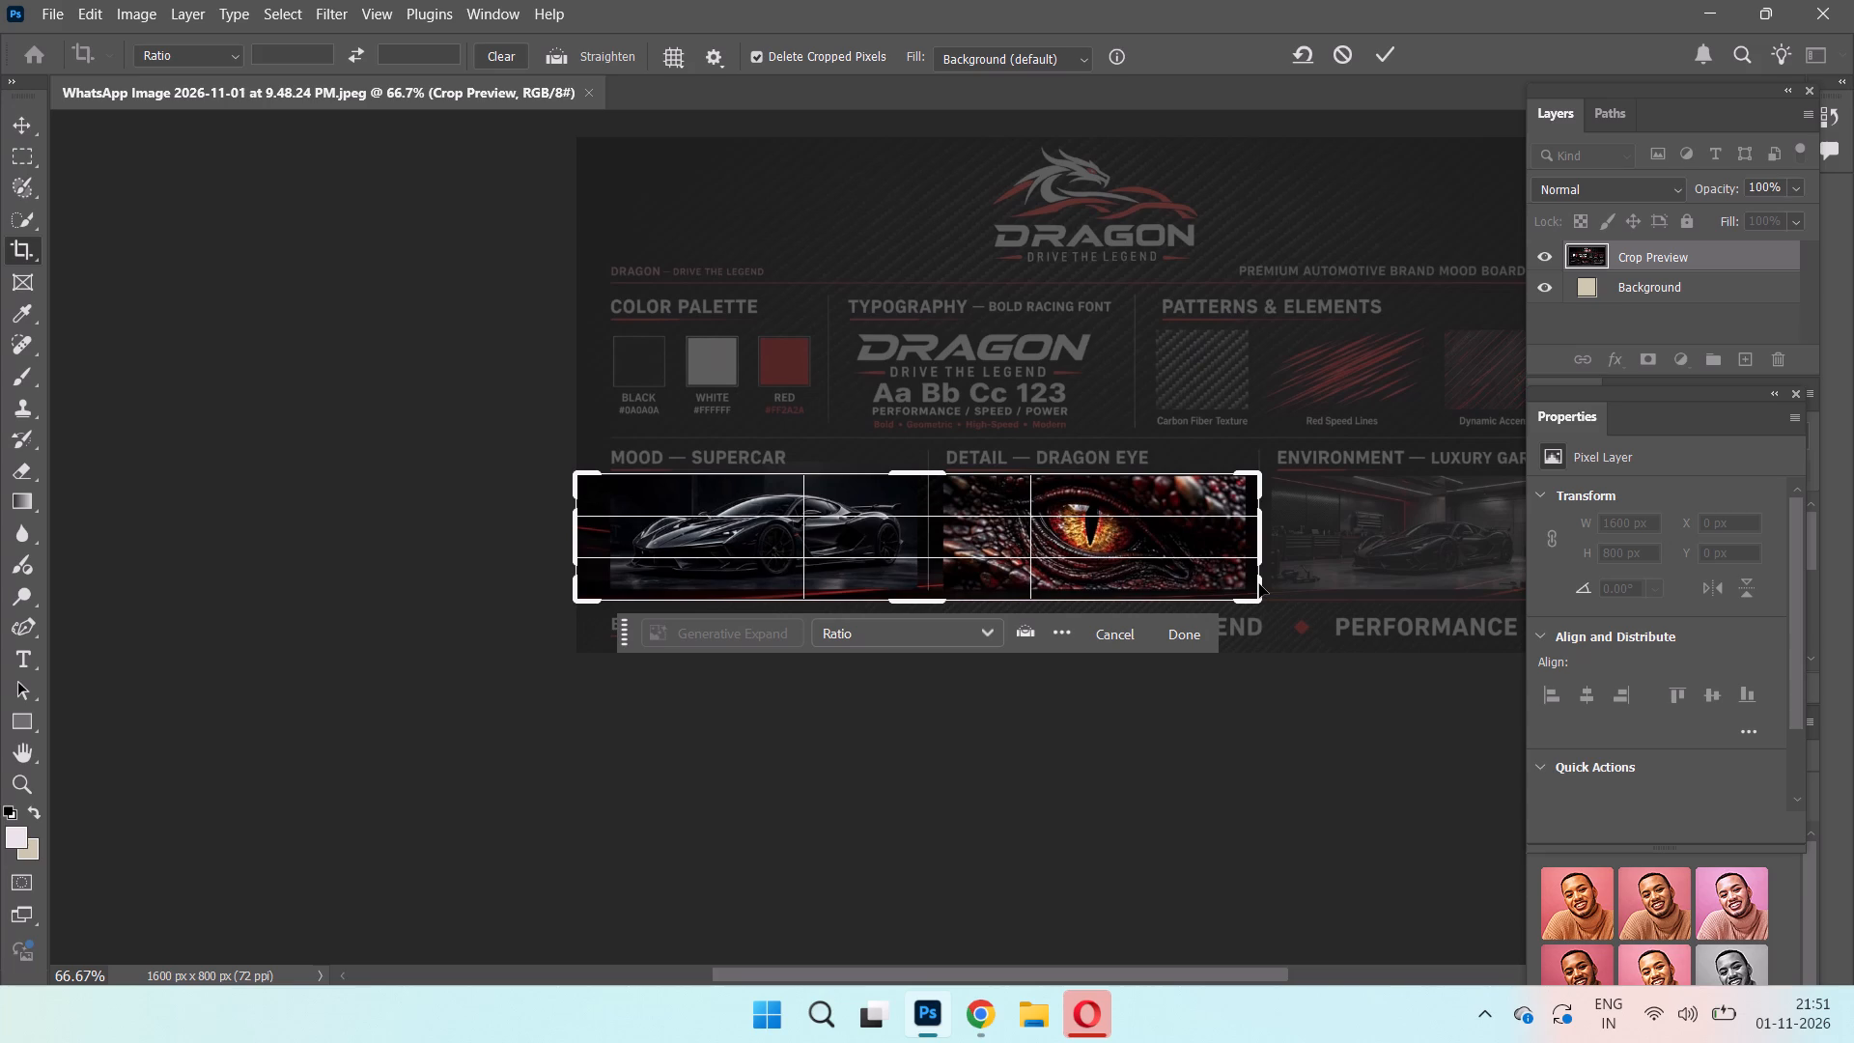
left_click_drag(575, 538, 576, 537)
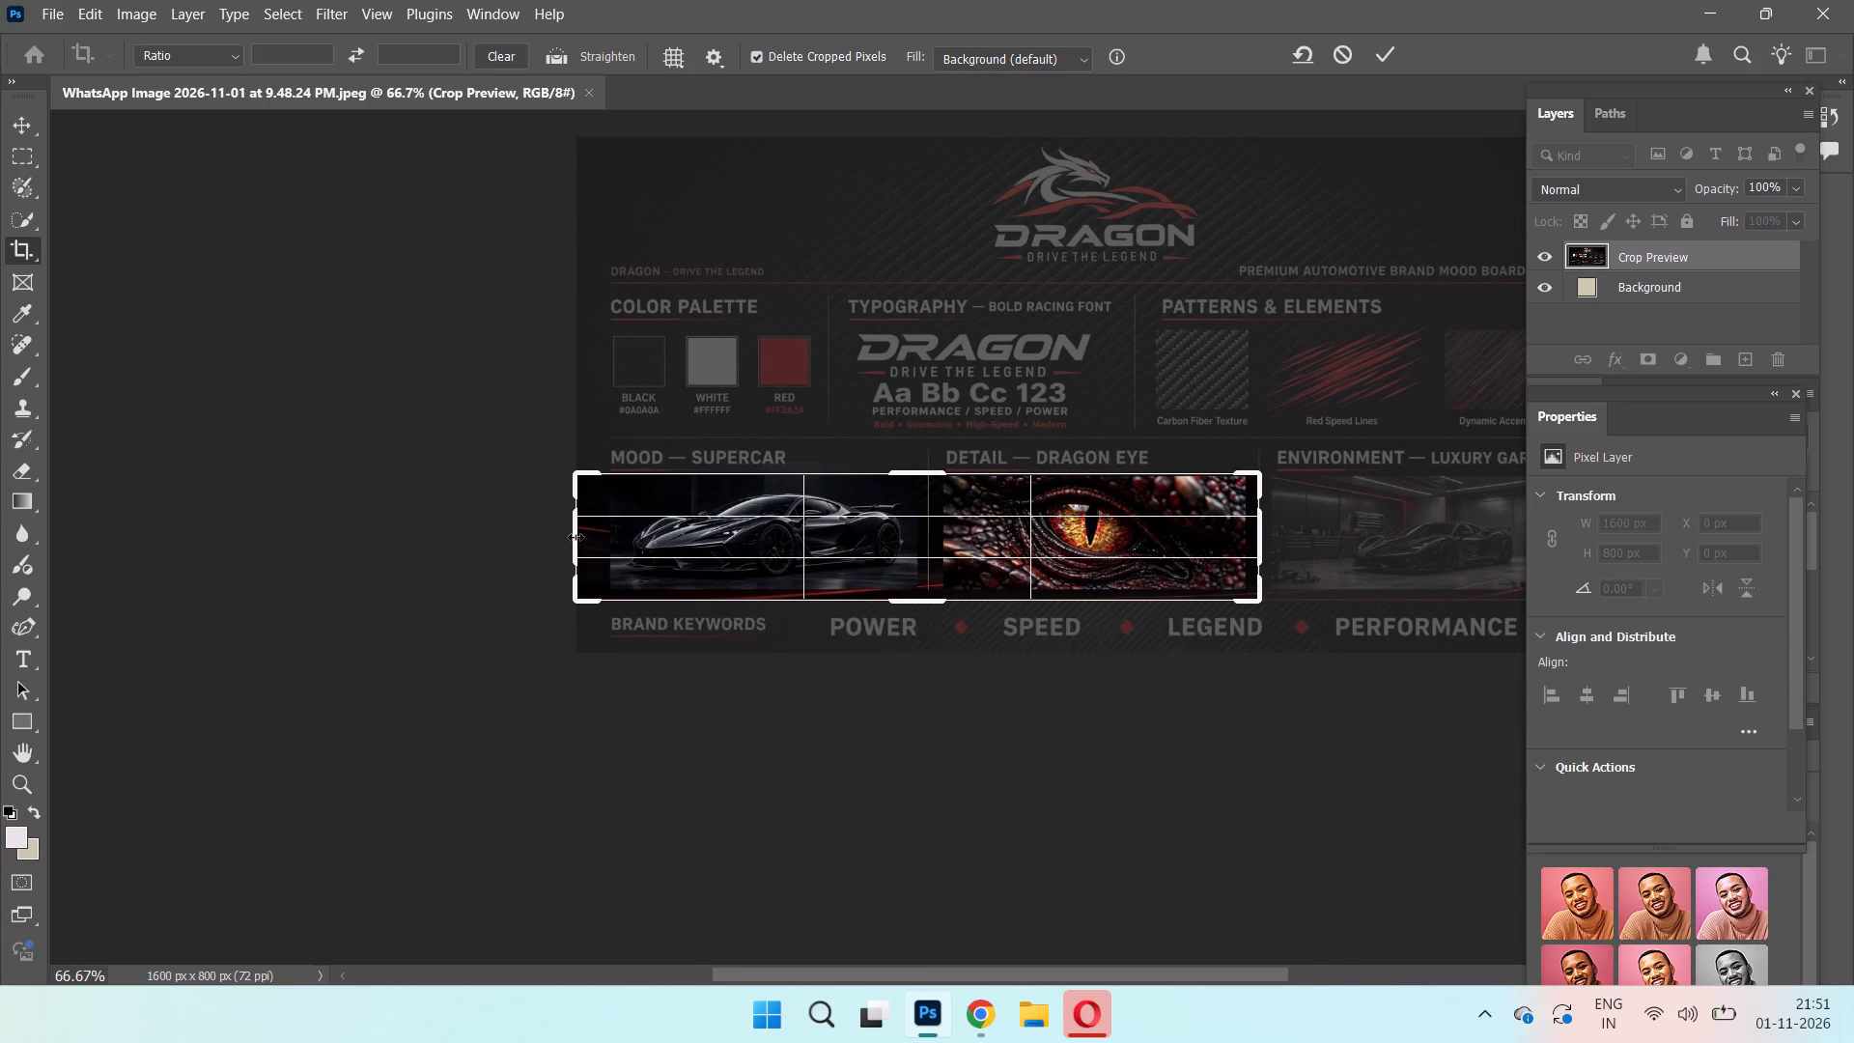
left_click_drag(576, 537, 765, 538)
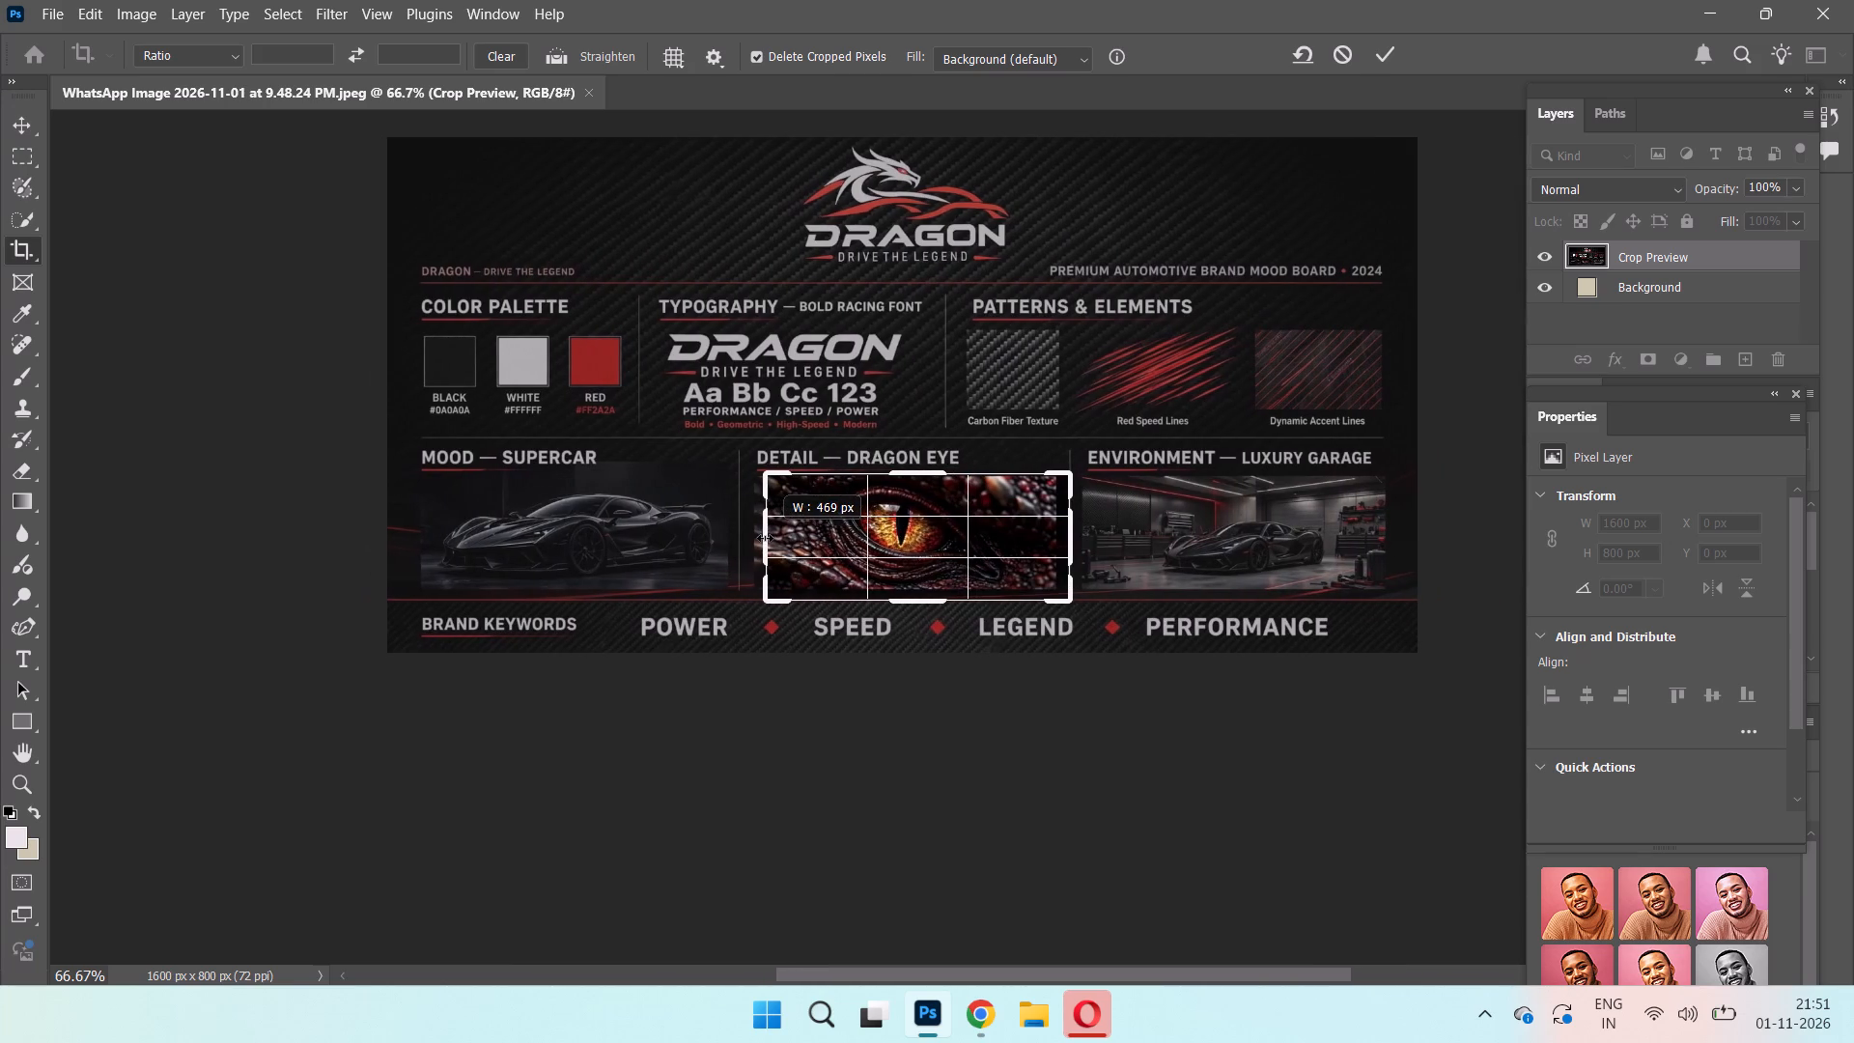
left_click_drag(765, 538, 760, 538)
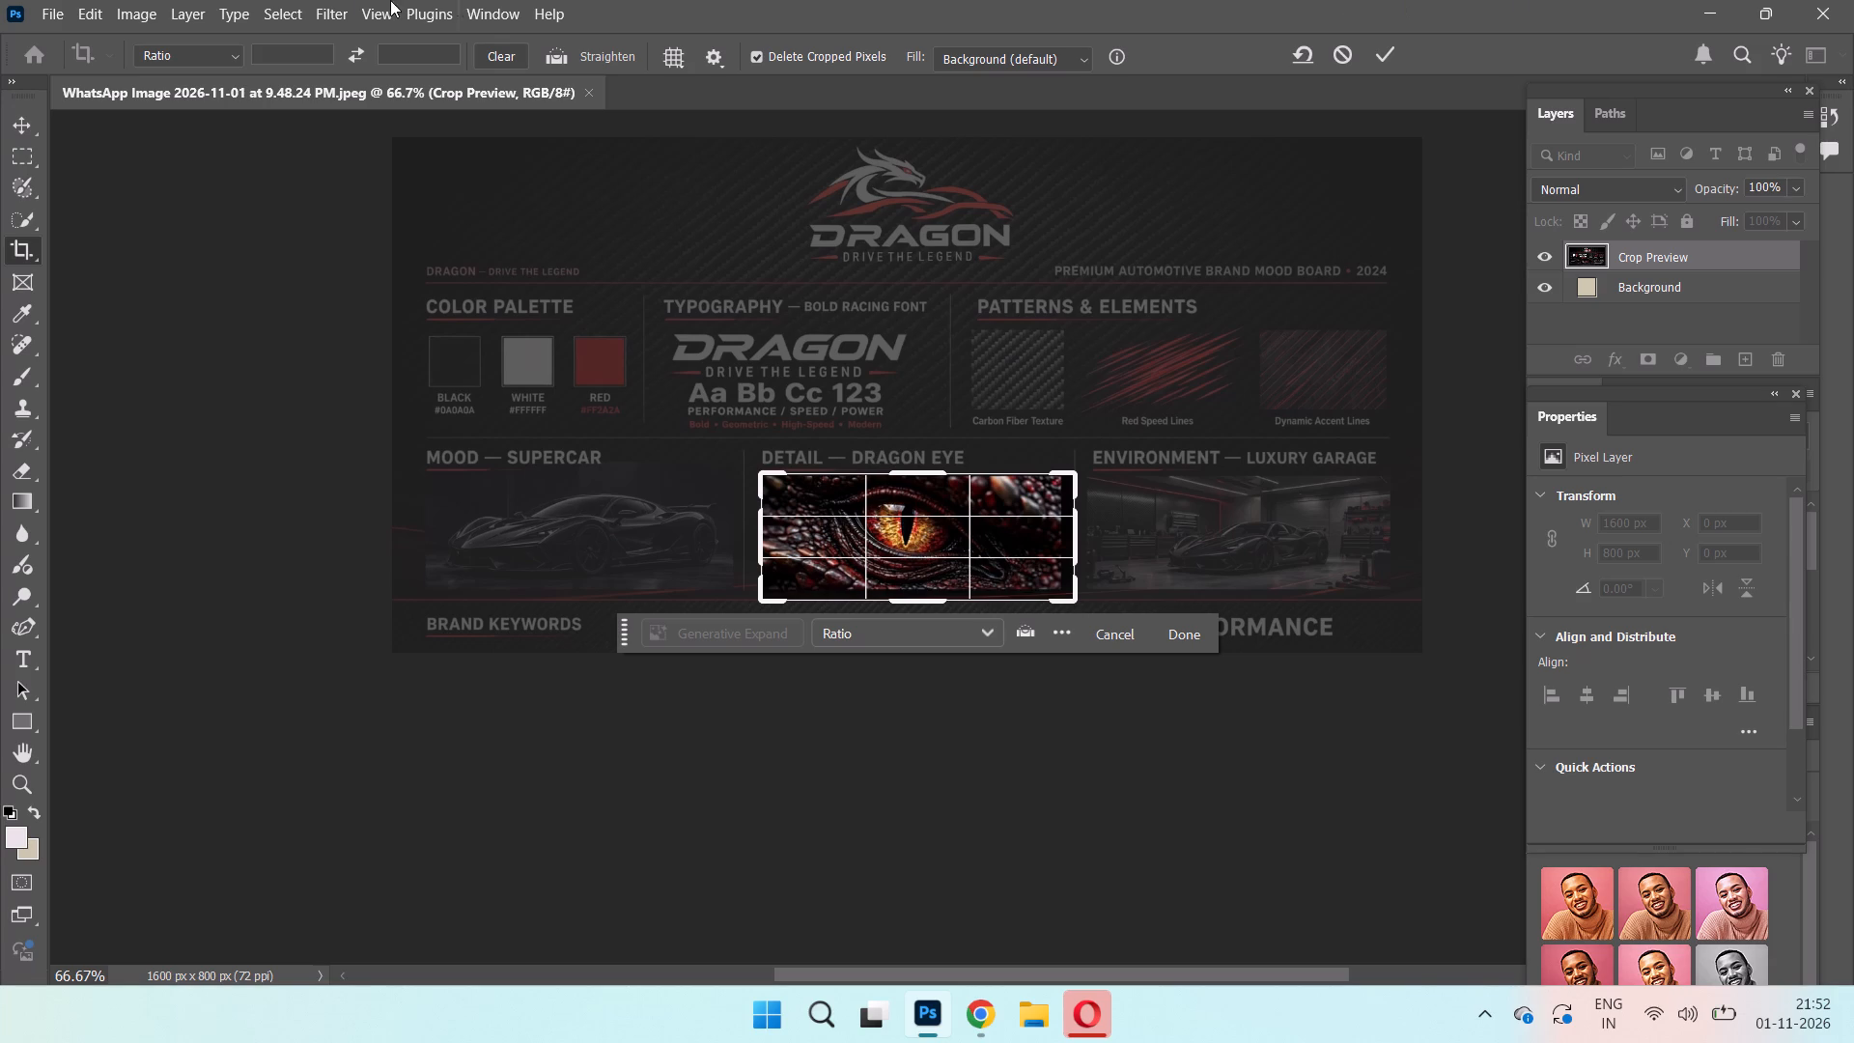
left_click(1210, 634)
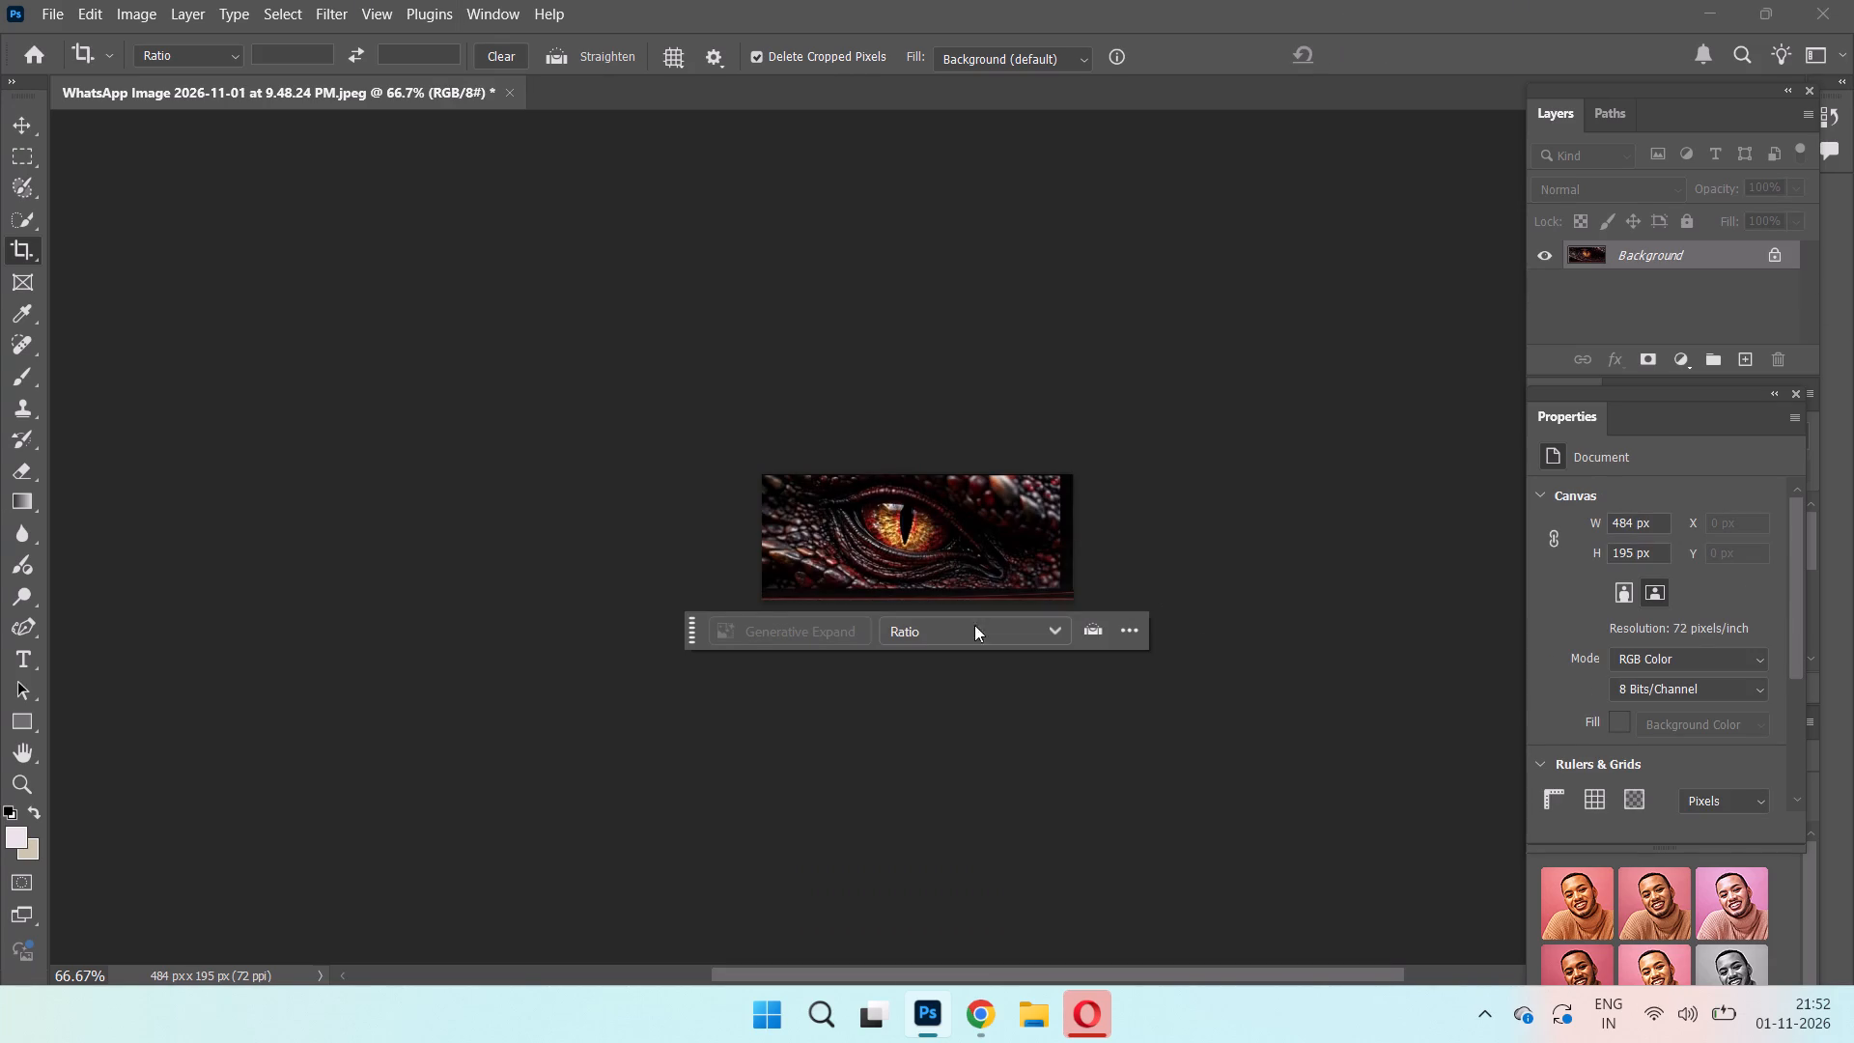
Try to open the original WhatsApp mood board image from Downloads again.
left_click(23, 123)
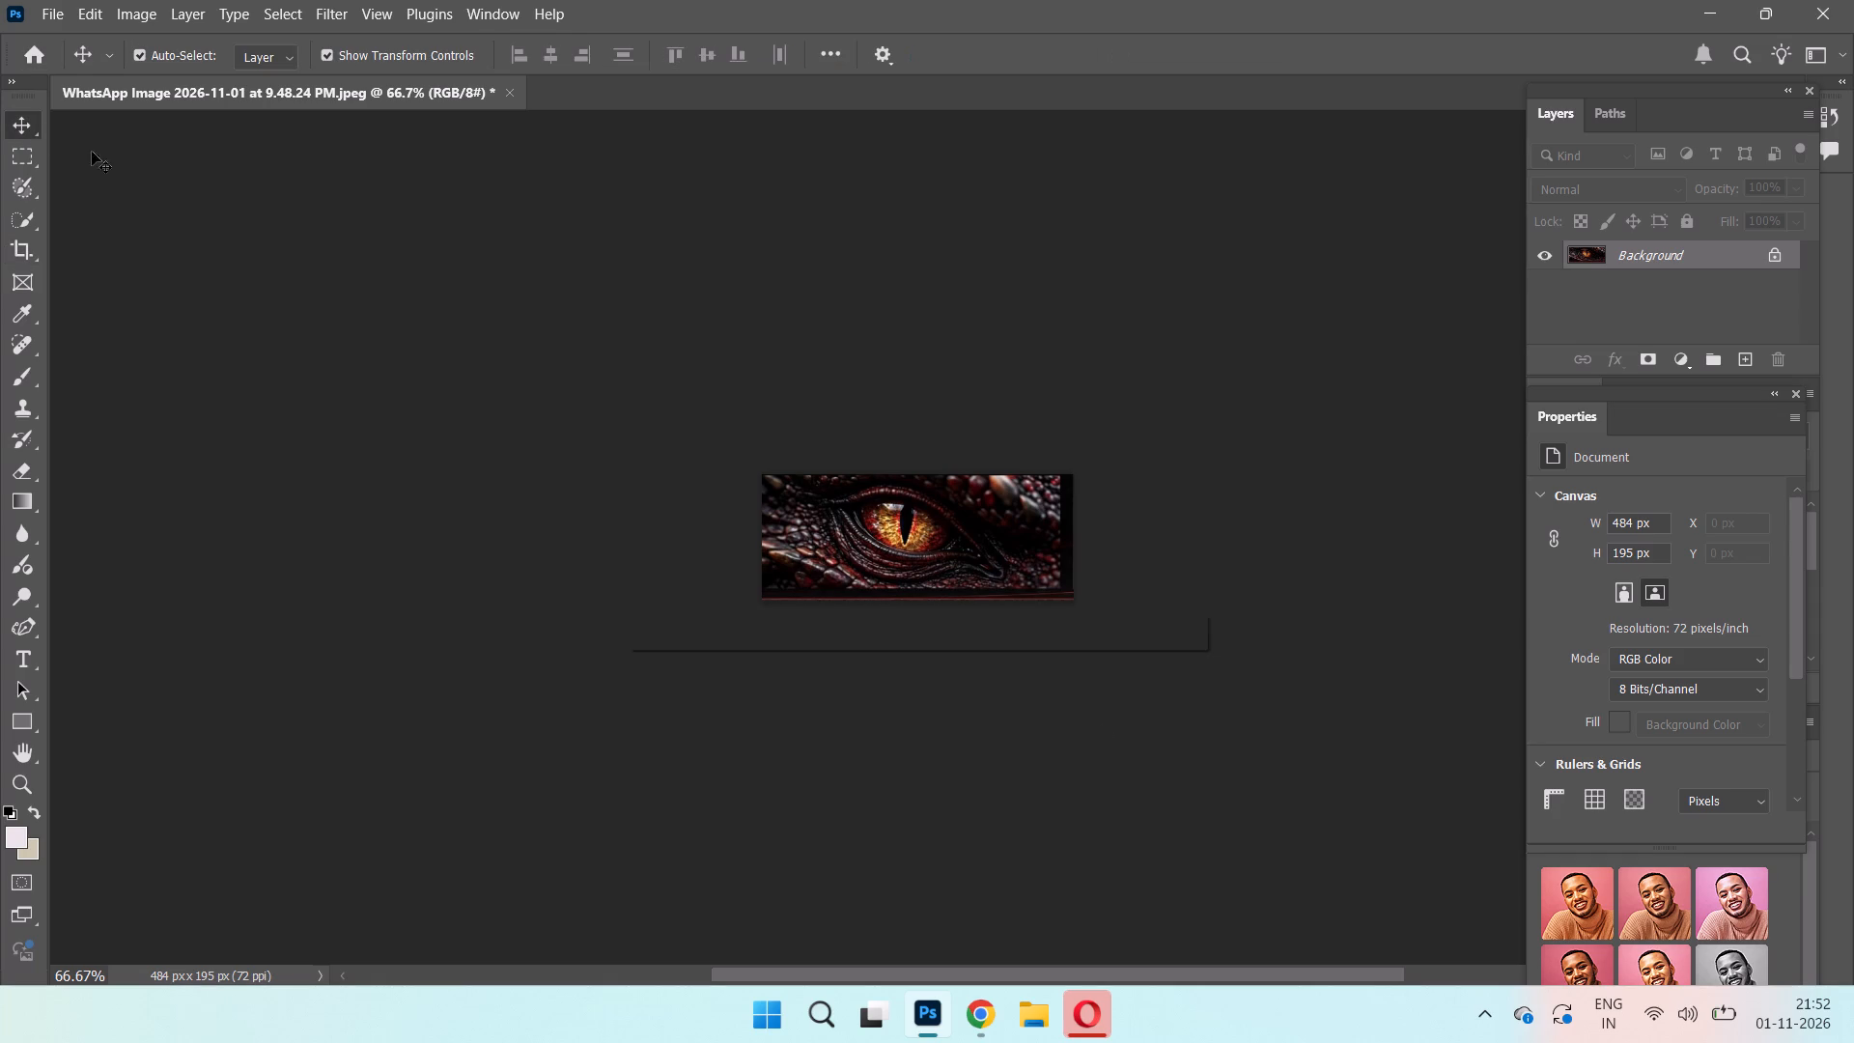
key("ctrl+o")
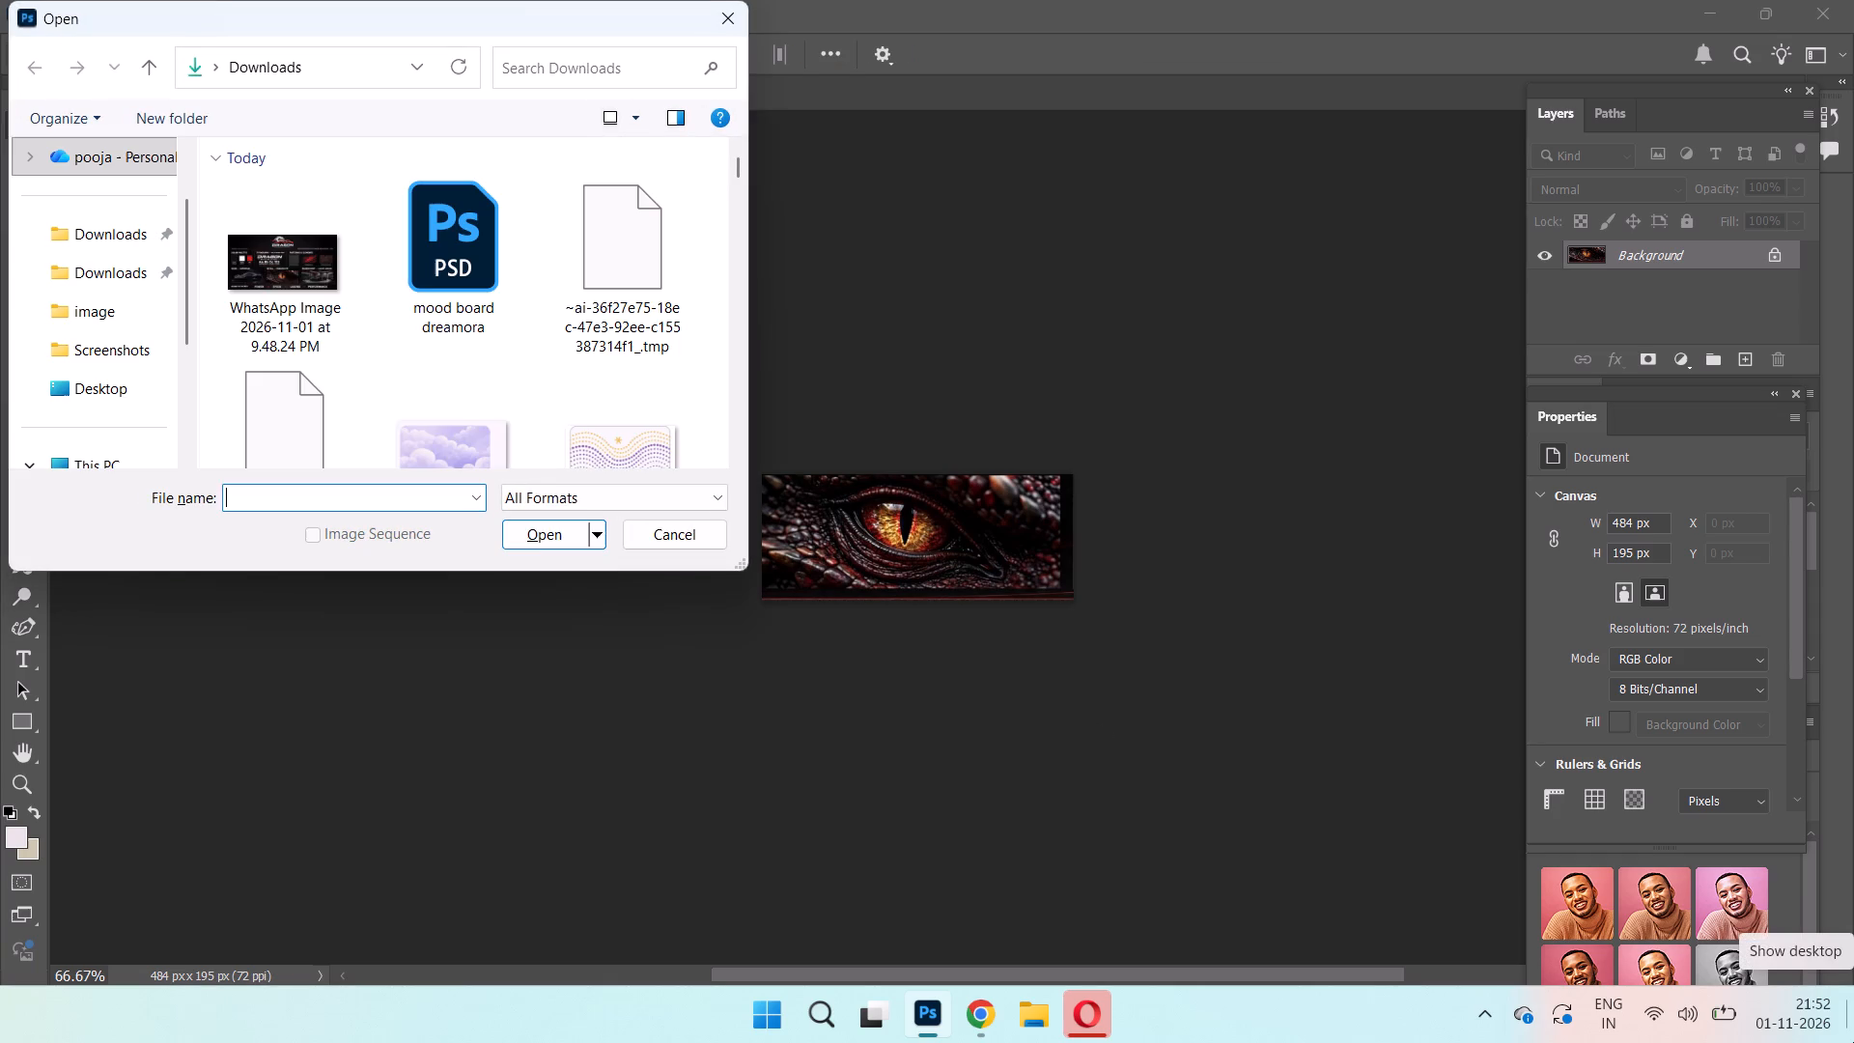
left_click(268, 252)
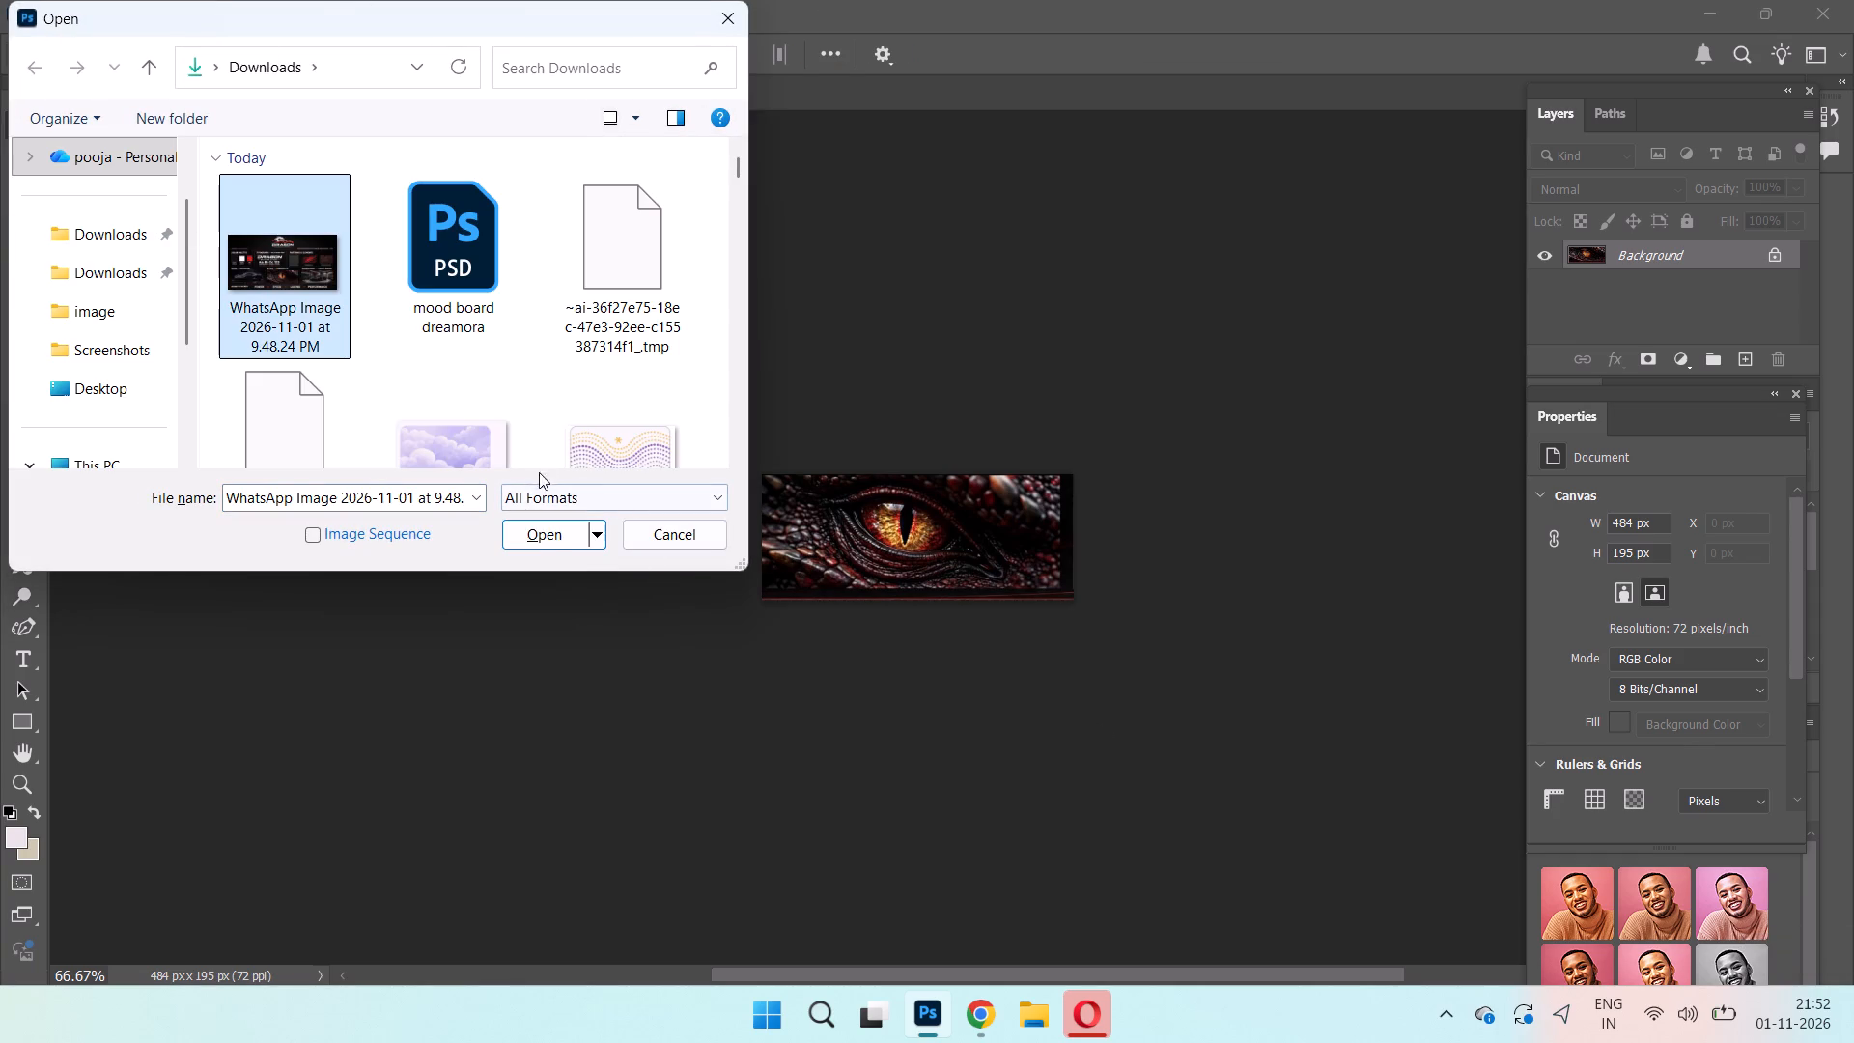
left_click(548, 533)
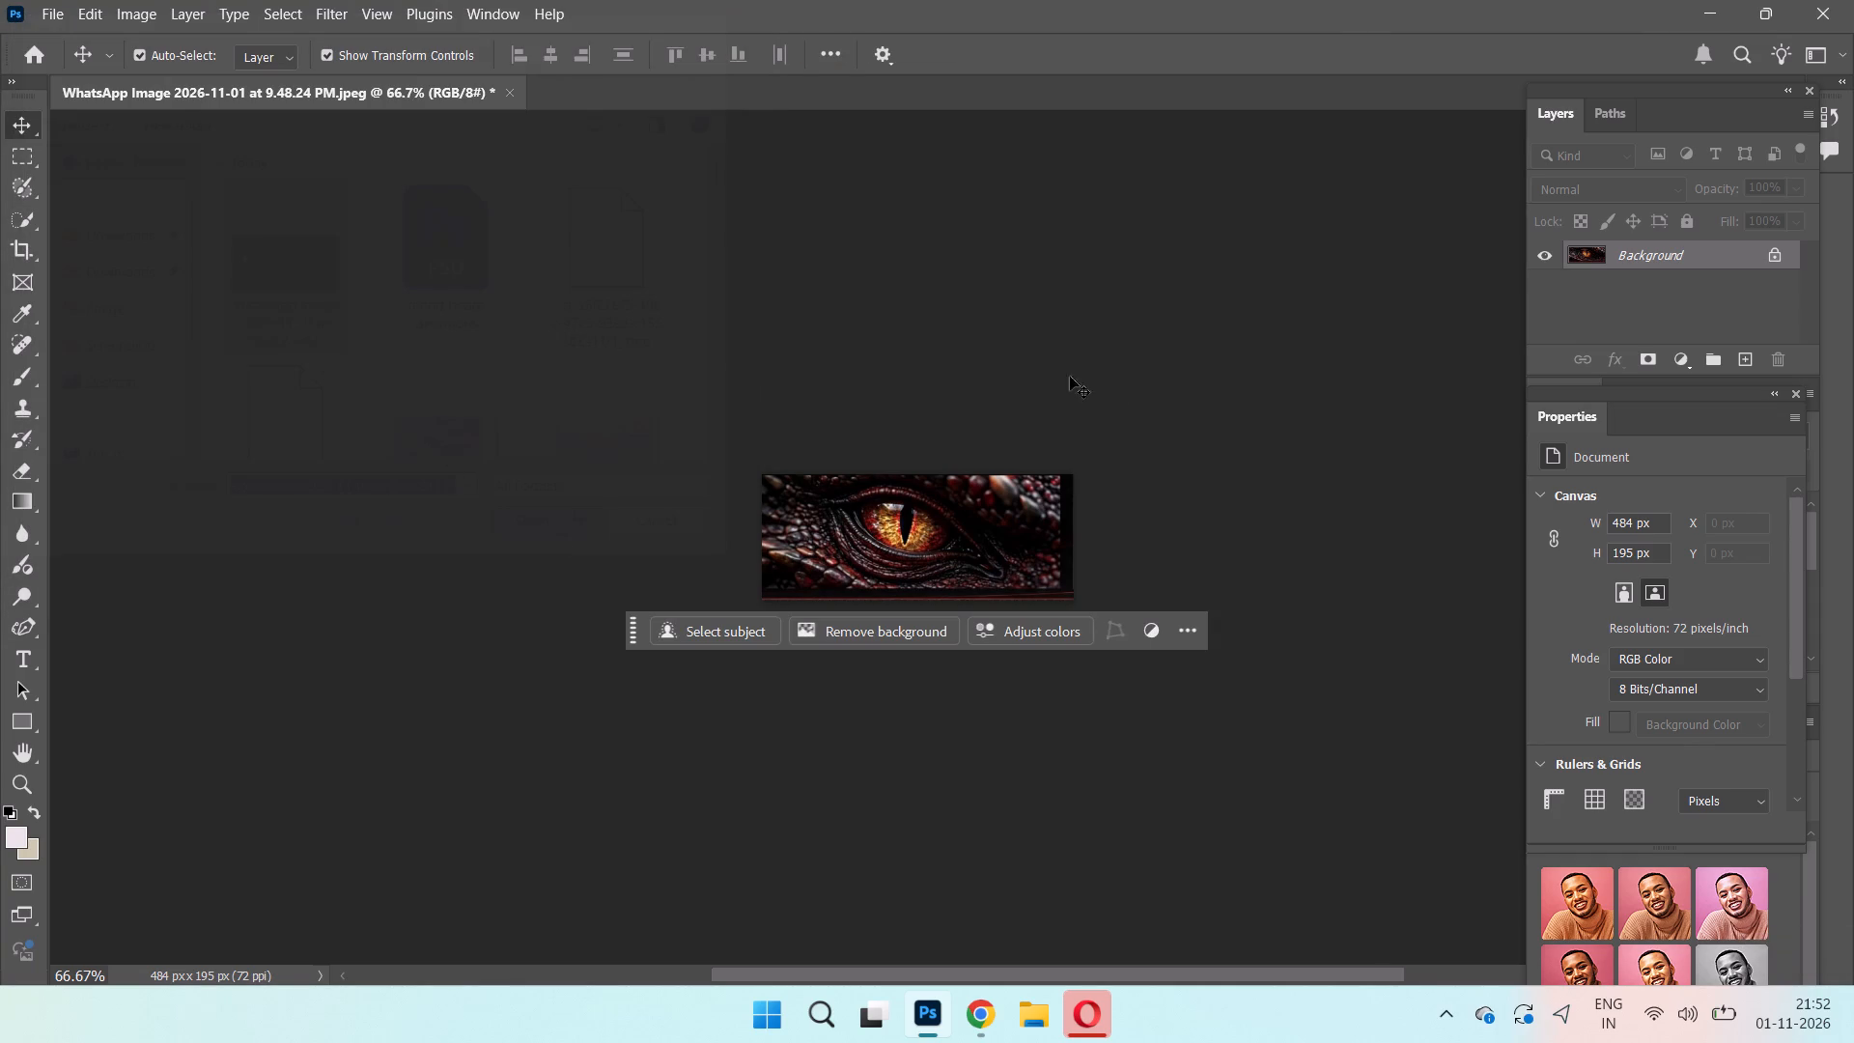
Create a new A4 portrait document, 210 x 297 mm at 300 ppi, RGB with a white background.
left_click(56, 5)
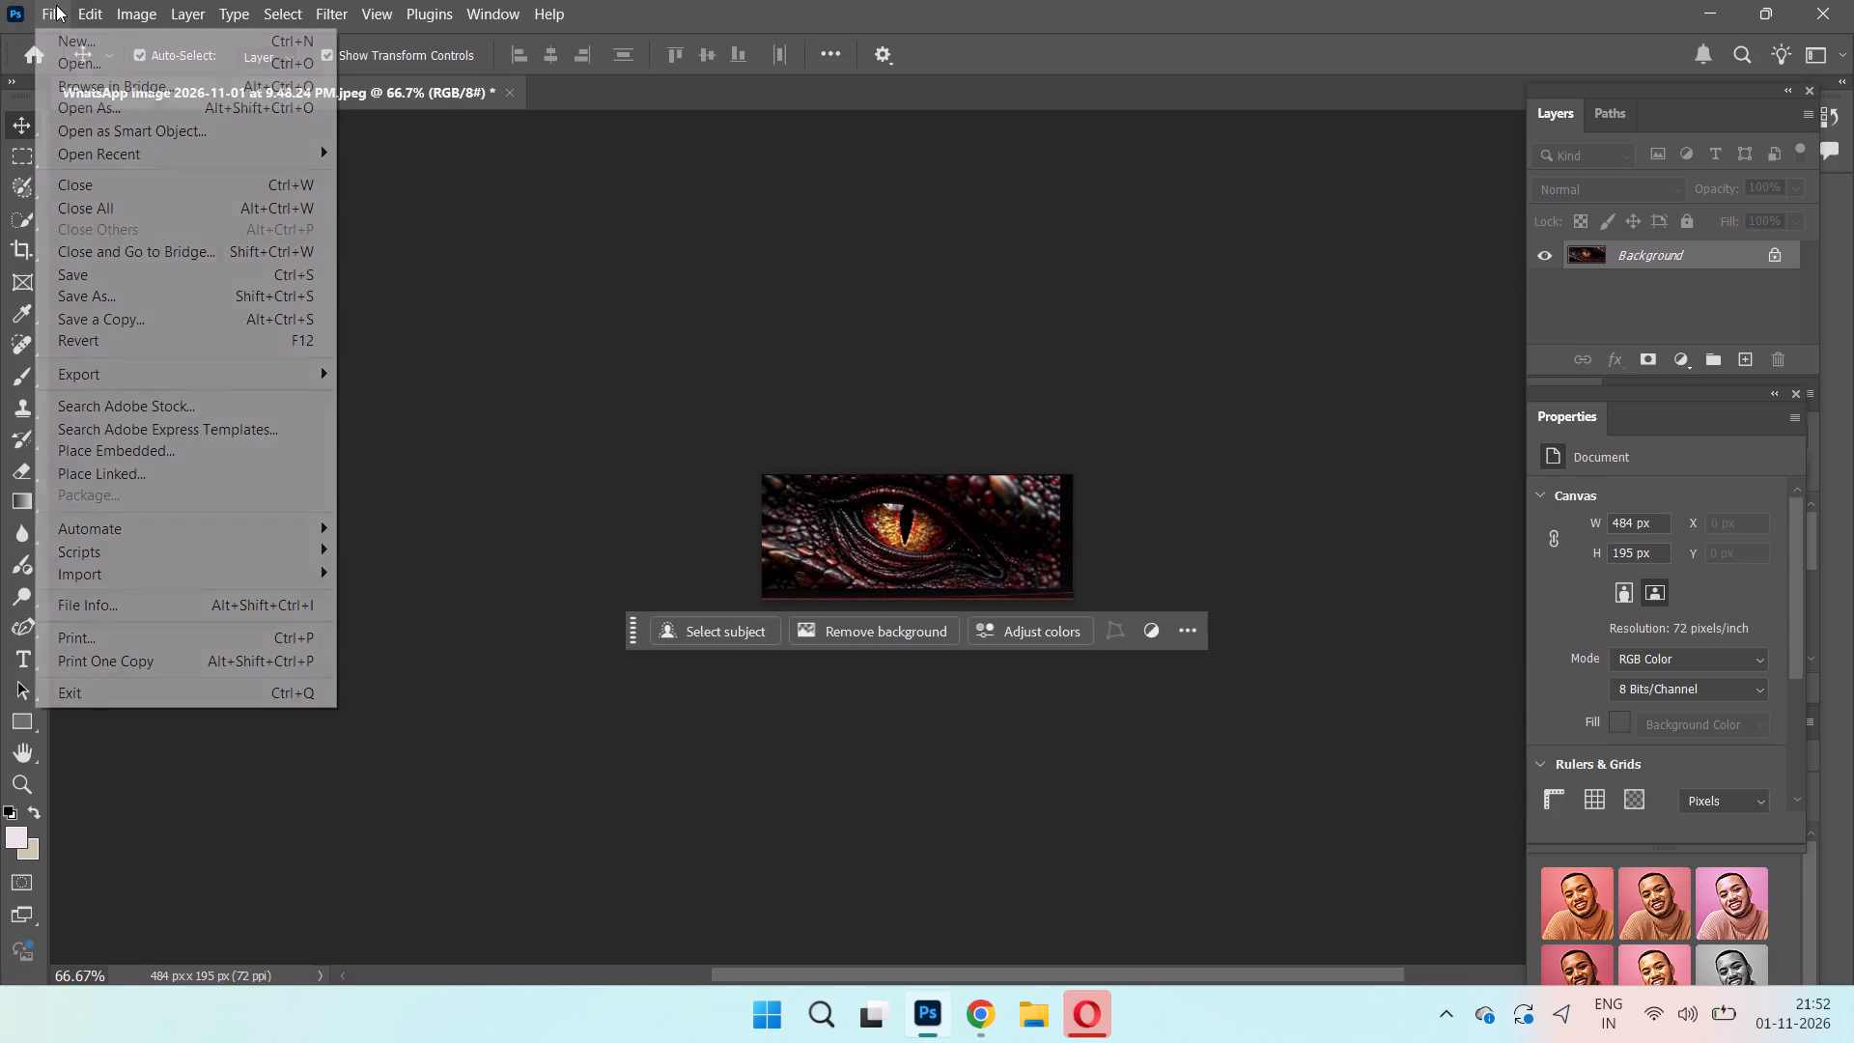
left_click(70, 37)
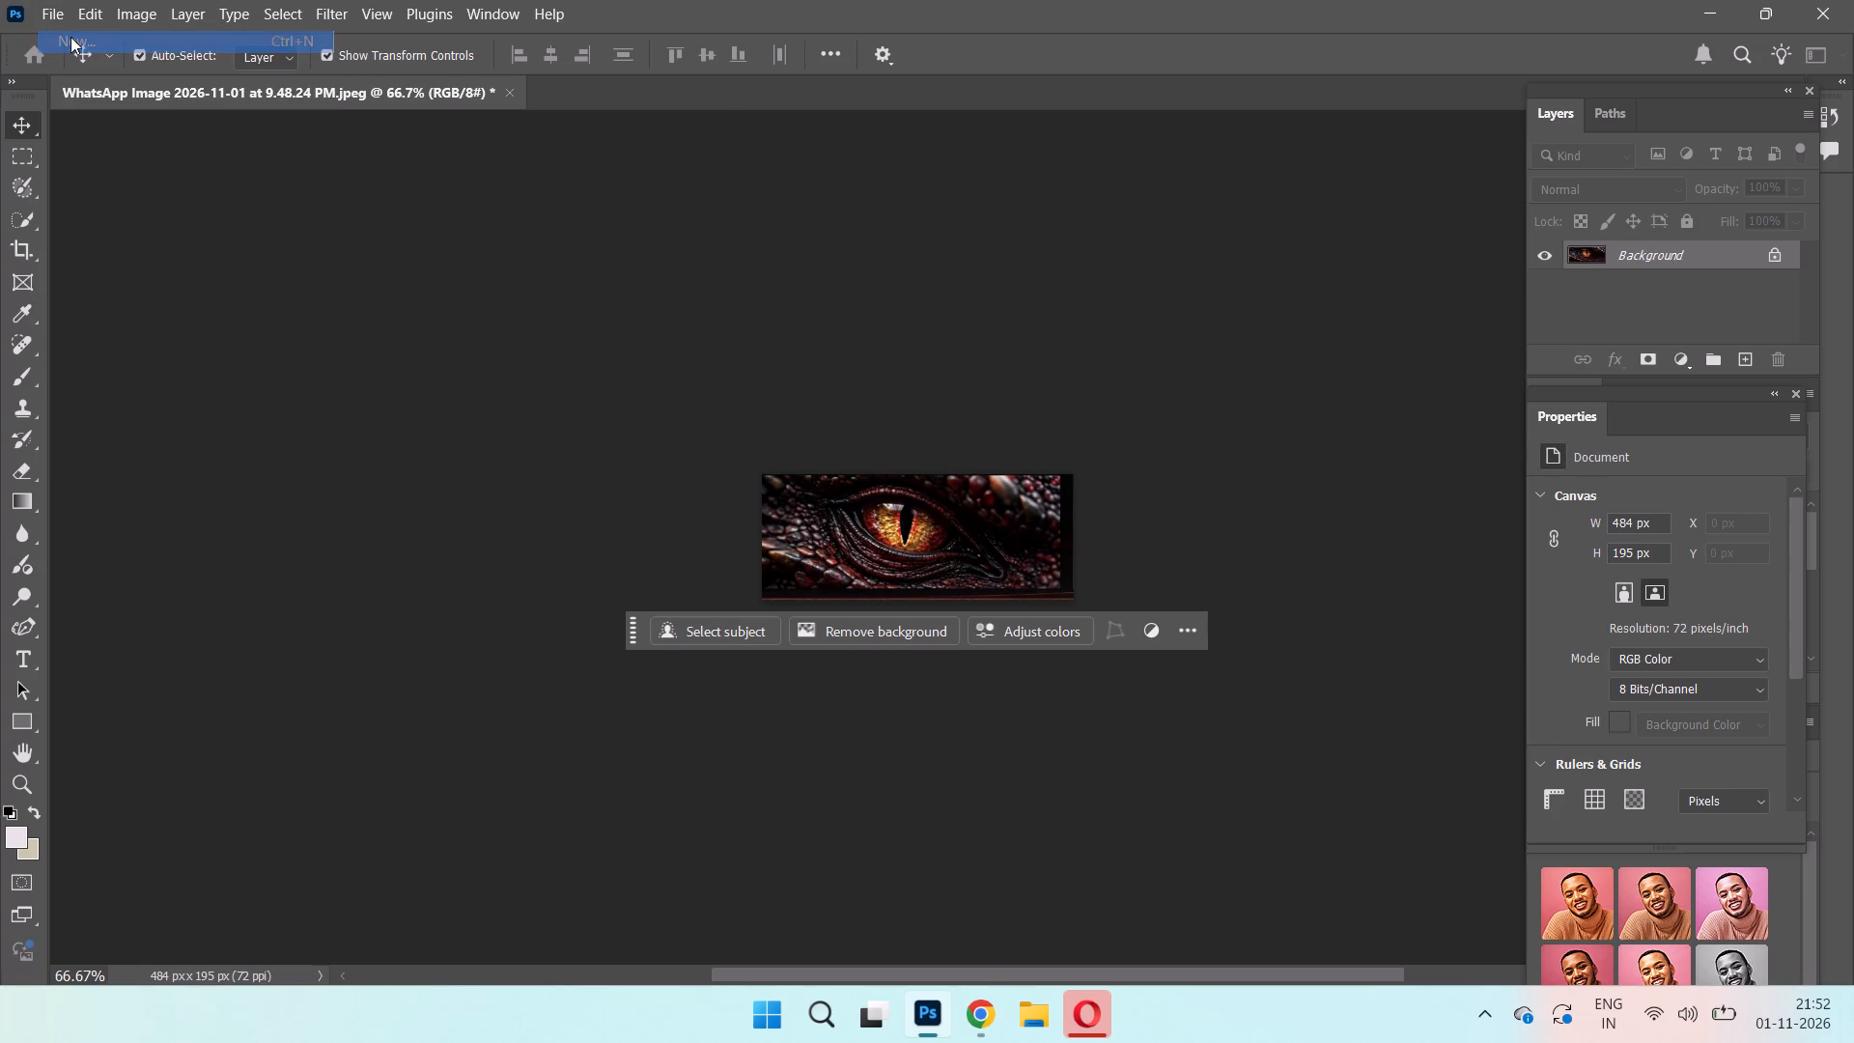
left_click(576, 273)
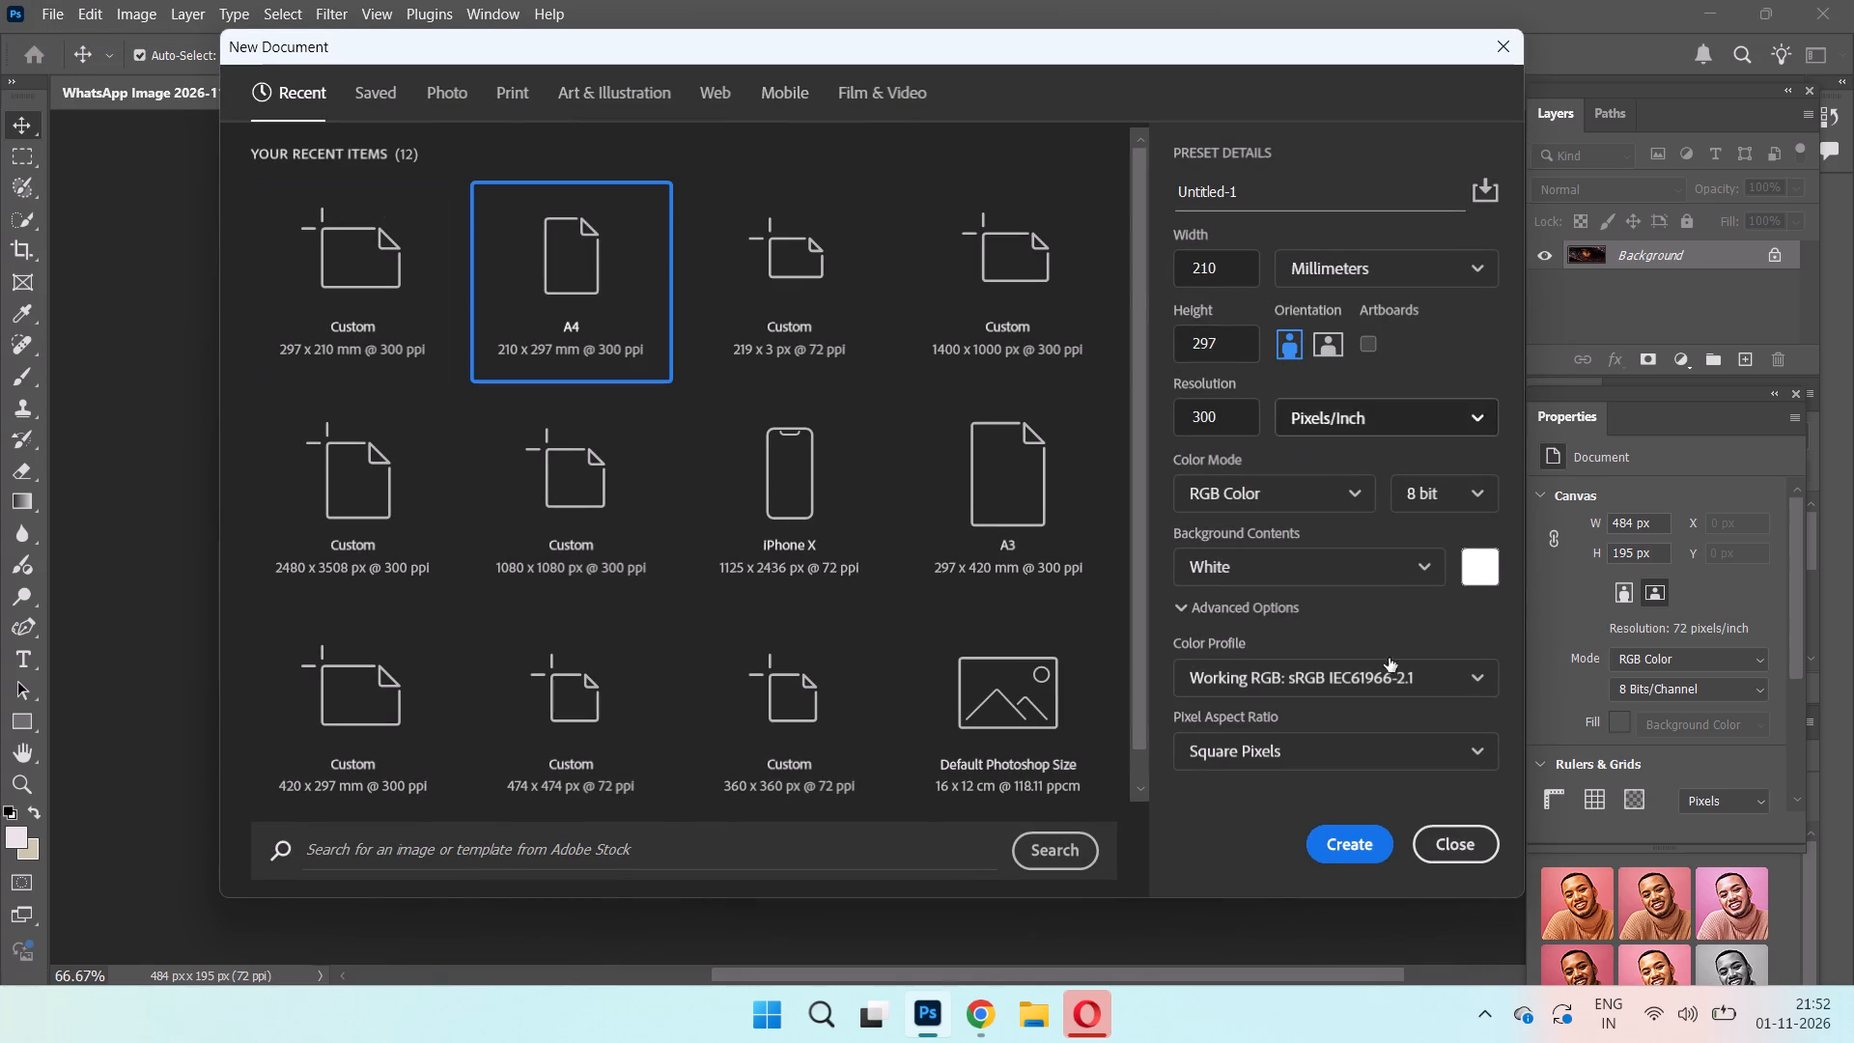
left_click(1370, 844)
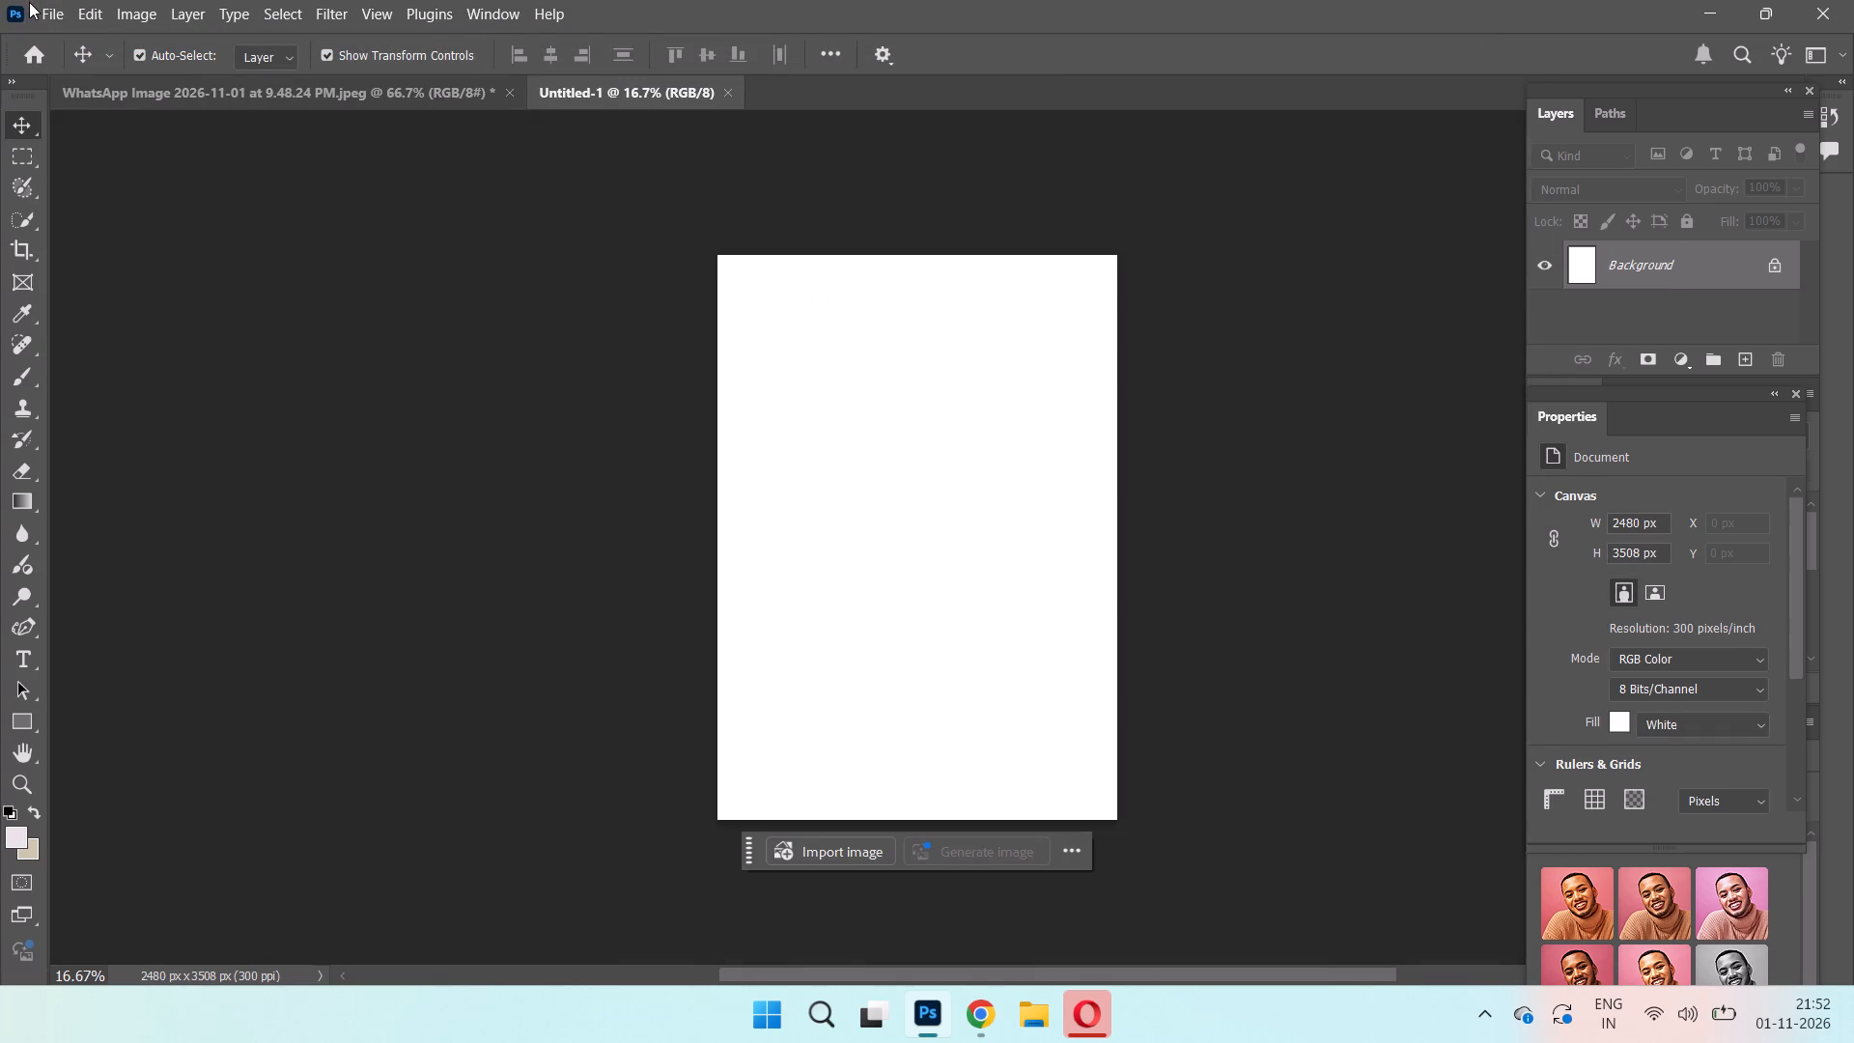
Copy the cropped dragon eye picture into the upper part of the Untitled-1 page.
left_click(205, 88)
left_click_drag(968, 558, 716, 243)
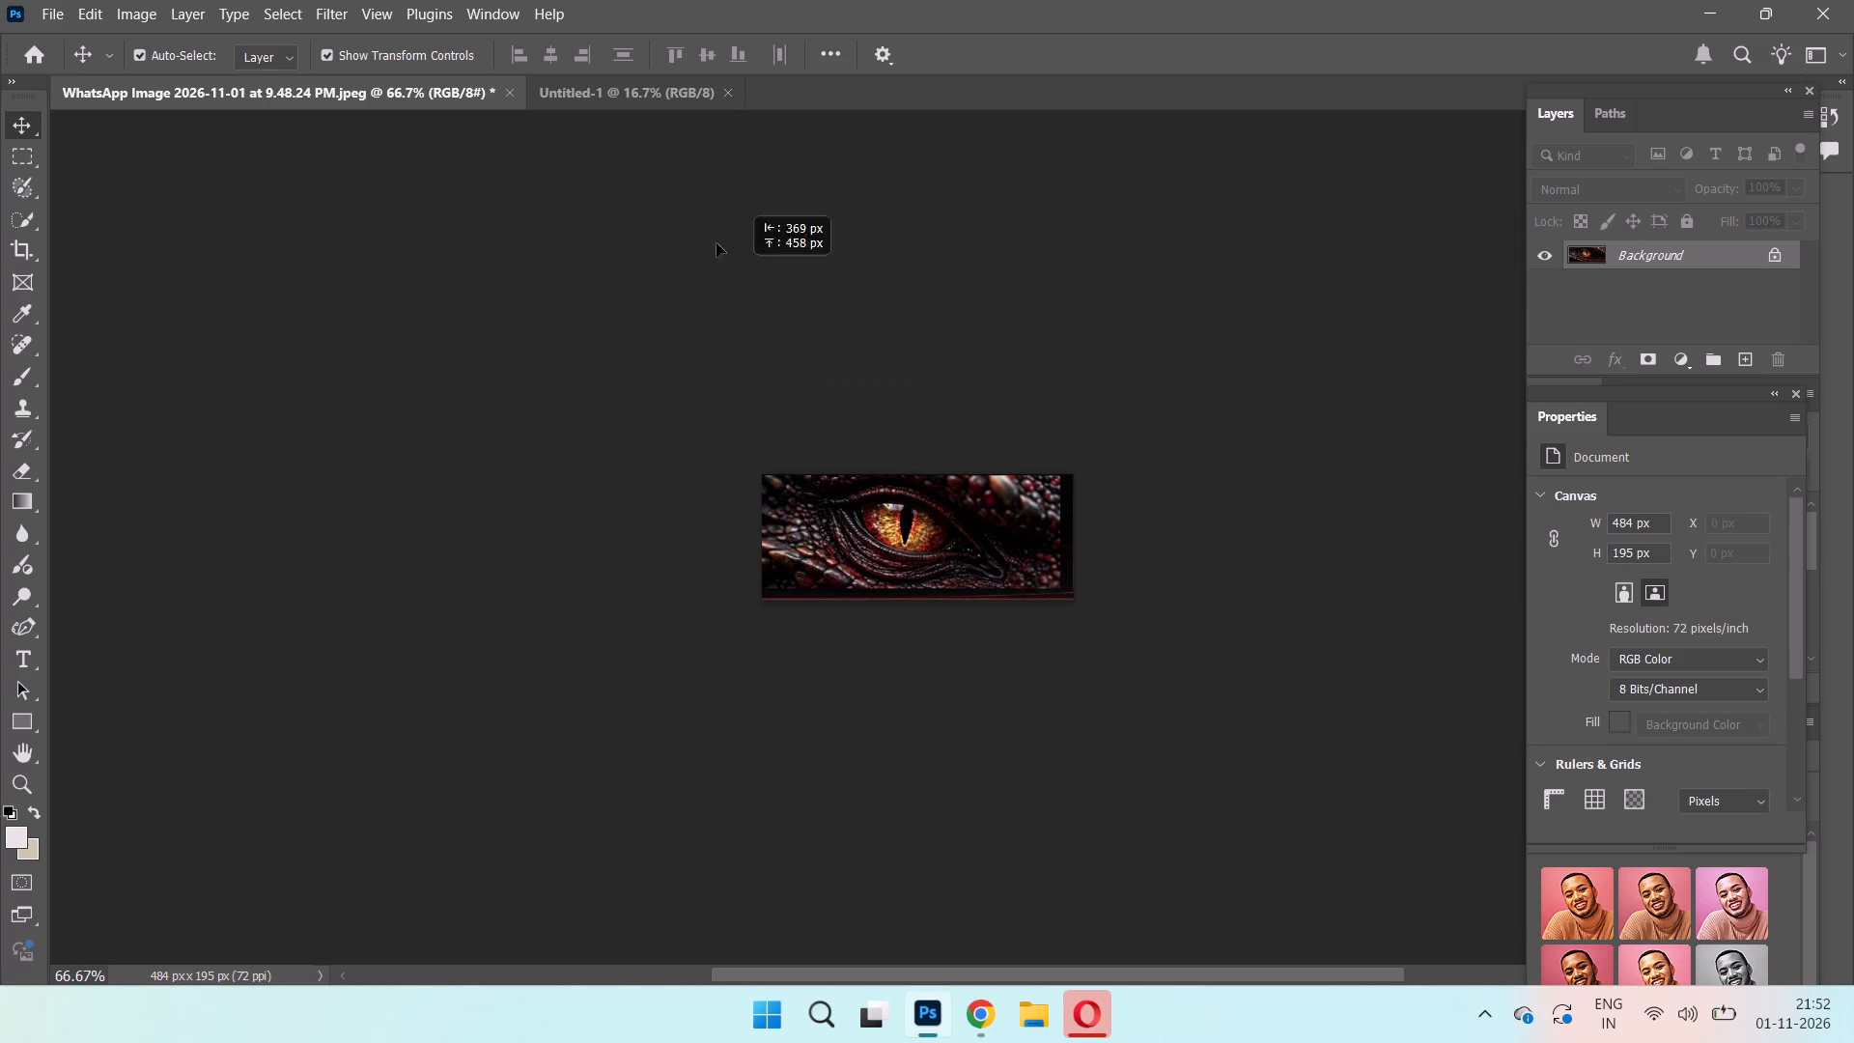
left_click_drag(716, 243, 946, 409)
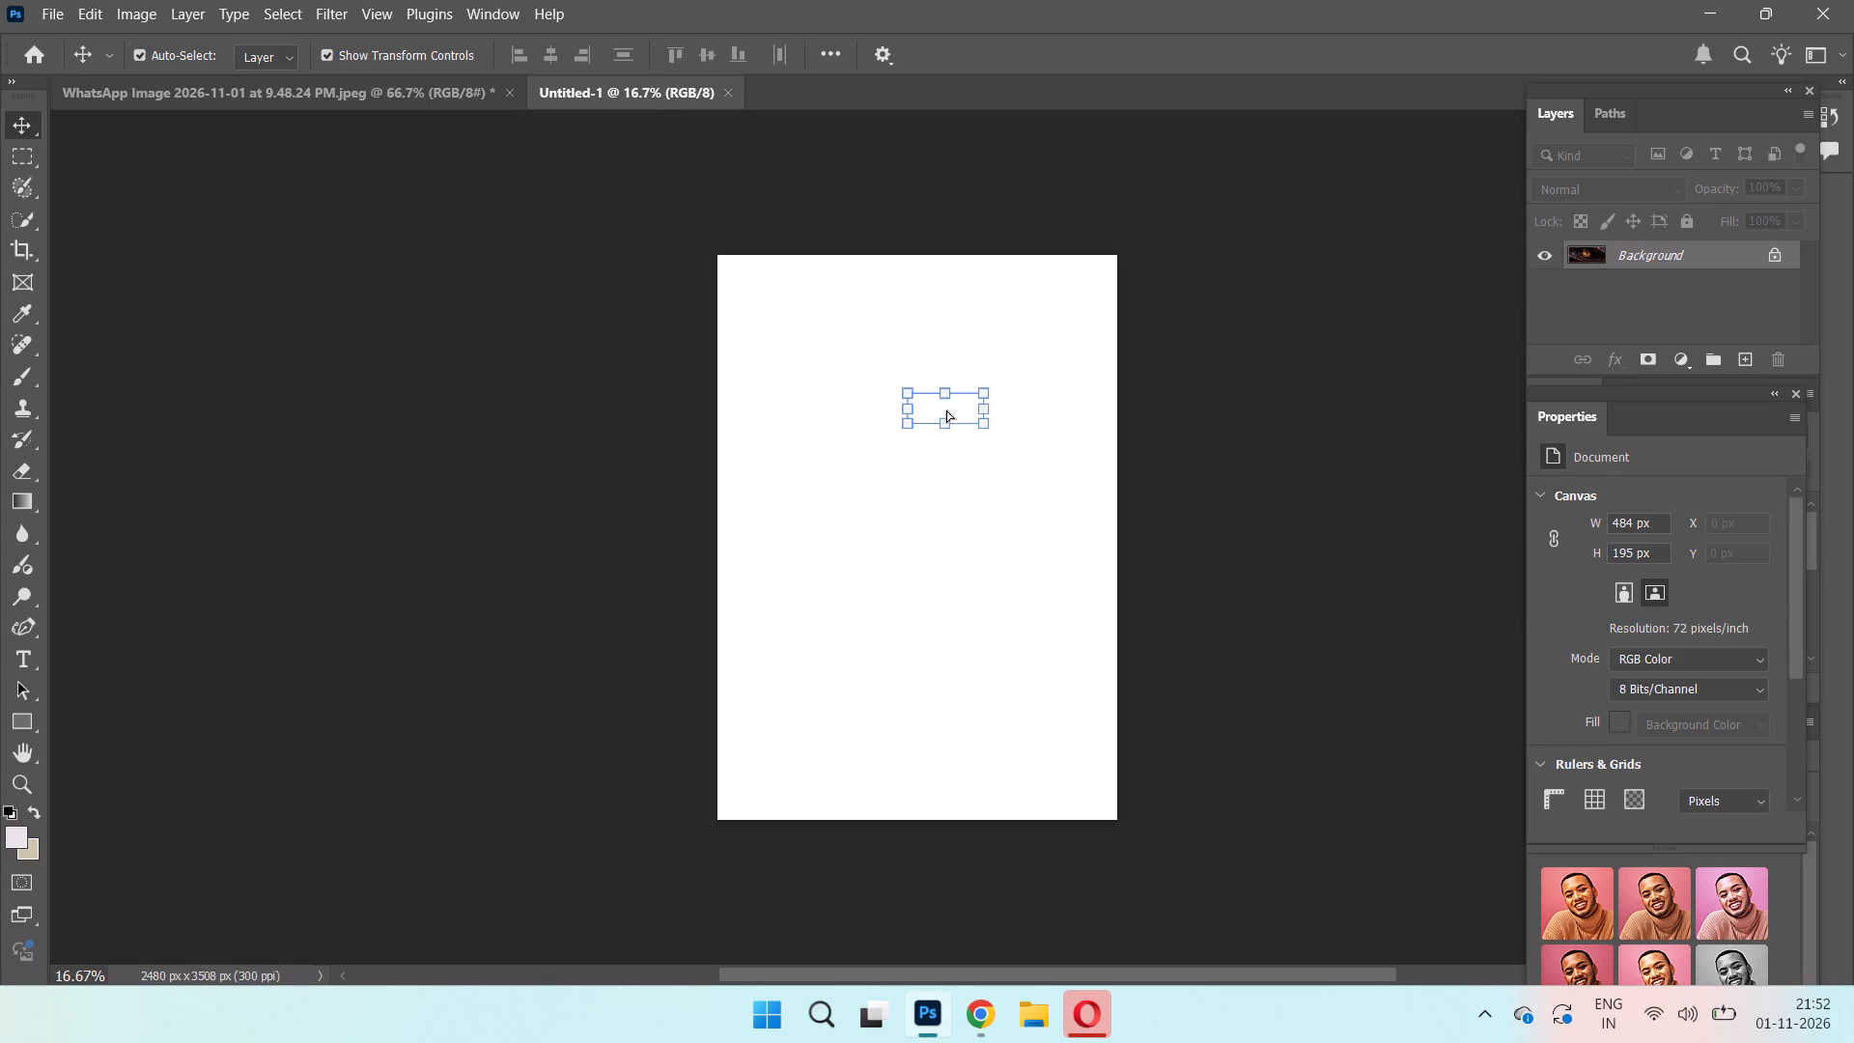
Close the cropped WhatsApp image document.
left_click(448, 98)
left_click(504, 89)
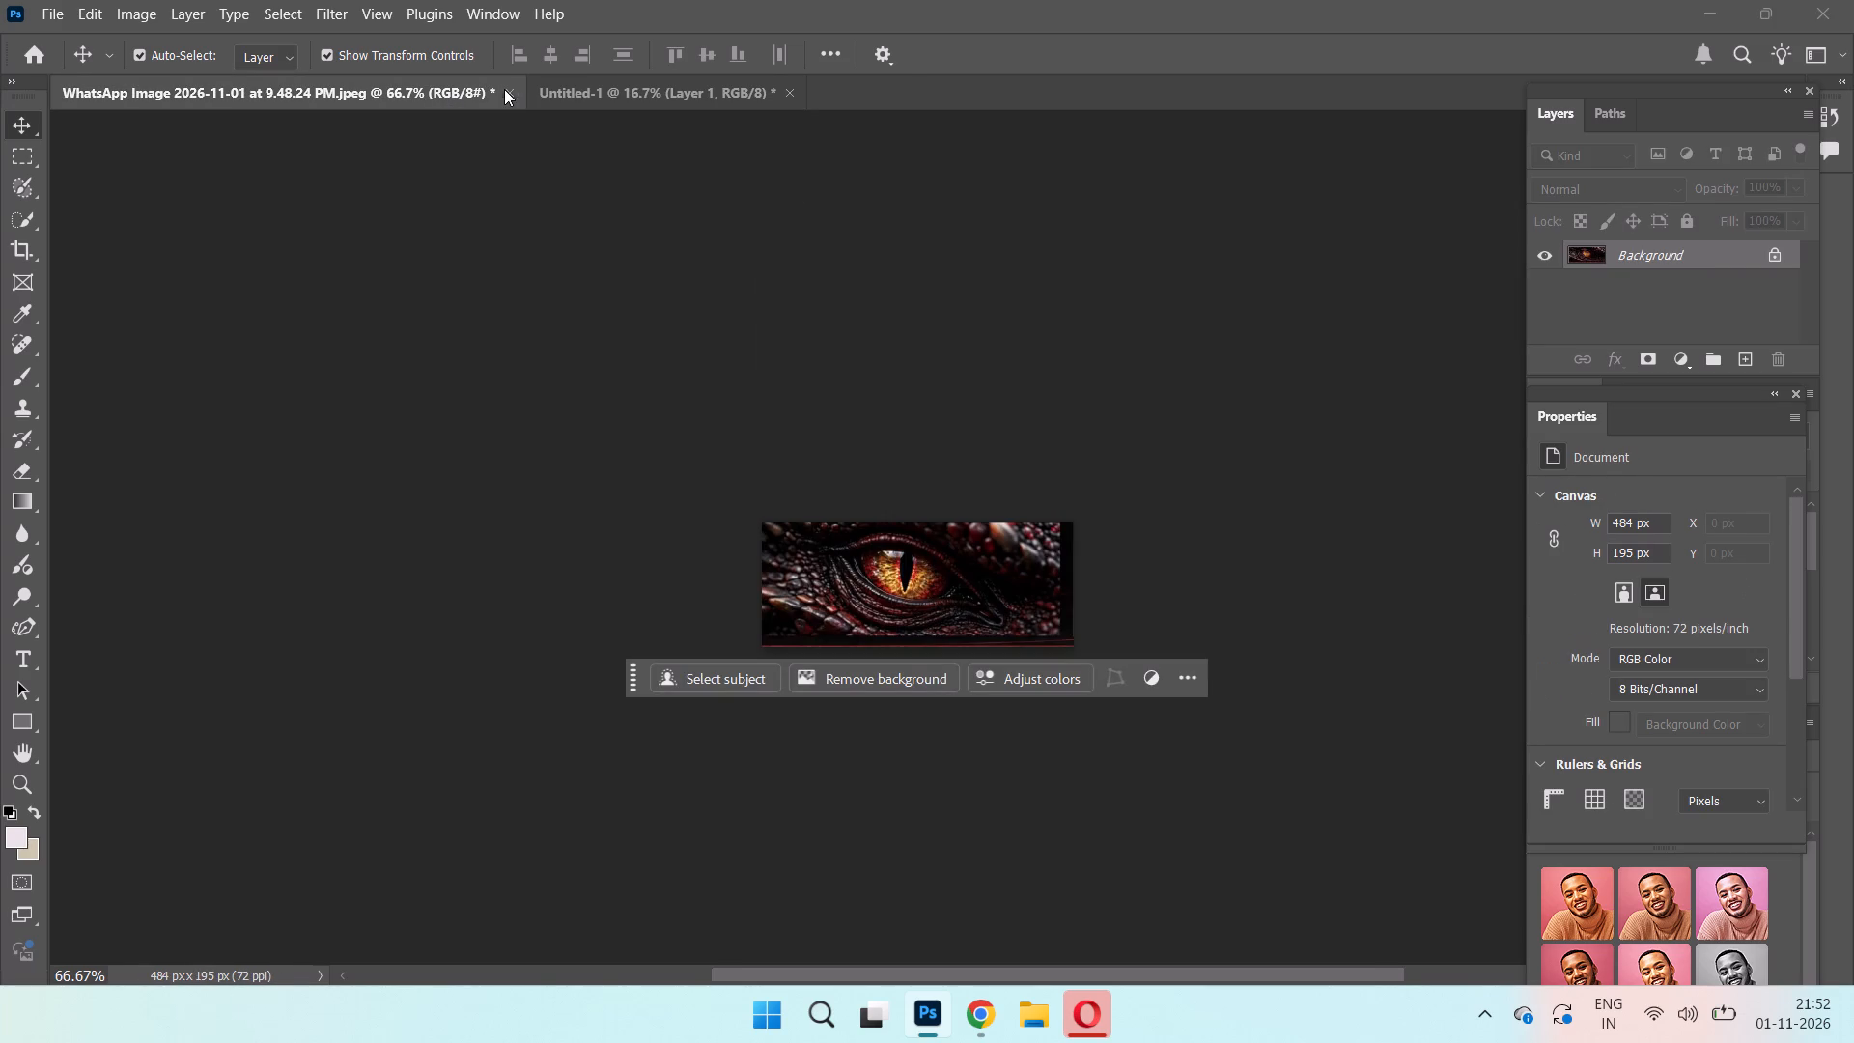
Discard the changes to the cropped WhatsApp image and let it close.
left_click(986, 400)
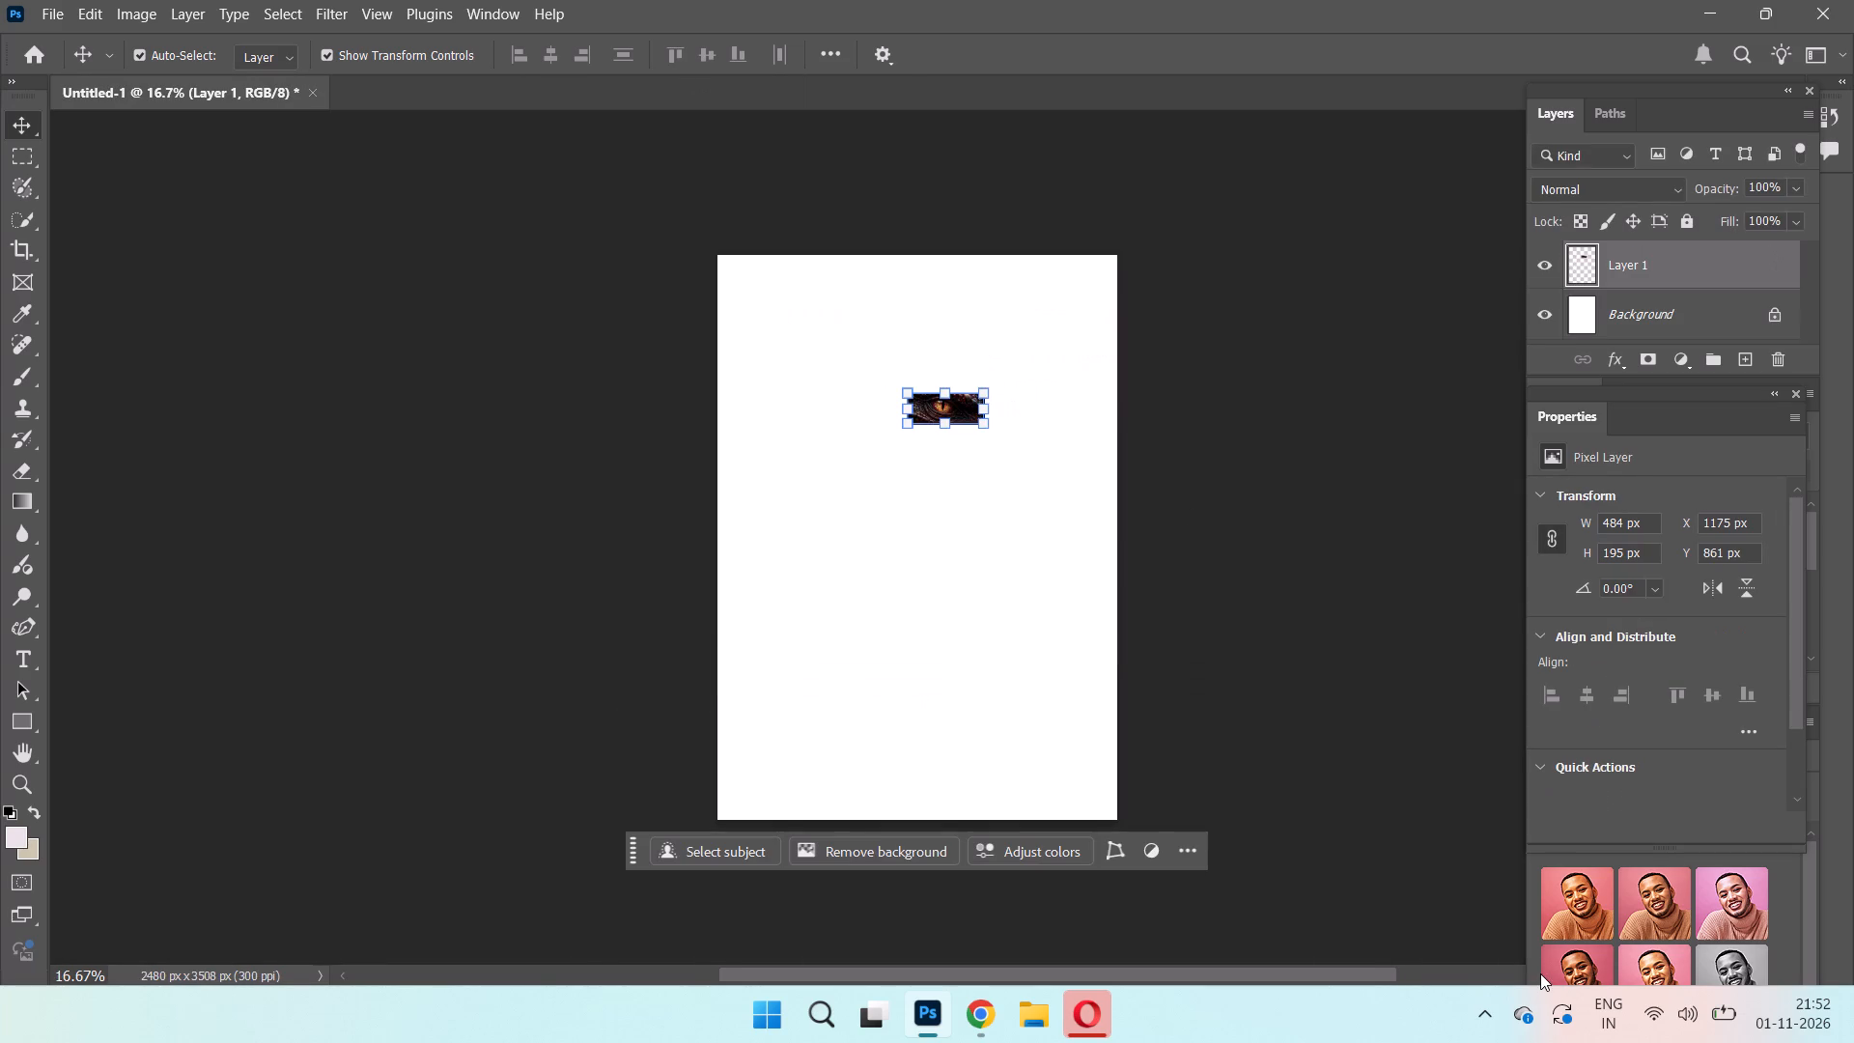
Open the original WhatsApp Image 2026-11-01 at 9.48.24 PM mood board from Downloads again.
key("ctrl+o")
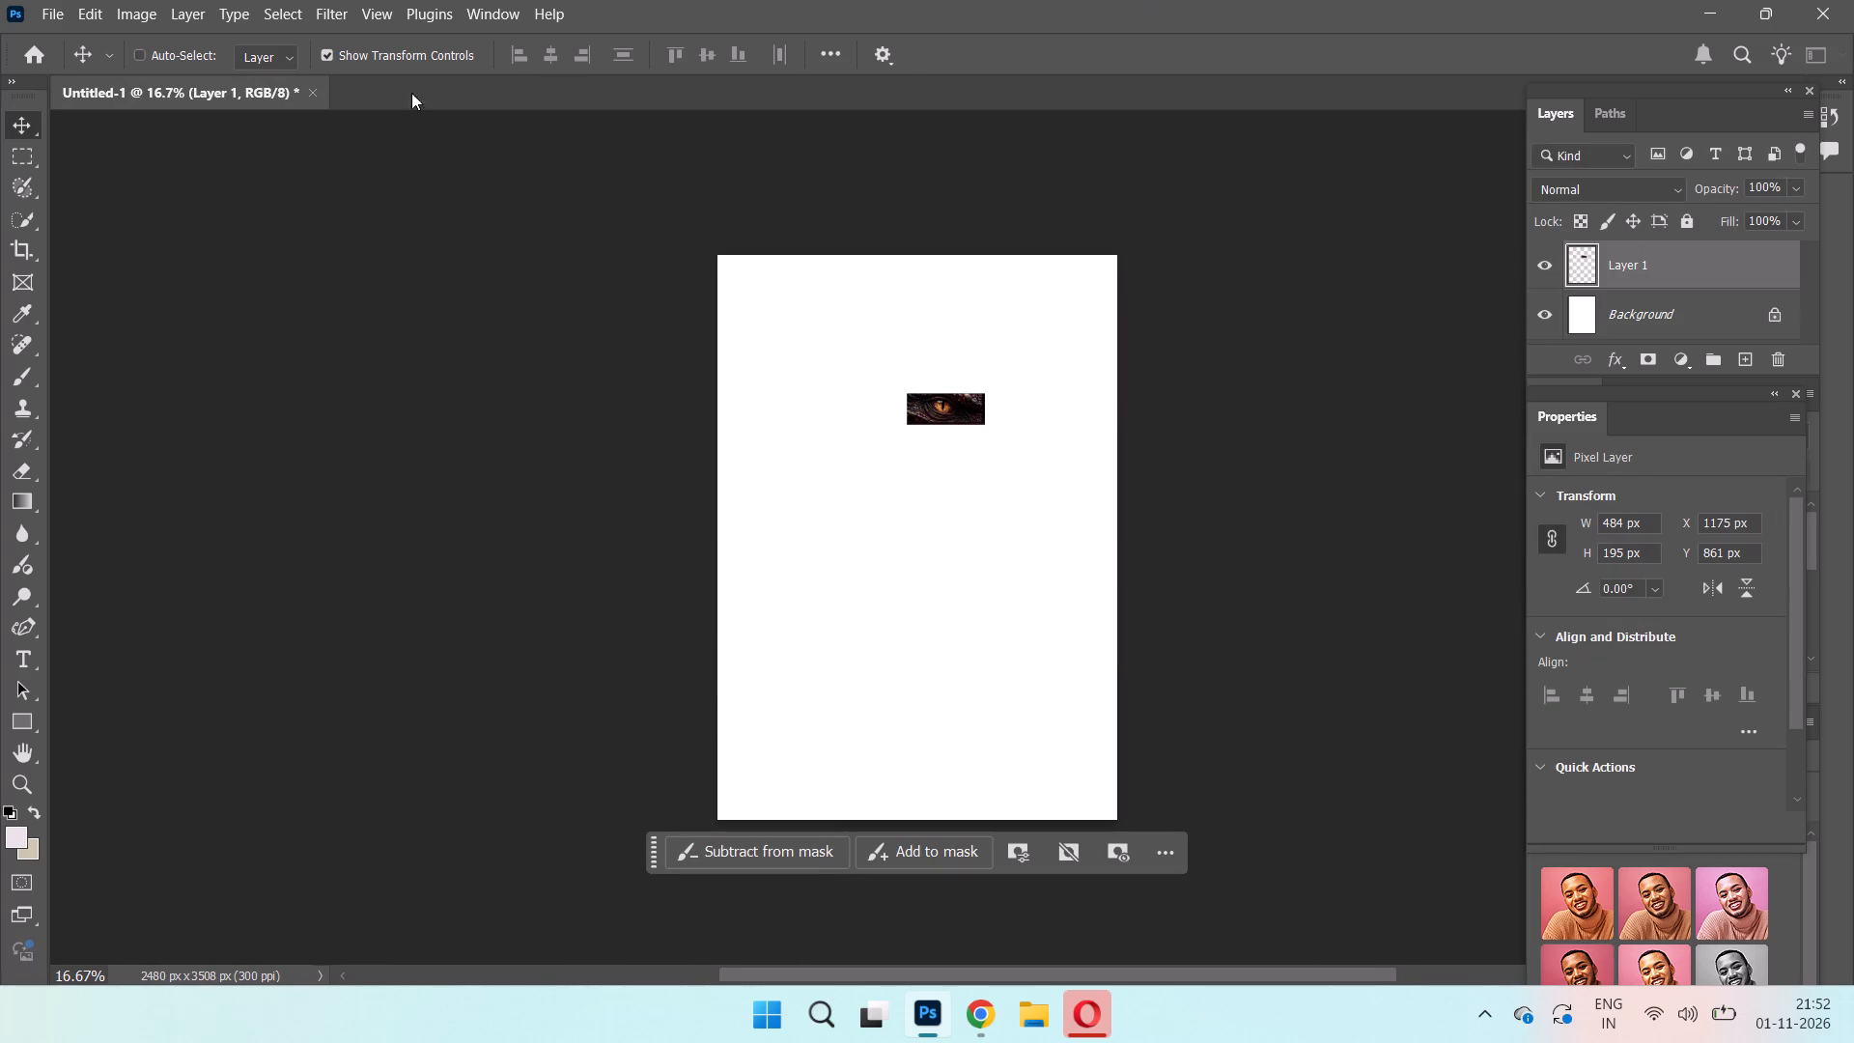
scroll(478, 848, "up", 2)
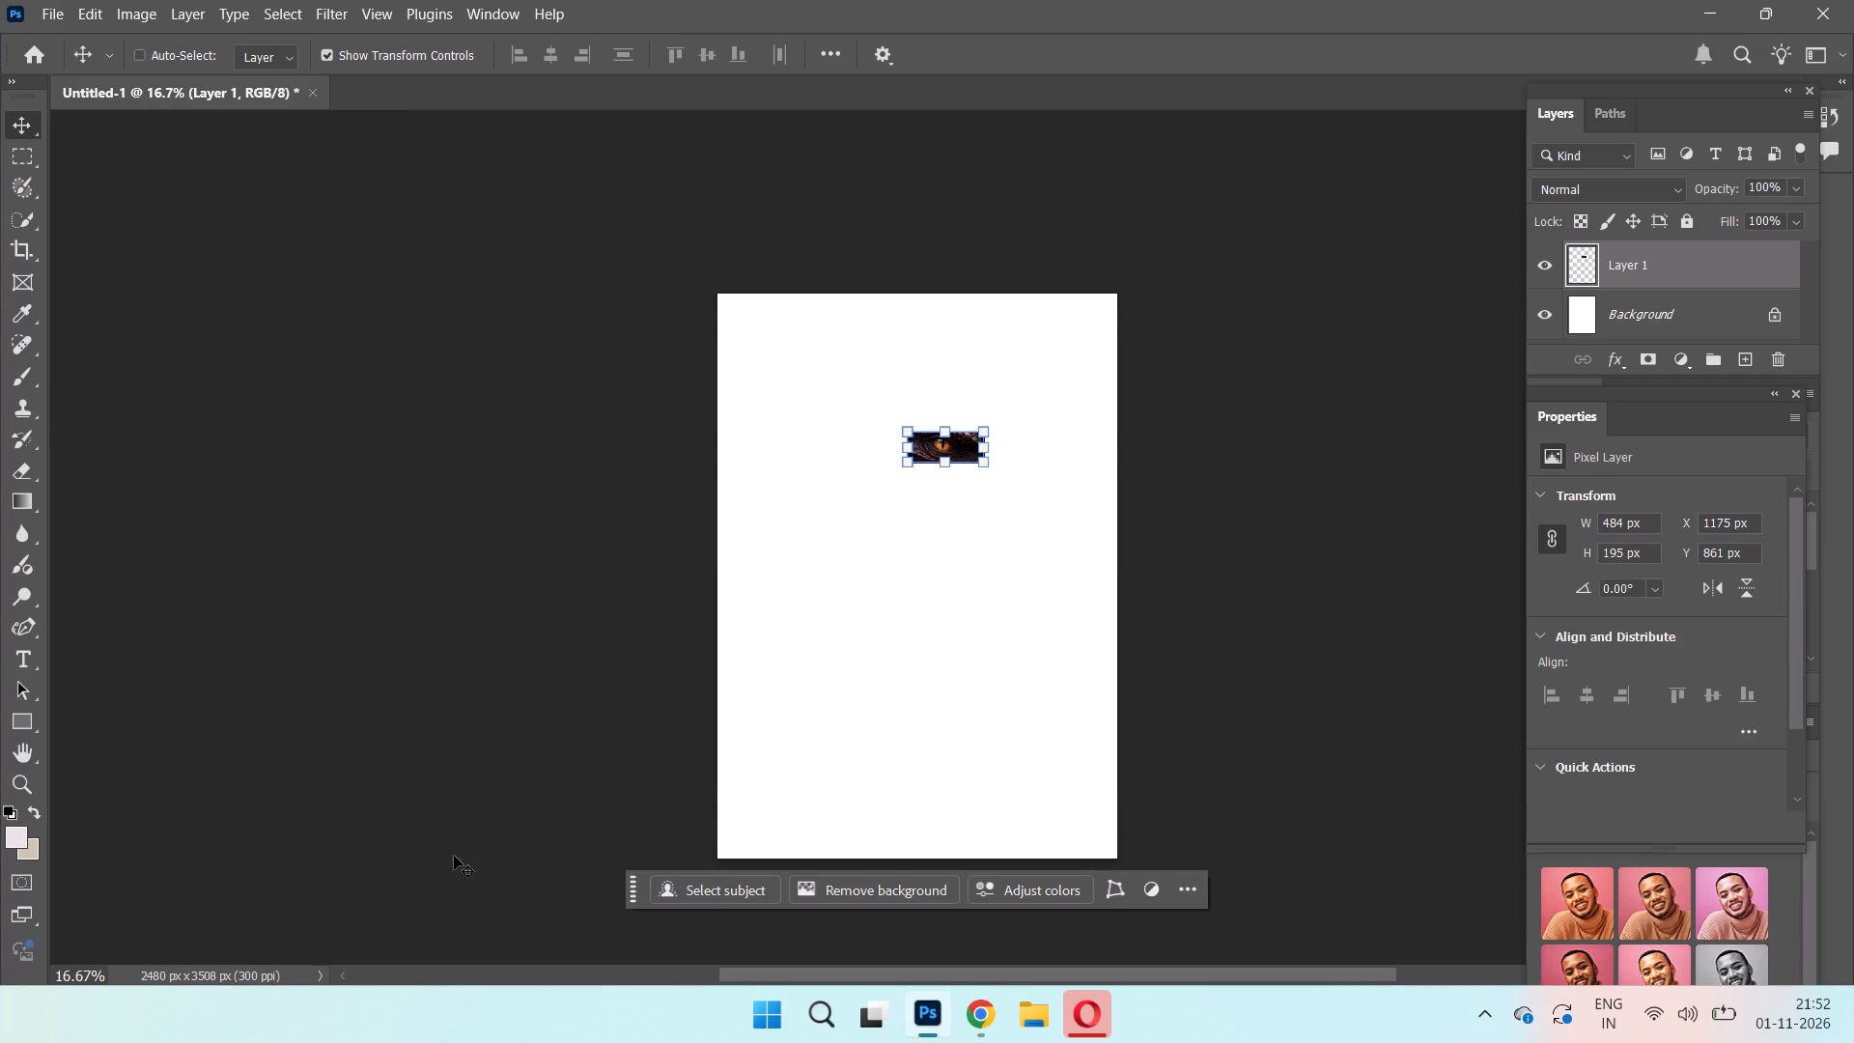
key("ctrl+o")
left_click(297, 258)
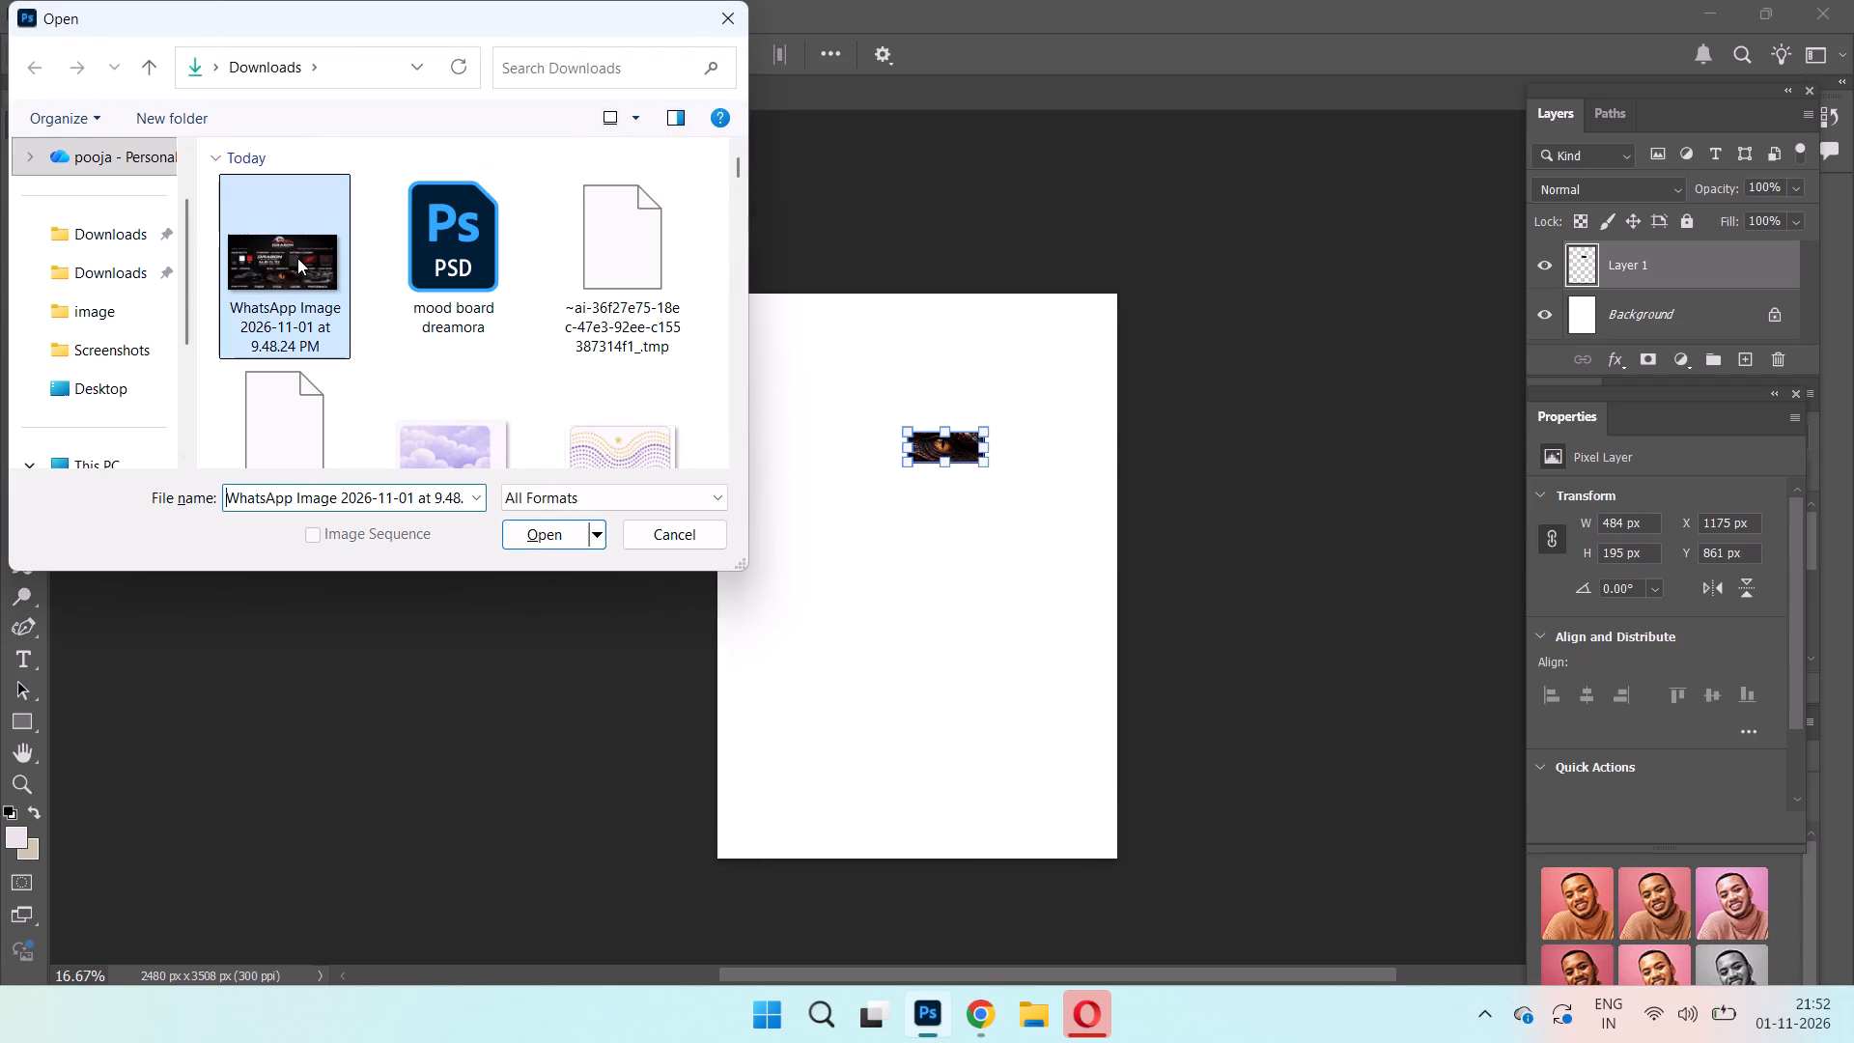
left_click(539, 524)
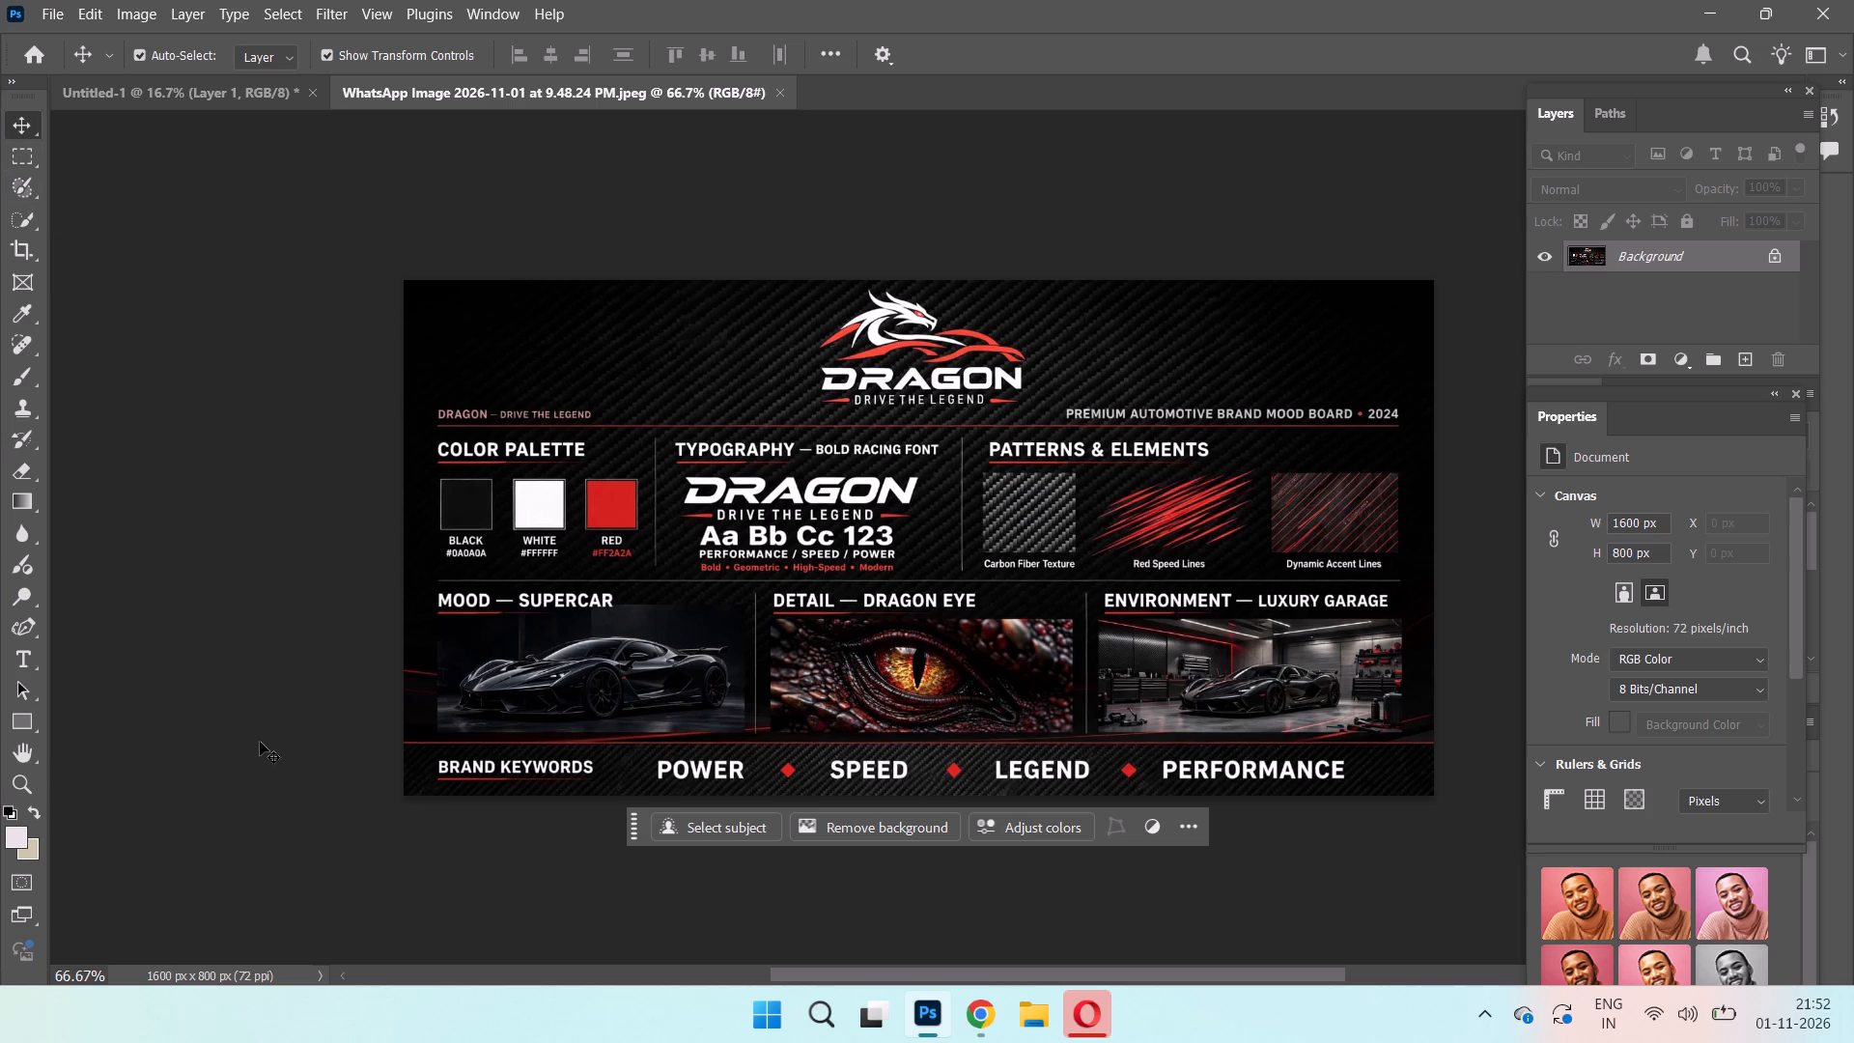
Crop the mood board down to the black car picture under the Mood — Supercar heading.
left_click(28, 235)
left_click(28, 251)
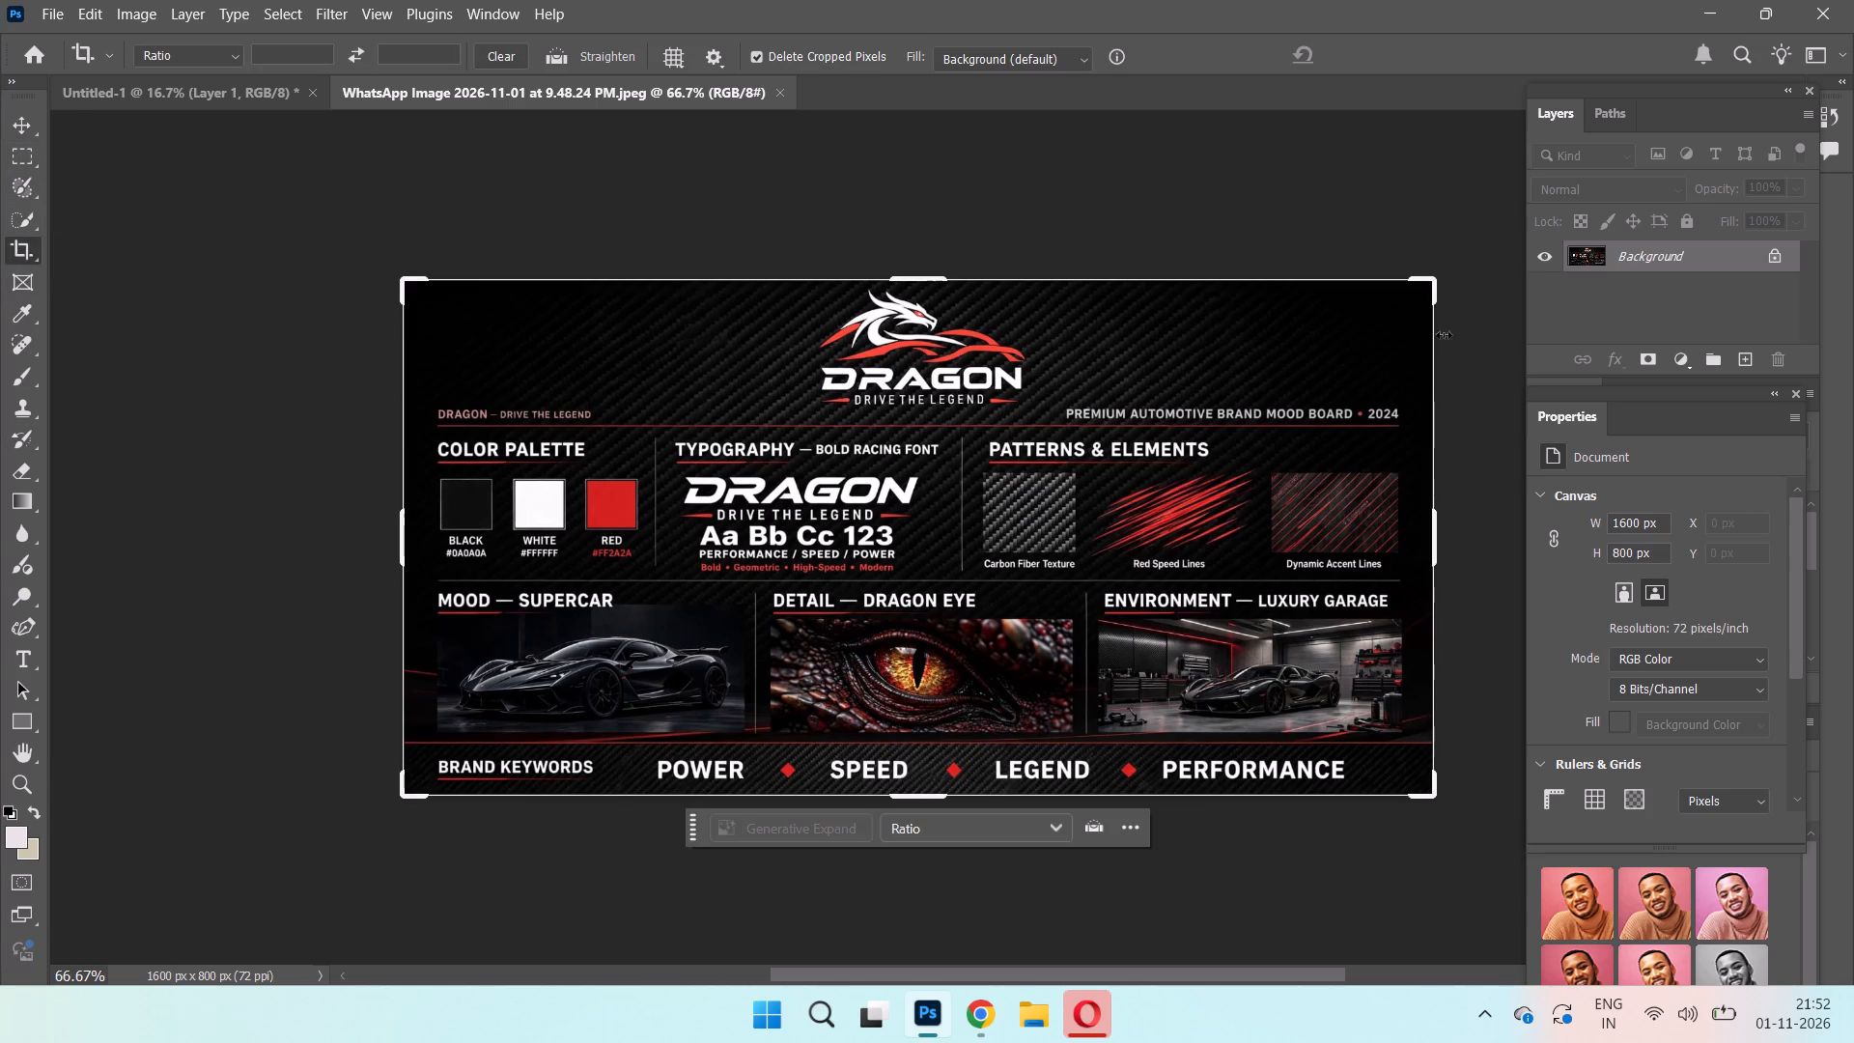
left_click_drag(1433, 284, 1061, 459)
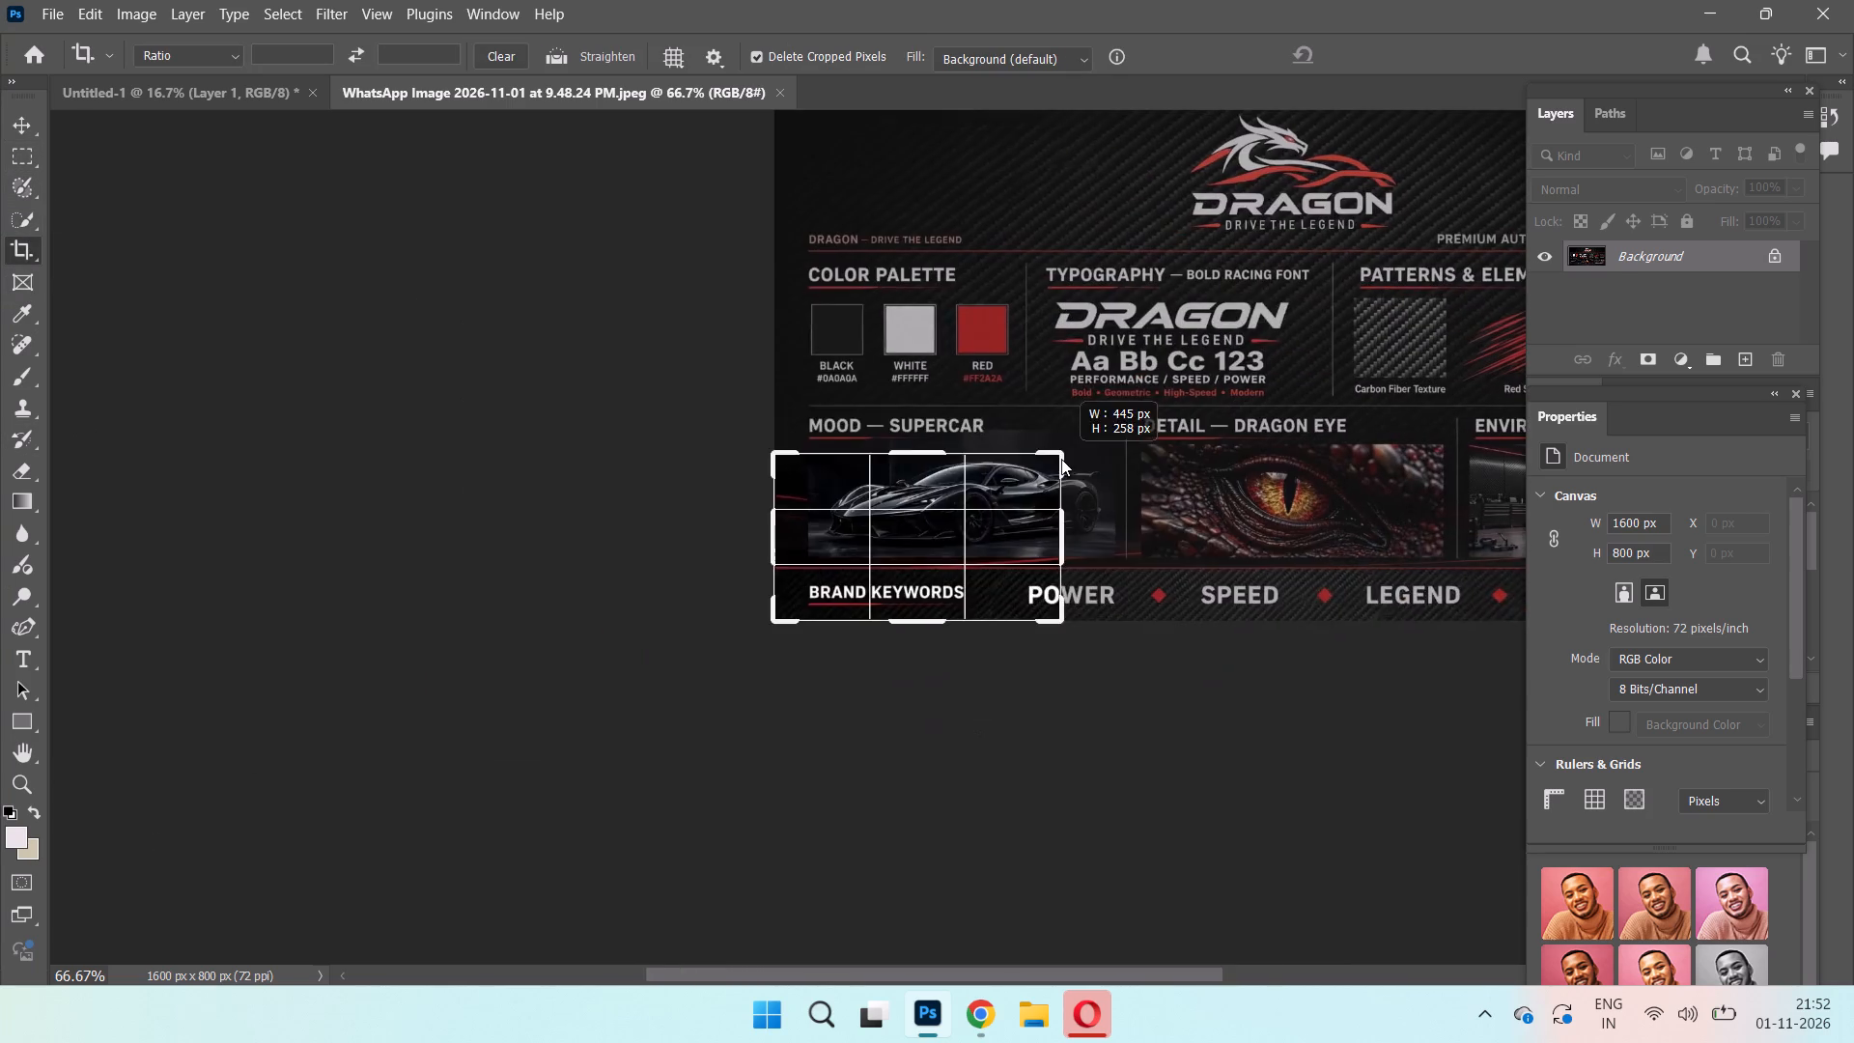
left_click_drag(1061, 459, 1094, 451)
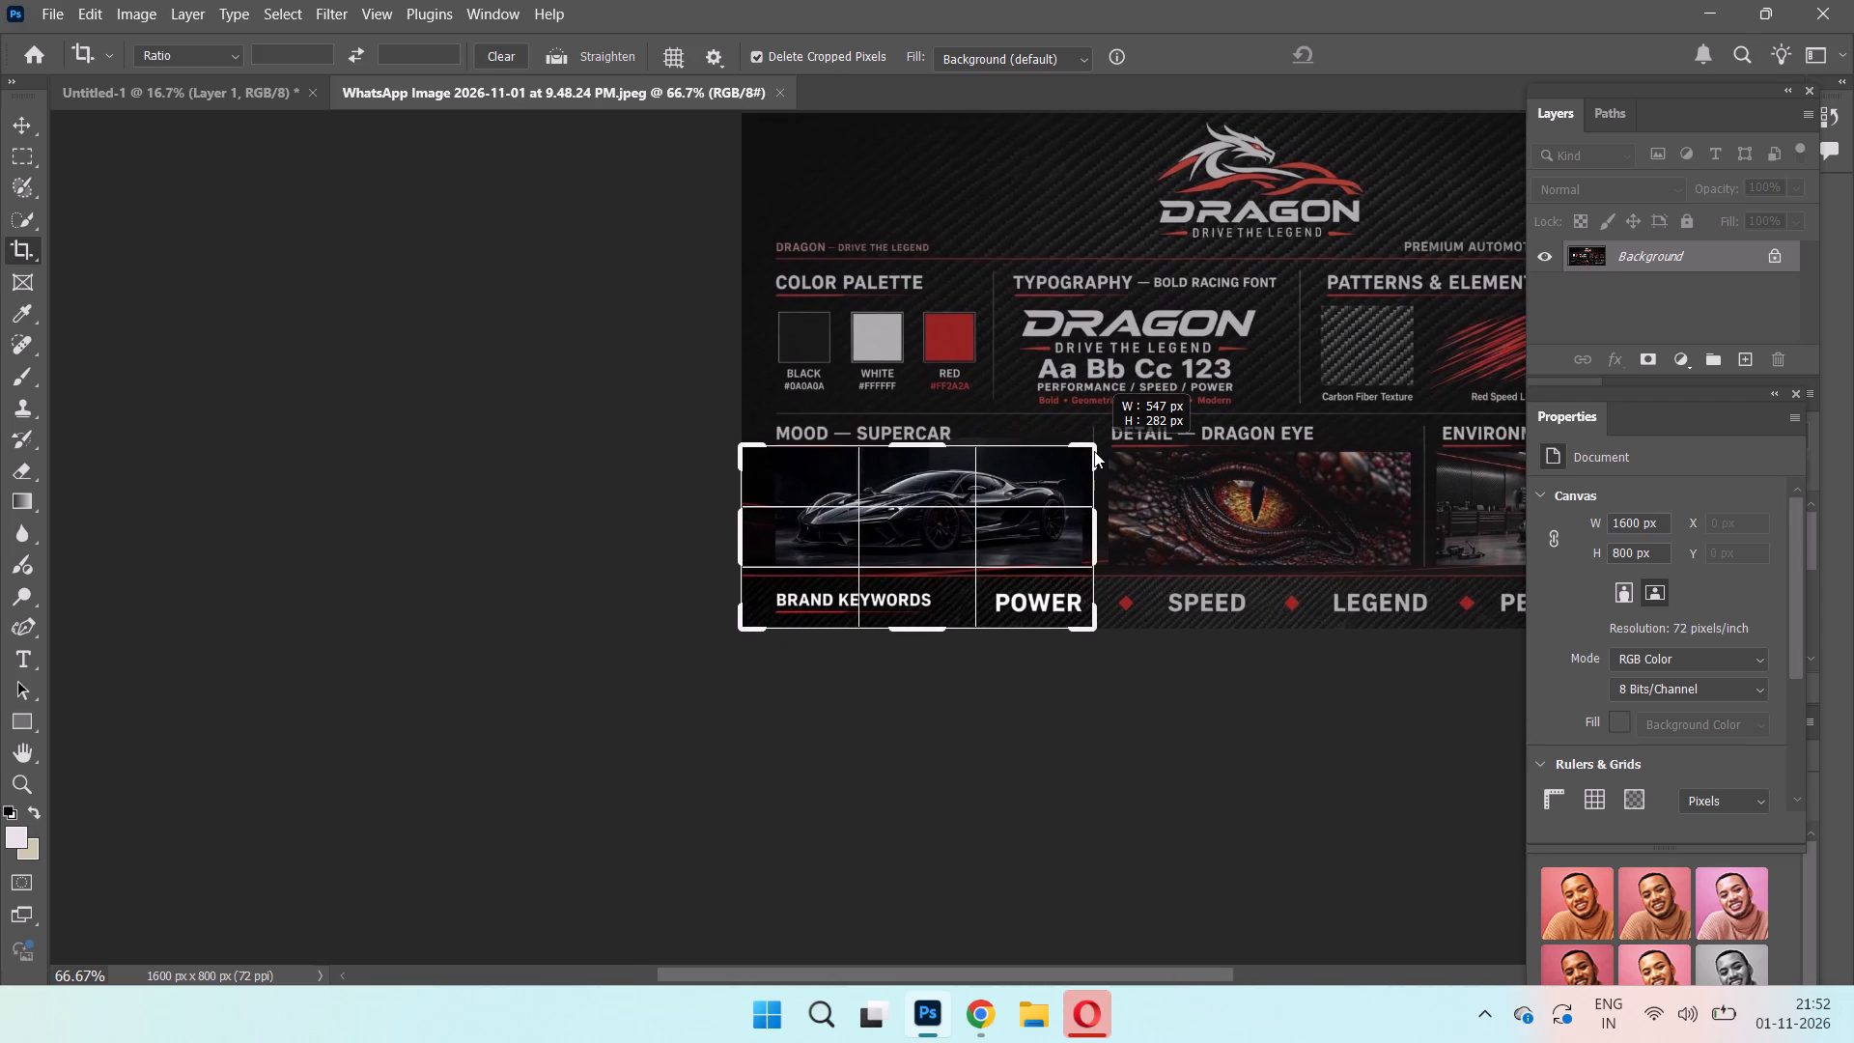
left_click_drag(1094, 451, 1095, 448)
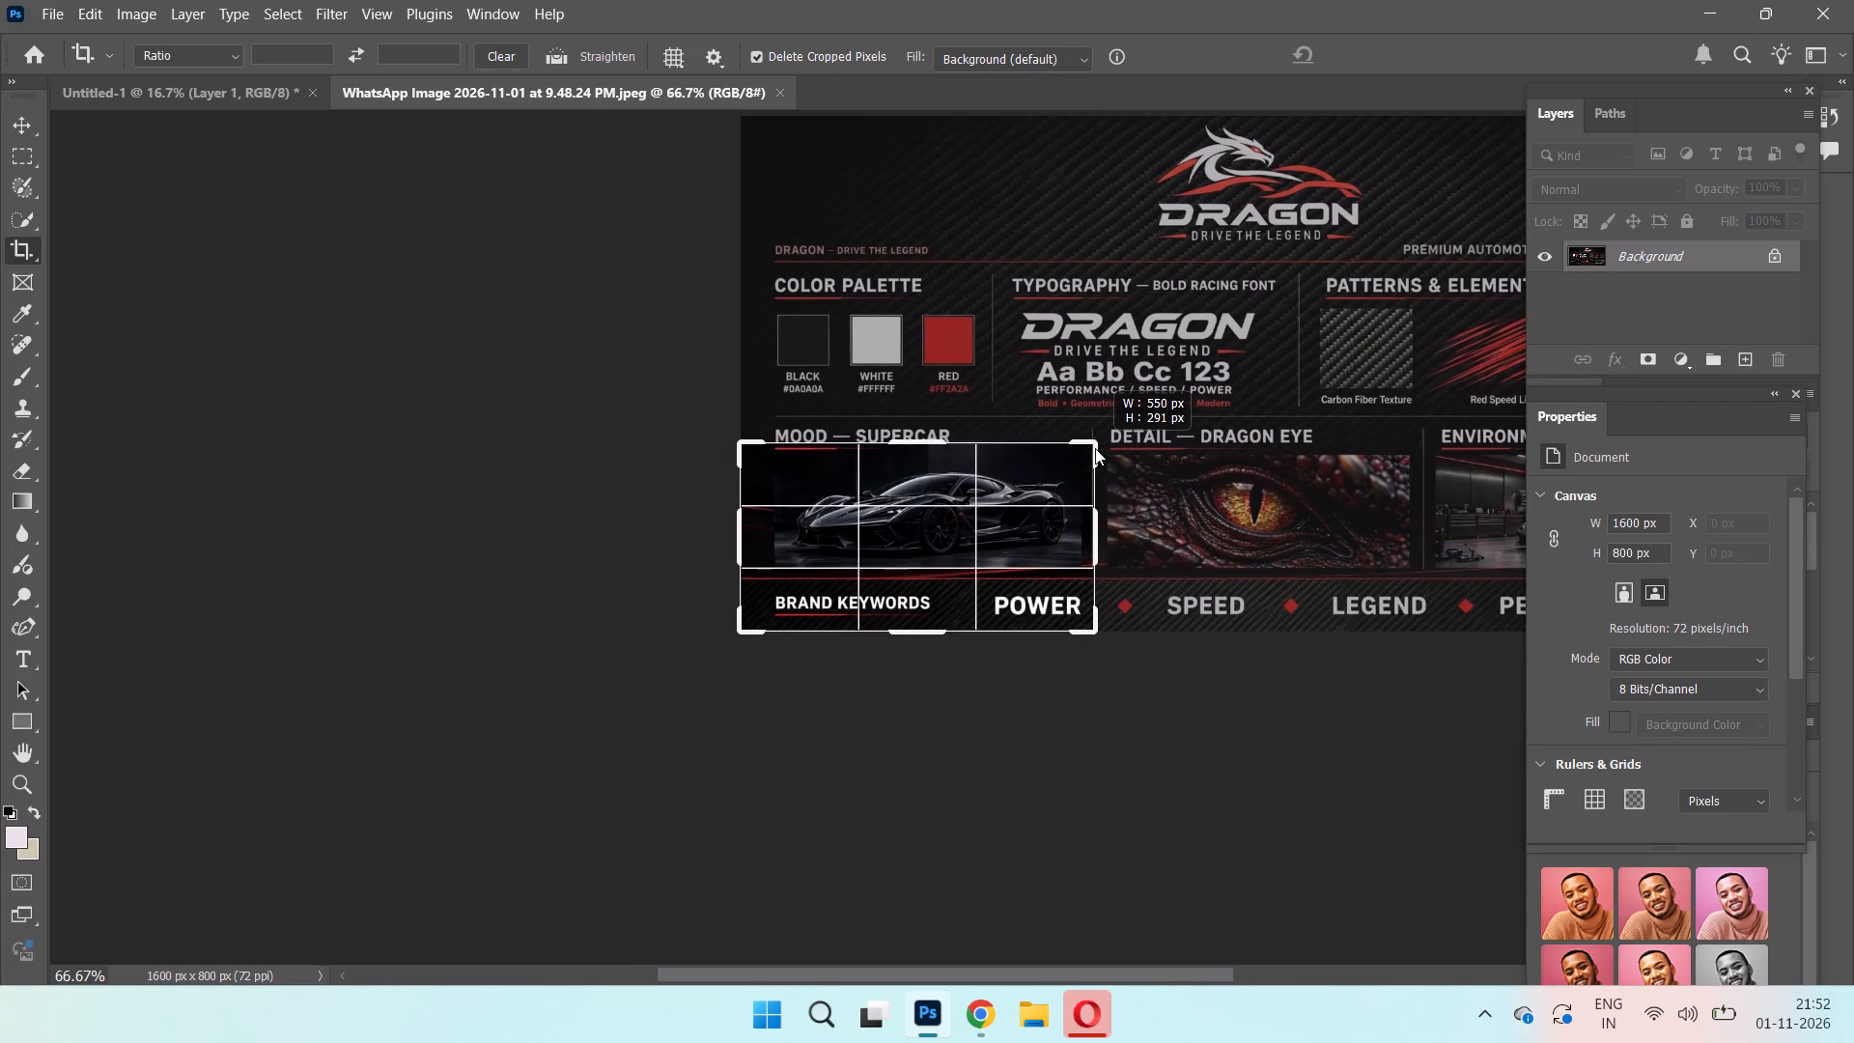
left_click_drag(1095, 448, 1095, 452)
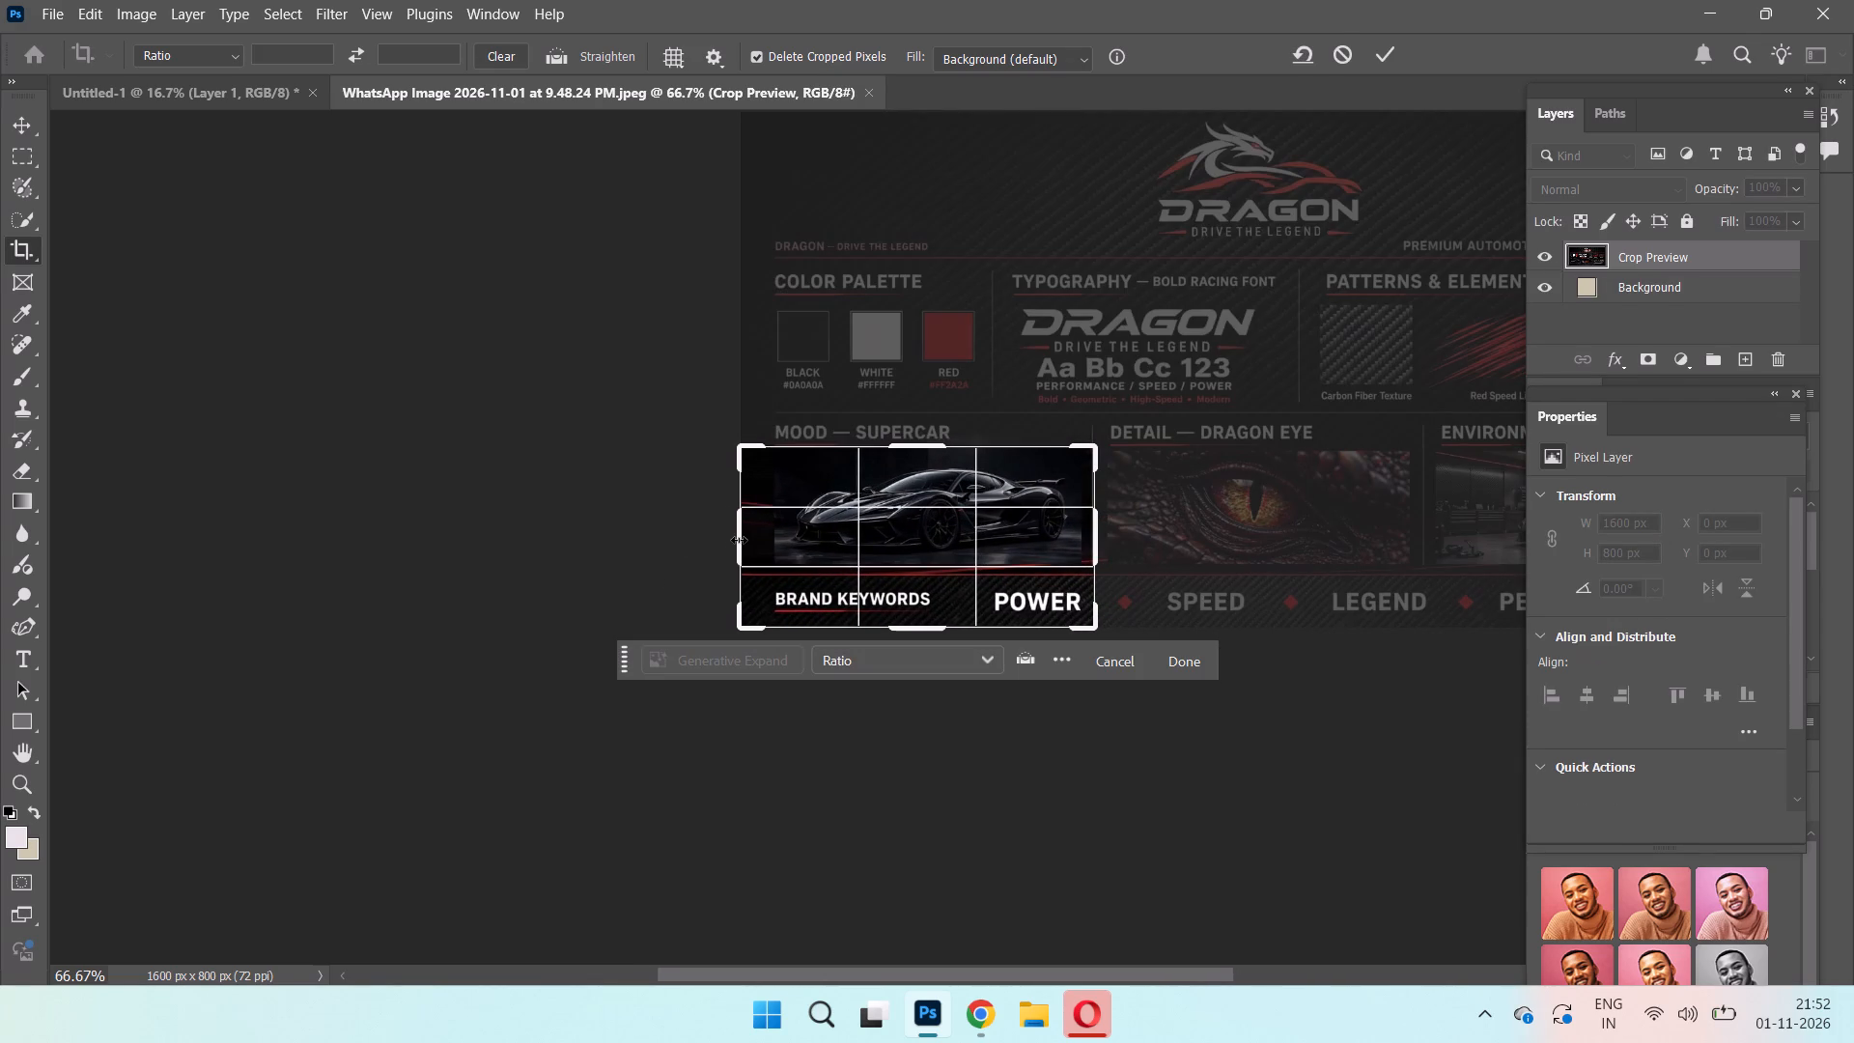
left_click_drag(741, 540, 758, 540)
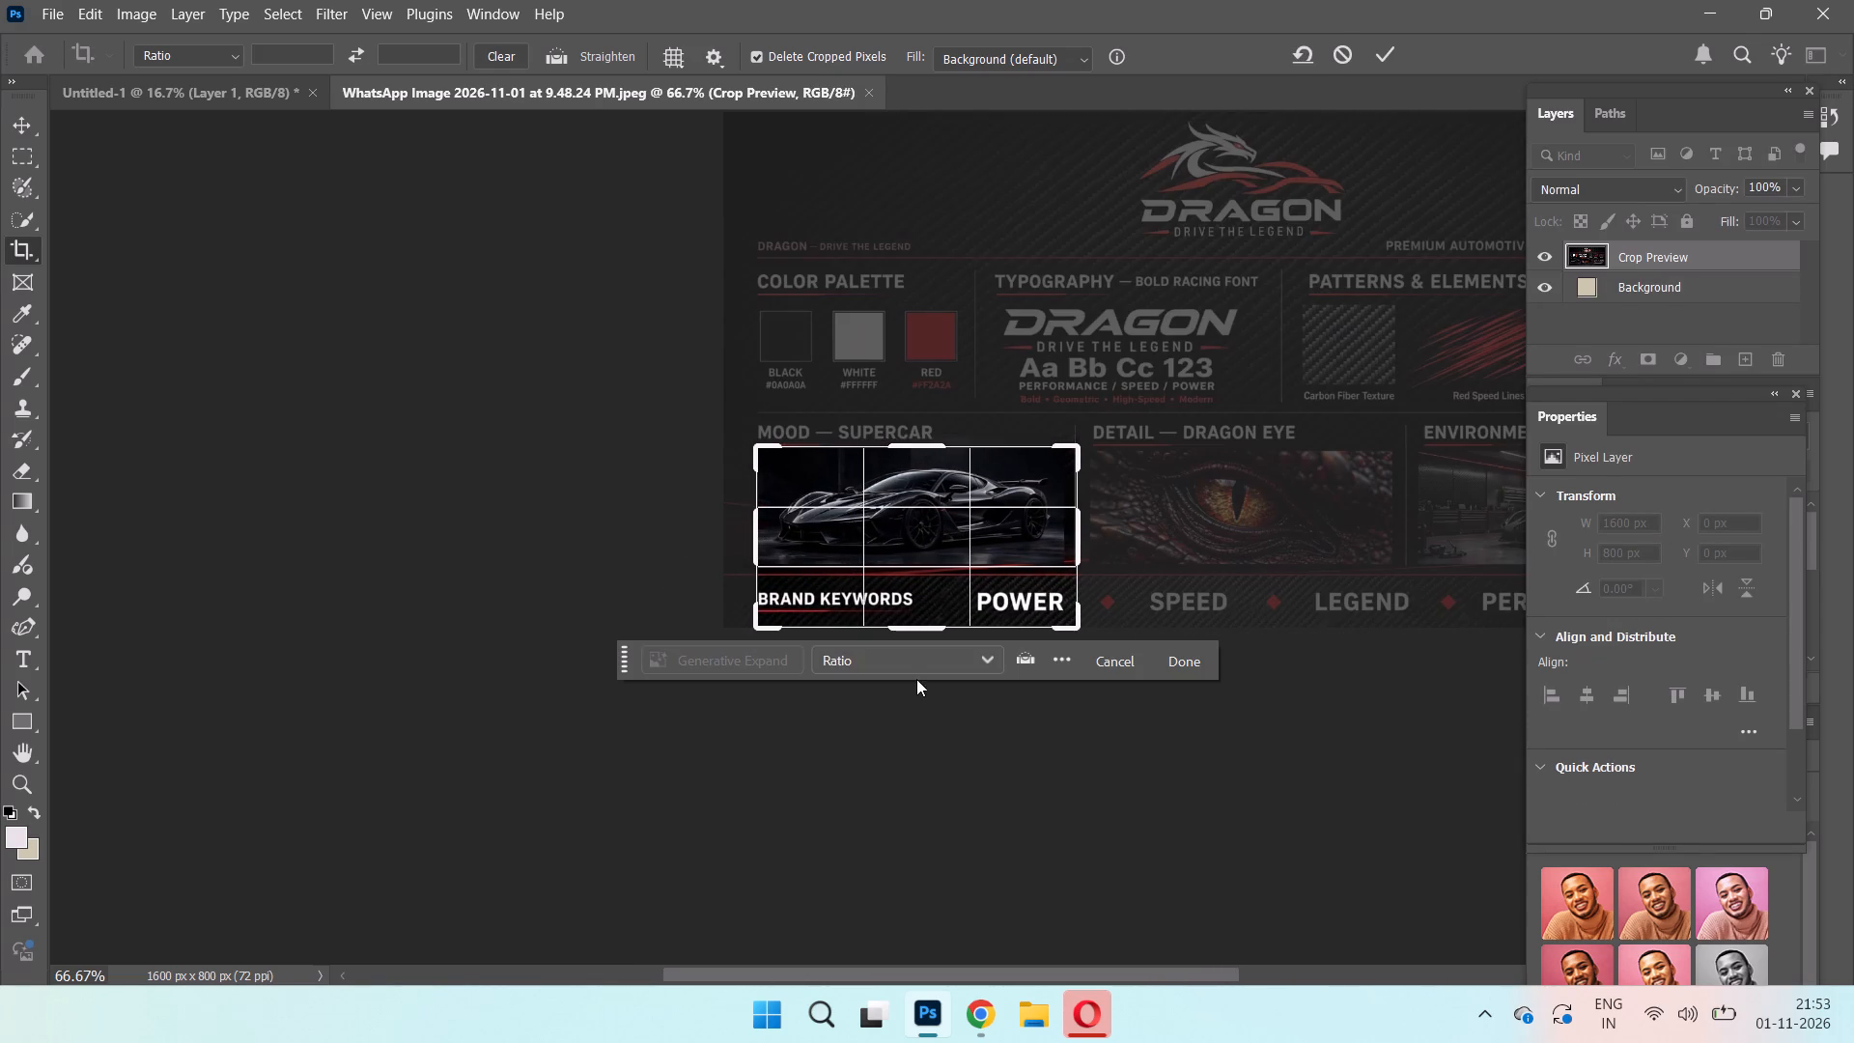
Trim the crop's lower edge to the Mood Supercar picture and apply the crop, about 496 x 183 px.
left_click_drag(910, 622, 918, 590)
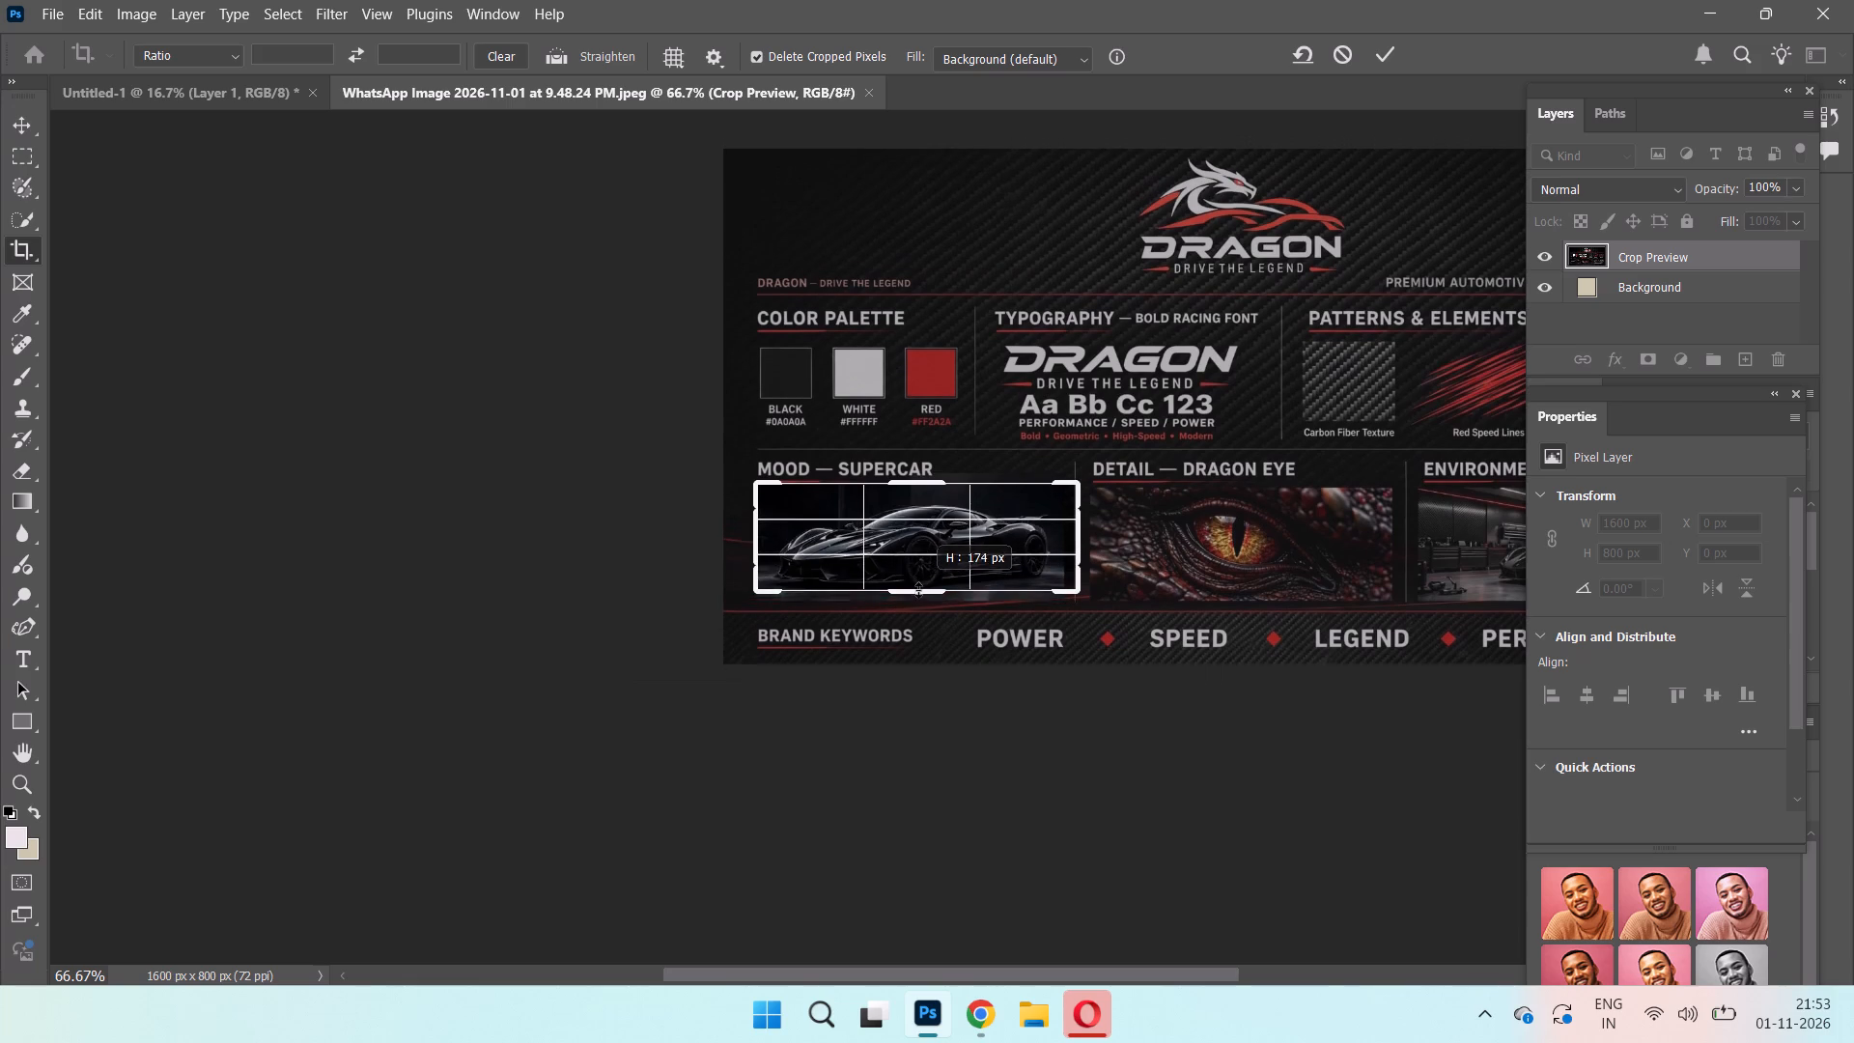
left_click_drag(918, 590, 918, 591)
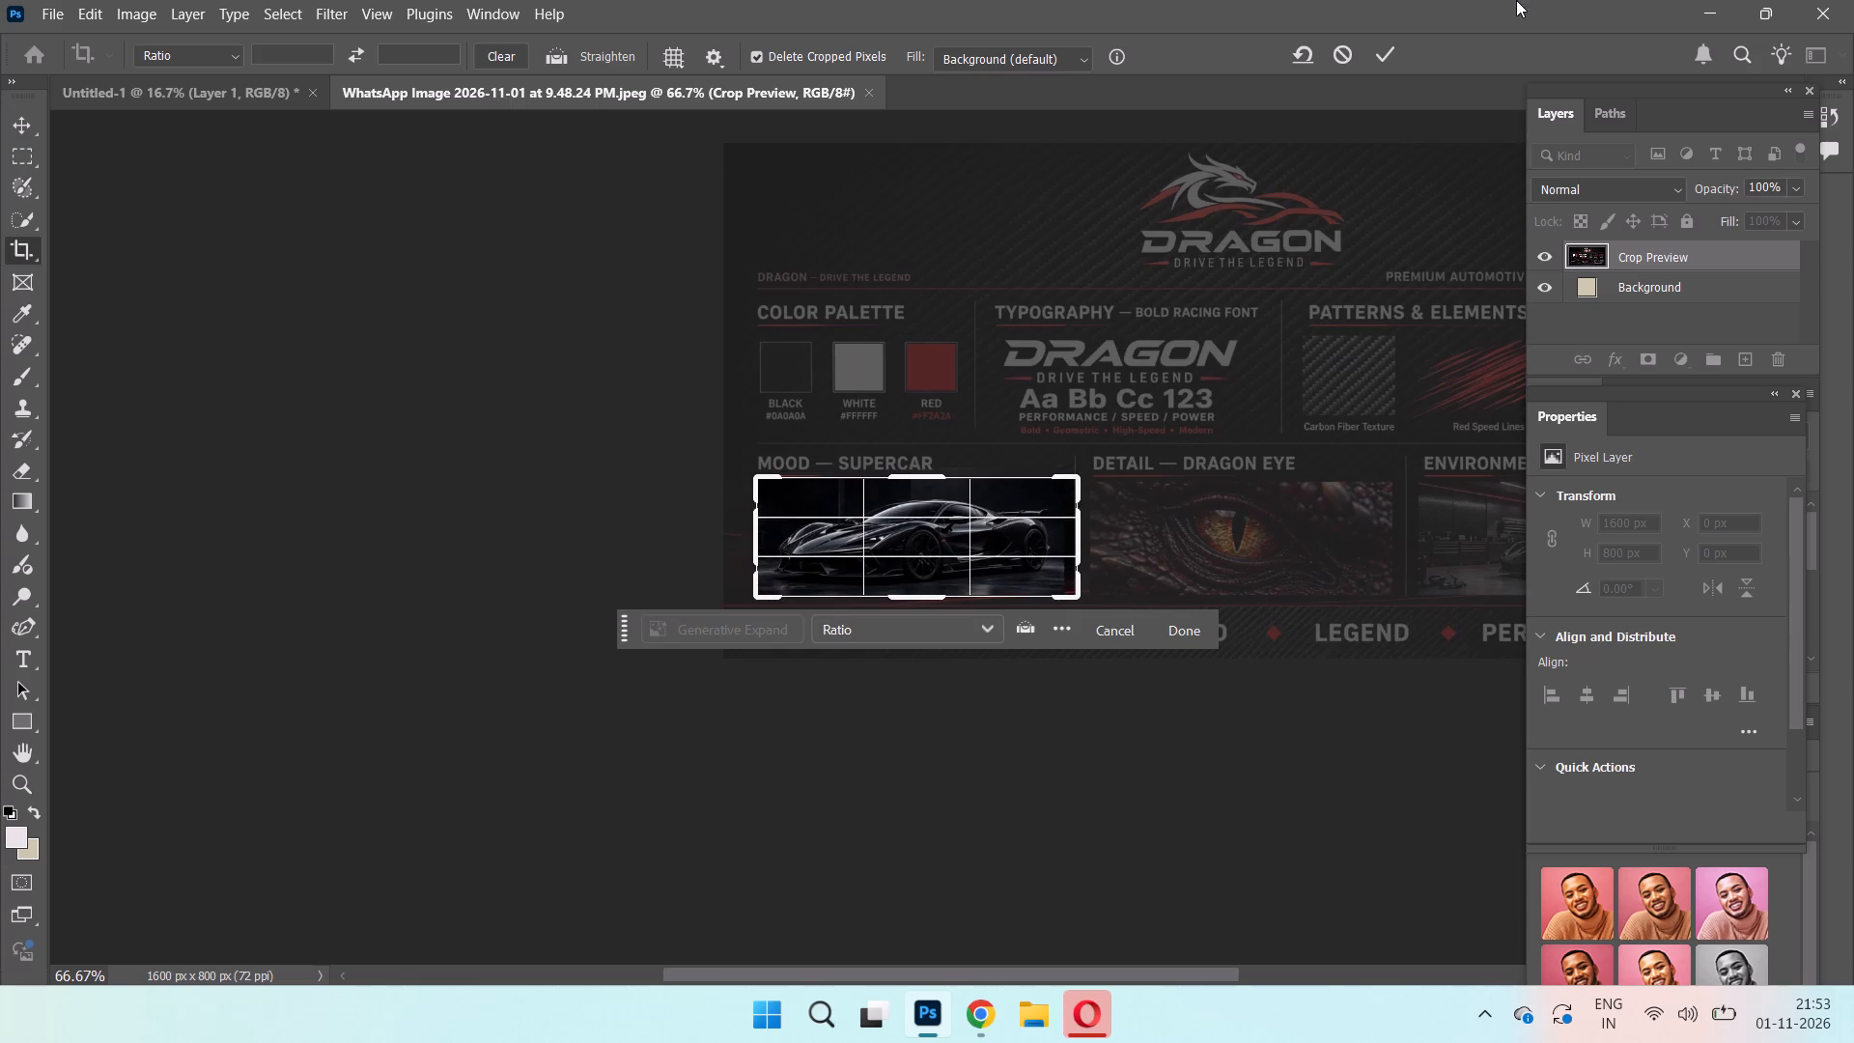
left_click(1394, 50)
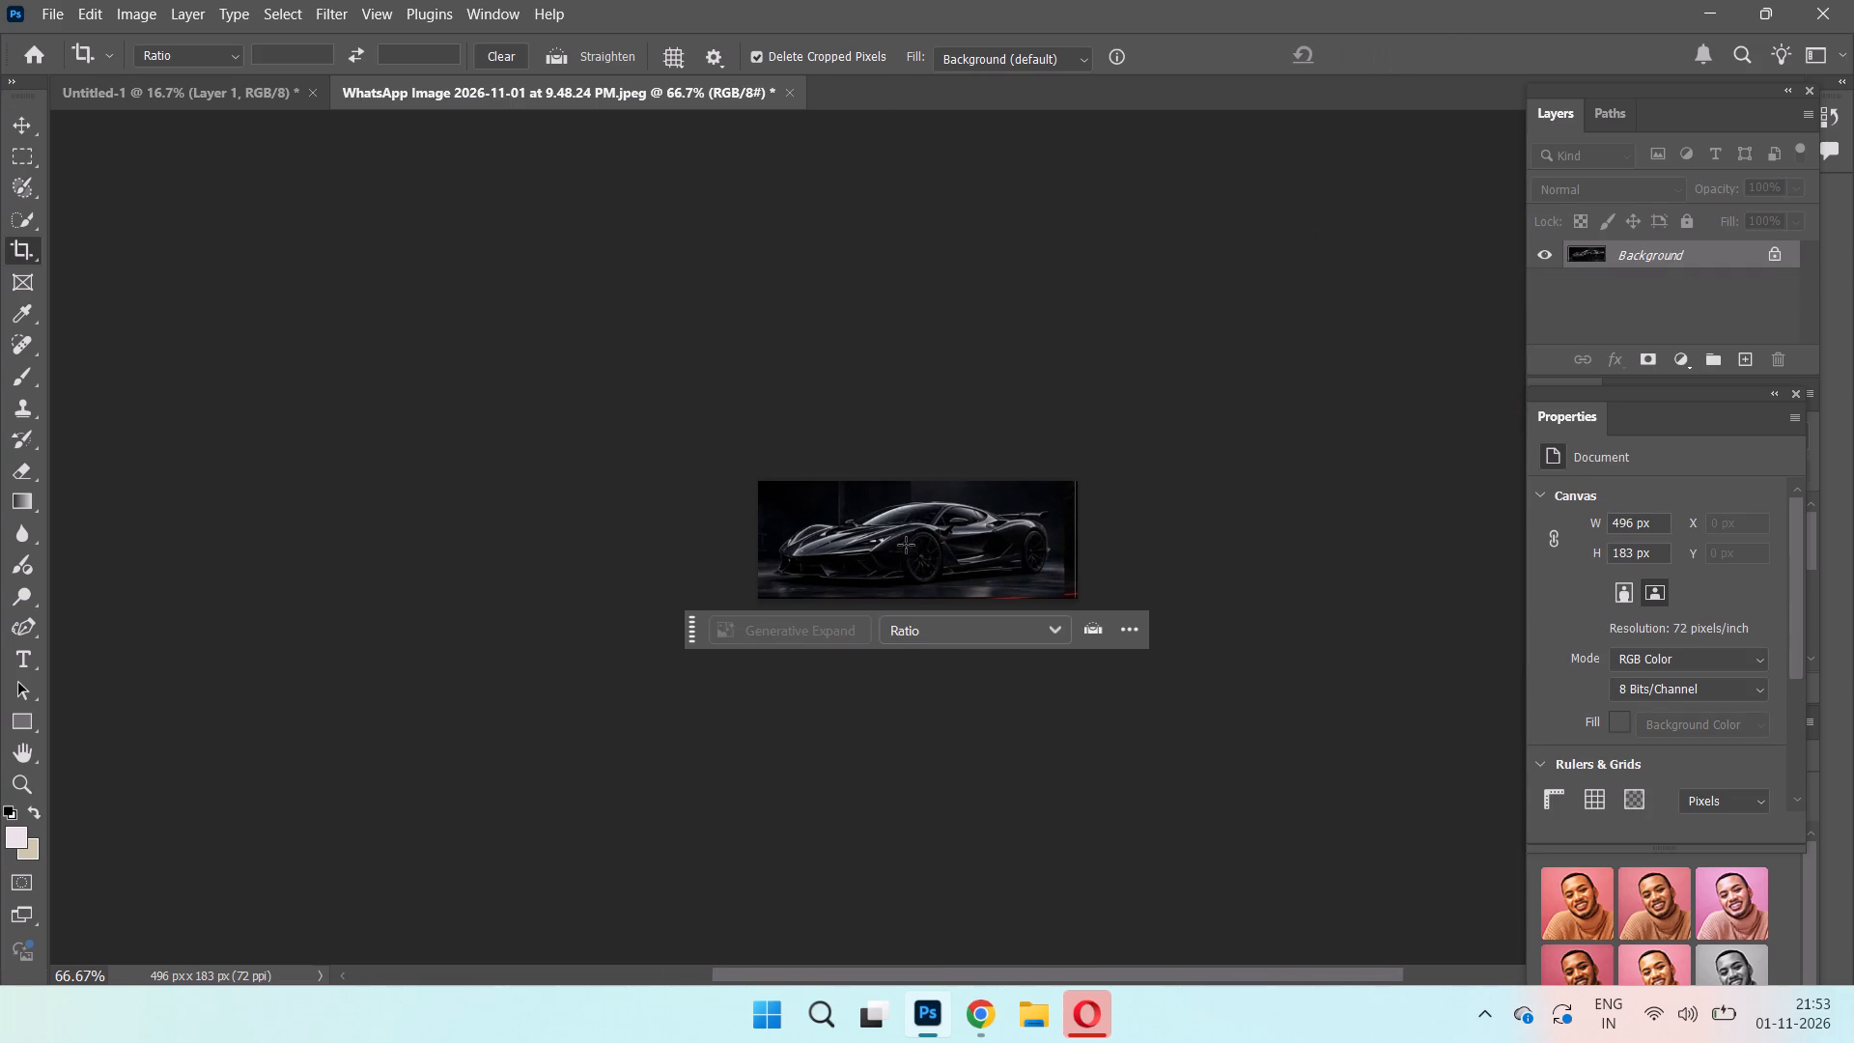
Copy the cropped supercar picture into Untitled-1, below the dragon eye.
left_click(16, 121)
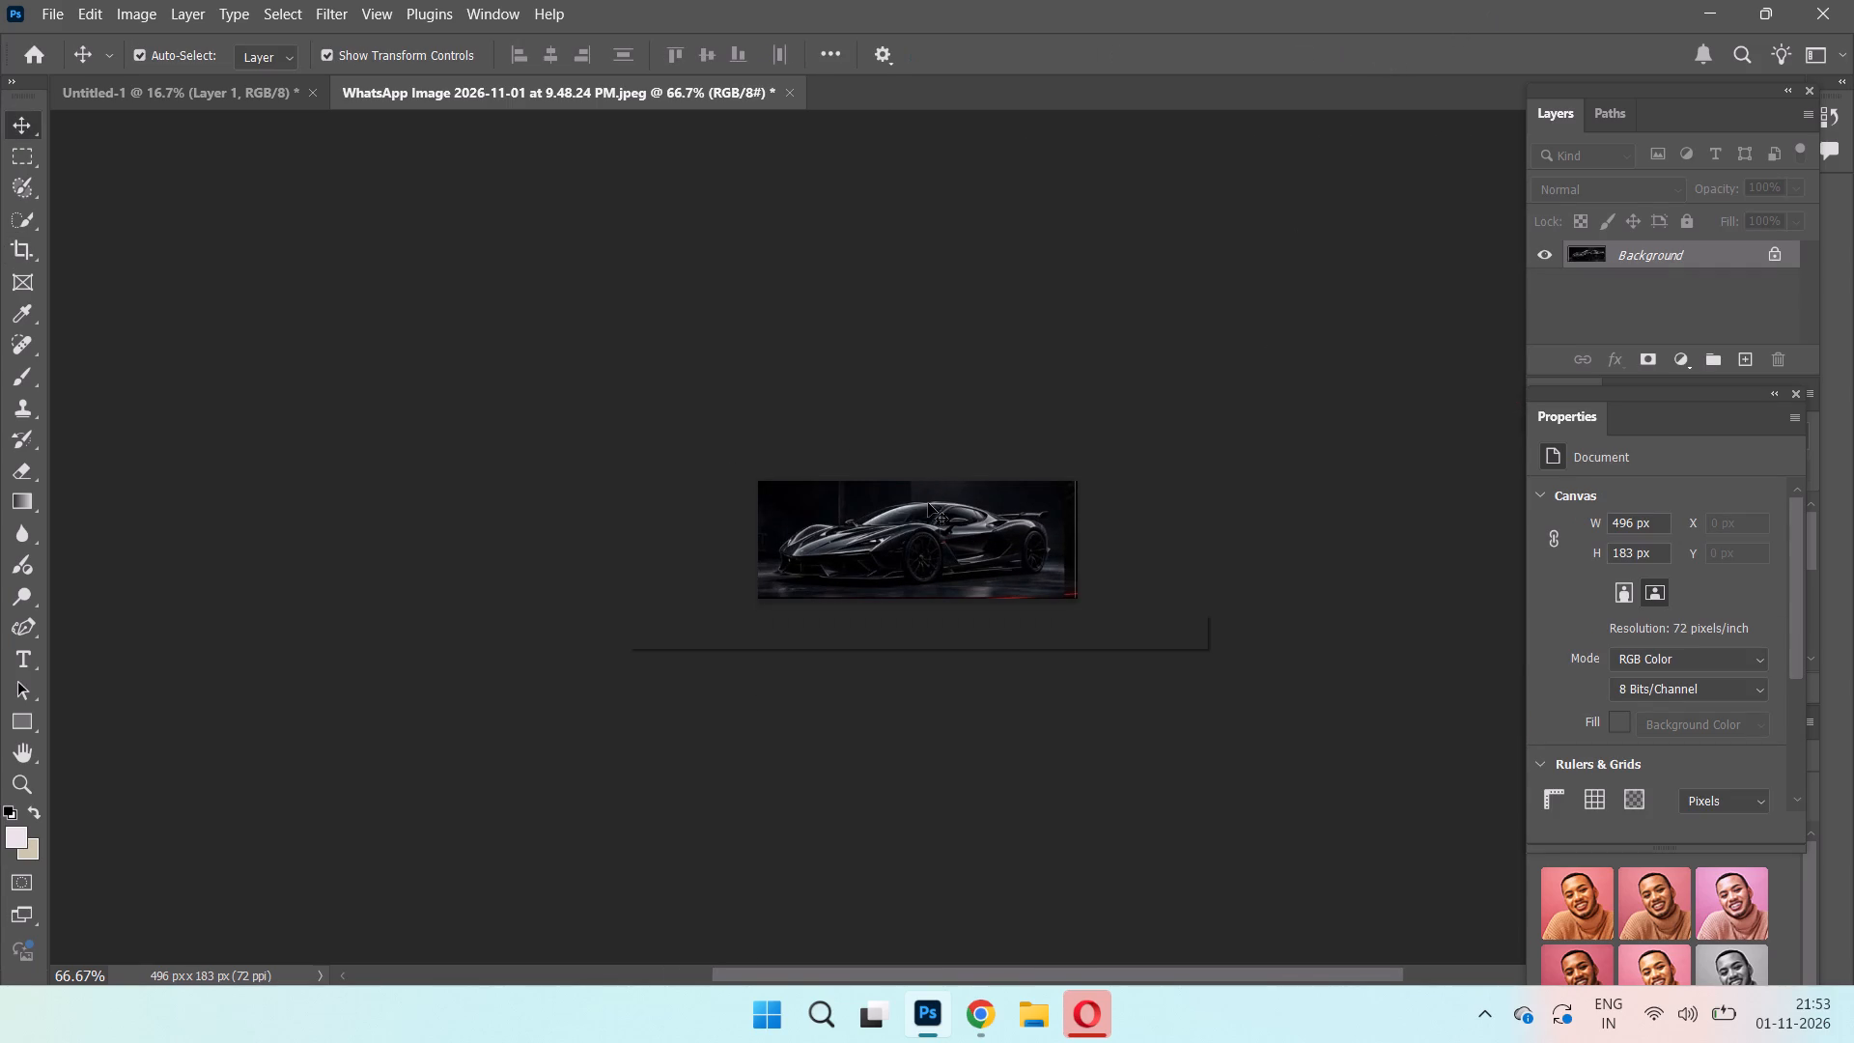
left_click_drag(913, 548, 279, 106)
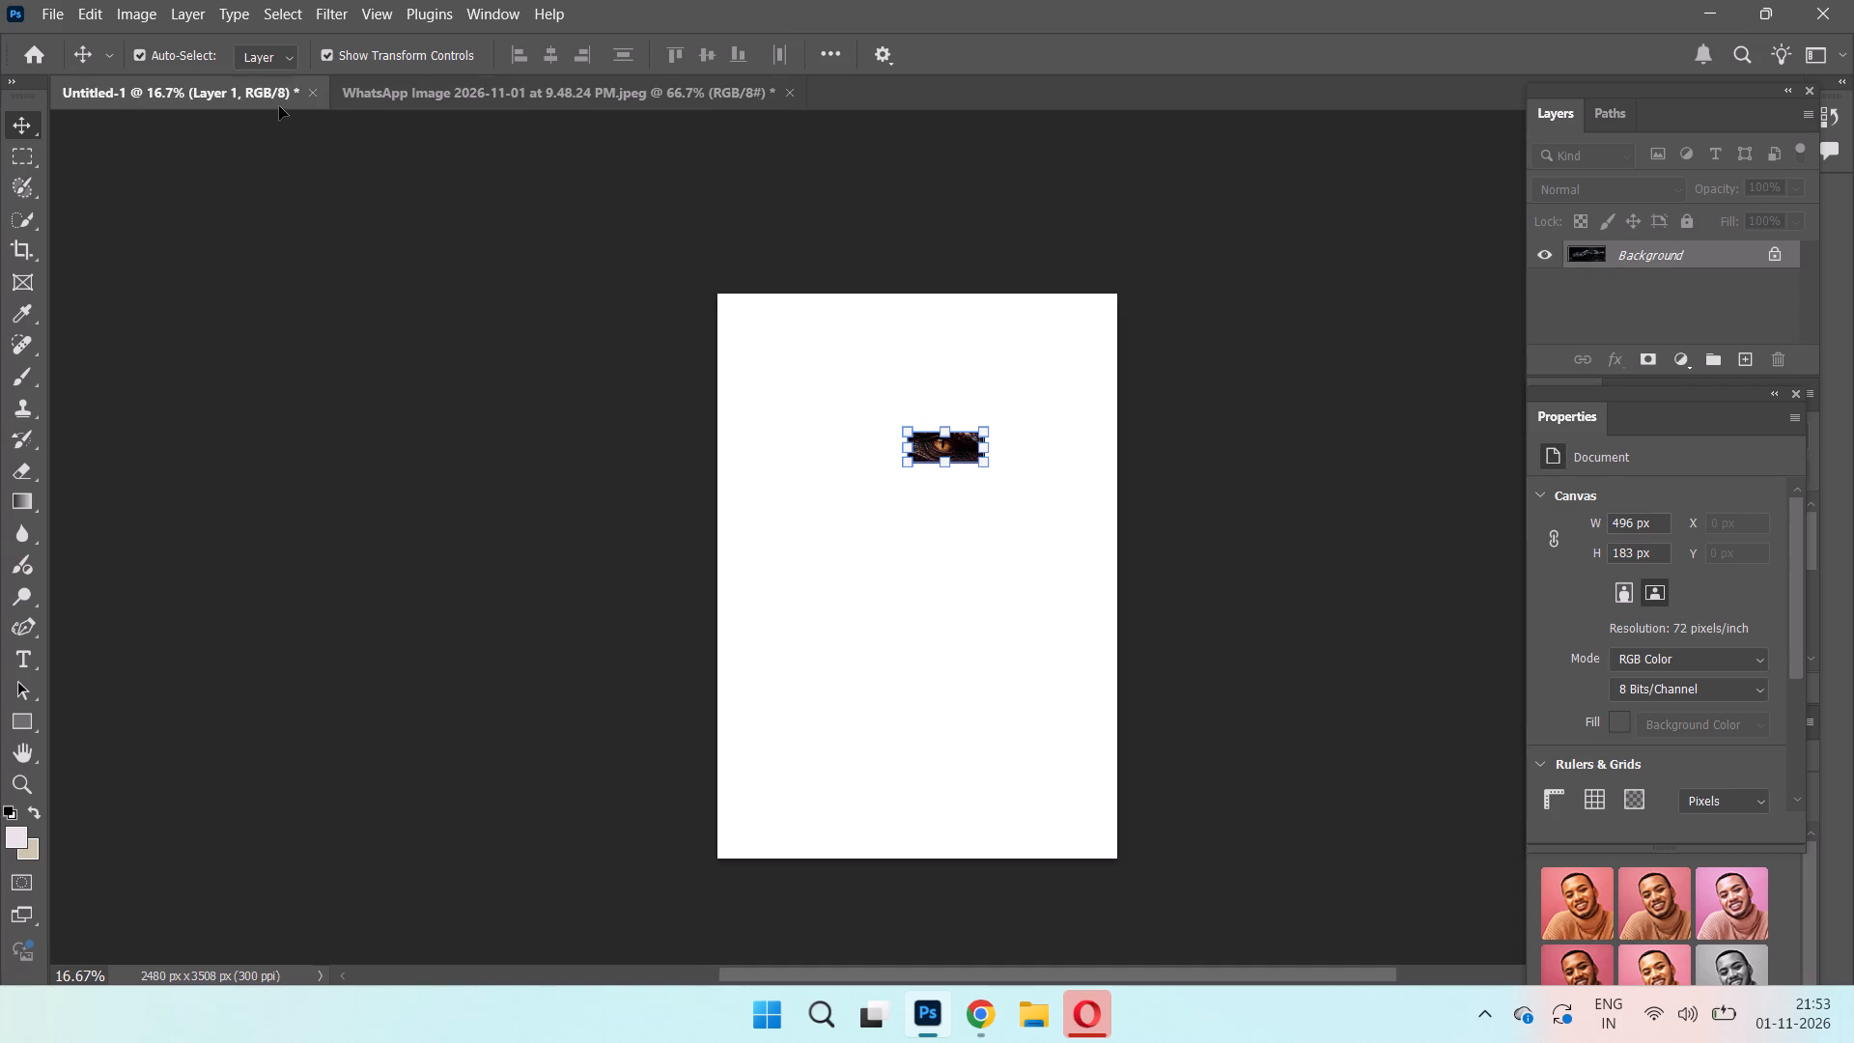
left_click_drag(279, 106, 952, 620)
Scale the supercar picture to about 529% and position it across the page below the dragon eye.
left_click_drag(987, 608, 1090, 510)
left_click_drag(1017, 636, 1007, 718)
left_click_drag(1017, 663, 957, 656)
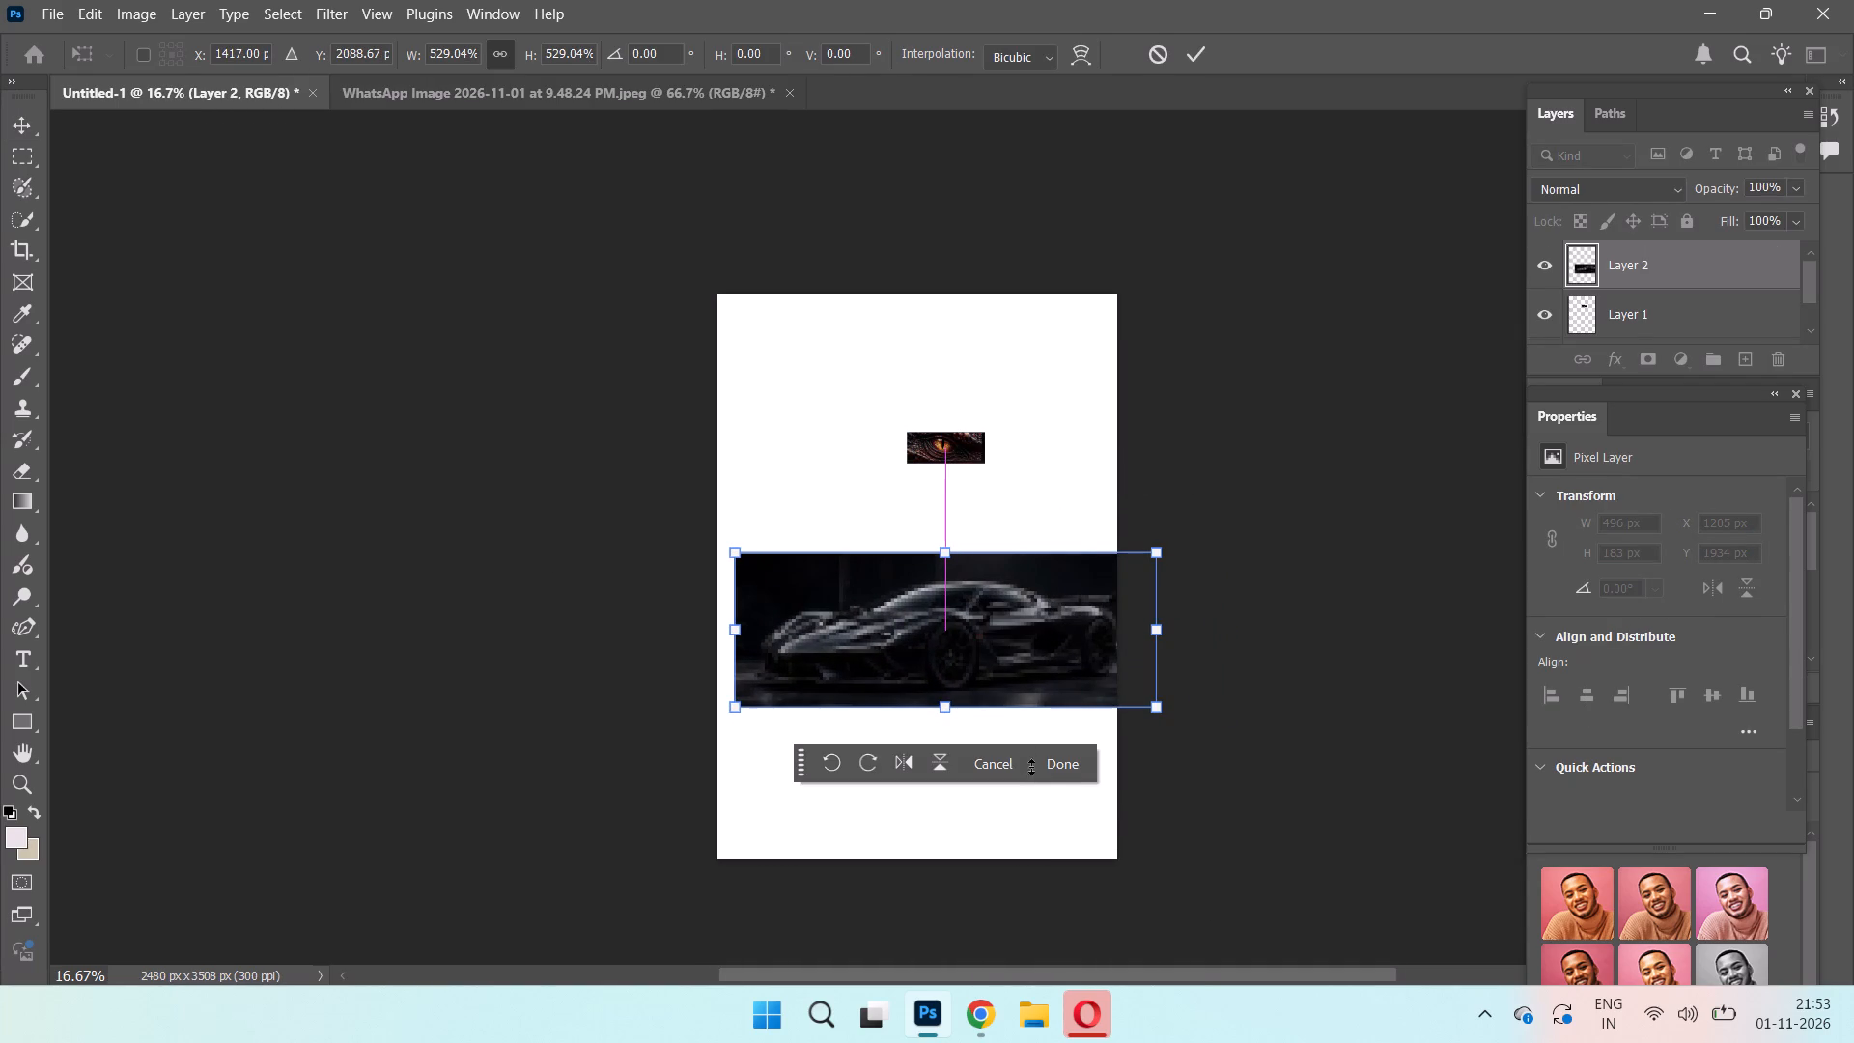
left_click(1058, 774)
Enlarge the dragon eye picture proportionally to about 2200 px wide, above the supercar.
left_click(854, 471)
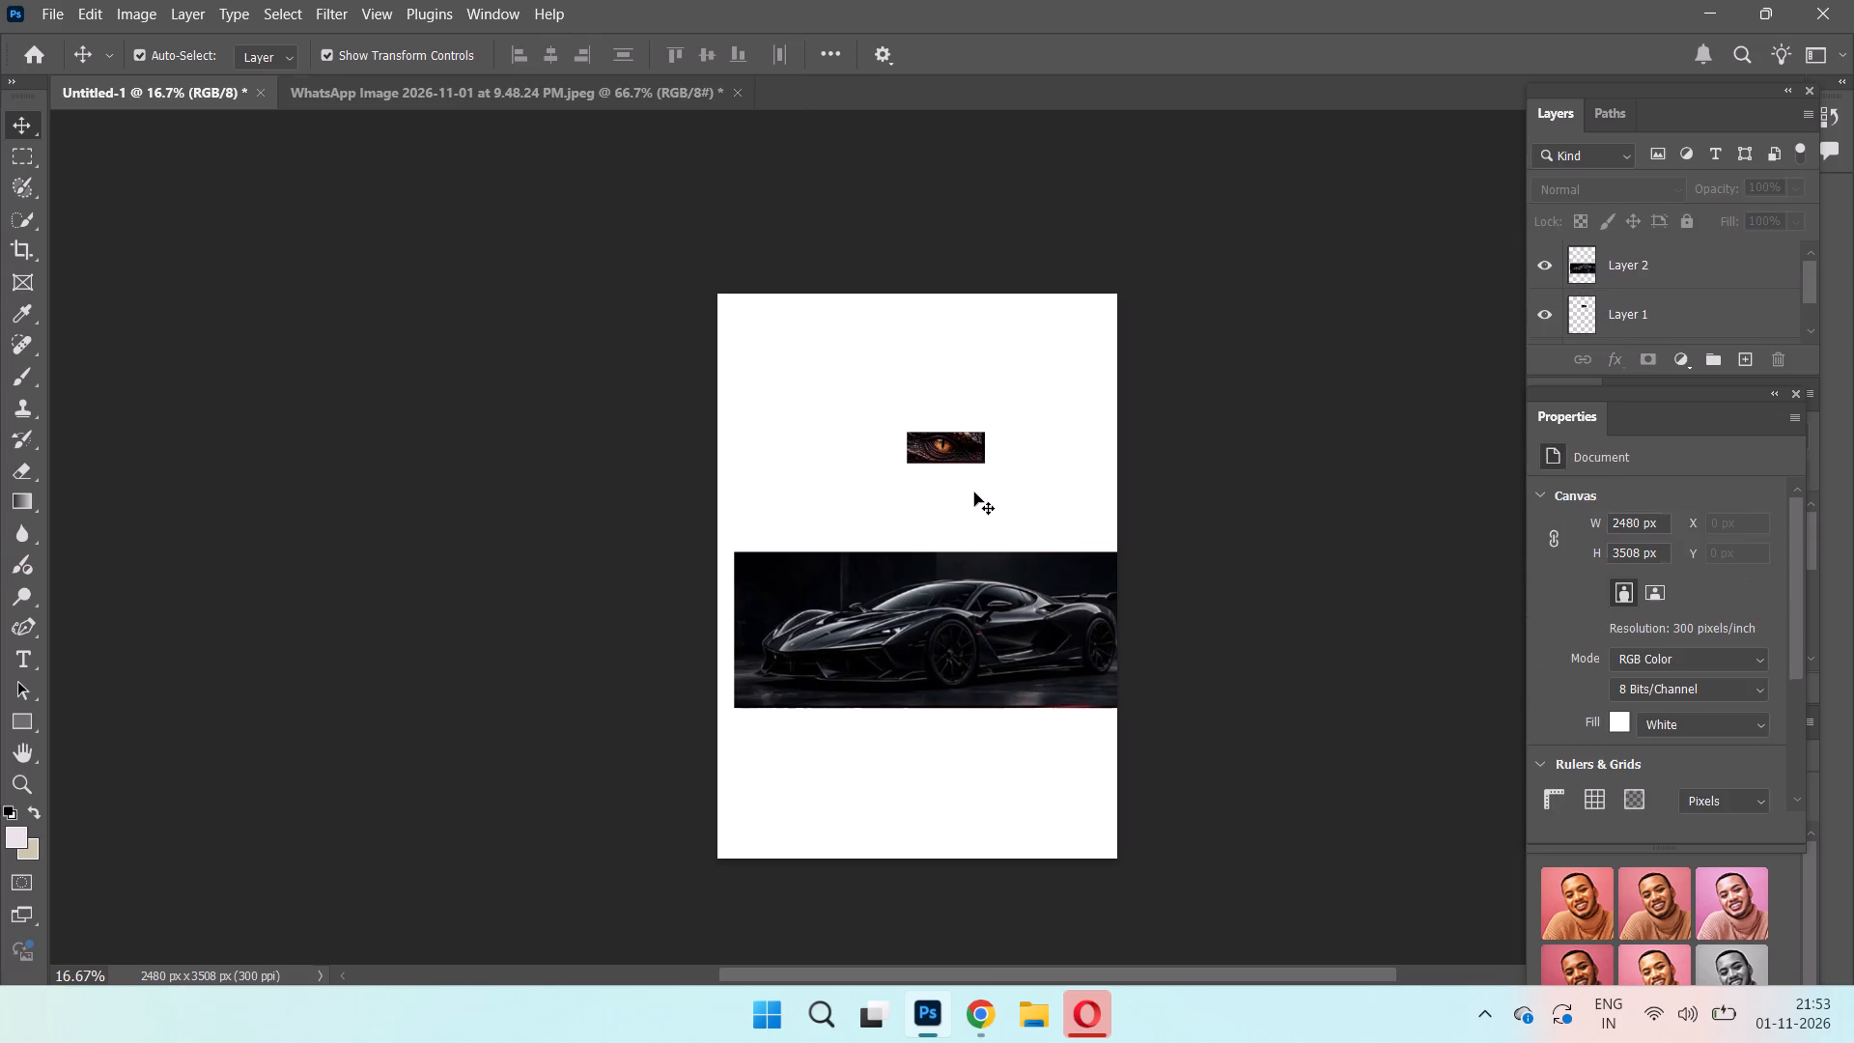
left_click(970, 449)
left_click_drag(981, 432, 1091, 353)
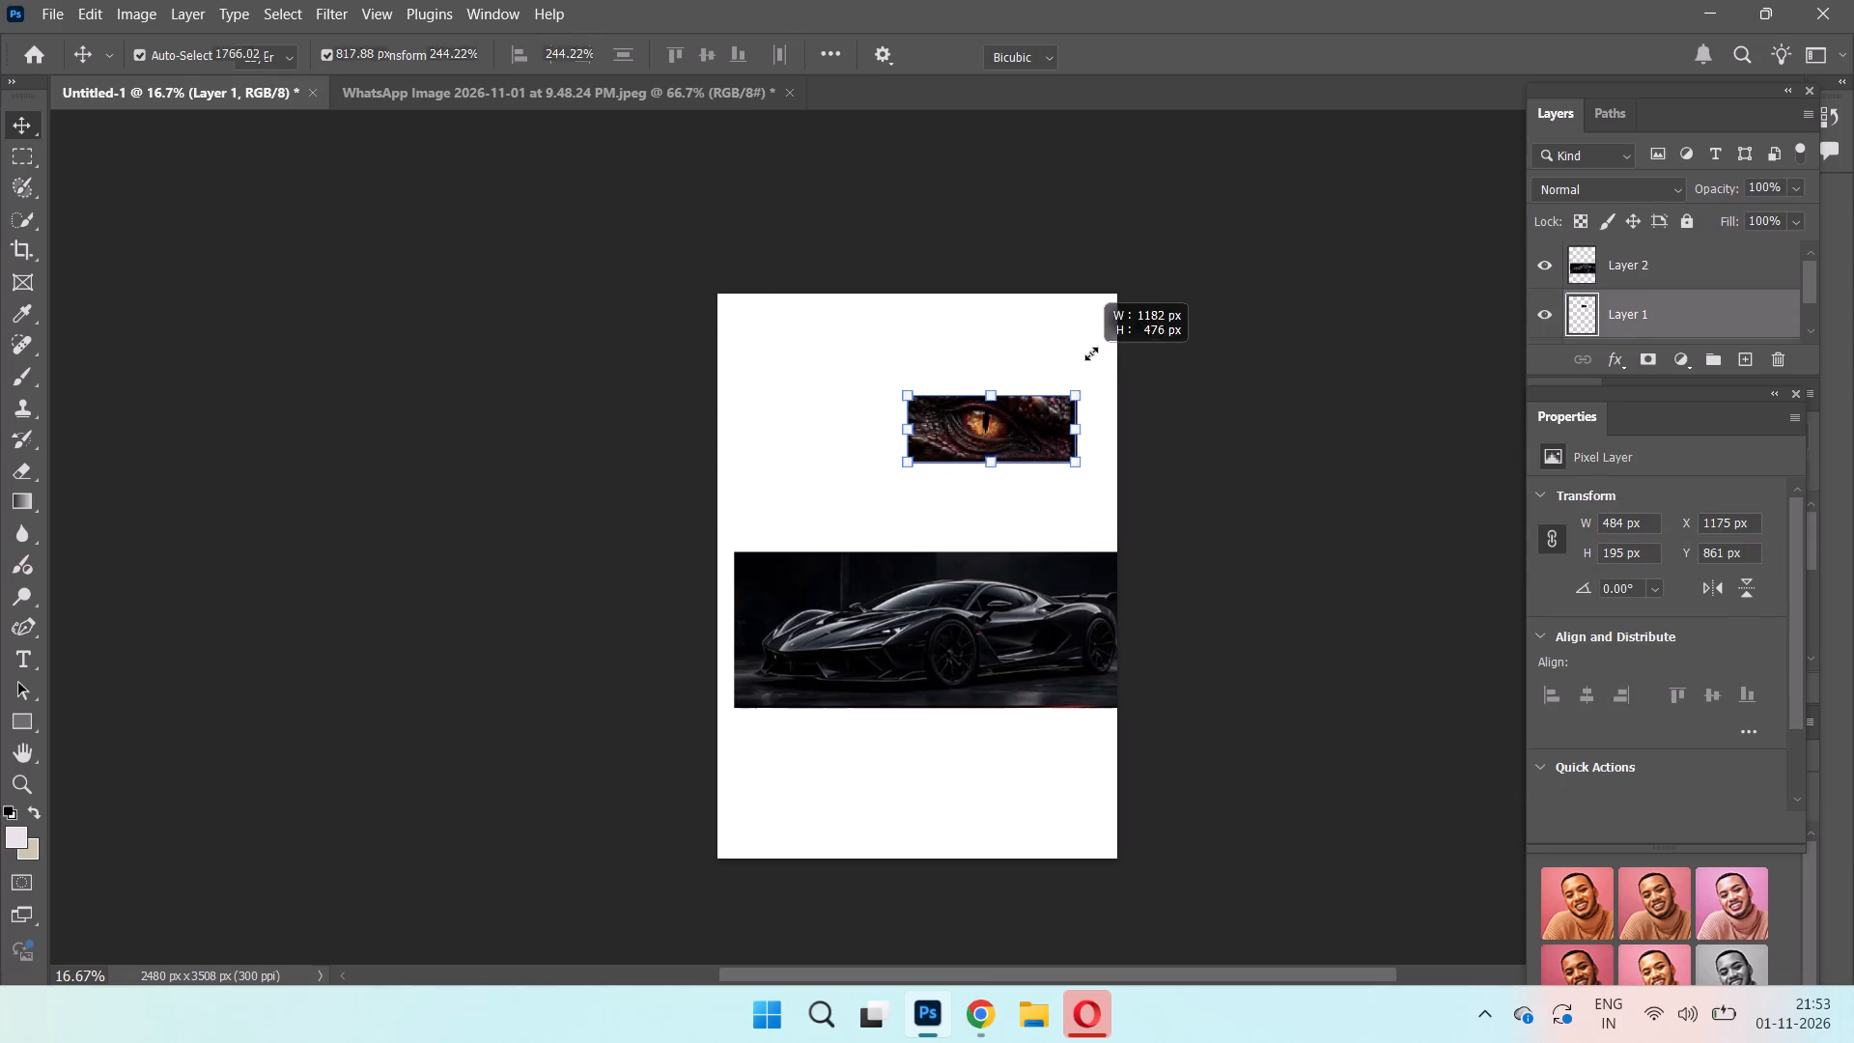
left_click_drag(1091, 353, 1097, 350)
left_click_drag(910, 462, 753, 512)
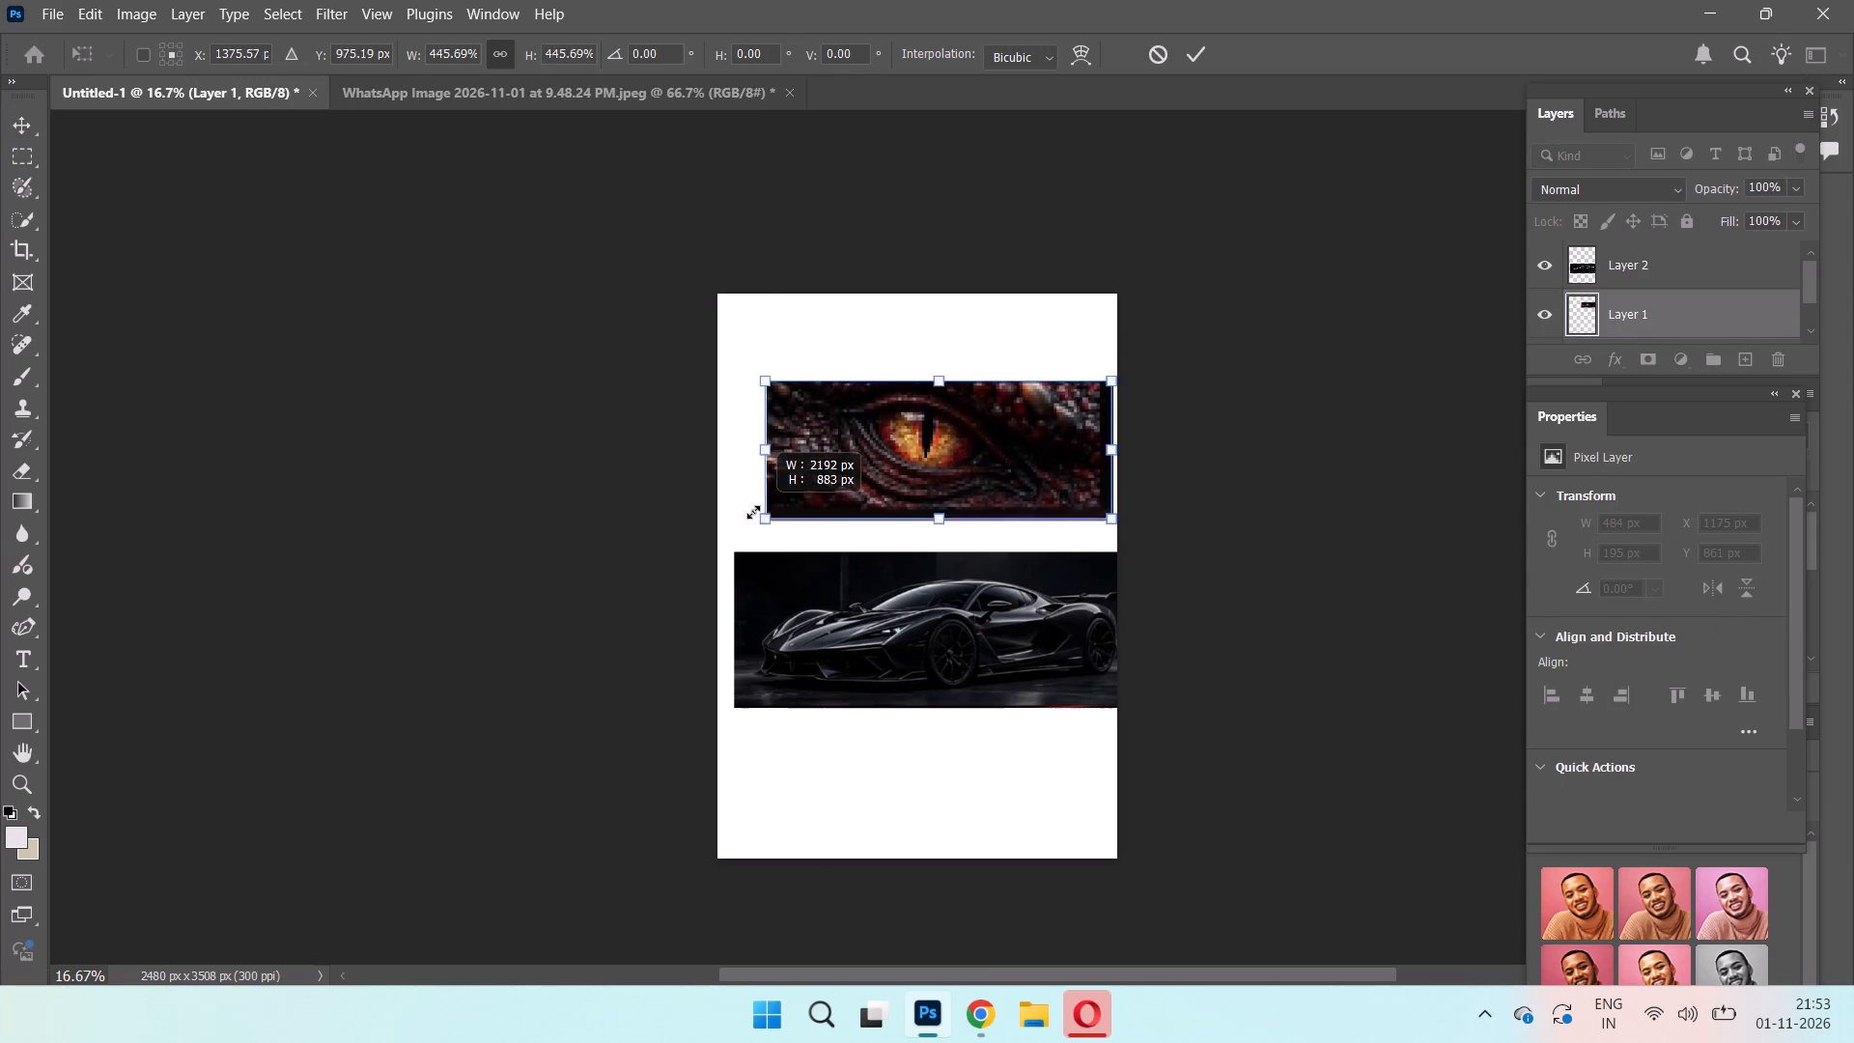
left_click_drag(753, 512, 750, 512)
left_click(1056, 590)
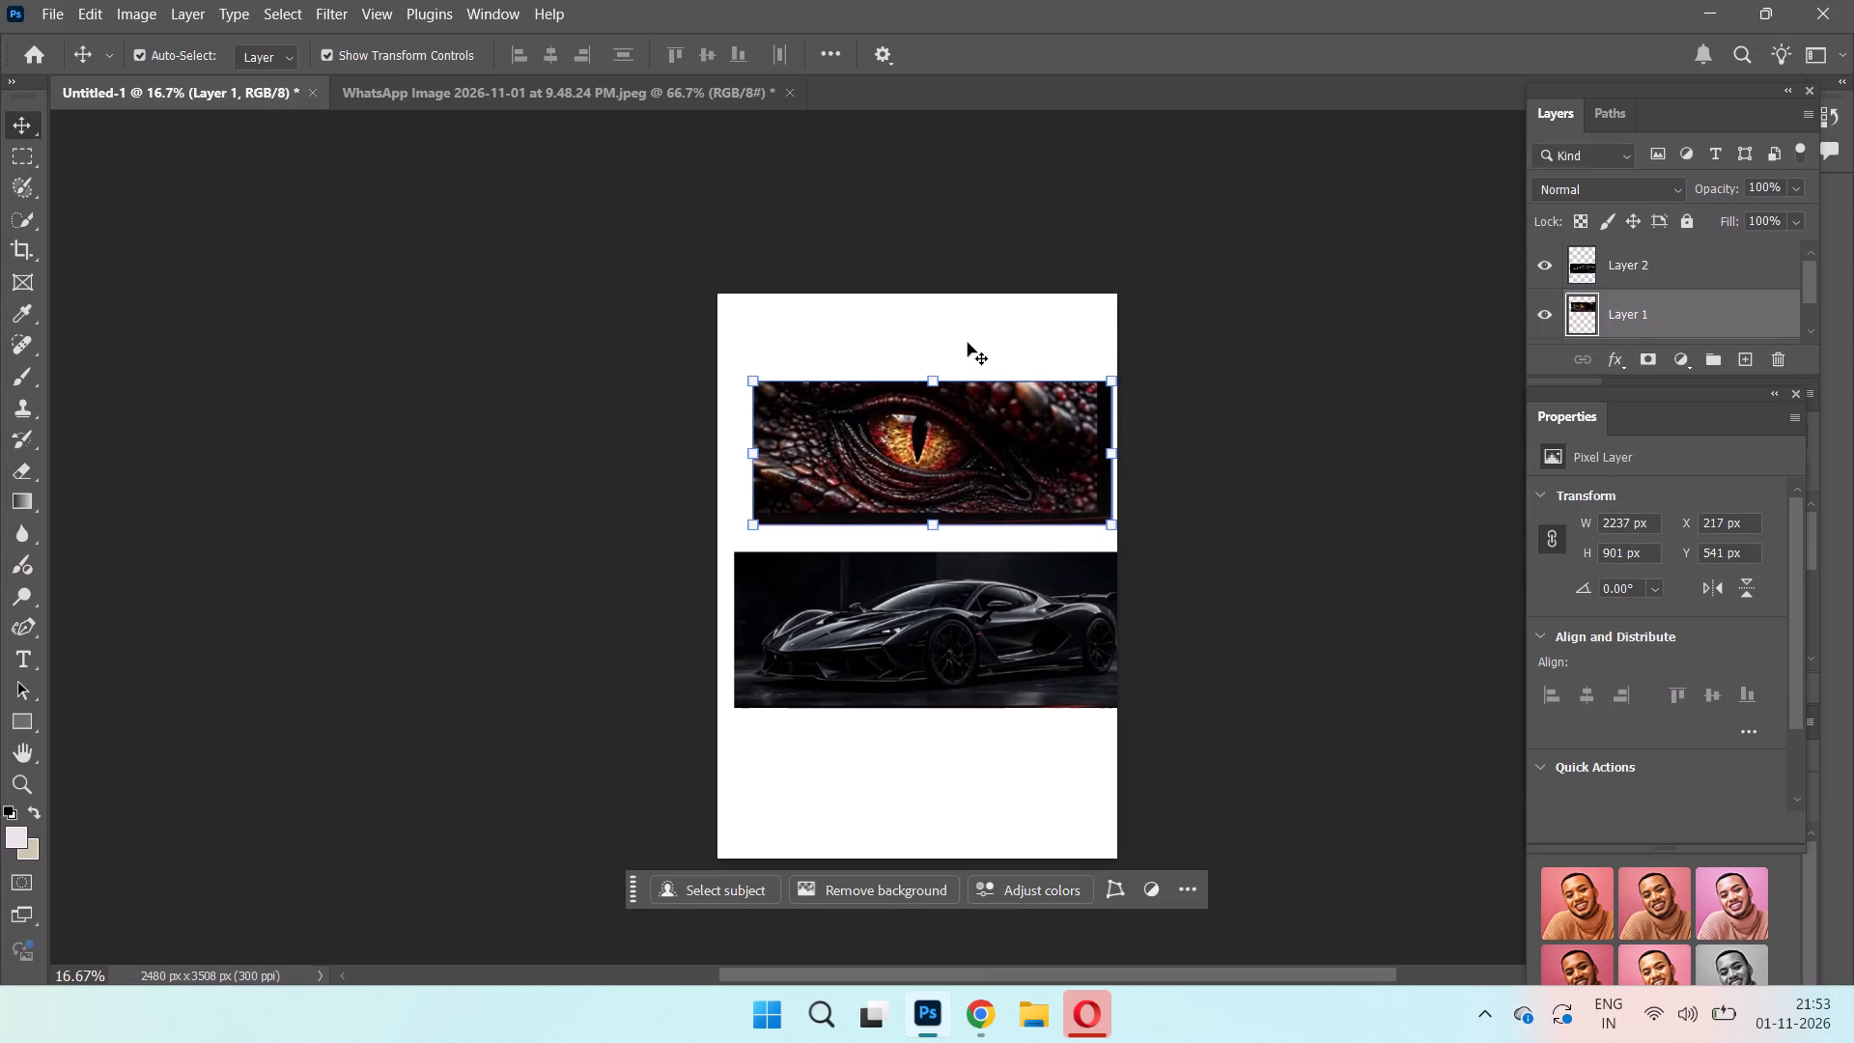
Close the cropped supercar document without saving its changes, leaving Untitled-1 open.
left_click(968, 343)
left_click(657, 90)
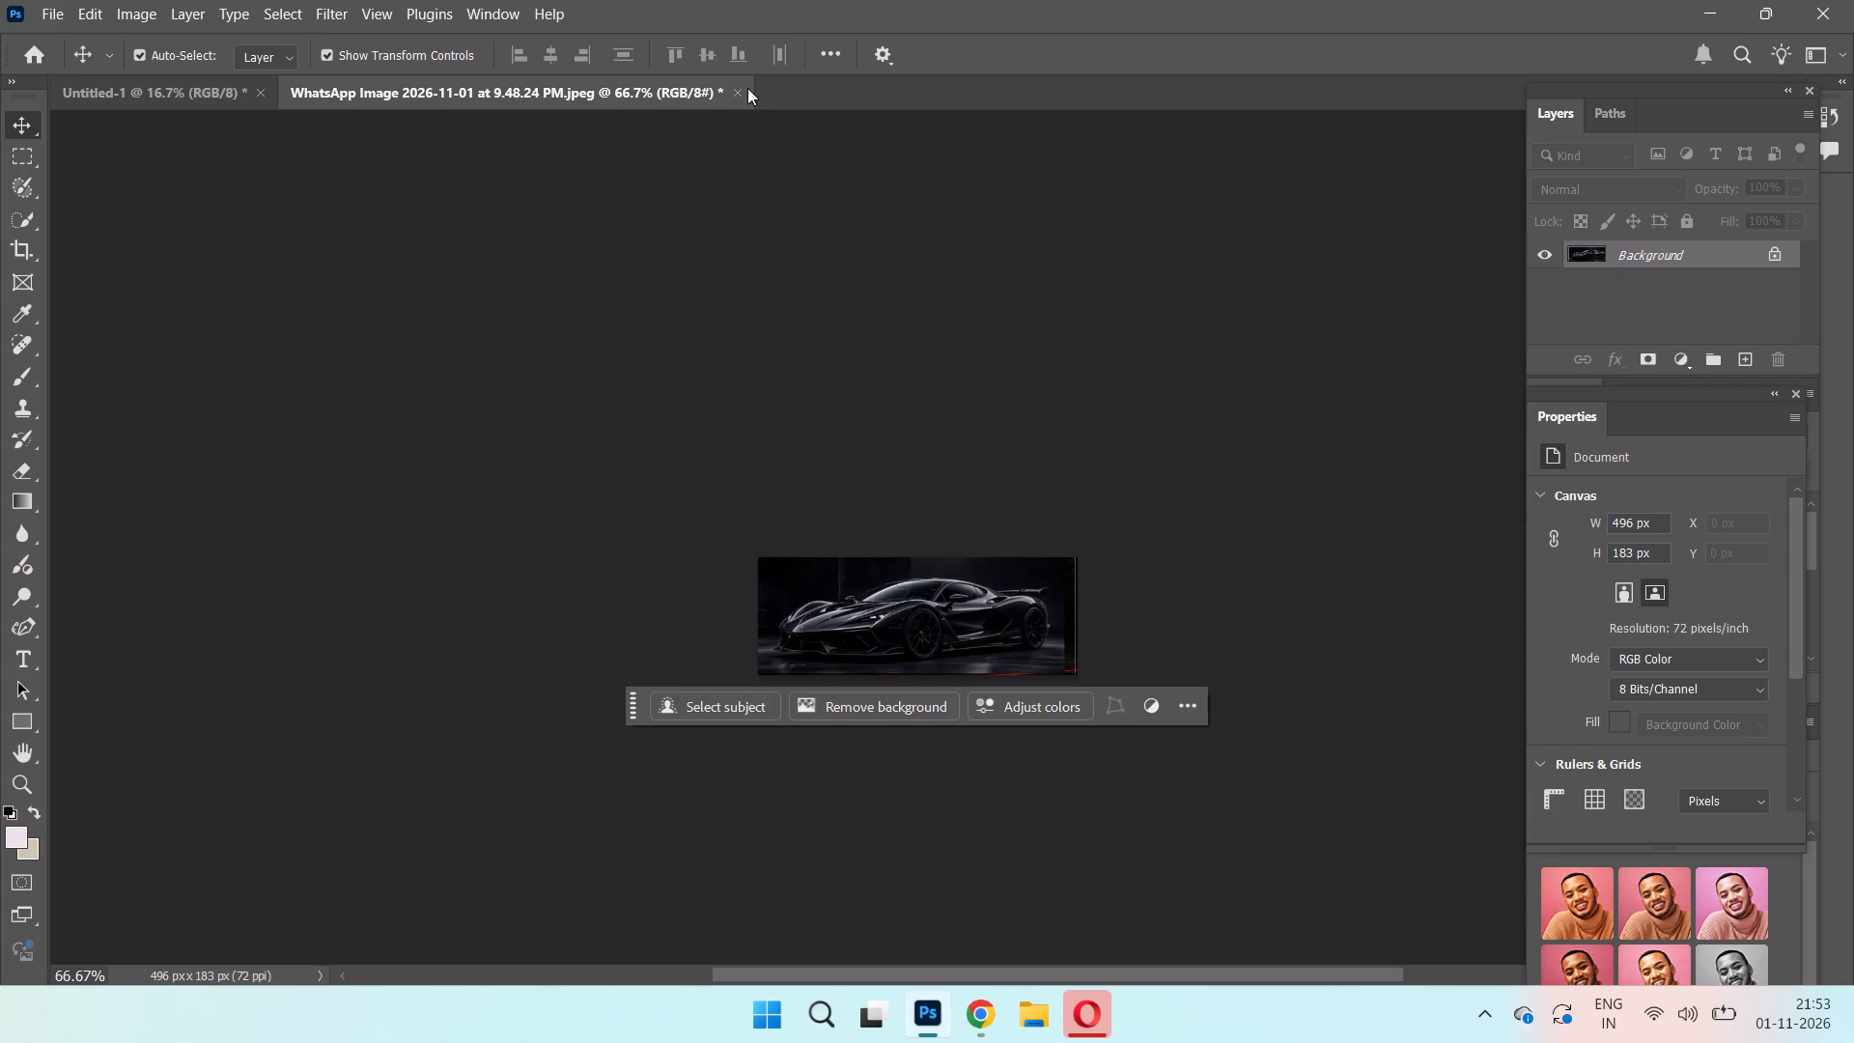
left_click(743, 88)
left_click(990, 402)
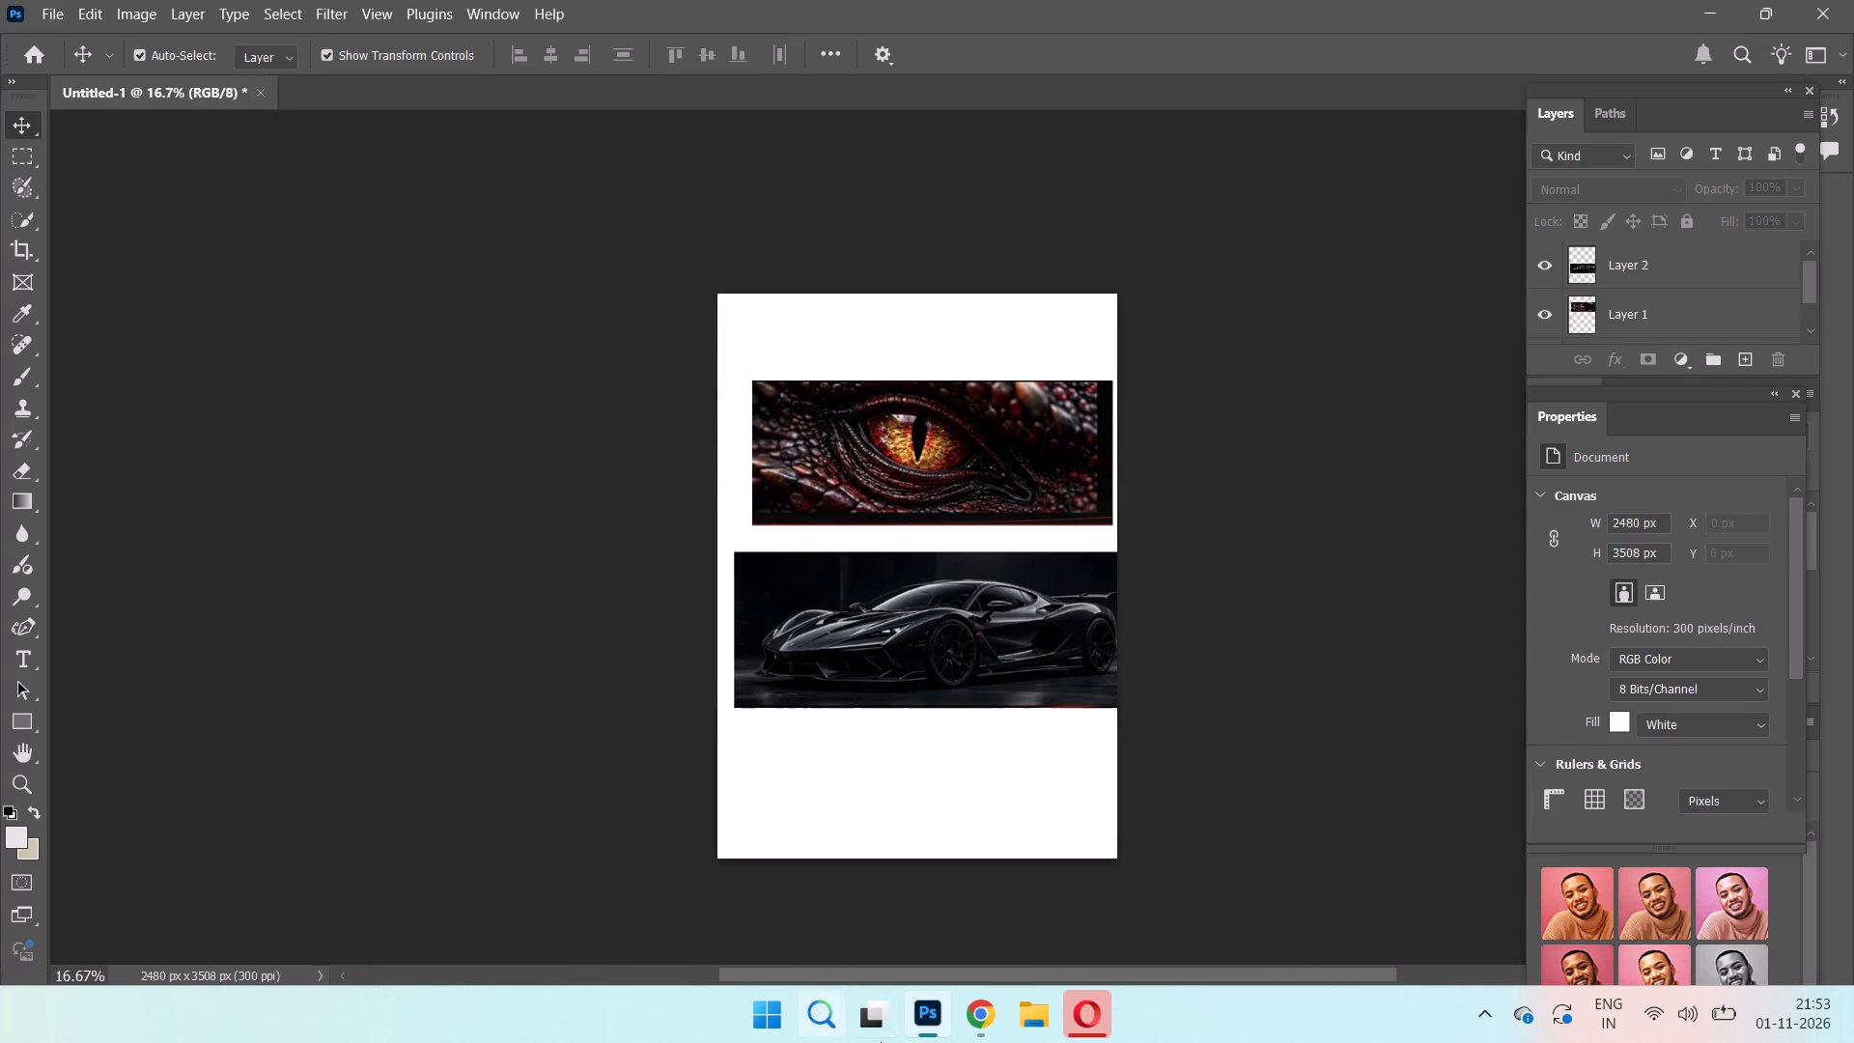
Reopen the full Dragon mood board image, WhatsApp Image 2026-11-01 at 9.48.24 PM, from the Downloads folder.
key("ctrl+o")
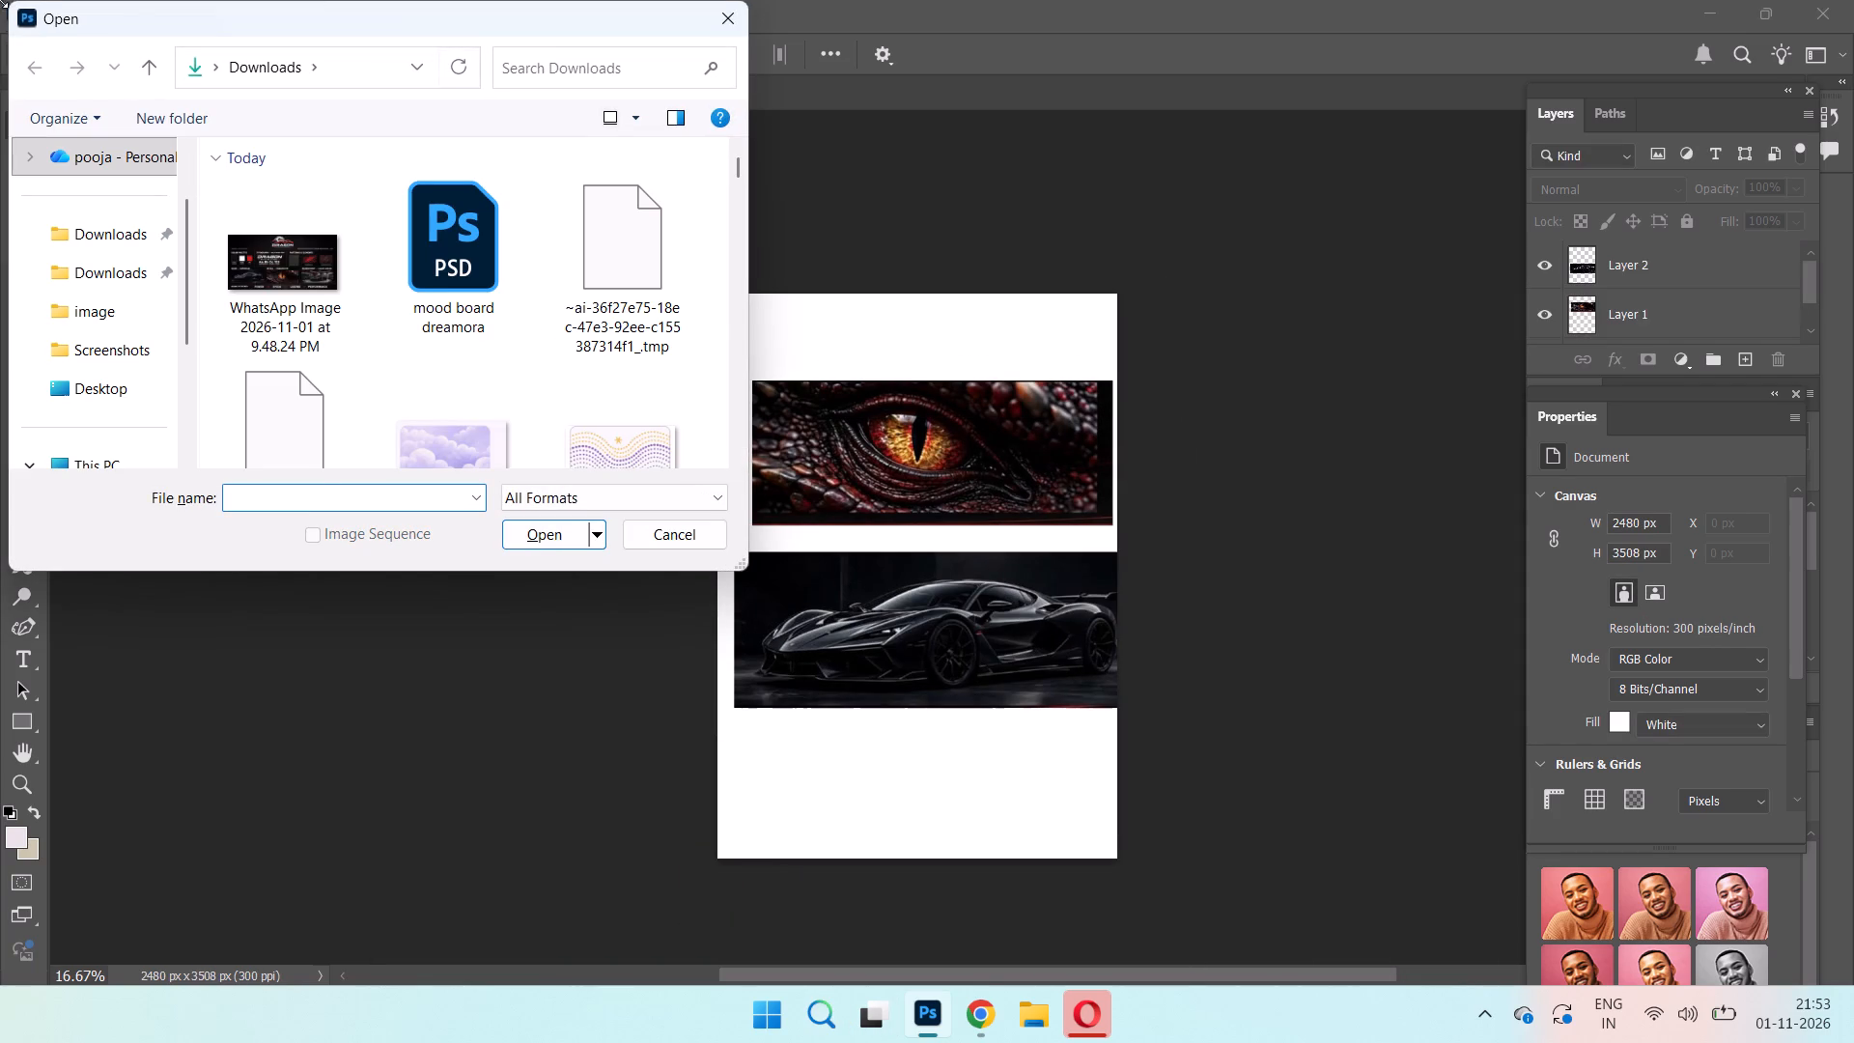
left_click(233, 235)
left_click(520, 530)
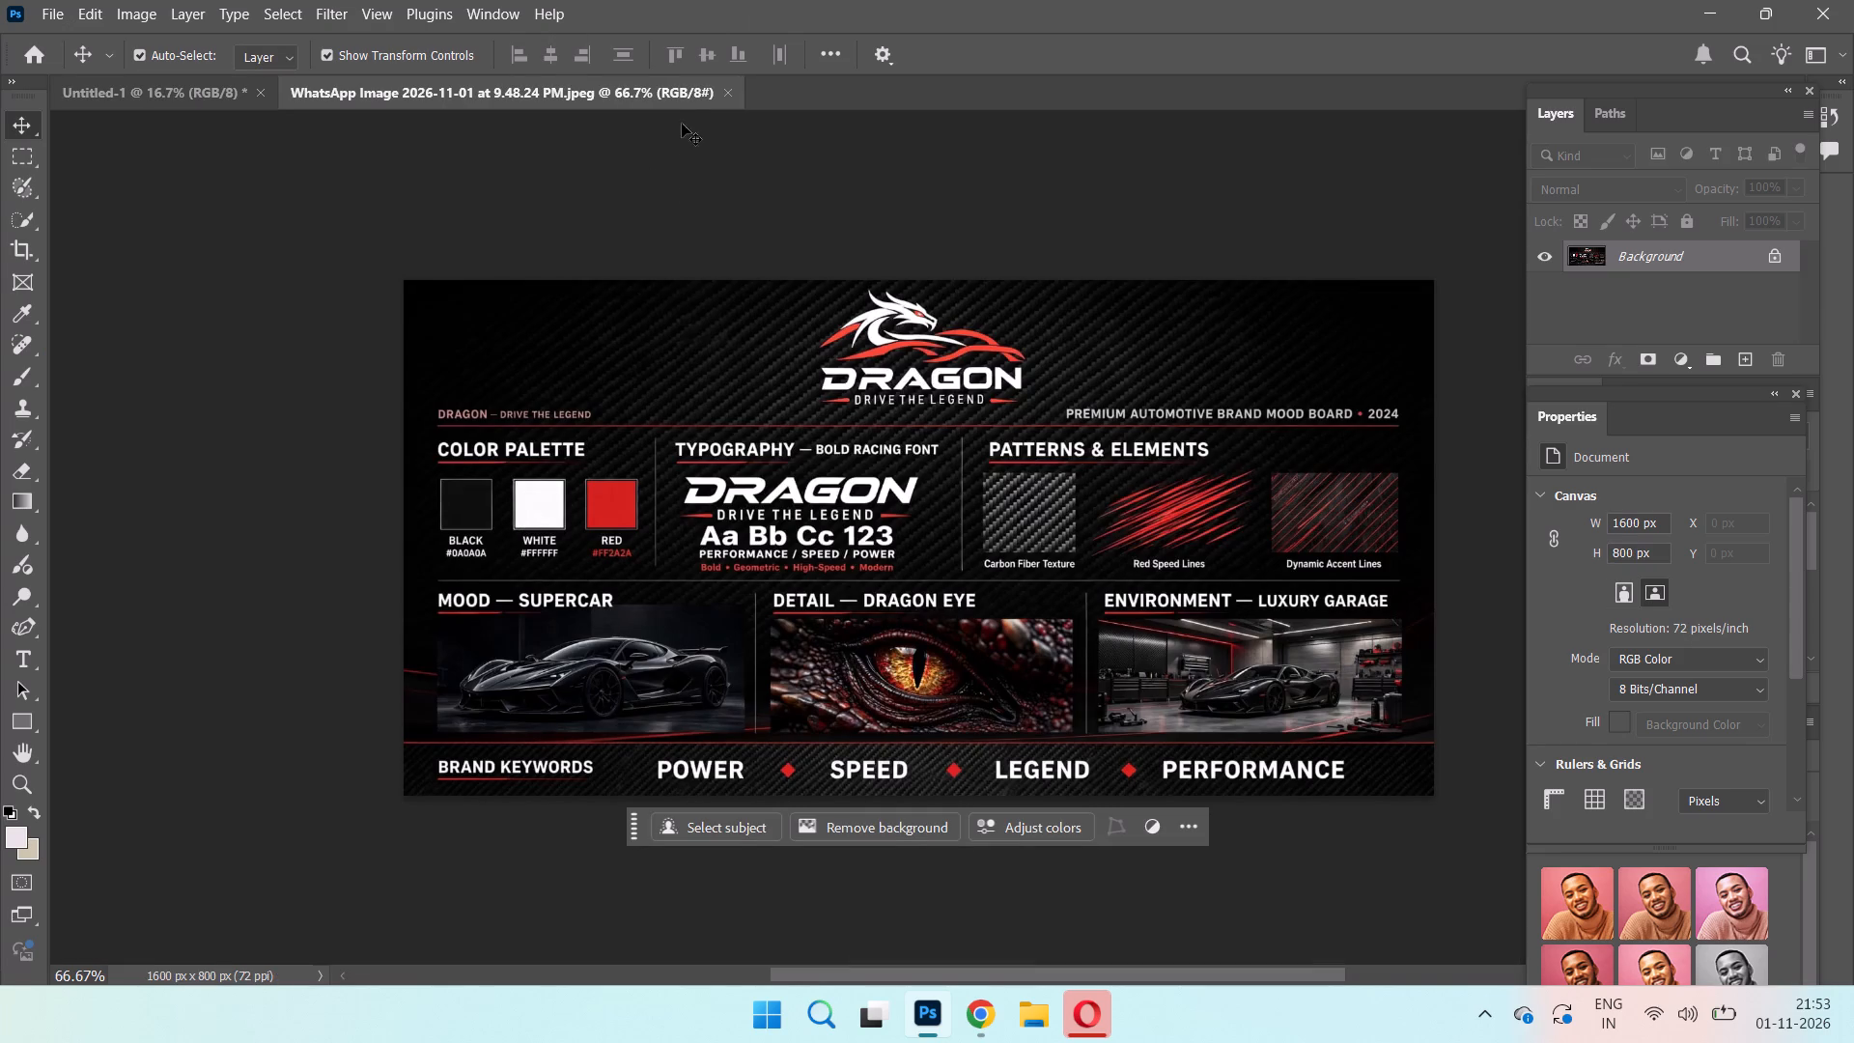
Crop the mood board to the Environment – Luxury Garage picture, about 460 x 171 px, excluding its heading and the dark margin.
left_click(17, 251)
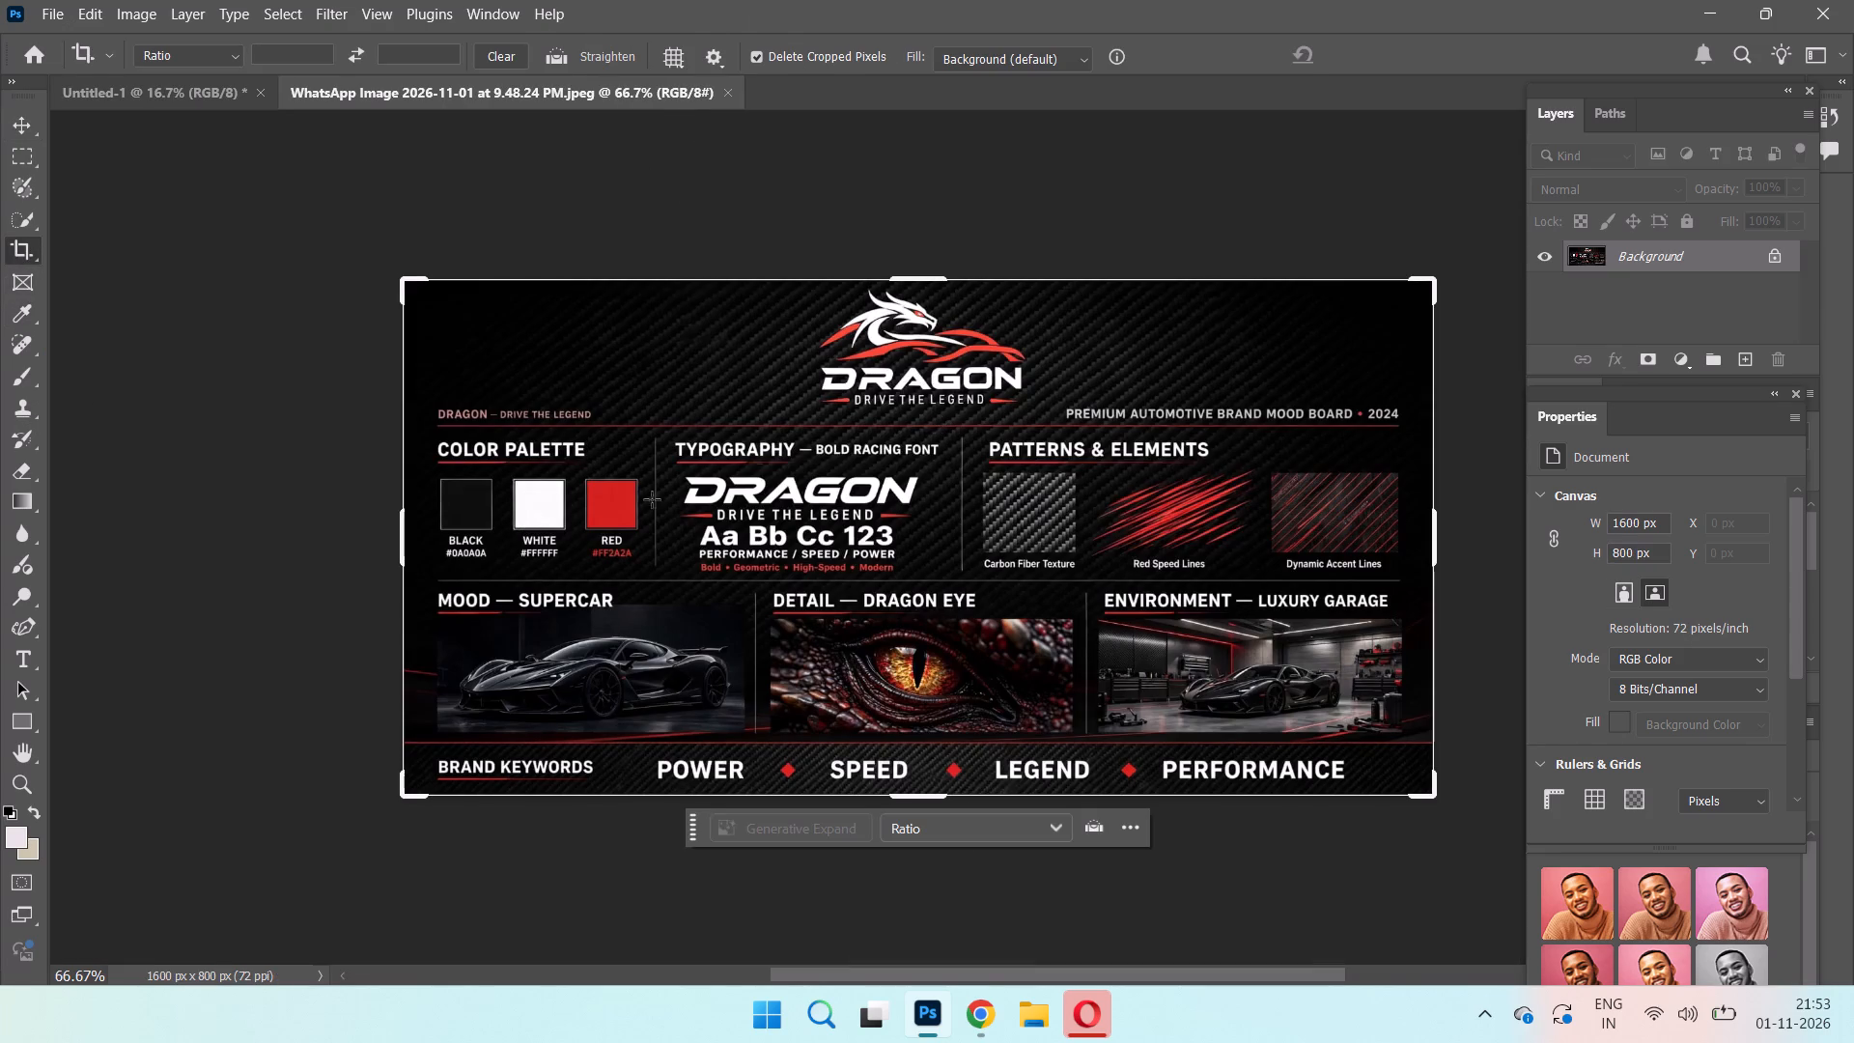
left_click_drag(405, 791, 652, 763)
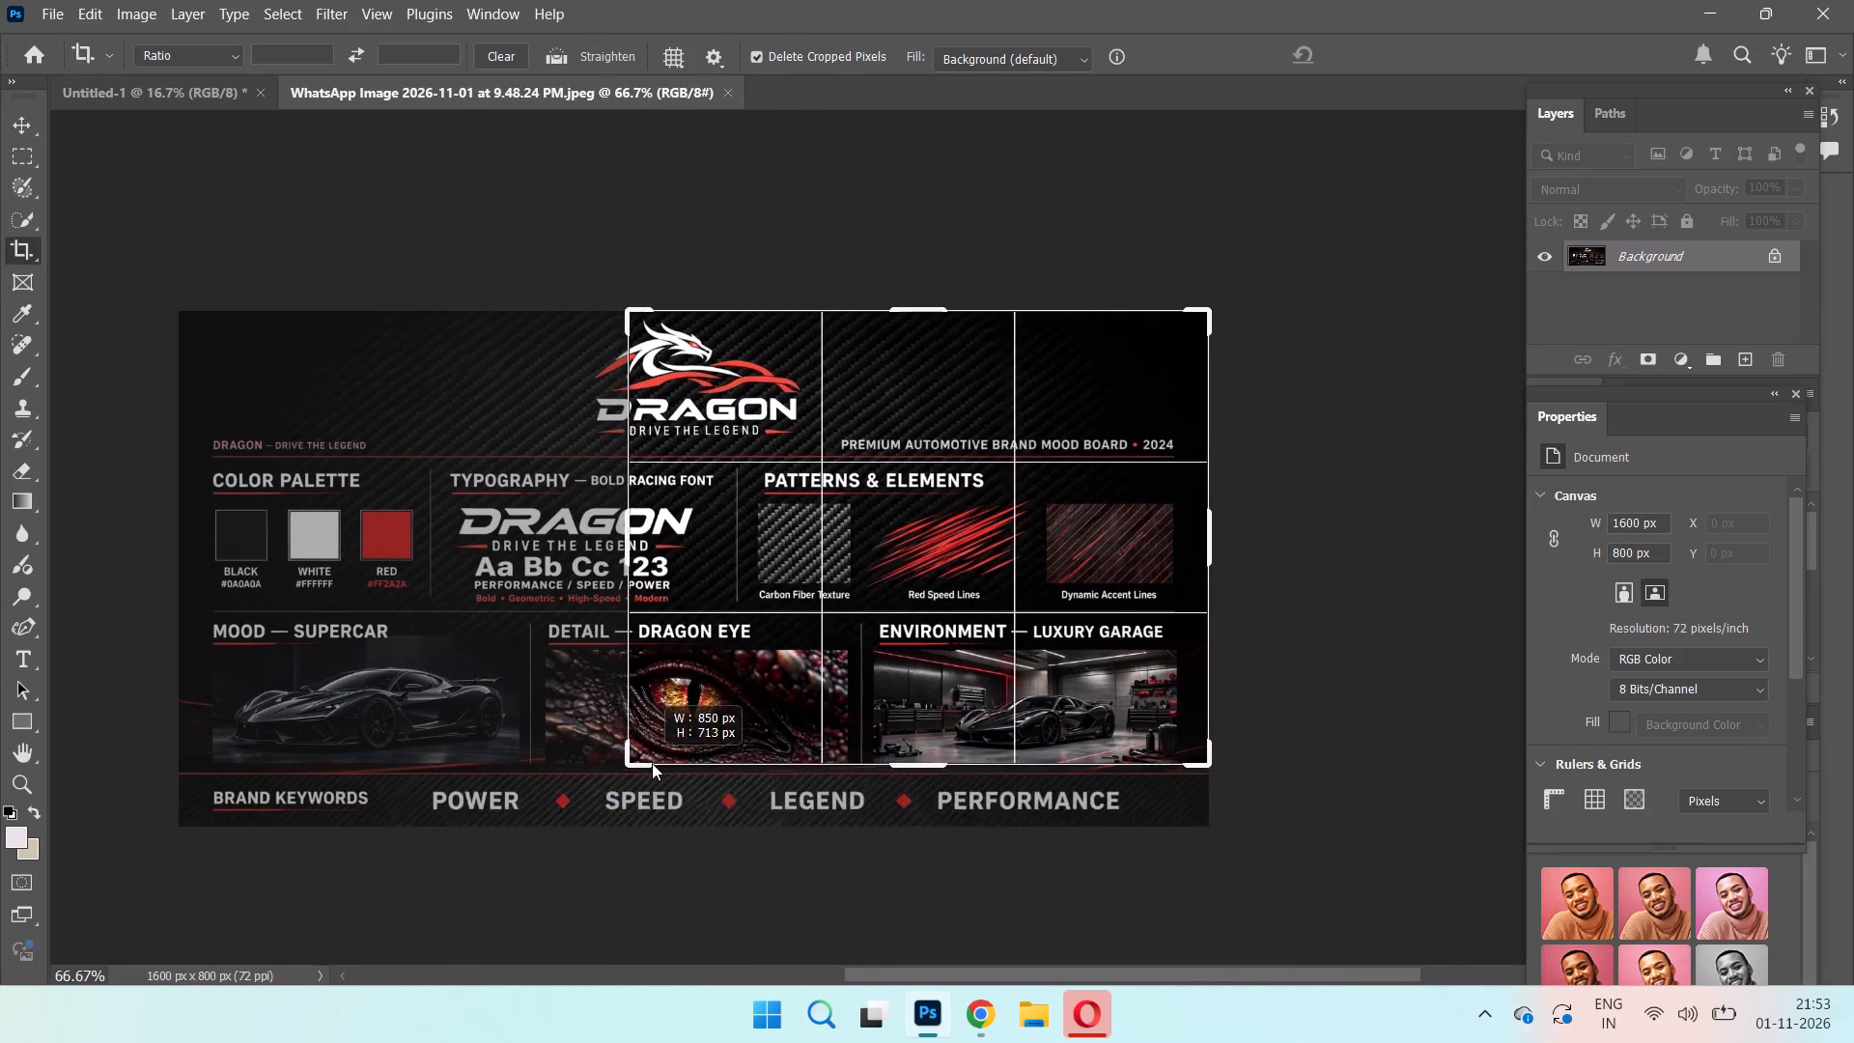
left_click_drag(652, 763, 747, 762)
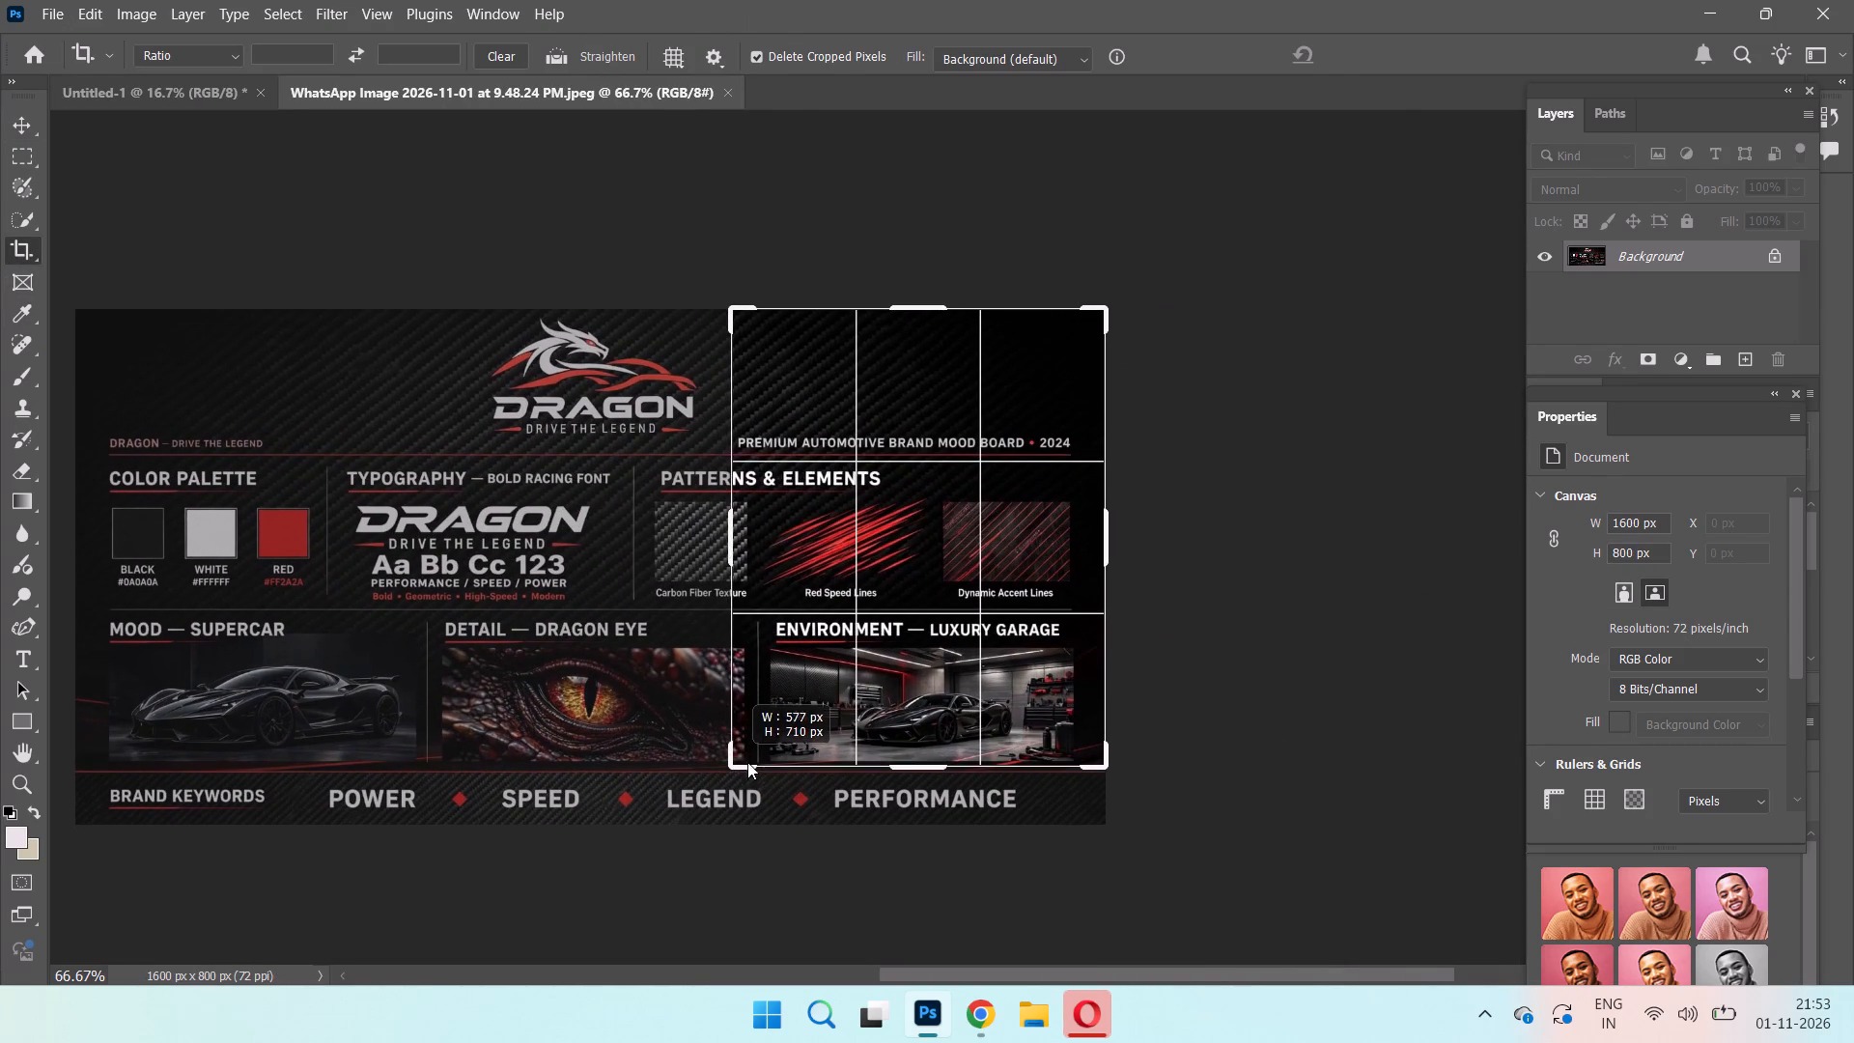
left_click_drag(747, 762, 755, 758)
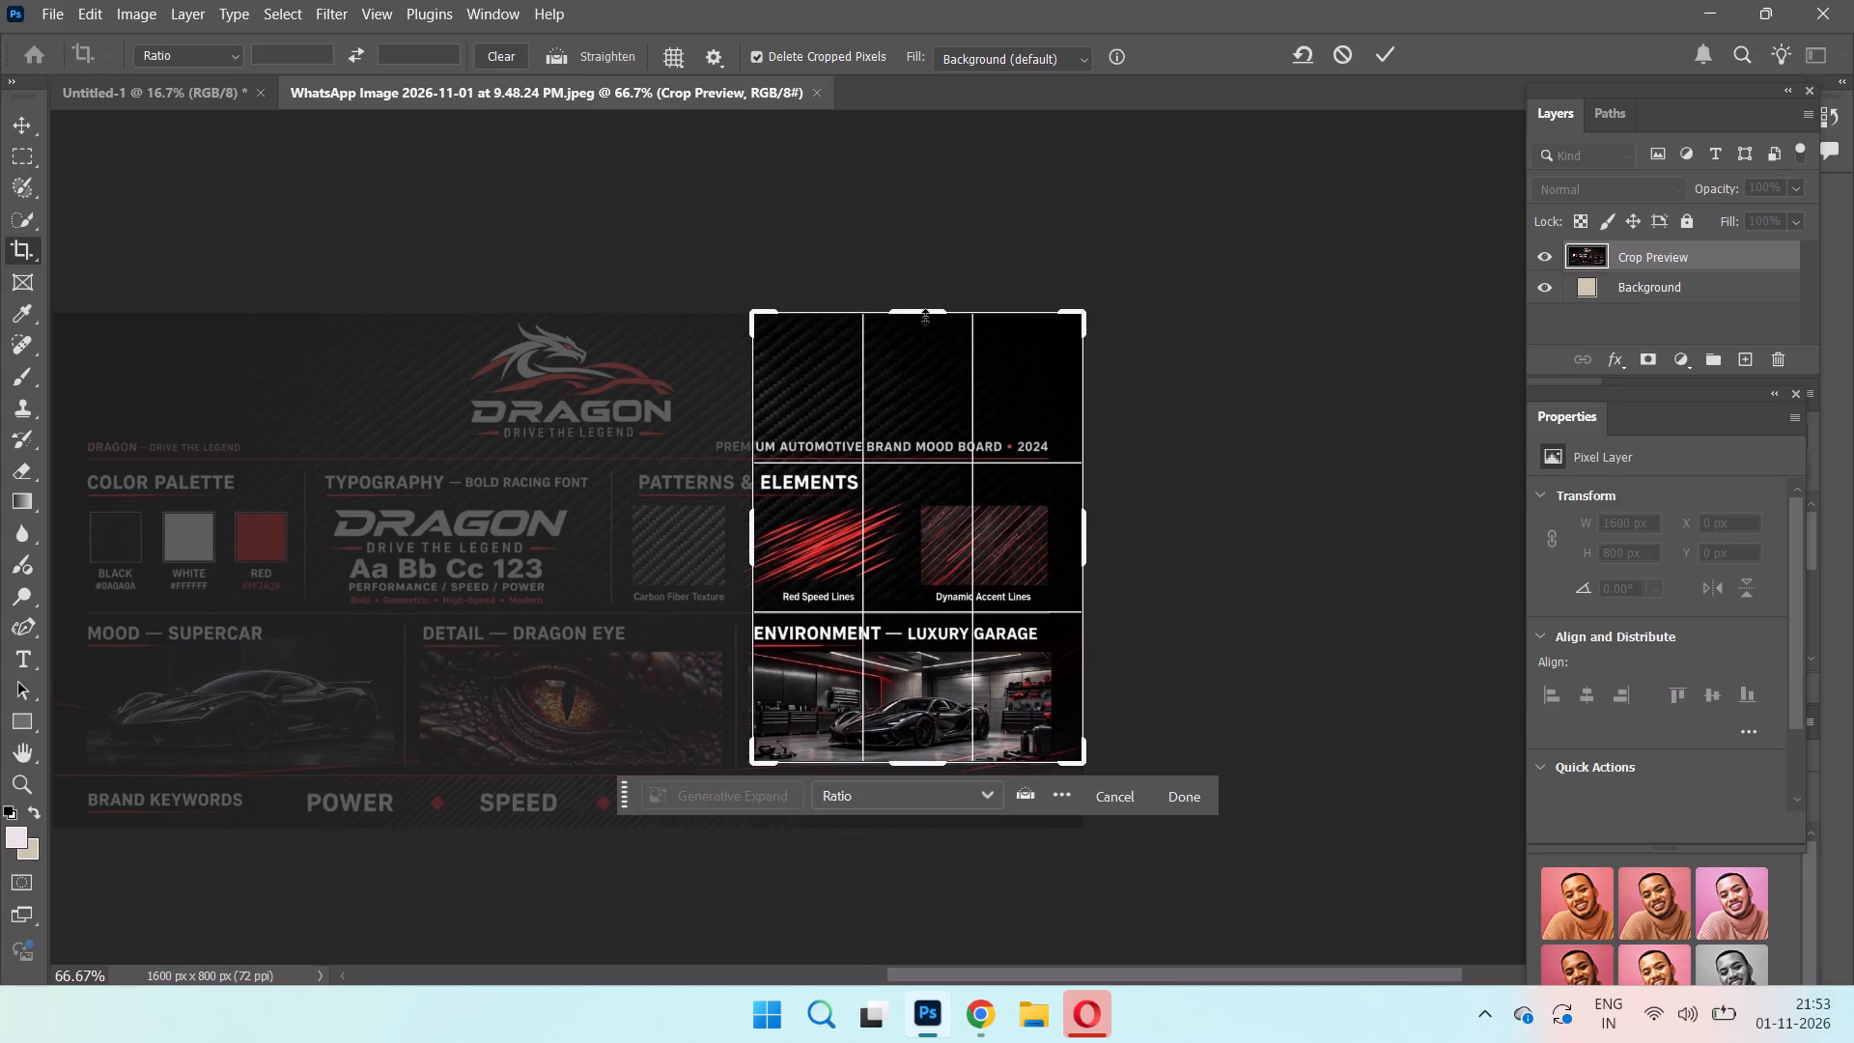
left_click_drag(925, 317, 953, 492)
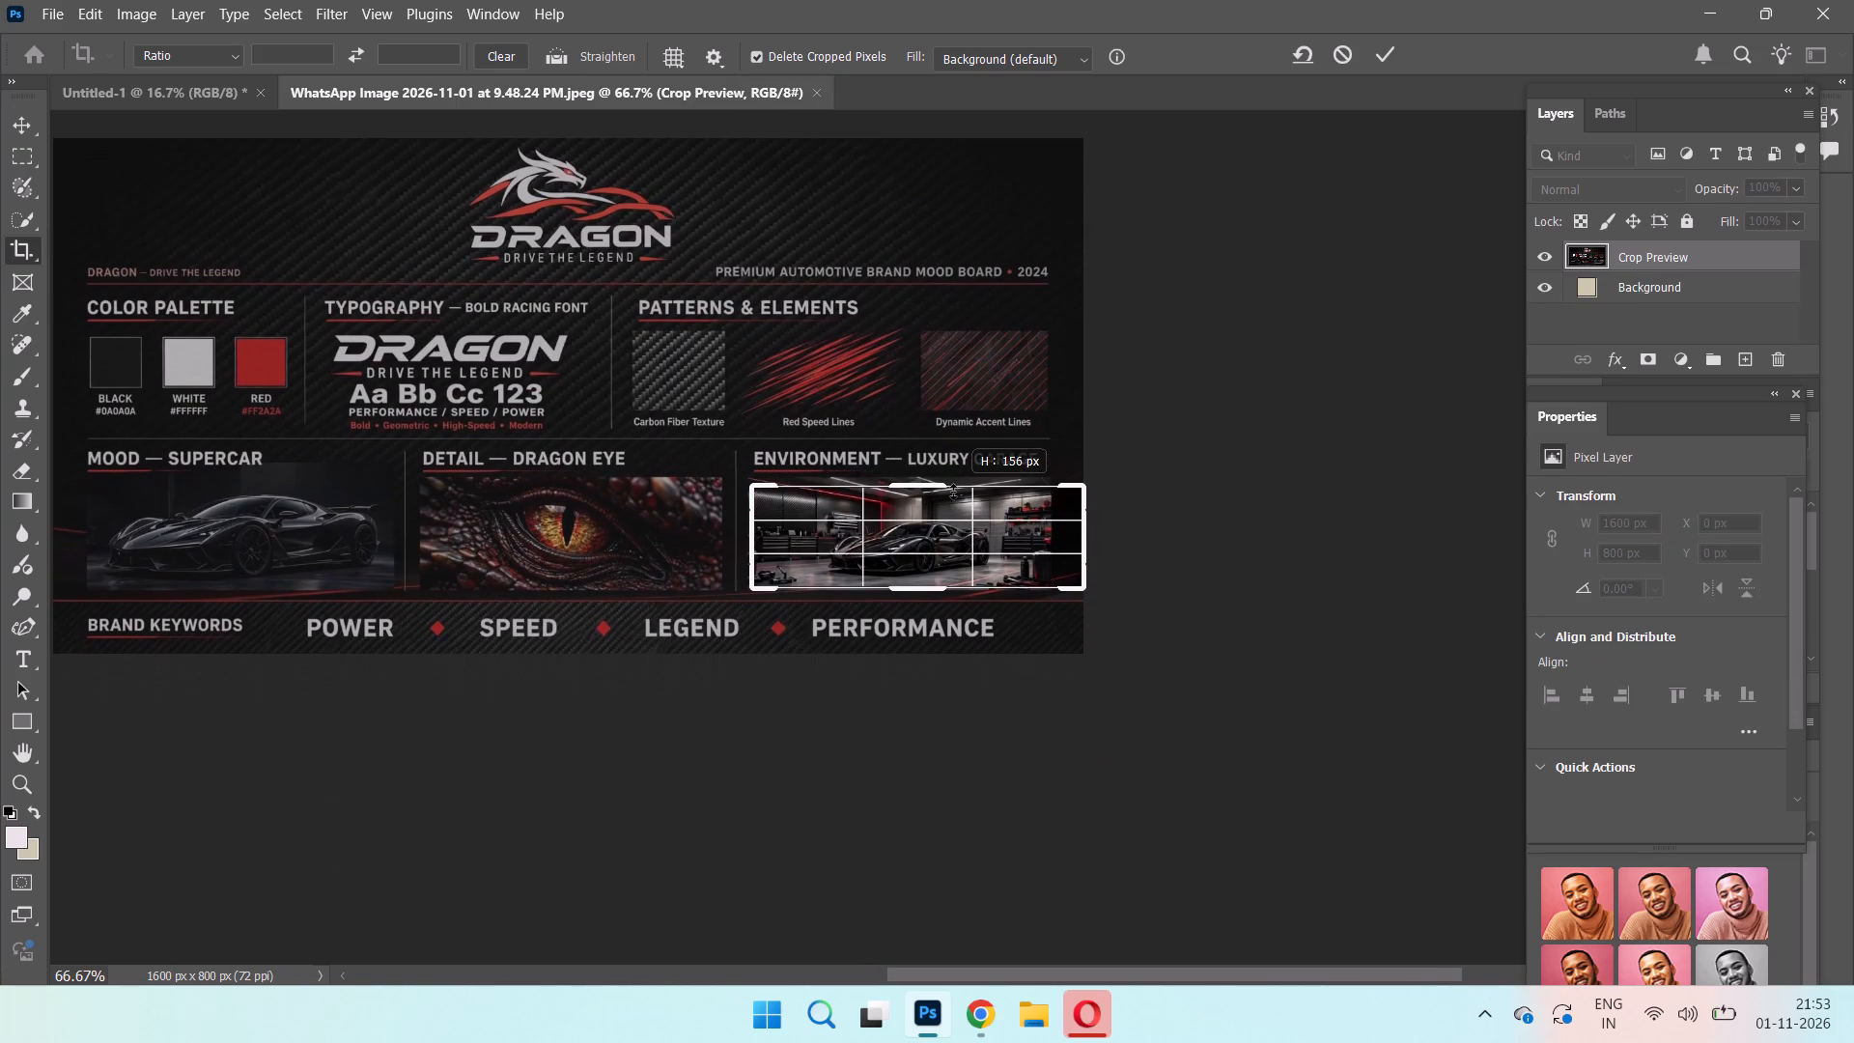
left_click_drag(953, 492, 953, 487)
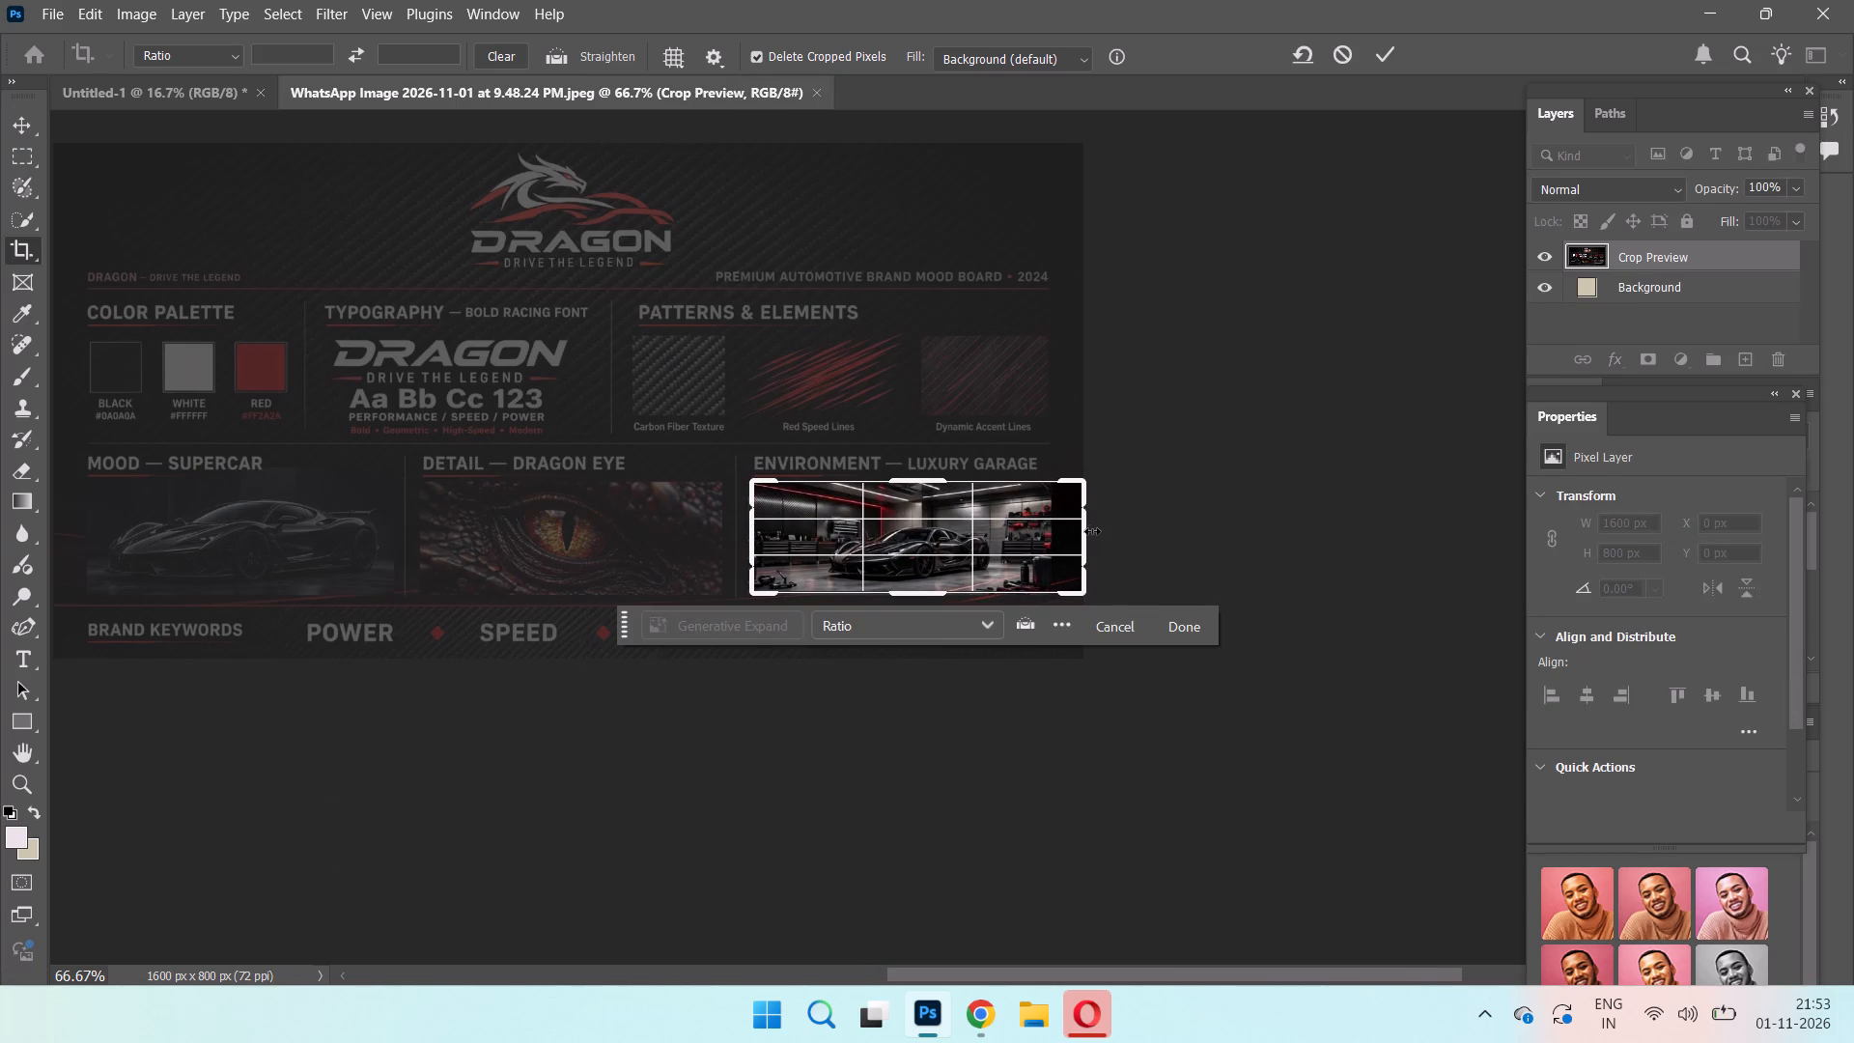
left_click_drag(1084, 535, 1064, 538)
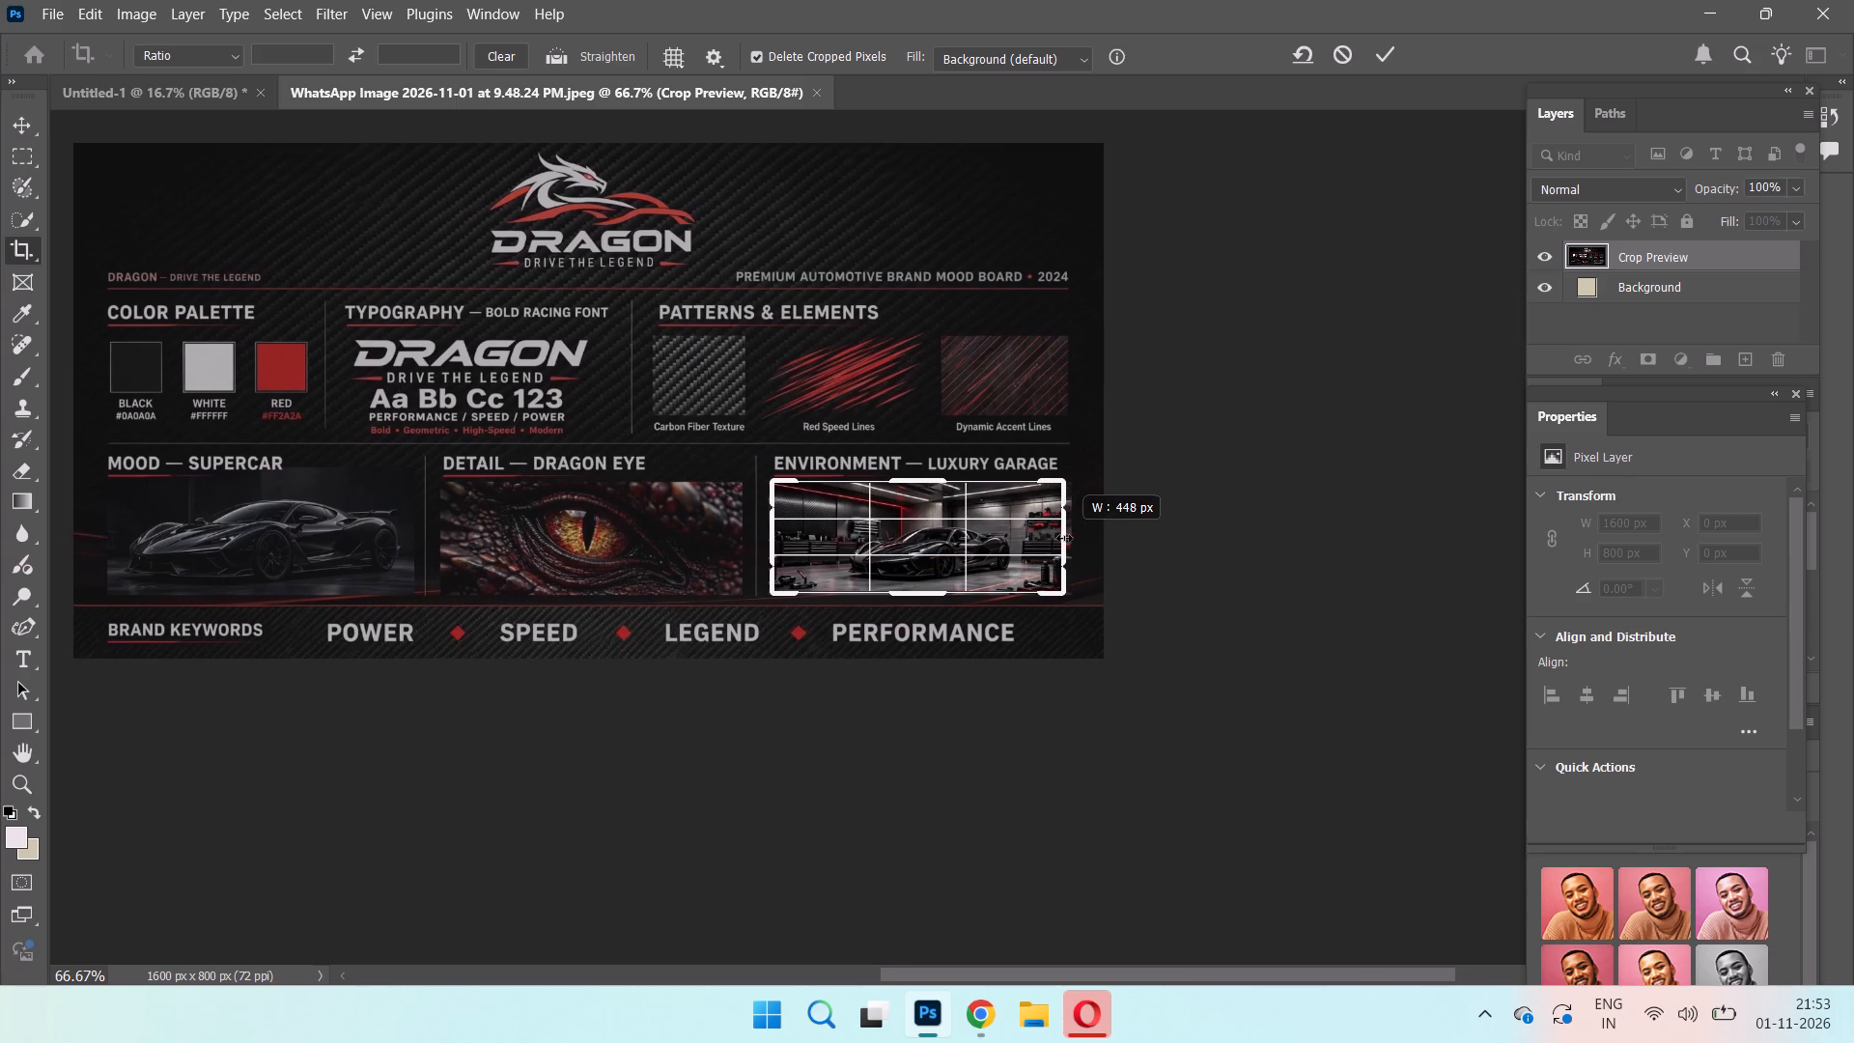
left_click_drag(1064, 538, 1068, 539)
left_click(1187, 626)
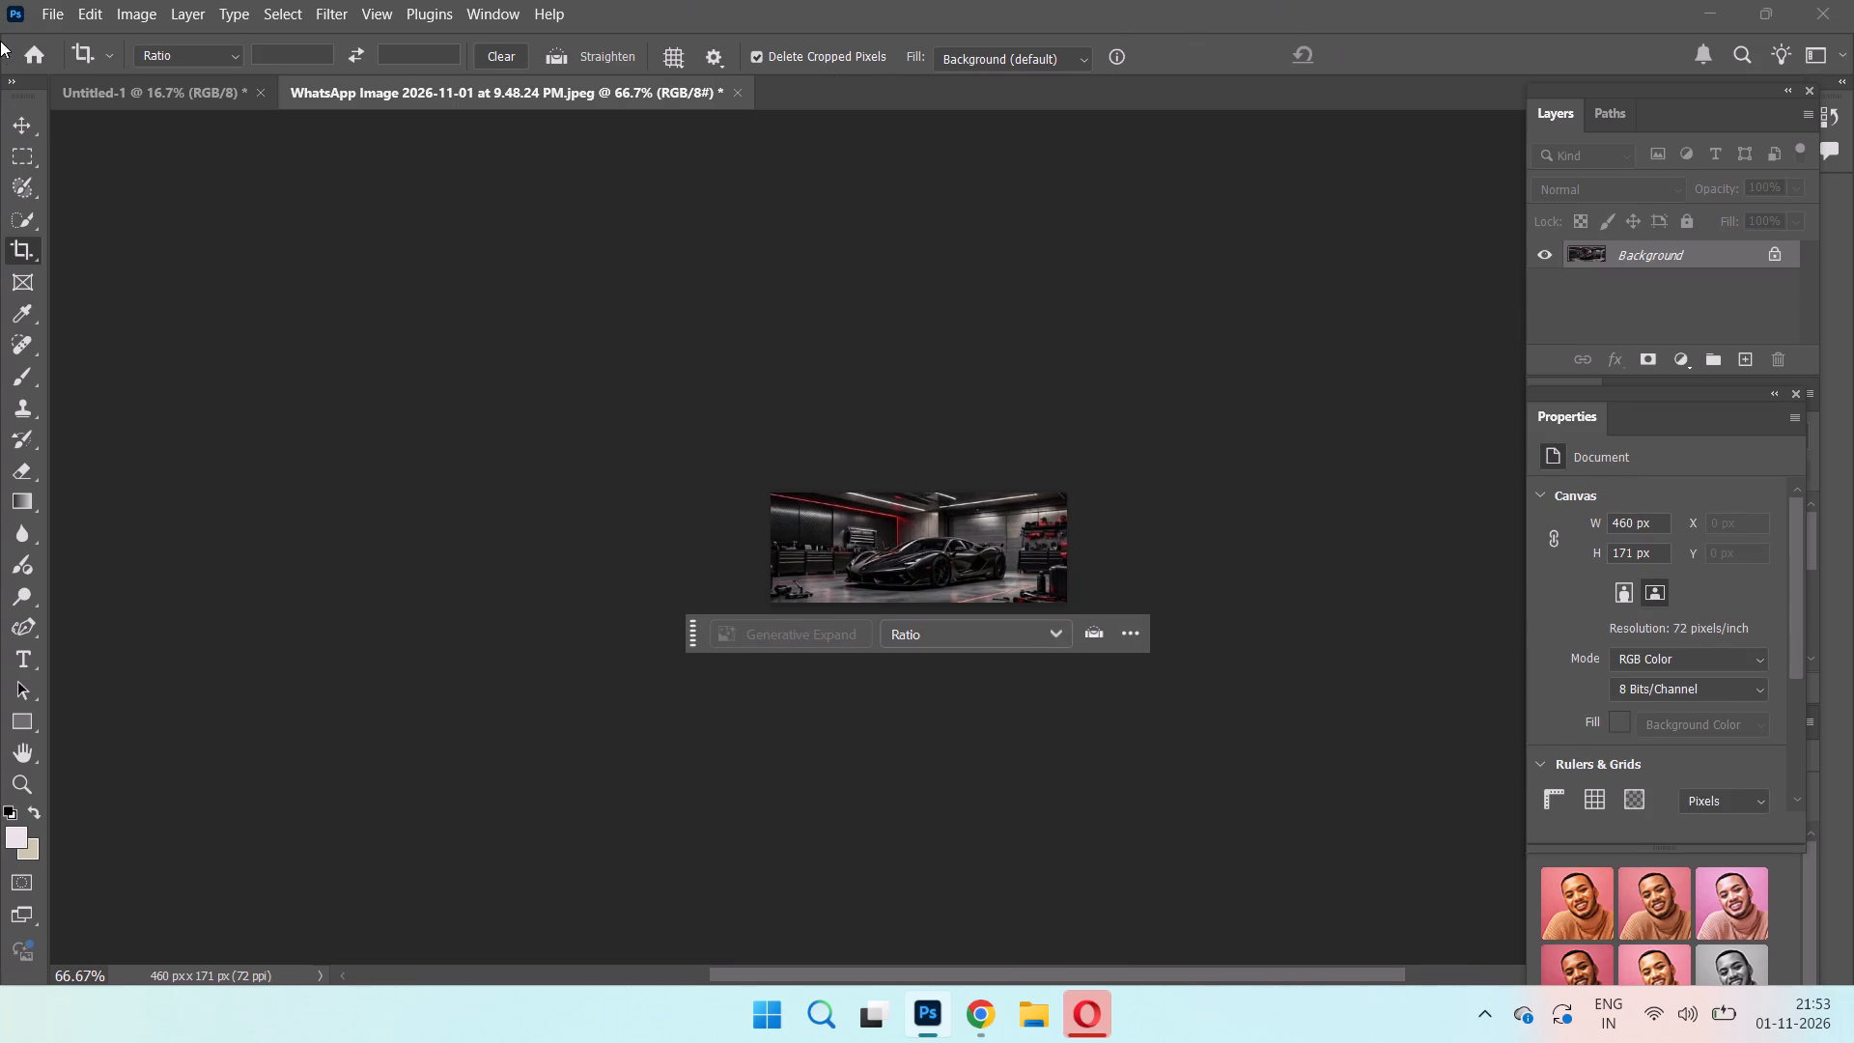
Copy the cropped luxury garage picture into Untitled-1, below the supercar.
left_click(32, 124)
left_click_drag(929, 530, 225, 87)
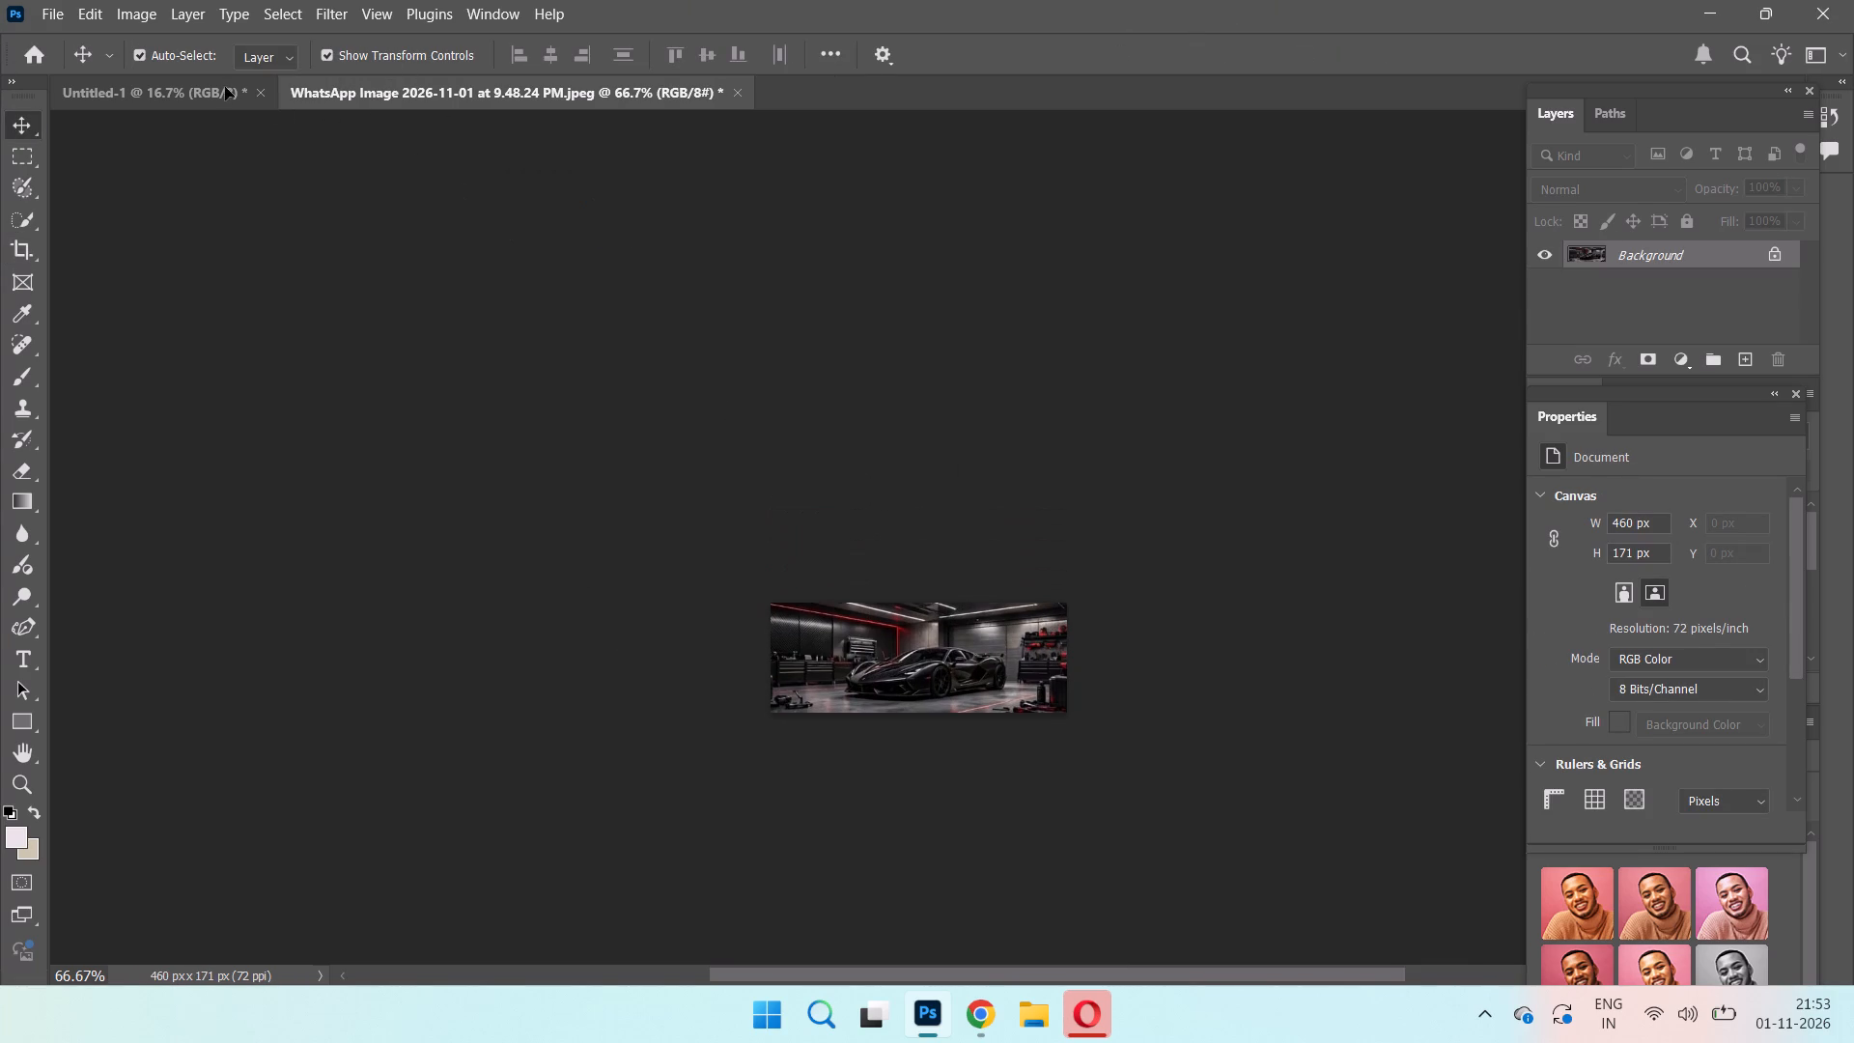
left_click_drag(225, 87, 830, 774)
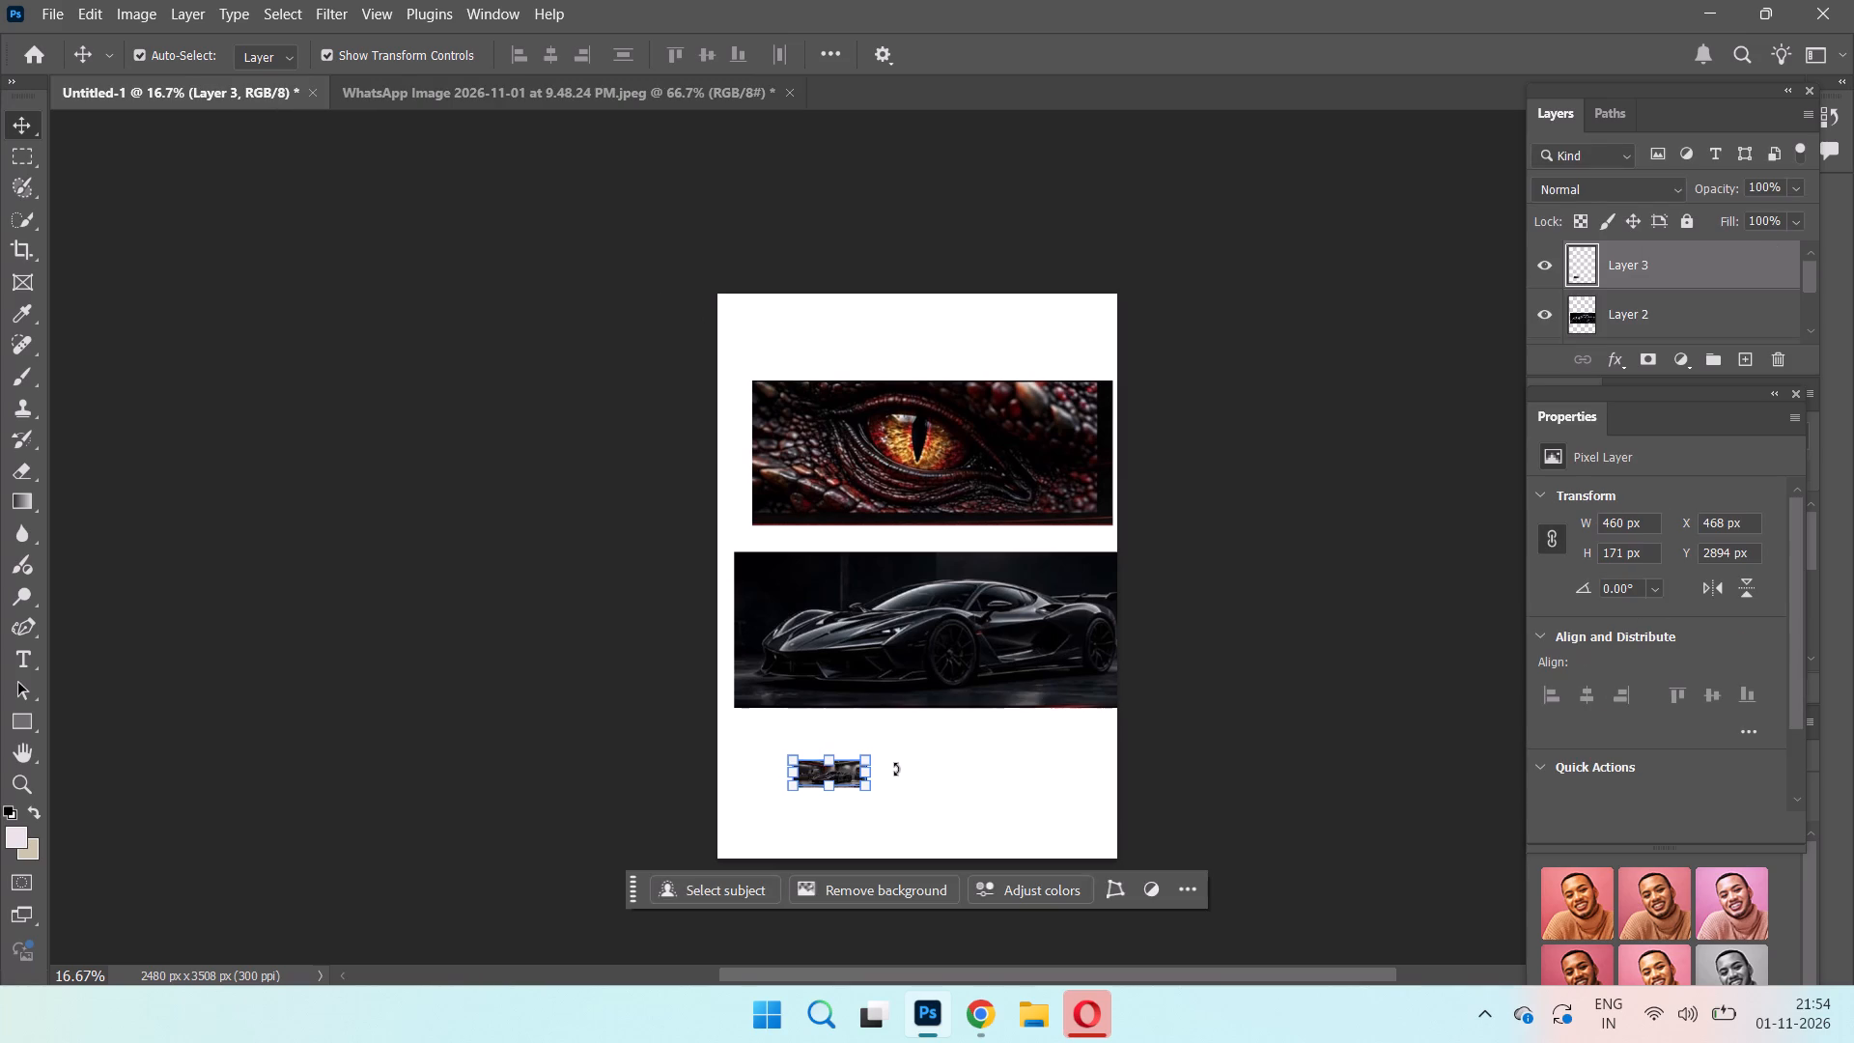
Enlarge the luxury garage picture proportionally to about the page's full width, near the page bottom, and apply the transform.
left_click_drag(871, 764, 1091, 678)
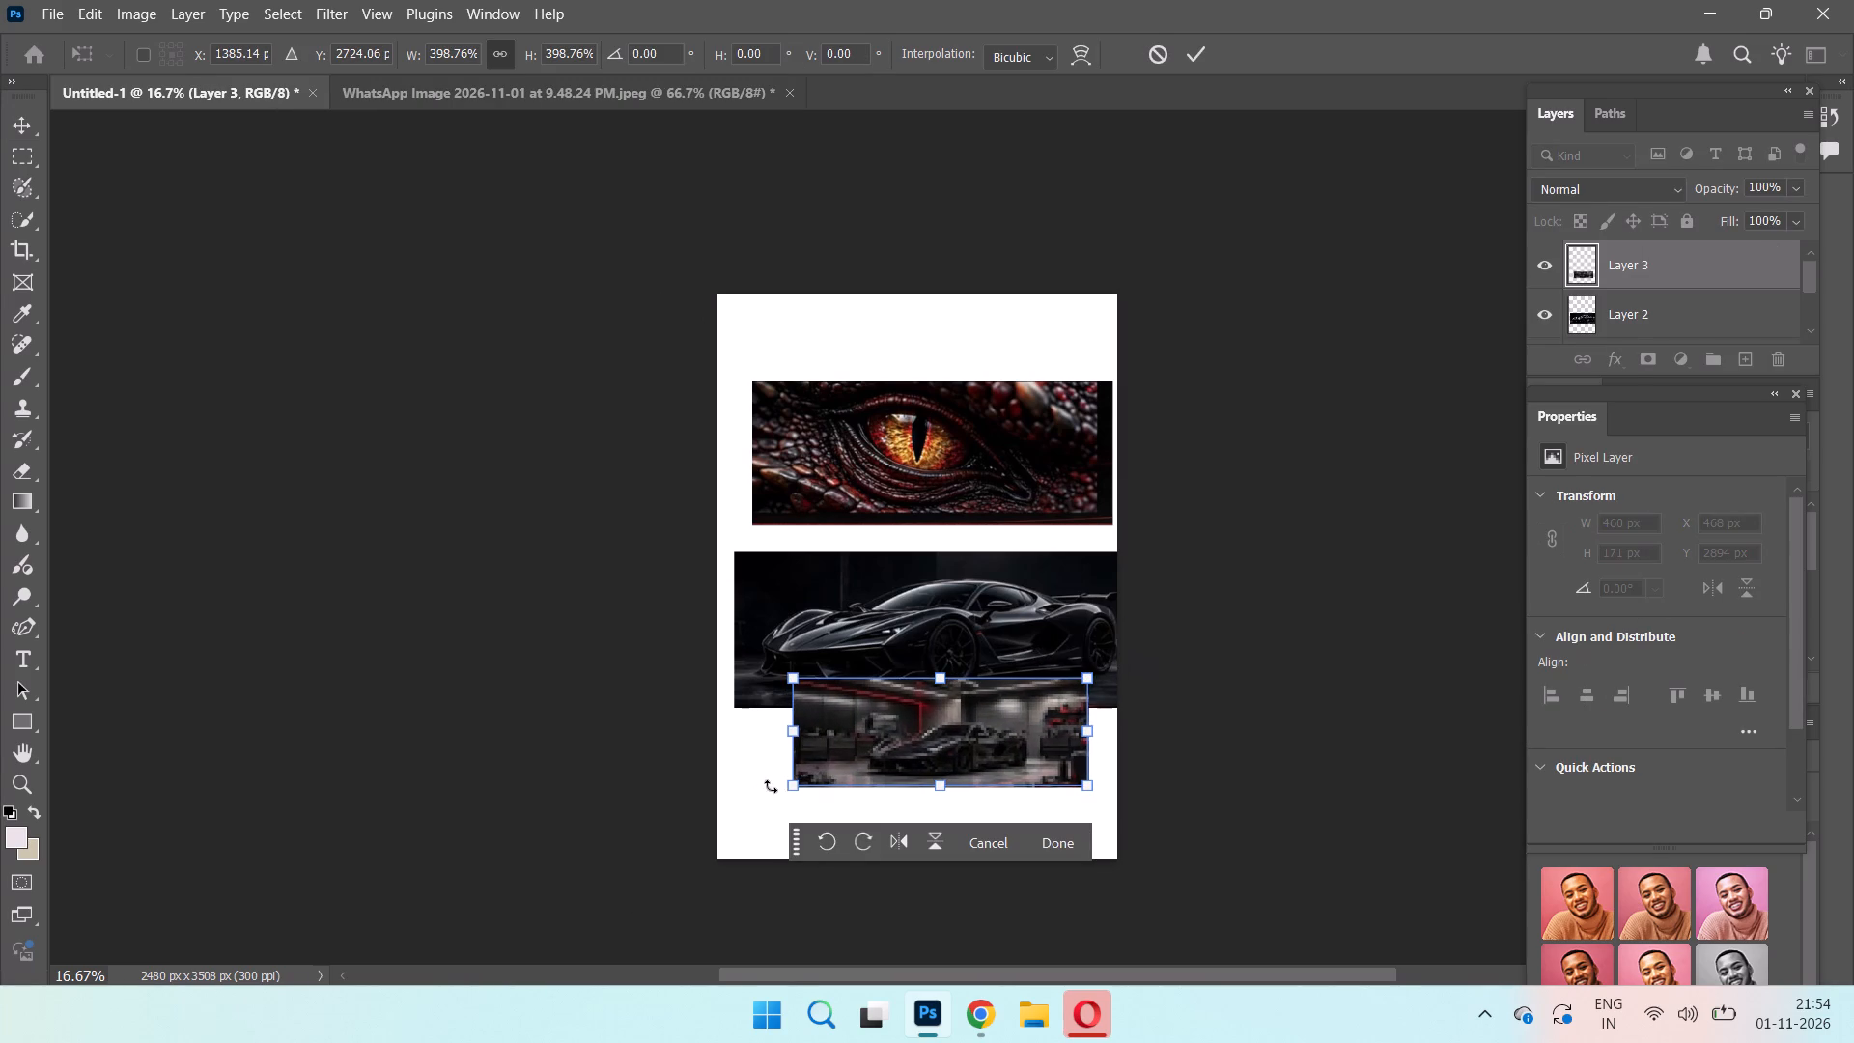
left_click_drag(790, 791, 747, 856)
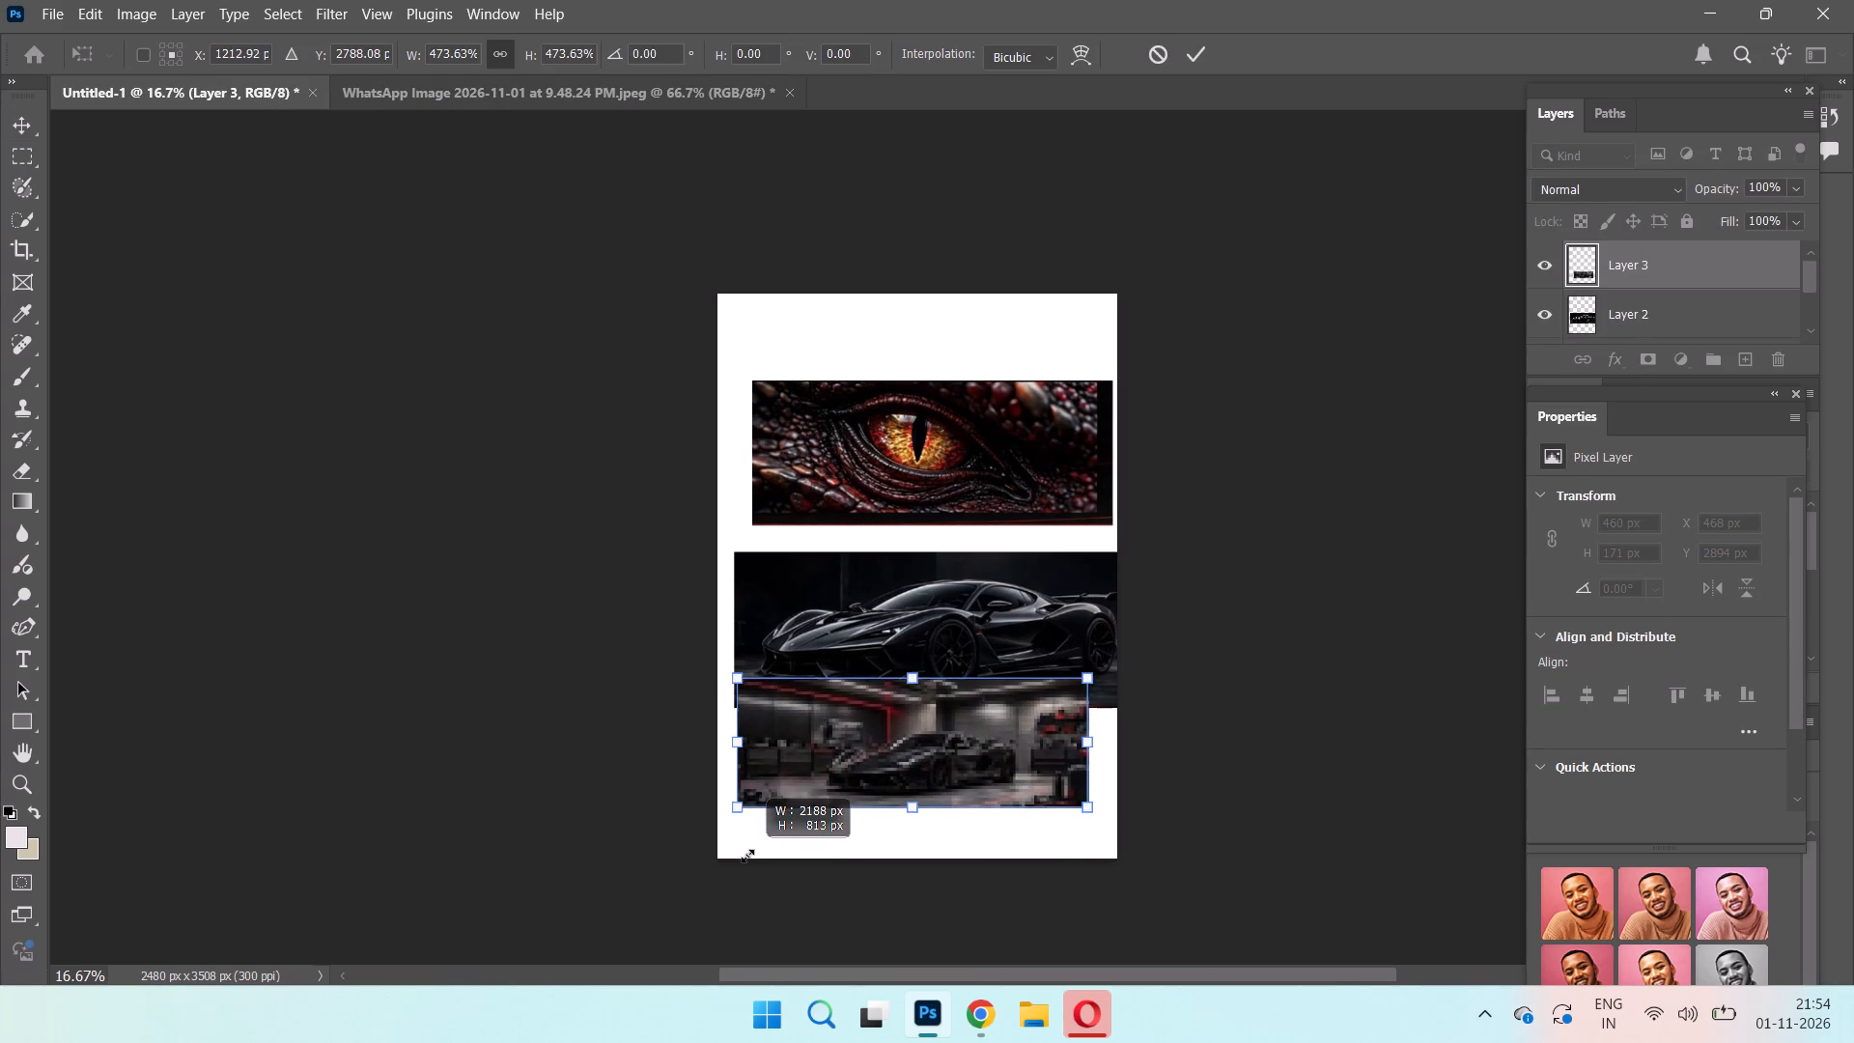
left_click_drag(747, 856, 747, 857)
left_click_drag(914, 811, 917, 823)
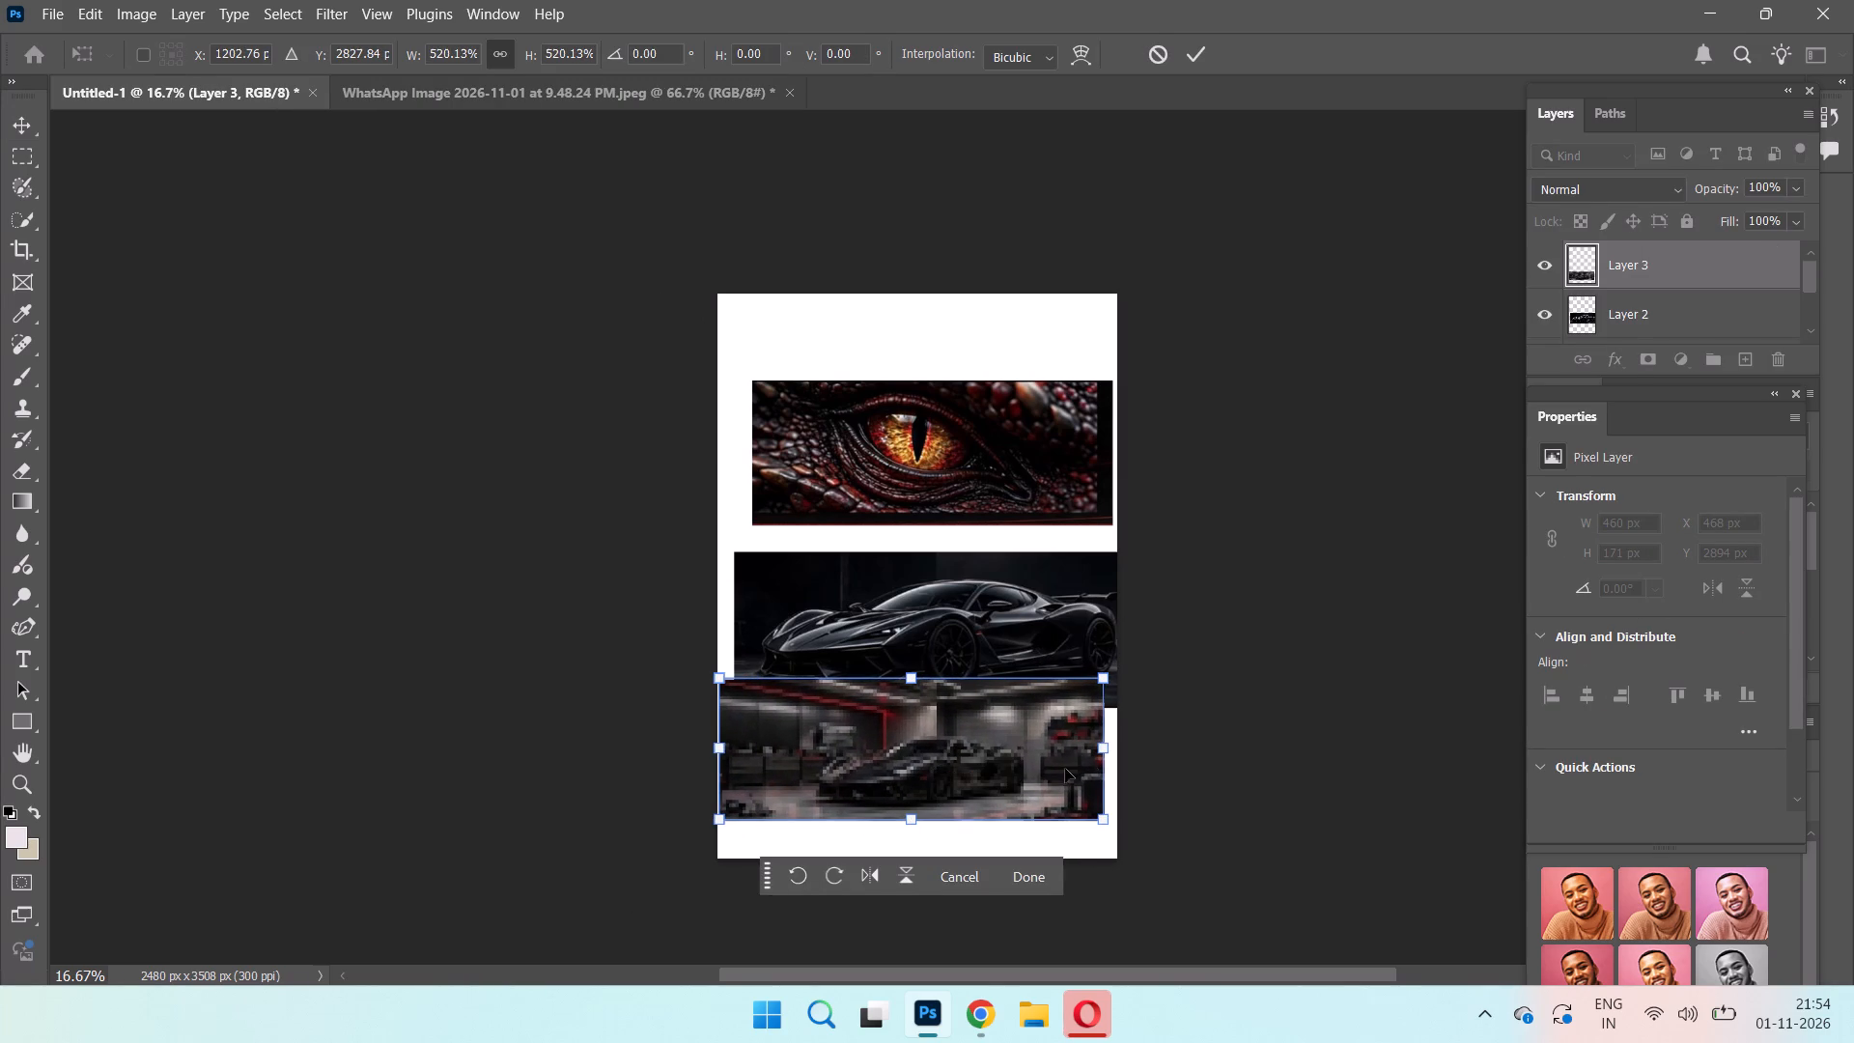
left_click_drag(1110, 748, 1132, 747)
left_click(1016, 877)
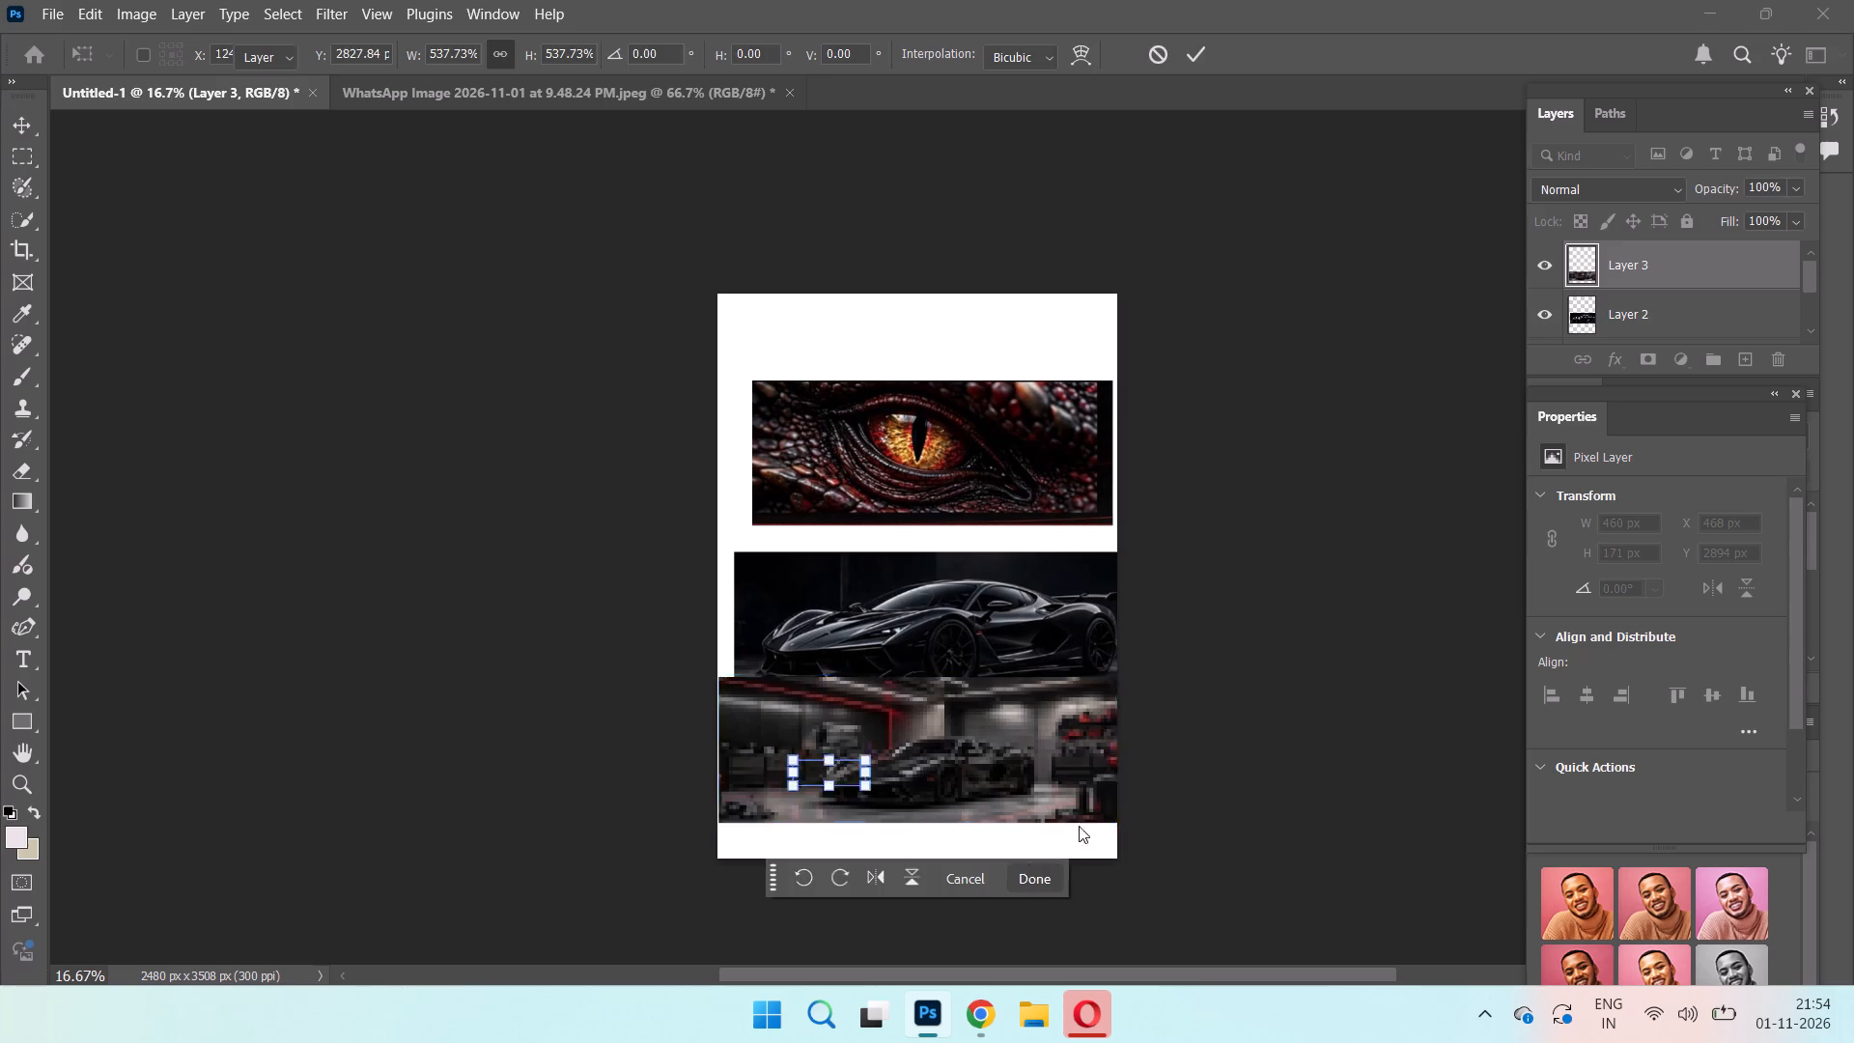
Close the cropped luxury garage document, WhatsApp Image 2026-11-01 at 9.48.24 PM.jpeg, without saving its changes.
left_click(1195, 479)
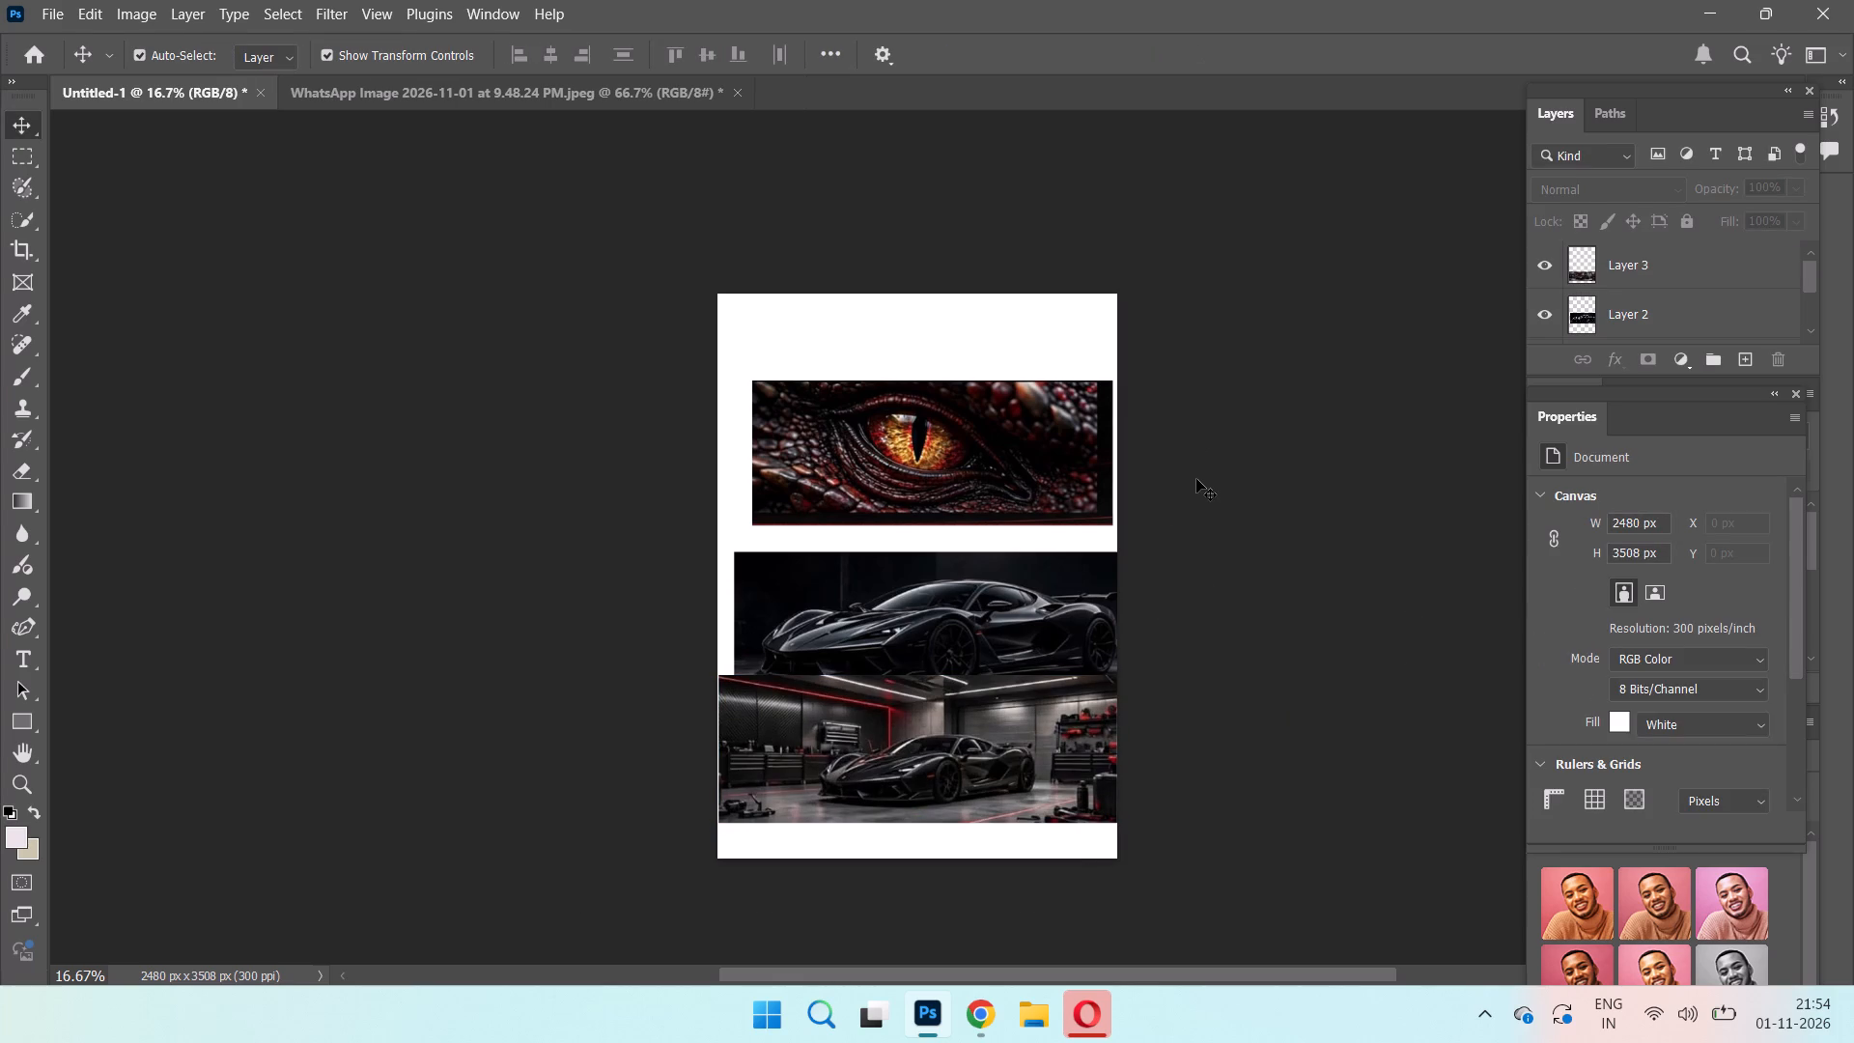
left_click(495, 96)
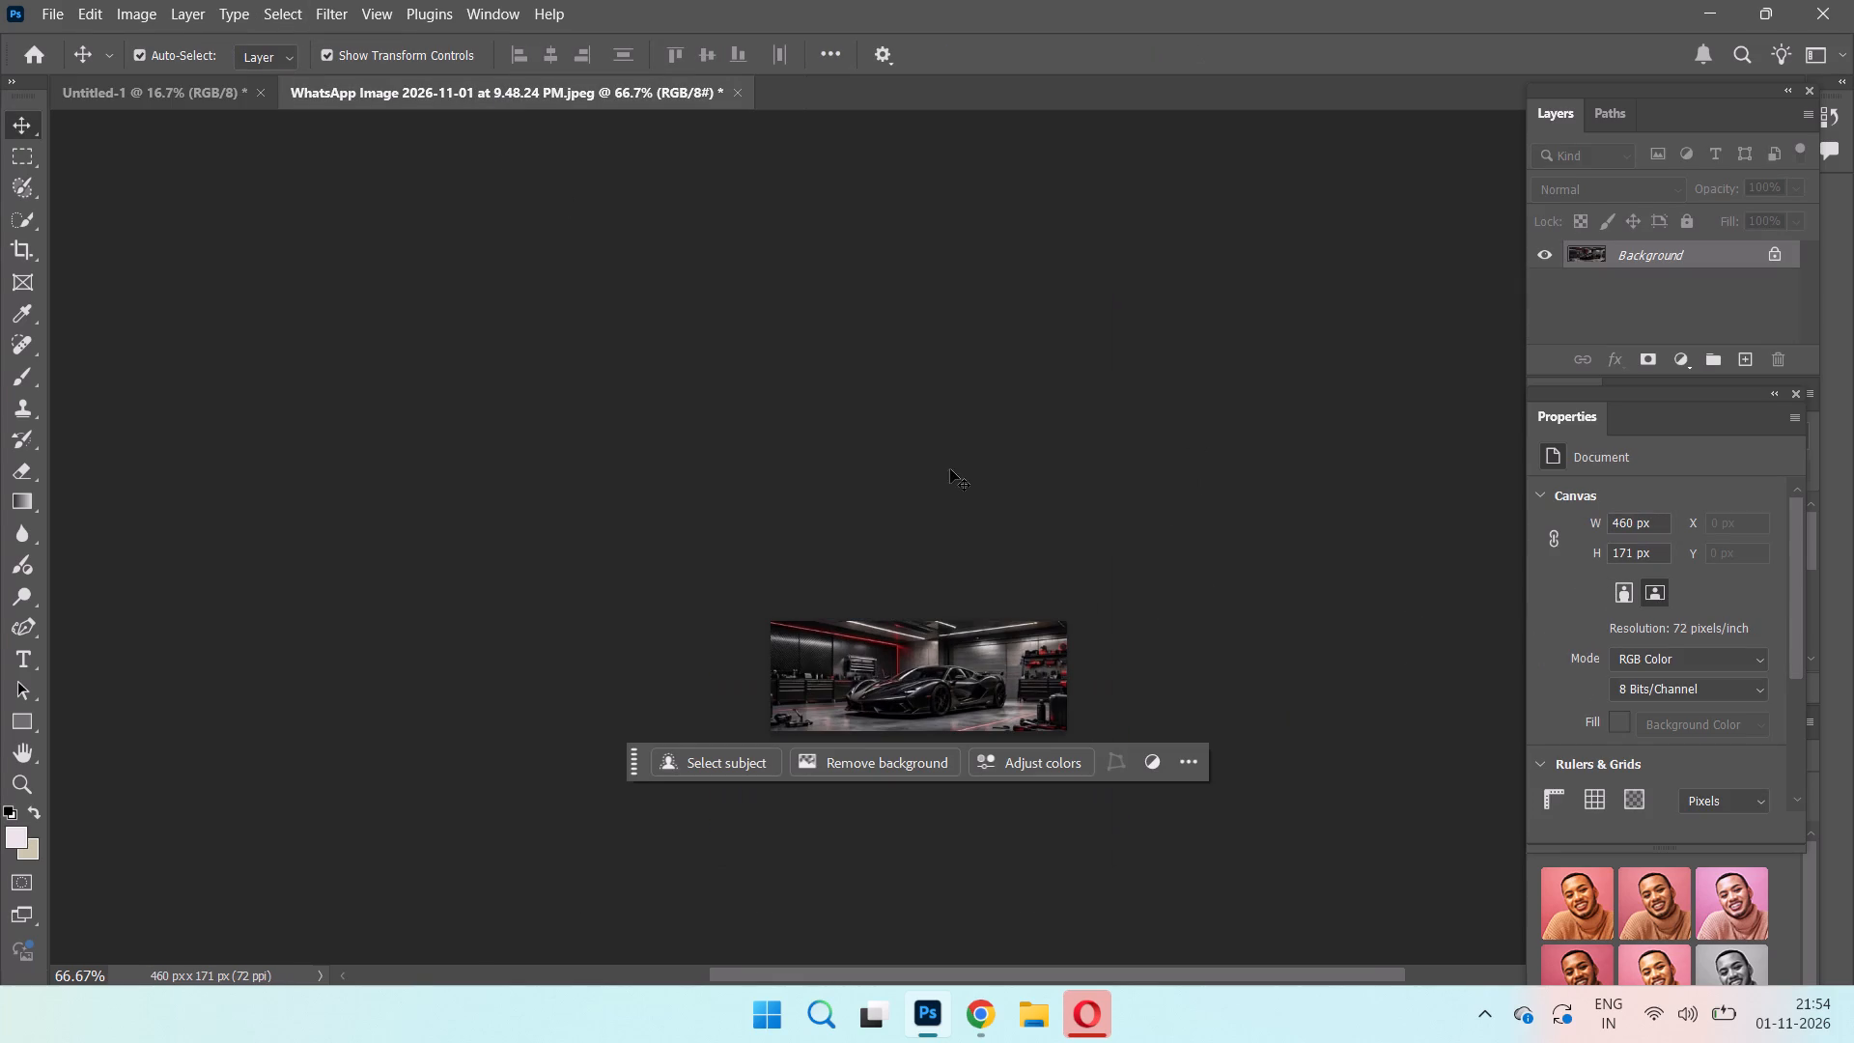
left_click(733, 89)
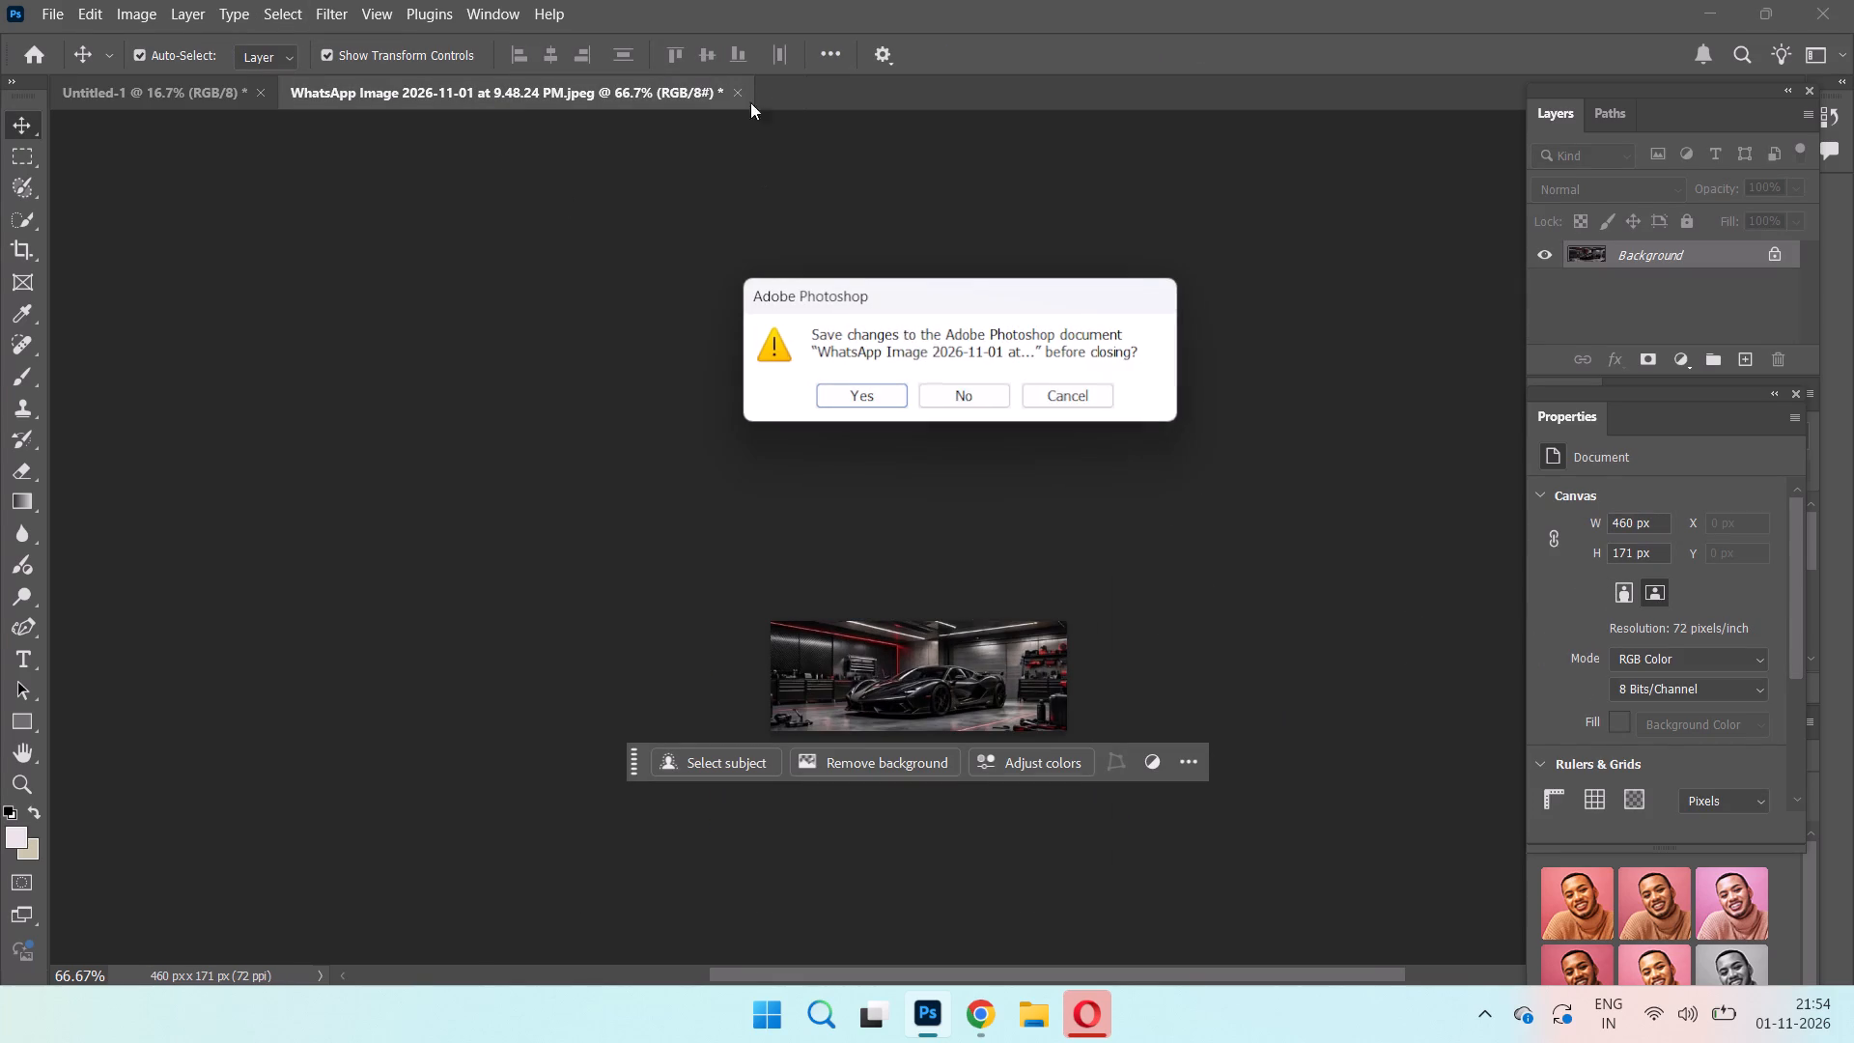
left_click(962, 387)
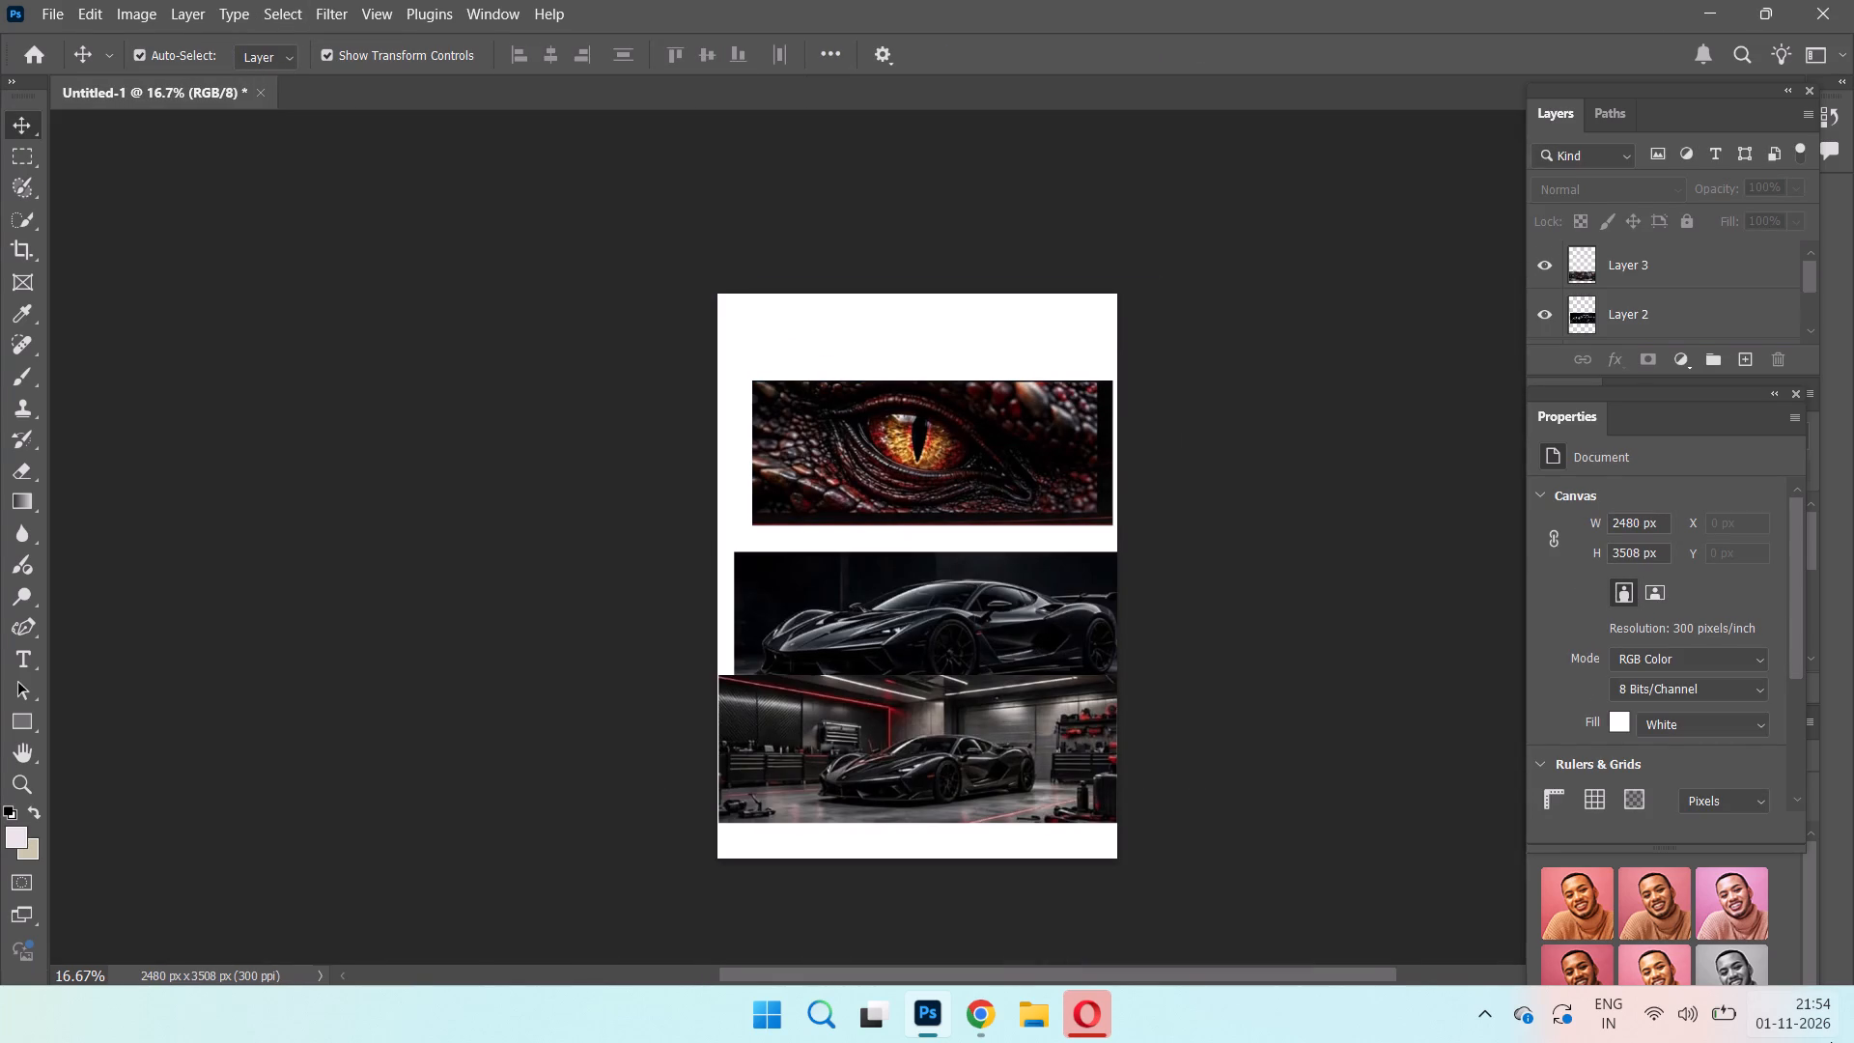
Reopen the full Dragon mood board, WhatsApp Image 2026-11-01 at 9.48.24 PM, from the Downloads folder.
scroll(1831, 1042, "up", 2, "ctrl")
key("ctrl+o")
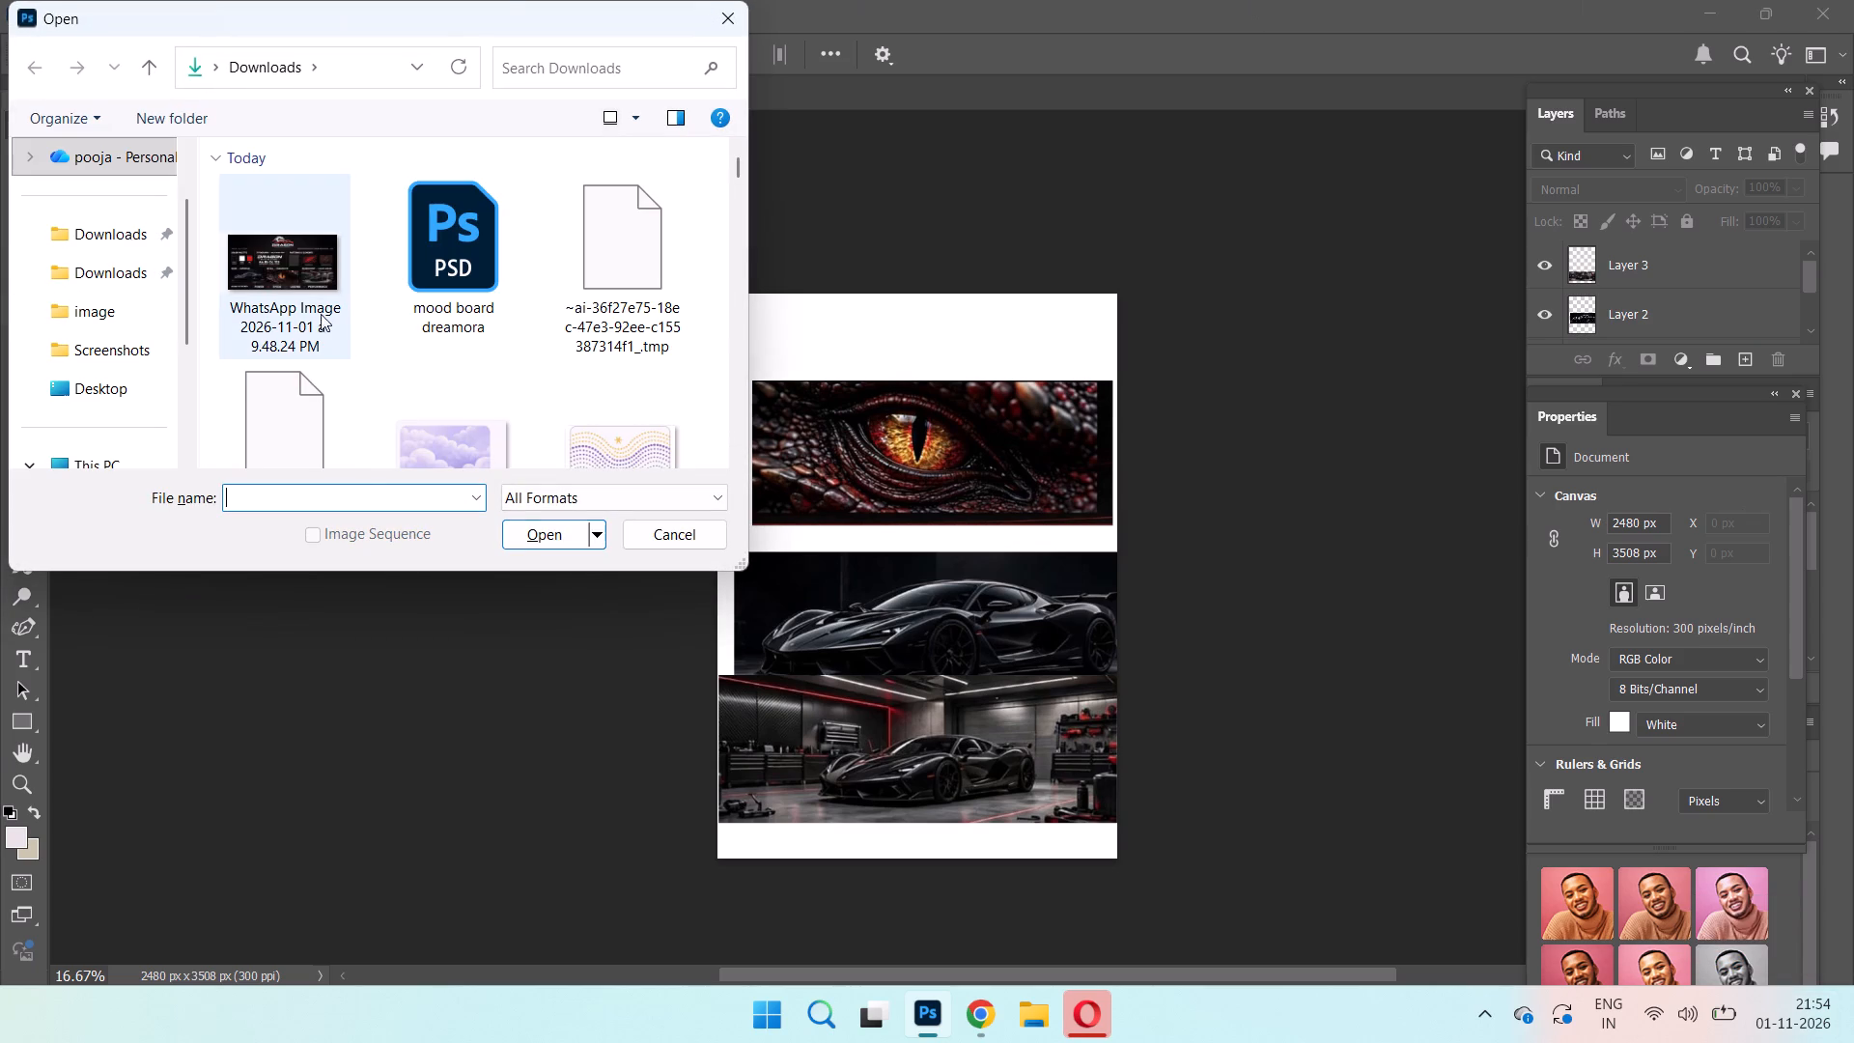
left_click(275, 251)
left_click(564, 536)
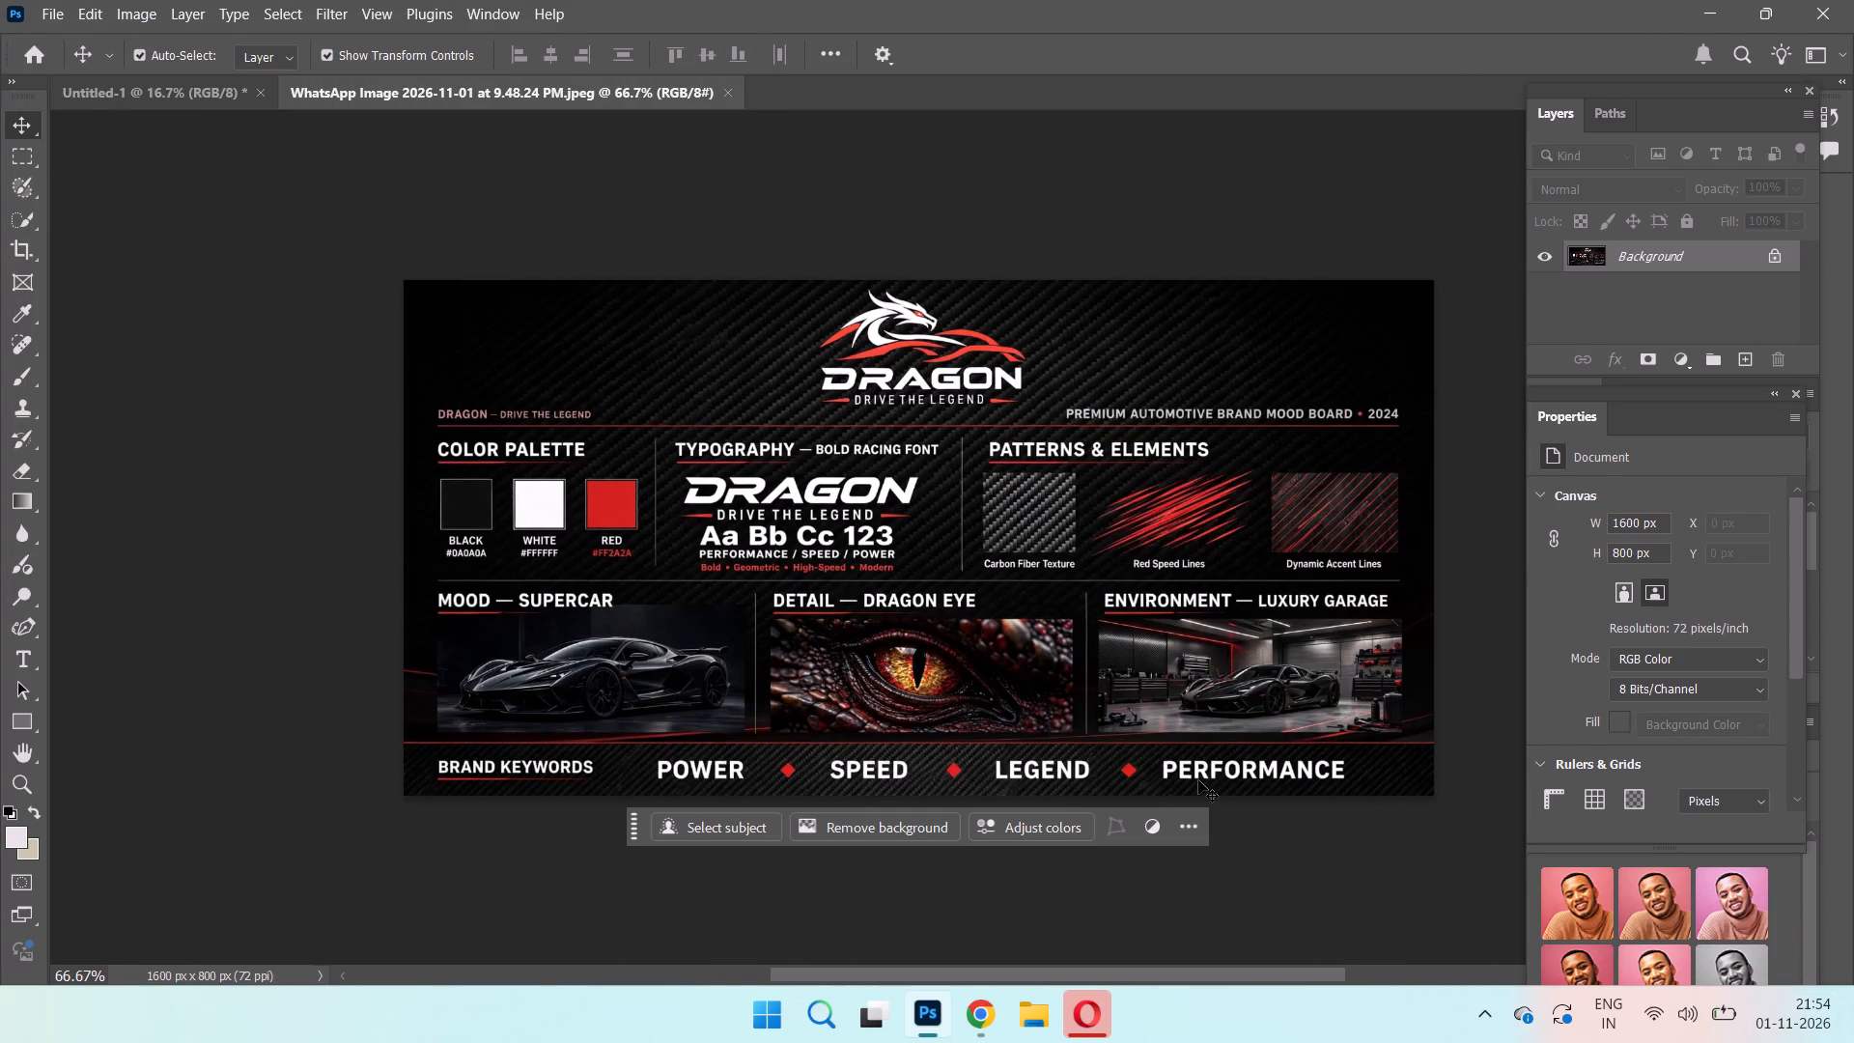
Open the Illustrator file dragon banner from the Downloads folder for import.
key("ctrl+o")
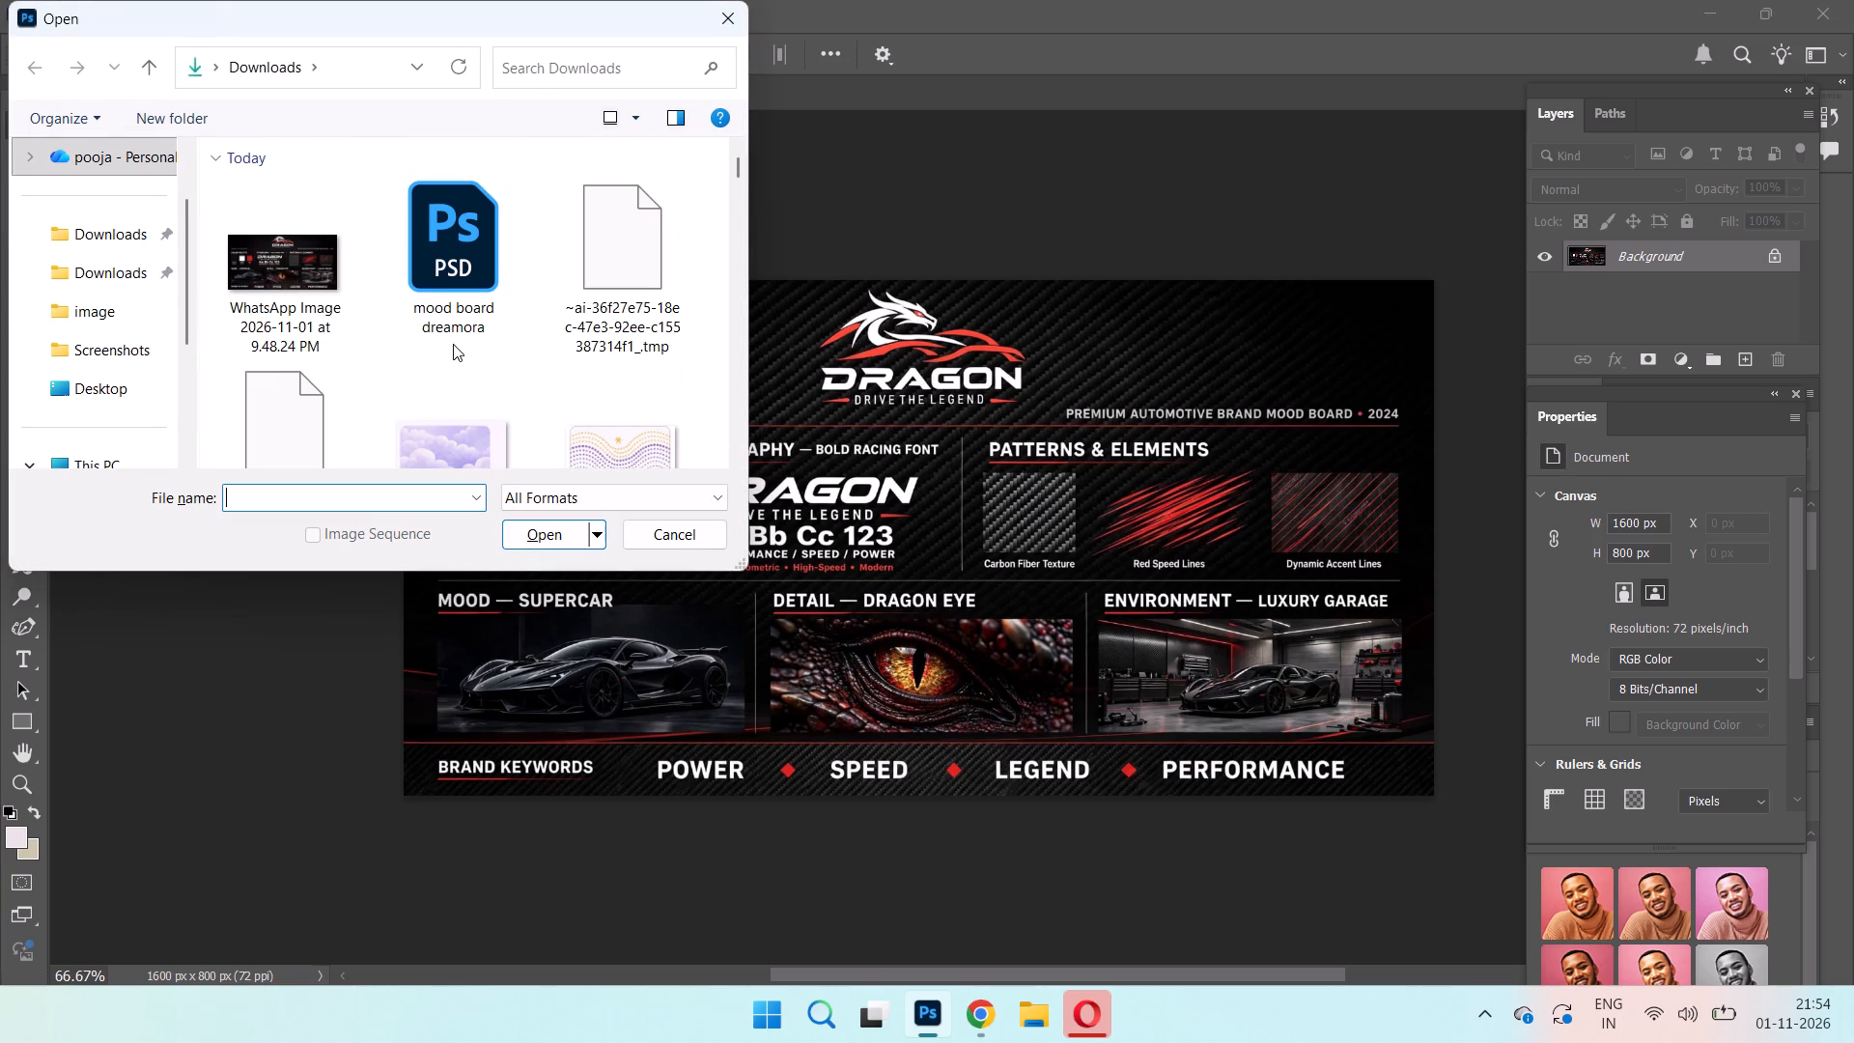
scroll(453, 344, "down", 3)
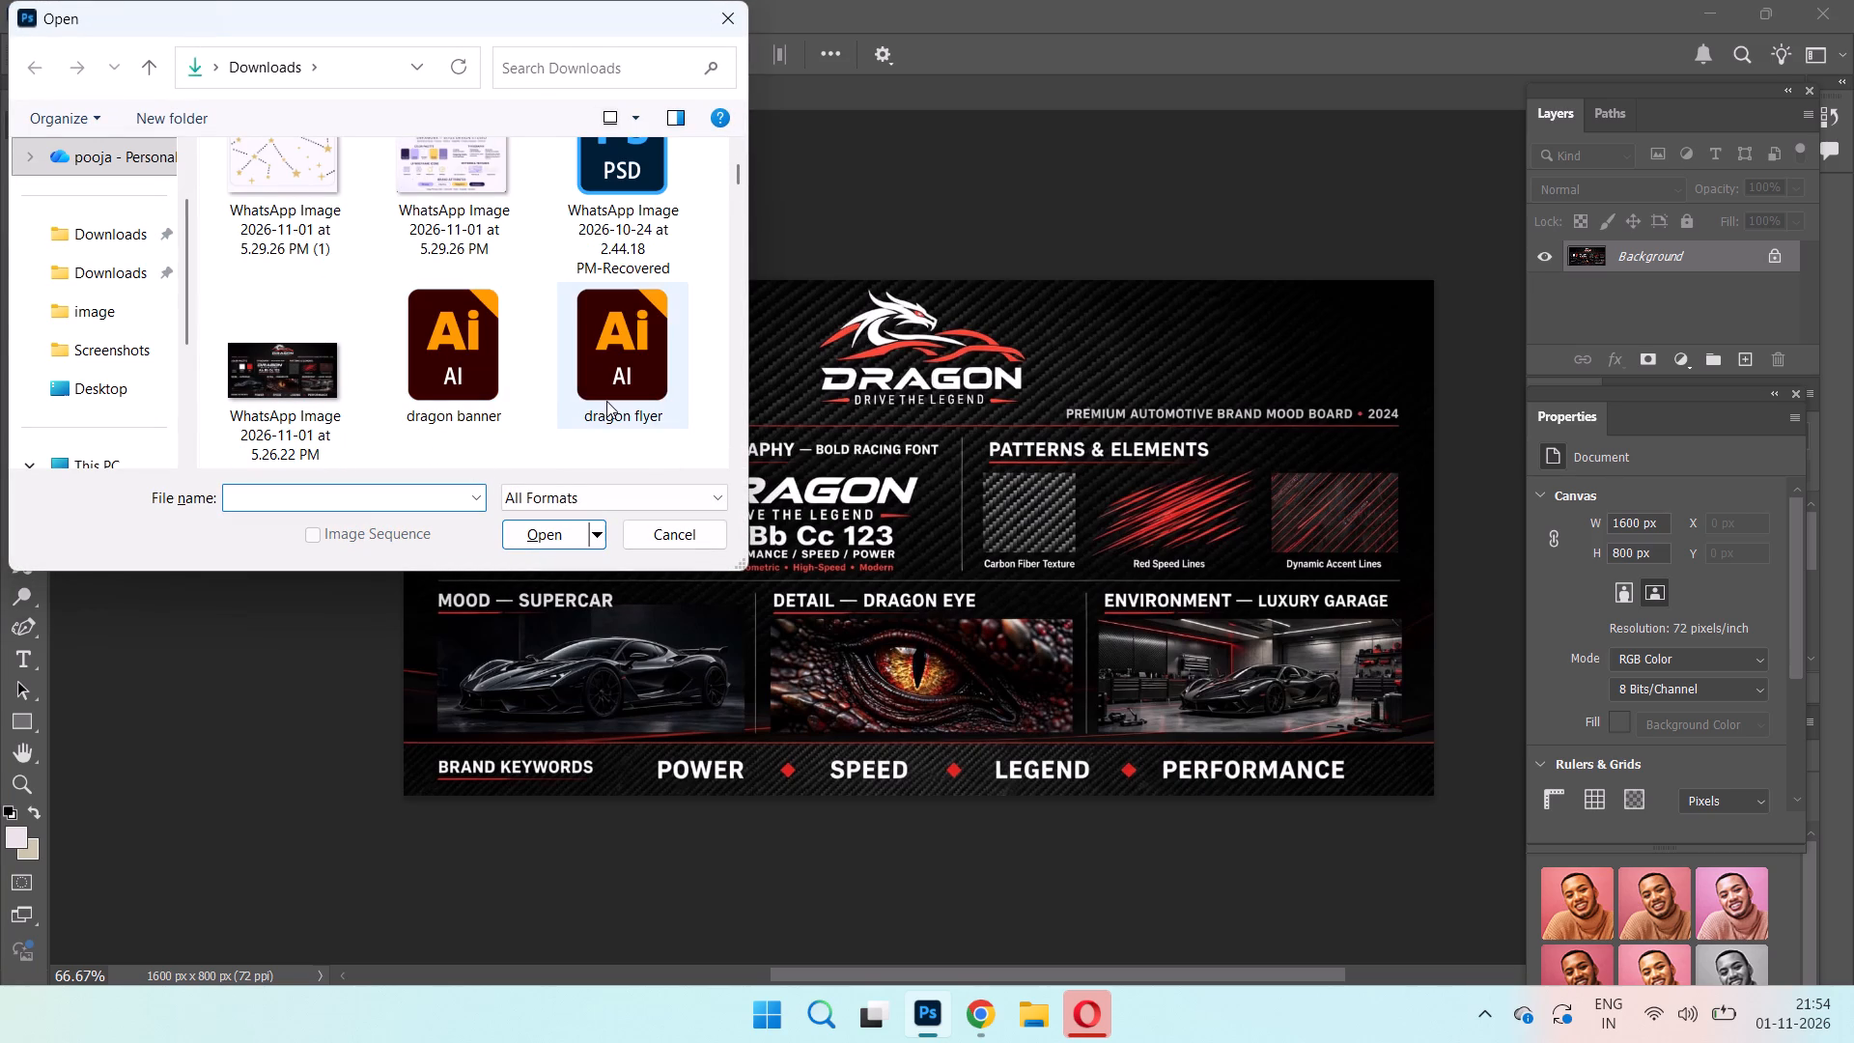
scroll(598, 356, "down", 1)
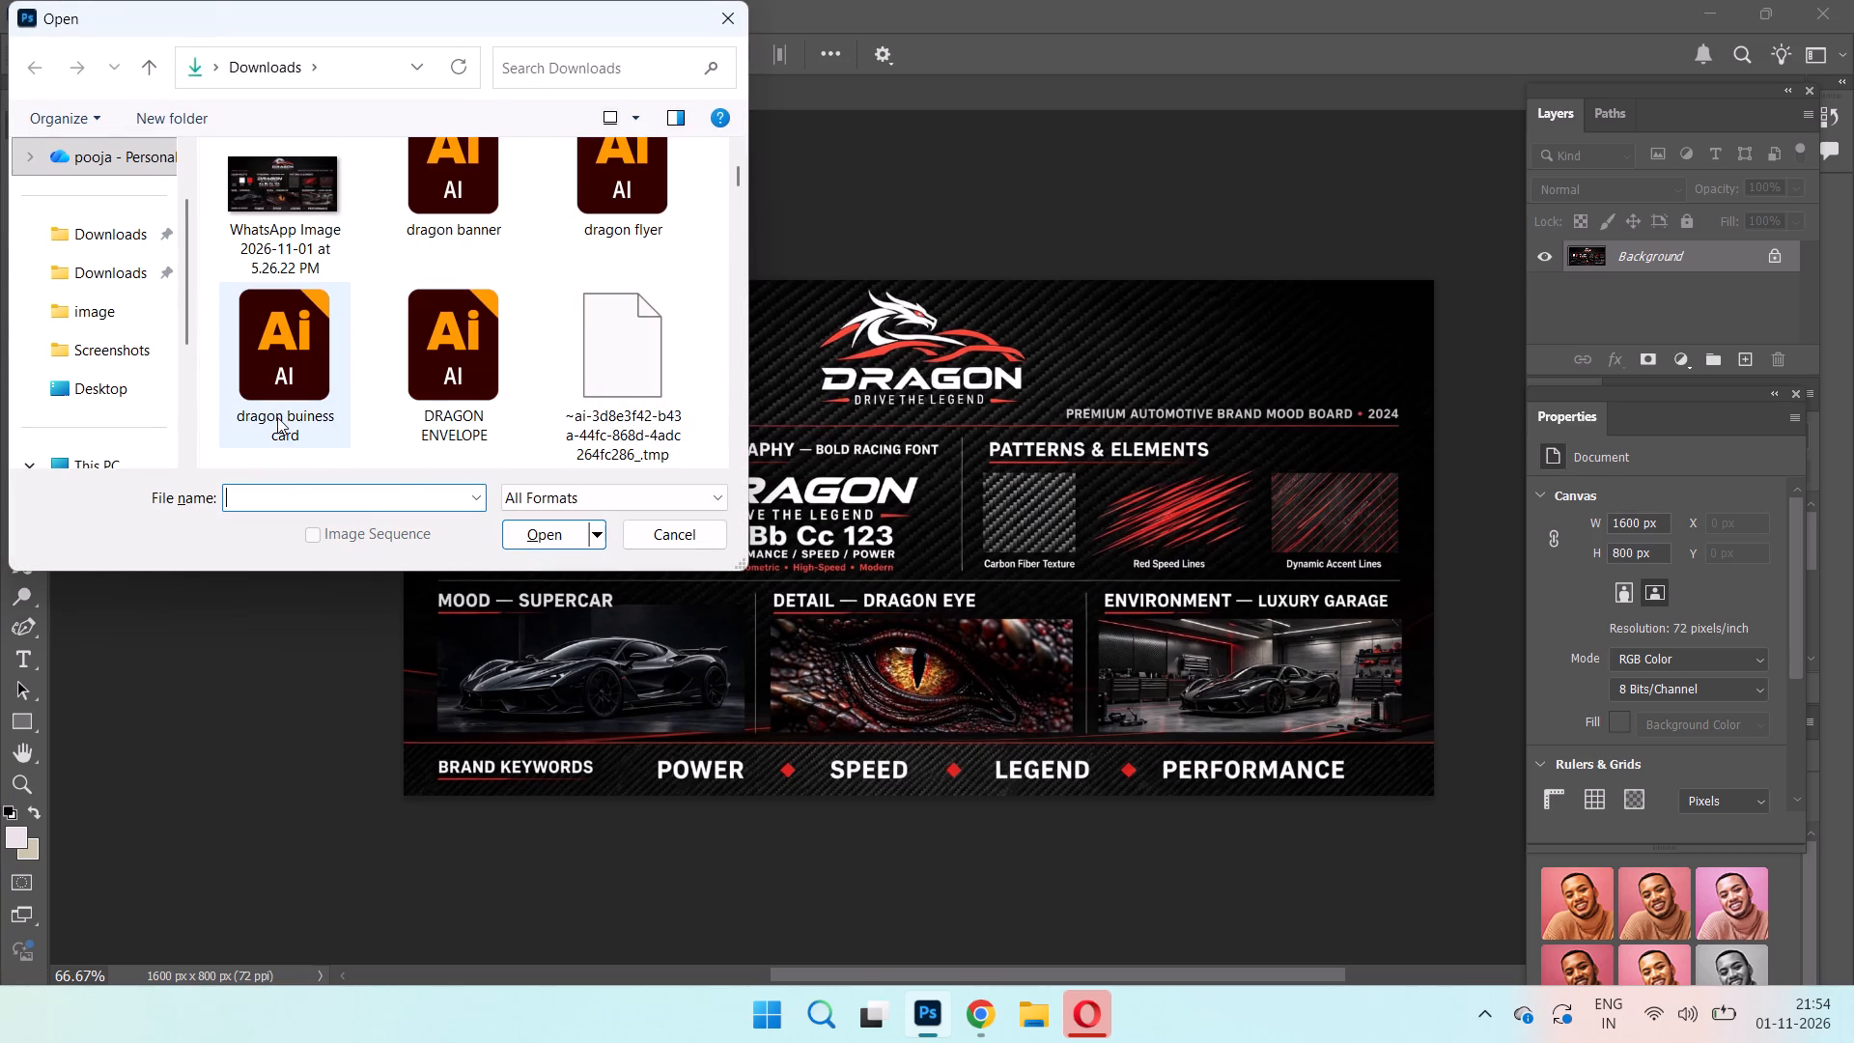
left_click(455, 414)
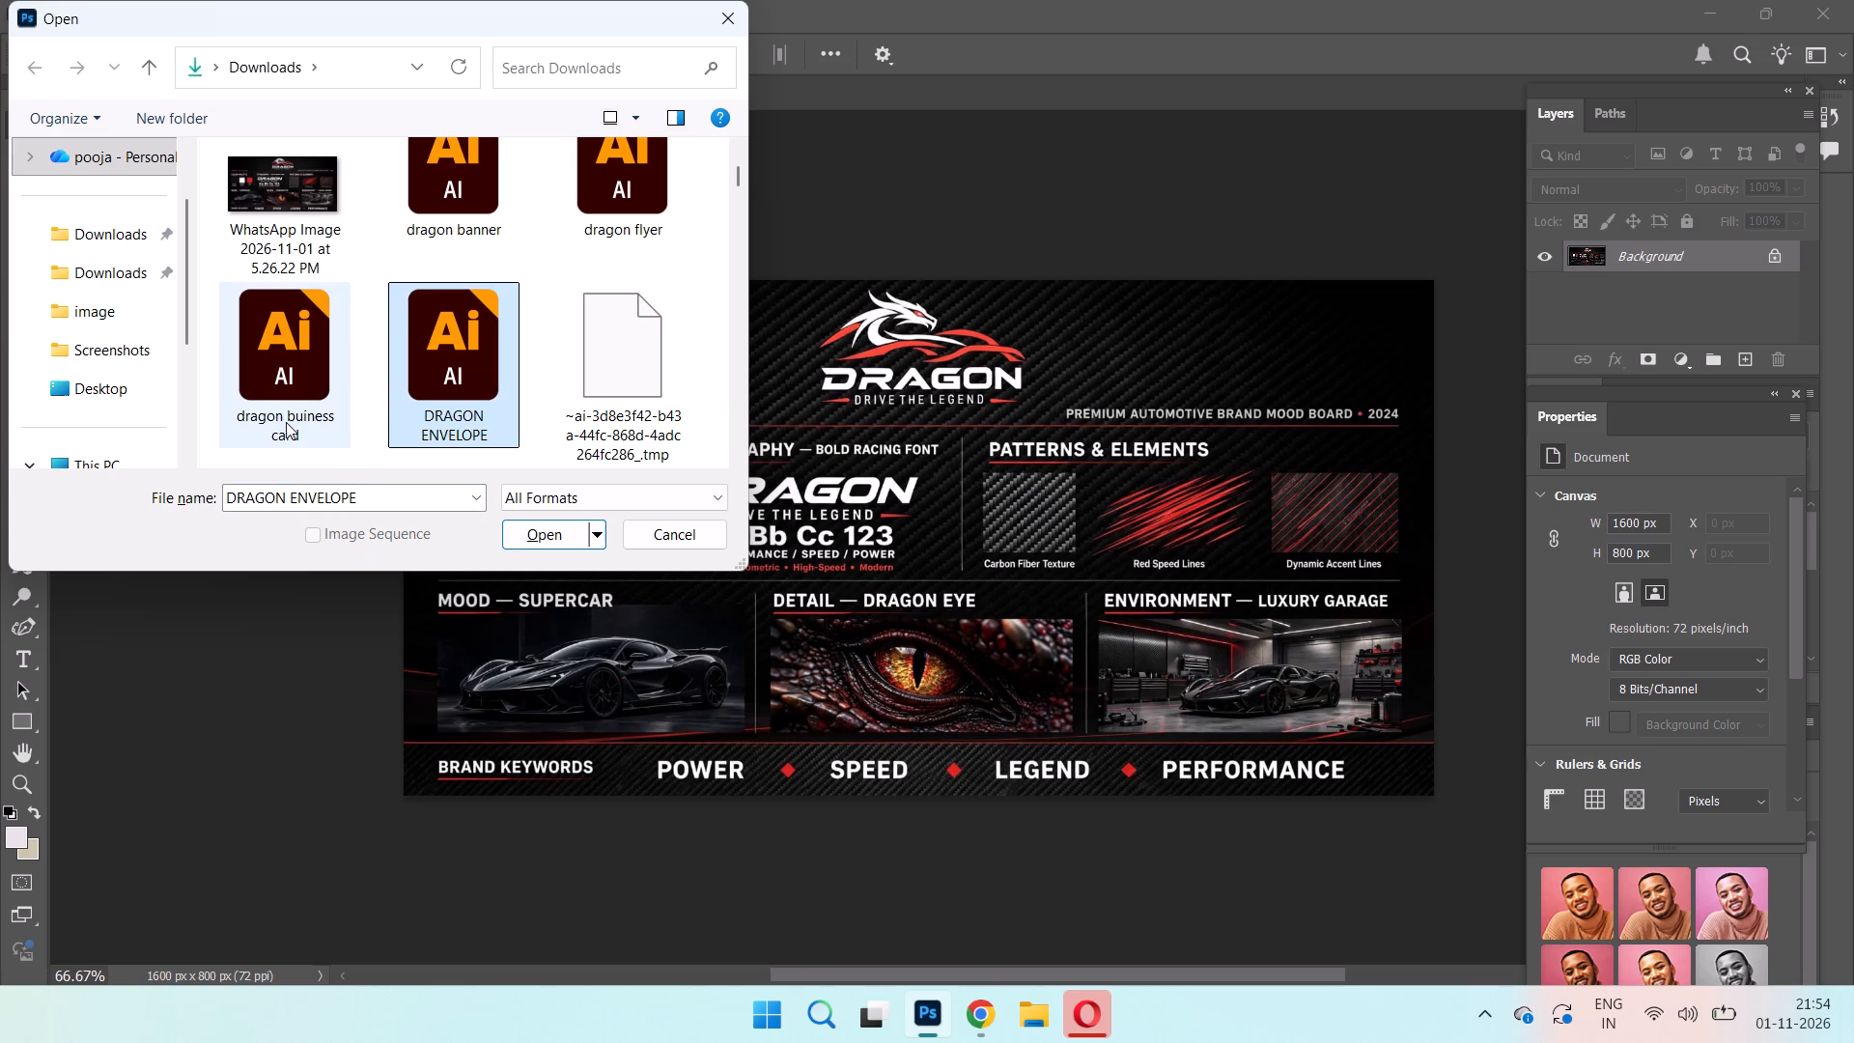
left_click(286, 422)
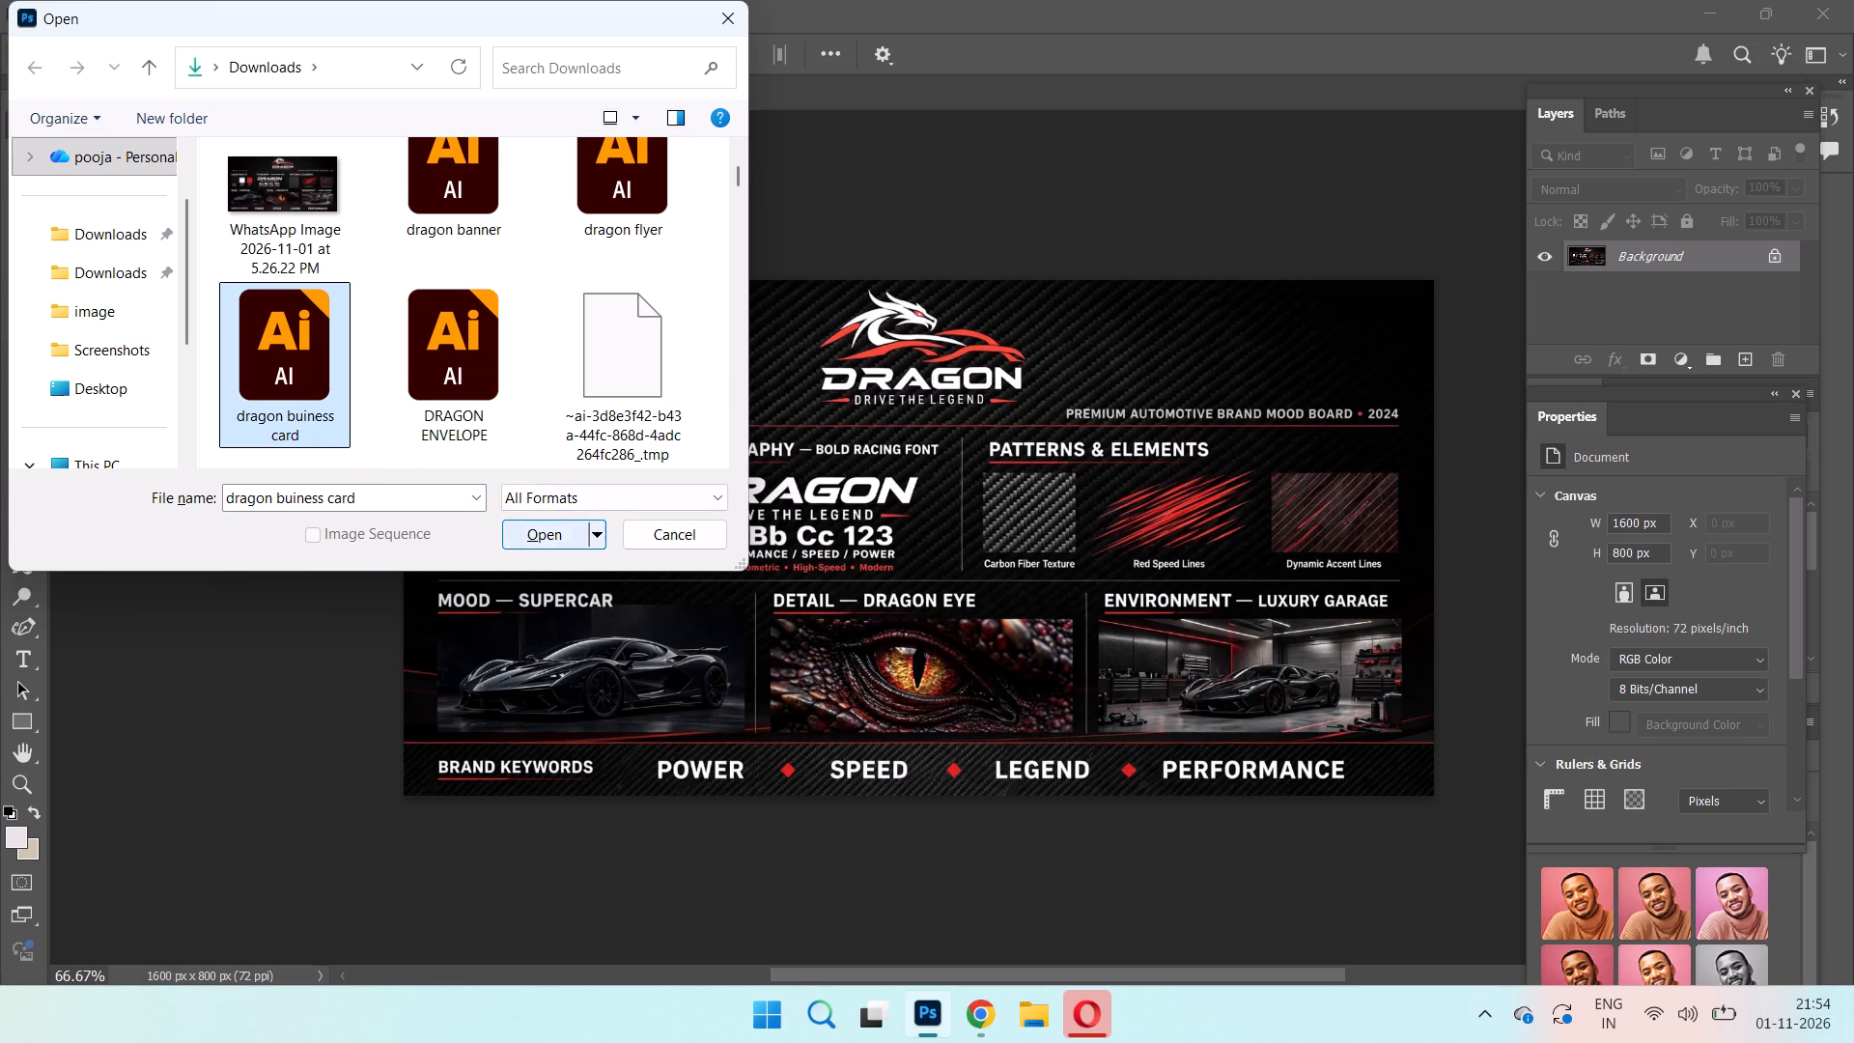
scroll(413, 340, "down", 1)
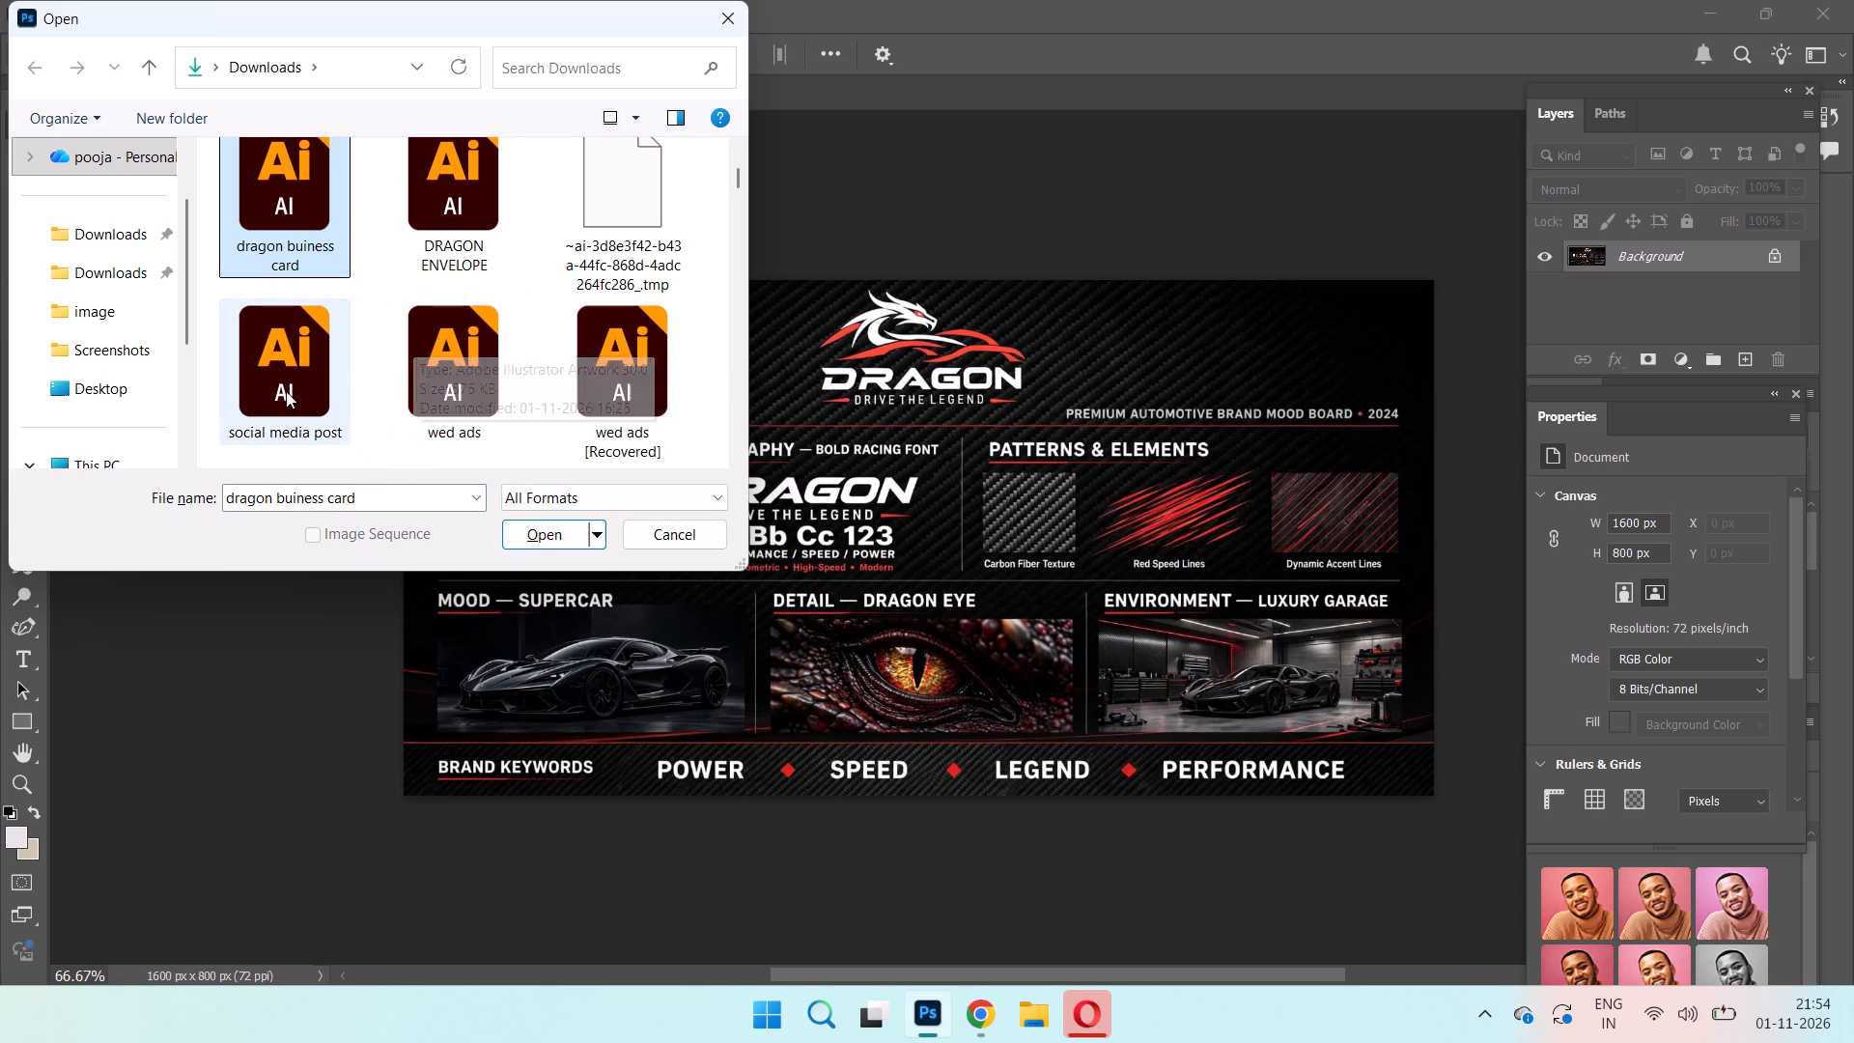
scroll(474, 248, "up", 2)
left_click(472, 246)
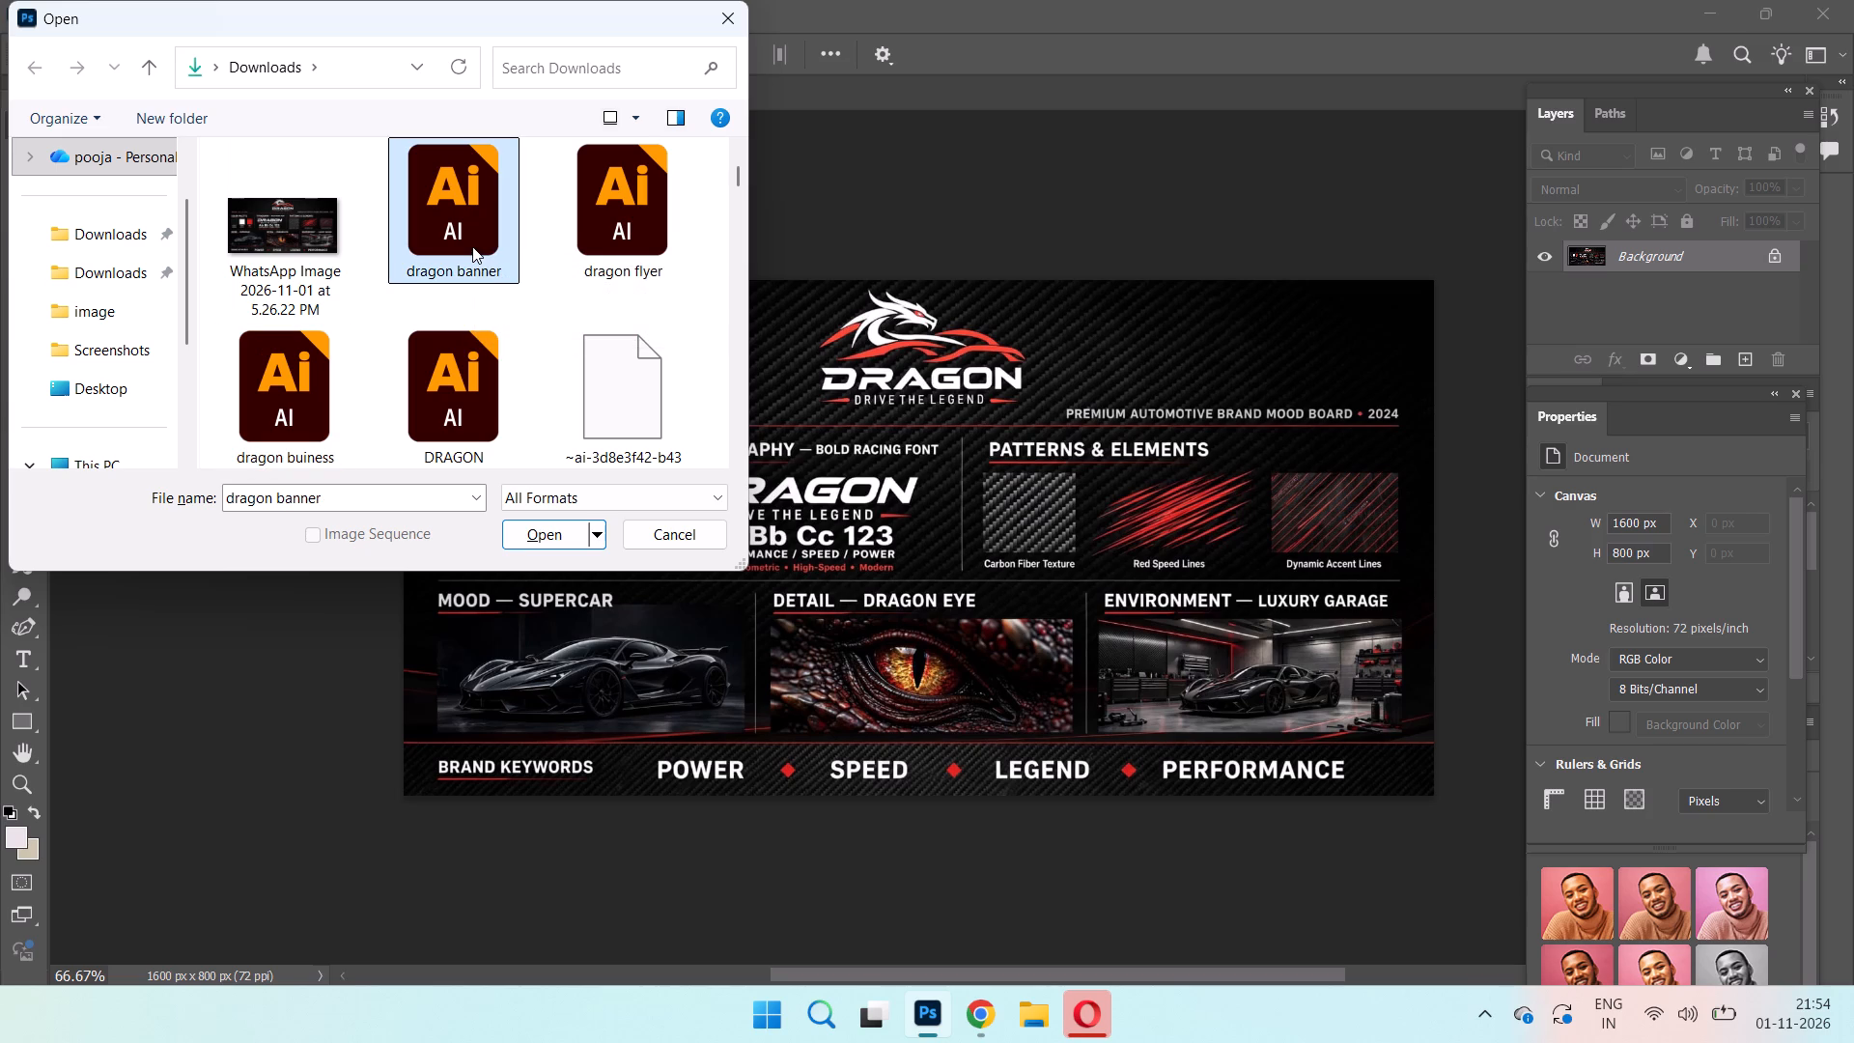
left_click(582, 538)
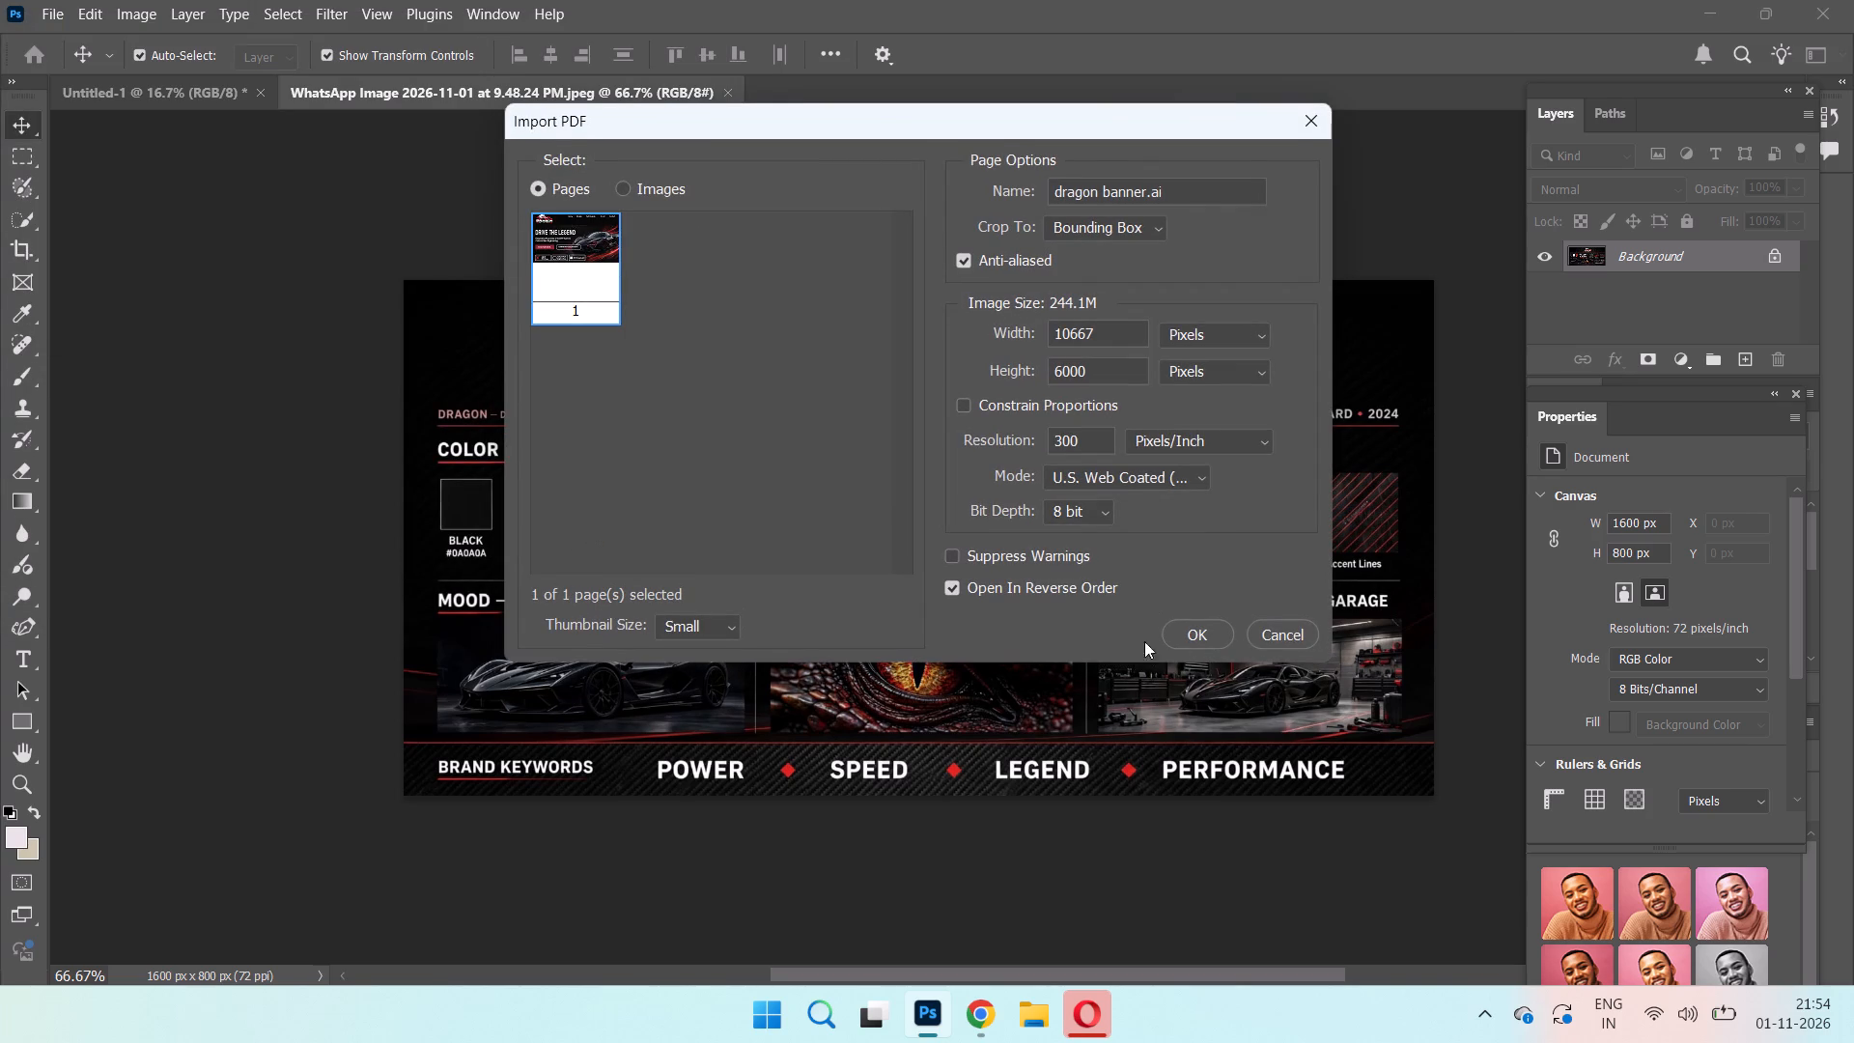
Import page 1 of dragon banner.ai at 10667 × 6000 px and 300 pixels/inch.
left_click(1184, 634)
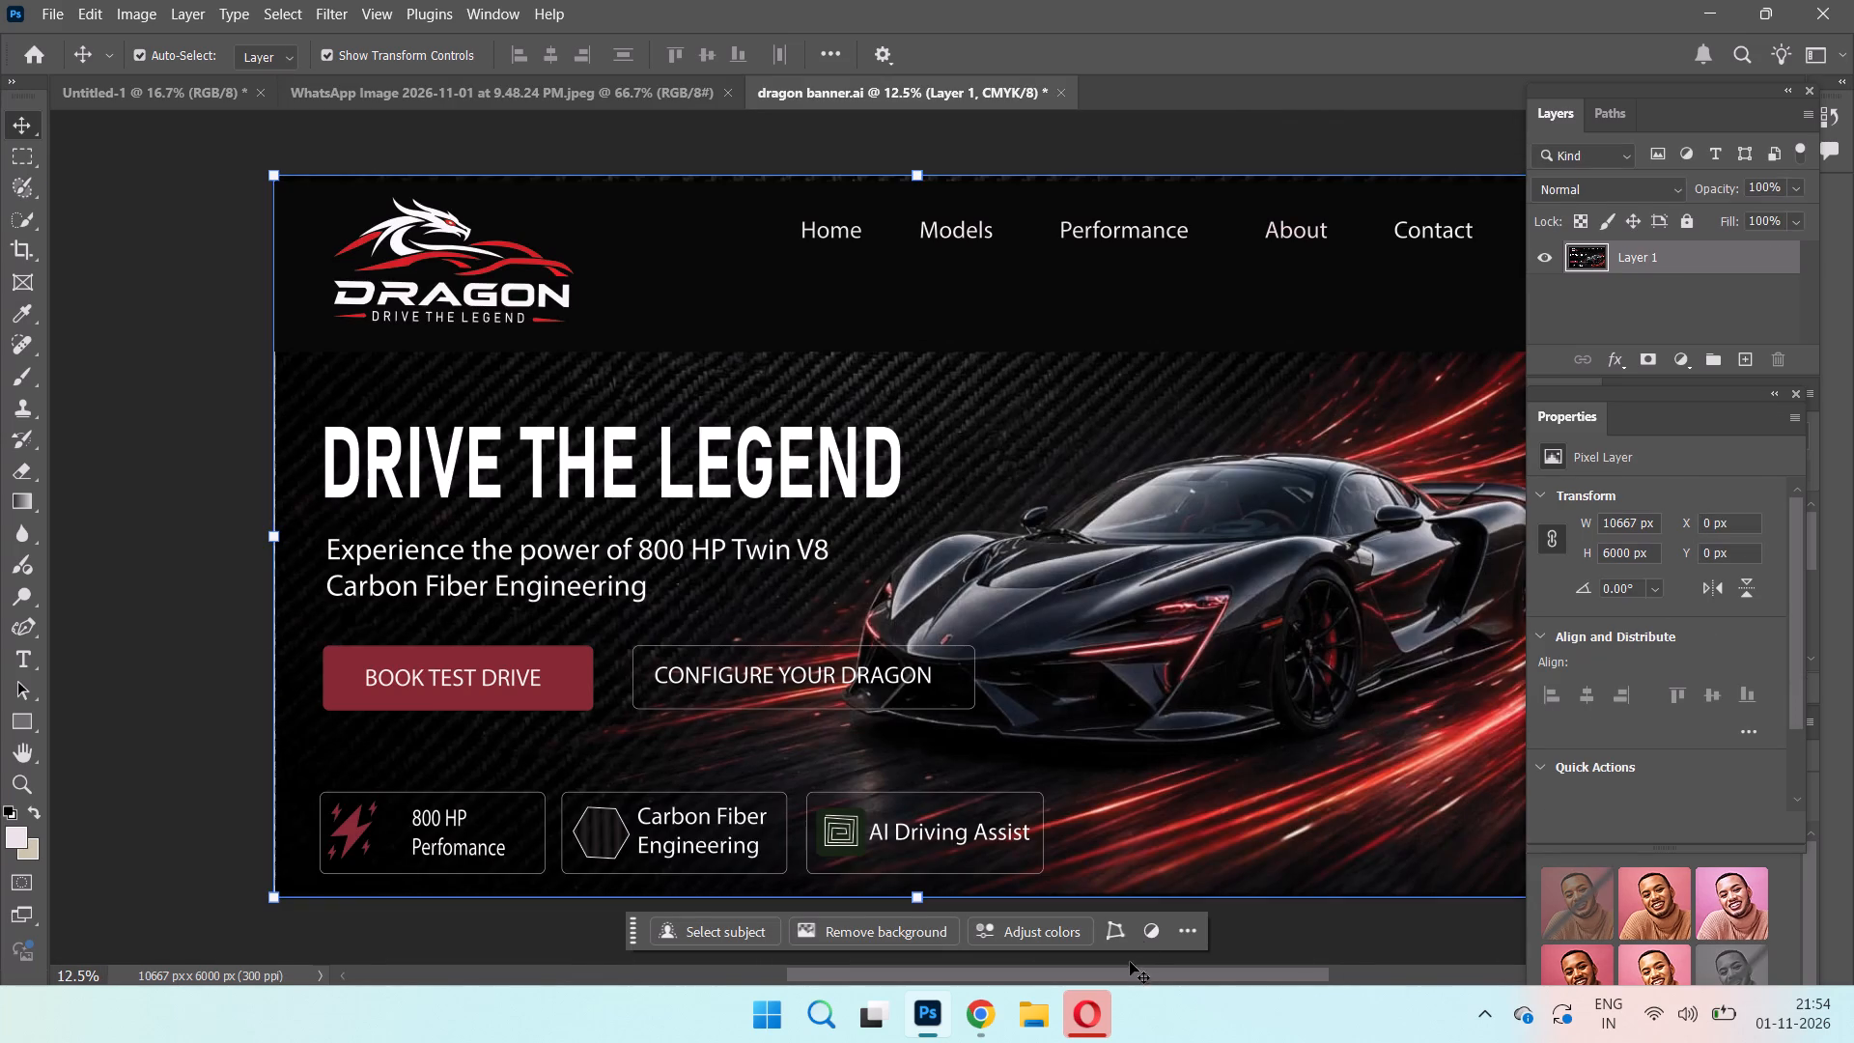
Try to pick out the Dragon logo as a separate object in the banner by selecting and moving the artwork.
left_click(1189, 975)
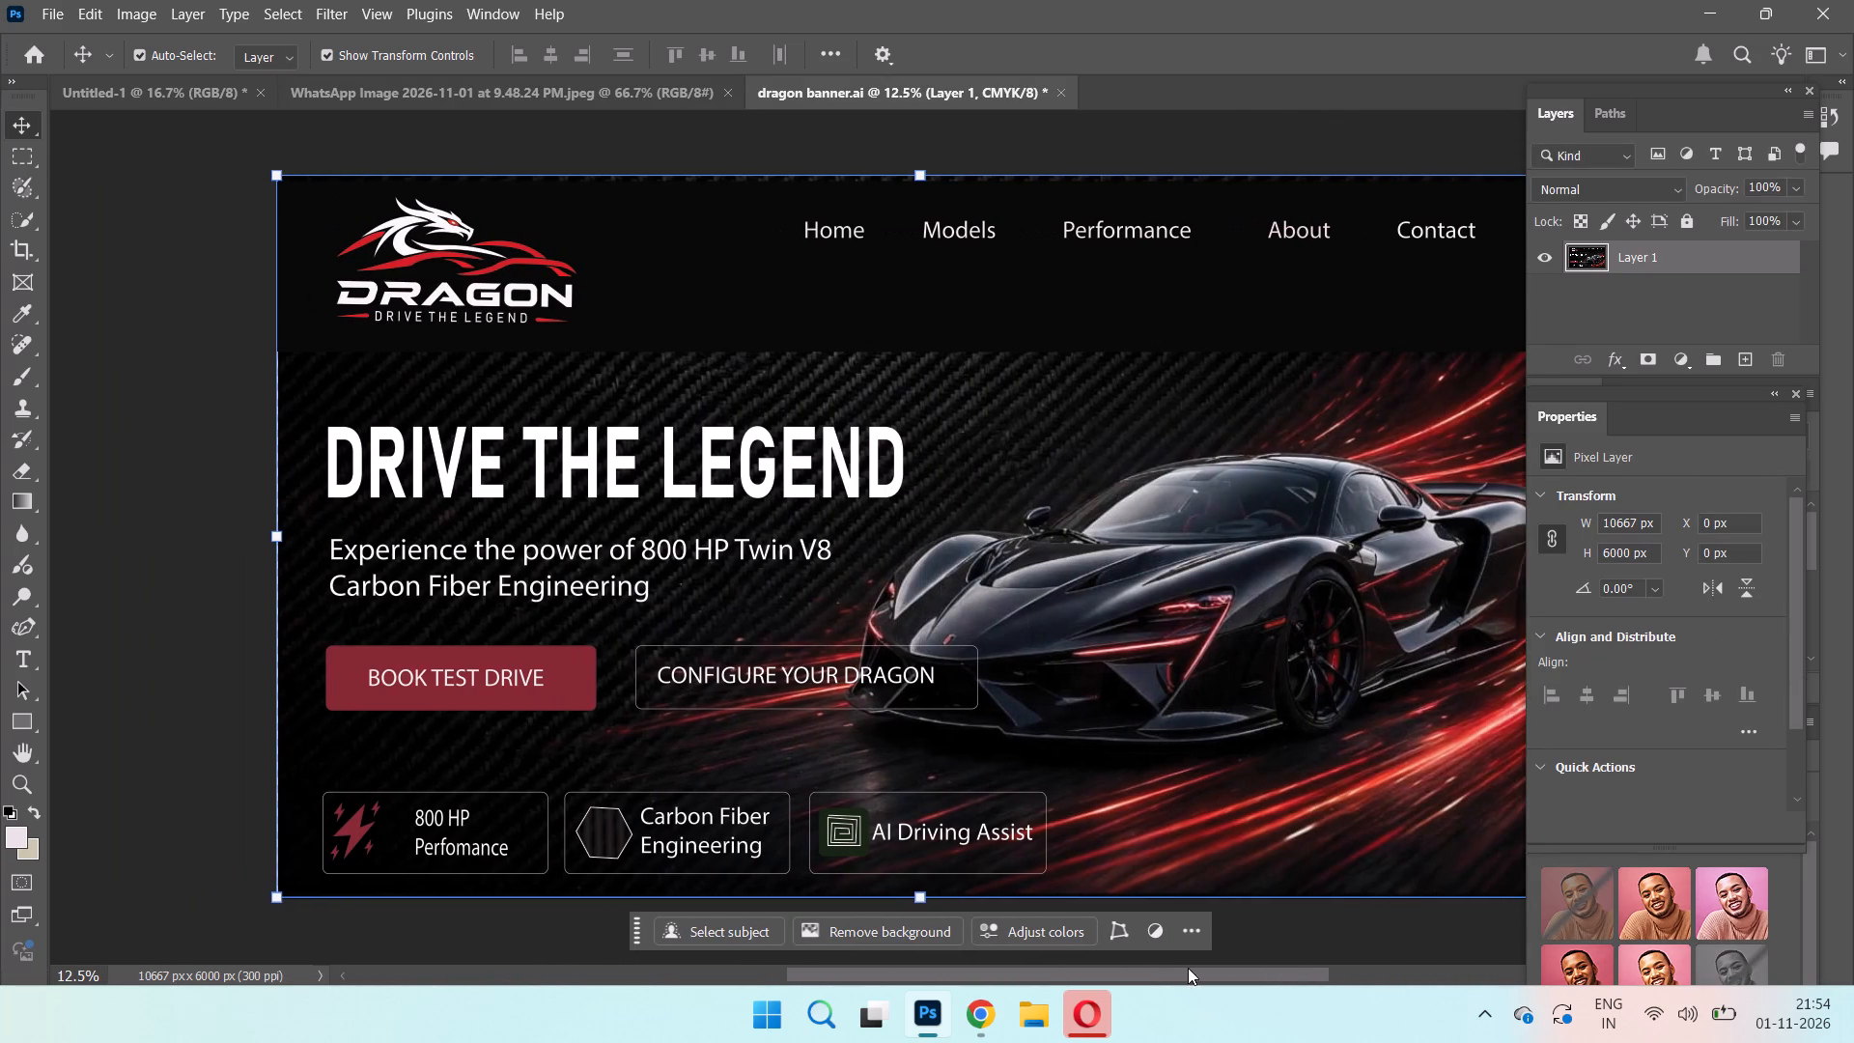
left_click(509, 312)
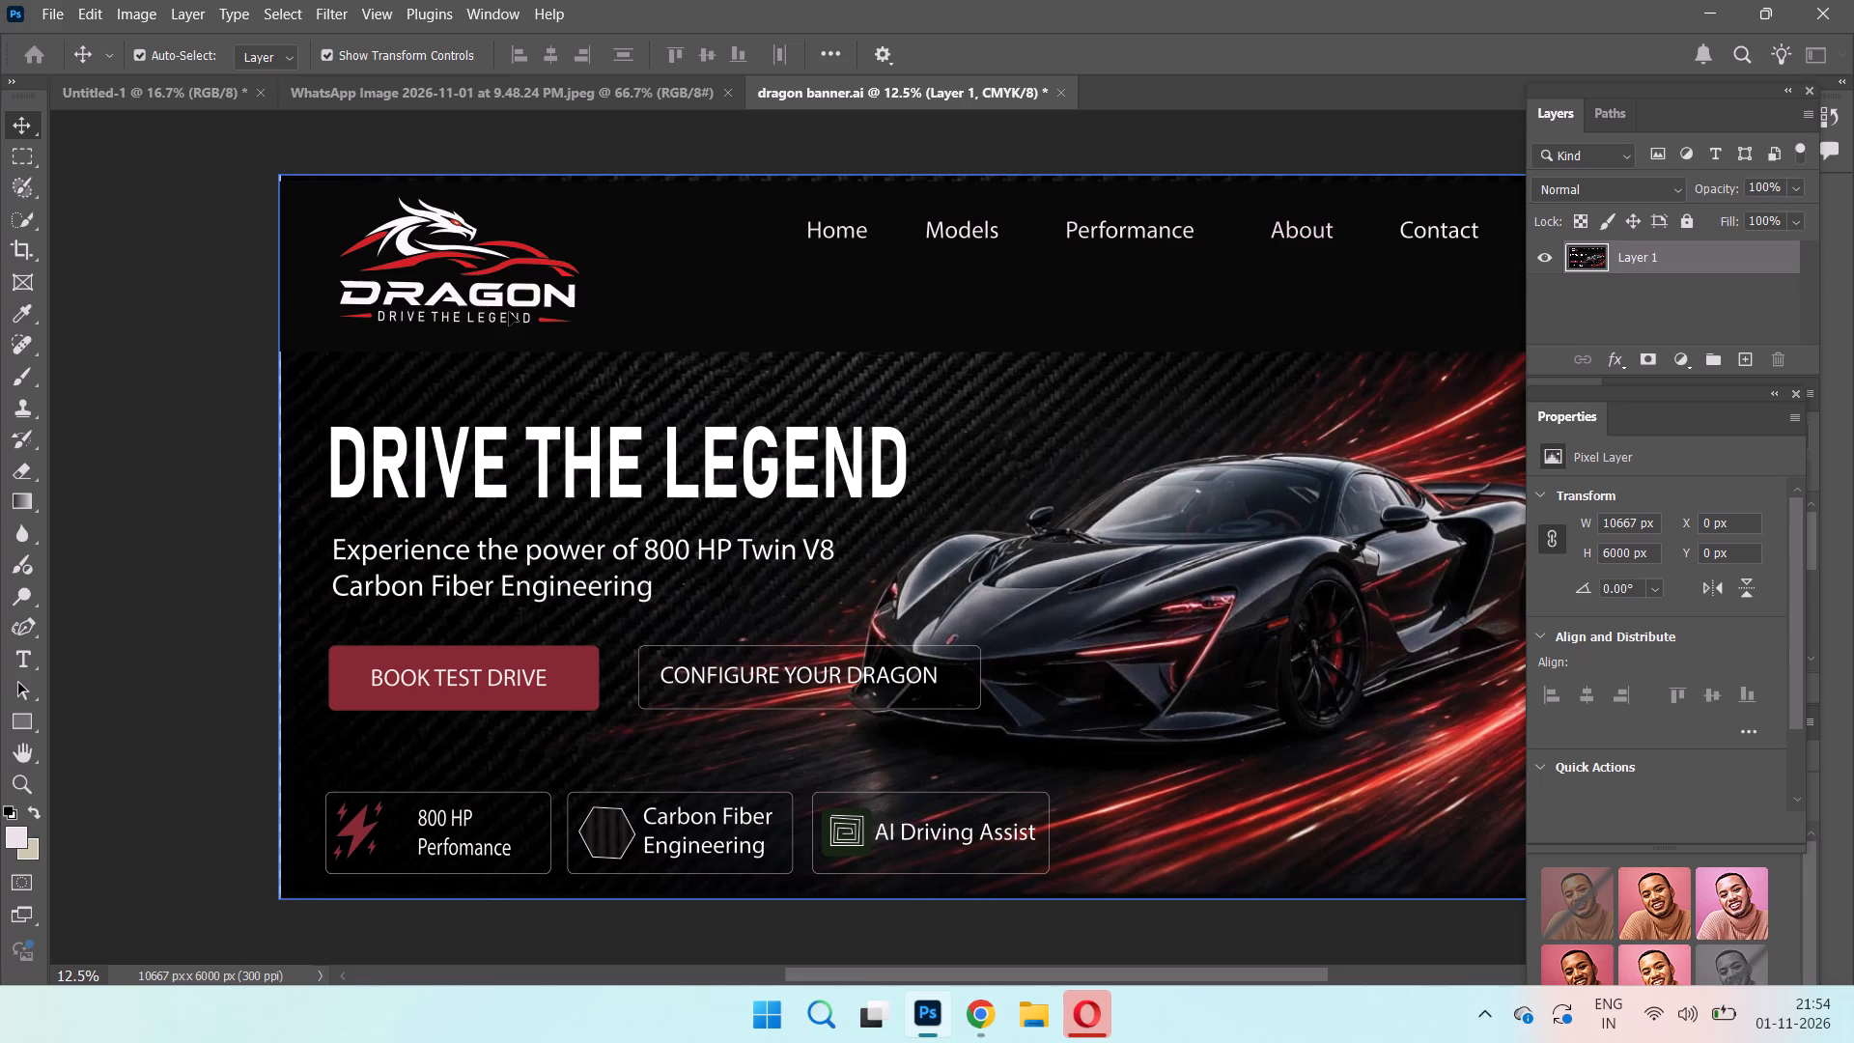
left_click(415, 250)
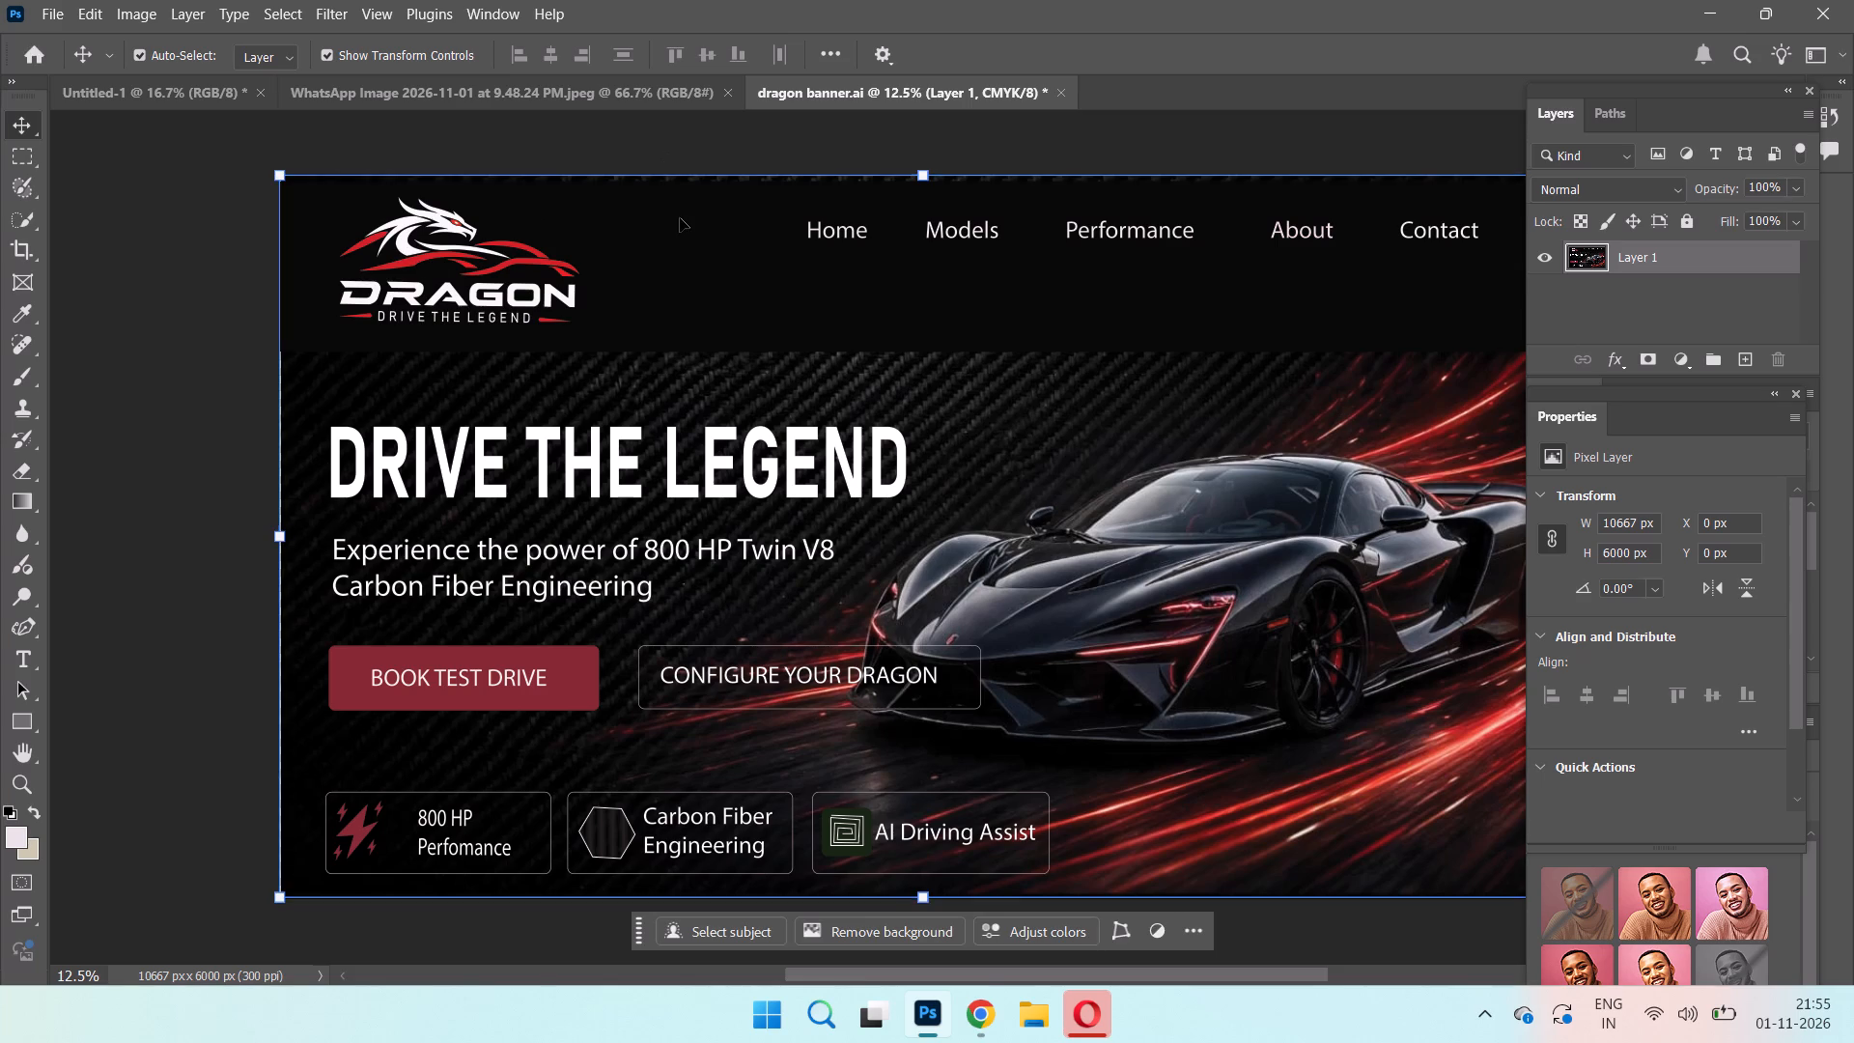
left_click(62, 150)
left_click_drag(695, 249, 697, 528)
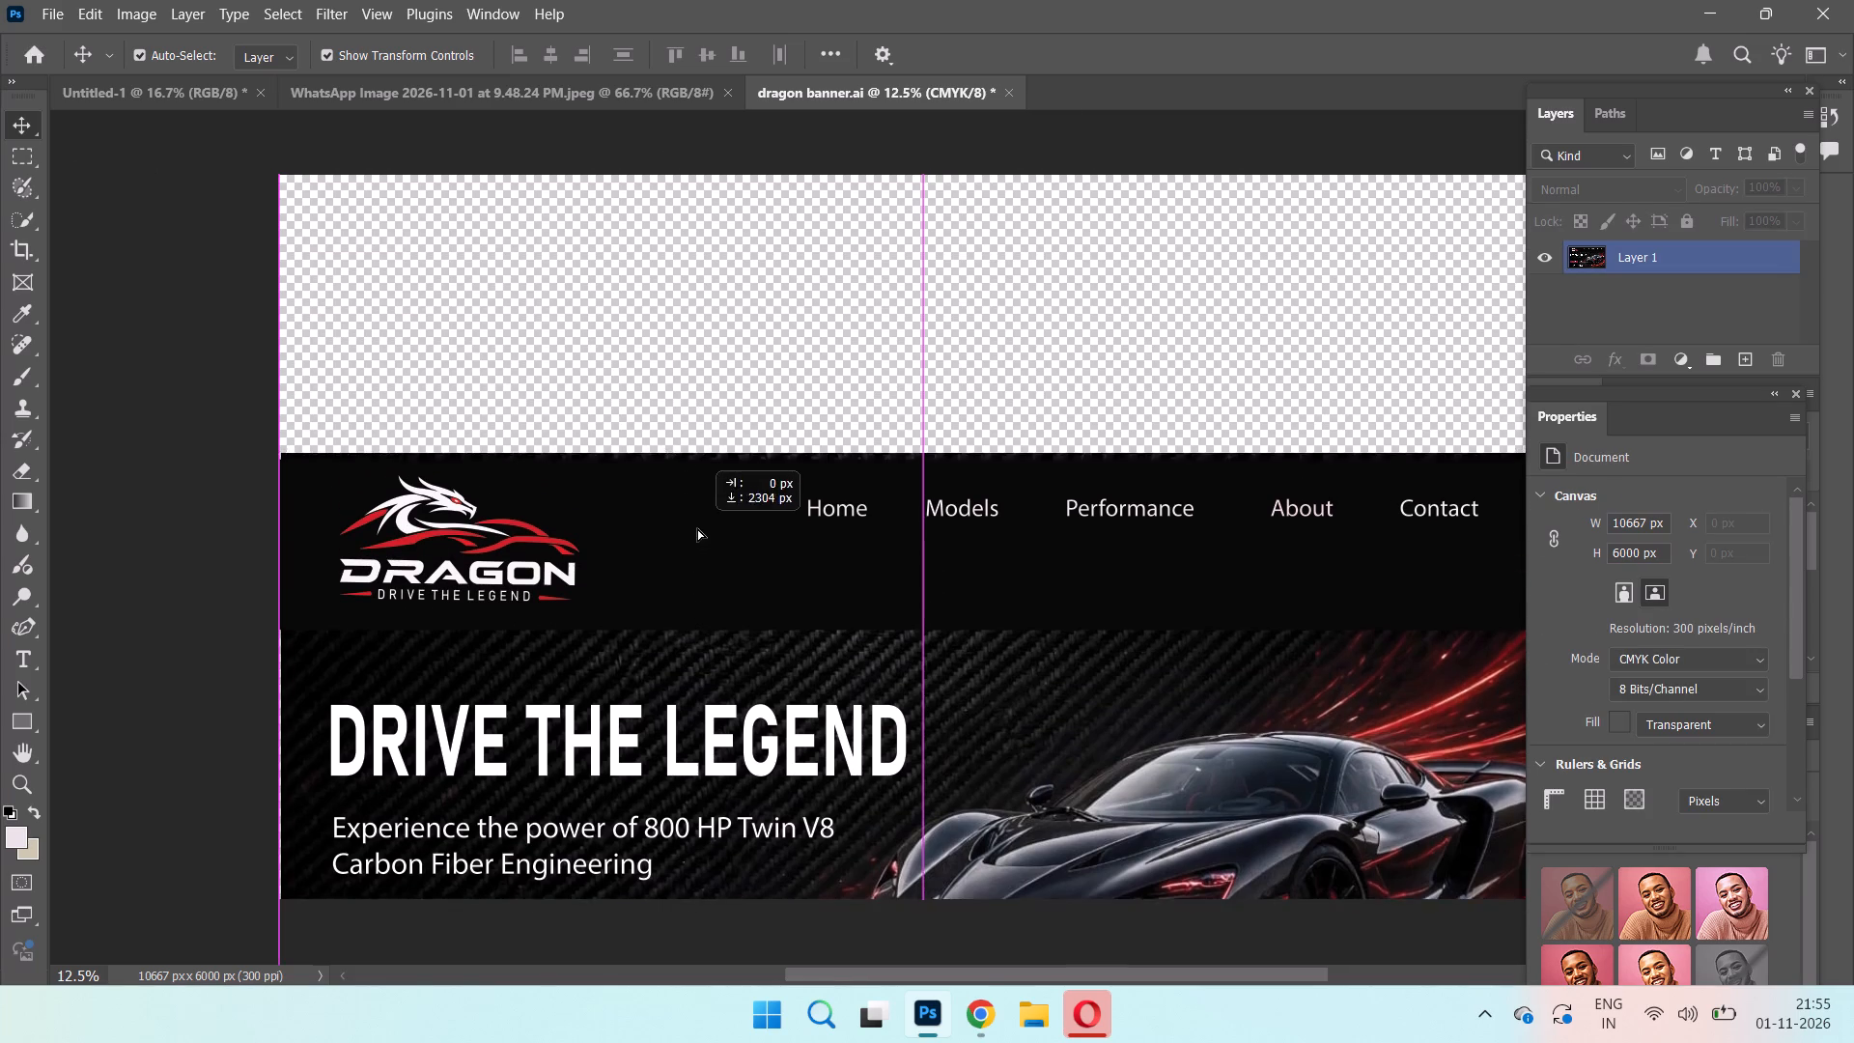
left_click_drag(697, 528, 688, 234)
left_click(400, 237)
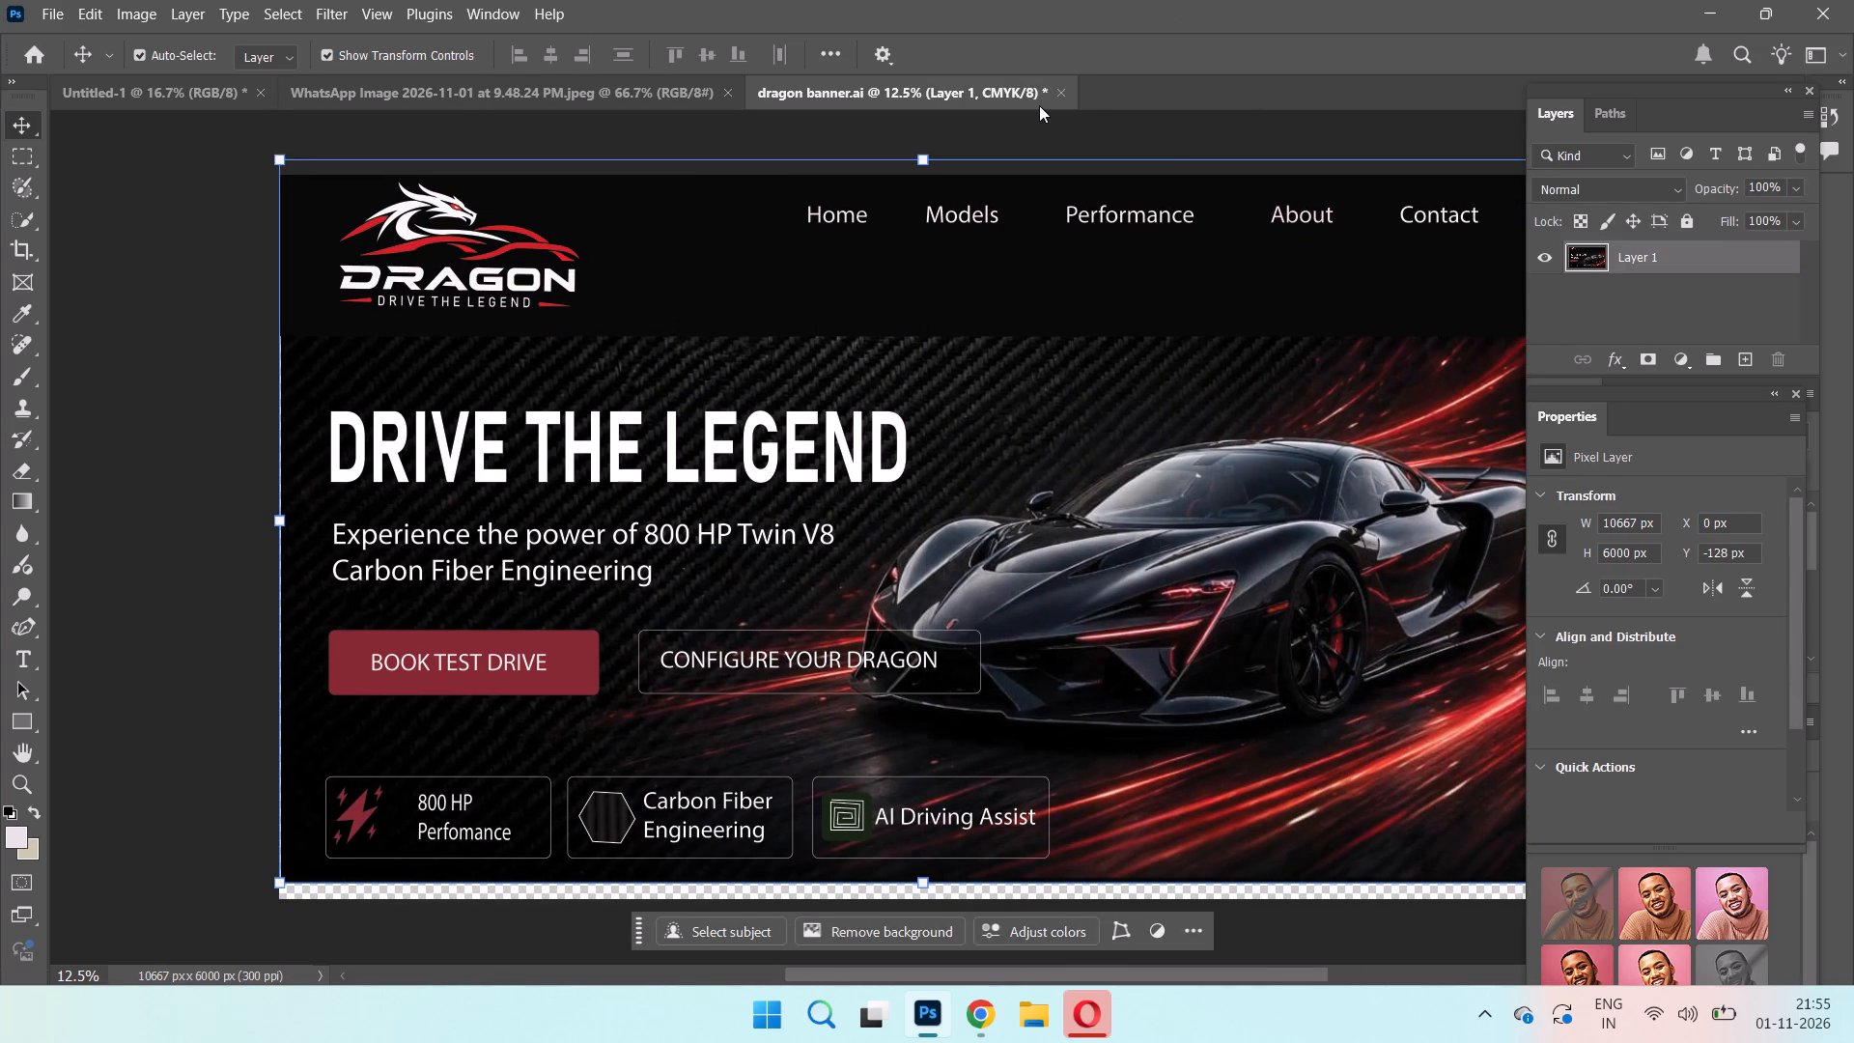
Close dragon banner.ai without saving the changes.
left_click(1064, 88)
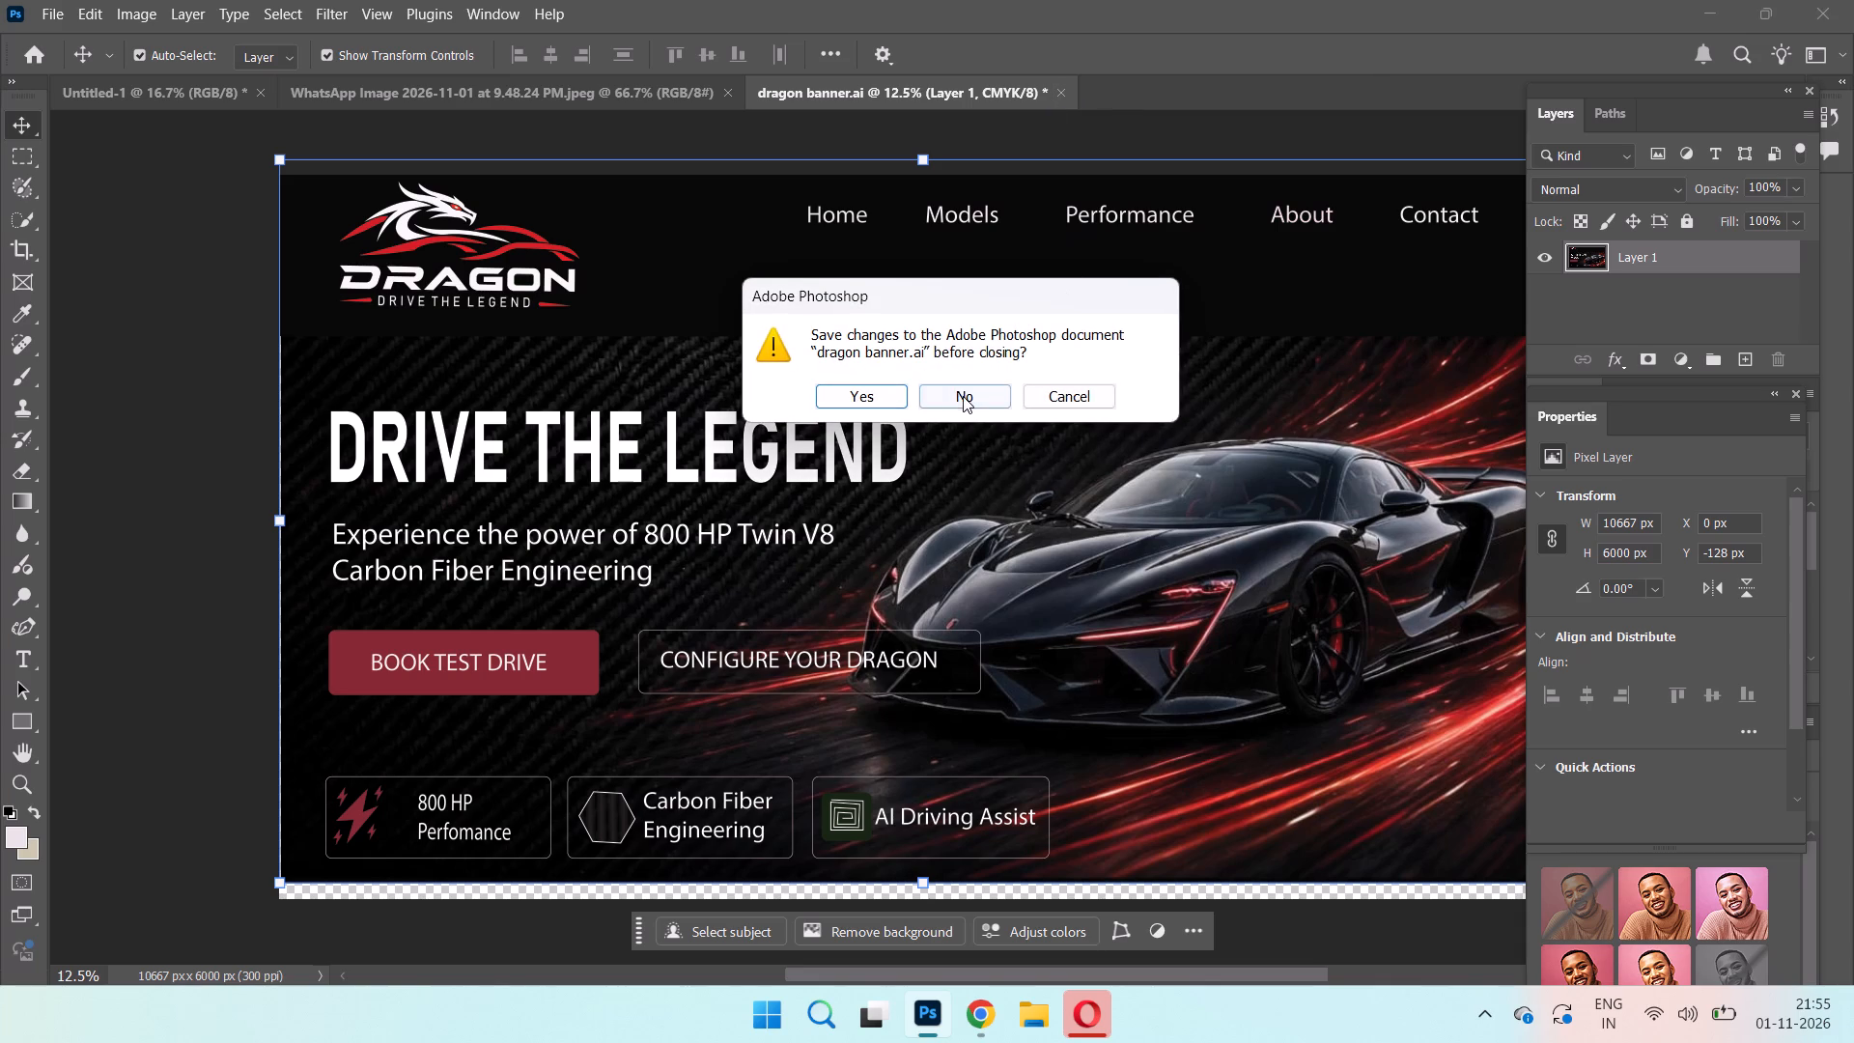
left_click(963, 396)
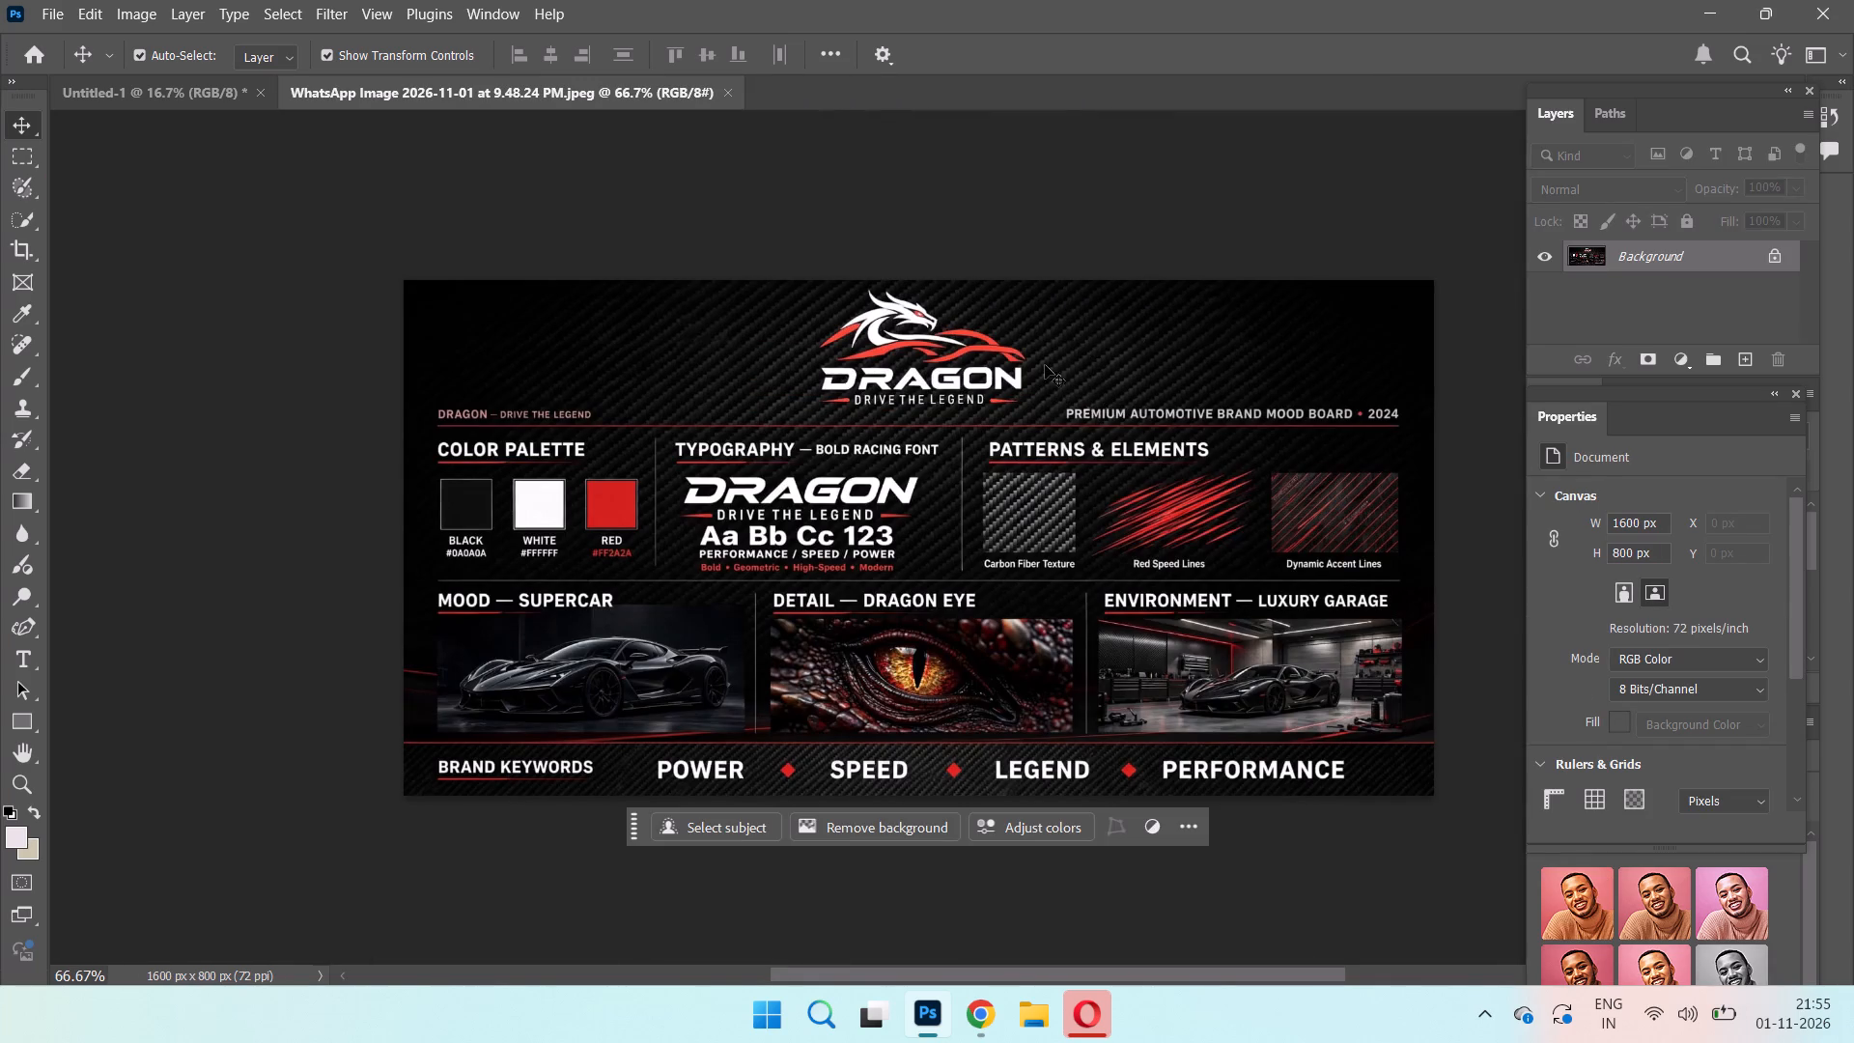
Launch Adobe Illustrator 2026 from the recent Windows searches.
left_click(756, 1004)
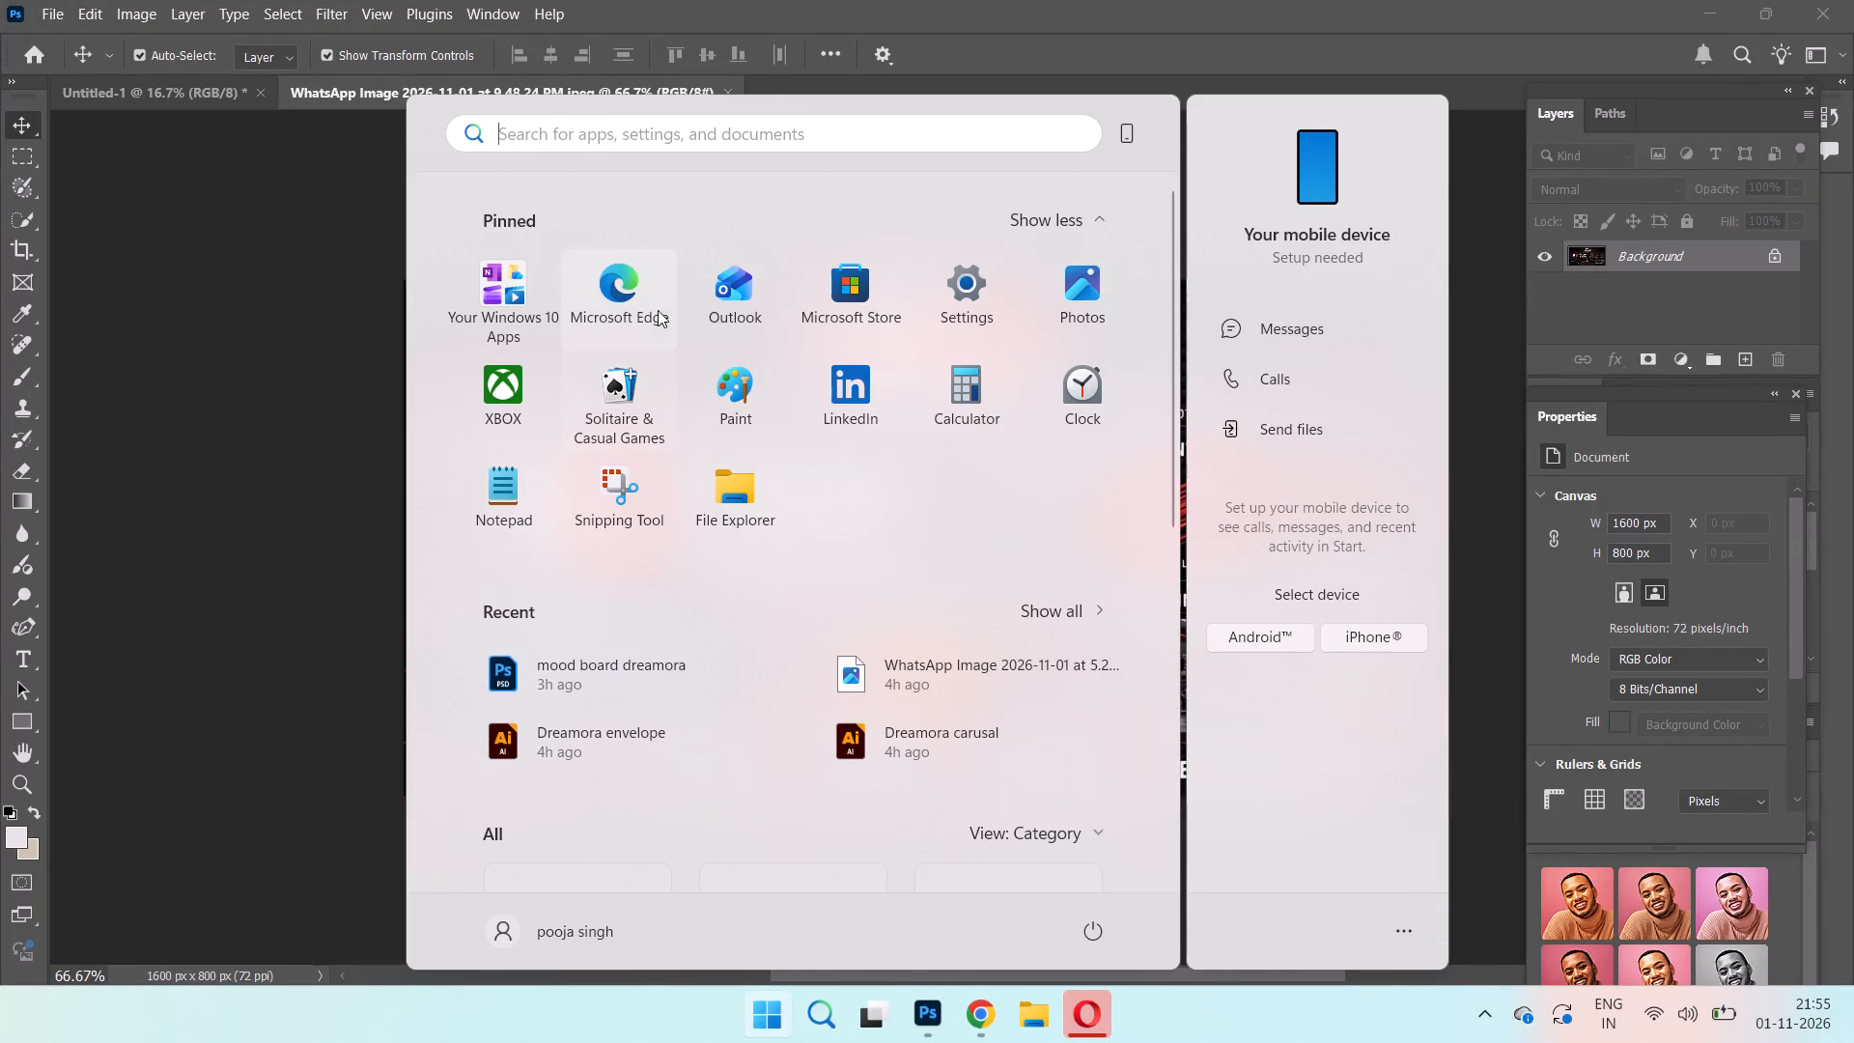
left_click(816, 141)
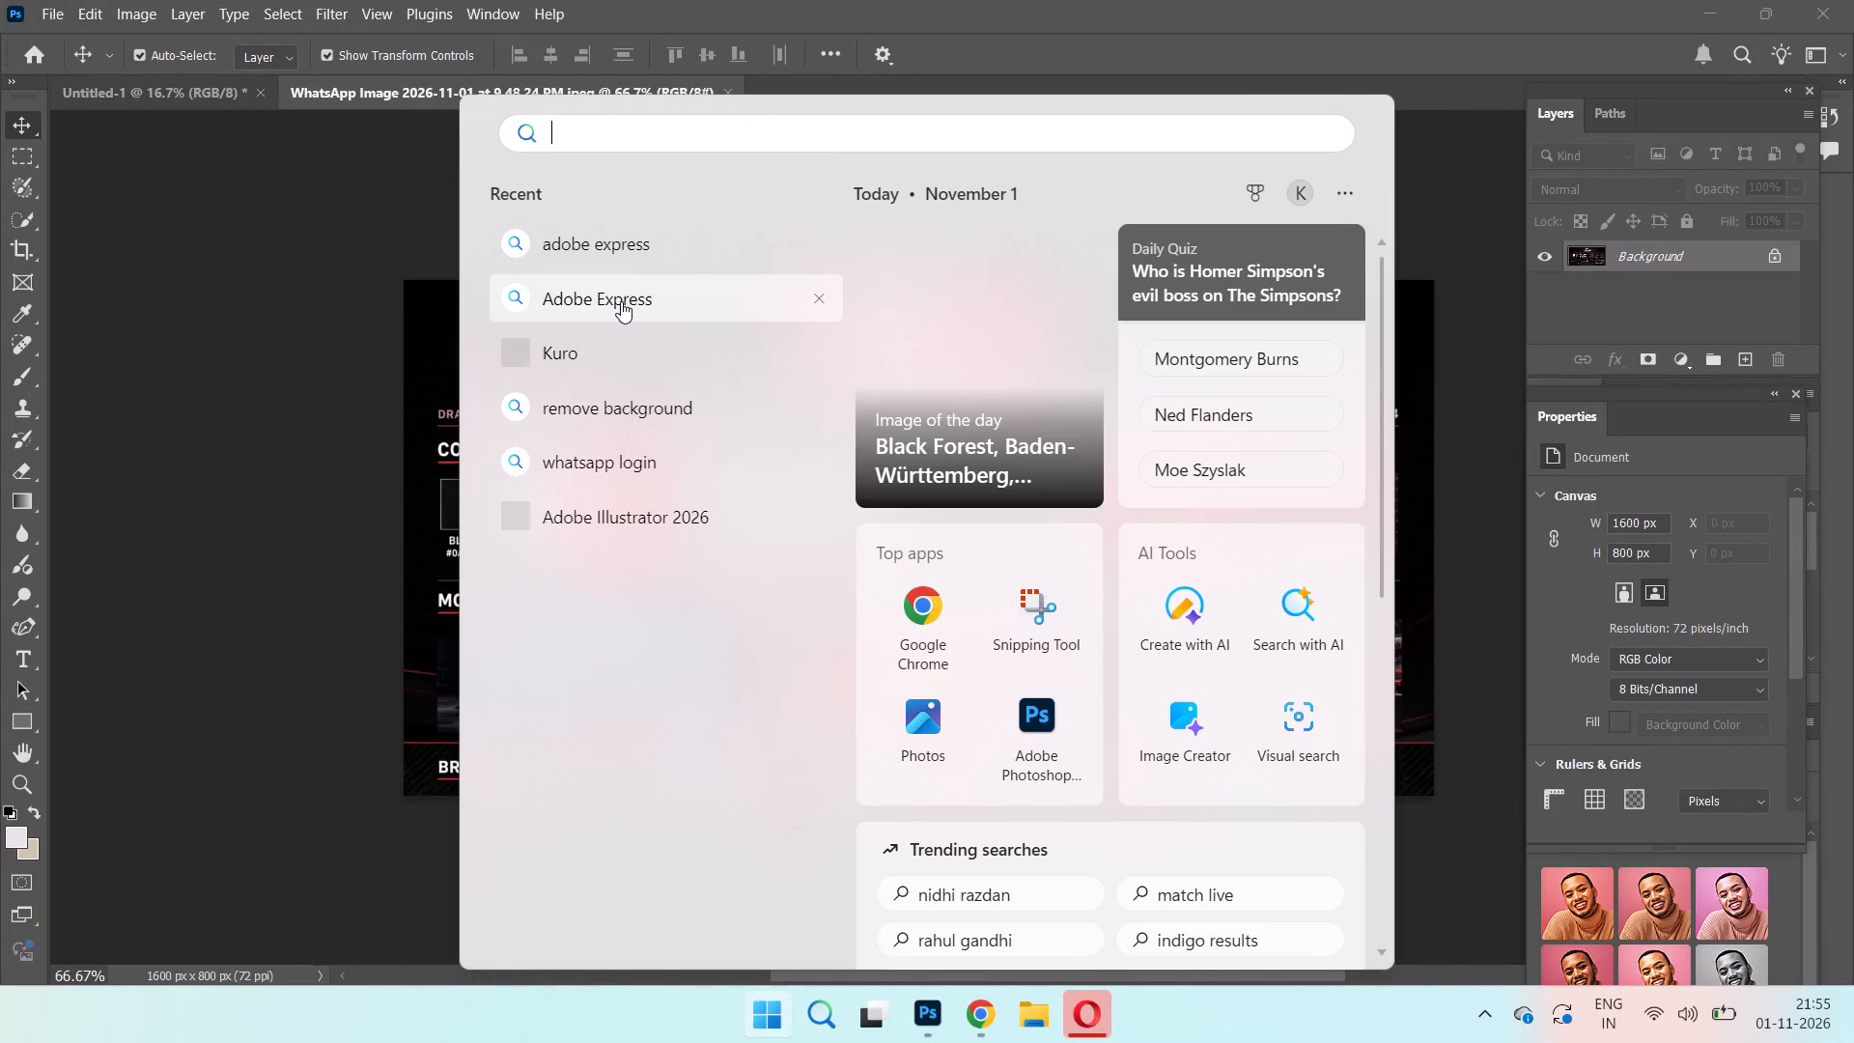
left_click(618, 532)
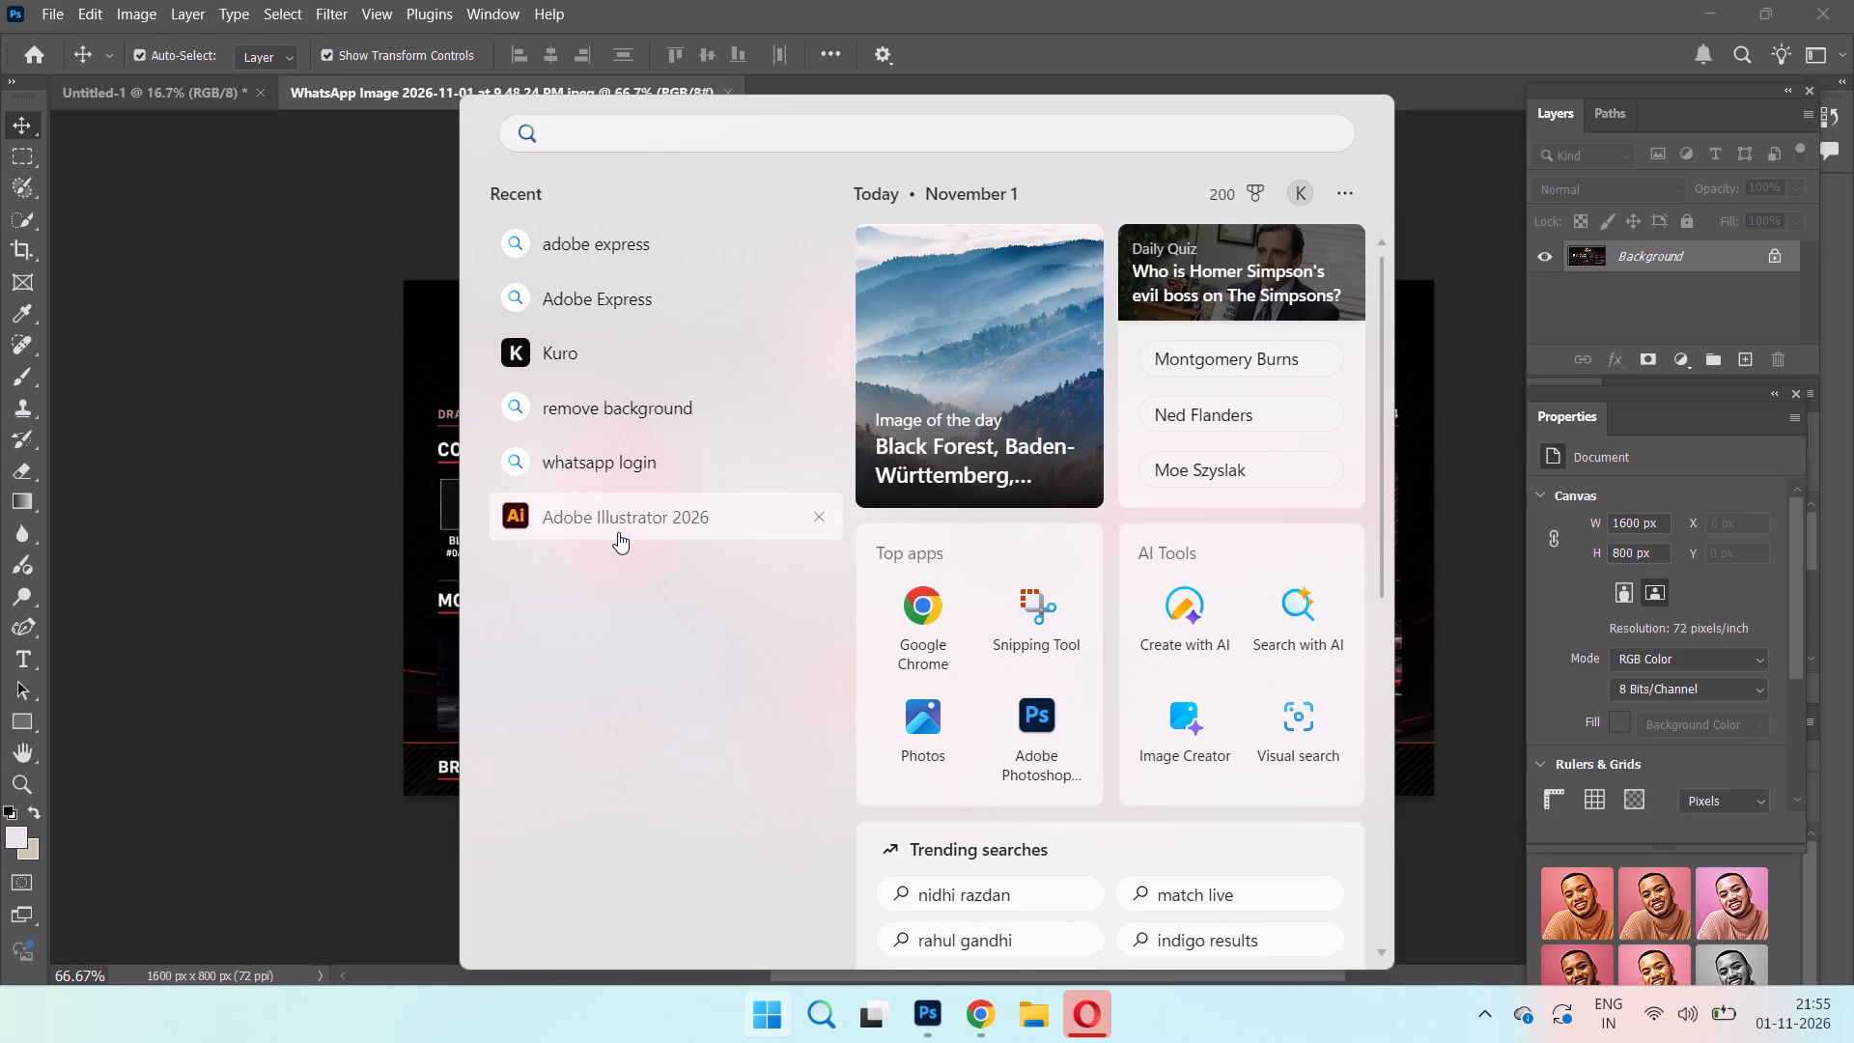
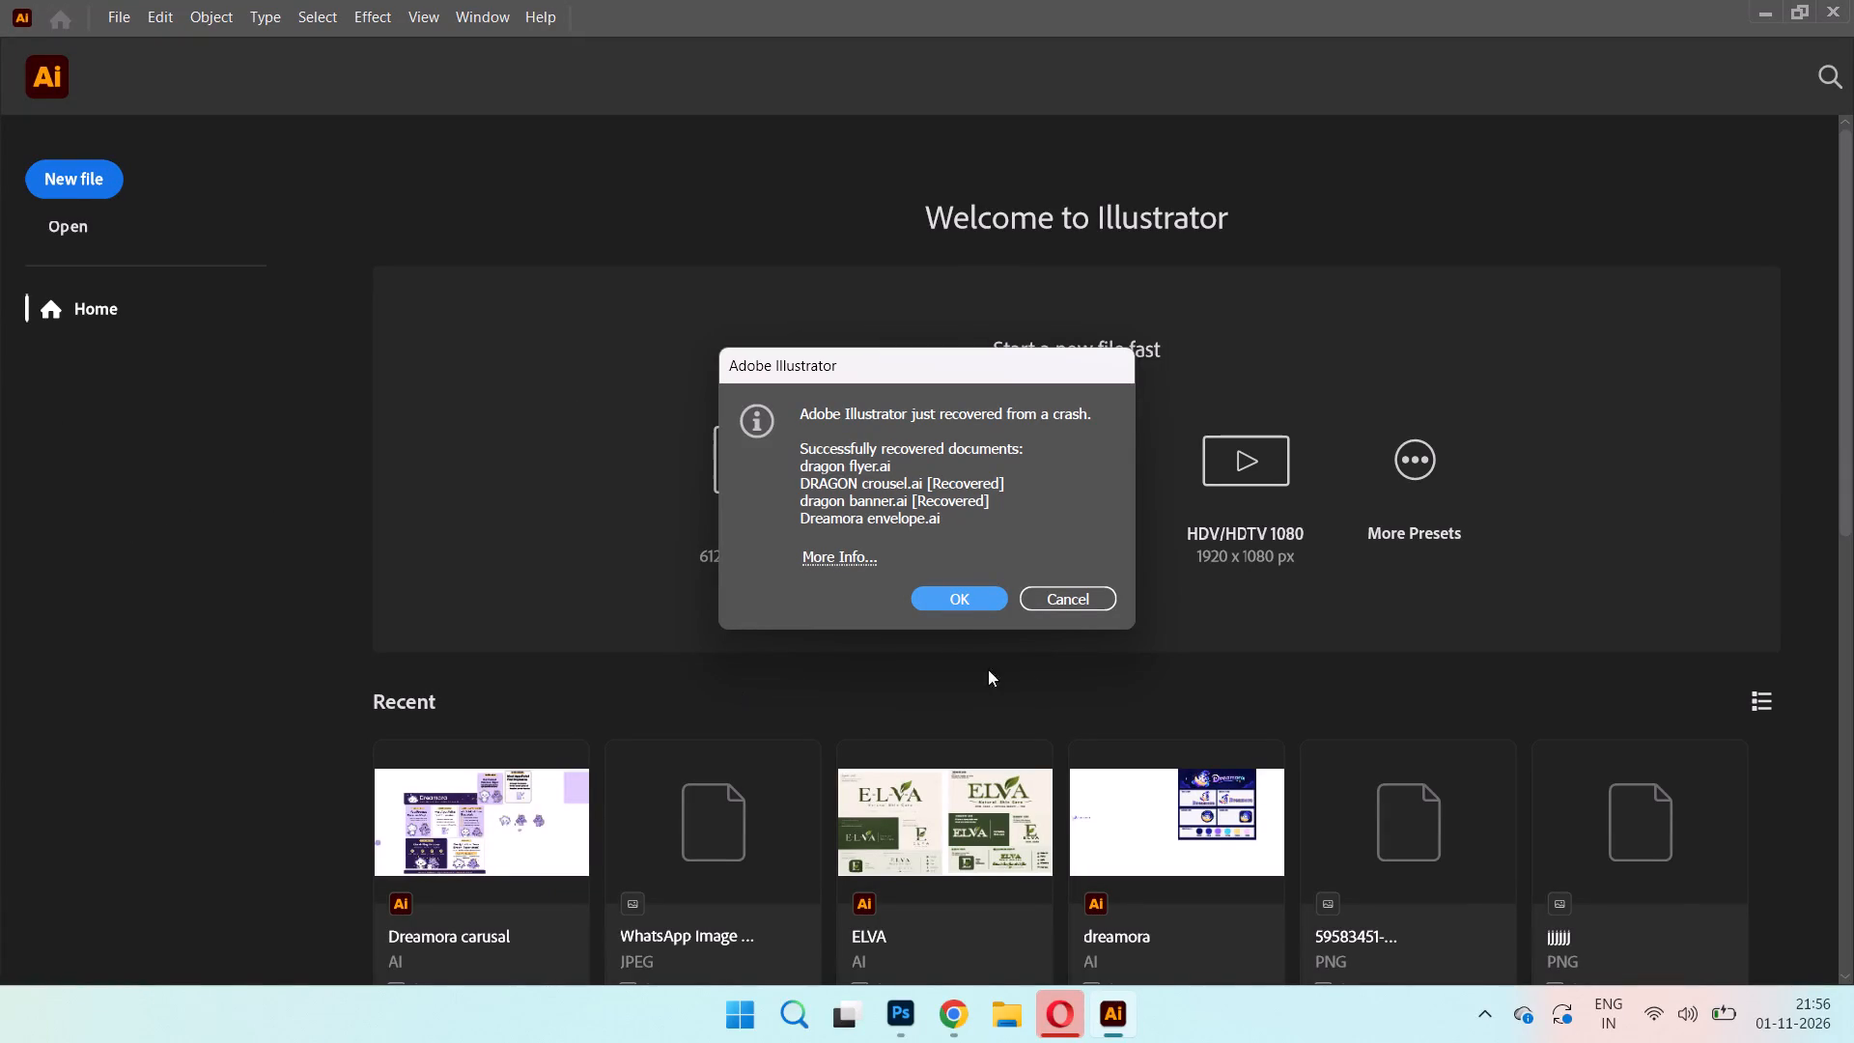
Load the documents recovered after the crash and close Dreamora envelope.ai.
left_click(961, 593)
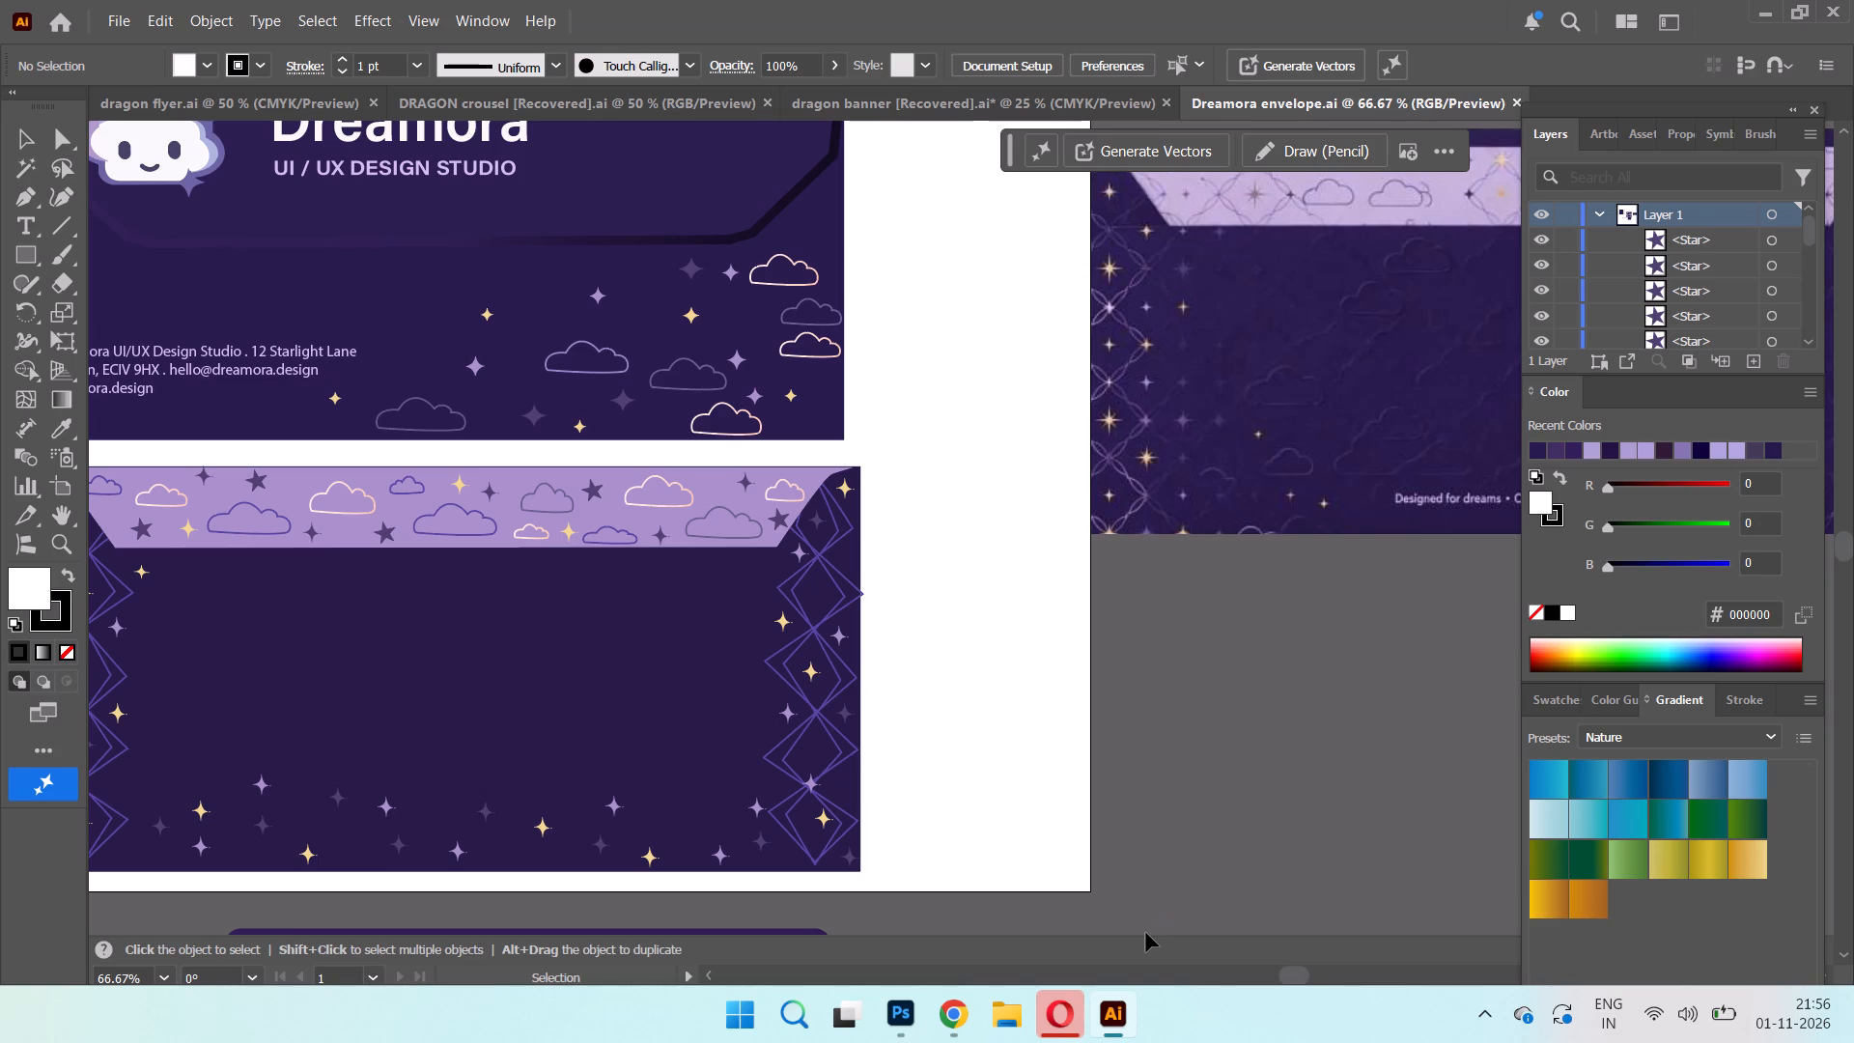
key("ctrl+minus")
key("ctrl+minus")
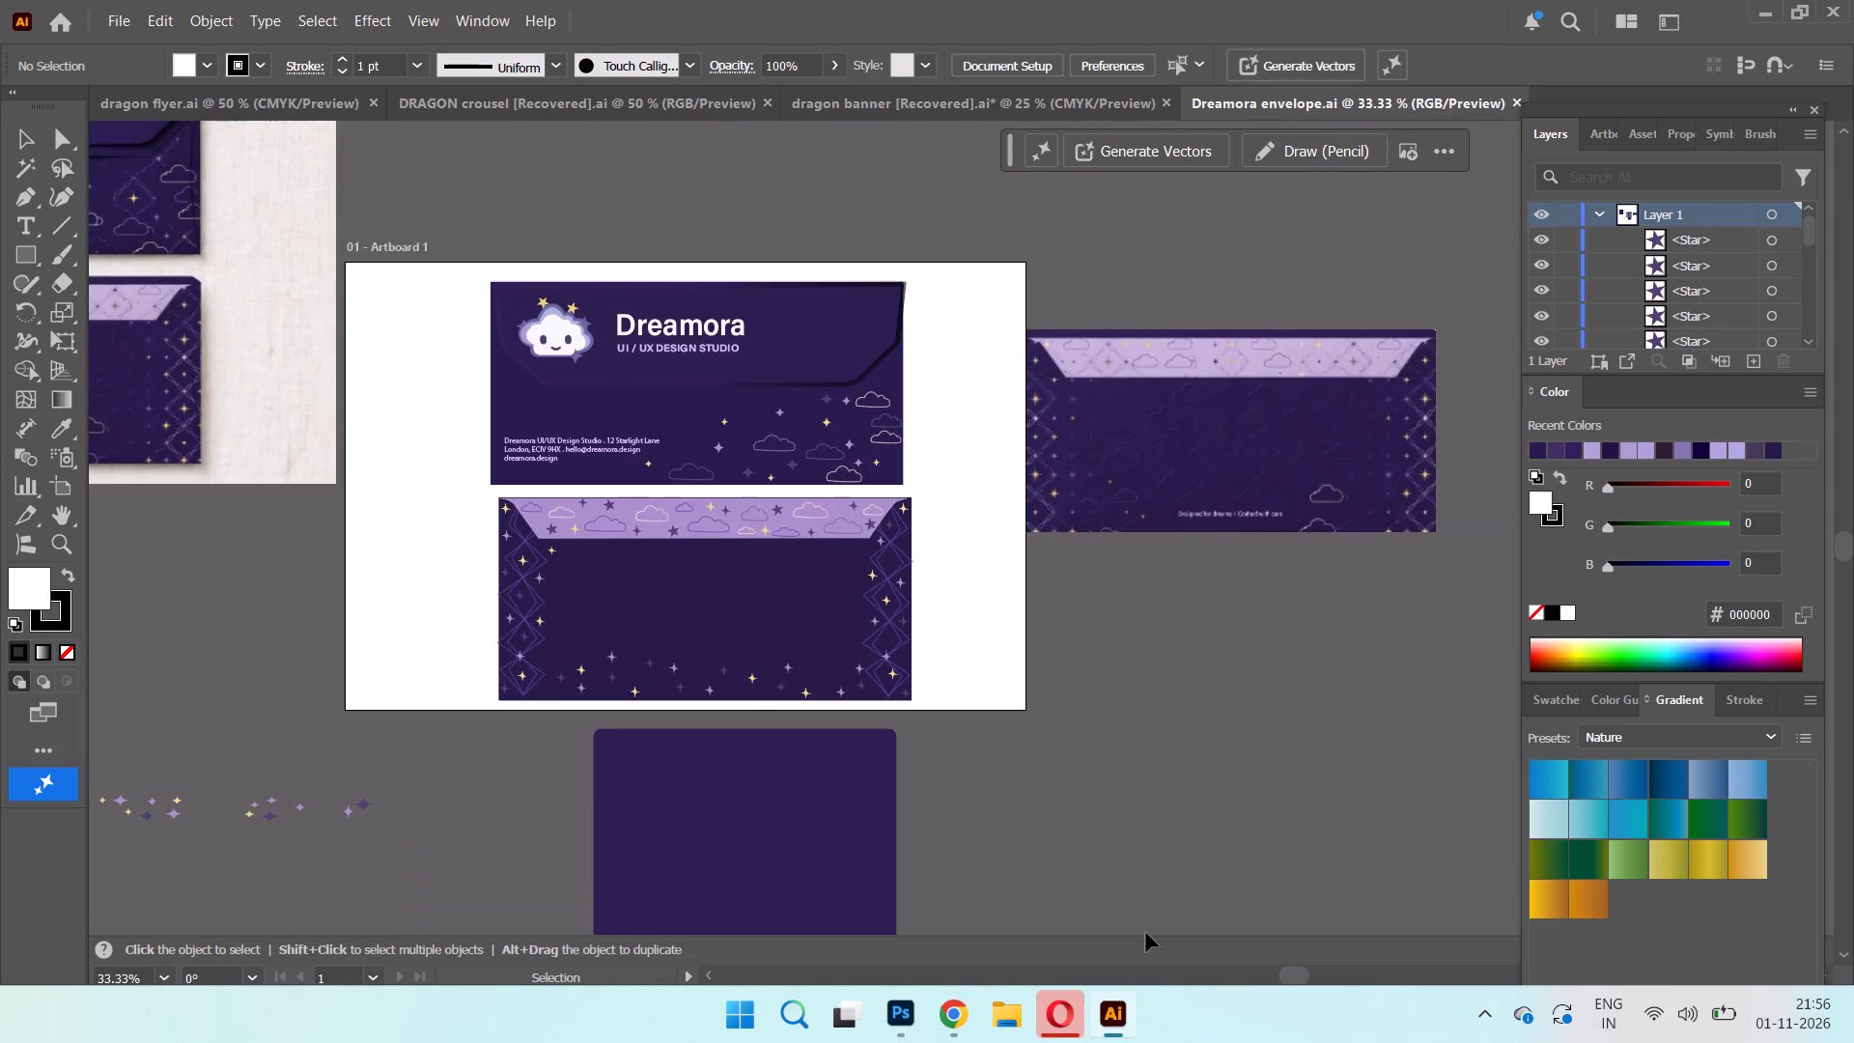
left_click(1515, 96)
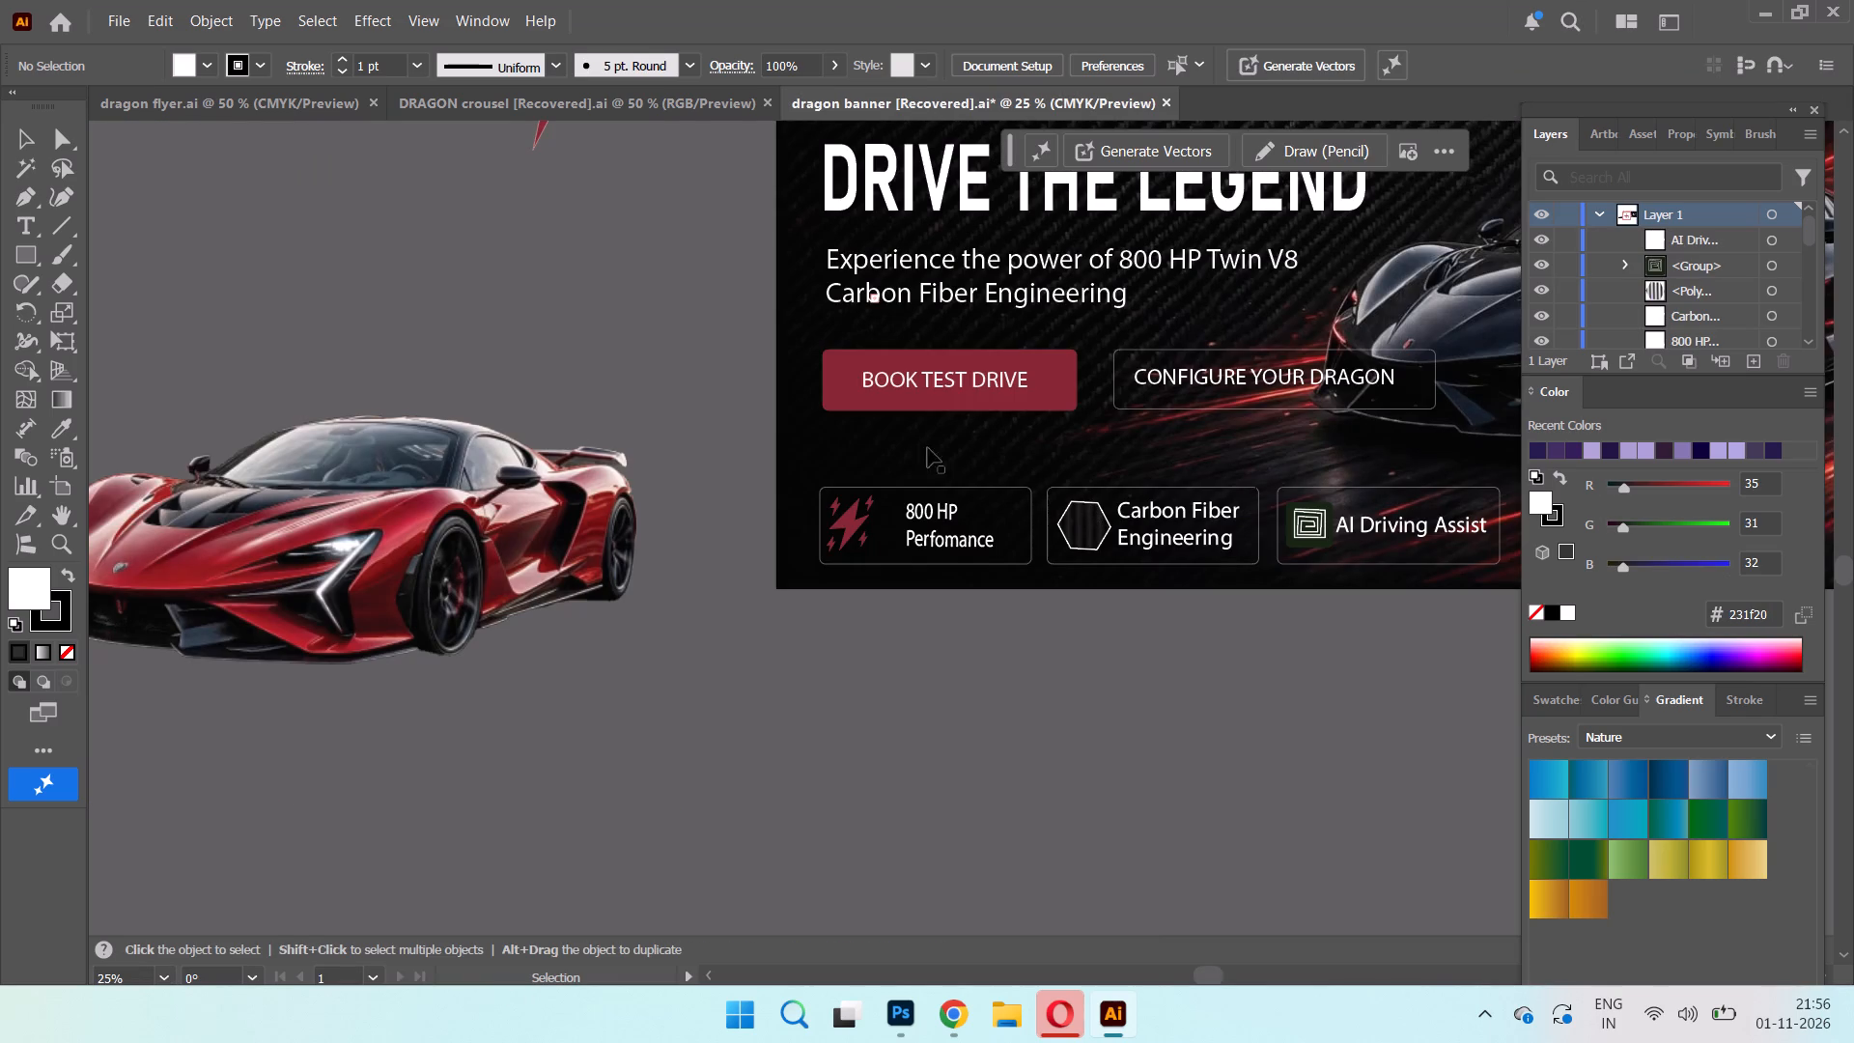
Look through the open Dragon documents and copy the grouped Dragon logo from the recovered dragon banner.
left_click(645, 89)
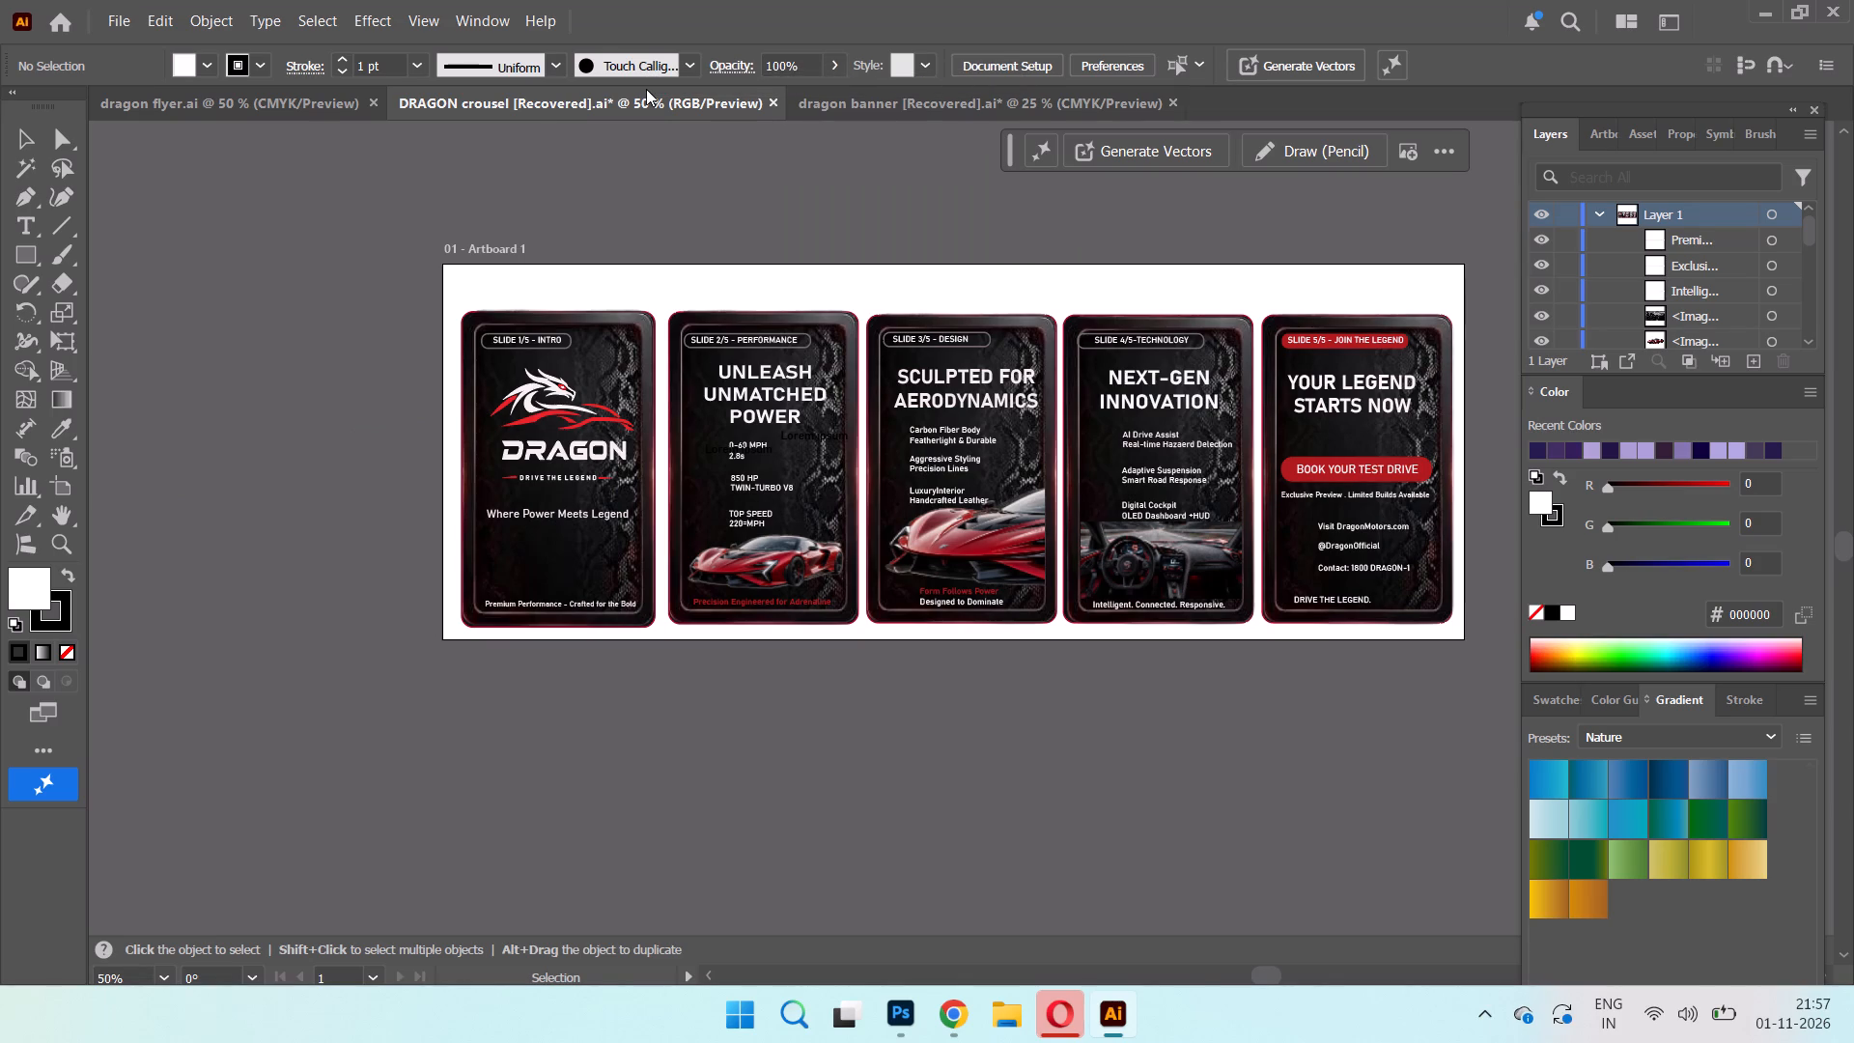
left_click(295, 96)
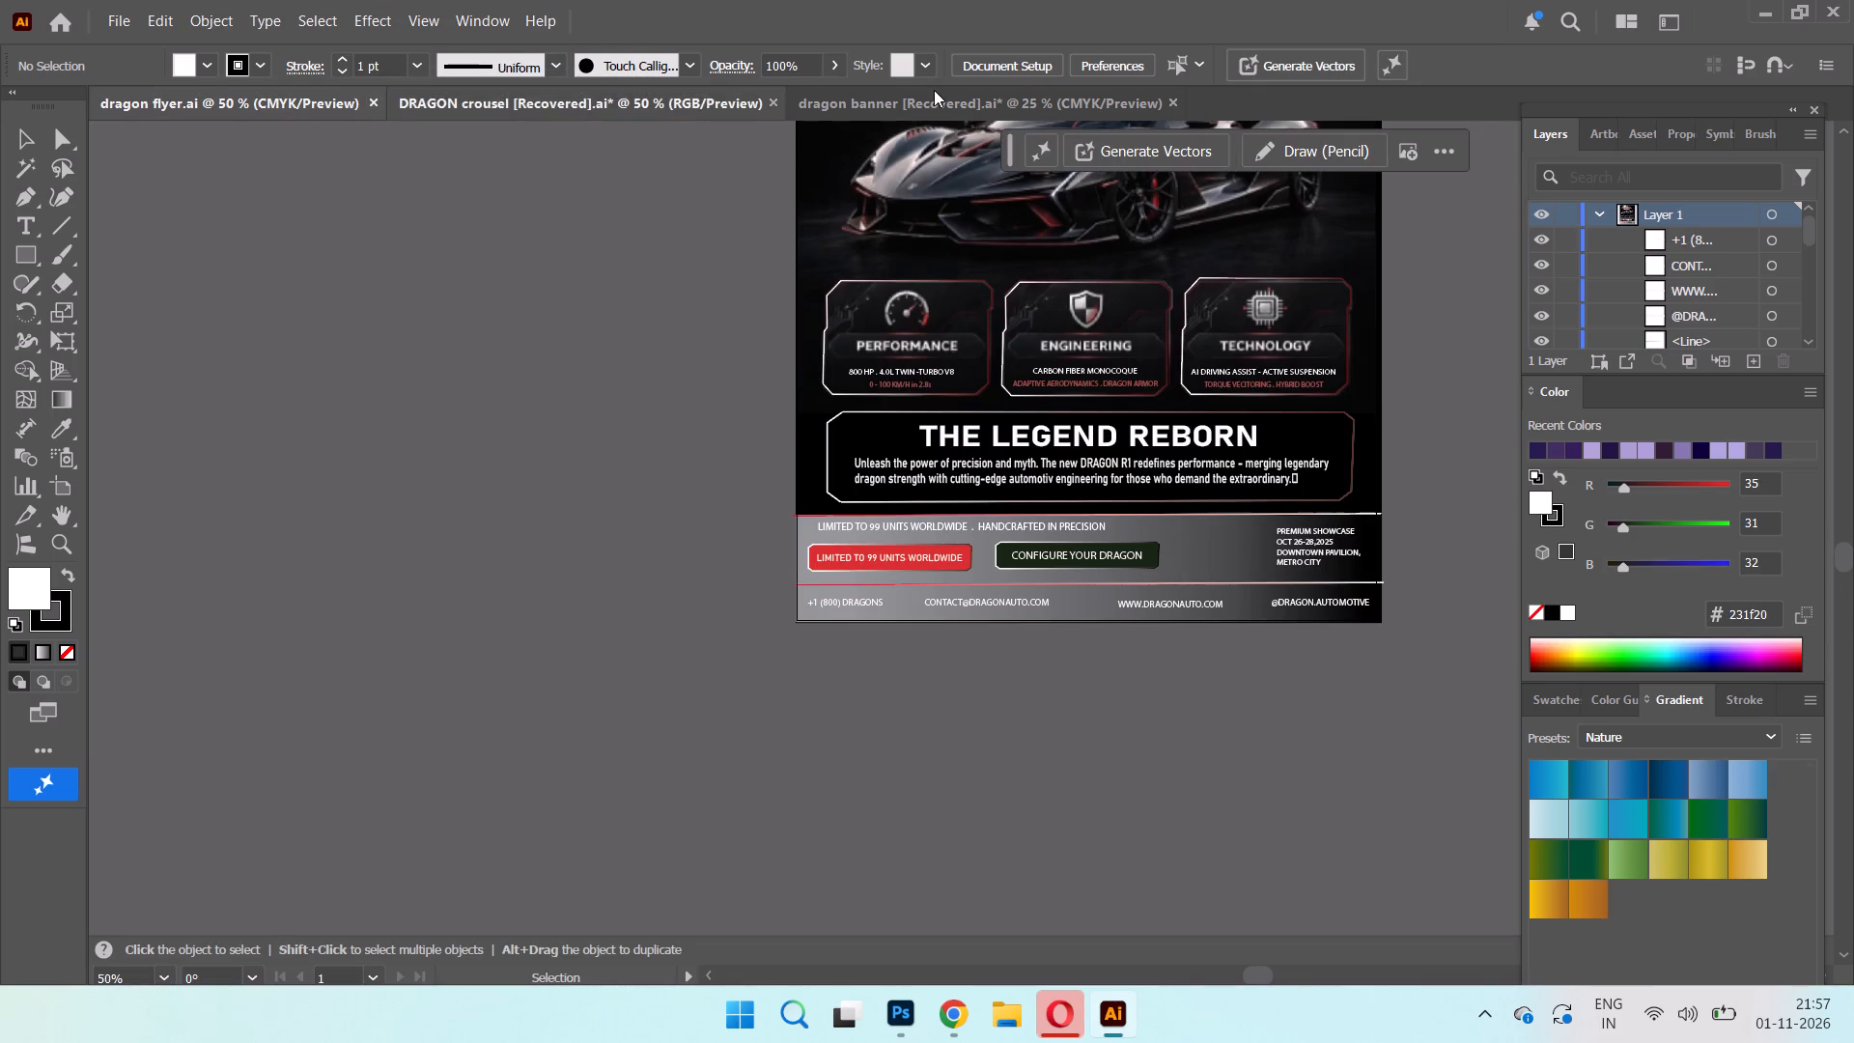
left_click(931, 99)
scroll(897, 355, "up", 6)
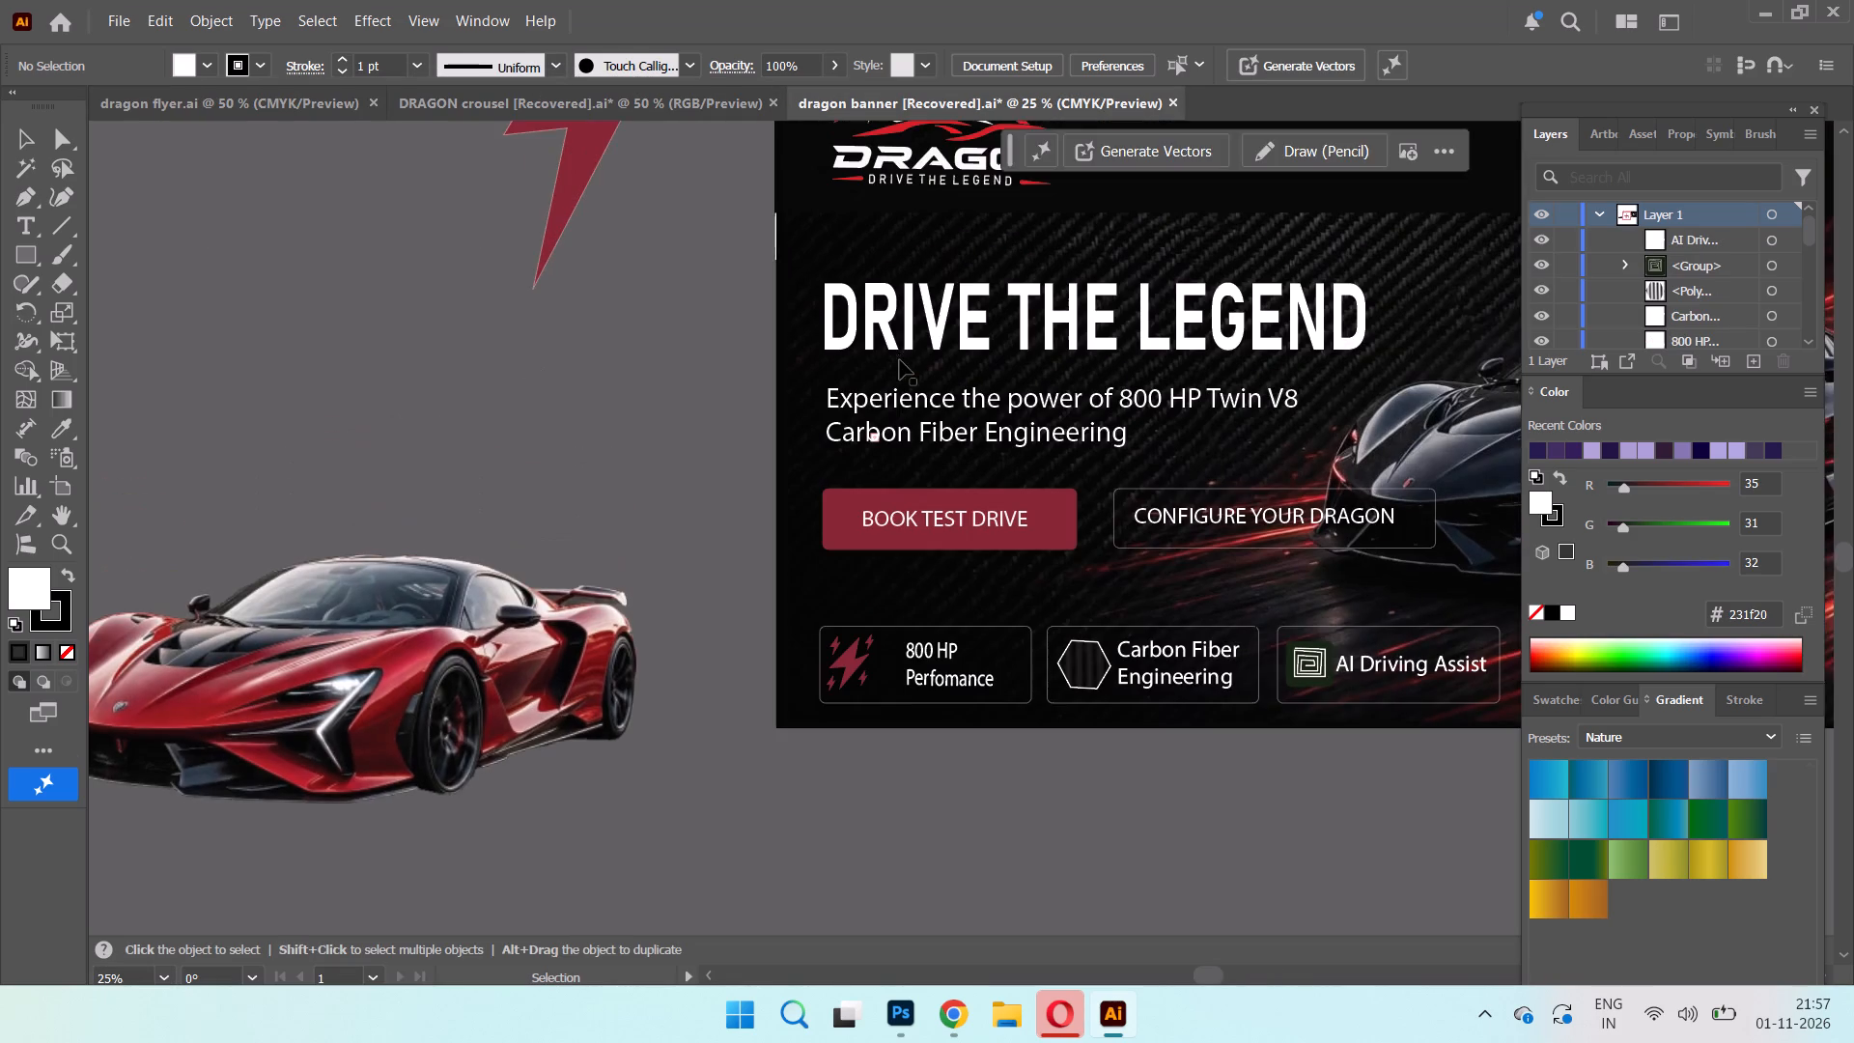
scroll(907, 333, "up", 2)
left_click(938, 162)
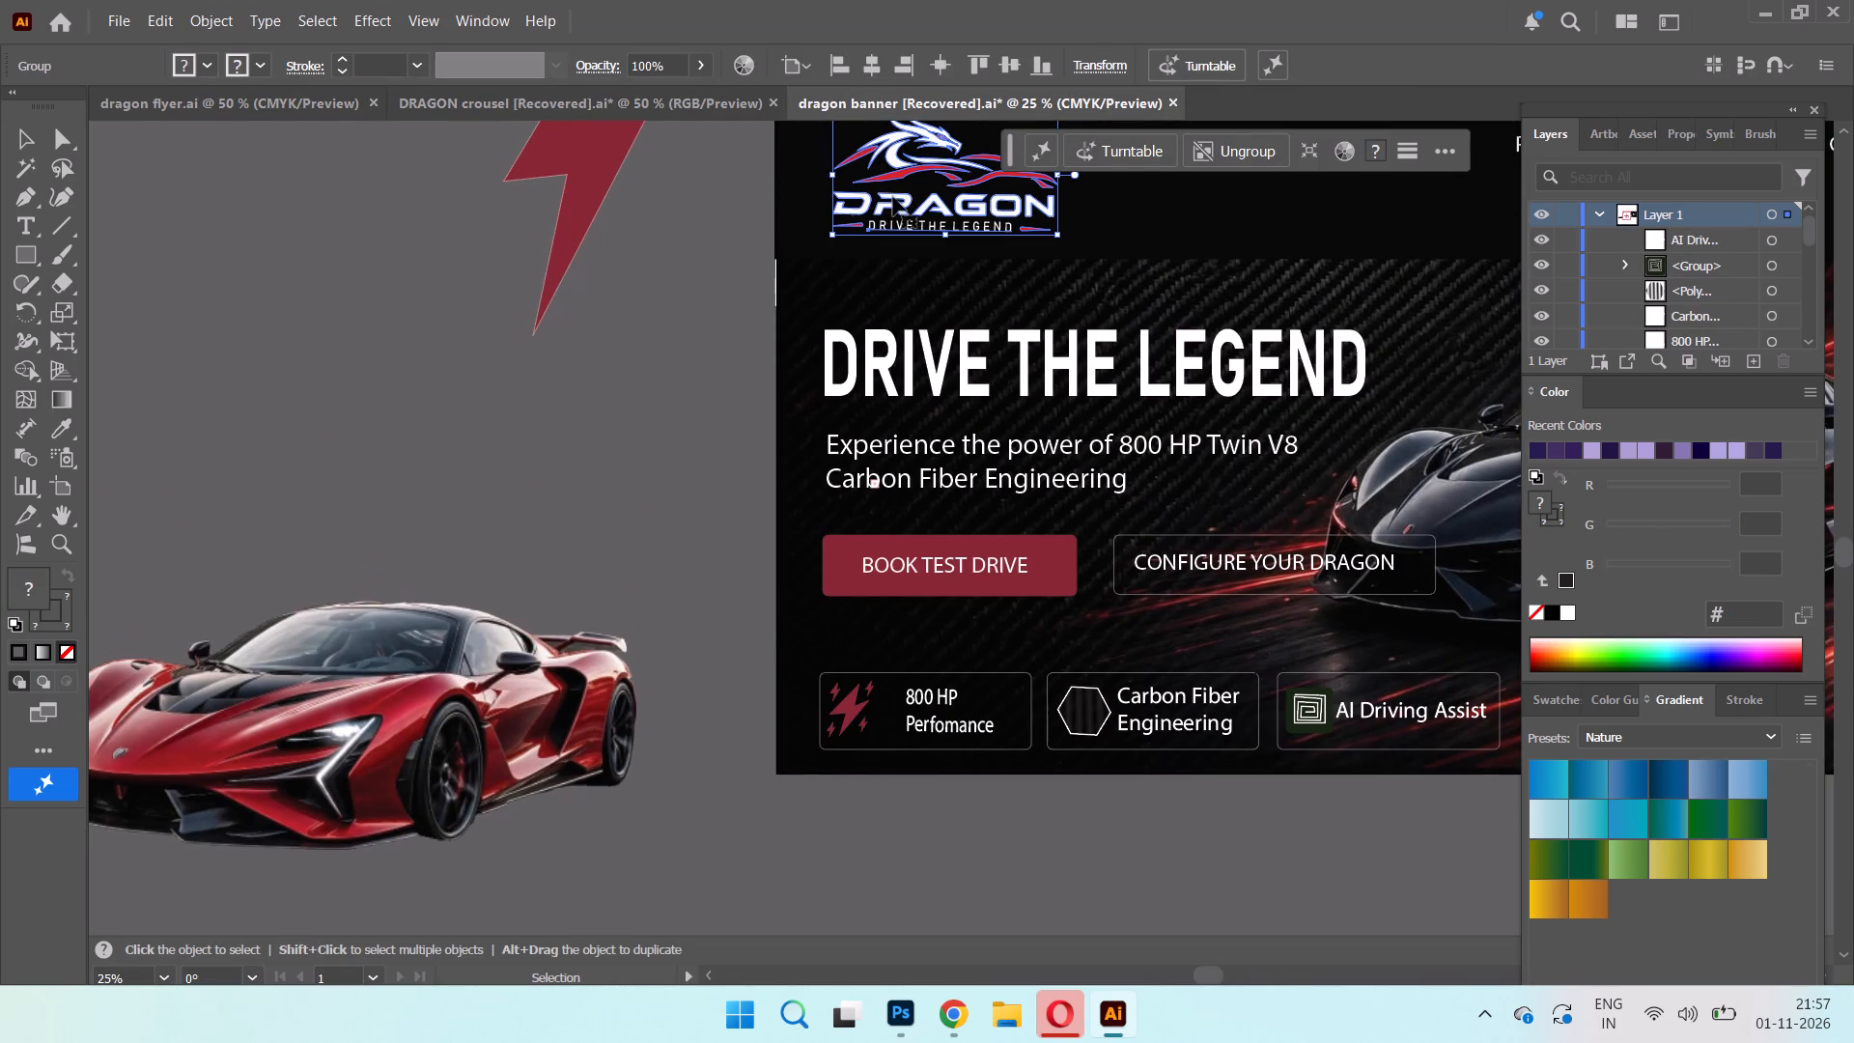
right_click(893, 197)
left_click(967, 212)
Switch to Photoshop and paste the copied Dragon logo into the WhatsApp mood board image as pixels.
left_click(901, 1014)
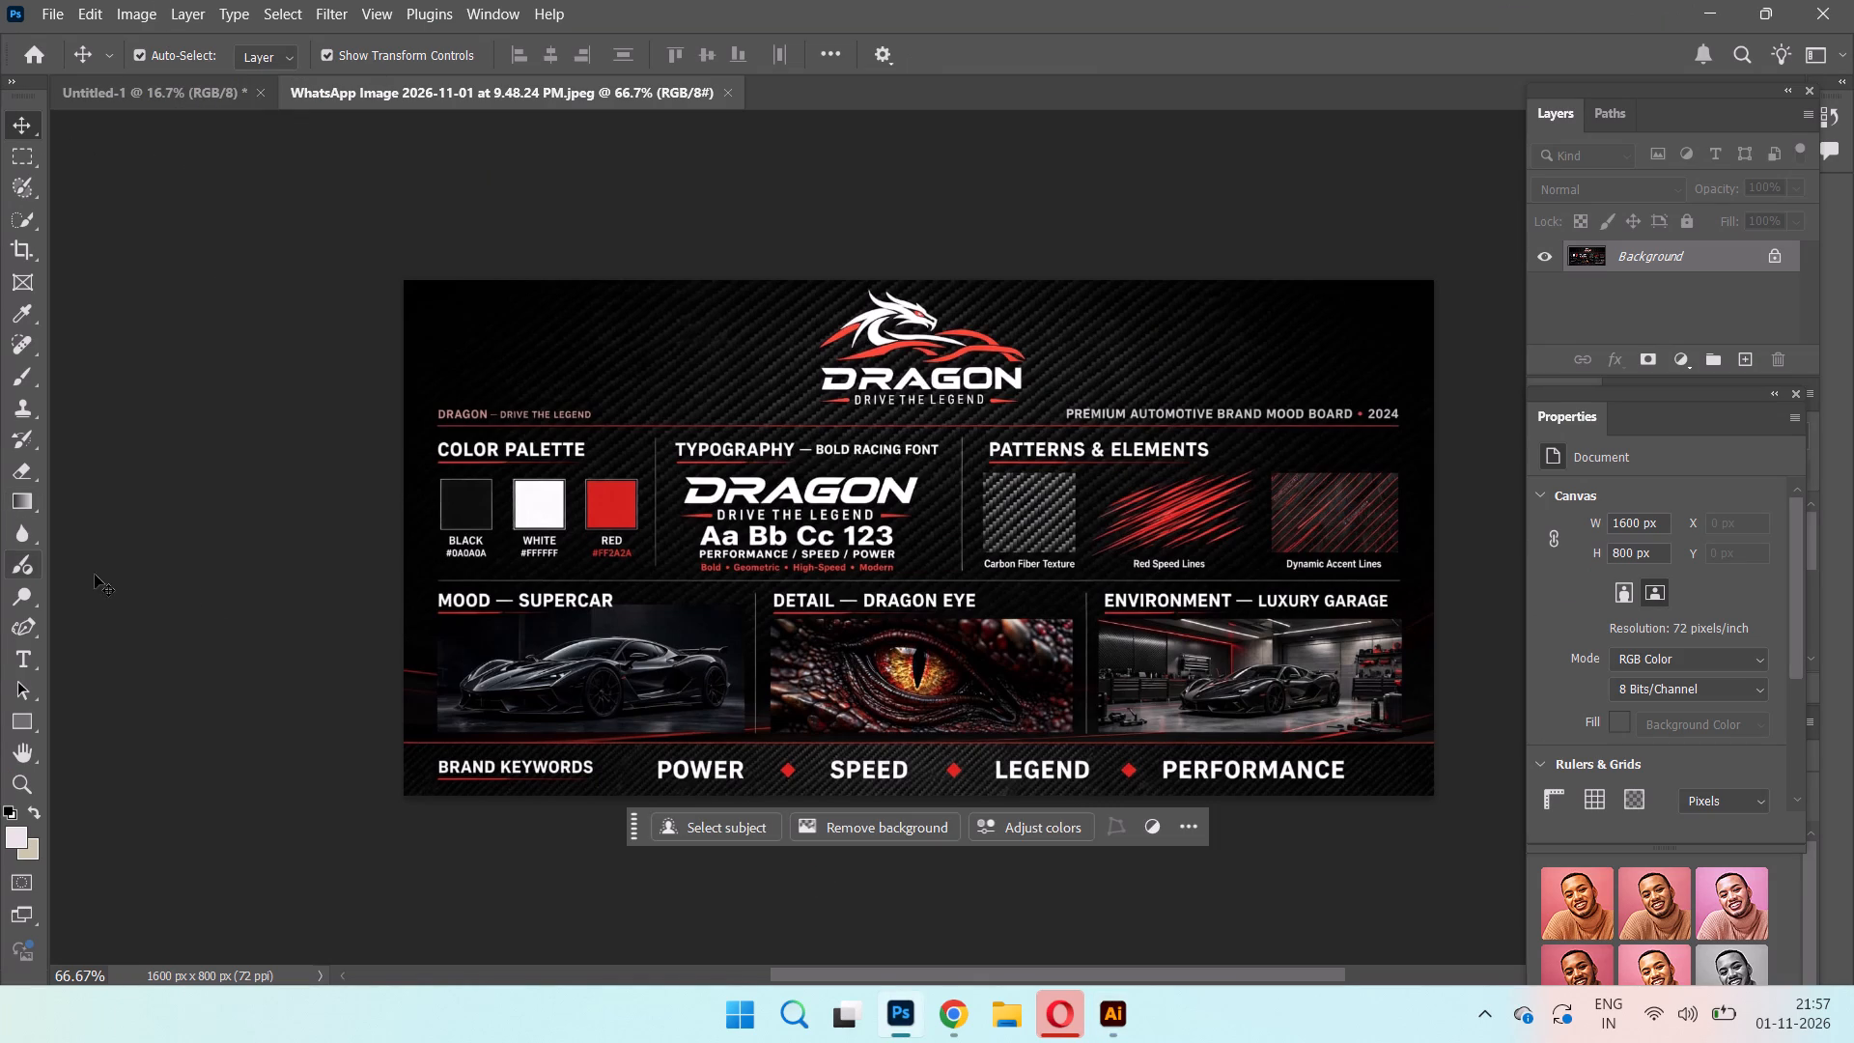
right_click(742, 334)
key("ctrl+v")
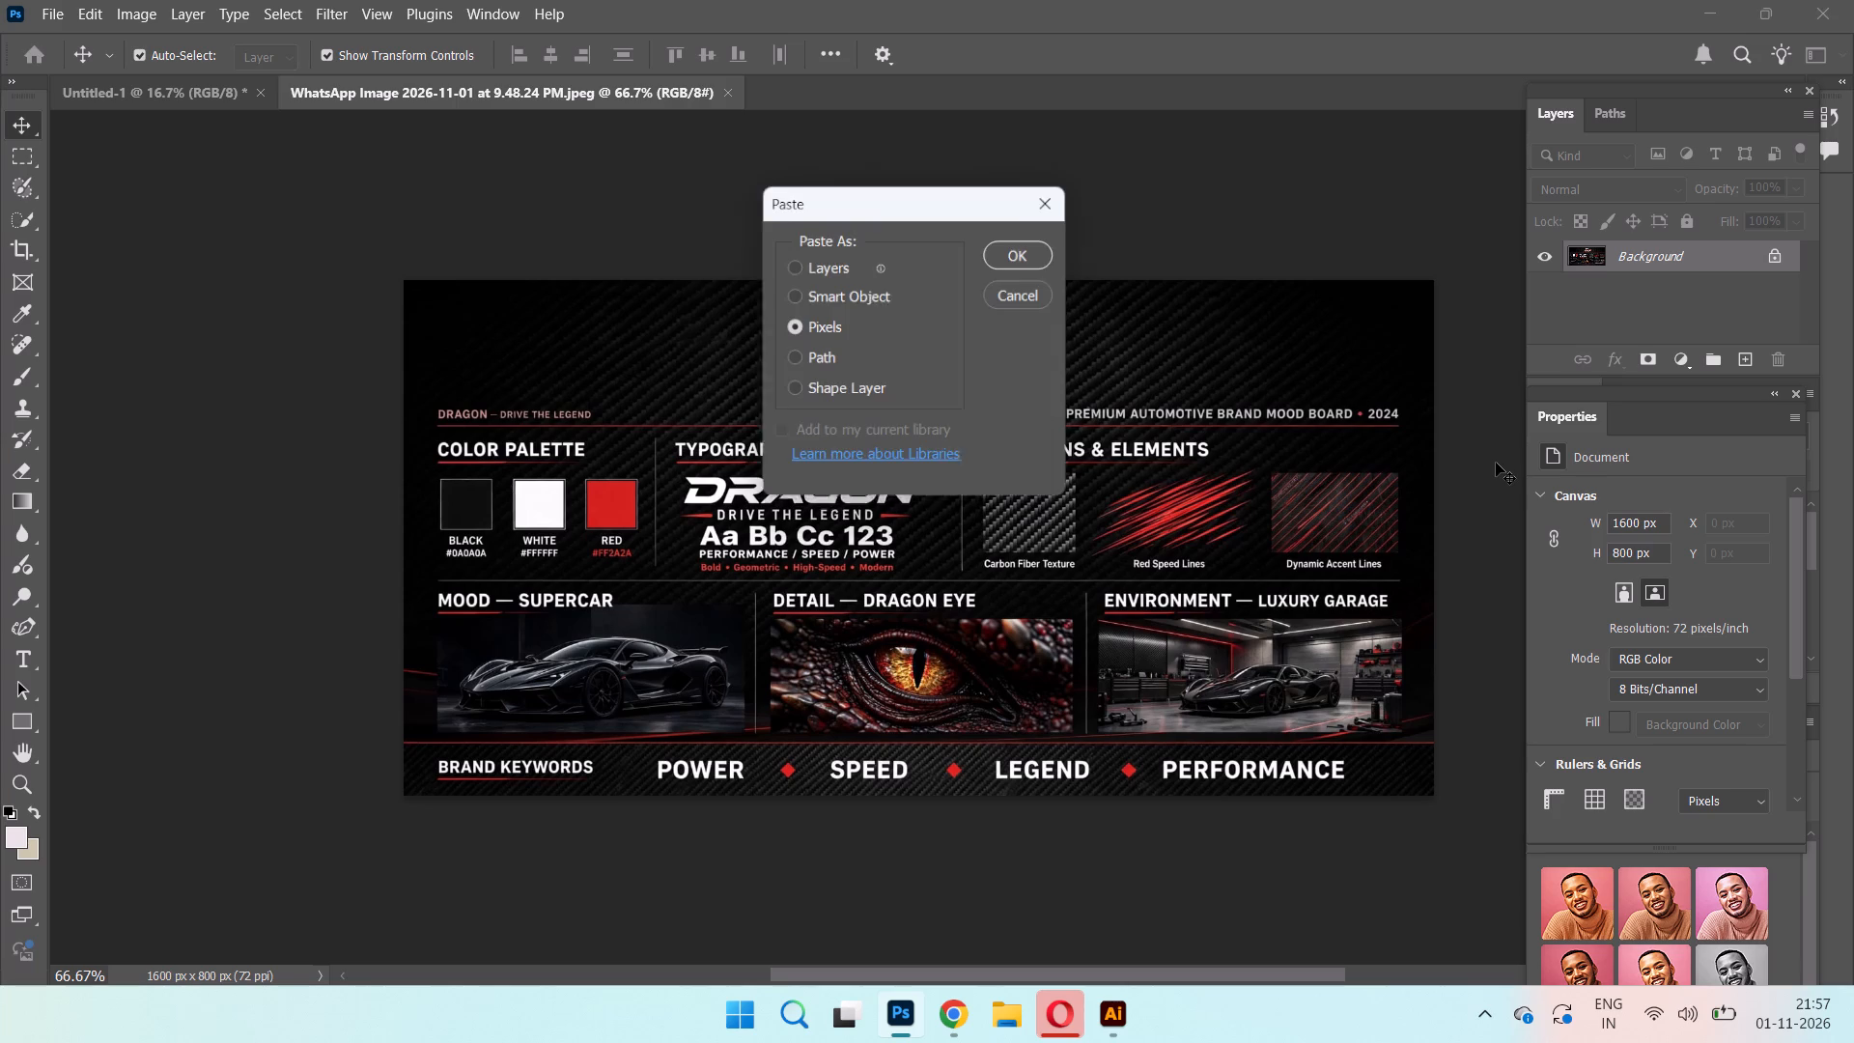
left_click(1016, 268)
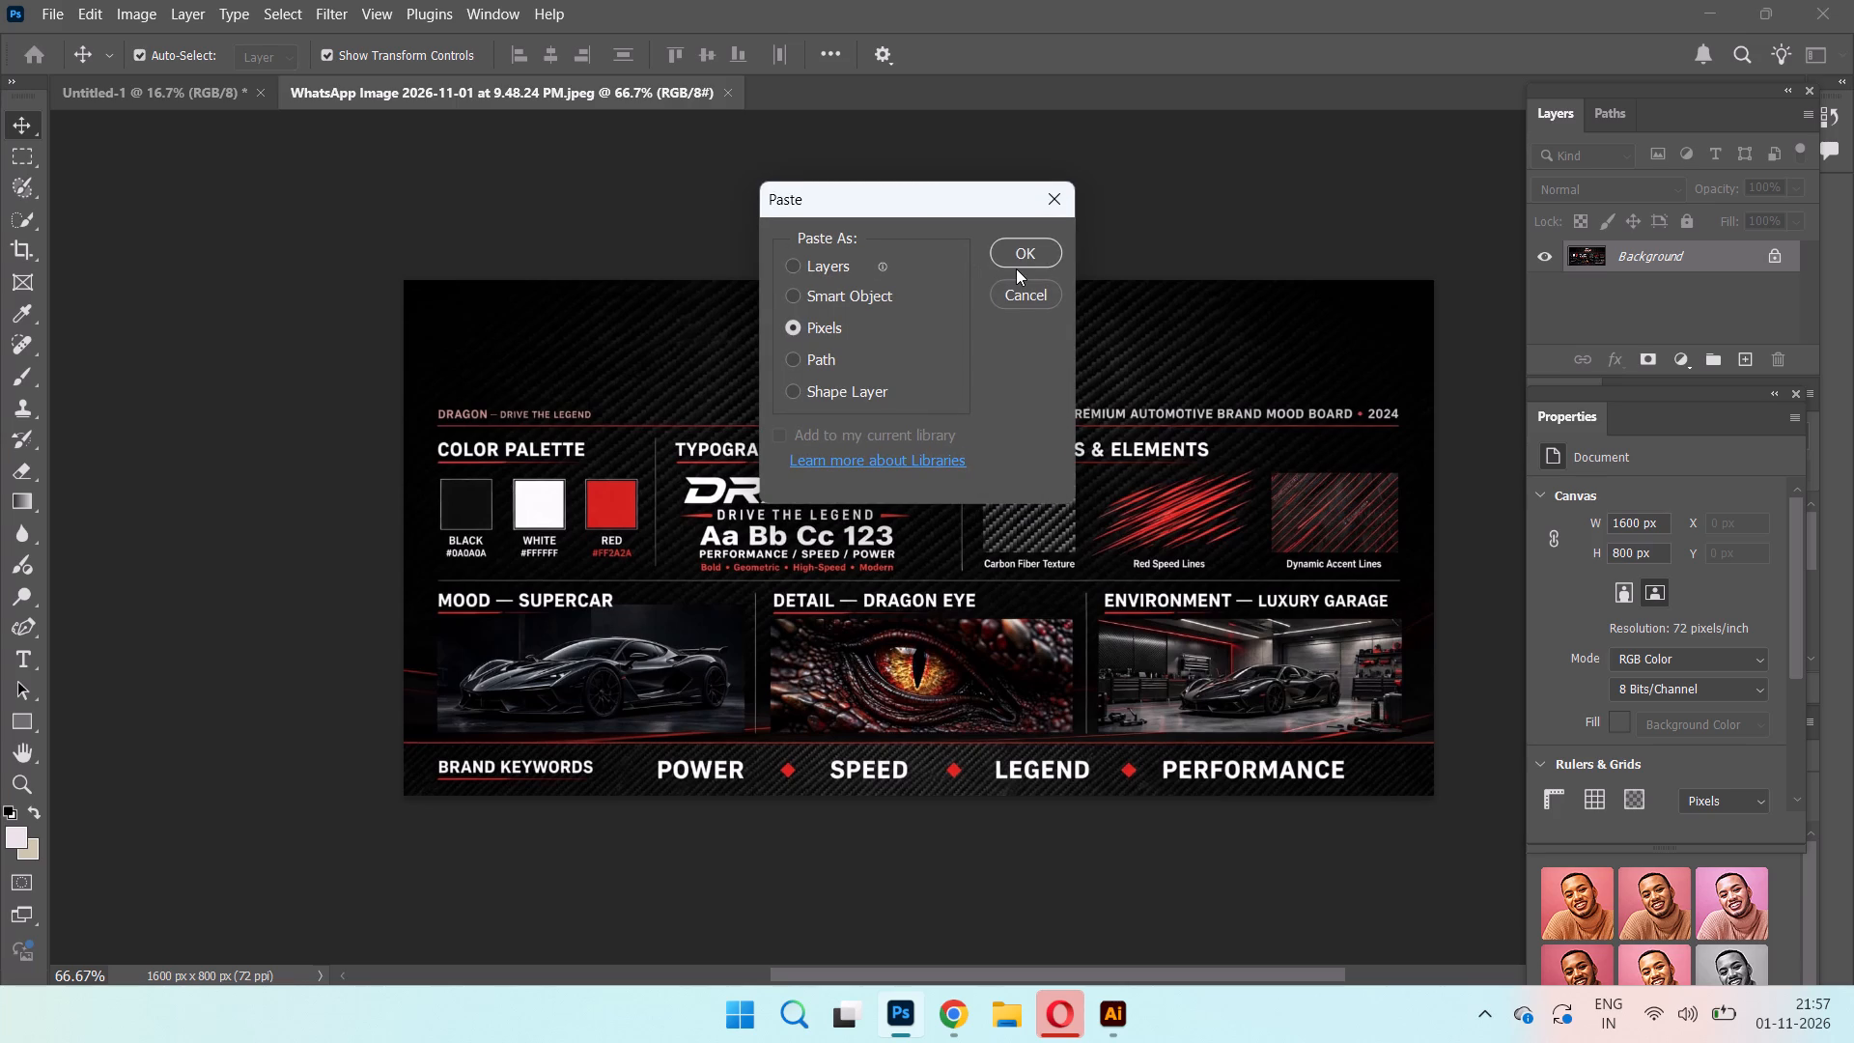
left_click(1022, 250)
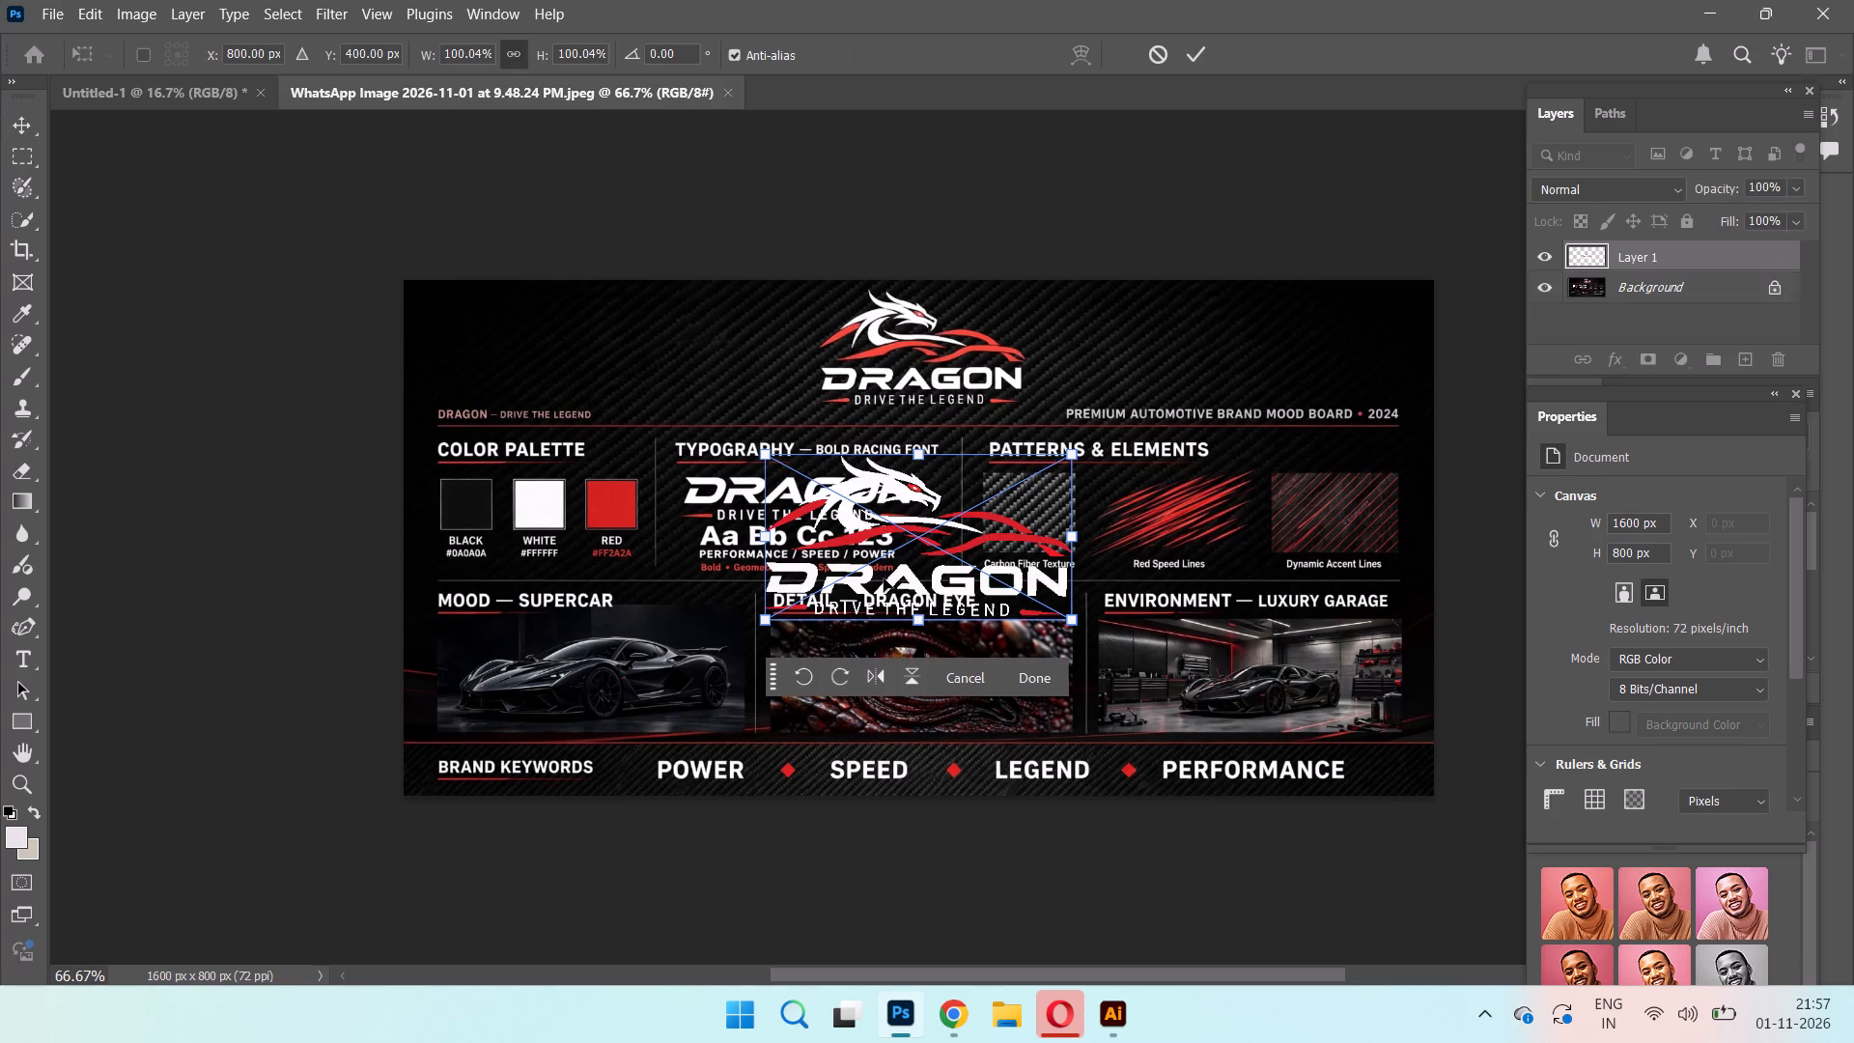
Scale the pasted logo to about 70% and place it over the original logo at the top centre of the mood board.
left_click_drag(908, 544, 912, 364)
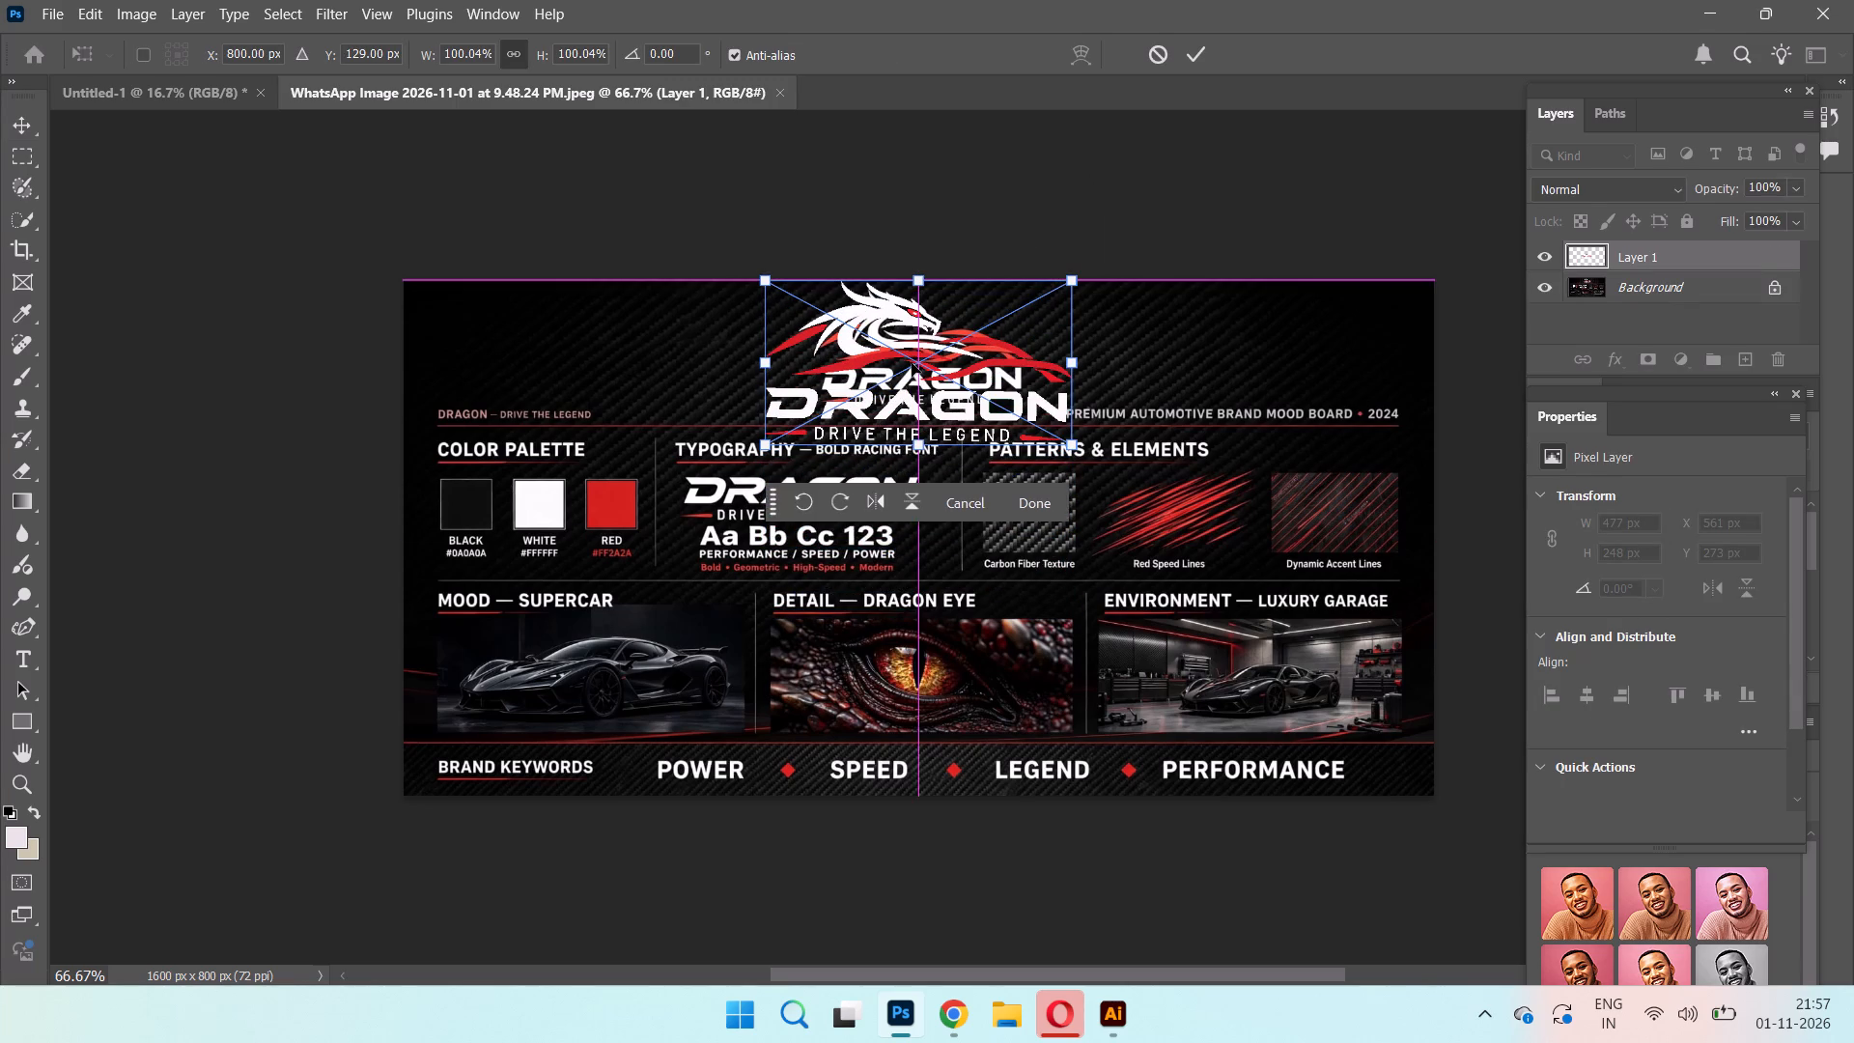
left_click_drag(1079, 282, 1007, 304)
left_click_drag(911, 373, 938, 350)
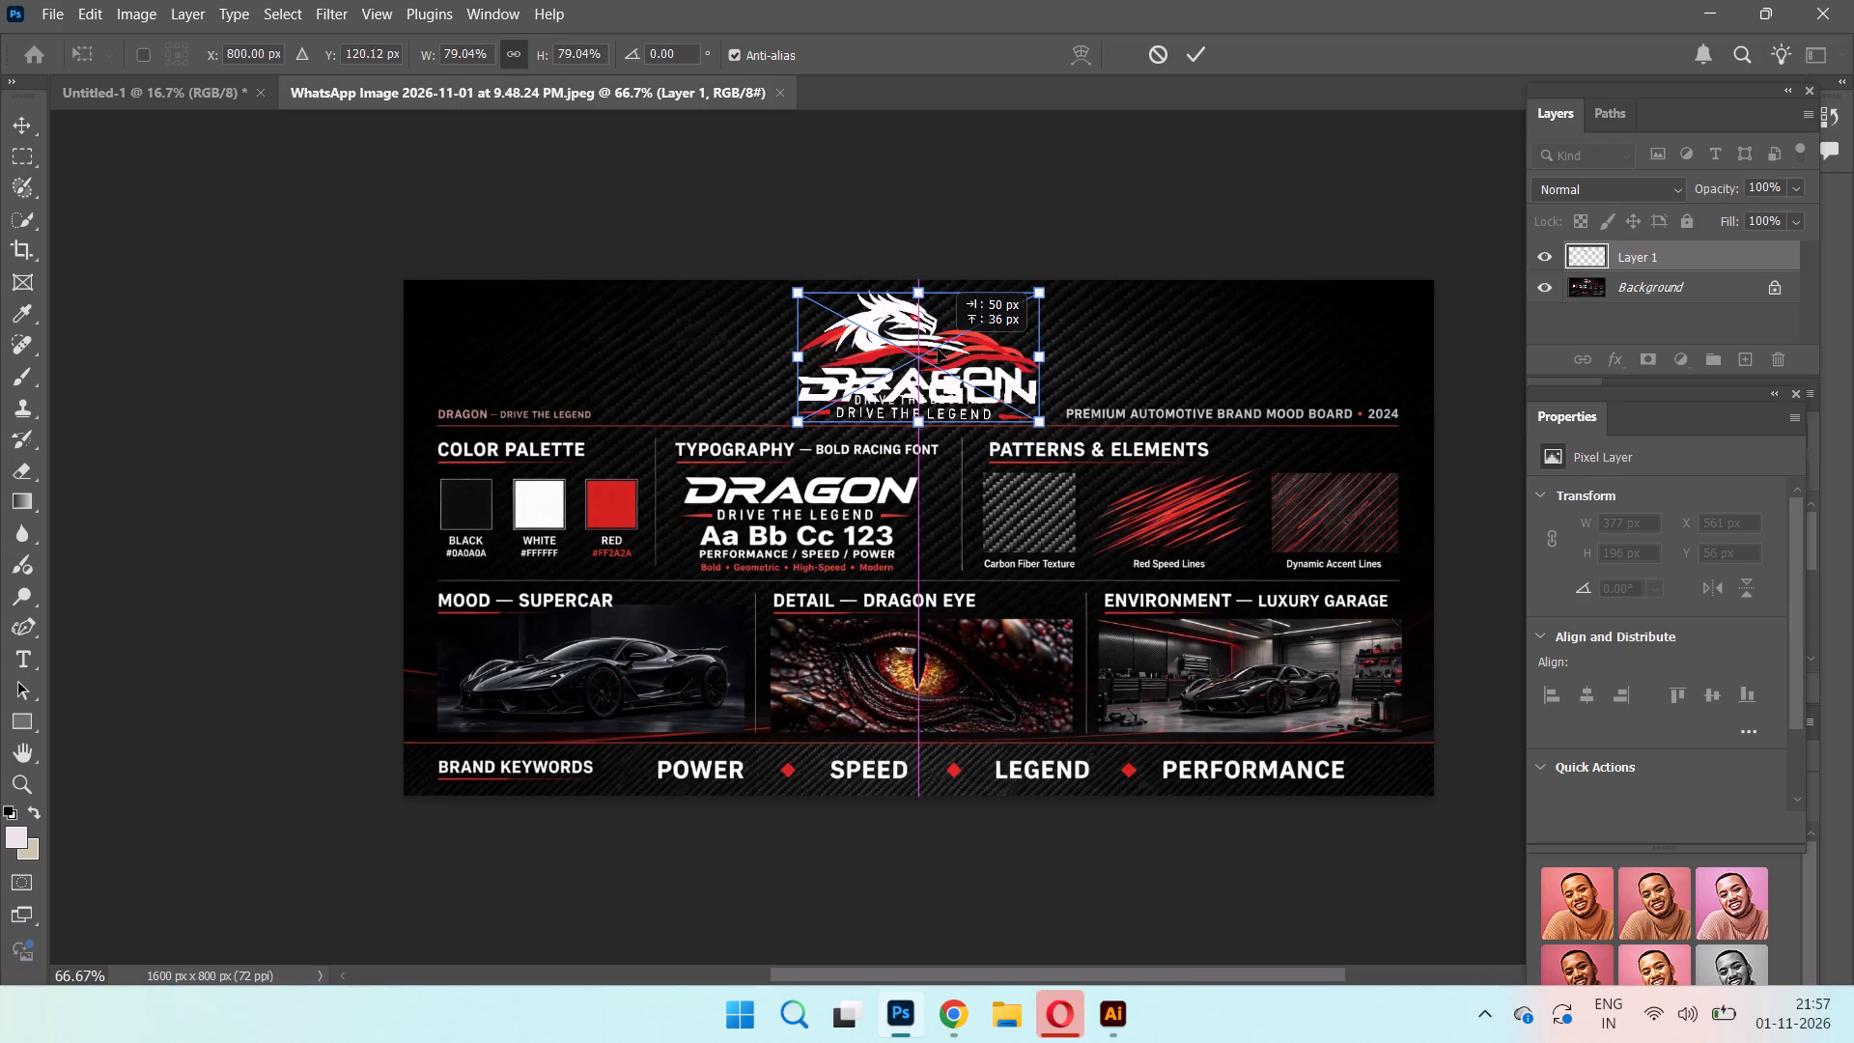
left_click_drag(938, 350, 941, 345)
left_click_drag(1037, 283, 1029, 296)
left_click_drag(950, 341, 965, 341)
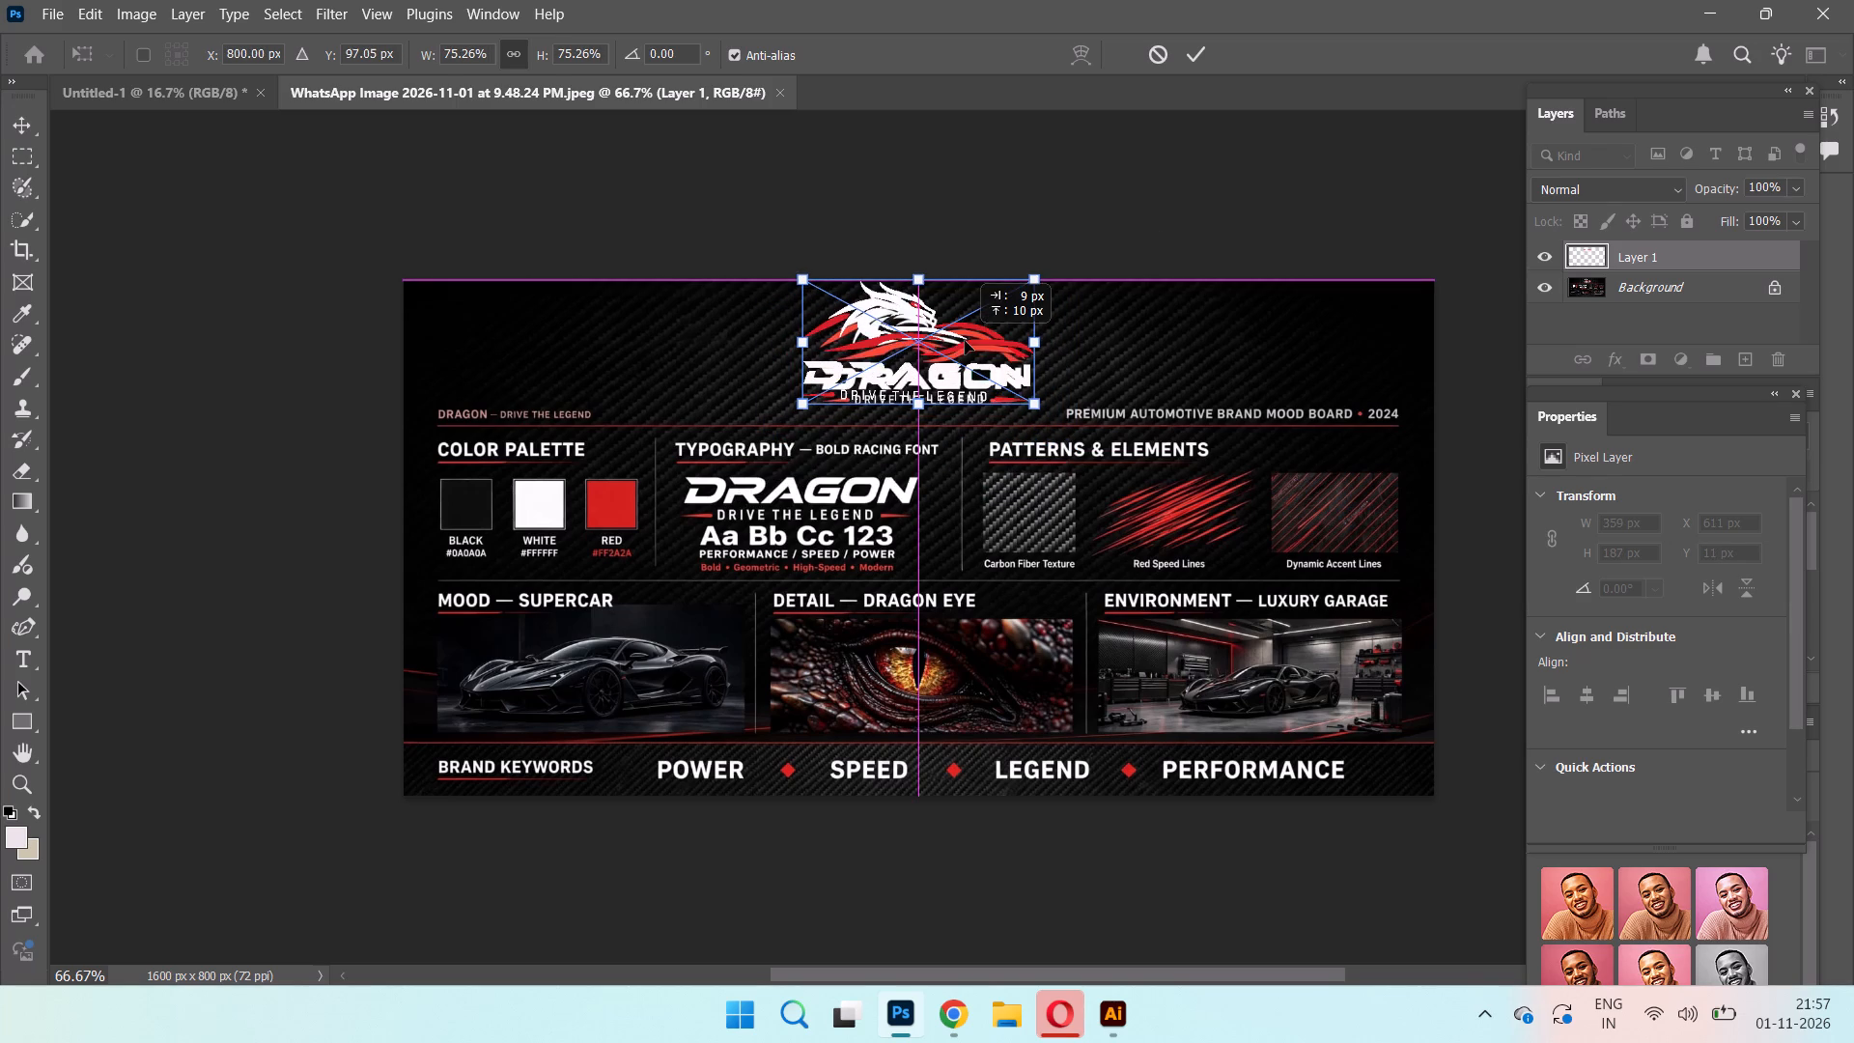
left_click_drag(965, 341, 970, 346)
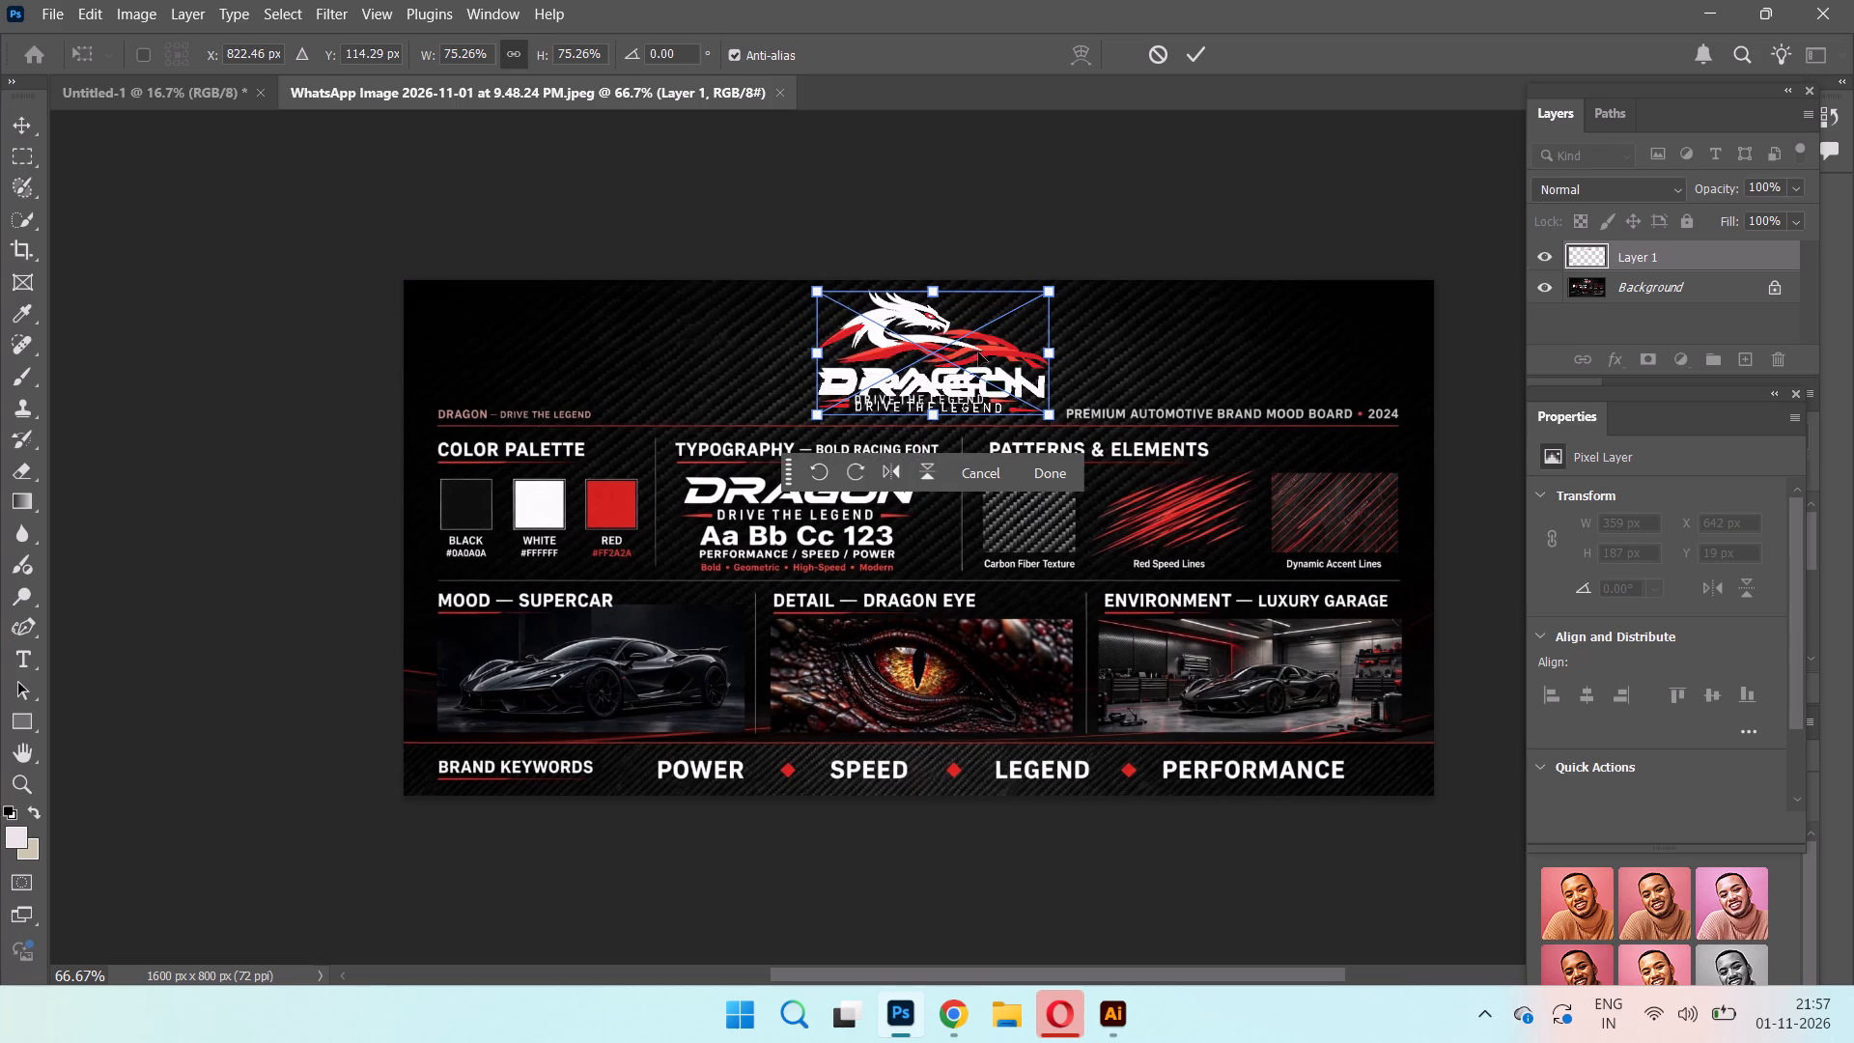
left_click_drag(1047, 416, 1045, 407)
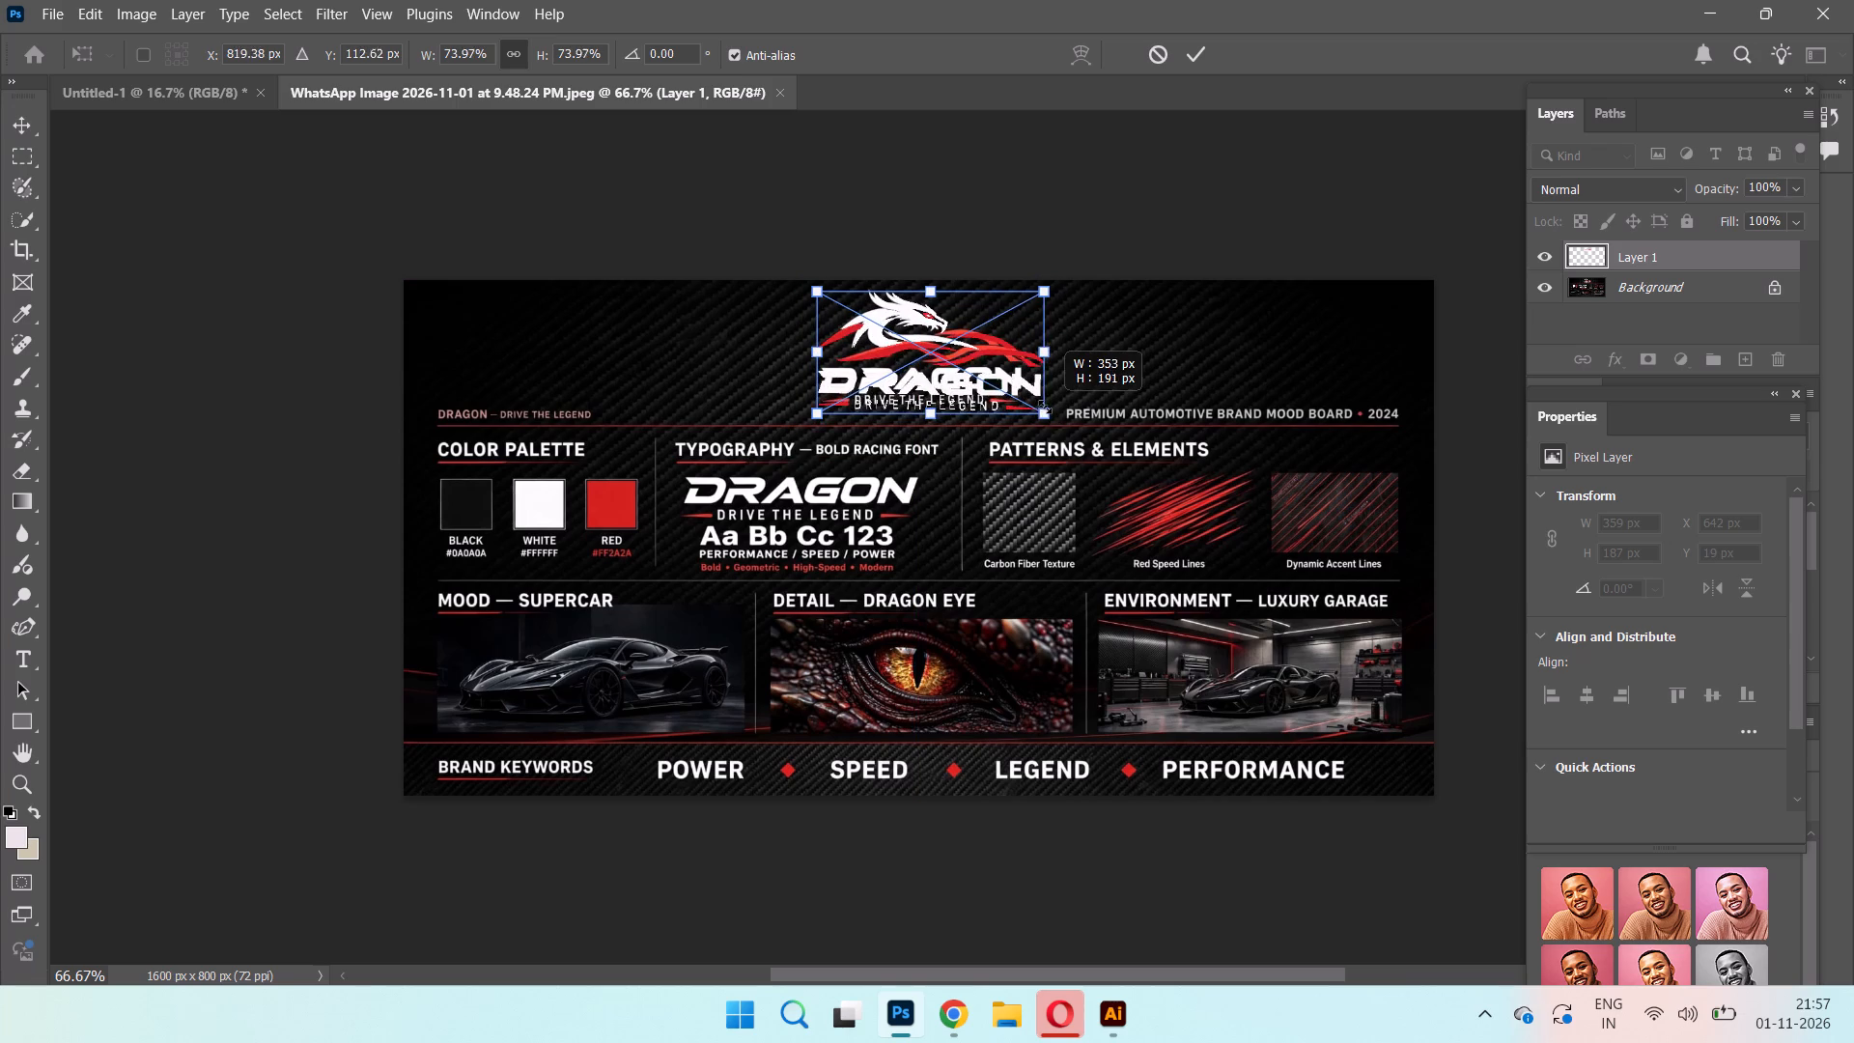
left_click_drag(1045, 407, 1027, 401)
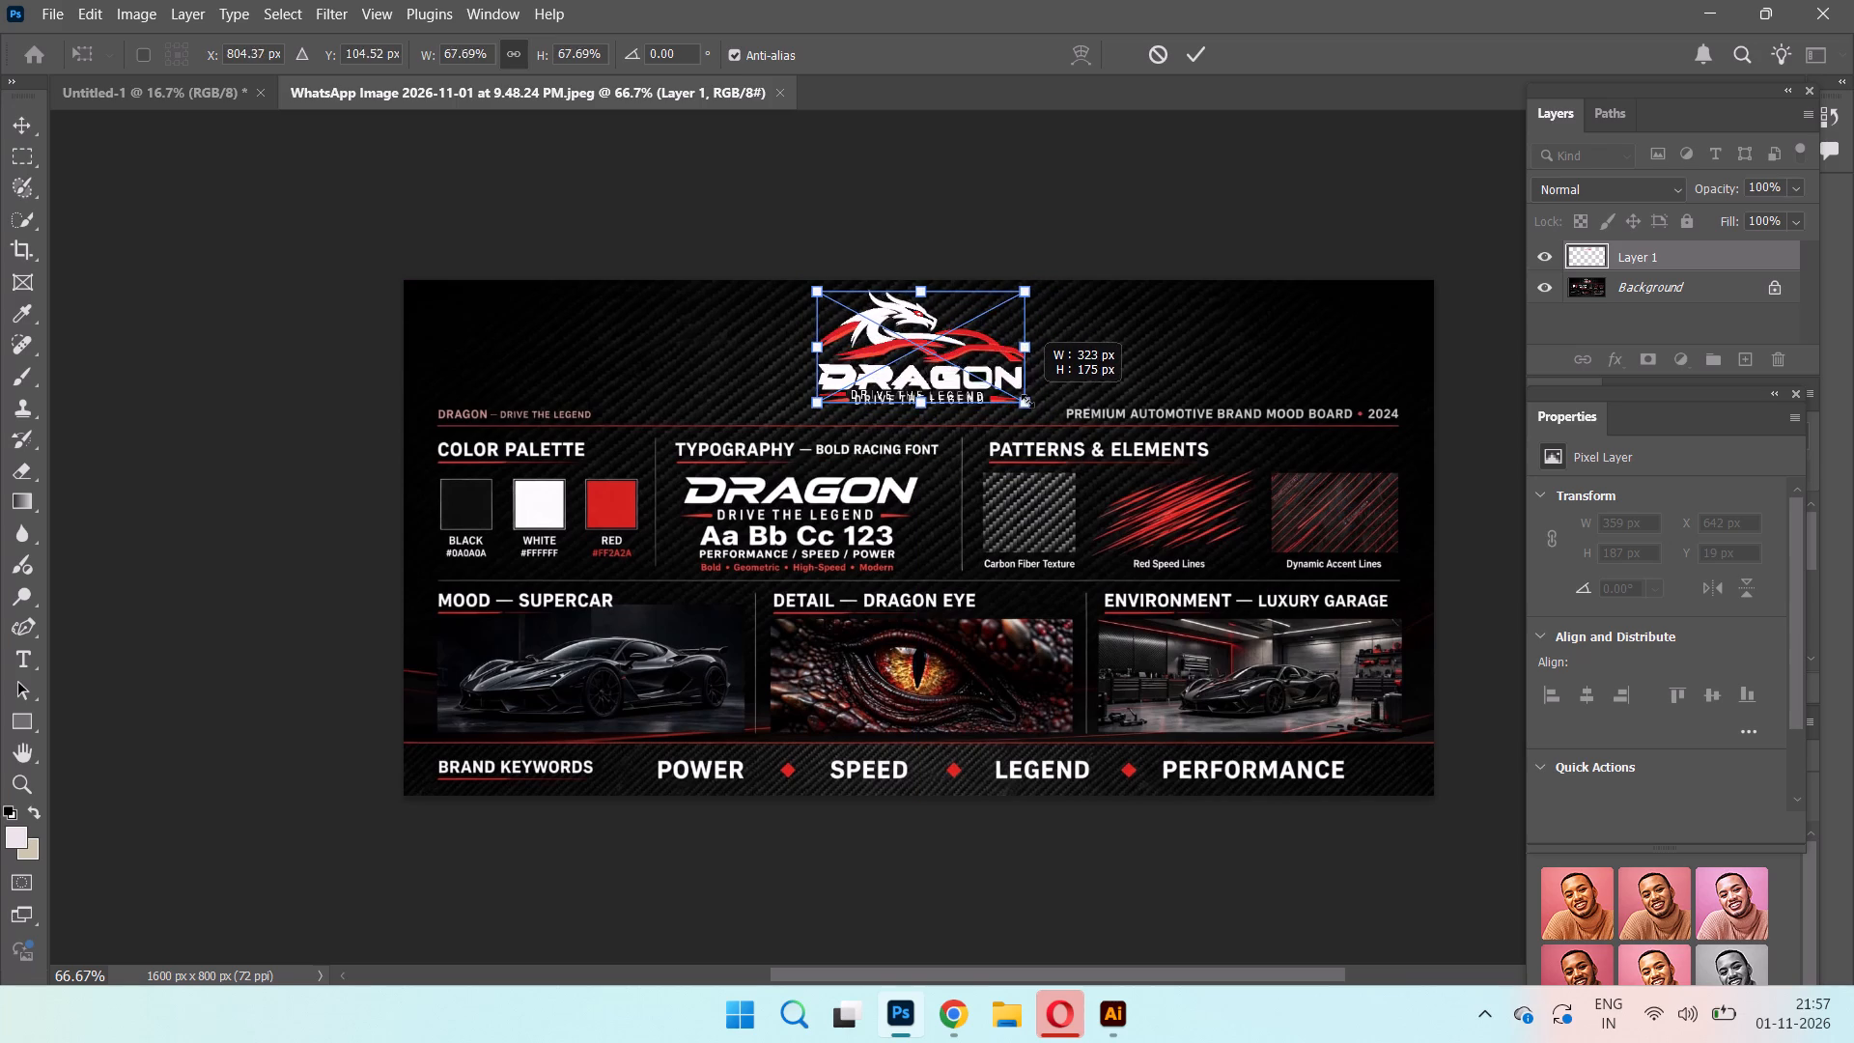
left_click_drag(1027, 401, 1031, 405)
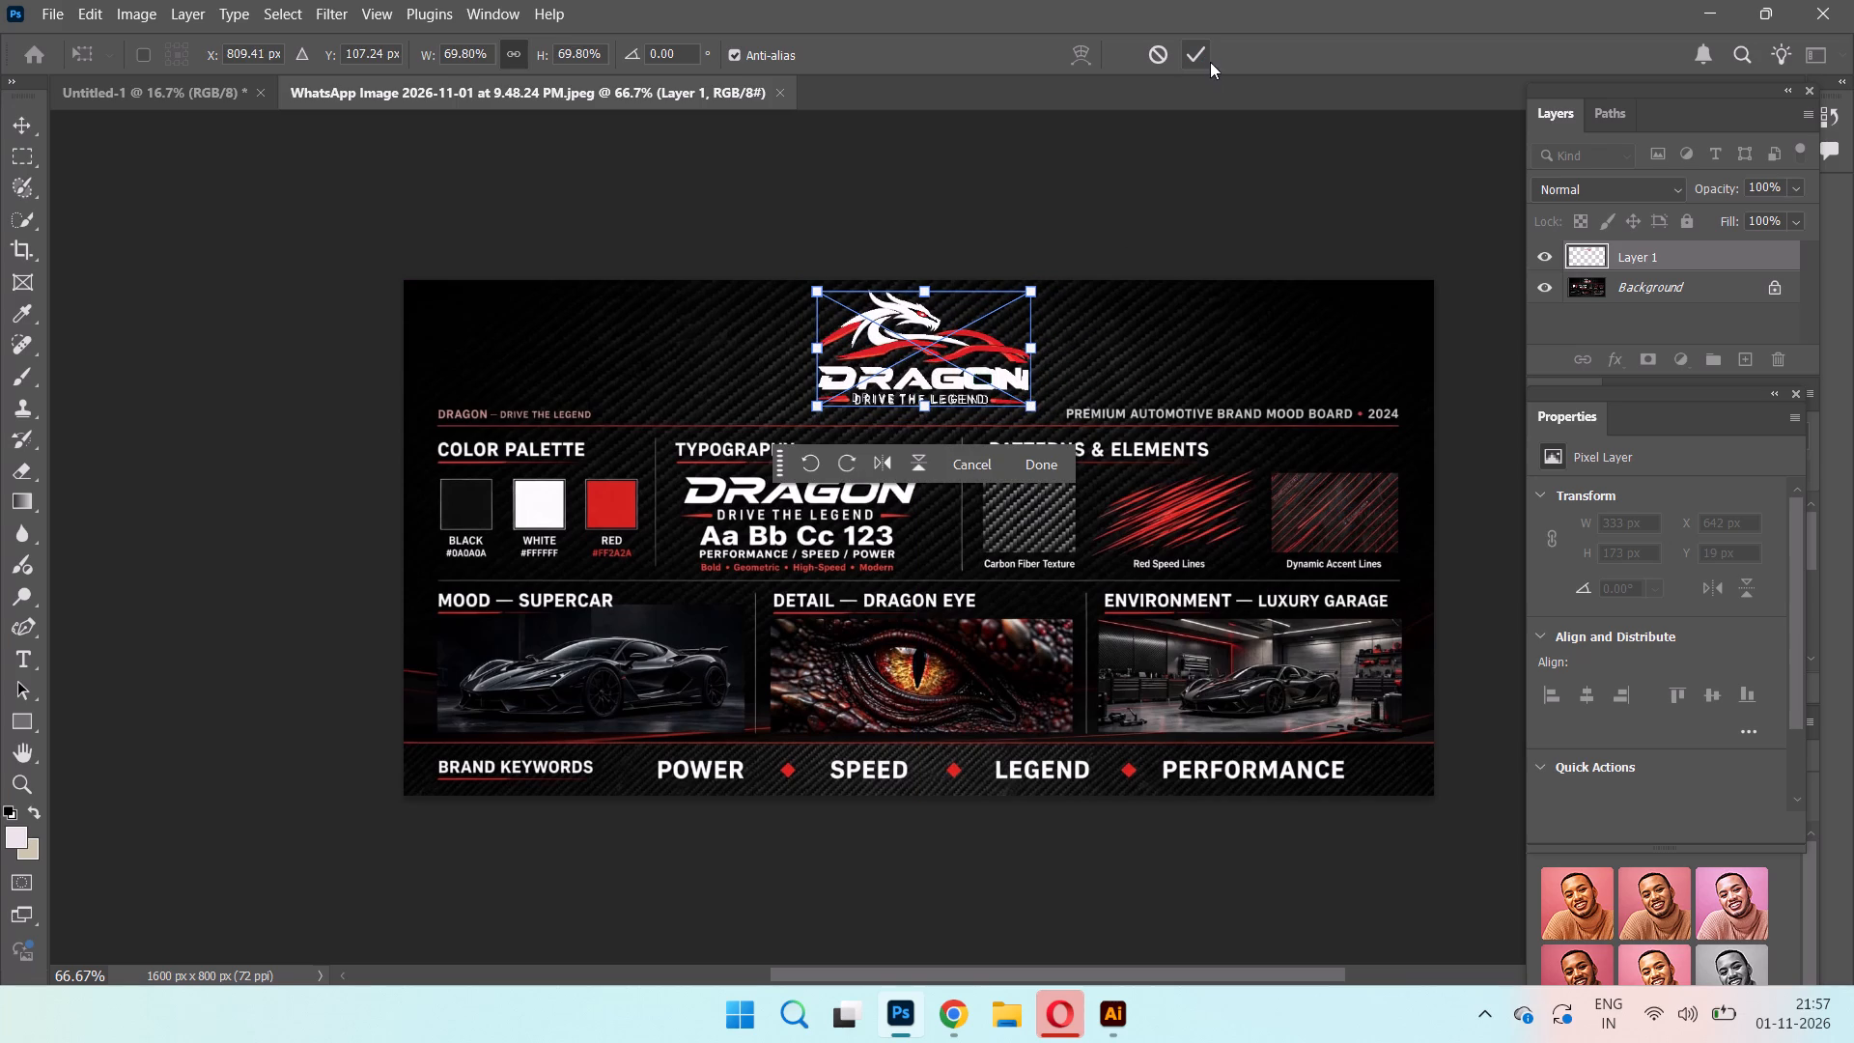
left_click(1201, 57)
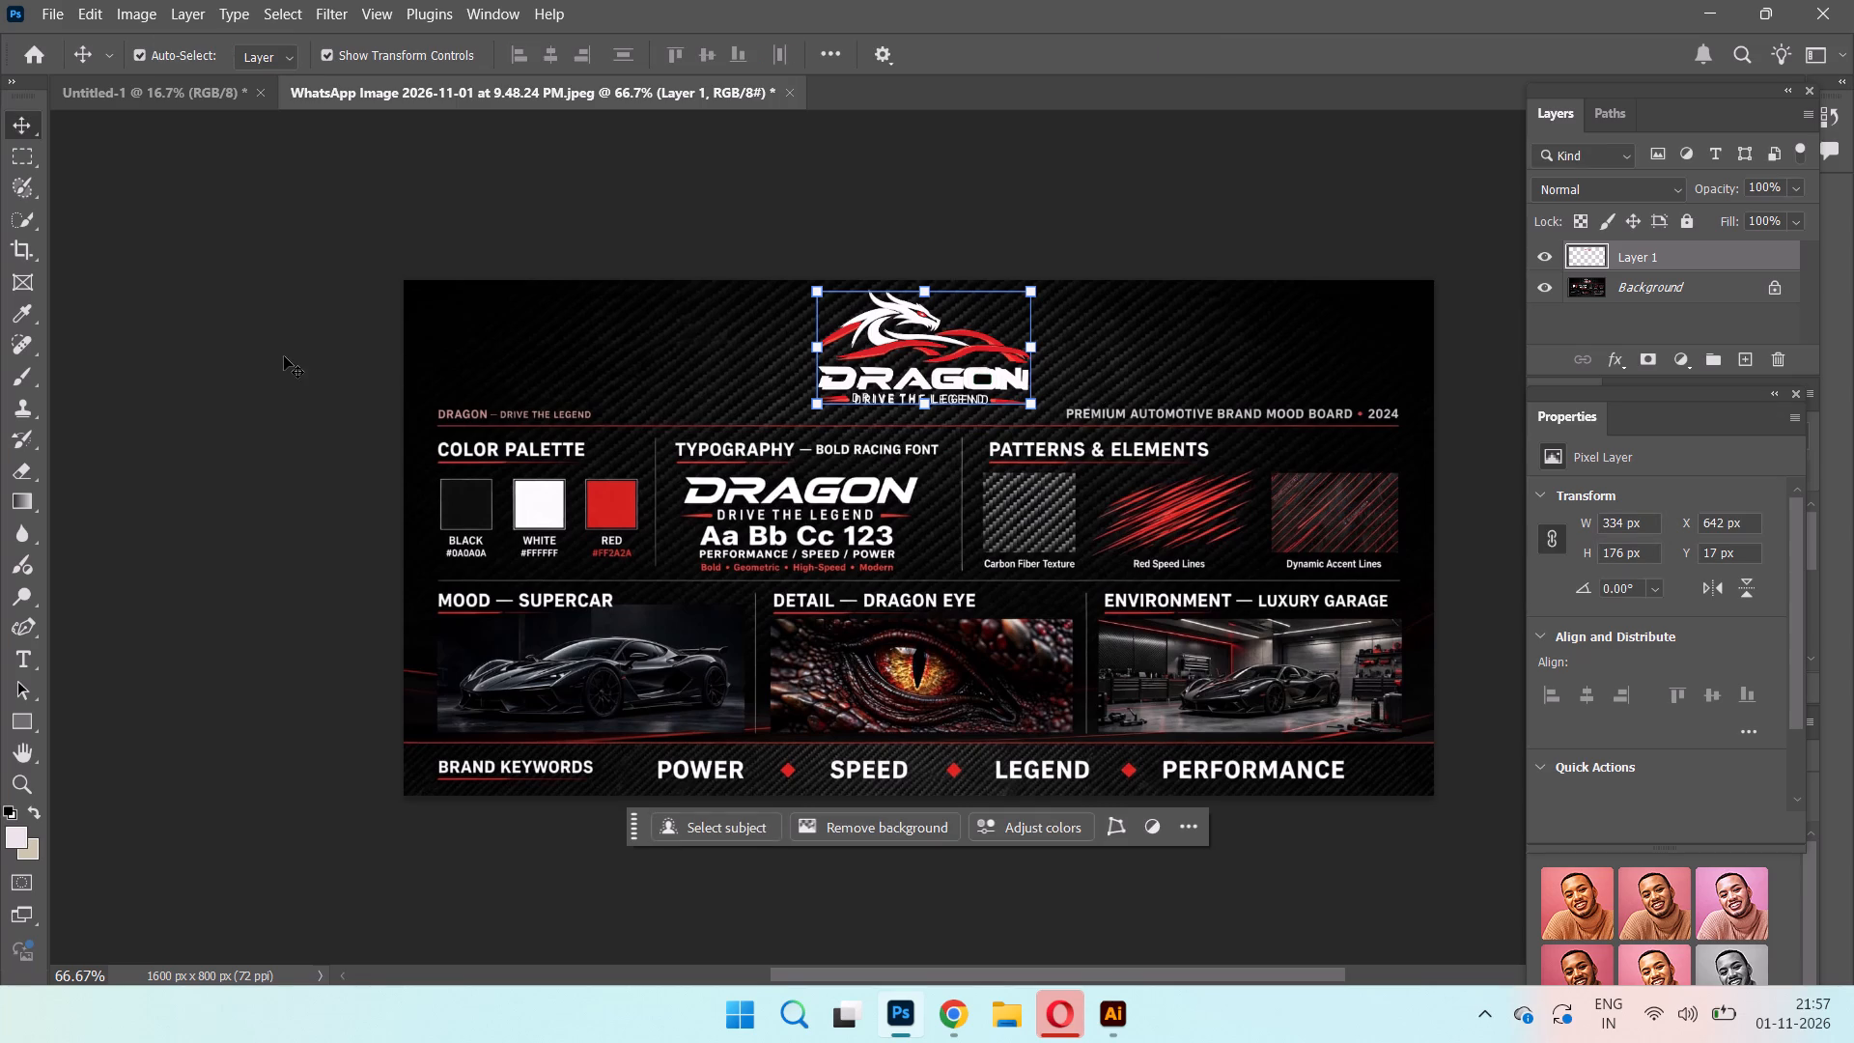
left_click(285, 354)
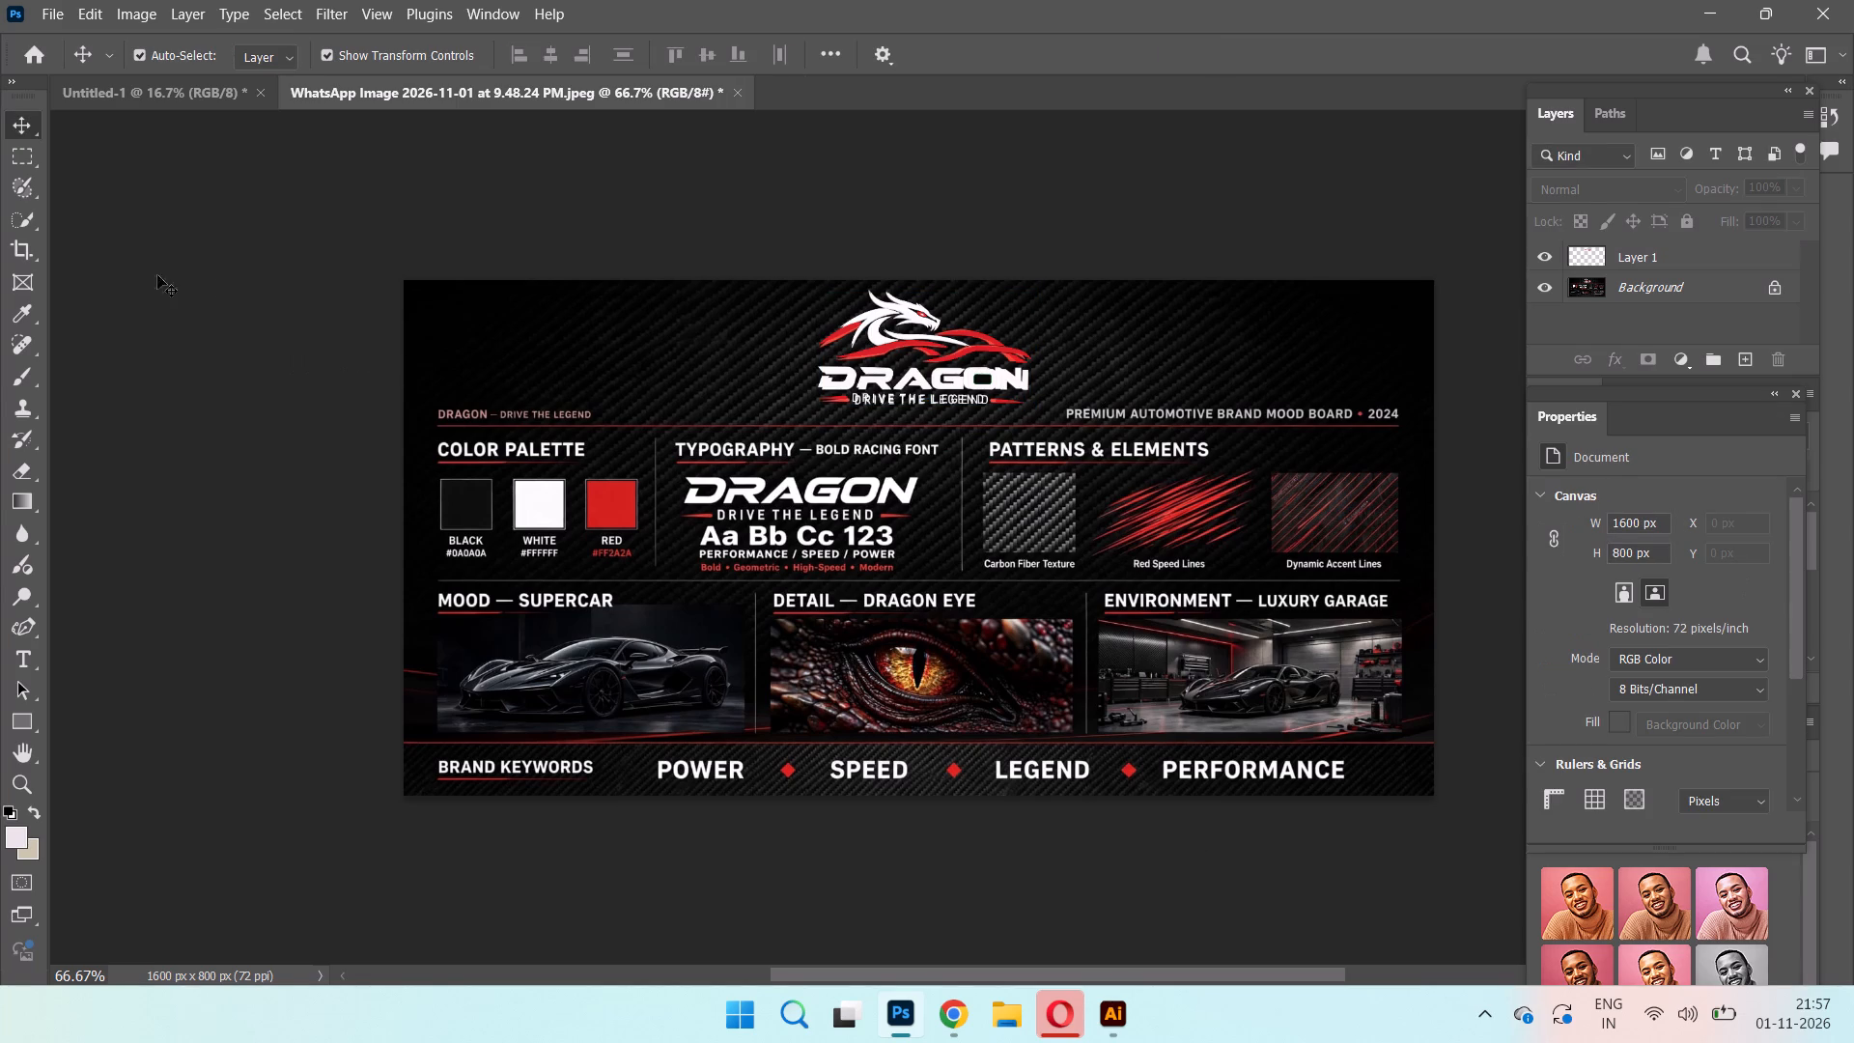
Draw a rectangle shape of about 87 × 89 px and move it over the white swatch in the color palette.
left_click(23, 725)
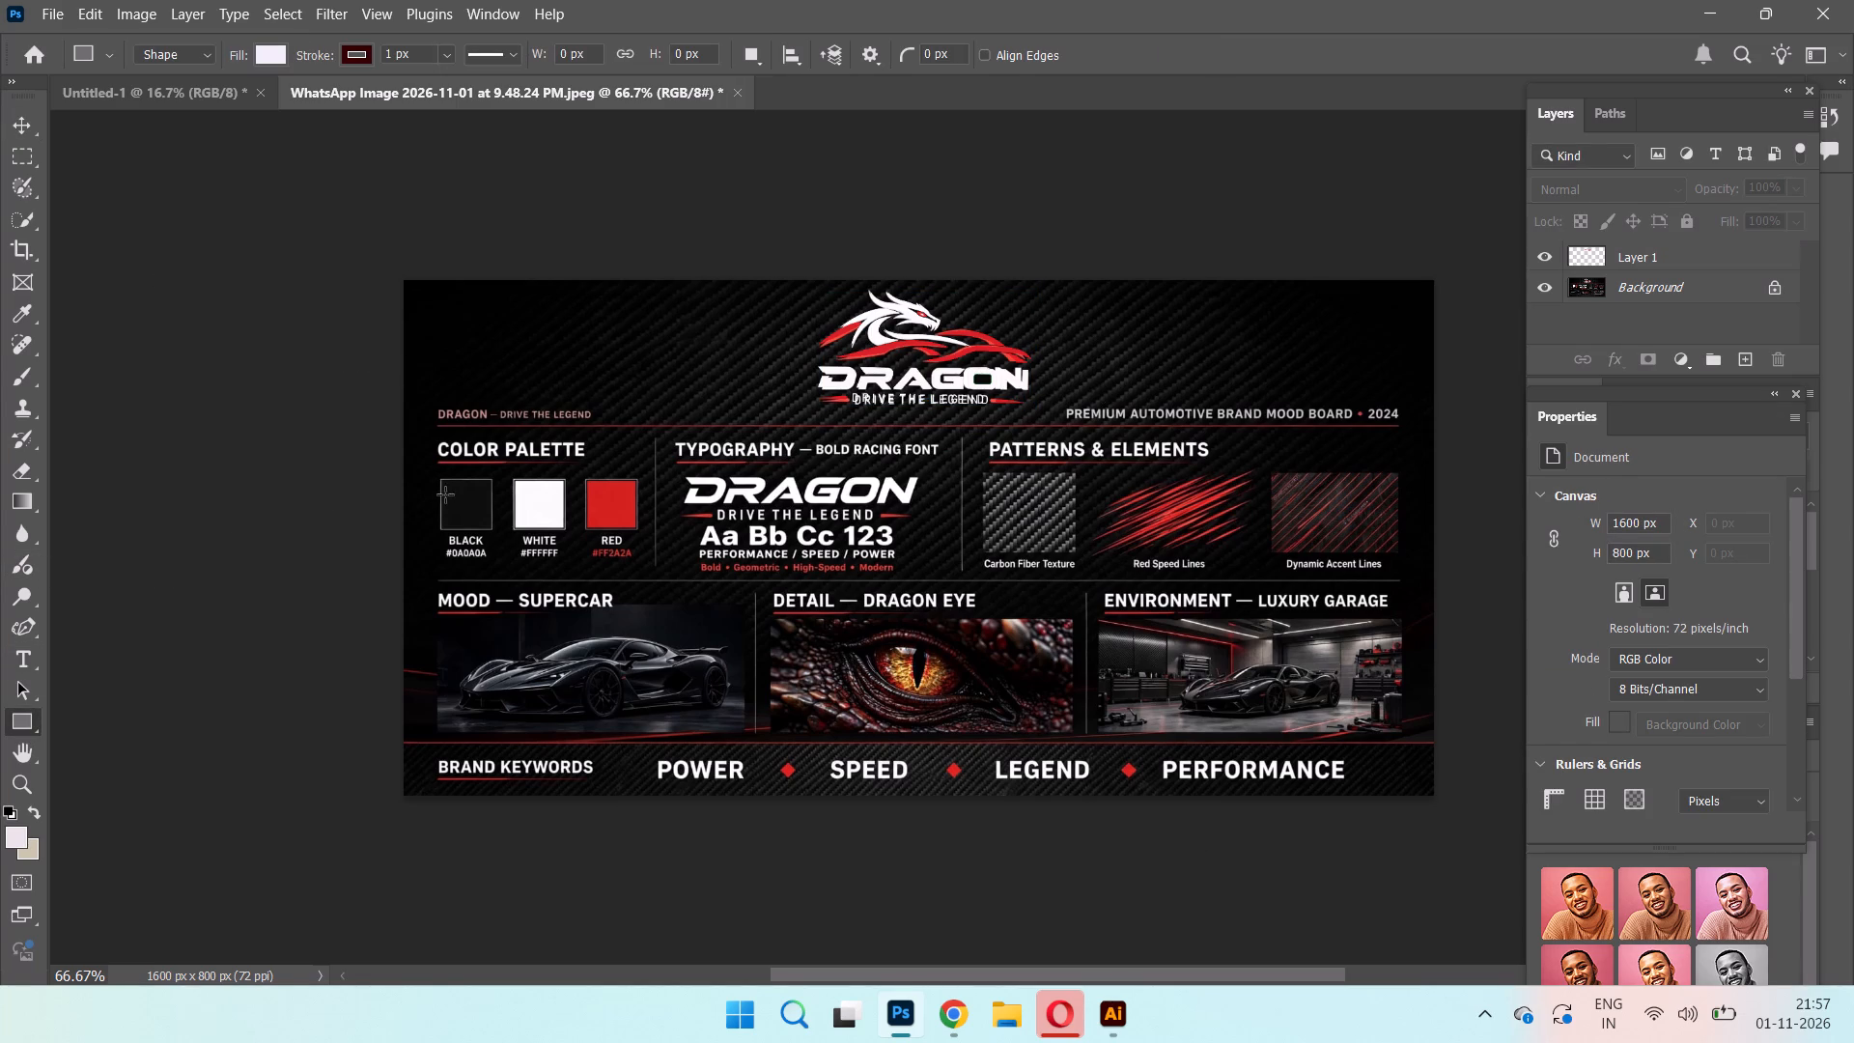
left_click_drag(439, 475, 467, 507)
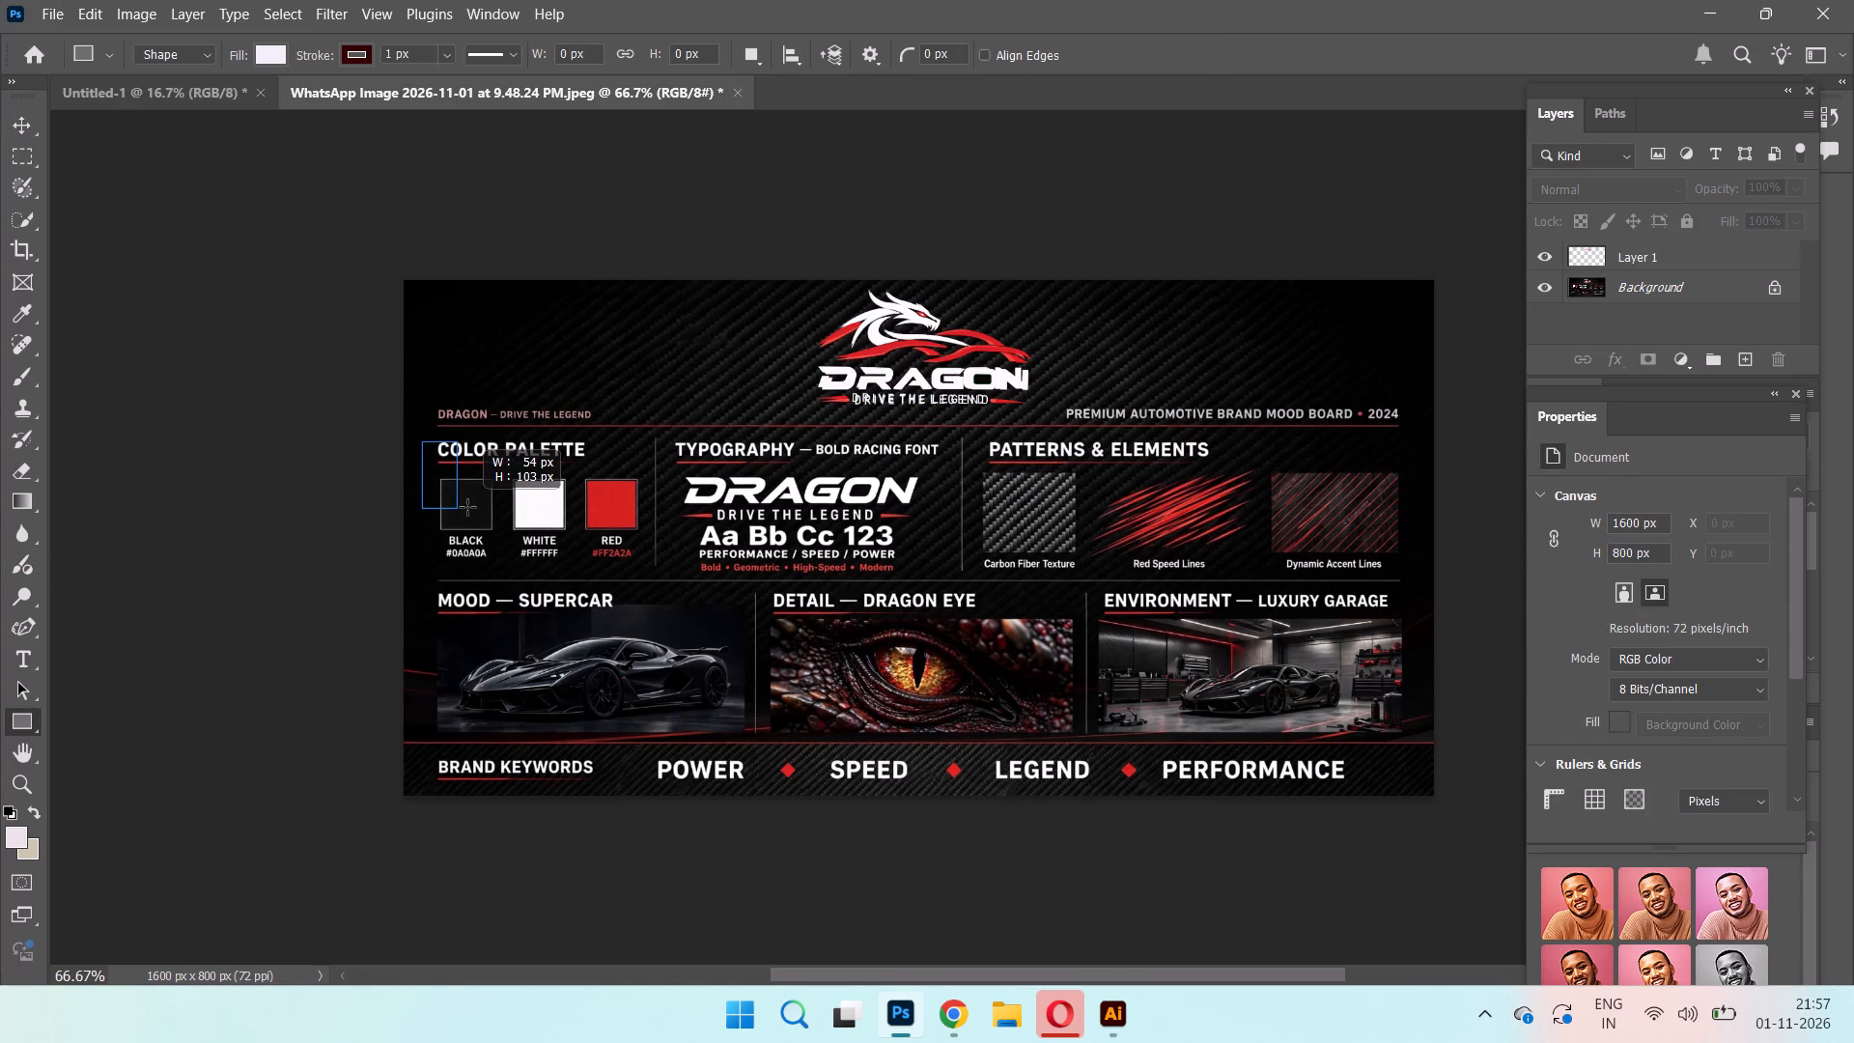
left_click_drag(467, 507, 466, 502)
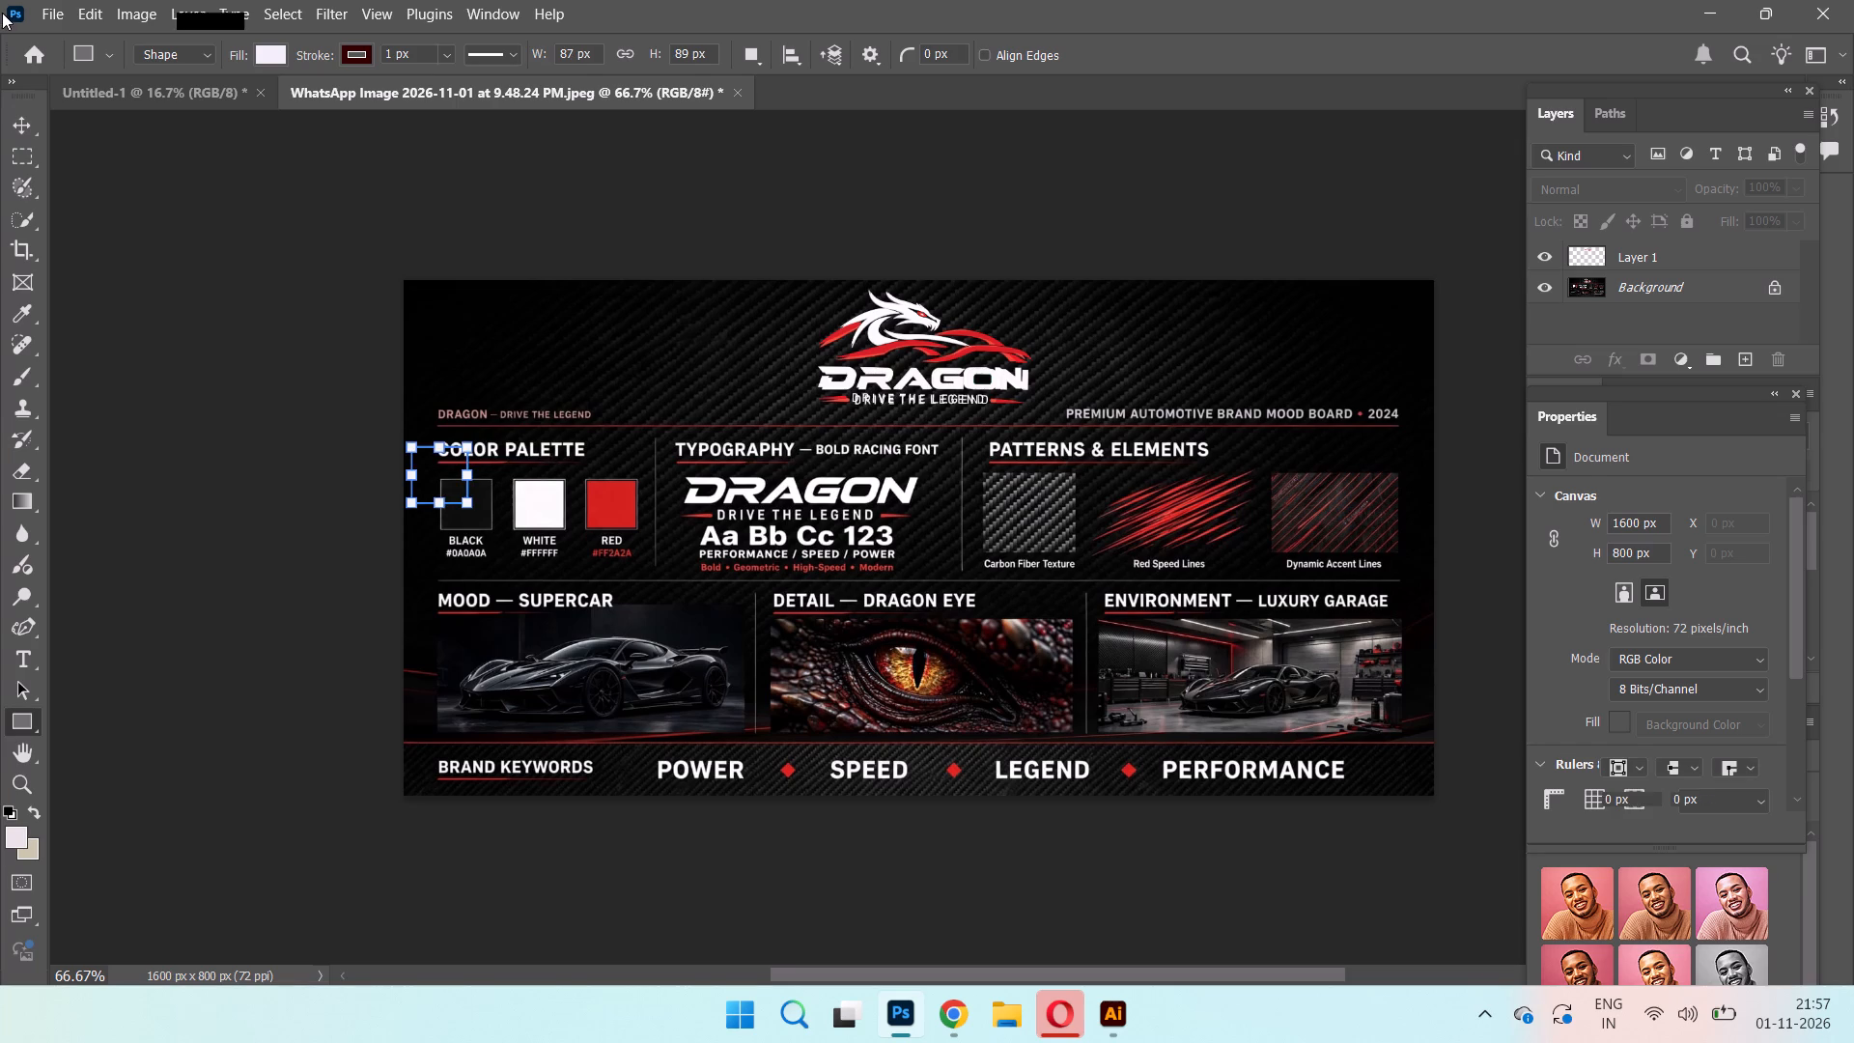
left_click(20, 130)
left_click_drag(426, 475, 518, 512)
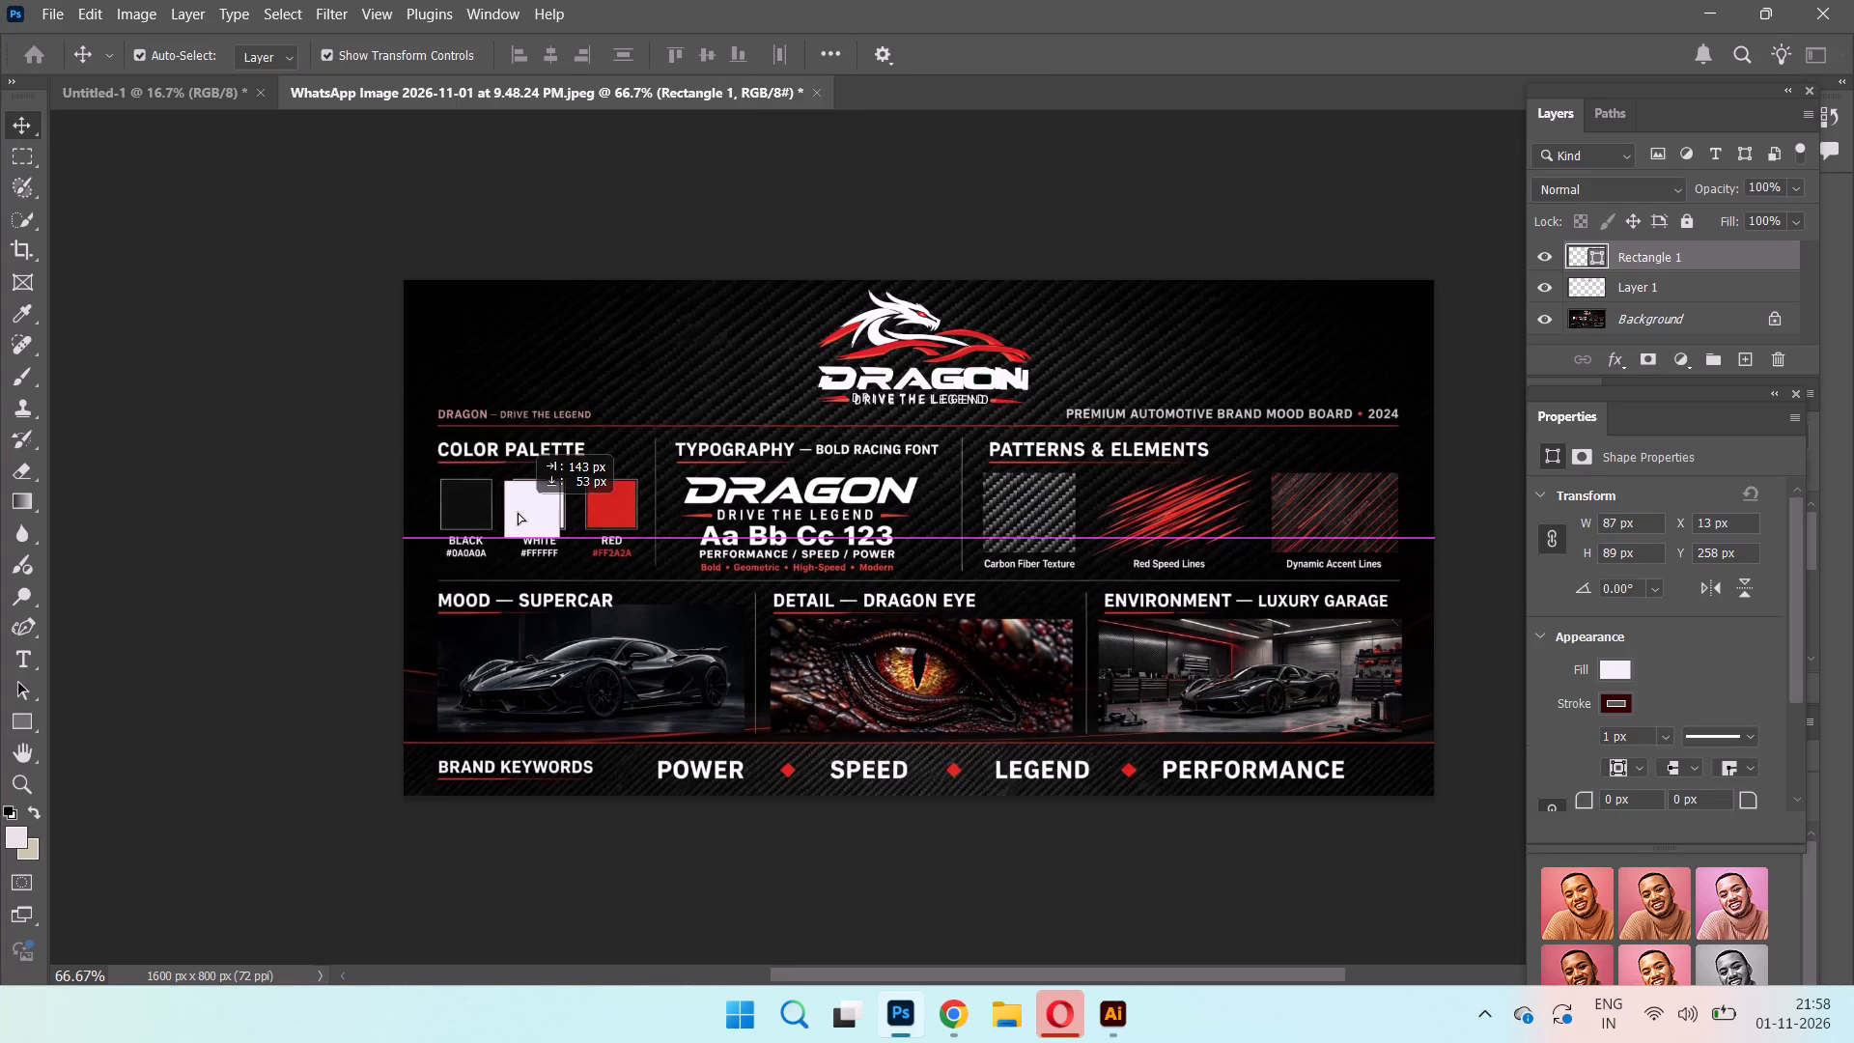
left_click_drag(518, 512, 522, 508)
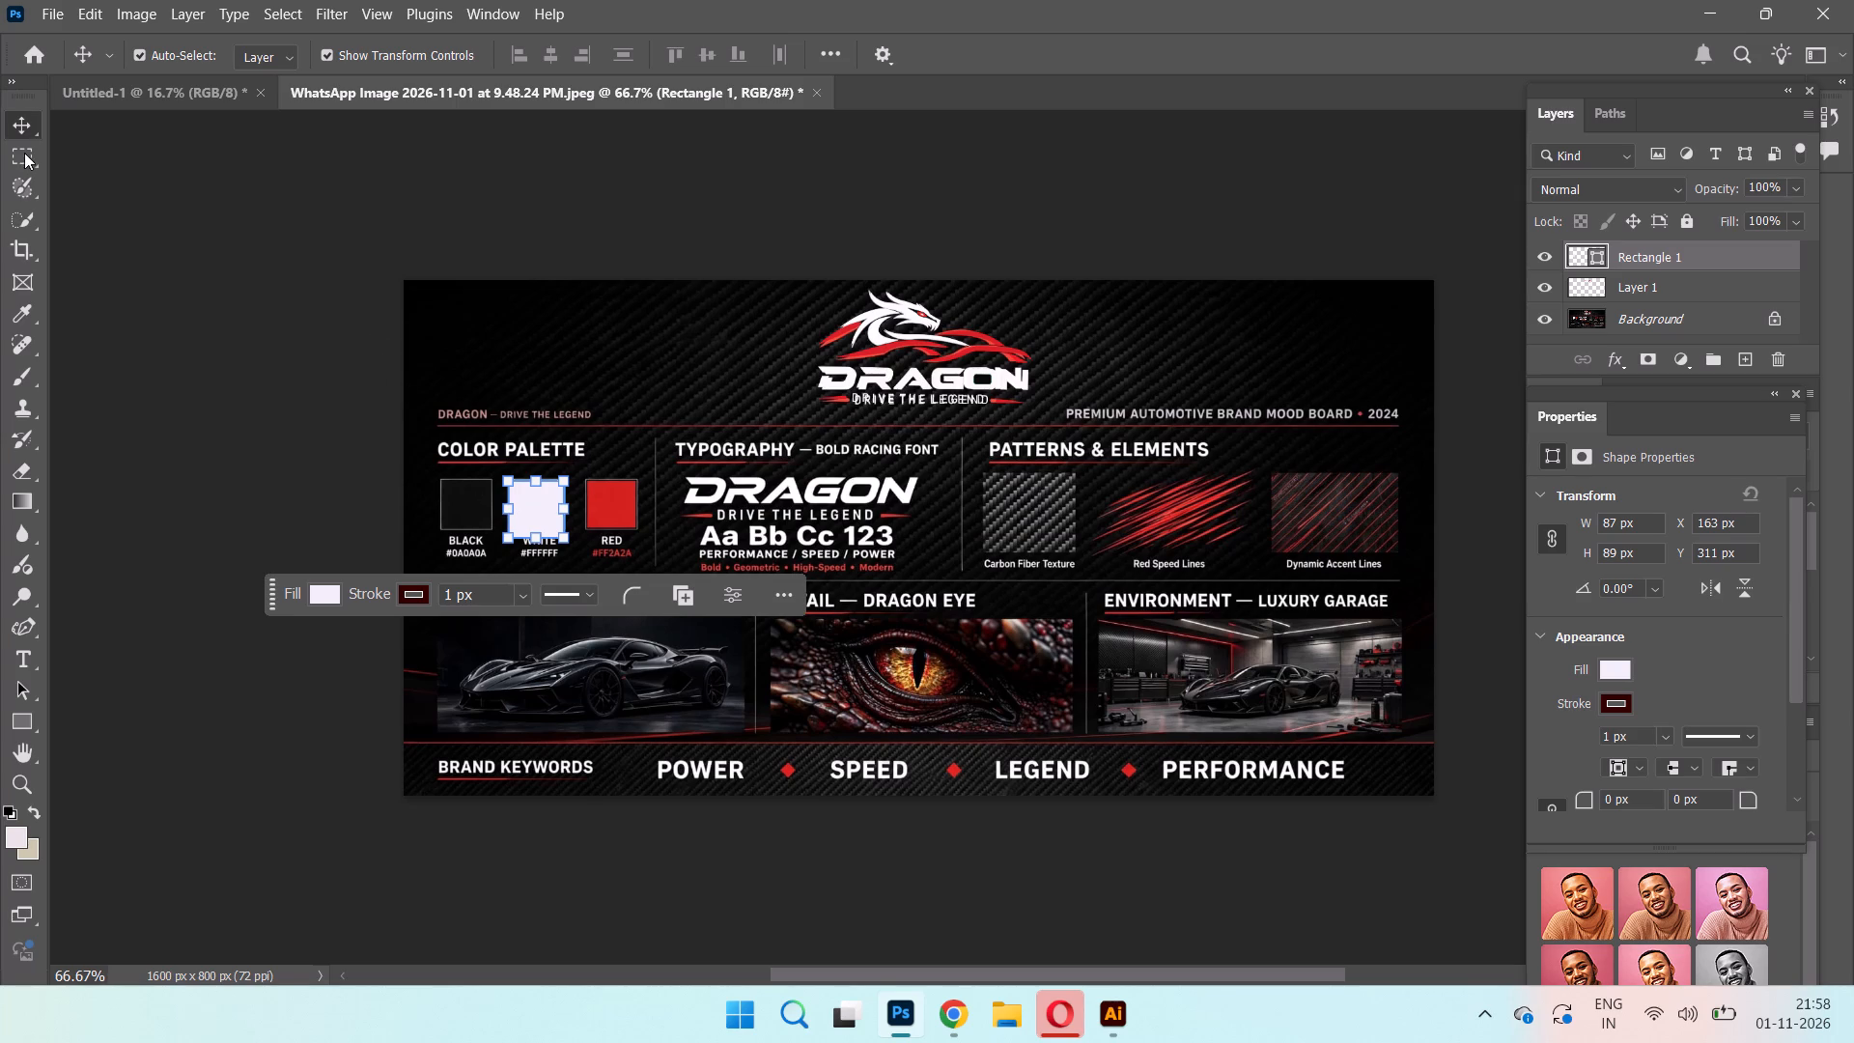
Shorten the rectangle over the white swatch to about 83% of its height to fit the swatch.
left_click(234, 244)
left_click(535, 528)
left_click_drag(538, 539, 540, 530, "ctrl")
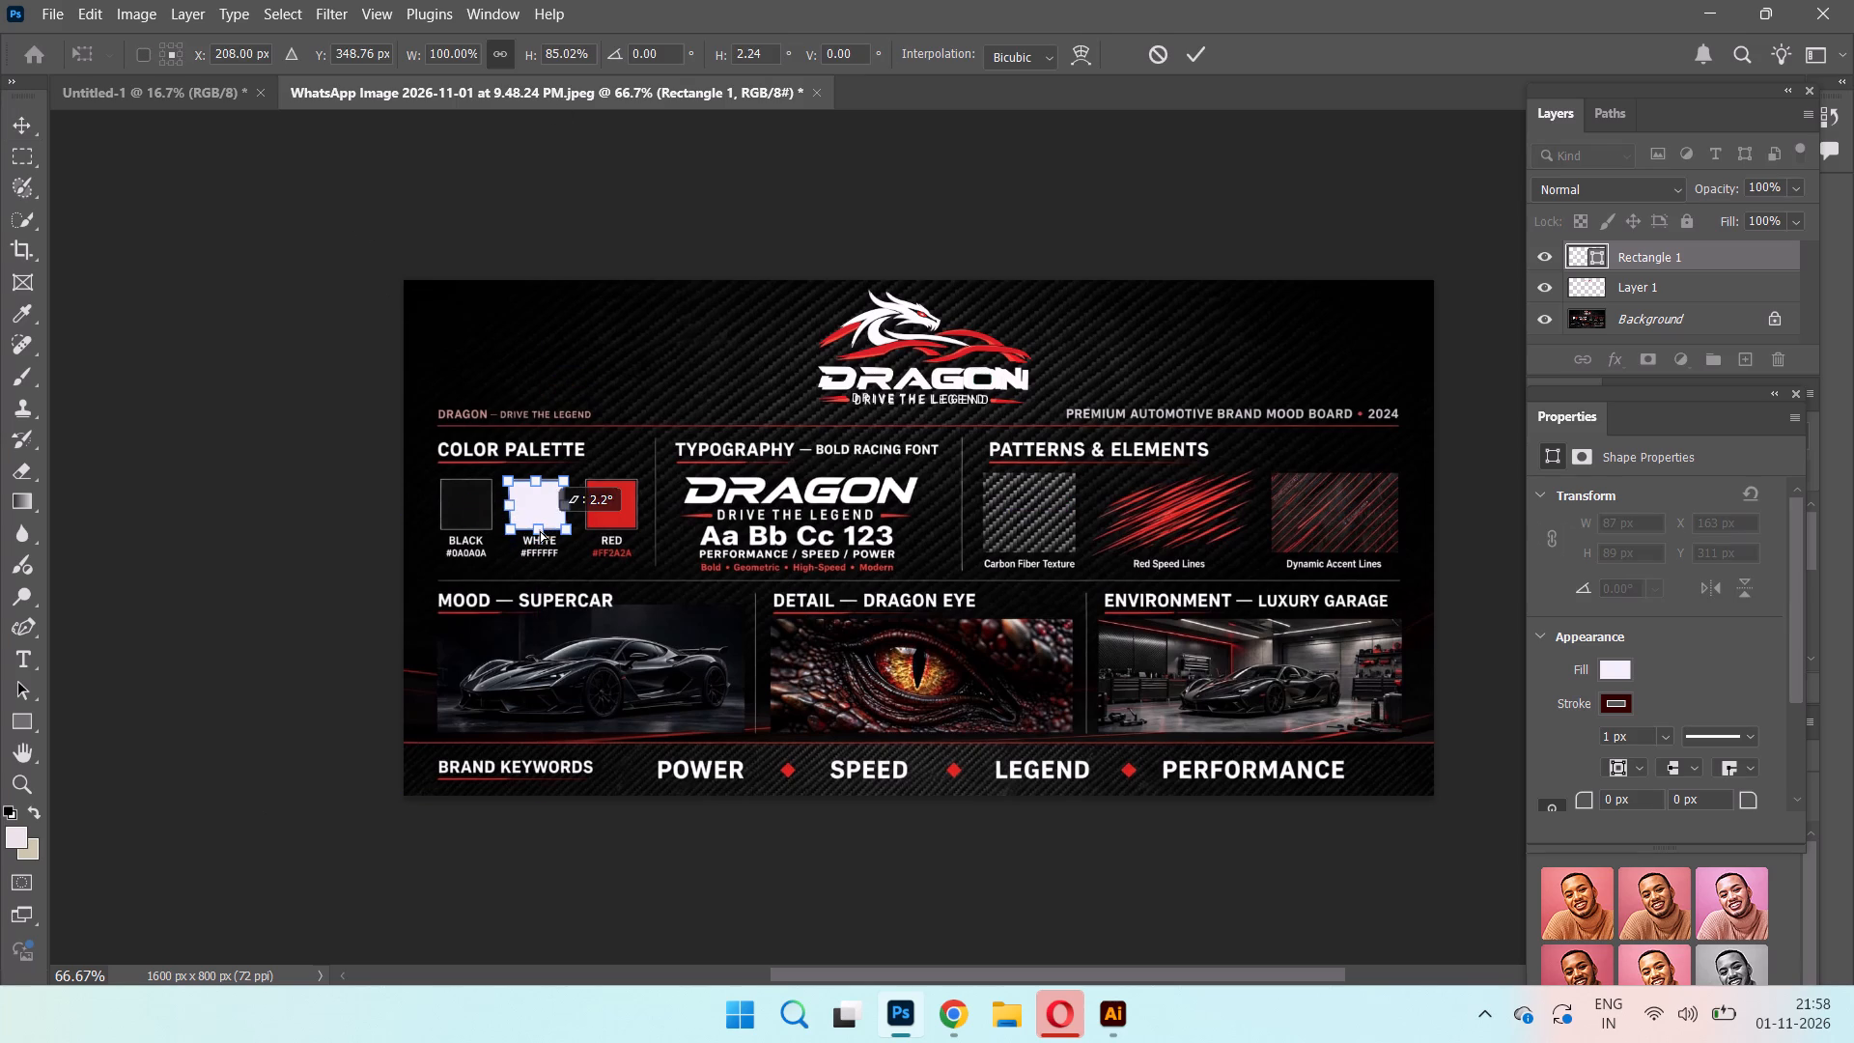
left_click_drag(540, 530, 539, 529, "ctrl")
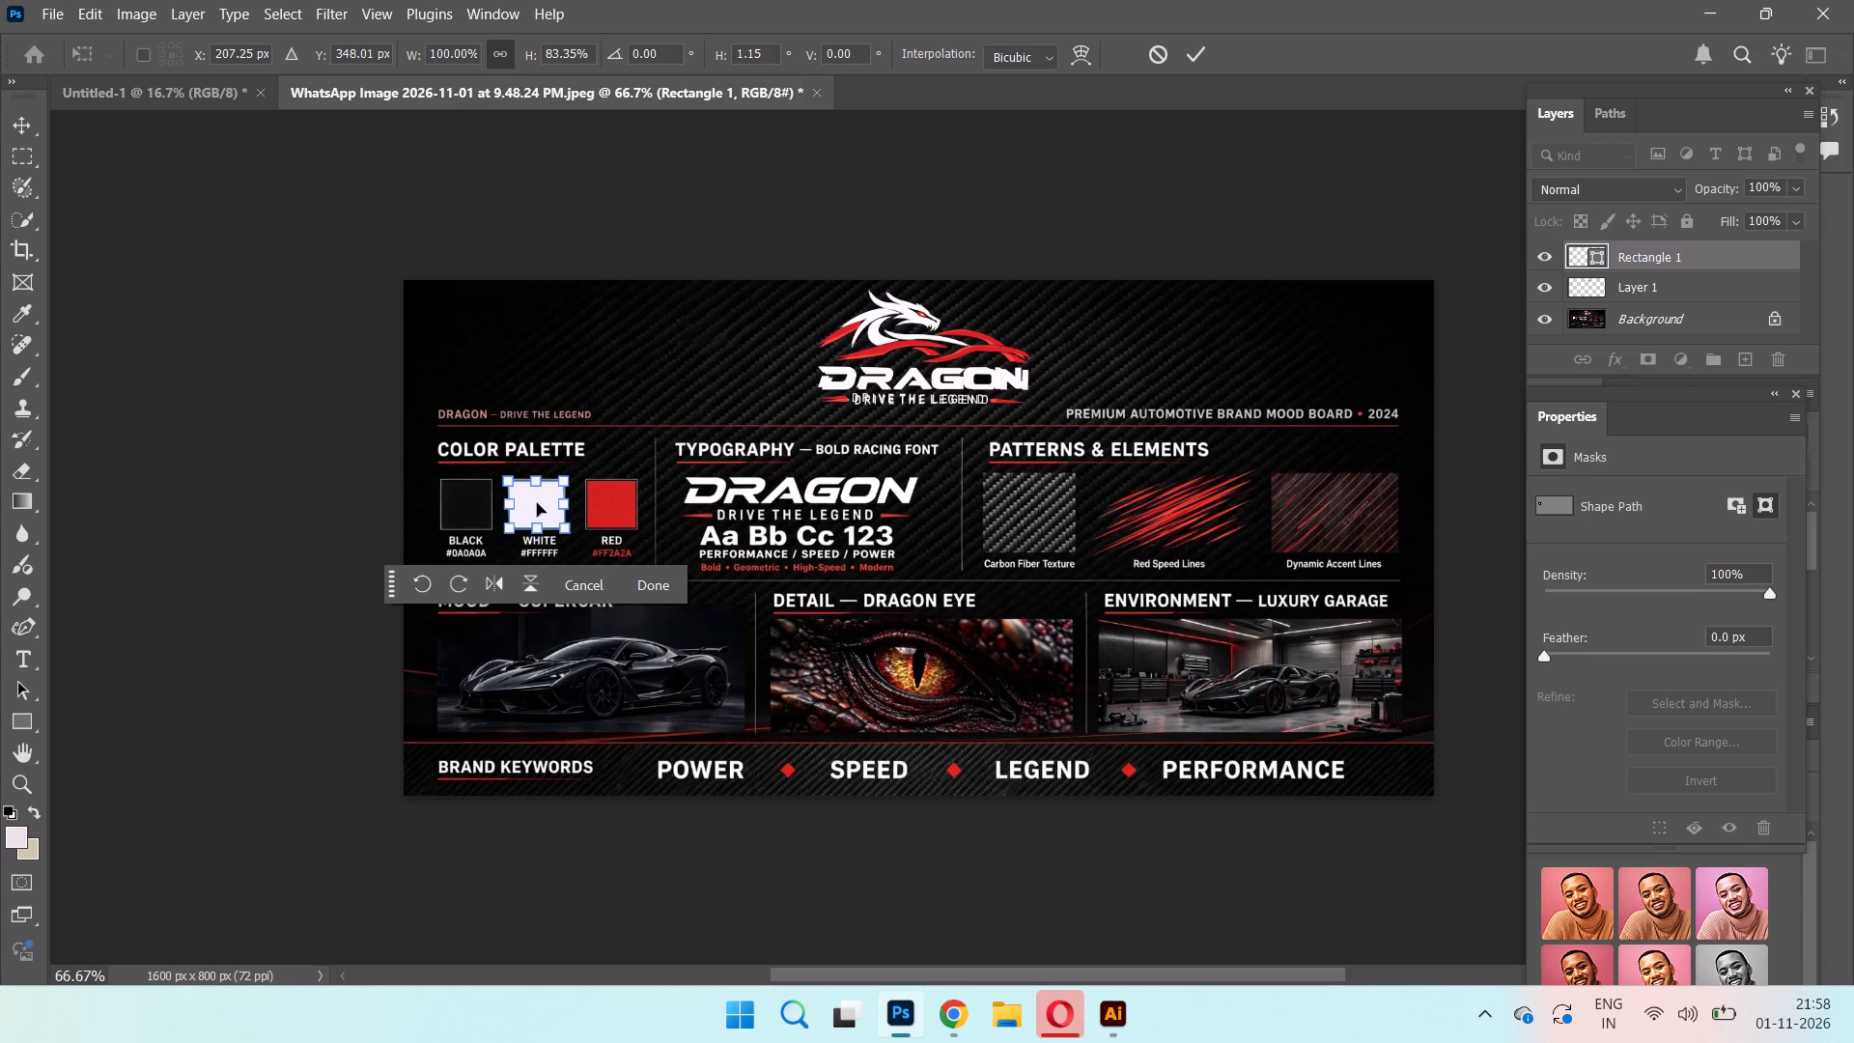
left_click(662, 578)
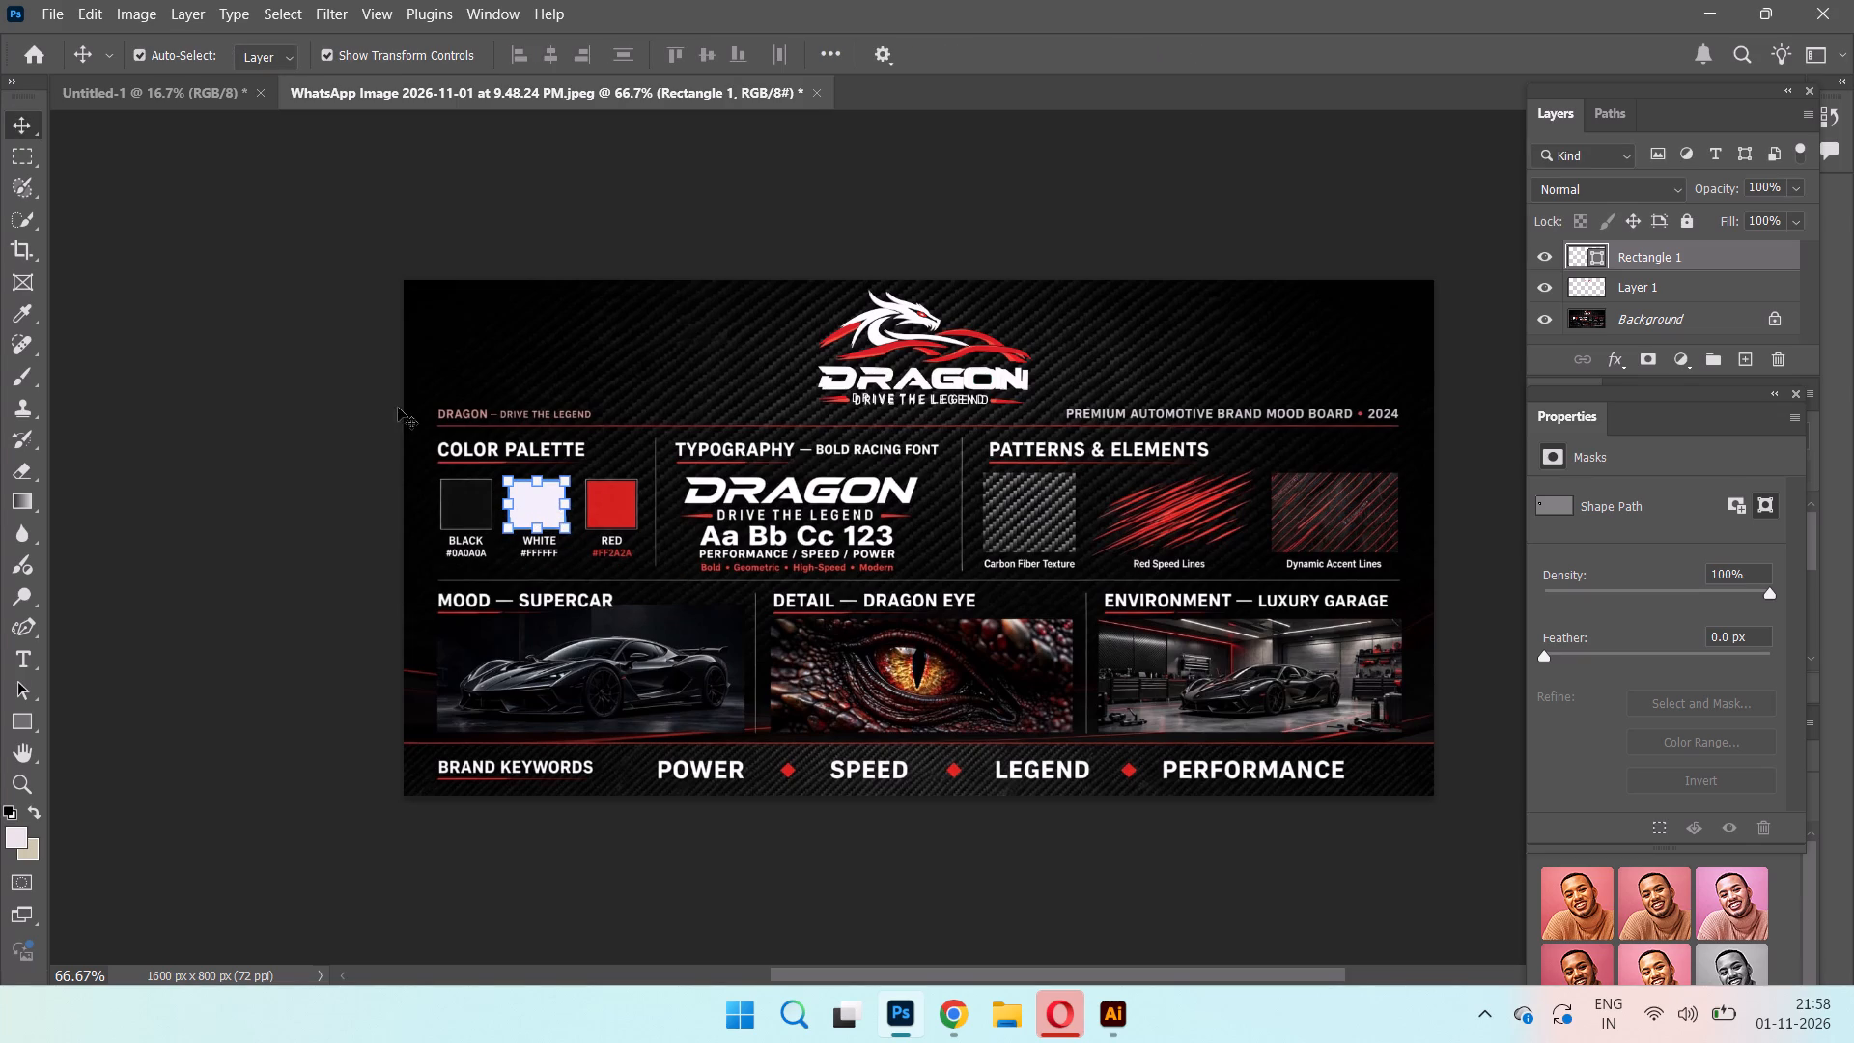
left_click(312, 391)
Duplicate the rectangle and place the copy over the black swatch, level with the first one.
left_click(549, 500)
key("ctrl+j")
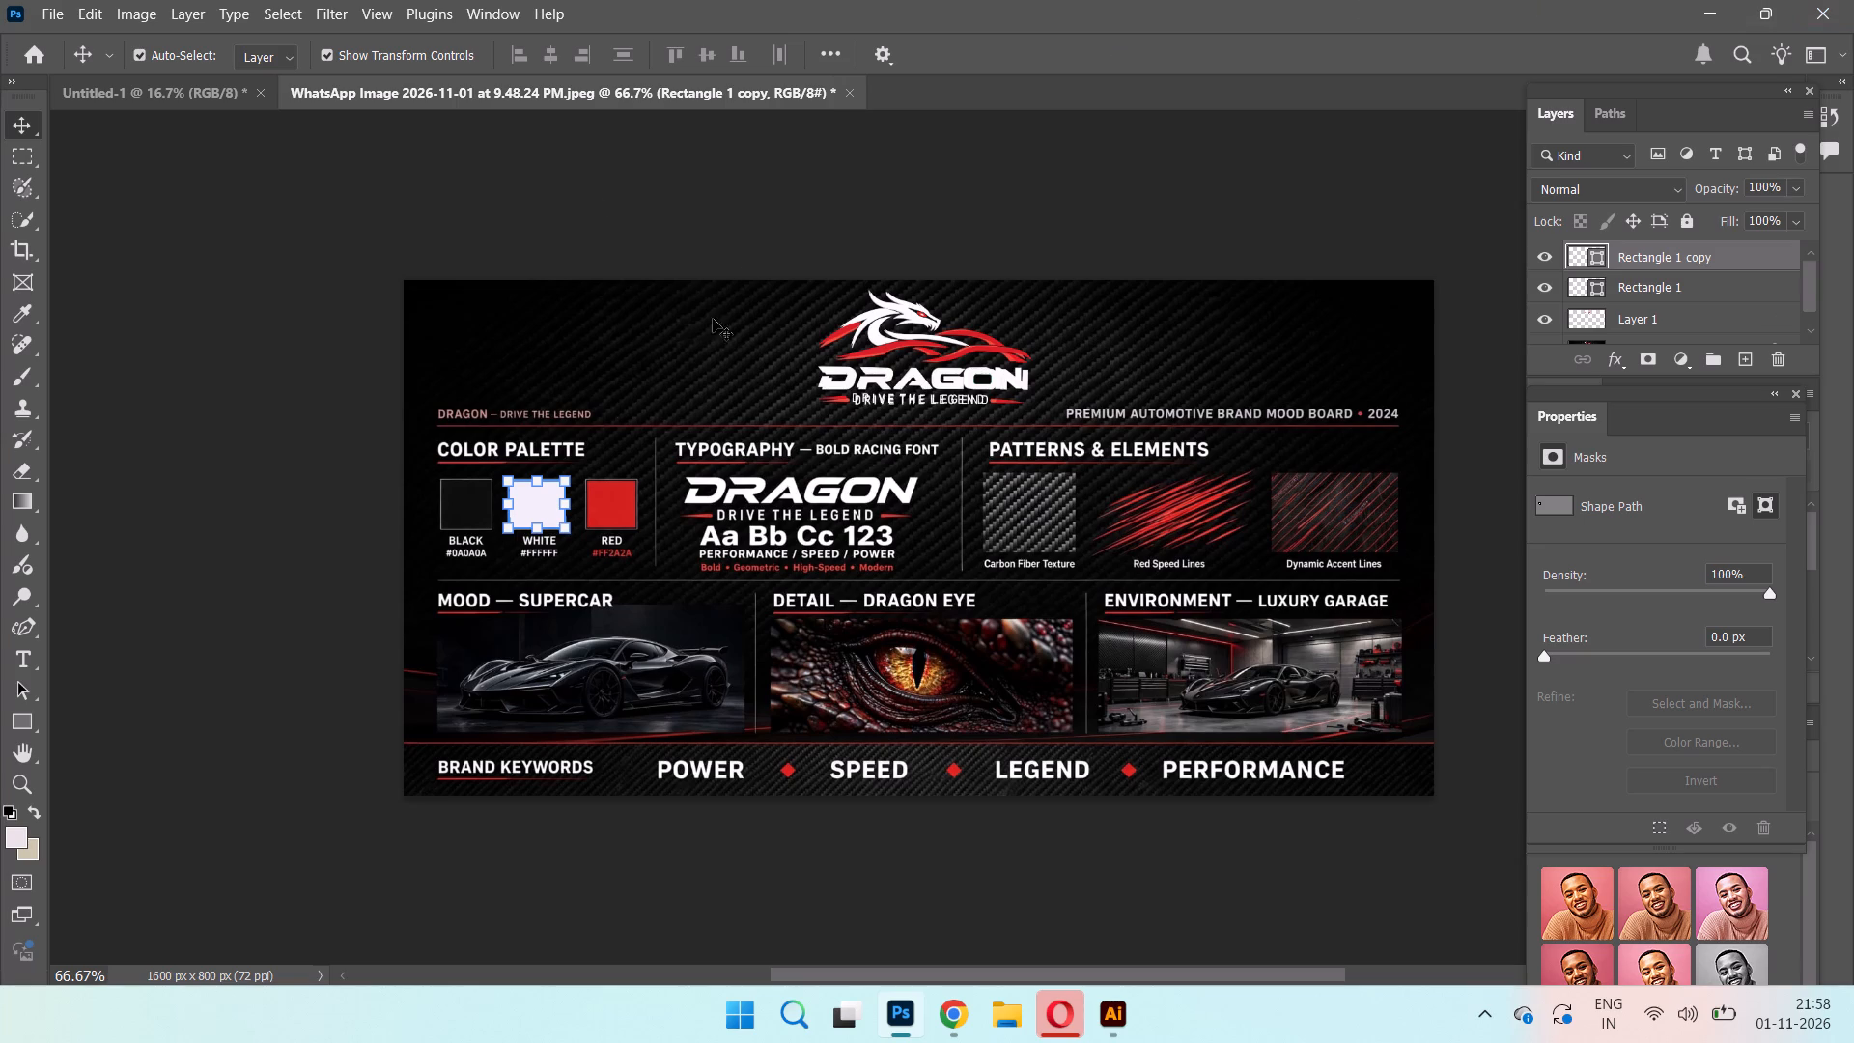
left_click_drag(529, 511, 462, 507)
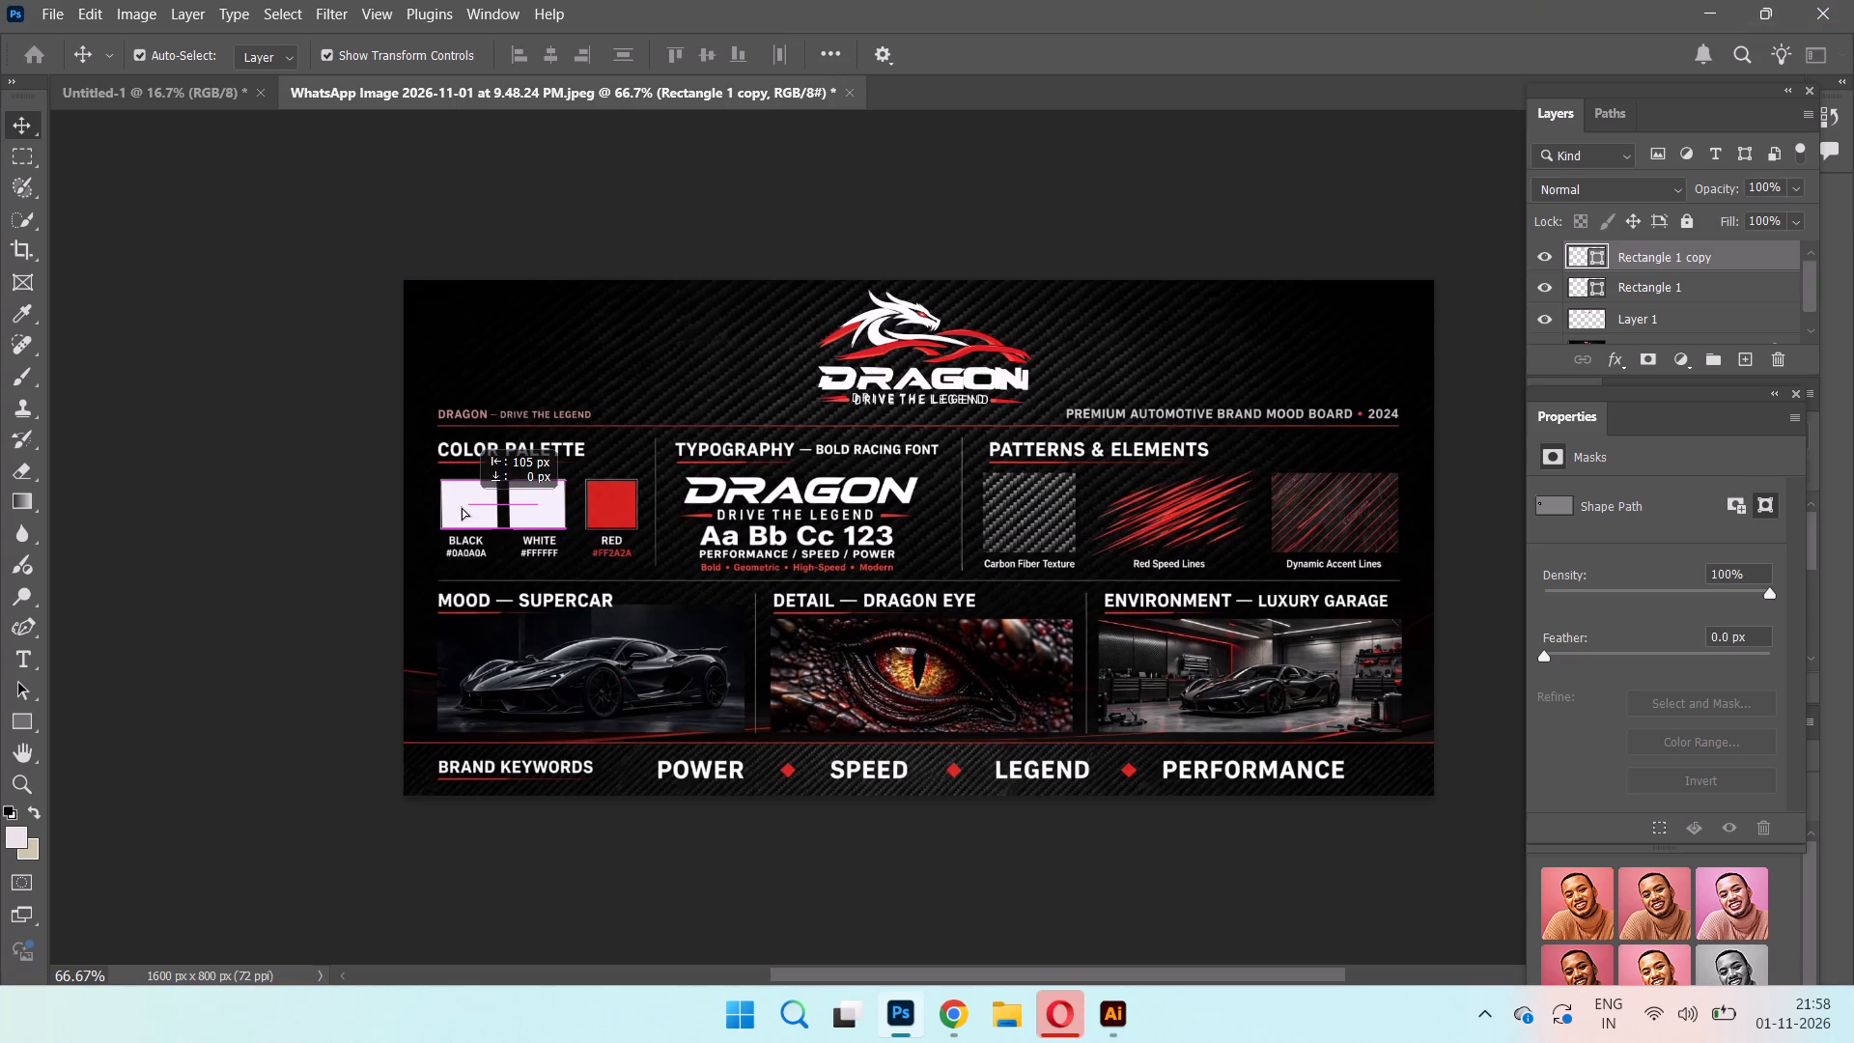
left_click_drag(462, 507, 461, 507)
Duplicate the rectangle over the black swatch and move the copy about 233 px across to the red swatch, level with the others.
key("ctrl+j")
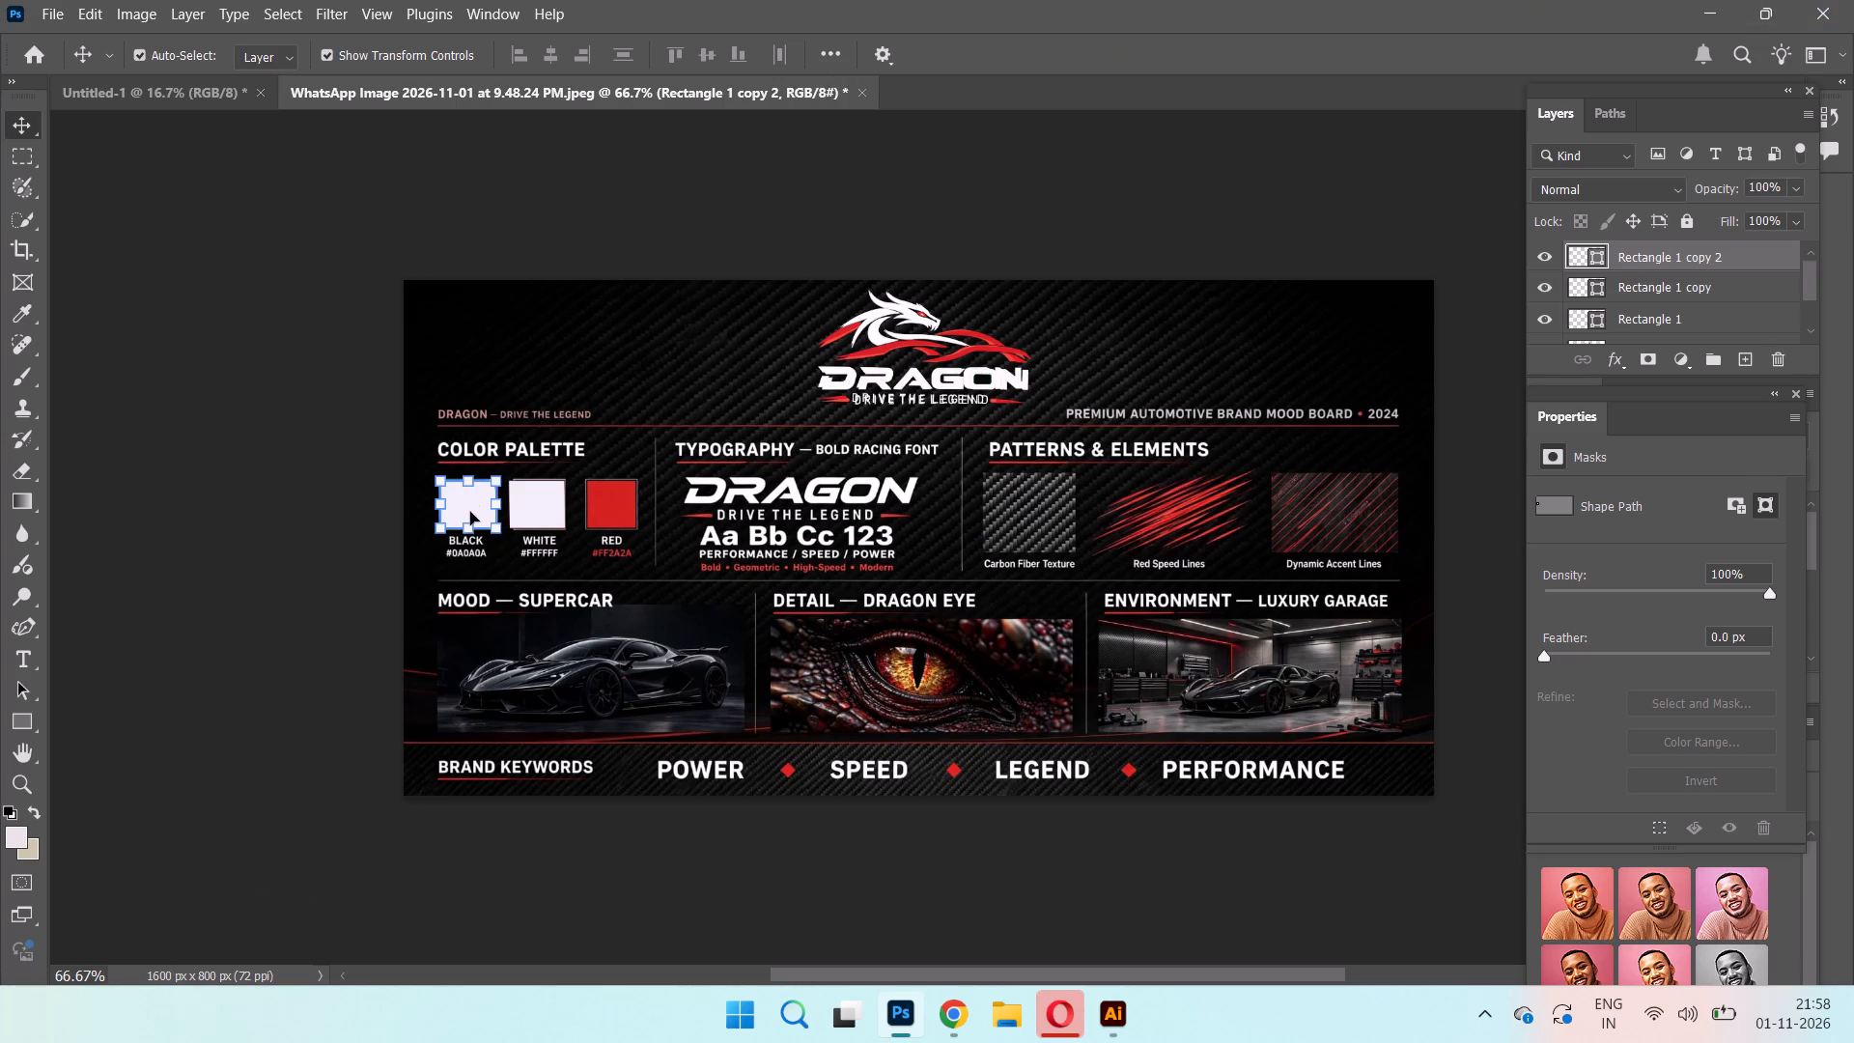
left_click_drag(470, 512, 628, 509)
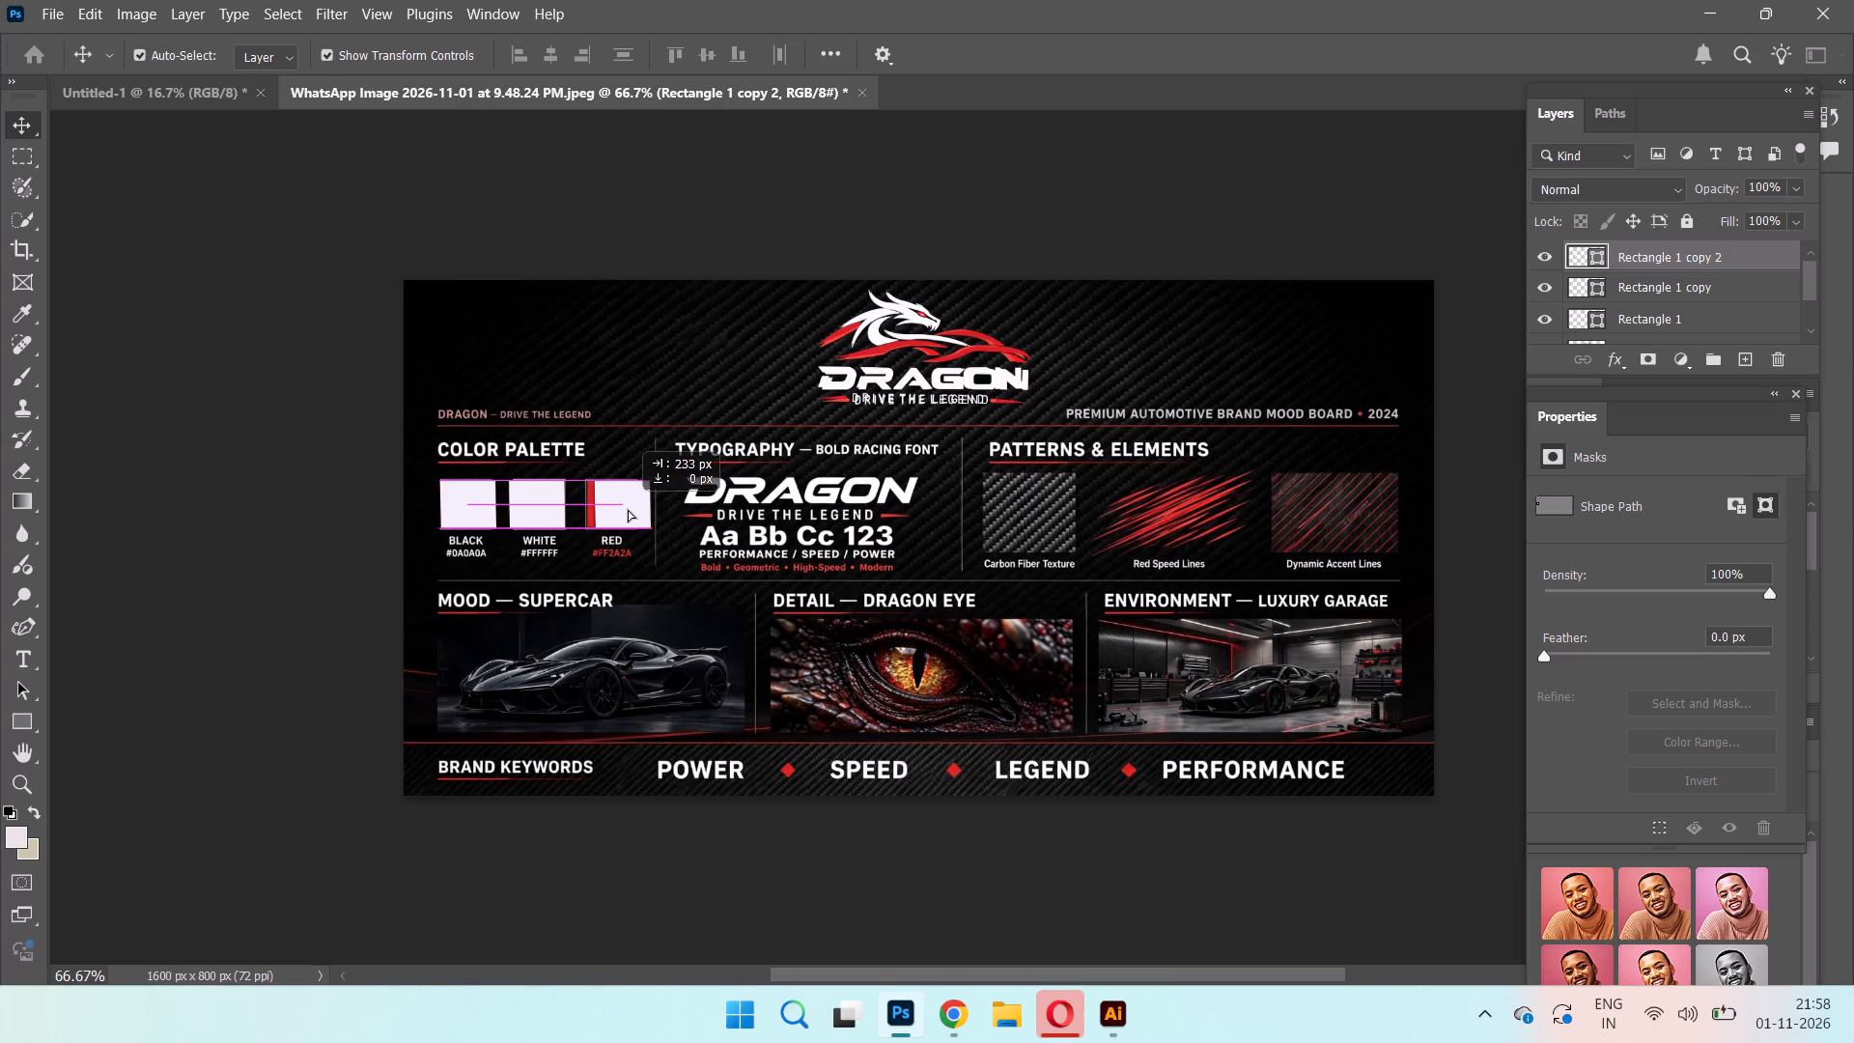
left_click_drag(628, 509, 630, 508)
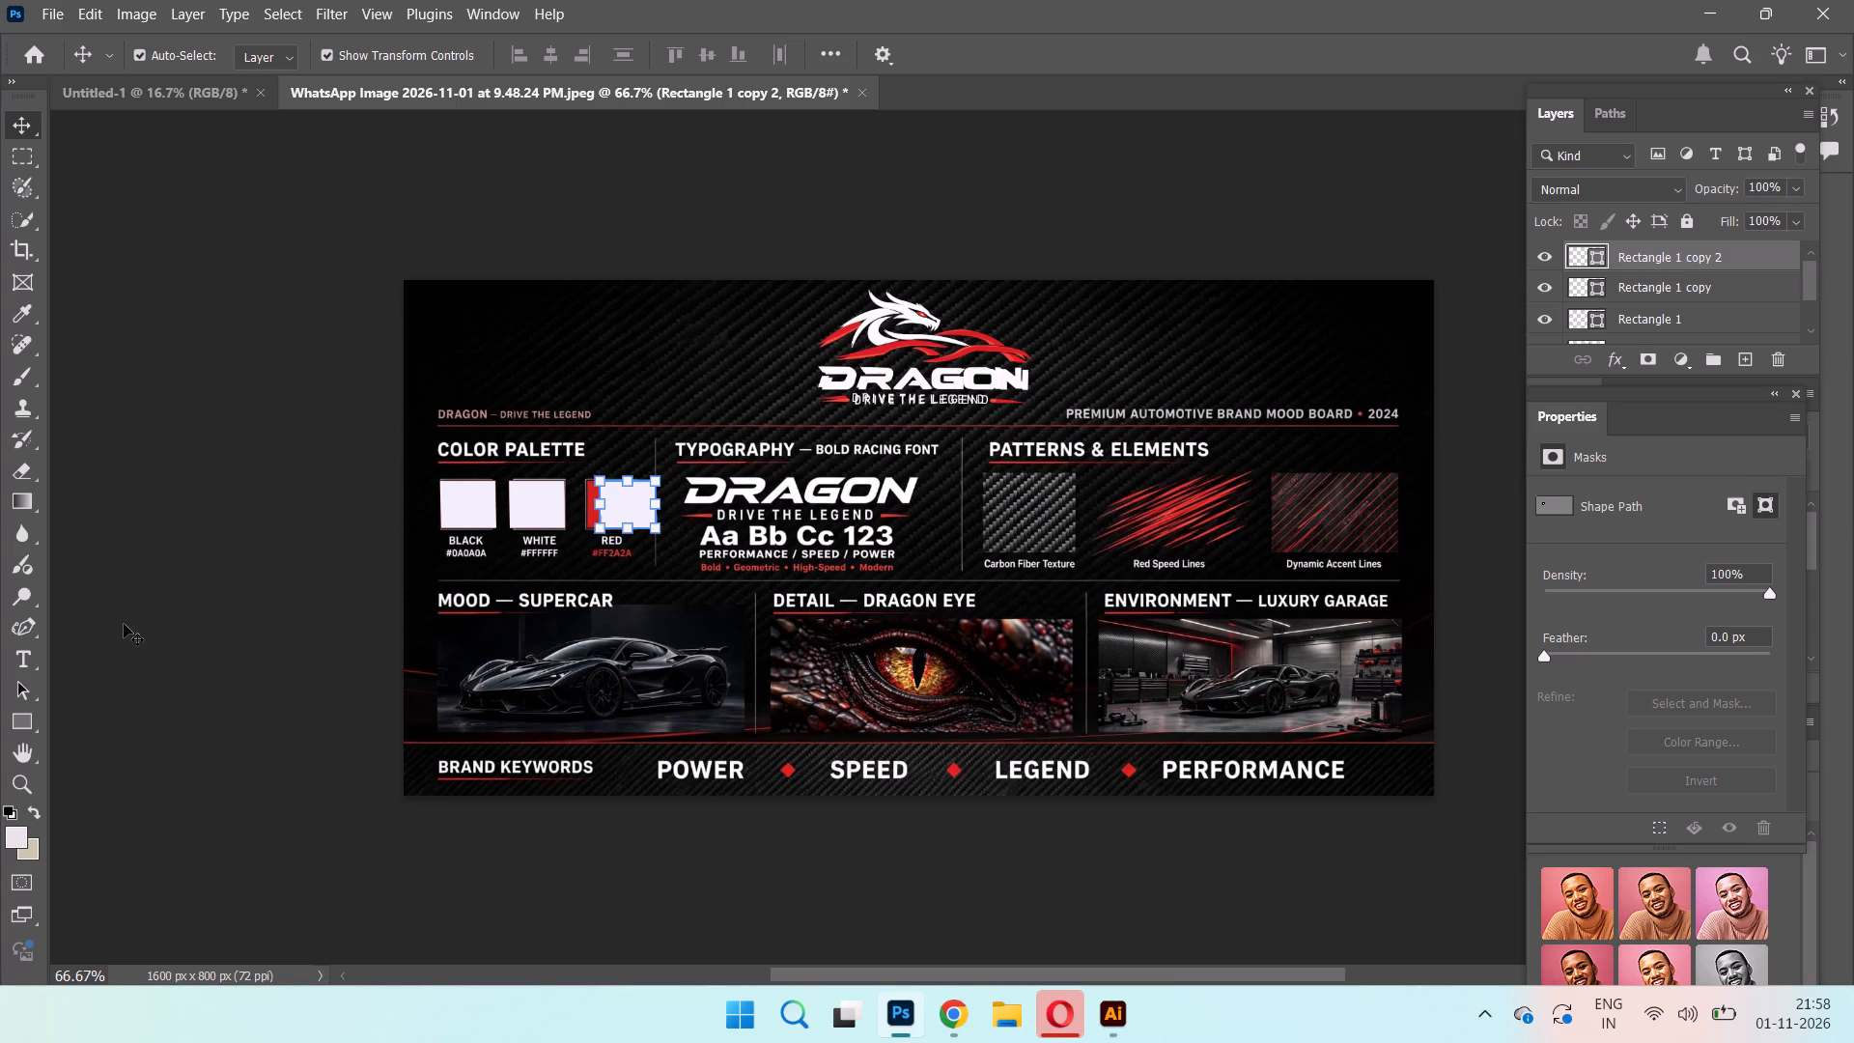
Fill the new rectangle copy with the red sampled from the mood board's original red swatch.
left_click(36, 723)
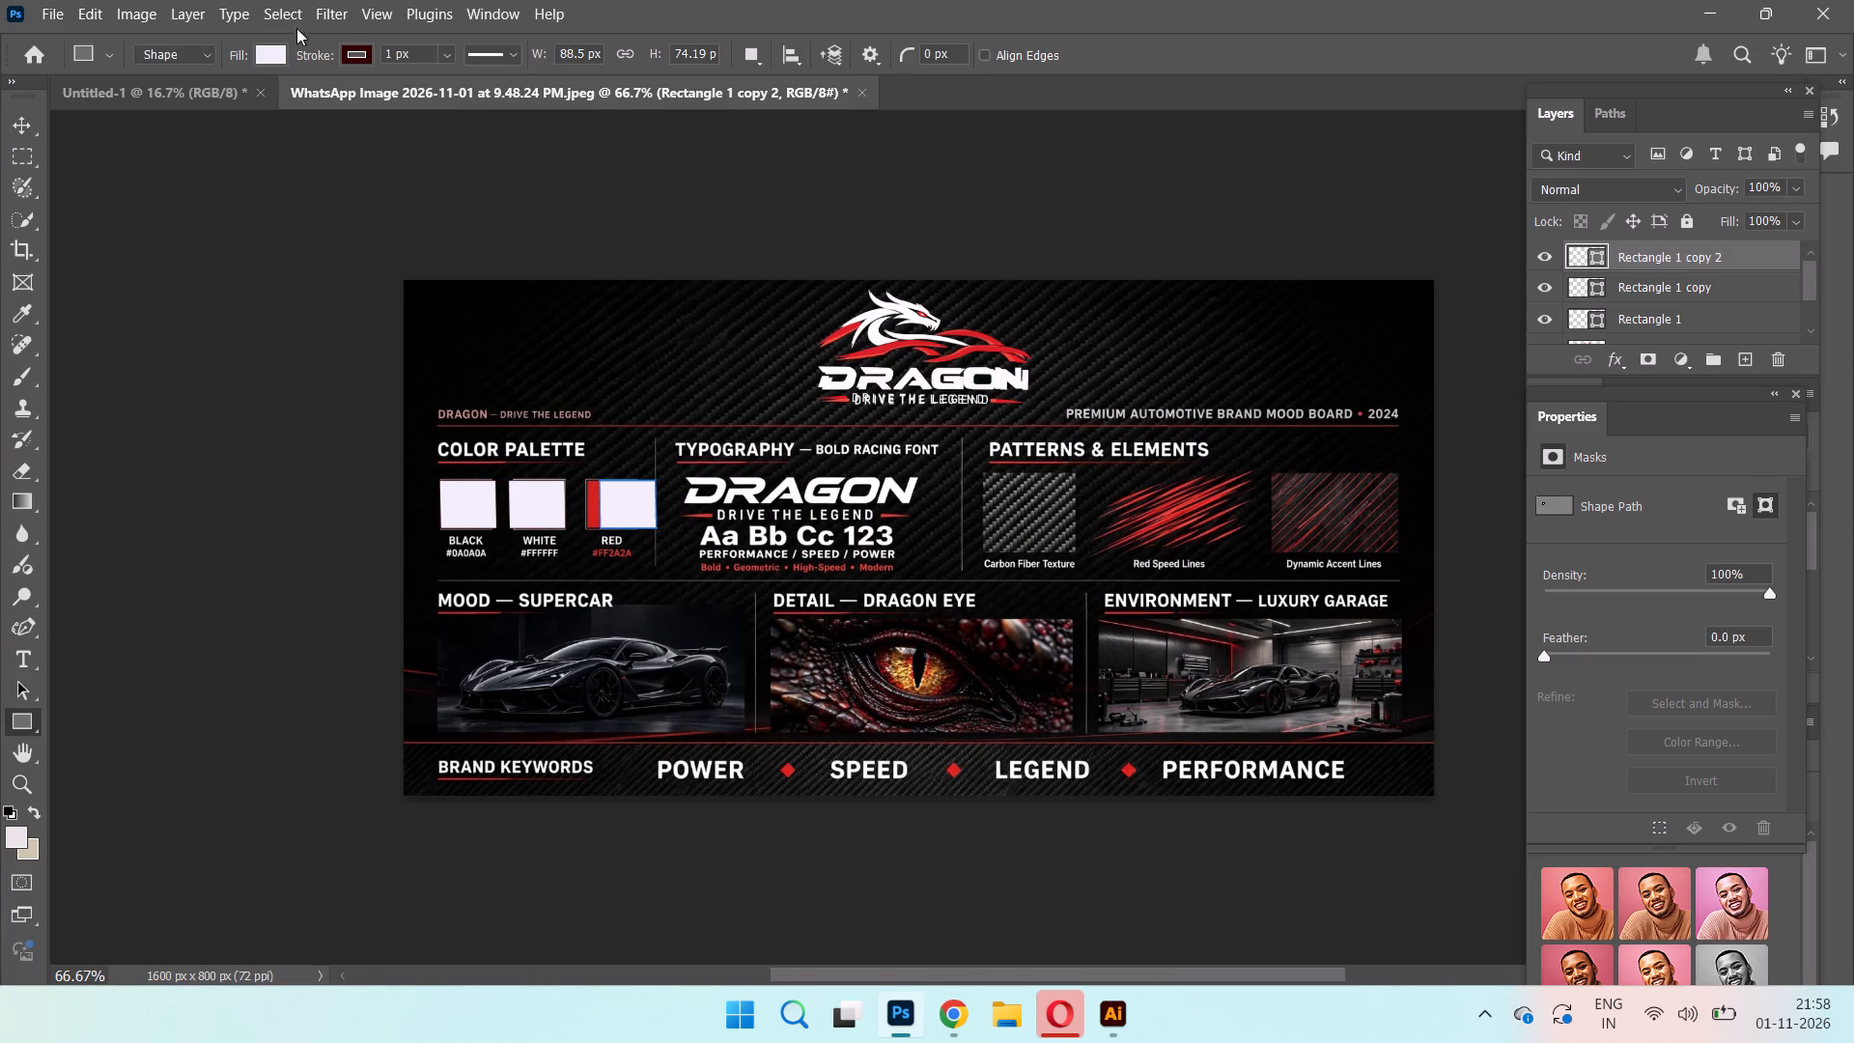
left_click(269, 56)
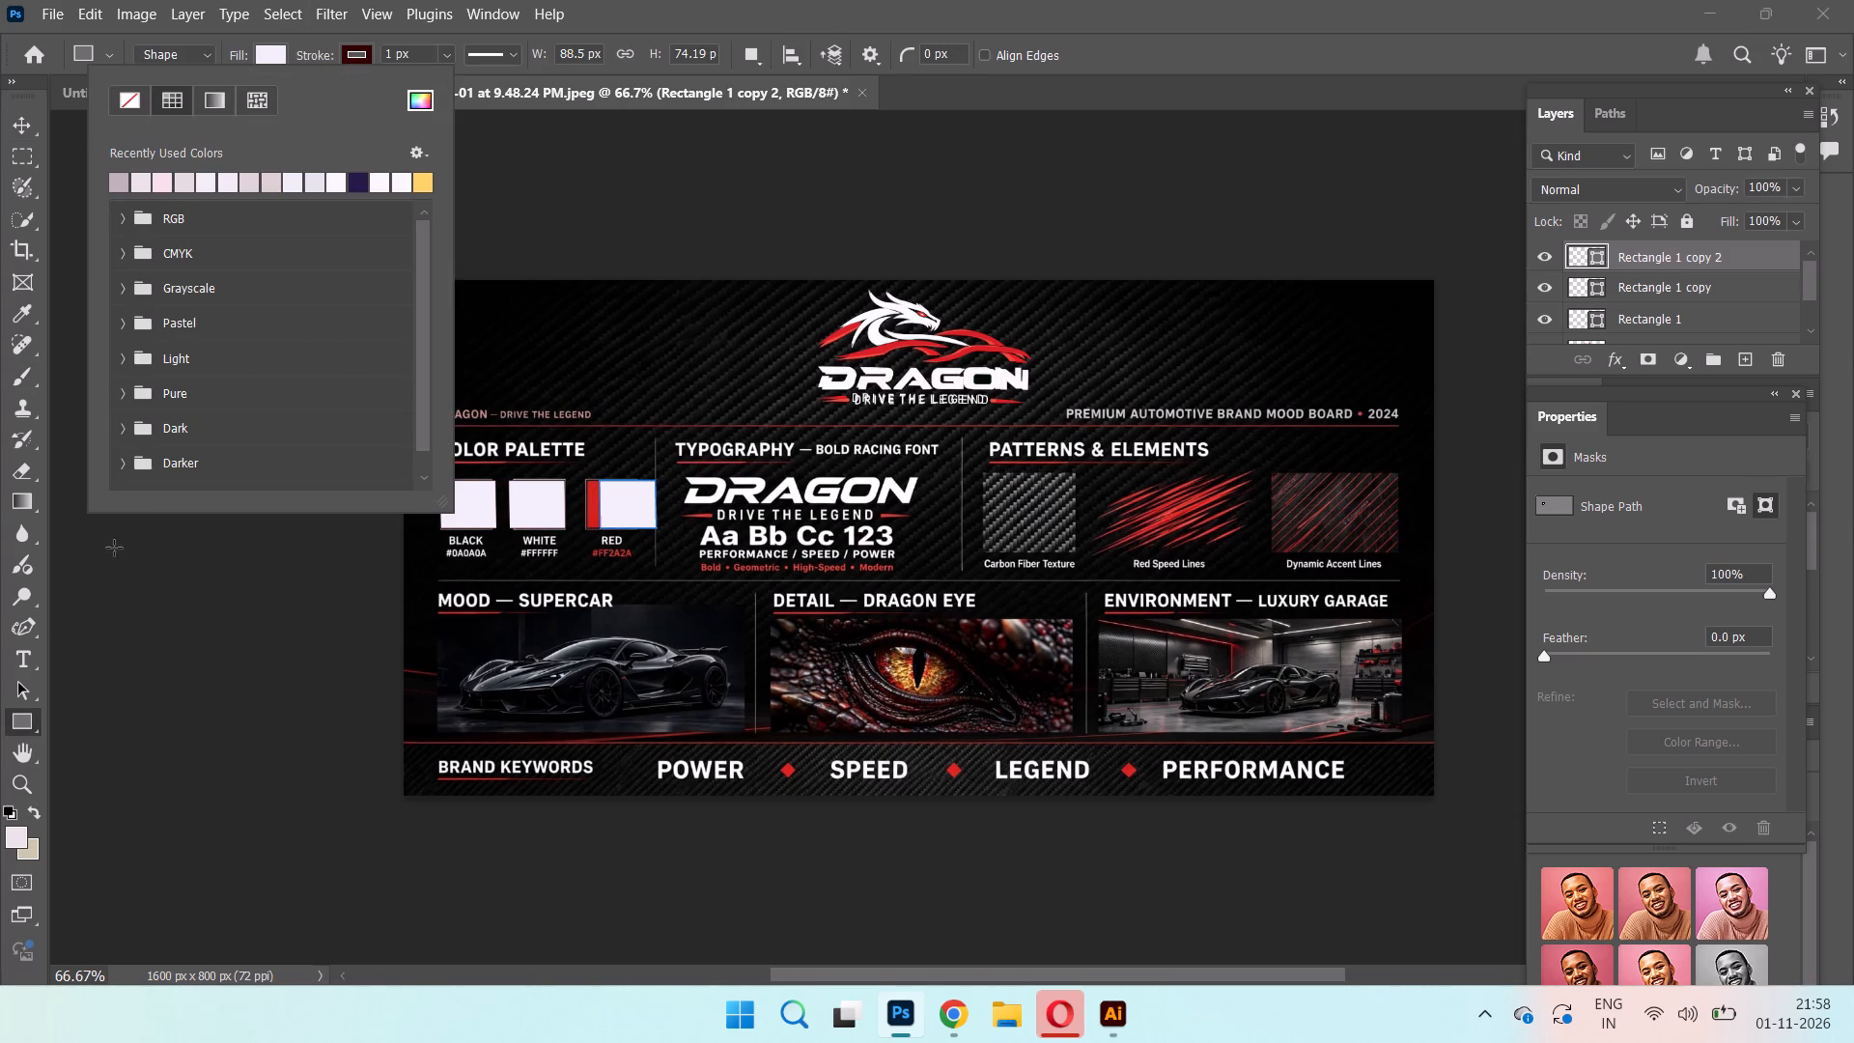
left_click(416, 108)
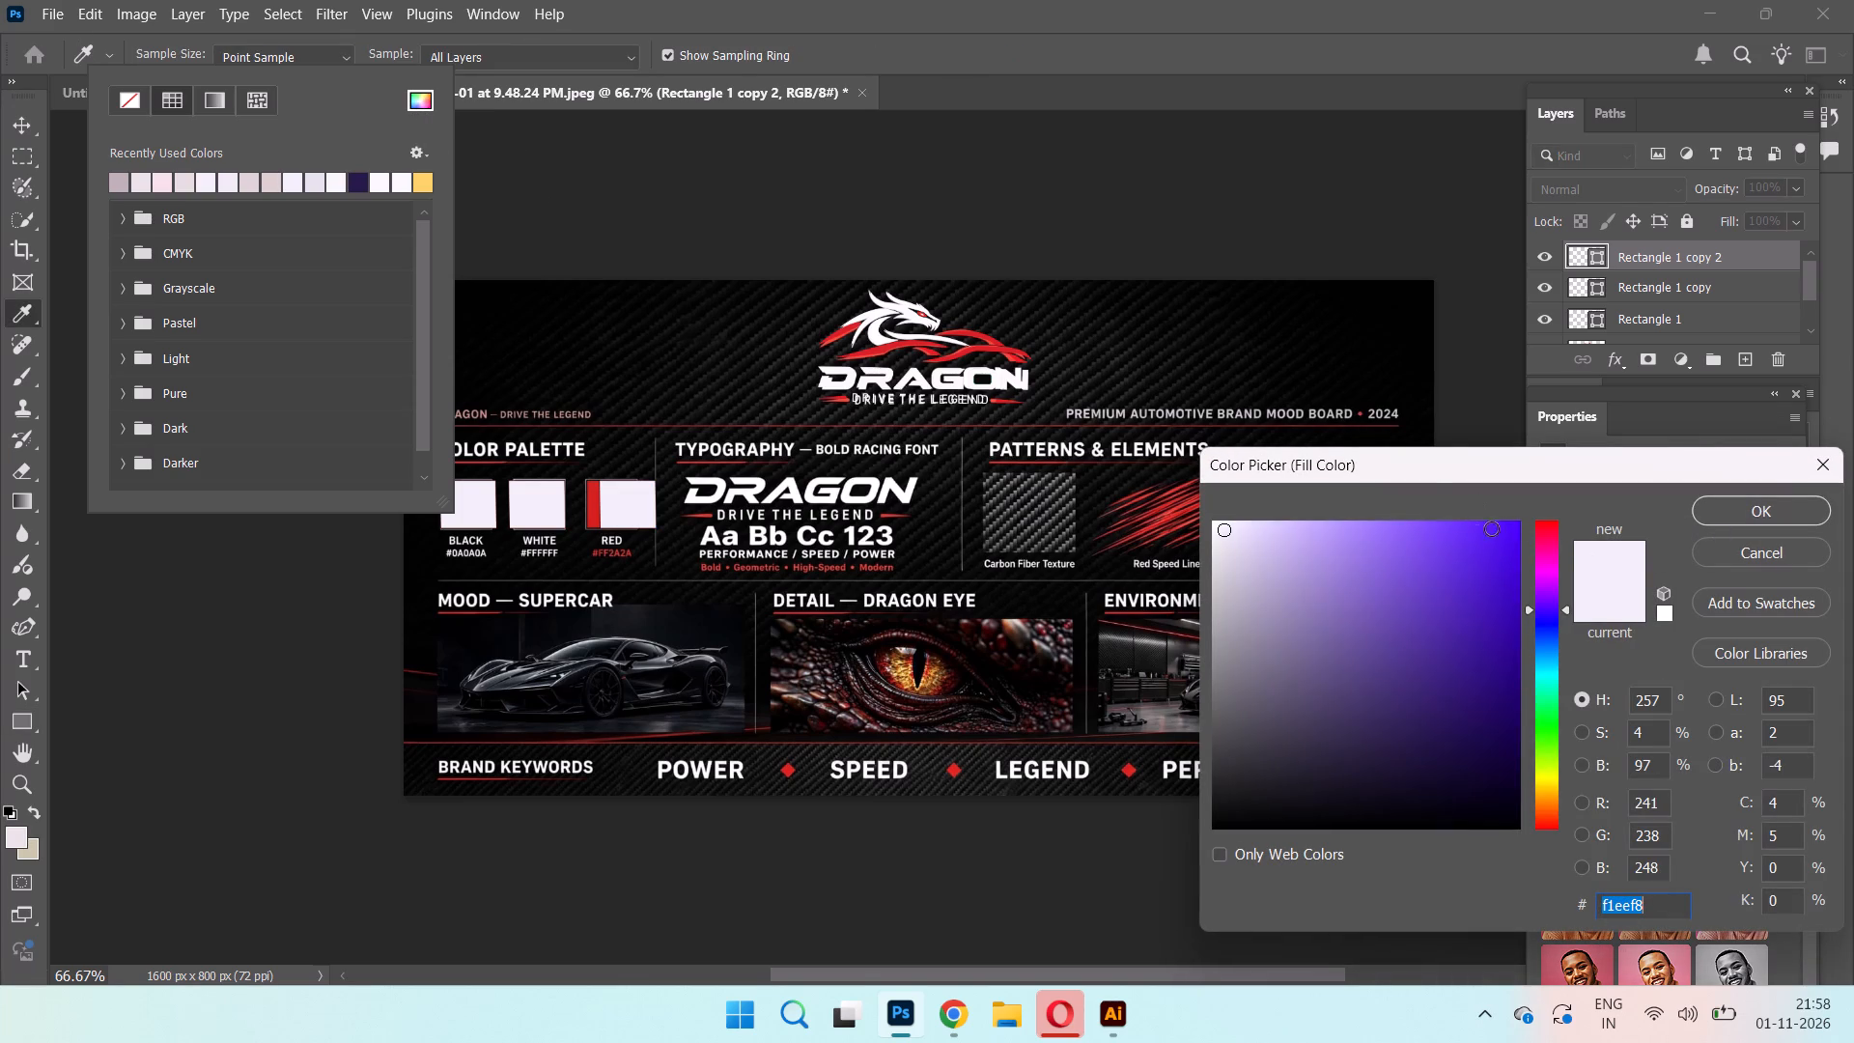
left_click(1540, 518)
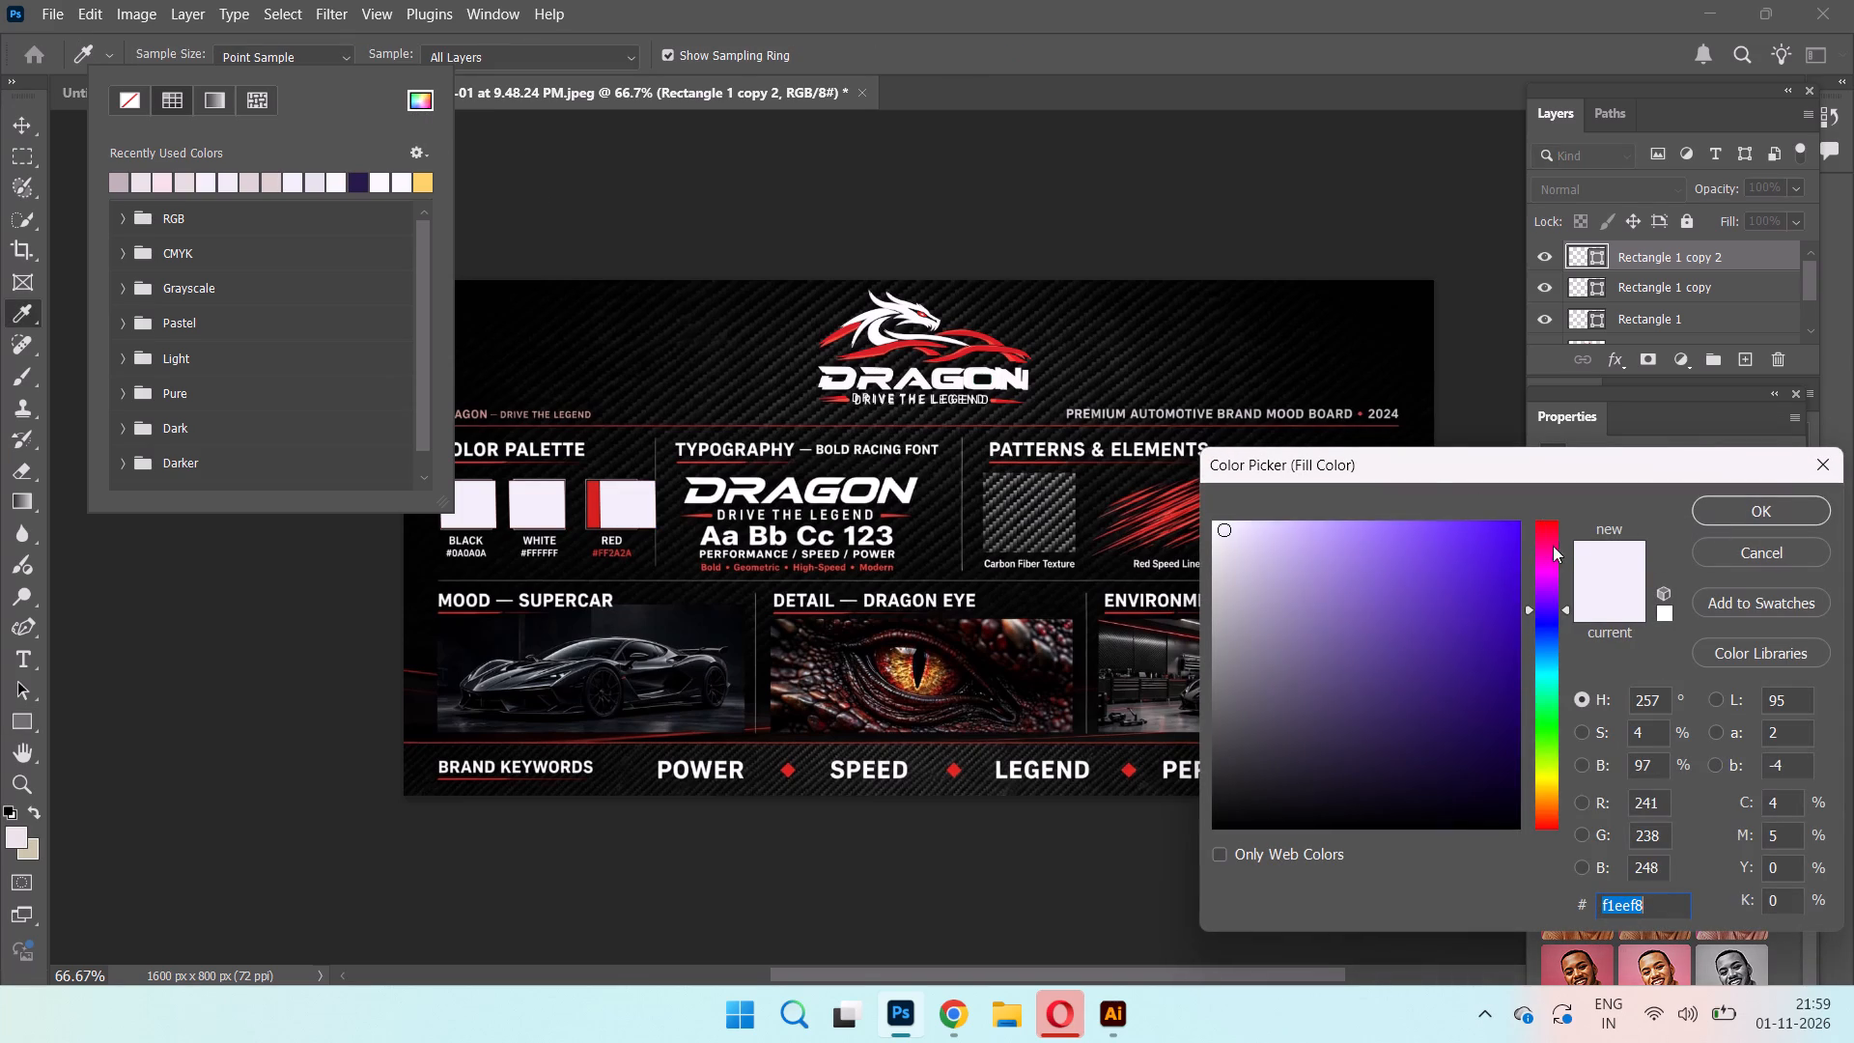
left_click(1543, 530)
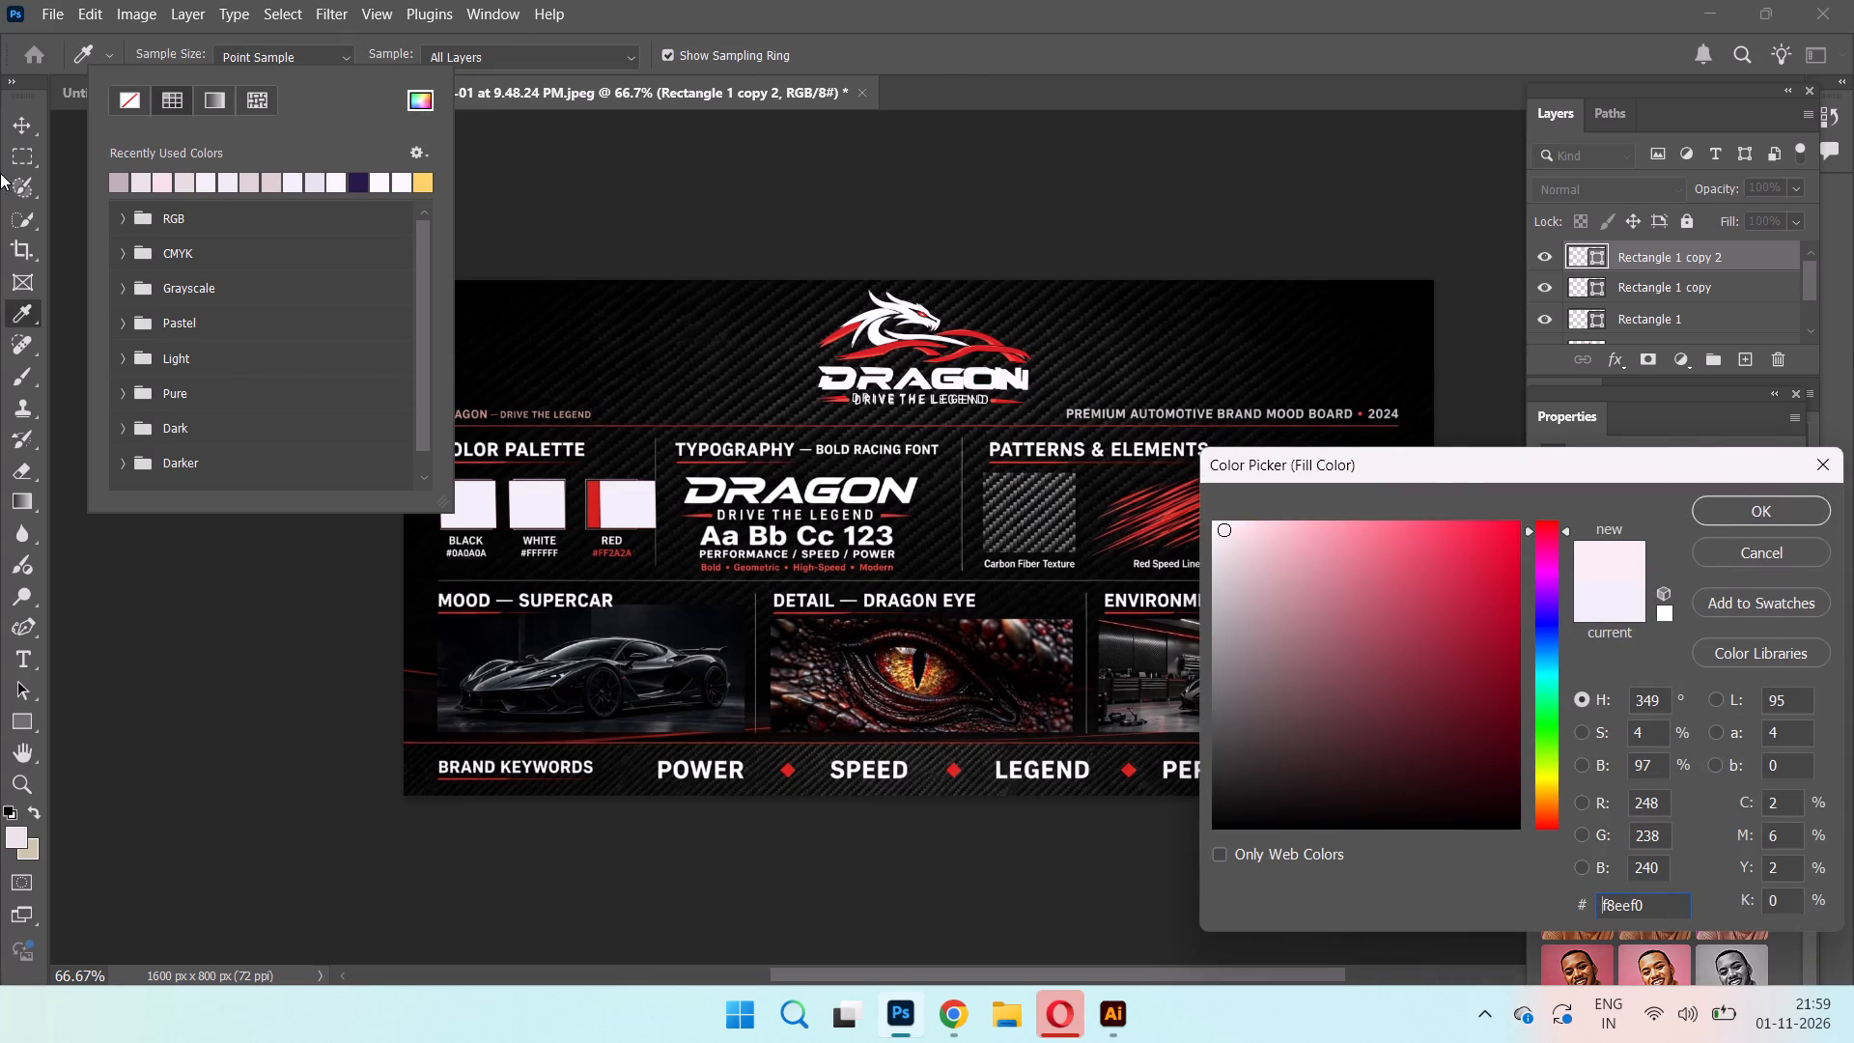
left_click(10, 318)
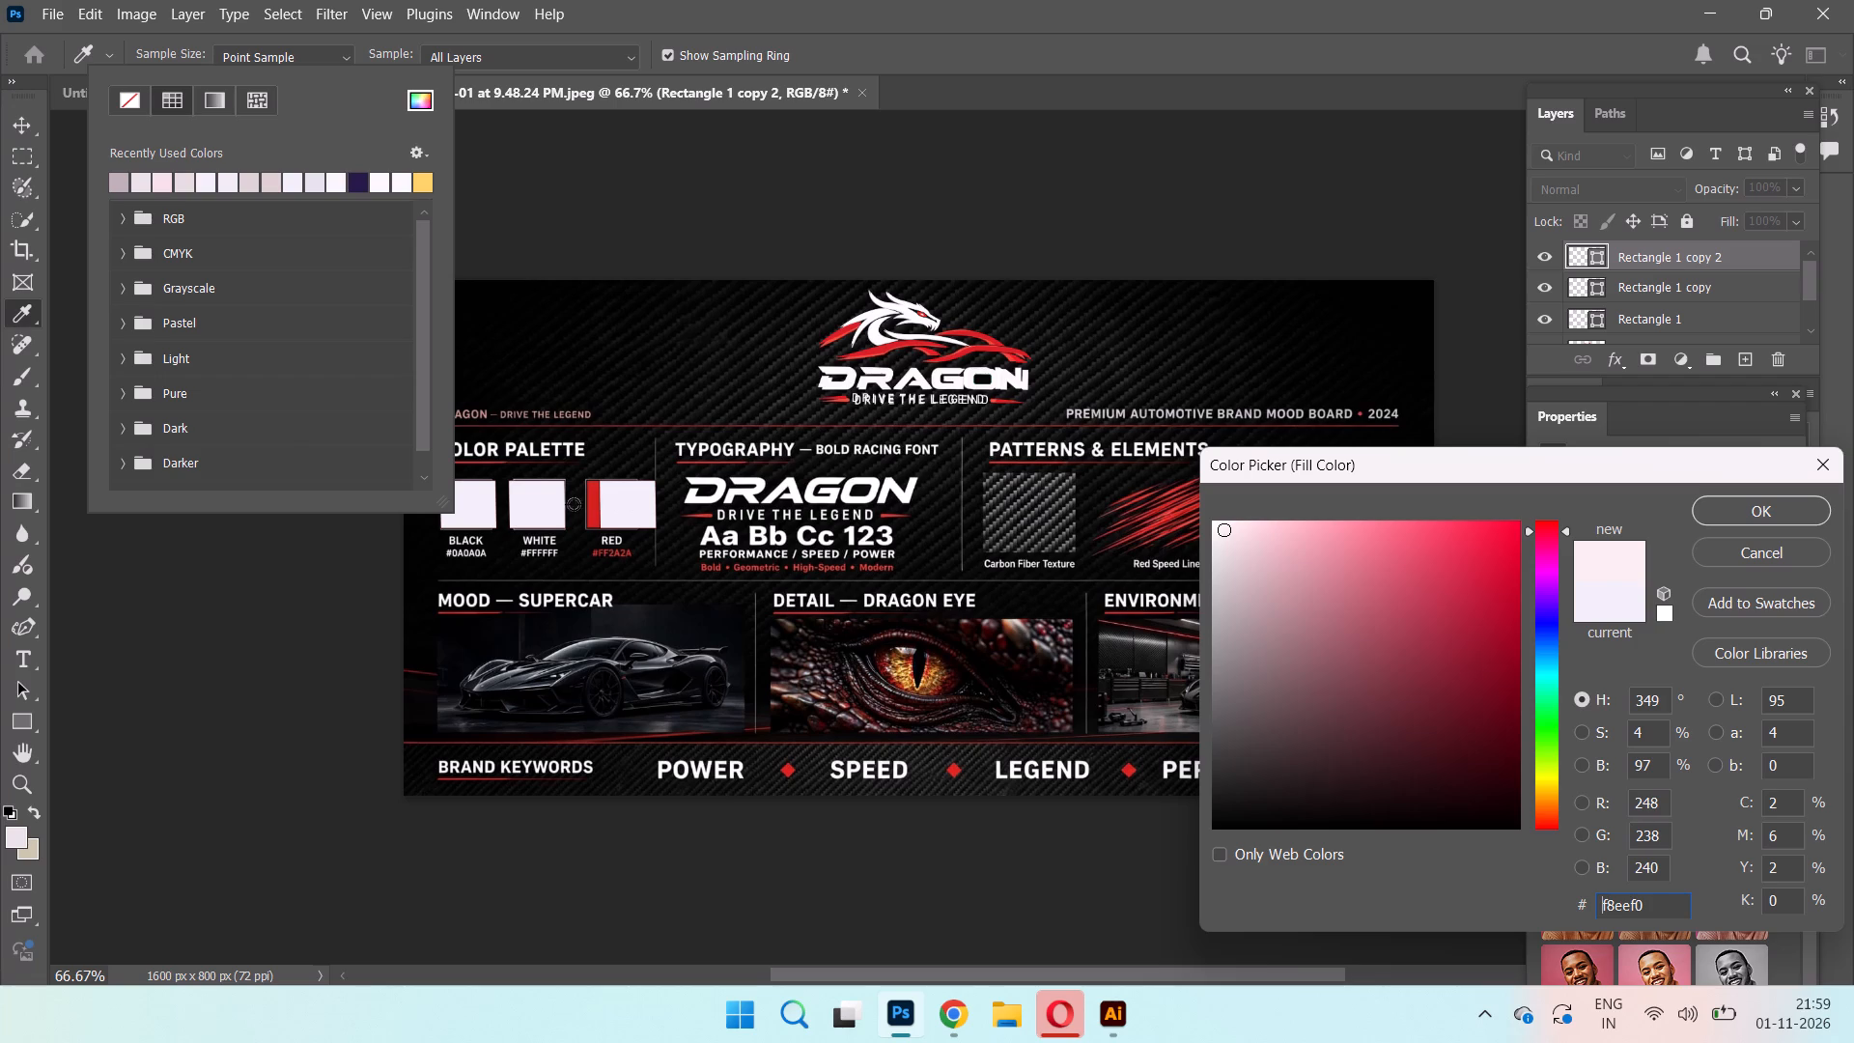
left_click(593, 503)
left_click(1749, 505)
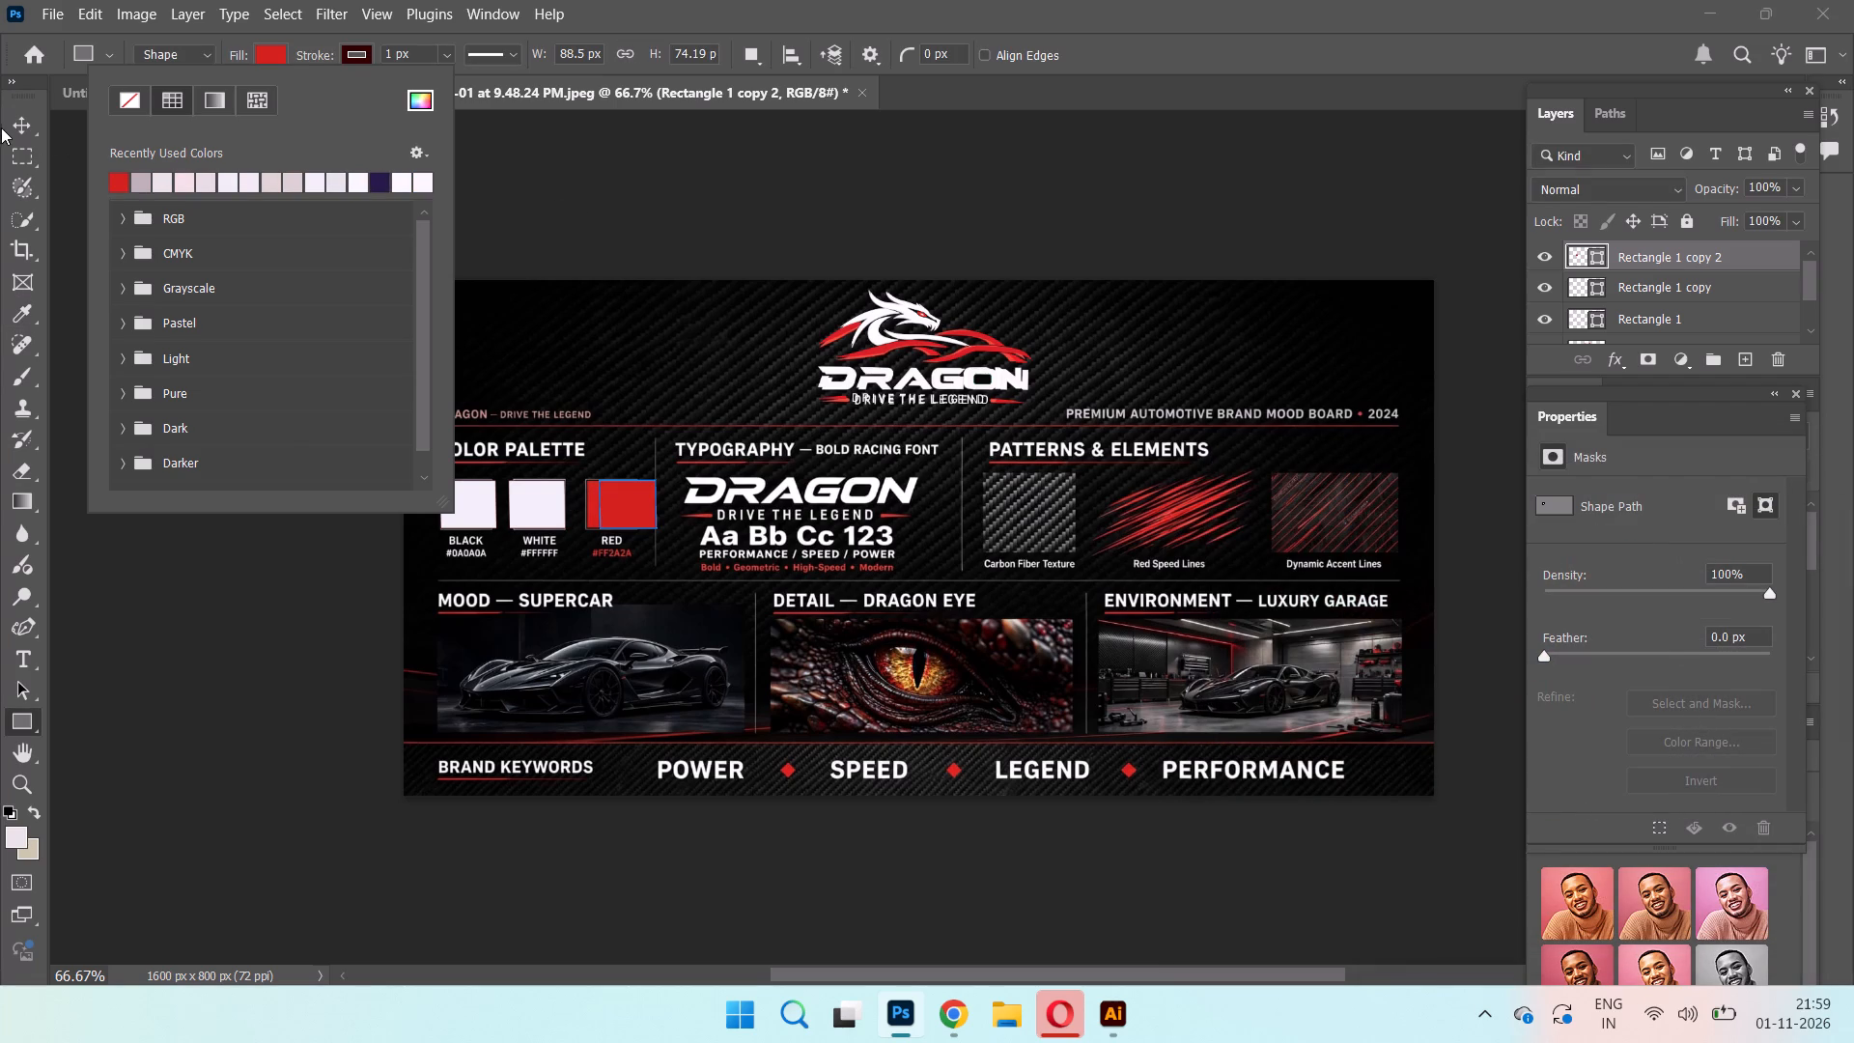
Give the red rectangle a near-black #191717 stroke with a width of 2 px.
left_click(362, 54)
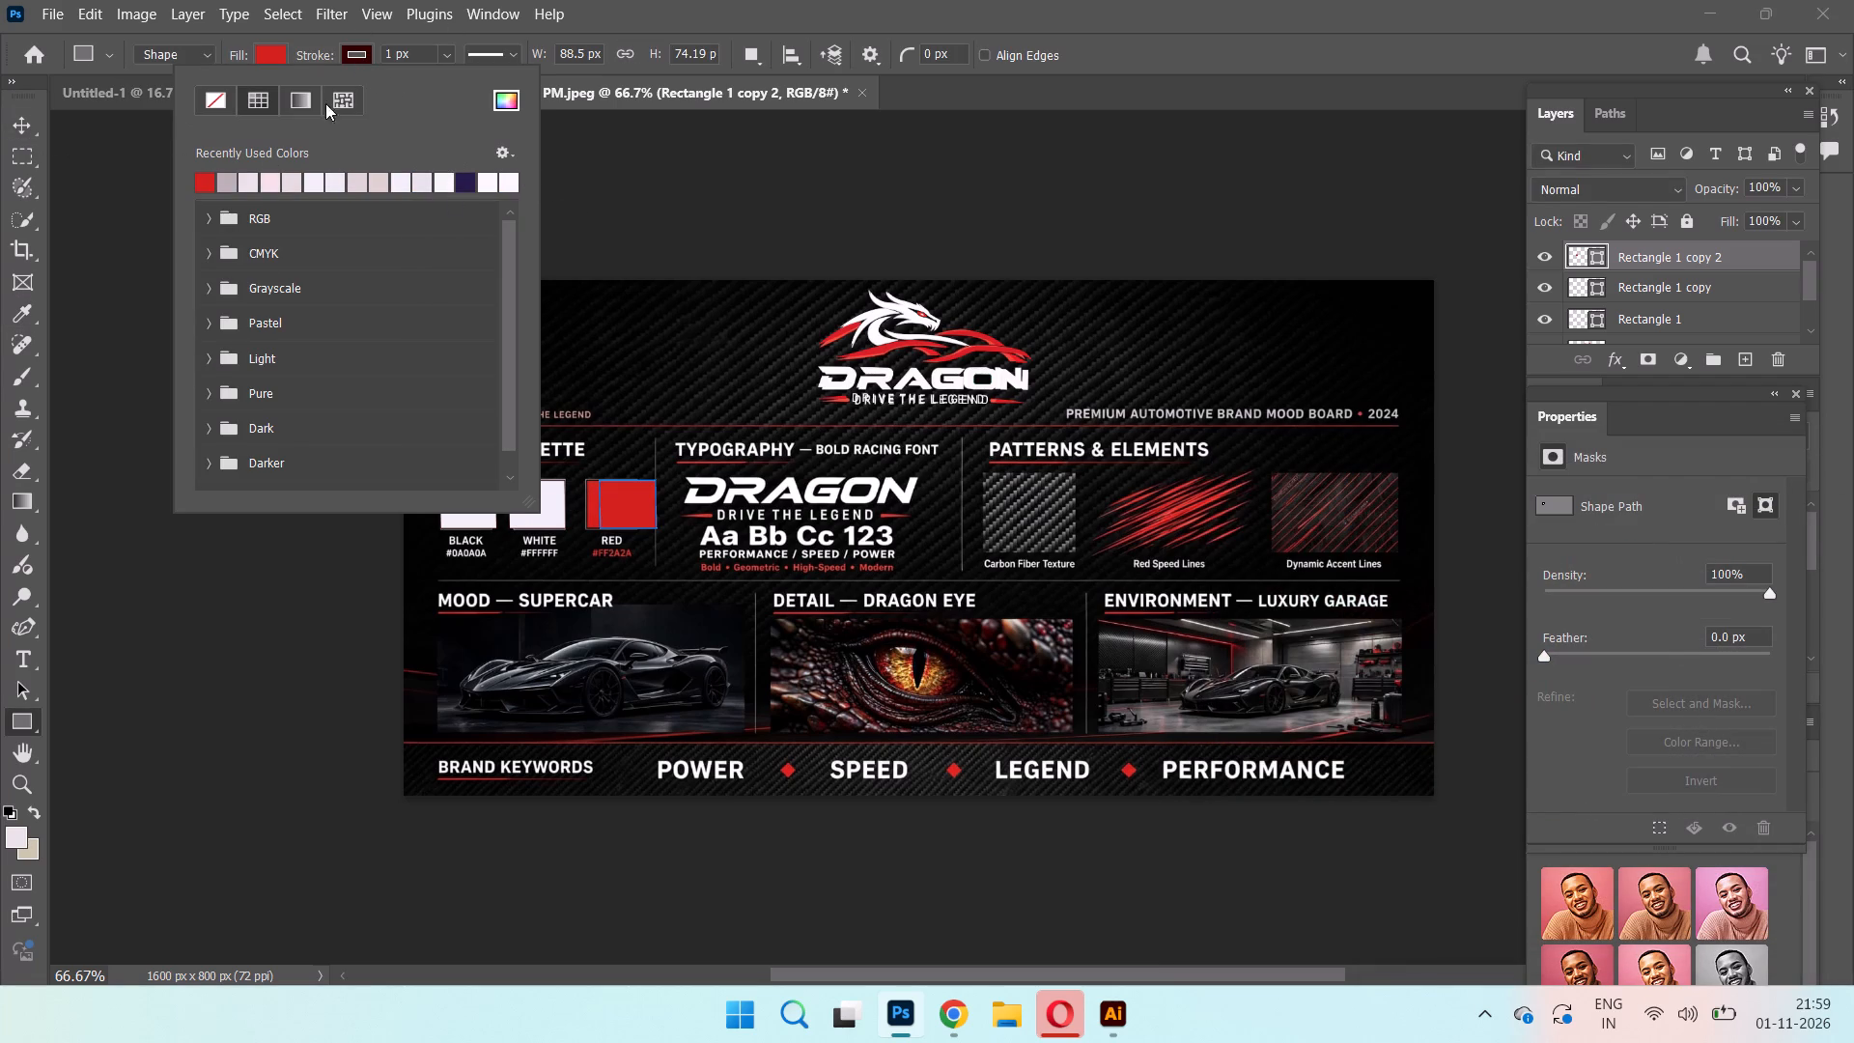
left_click(514, 98)
left_click(514, 98)
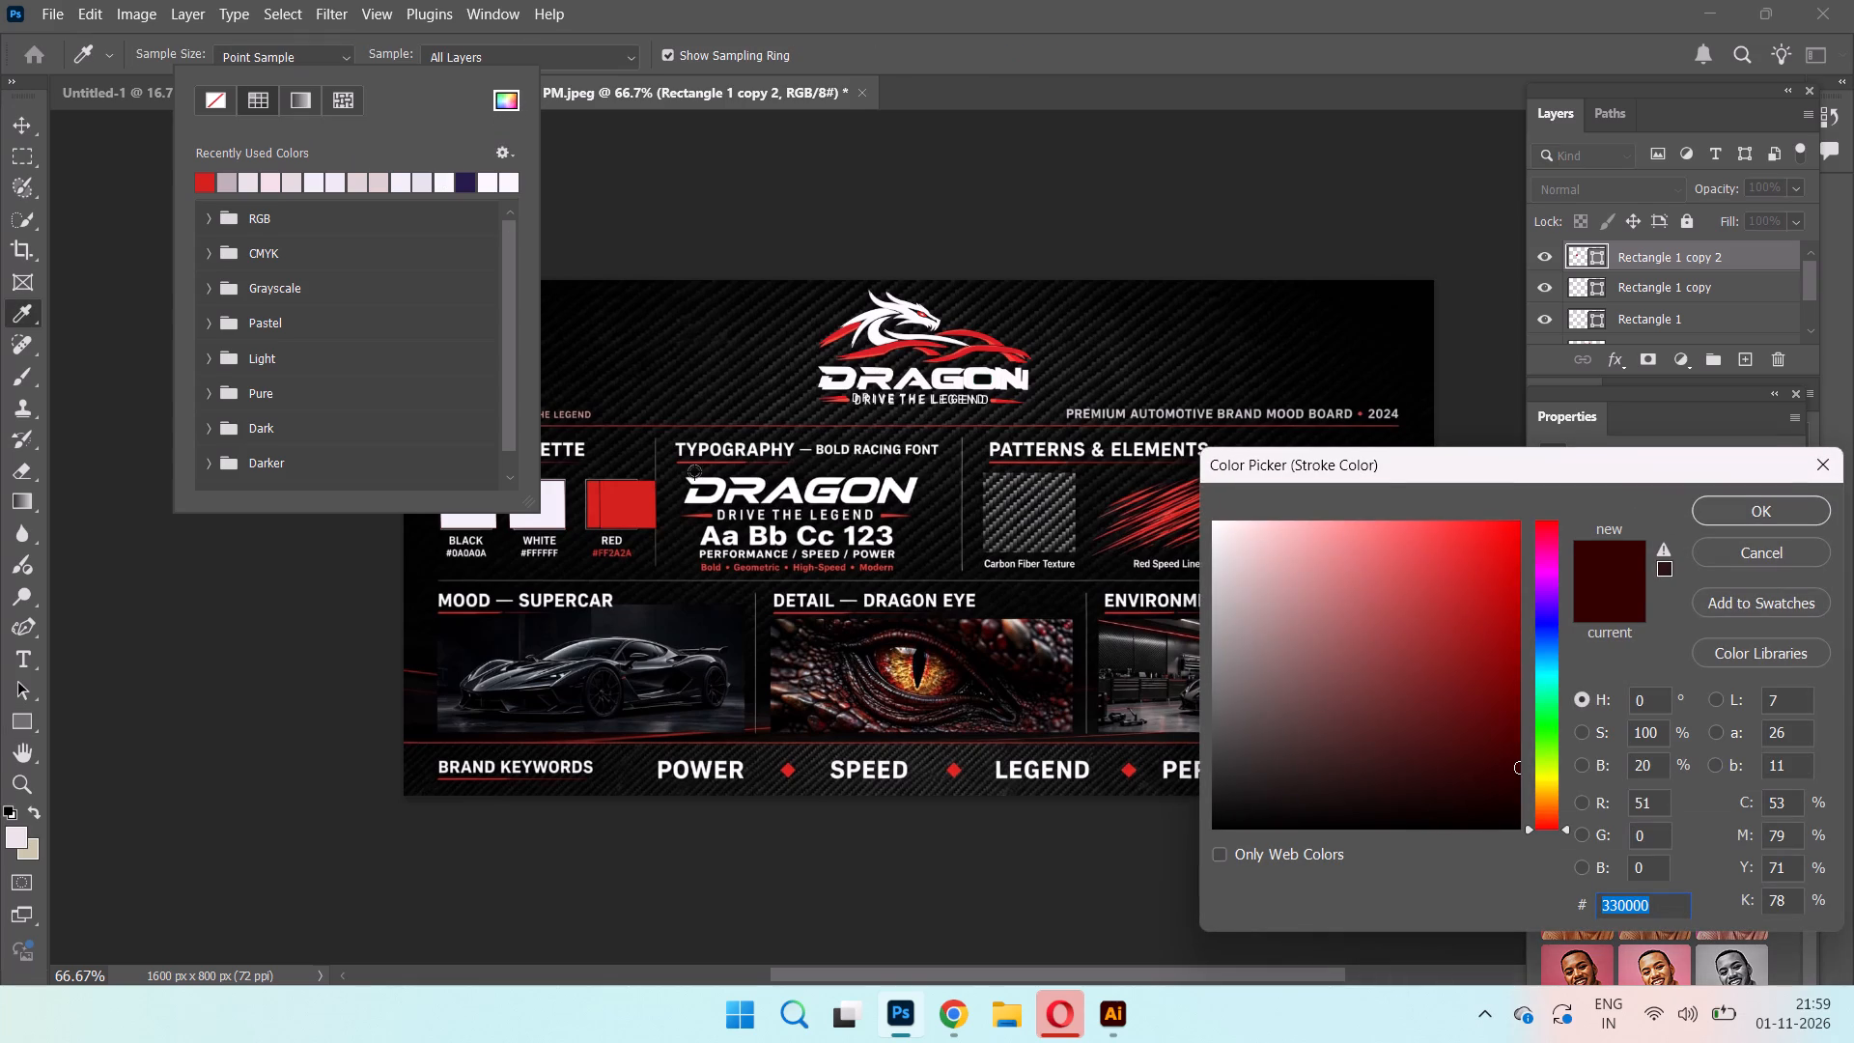
left_click(1242, 798)
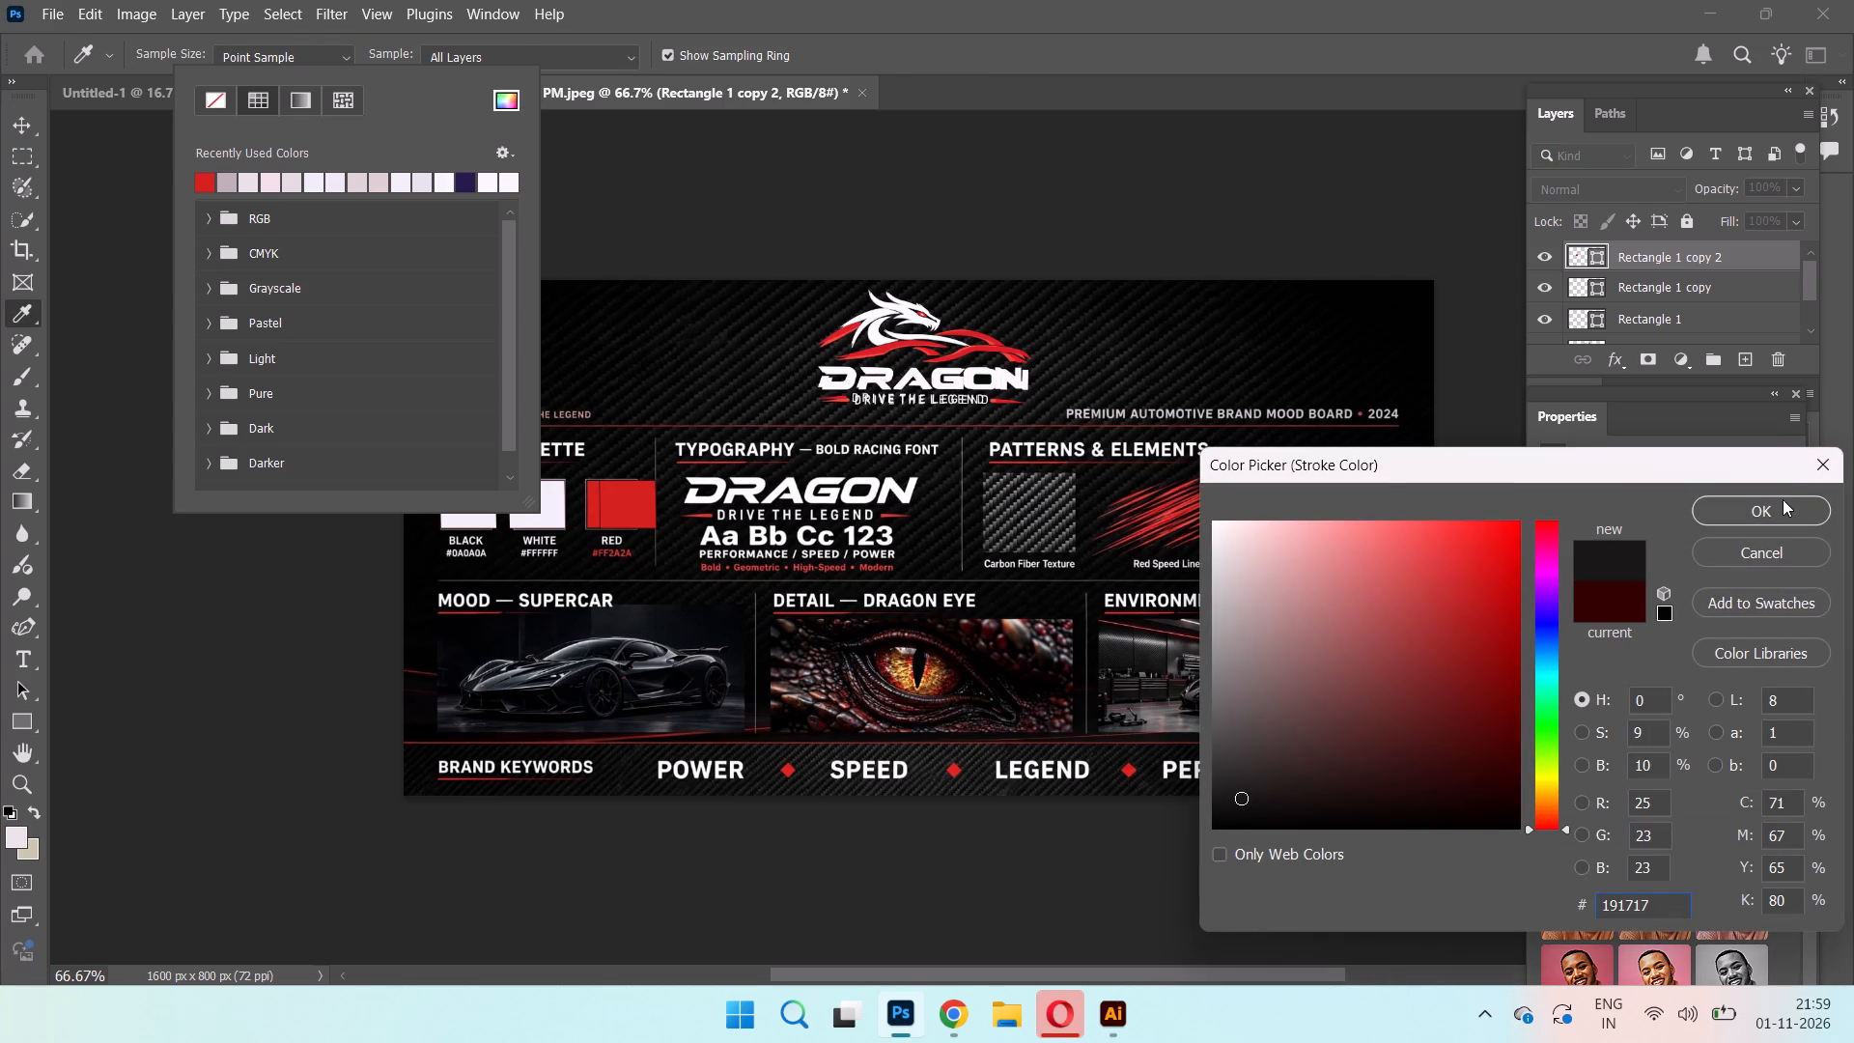
left_click(1781, 500)
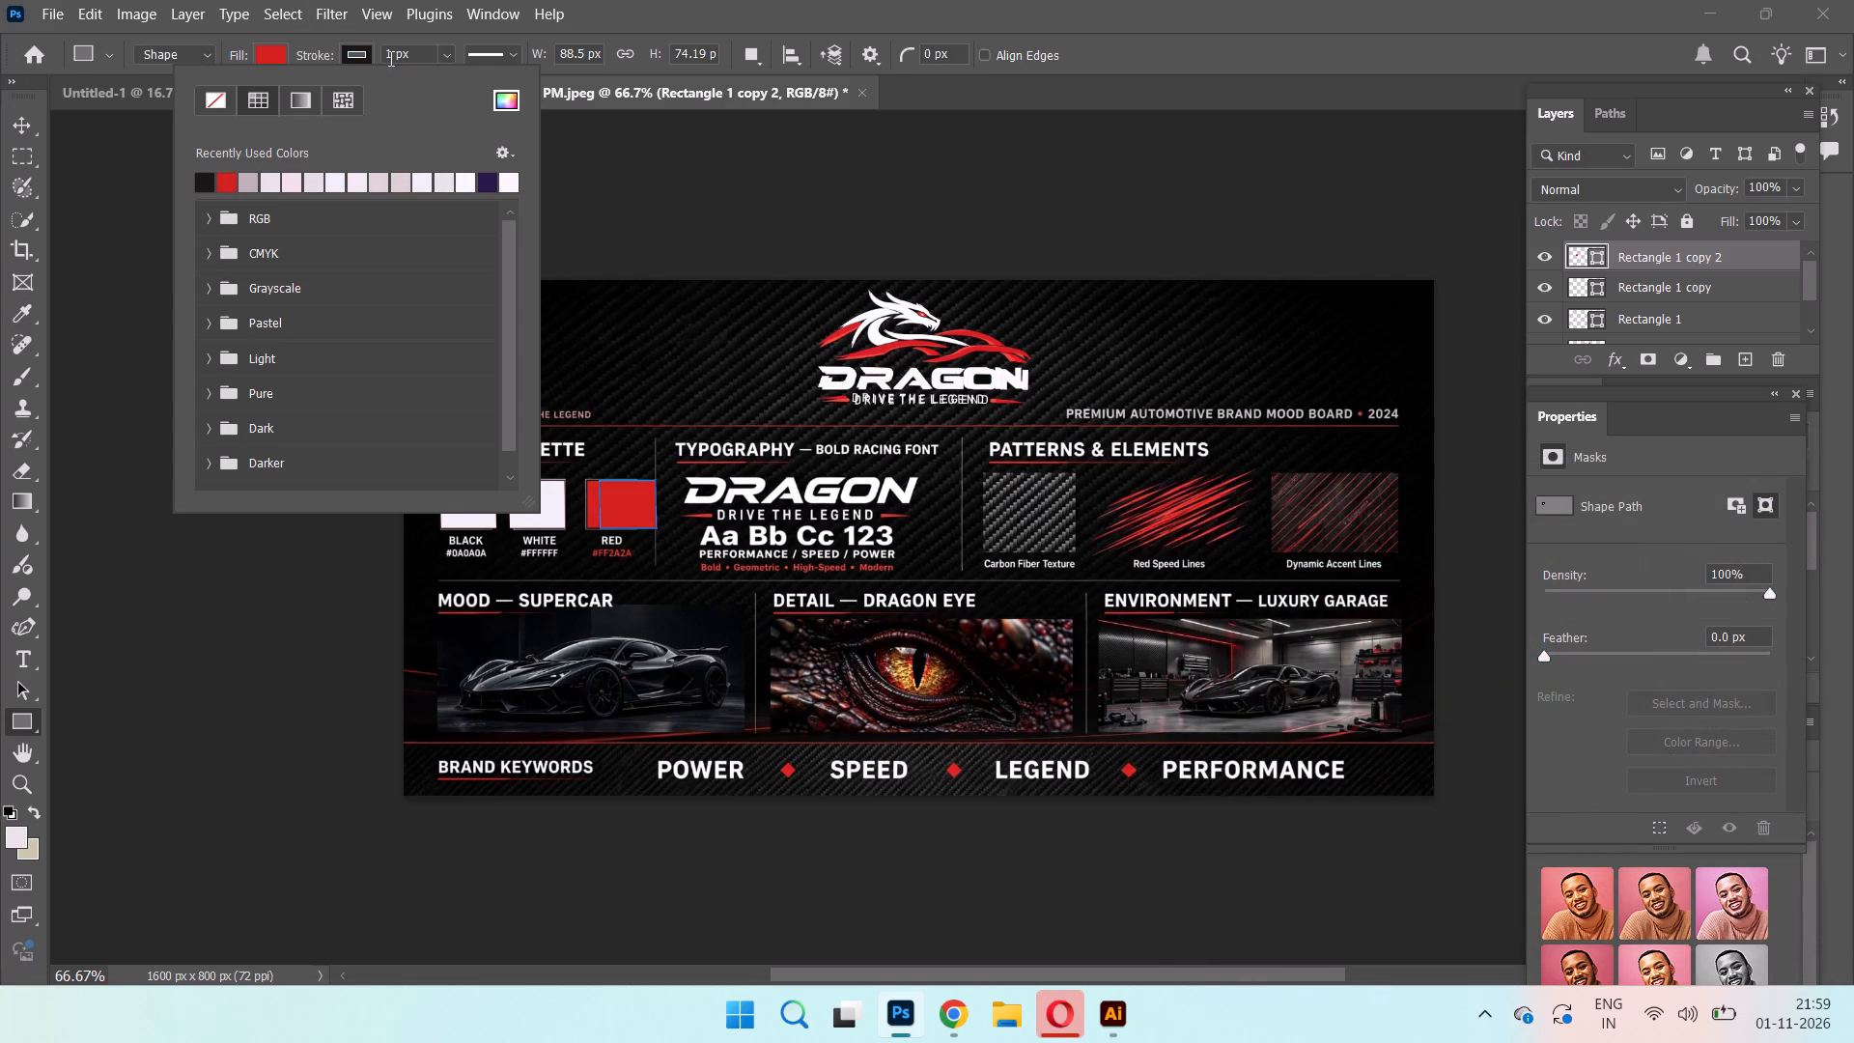
left_click_drag(389, 54, 378, 56)
key("2")
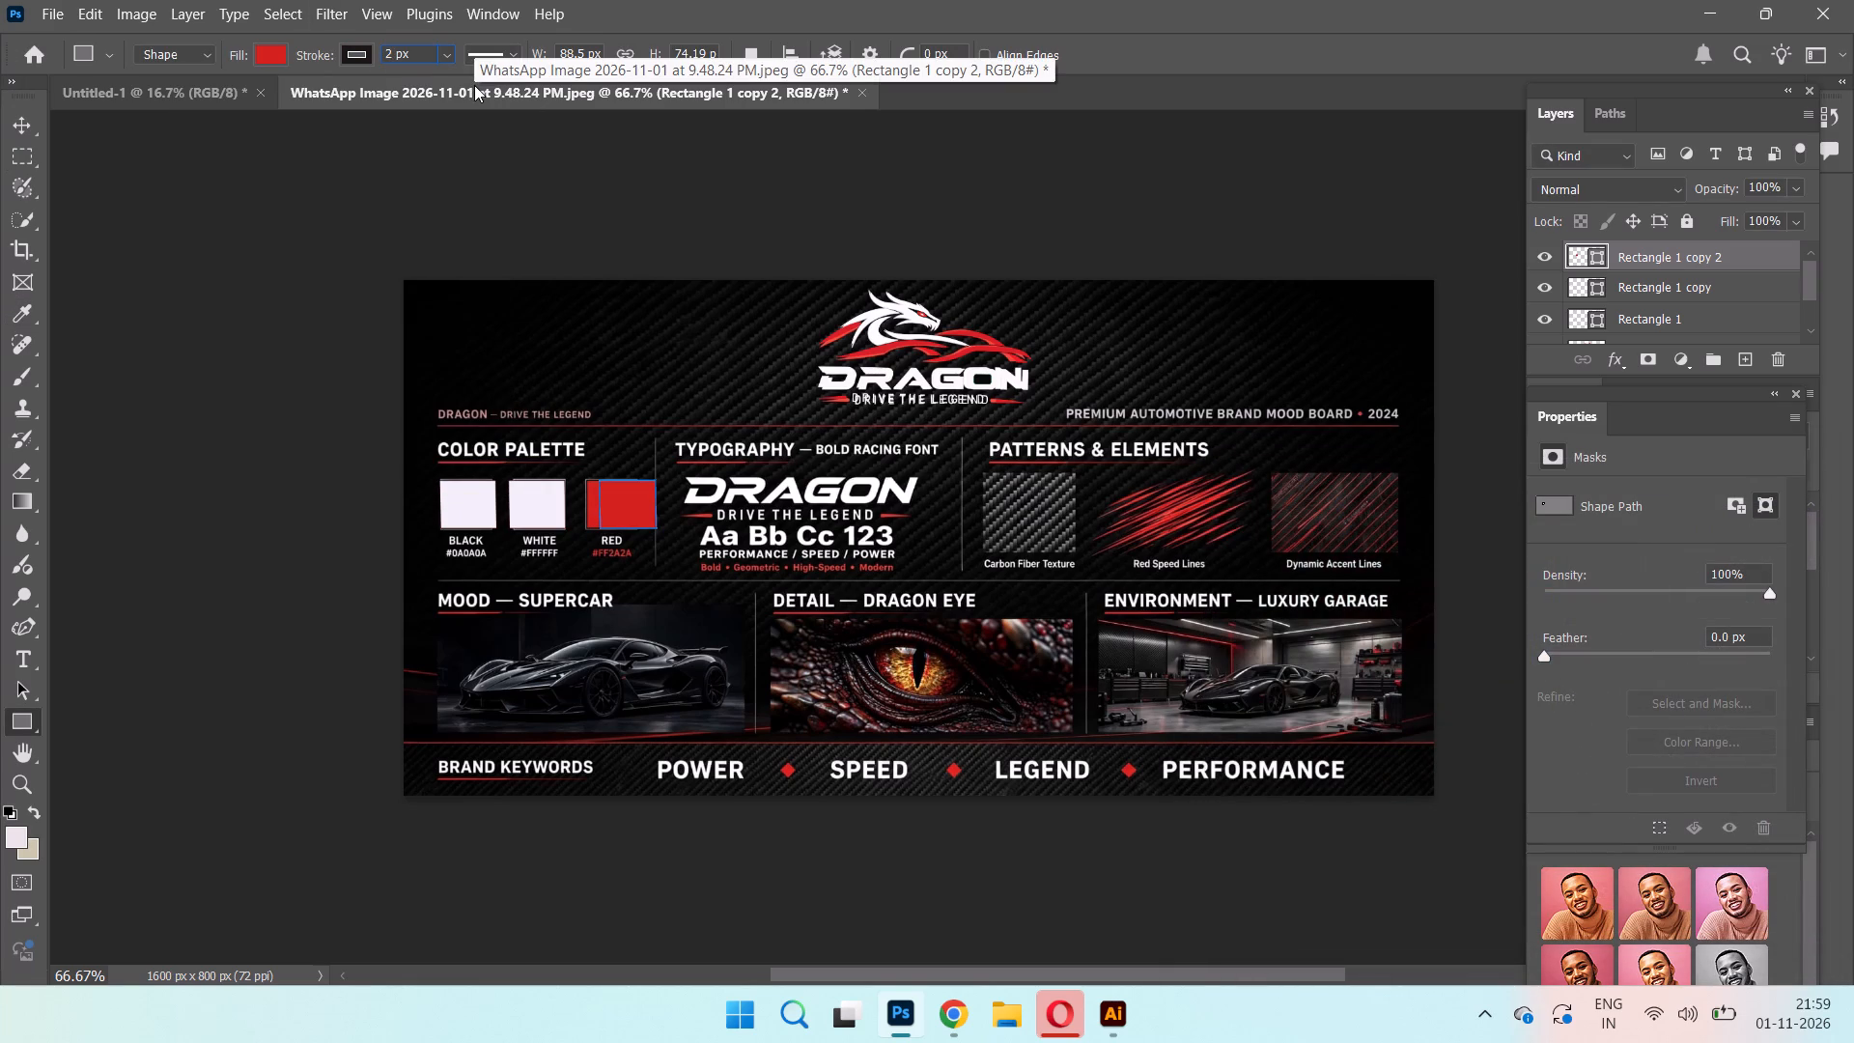
key("Return")
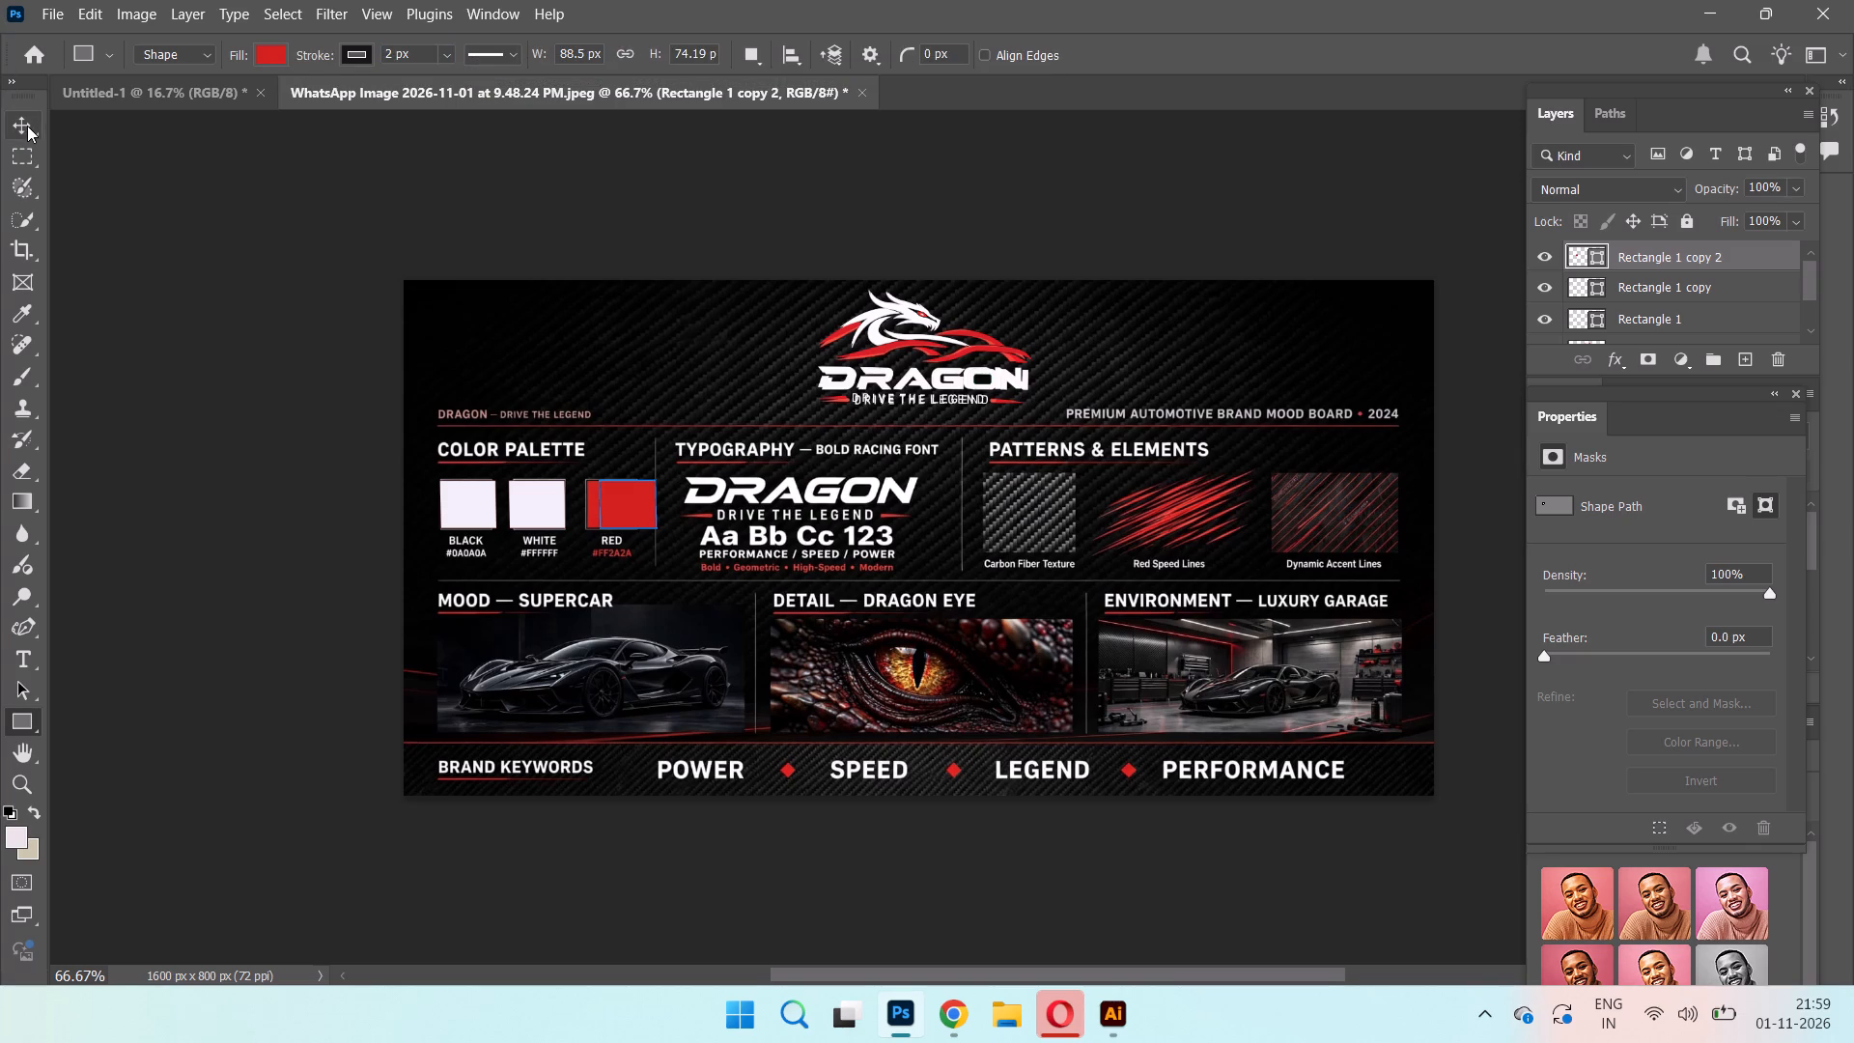
Shift the red rectangle about 17 px toward the white one so it covers the original red swatch, keeping it level, and deselect it.
left_click(27, 126)
left_click_drag(624, 508, 615, 503)
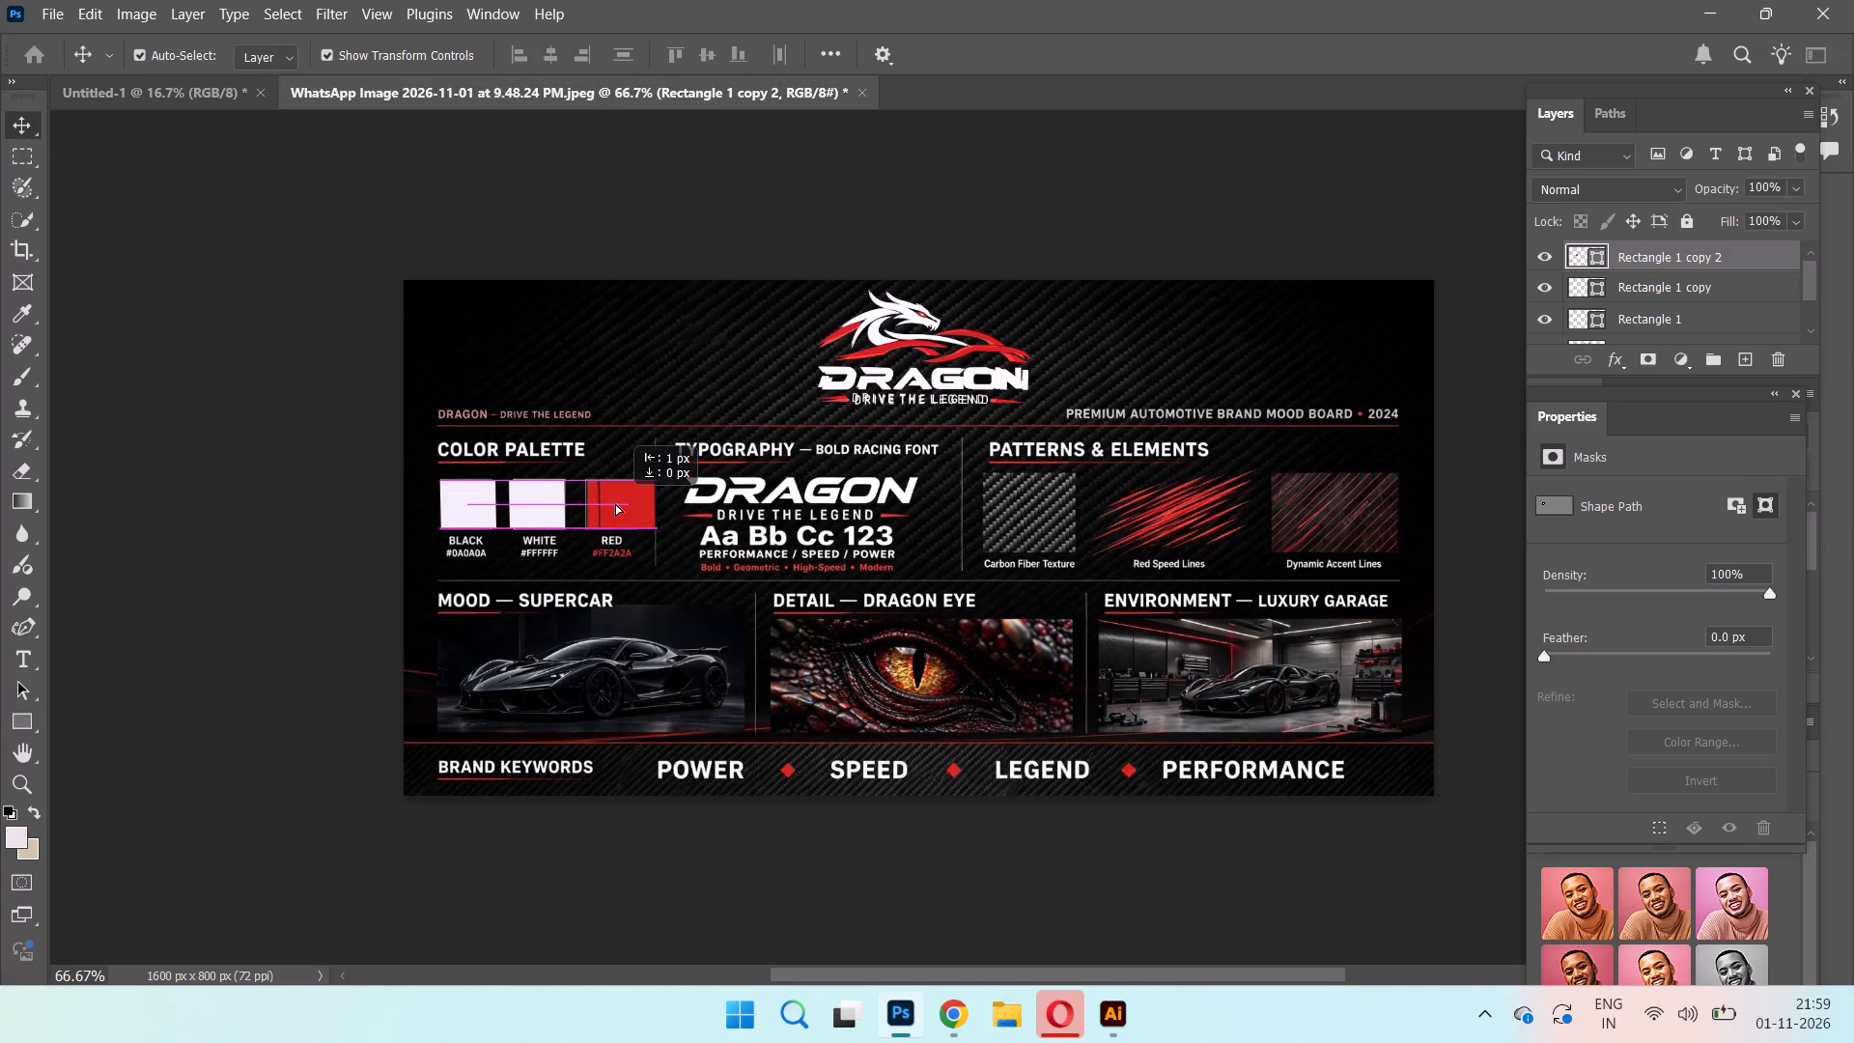
left_click_drag(615, 503, 613, 499)
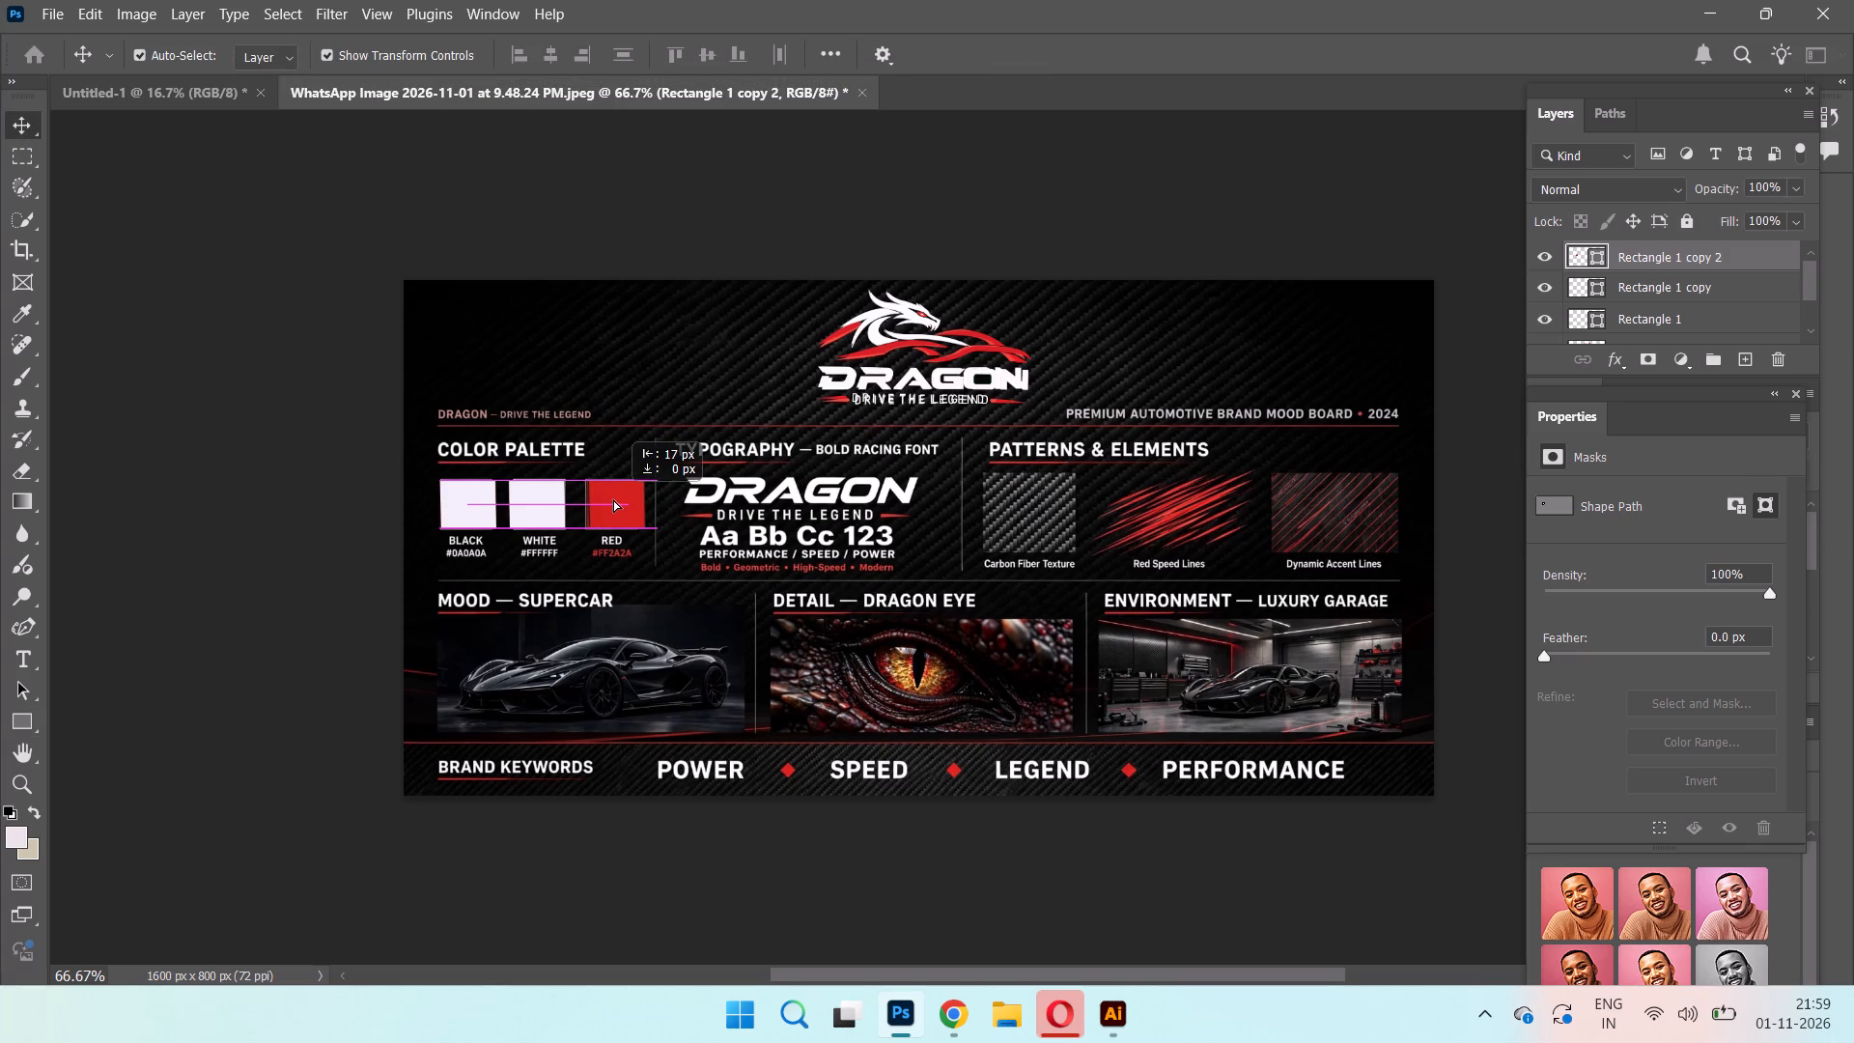
left_click_drag(613, 499, 612, 499)
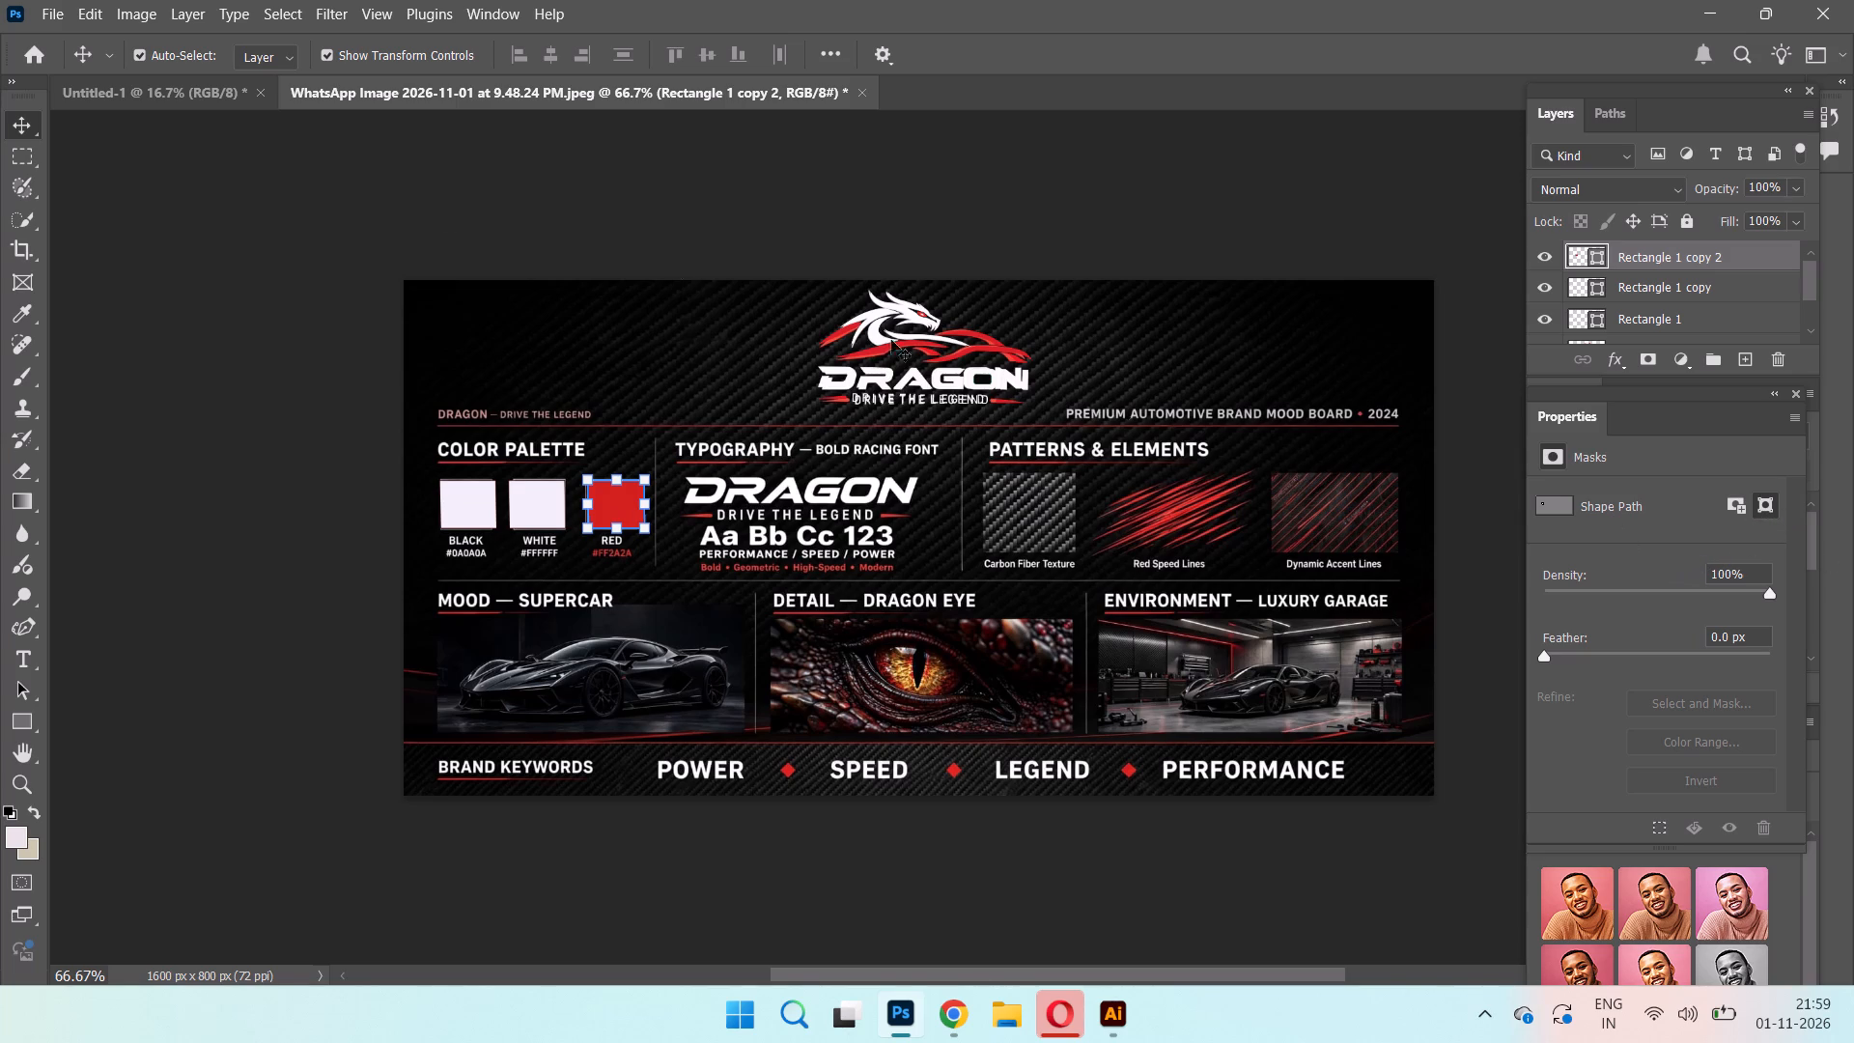
left_click(228, 227)
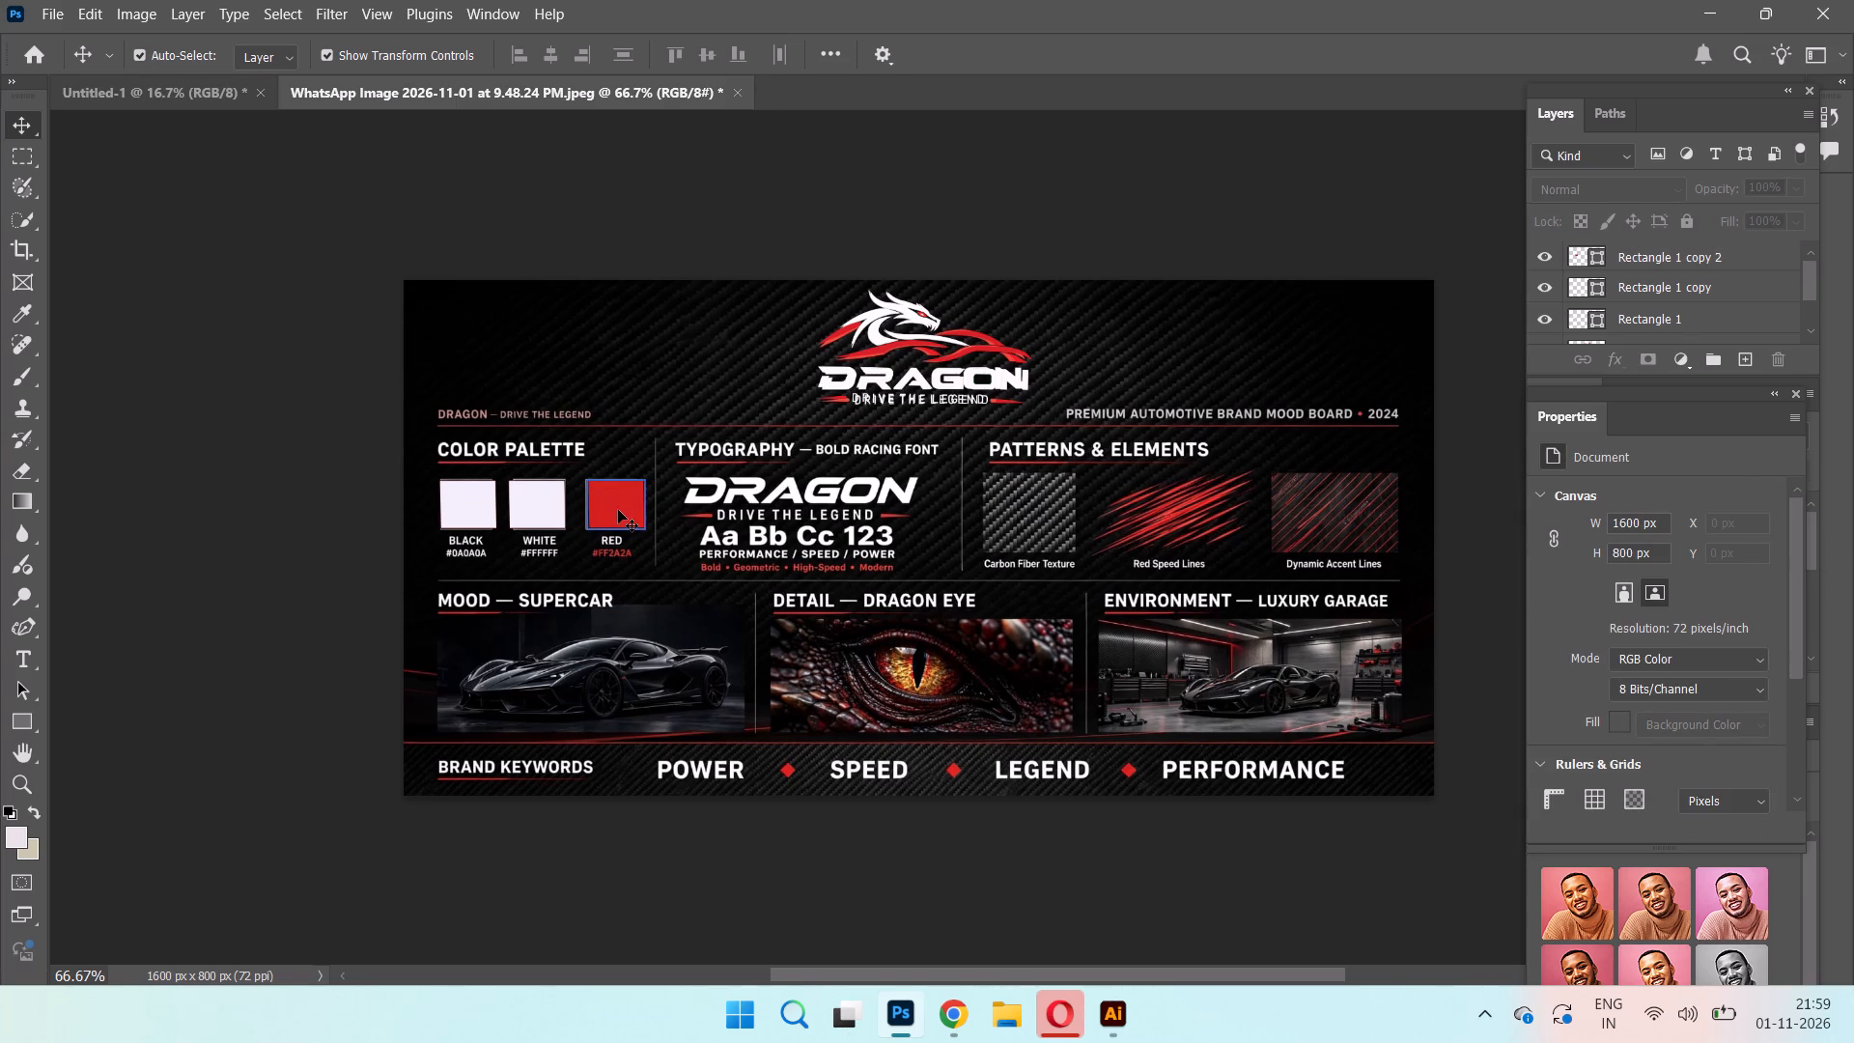
left_click(623, 506)
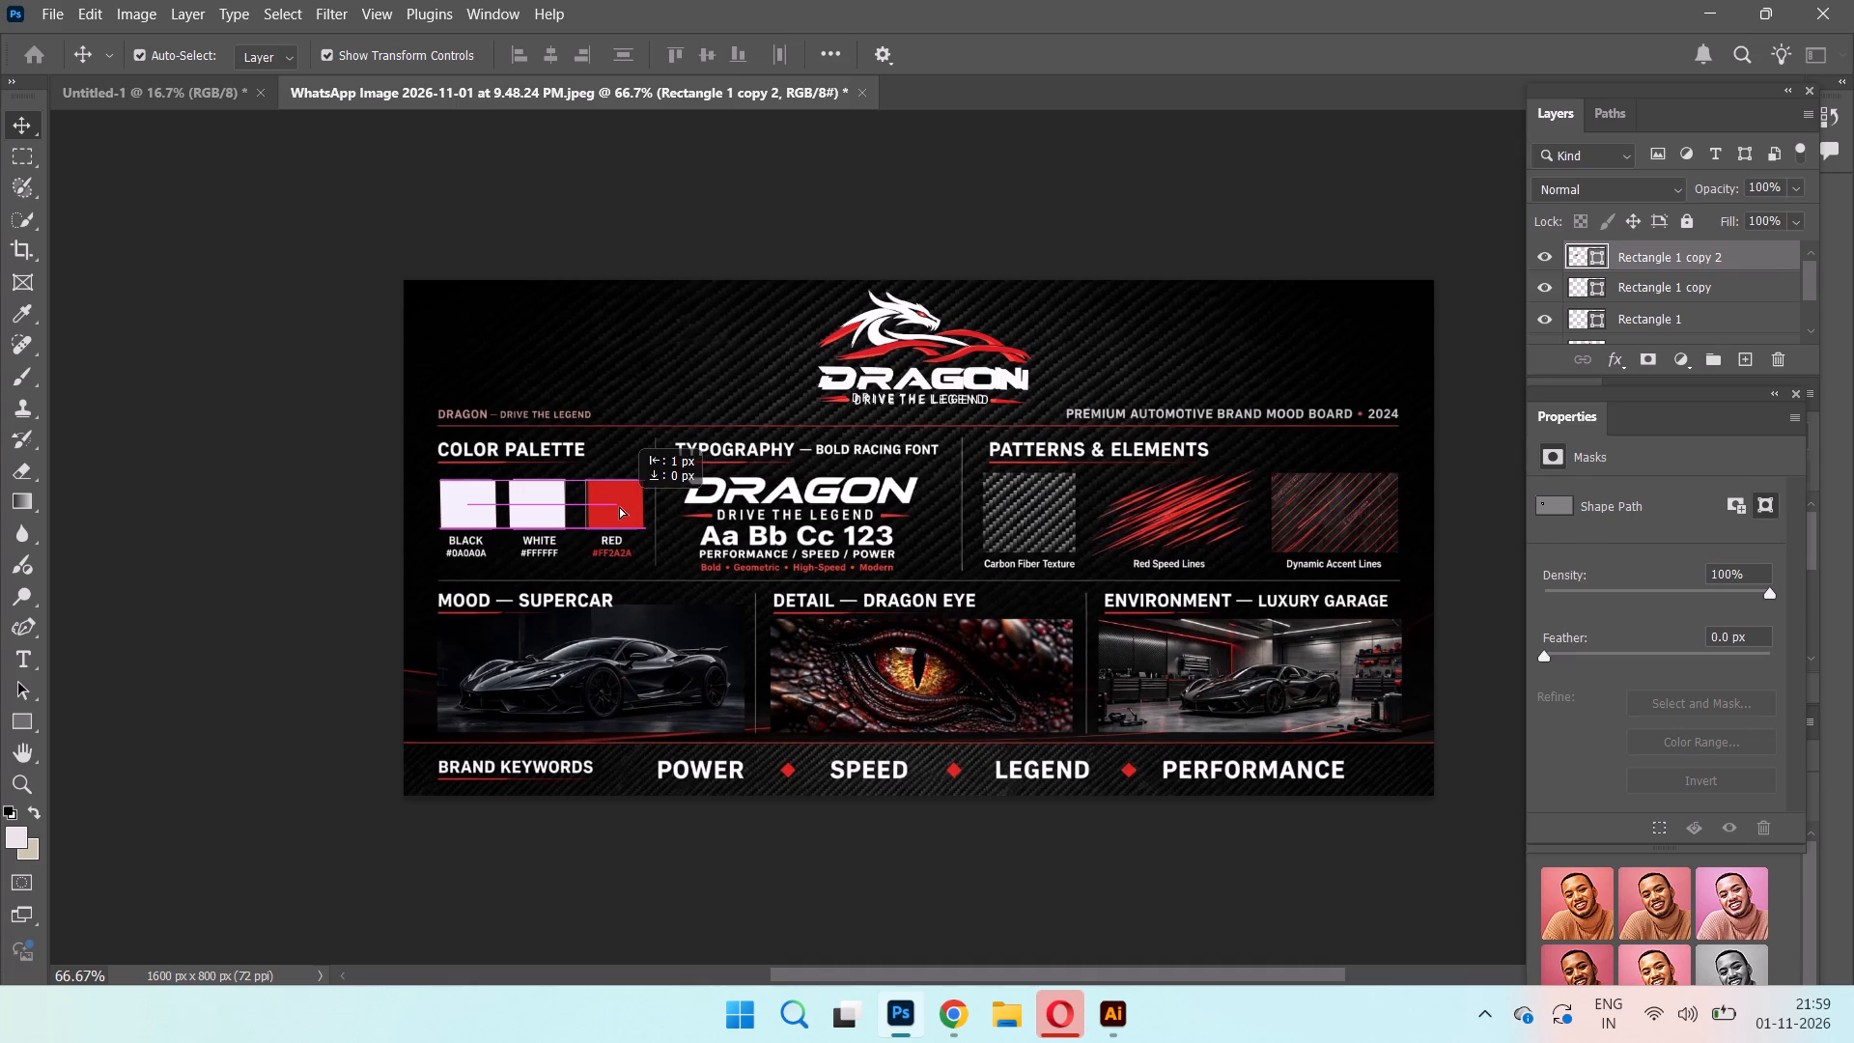
left_click(708, 210)
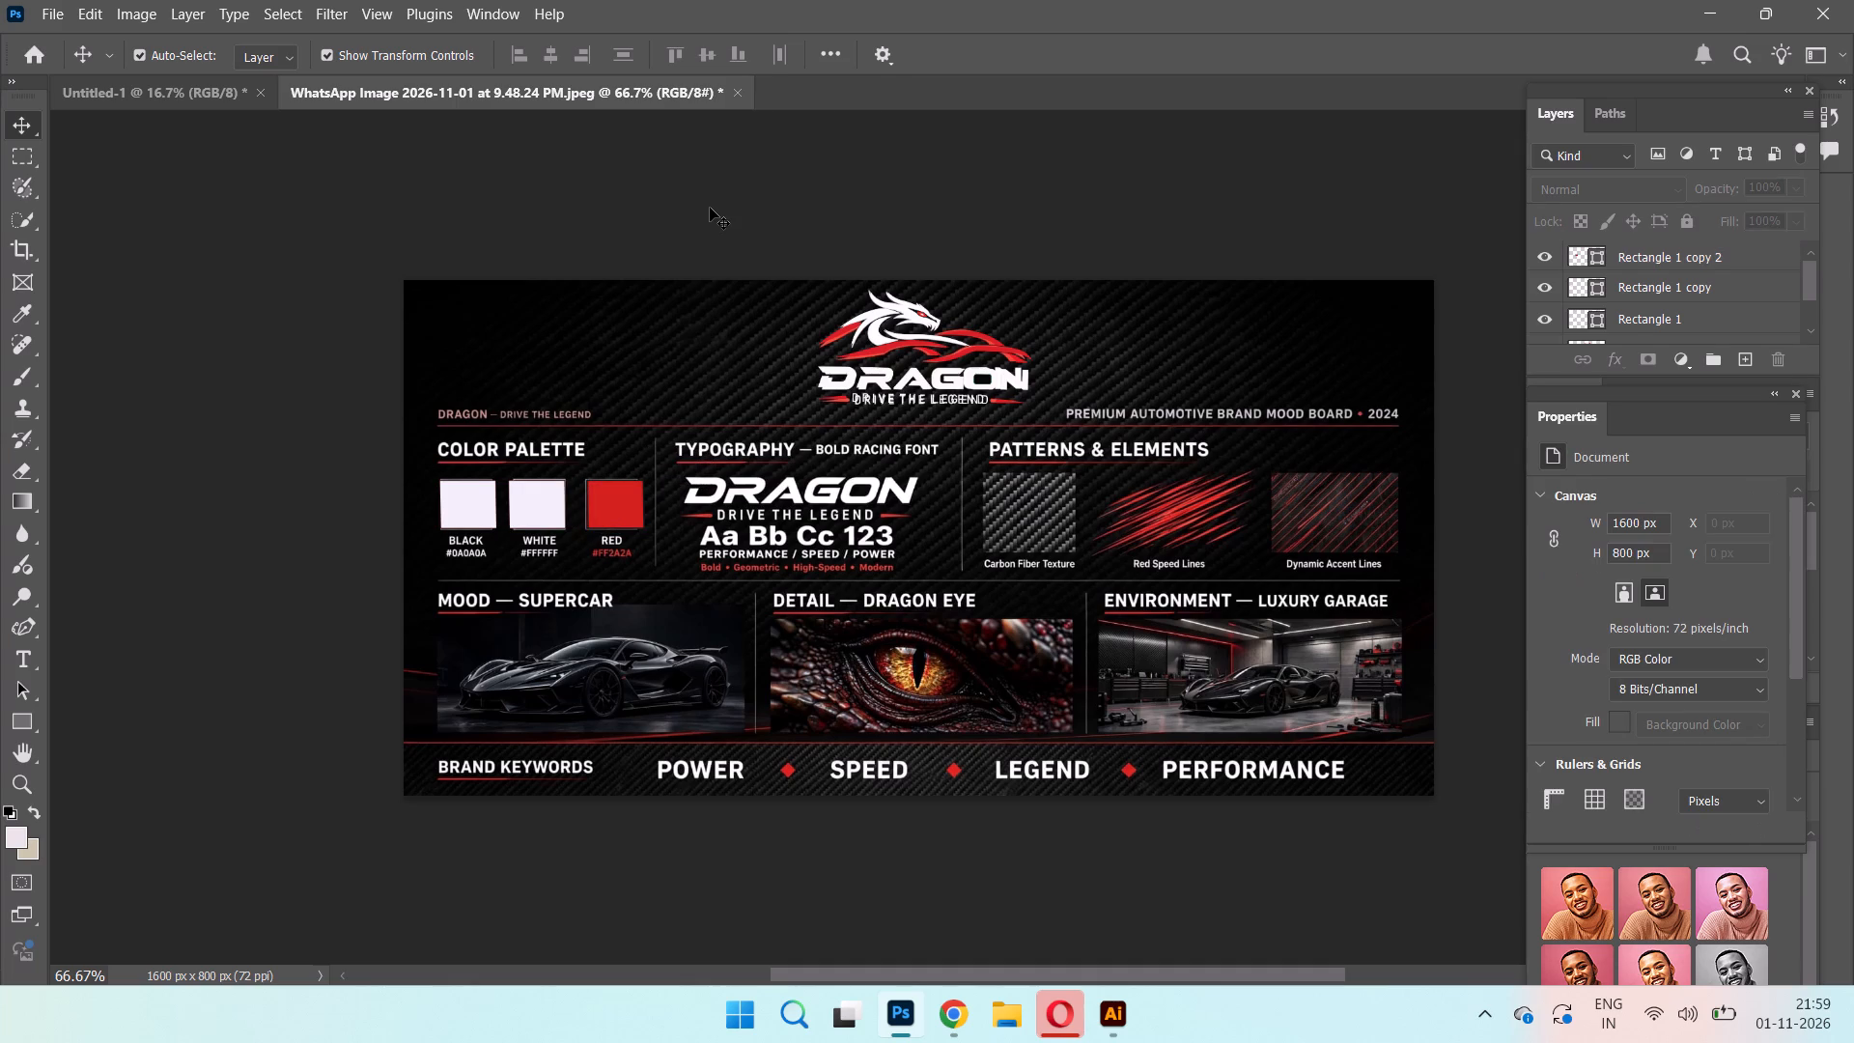
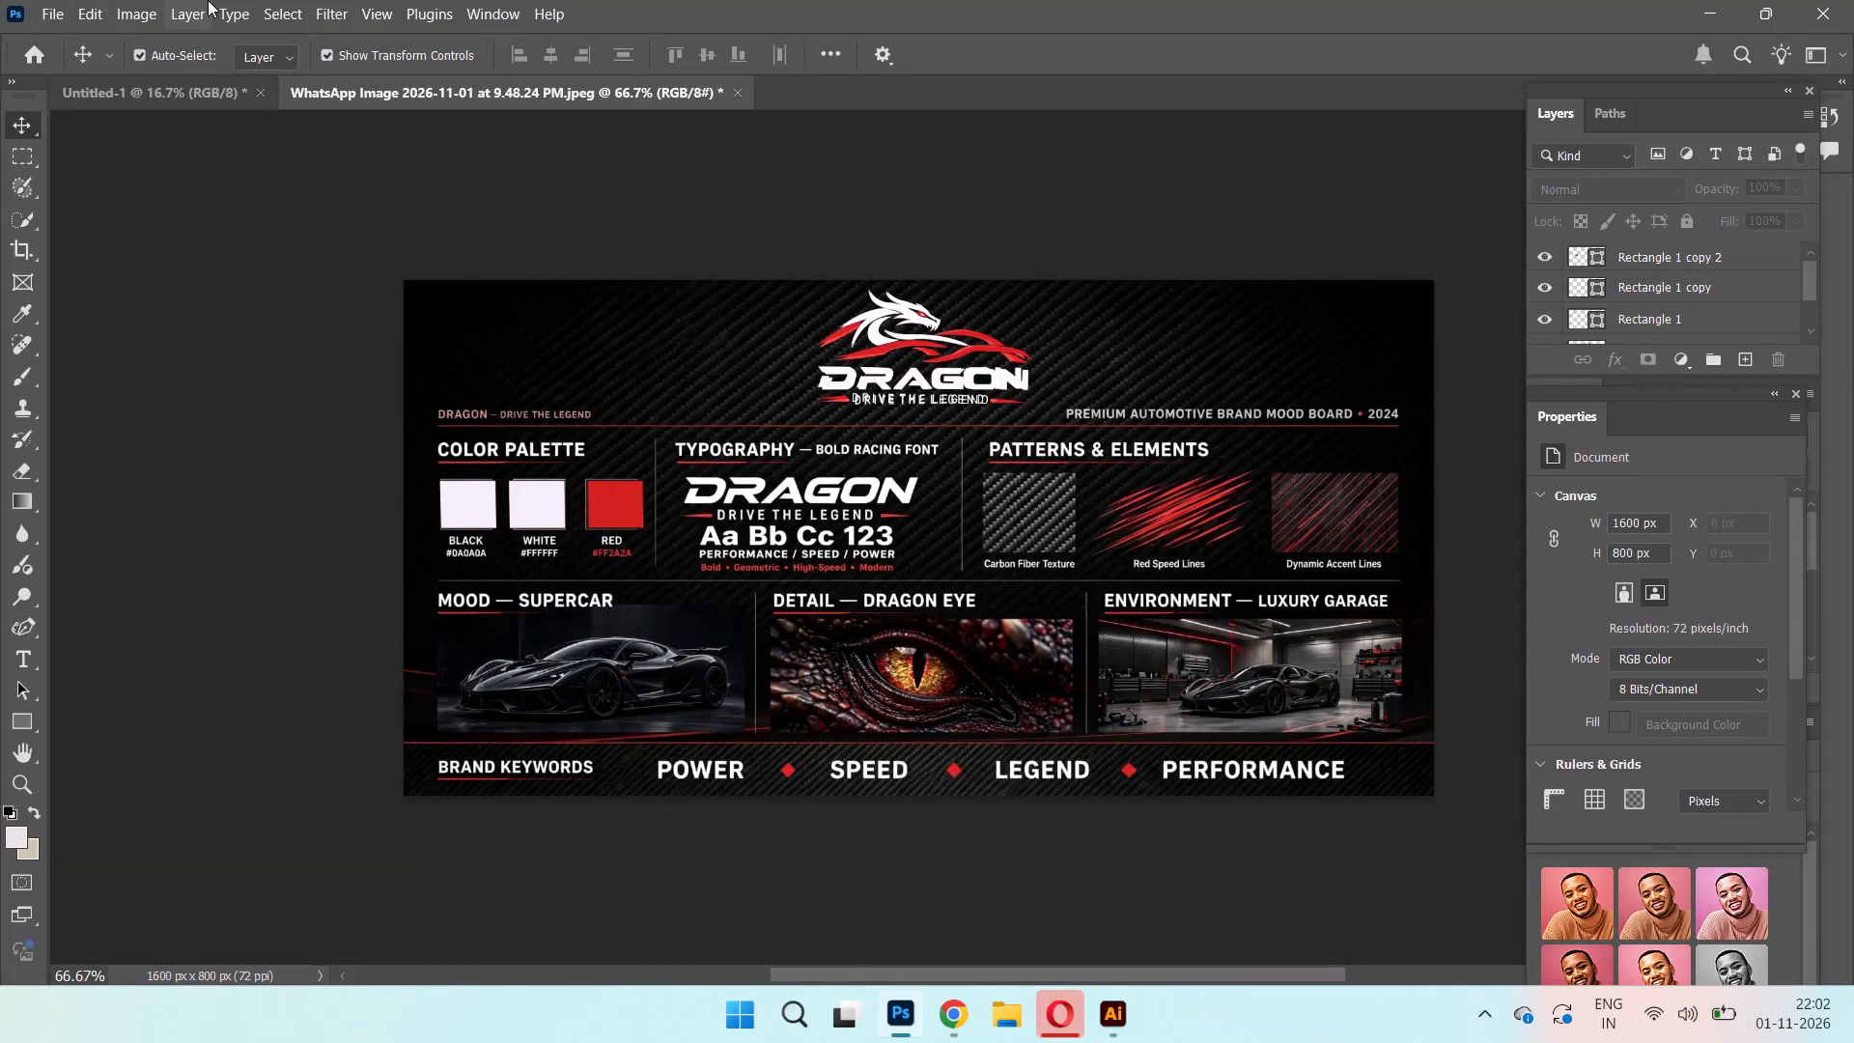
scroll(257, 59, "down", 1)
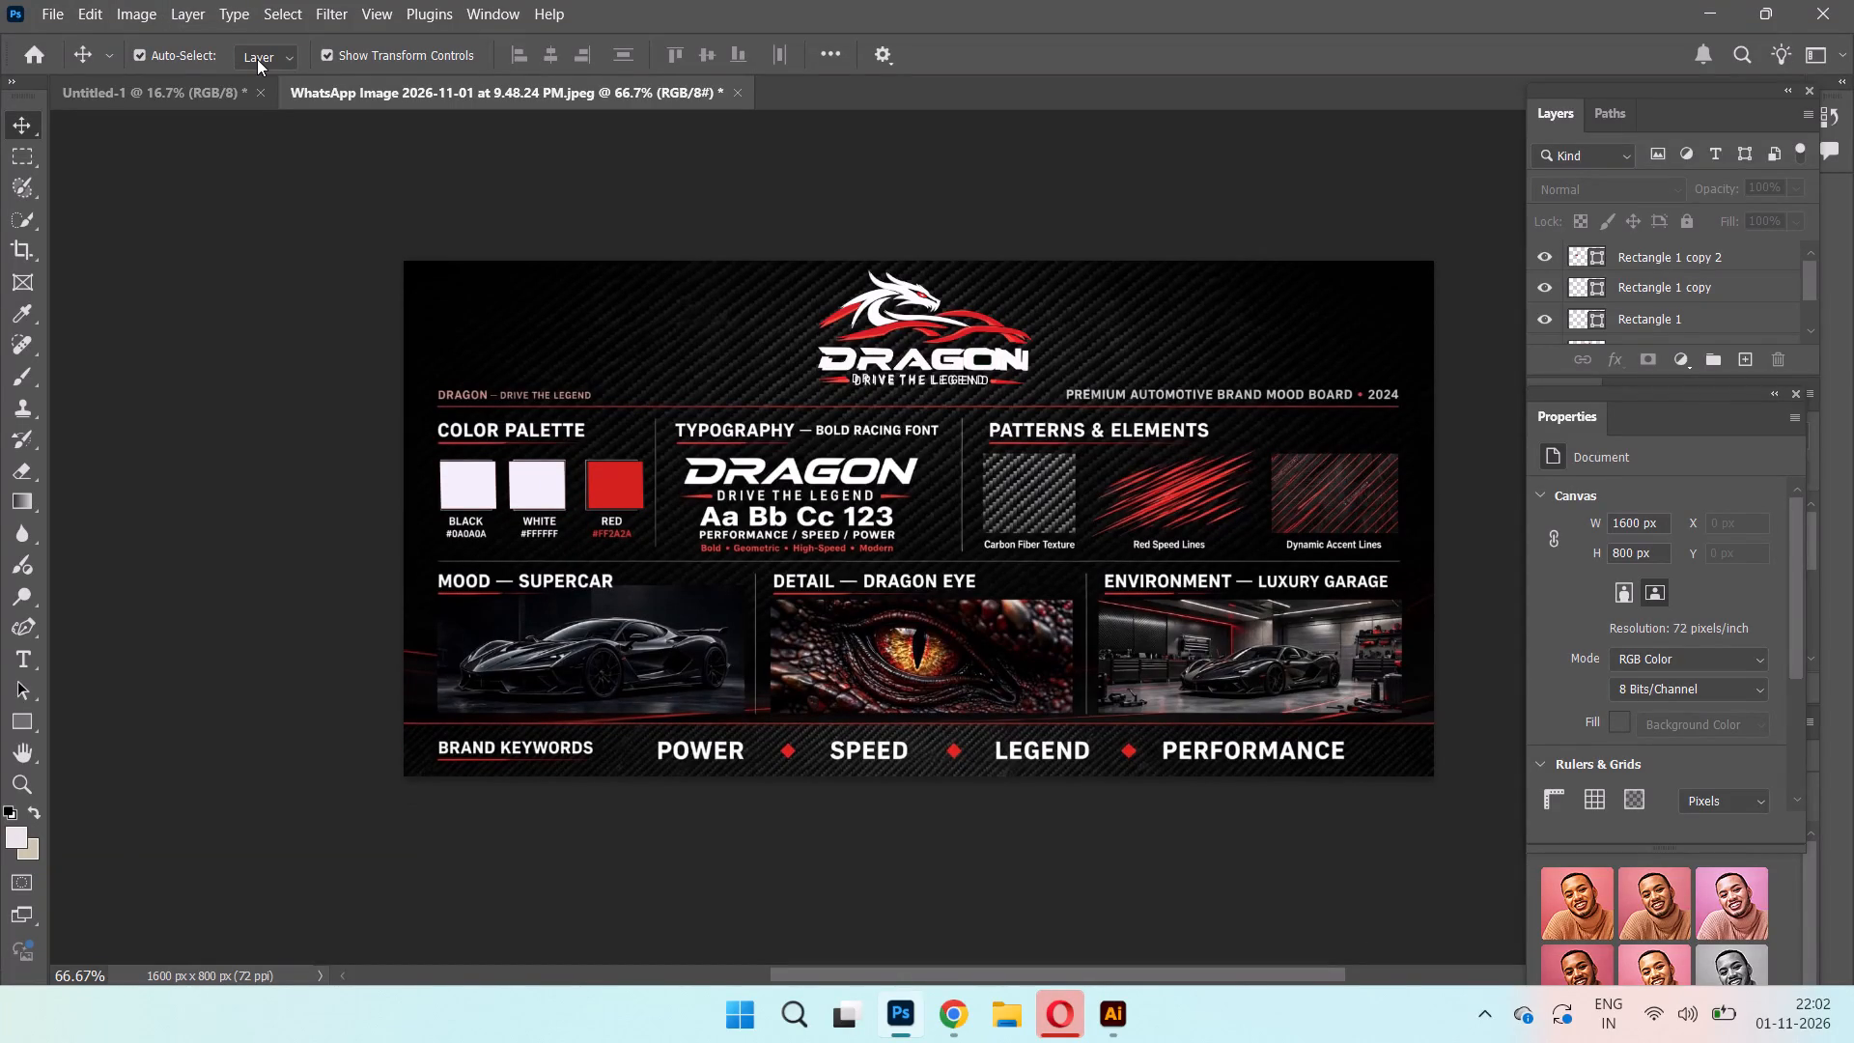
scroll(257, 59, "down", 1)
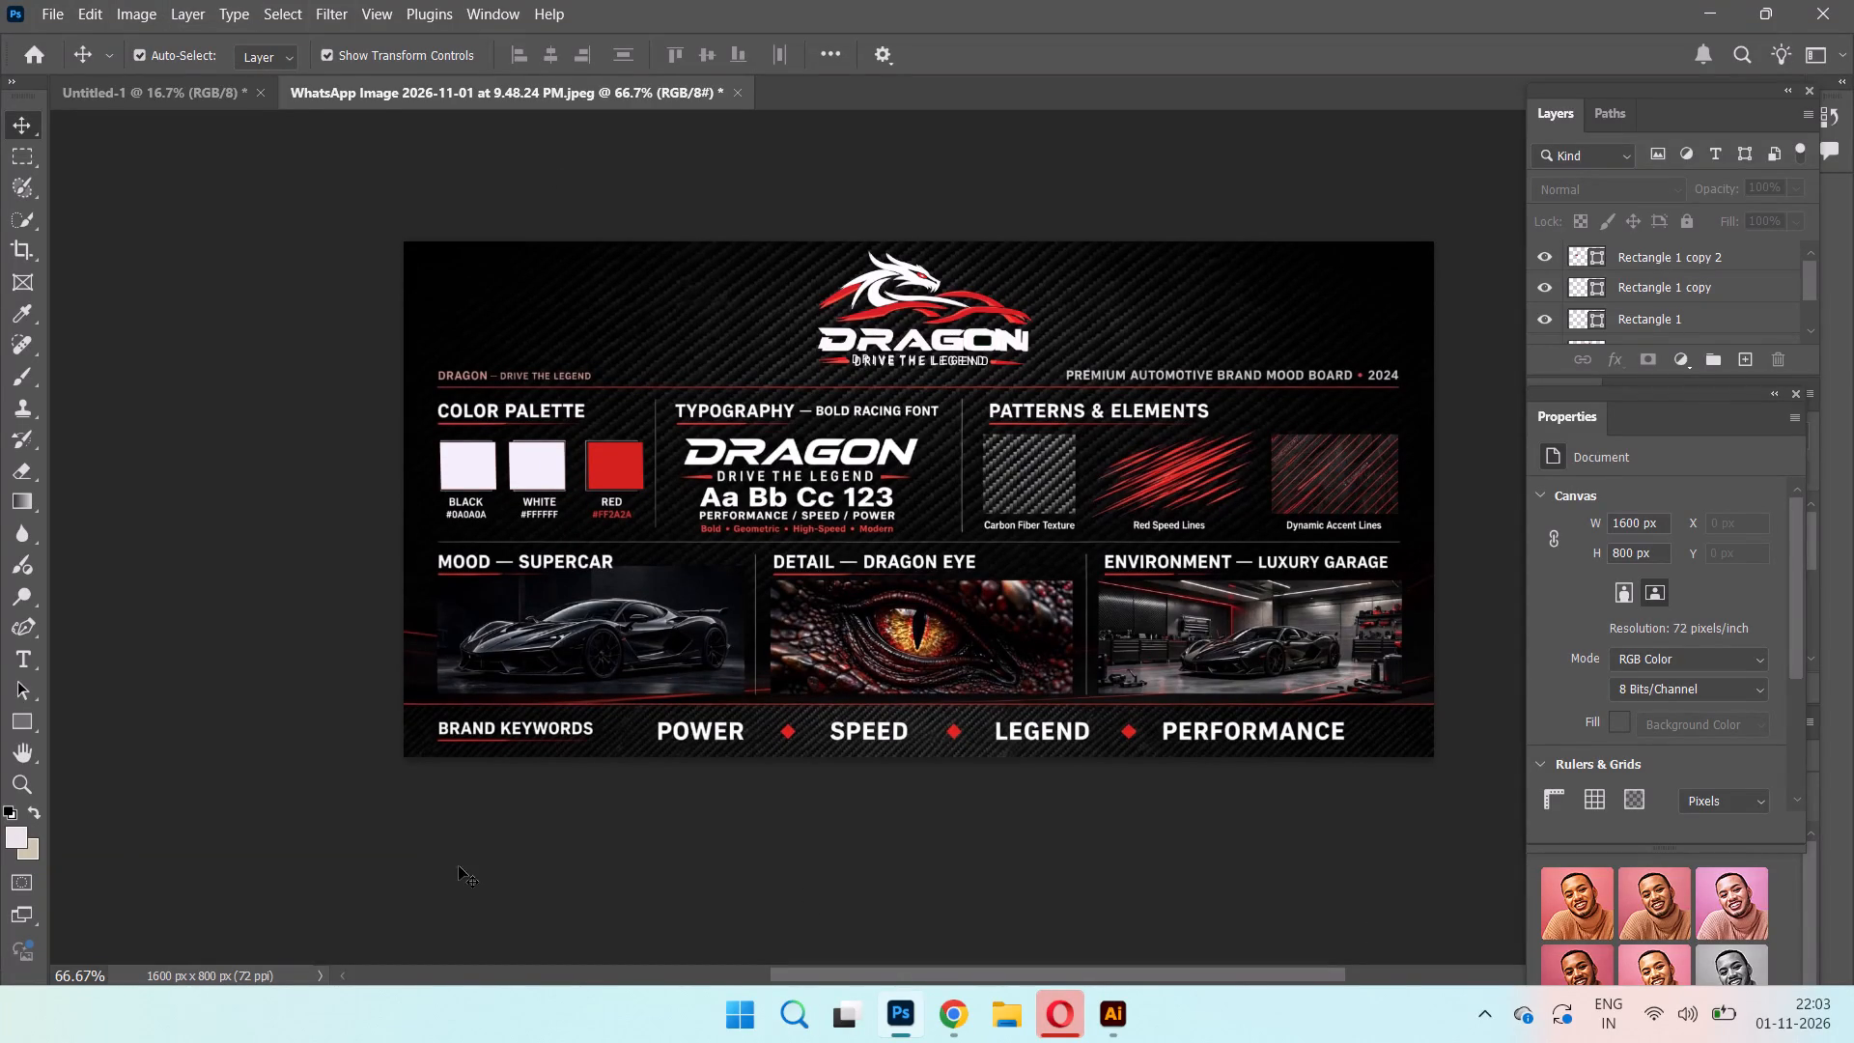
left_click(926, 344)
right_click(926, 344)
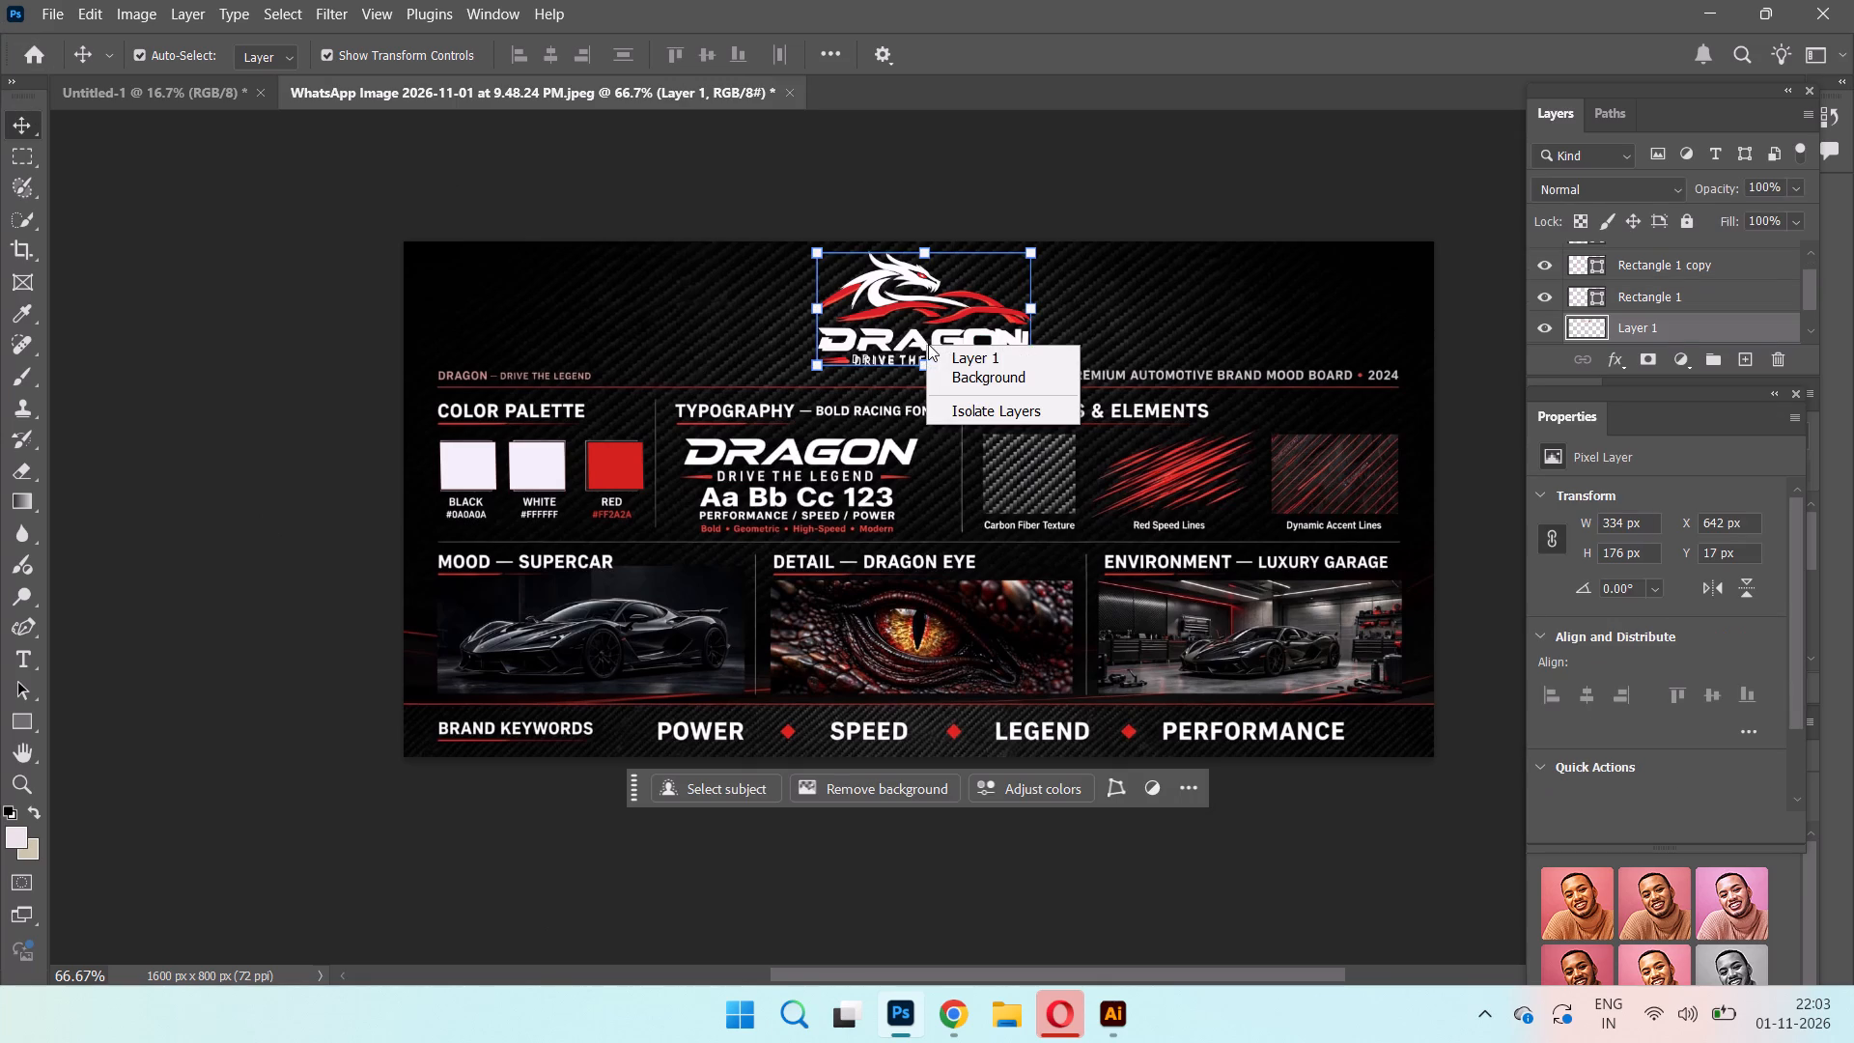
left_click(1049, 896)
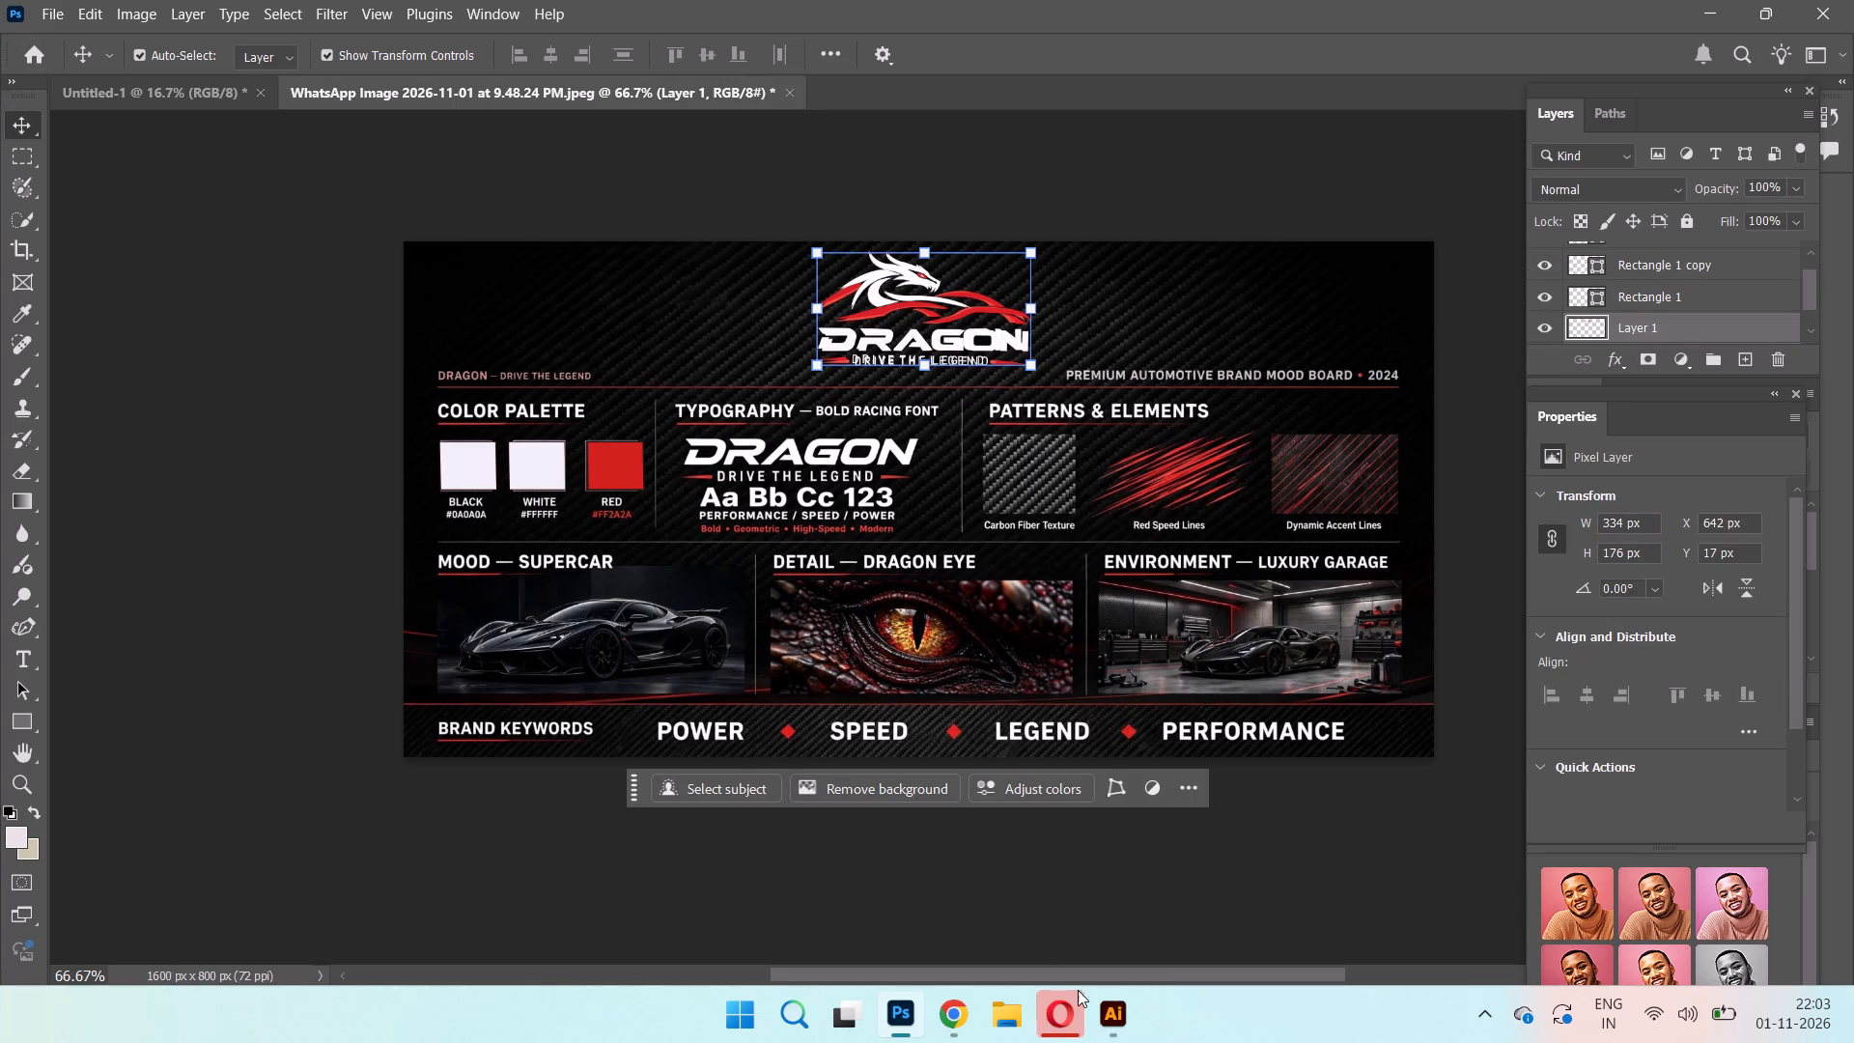
Switch to Illustrator, duplicate the dragon banner's logo onto the empty canvas beside the artboard, and ungroup the copy.
left_click(1126, 1017)
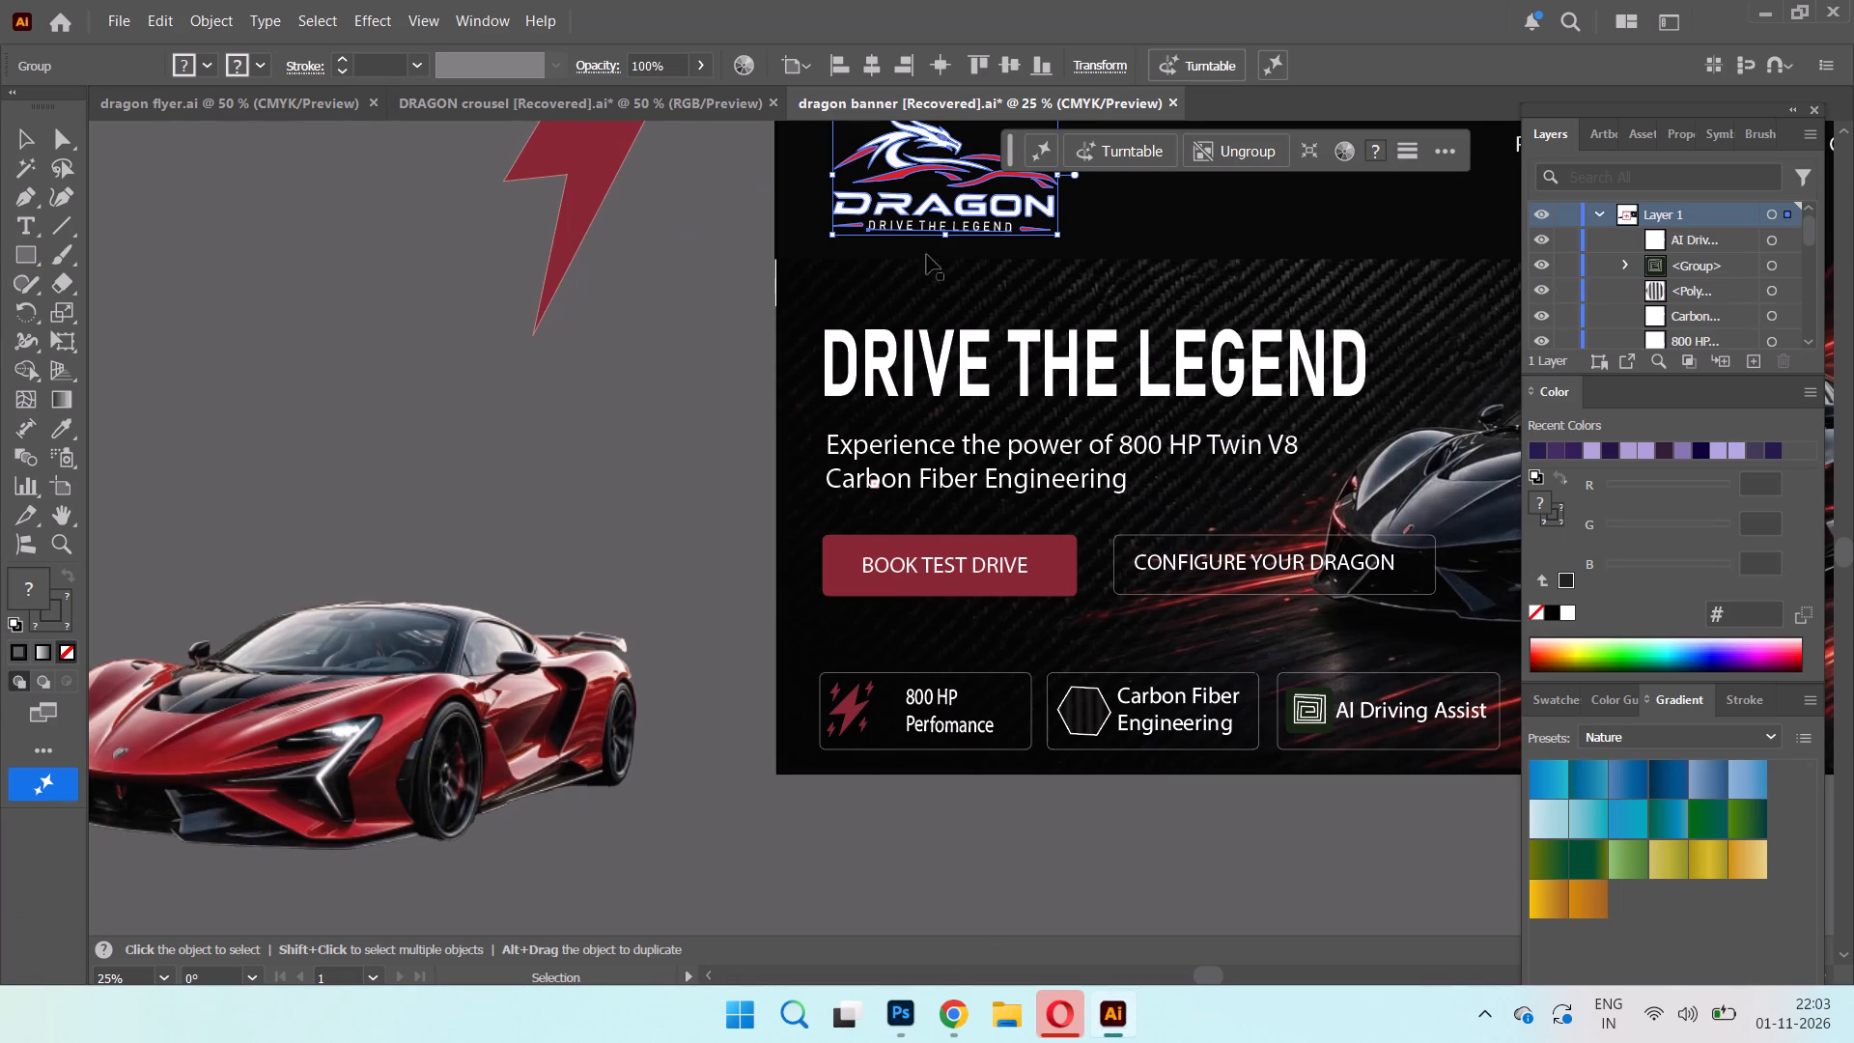
scroll(889, 281, "up", 4)
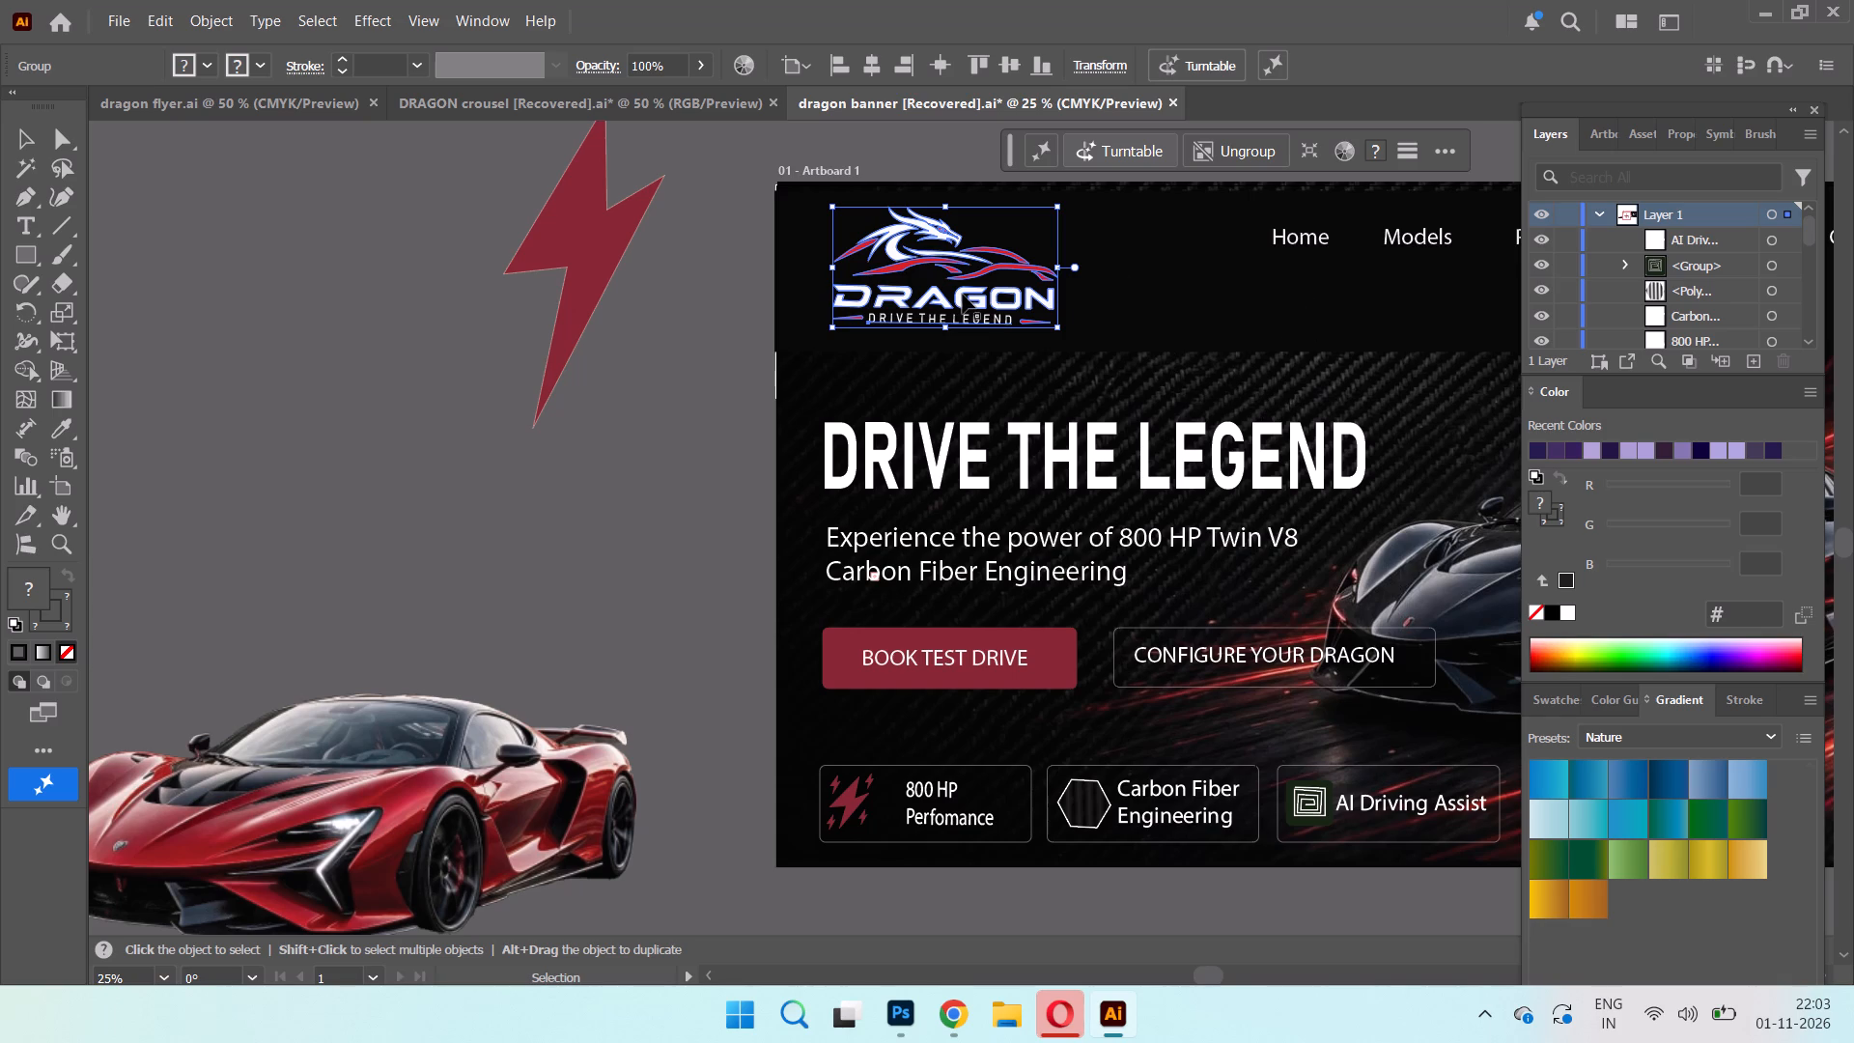
left_click_drag(962, 296, 937, 303, "alt")
left_click_drag(937, 303, 344, 431, "alt")
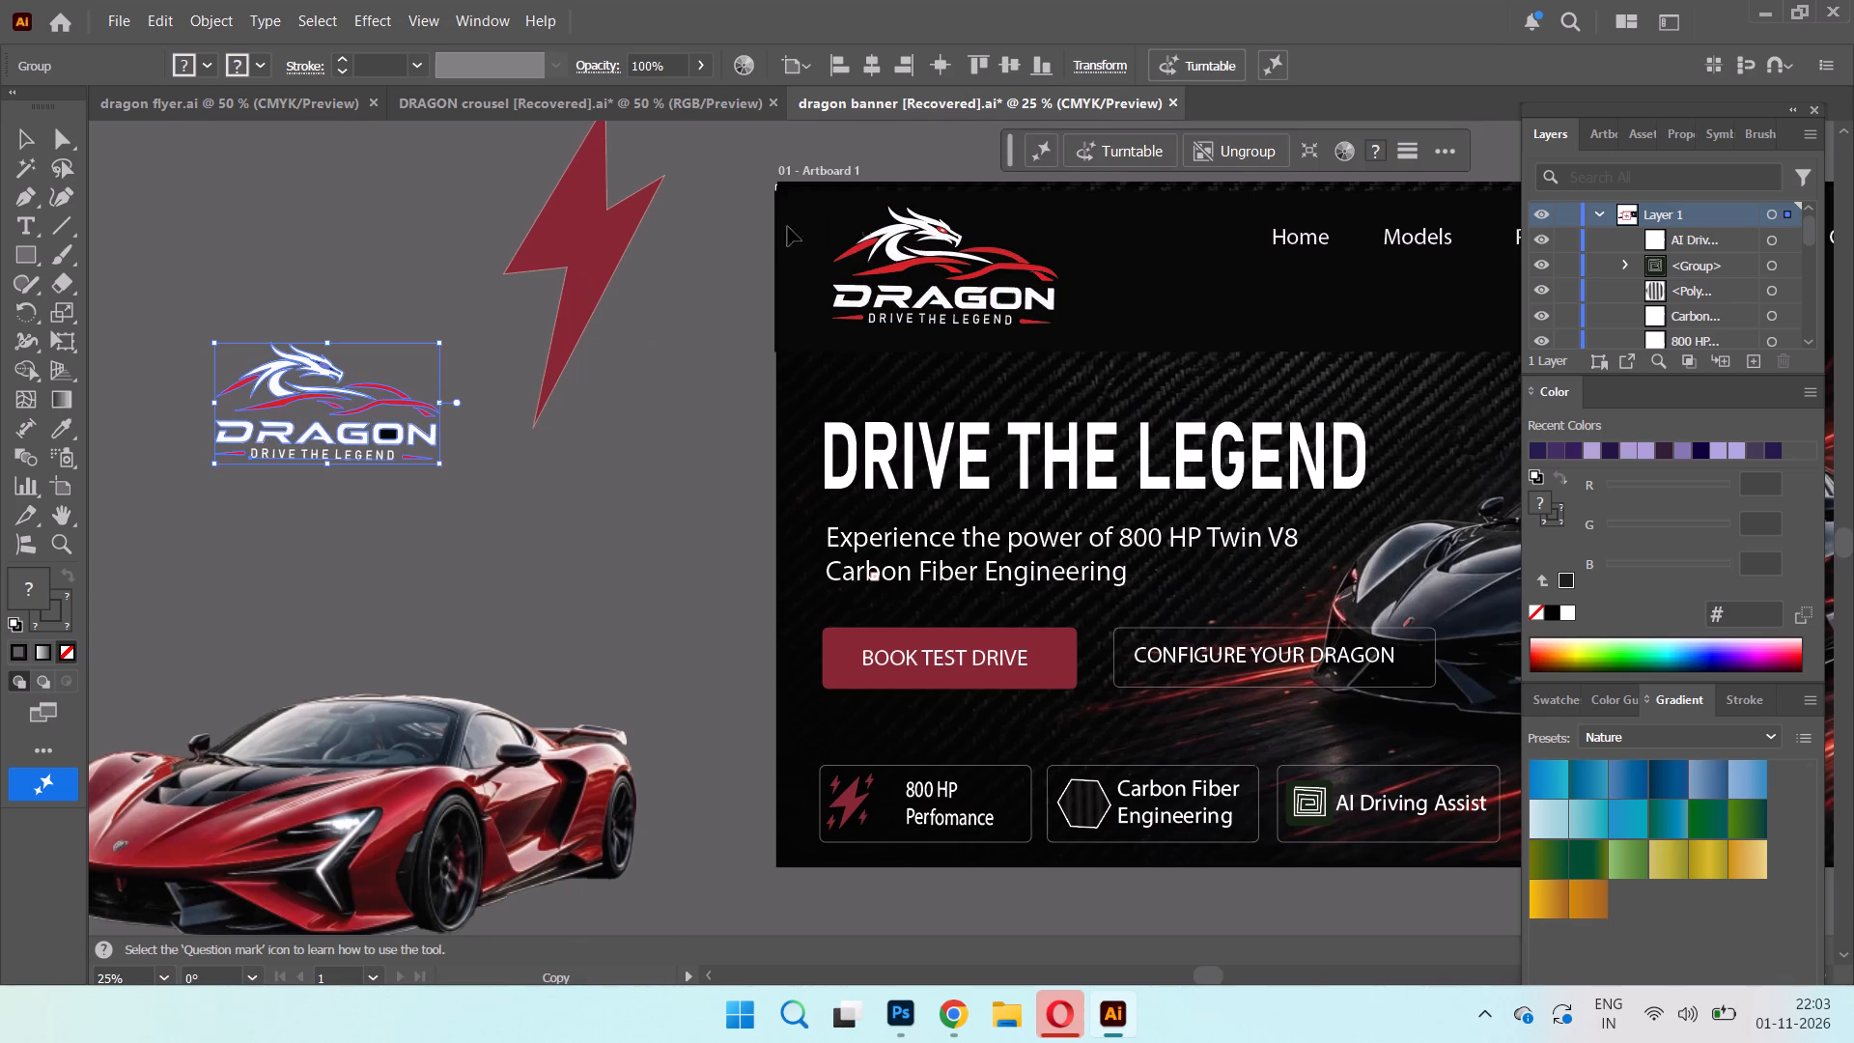
left_click(1248, 149)
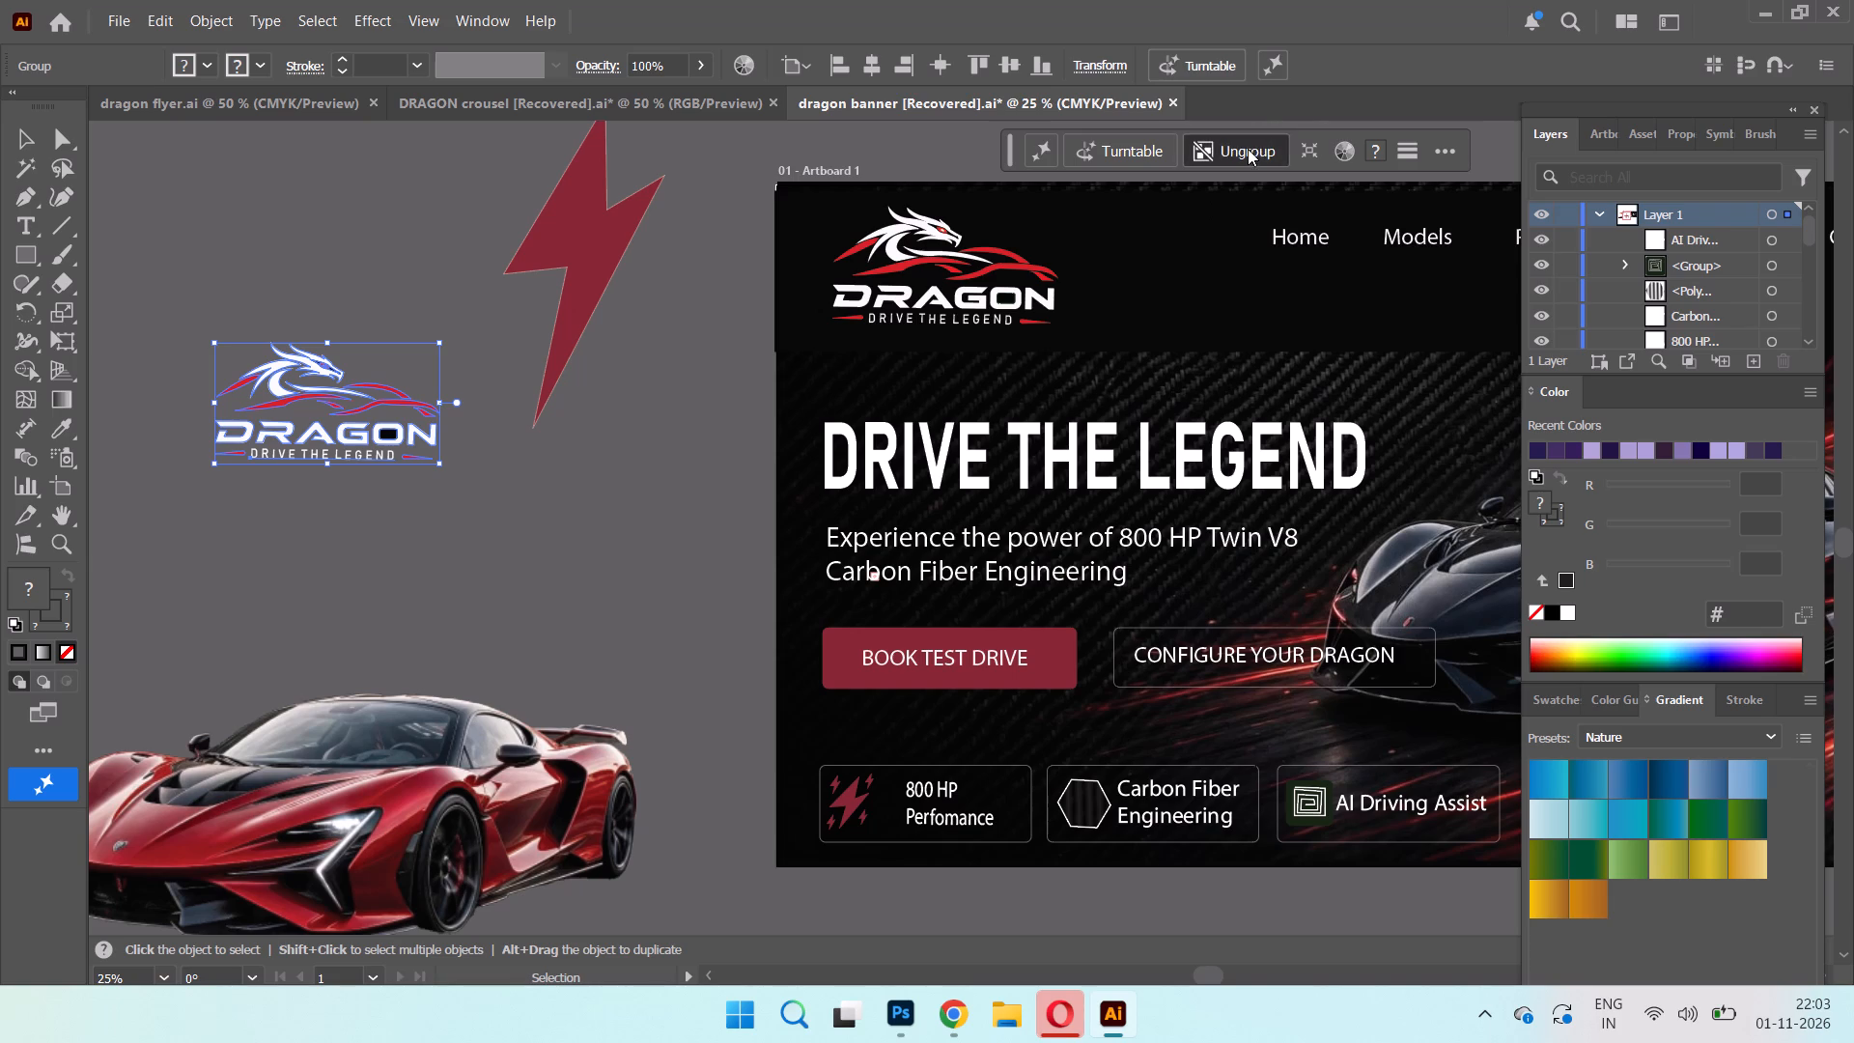
left_click(181, 280)
Copy the DRAGON wordmark with its DRIVE THE LEGEND tagline from the ungrouped logo and paste it as pixels into the Photoshop mood board.
left_click(316, 440)
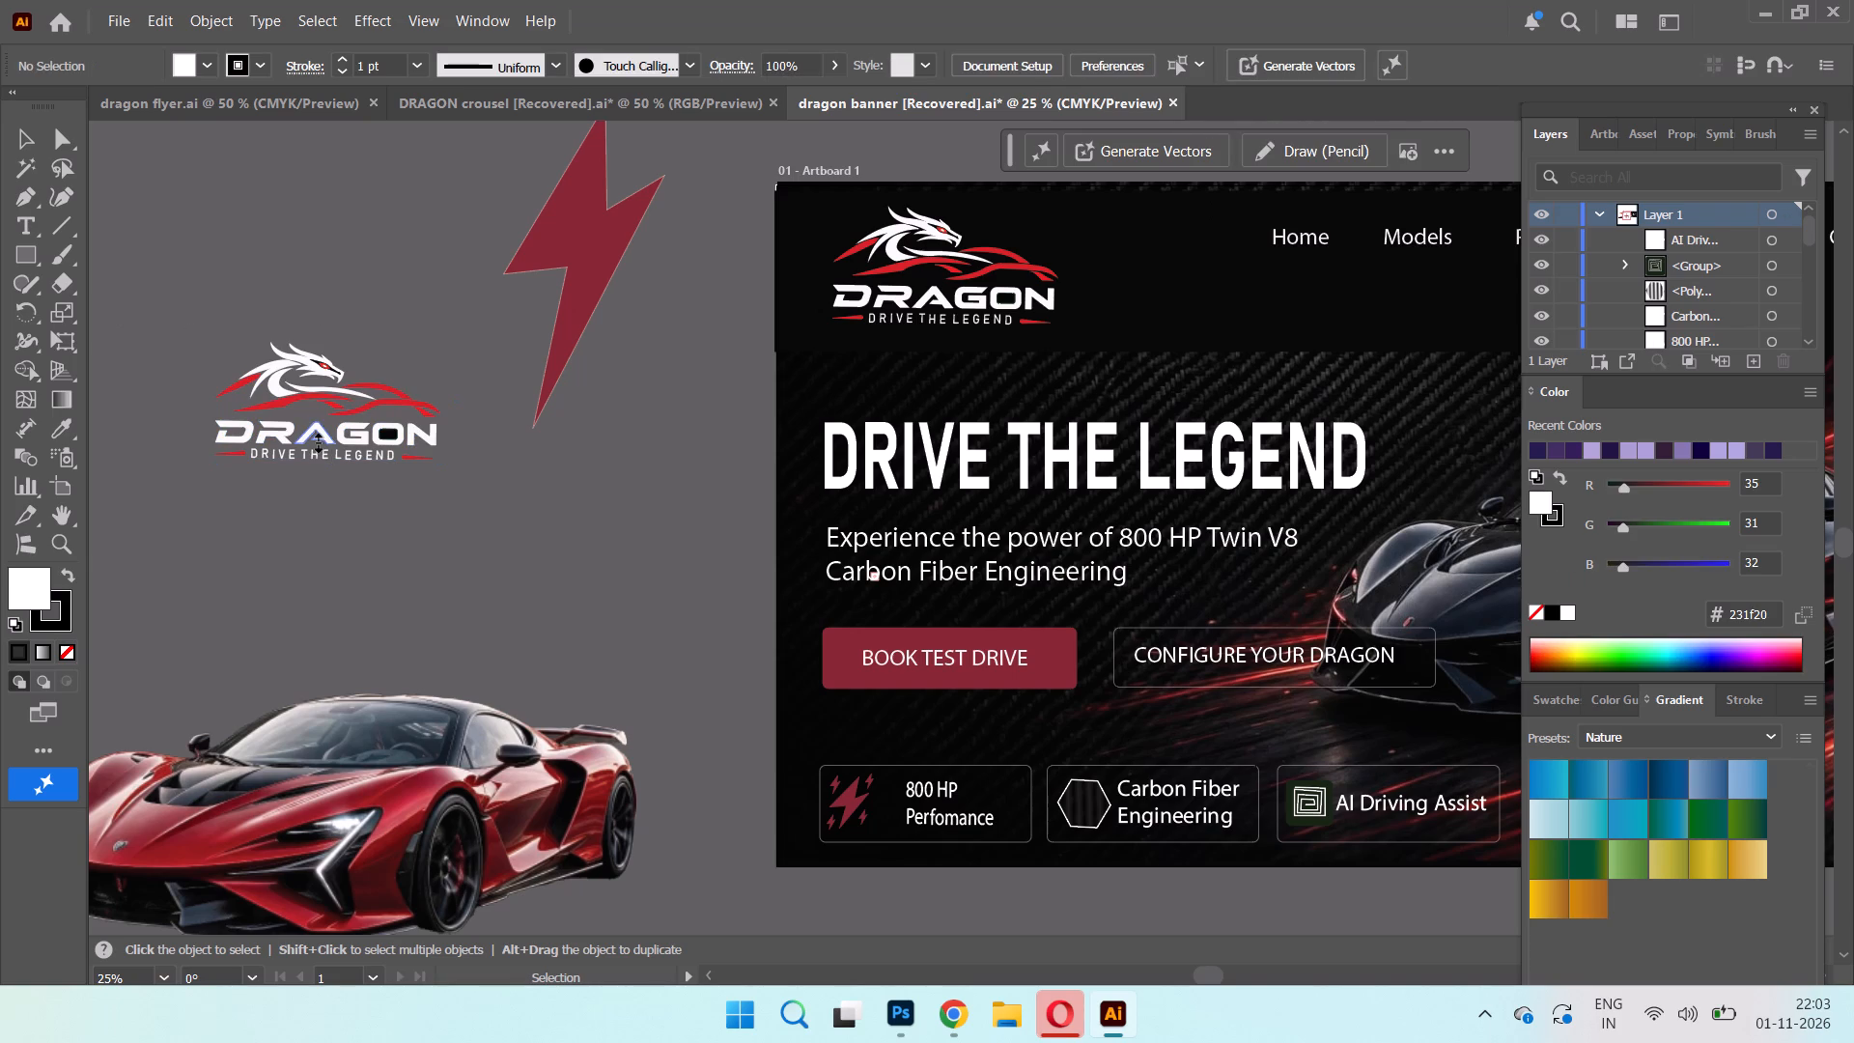
left_click_drag(181, 433, 297, 477)
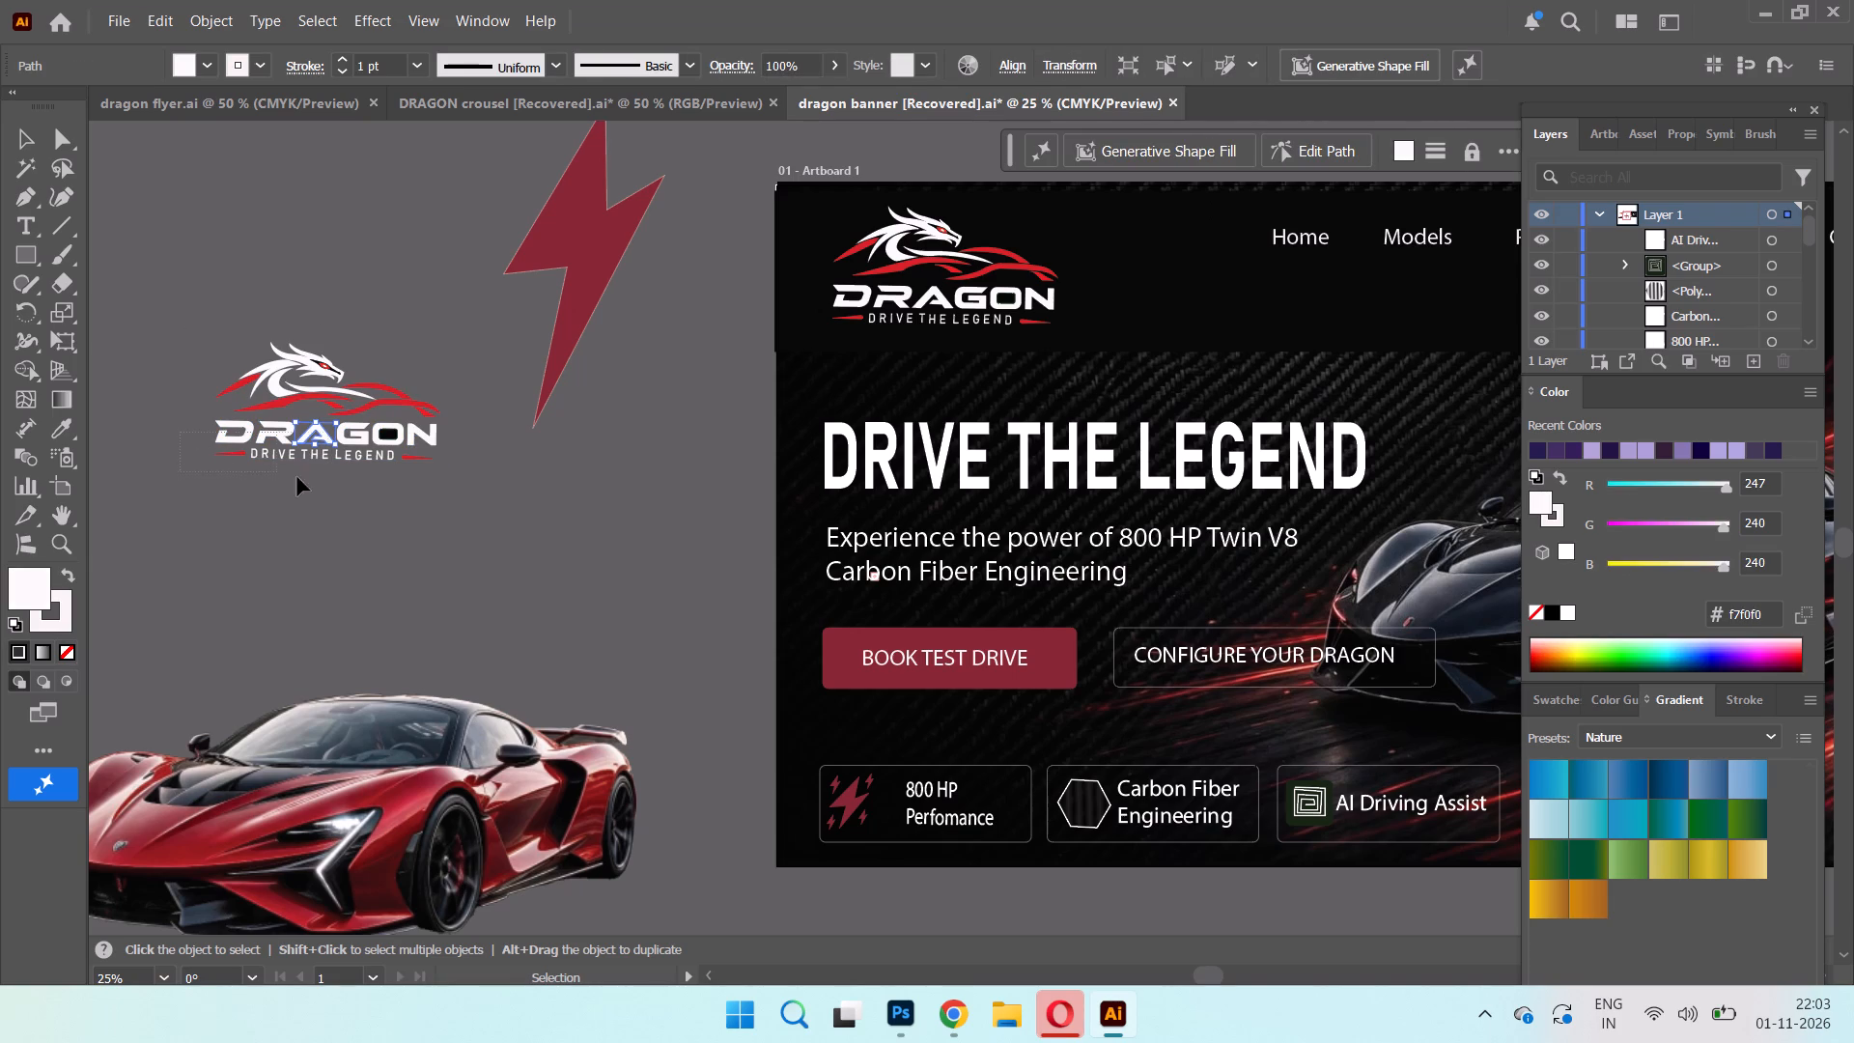
left_click_drag(297, 477, 492, 471)
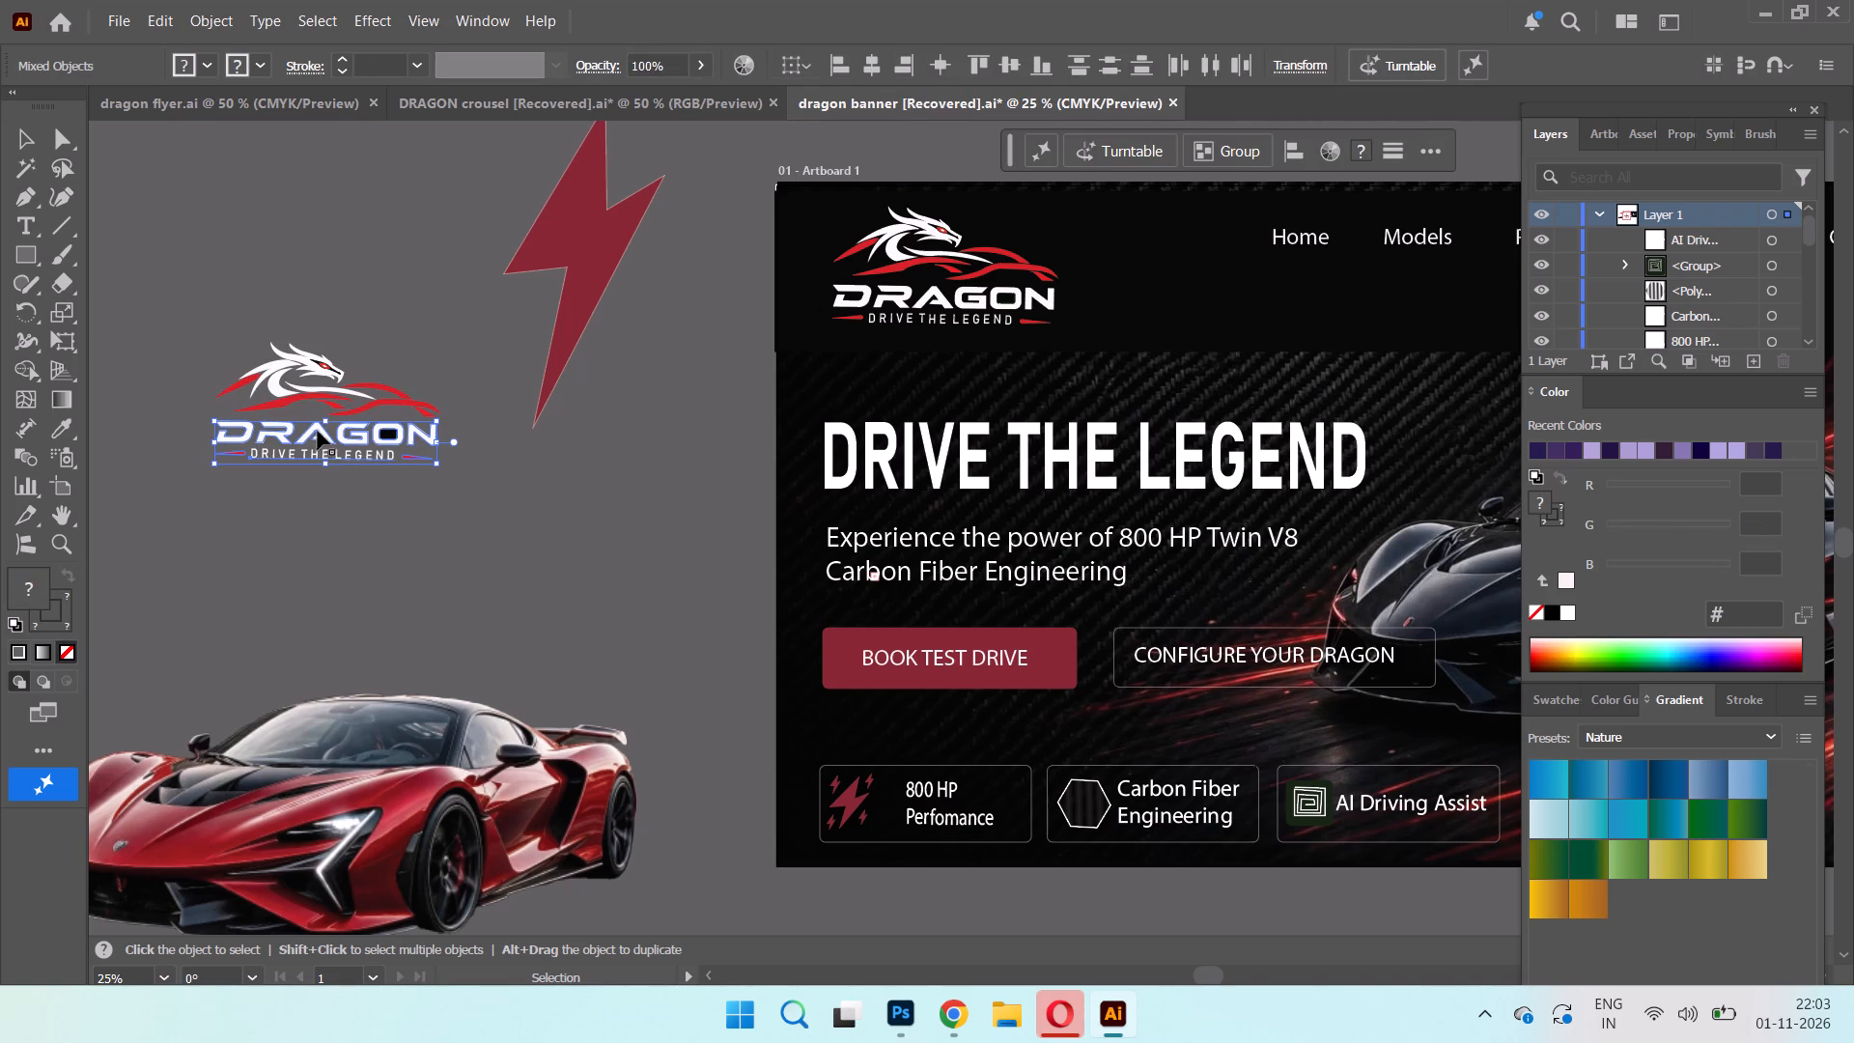
right_click(318, 431)
left_click(435, 304)
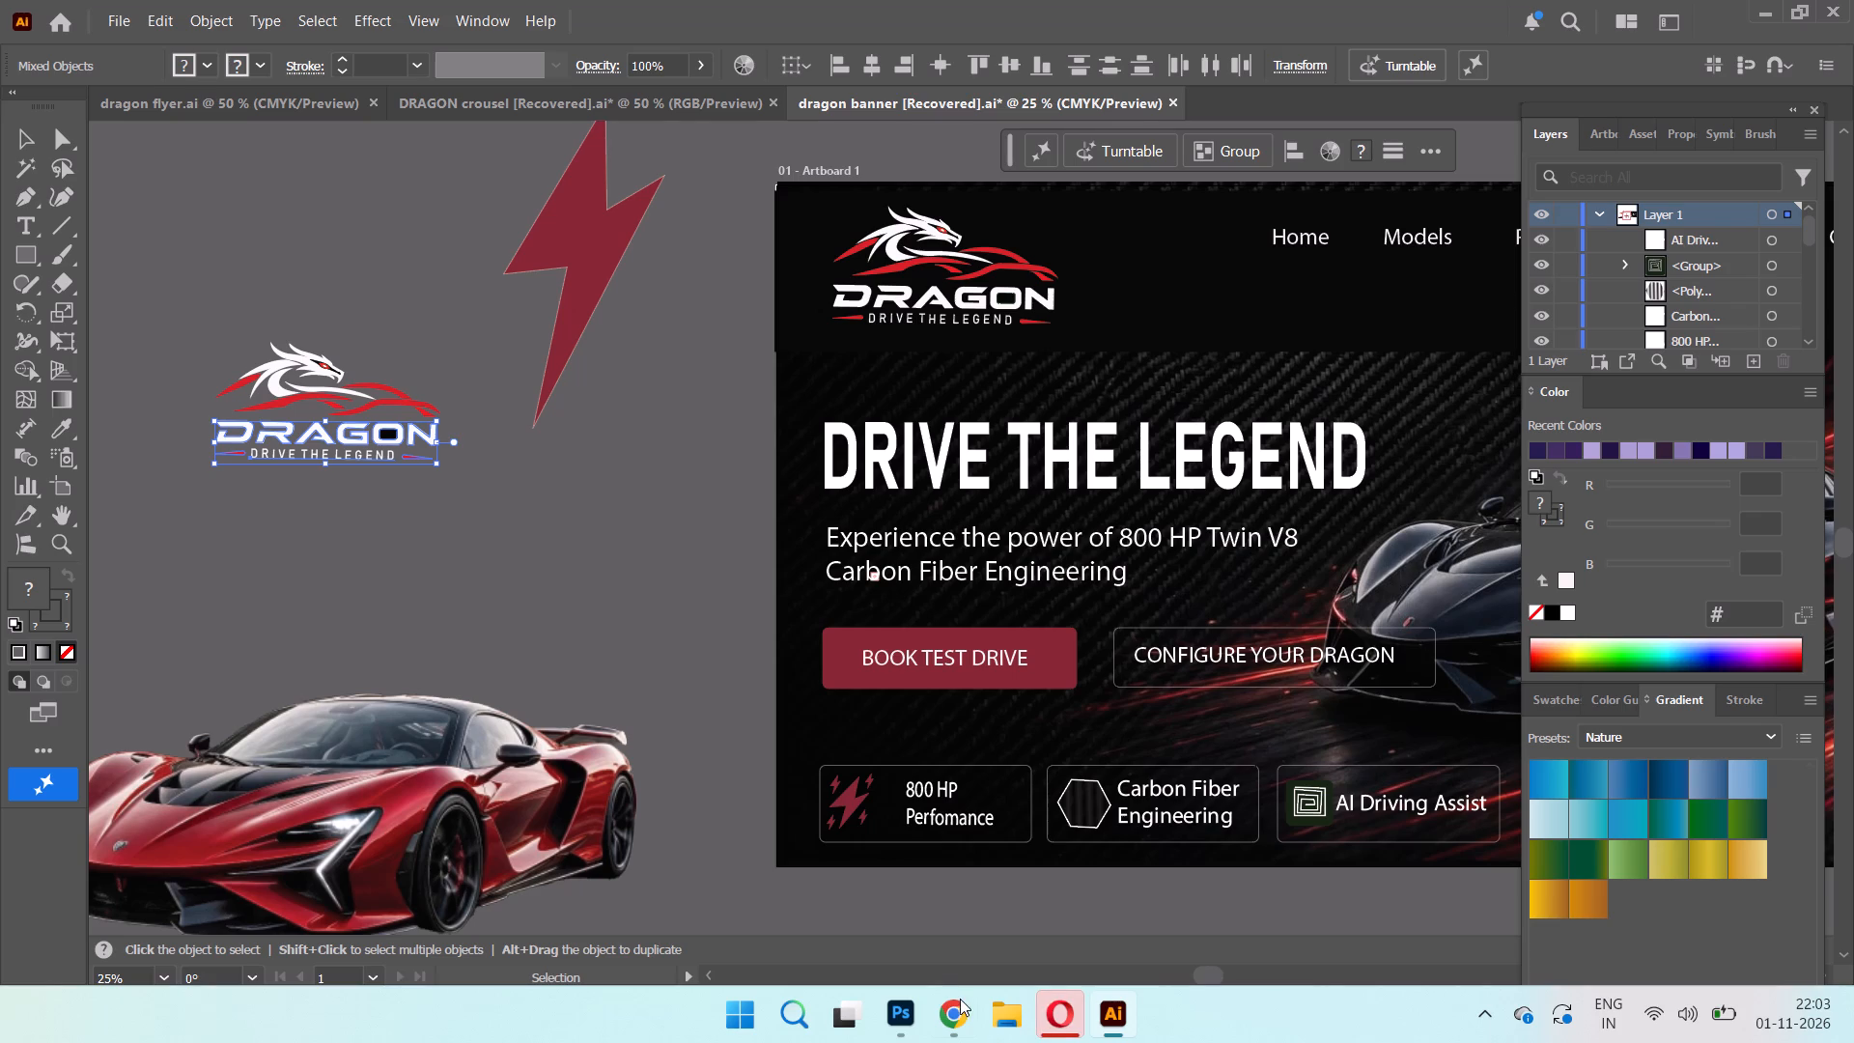
left_click(909, 1007)
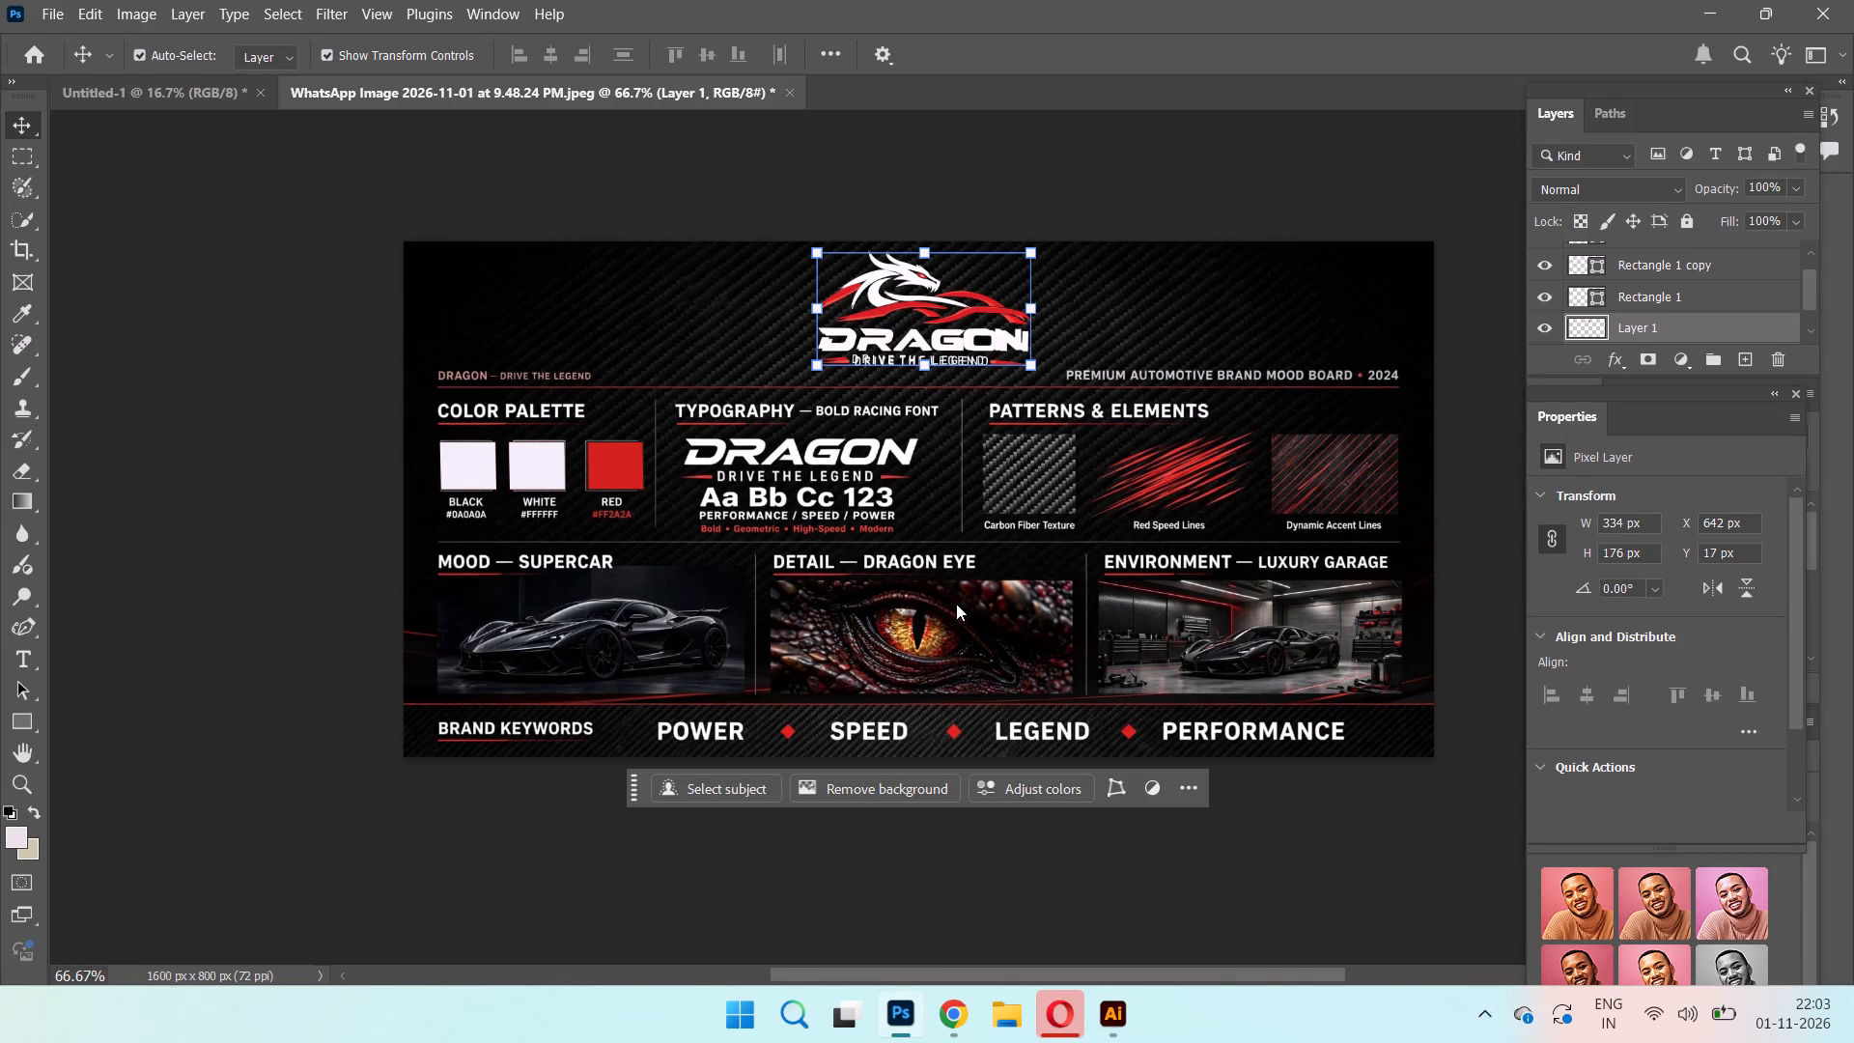
key("ctrl+v")
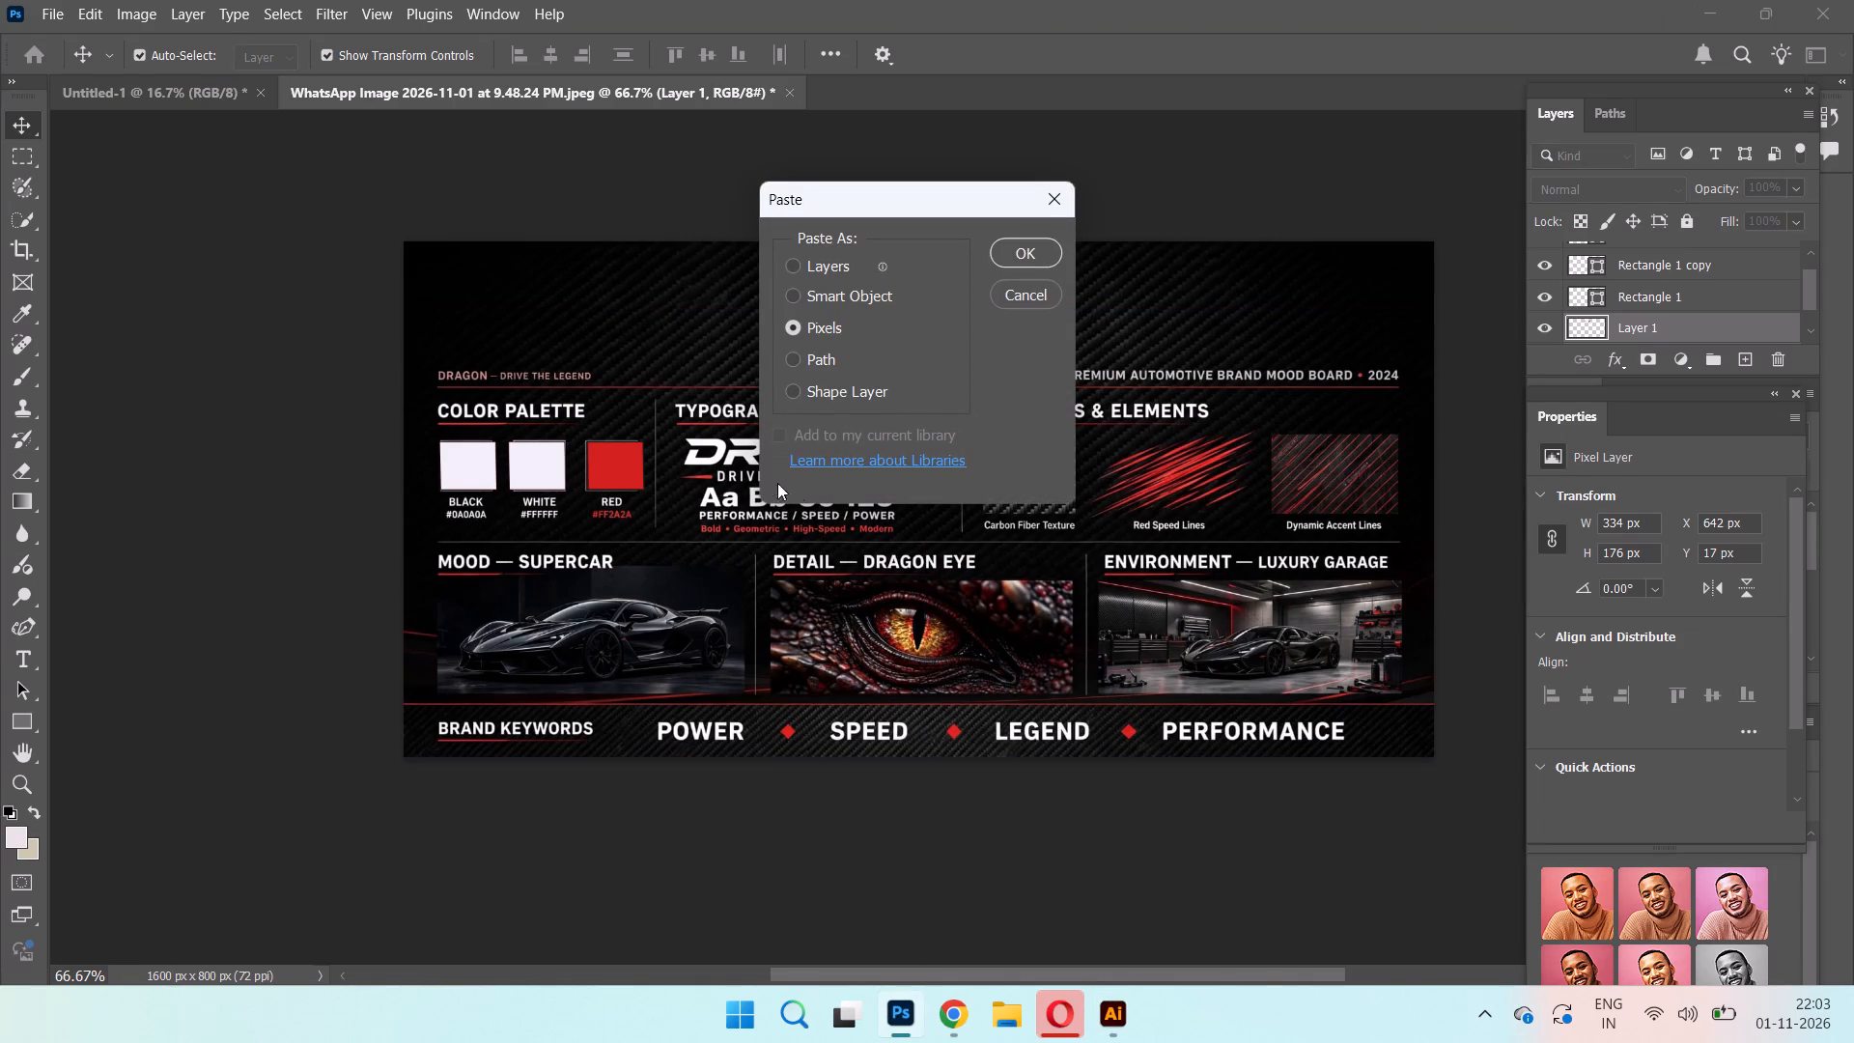
left_click(1049, 244)
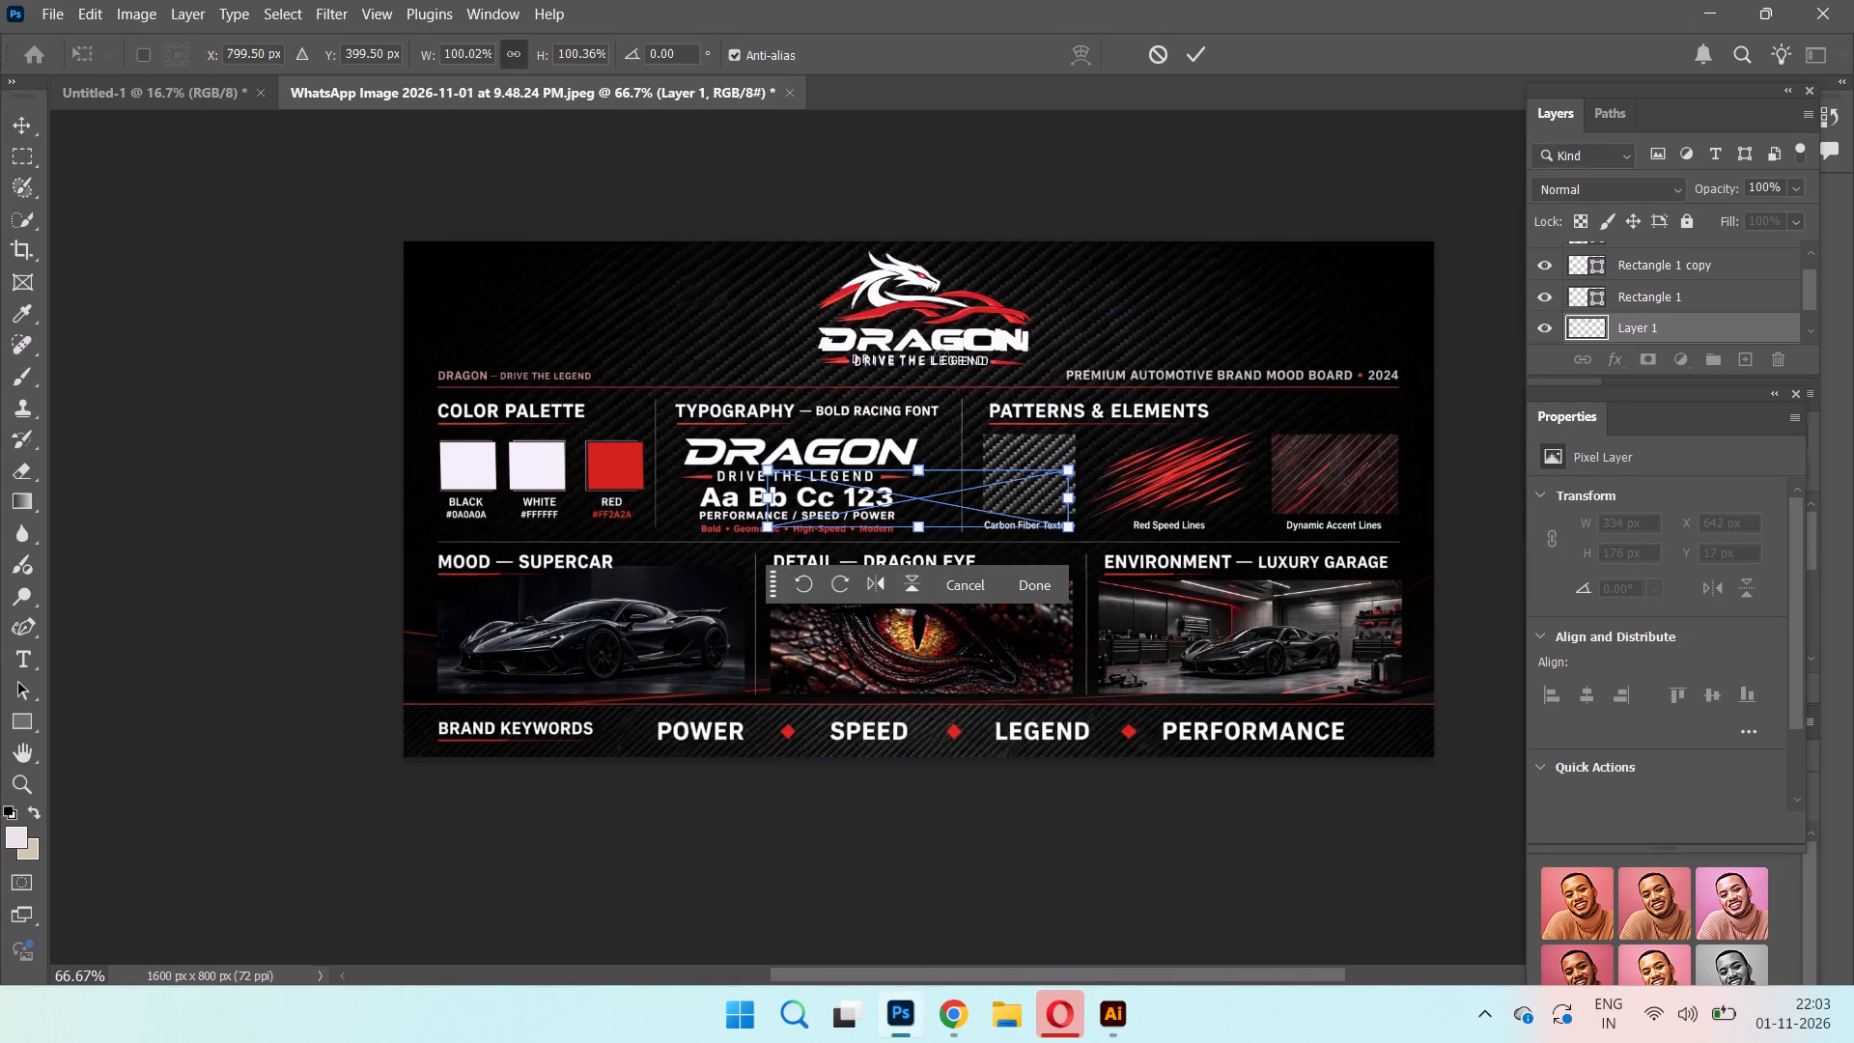
Scale the pasted wordmark to about 398 × 72 px and place it over the DRAGON sample in the Typography section.
left_click_drag(1066, 469, 931, 493)
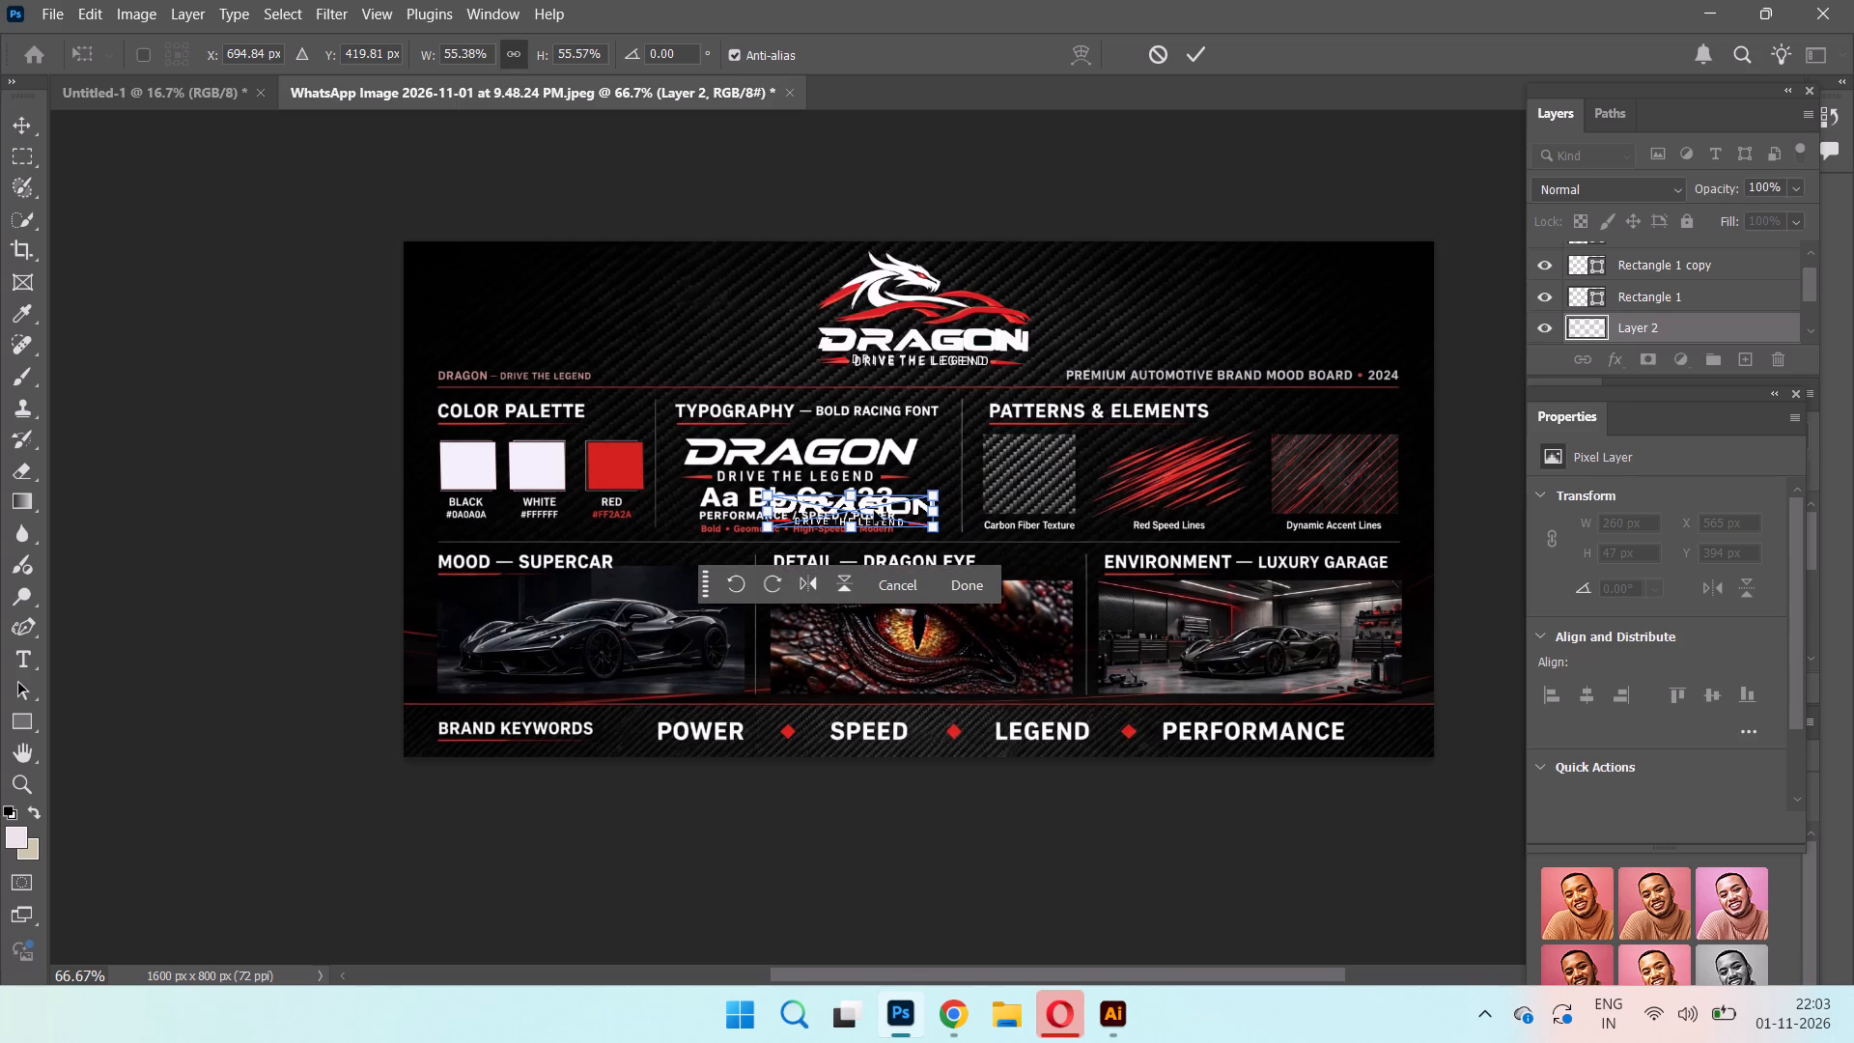
left_click_drag(870, 512, 810, 459)
left_click_drag(873, 444, 924, 451)
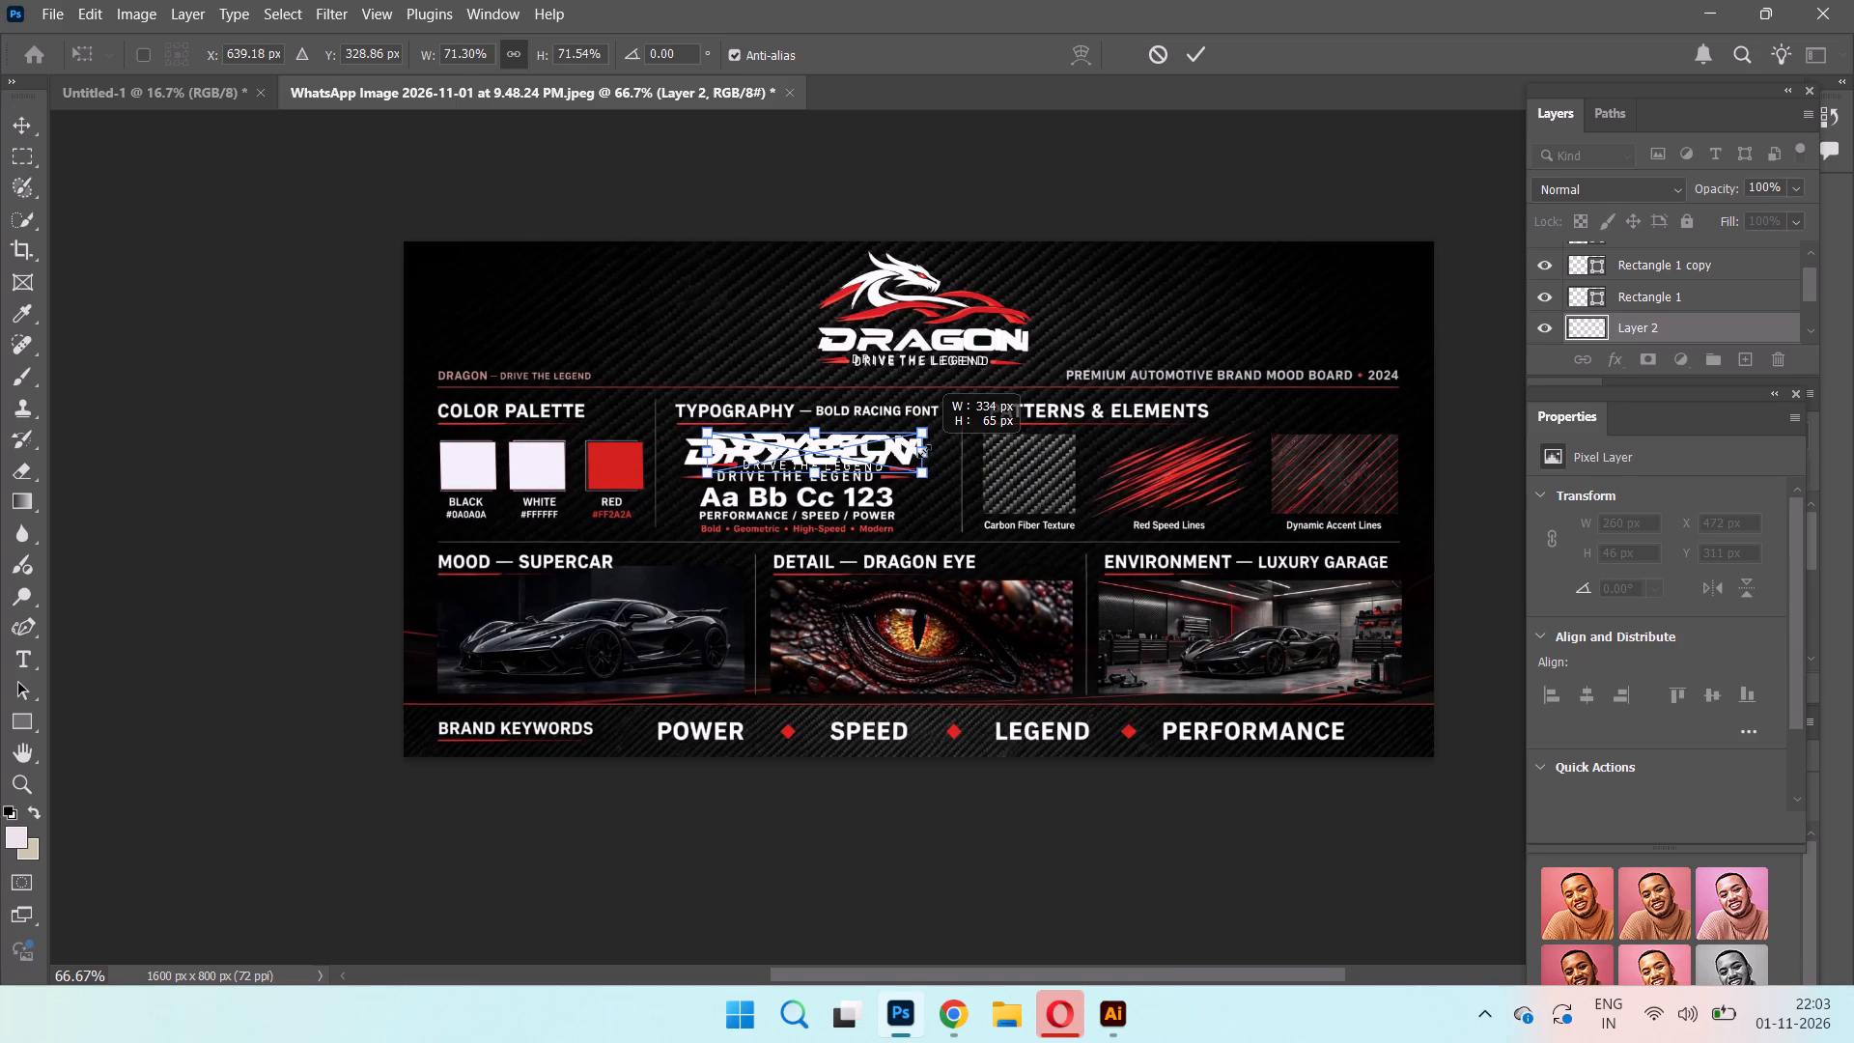
left_click_drag(924, 451, 925, 453)
left_click_drag(709, 455, 696, 461)
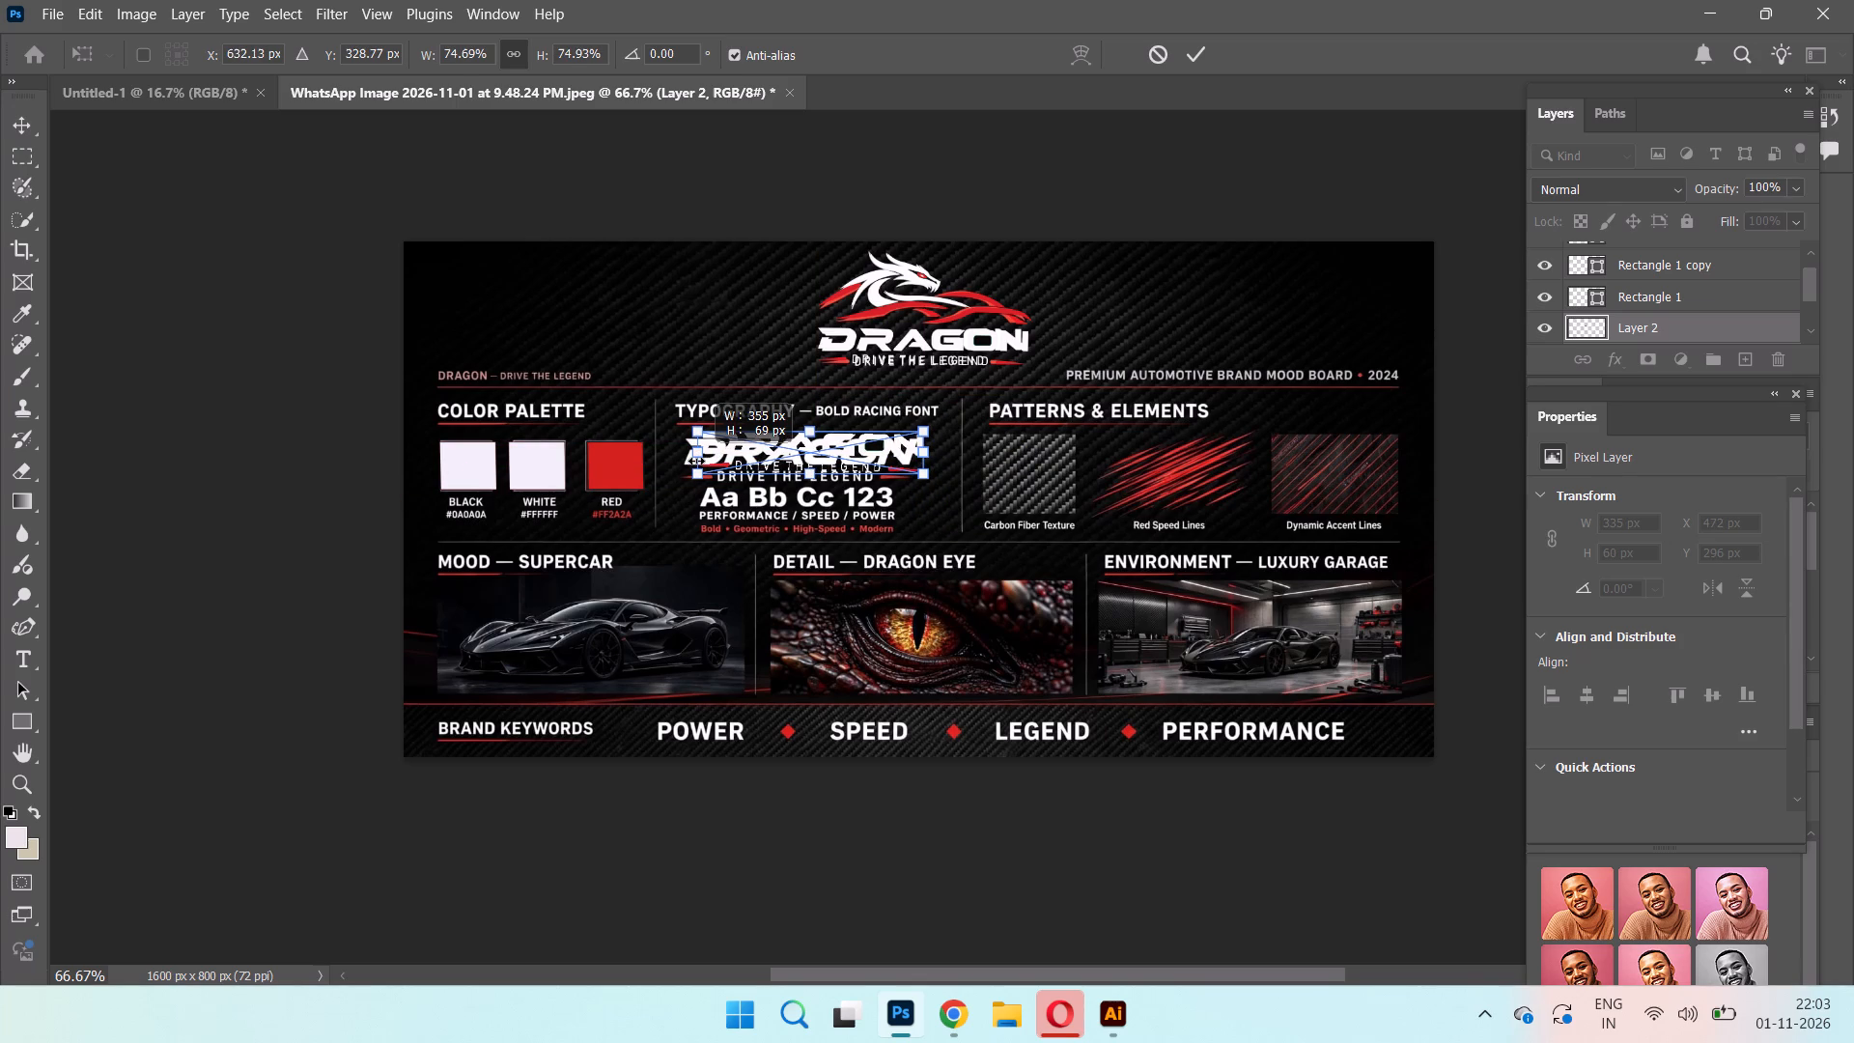
left_click_drag(696, 461, 688, 465)
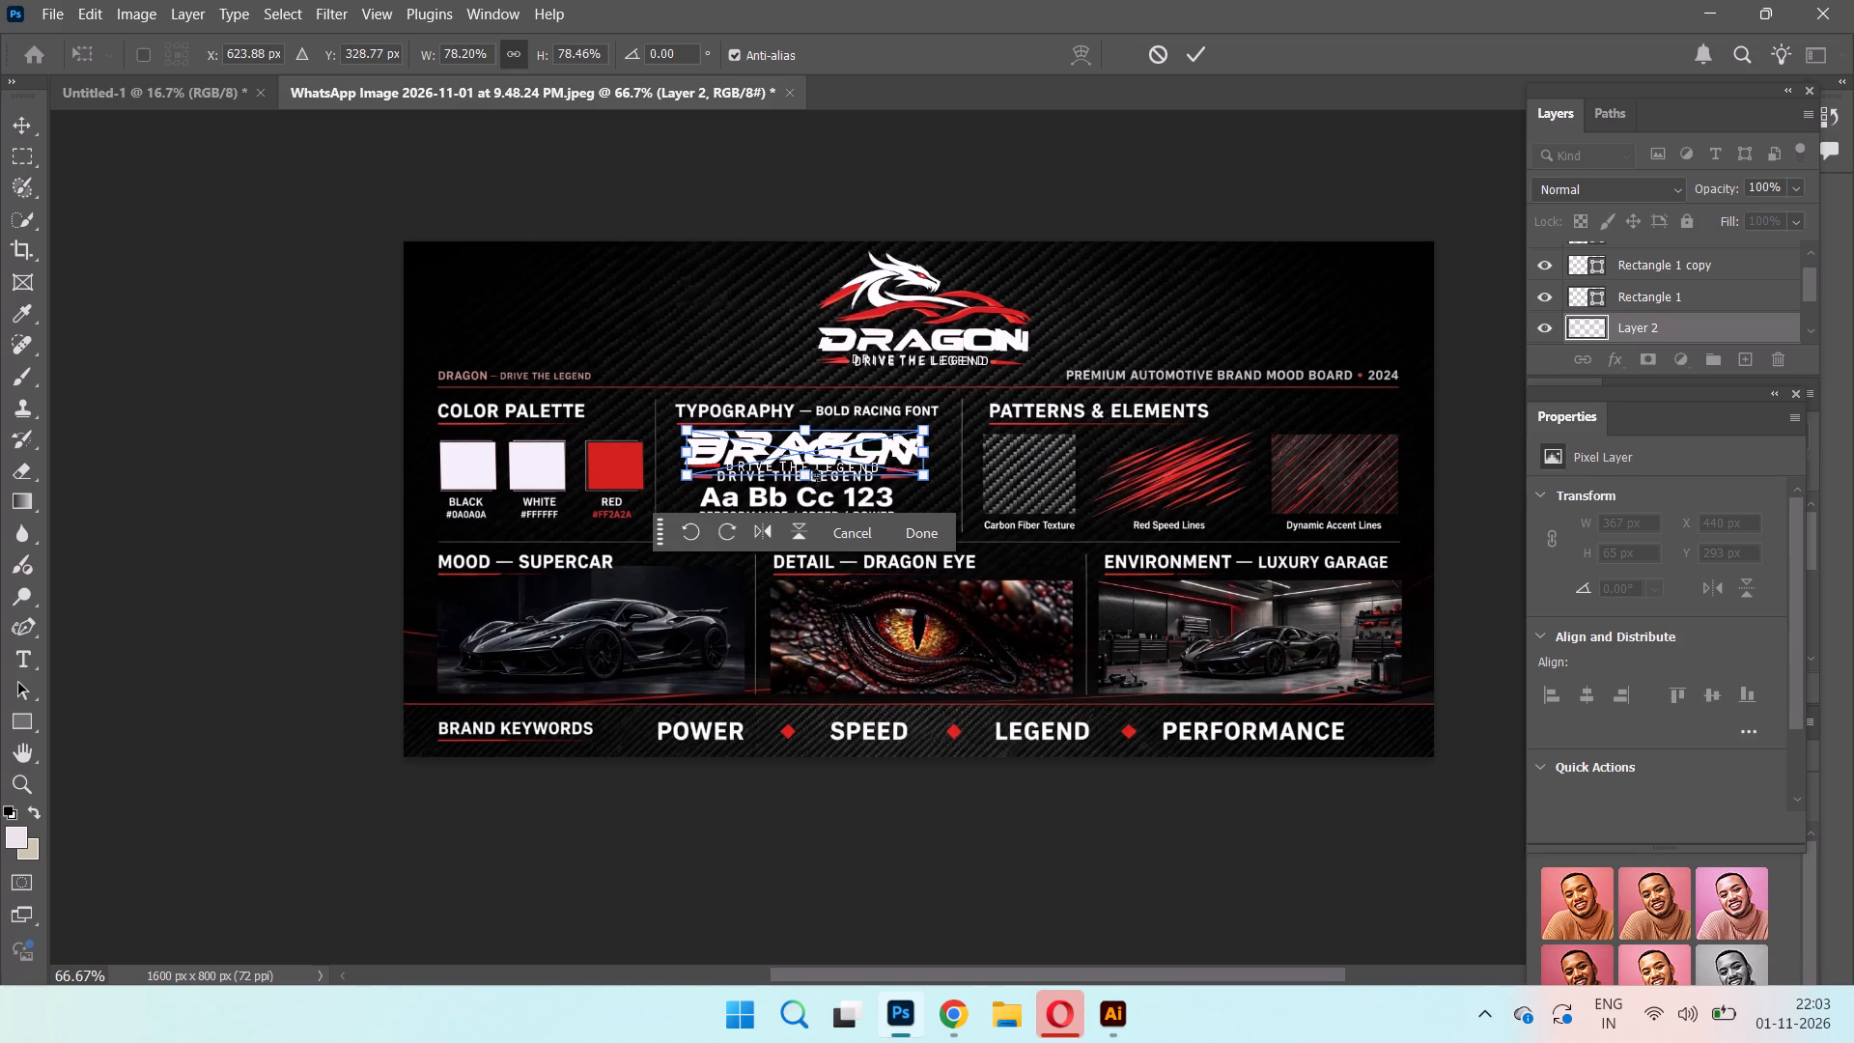
left_click_drag(804, 475, 804, 486)
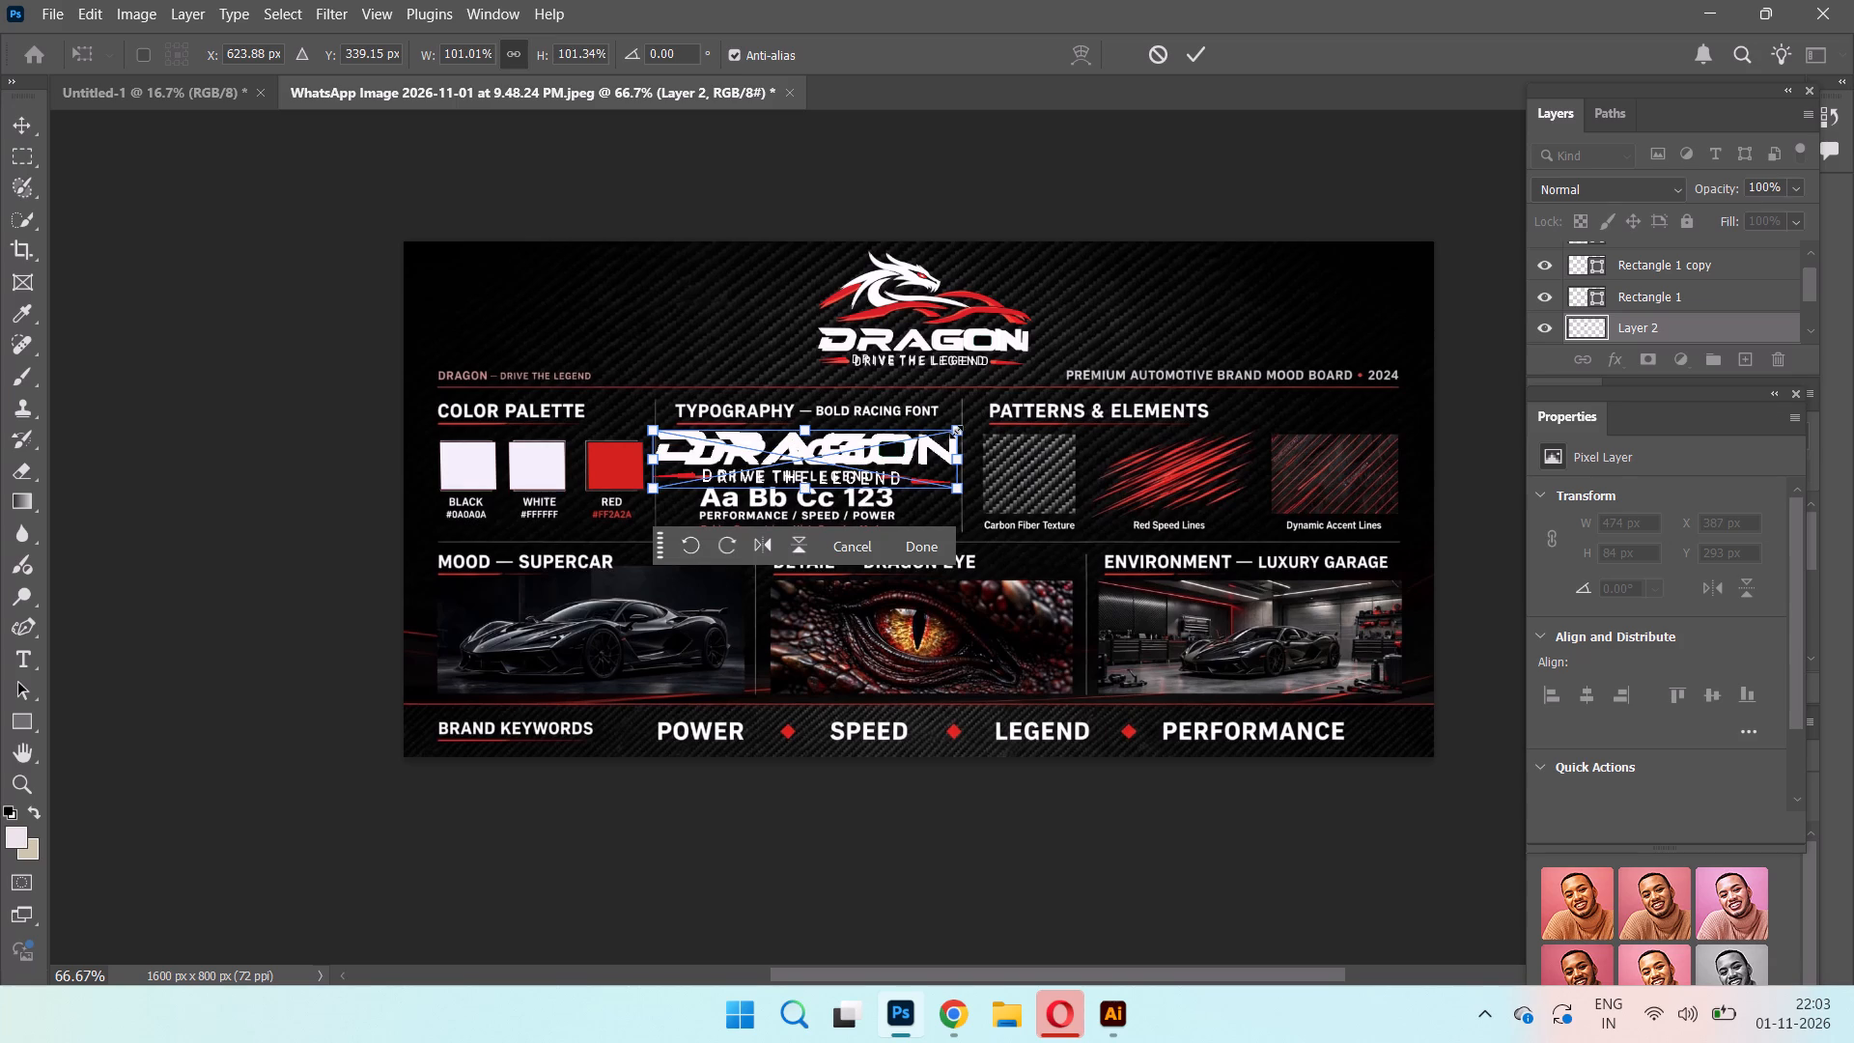
left_click_drag(956, 432, 908, 445)
left_click_drag(815, 460, 844, 456)
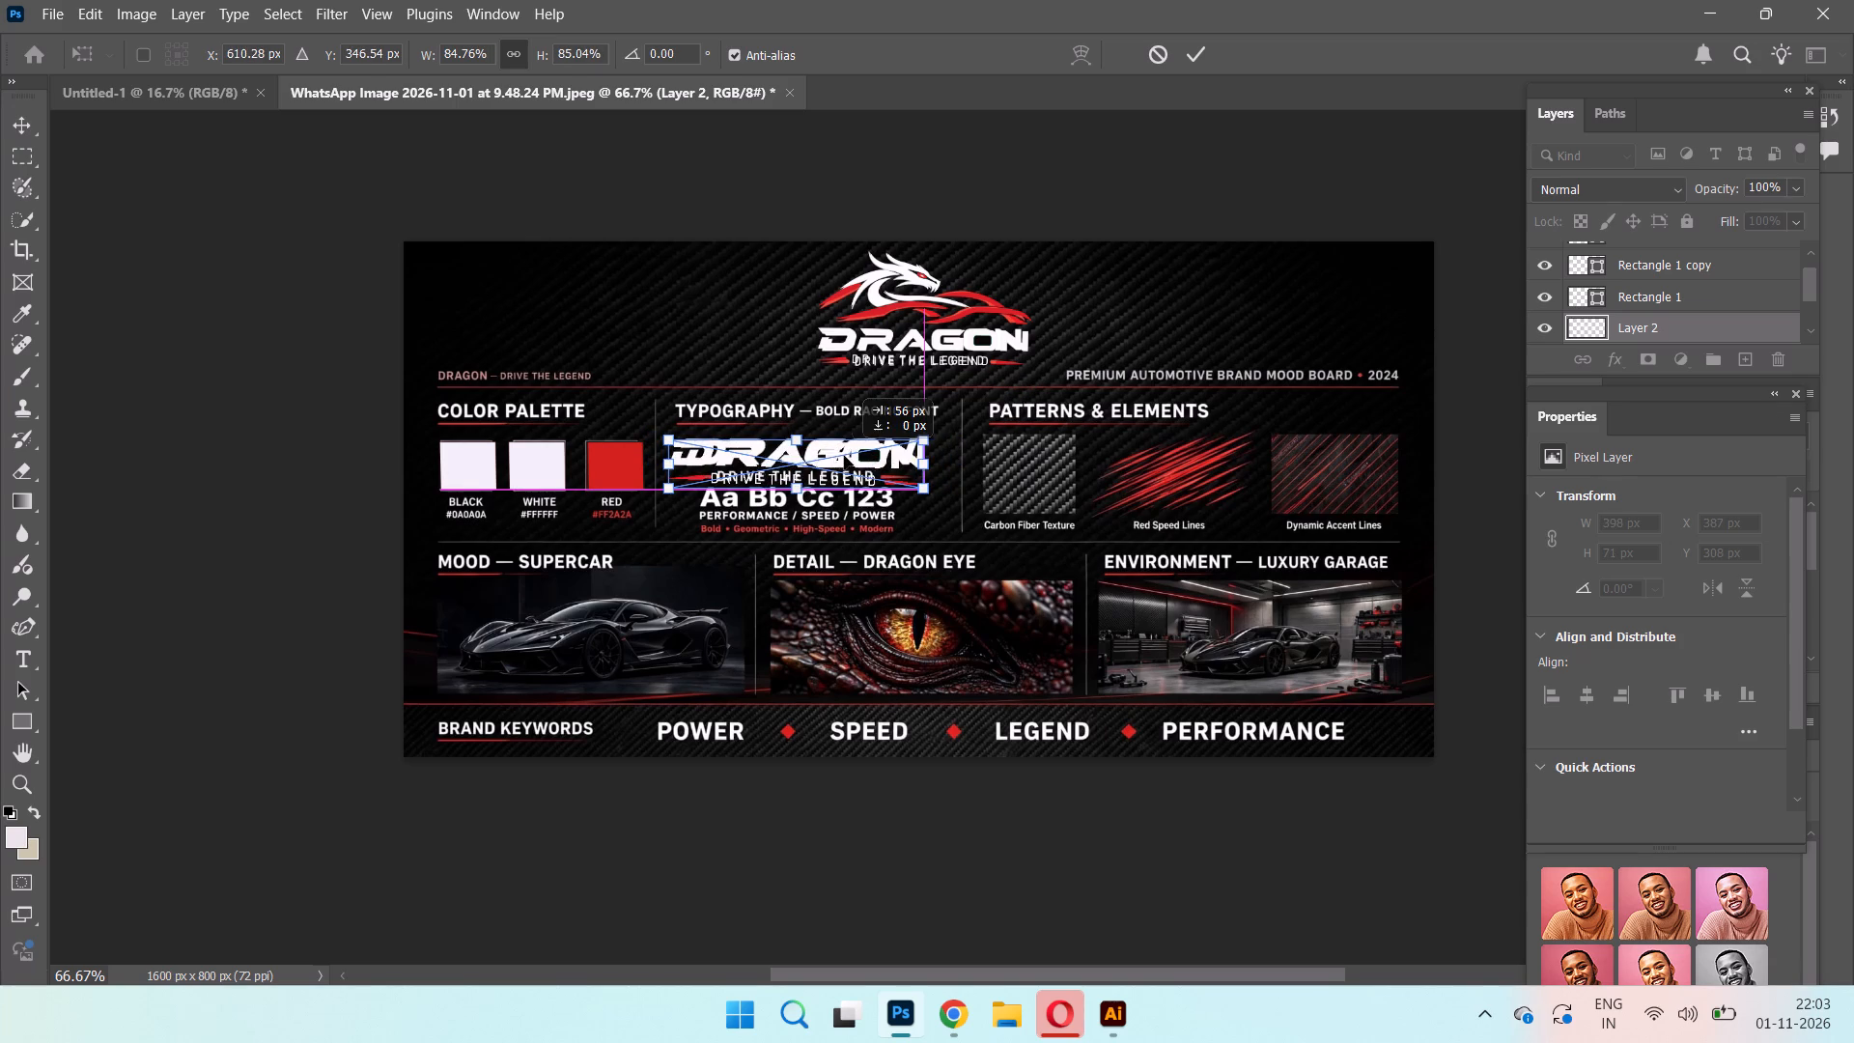
left_click_drag(844, 456, 847, 454)
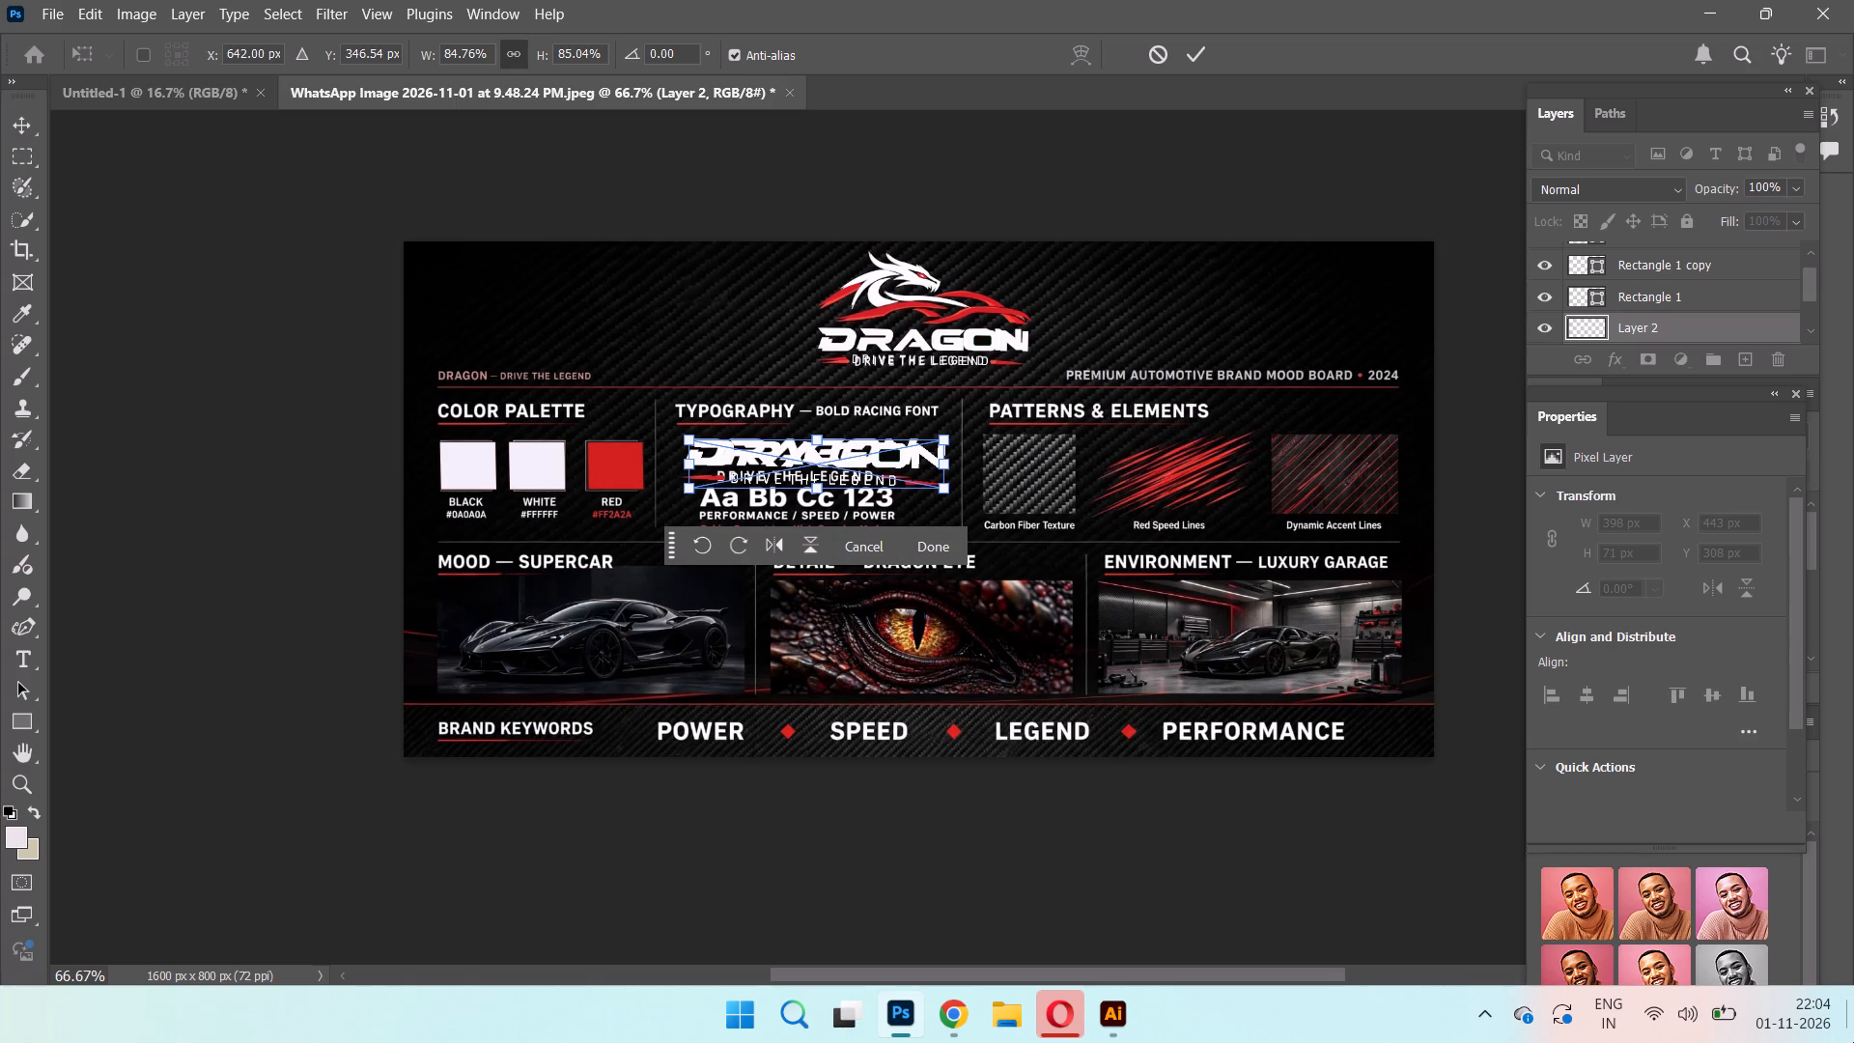
Nudge the pasted wordmark up about 12 px over the Typography sample and apply the transform.
key("Up")
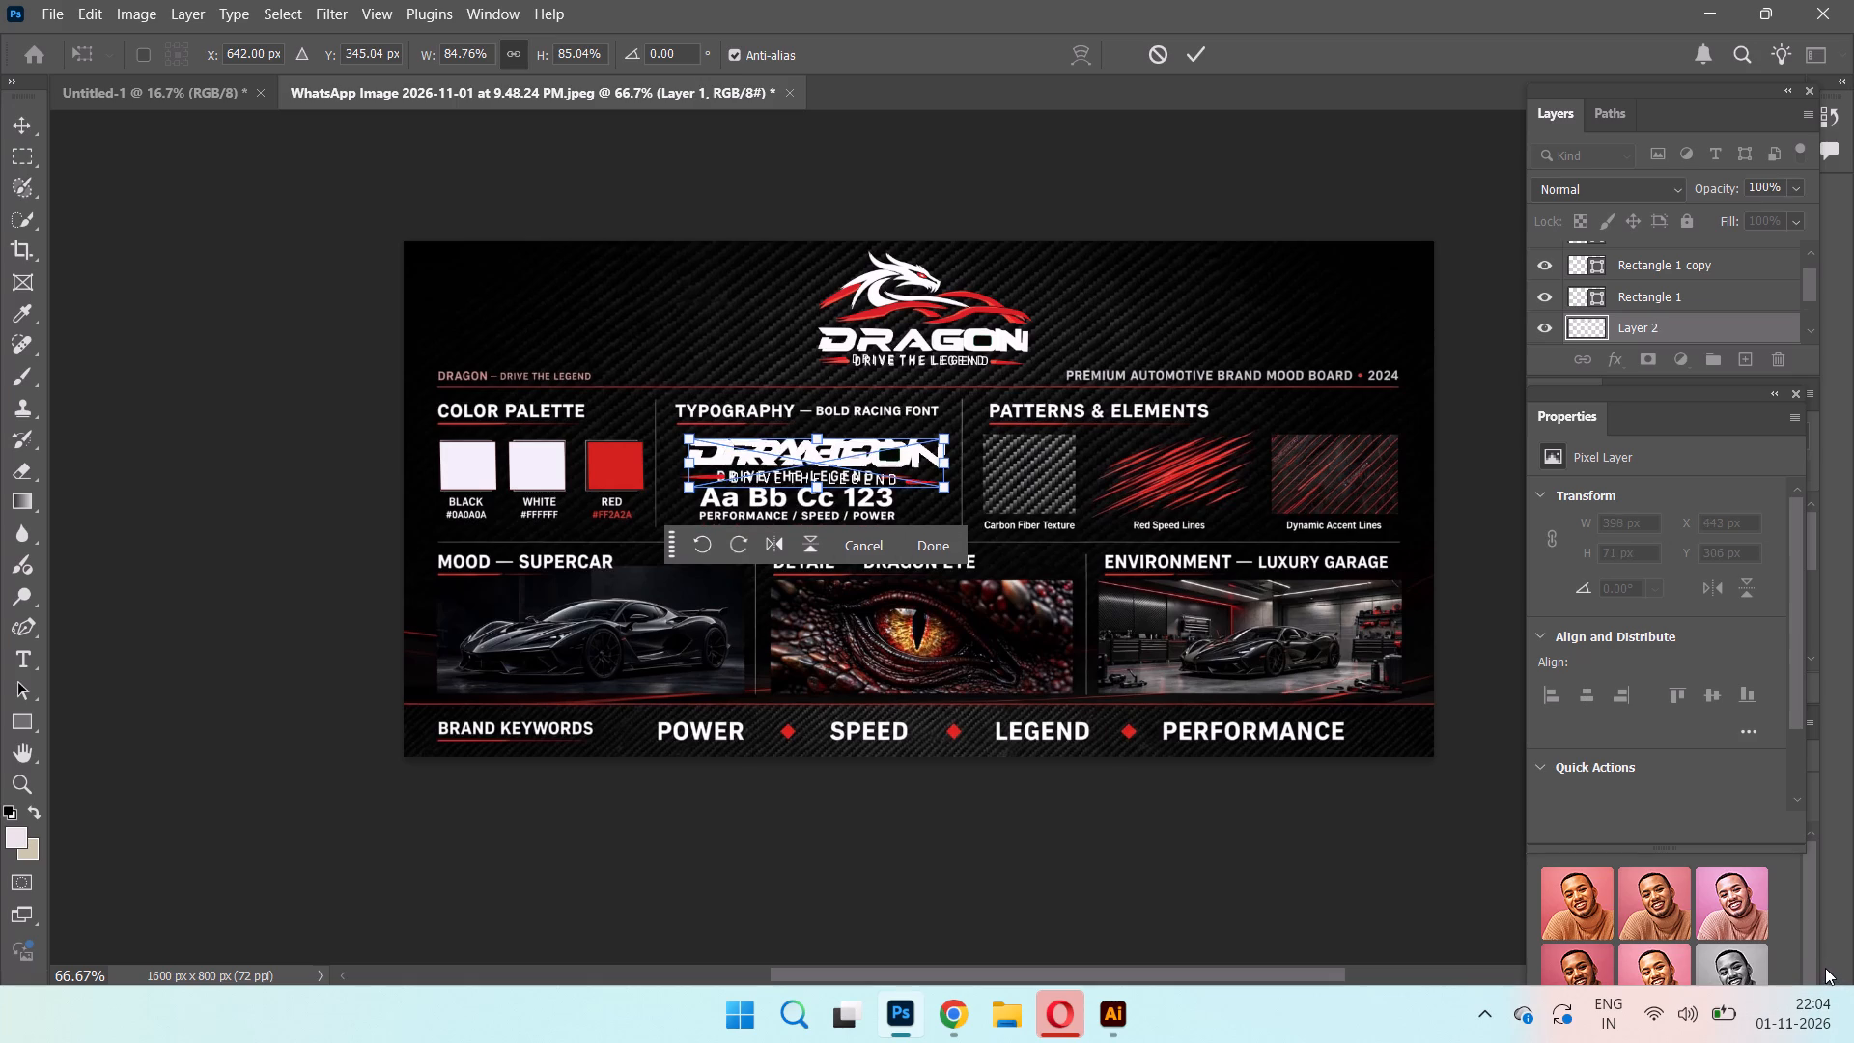
key("Up")
key("Up")
key("Up")
key("Up")
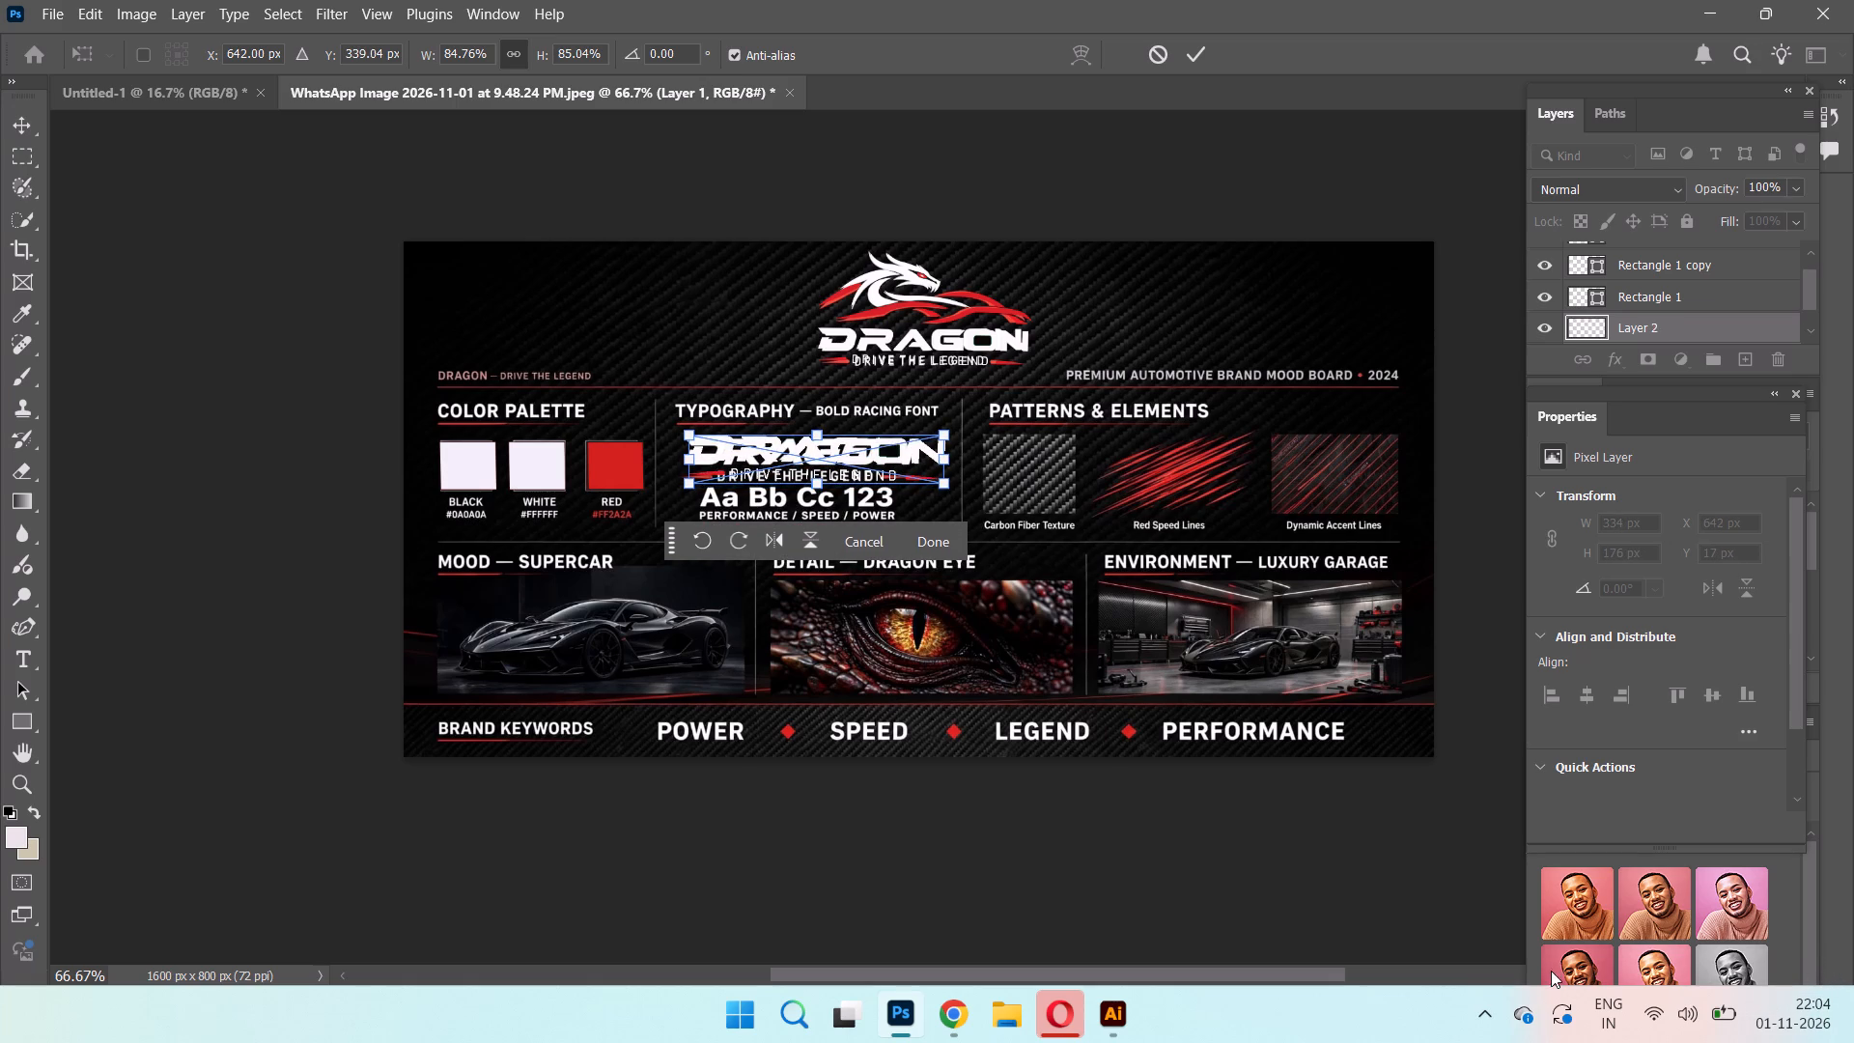
key("Up")
key("Up")
key("Up")
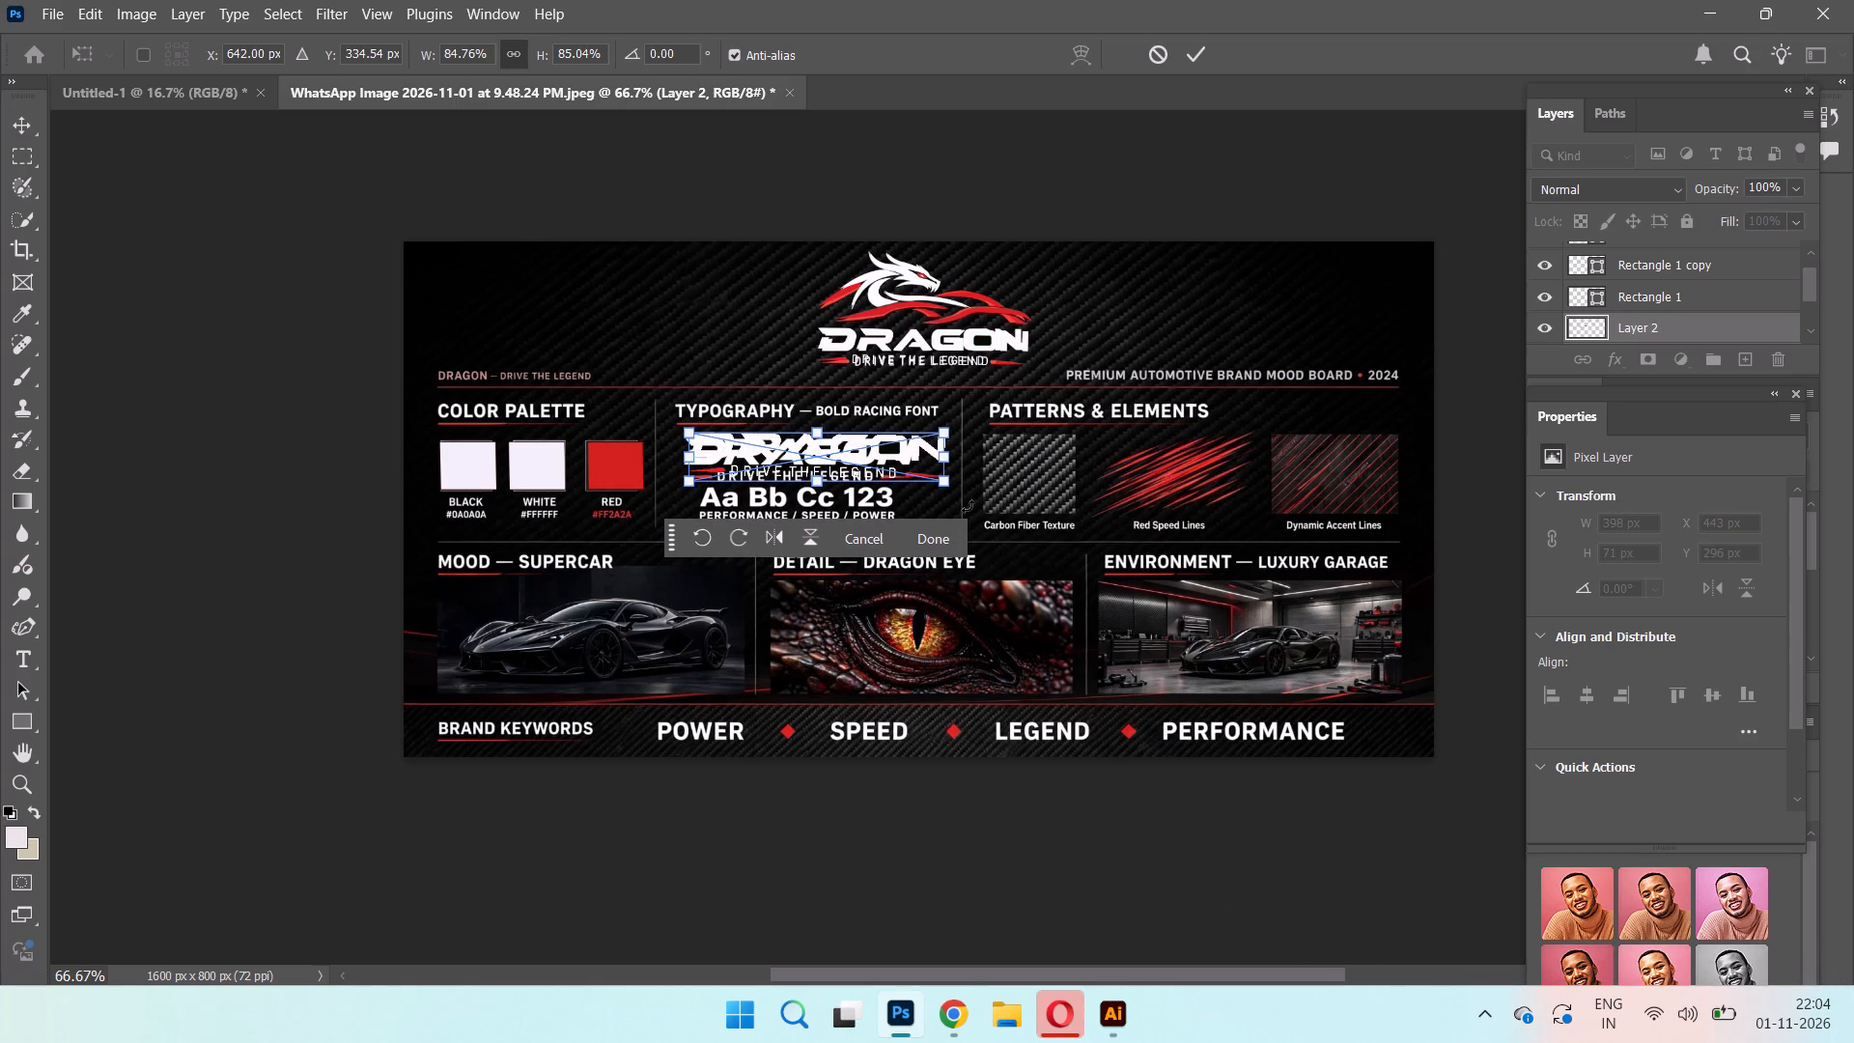
left_click(939, 550)
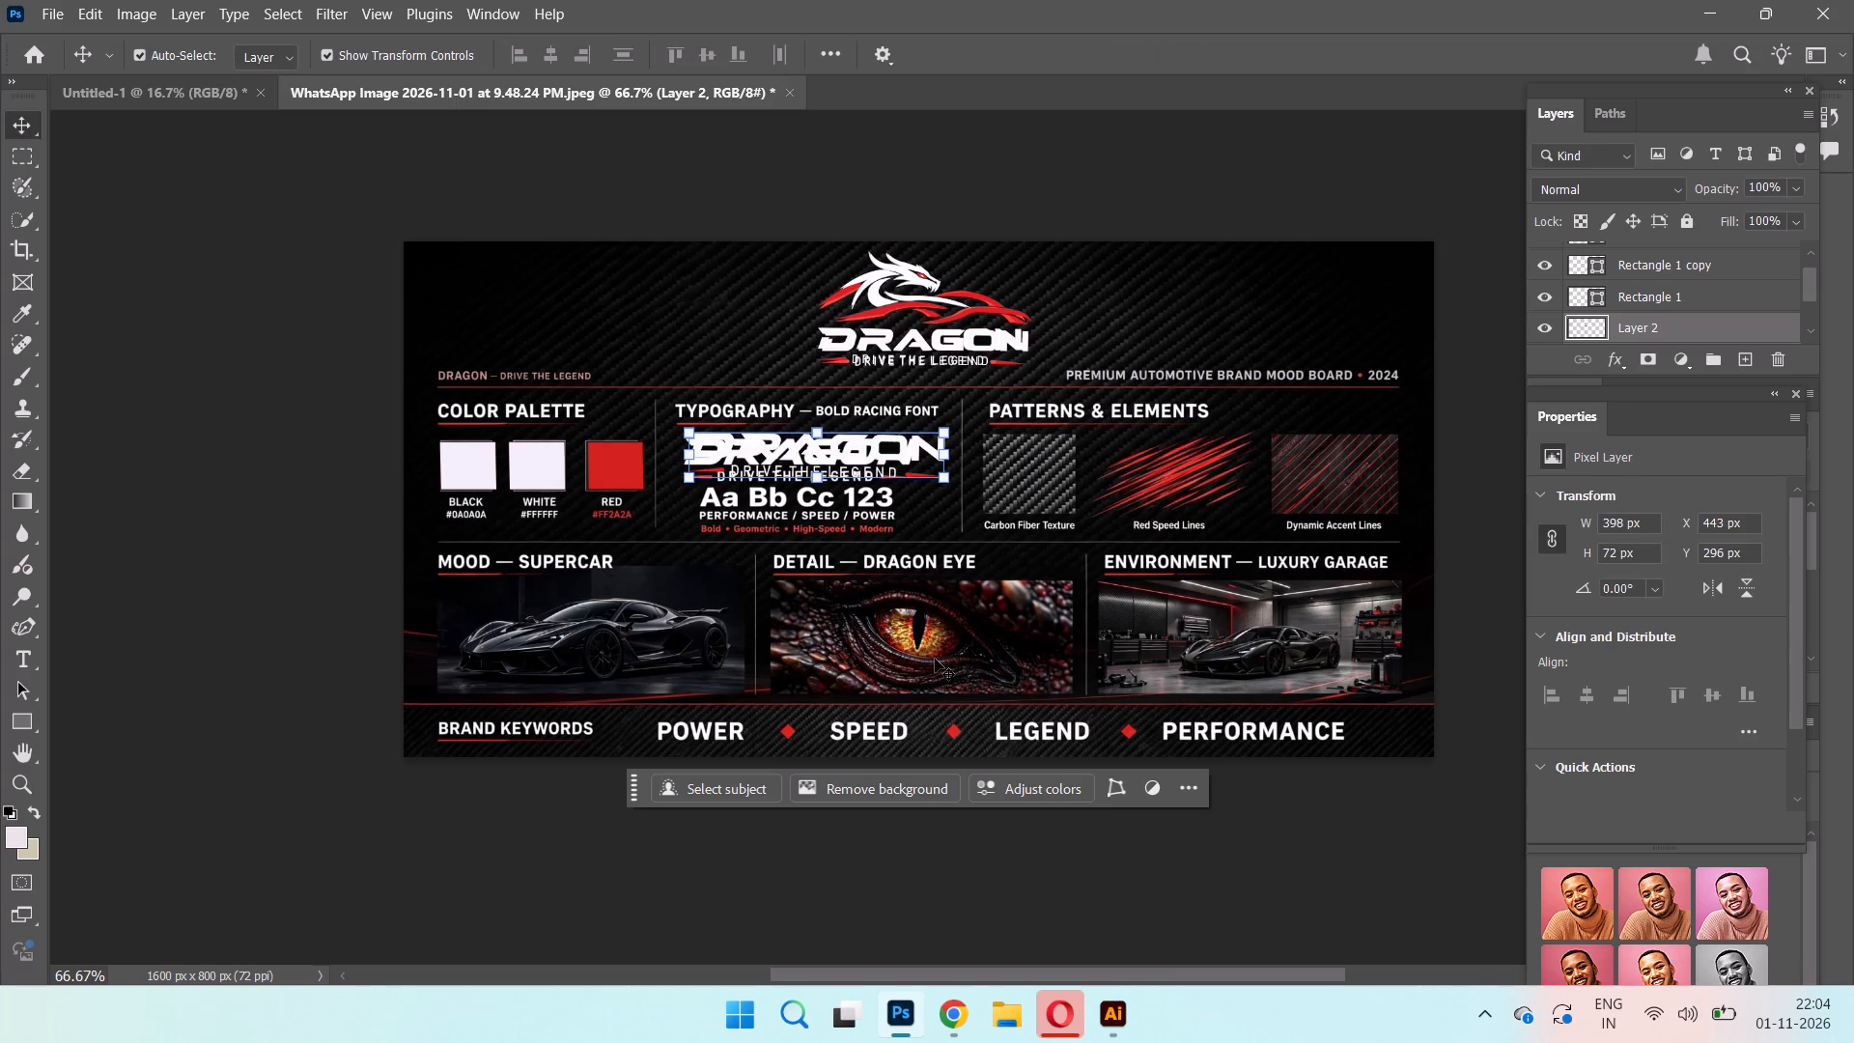
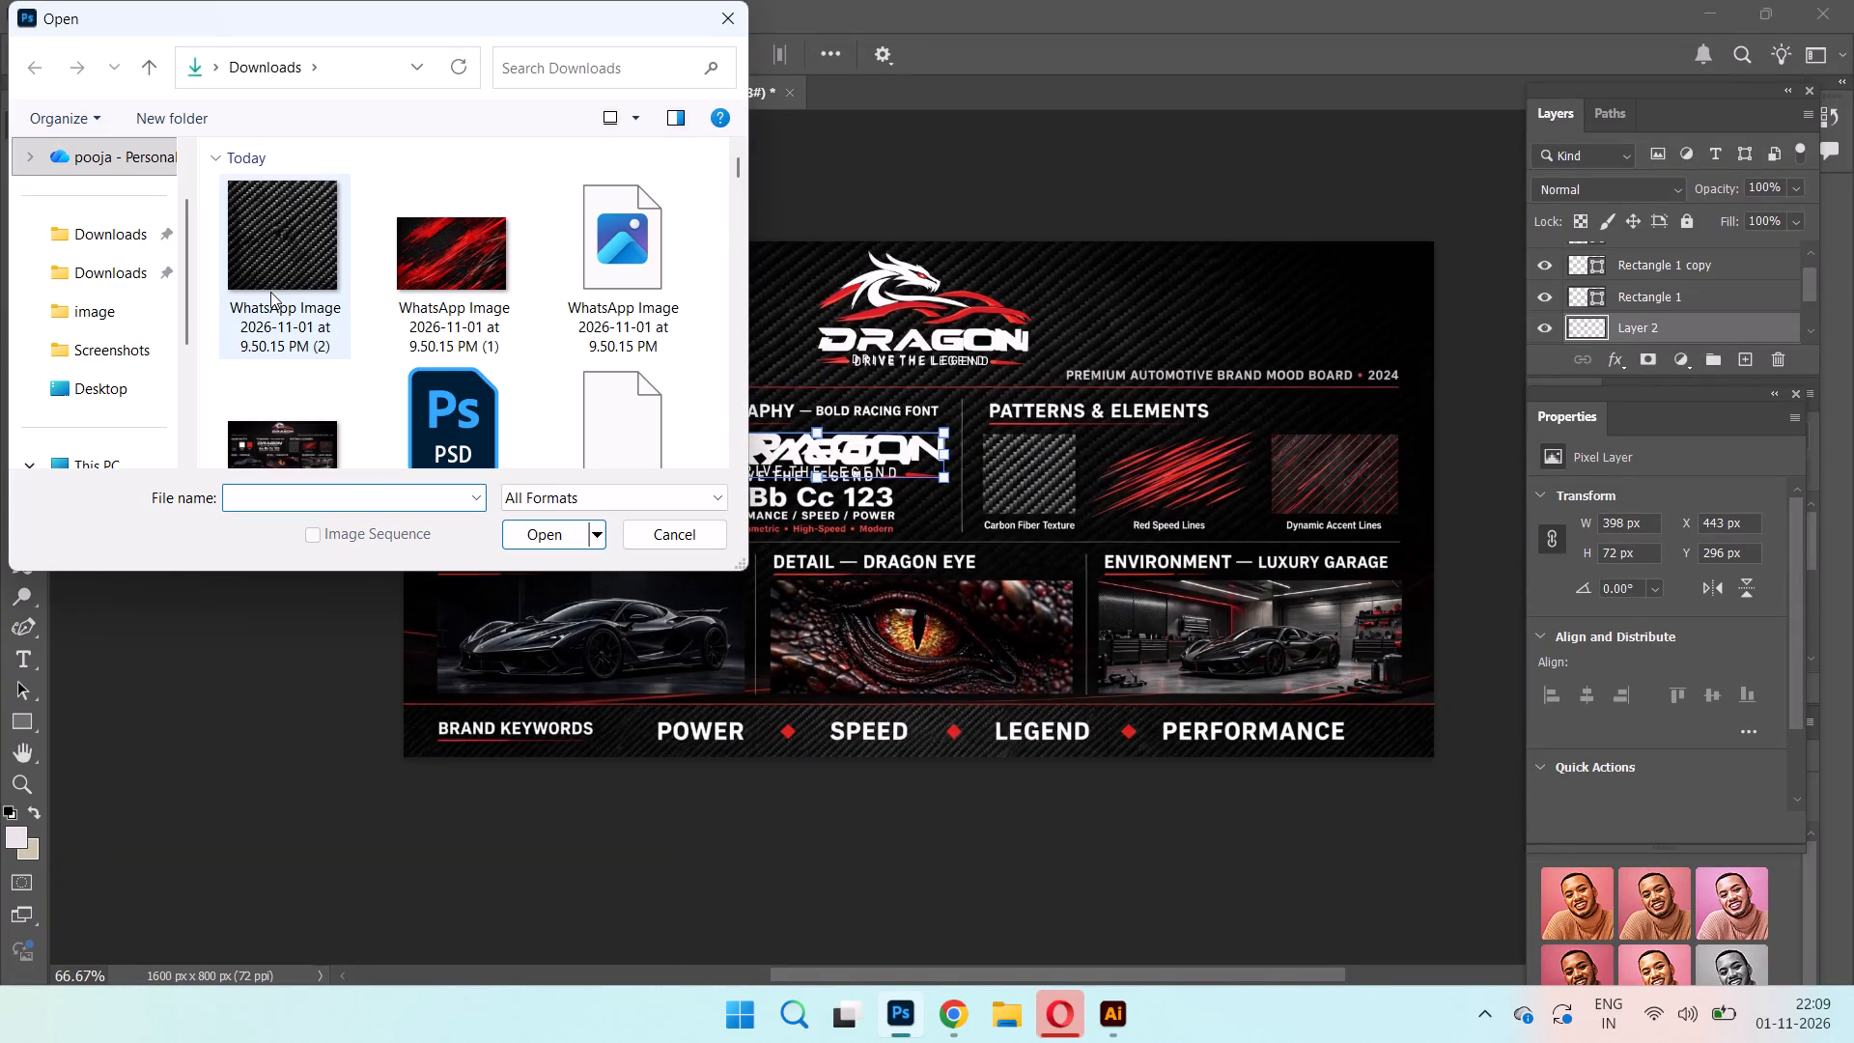
Open the carbon fiber texture image "WhatsApp Image 2026-11-01 at 9.50.15 PM (2)" from the Downloads folder.
left_click(270, 292)
left_click(537, 538)
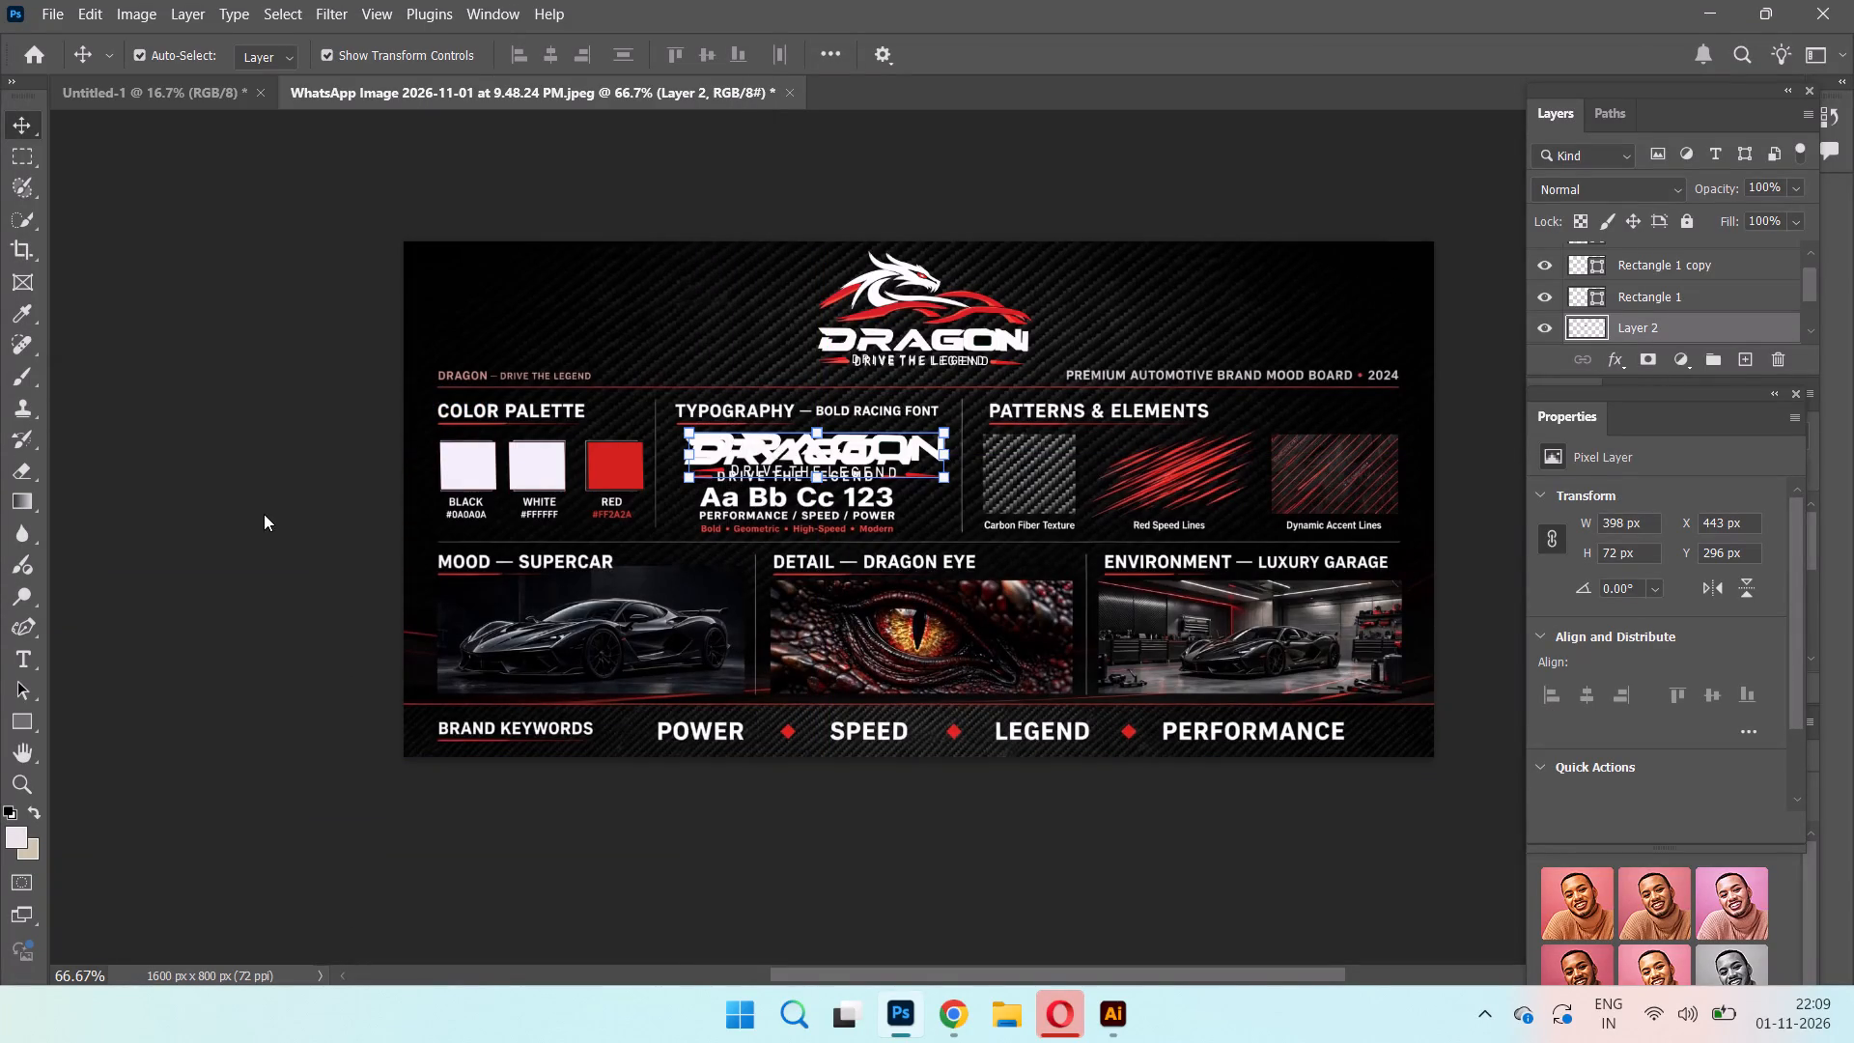
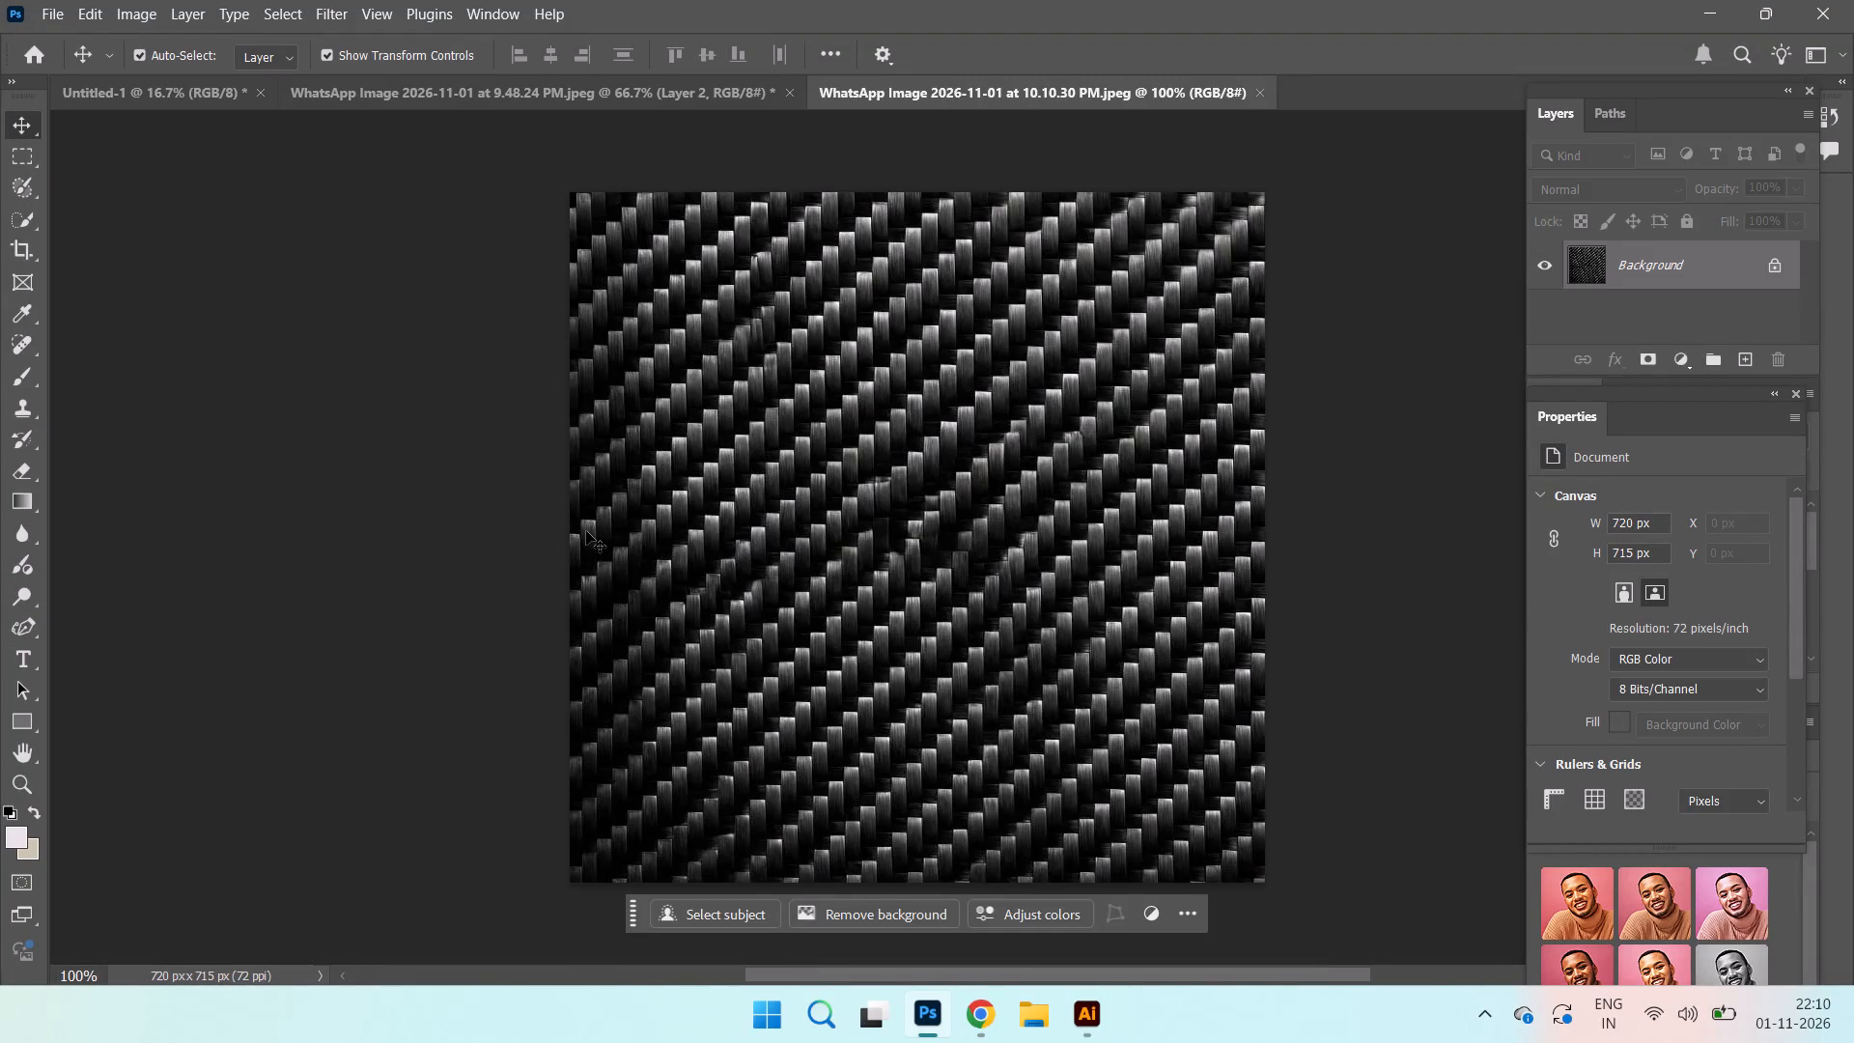
Open the dark red-lined pattern image "WhatsApp Image 2026-11-01 at 10.08.56 PM (1)" from the Downloads folder.
key("ctrl+o")
left_click(444, 269)
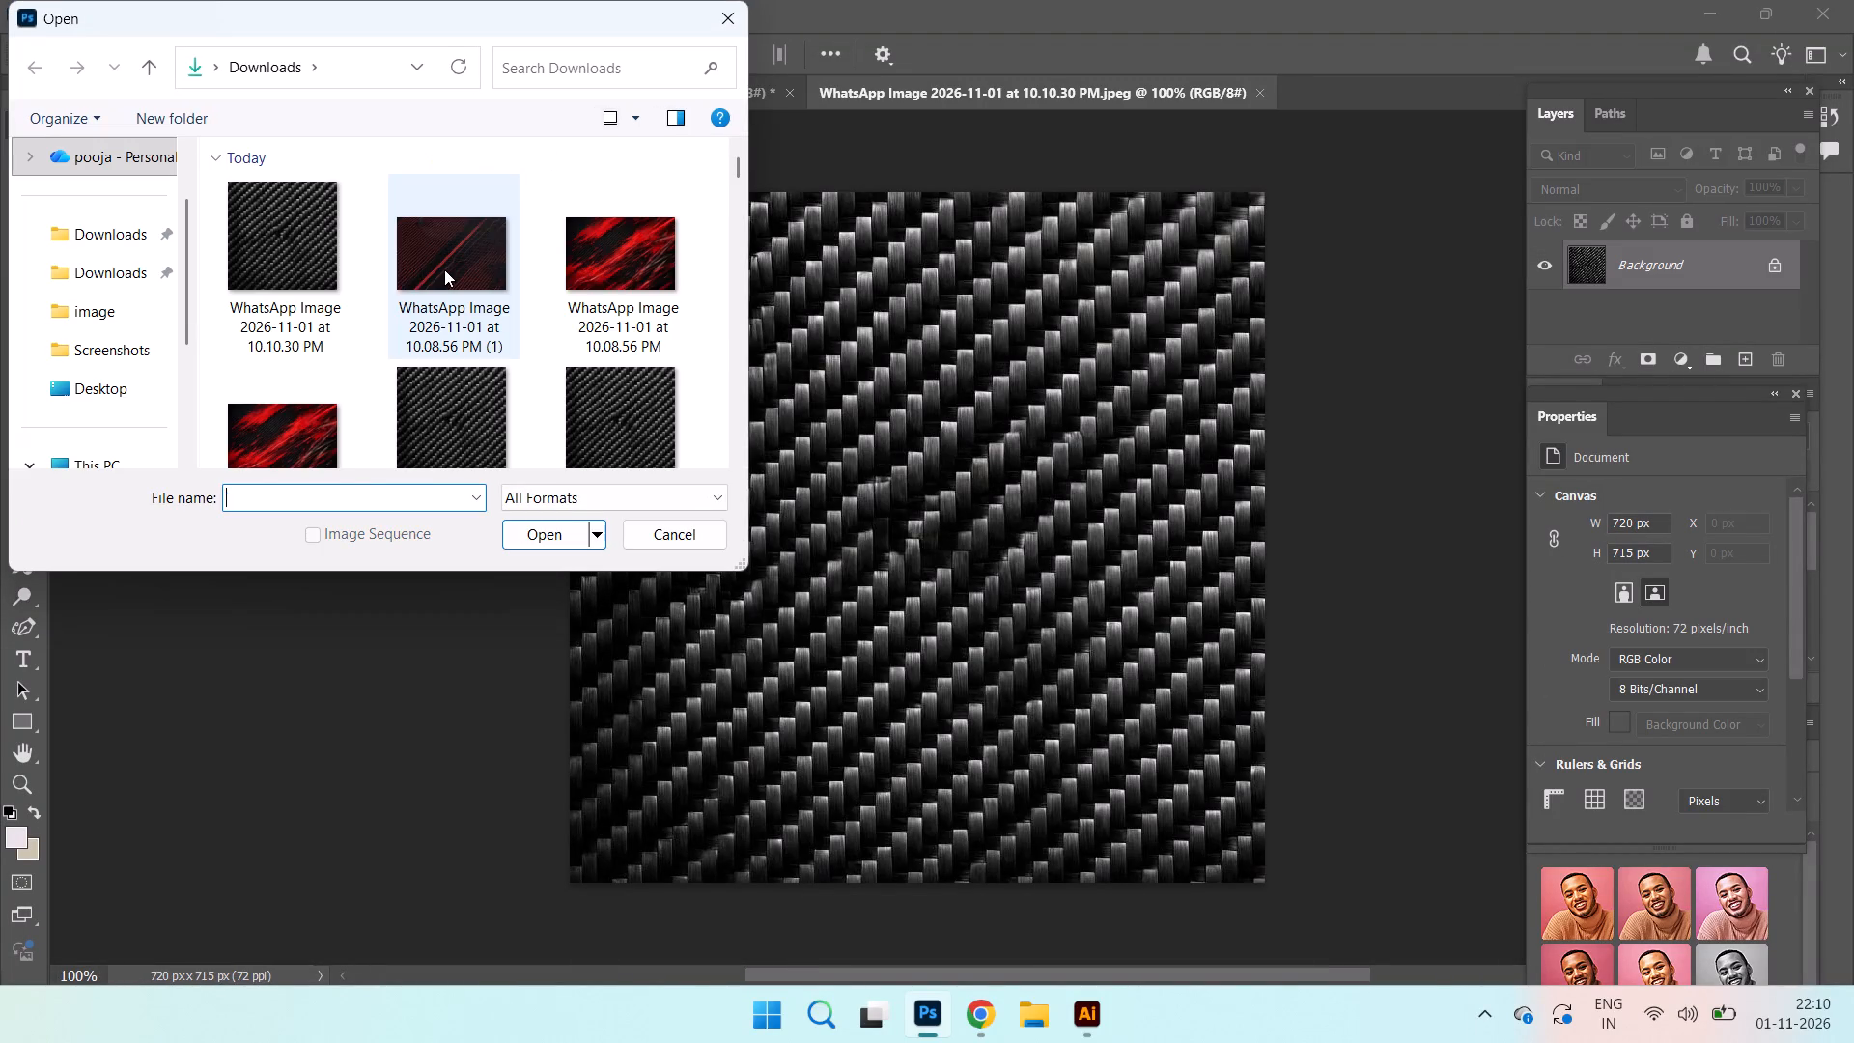
left_click(531, 542)
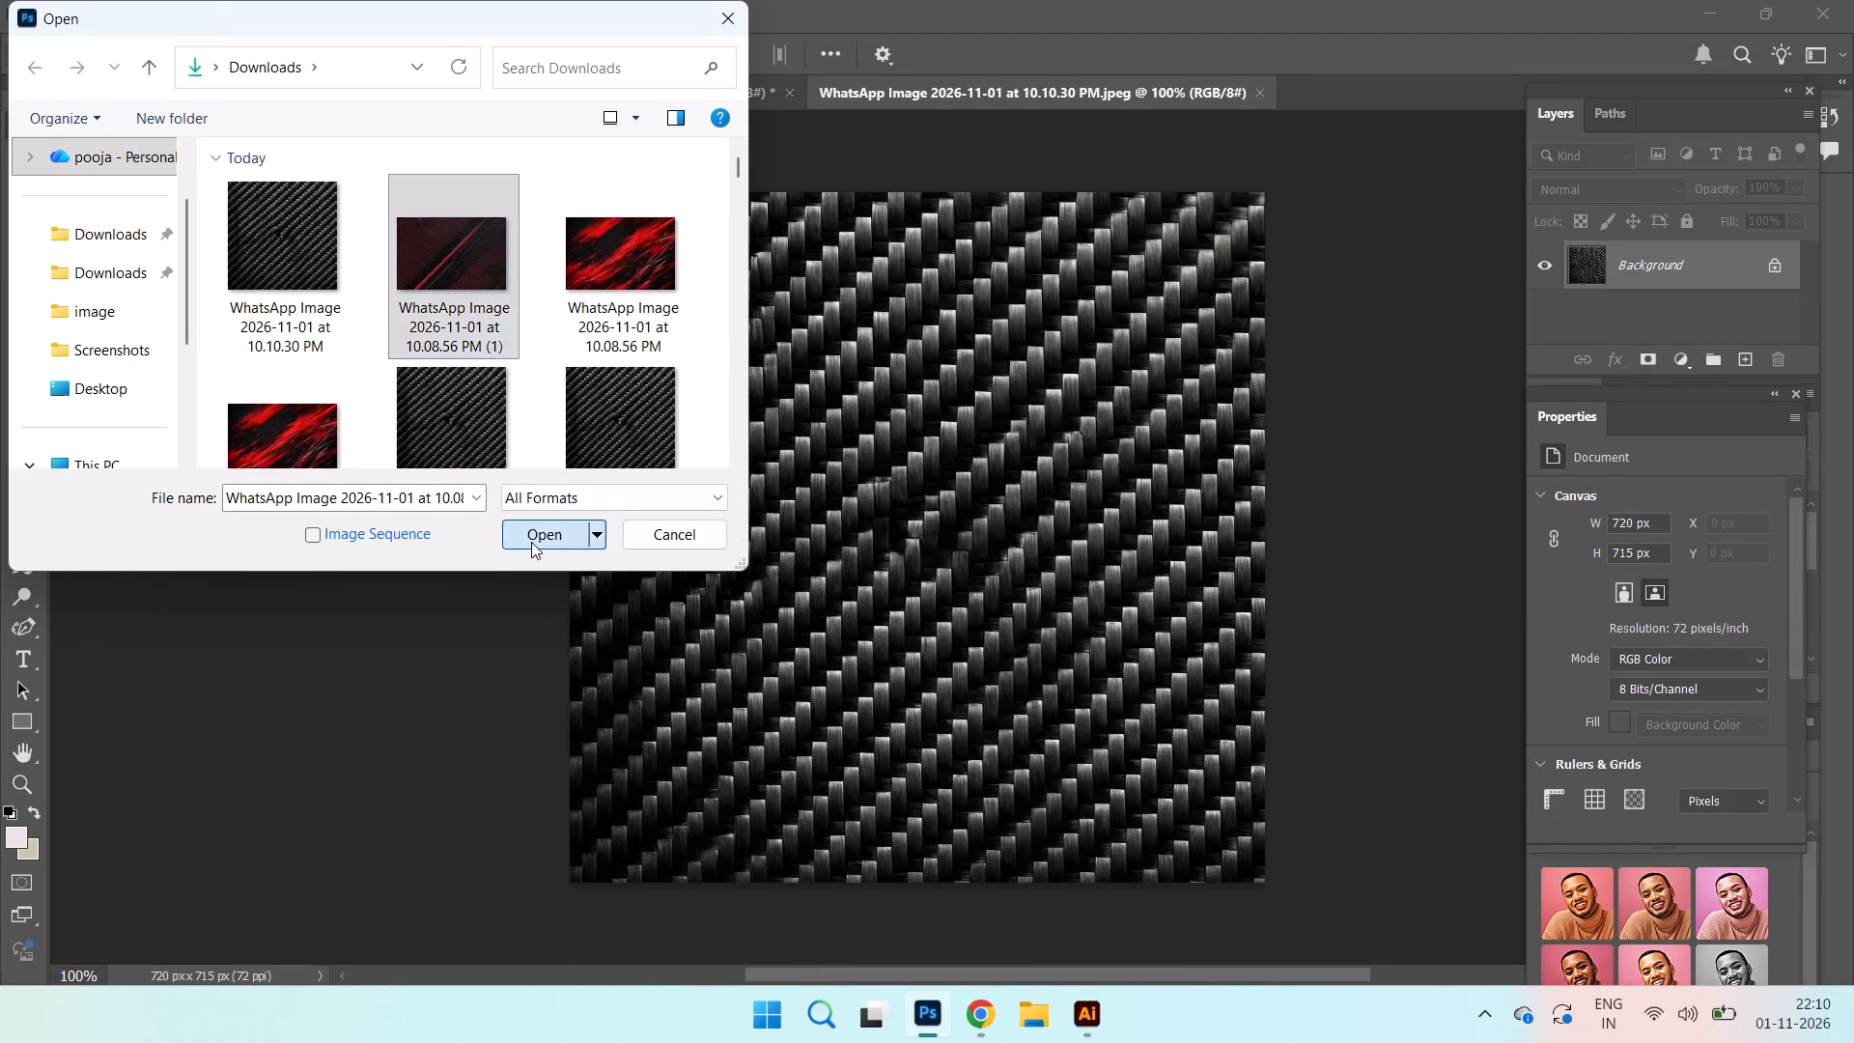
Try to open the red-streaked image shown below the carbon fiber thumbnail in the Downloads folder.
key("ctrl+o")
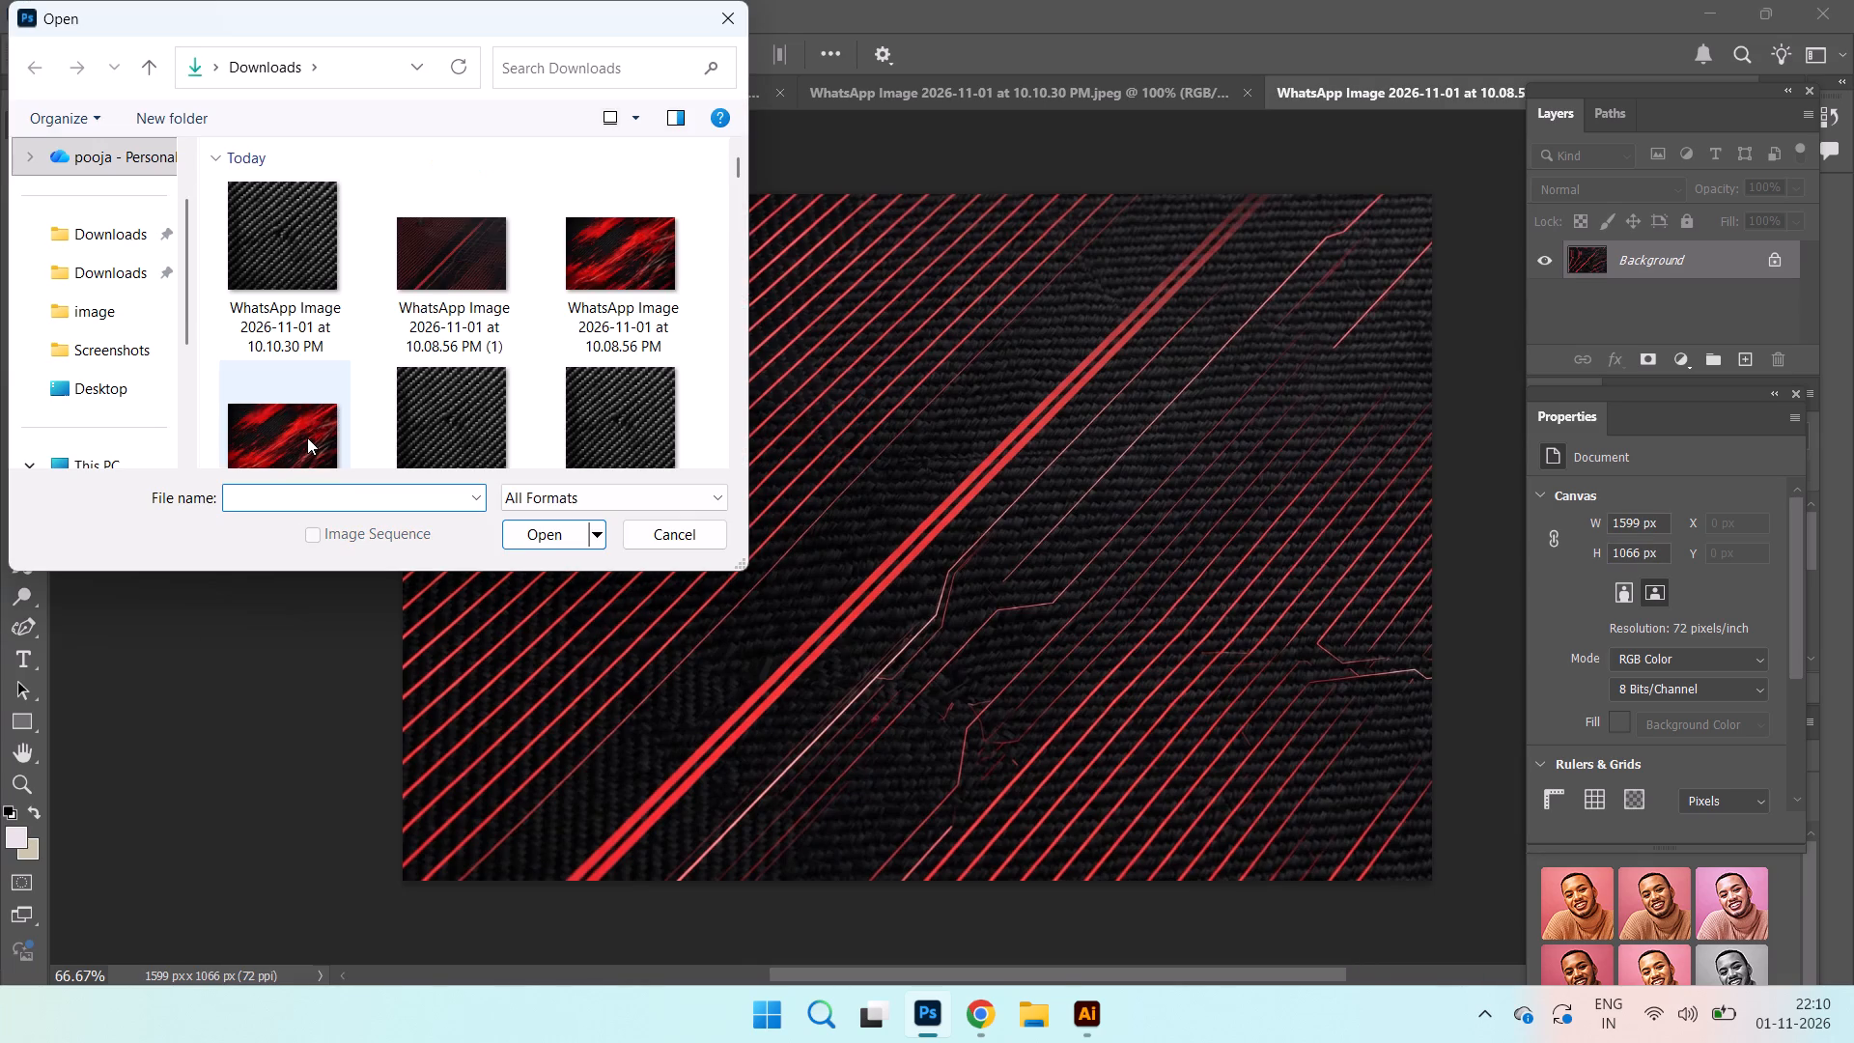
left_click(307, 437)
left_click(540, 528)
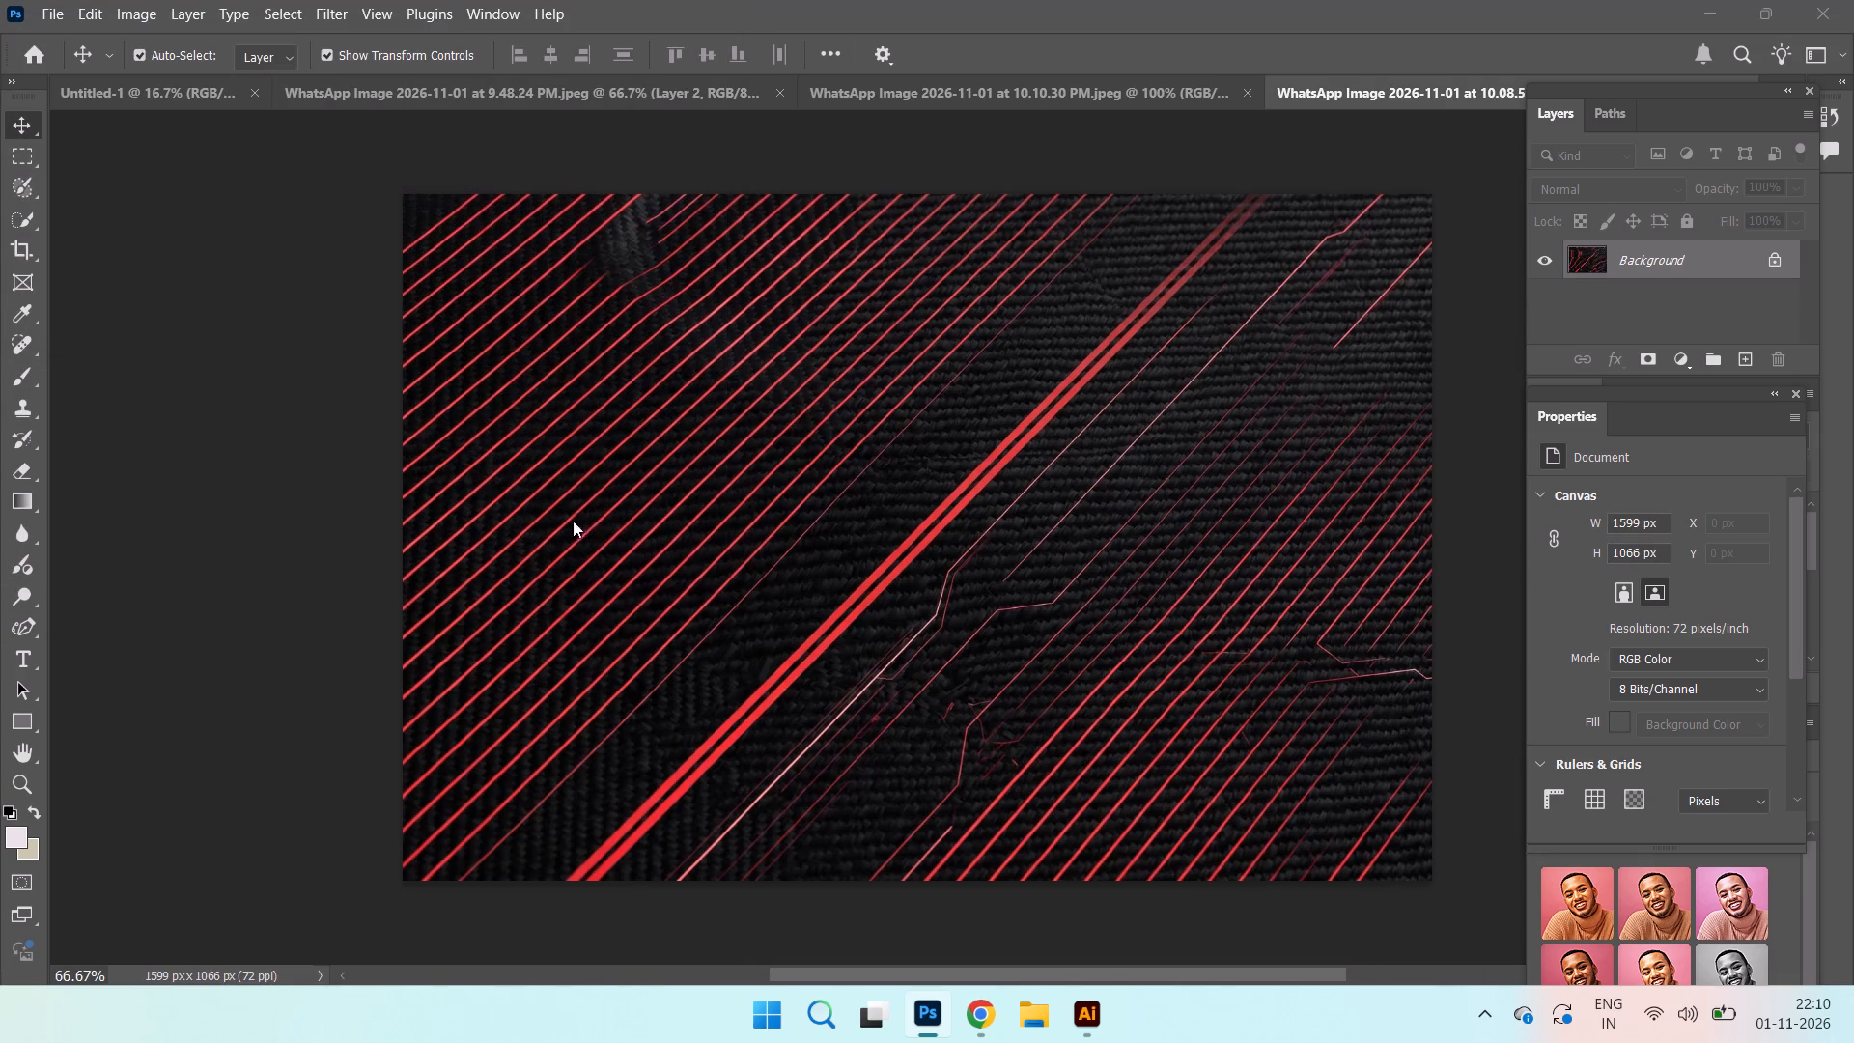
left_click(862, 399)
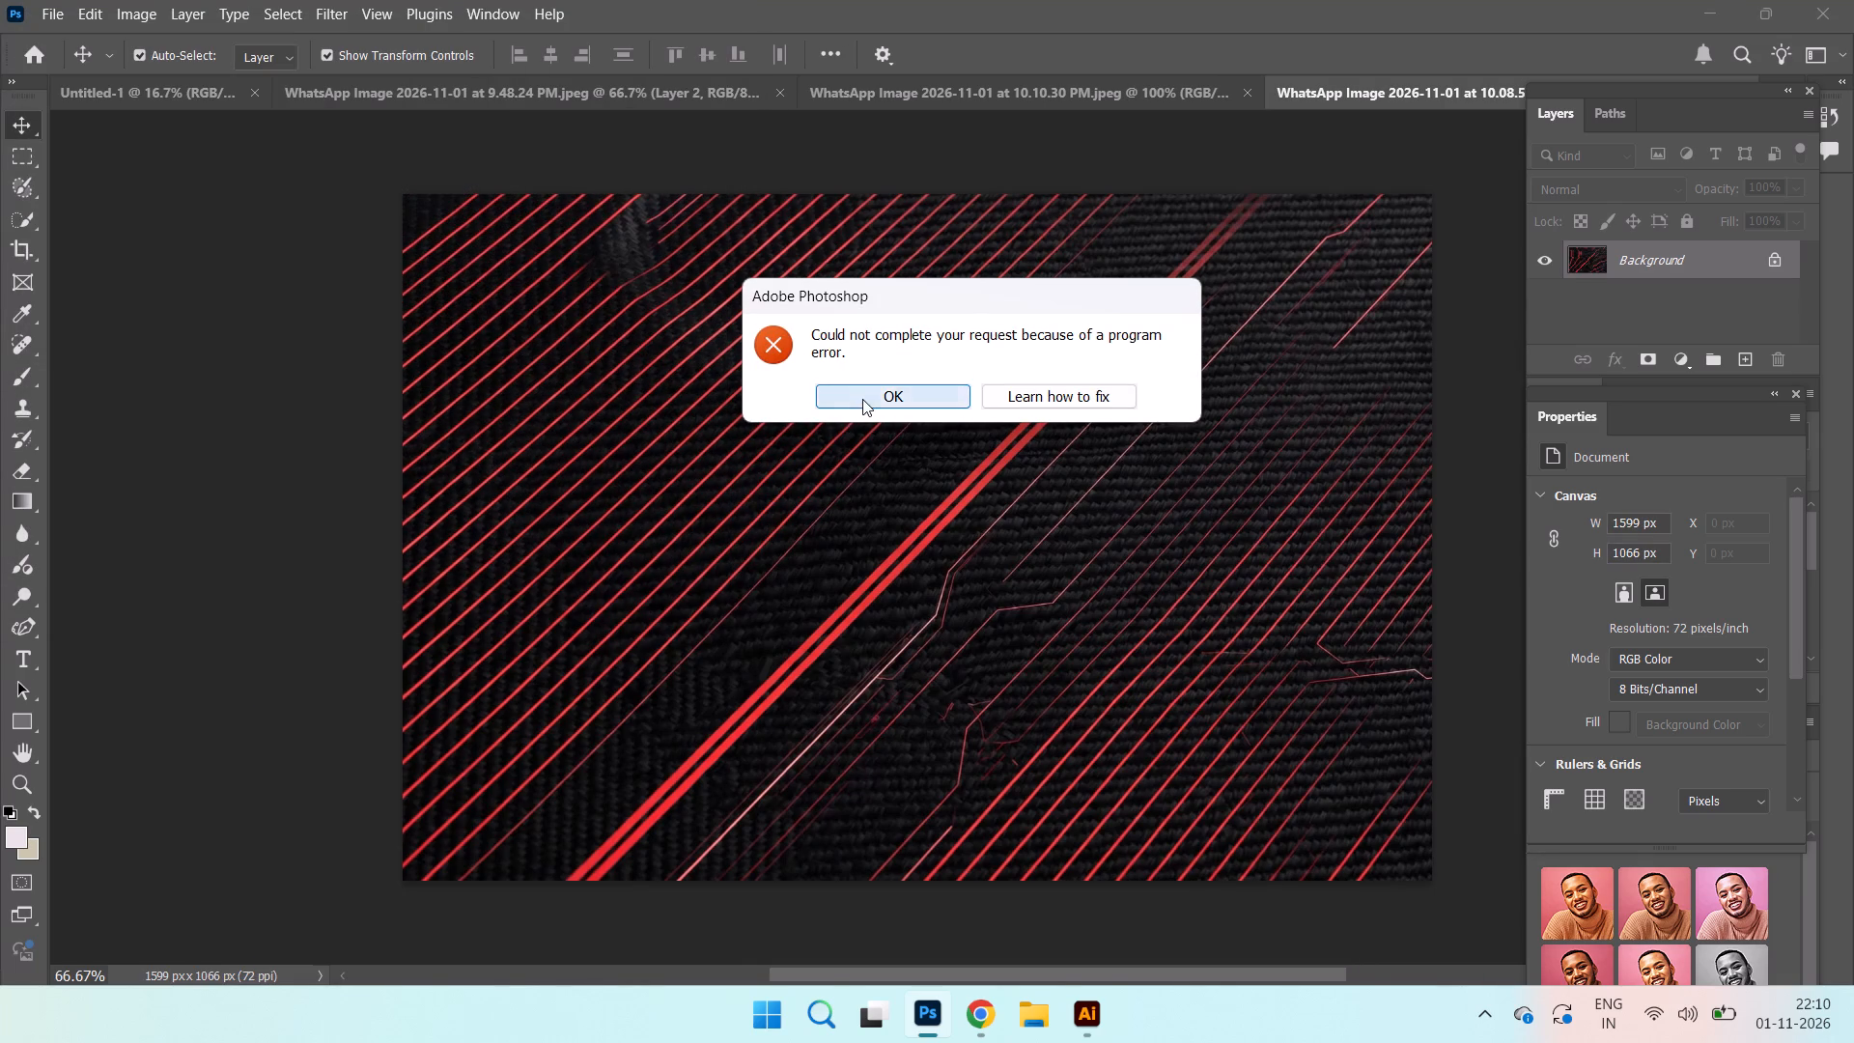
Open the red-streaked image "WhatsApp Image 2026-11-01 at 10.08.56 PM" from the Downloads folder.
key("ctrl+o")
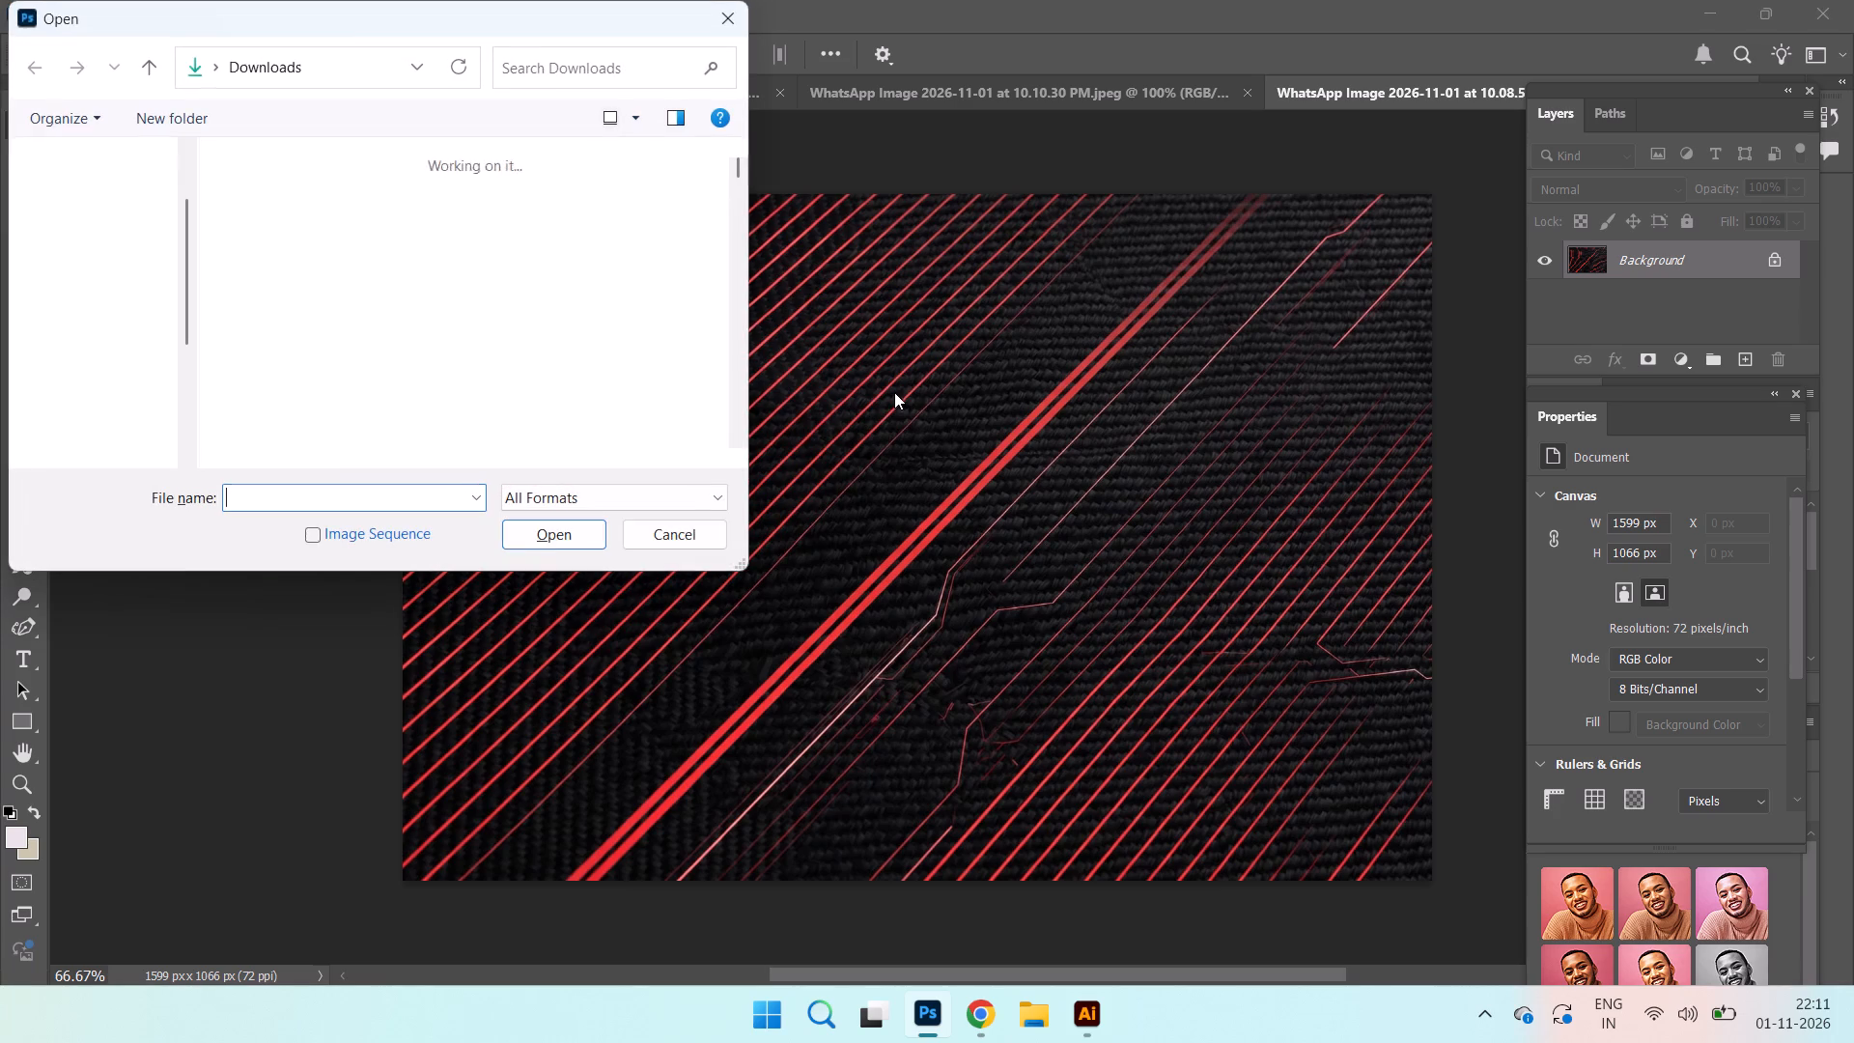
left_click(665, 274)
left_click(518, 542)
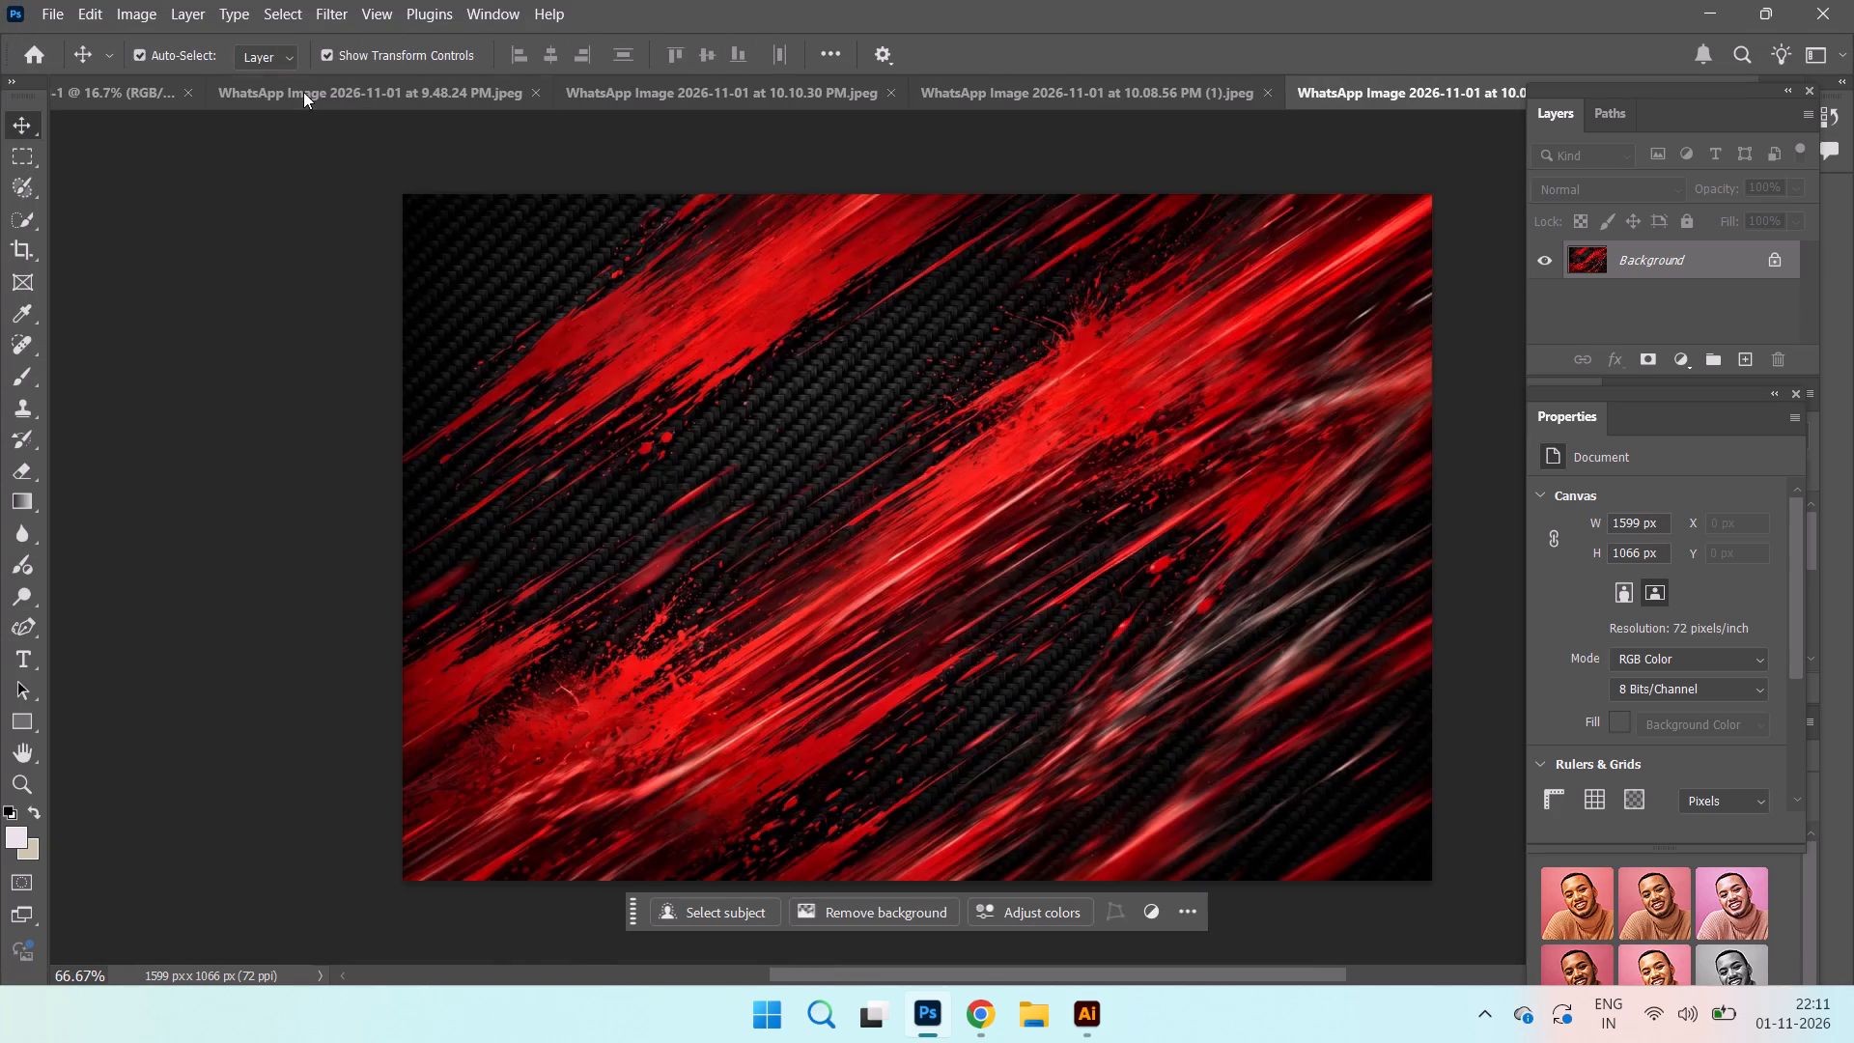
Copy the carbon fiber image from its own document into the Dragon mood board document as a new layer.
left_click(303, 92)
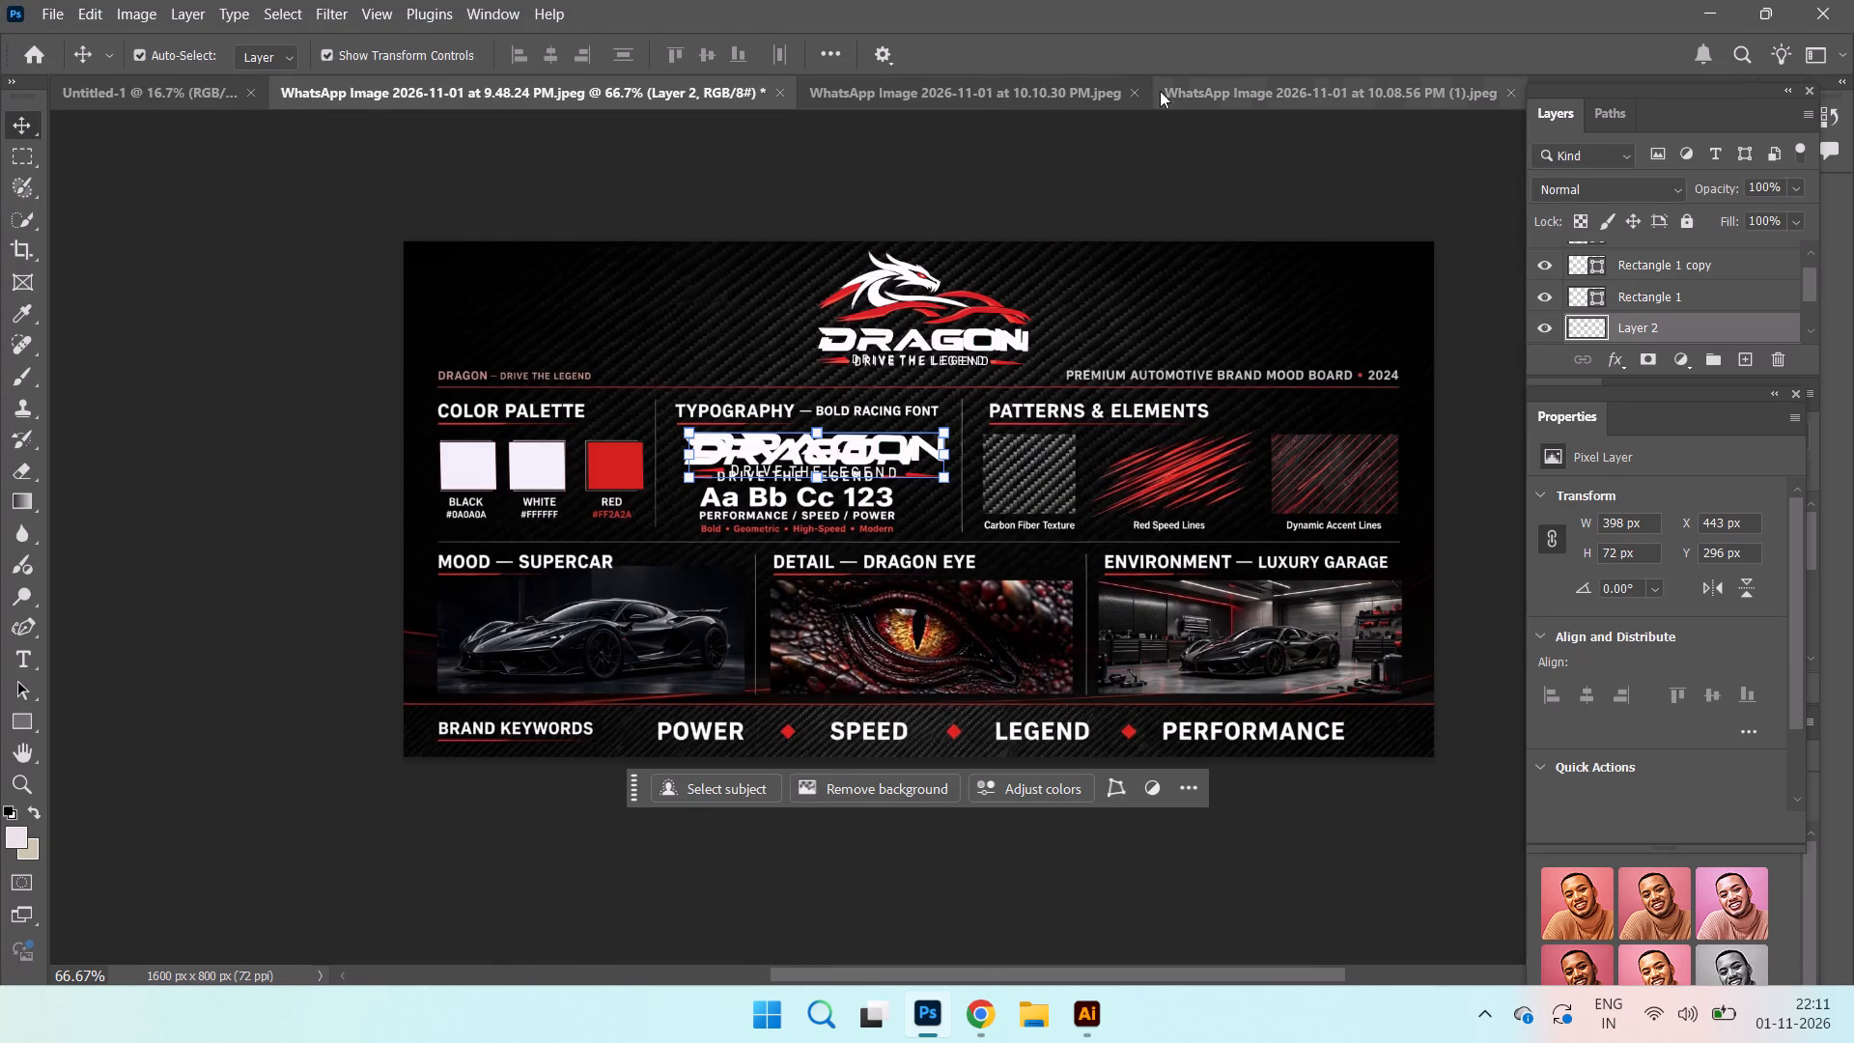
left_click(995, 91)
left_click_drag(1010, 309, 543, 155)
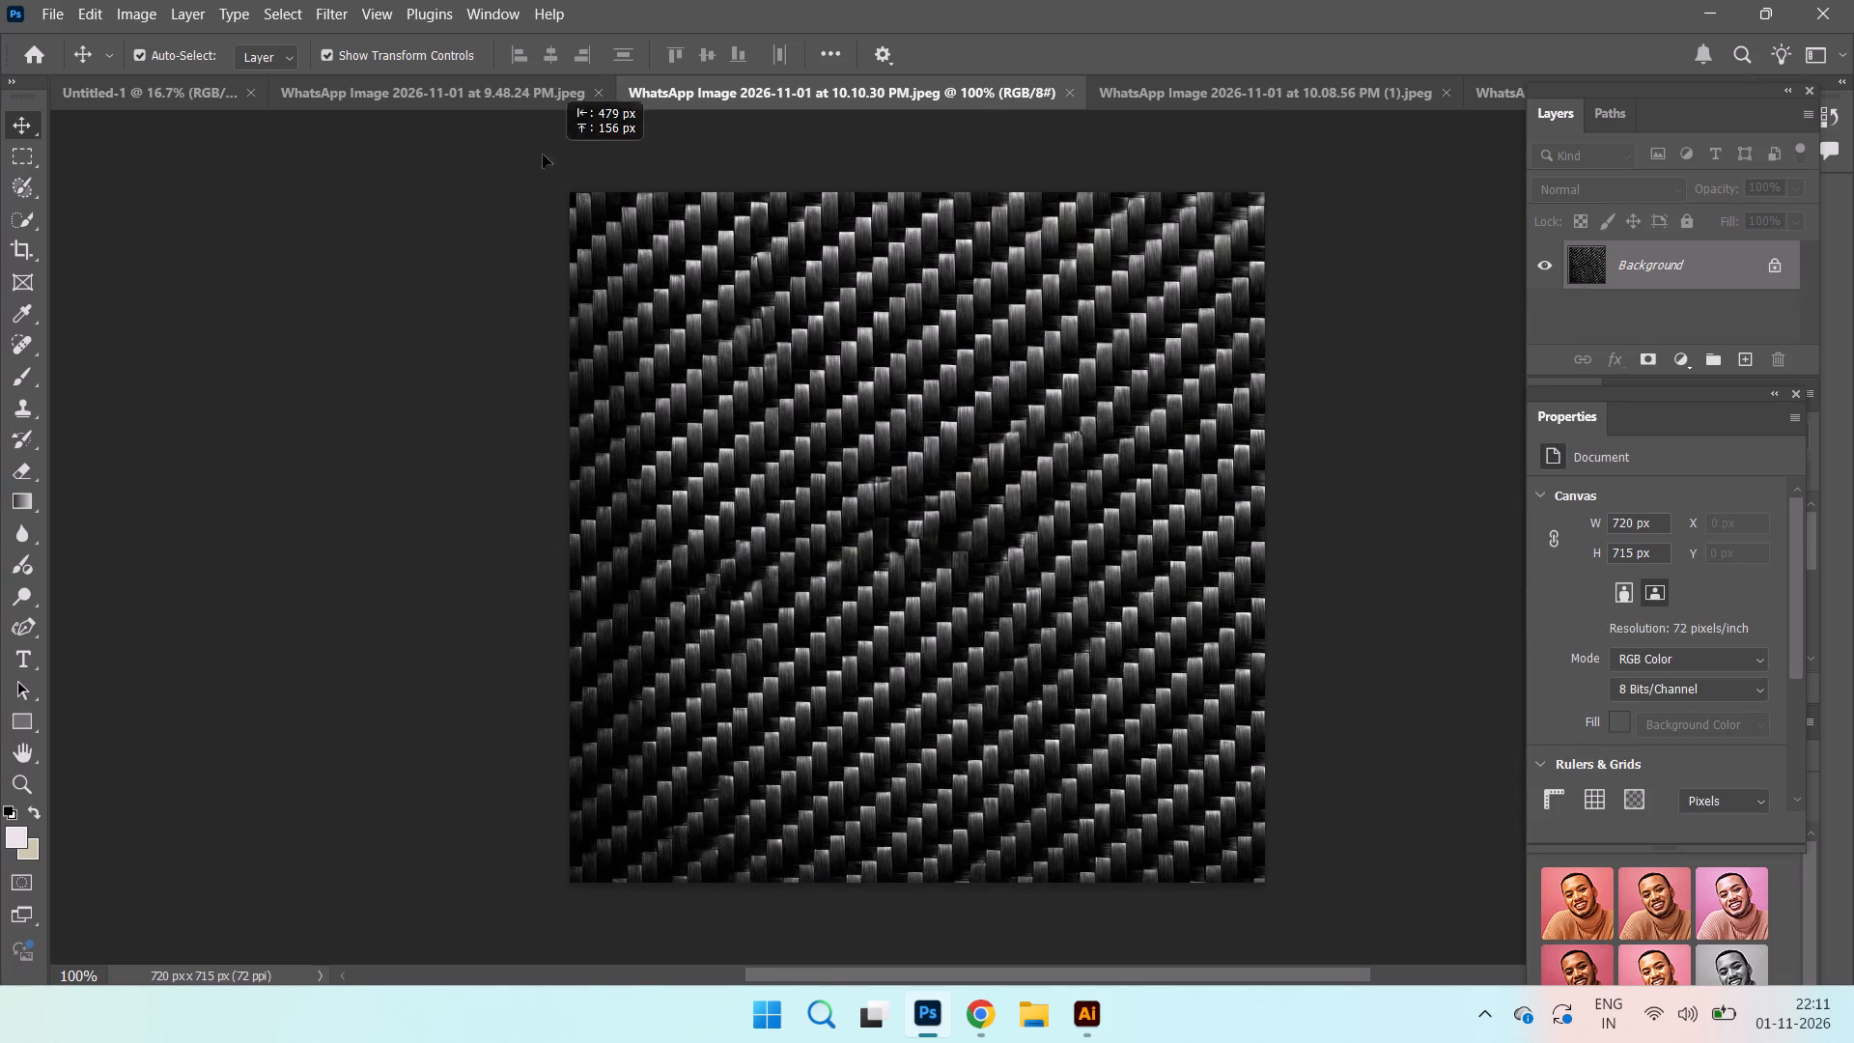
left_click_drag(543, 155, 1064, 491)
Scale the carbon fiber layer to about 144 × 120 px and fit it over the Carbon Fiber Texture sample under Patterns & Elements.
left_click_drag(1292, 260, 1120, 398)
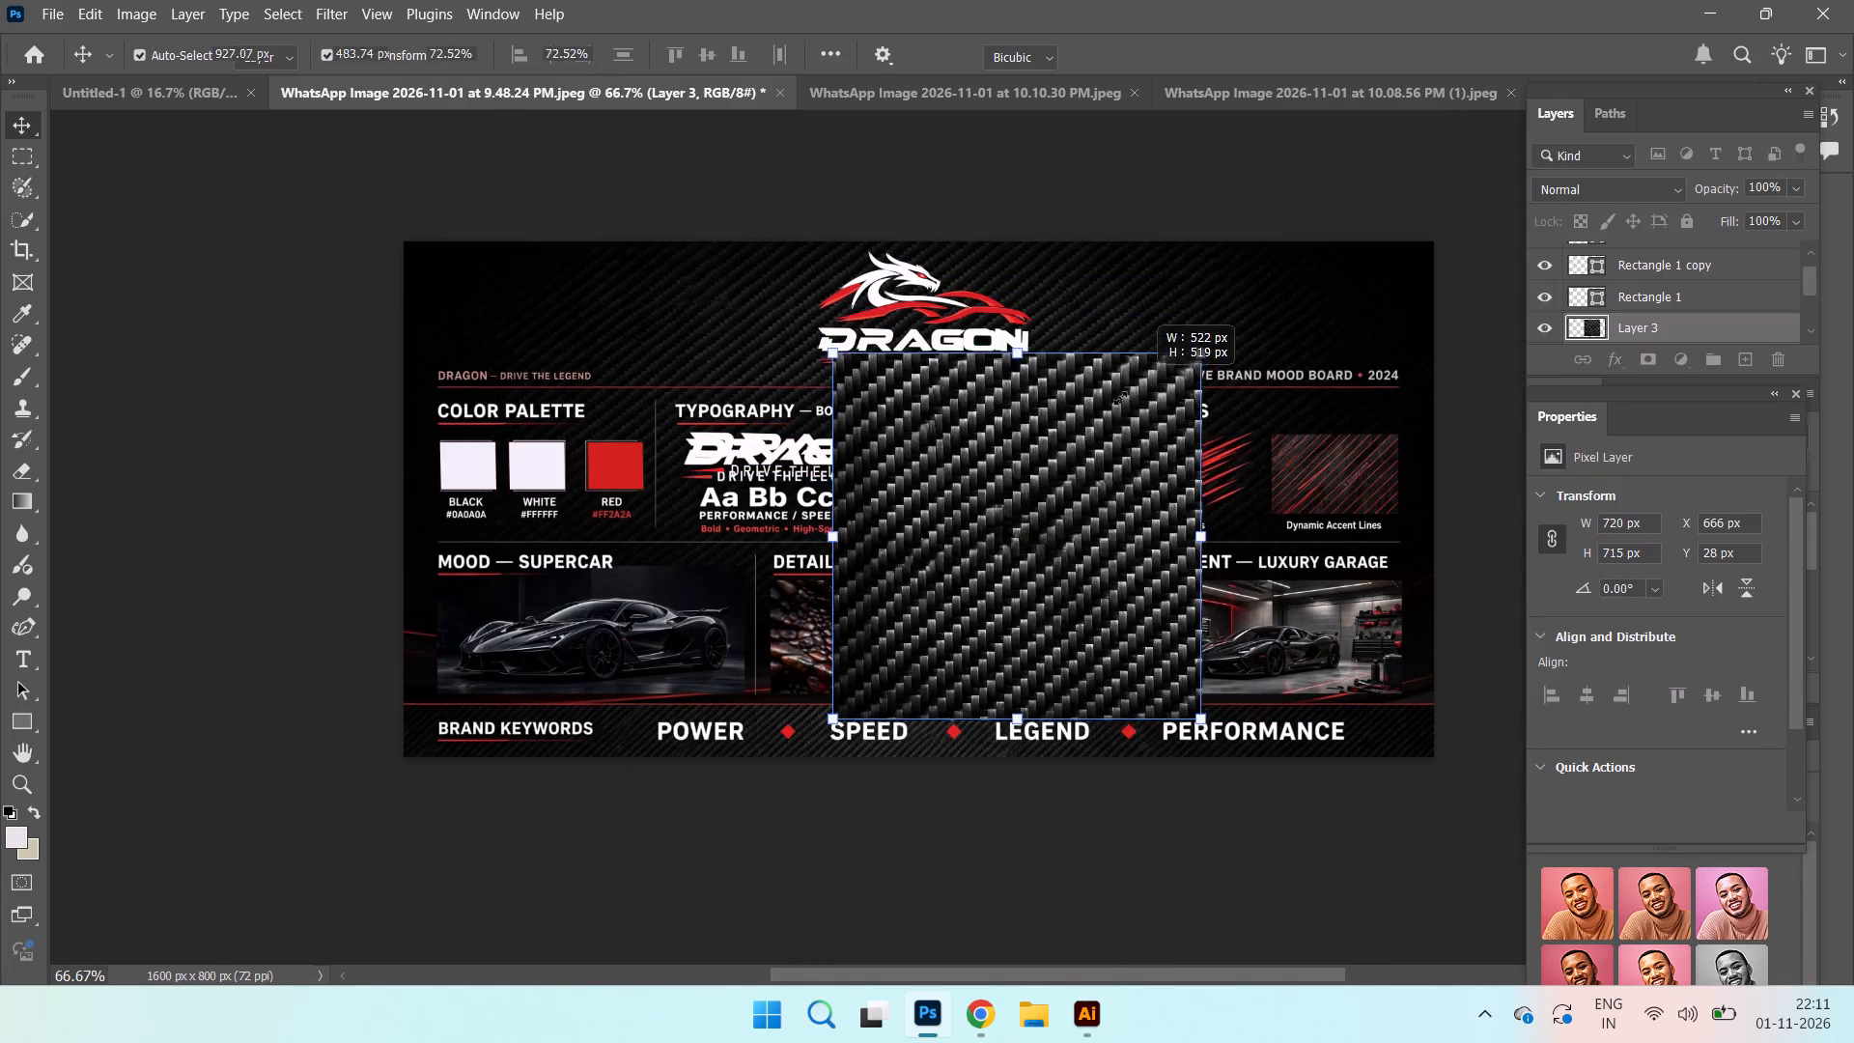
left_click_drag(1120, 398, 960, 648)
left_click_drag(885, 656, 1040, 459)
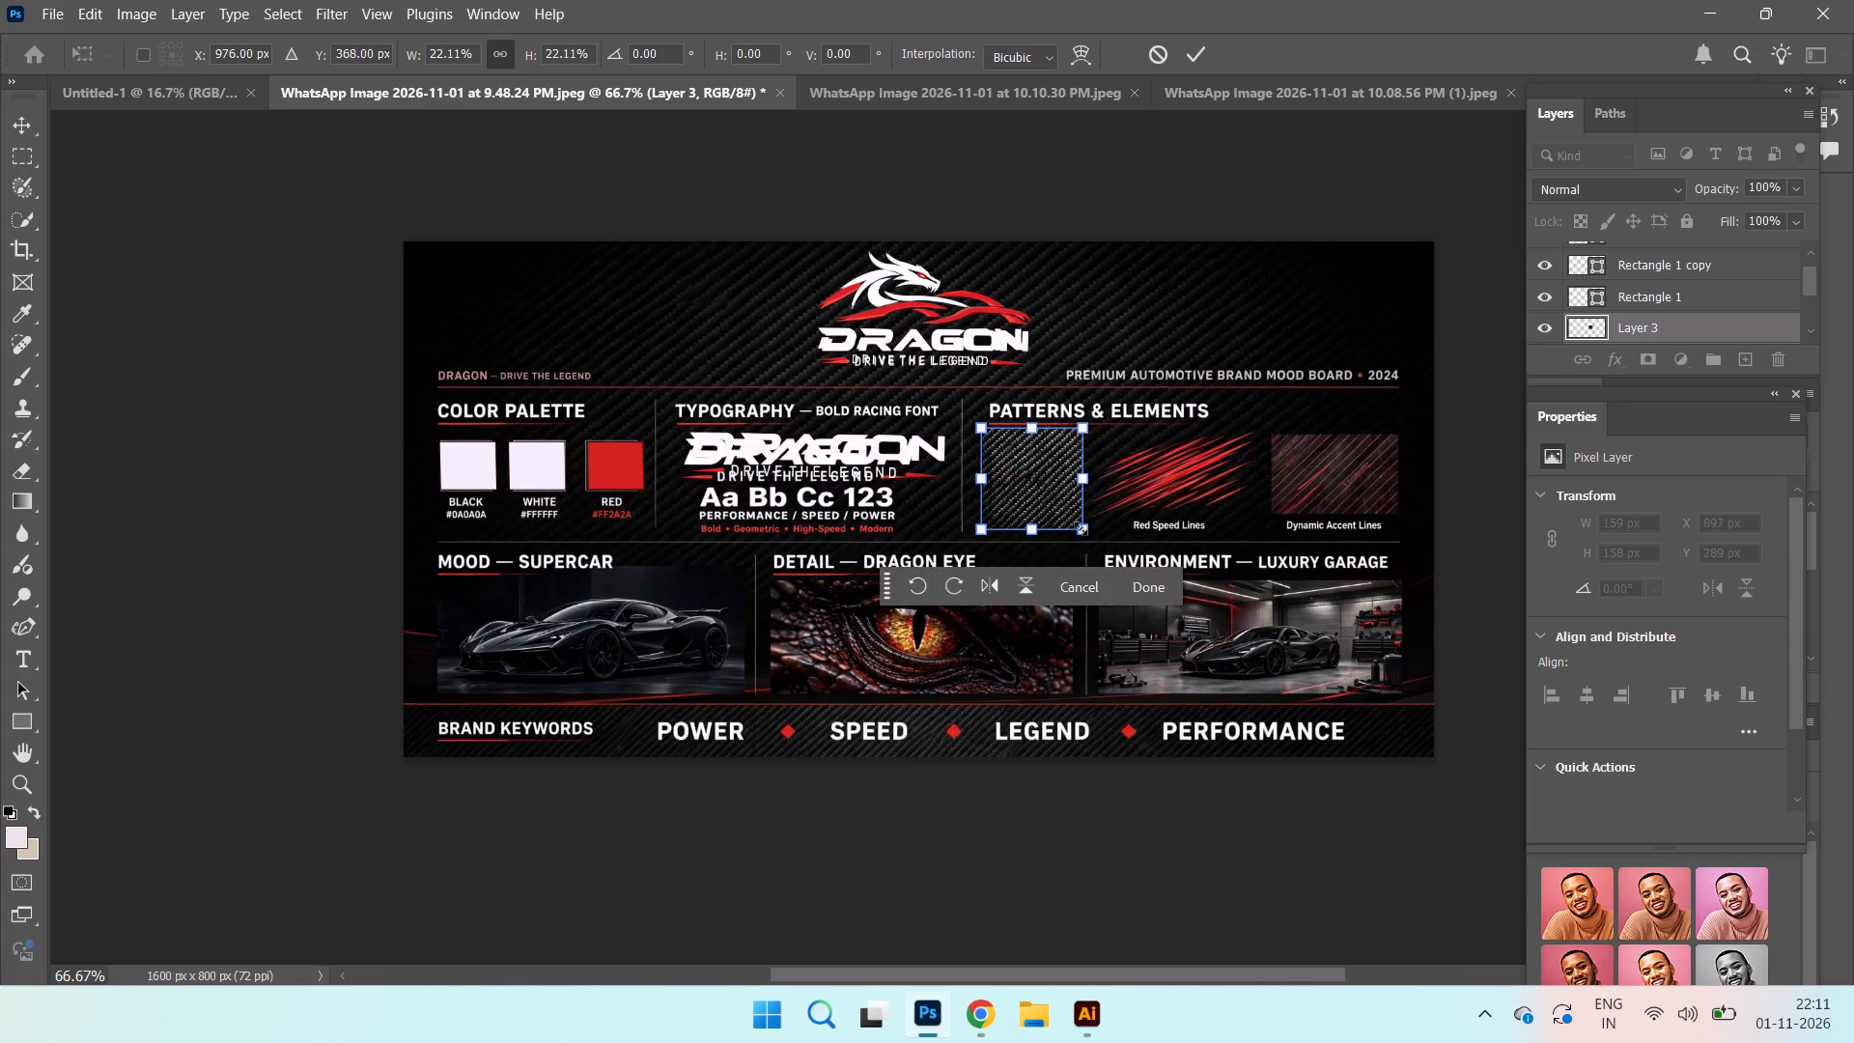
left_click_drag(1081, 529, 1073, 516)
left_click(1046, 458)
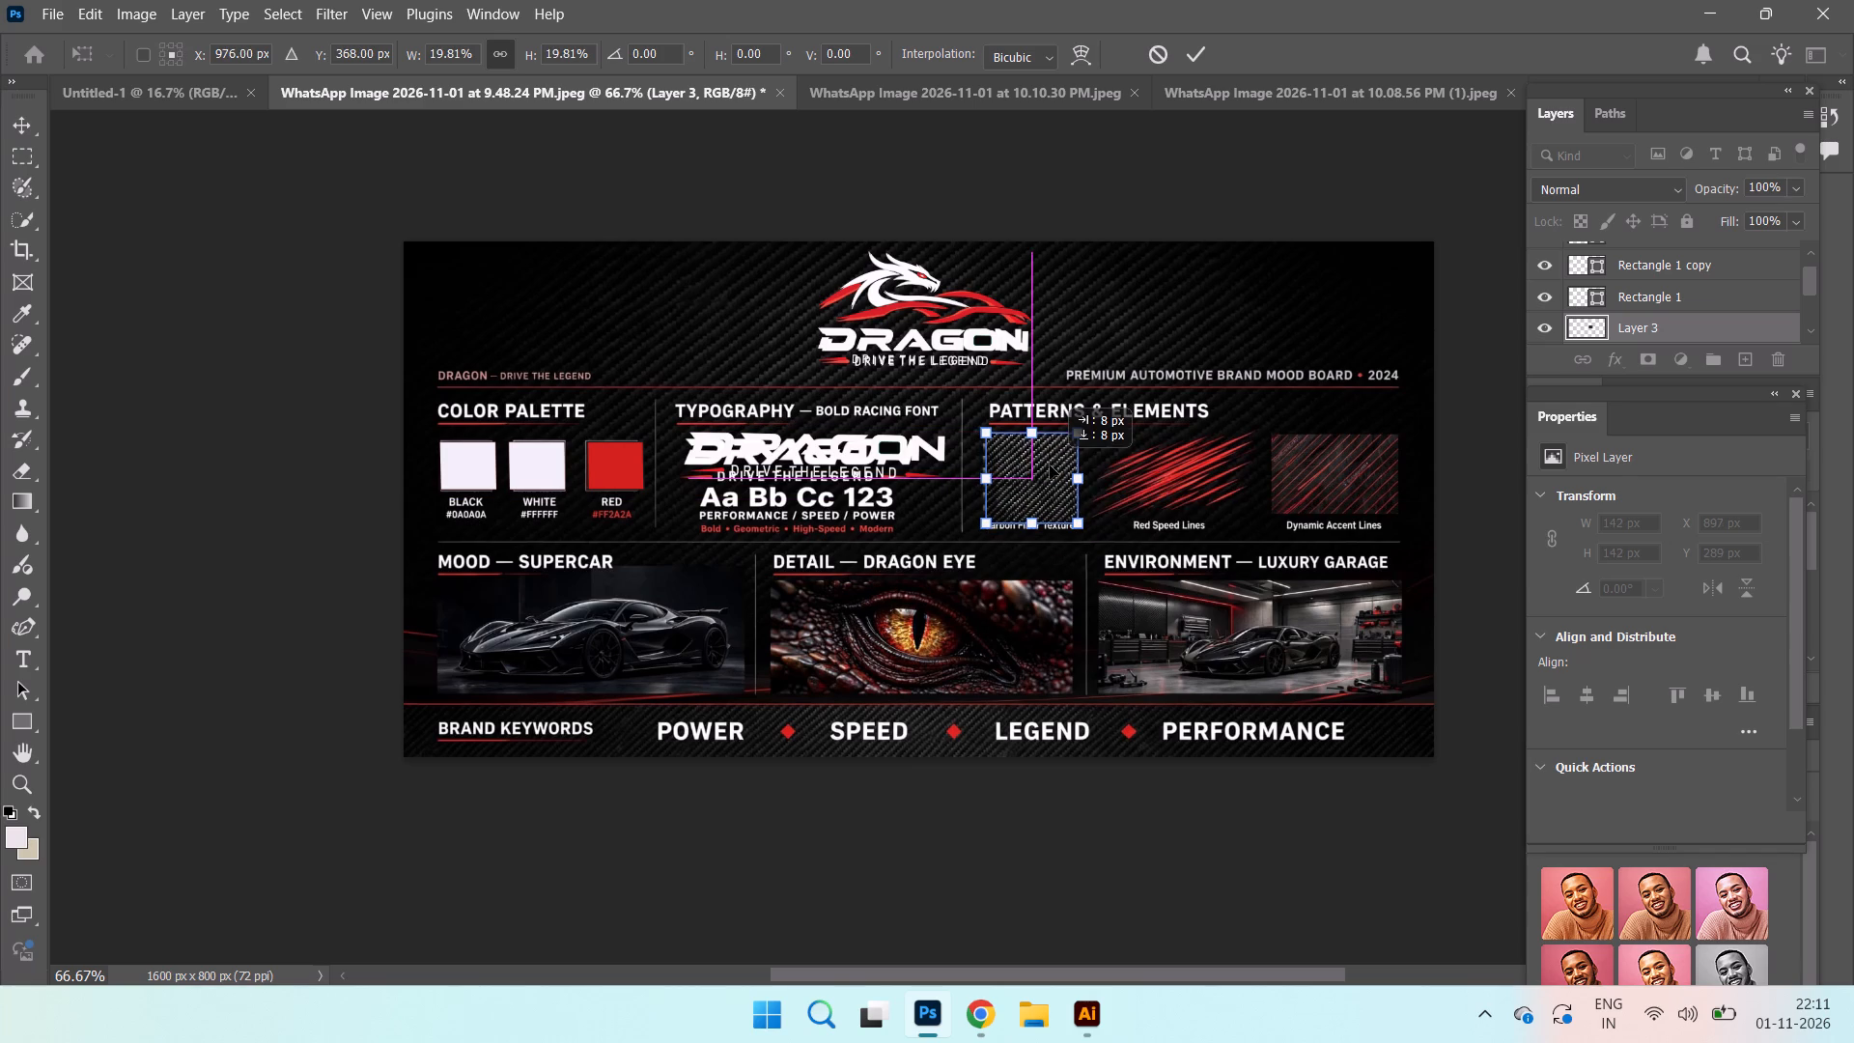
left_click_drag(1079, 521, 1070, 509)
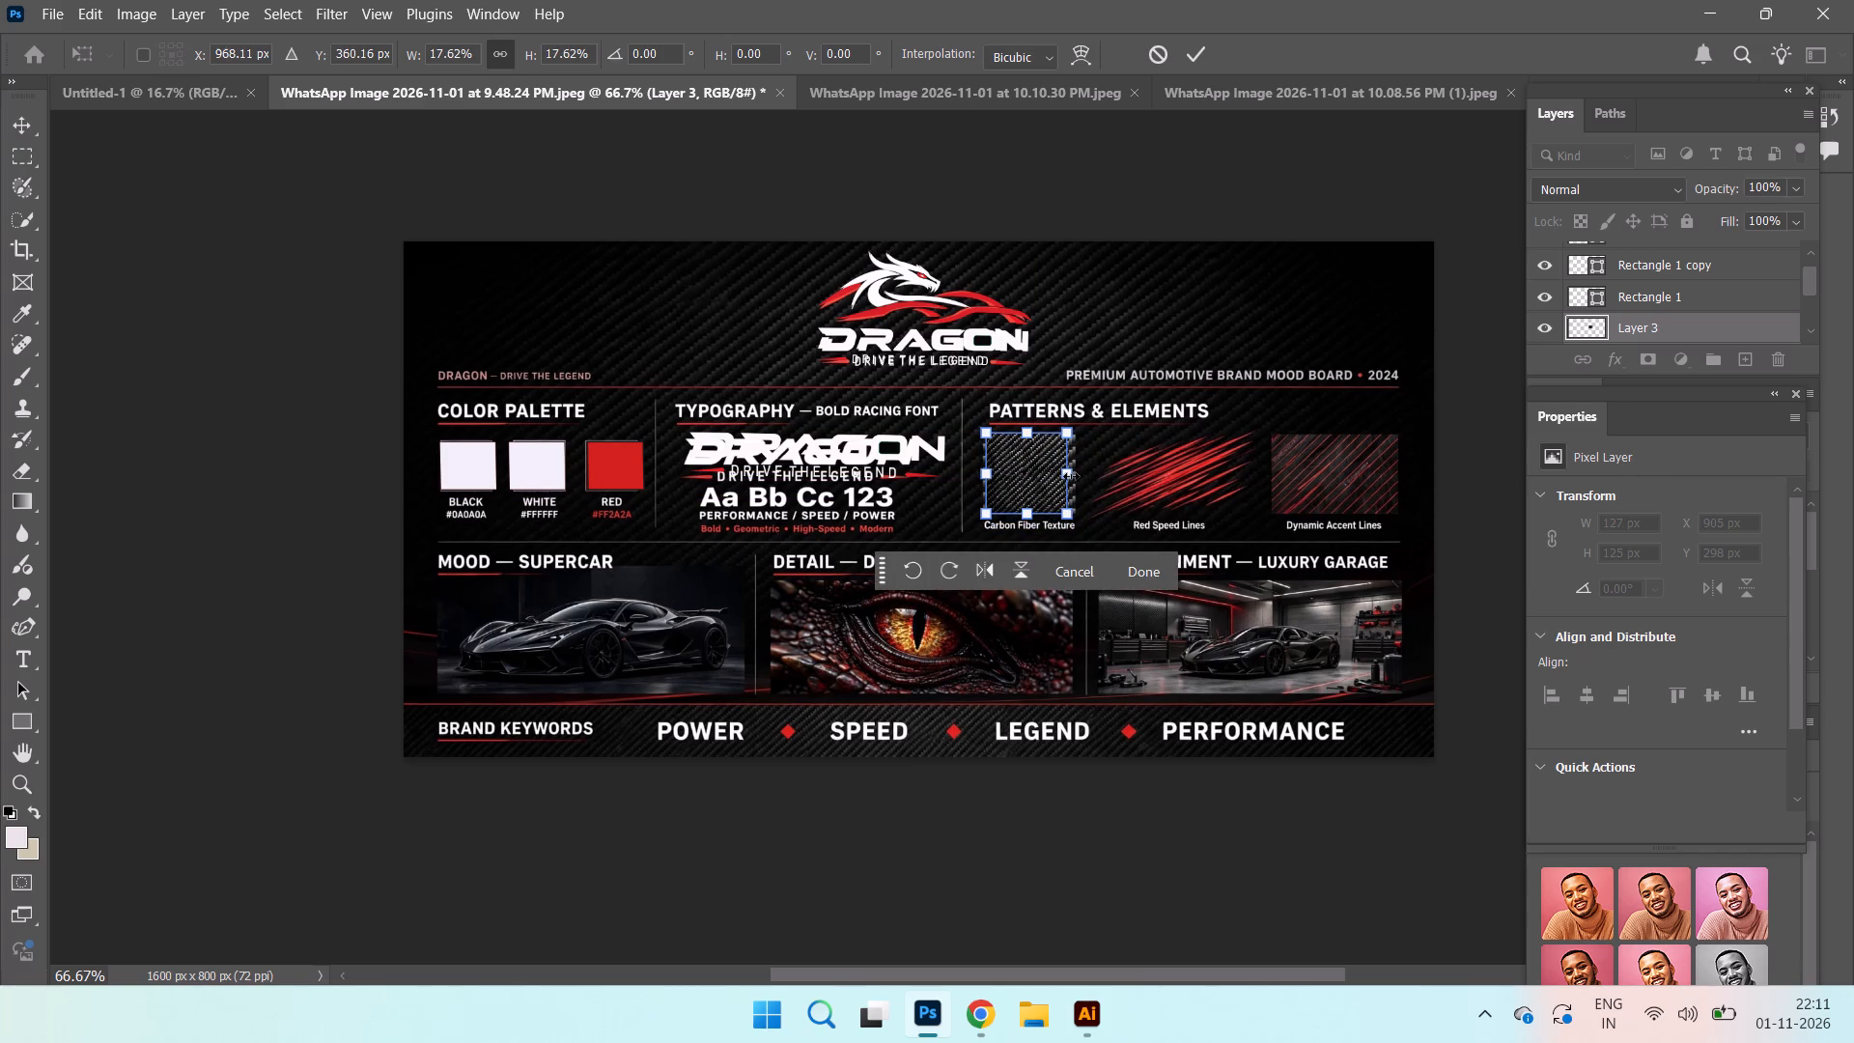
left_click(1054, 480)
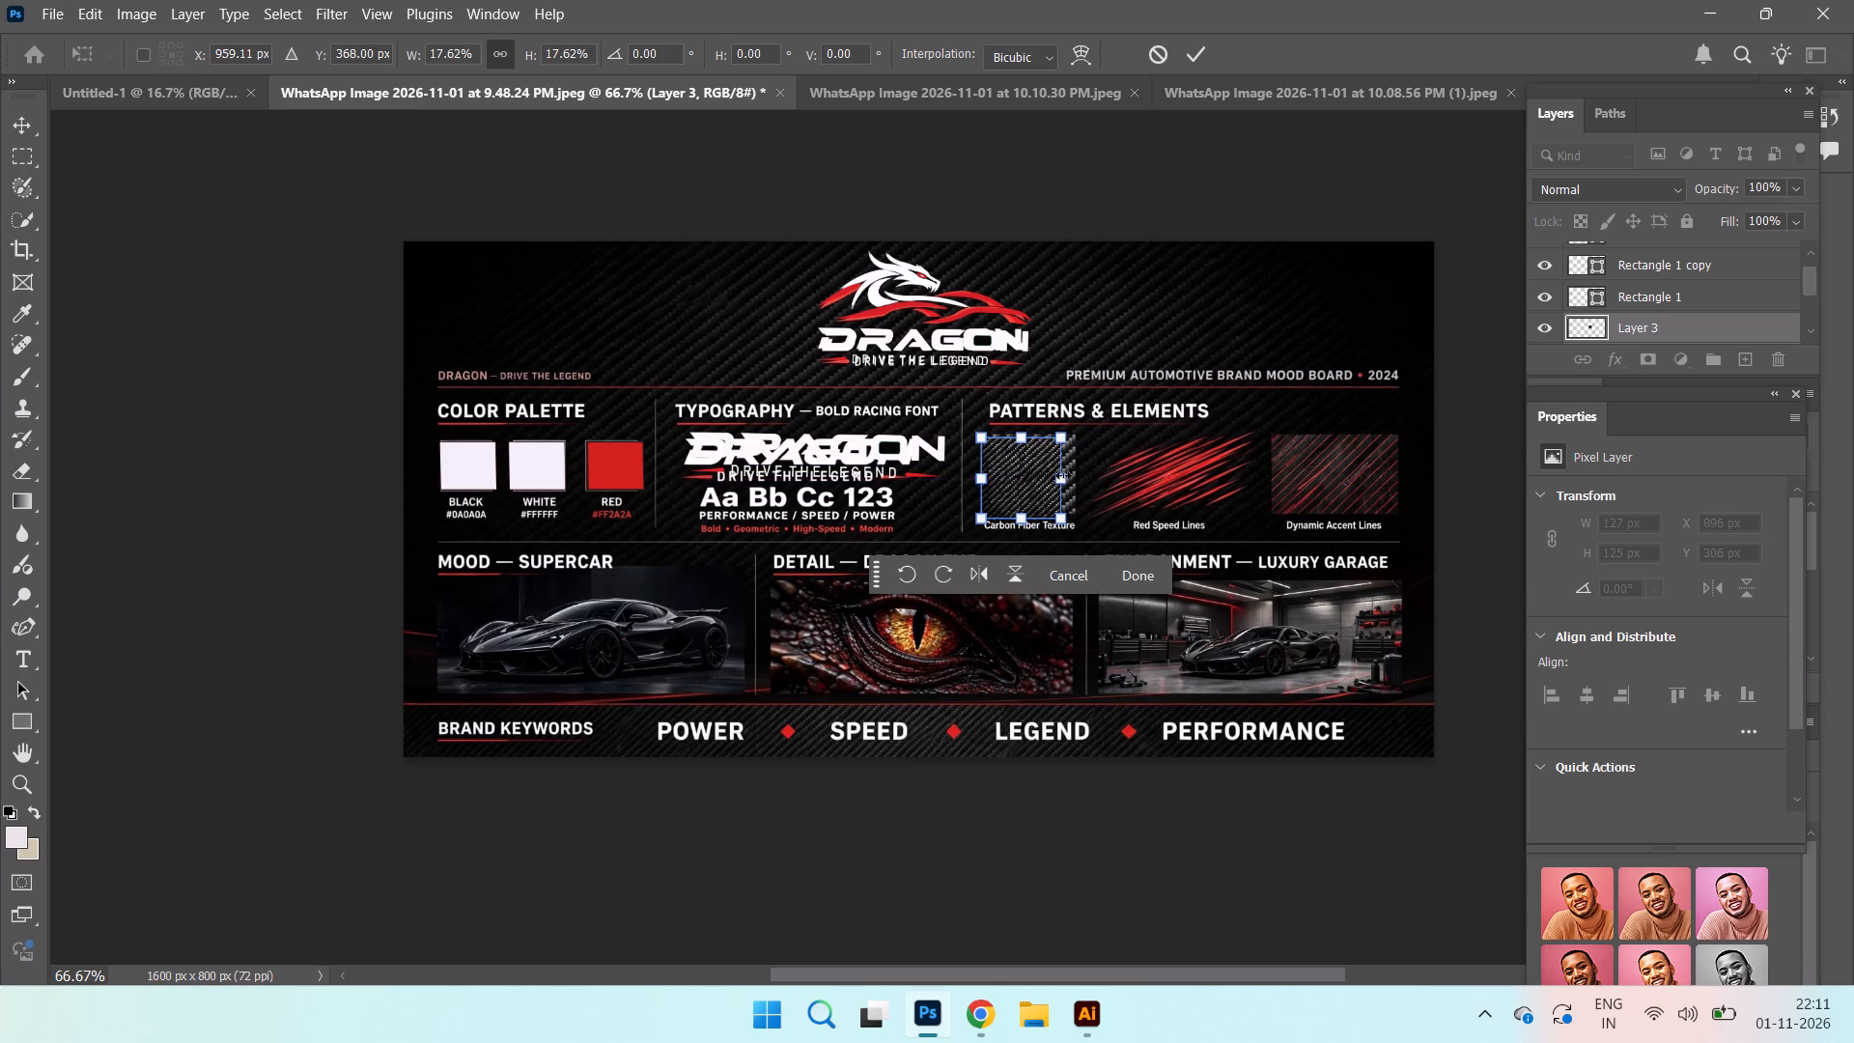
key("ctrl+equal")
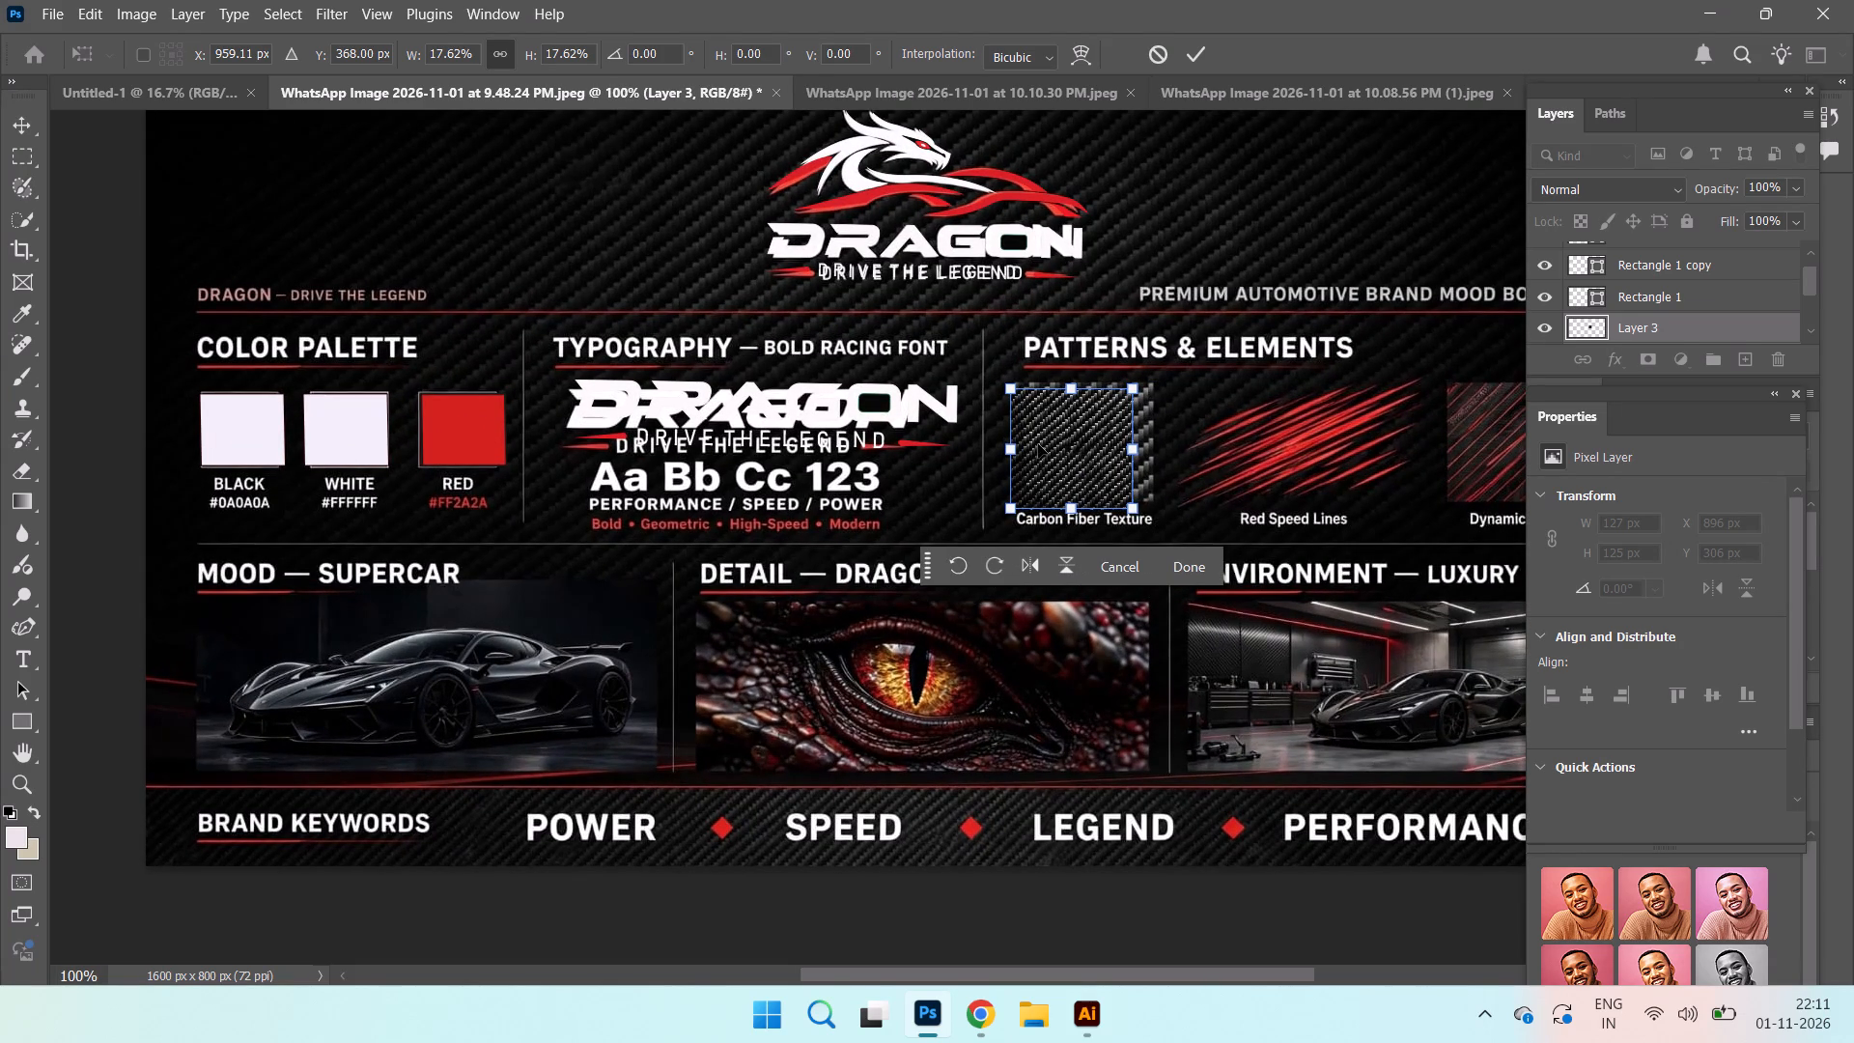
left_click(1071, 512)
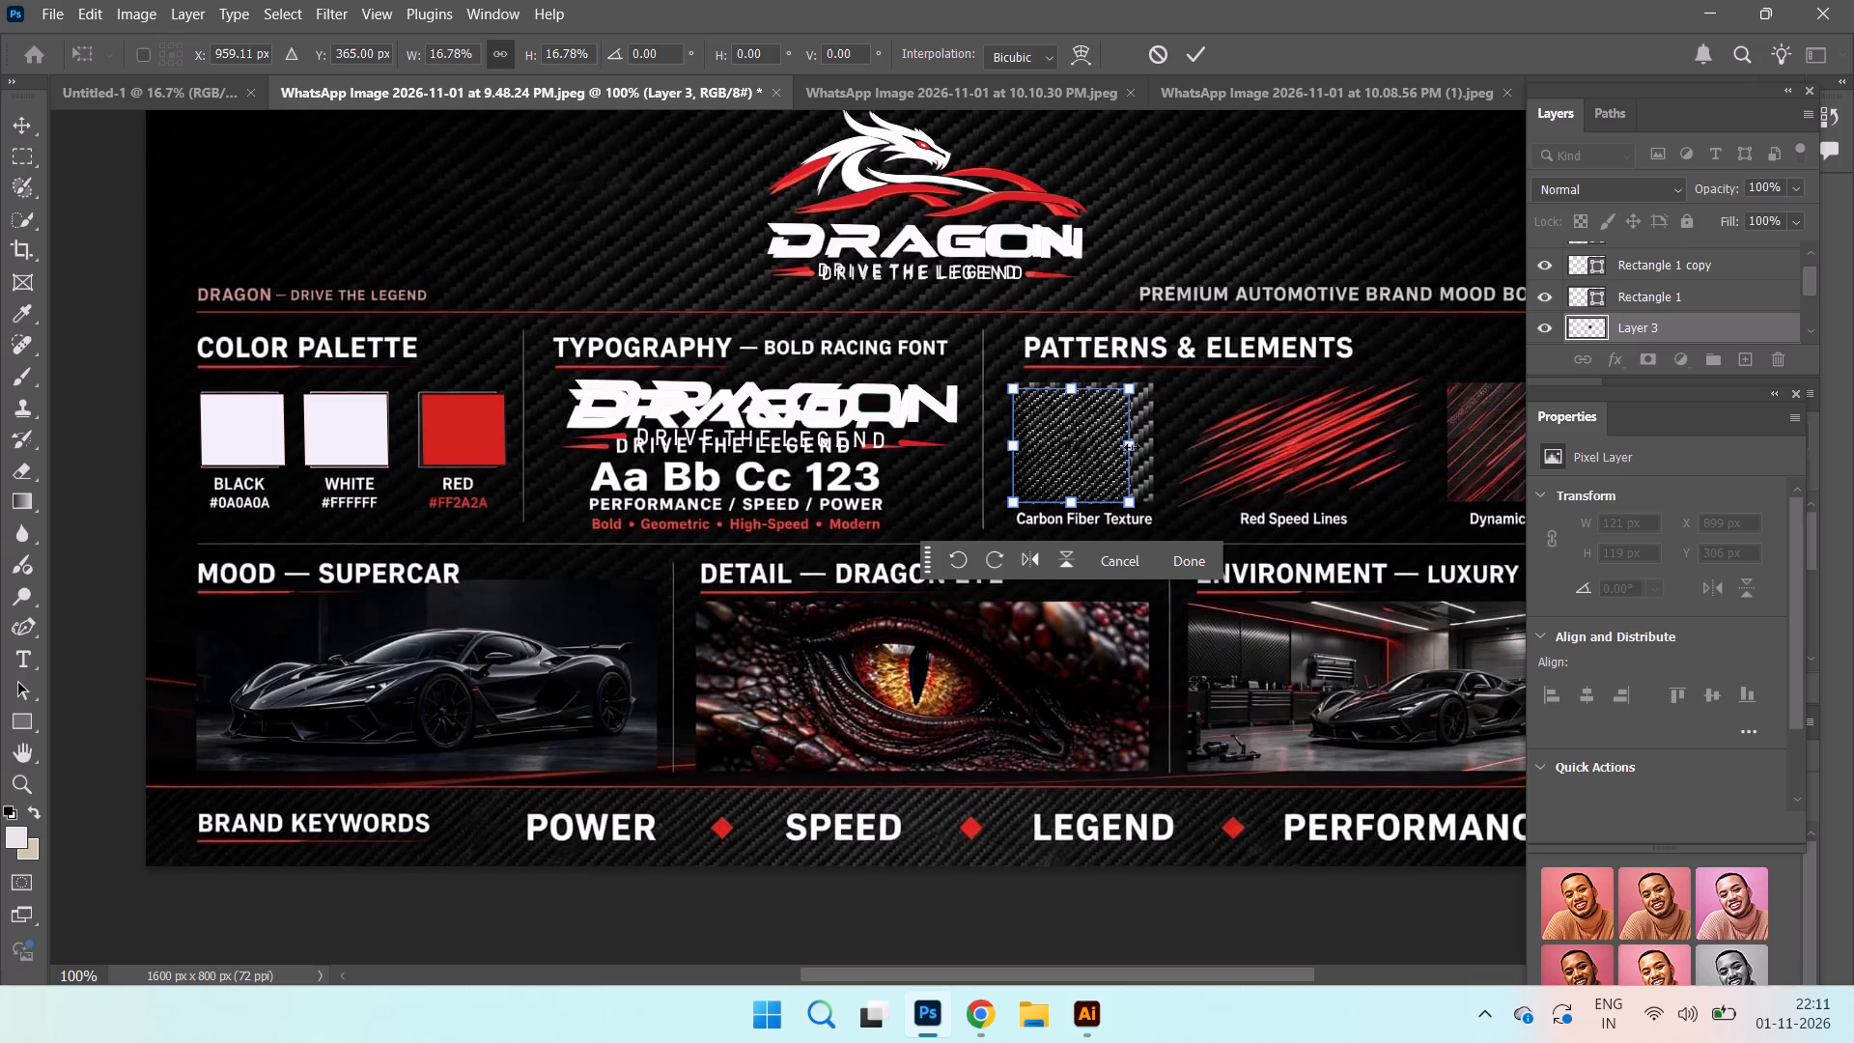
left_click_drag(1132, 447, 1149, 452, "shift")
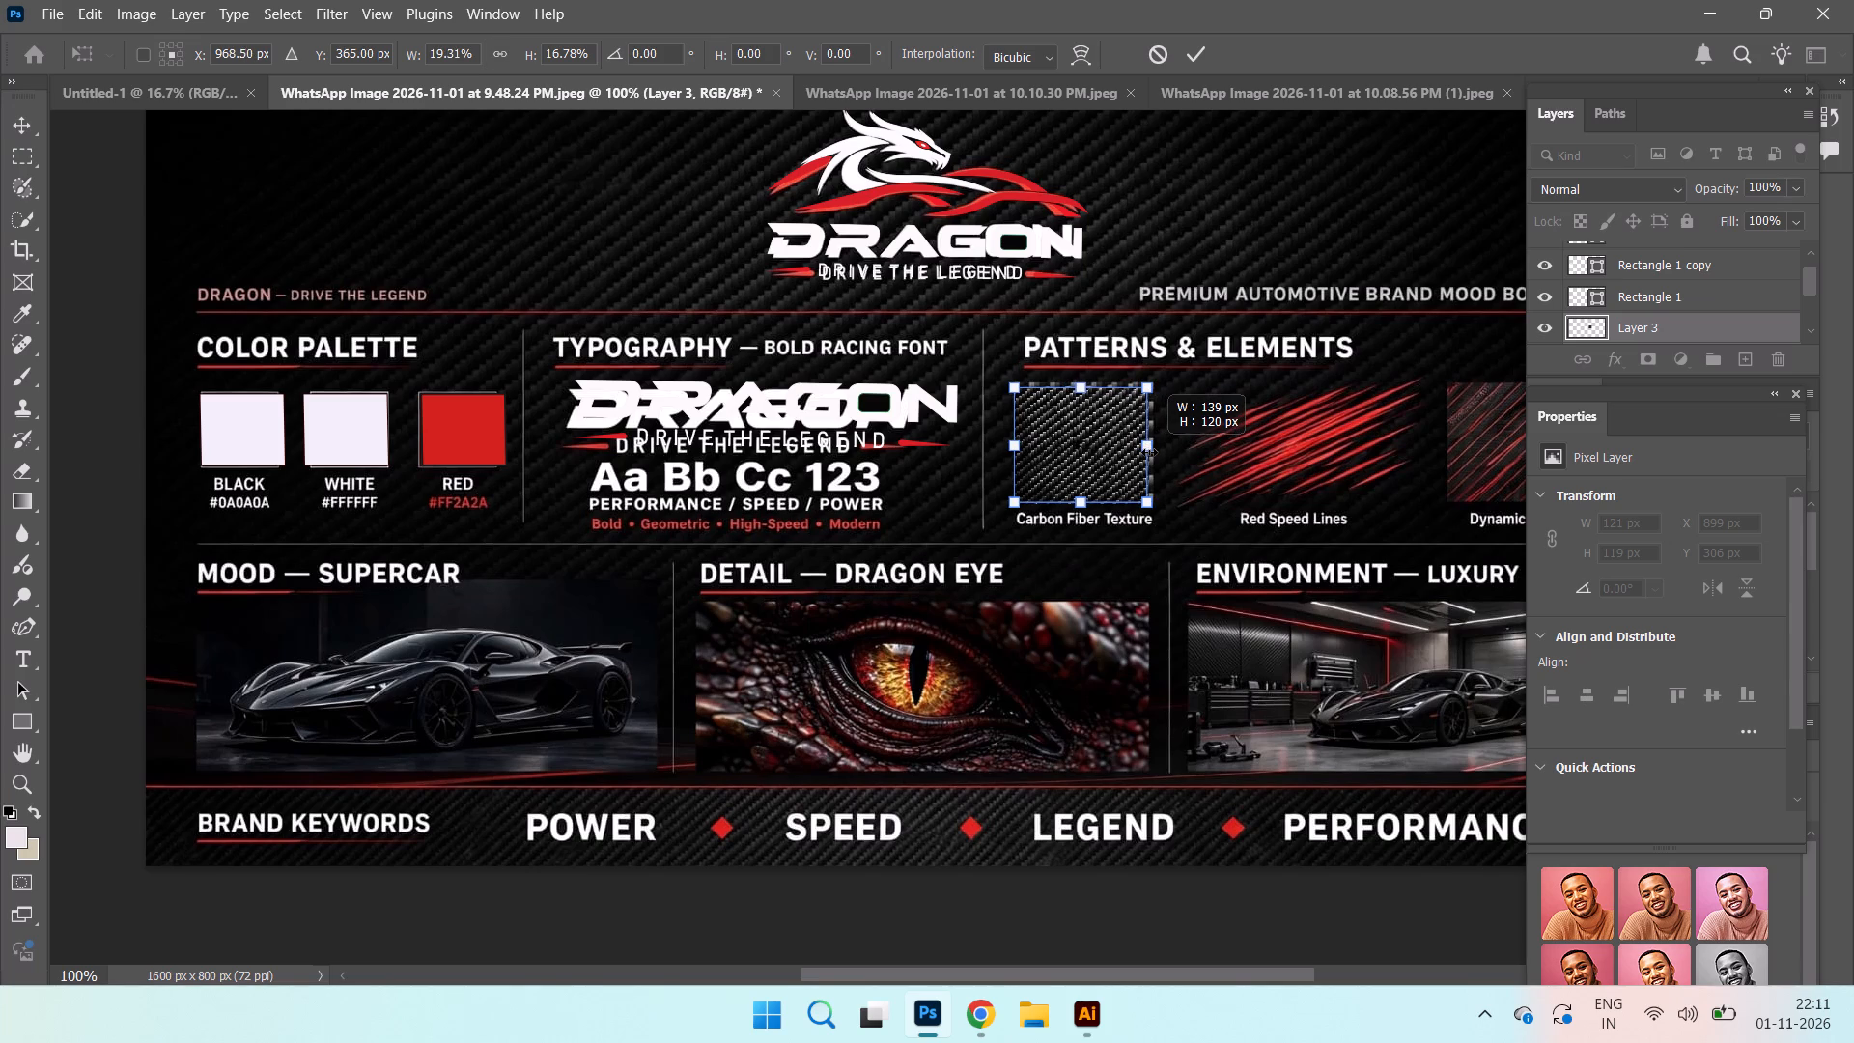
left_click_drag(1149, 452, 1154, 452, "shift")
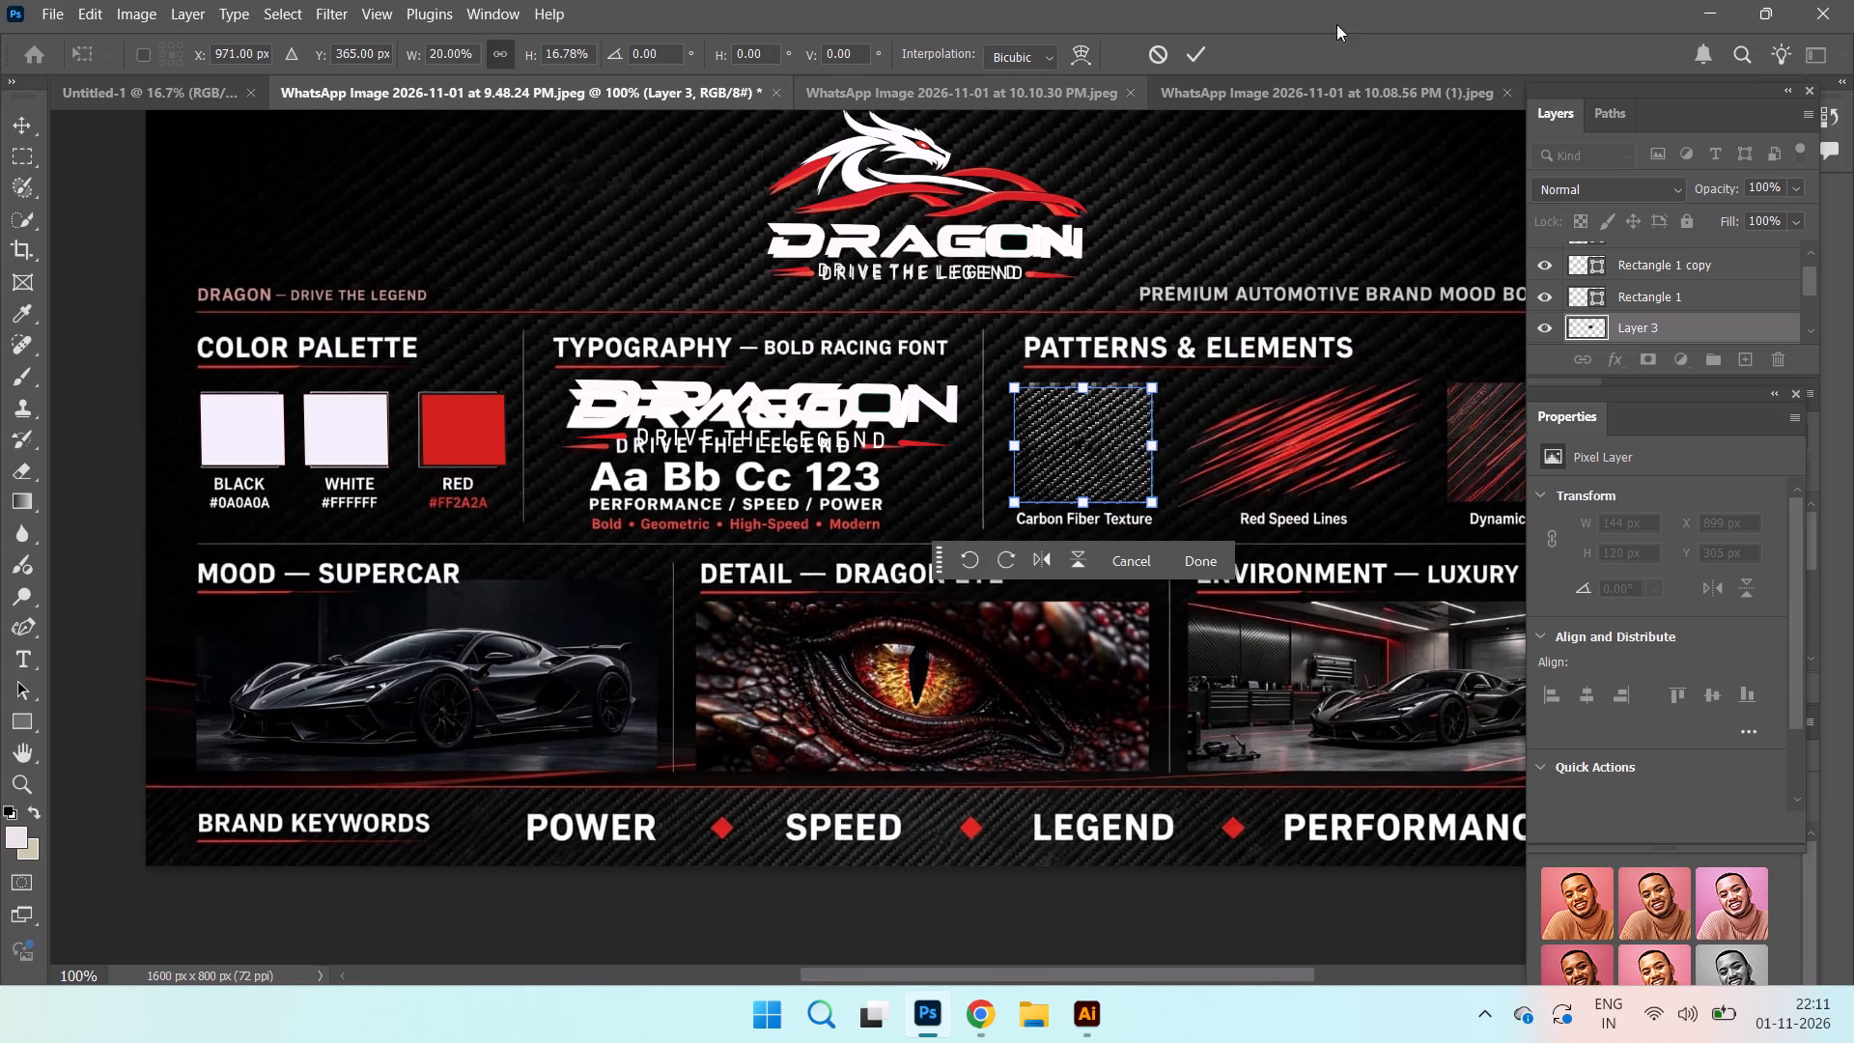
left_click(1192, 55)
Copy the red-streaked image from its own document into the Dragon mood board document as a new layer.
left_click(1033, 86)
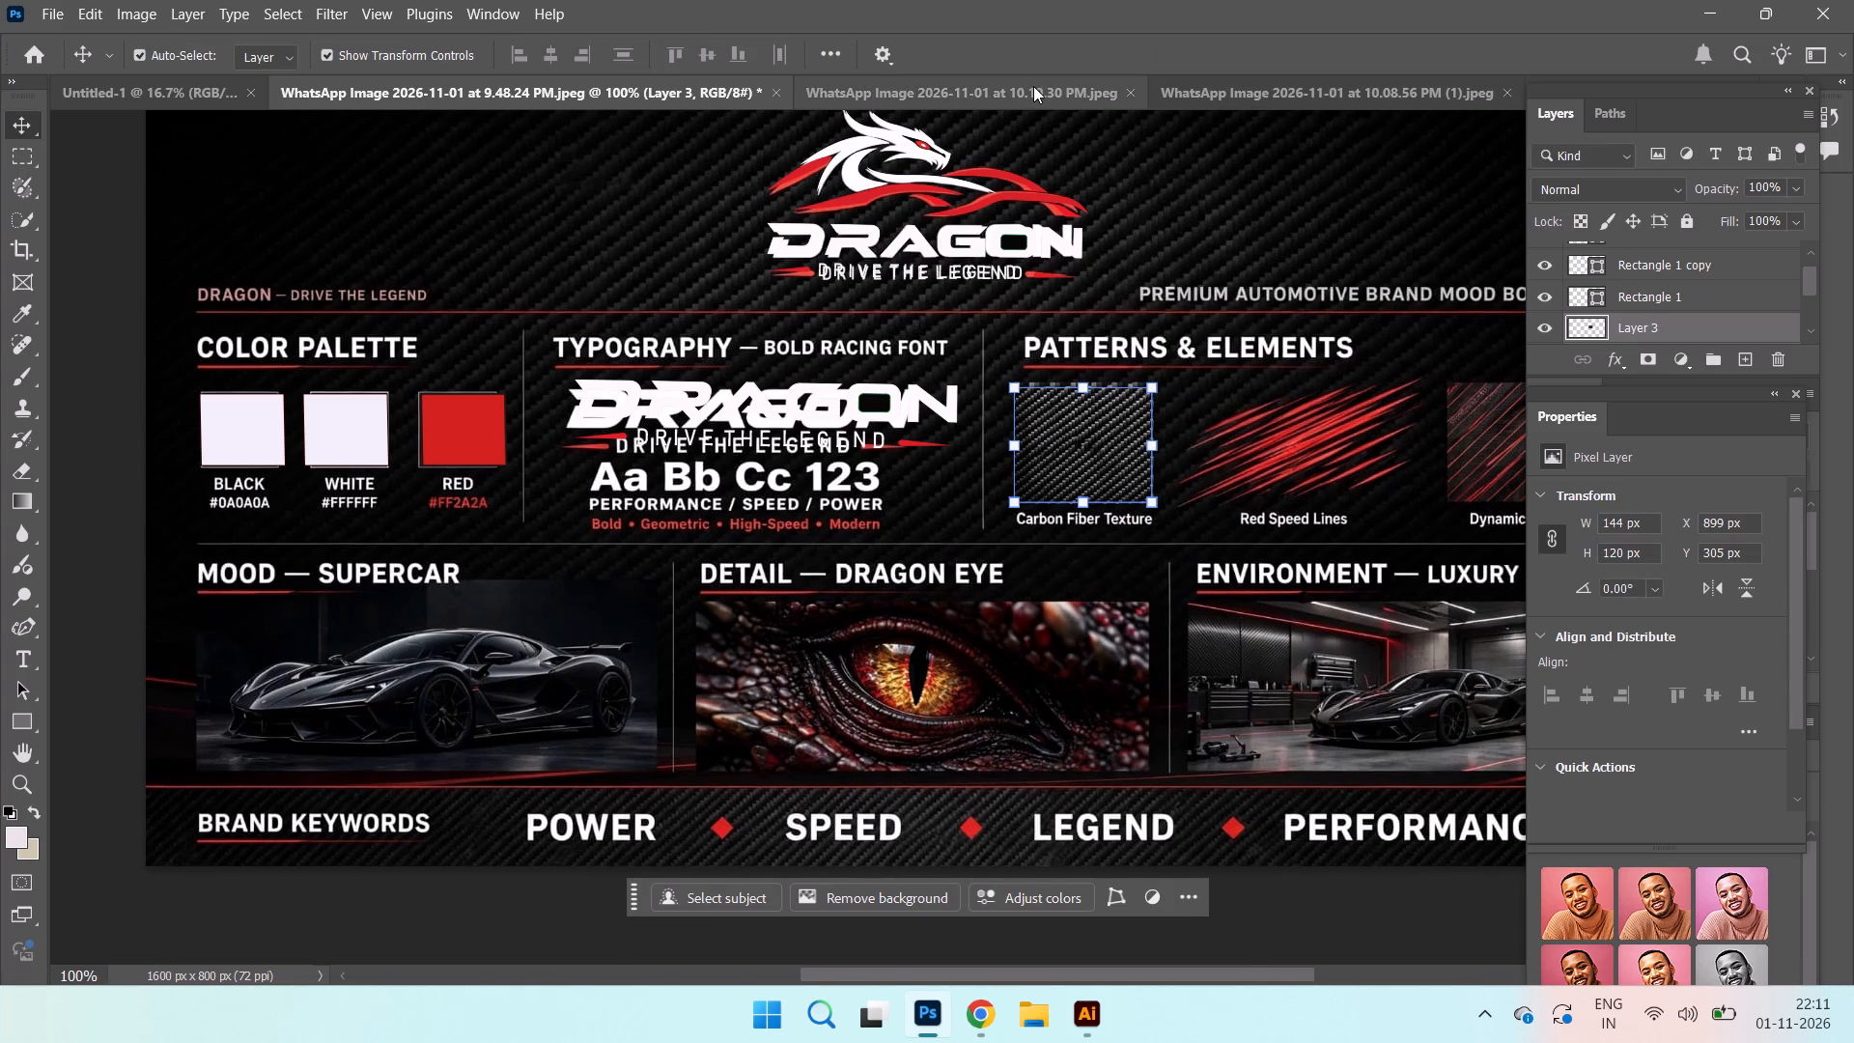
left_click(1484, 91)
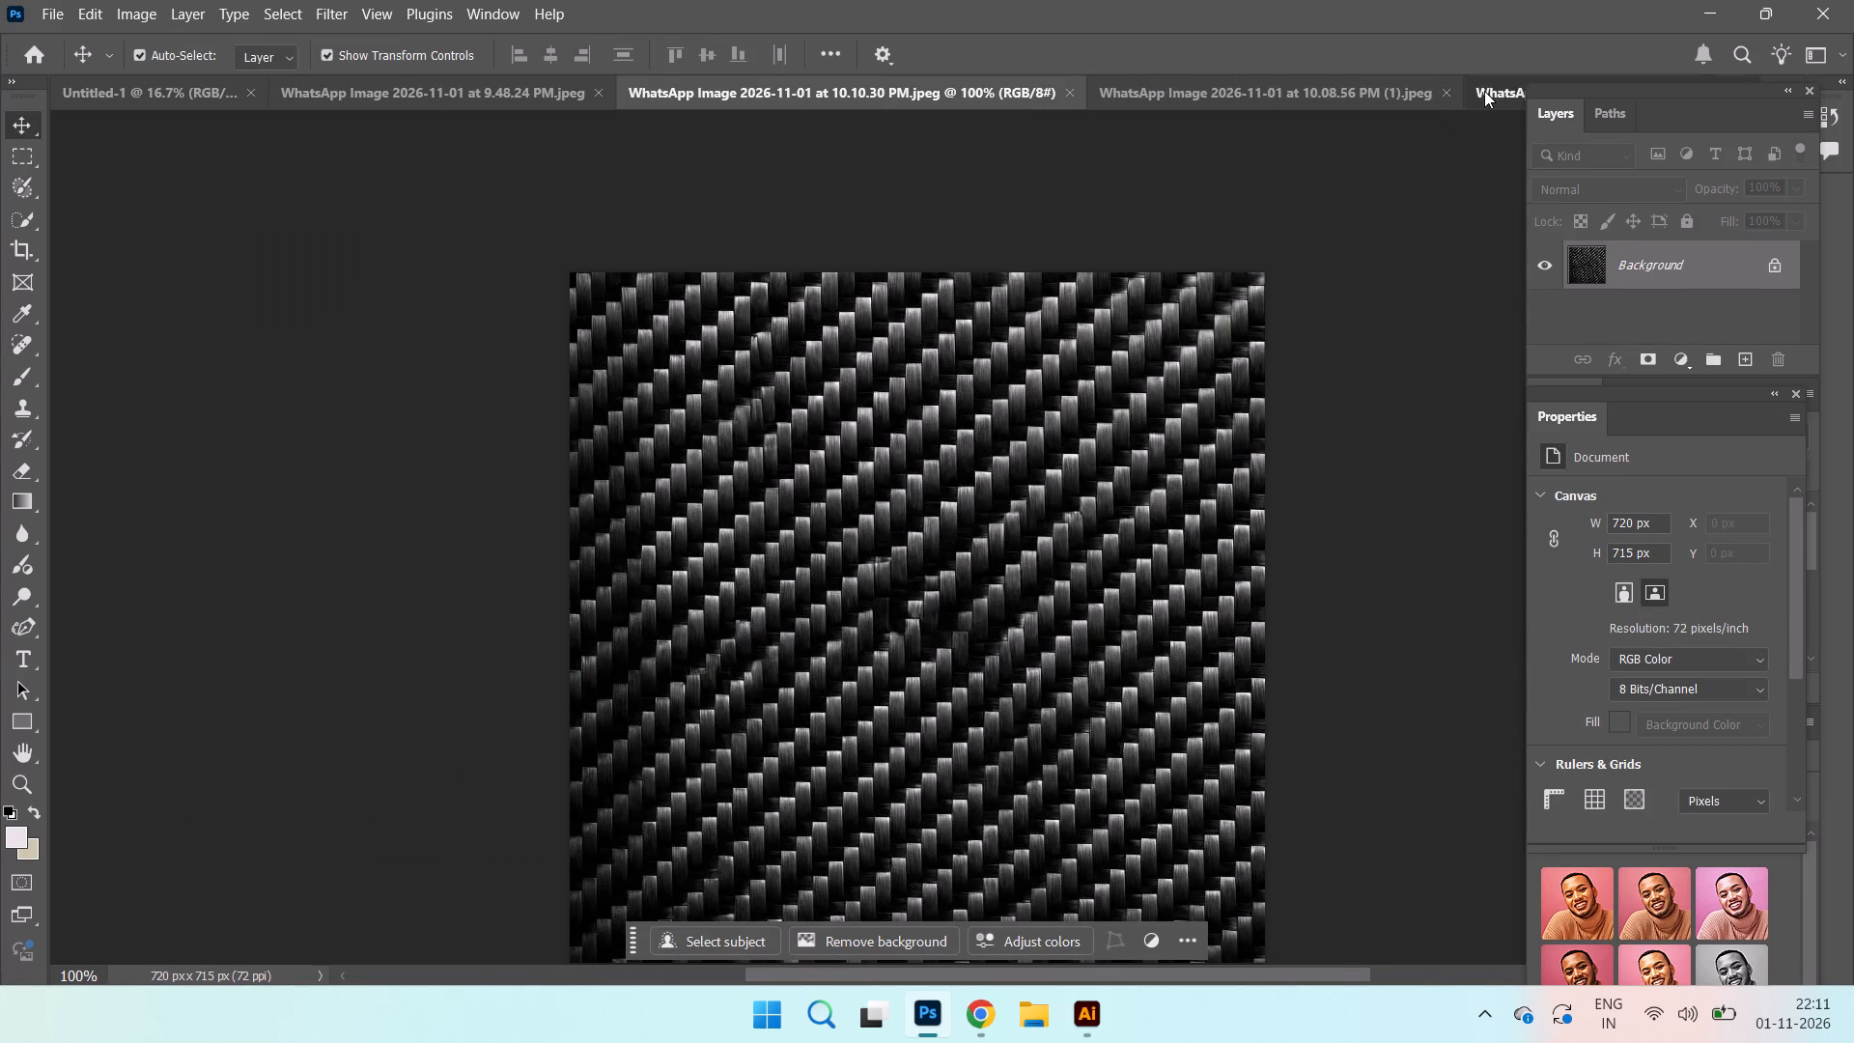
left_click_drag(1173, 342, 463, 91)
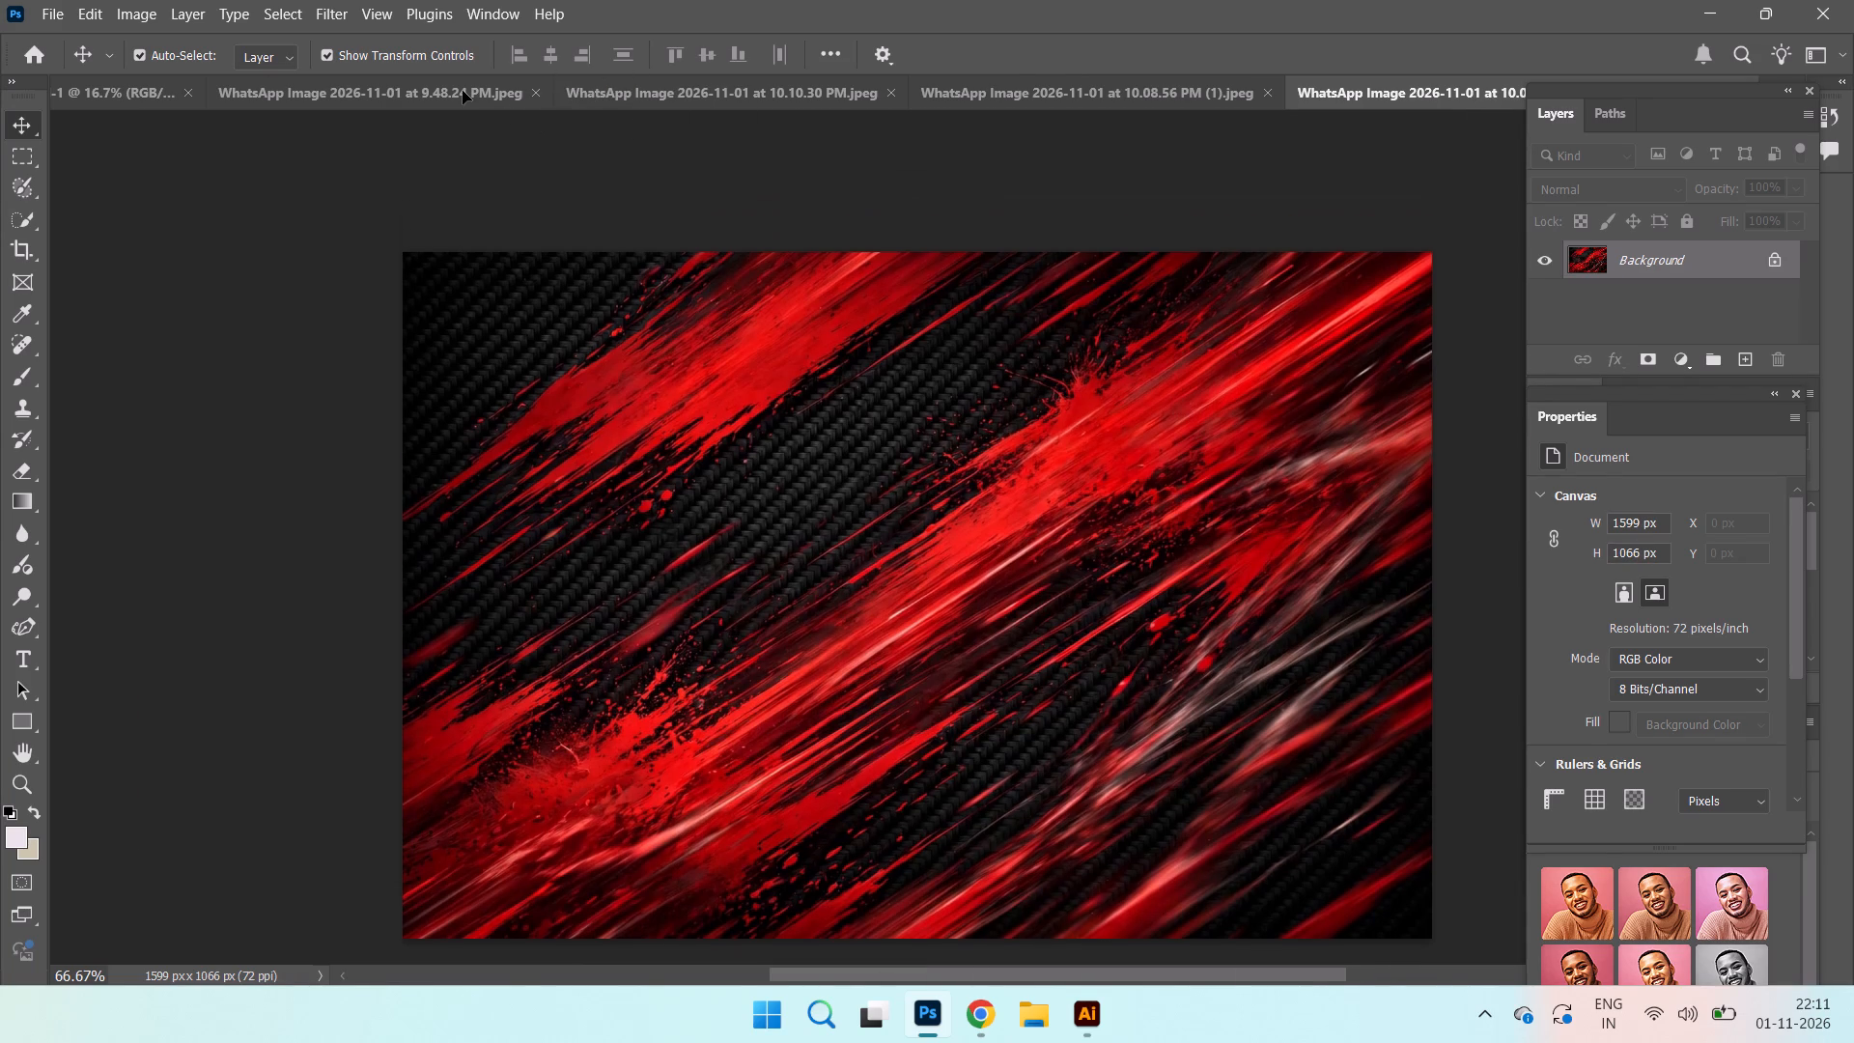
left_click_drag(463, 91, 1231, 437)
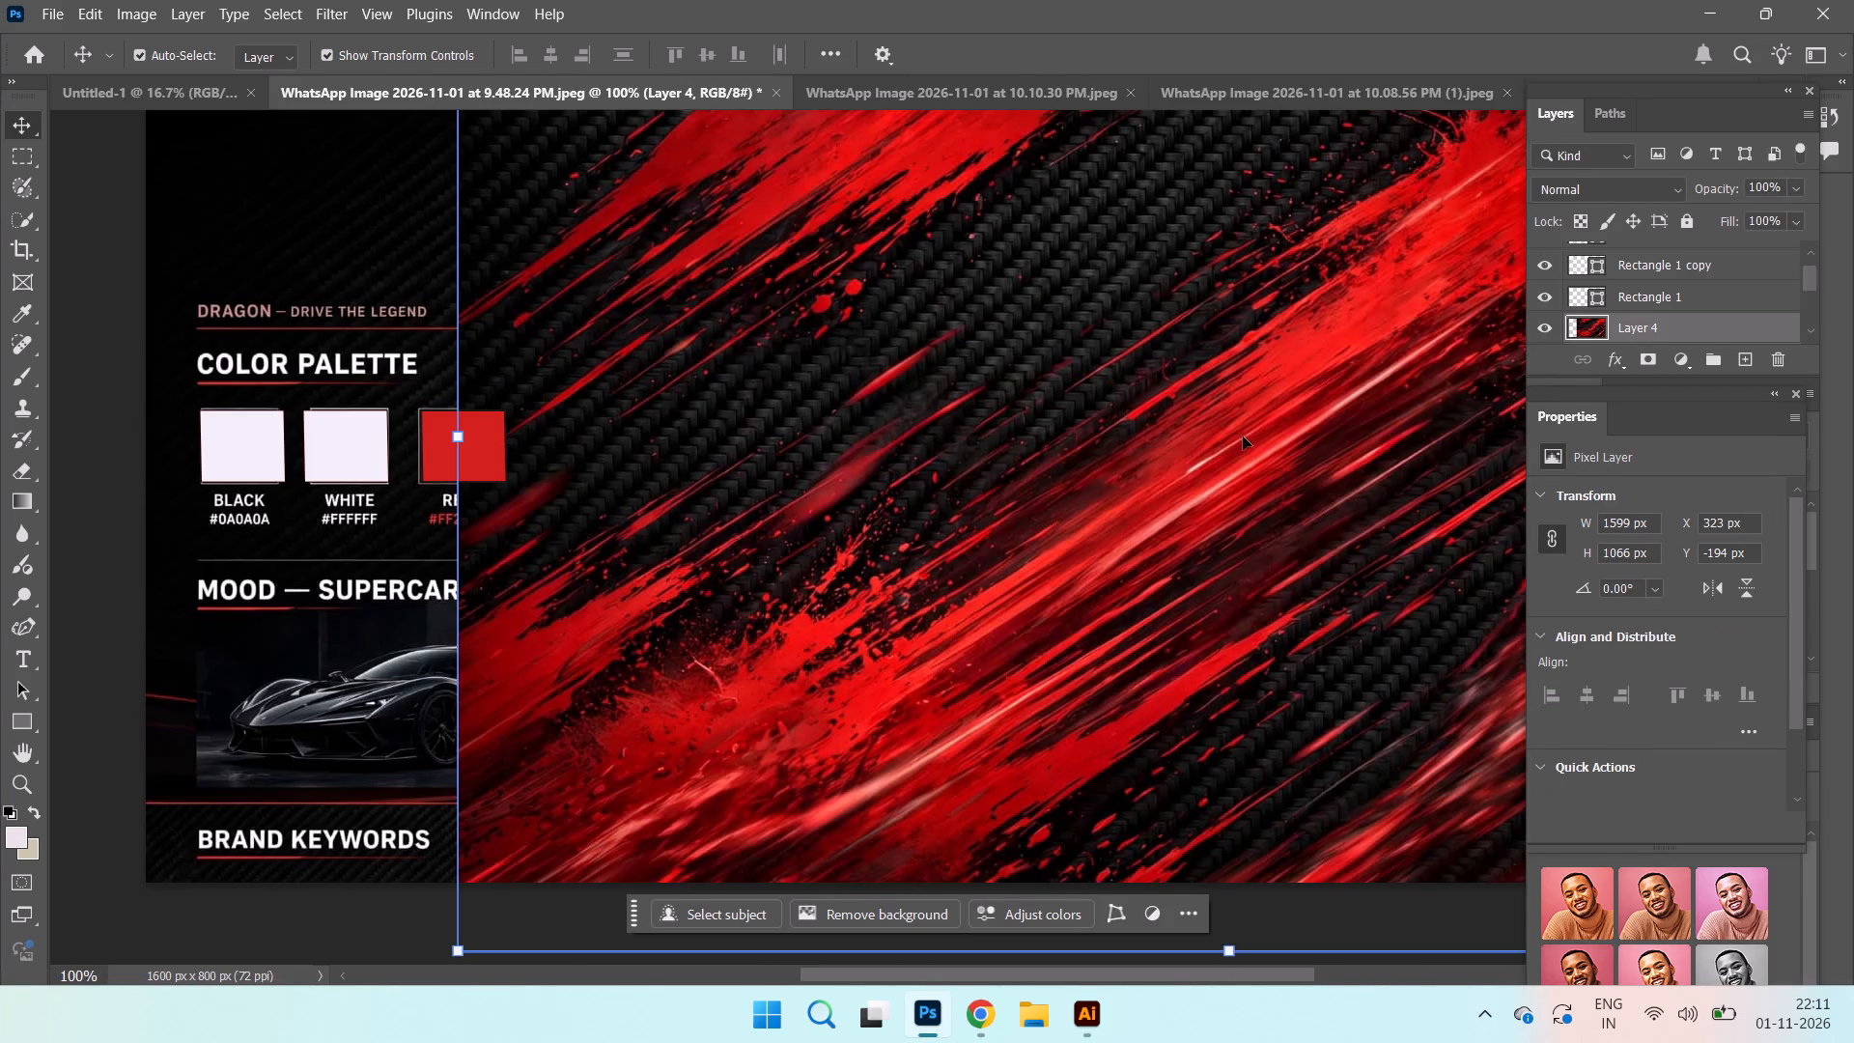
Scale the red-streaked layer down to about 15.25% and move it over the Red Speed Lines sample.
key("ctrl+minus")
key("ctrl+minus")
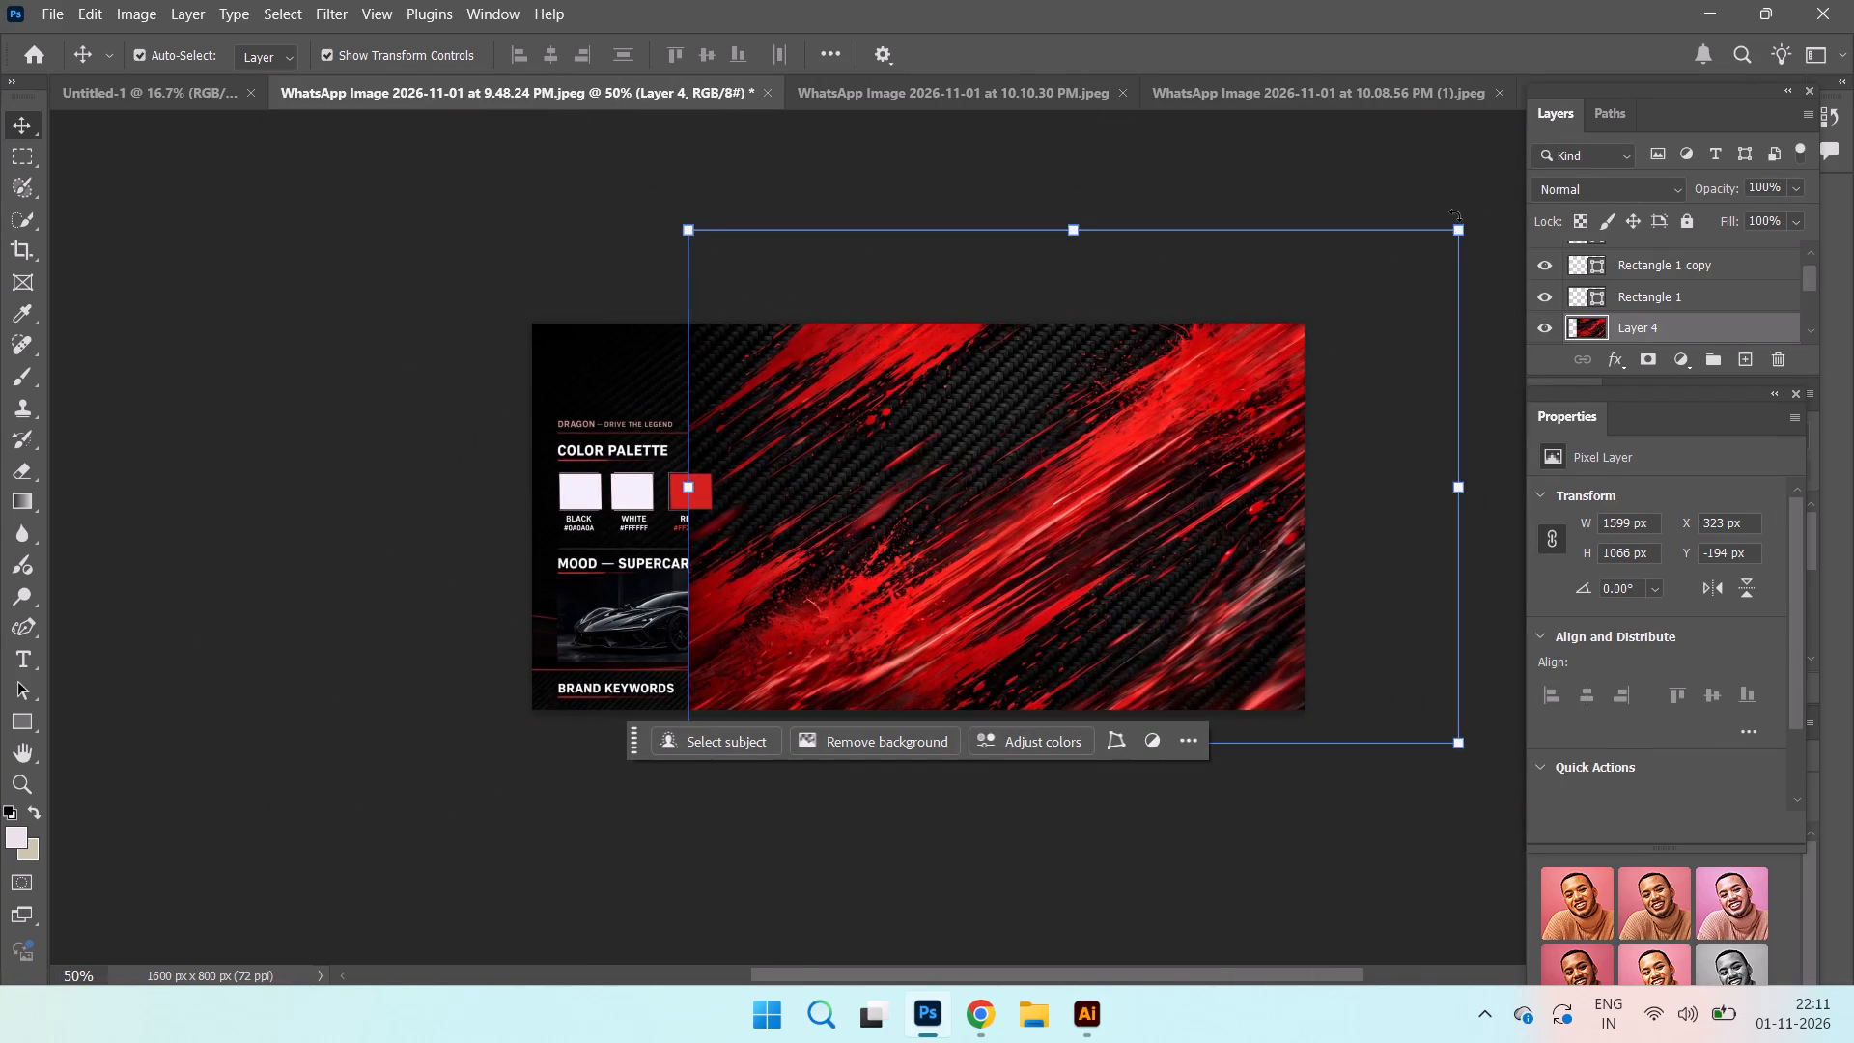
left_click_drag(1465, 231, 935, 628)
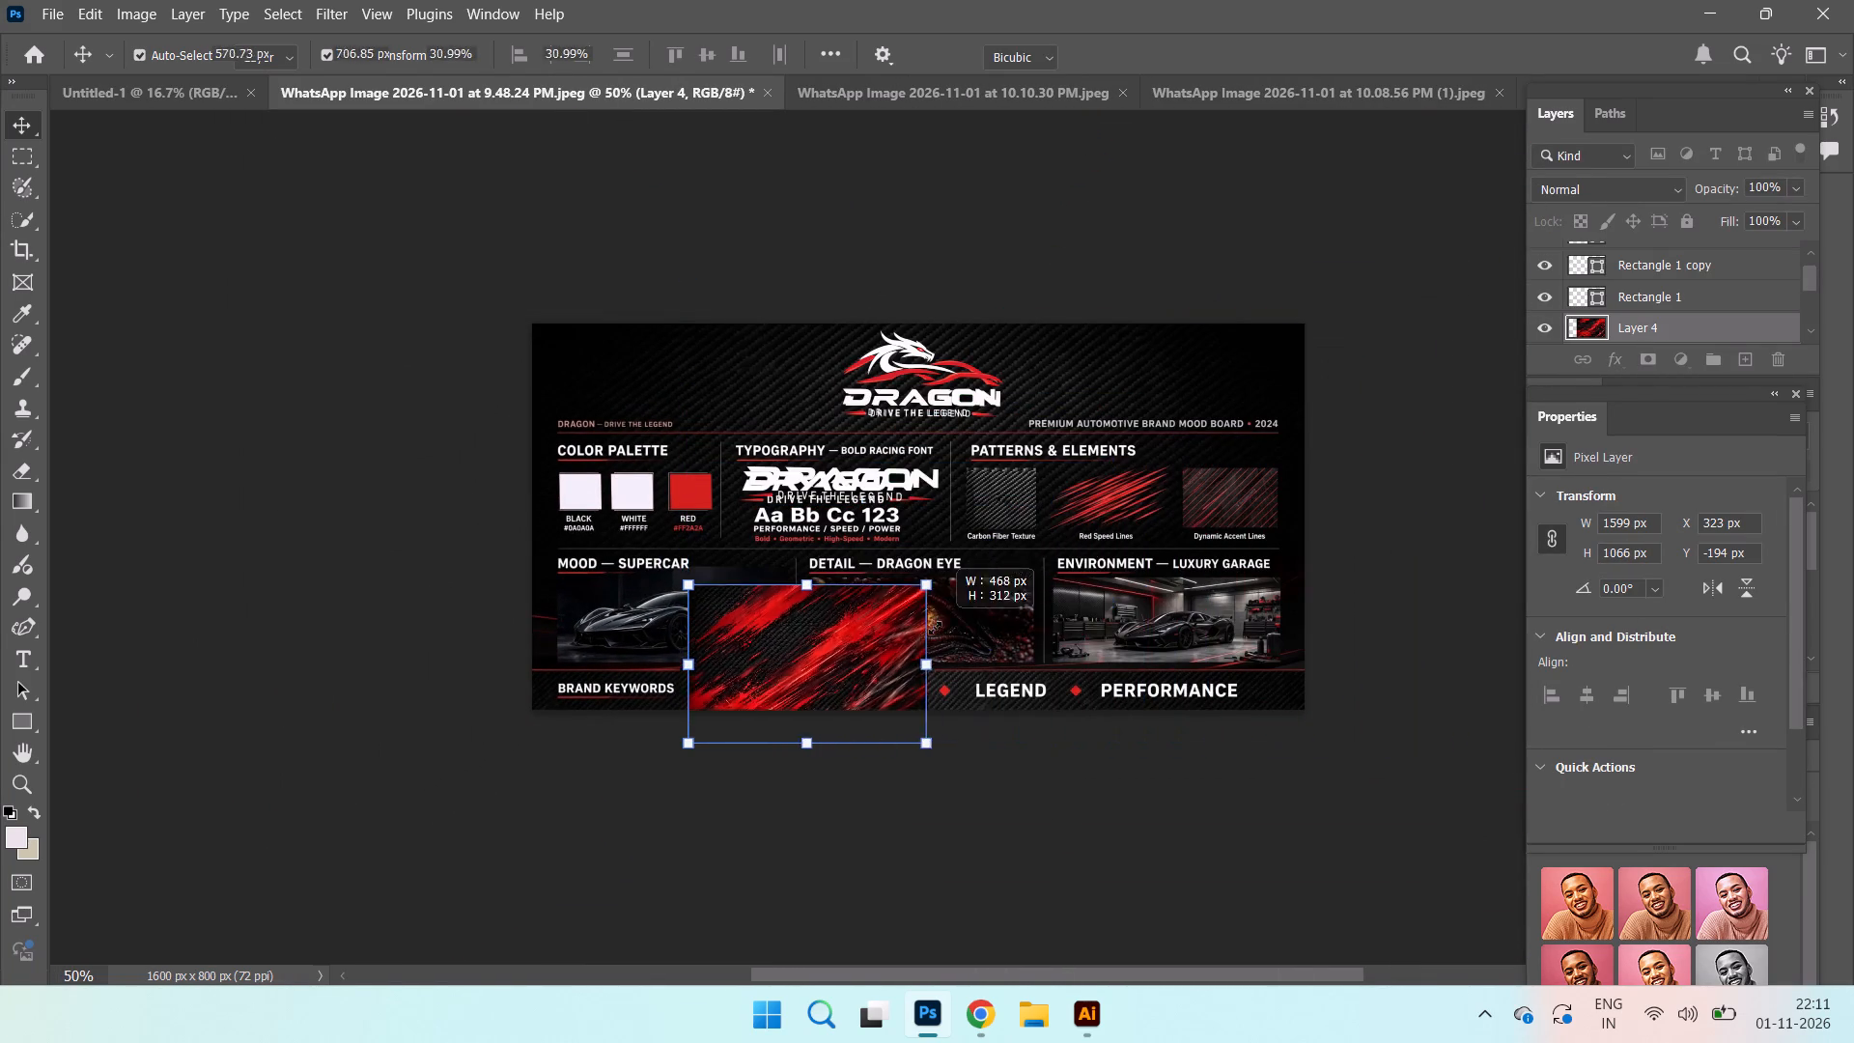
left_click_drag(935, 628, 903, 647)
left_click_drag(791, 658, 1211, 459)
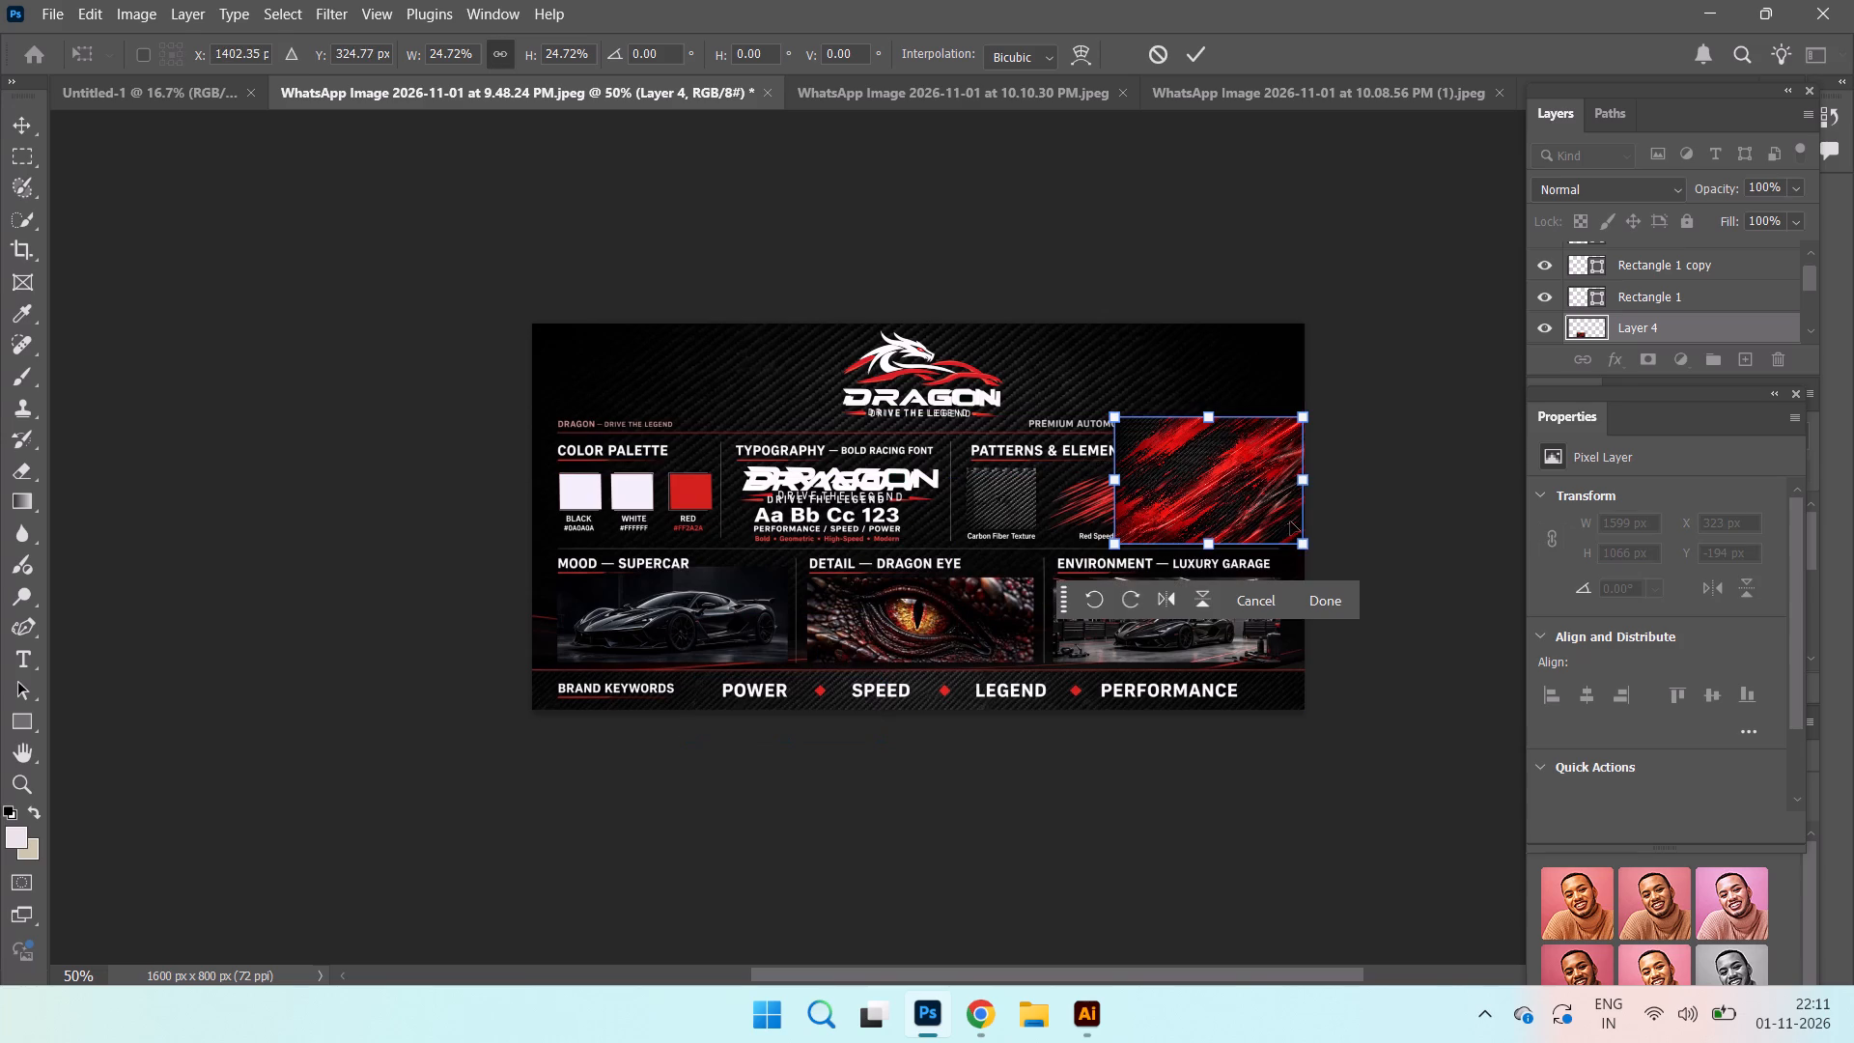
left_click_drag(1310, 551, 1250, 483)
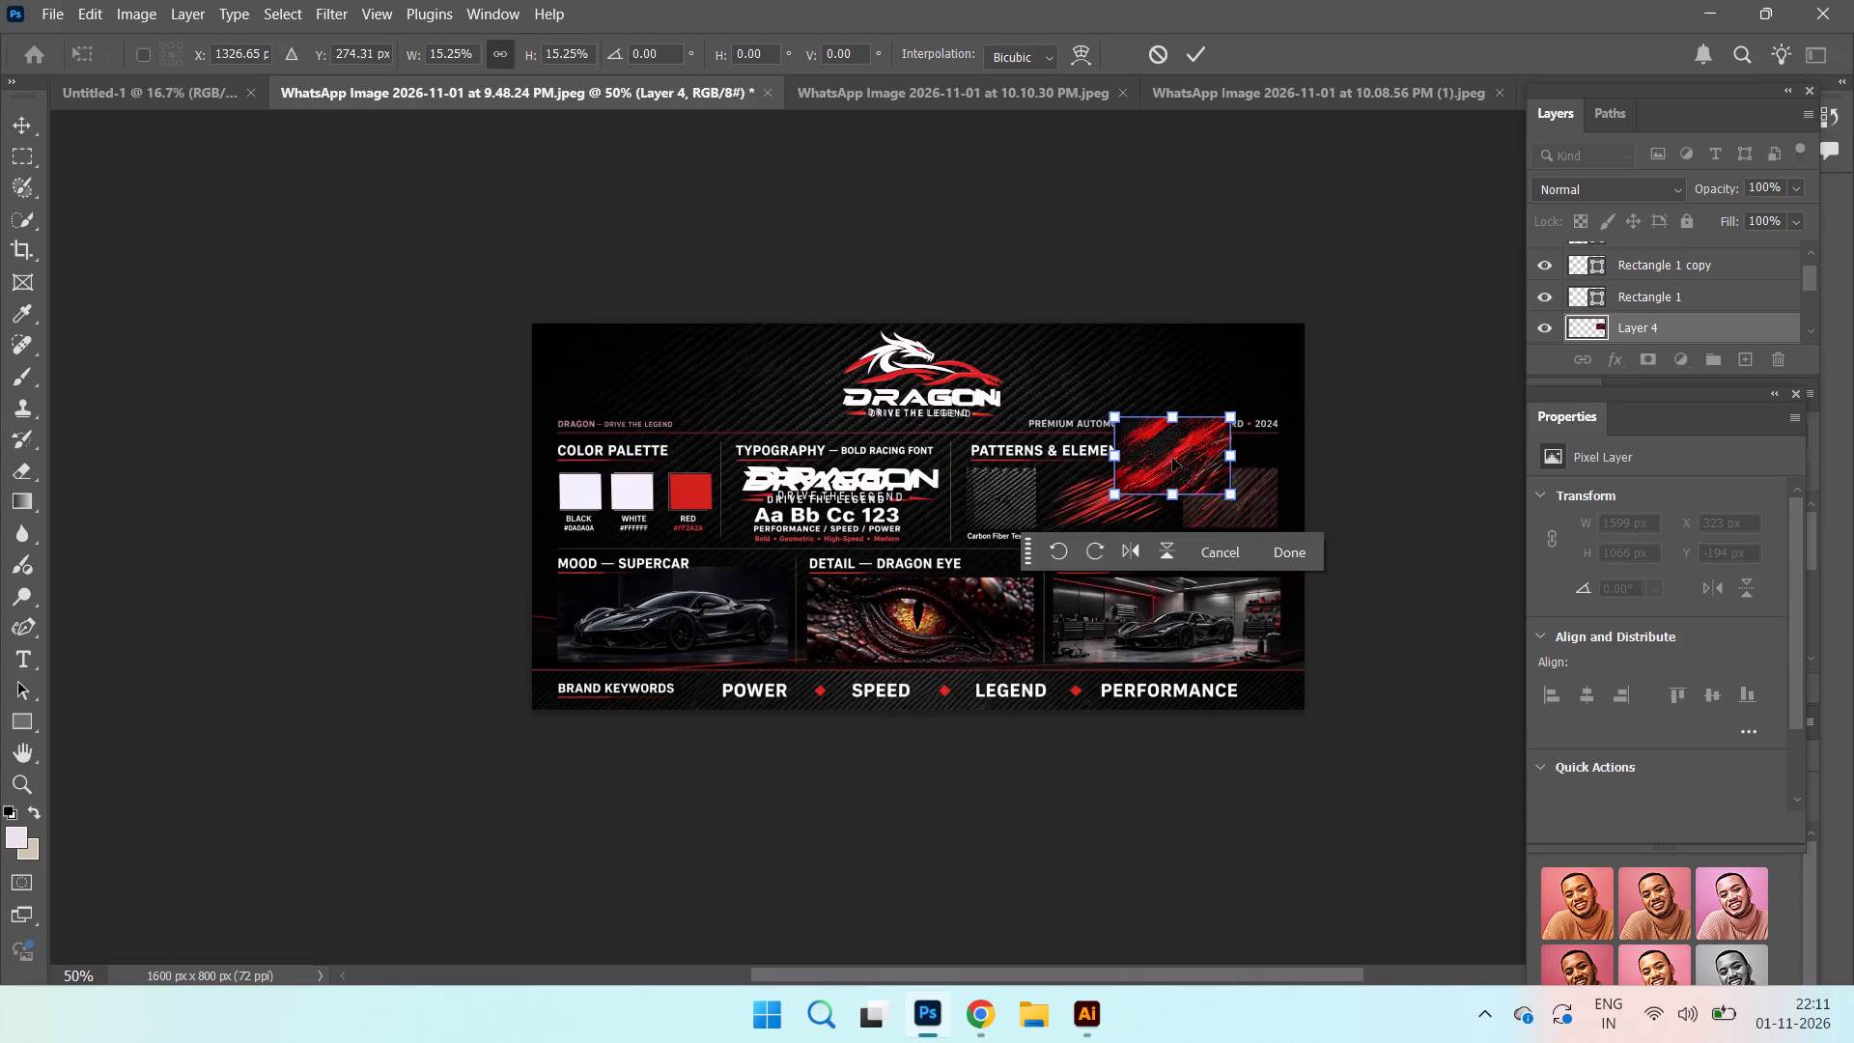
left_click_drag(1172, 458, 1114, 516)
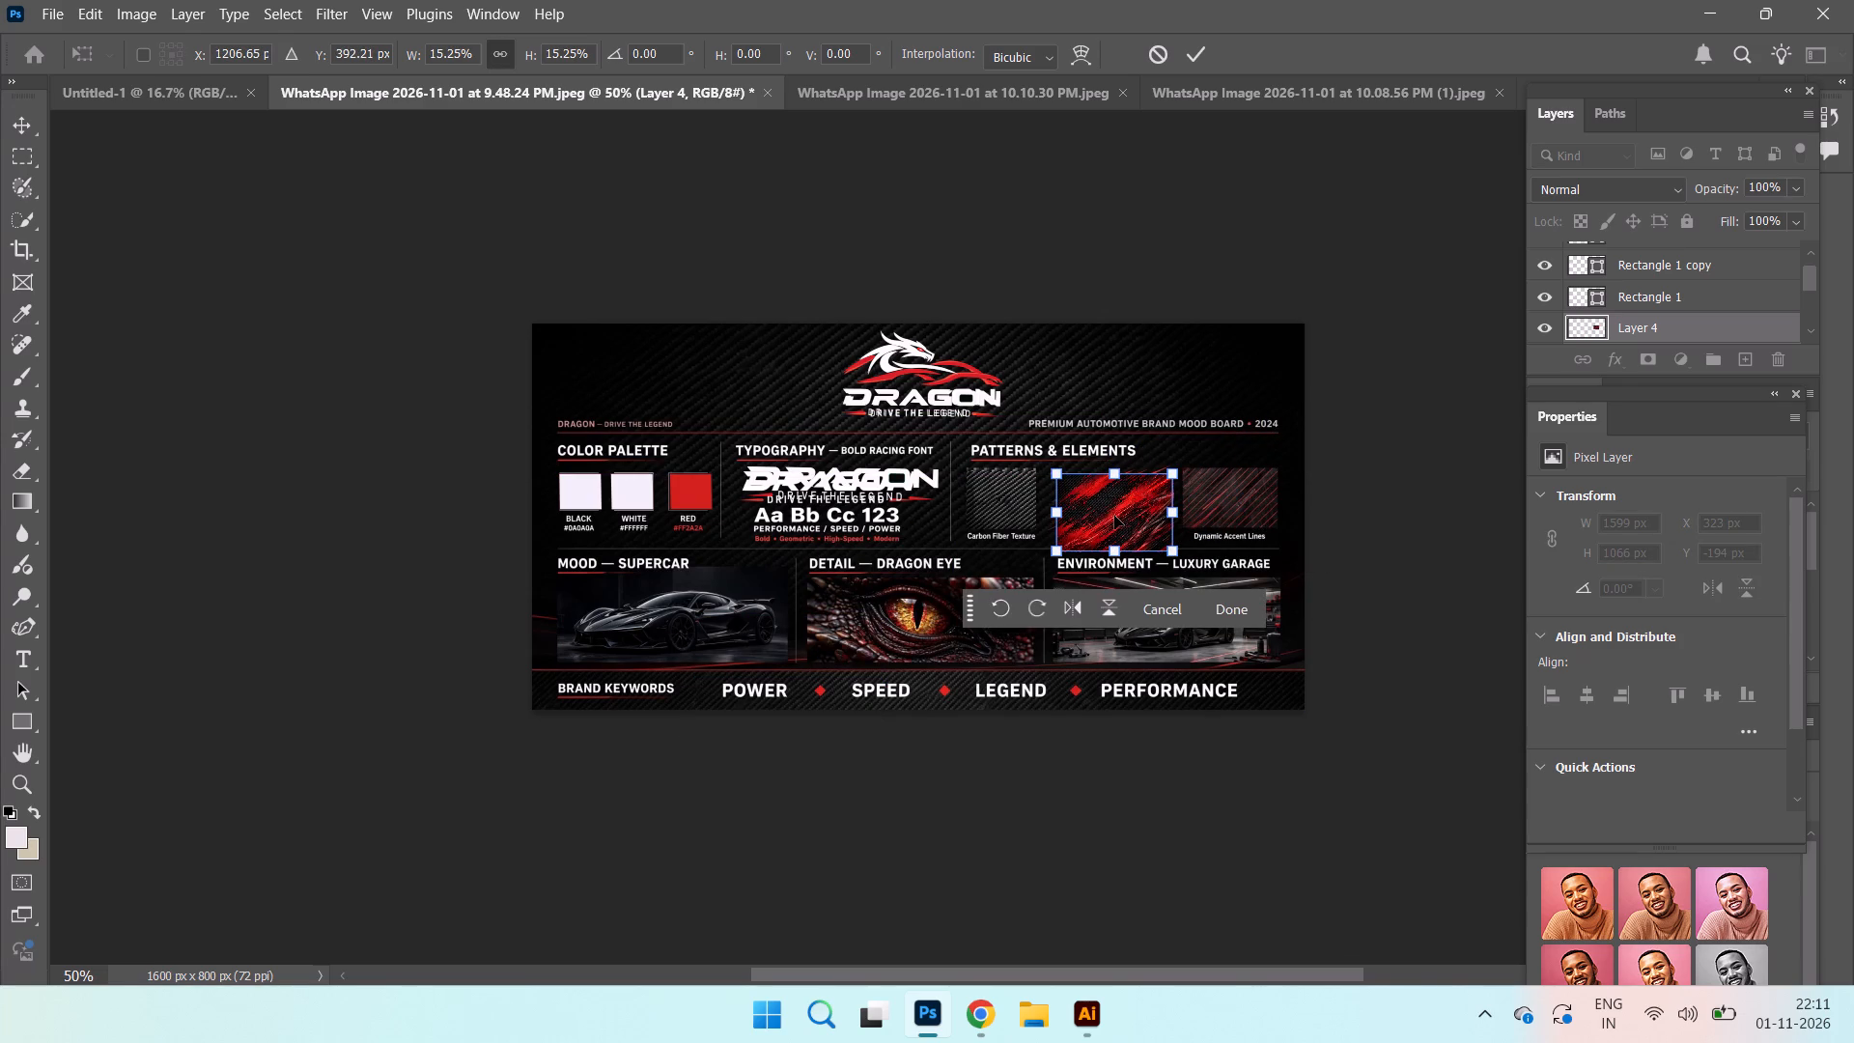
Resize the red-streaked layer to about 230 × 126 px over the Red Speed Lines sample, keeping its caption uncovered.
key("ctrl+equal")
key("ctrl+equal")
left_click_drag(1374, 514, 1375, 512)
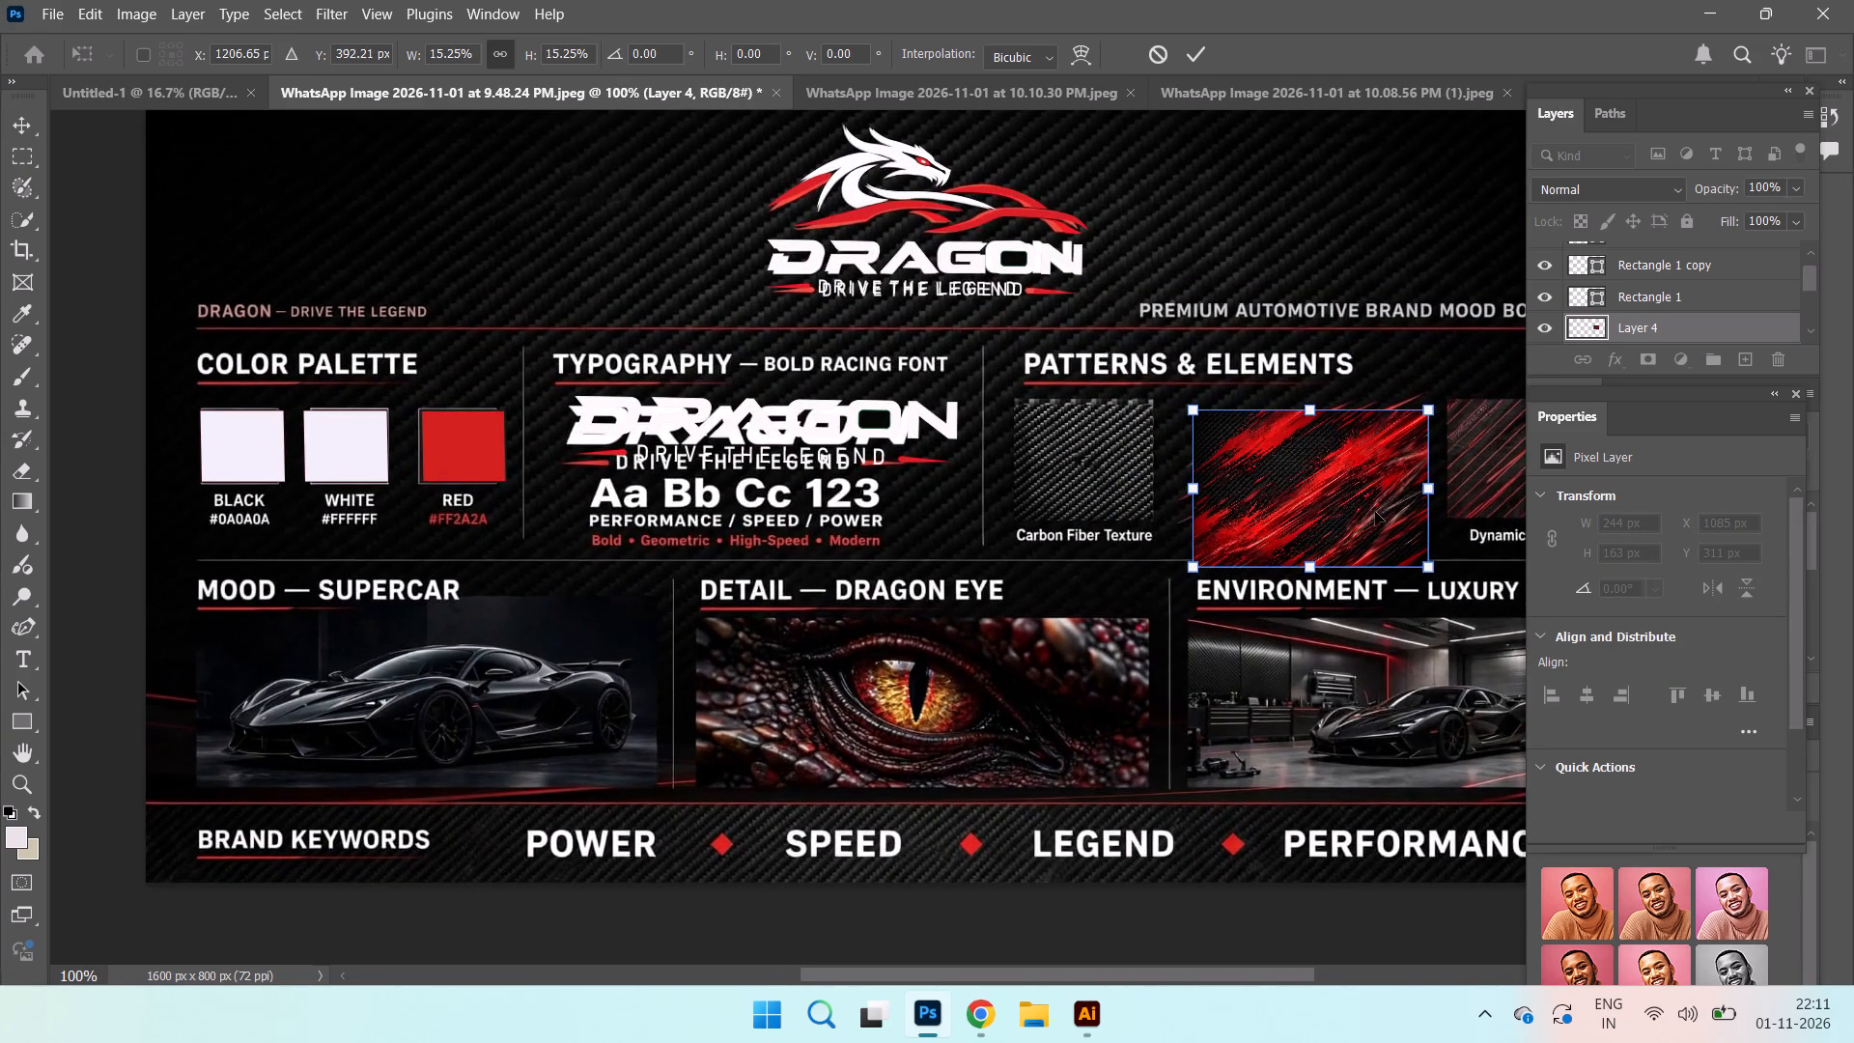
left_click_drag(1375, 512, 1370, 505)
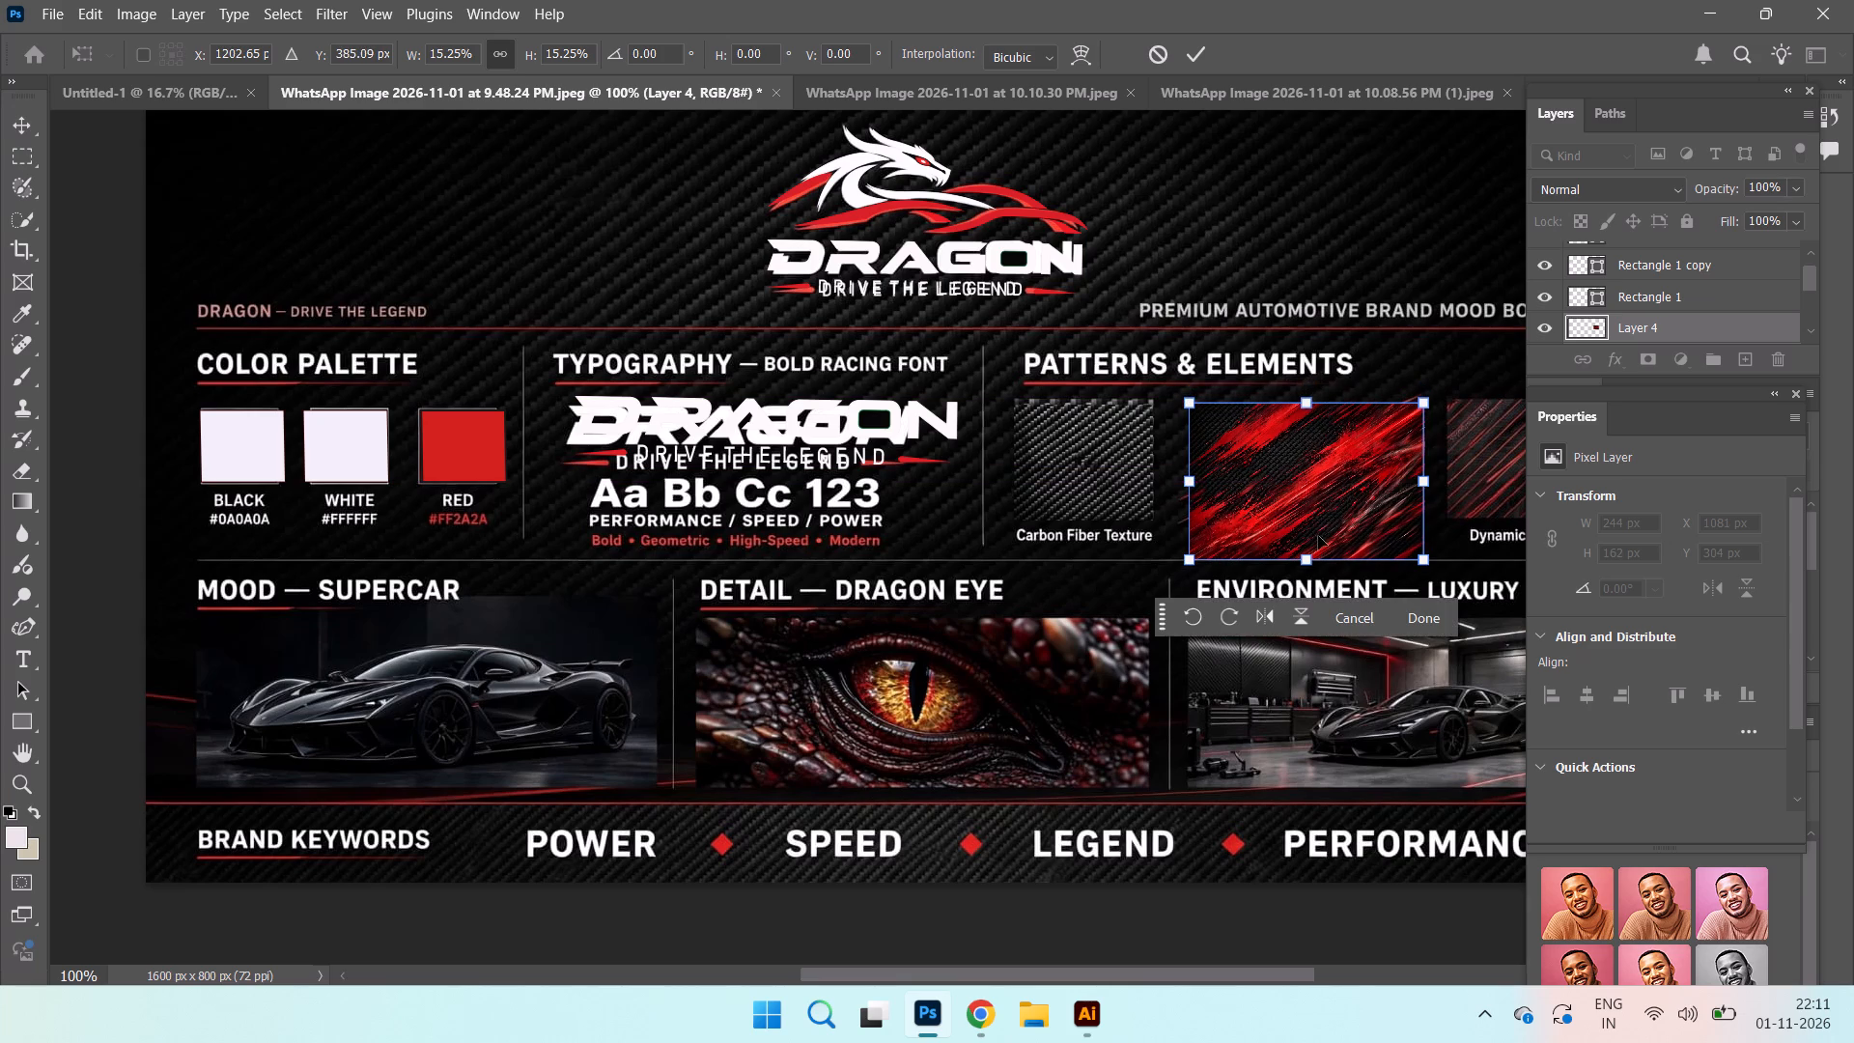
left_click_drag(1306, 562, 1306, 551, "shift")
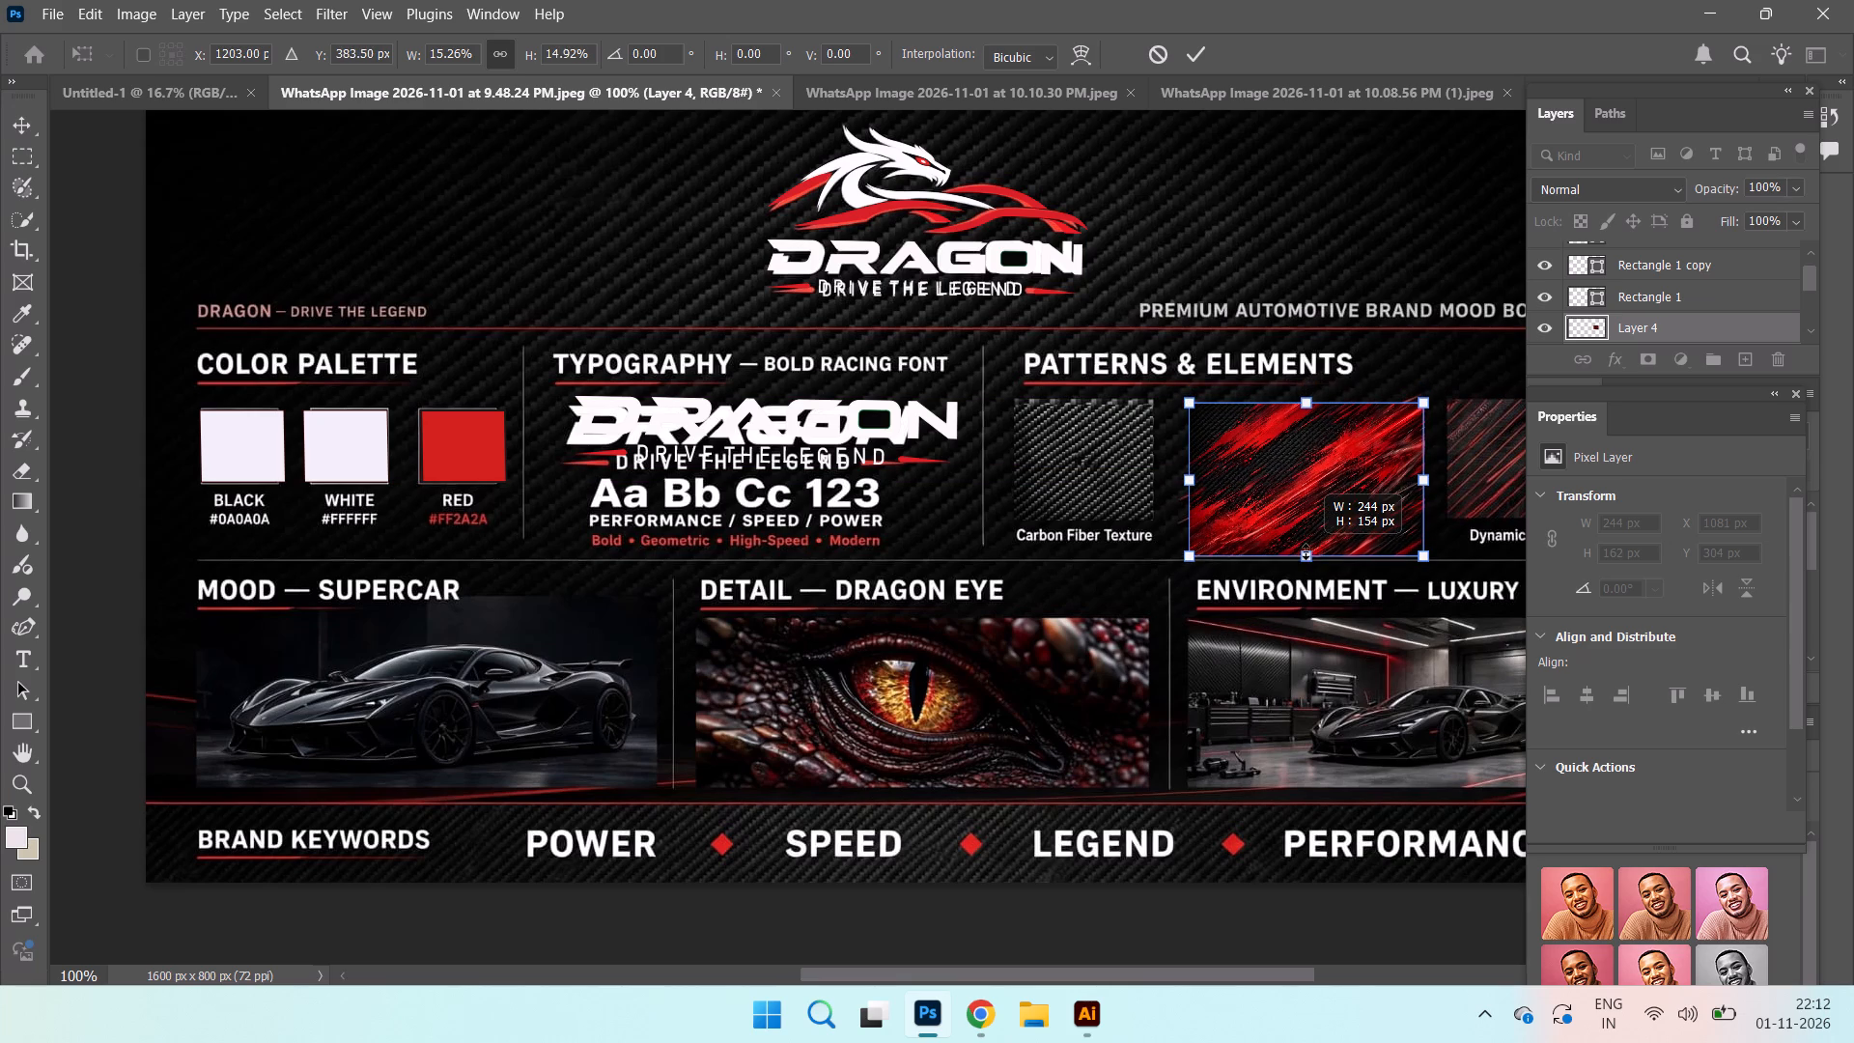
left_click_drag(1306, 551, 1319, 528, "shift")
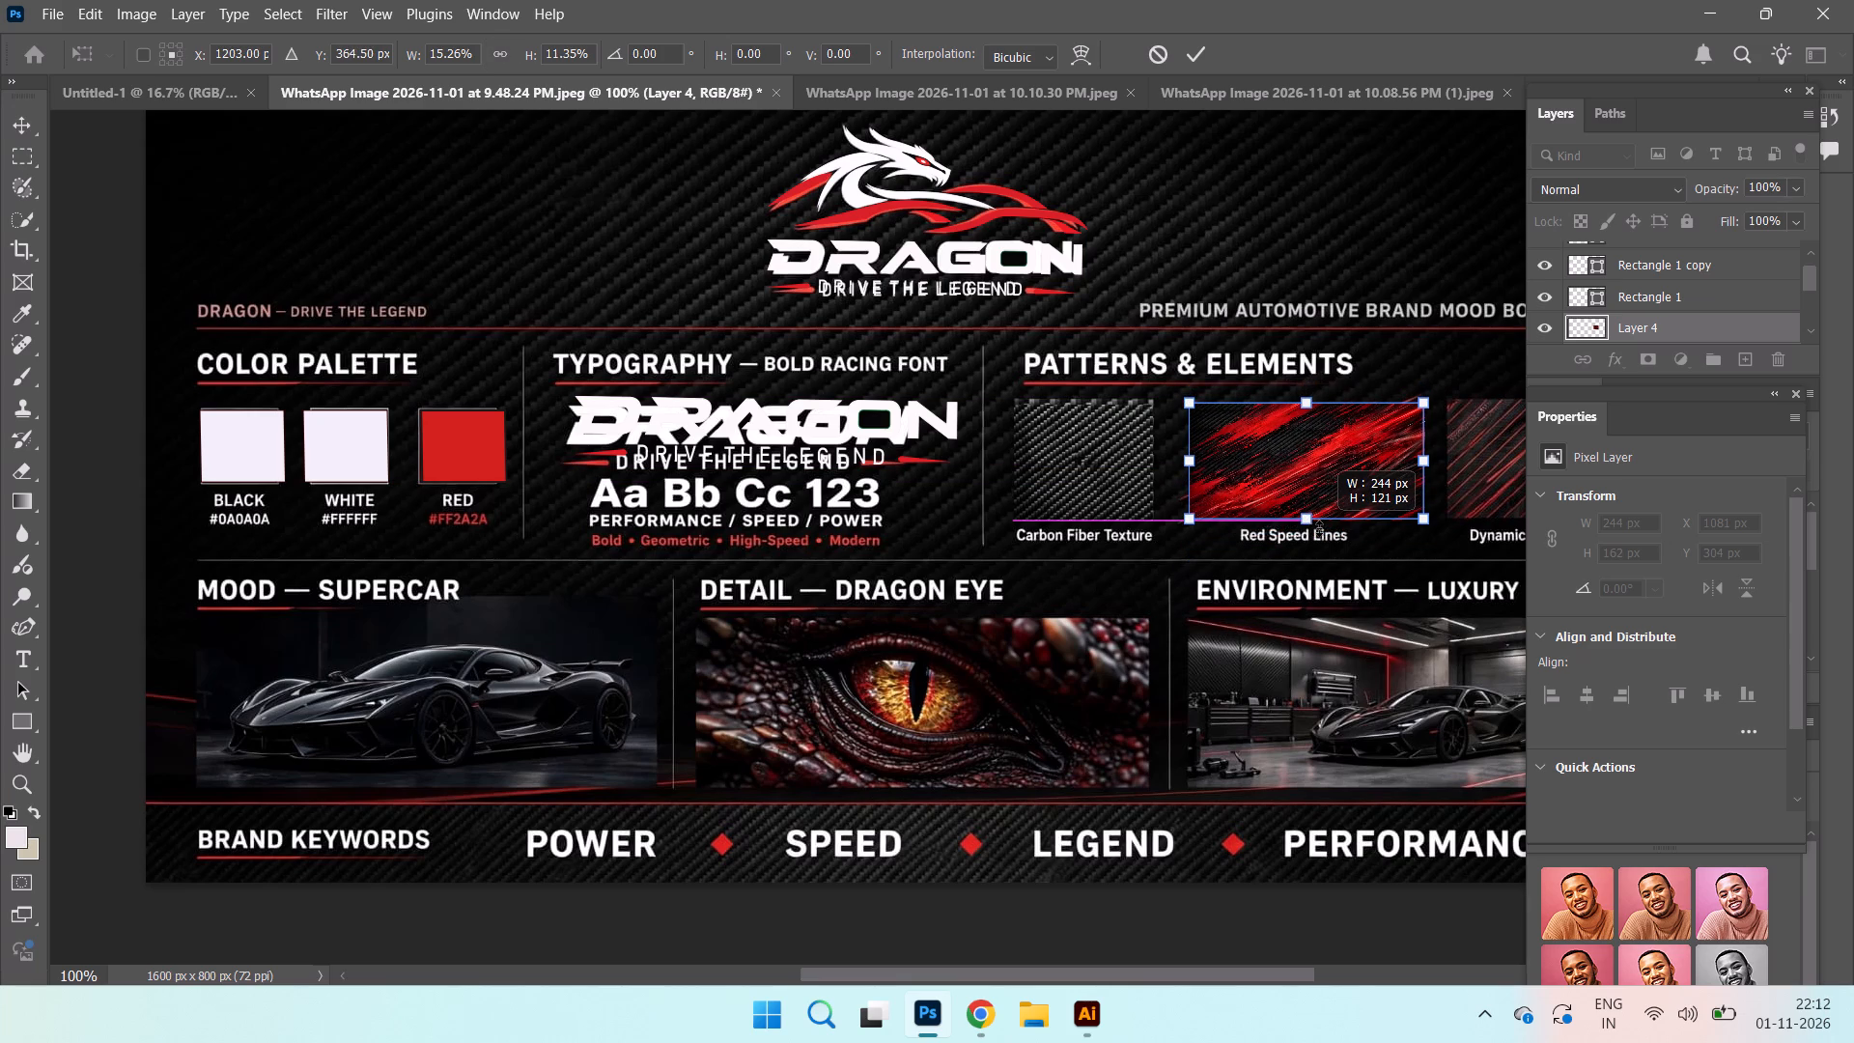
left_click_drag(1319, 528, 1325, 528, "shift")
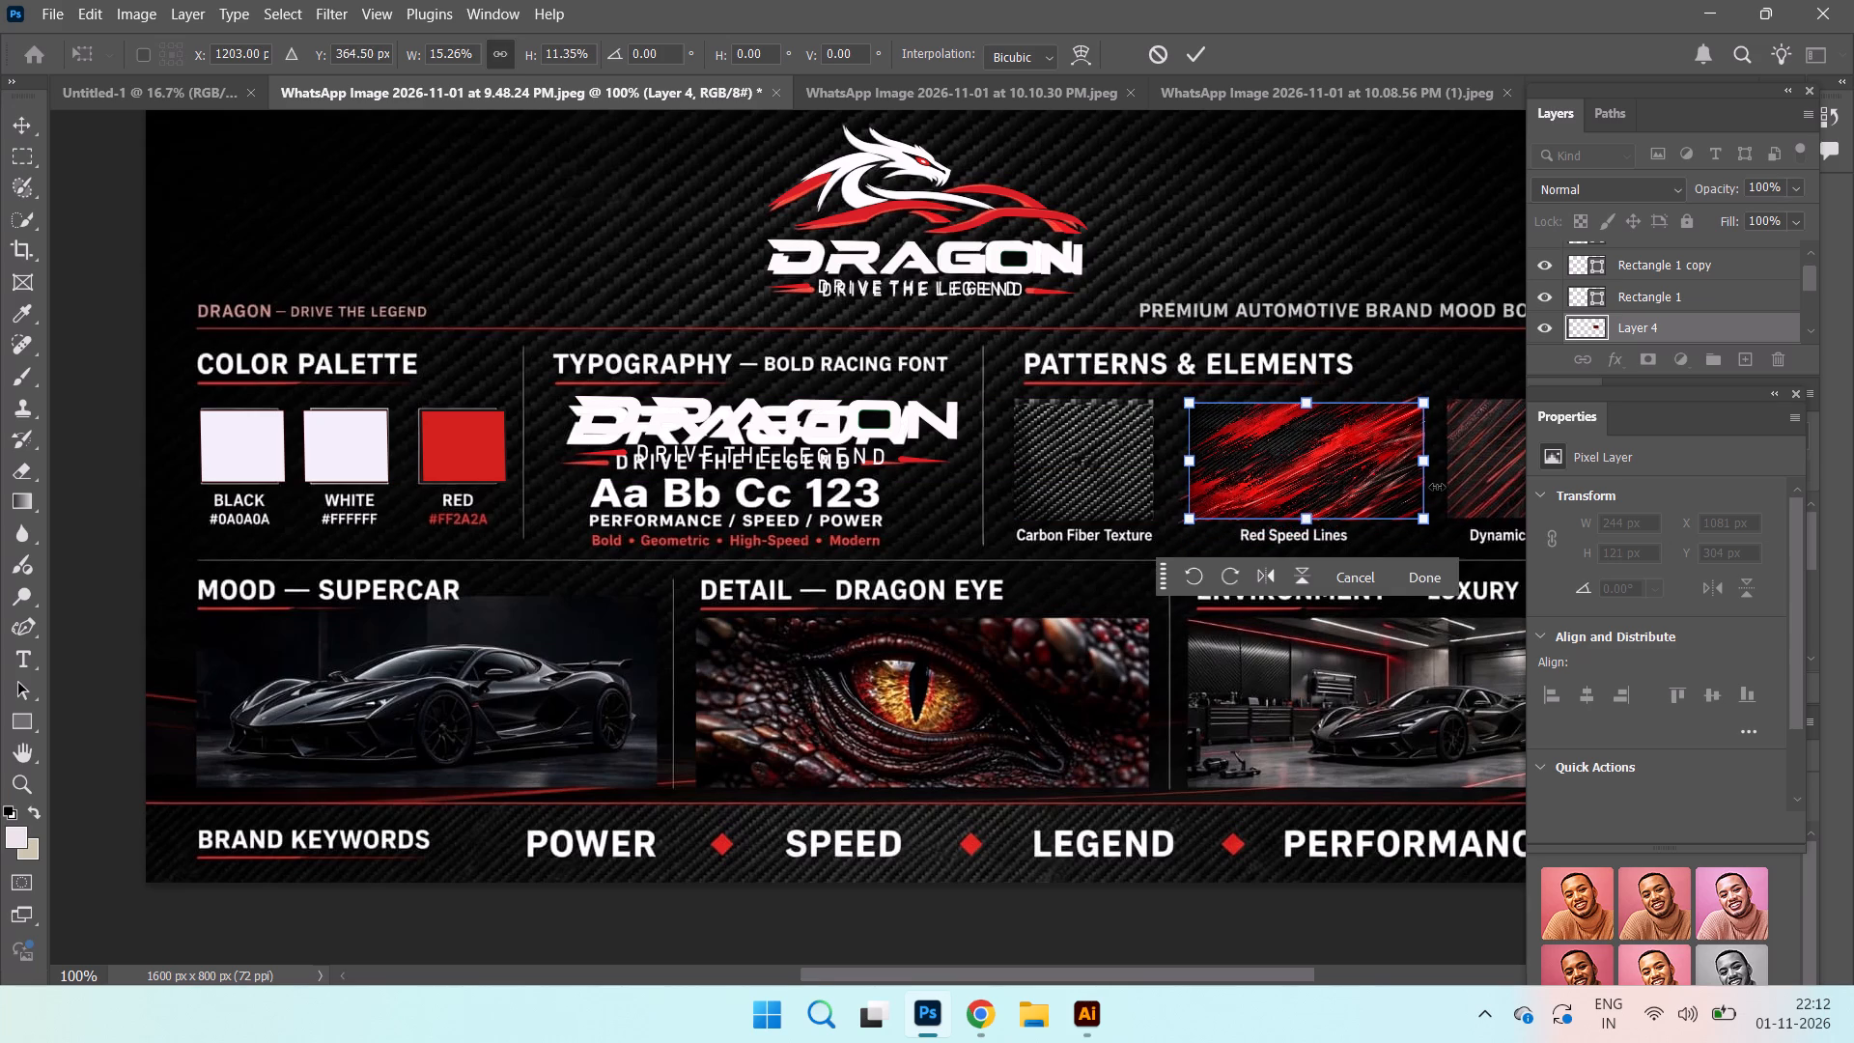
left_click_drag(1422, 459, 1393, 463)
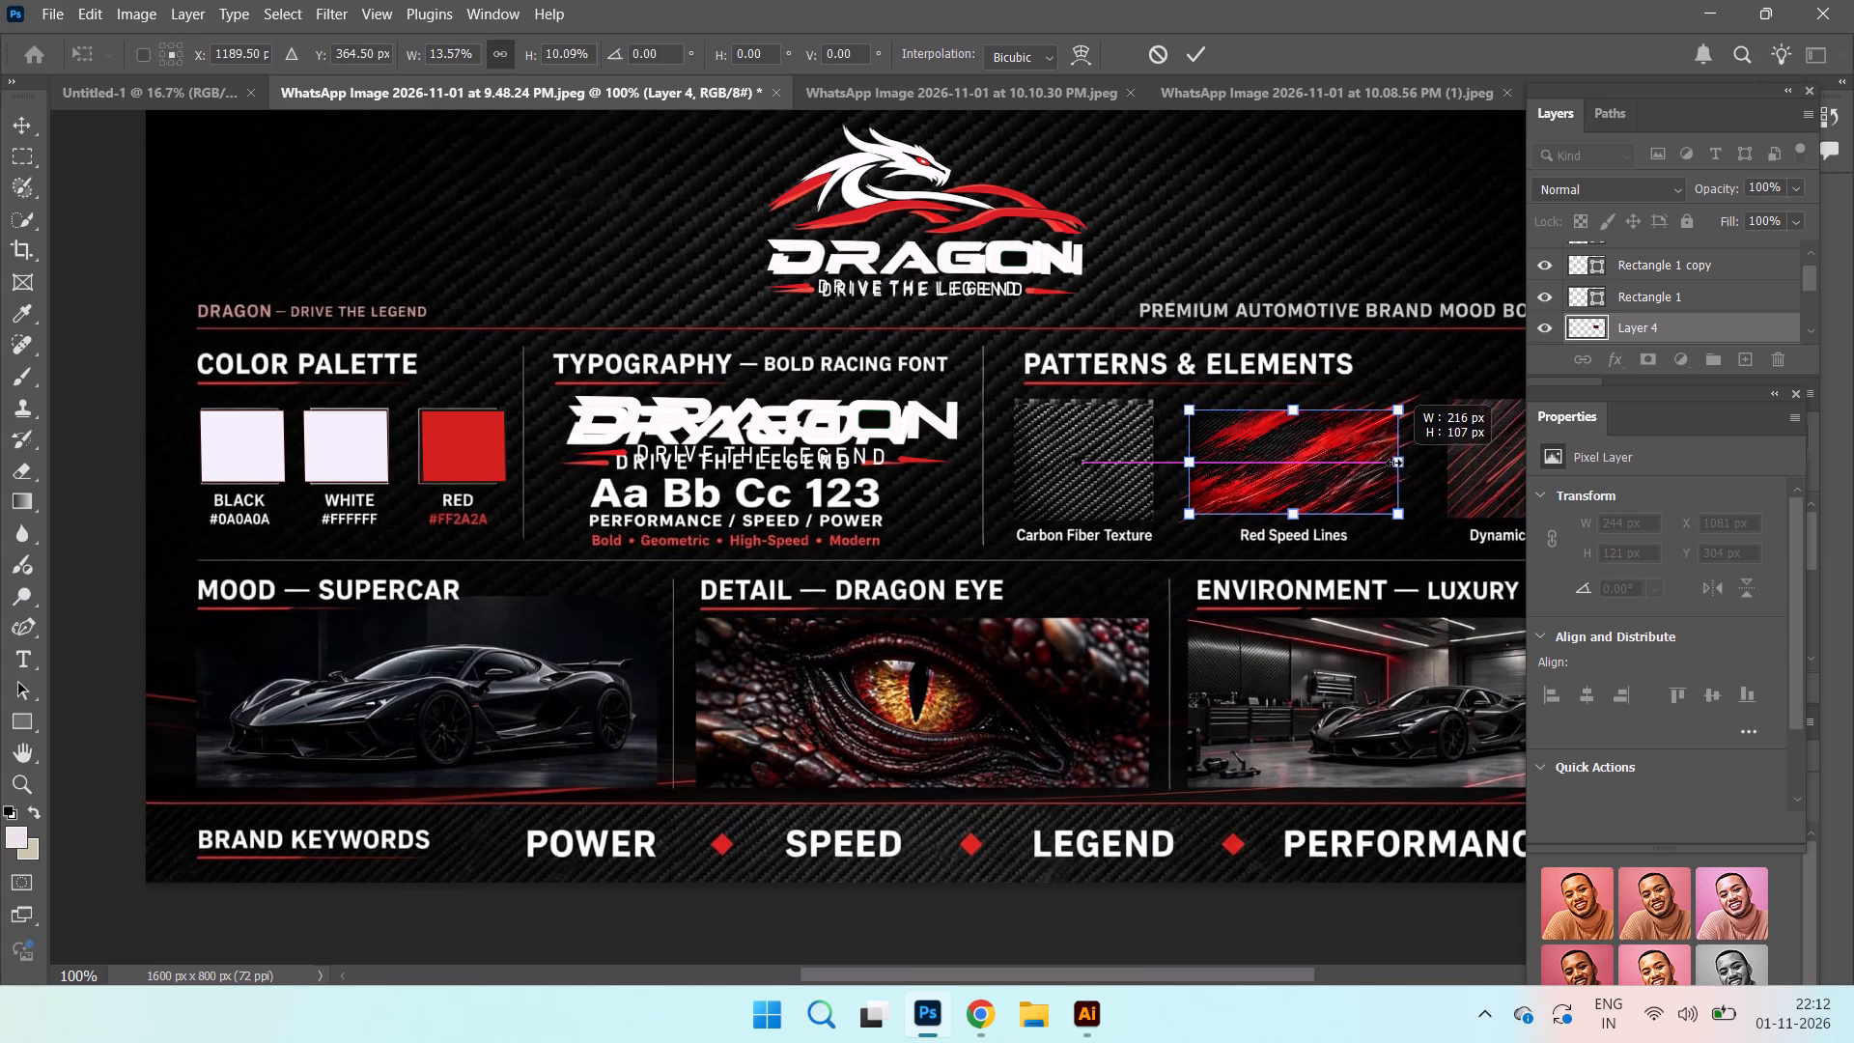
left_click_drag(1393, 463, 1409, 467)
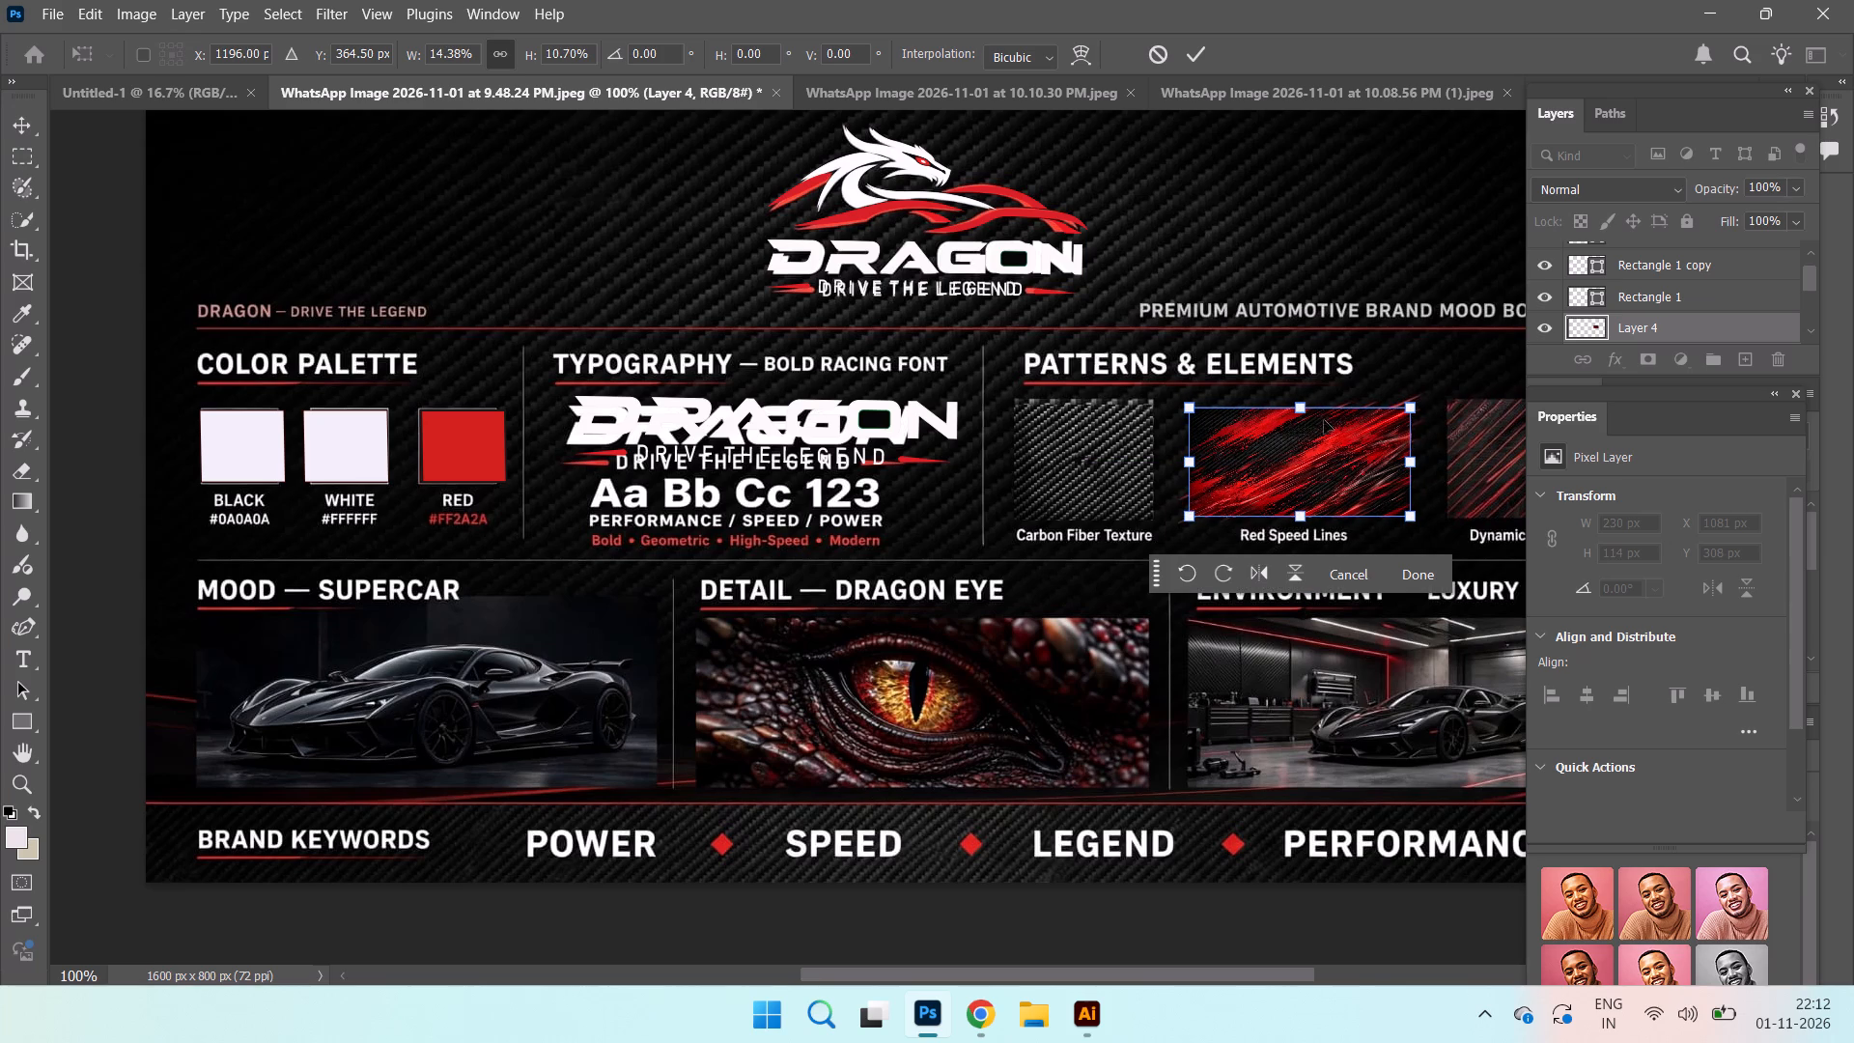
left_click_drag(1307, 411, 1306, 401, "shift")
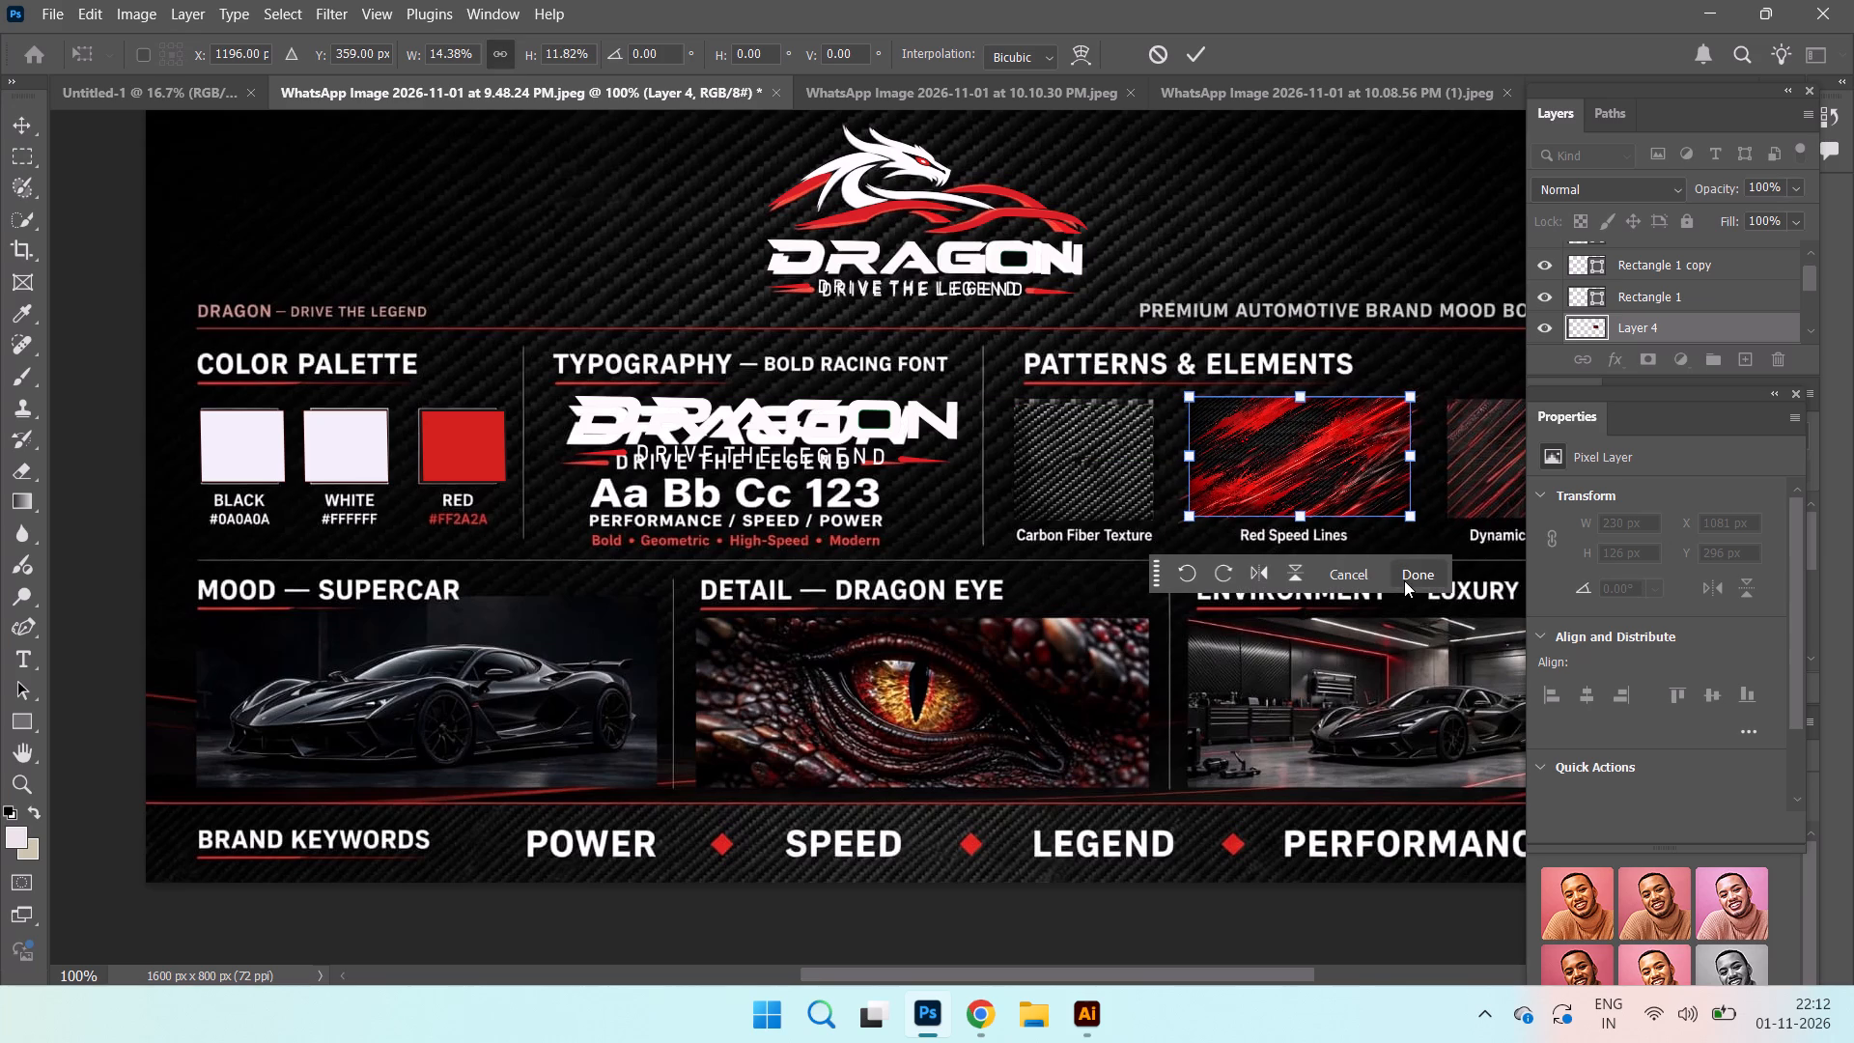
left_click(1404, 580)
left_click(1219, 236)
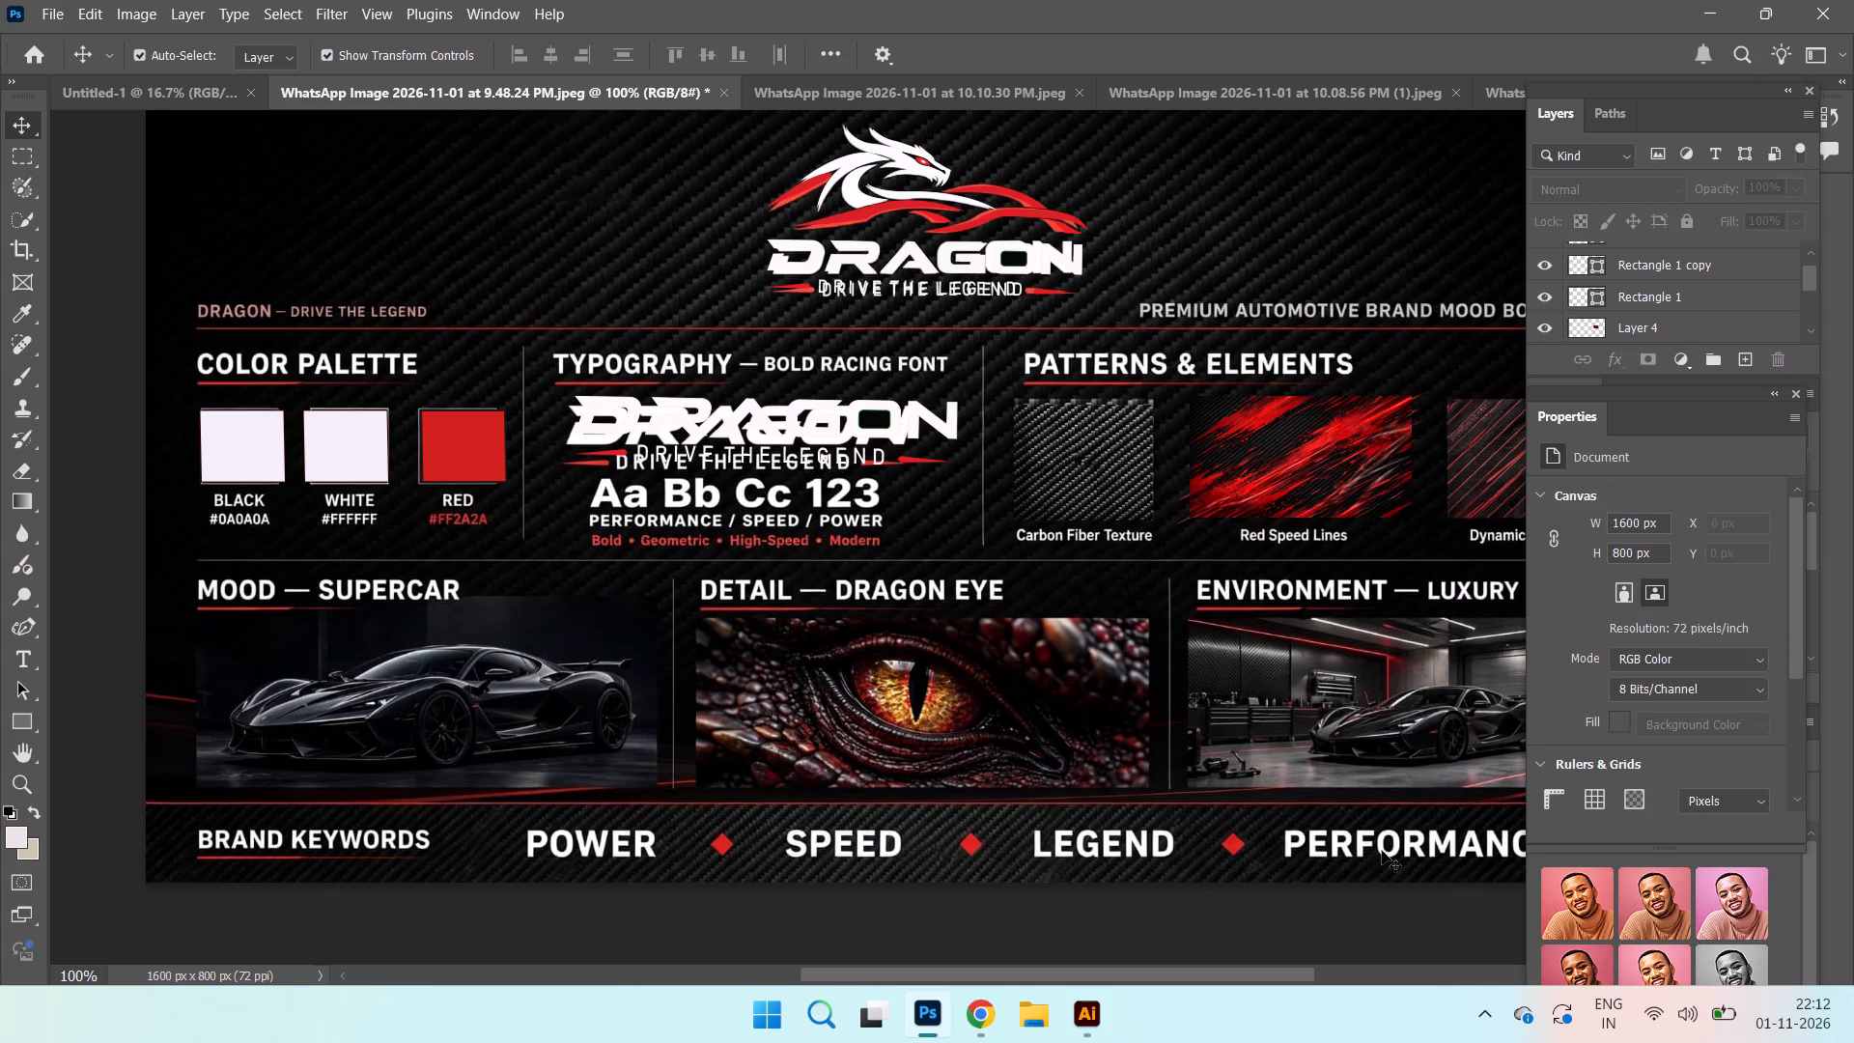
Rotate the red-streaked layer by about -1.2° and apply the transform.
left_click(1231, 426)
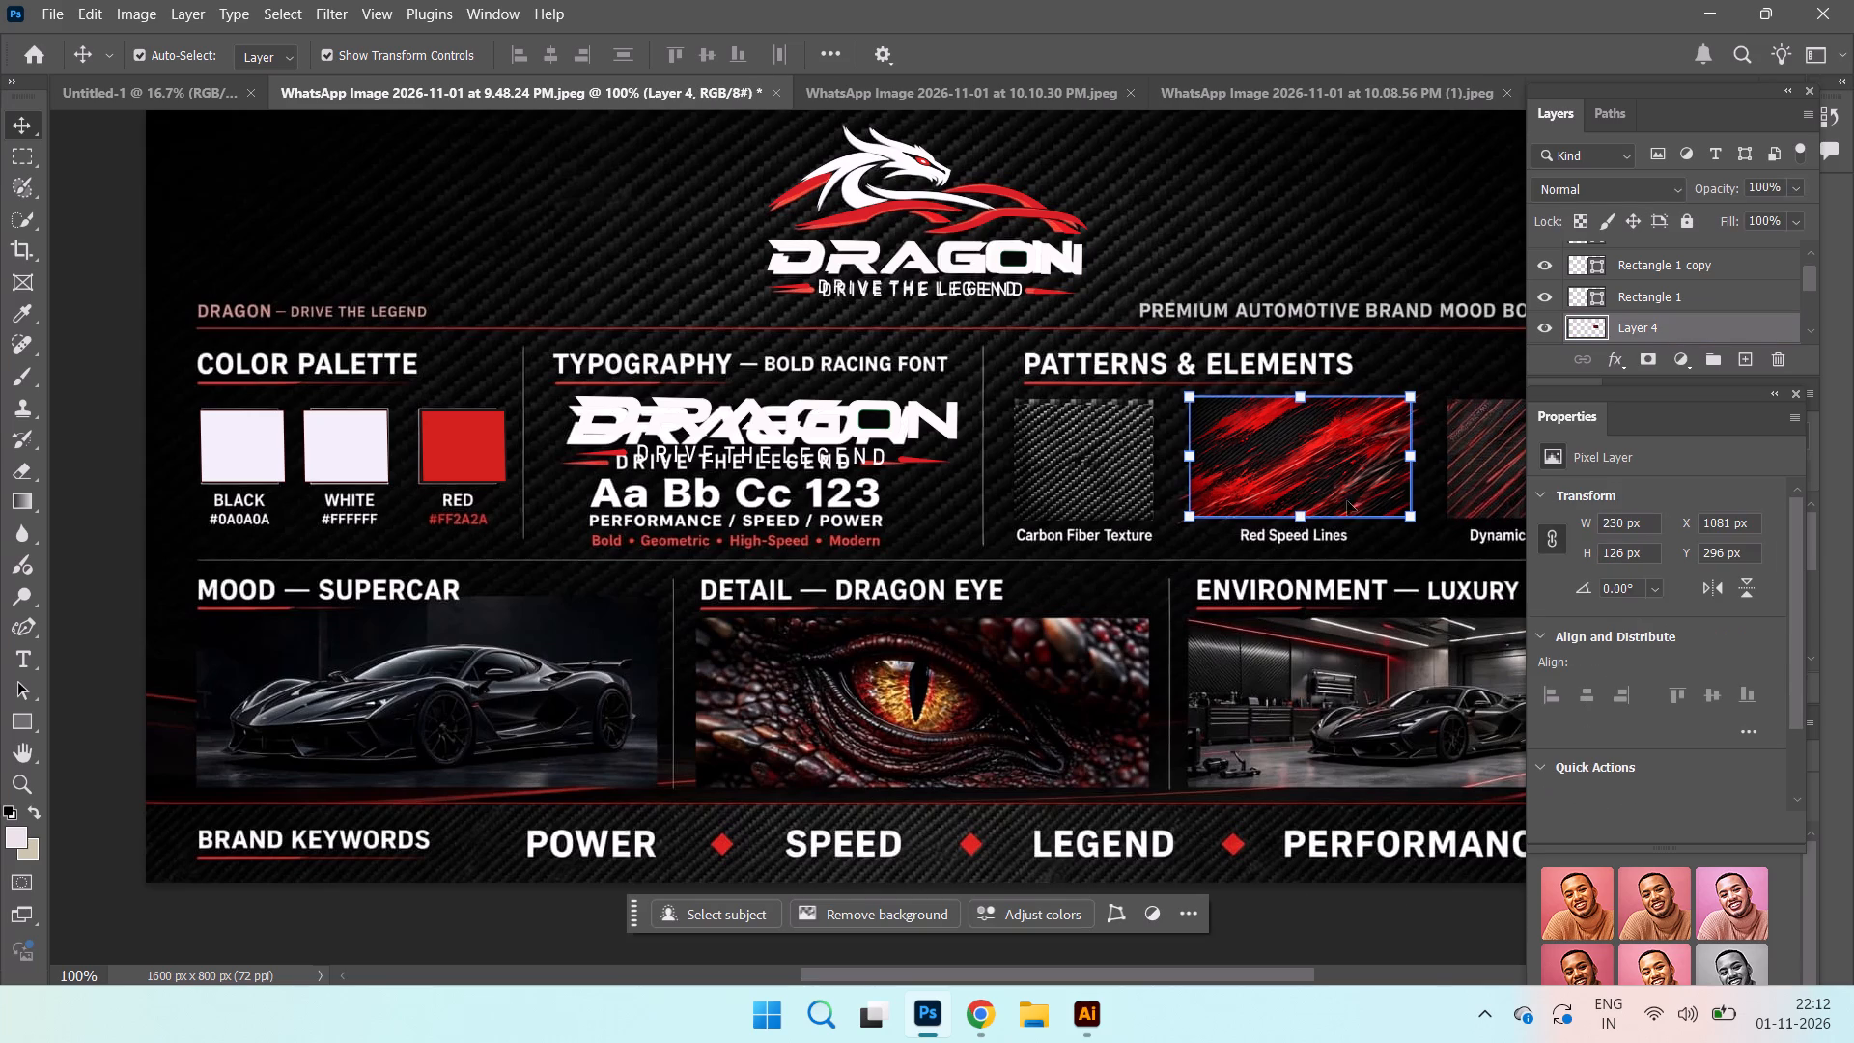
left_click(1424, 535)
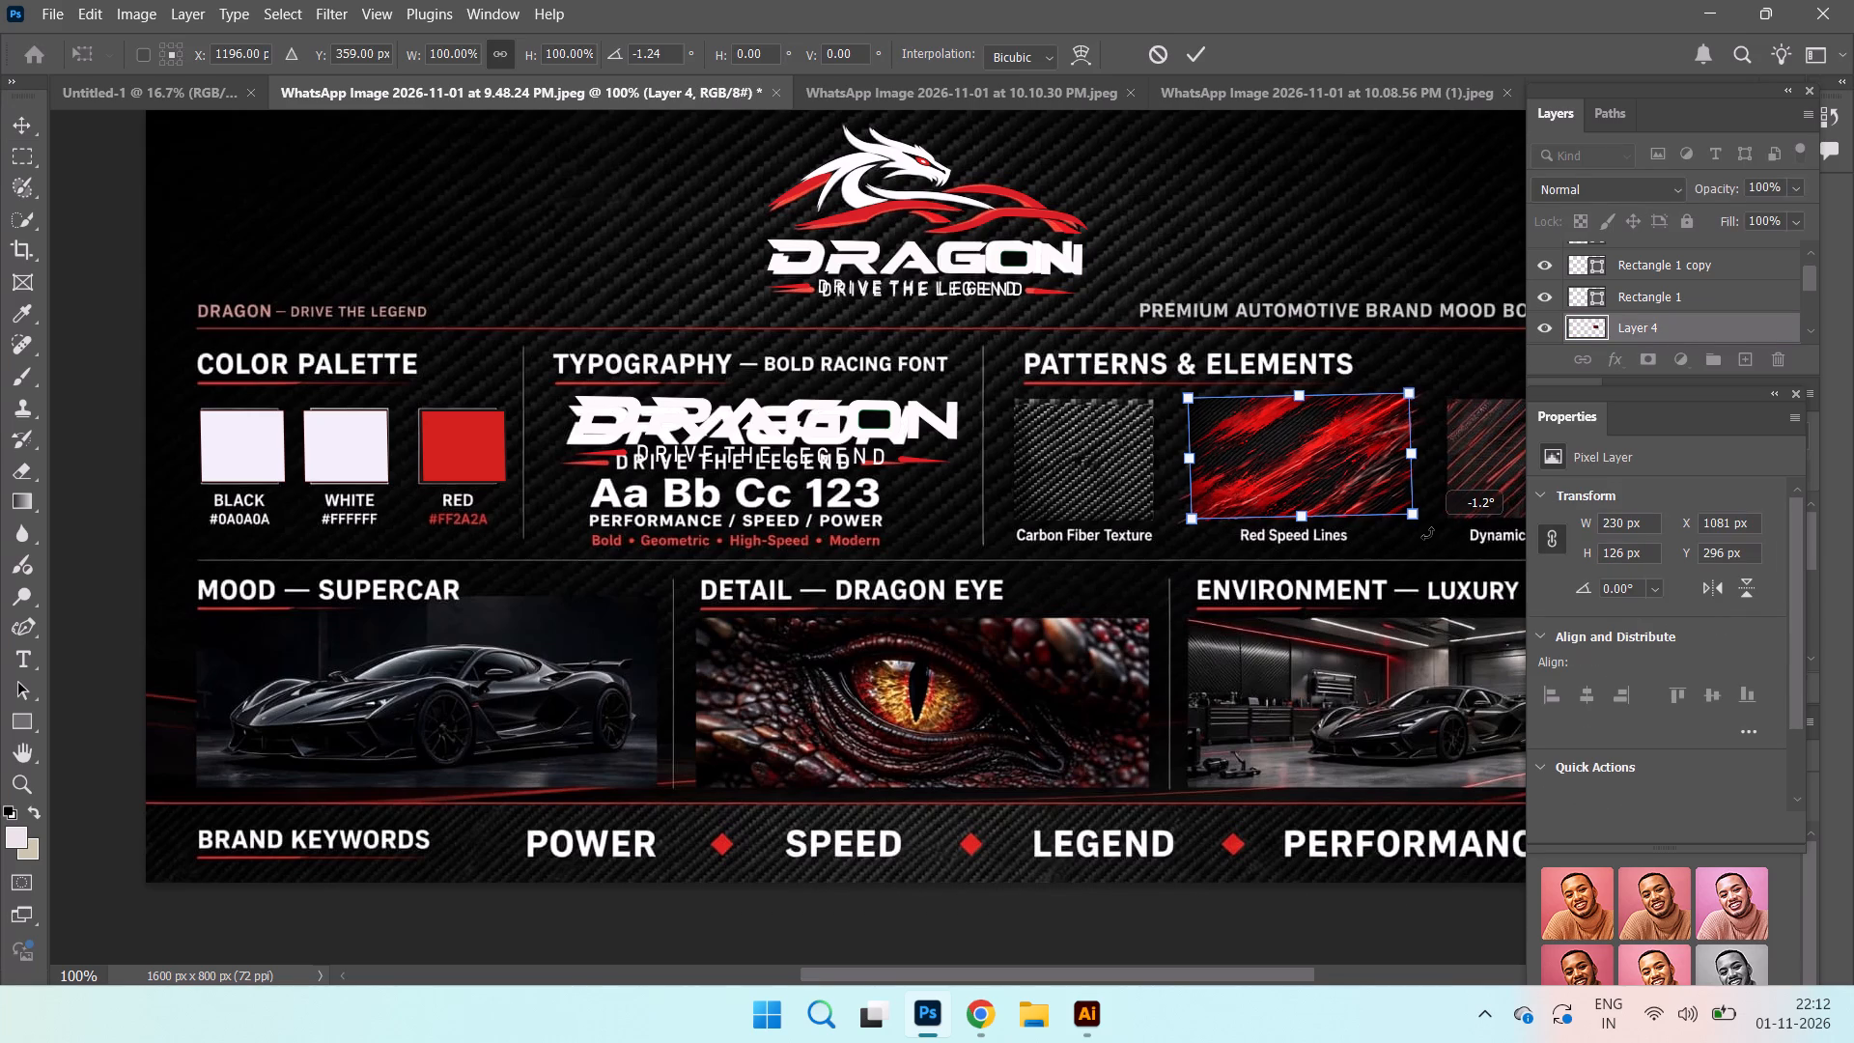
left_click(1414, 573)
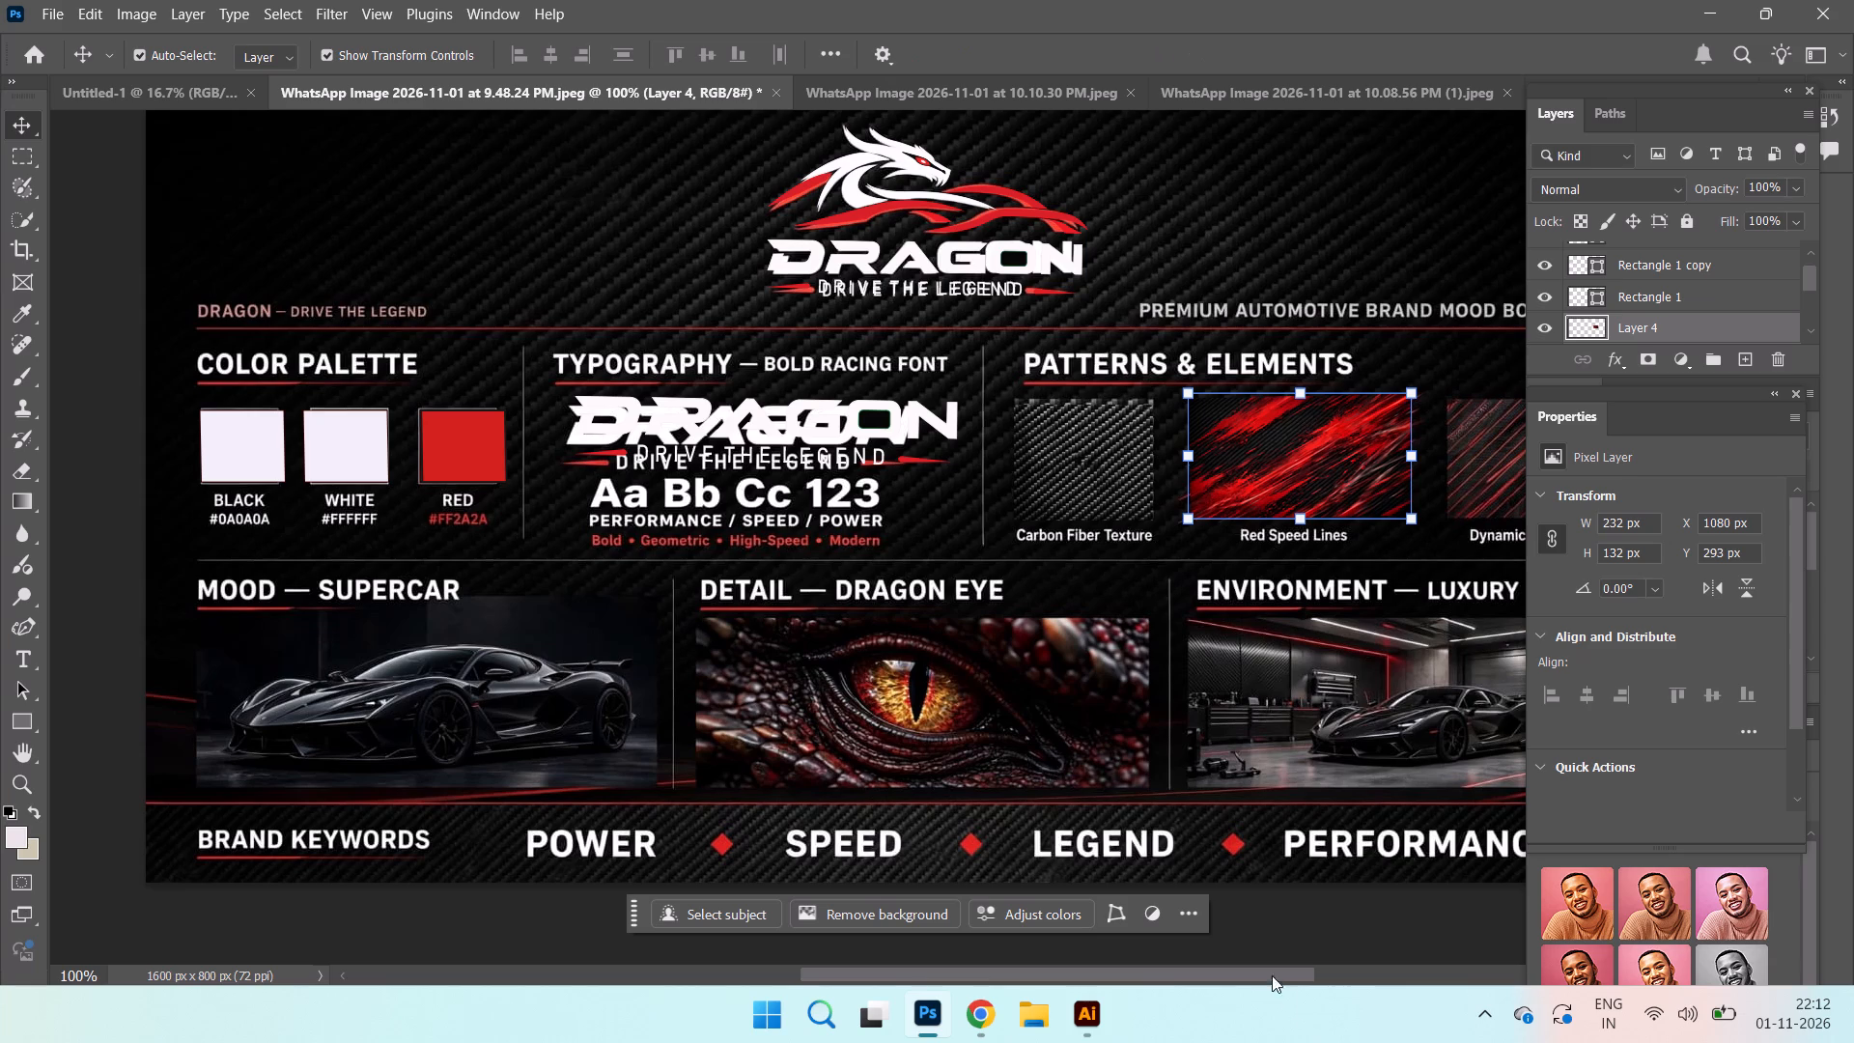
Copy the red diagonal lines image from its own document into the Dragon mood board document as a new layer.
left_click_drag(1257, 971, 1303, 965)
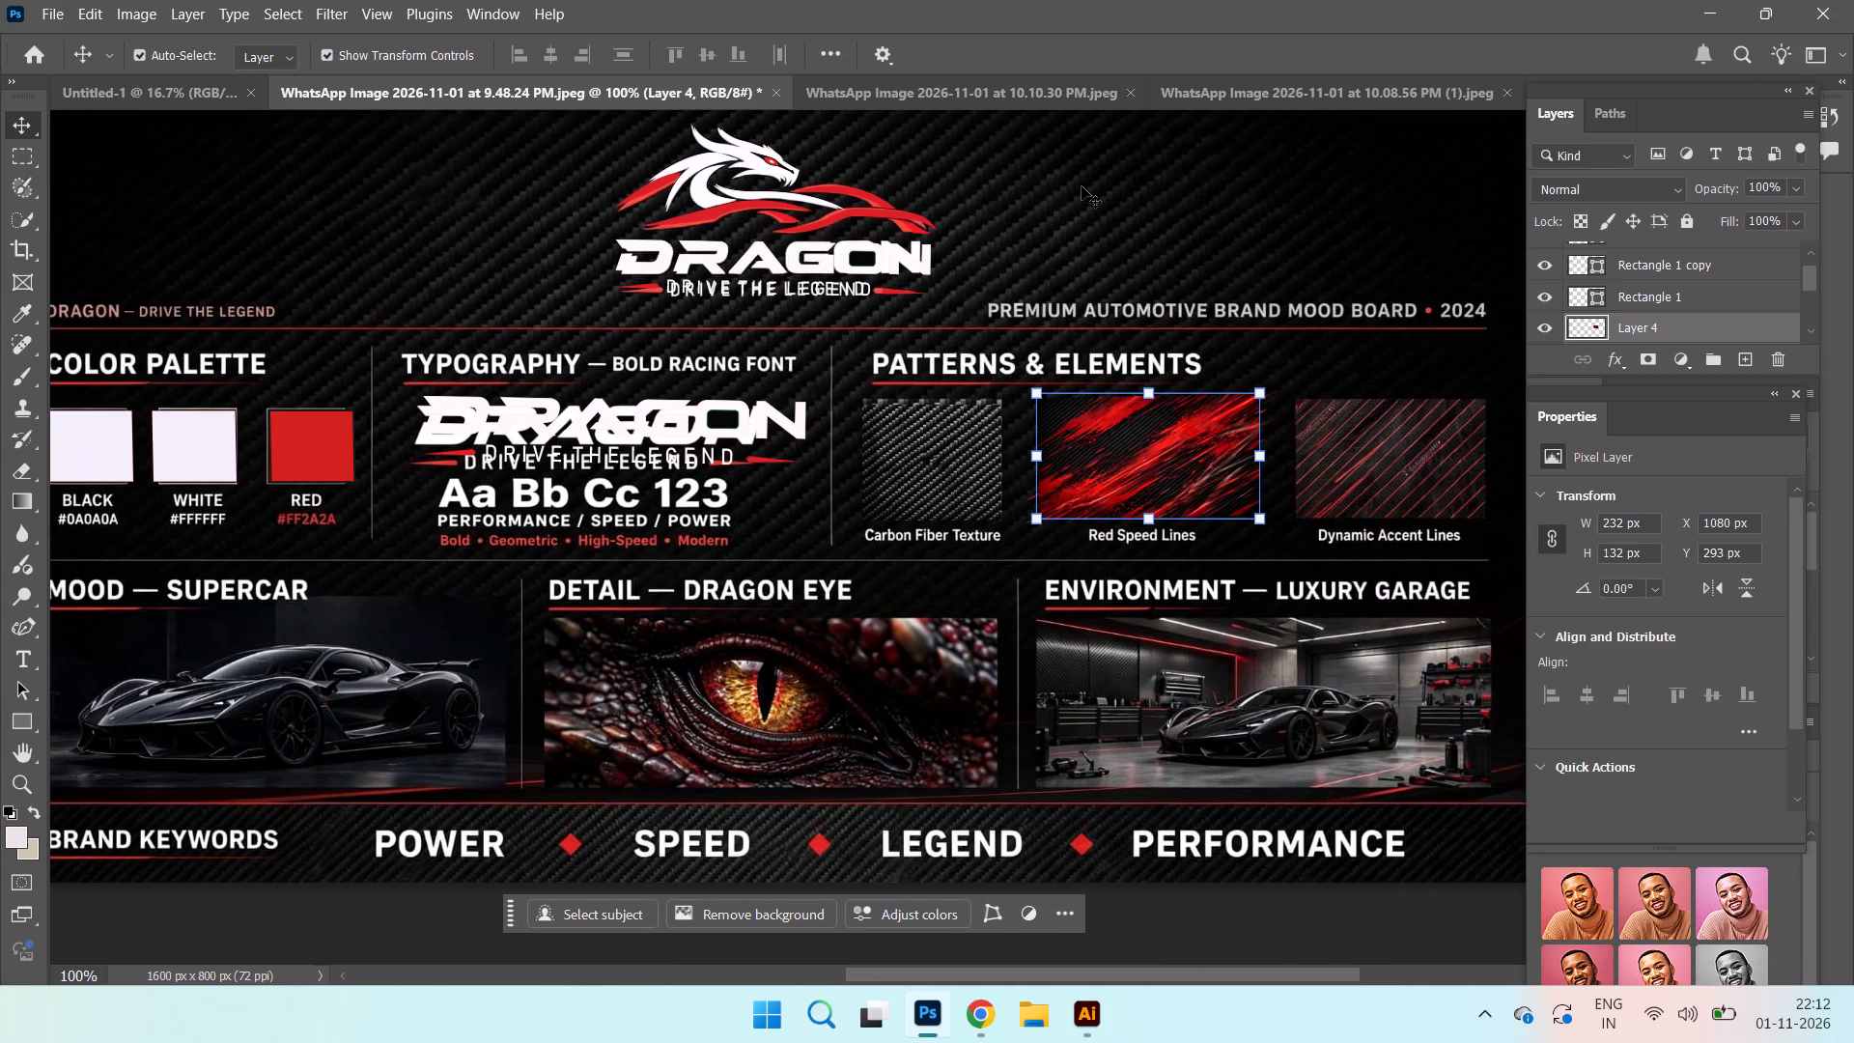
left_click(1310, 101)
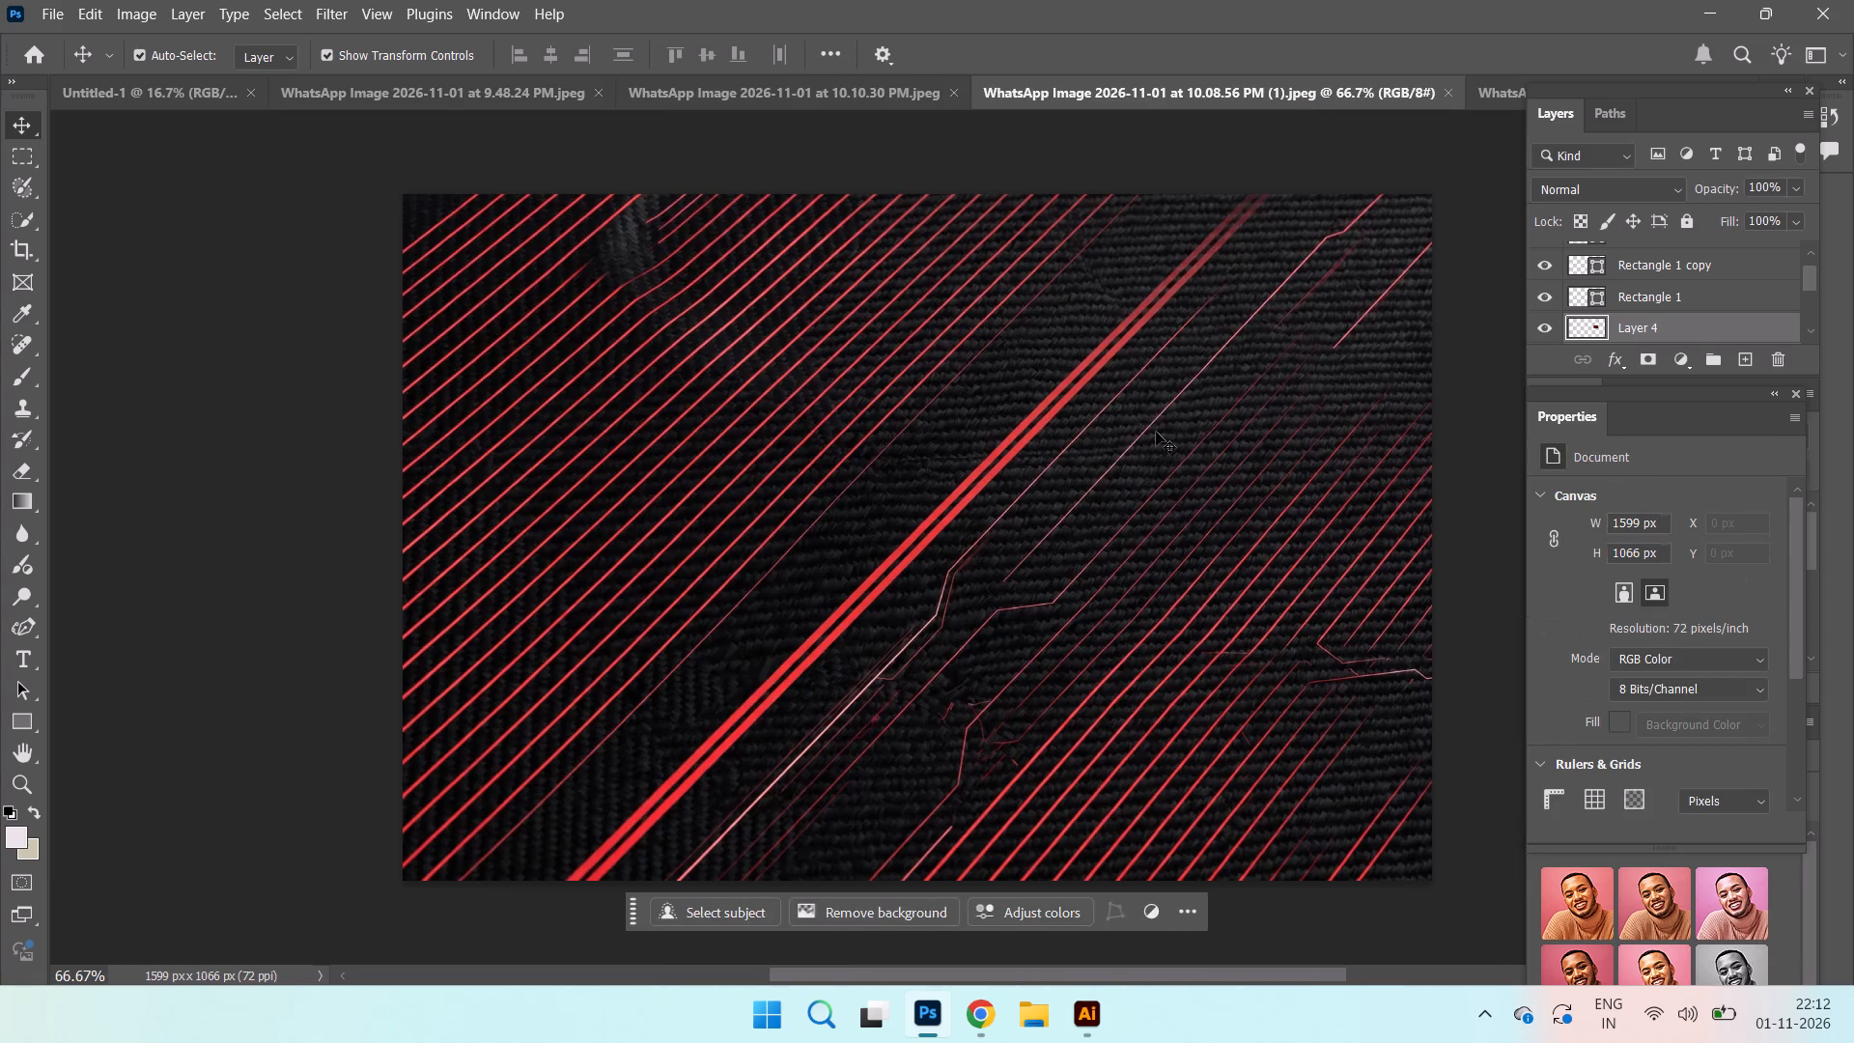
left_click_drag(1167, 458, 505, 130)
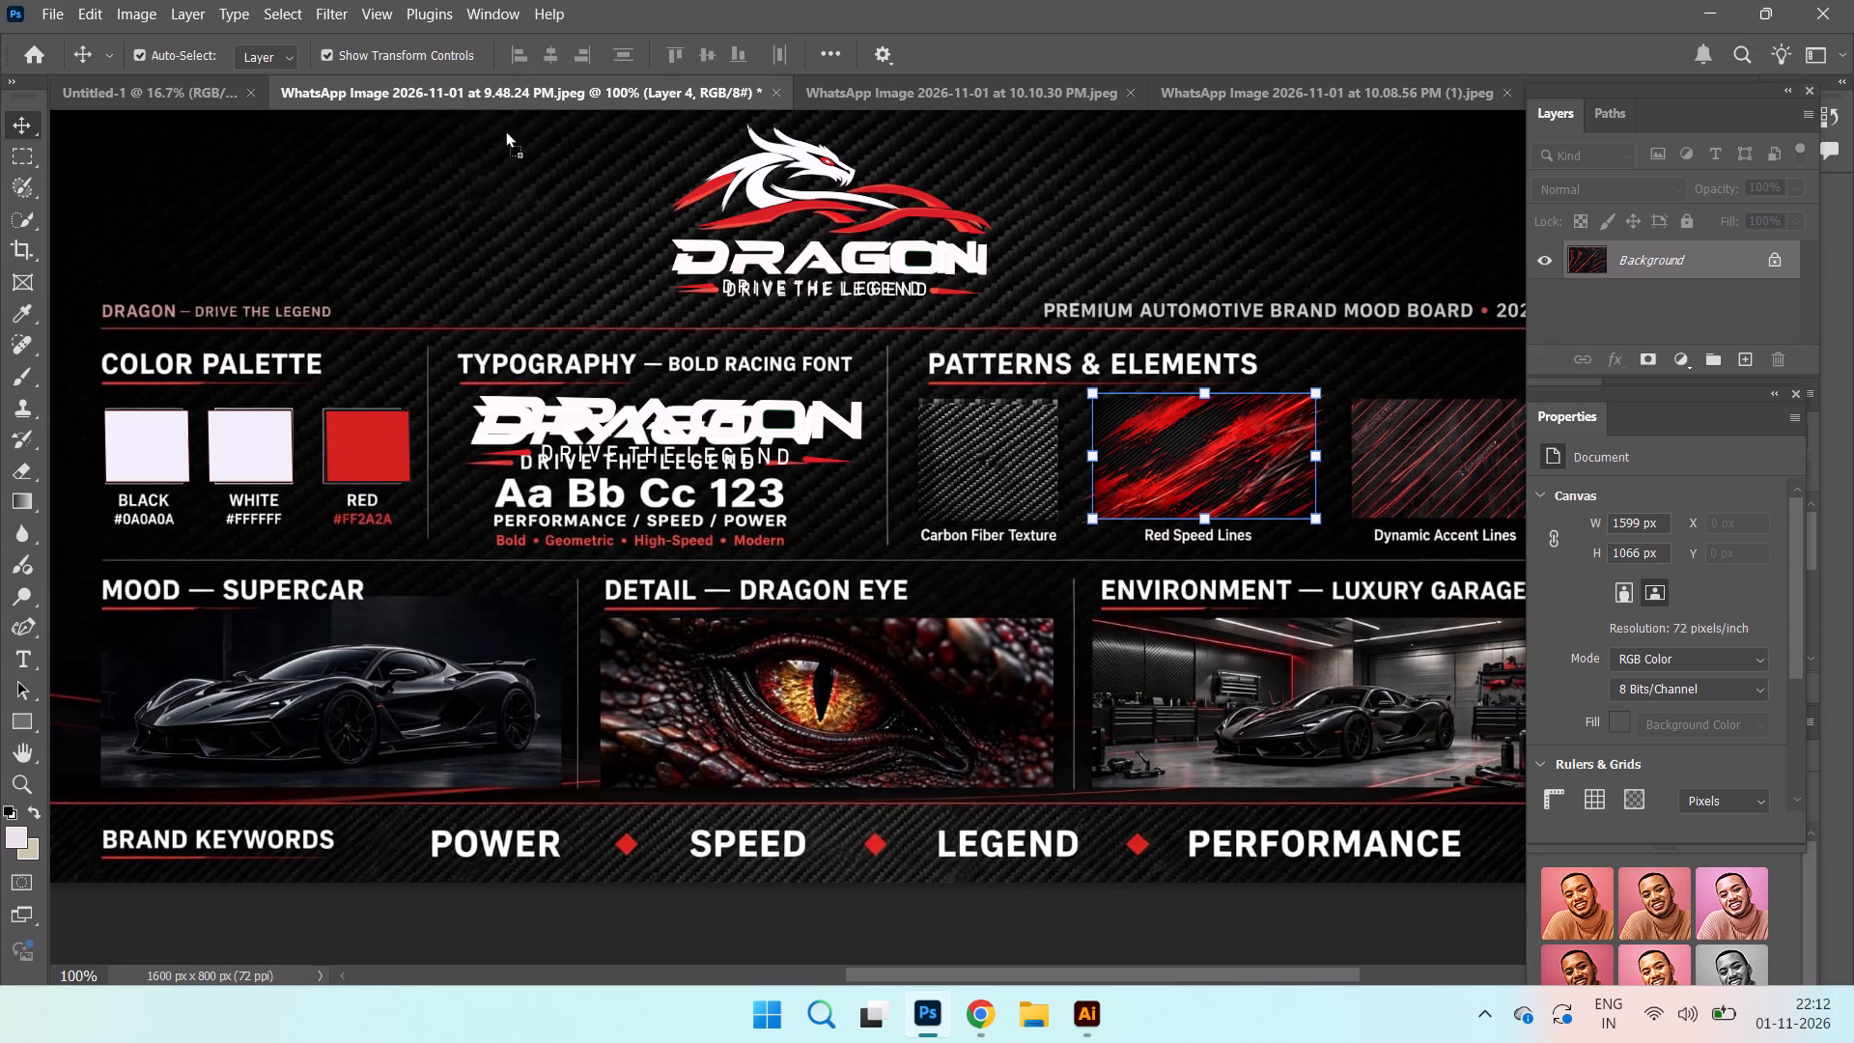
left_click_drag(505, 130, 1409, 509)
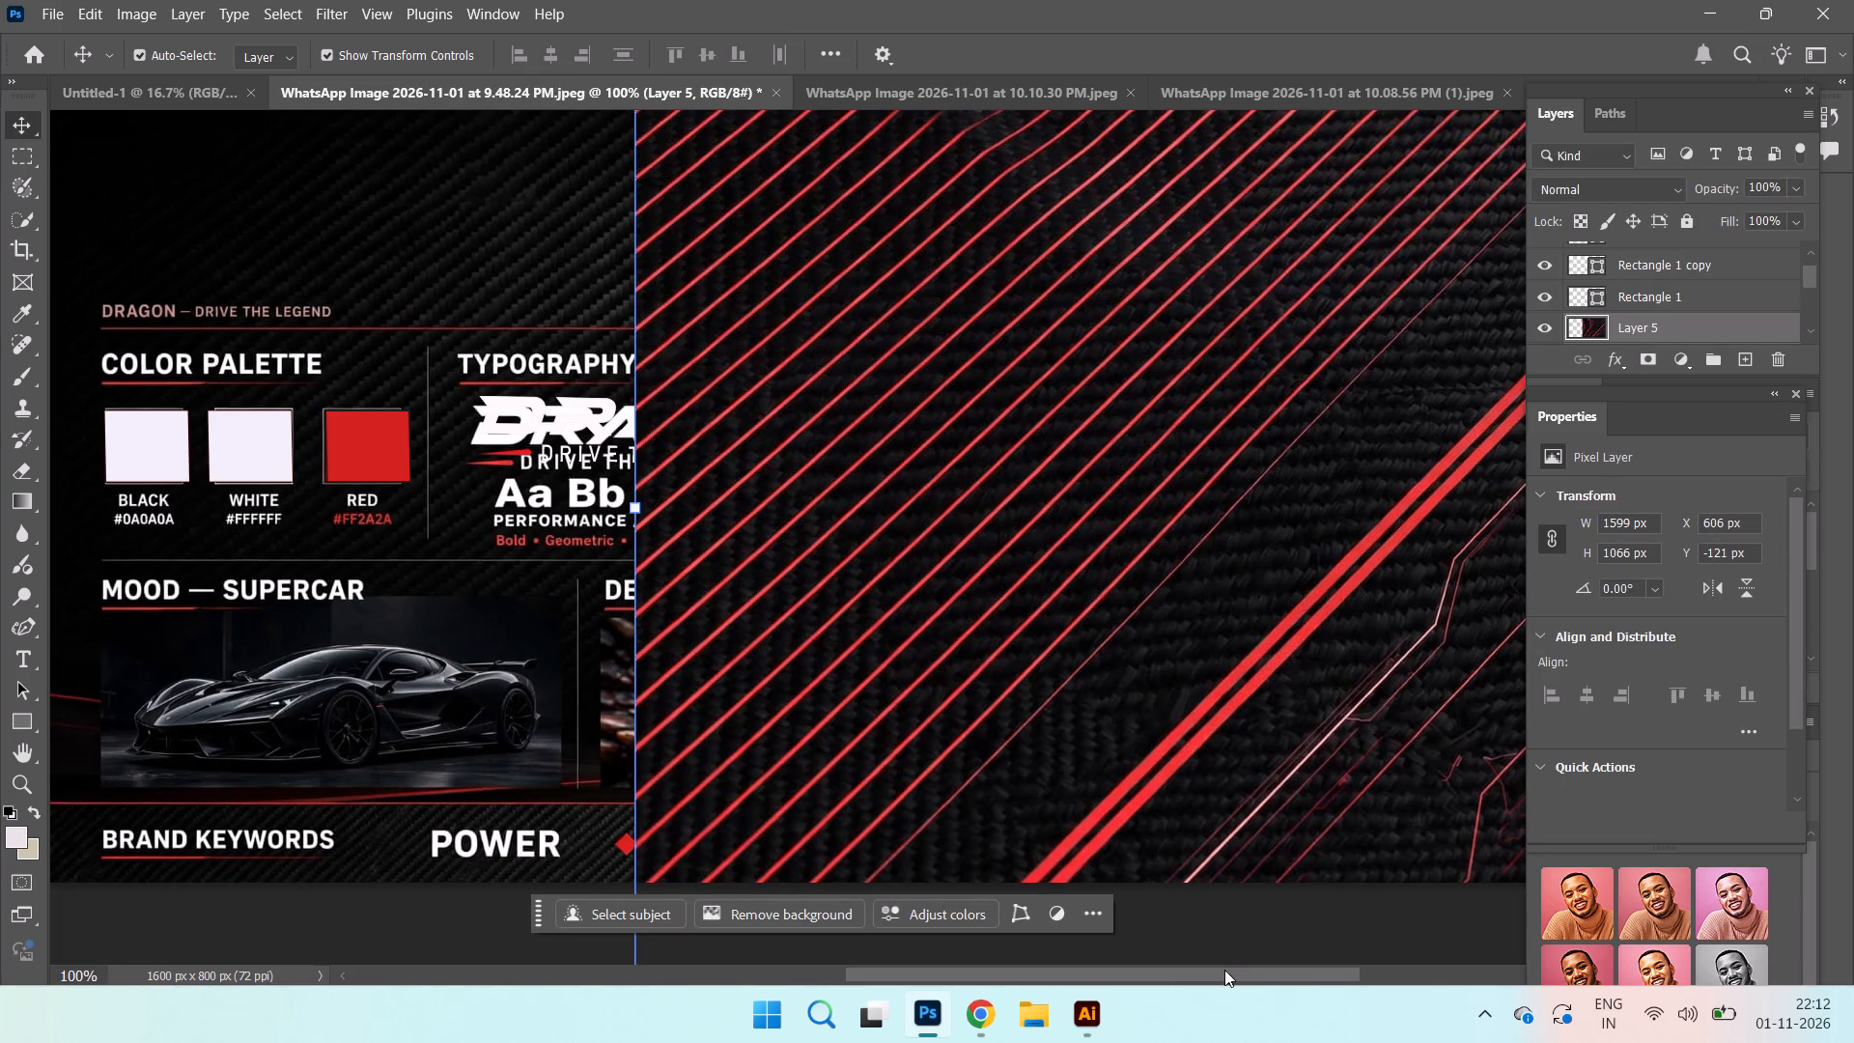
Scale the diagonal lines layer down to about 24% and move it over the Dynamic Accent Lines sample.
left_click_drag(1221, 981, 1318, 971)
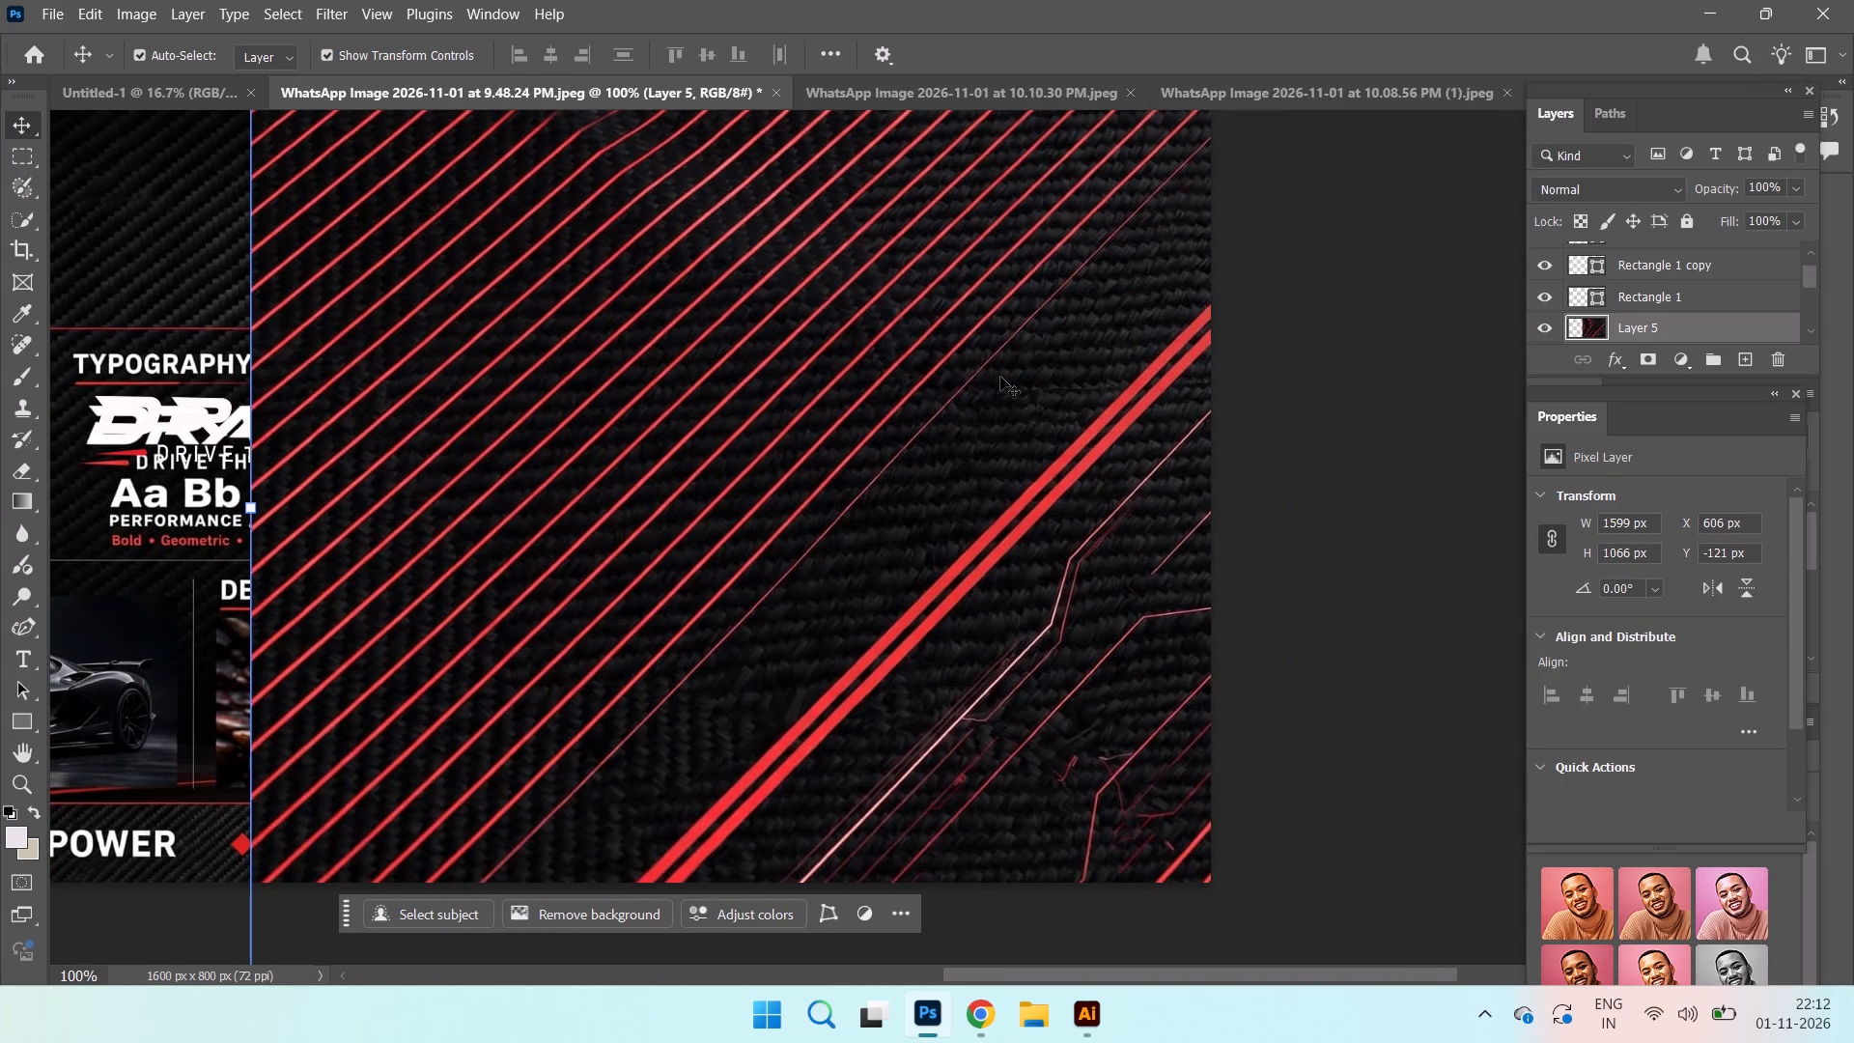
key("ctrl+minus")
key("ctrl+minus")
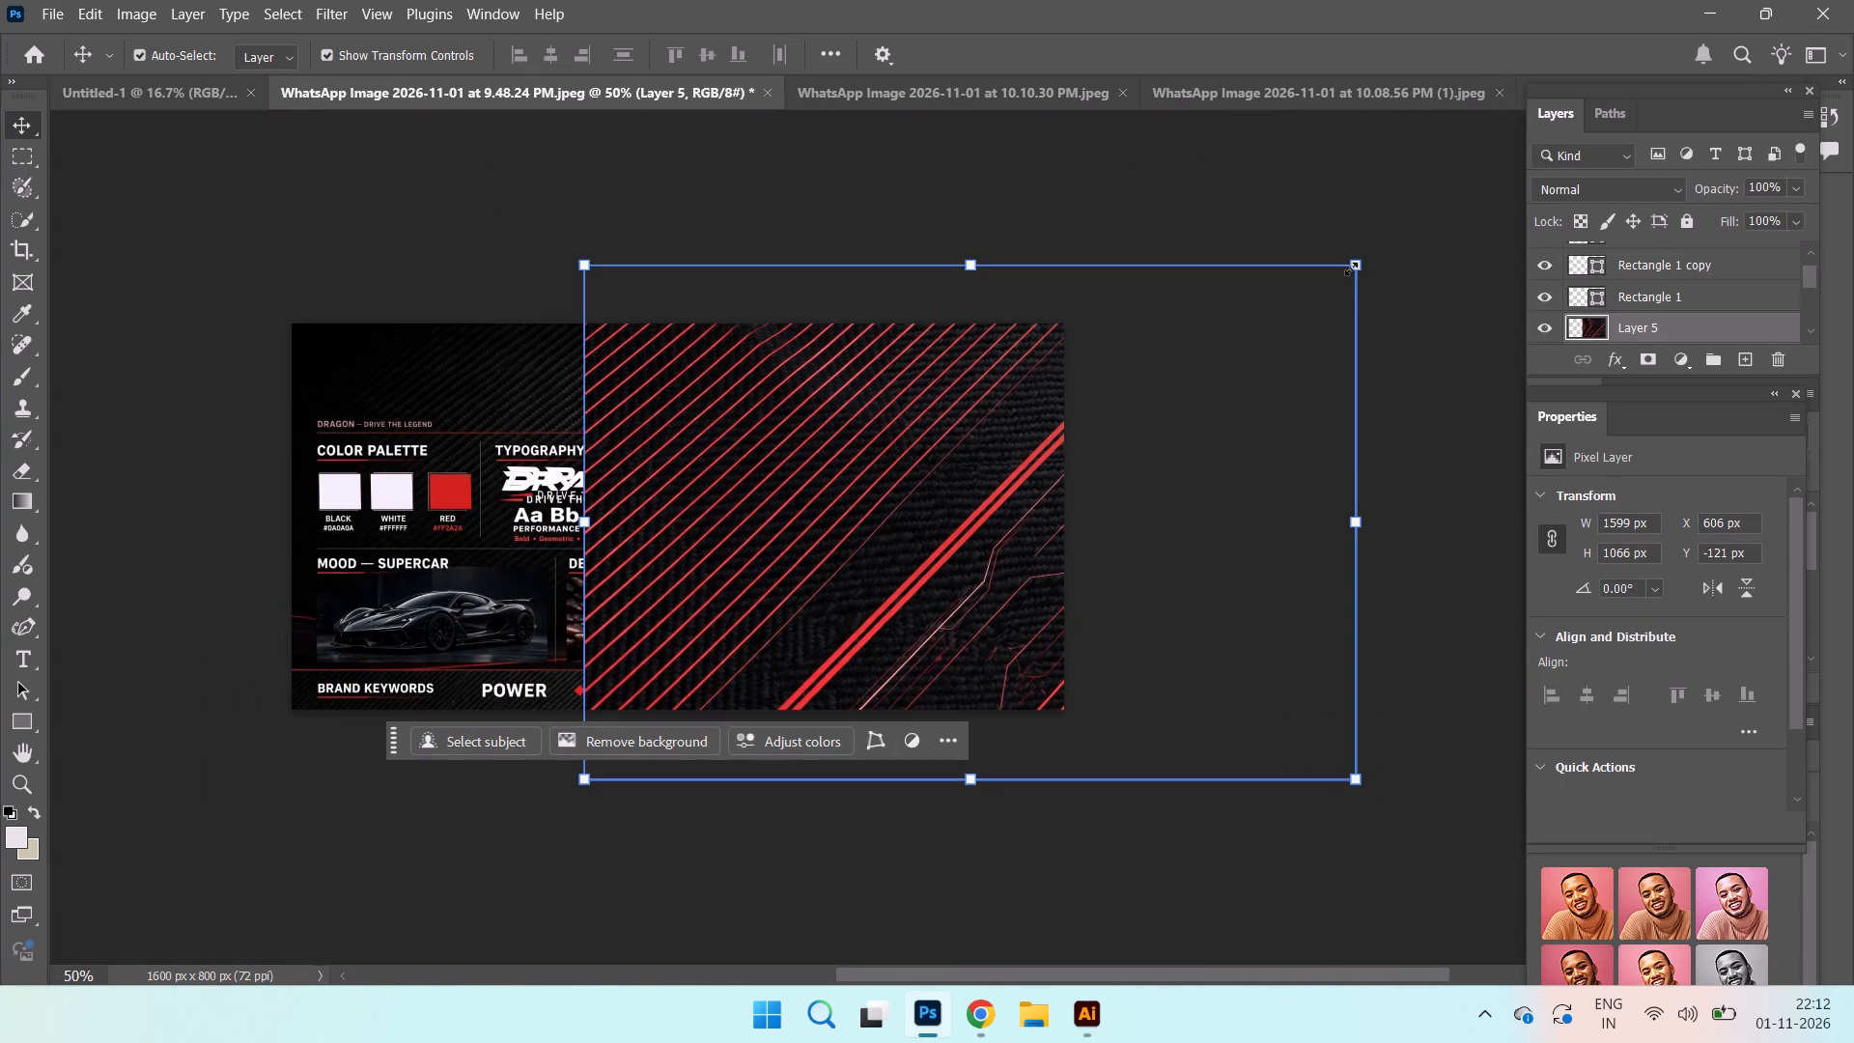
left_click_drag(1351, 268, 759, 648)
left_click_drag(718, 687, 1006, 492)
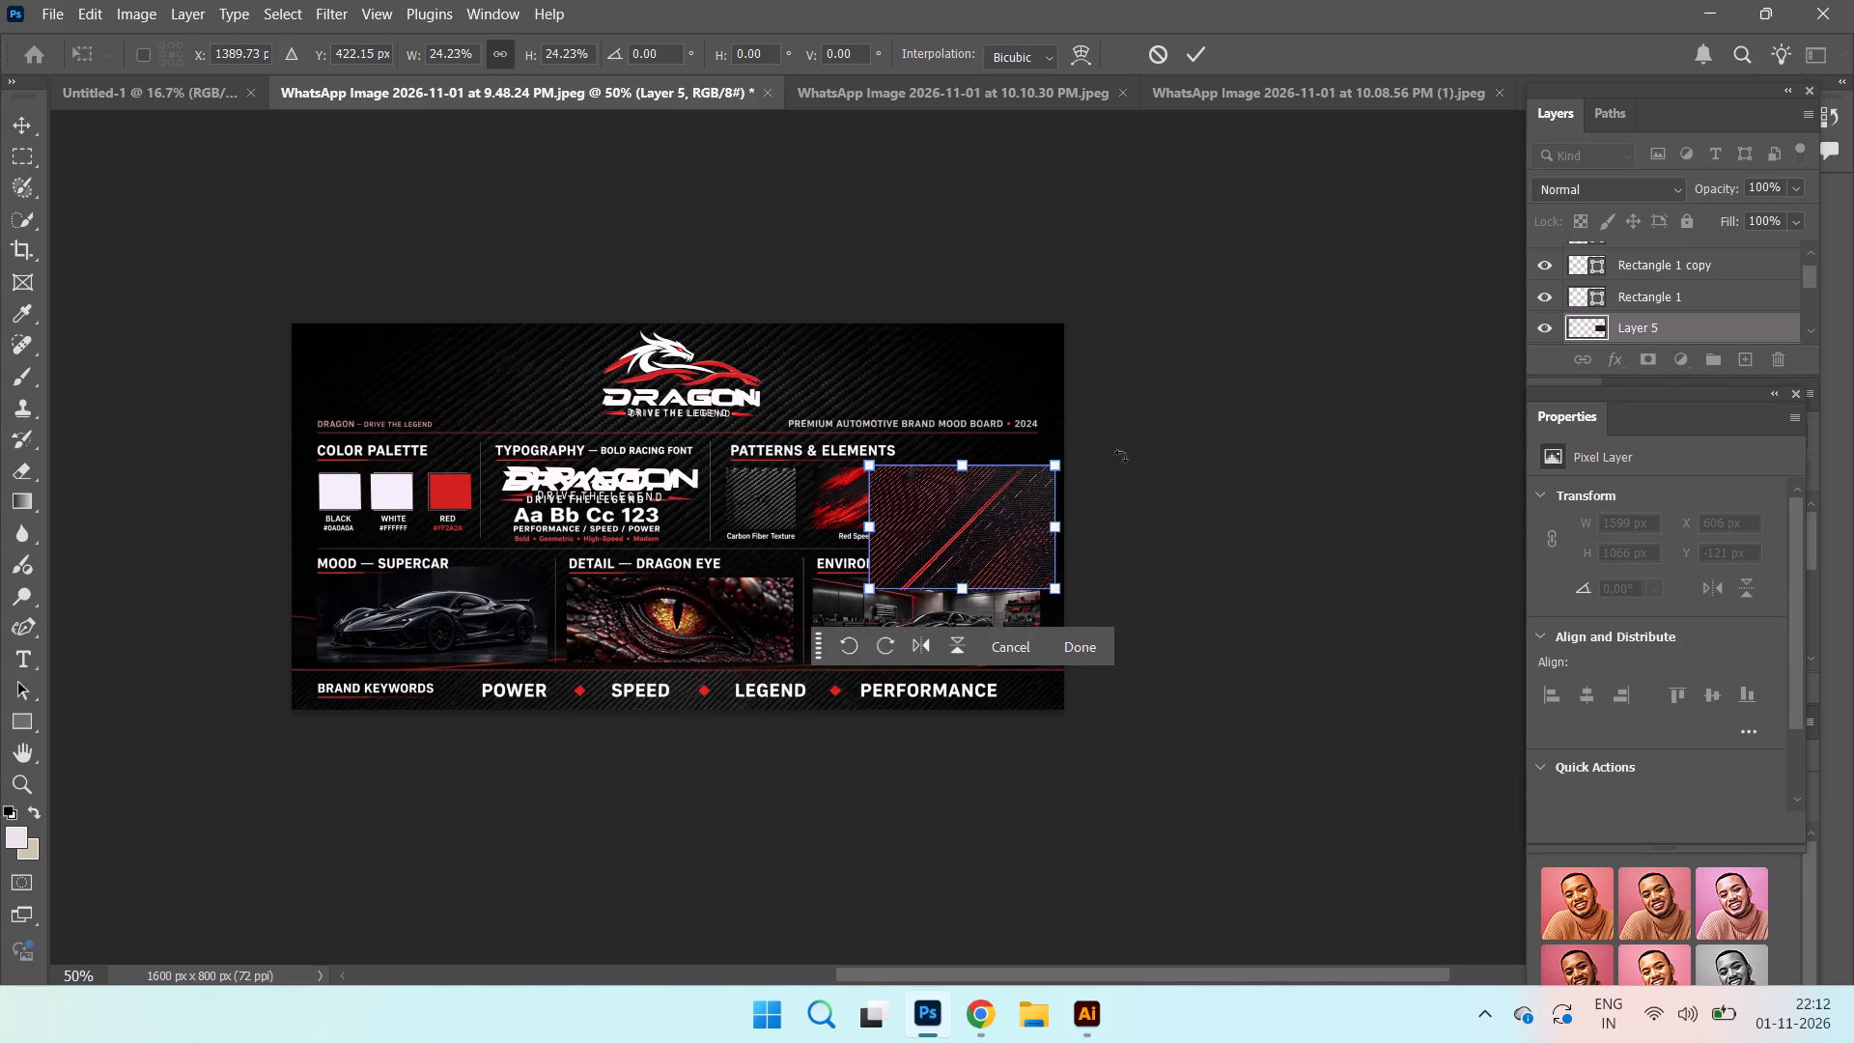
Fit the diagonal lines layer to the Dynamic Accent Lines sample at about 200 × 124 px, rotated about 0.33°.
key("ctrl+equal")
key("ctrl+equal")
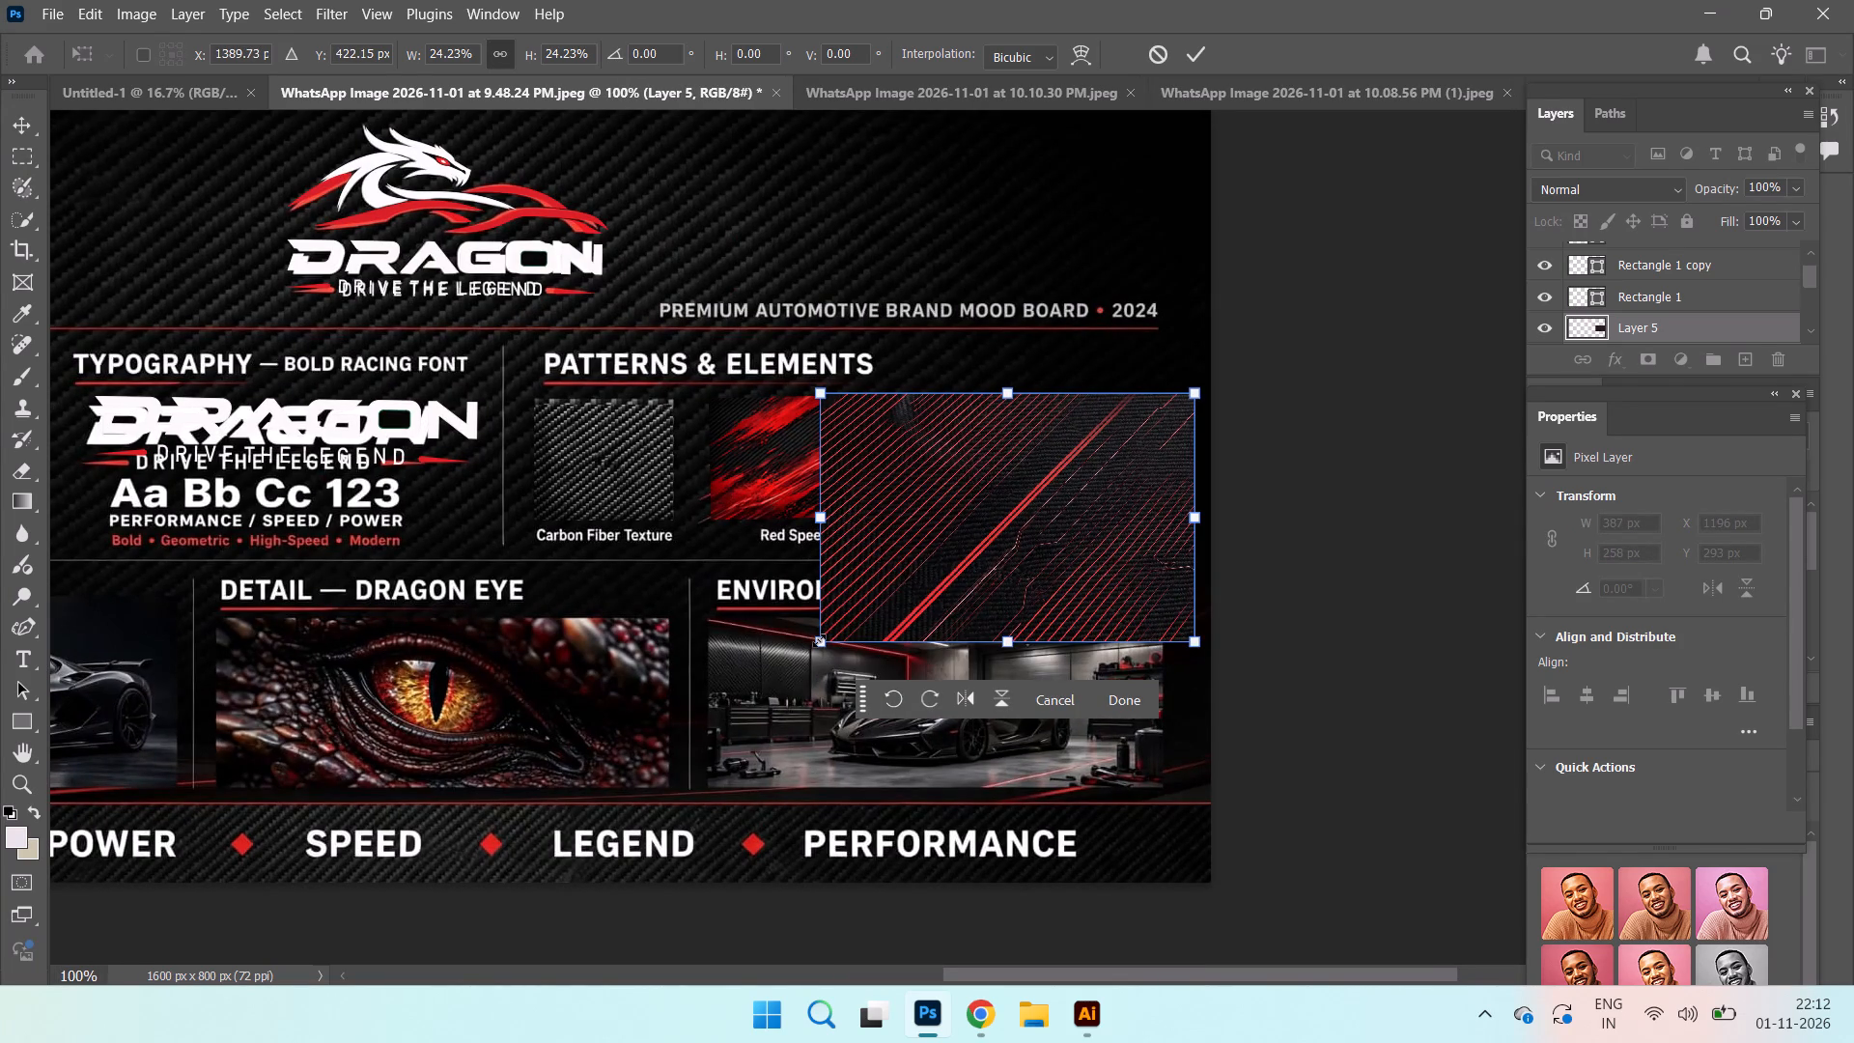
left_click_drag(820, 639, 950, 509)
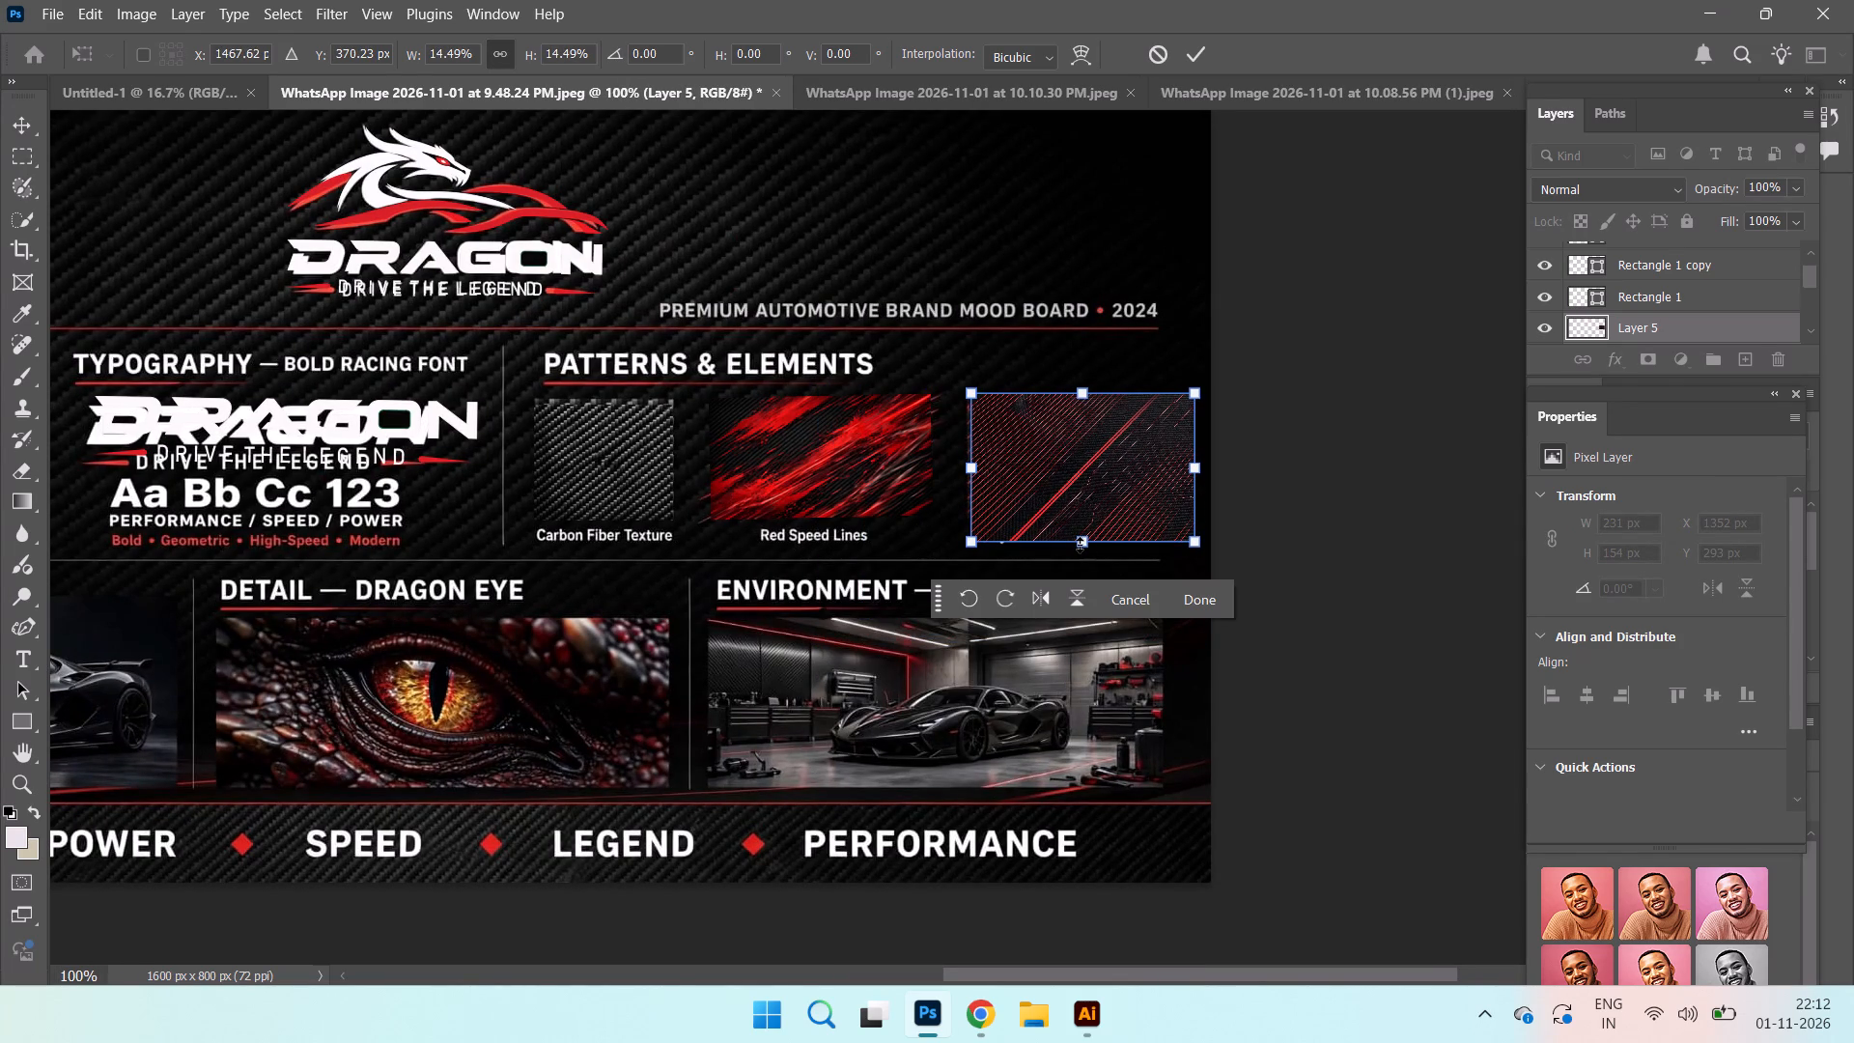
left_click_drag(1080, 545, 1082, 510, "shift")
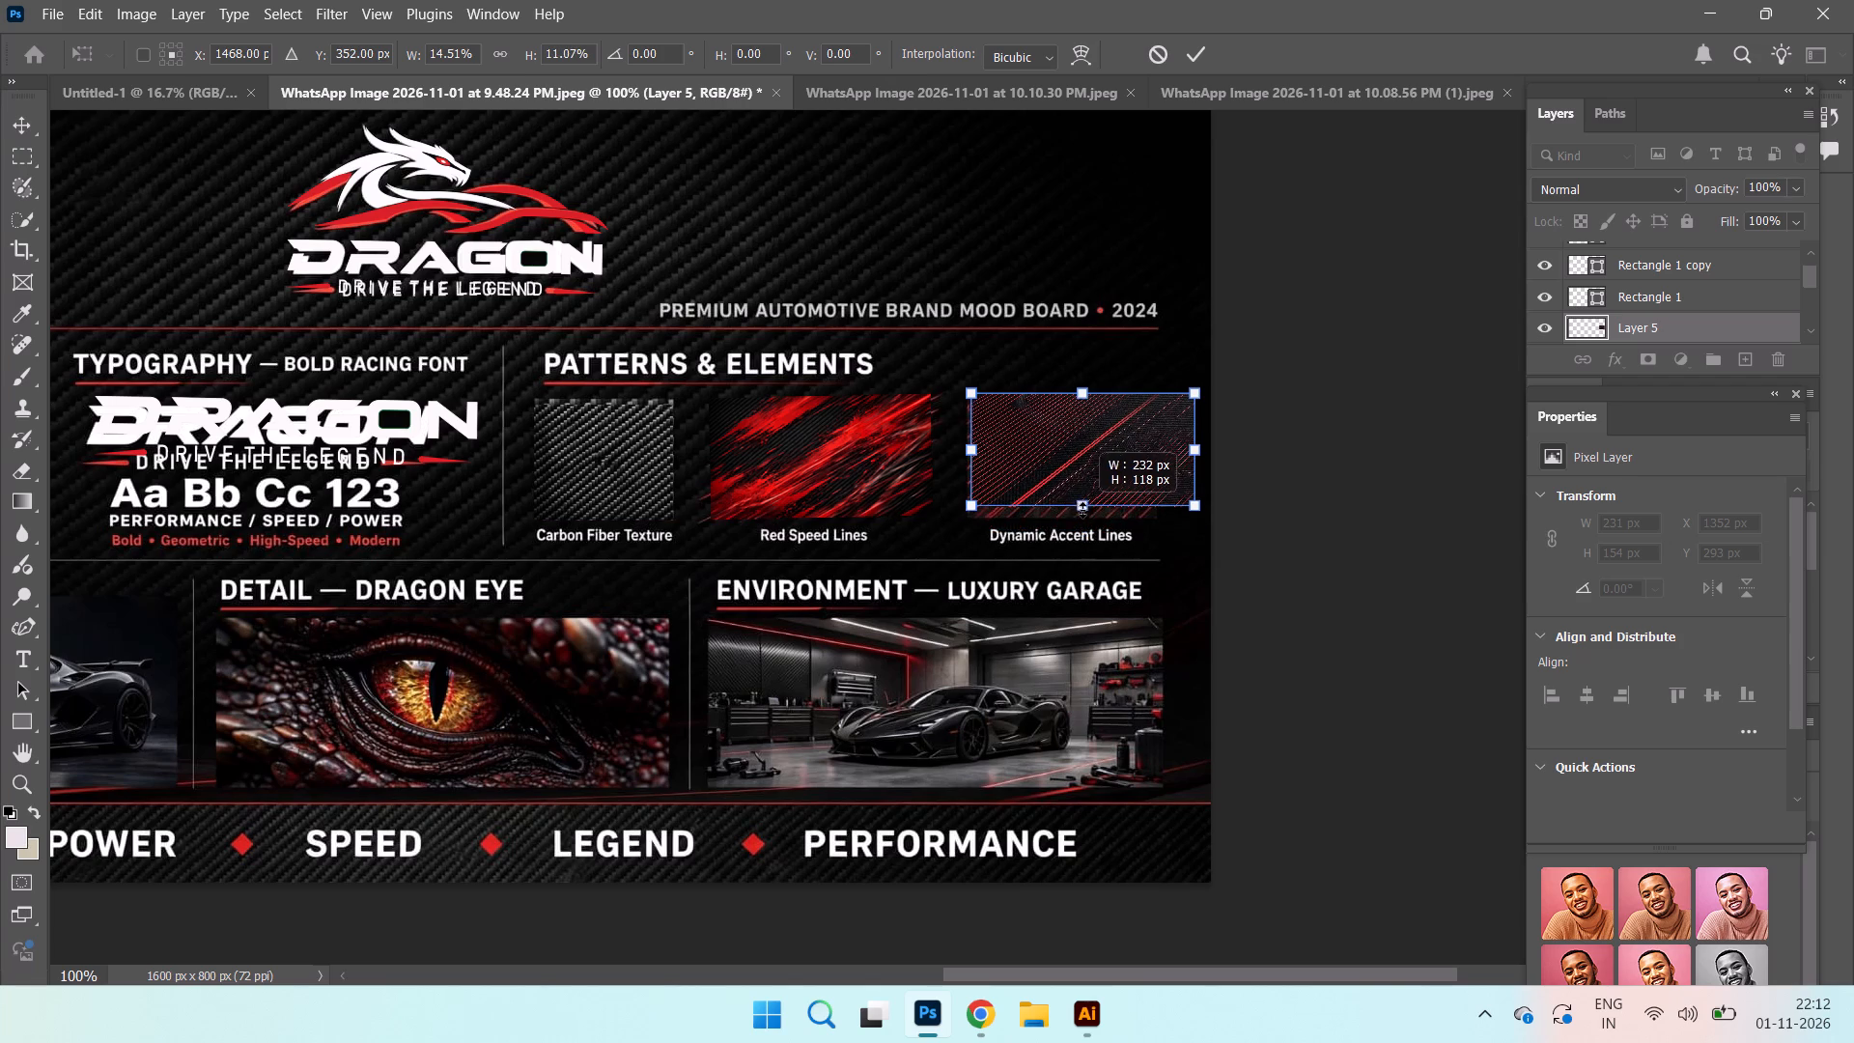
left_click_drag(1082, 510, 1080, 523, "shift")
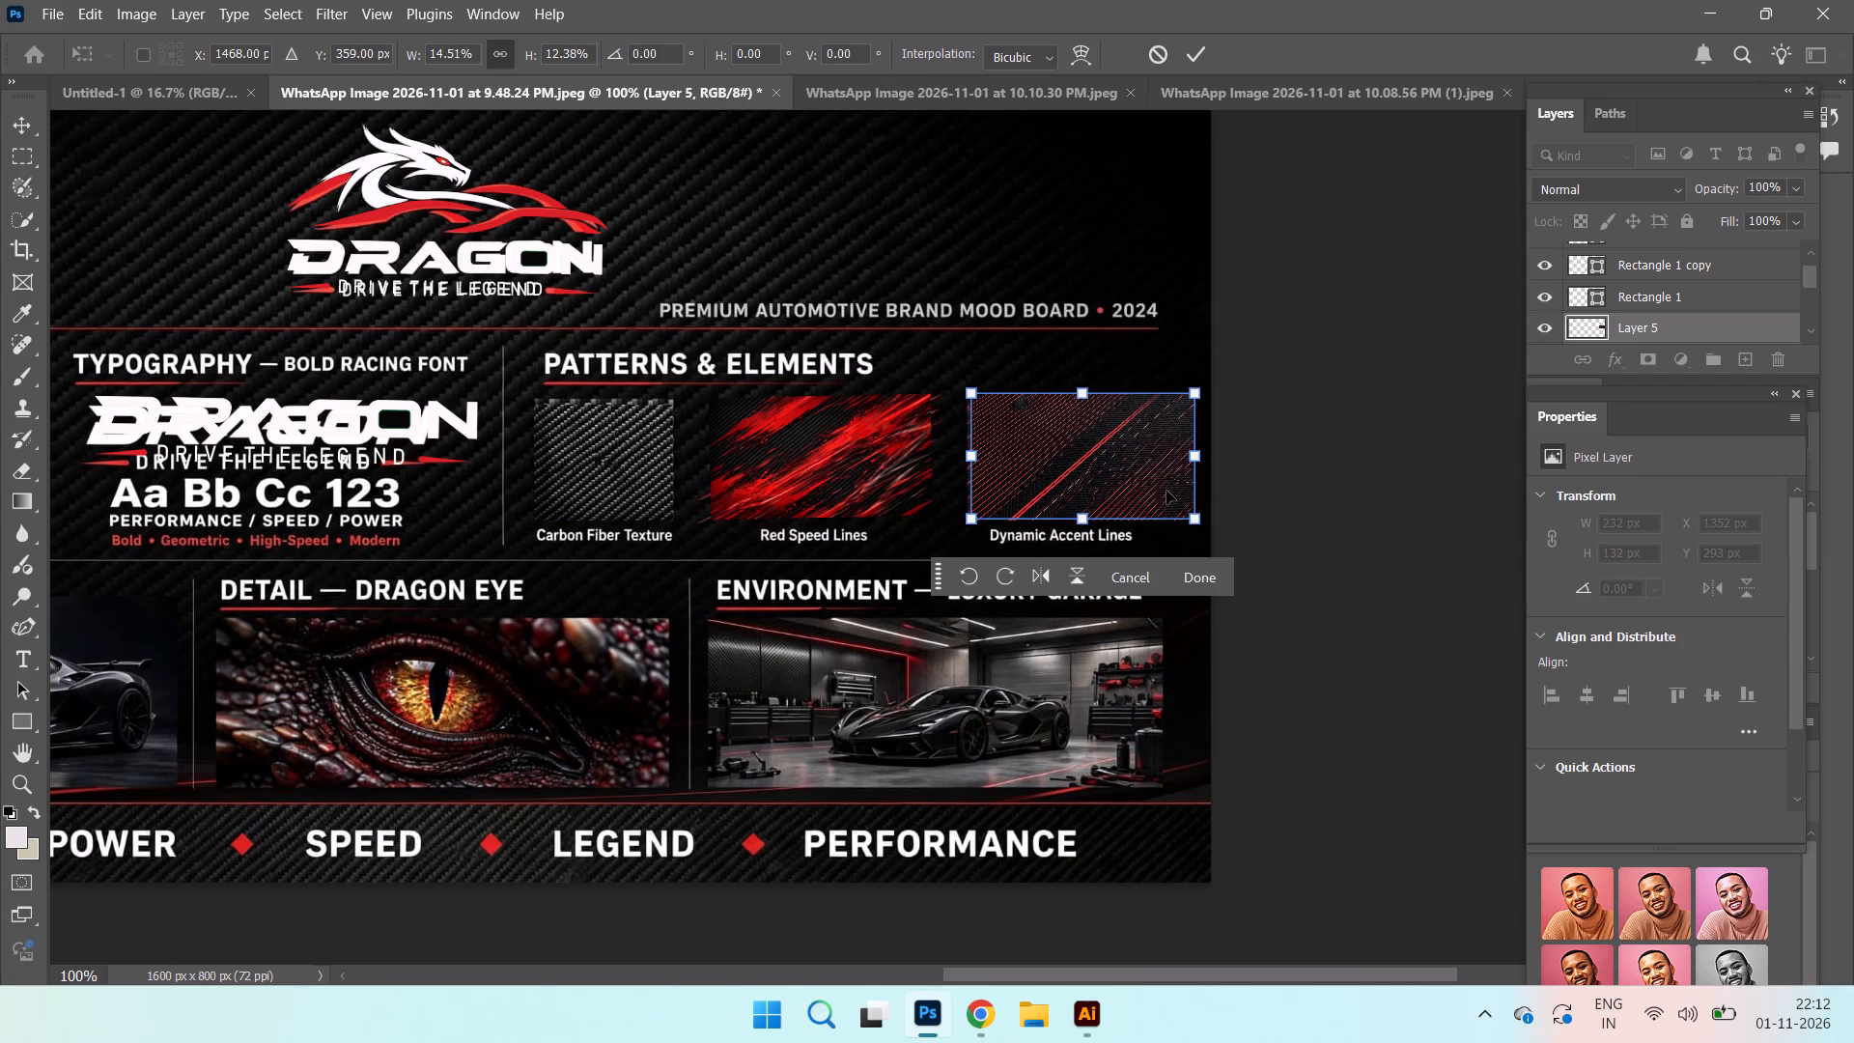
left_click_drag(1194, 463, 1156, 467)
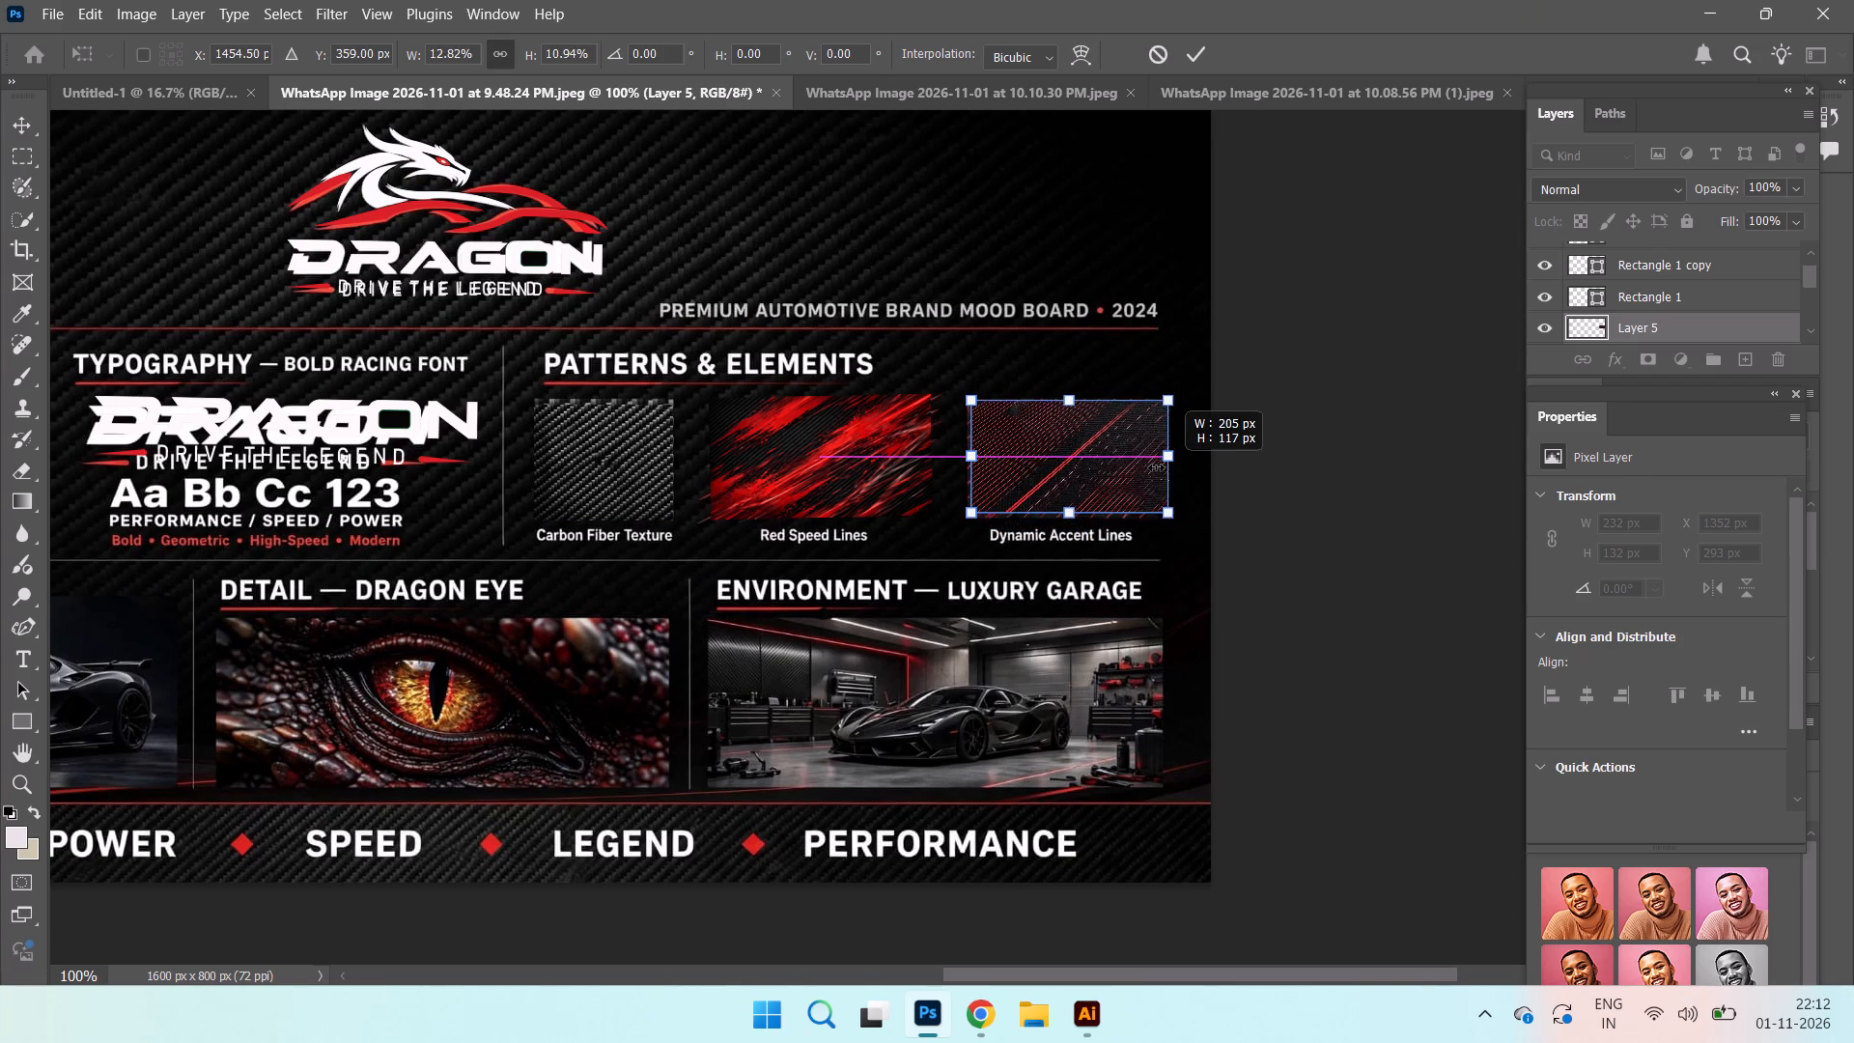
left_click_drag(1156, 467, 1163, 471)
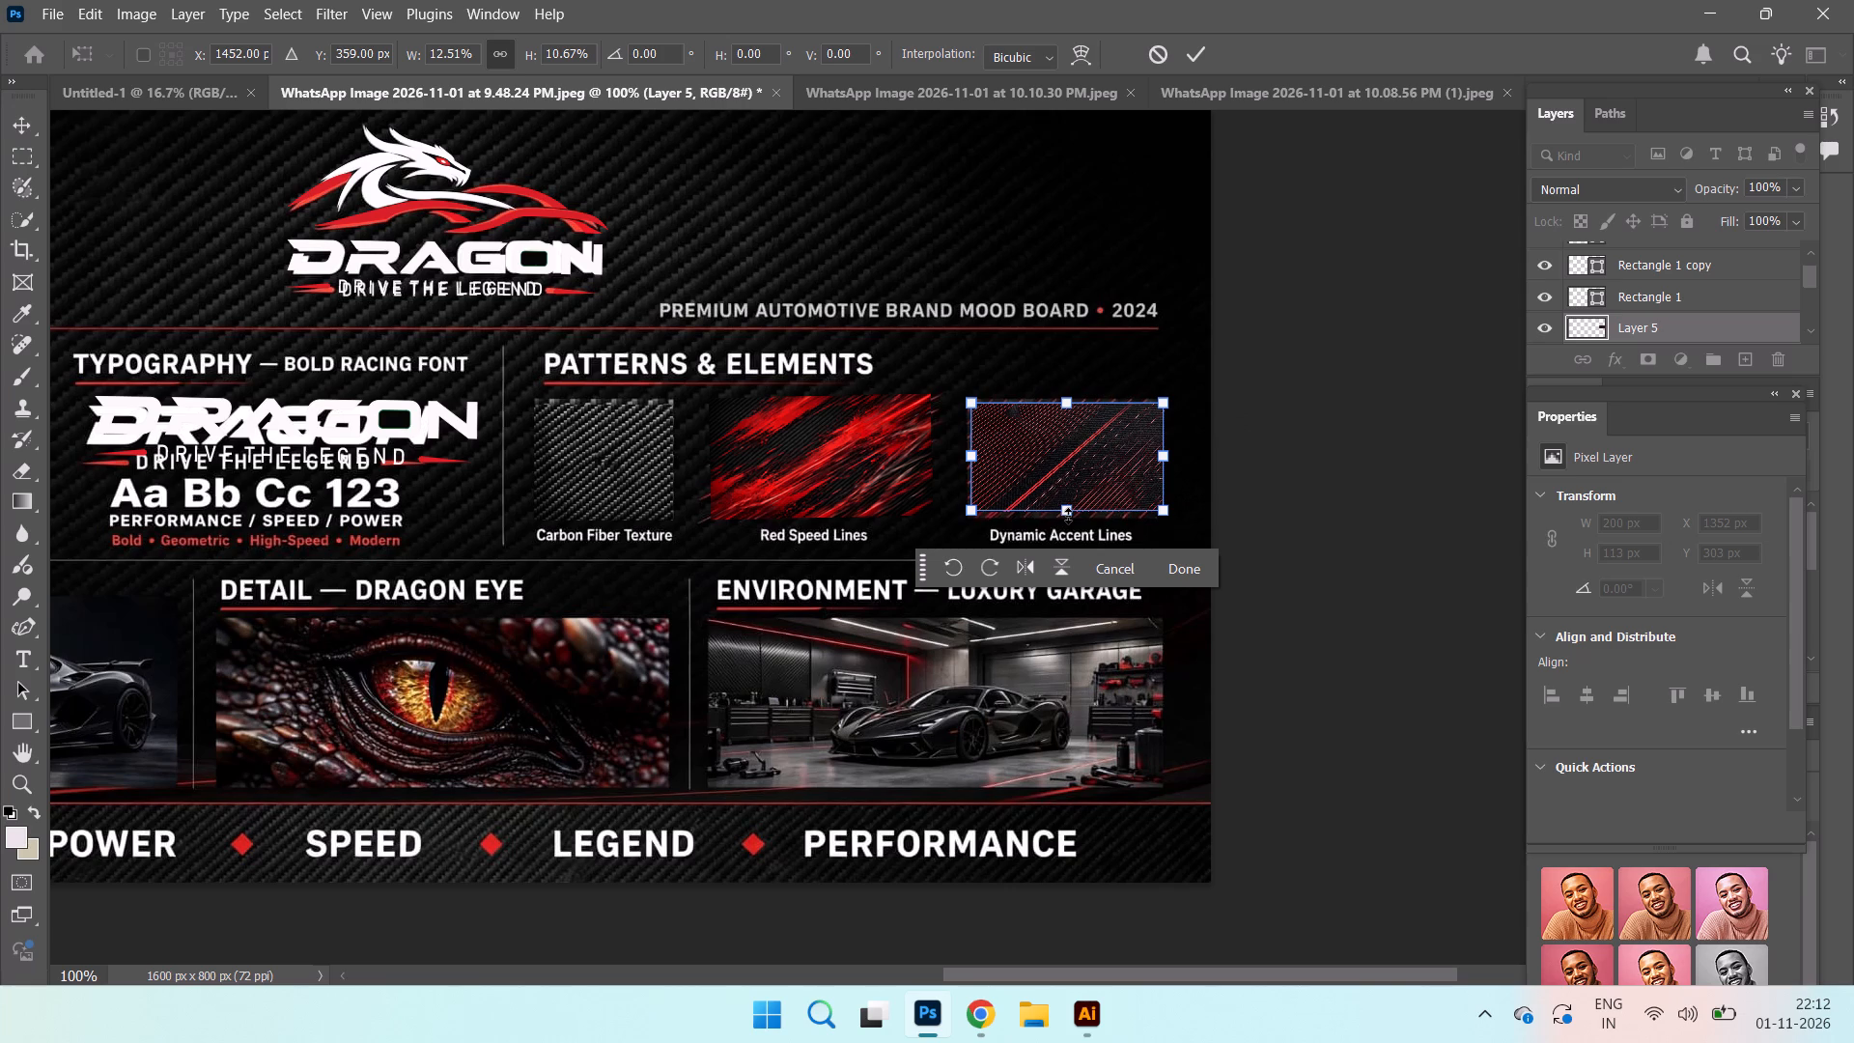
left_click(1068, 516, "shift")
left_click_drag(811, 466, 840, 460)
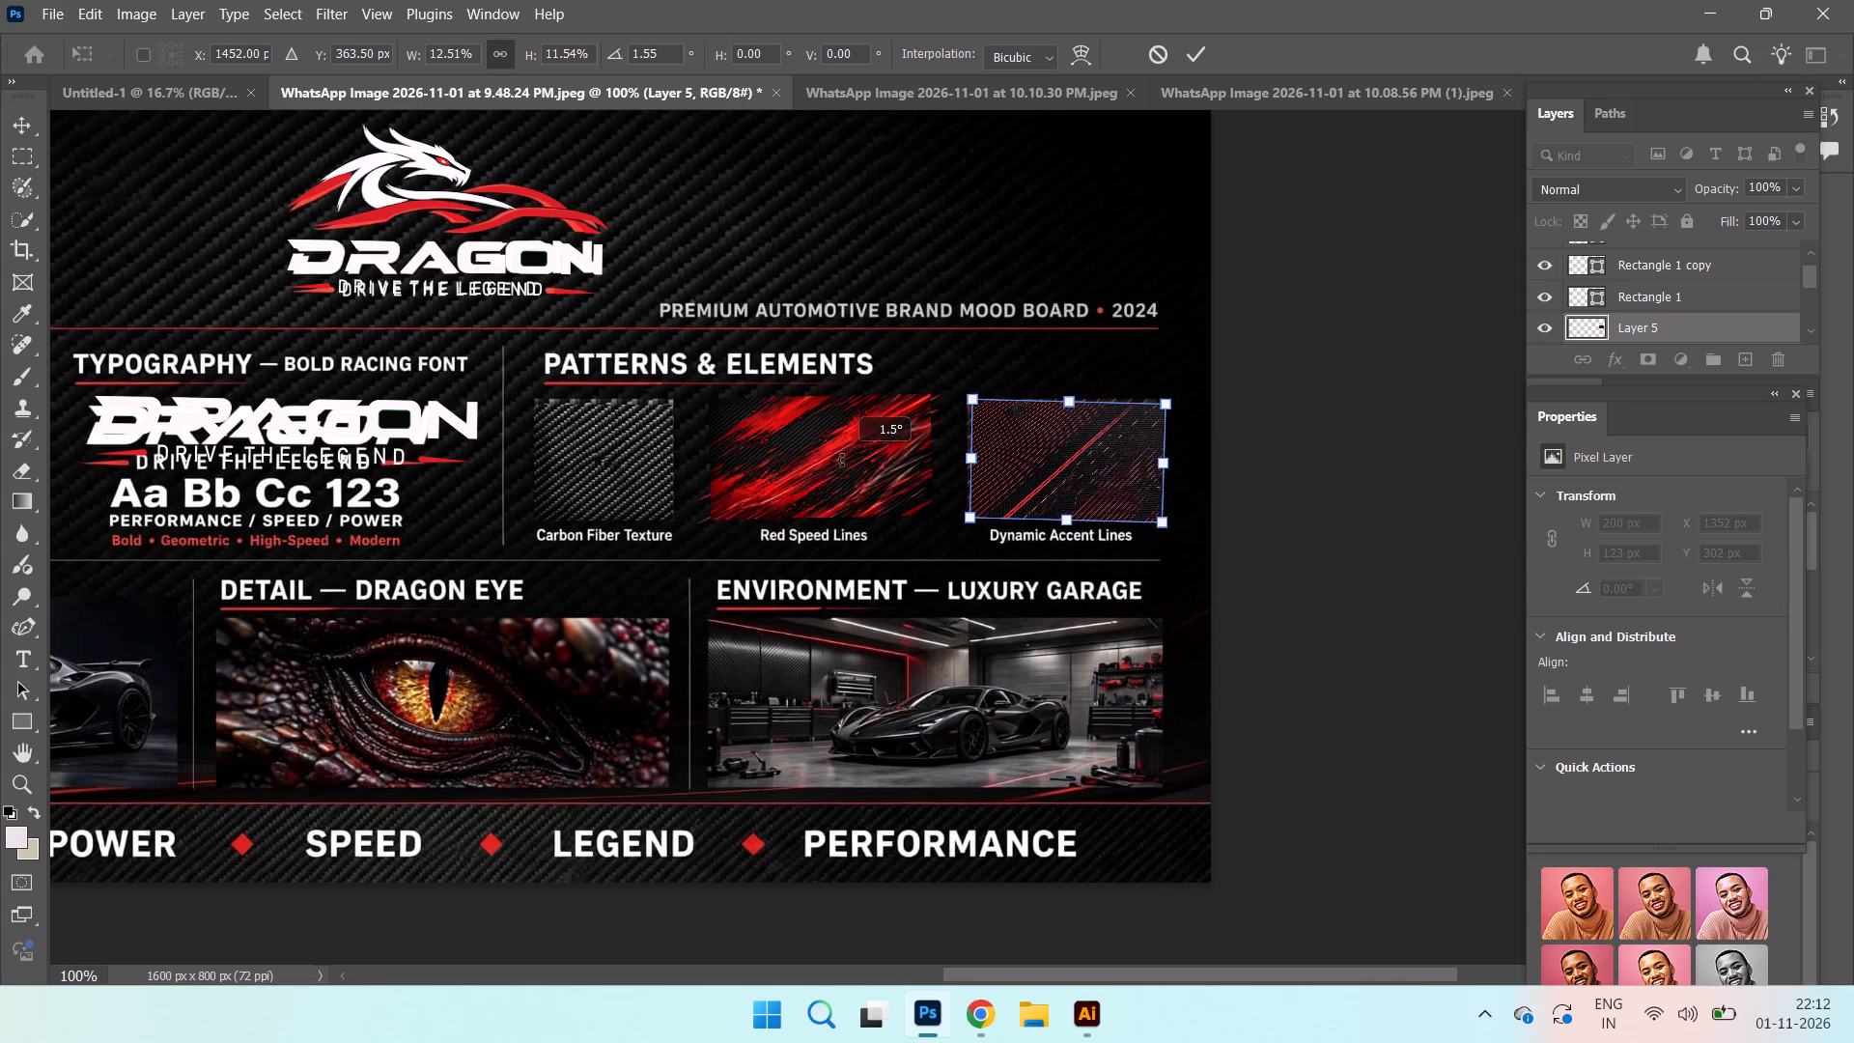
left_click_drag(840, 460, 840, 465)
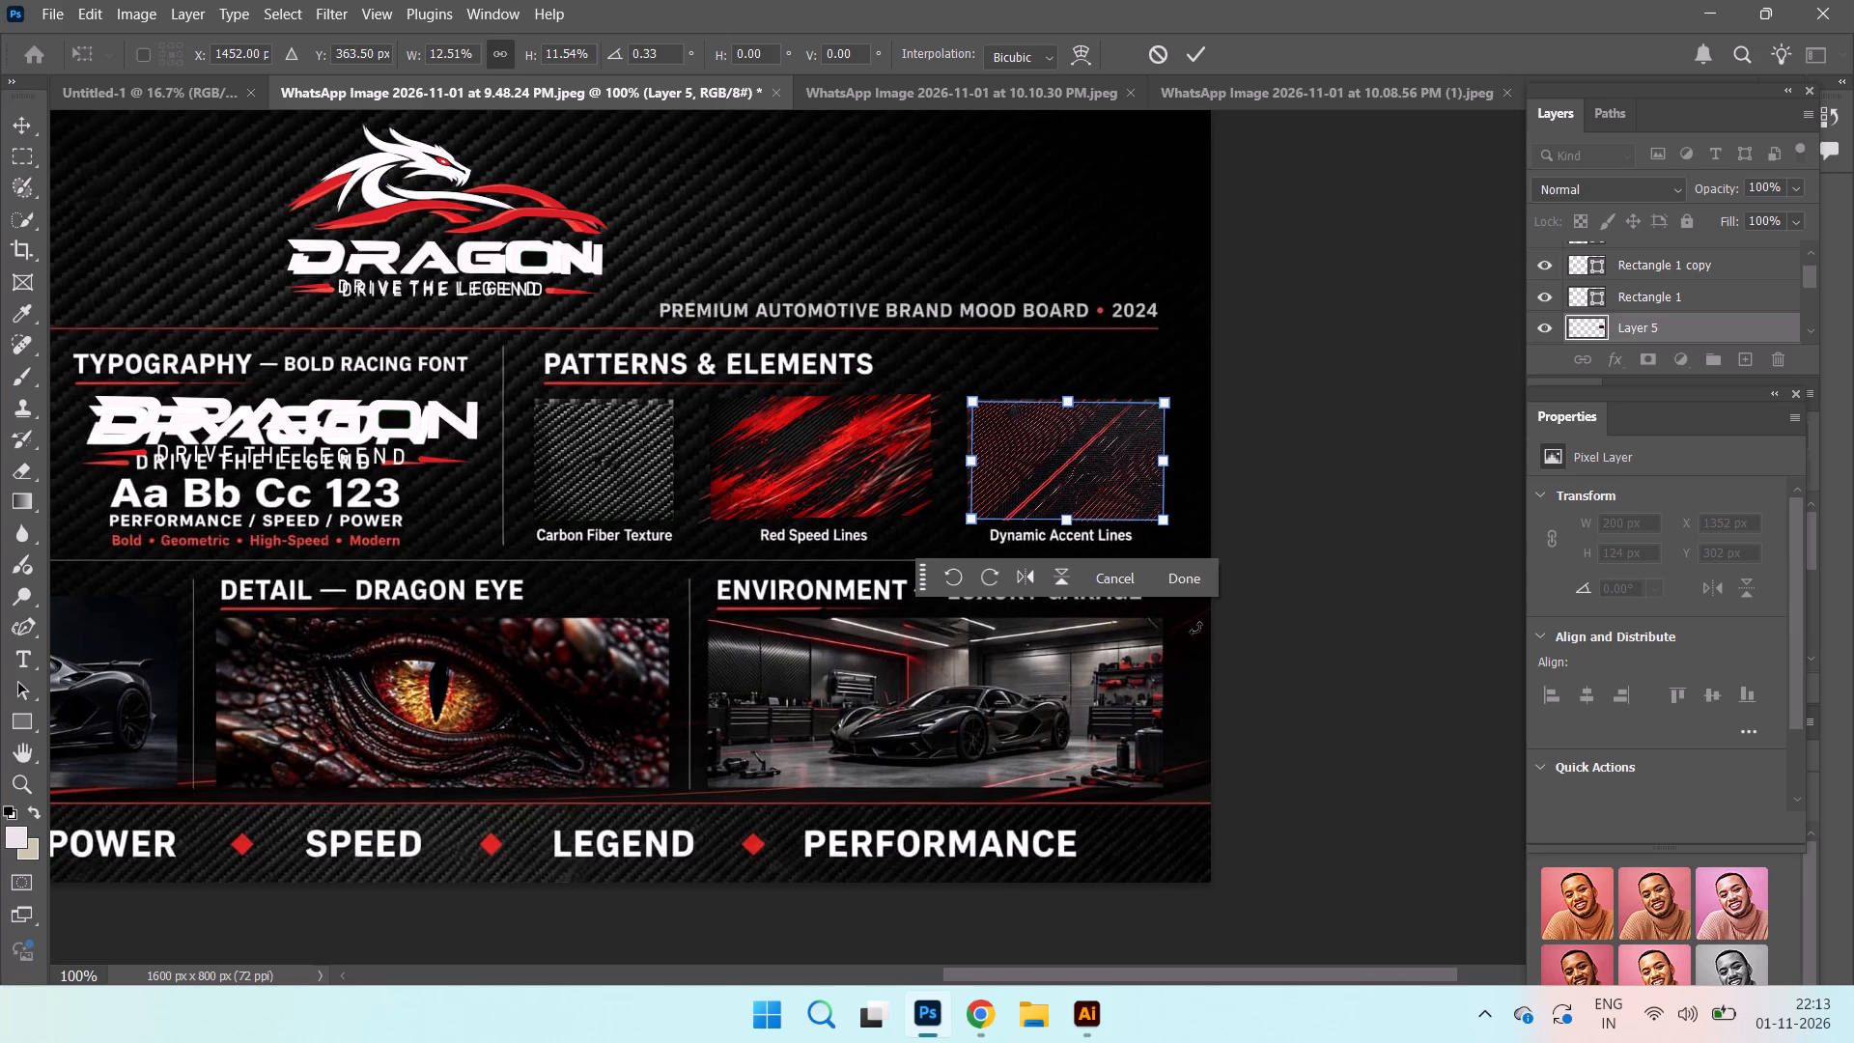
left_click(1194, 580)
Narrow the red-streaked layer to 87.5% width against the diagonal lines layer, and place it back over the Red Speed Lines sample.
left_click(855, 409)
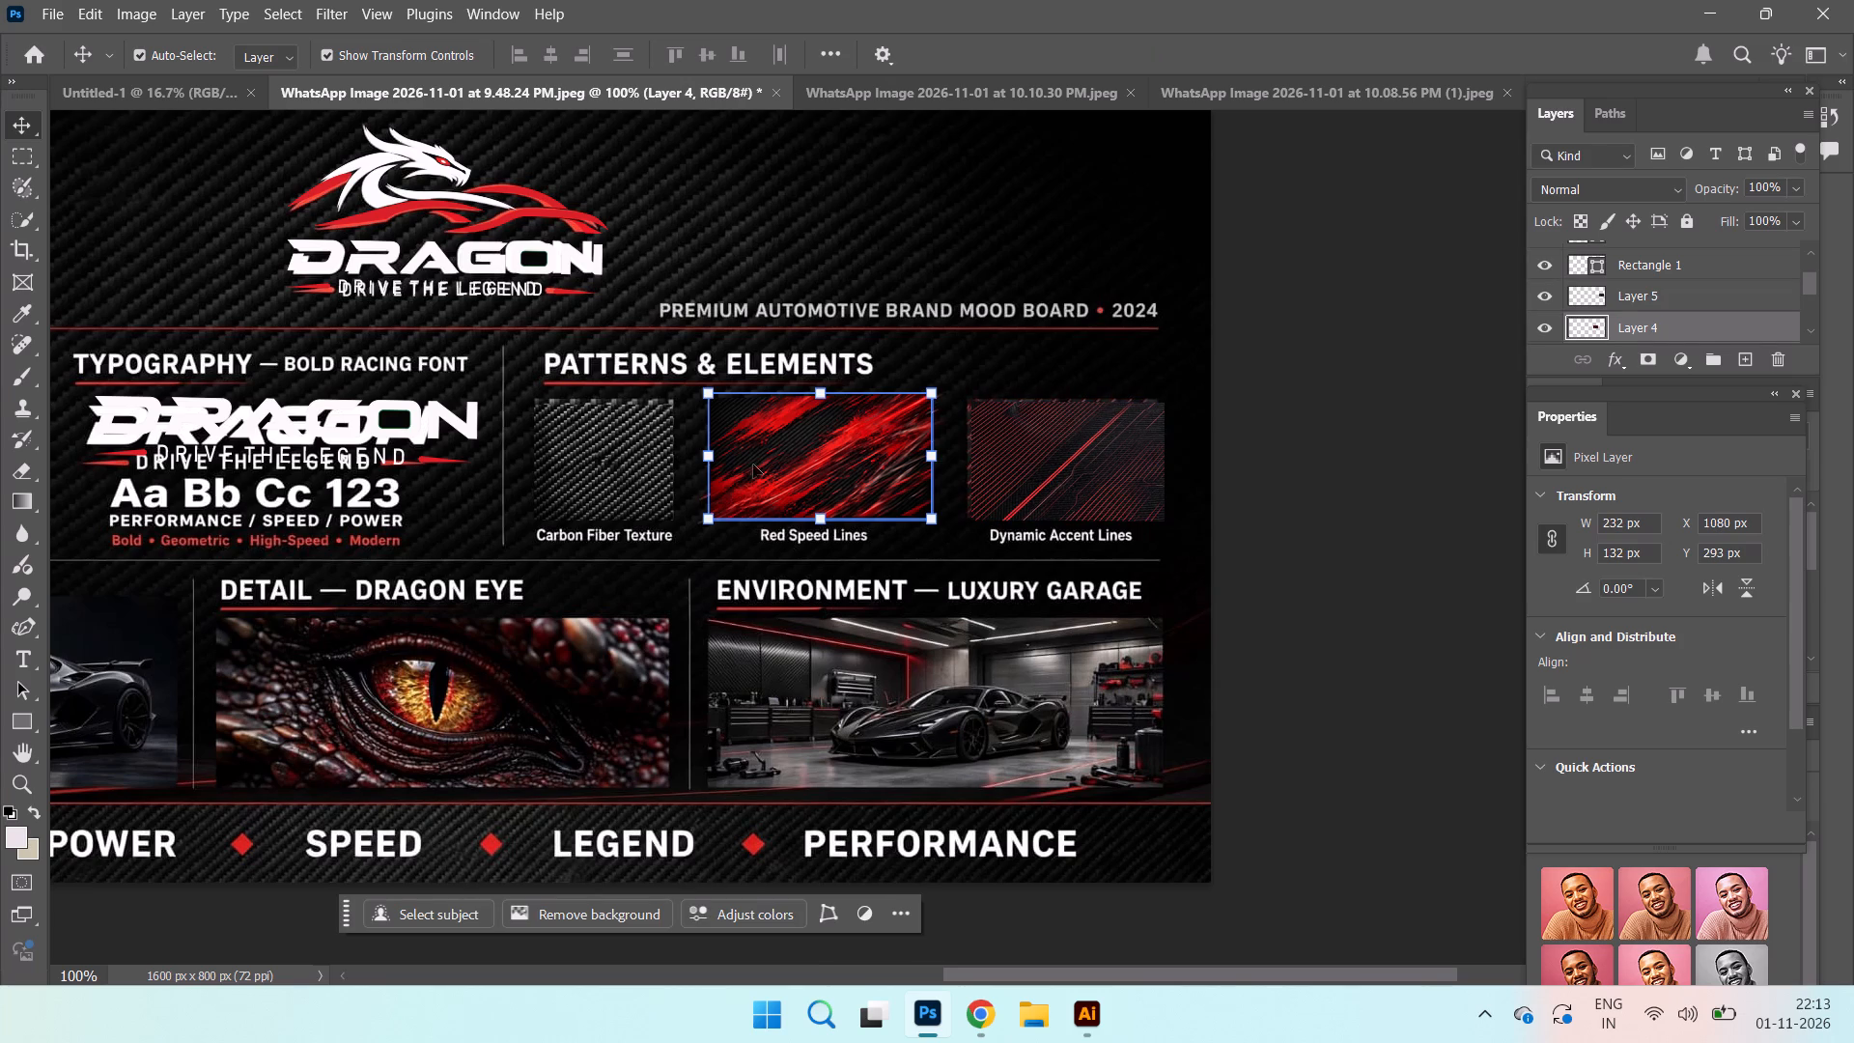
left_click_drag(813, 470, 1074, 477)
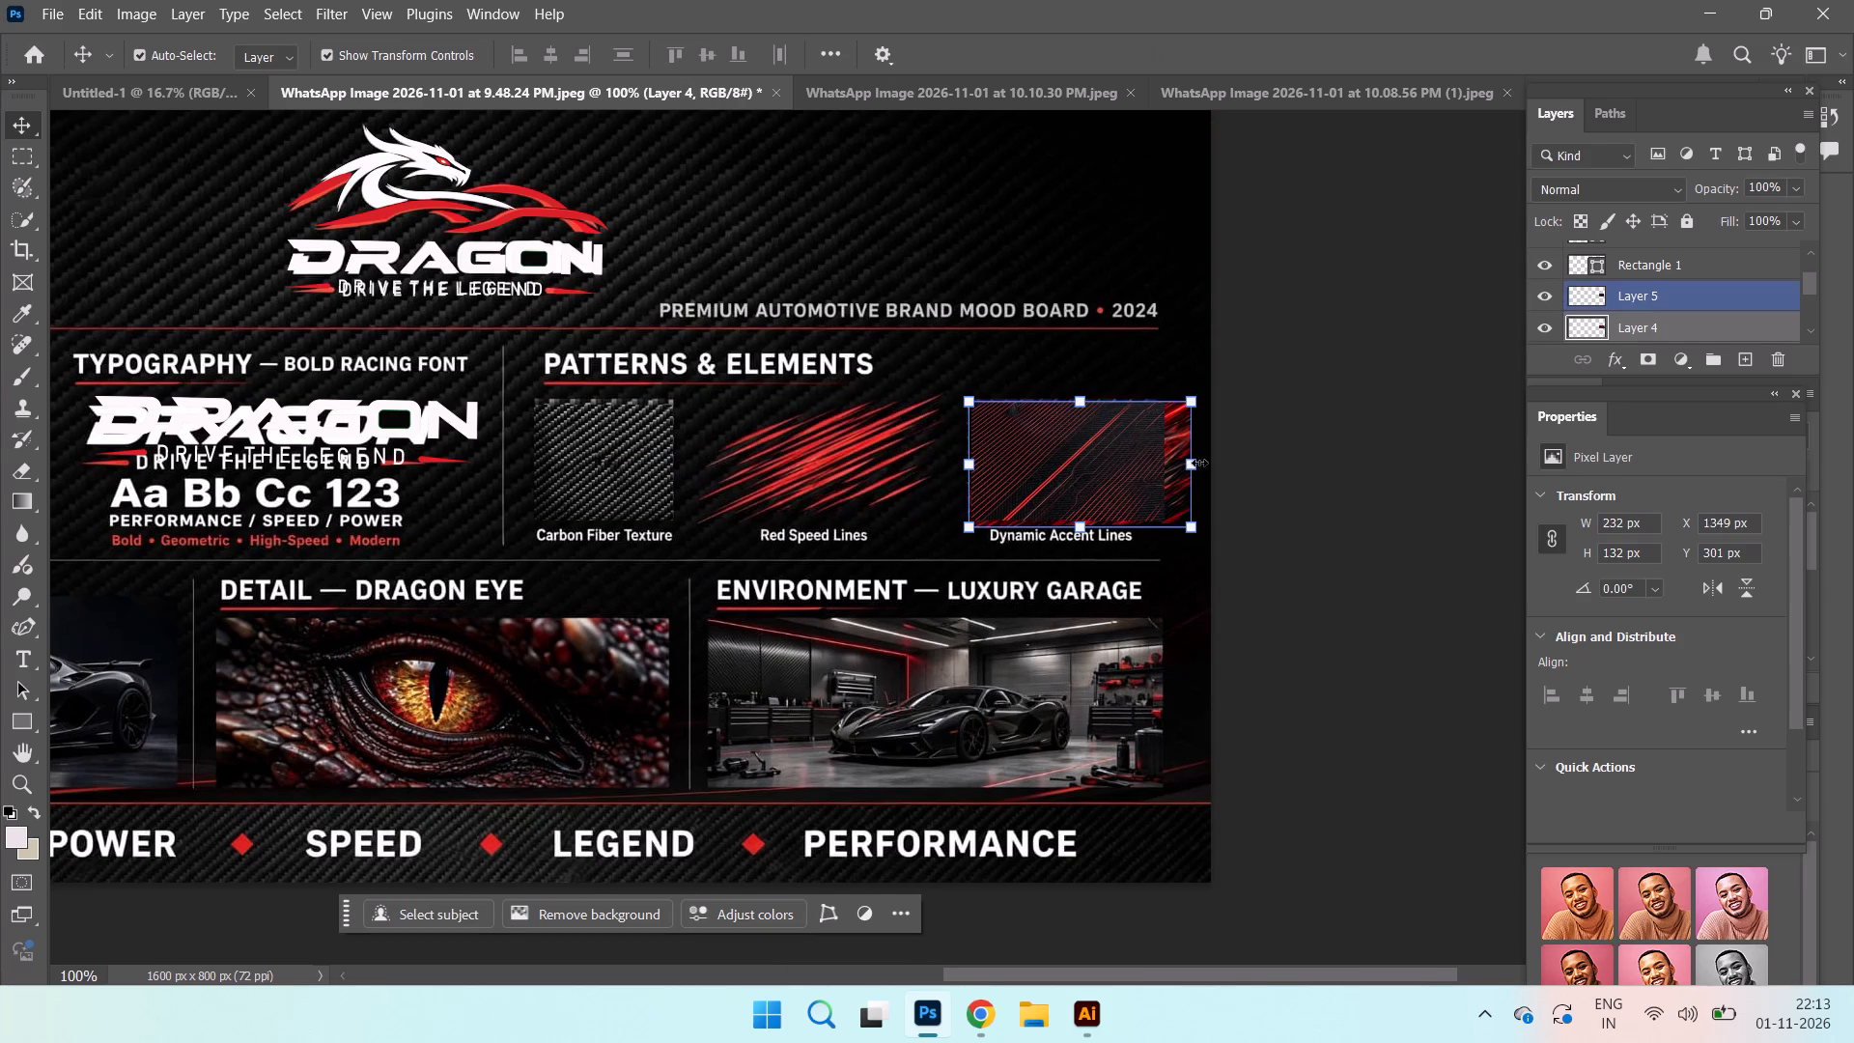
left_click_drag(1194, 465, 1172, 466, "shift")
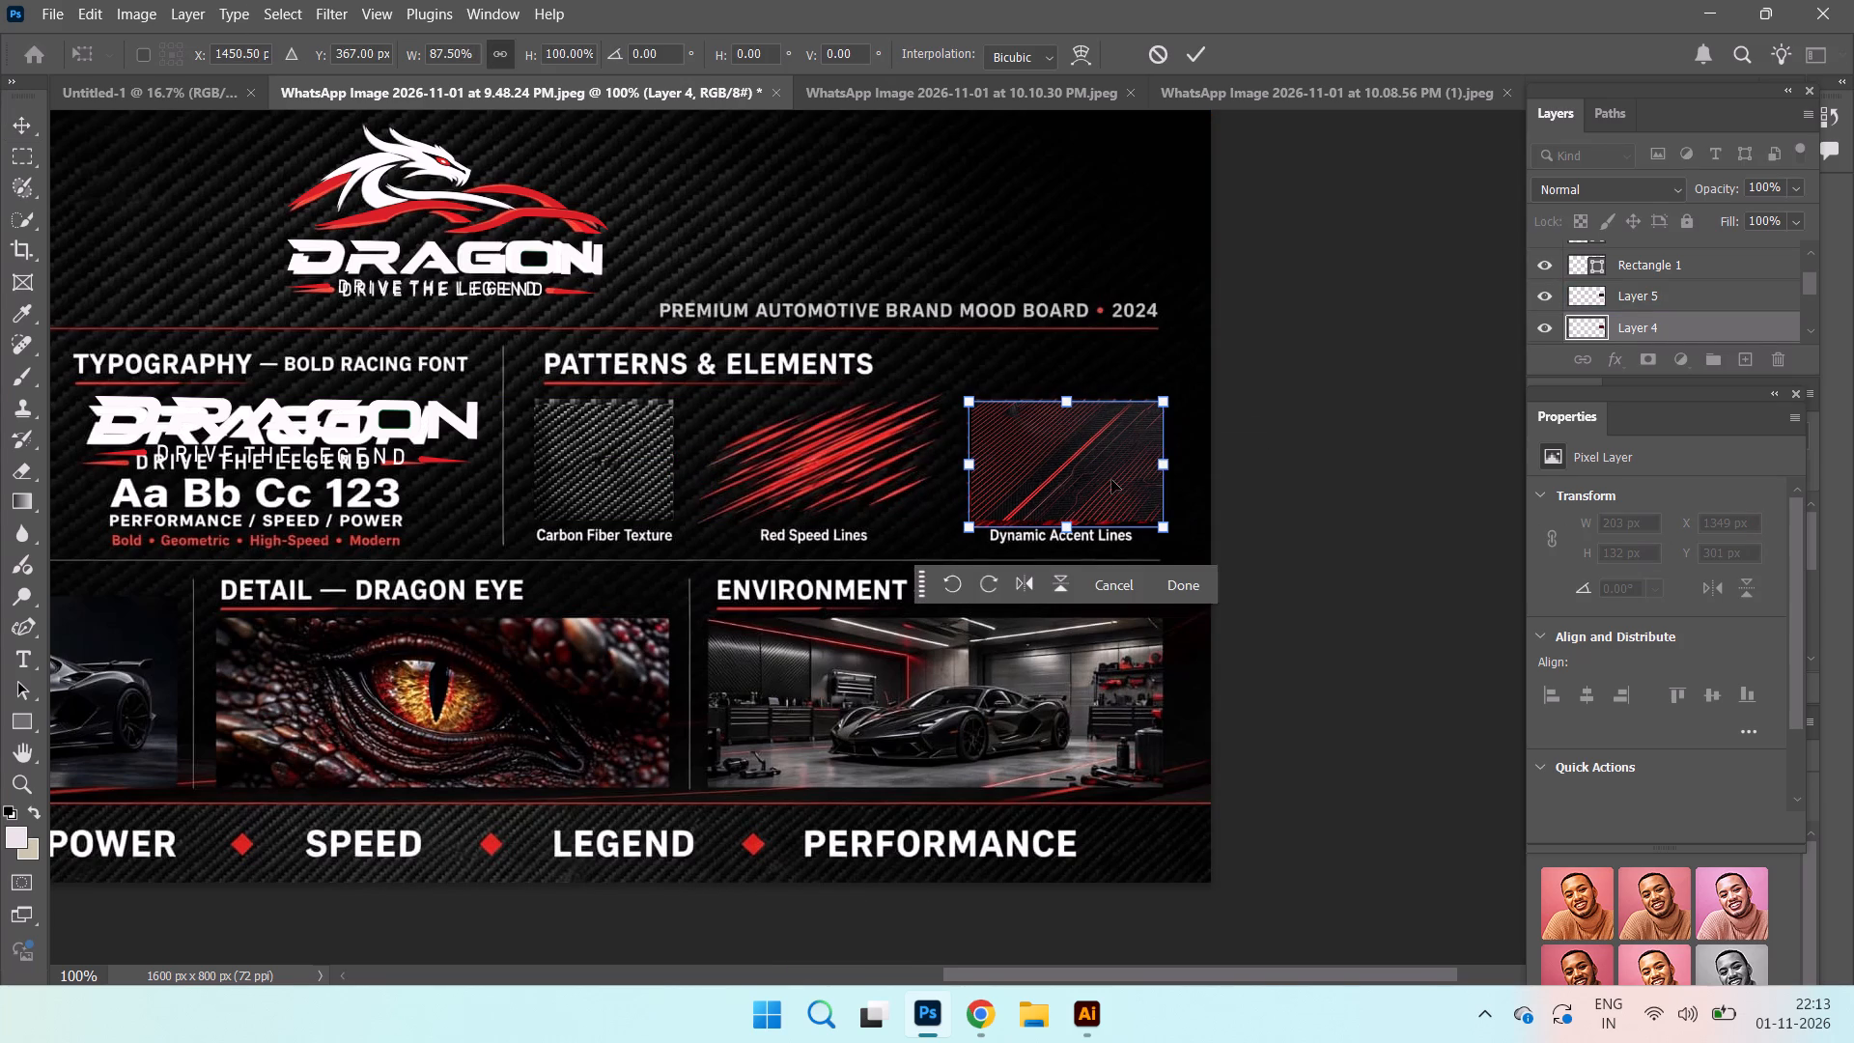
left_click_drag(1111, 480, 863, 479)
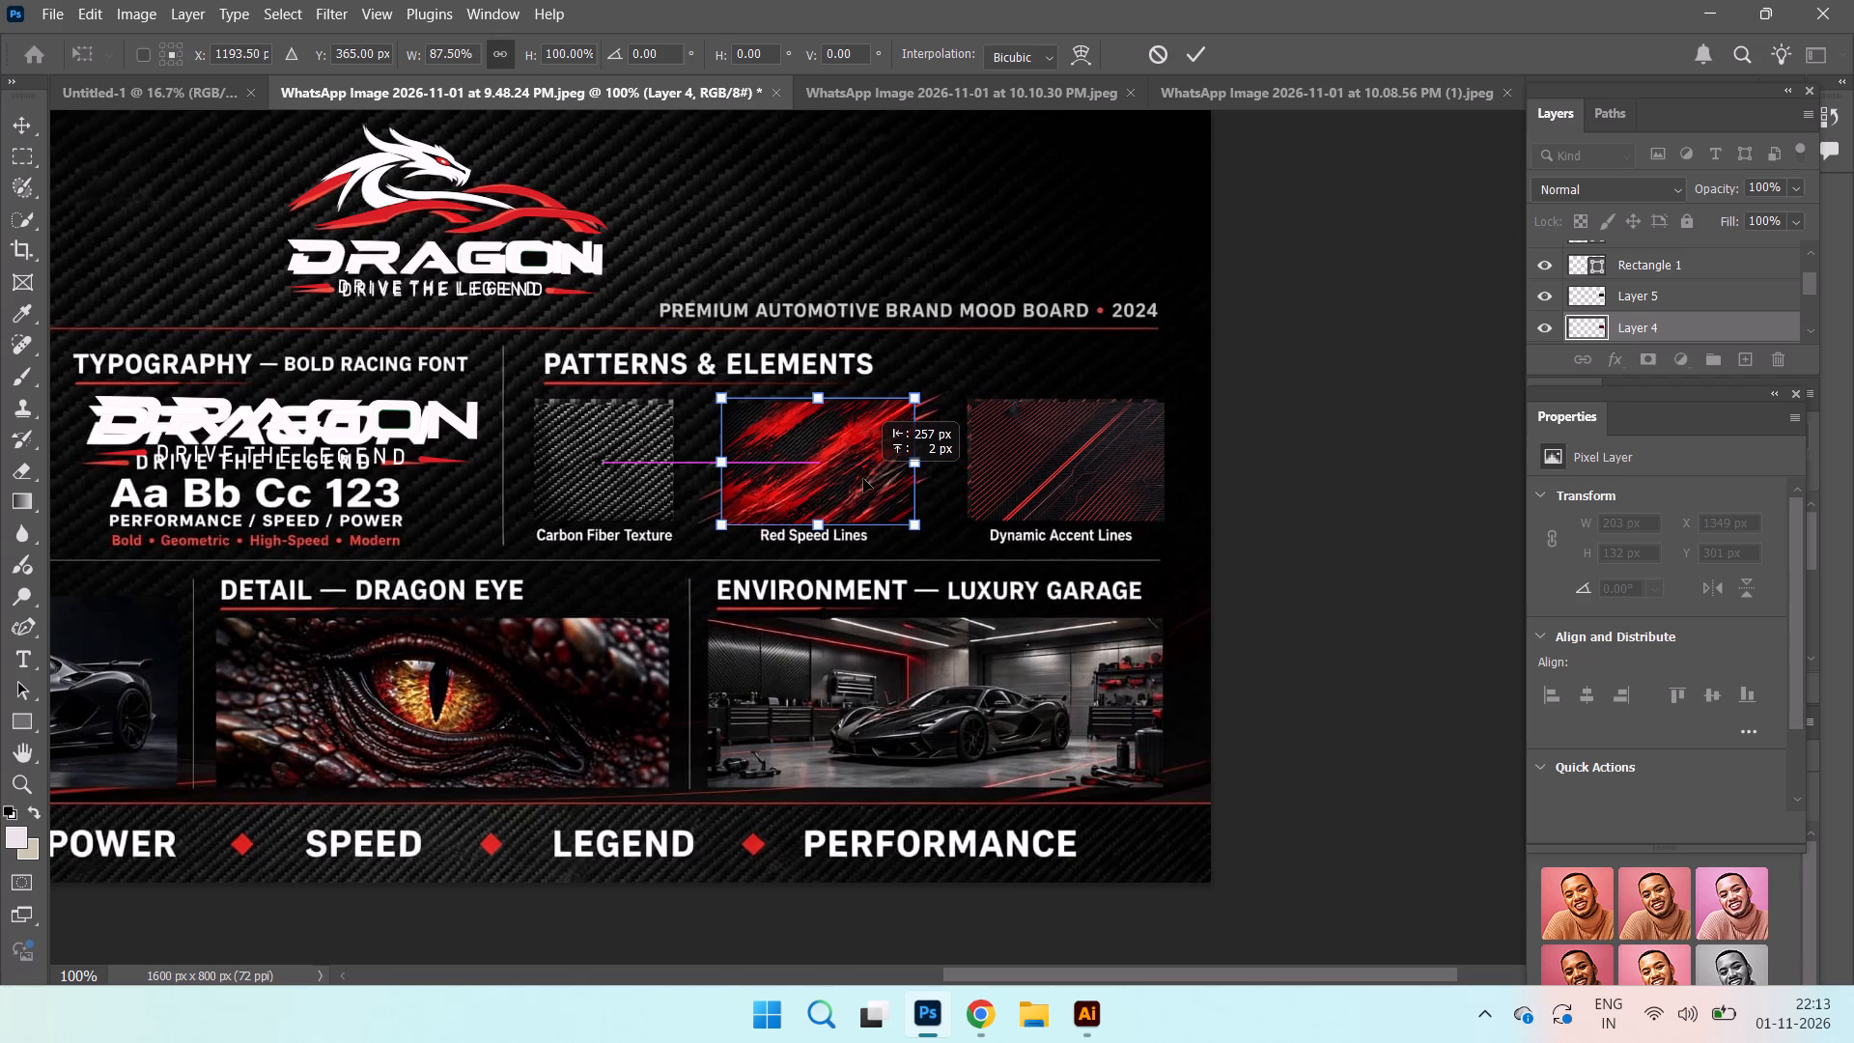
left_click_drag(863, 479, 876, 478)
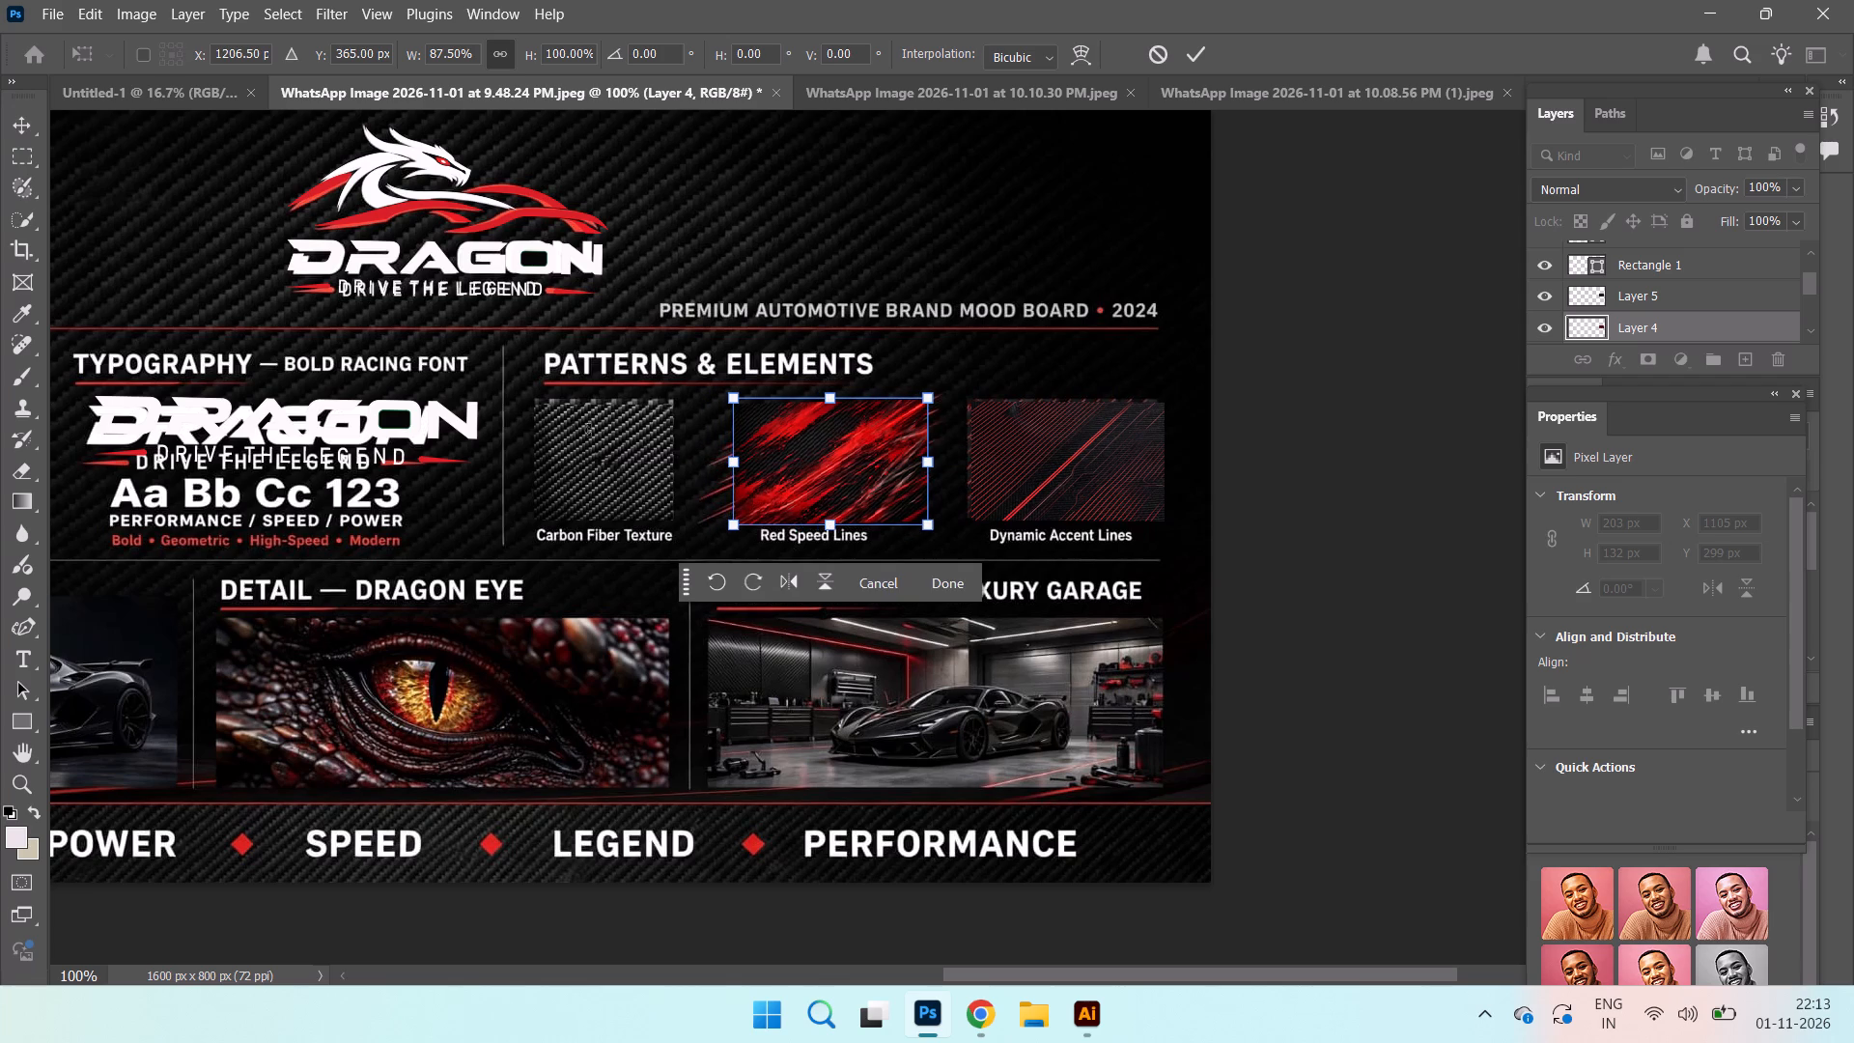
left_click(618, 465)
left_click(967, 583)
Move the carbon fibre layer over the red-streaked layer and stretch it to match, about 207 × 127 px.
left_click_drag(605, 482, 790, 477)
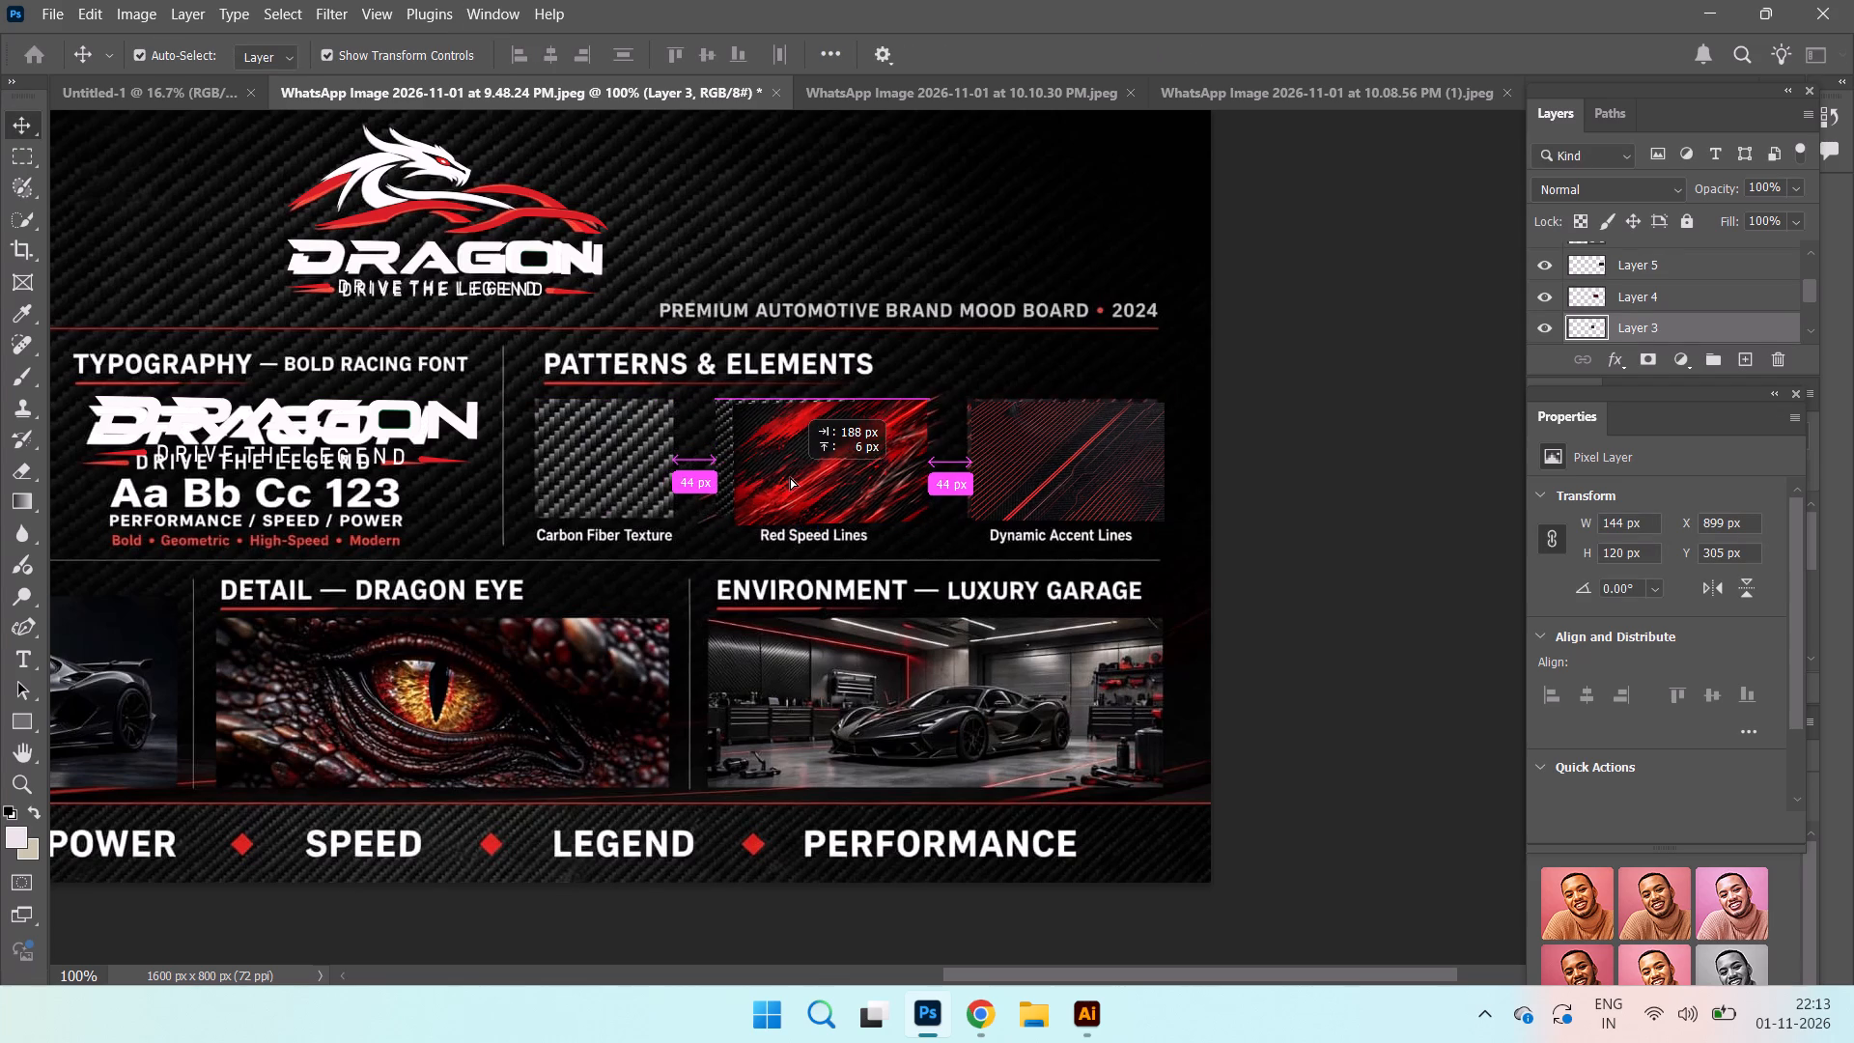
left_click_drag(790, 477, 803, 481)
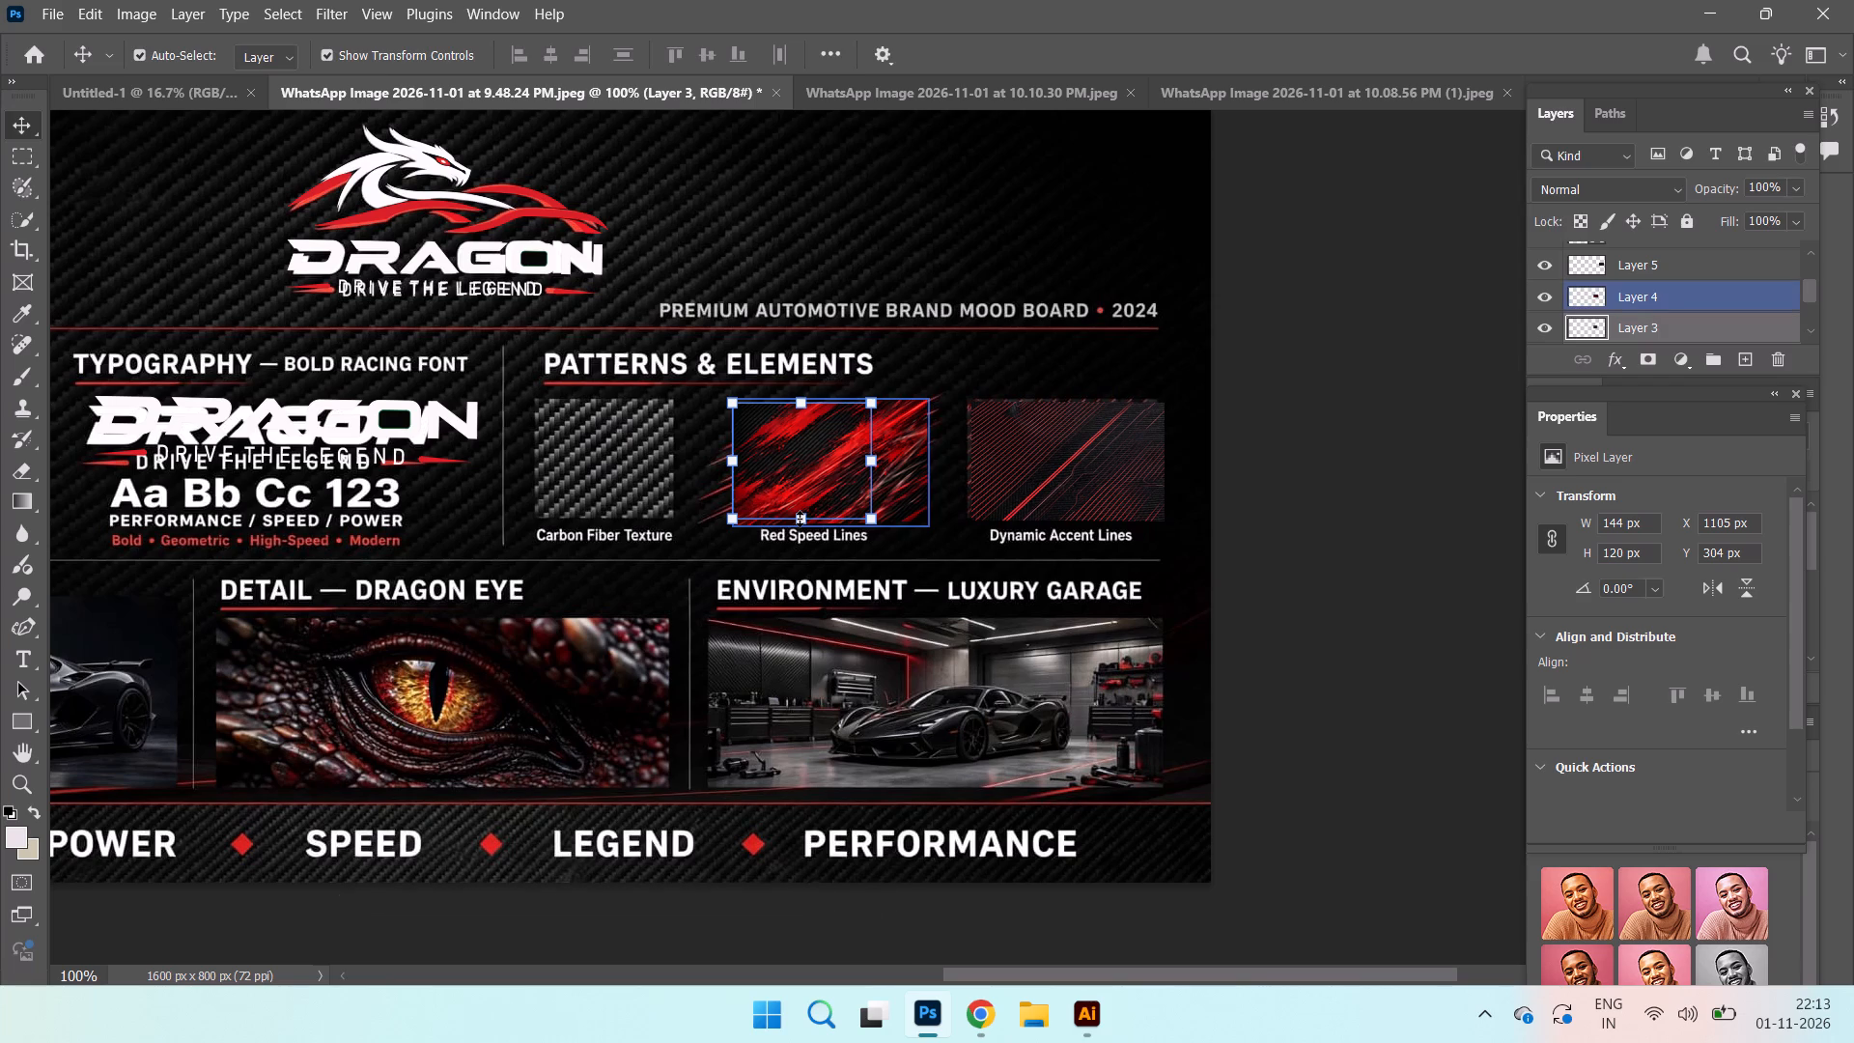
left_click(800, 519)
left_click_drag(876, 464, 904, 465, "shift")
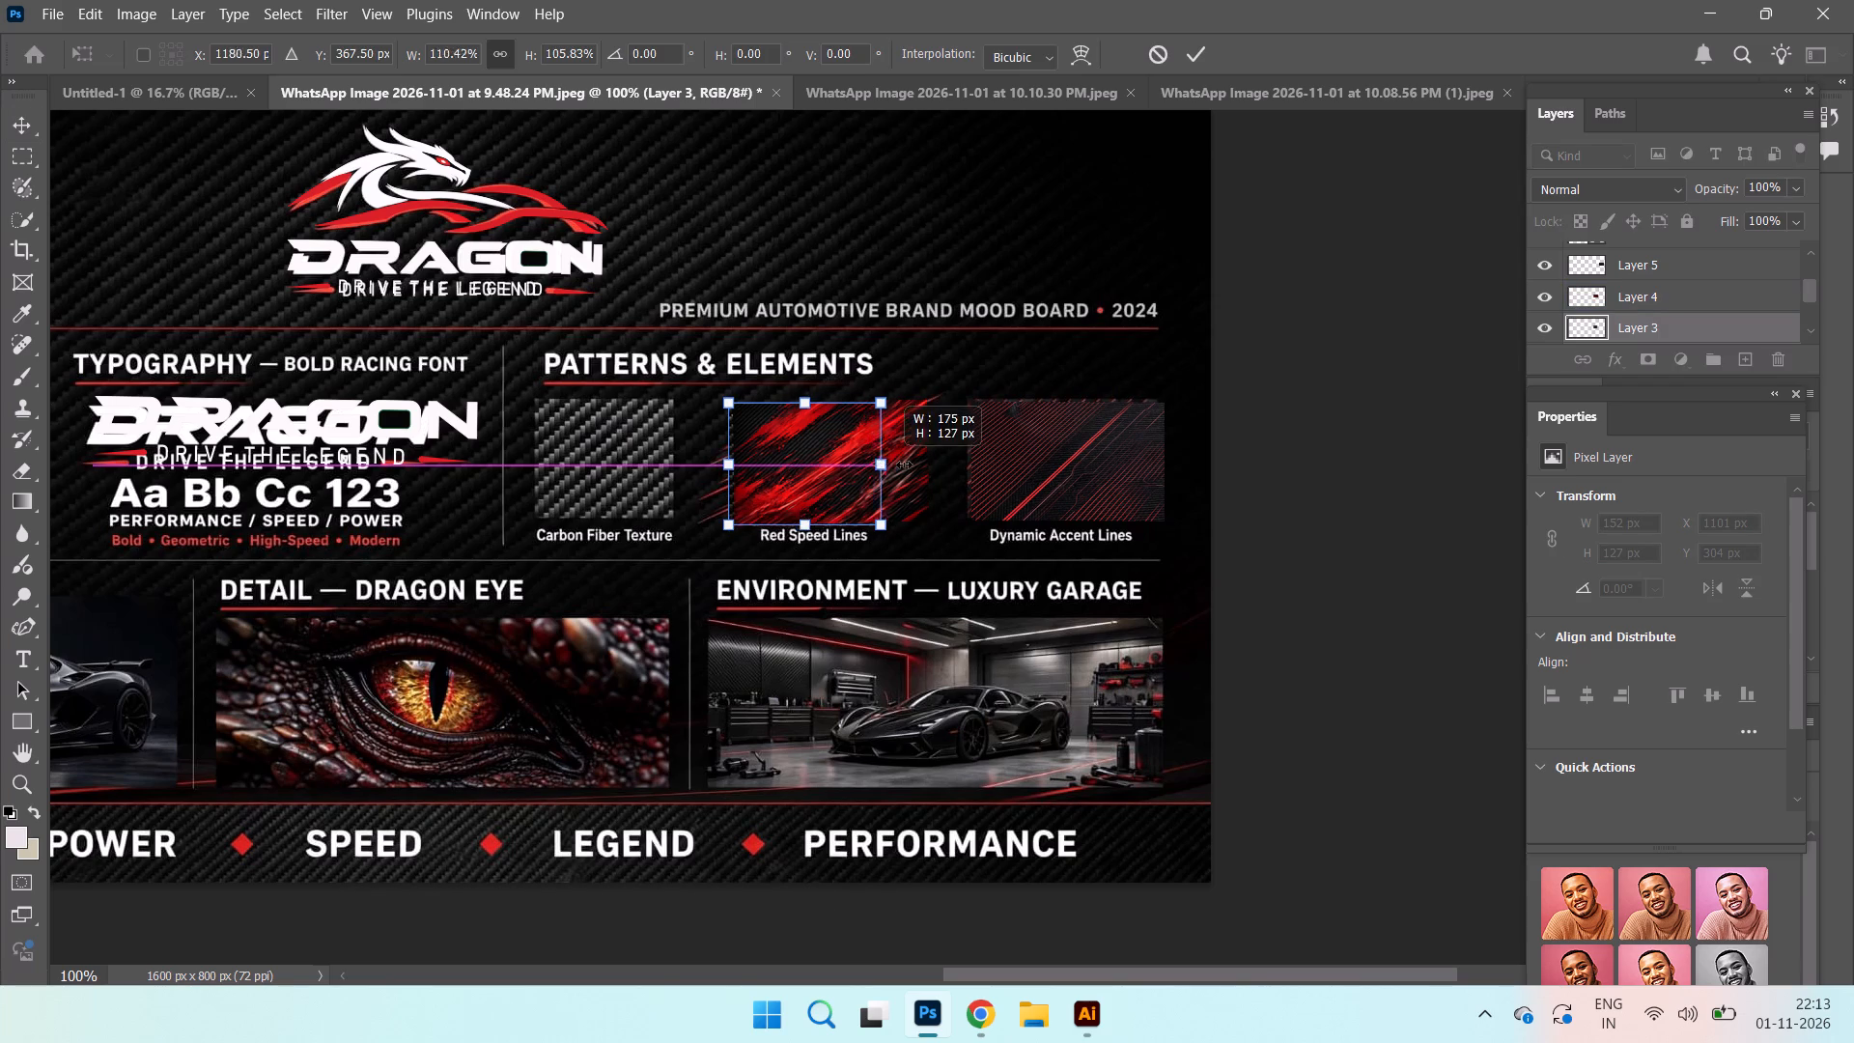
left_click_drag(904, 465, 925, 467, "shift")
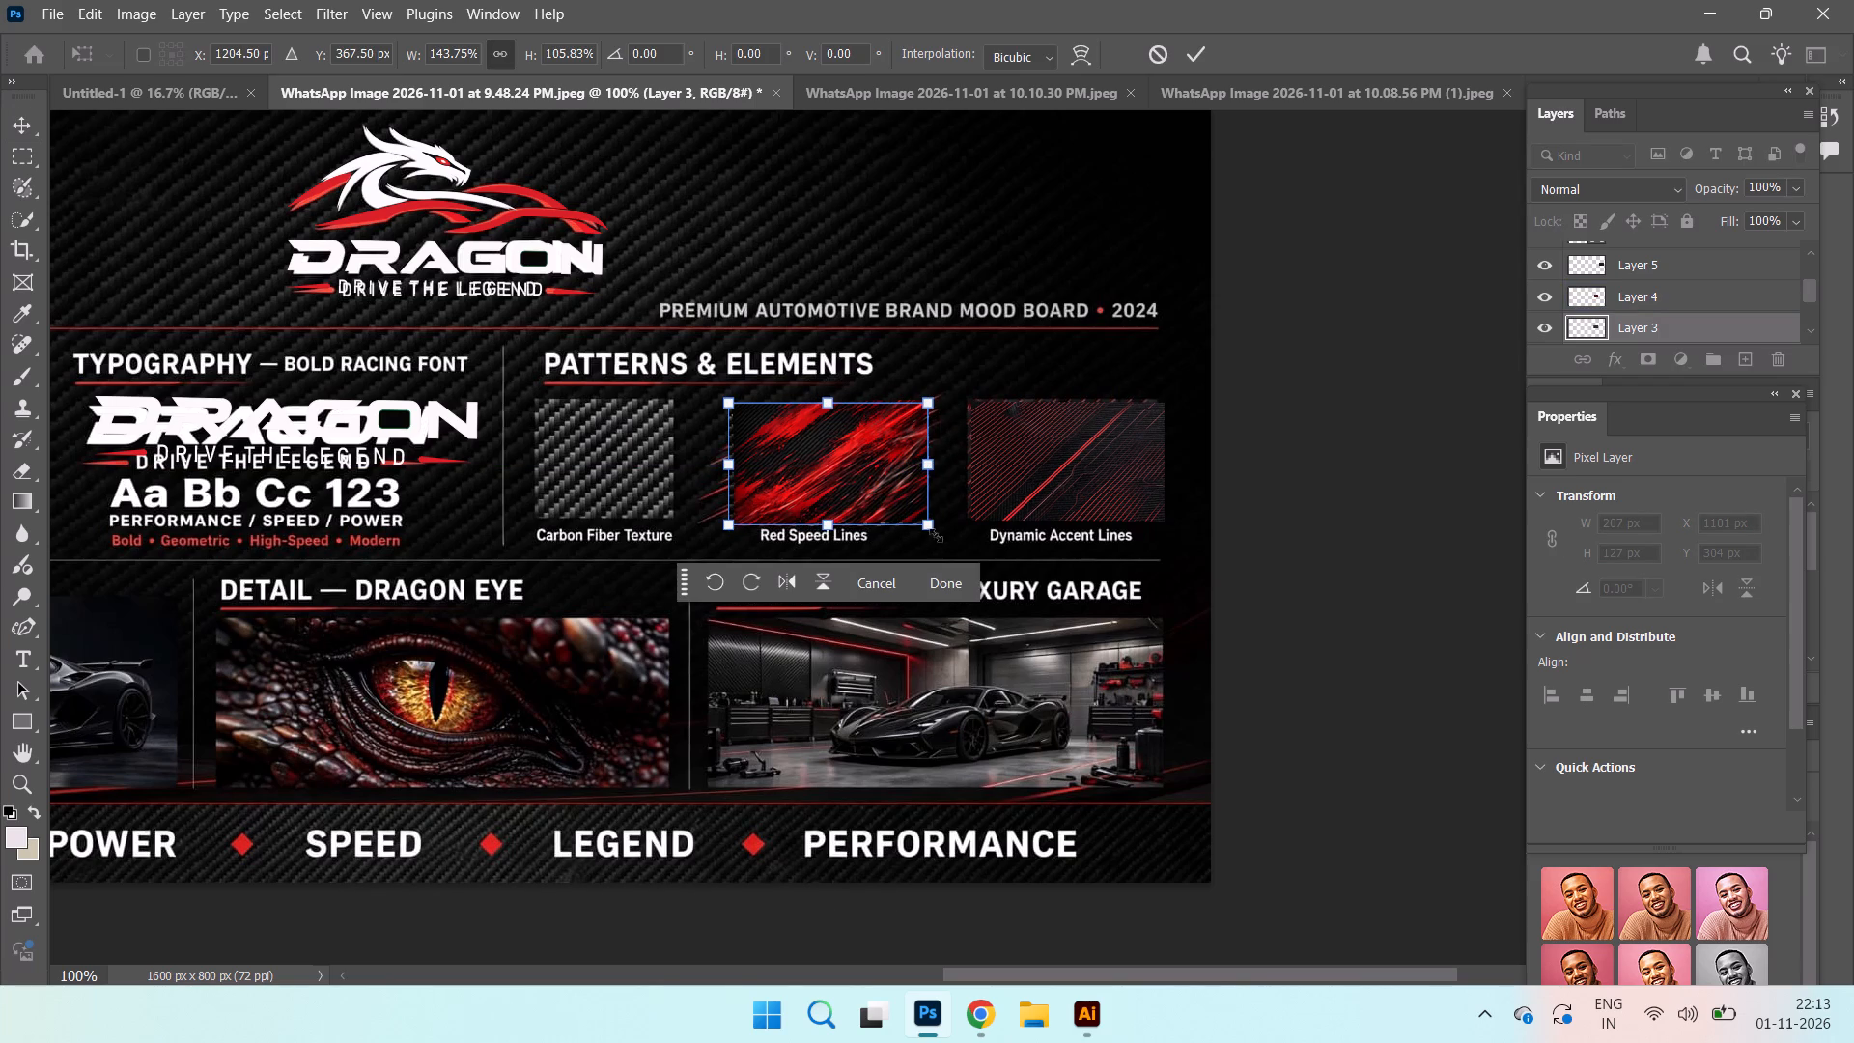
left_click(936, 580)
Shift the red-streaked layer aside and place the stretched carbon fibre layer back over the Carbon Fiber Texture sample.
left_click_drag(851, 448, 656, 443)
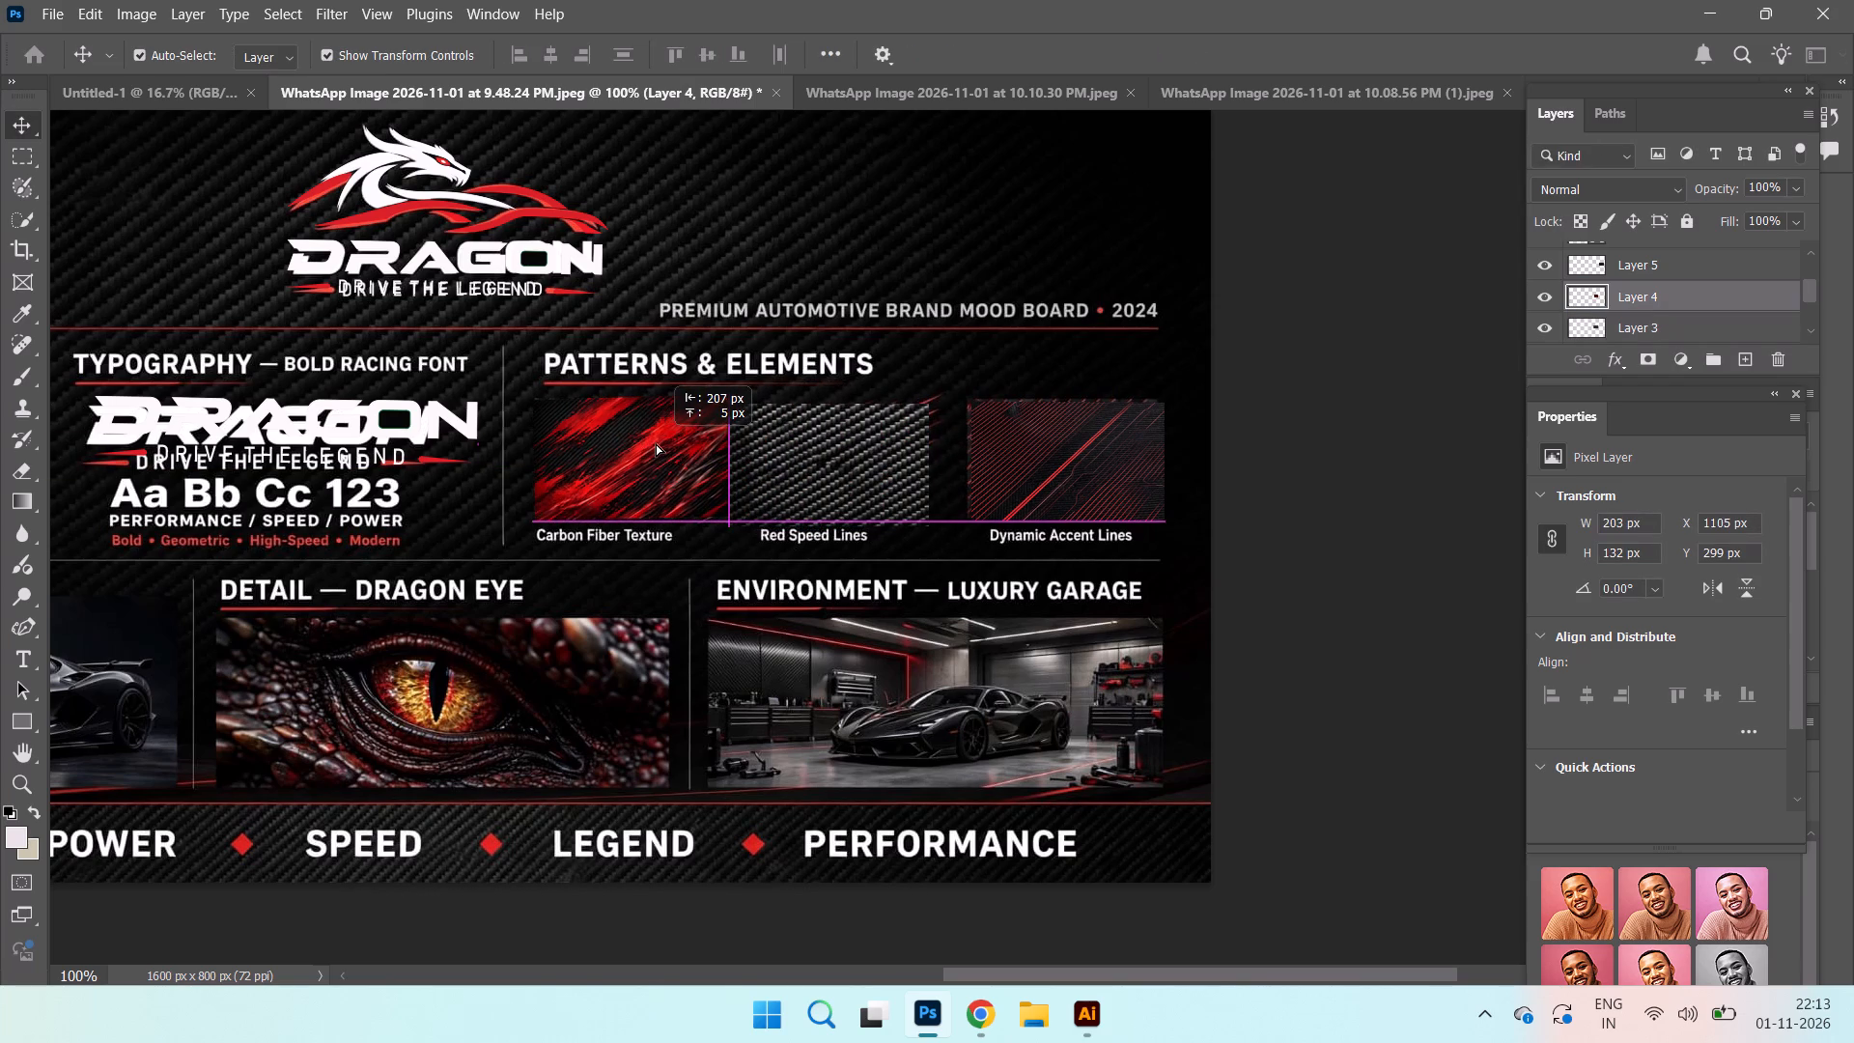
left_click_drag(656, 443, 659, 470)
left_click_drag(871, 445, 672, 441)
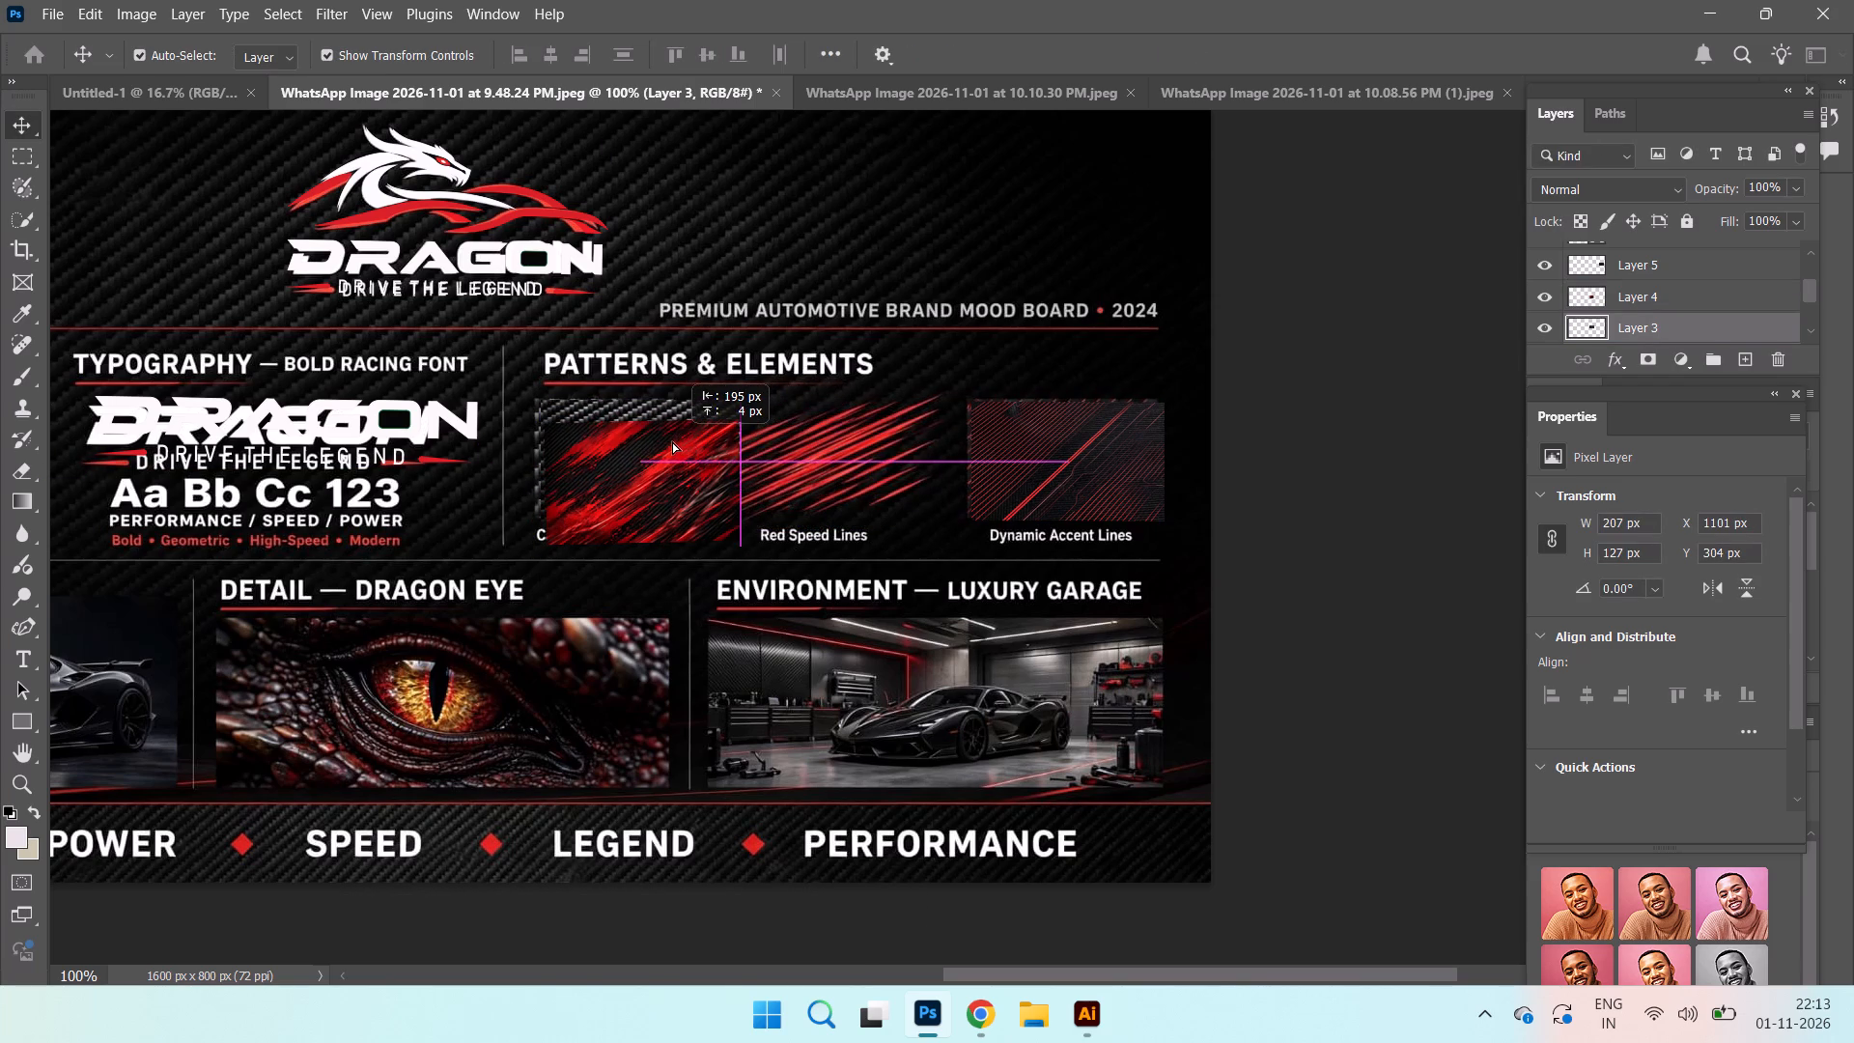
left_click_drag(672, 441, 665, 439)
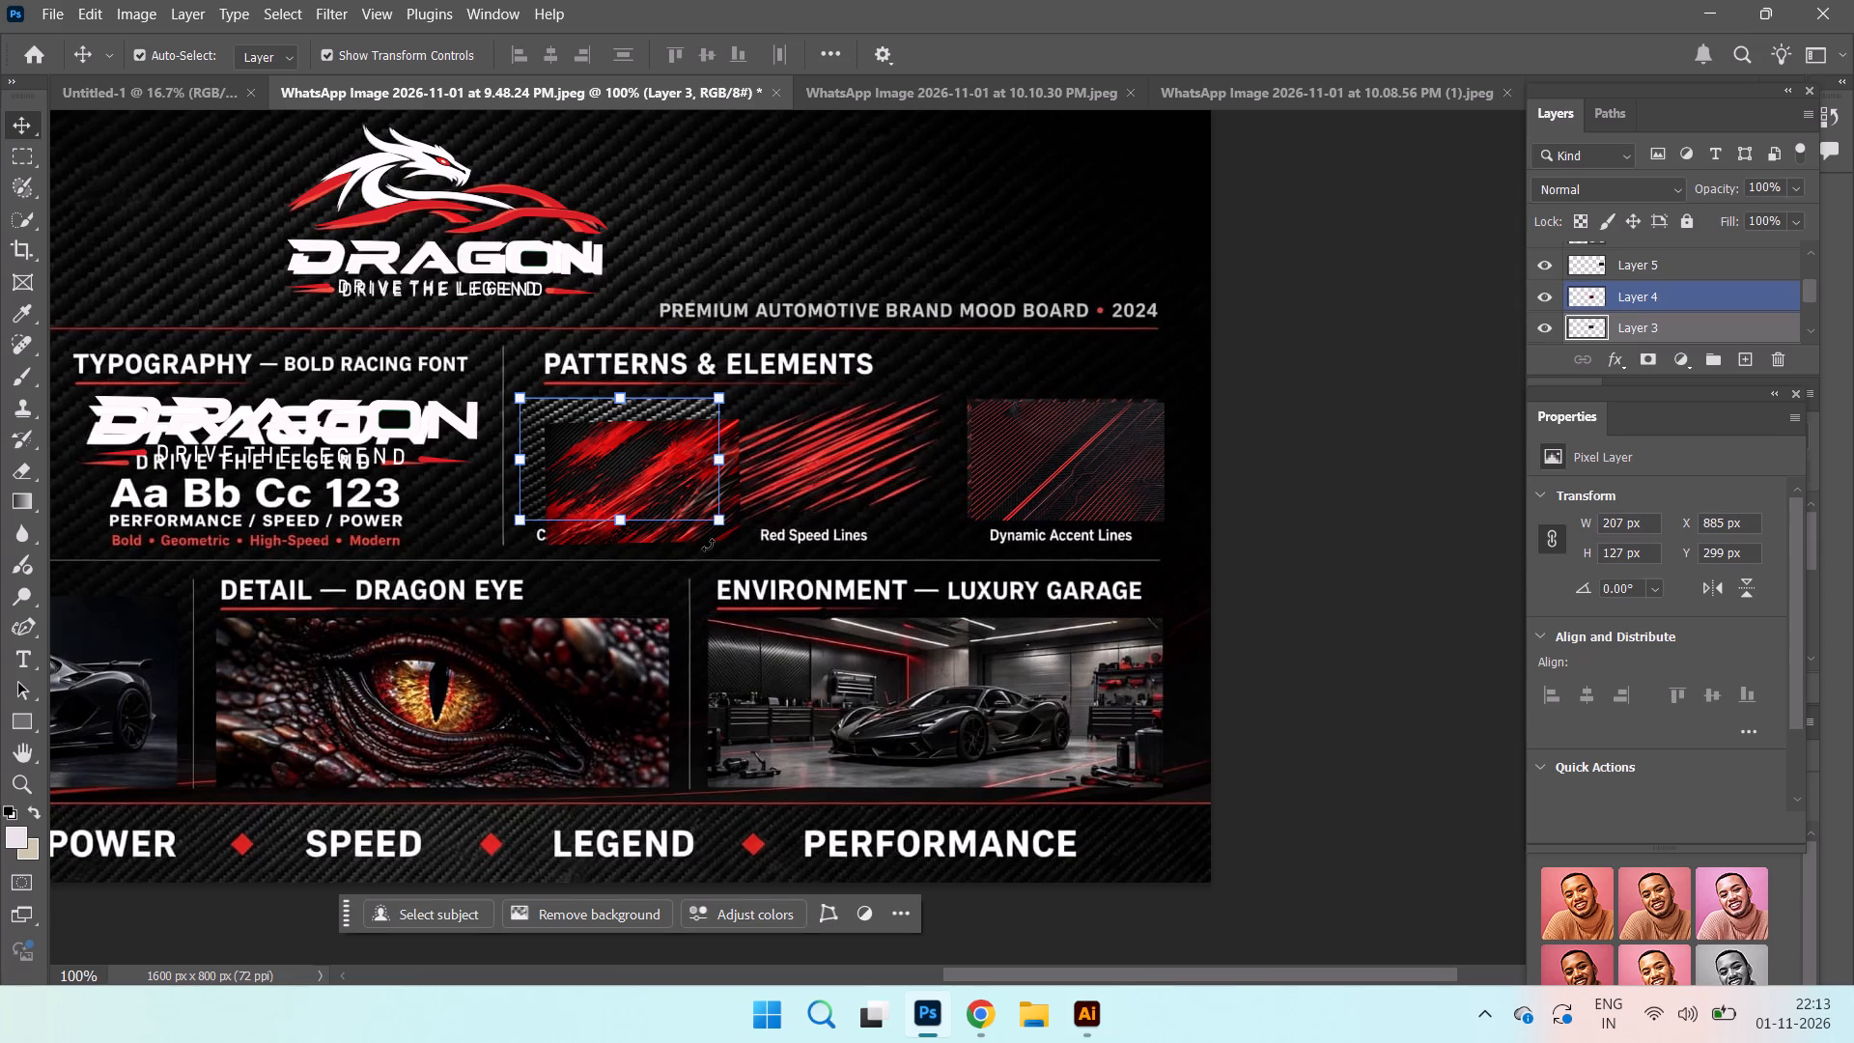
left_click(732, 481)
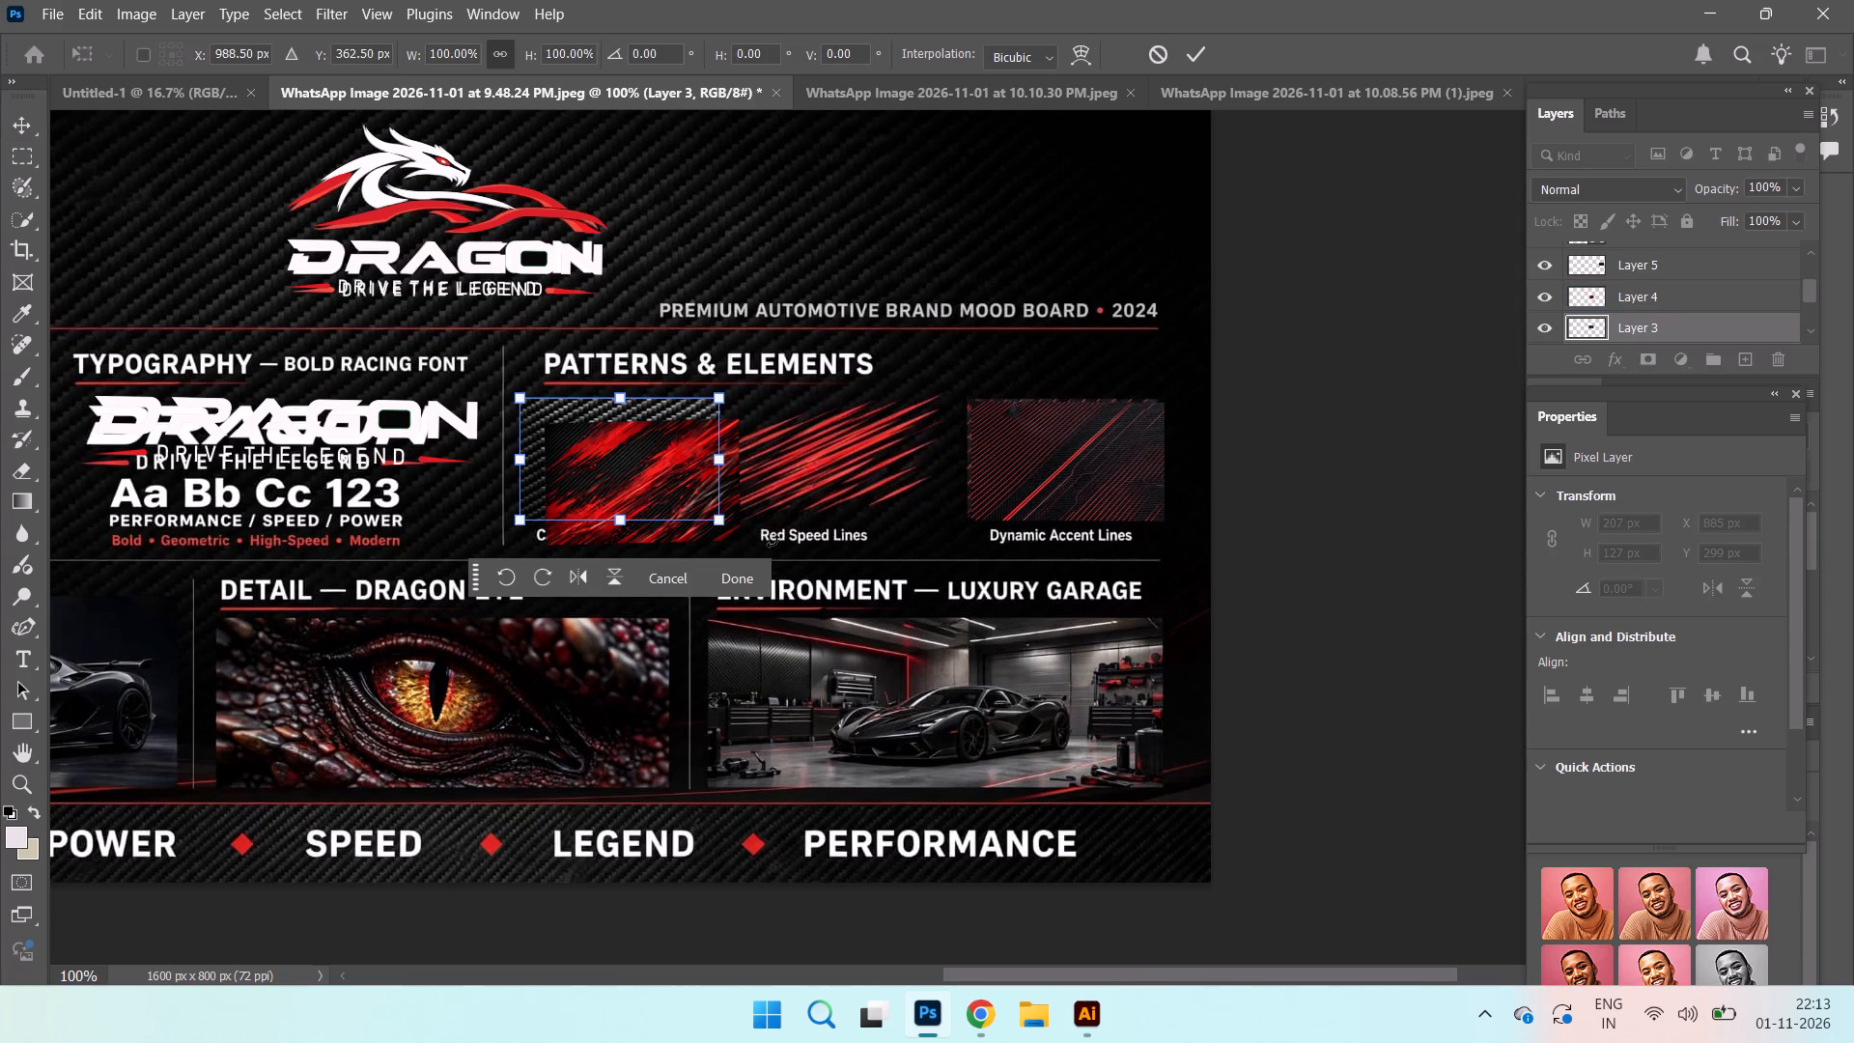
left_click(729, 579)
Move the red-streaked layer back over the Red Speed Lines sample and deselect it.
left_click(673, 471)
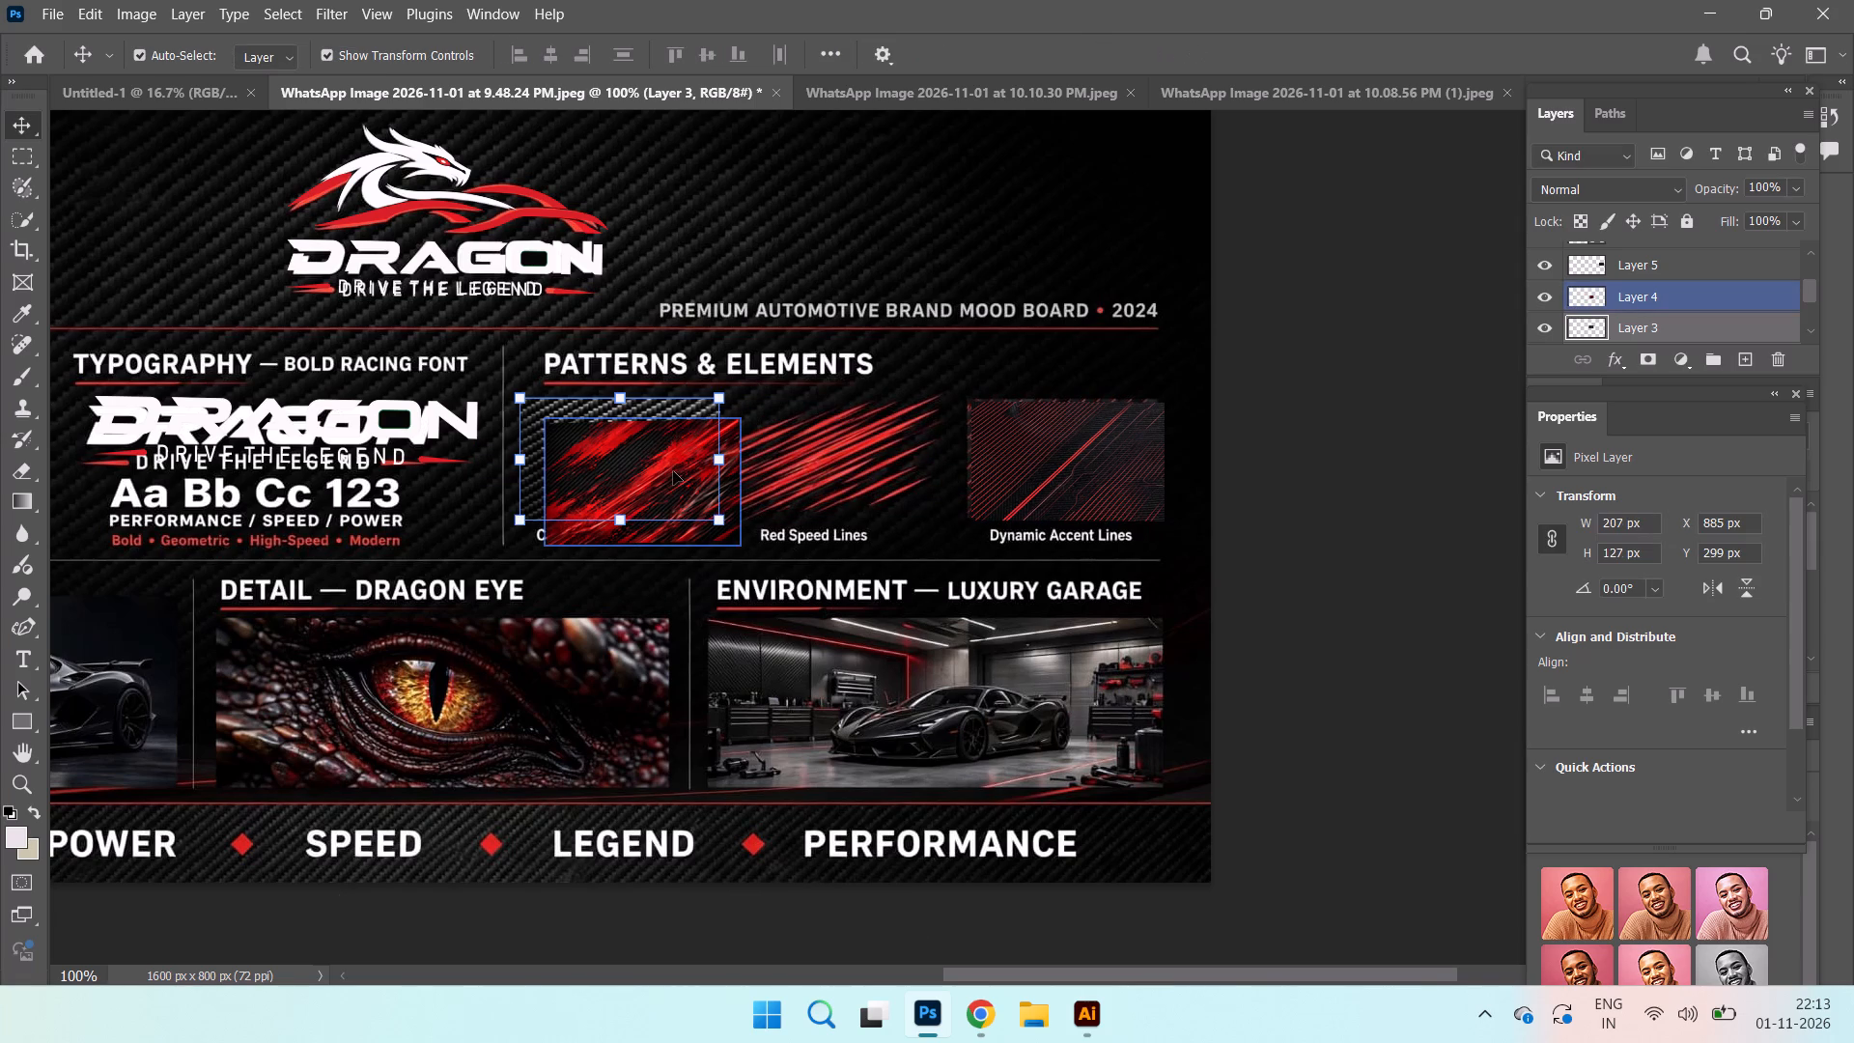
left_click_drag(673, 471, 860, 445)
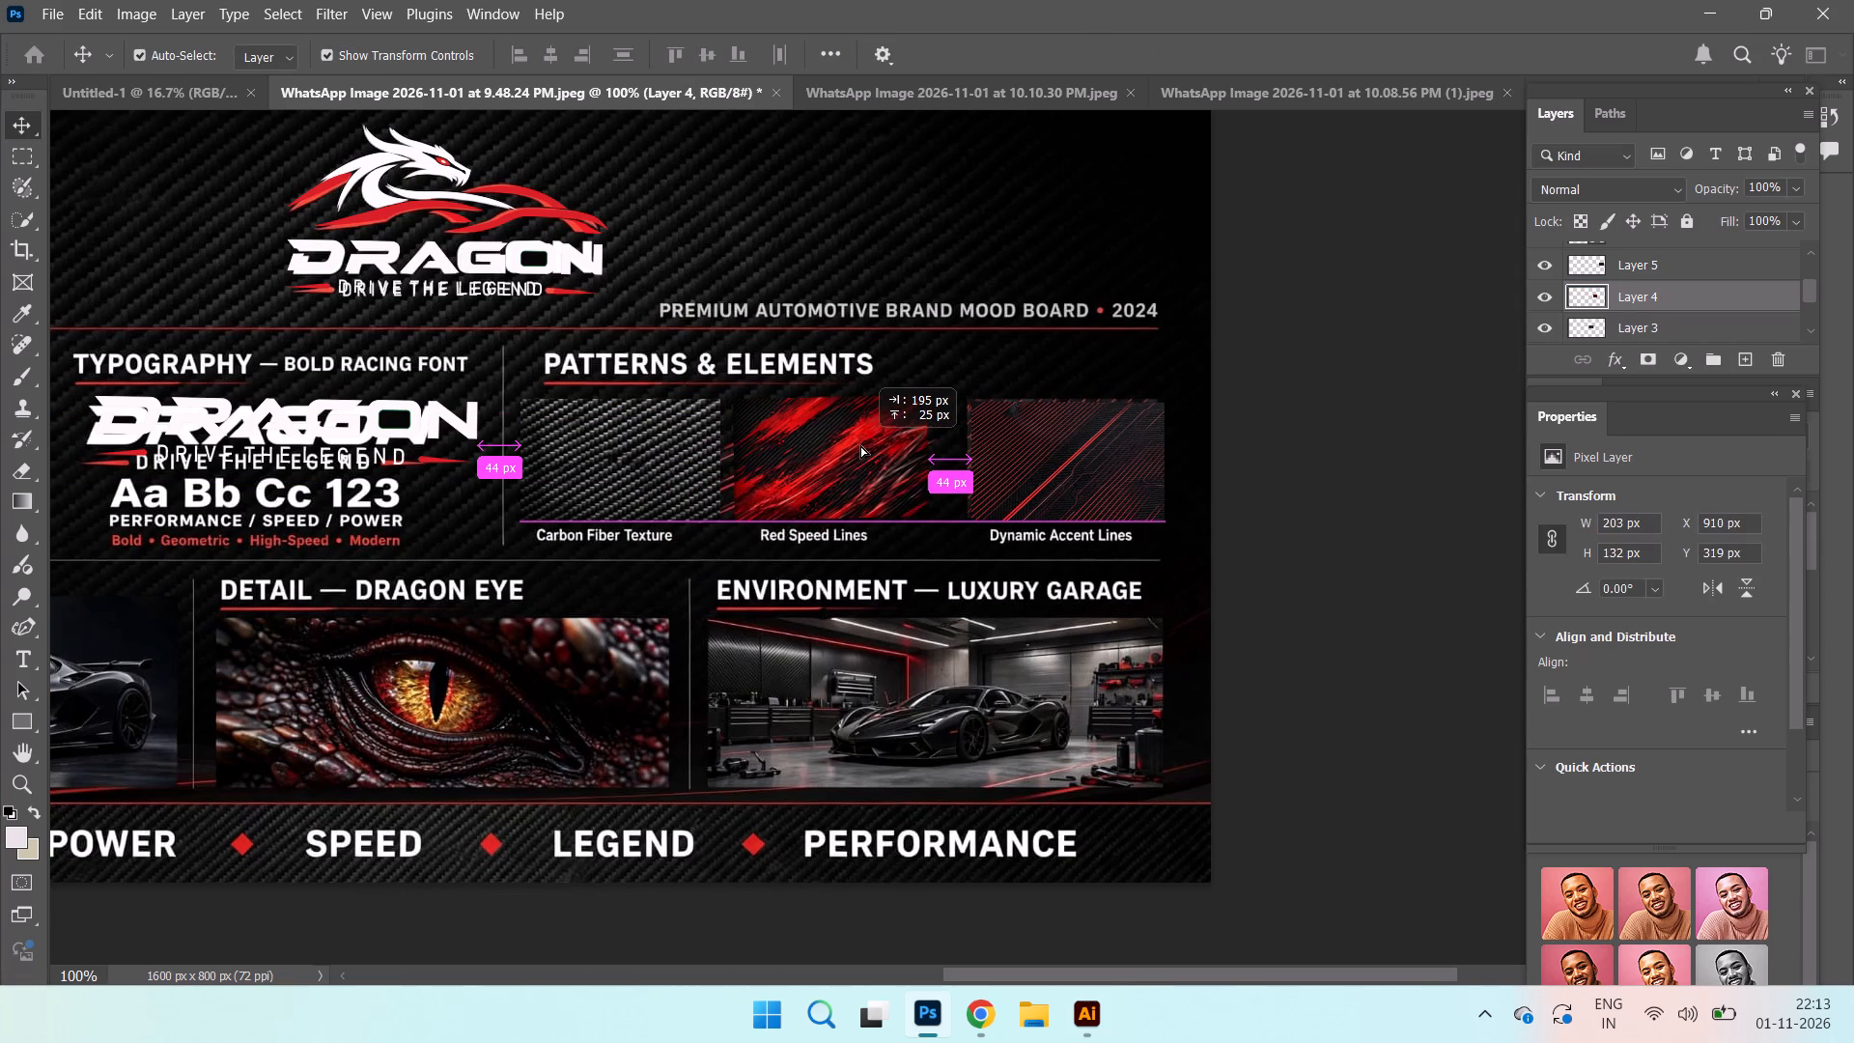
left_click_drag(860, 445, 870, 447)
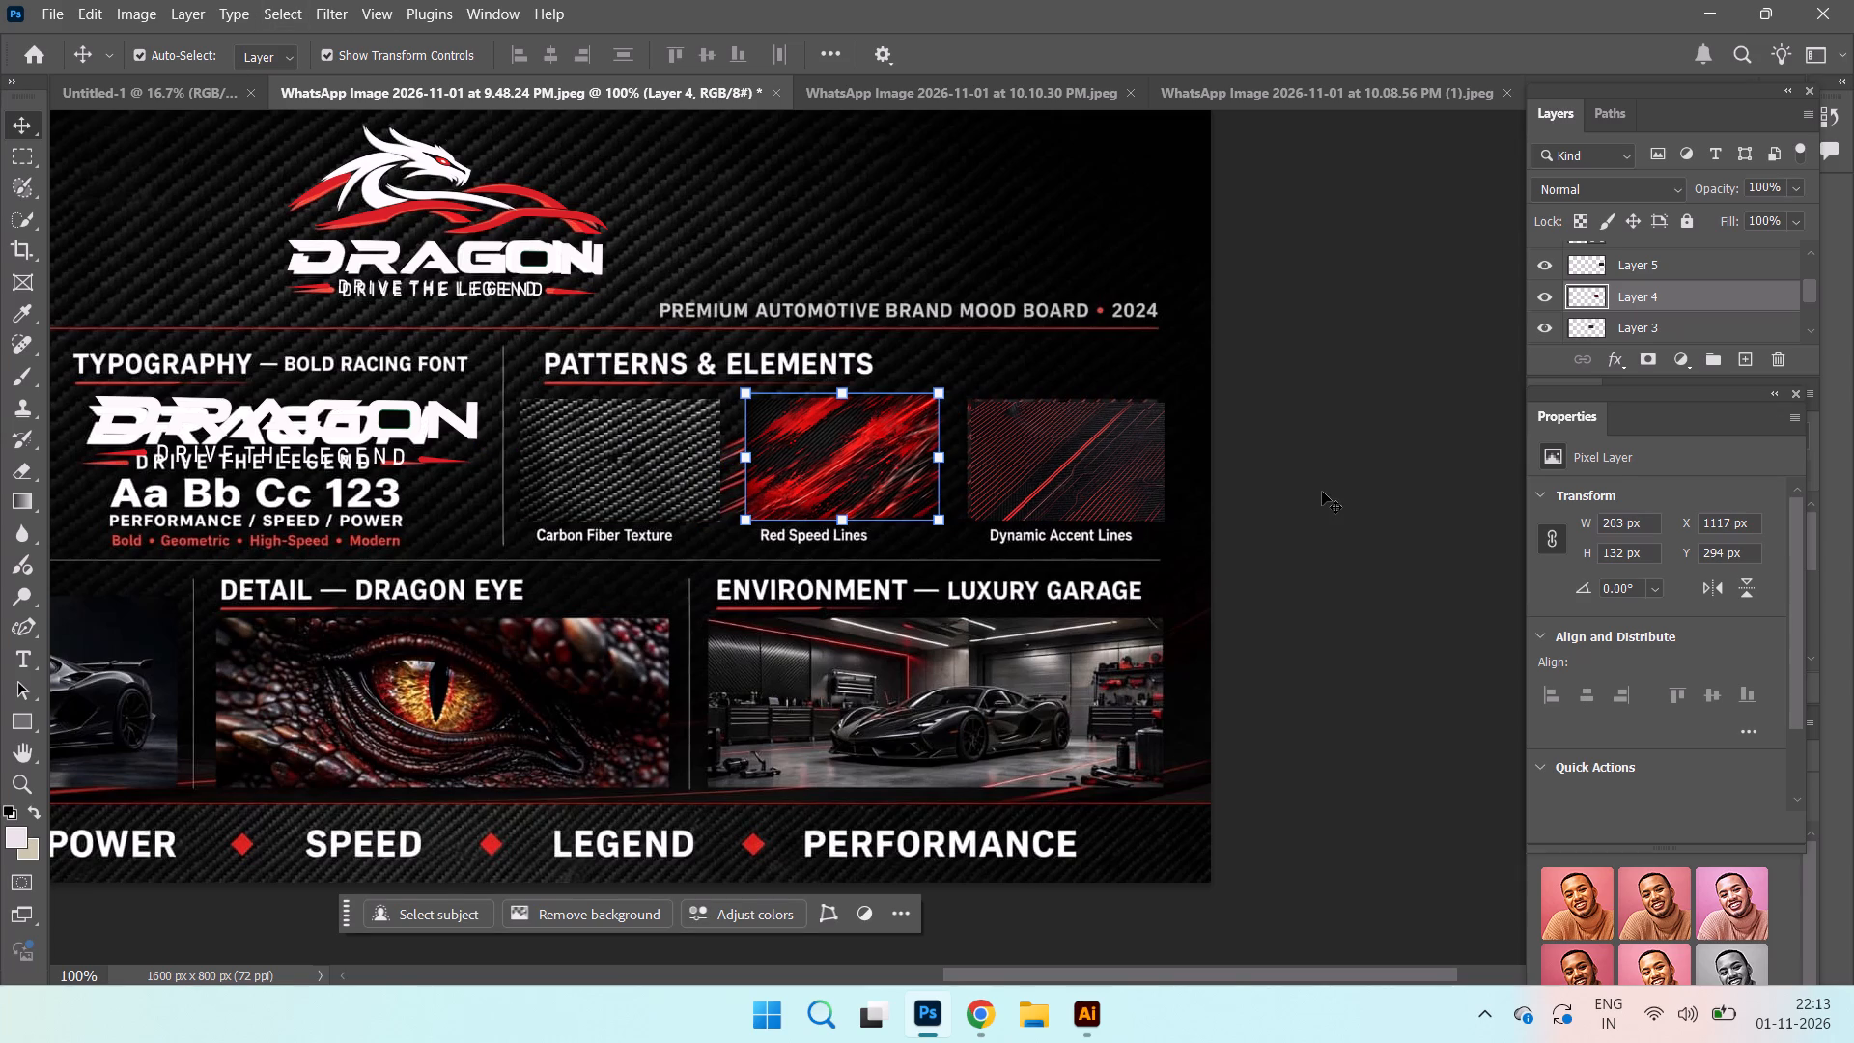
left_click(1322, 492)
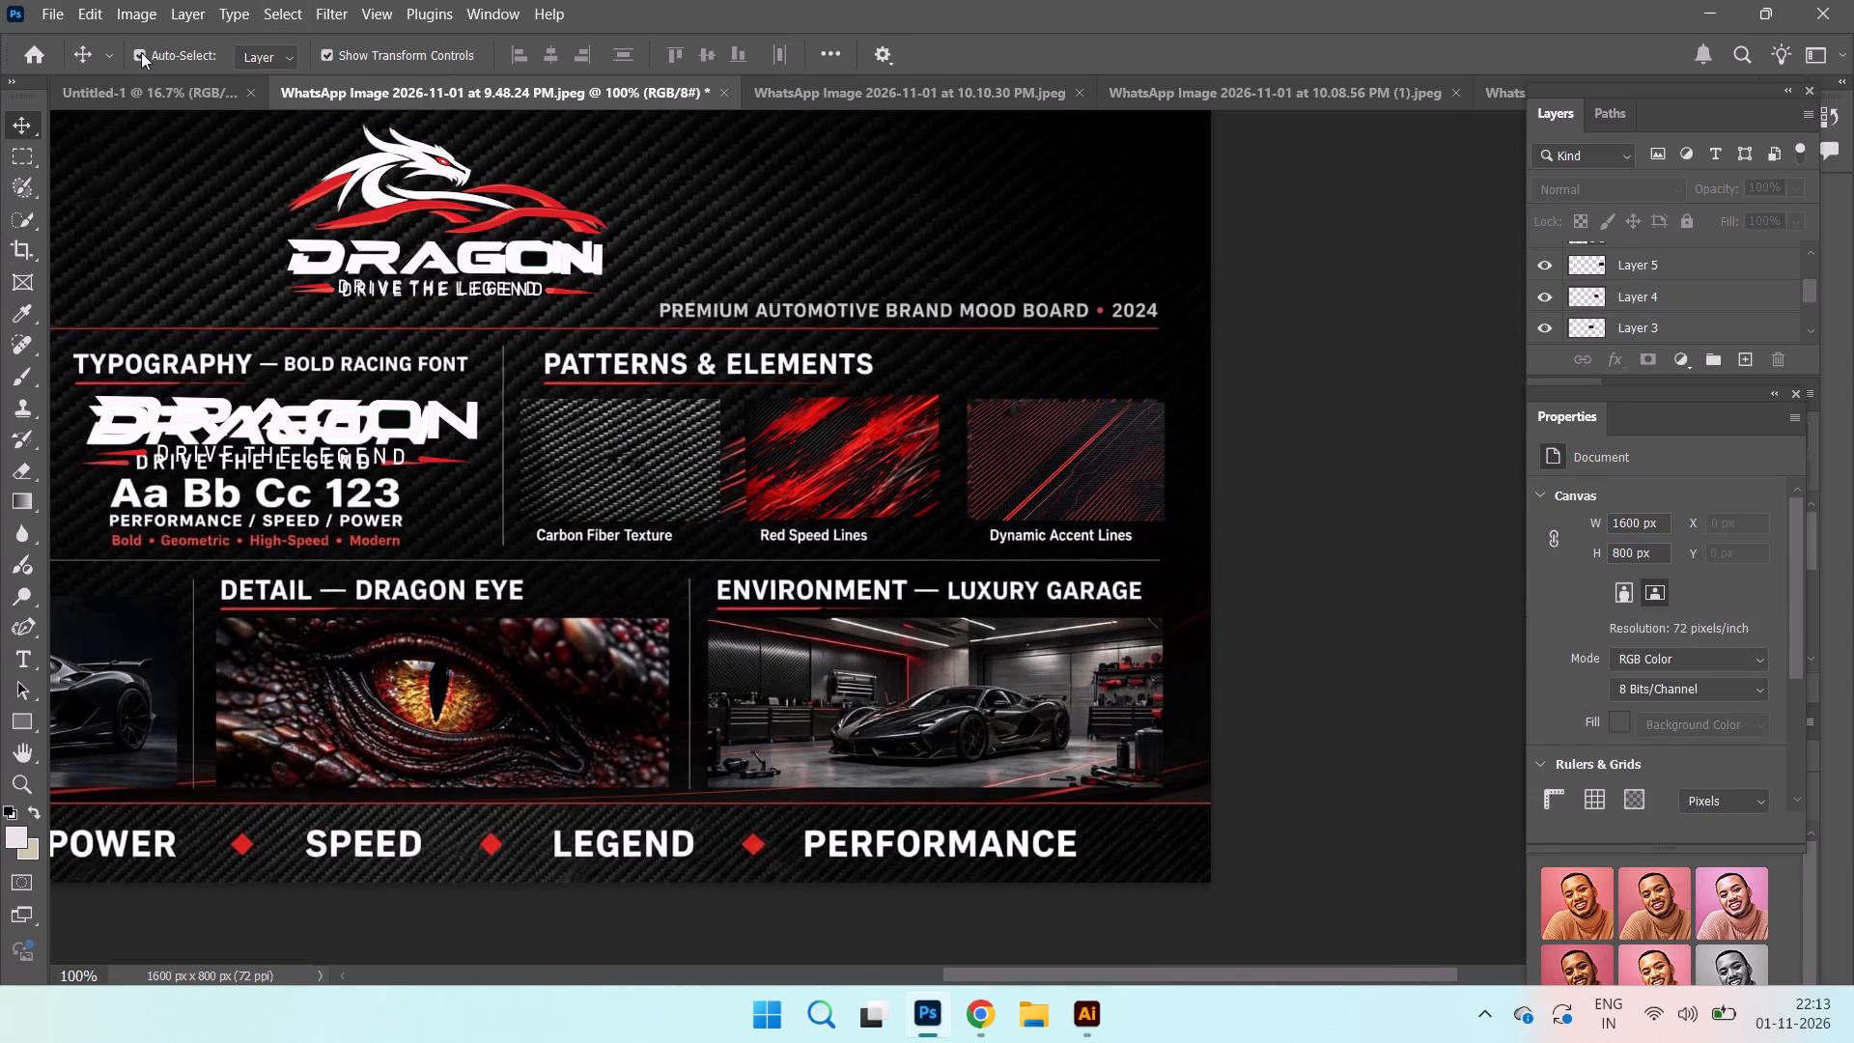
Copy the dragon eye picture from the A4 page Untitled-1 into the mood board document as a new layer.
left_click(149, 84)
left_click_drag(925, 465, 844, 265)
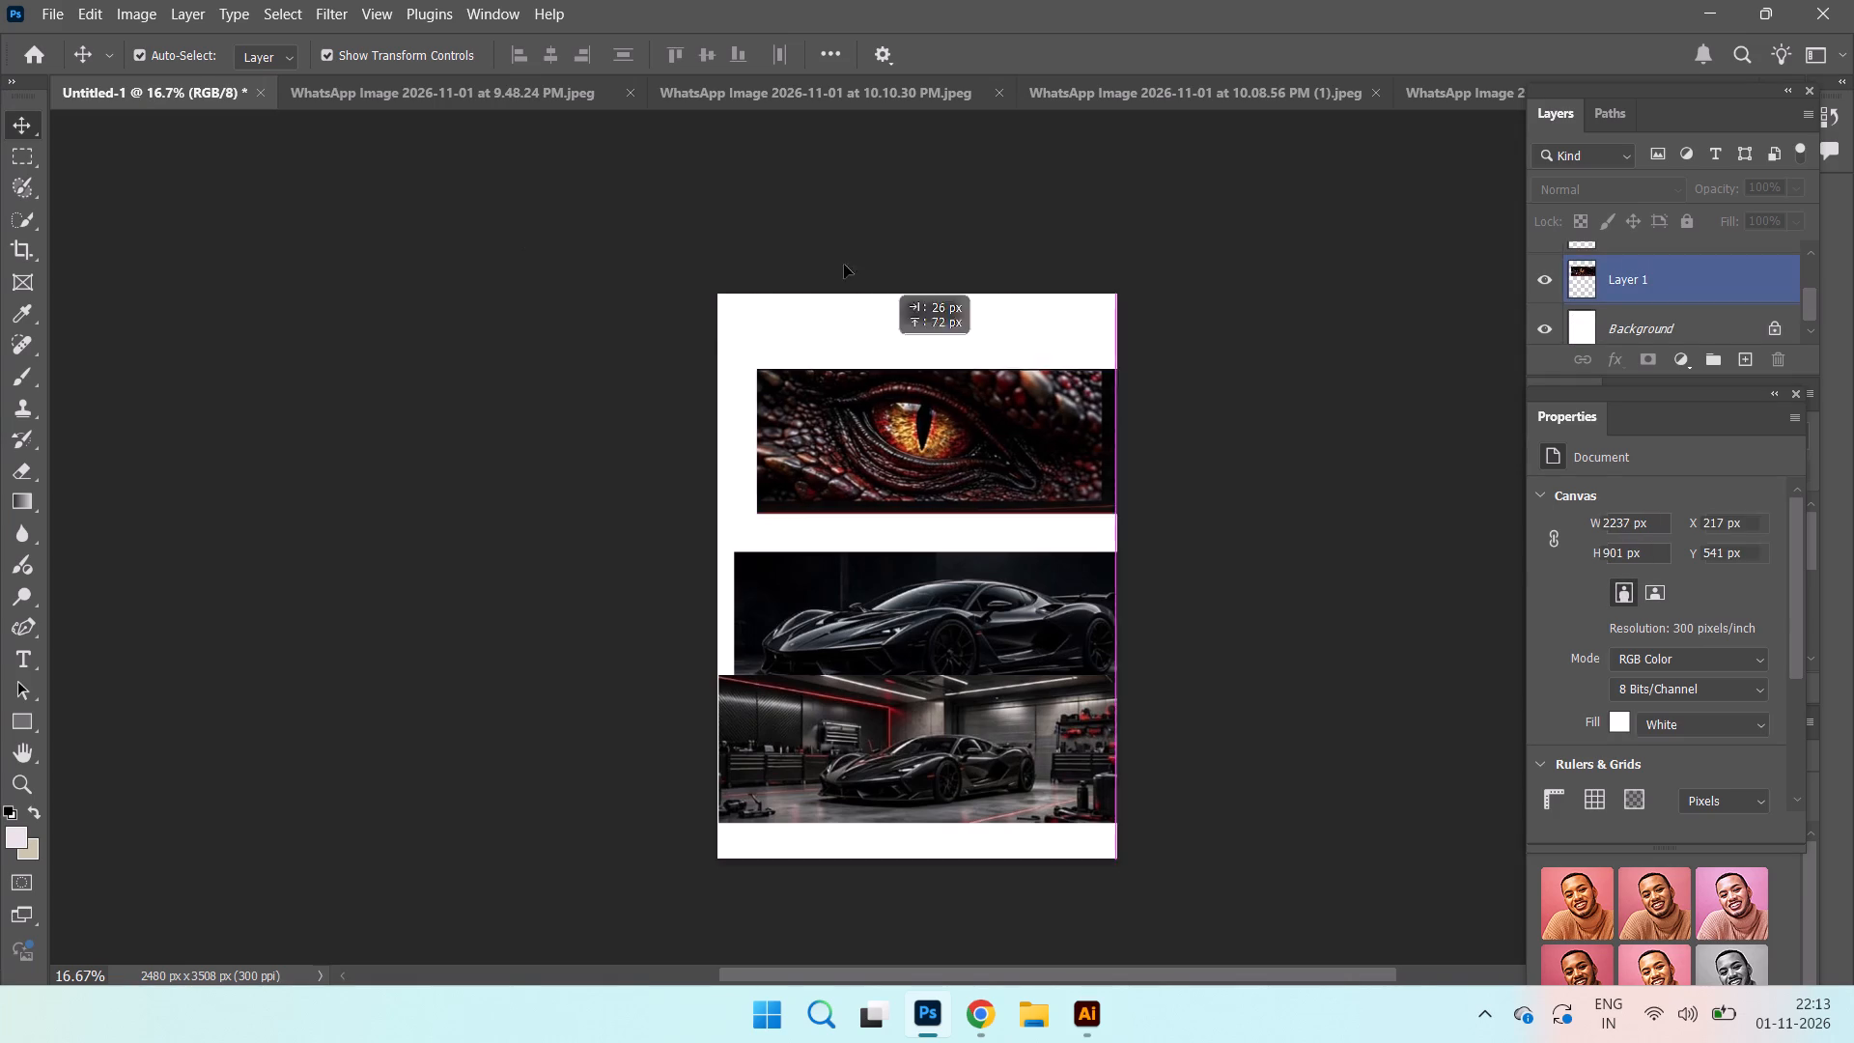
left_click_drag(844, 265, 654, 536)
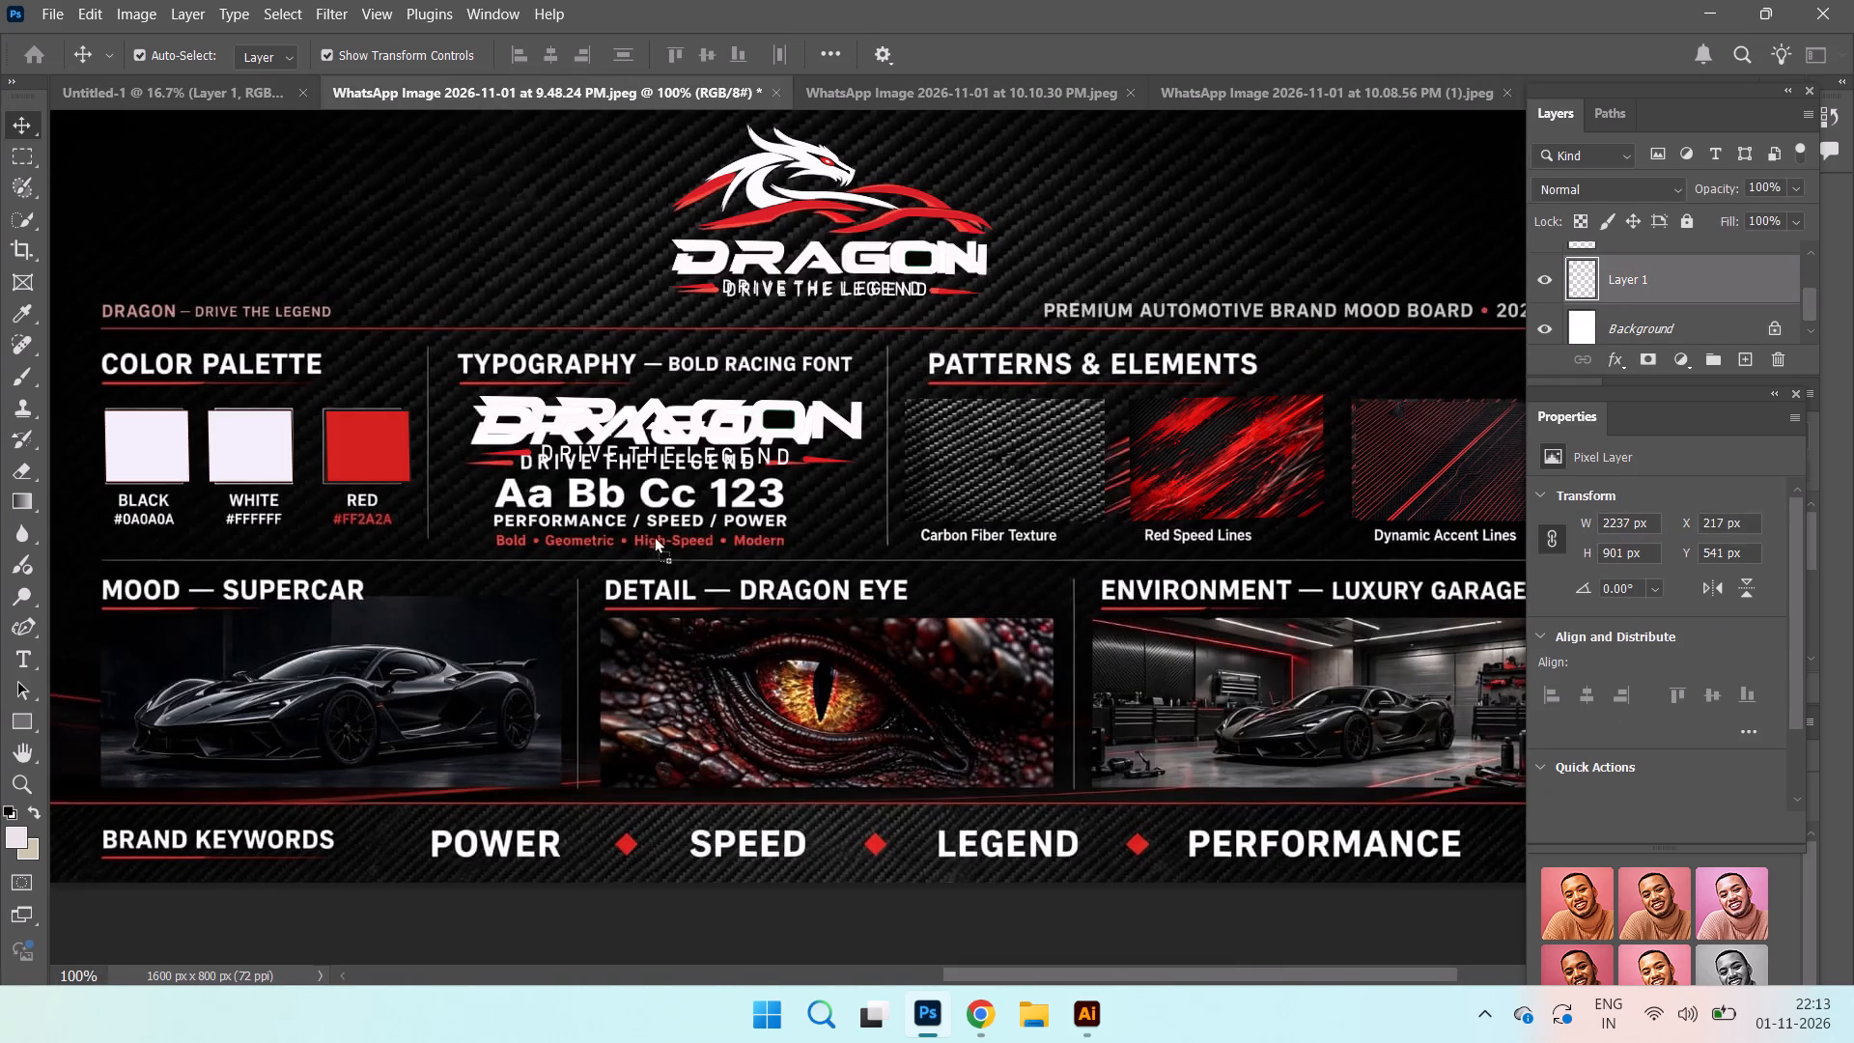
left_click_drag(654, 536, 758, 721)
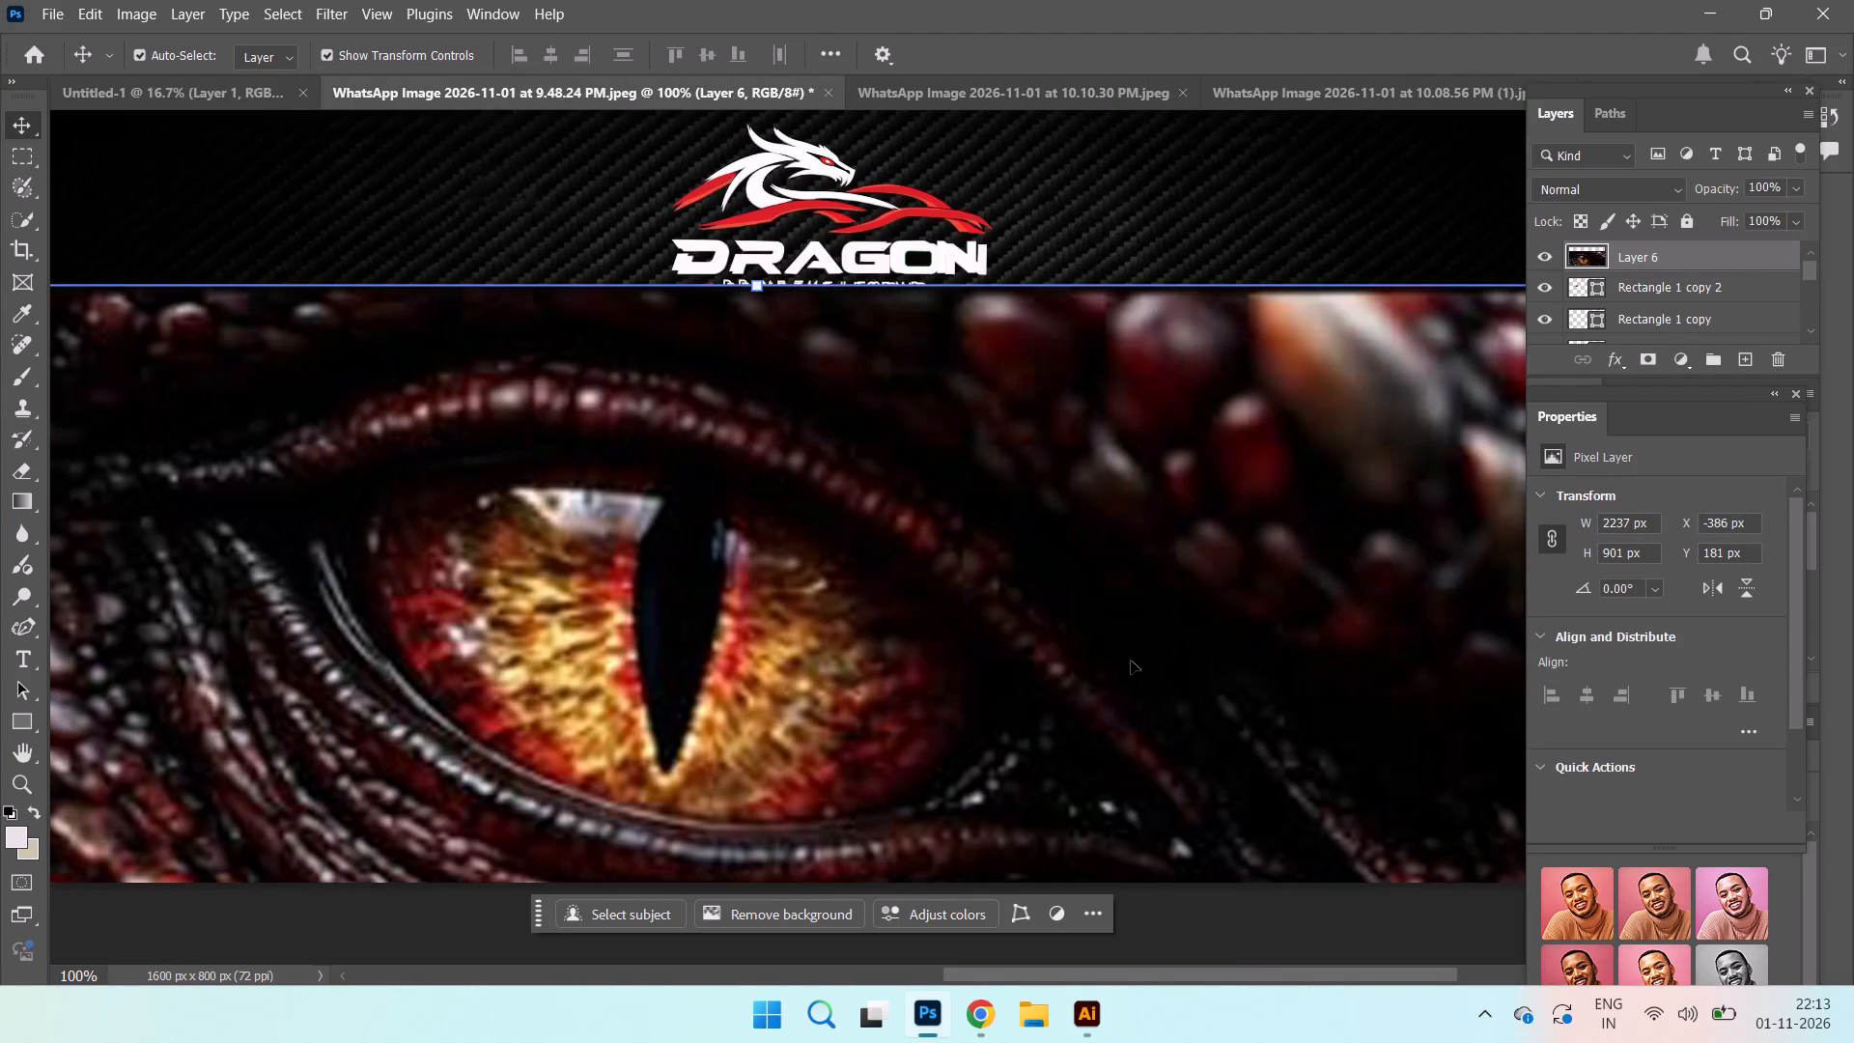
Scale the dragon eye layer down to about 20% and move it over the Detail — Dragon Eye picture.
key("ctrl+minus")
key("ctrl+minus")
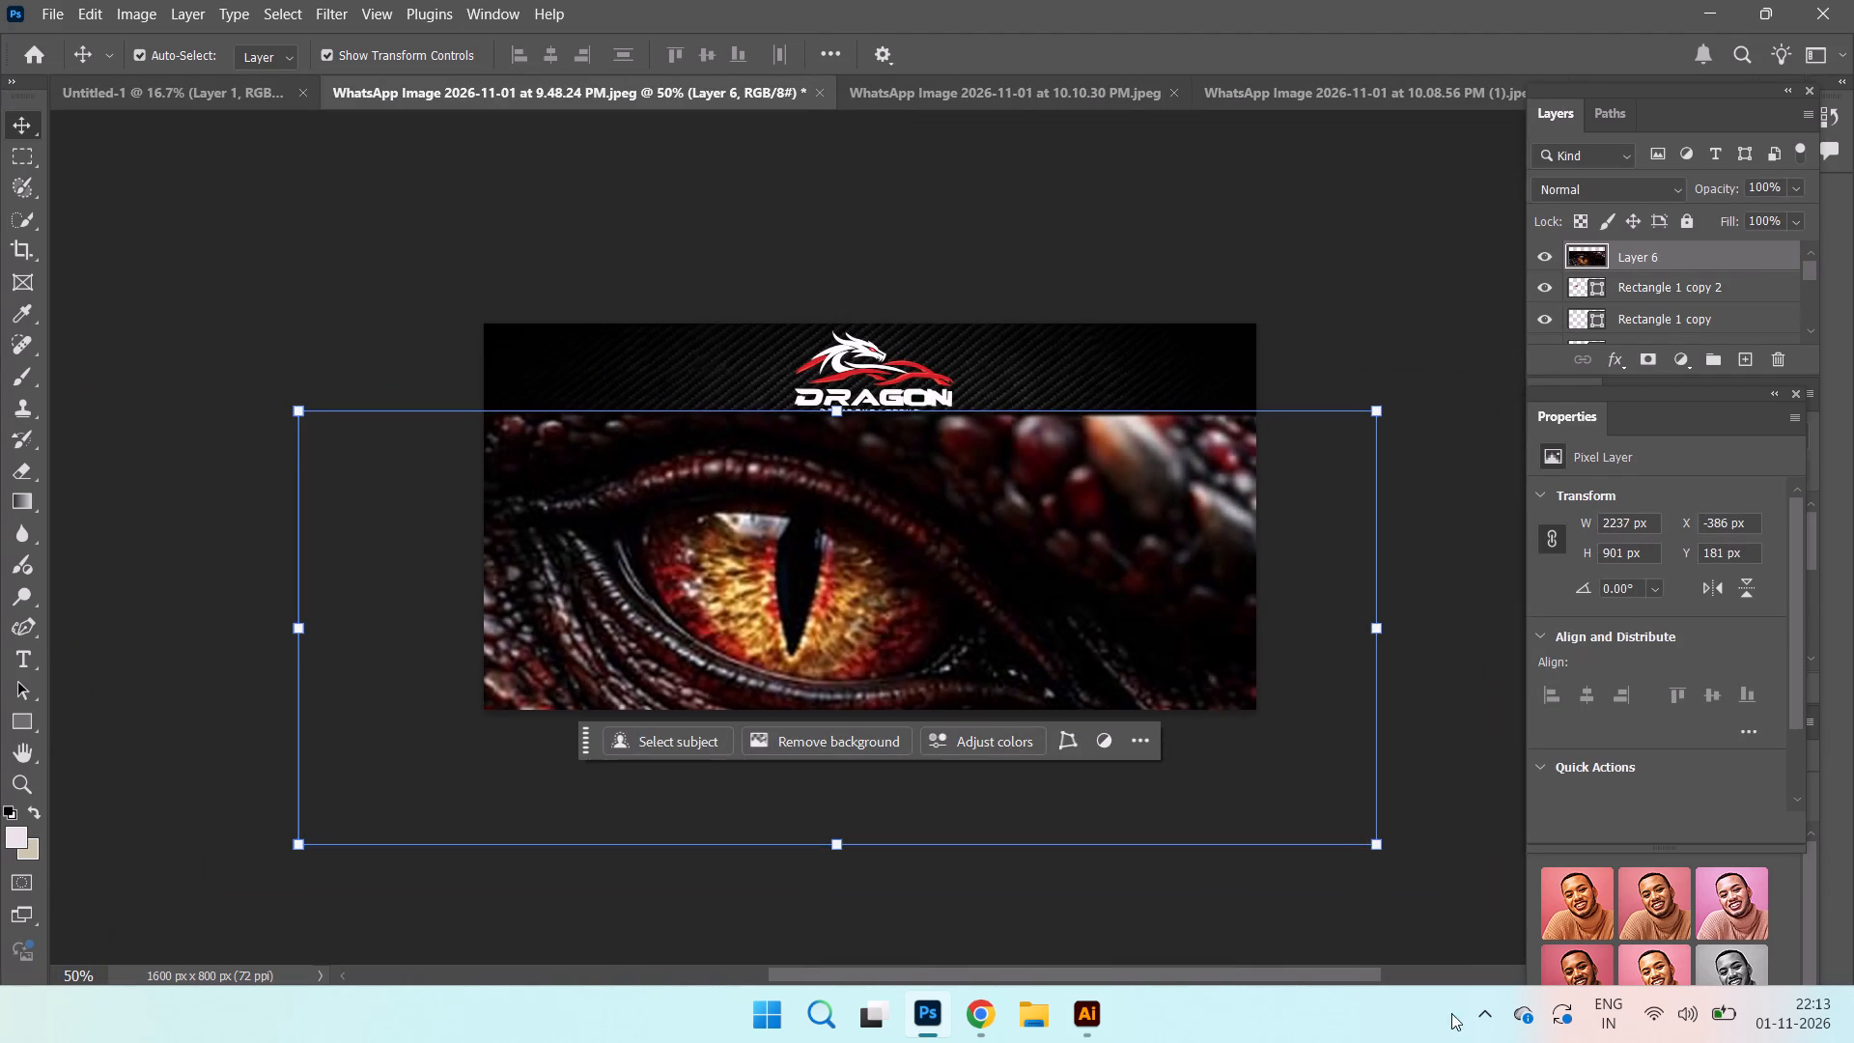
left_click_drag(1375, 851, 755, 525)
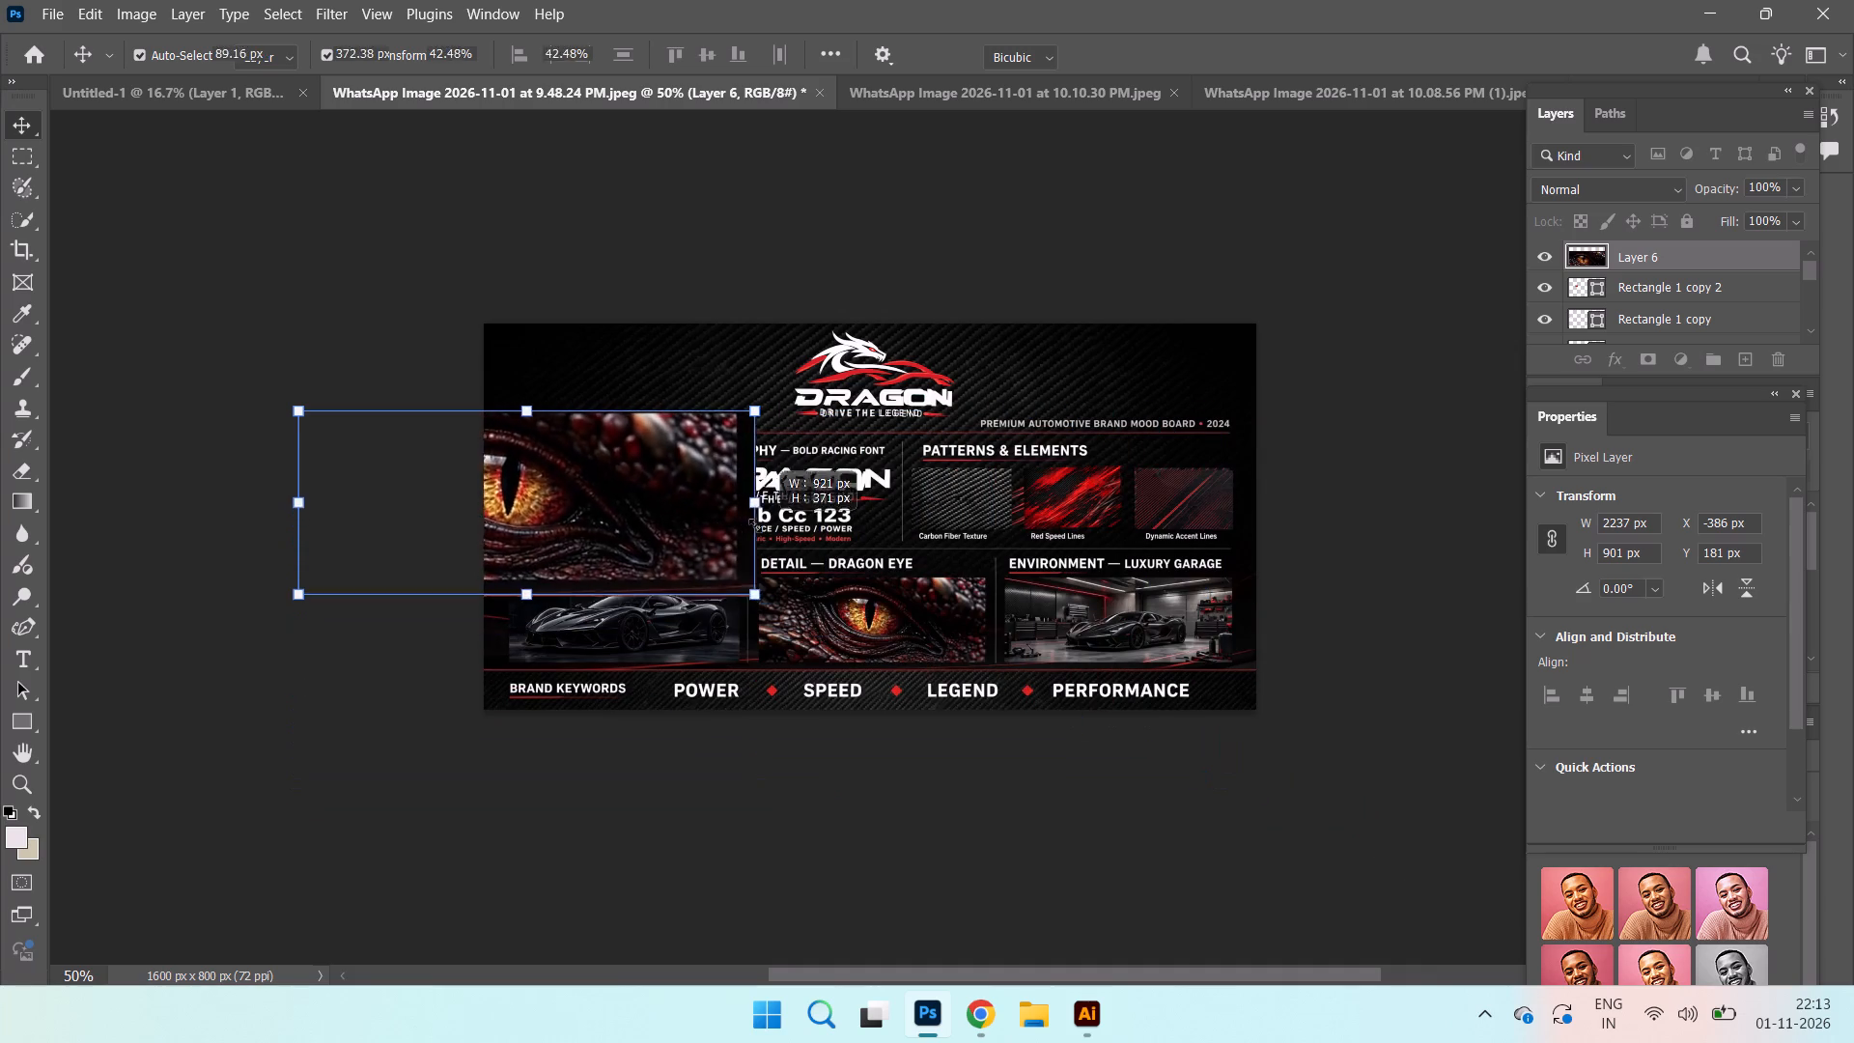
left_click_drag(755, 525, 750, 525)
left_click_drag(658, 514, 990, 634)
left_click_drag(1053, 702, 903, 598)
left_click_drag(780, 574, 916, 618)
left_click_drag(1025, 680, 960, 637)
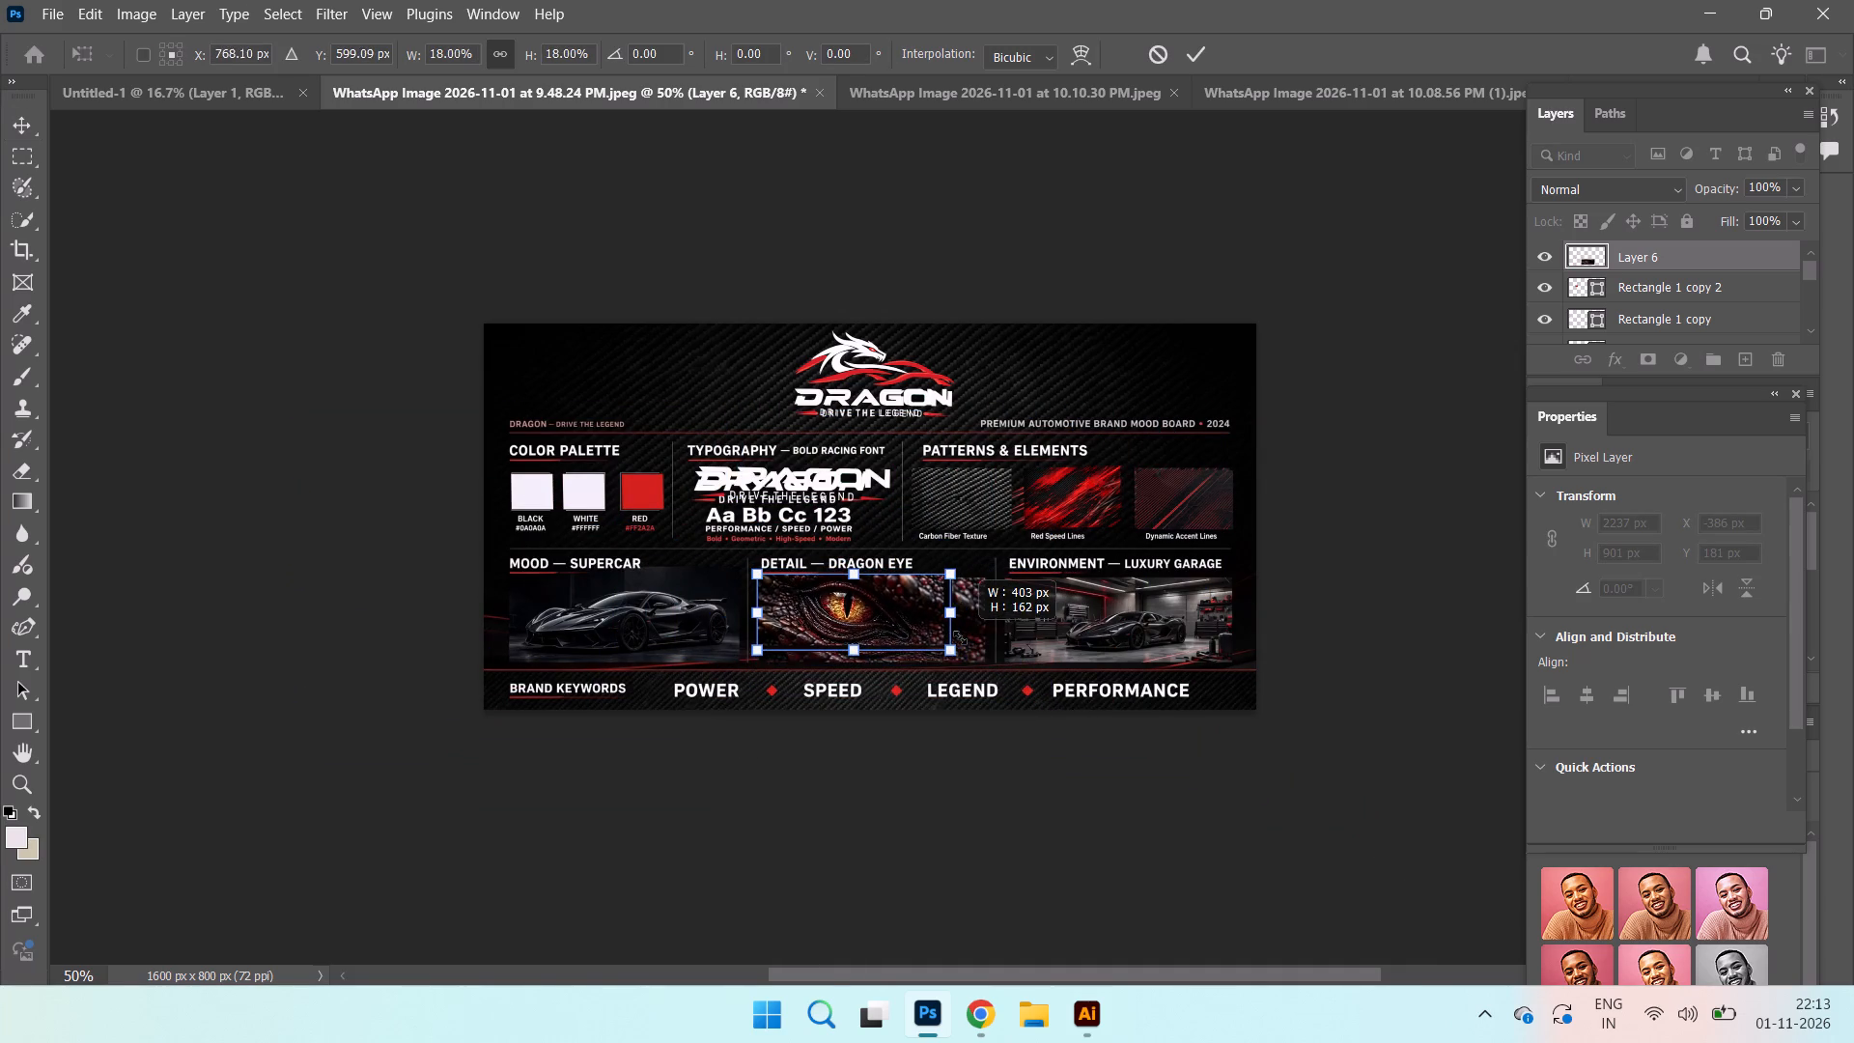
left_click_drag(960, 637, 979, 656)
left_click_drag(929, 641, 941, 642)
Widen the dragon eye layer to about 467 × 182 px to fit the Detail — Dragon Eye picture.
key("ctrl+equal")
key("ctrl+equal")
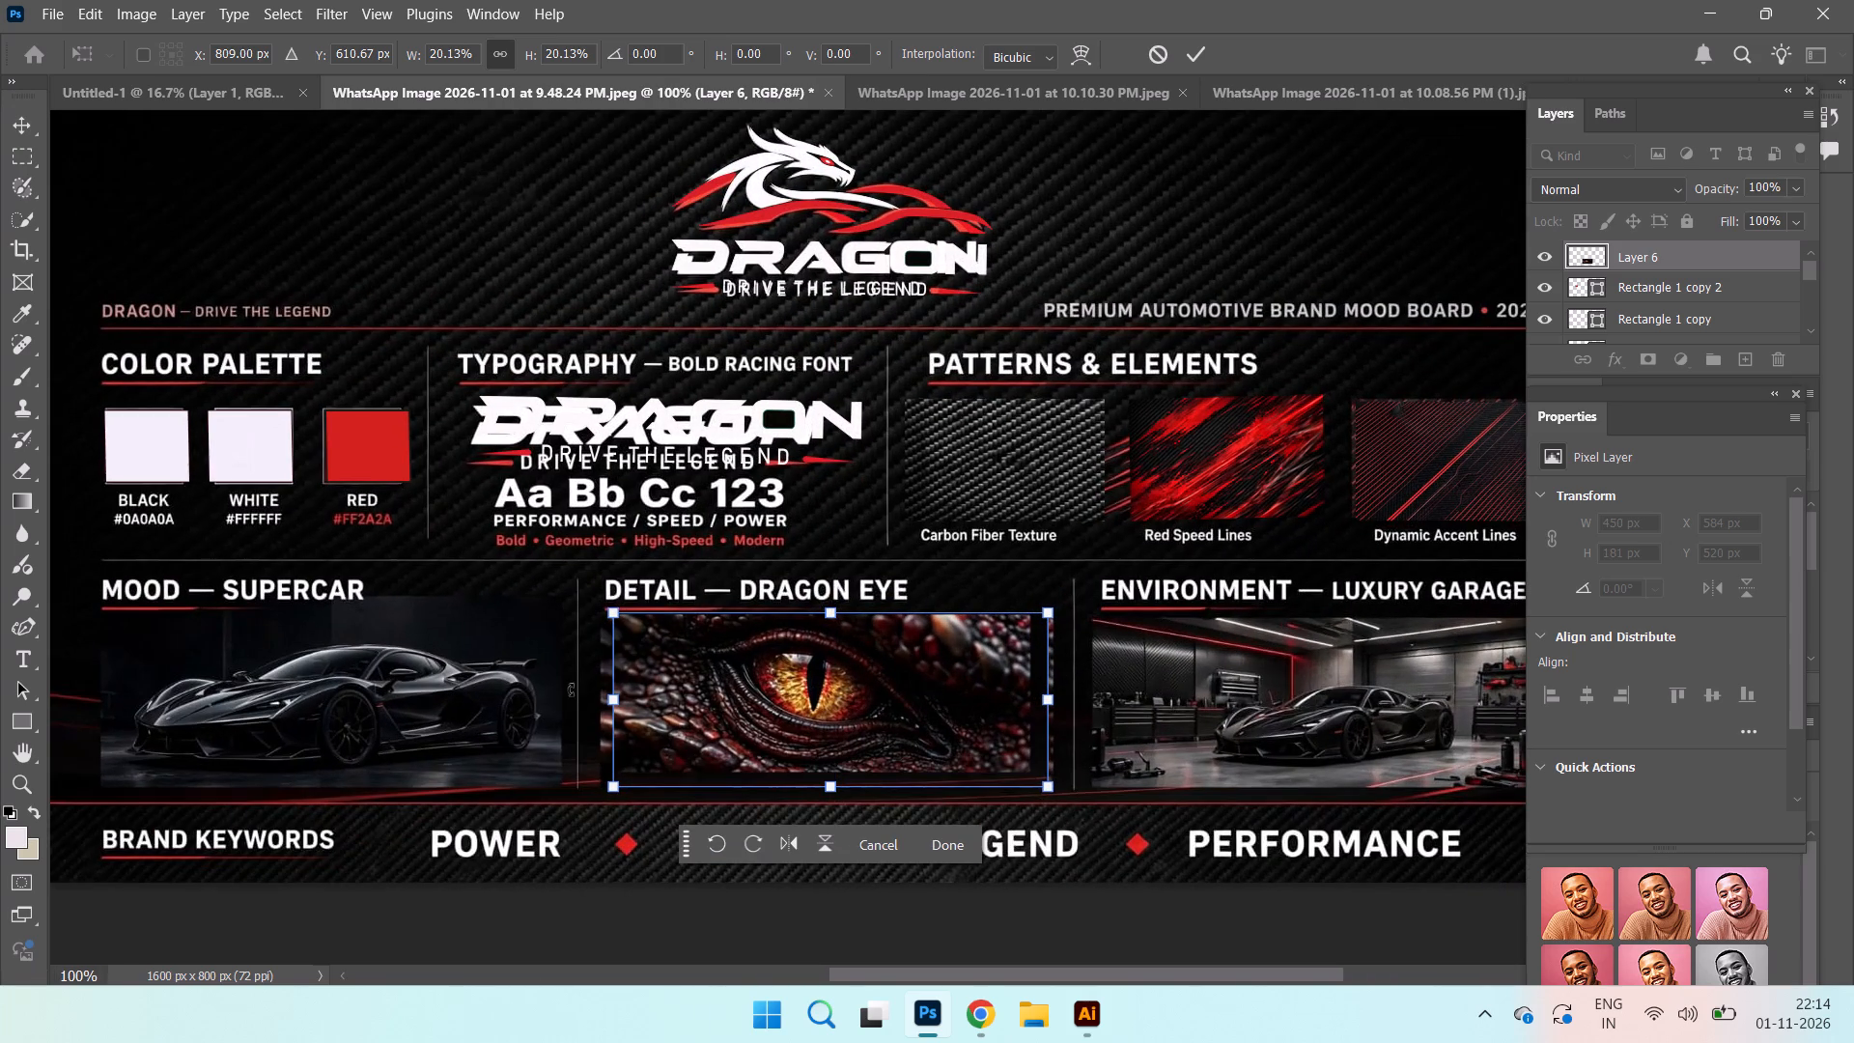
left_click(1062, 604)
left_click_drag(614, 699, 601, 702, "ctrl")
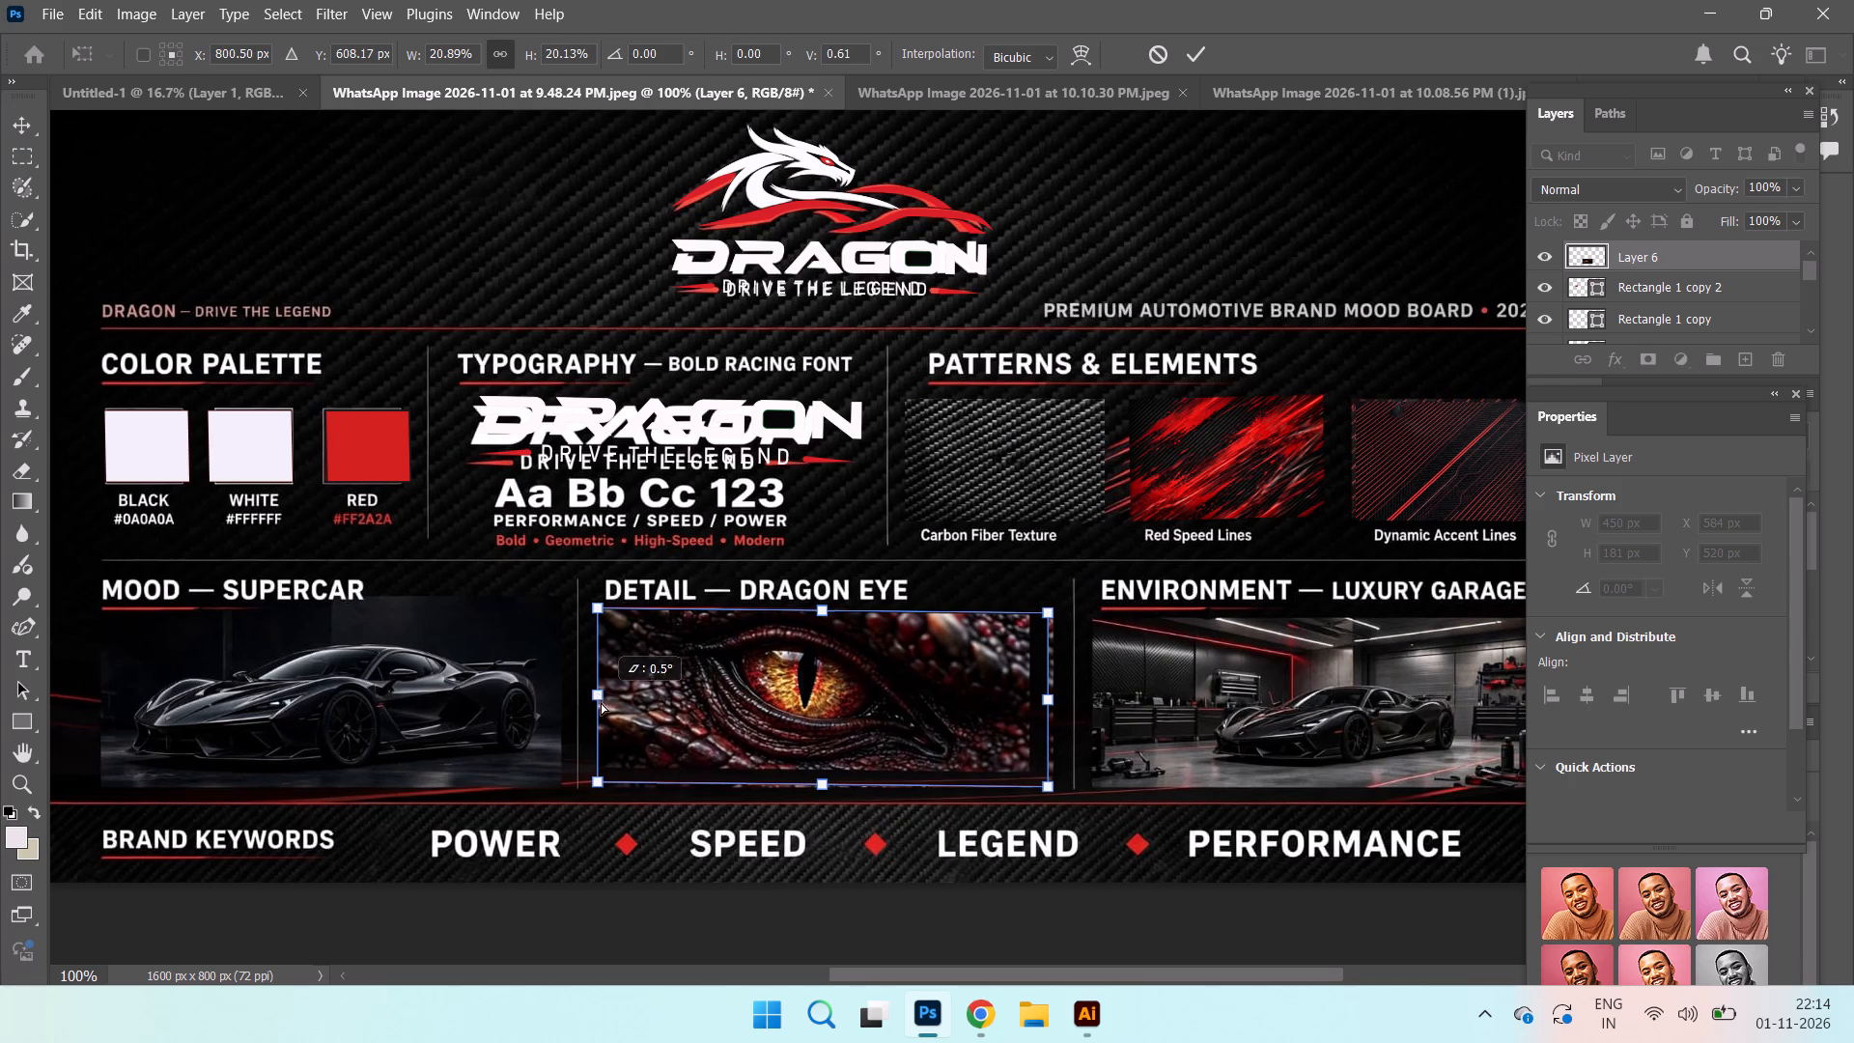
left_click_drag(601, 702, 605, 700, "ctrl")
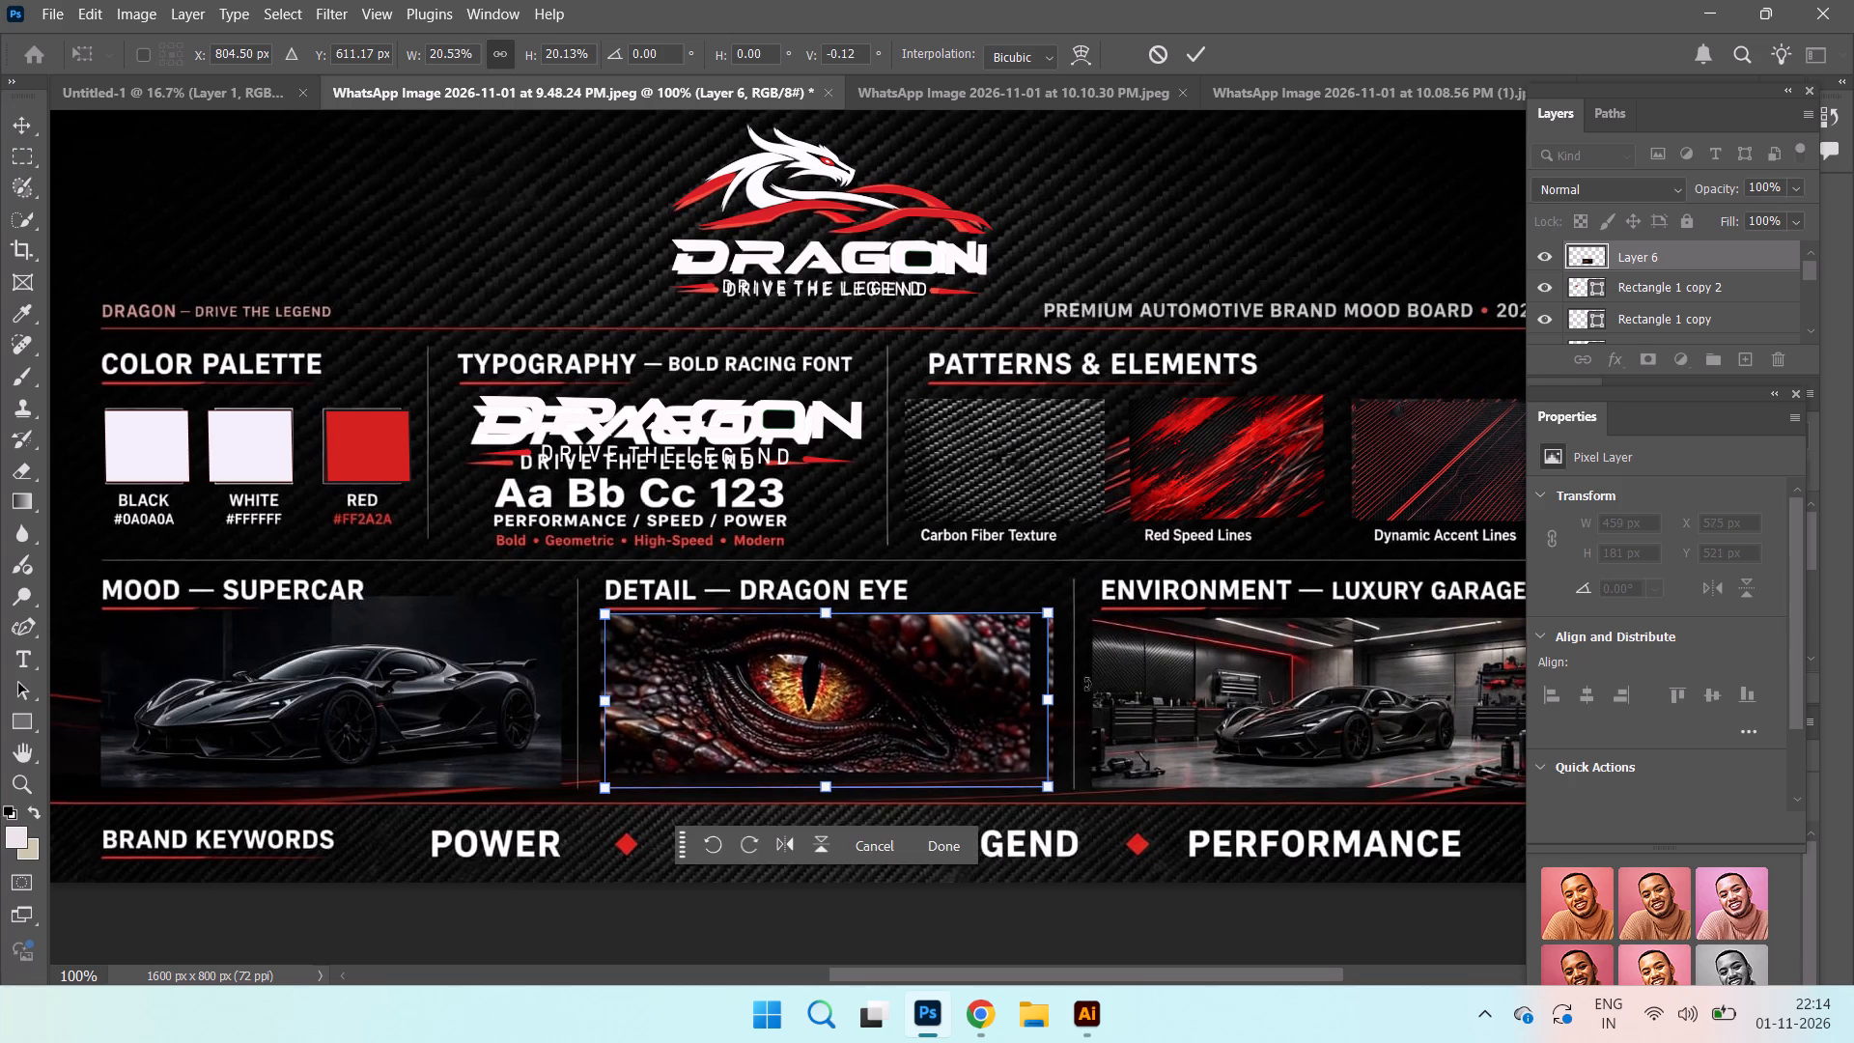
left_click(1050, 699, "ctrl")
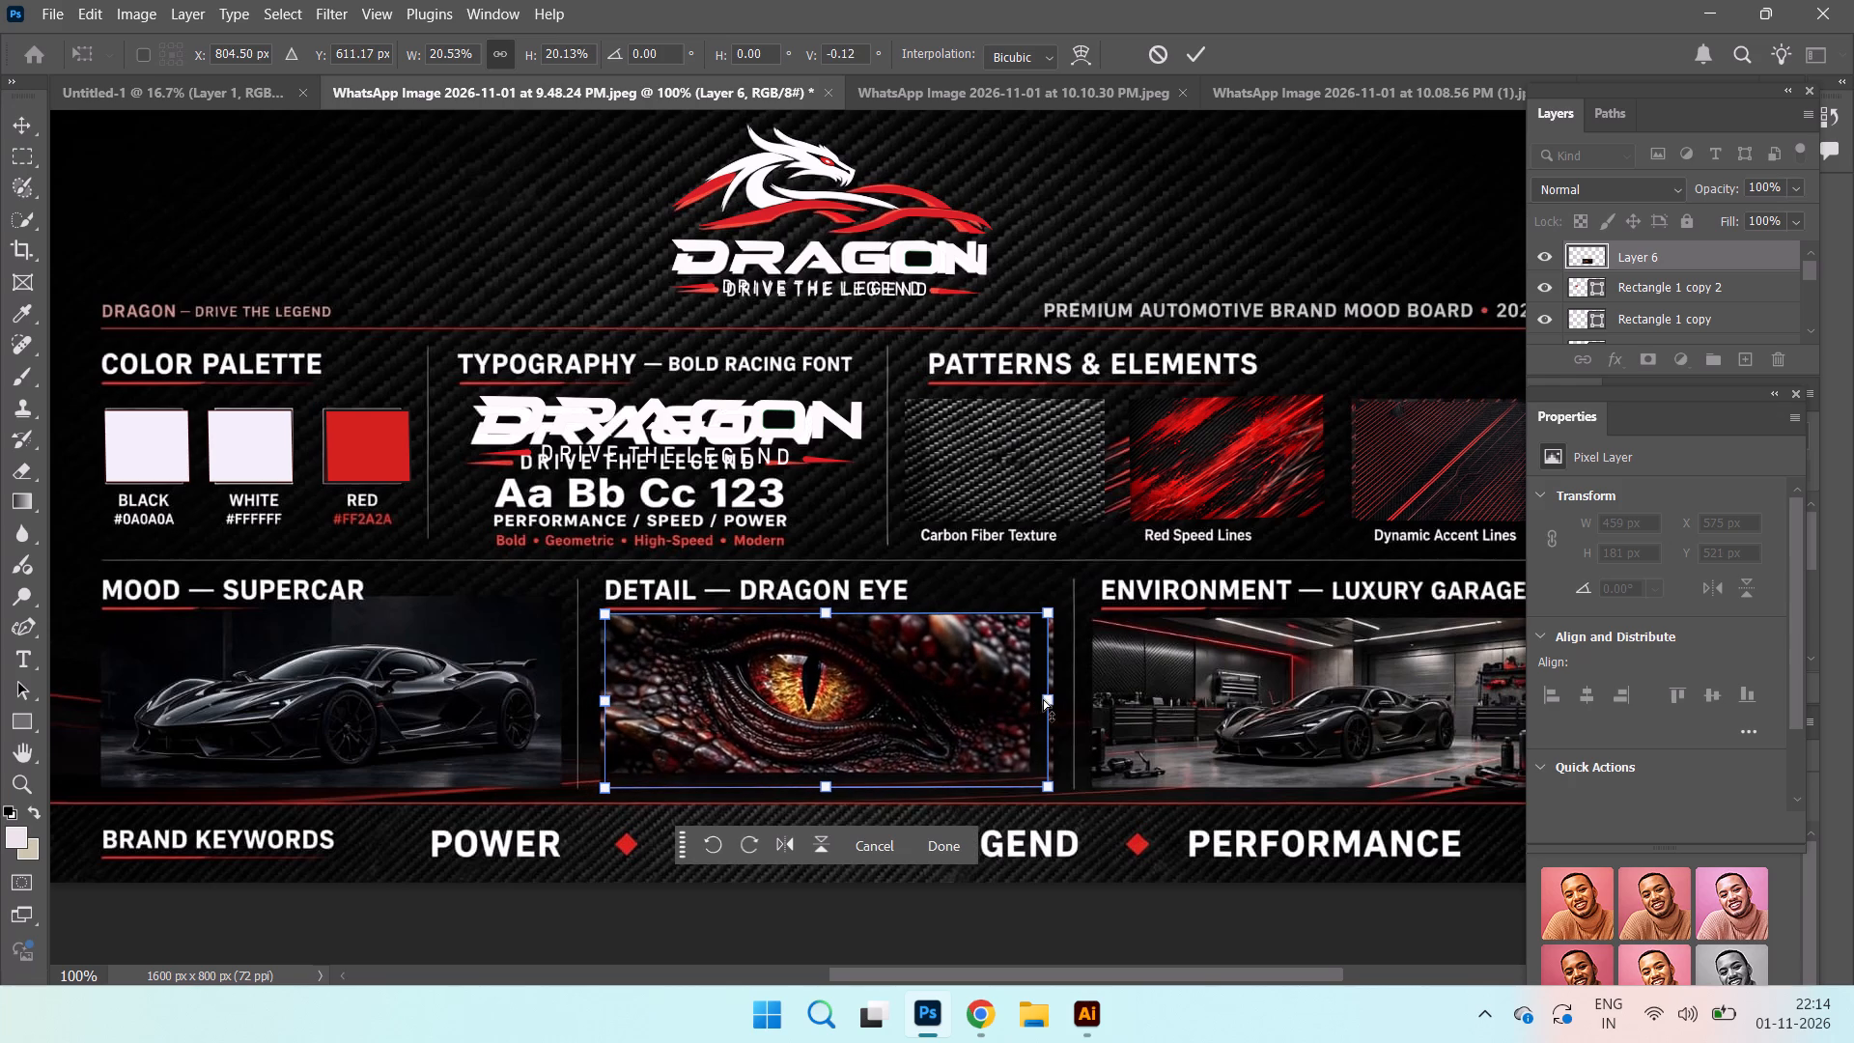
left_click(1043, 699, "ctrl")
left_click(1048, 699, "ctrl")
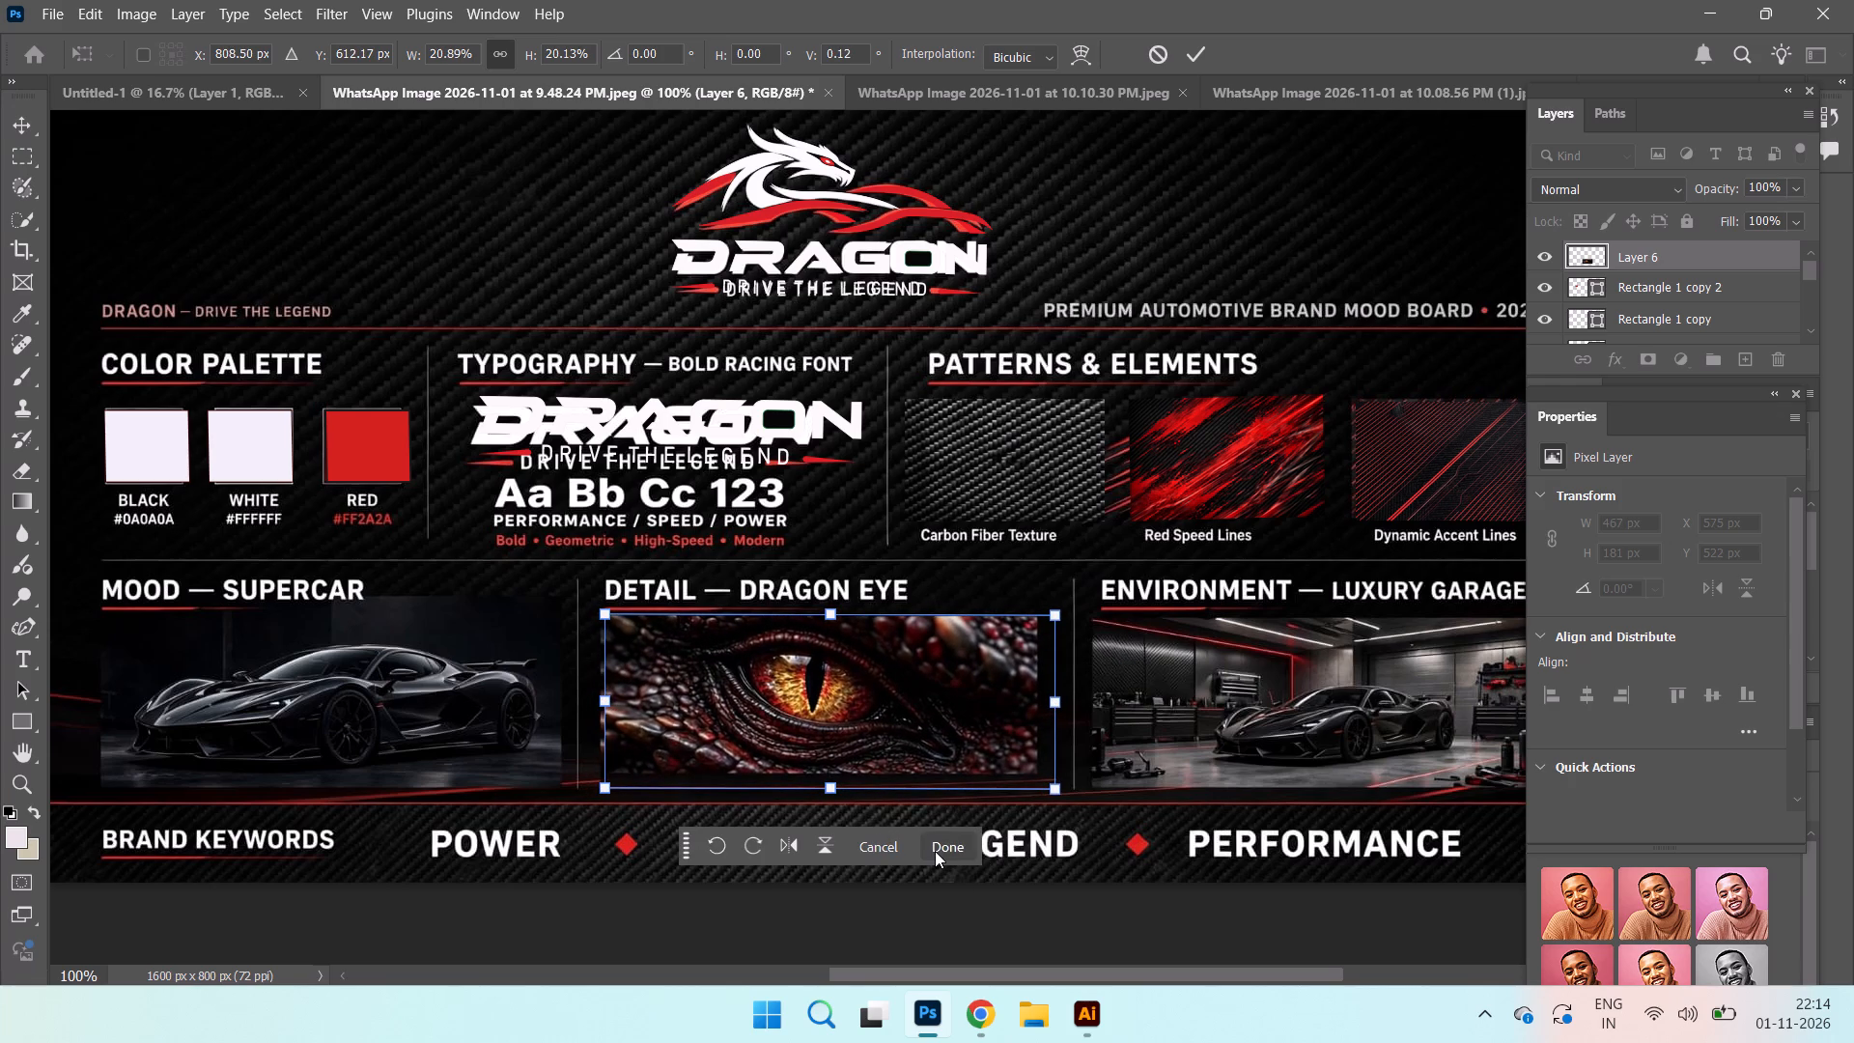
left_click(936, 849)
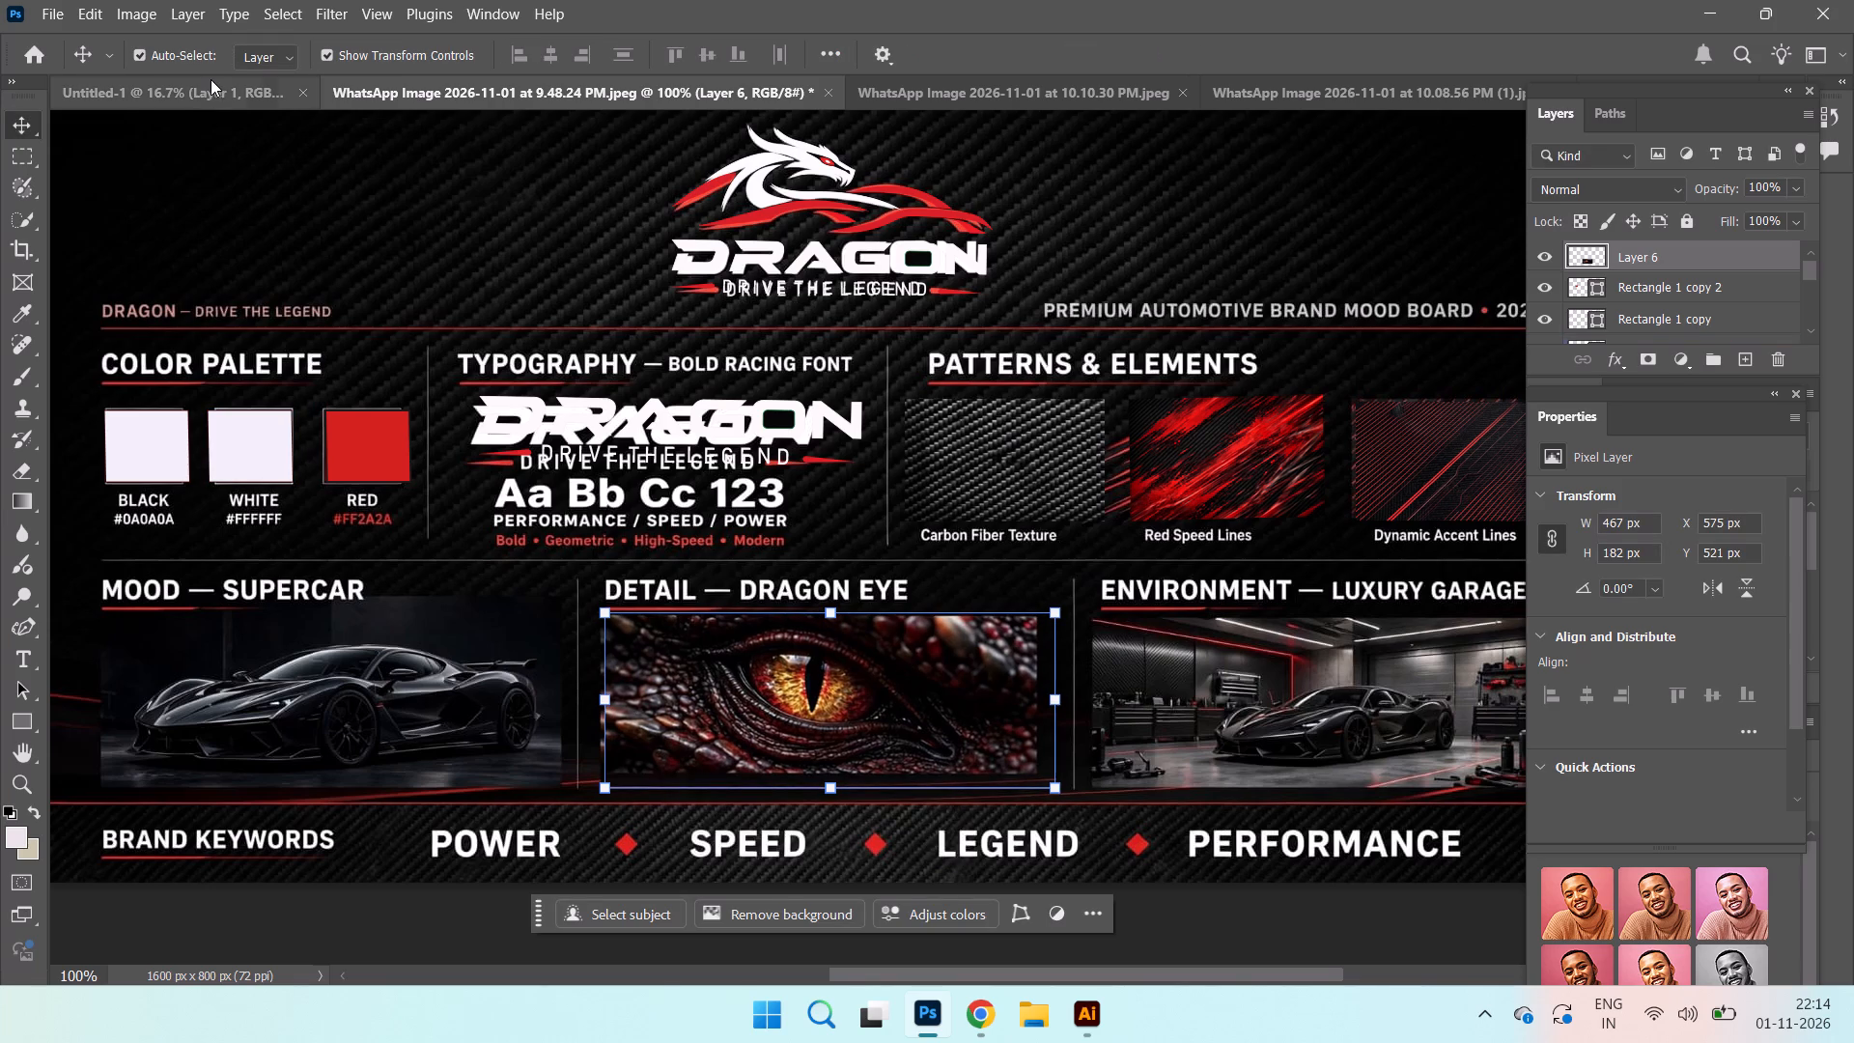
Copy the black supercar picture from the A4 page Untitled-1 into the mood board document as a new layer.
left_click(248, 108)
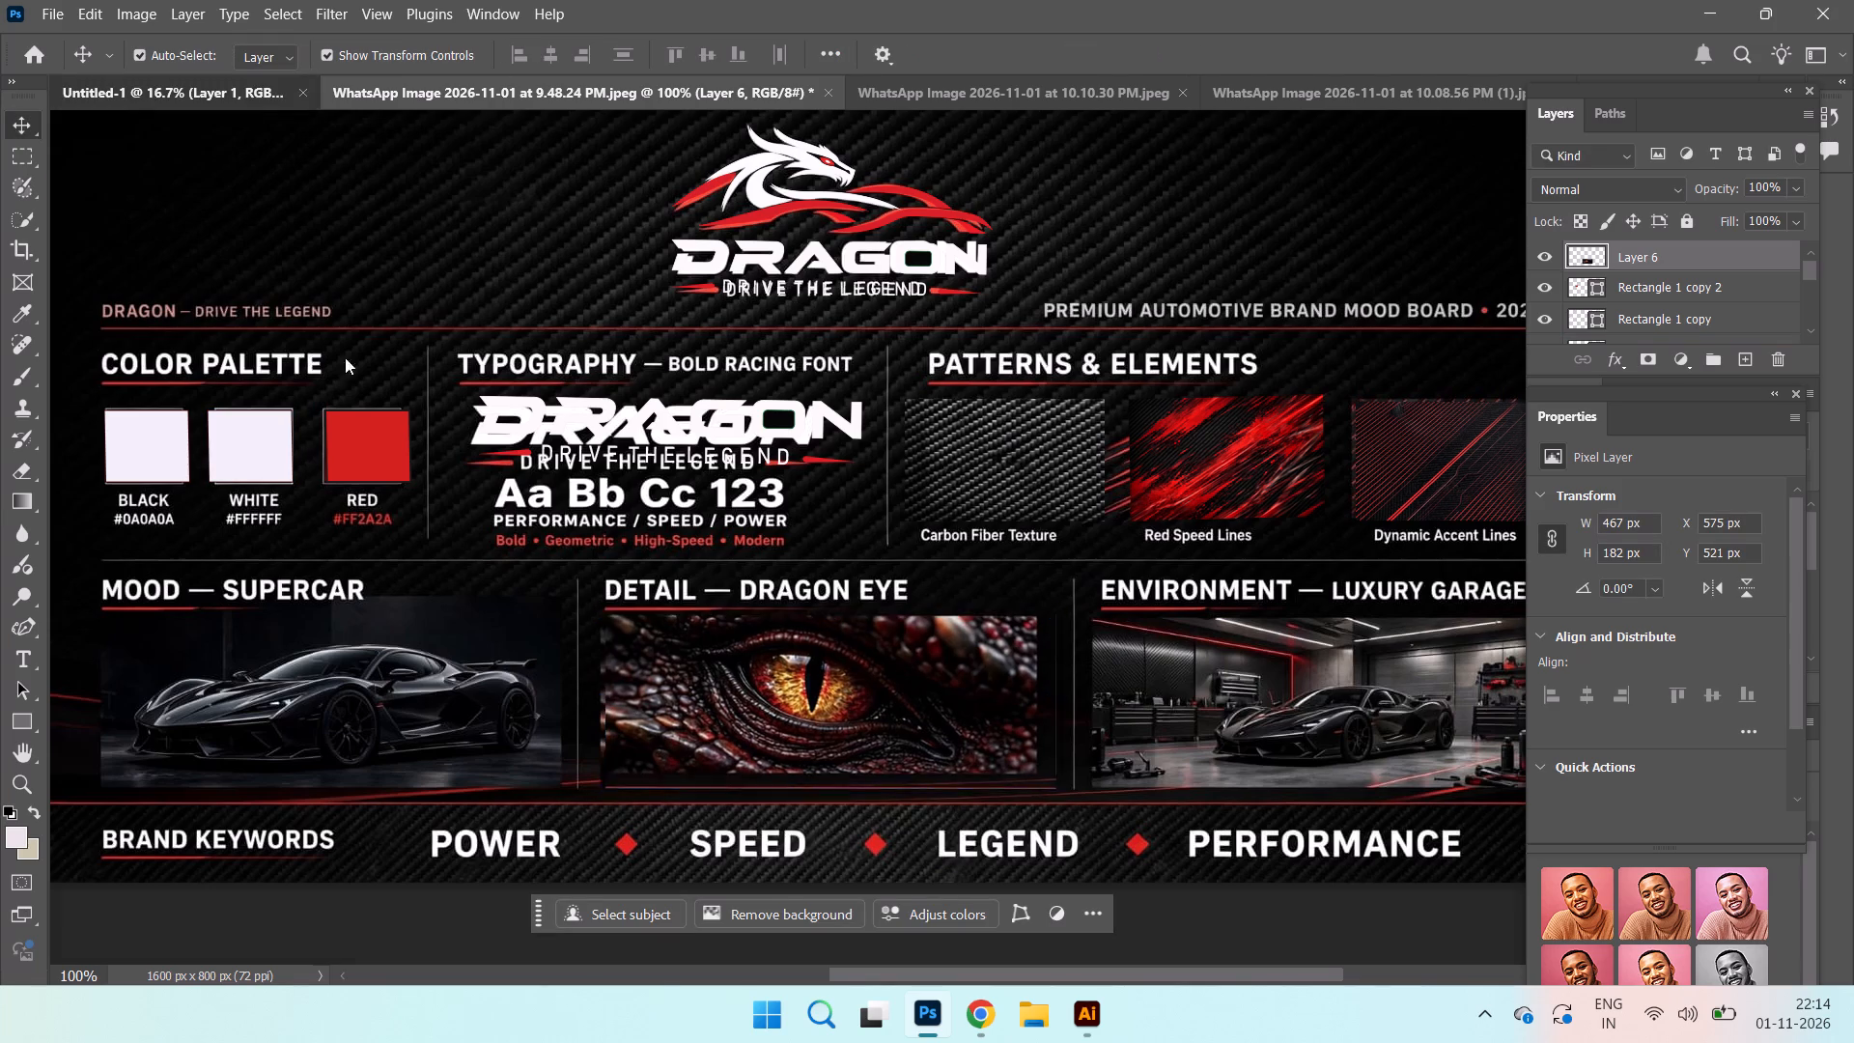
left_click_drag(911, 659, 361, 83)
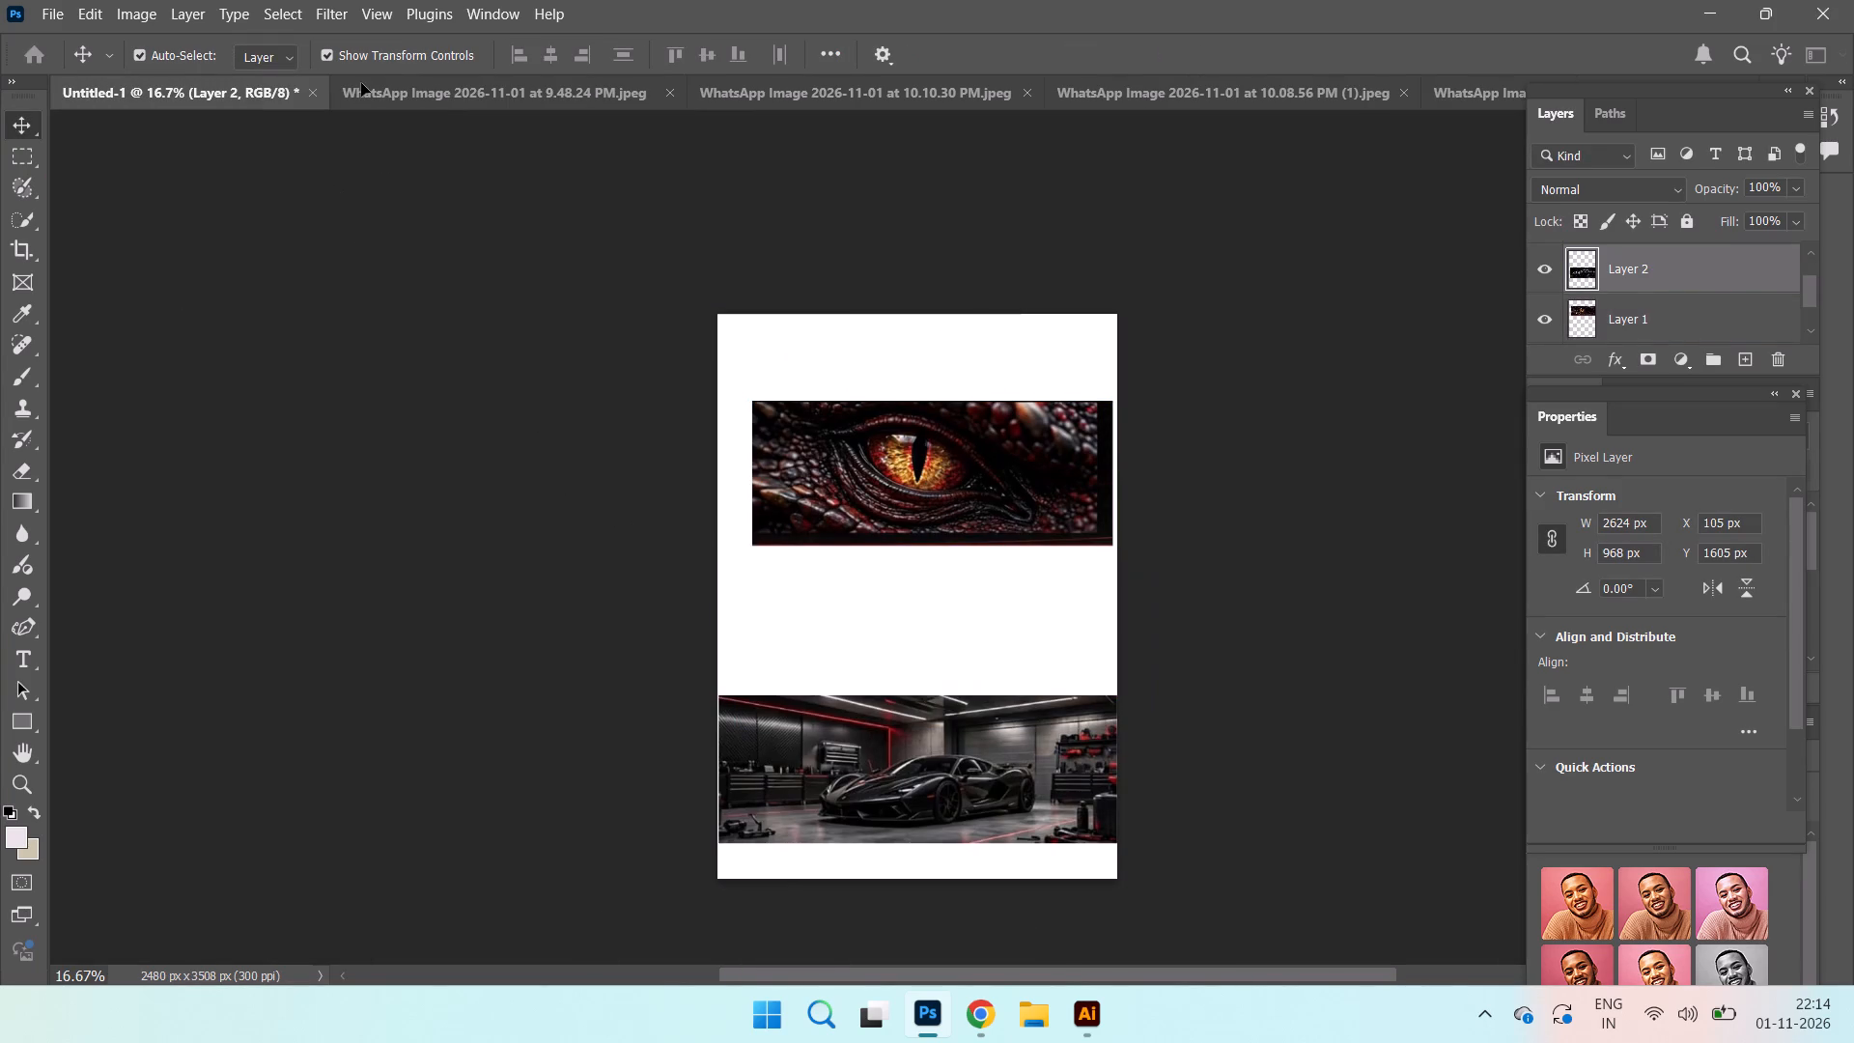
left_click_drag(361, 83, 1202, 685)
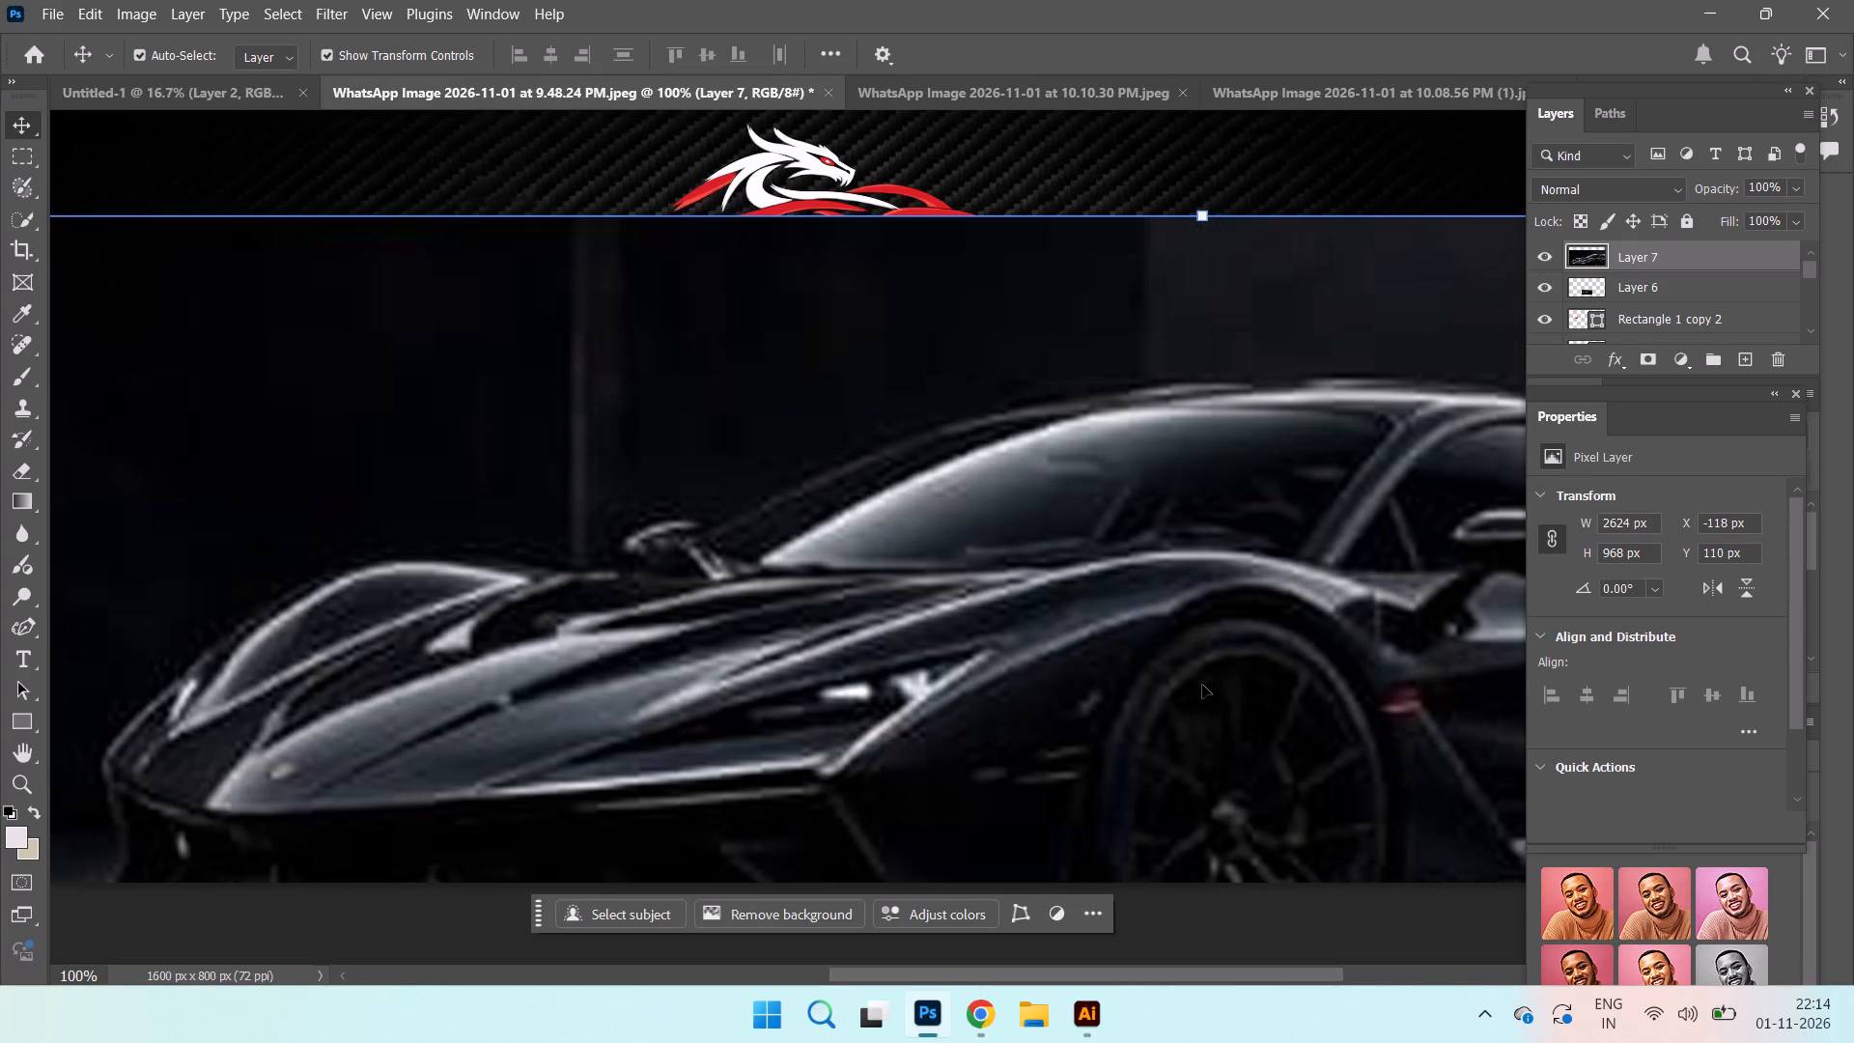
Scale the supercar layer down to about 32% and move it over the Environment — Luxury Garage picture.
key("ctrl+minus")
key("ctrl+minus")
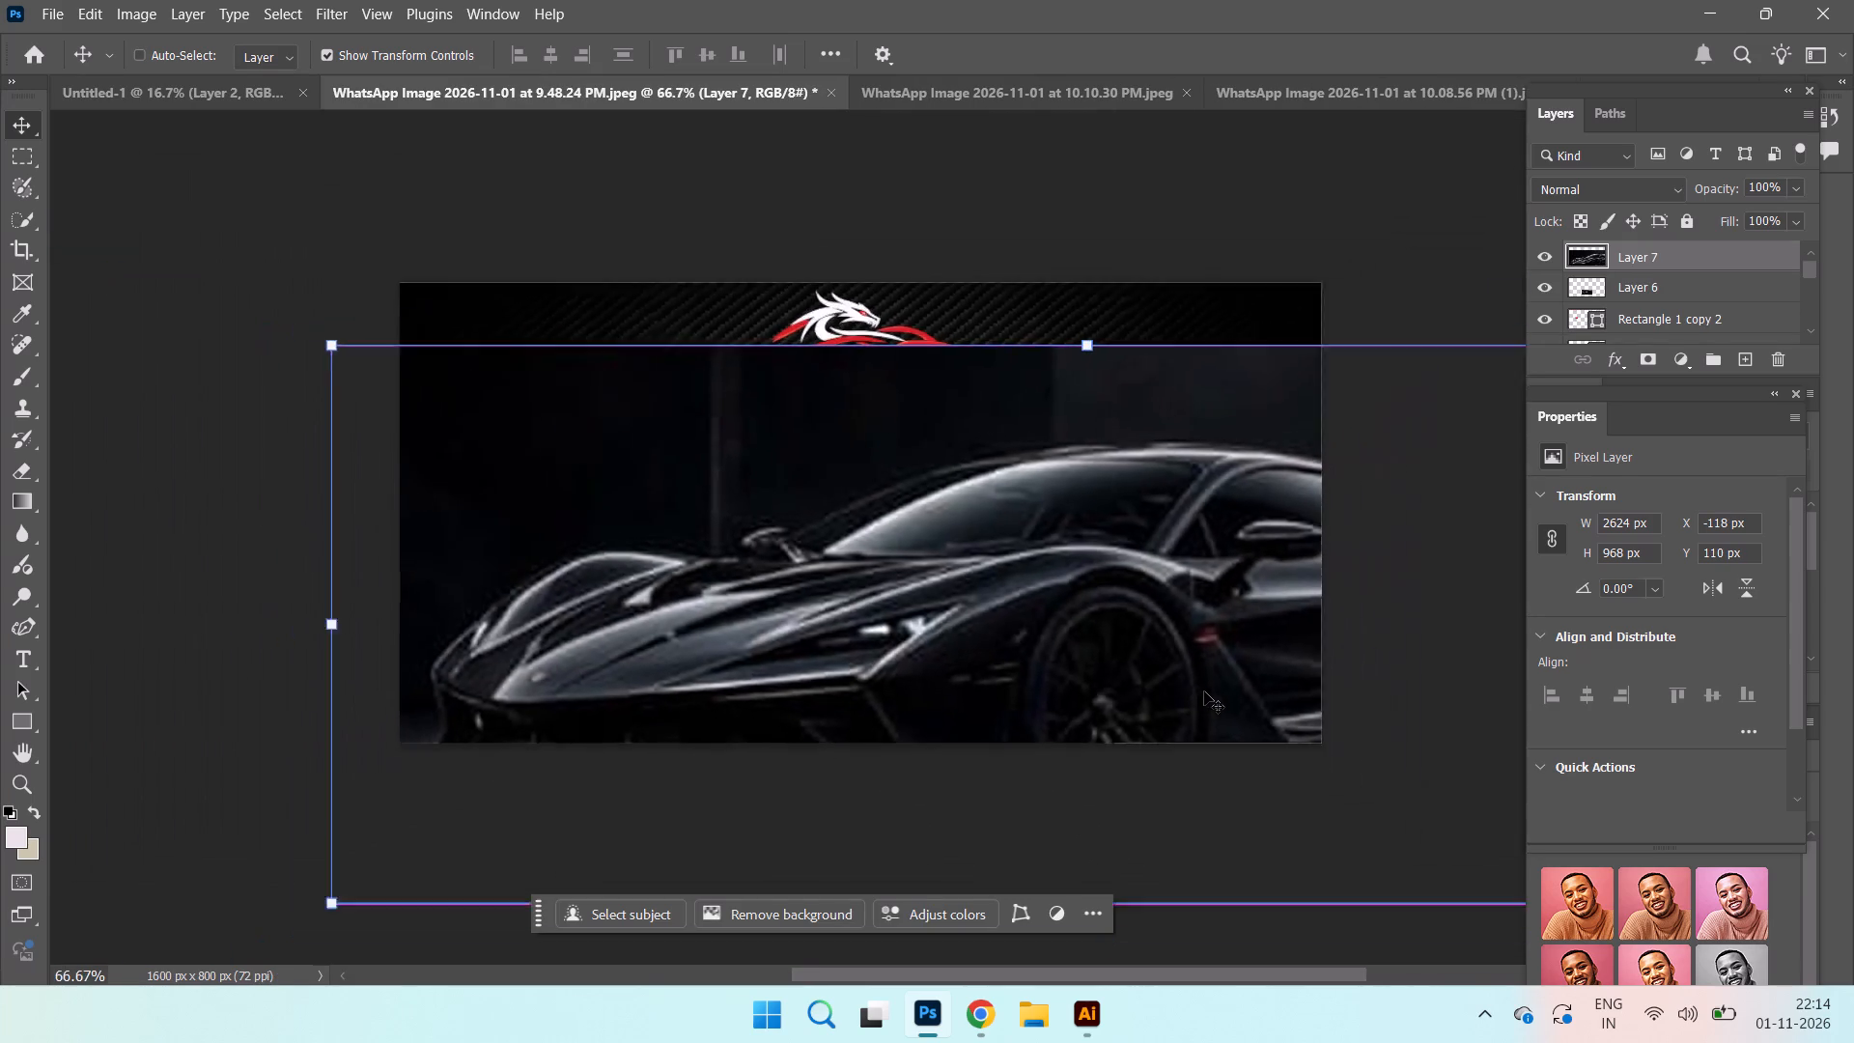
key("ctrl+minus")
left_click_drag(1440, 748, 1378, 705)
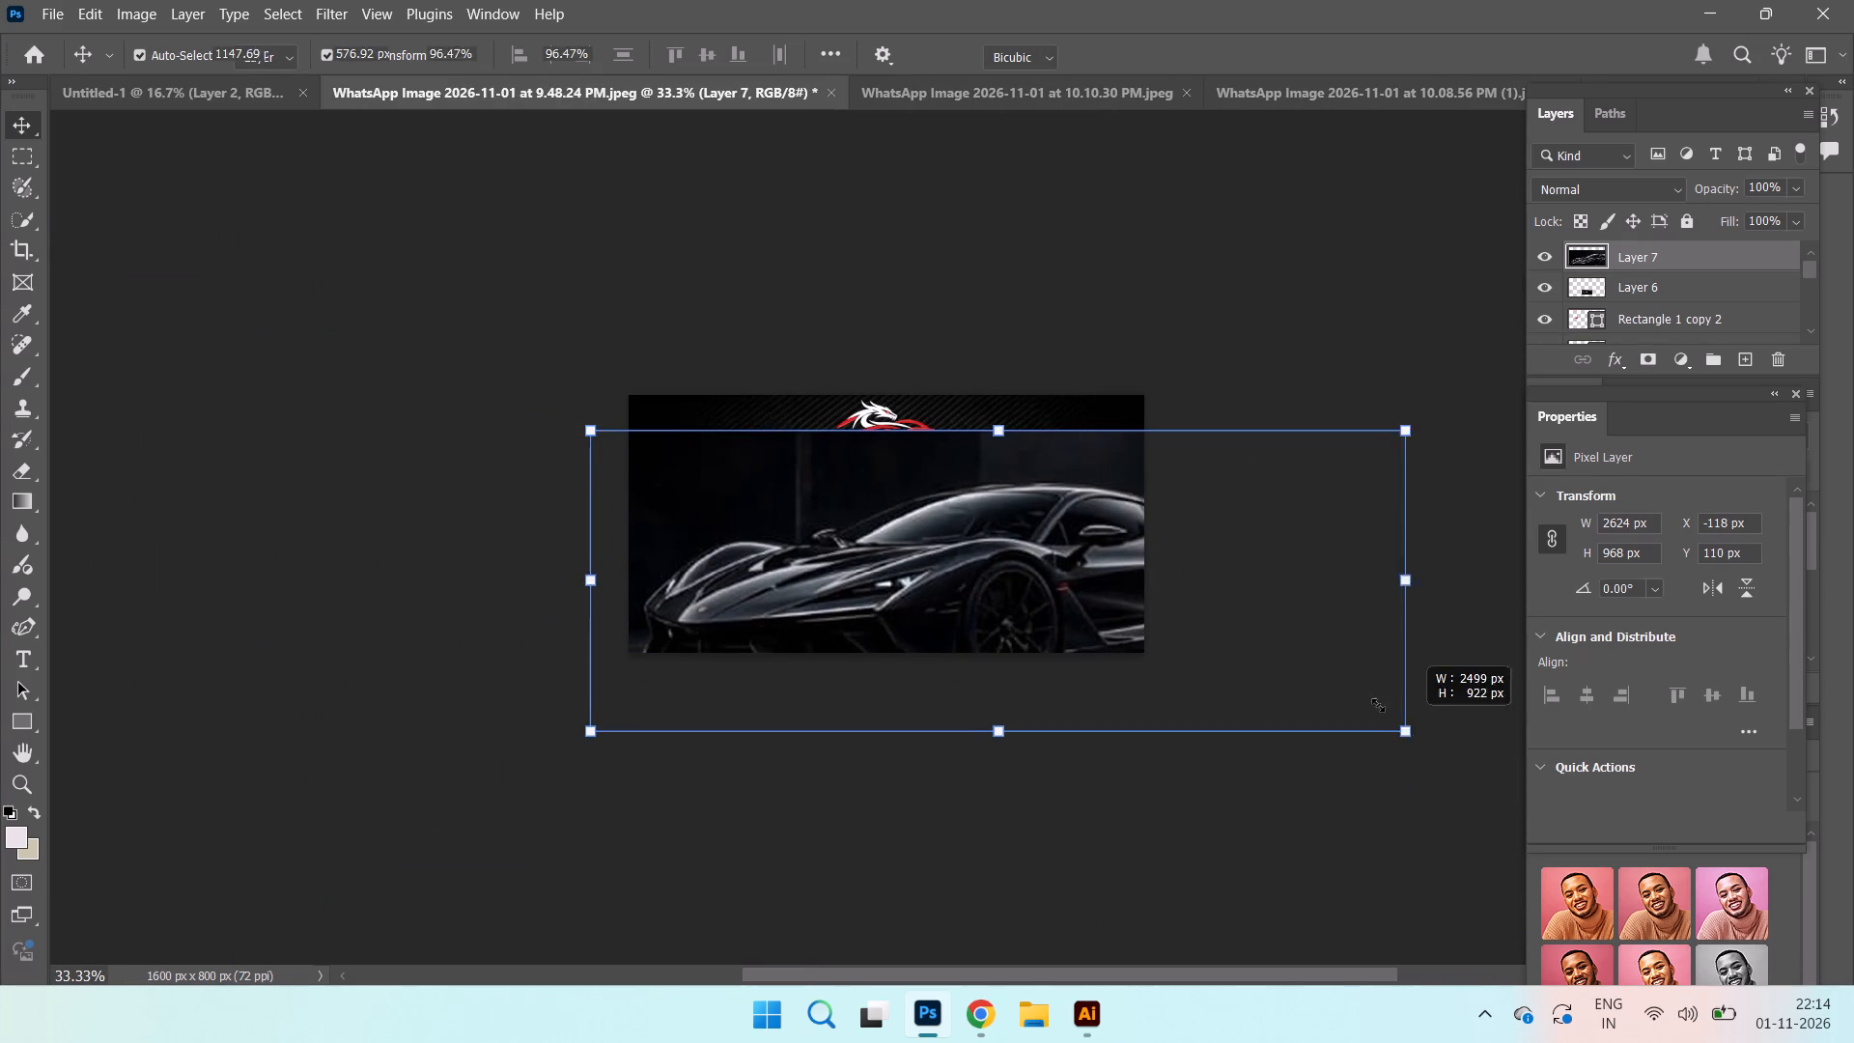
left_click_drag(1378, 705, 875, 504)
left_click_drag(766, 487, 1095, 598)
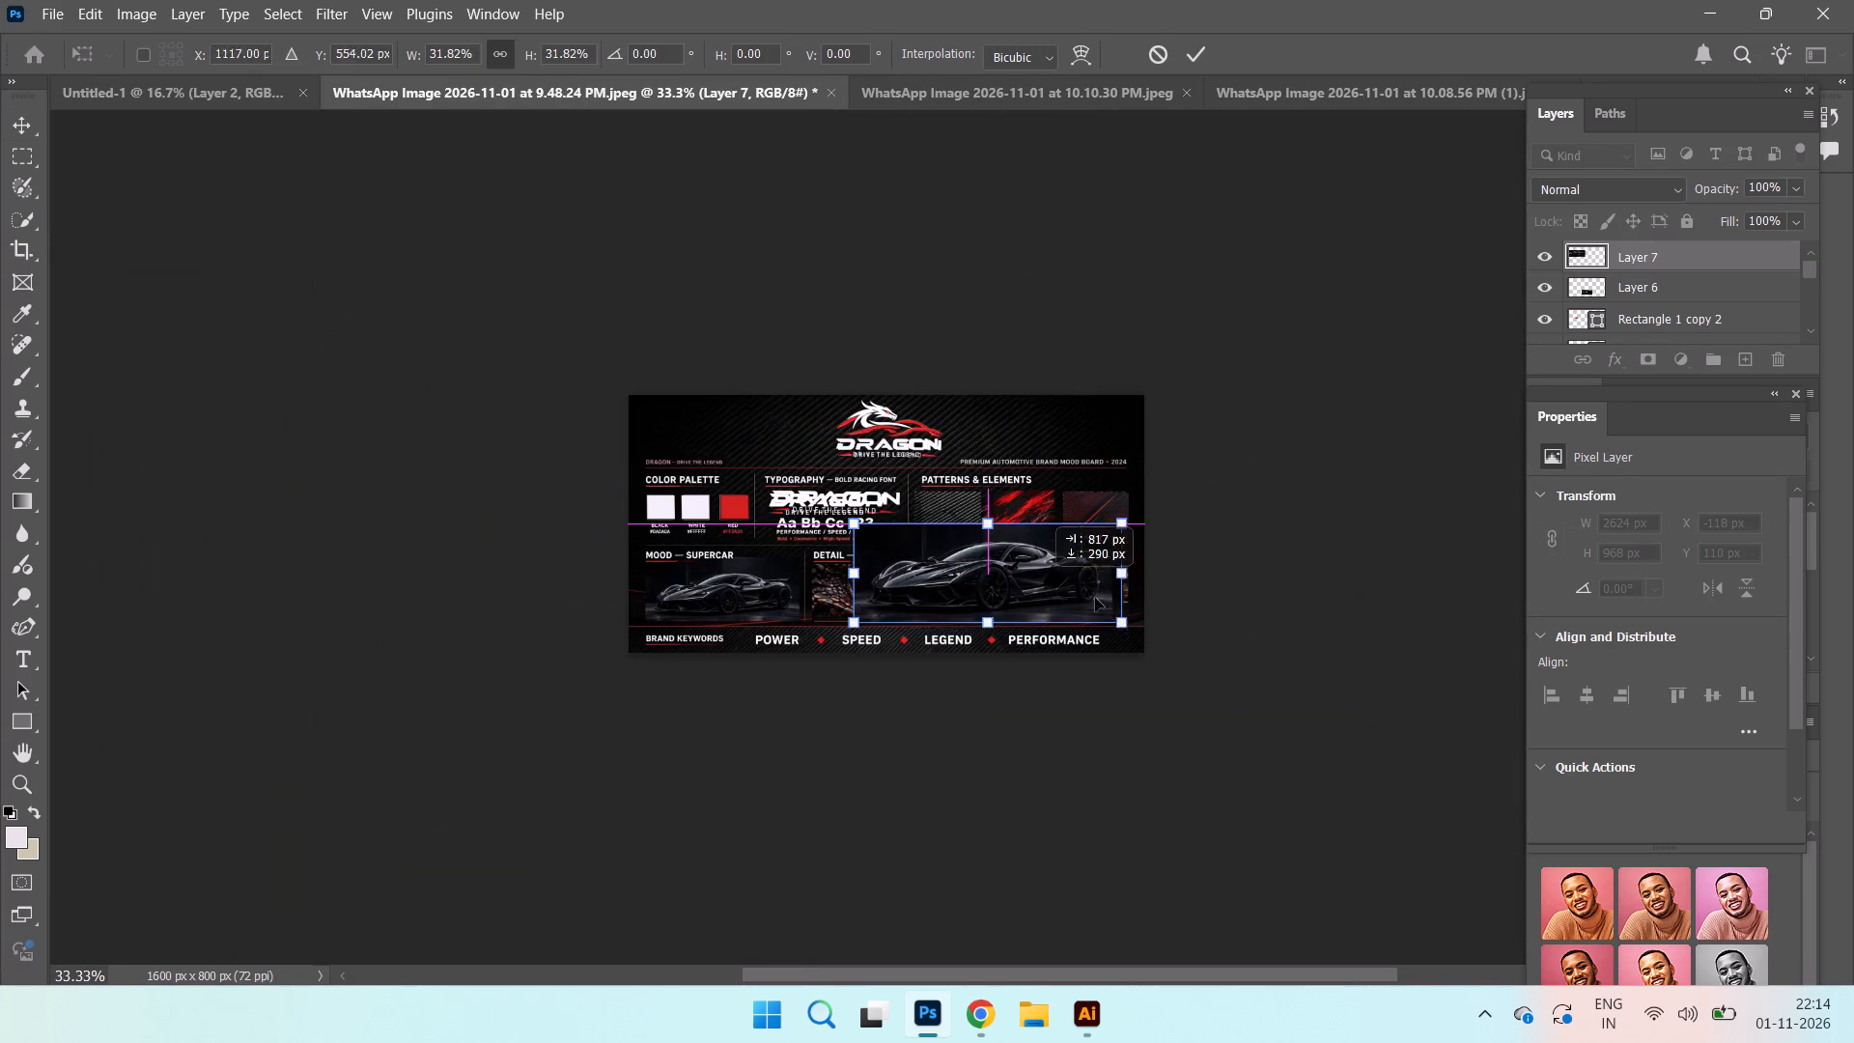
left_click_drag(1095, 598, 1105, 599)
Reduce the supercar layer to about 21%, roughly 554 × 204 px, and place it just under the Environment — Luxury Garage heading.
key("ctrl+equal")
key("ctrl+equal")
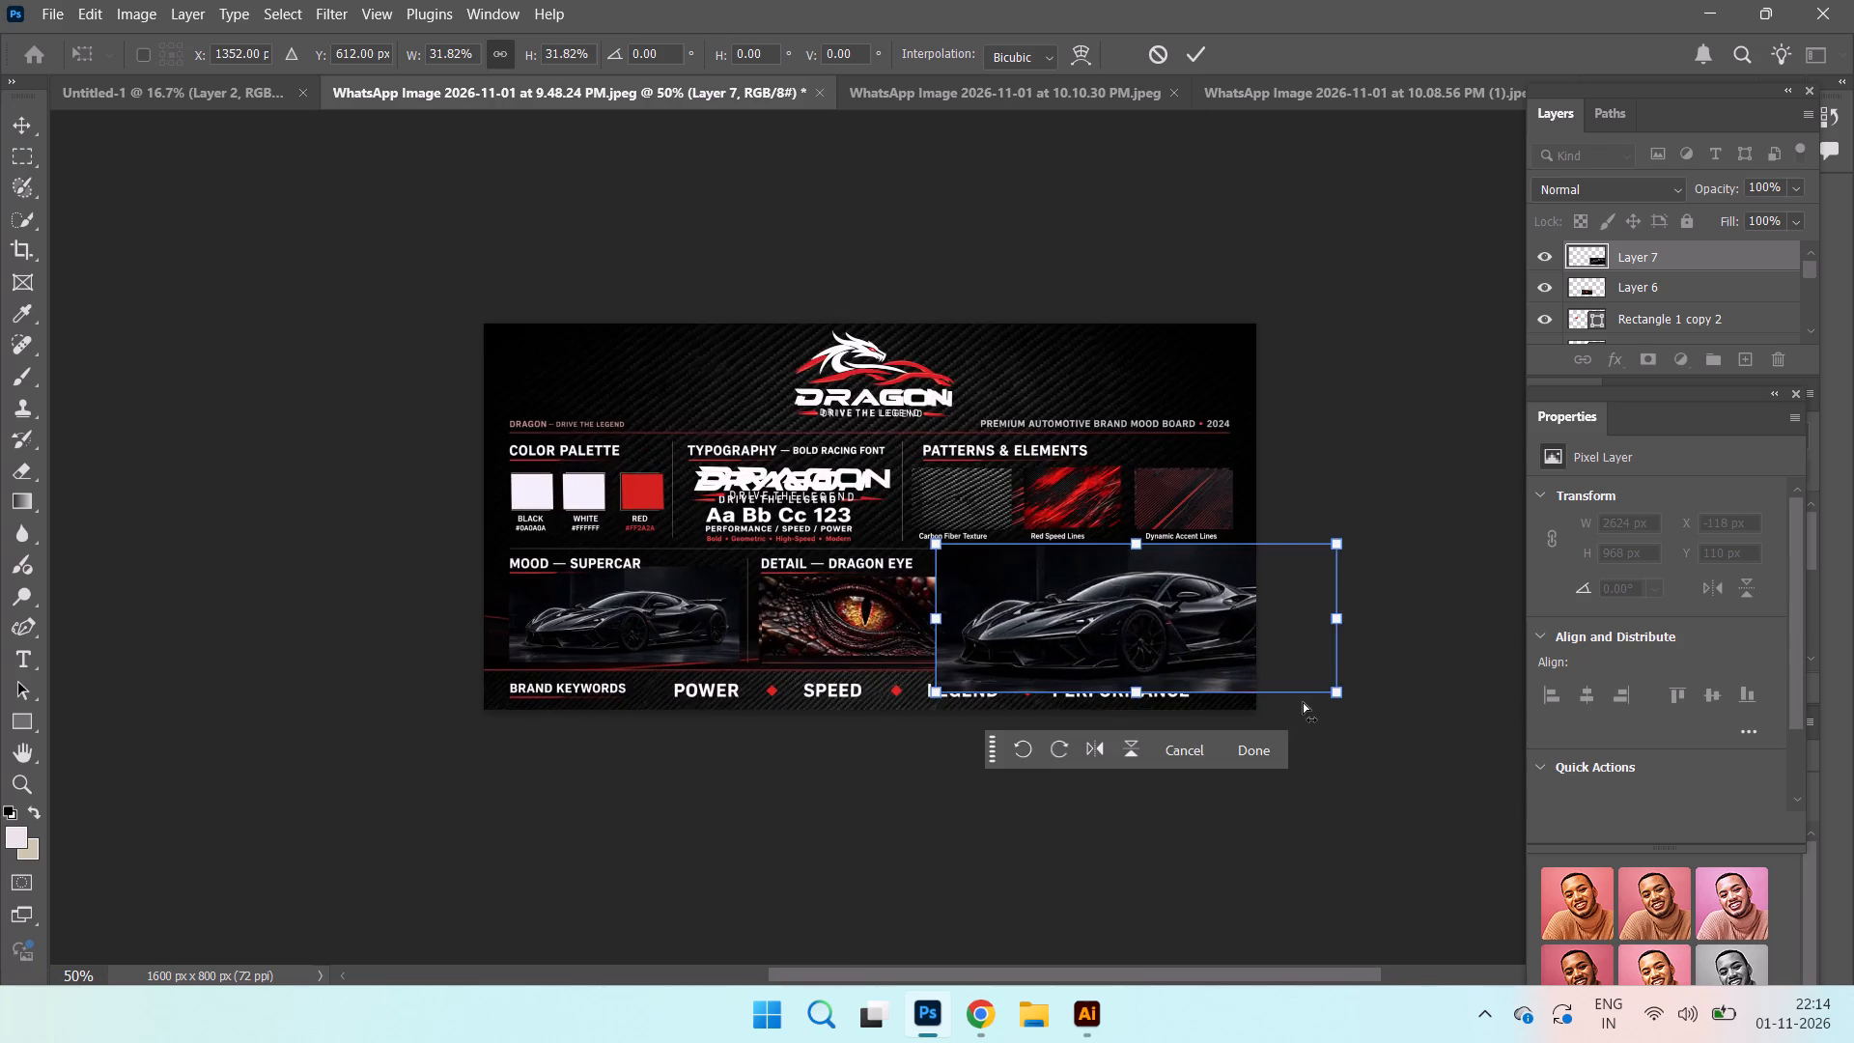
left_click_drag(1473, 747, 1336, 696)
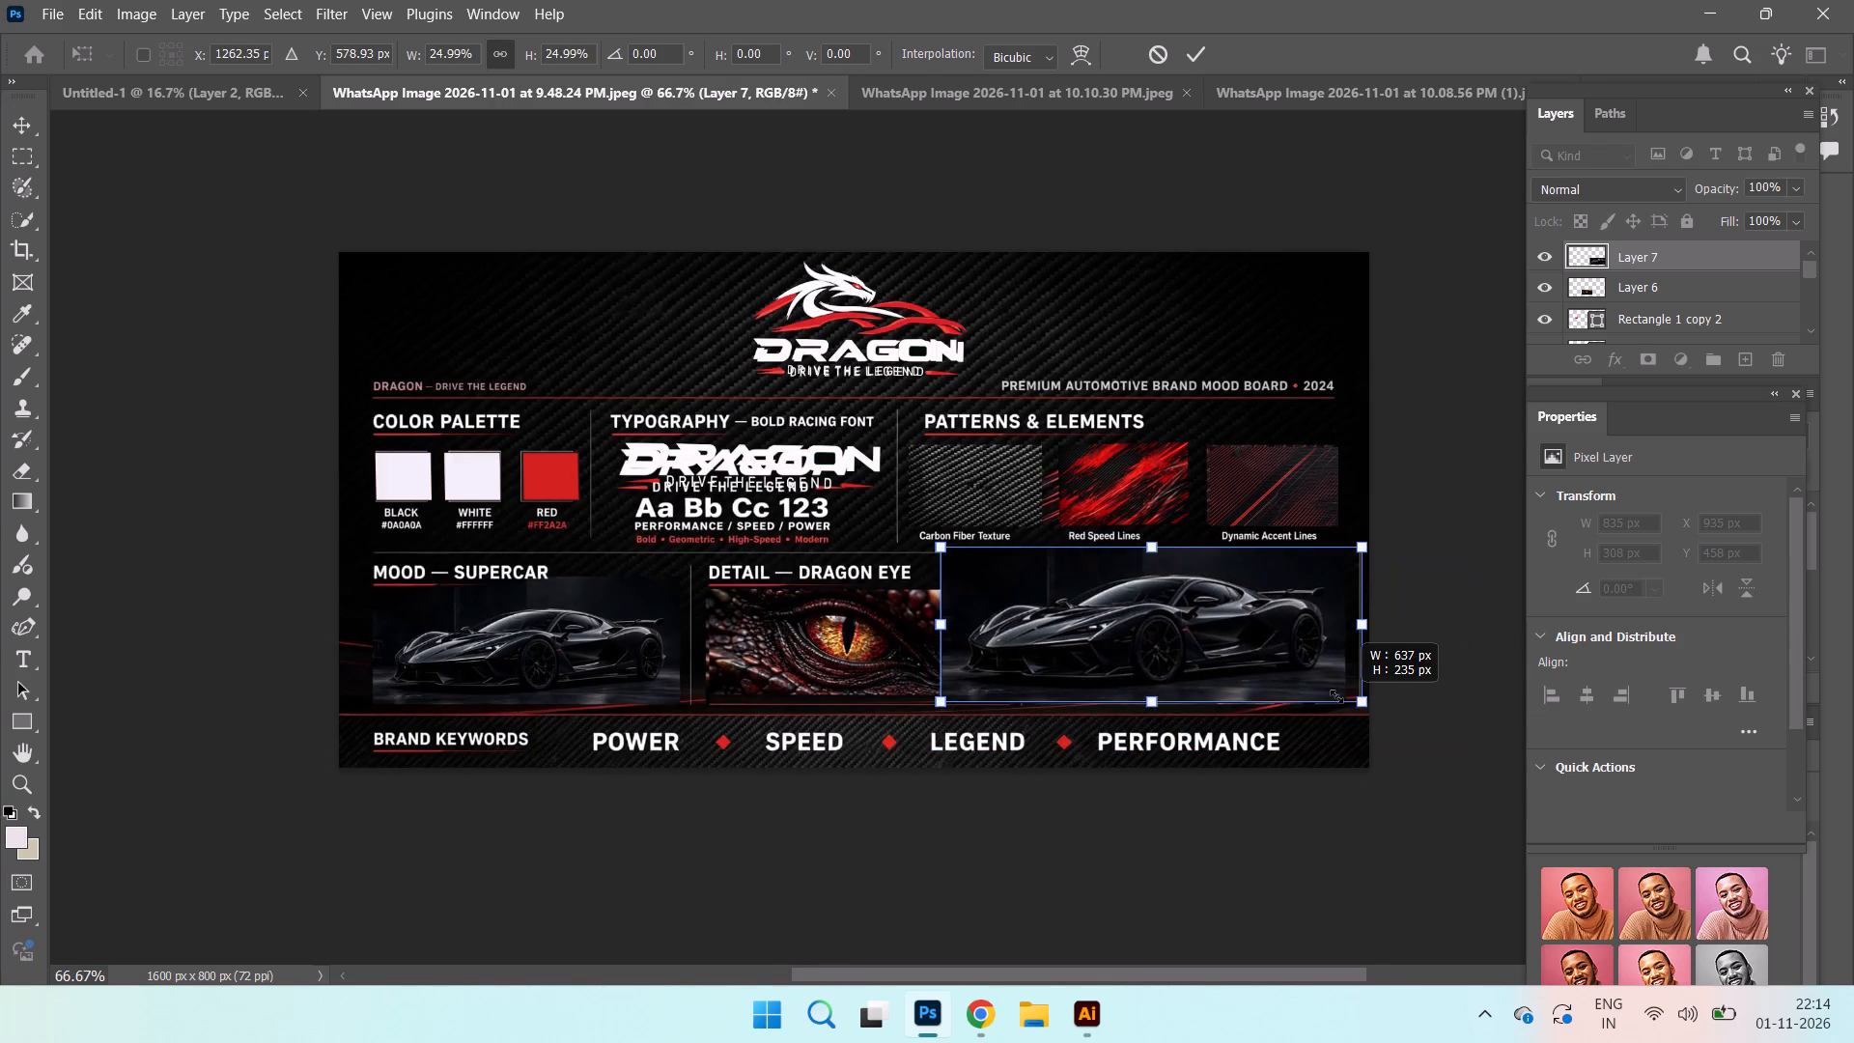
left_click_drag(1336, 696, 1339, 705)
left_click_drag(1345, 698, 1344, 697)
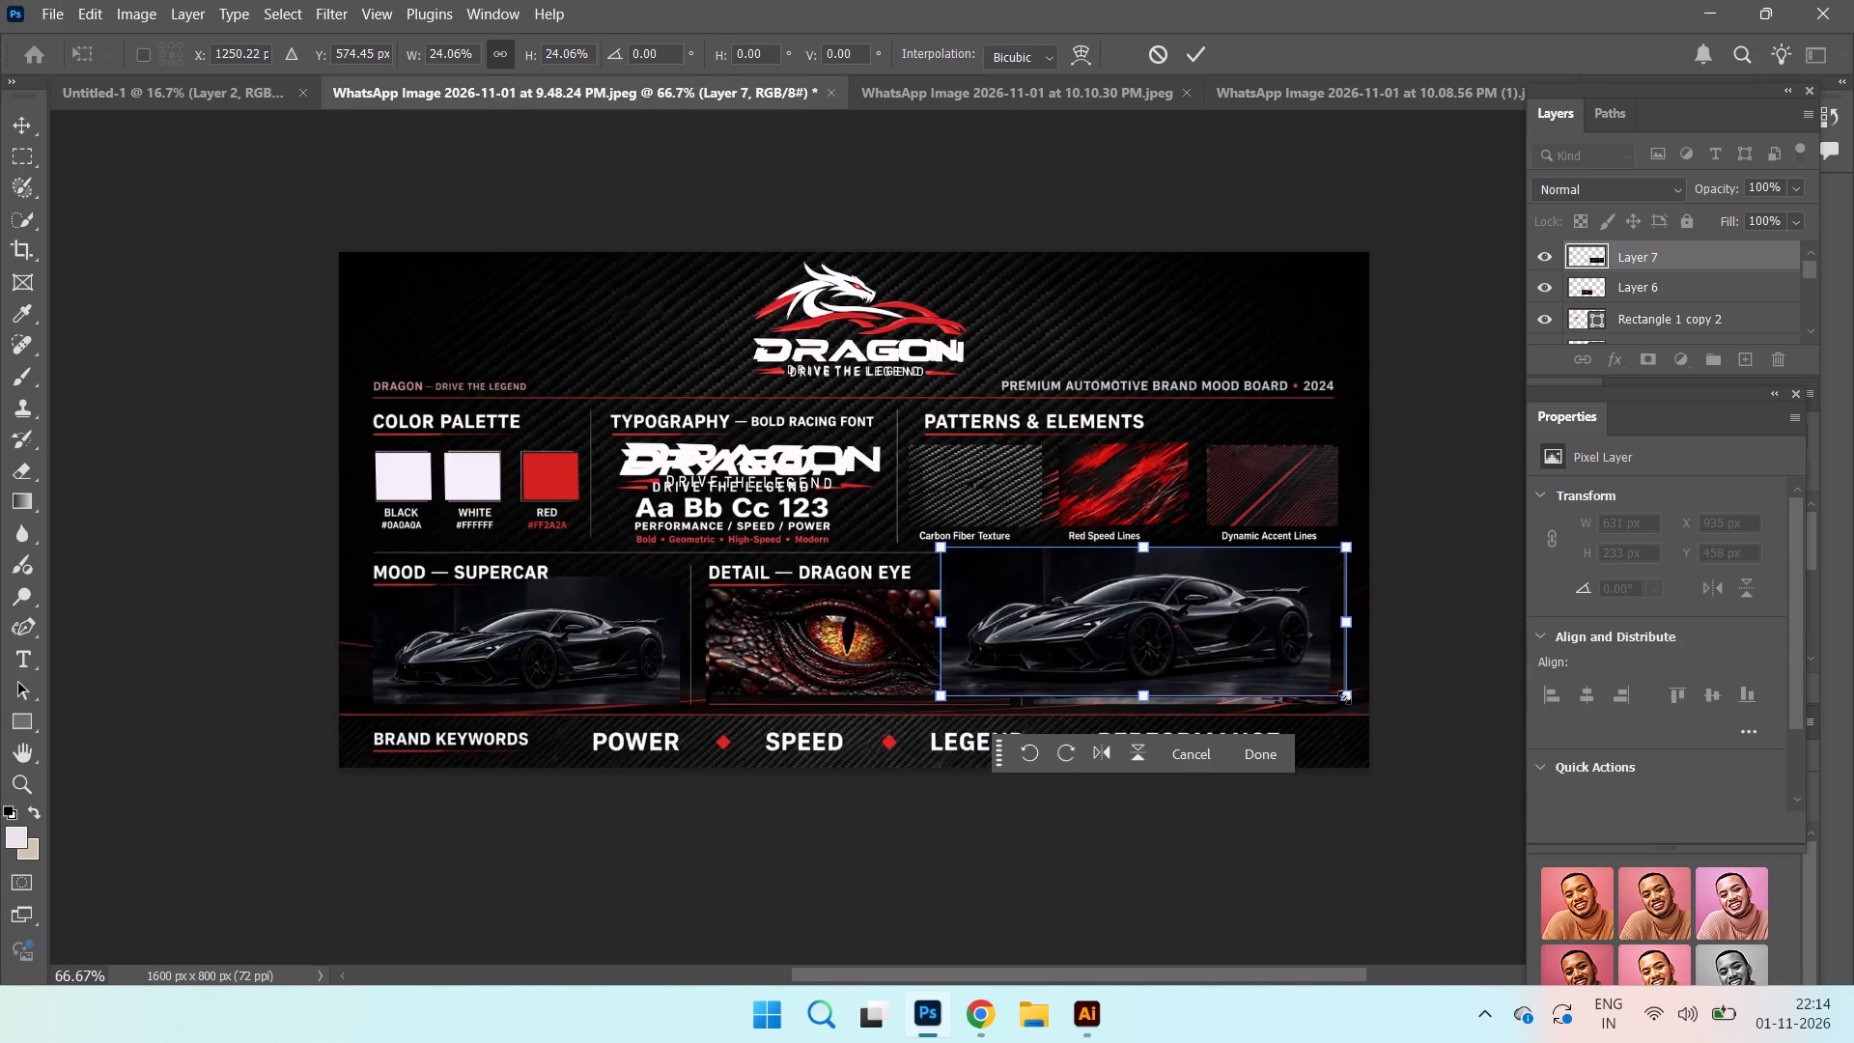
left_click_drag(1344, 697, 1301, 663)
left_click_drag(1203, 625, 1306, 658)
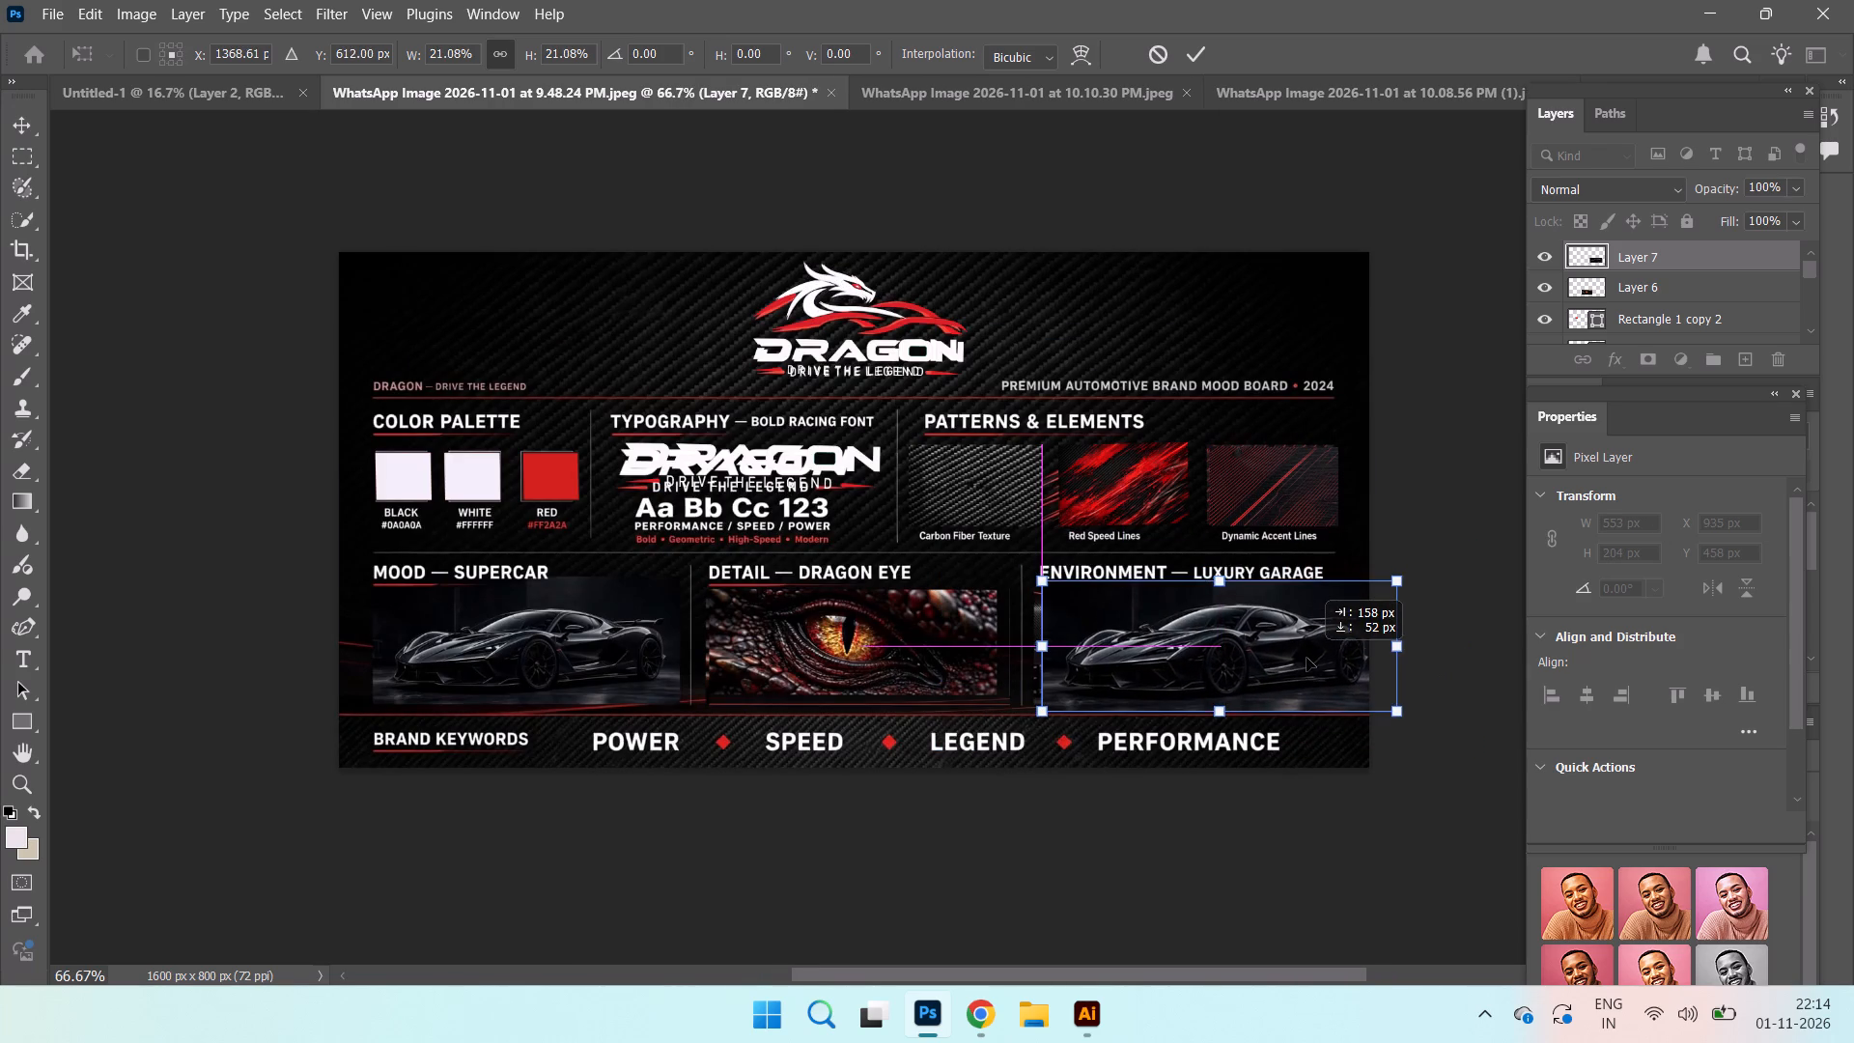
left_click_drag(1306, 658, 1293, 672)
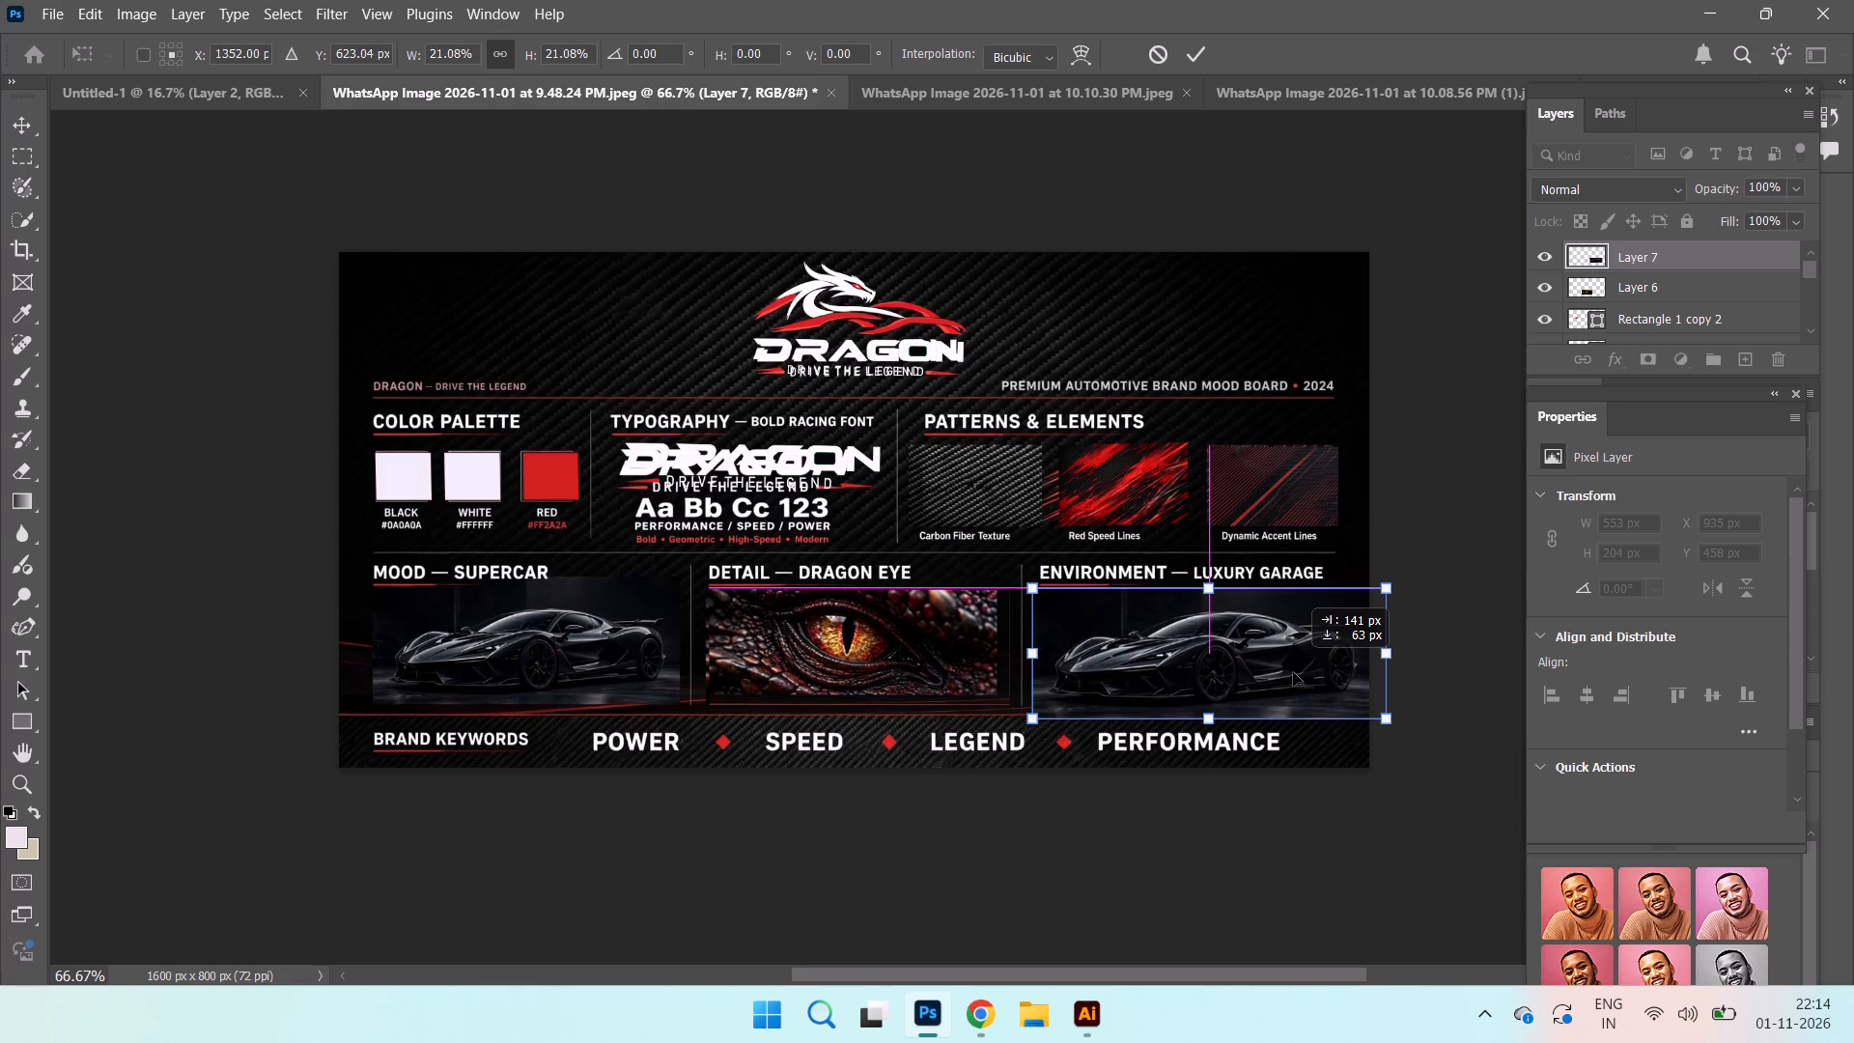
left_click_drag(1293, 672, 1293, 670)
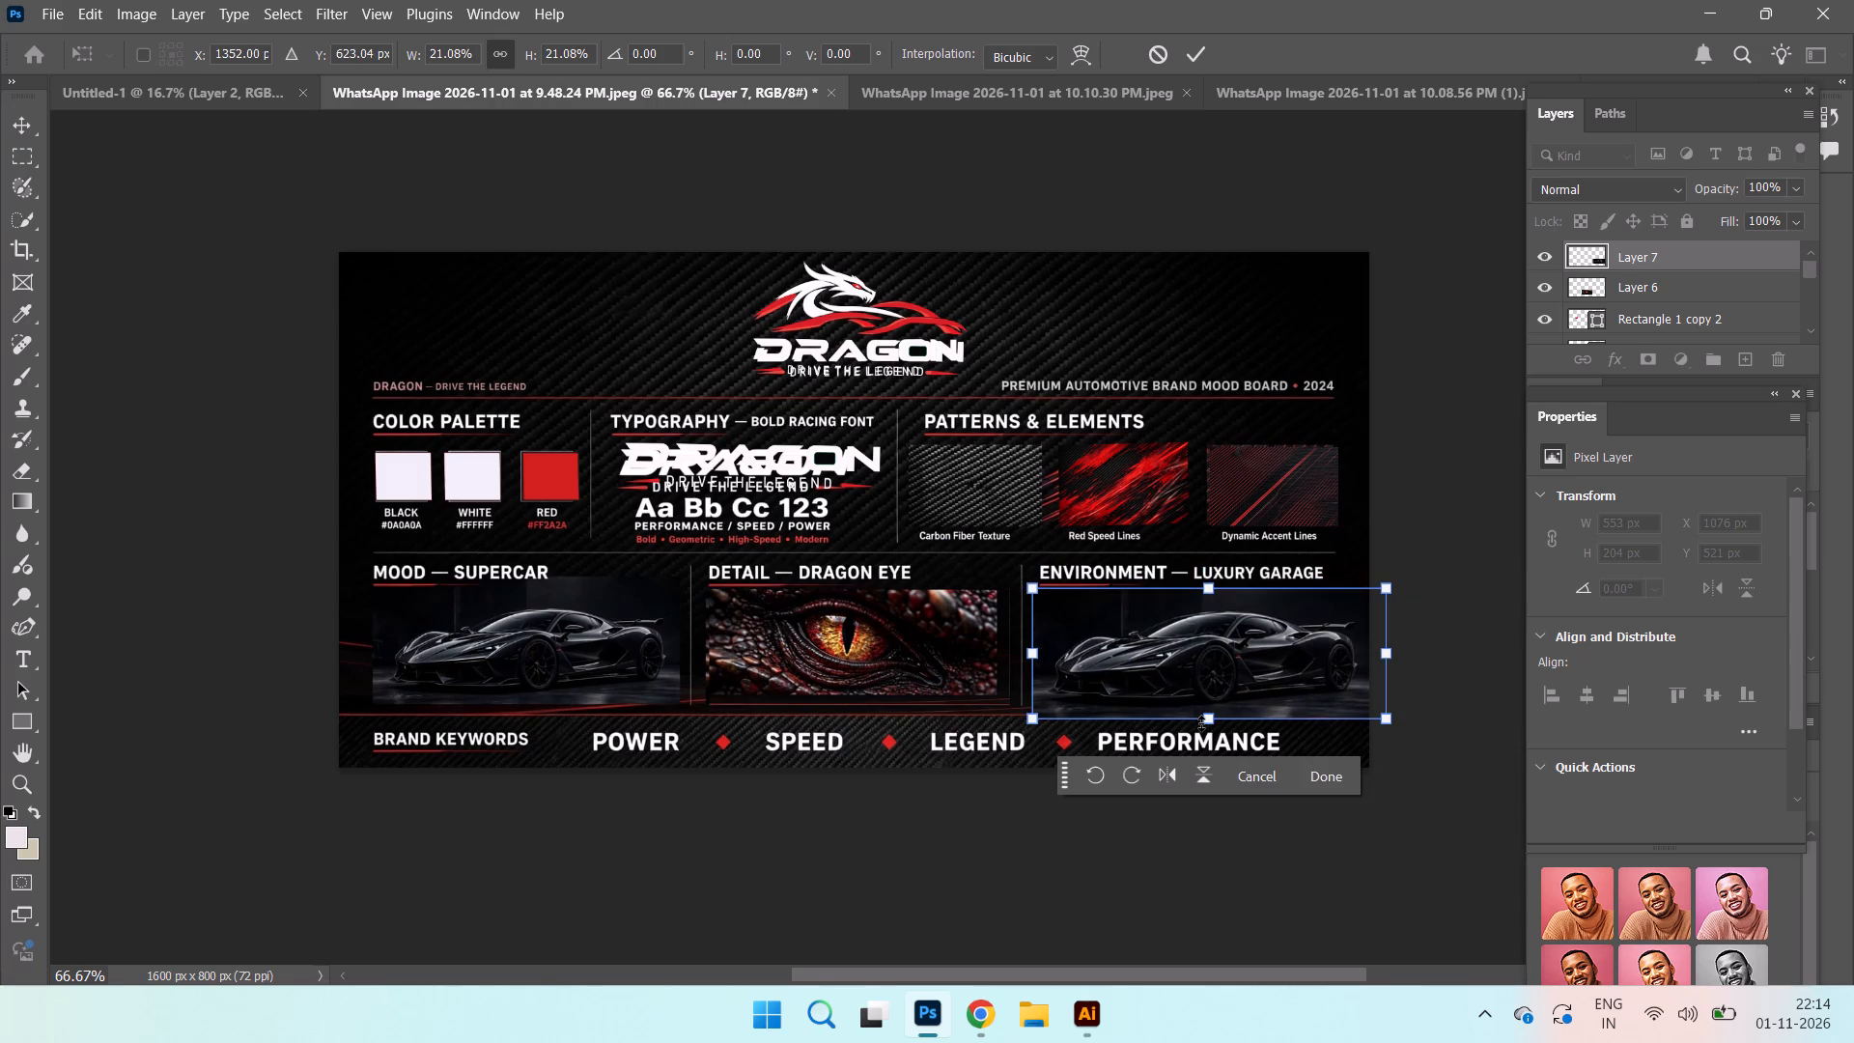
left_click(801, 674)
left_click(1343, 778)
Stretch the dragon eye layer downward to about 470 × 197 px over the Detail — Dragon Eye picture.
left_click(910, 671)
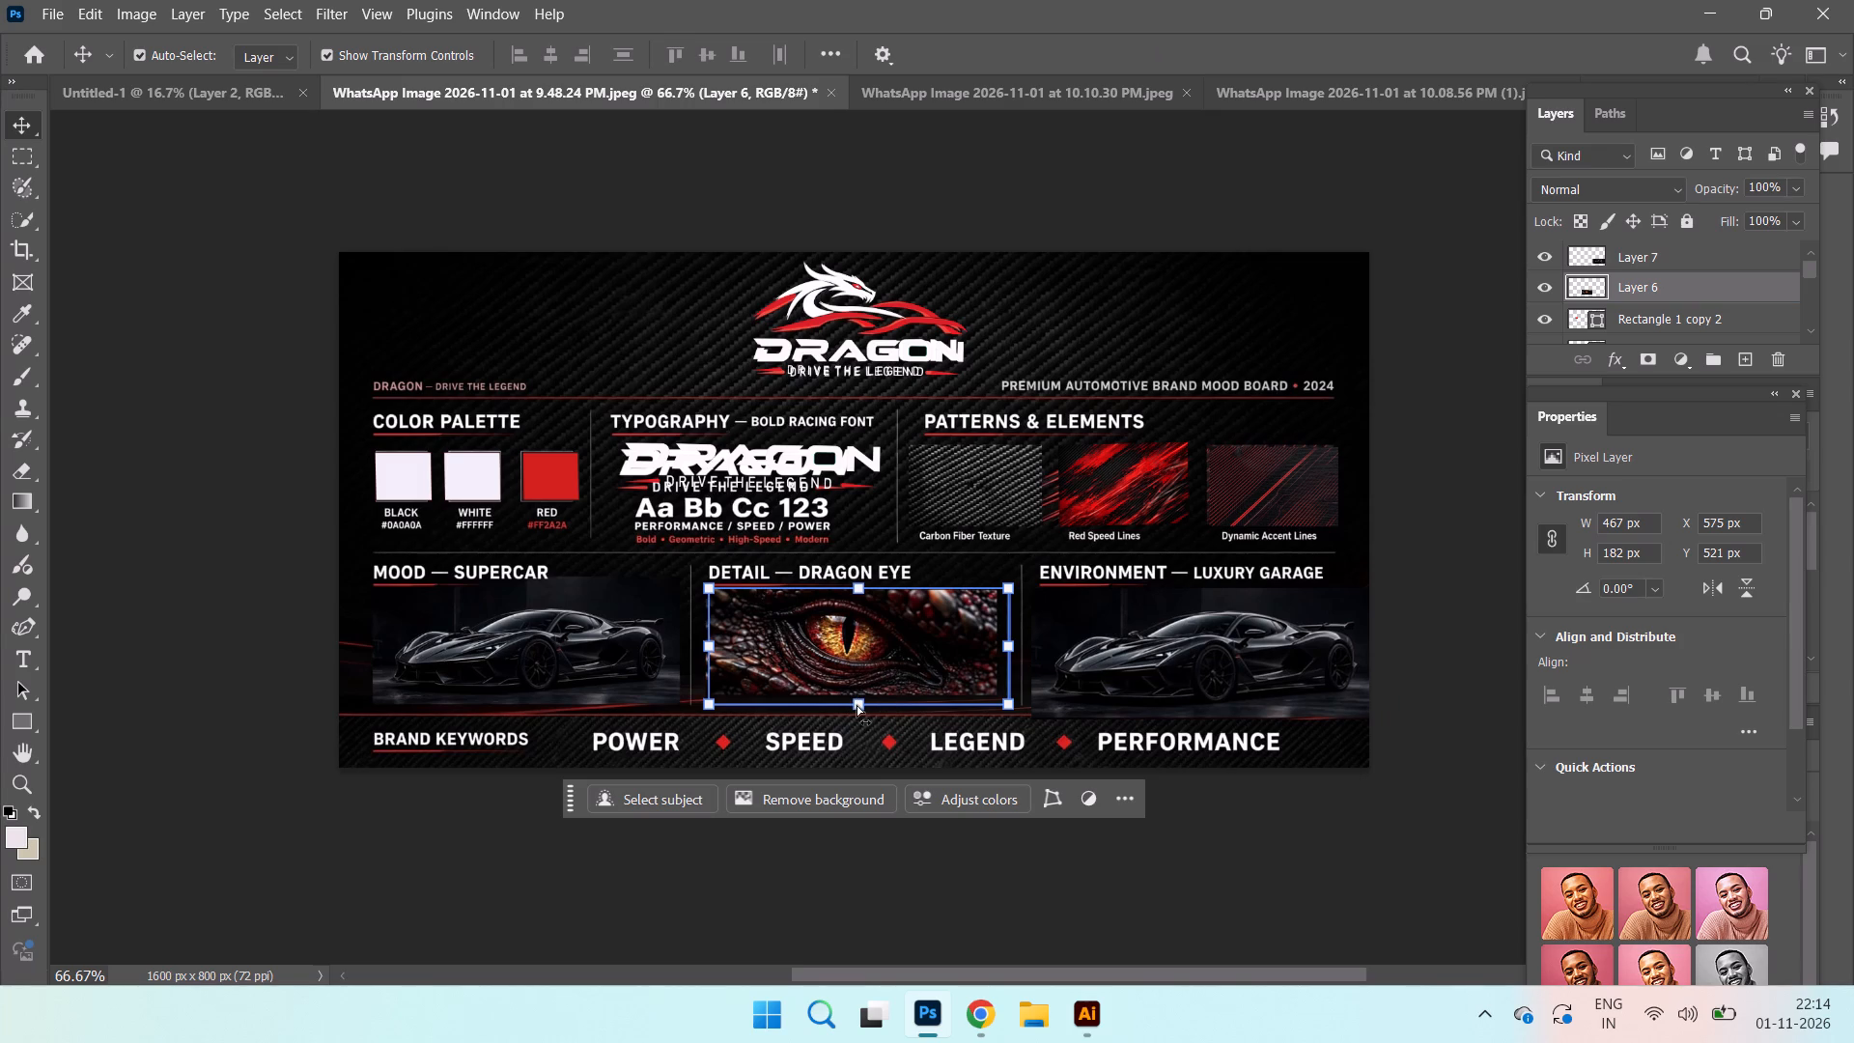
left_click_drag(857, 705, 860, 712, "ctrl")
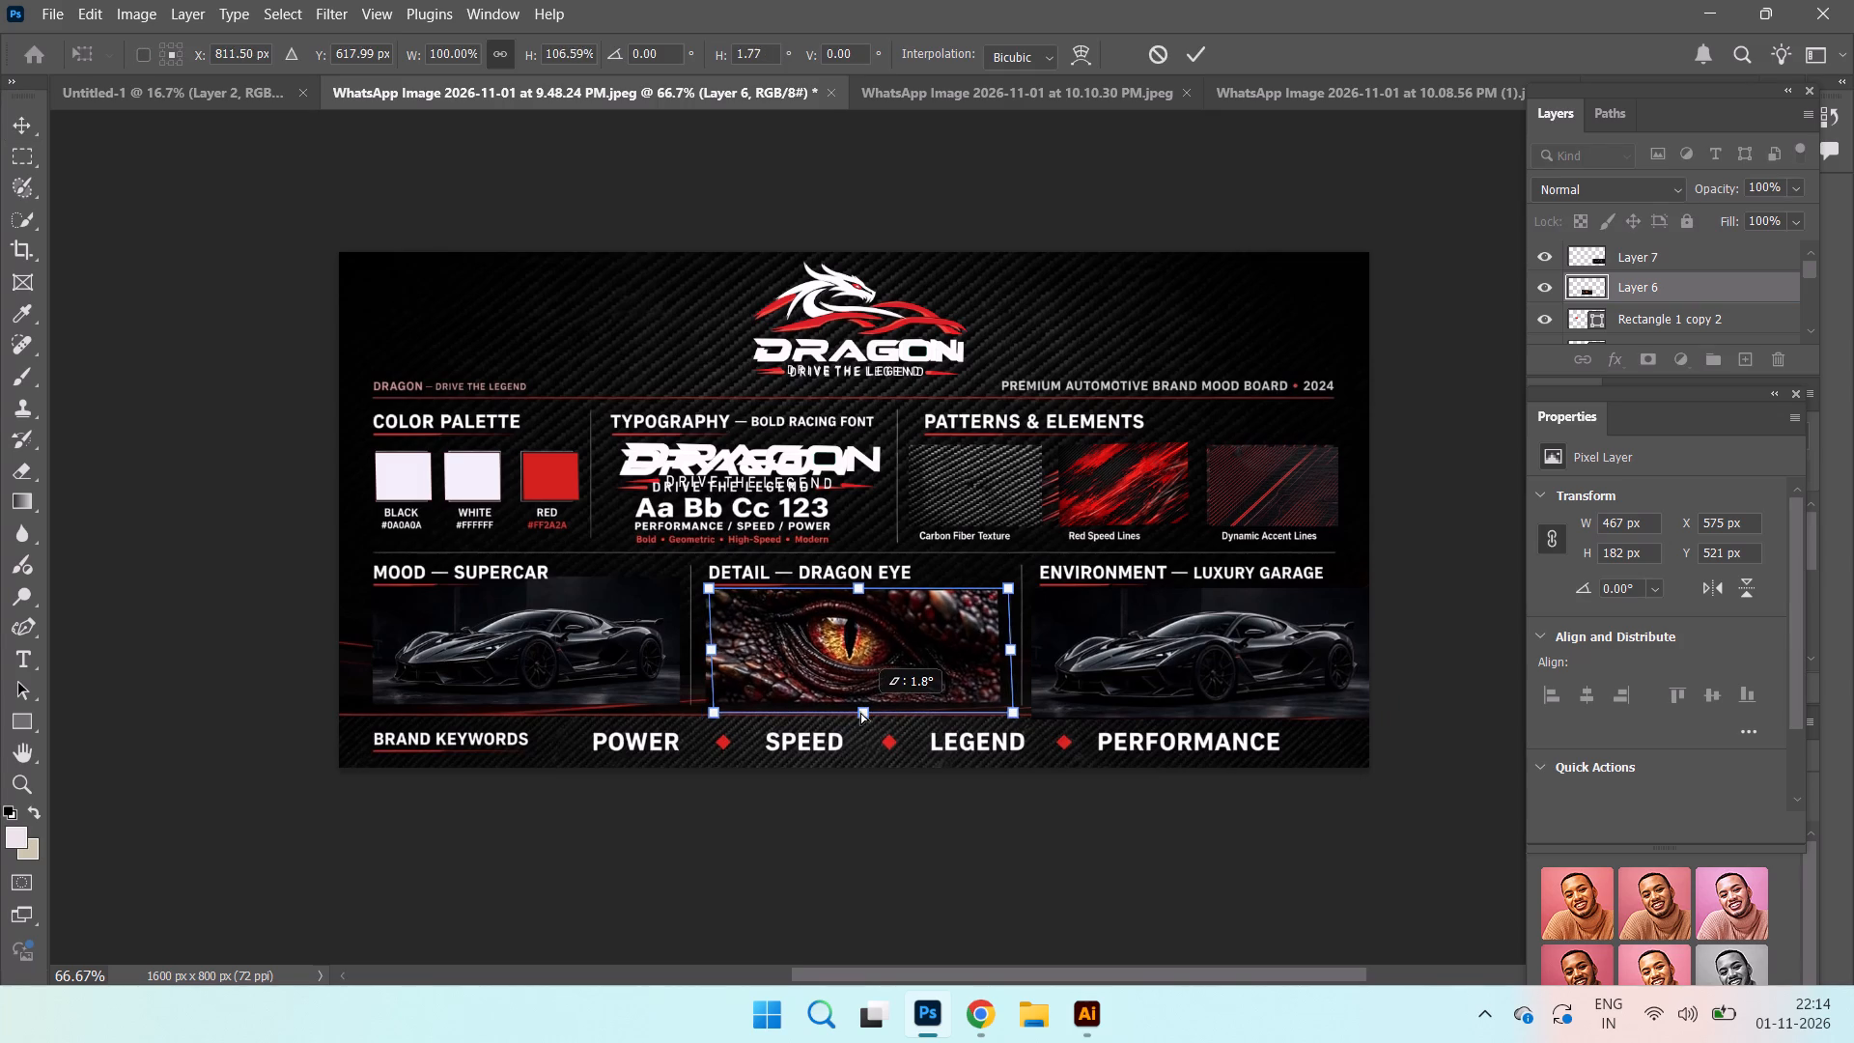
left_click_drag(860, 712, 855, 715, "ctrl")
left_click(839, 870)
left_click(967, 772)
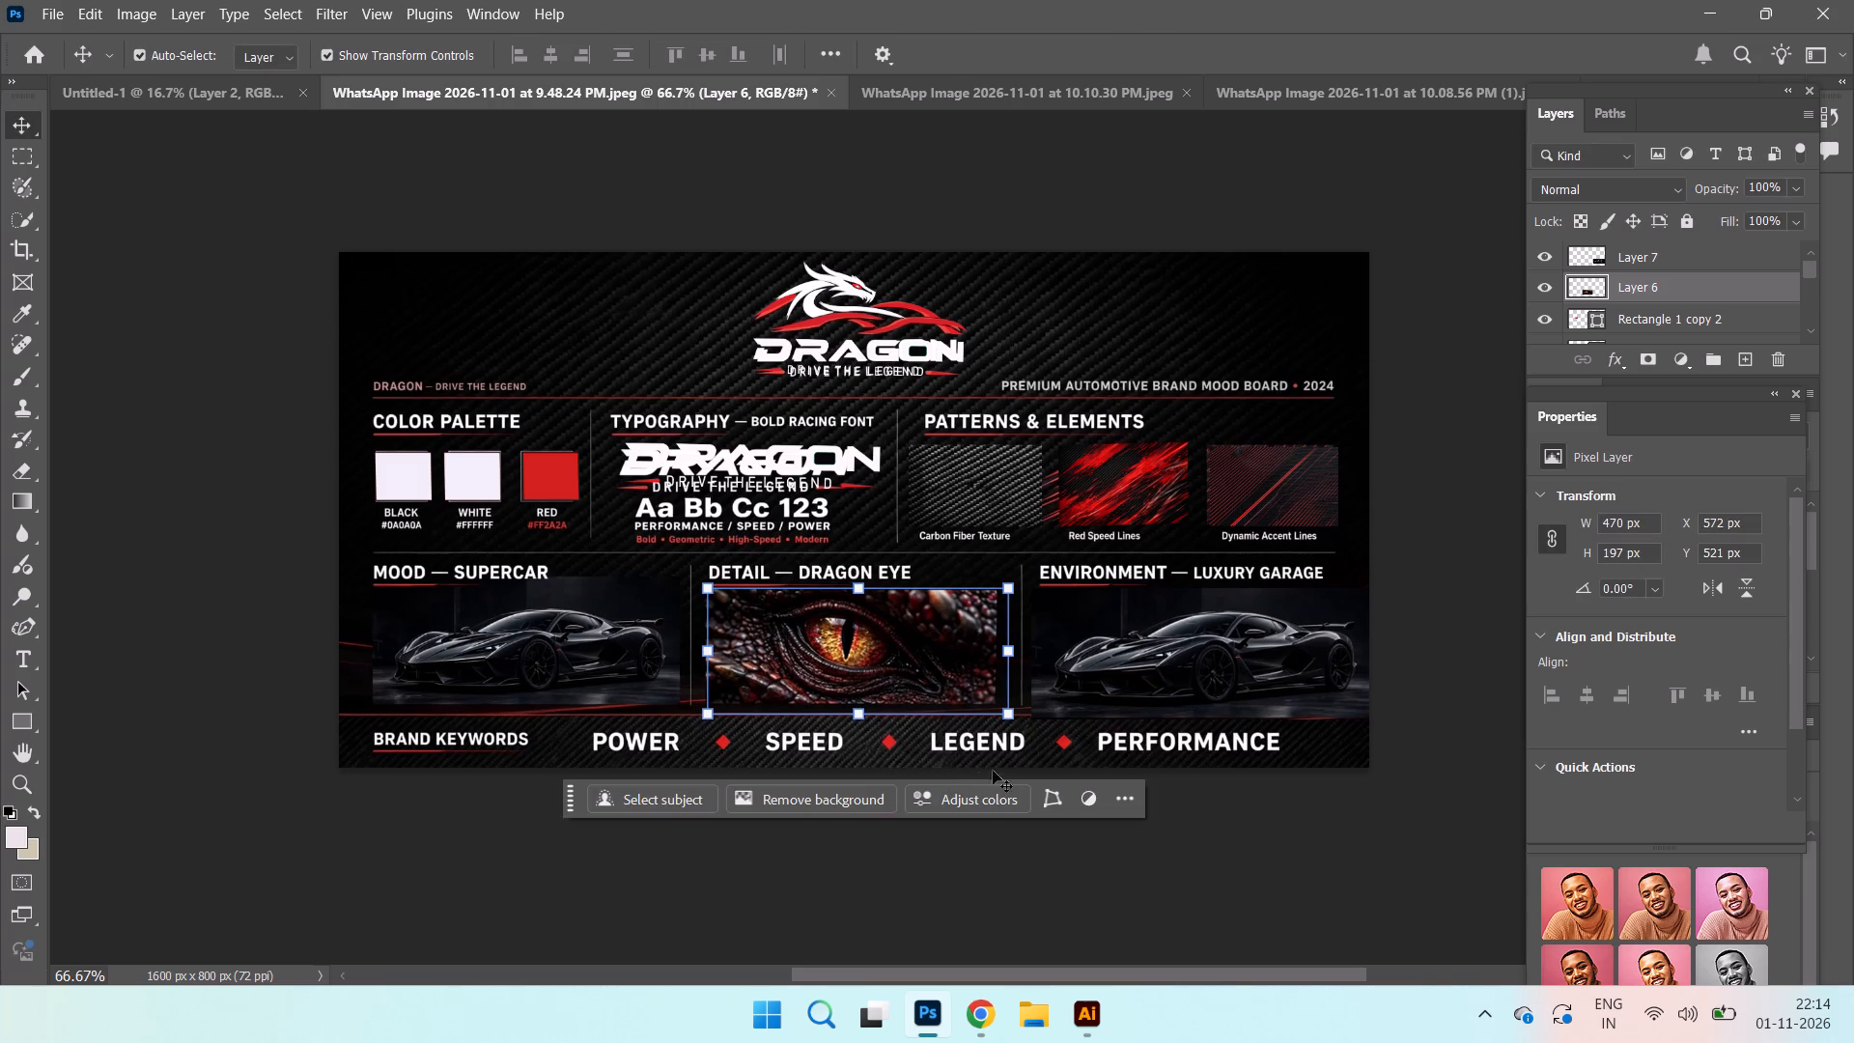
Move the supercar layer over the Mood — Supercar picture, flush with the canvas's left edge at about Y 514 px, and deselect it.
left_click_drag(1260, 689, 588, 668)
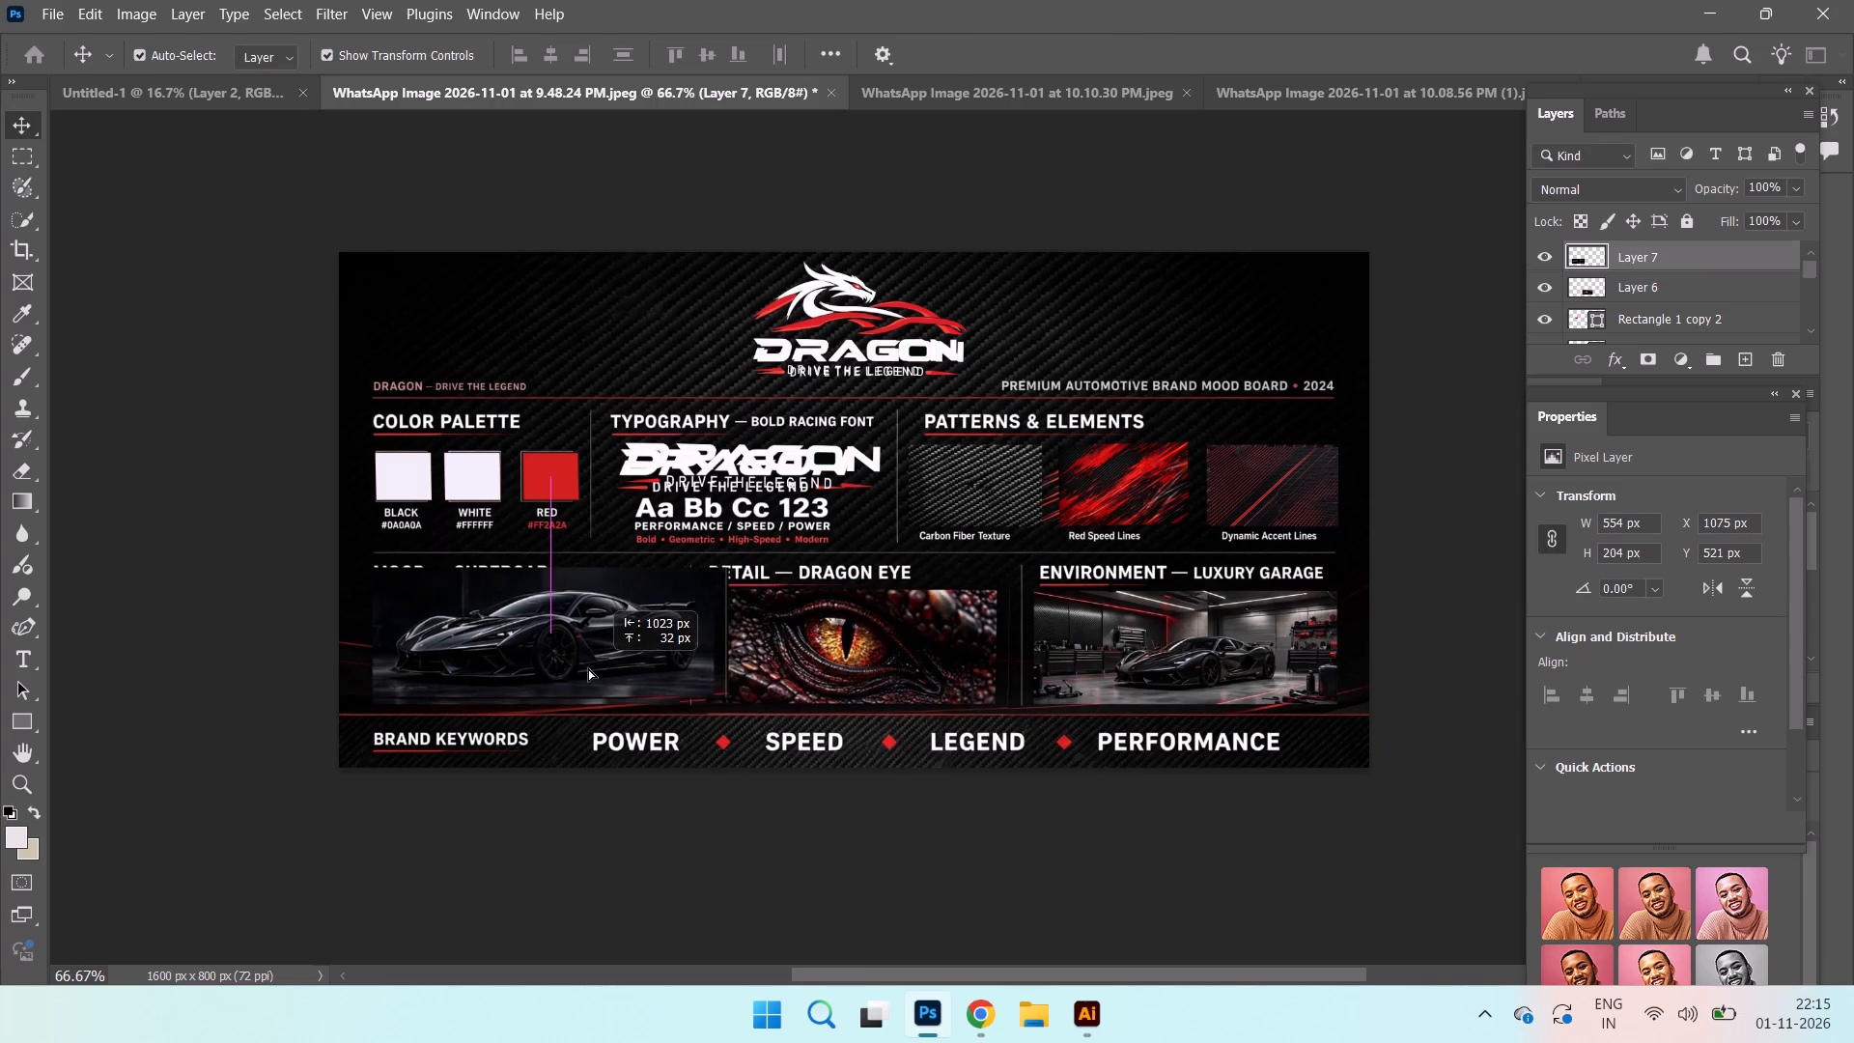
left_click_drag(588, 668, 563, 675)
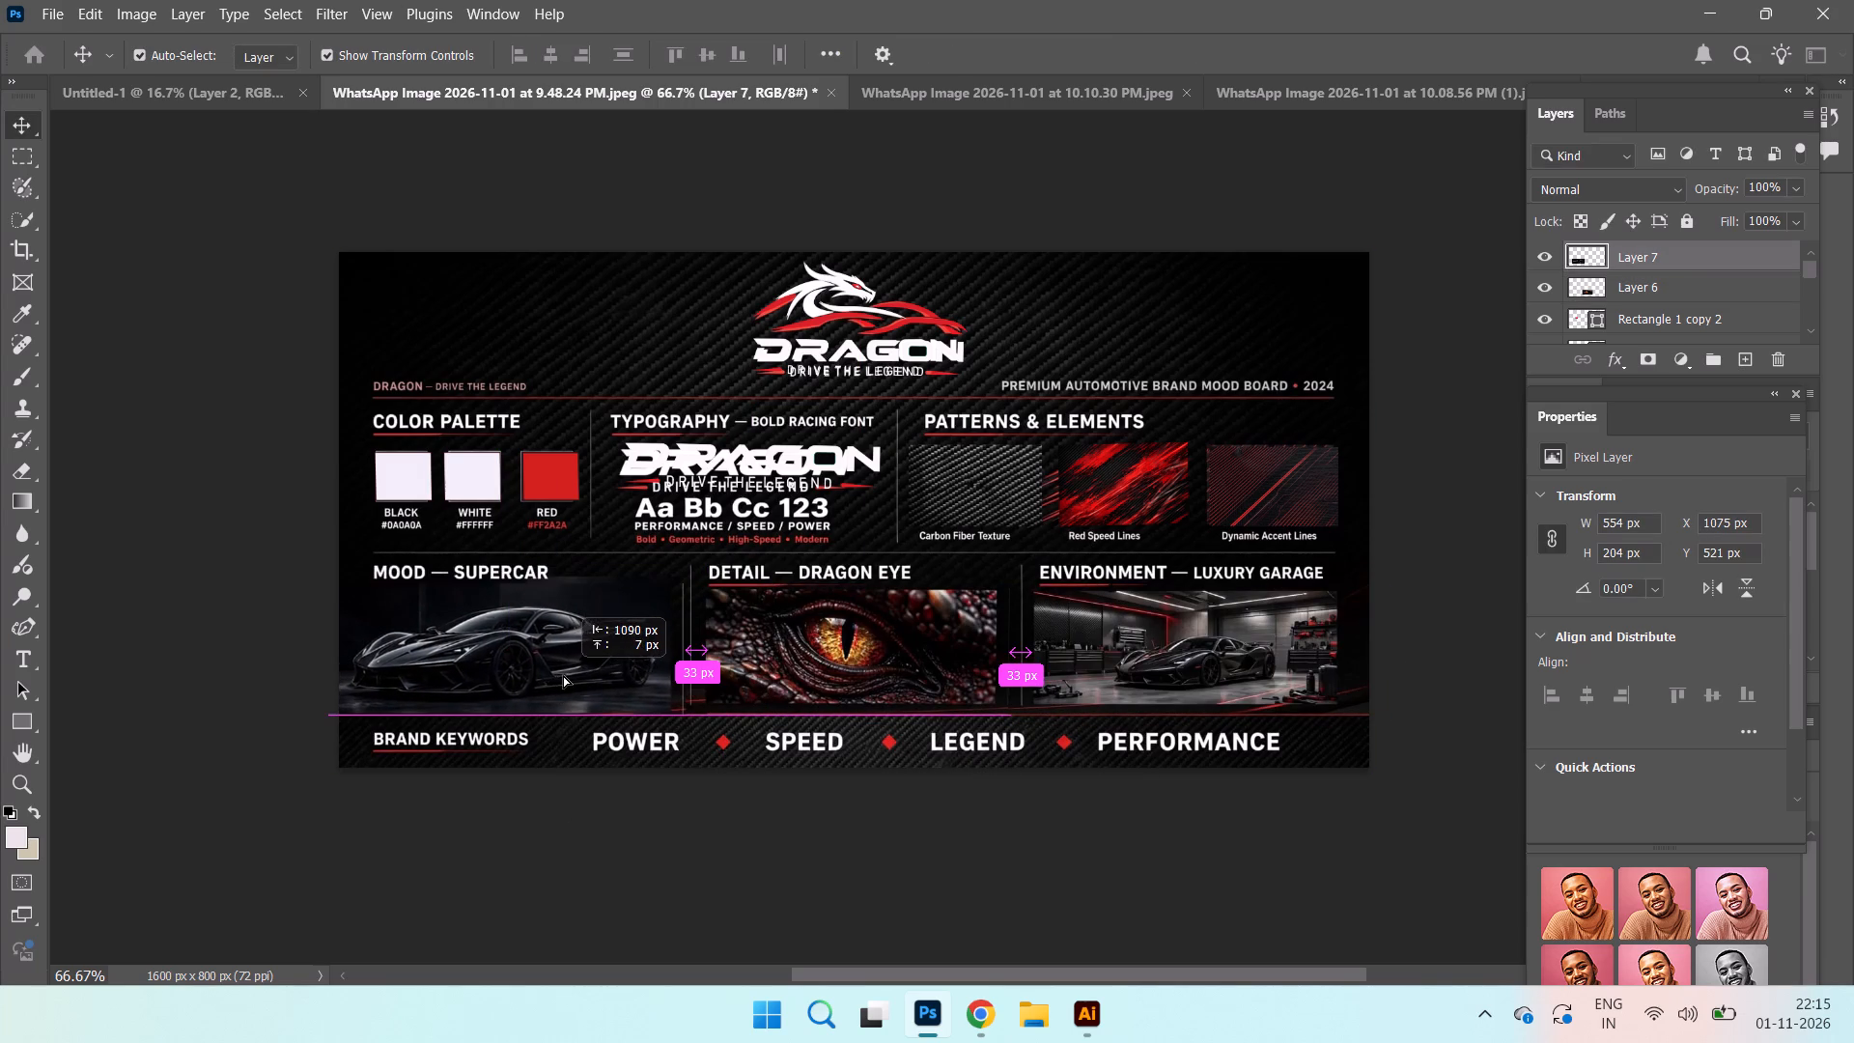
left_click_drag(563, 675, 564, 669)
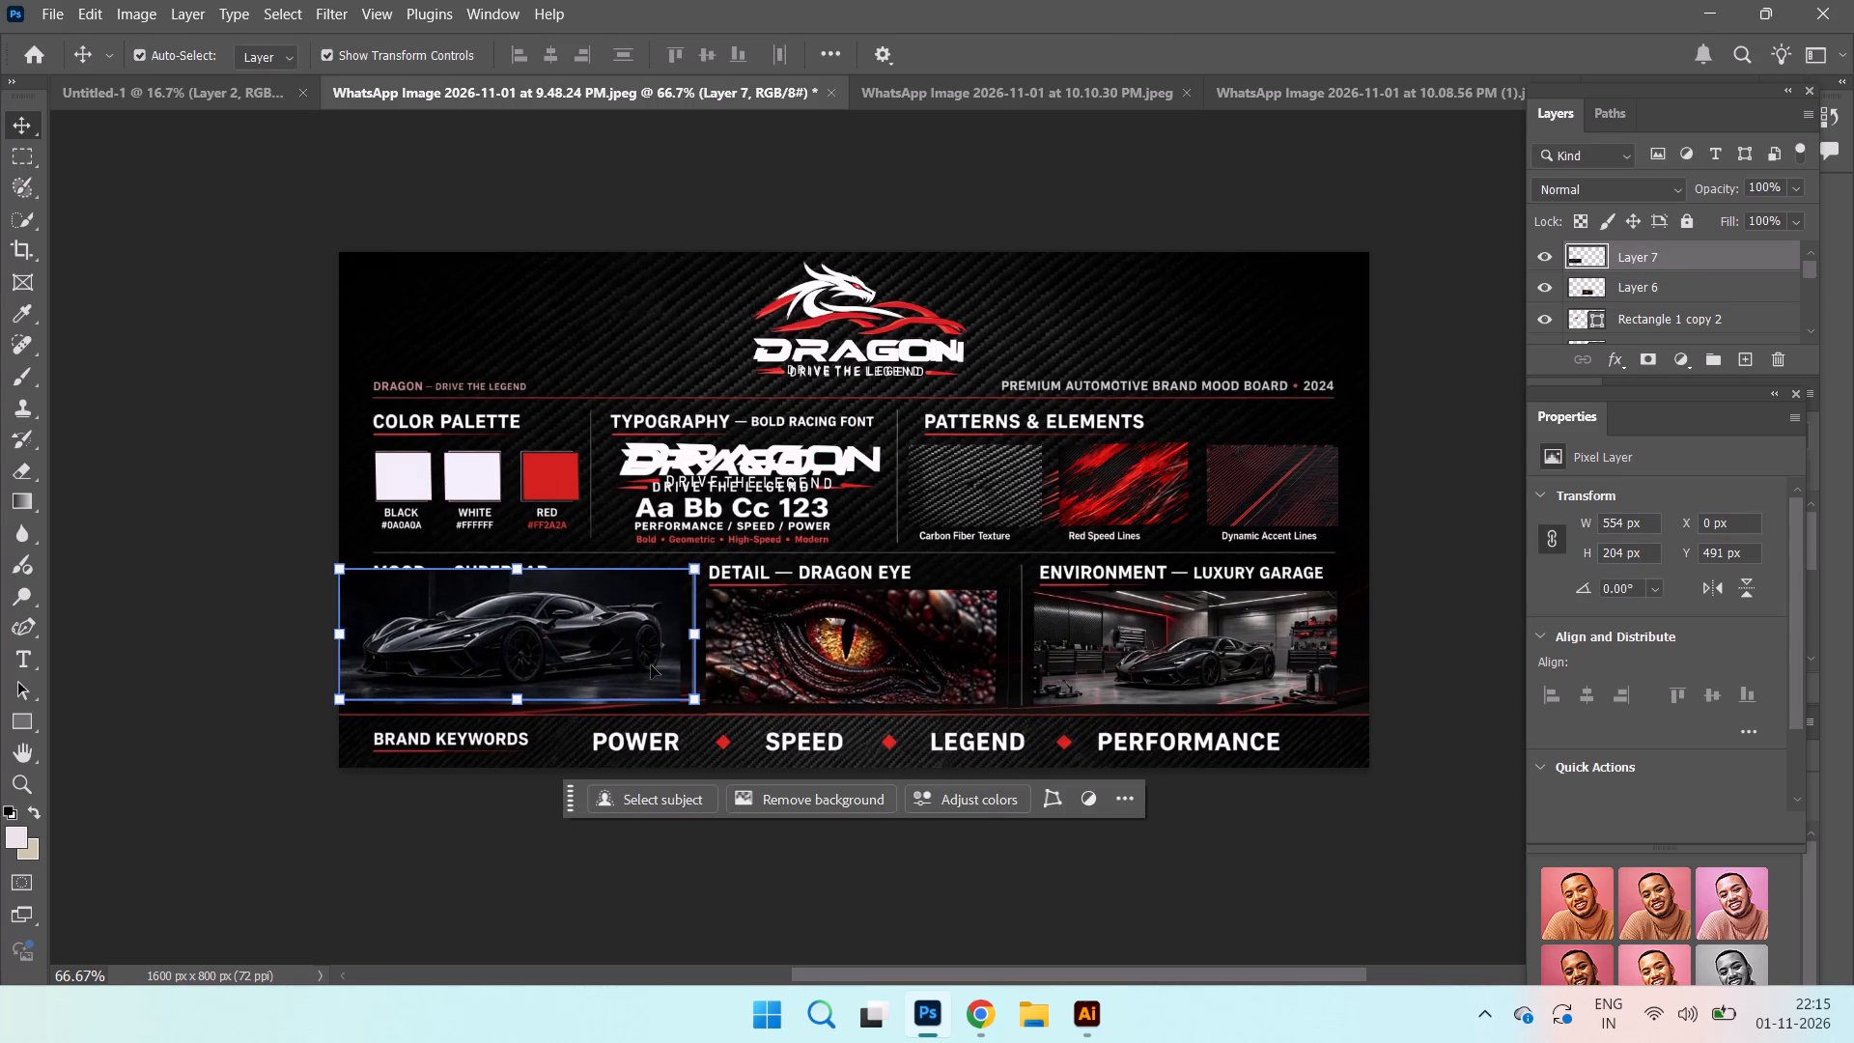
left_click_drag(656, 663, 504, 647)
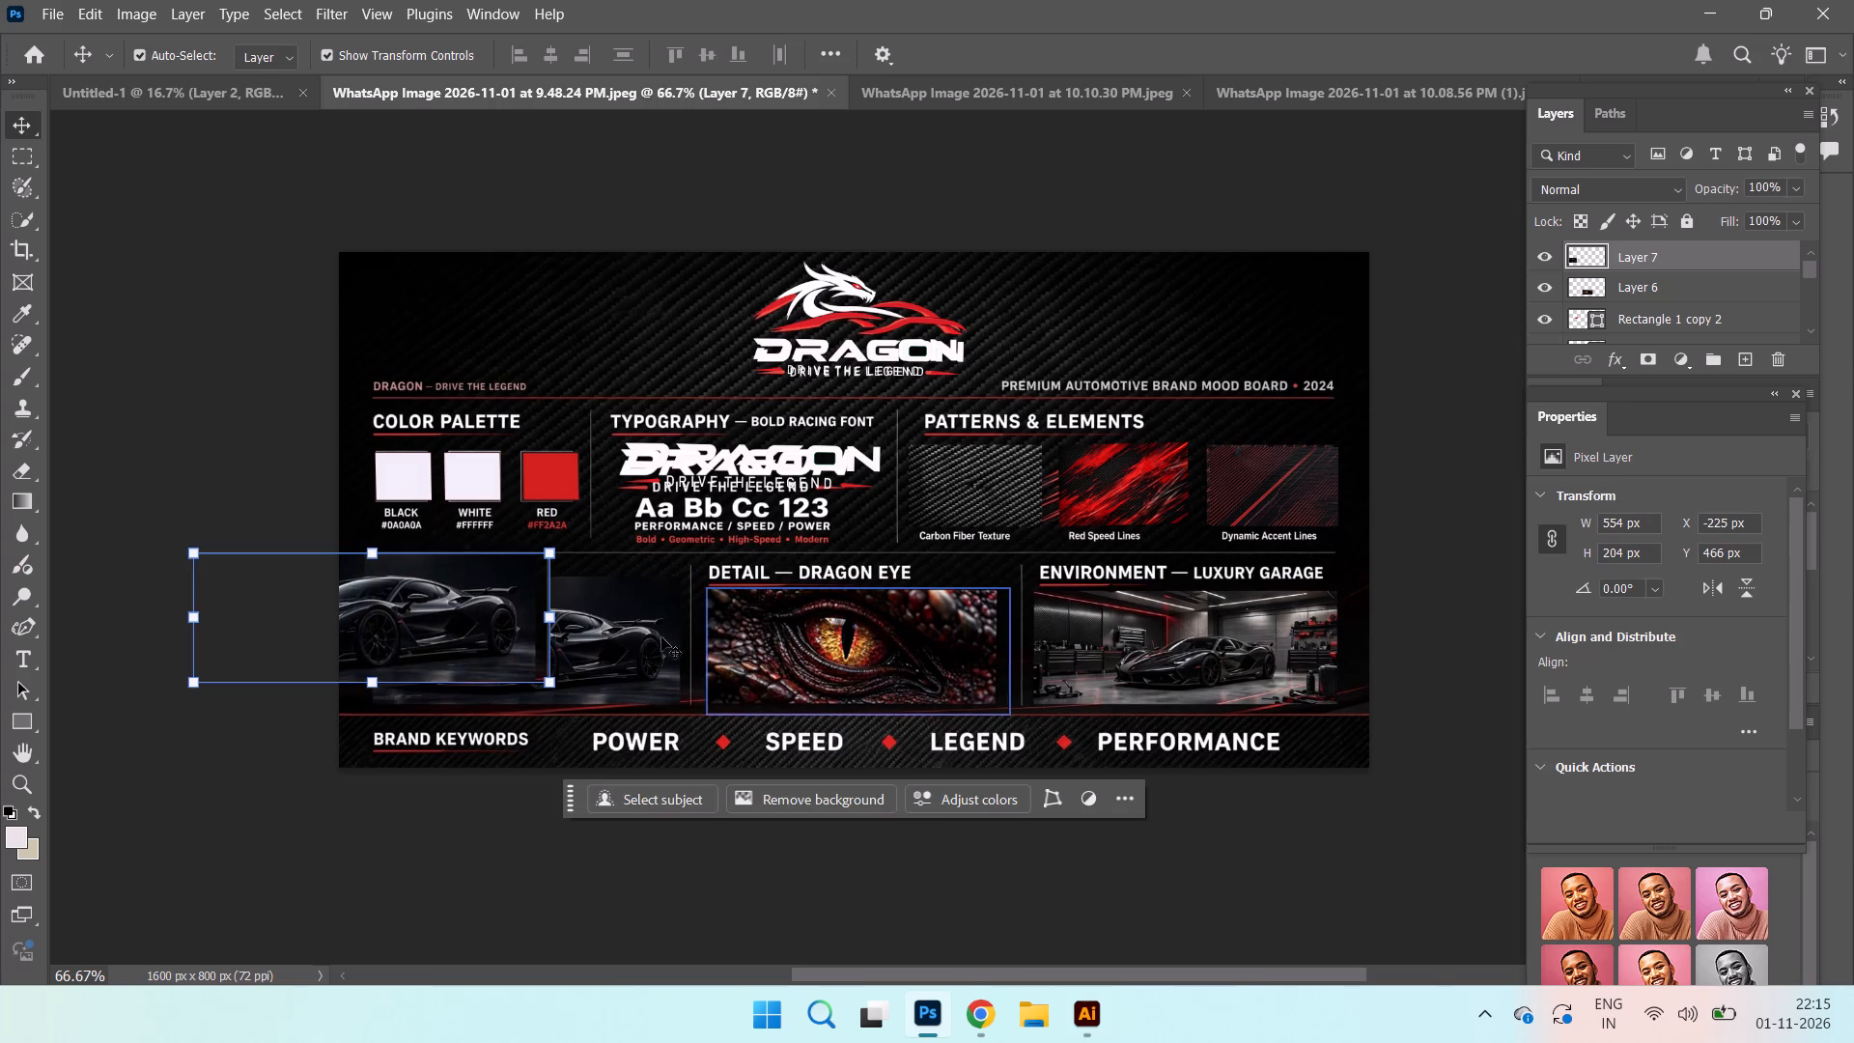
left_click_drag(469, 633, 610, 653)
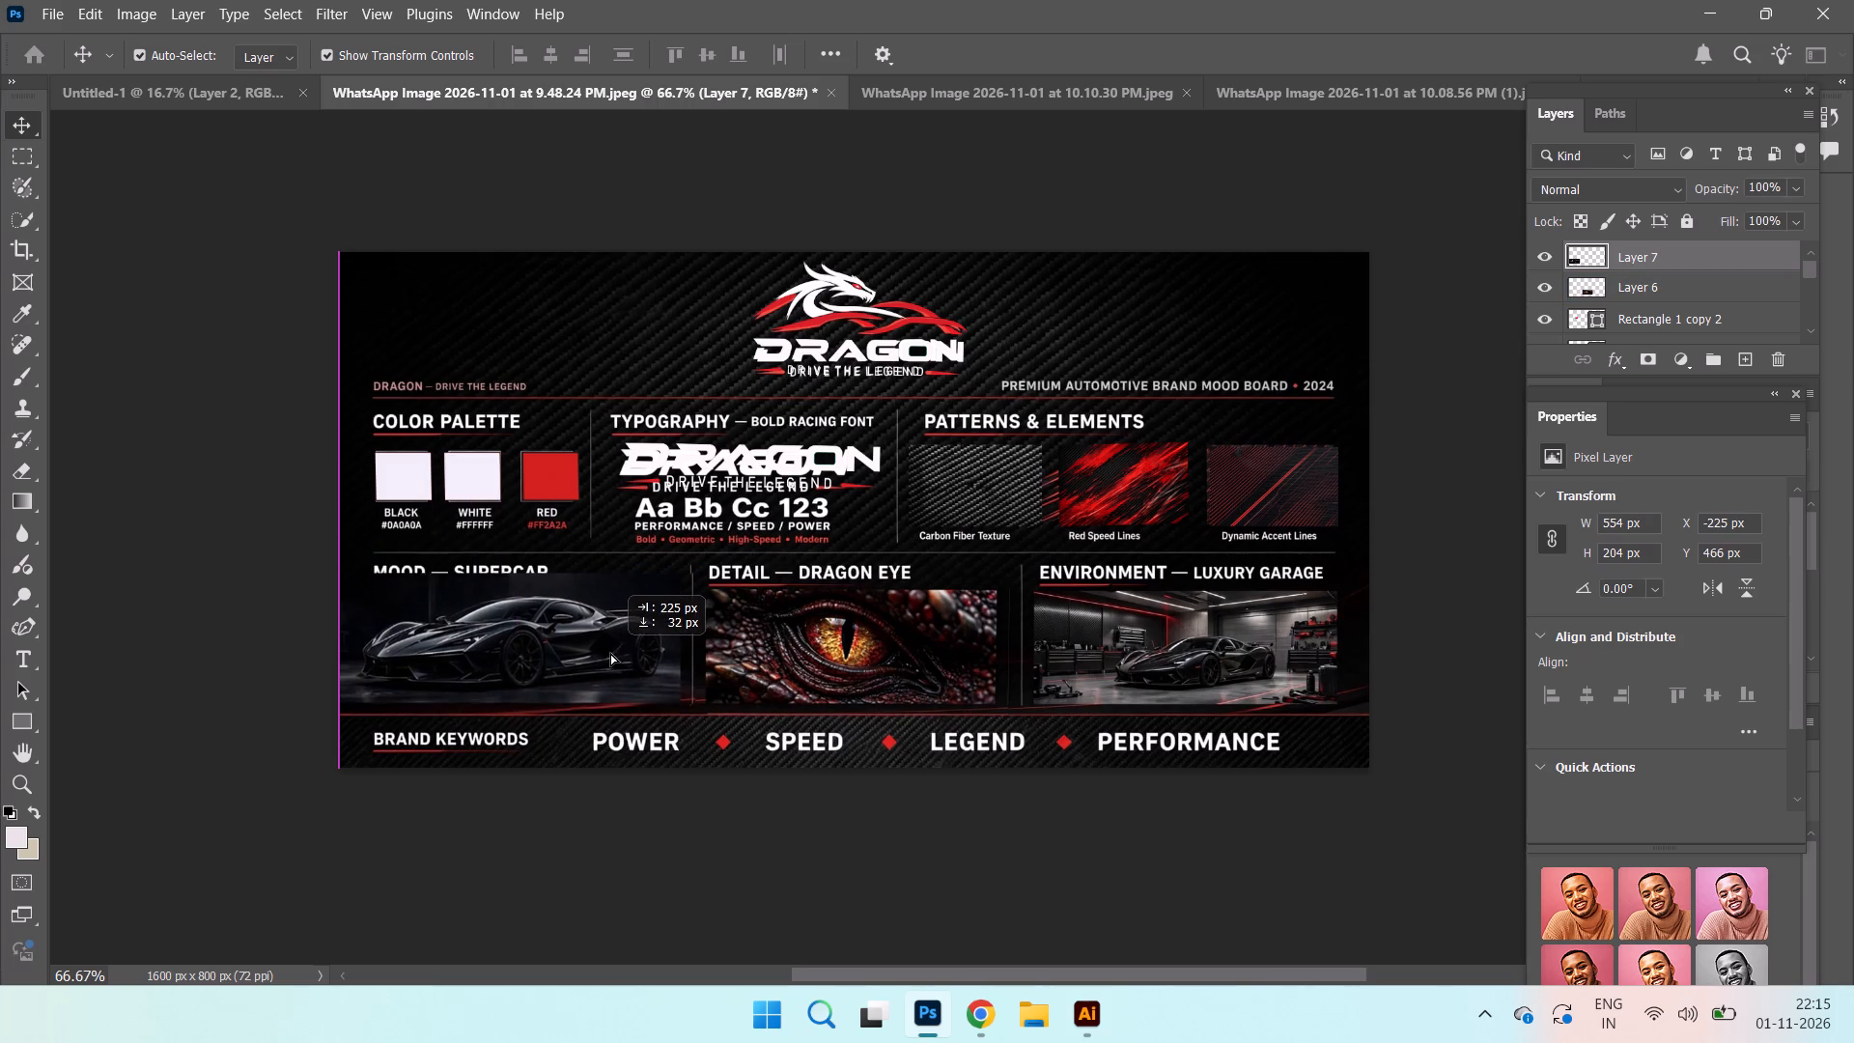
left_click_drag(610, 653, 606, 659)
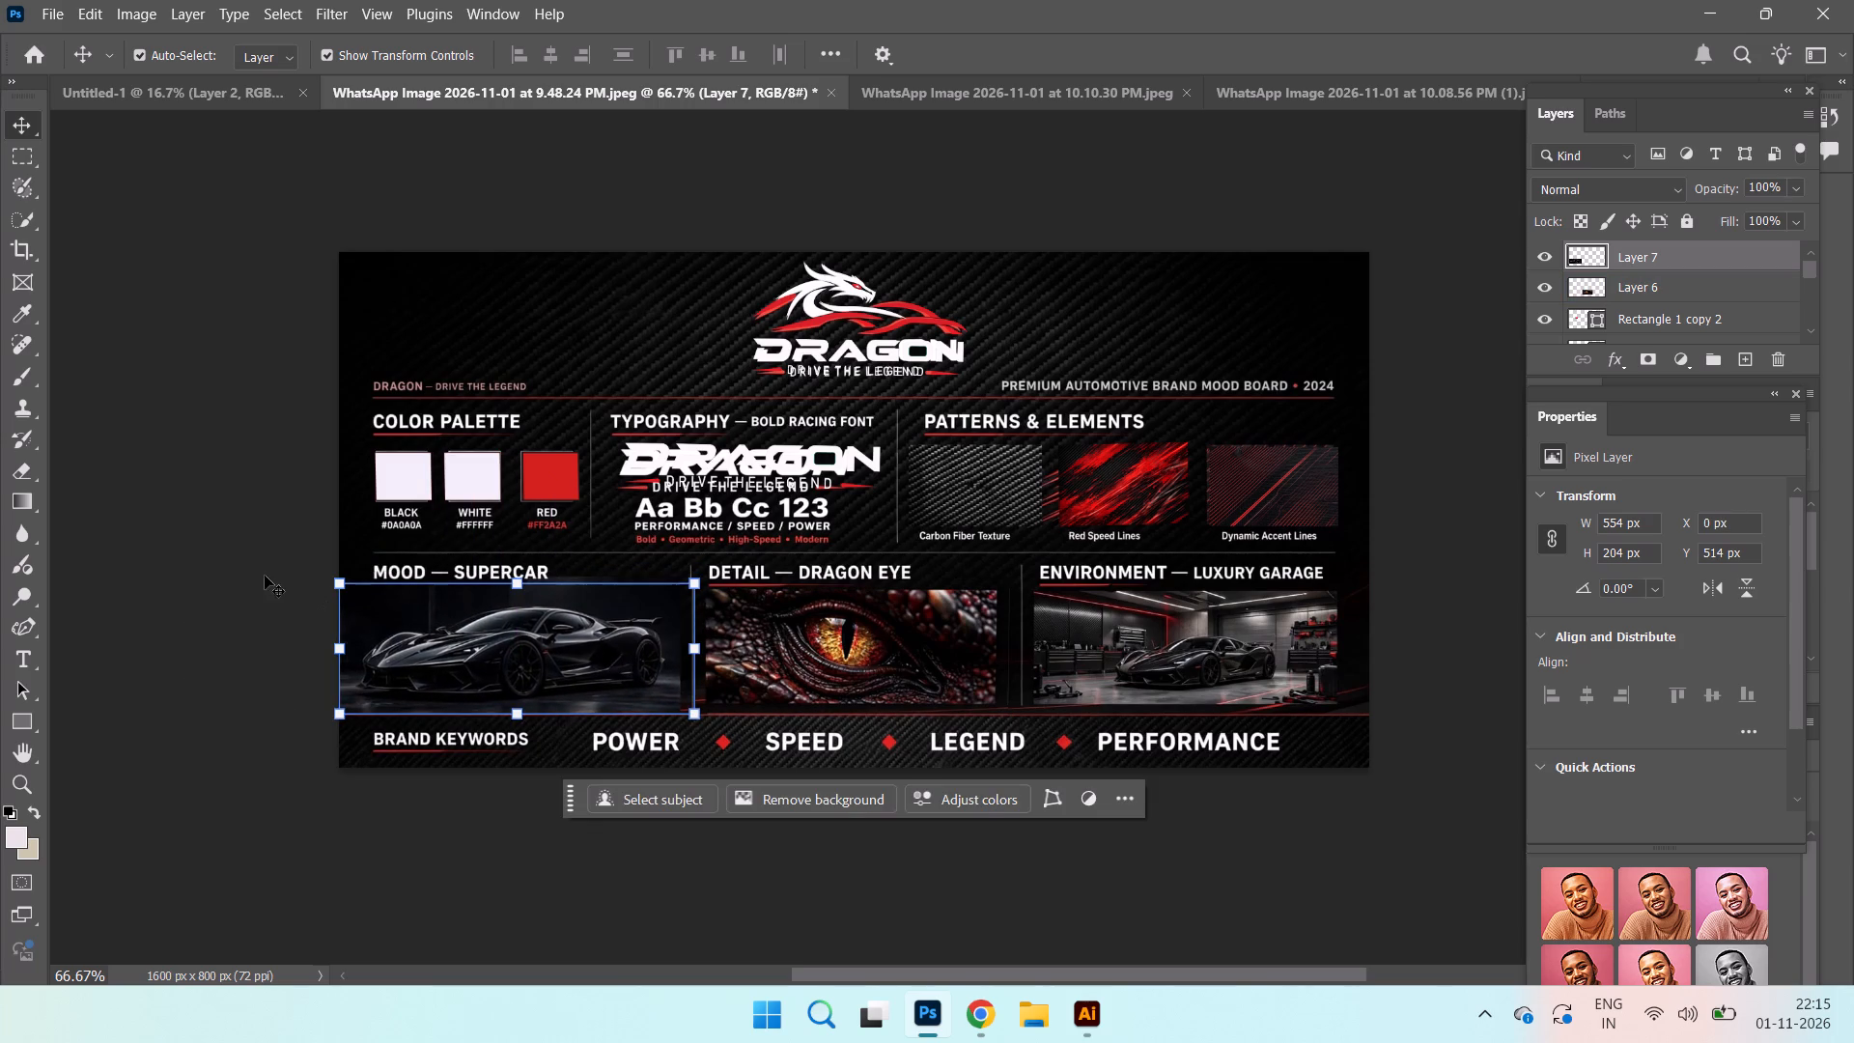
left_click(479, 823)
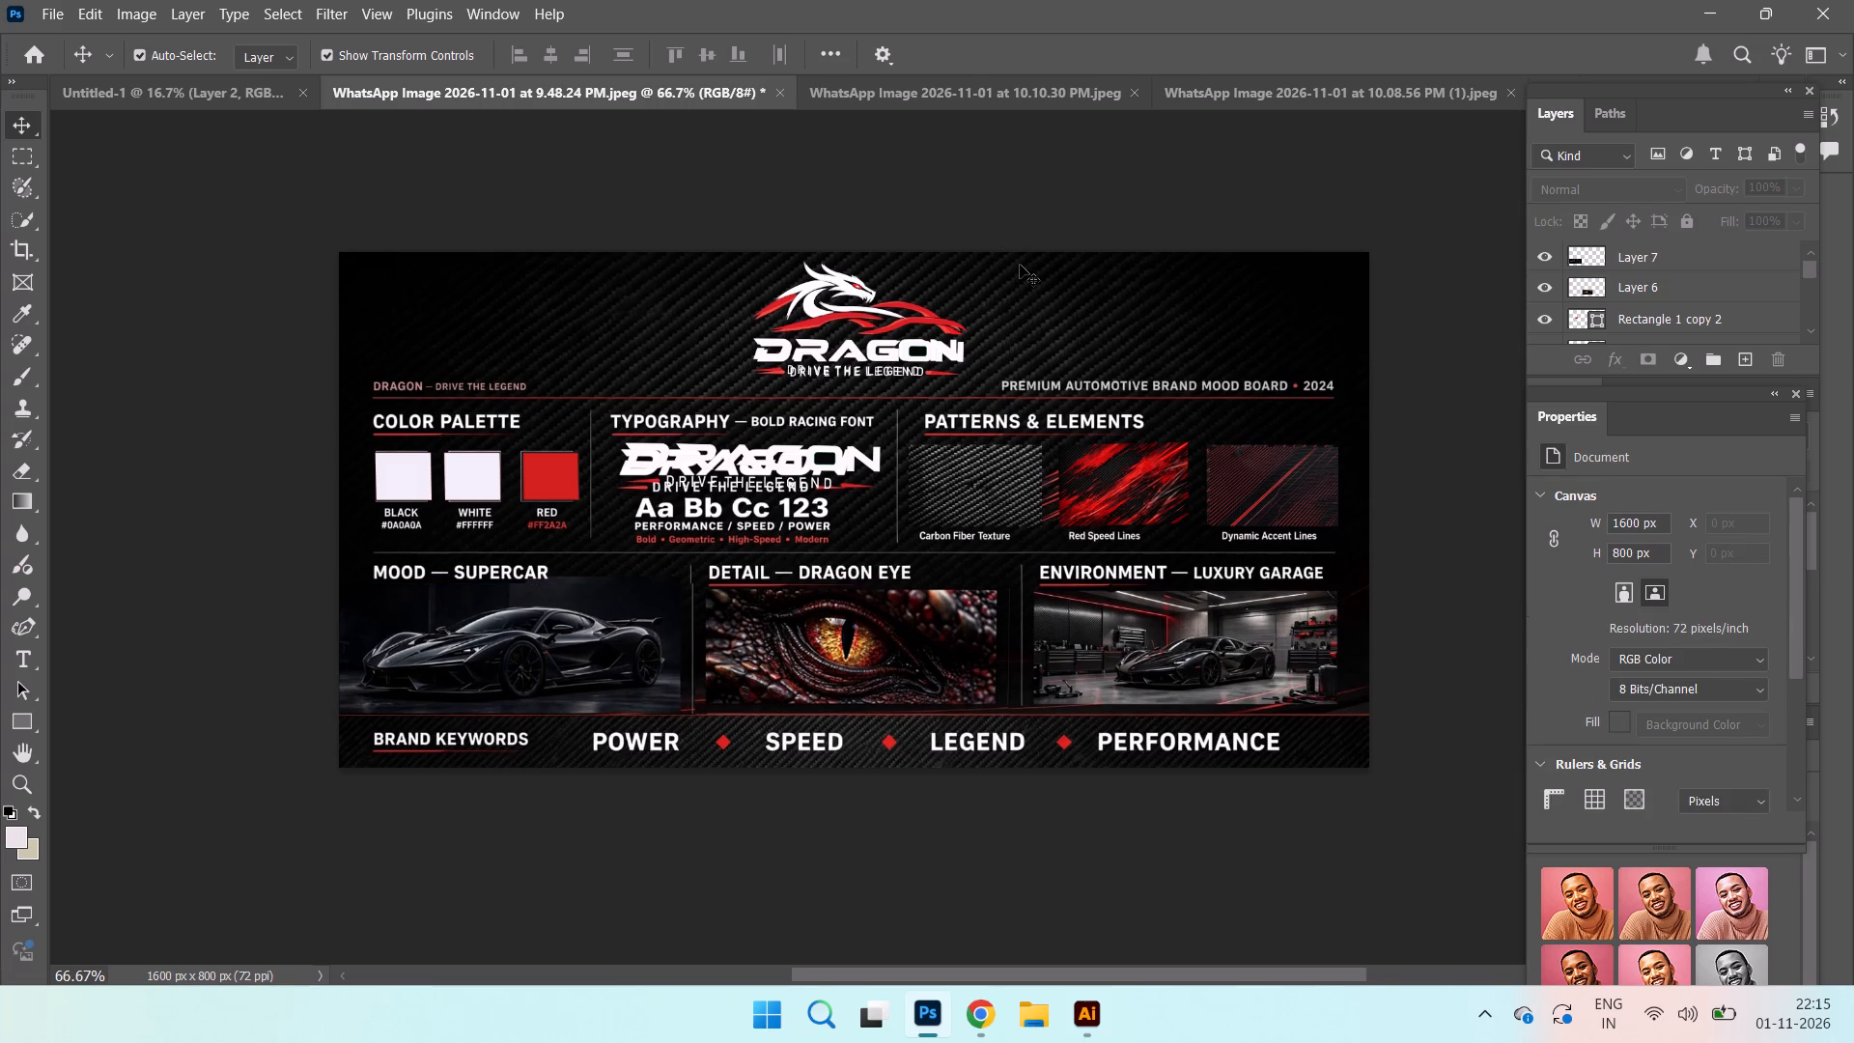
Copy the garage picture from the A4 page Untitled-1 into the mood board document as a new layer.
left_click(190, 86)
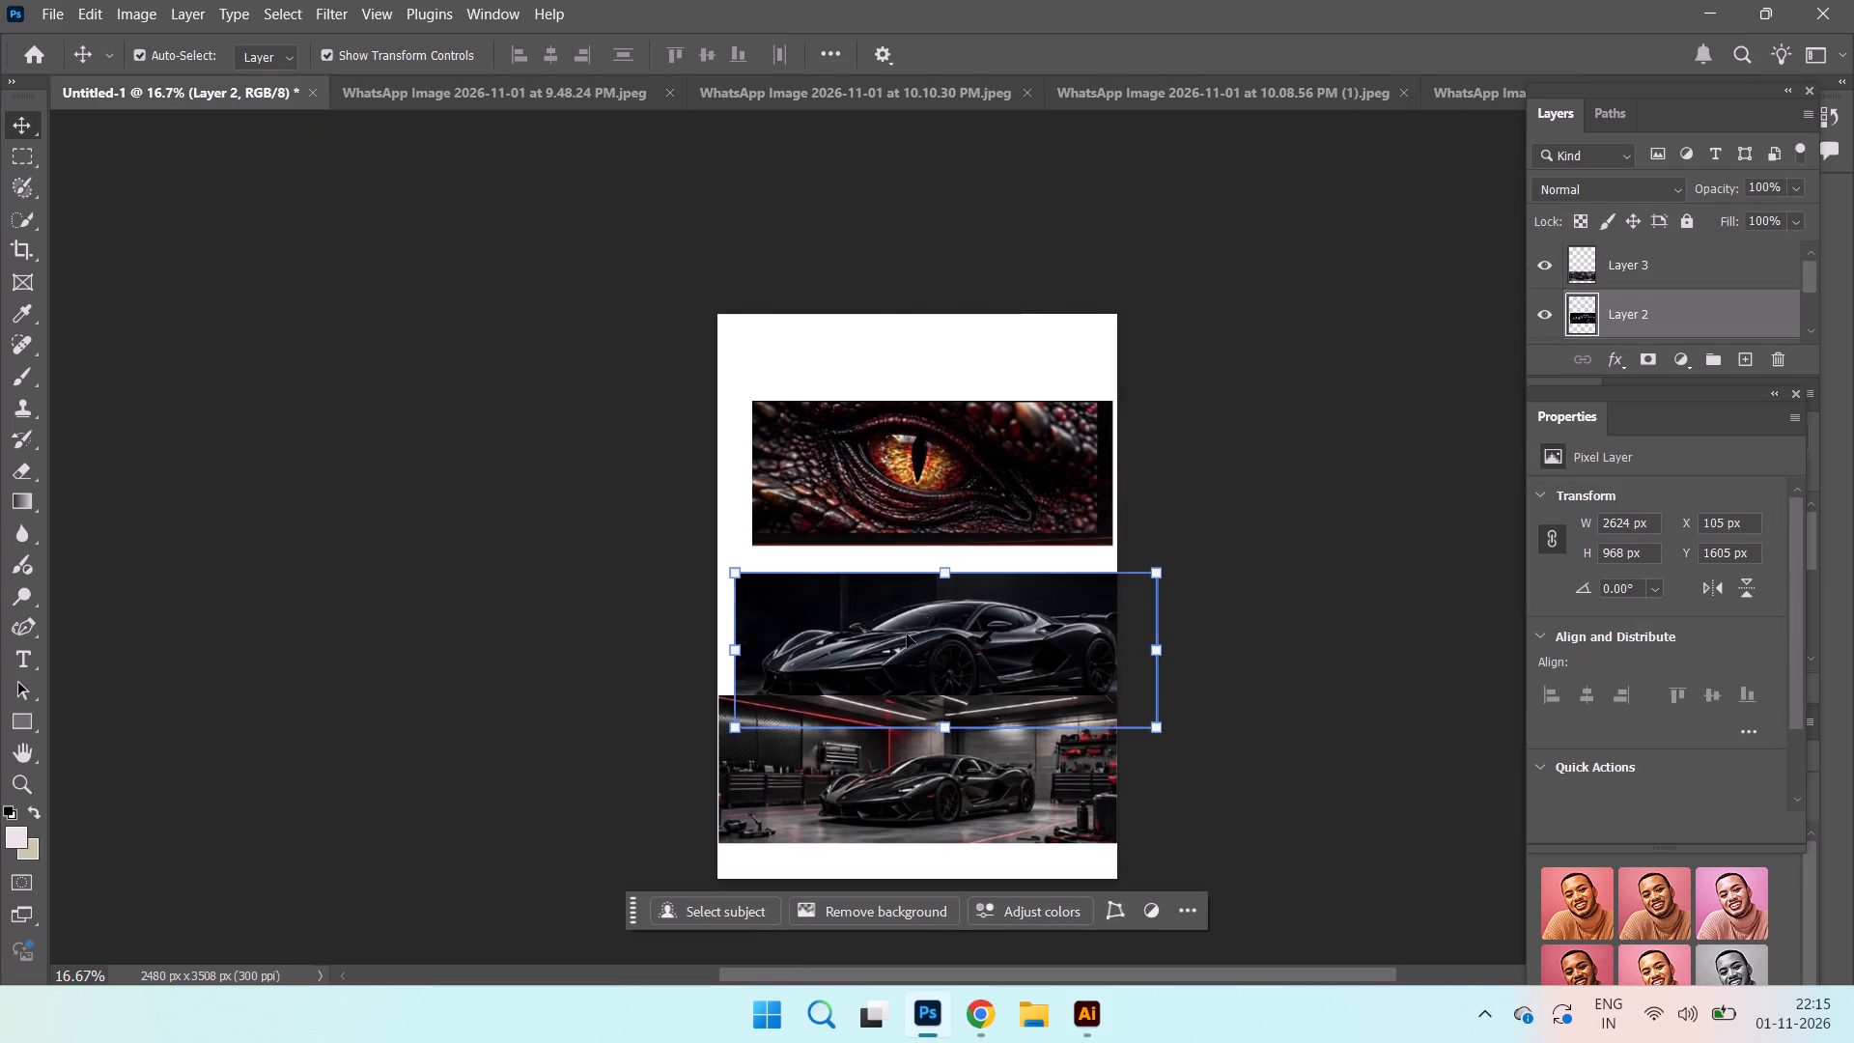
left_click_drag(876, 778, 516, 76)
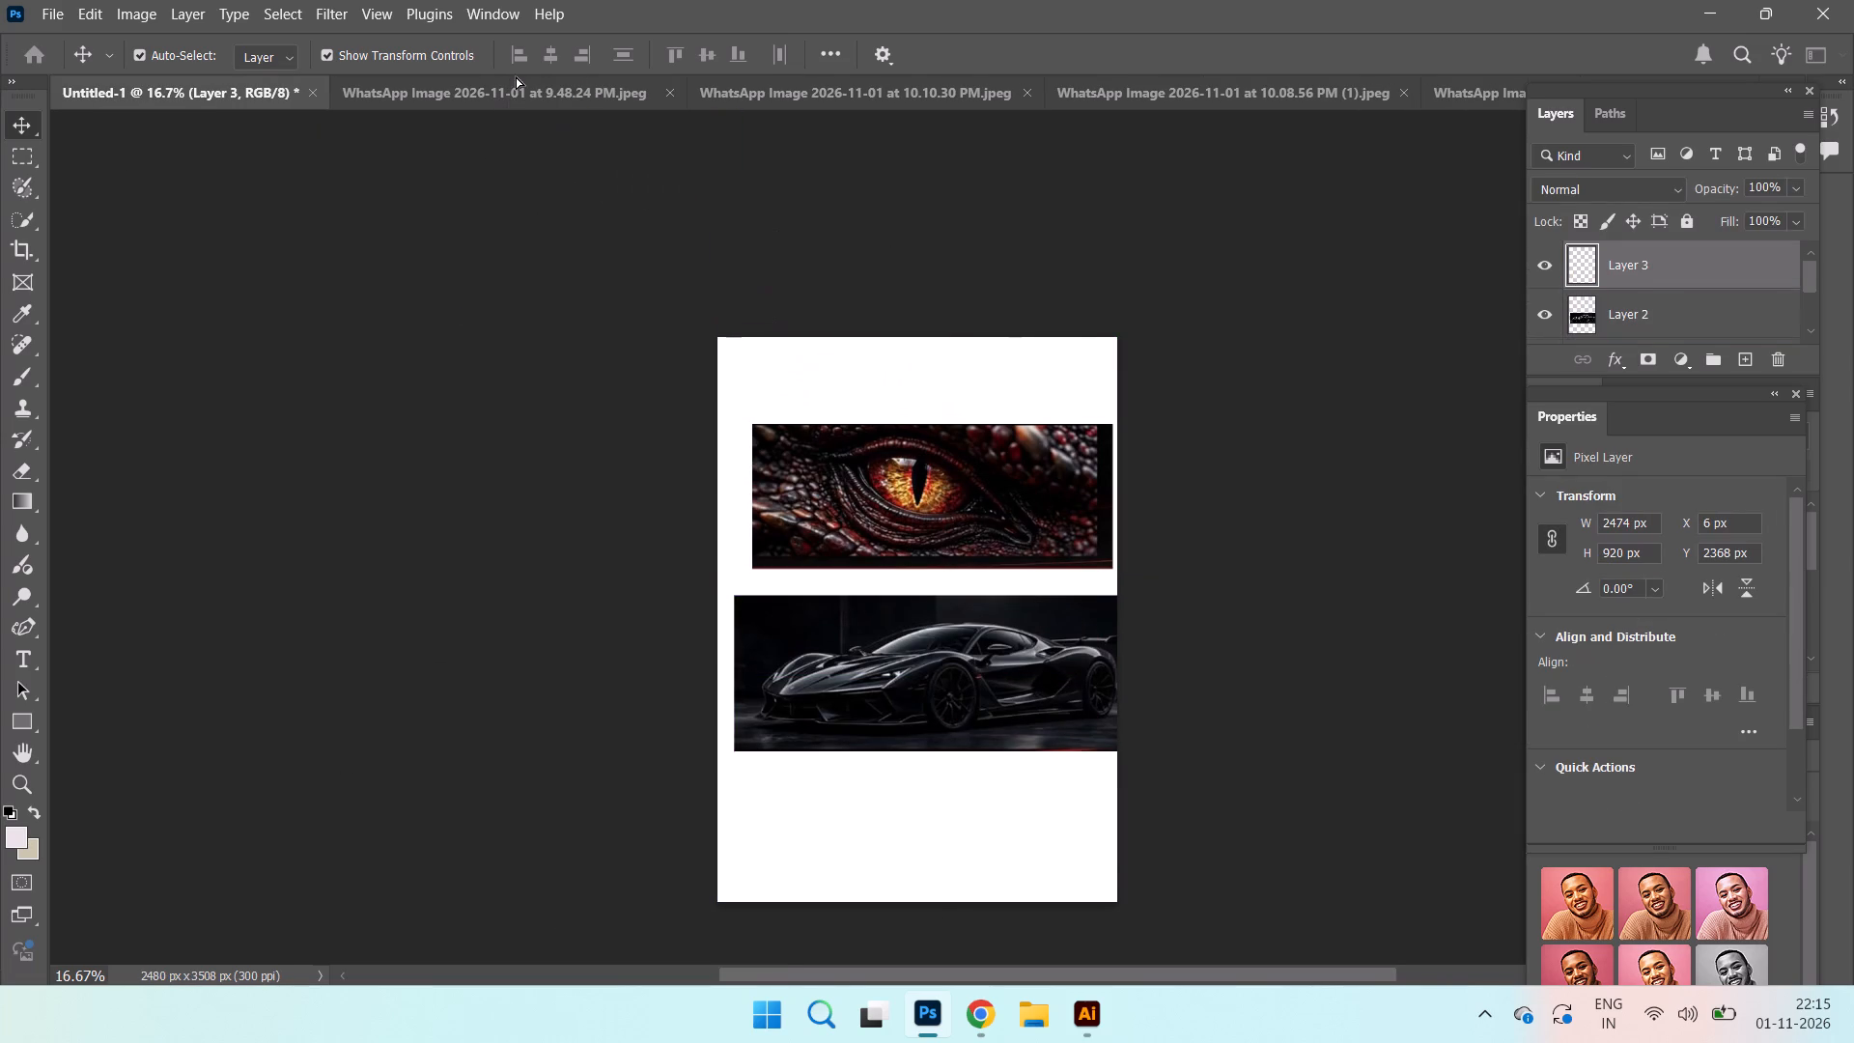
left_click_drag(516, 76, 1137, 627)
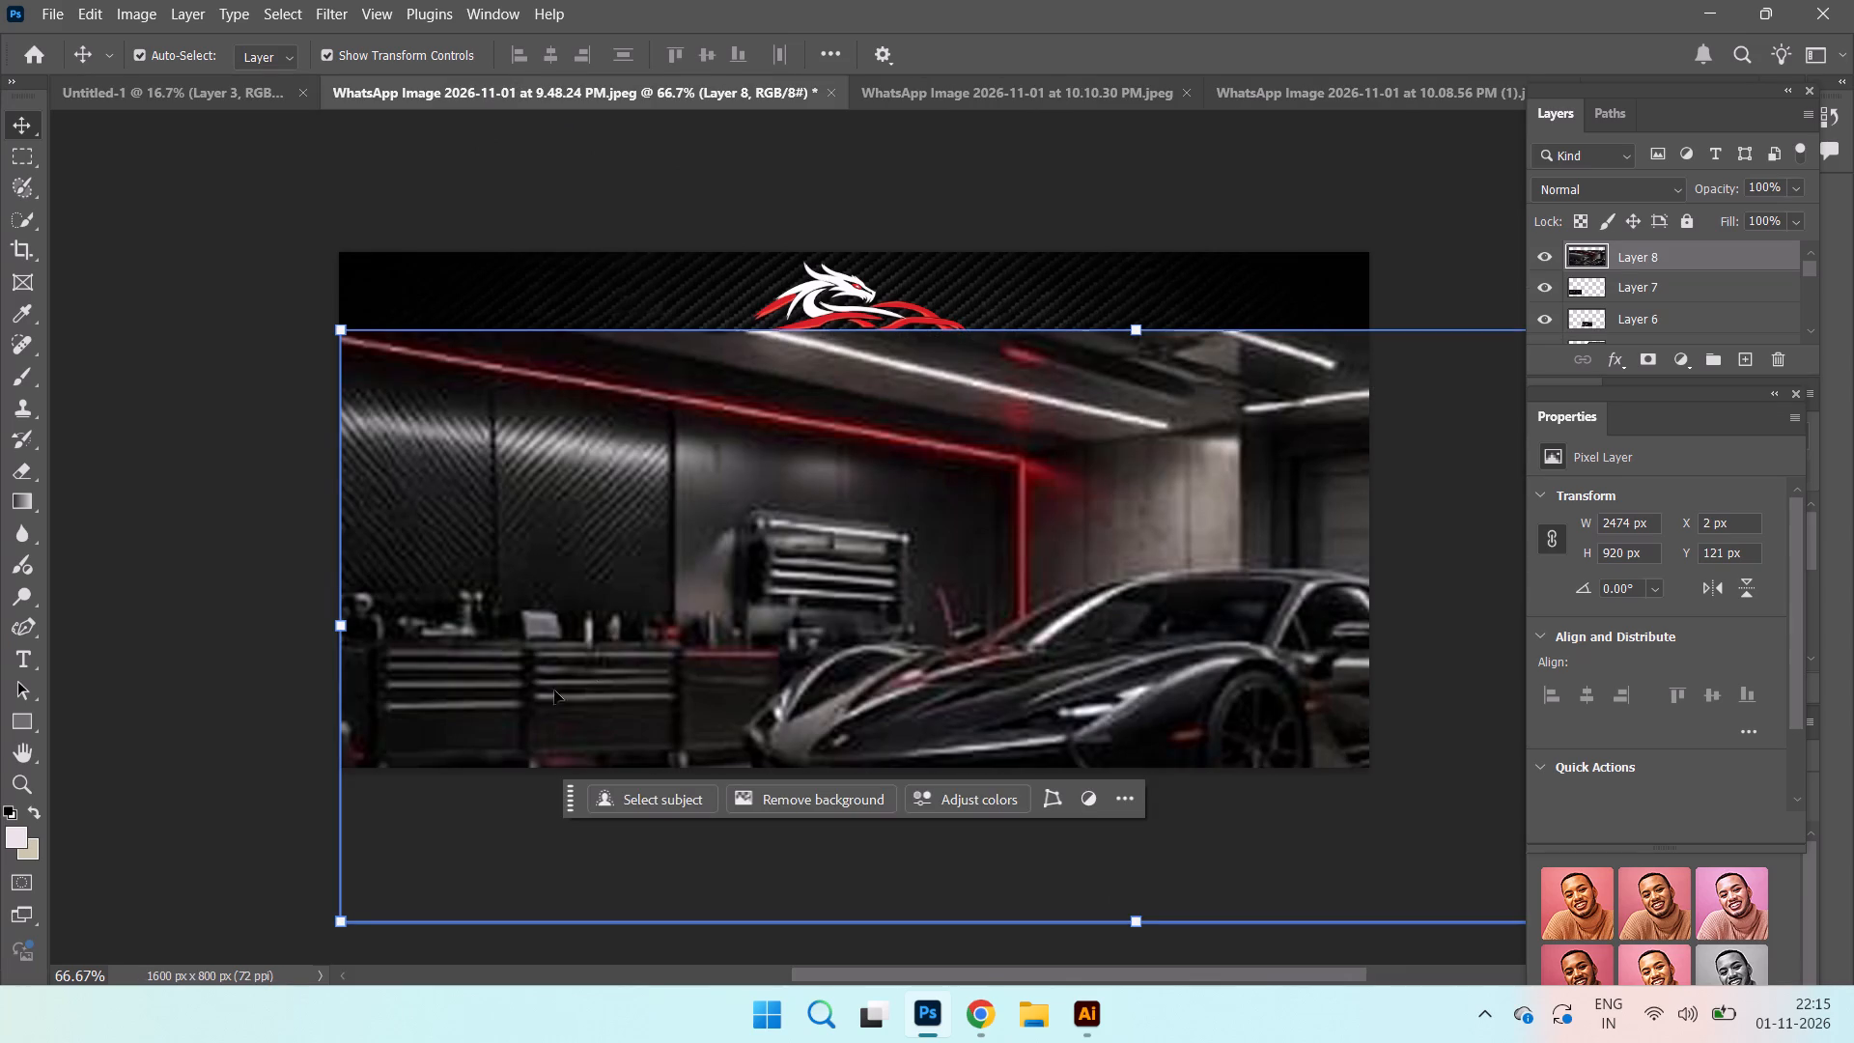
Scale the garage layer down to about 19%, roughly 478 × 178 px, and position it over the Environment — Luxury Garage picture.
left_click_drag(339, 323, 709, 572)
left_click_drag(1108, 678, 520, 446)
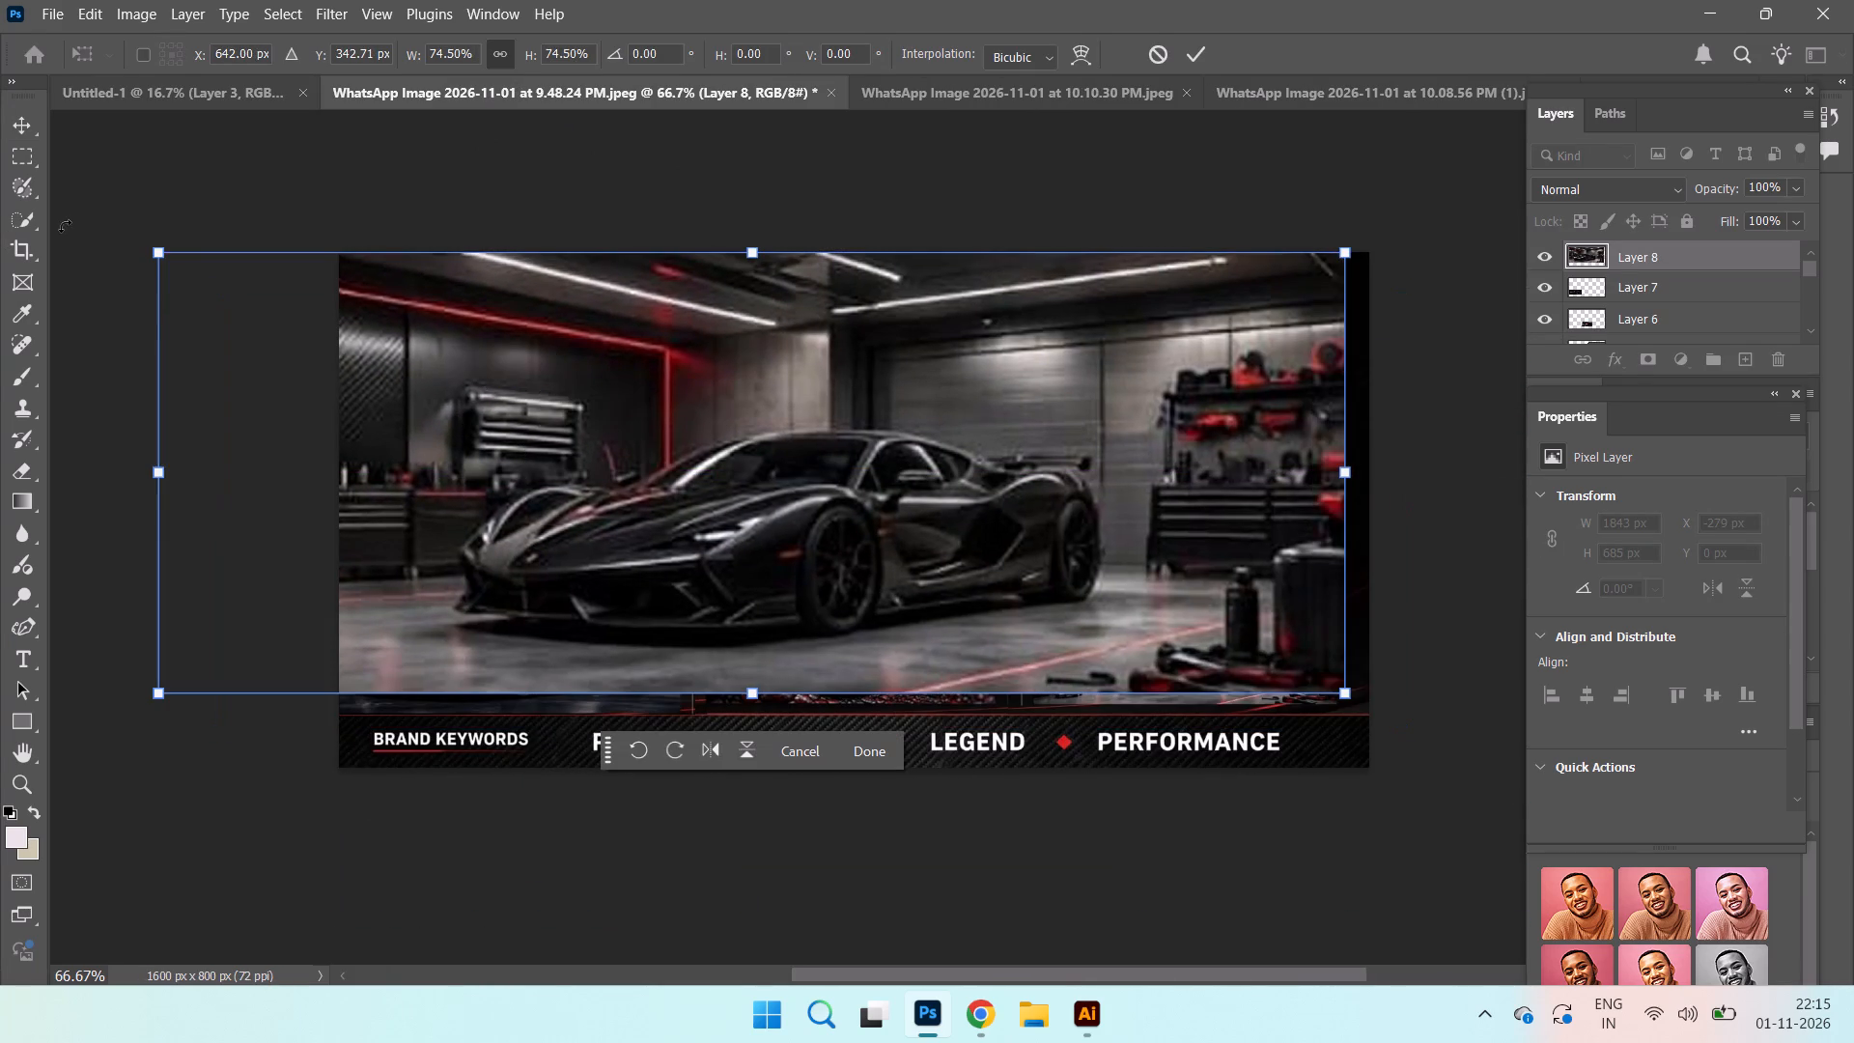
left_click_drag(154, 246, 925, 562)
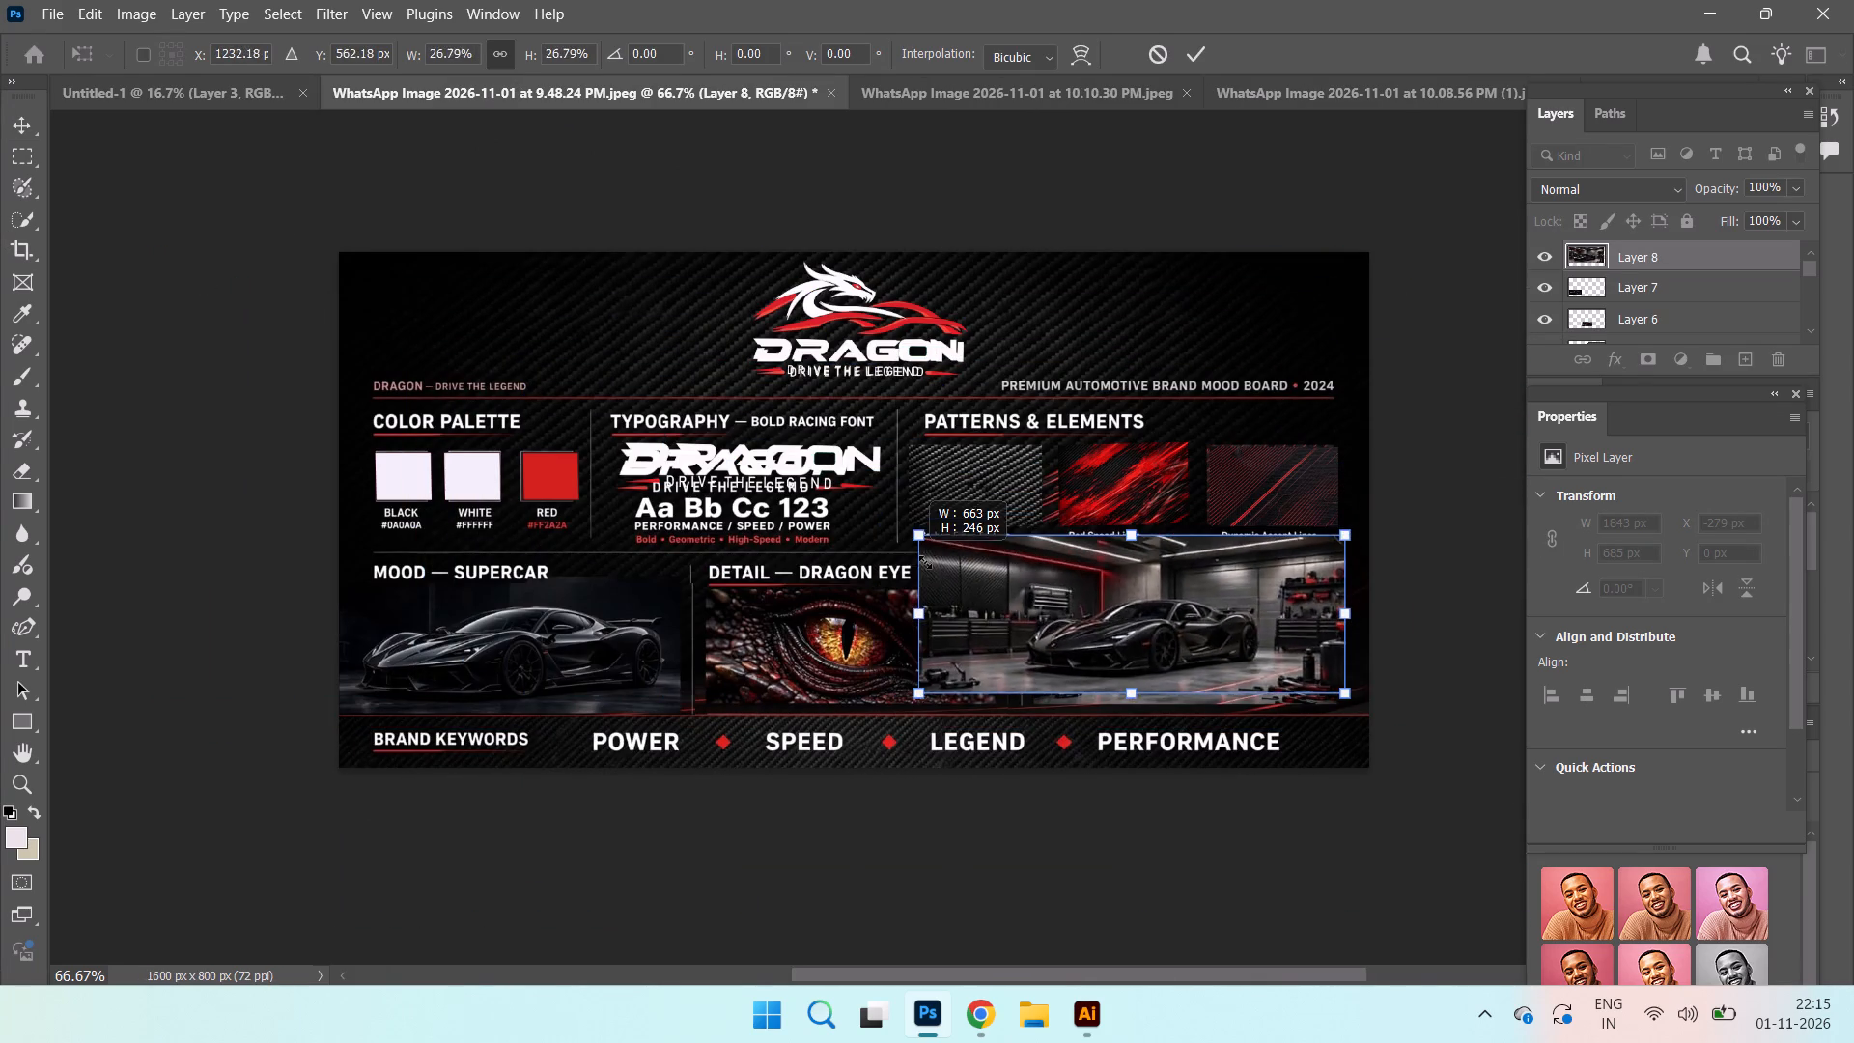
left_click_drag(925, 562, 1021, 616)
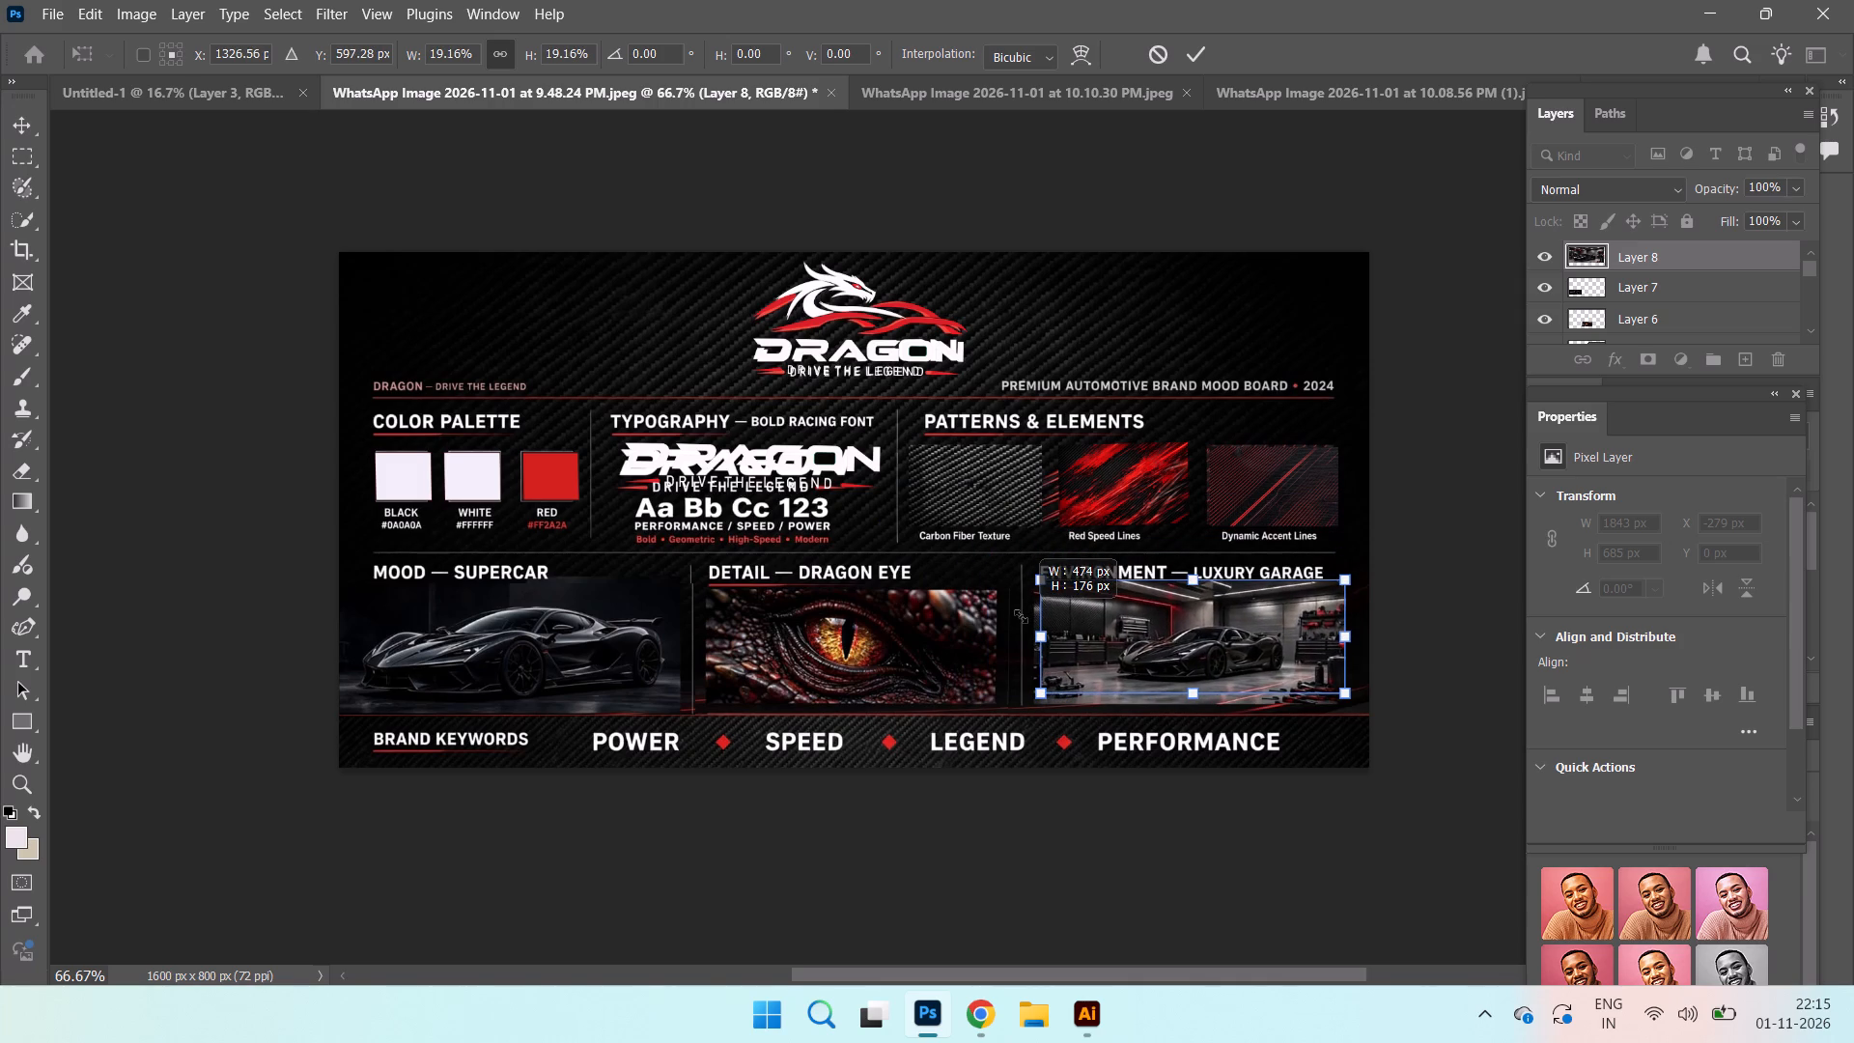
left_click_drag(1021, 616, 1017, 619)
left_click_drag(1176, 651, 1175, 668)
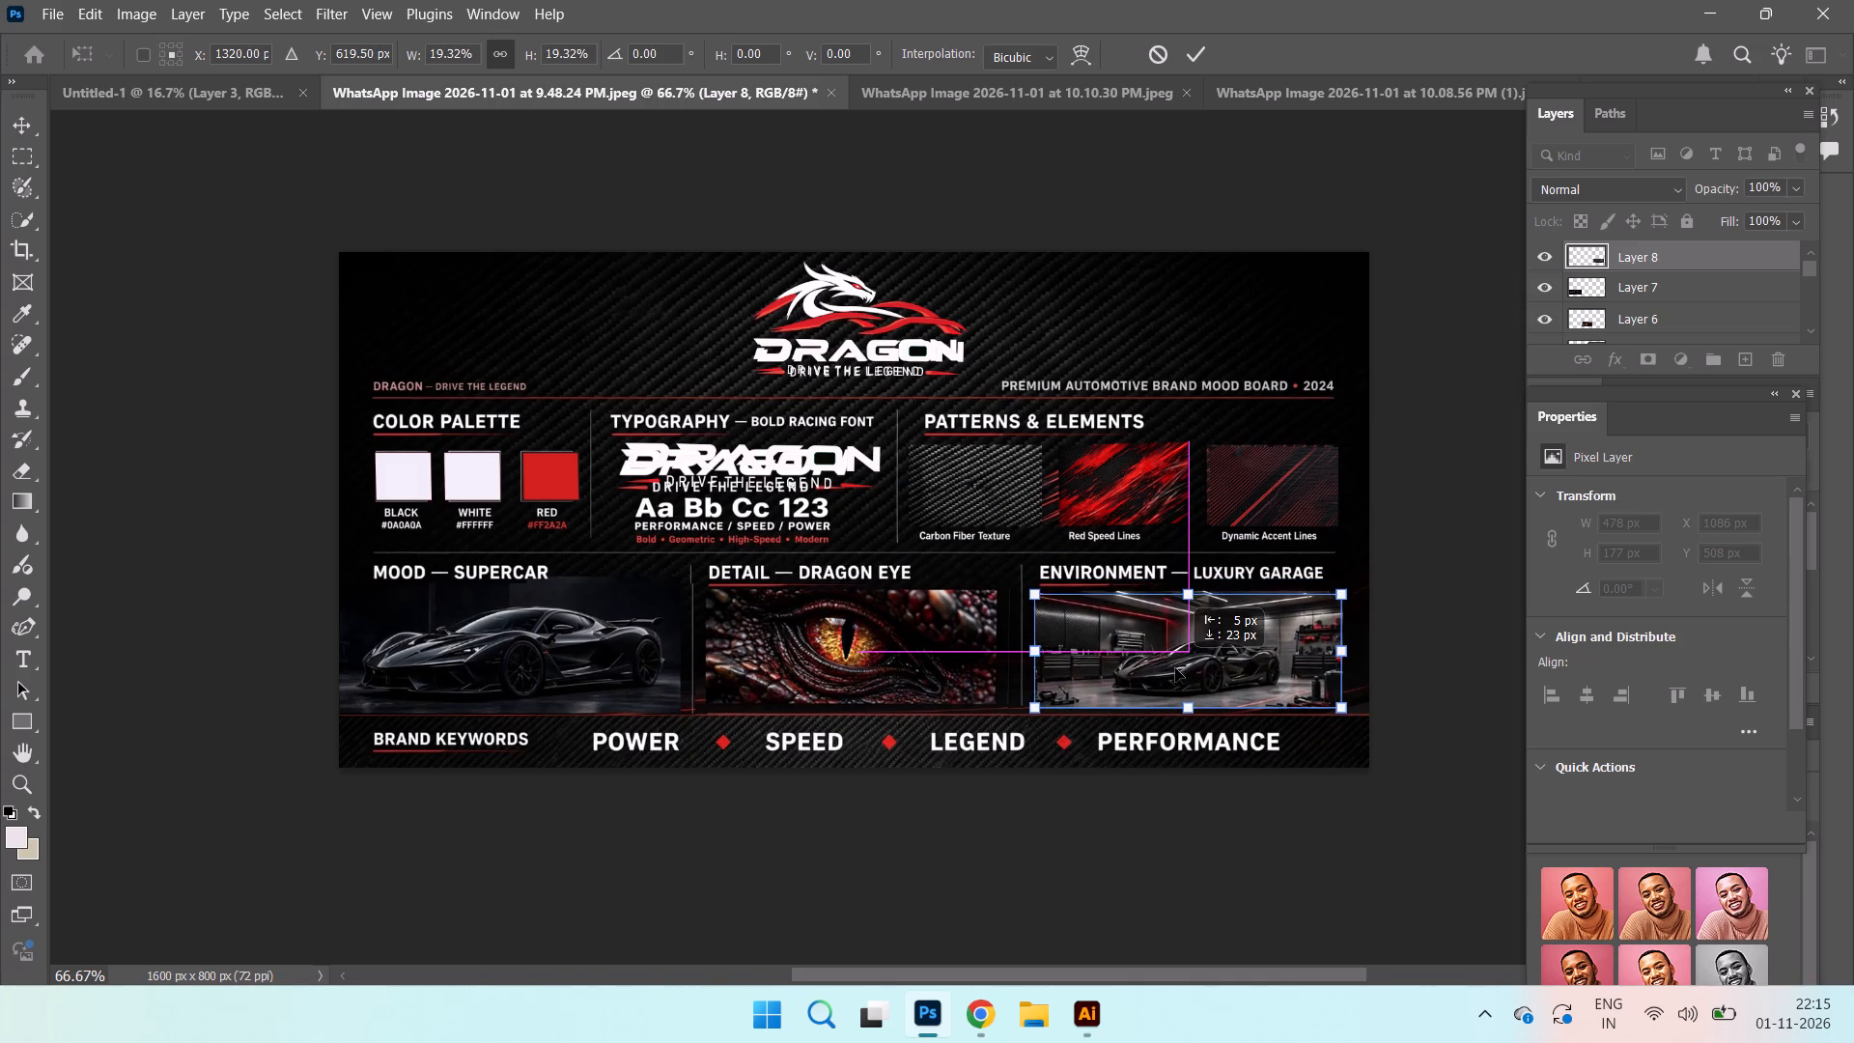
left_click_drag(1175, 668, 1175, 669)
left_click_drag(1178, 658, 1182, 647)
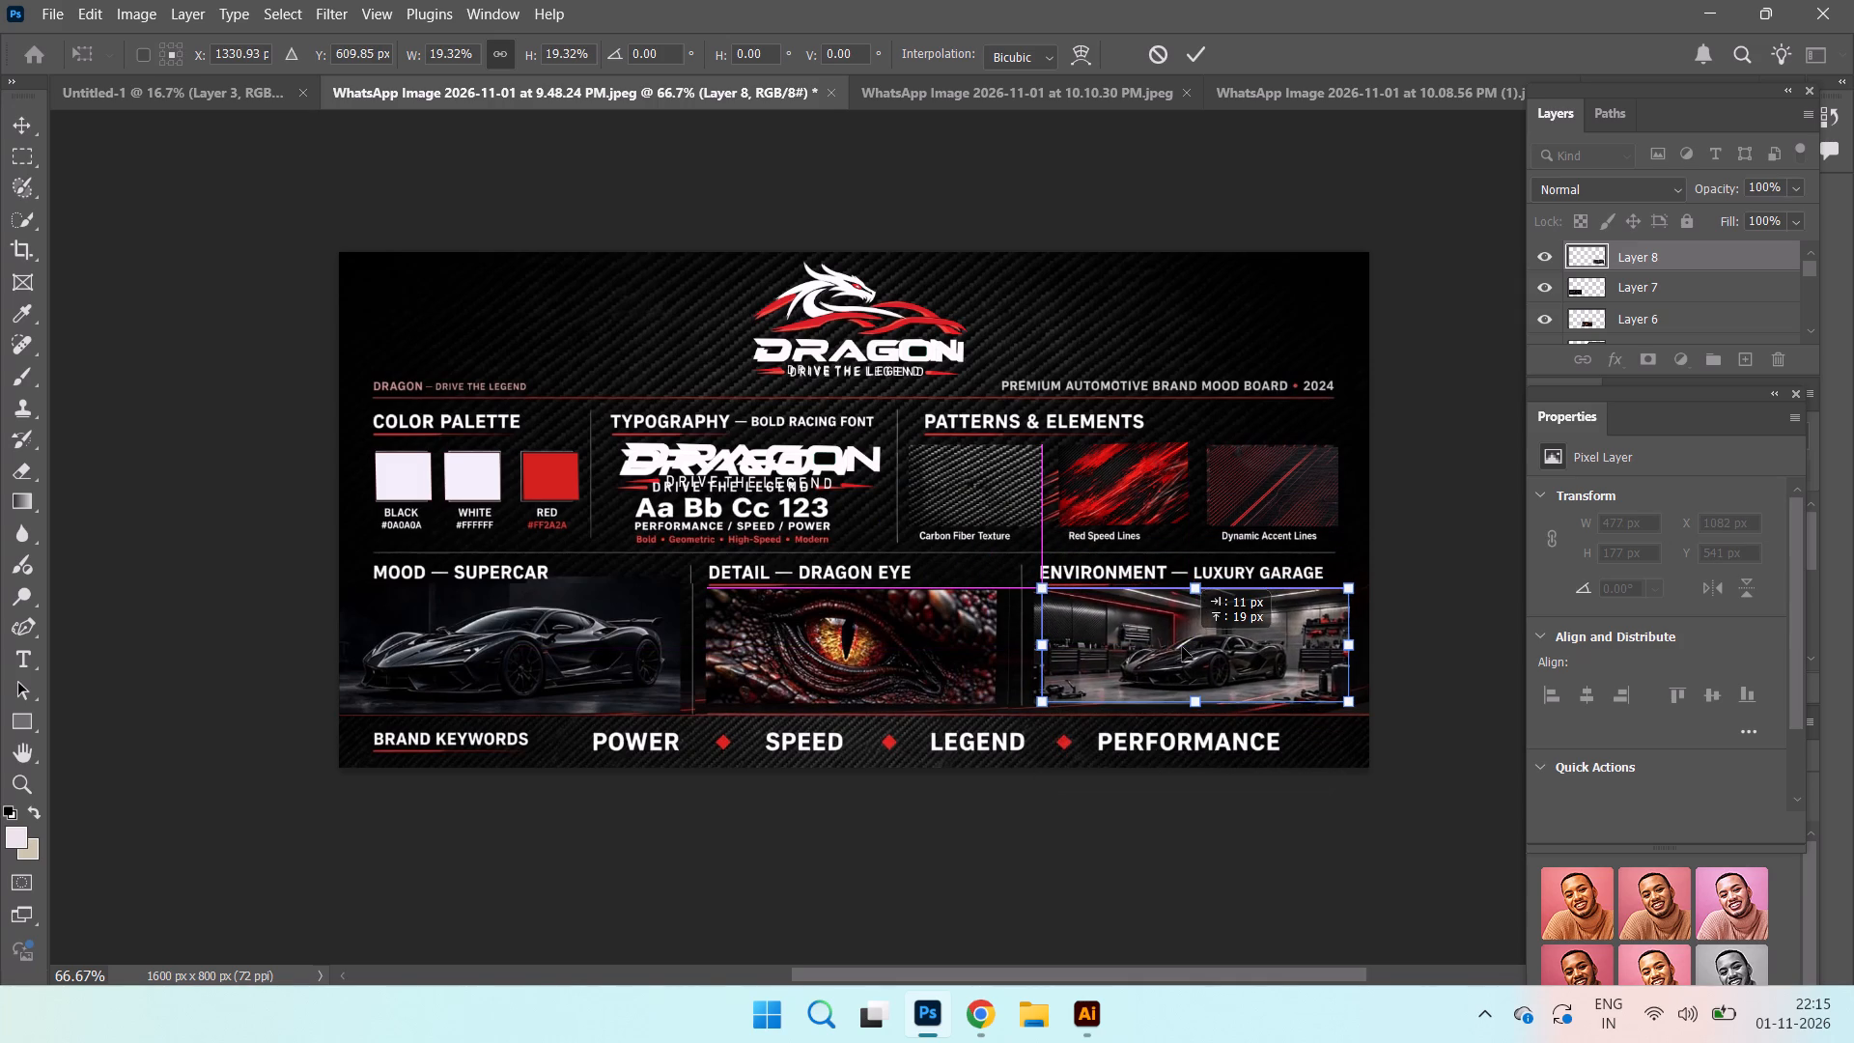
left_click_drag(1182, 647, 1184, 649)
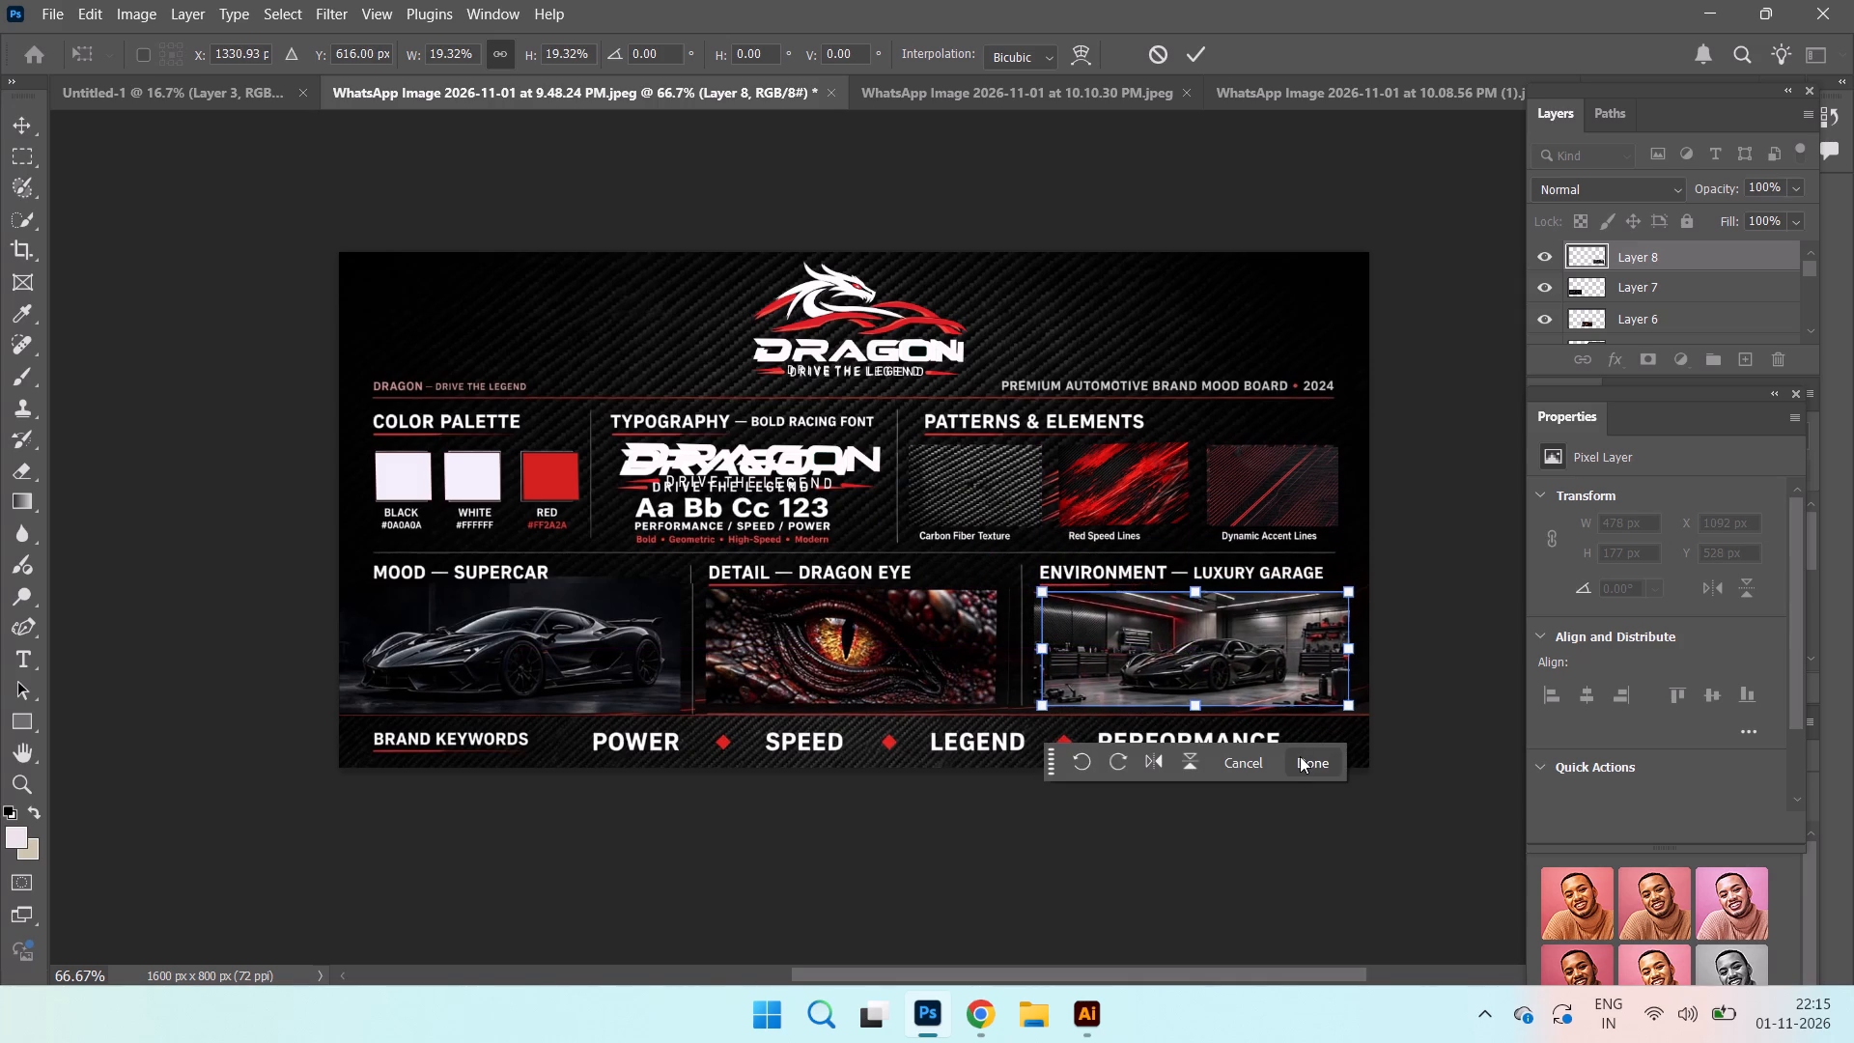
left_click(1300, 758)
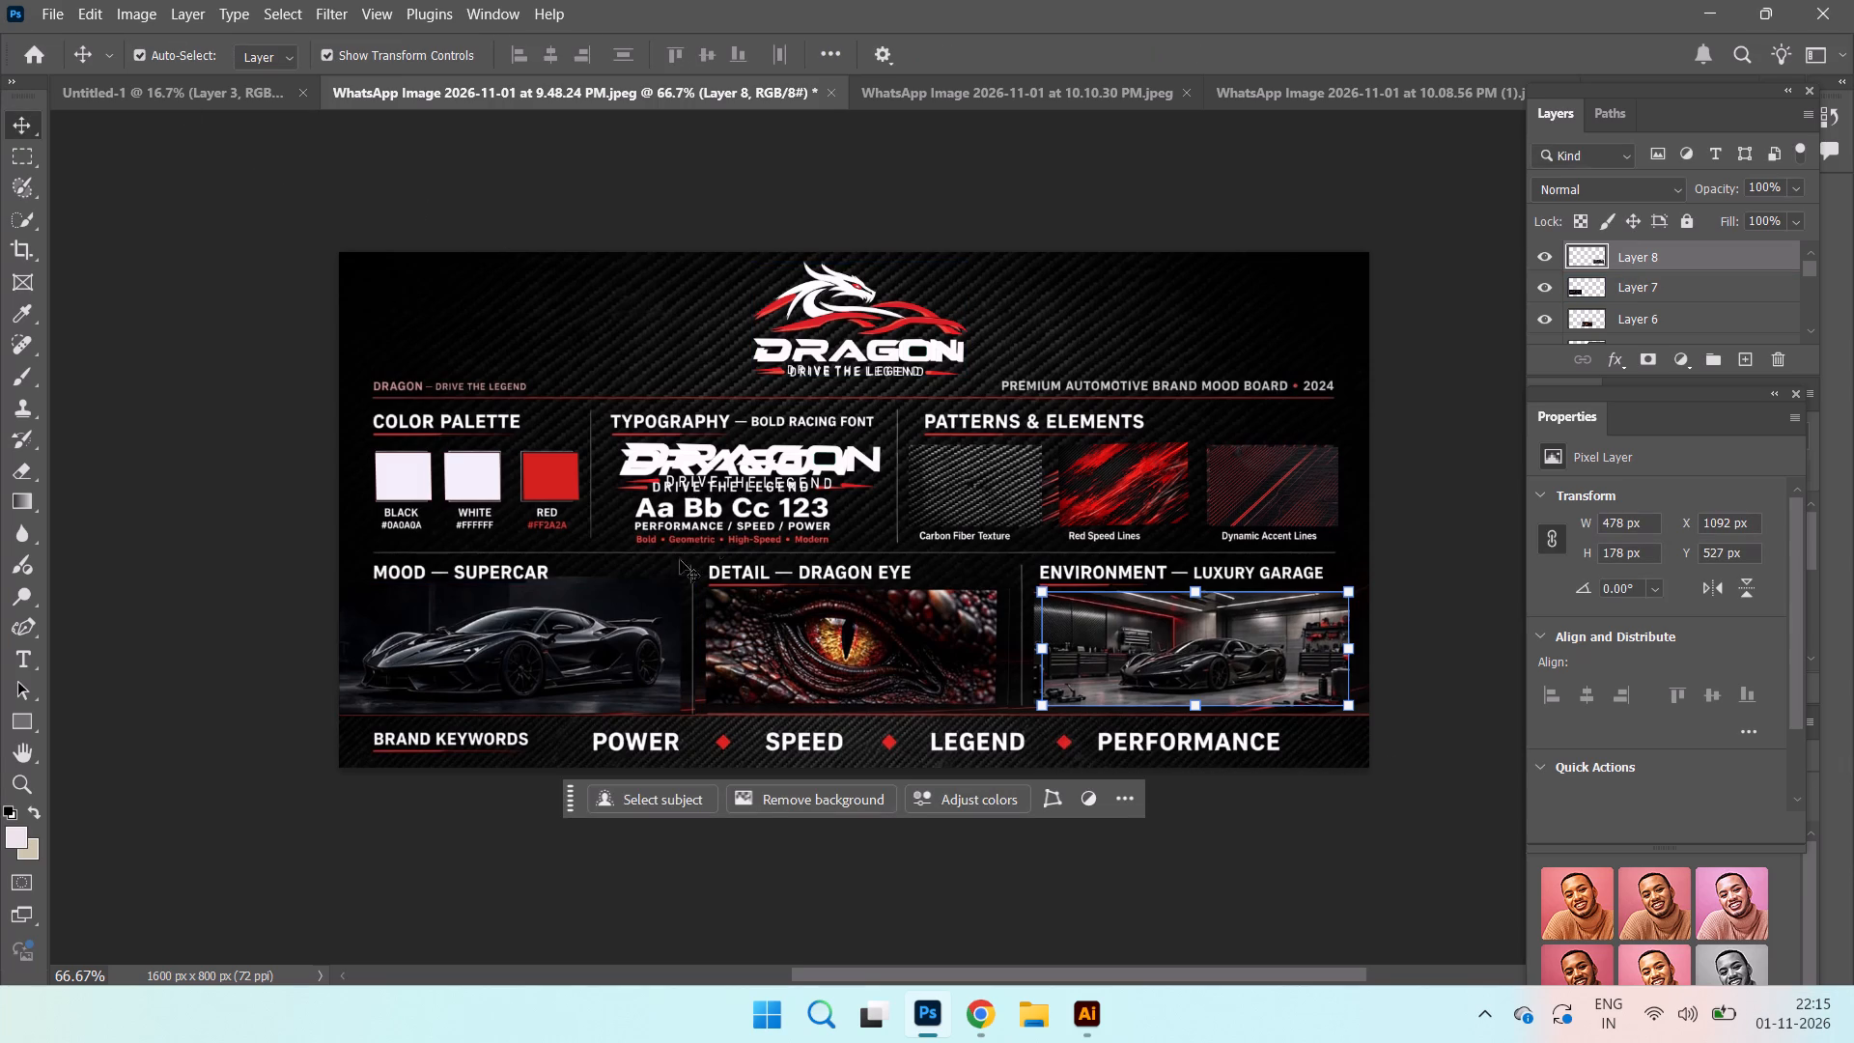
Pull the Dragon wordmark layer away from the Typography section and place it back over the original wordmark, at about X 431, Y 311 px.
left_click(774, 456)
left_click_drag(774, 456, 643, 314)
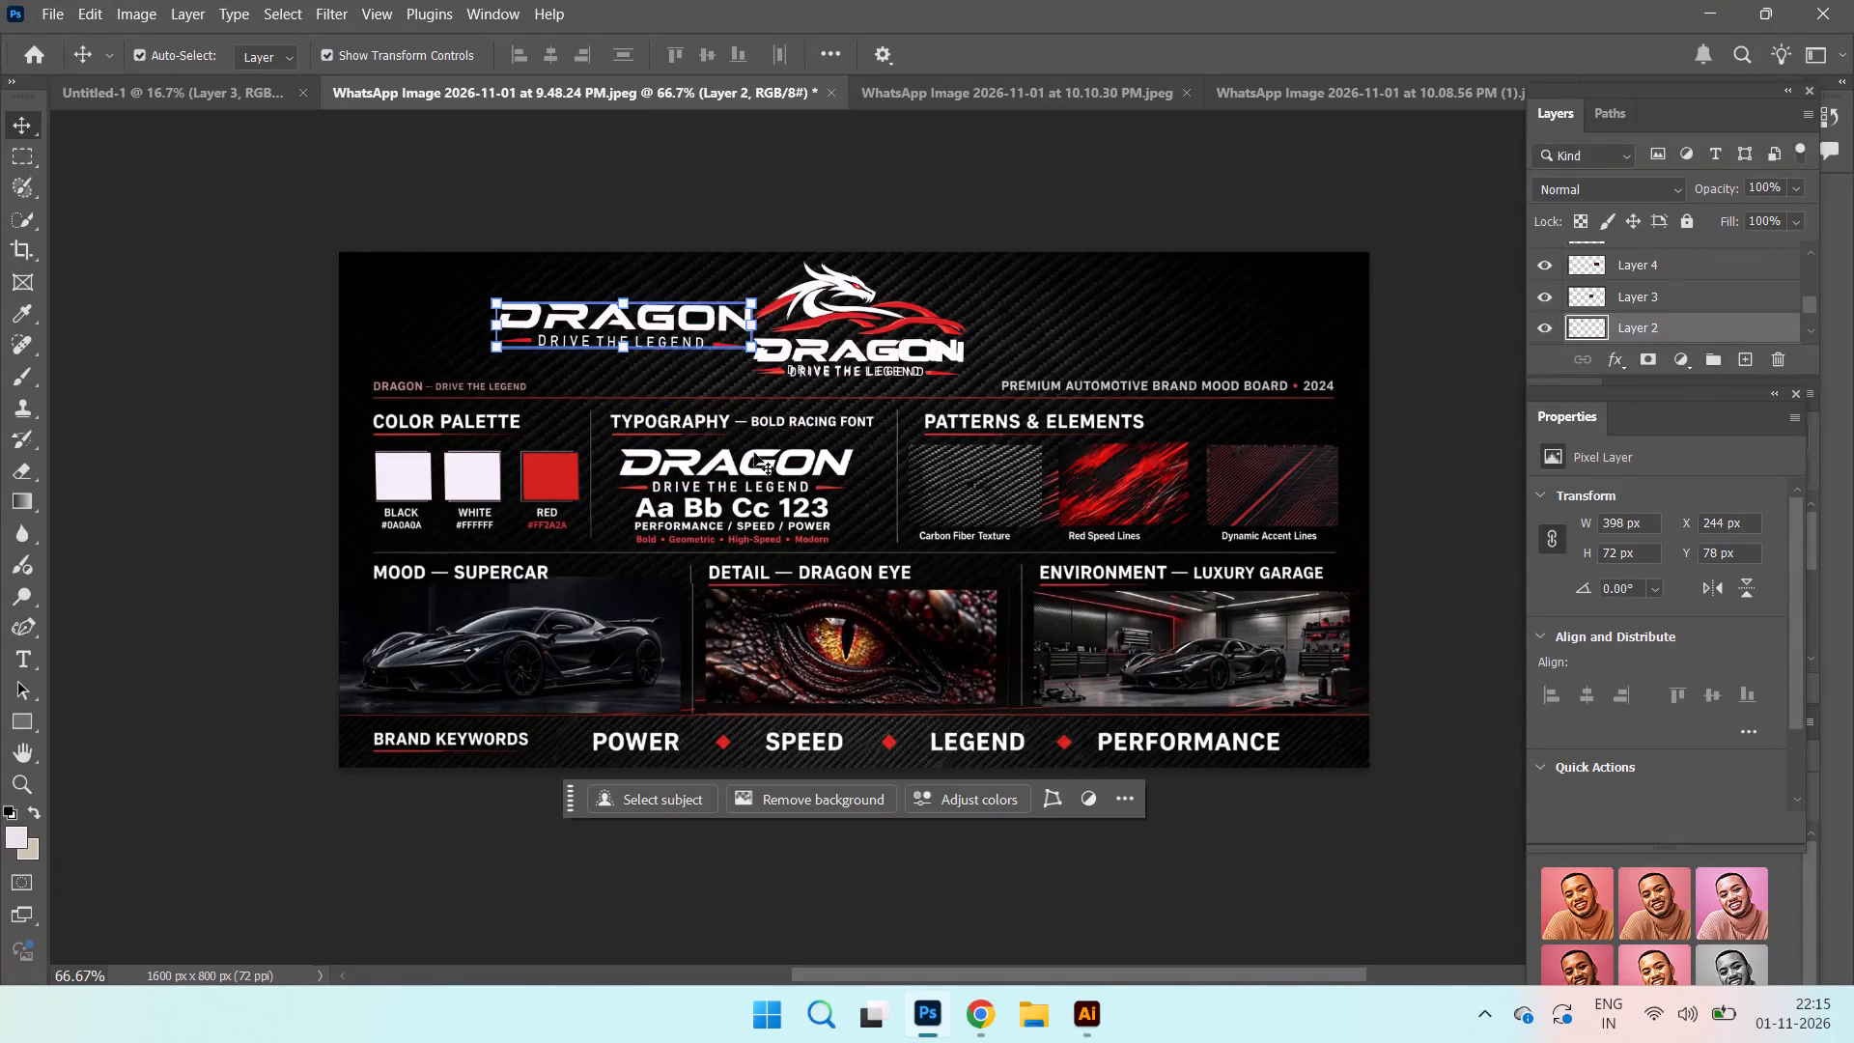
left_click_drag(656, 324, 773, 476)
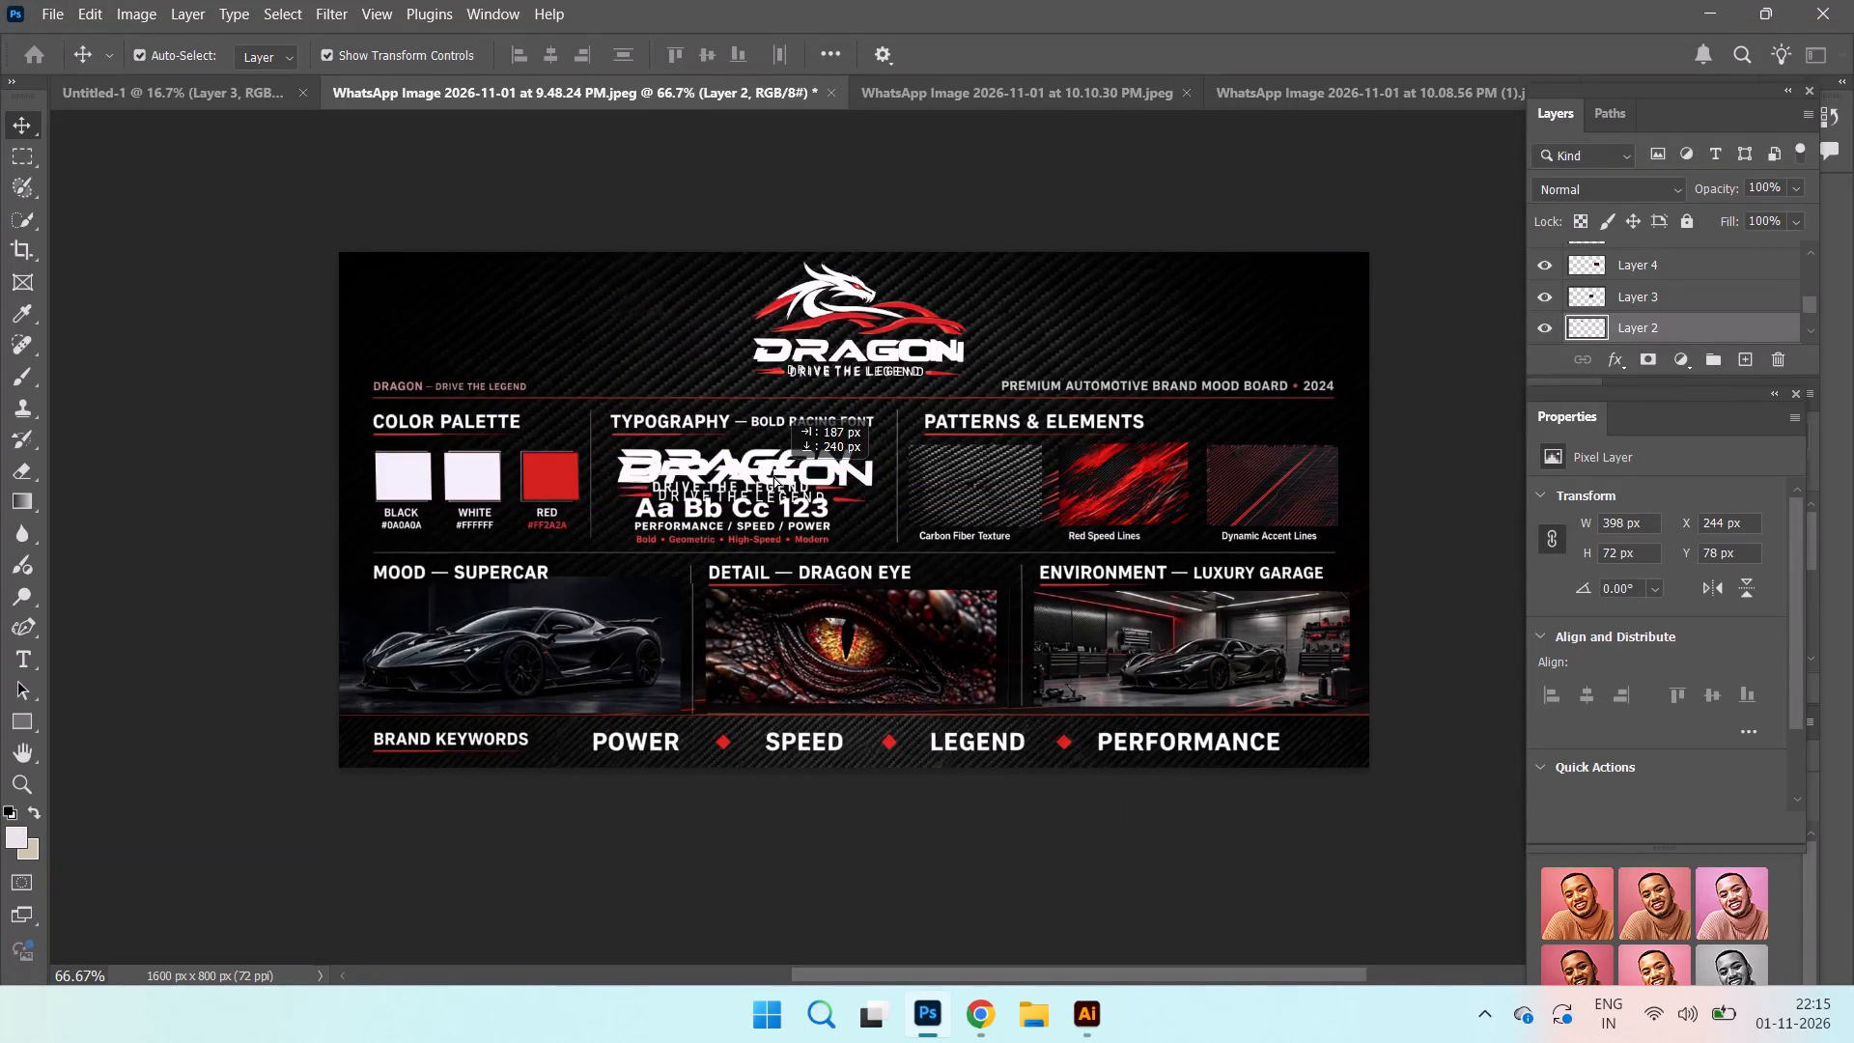
left_click_drag(773, 476, 773, 472)
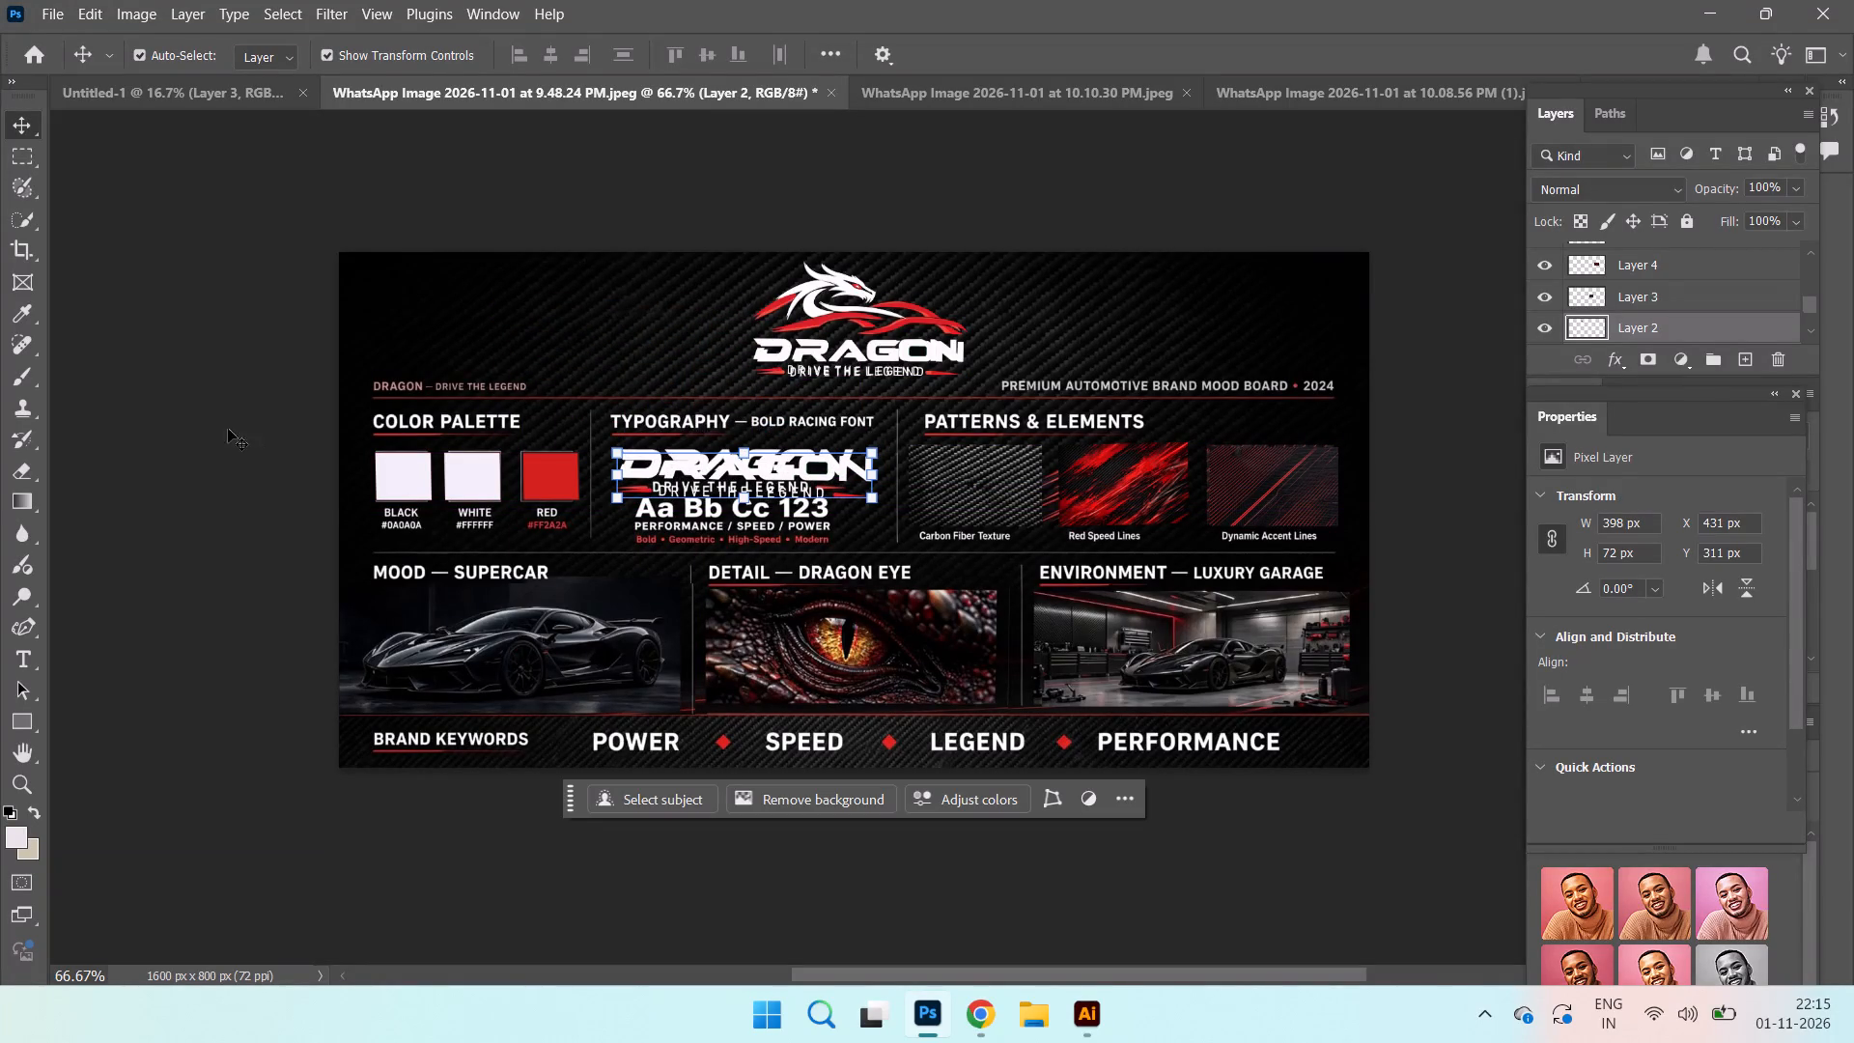
Recolour the rectangle over the BLACK palette swatch with the recently used near-black fill, and deselect it.
left_click(543, 479)
left_click(447, 468)
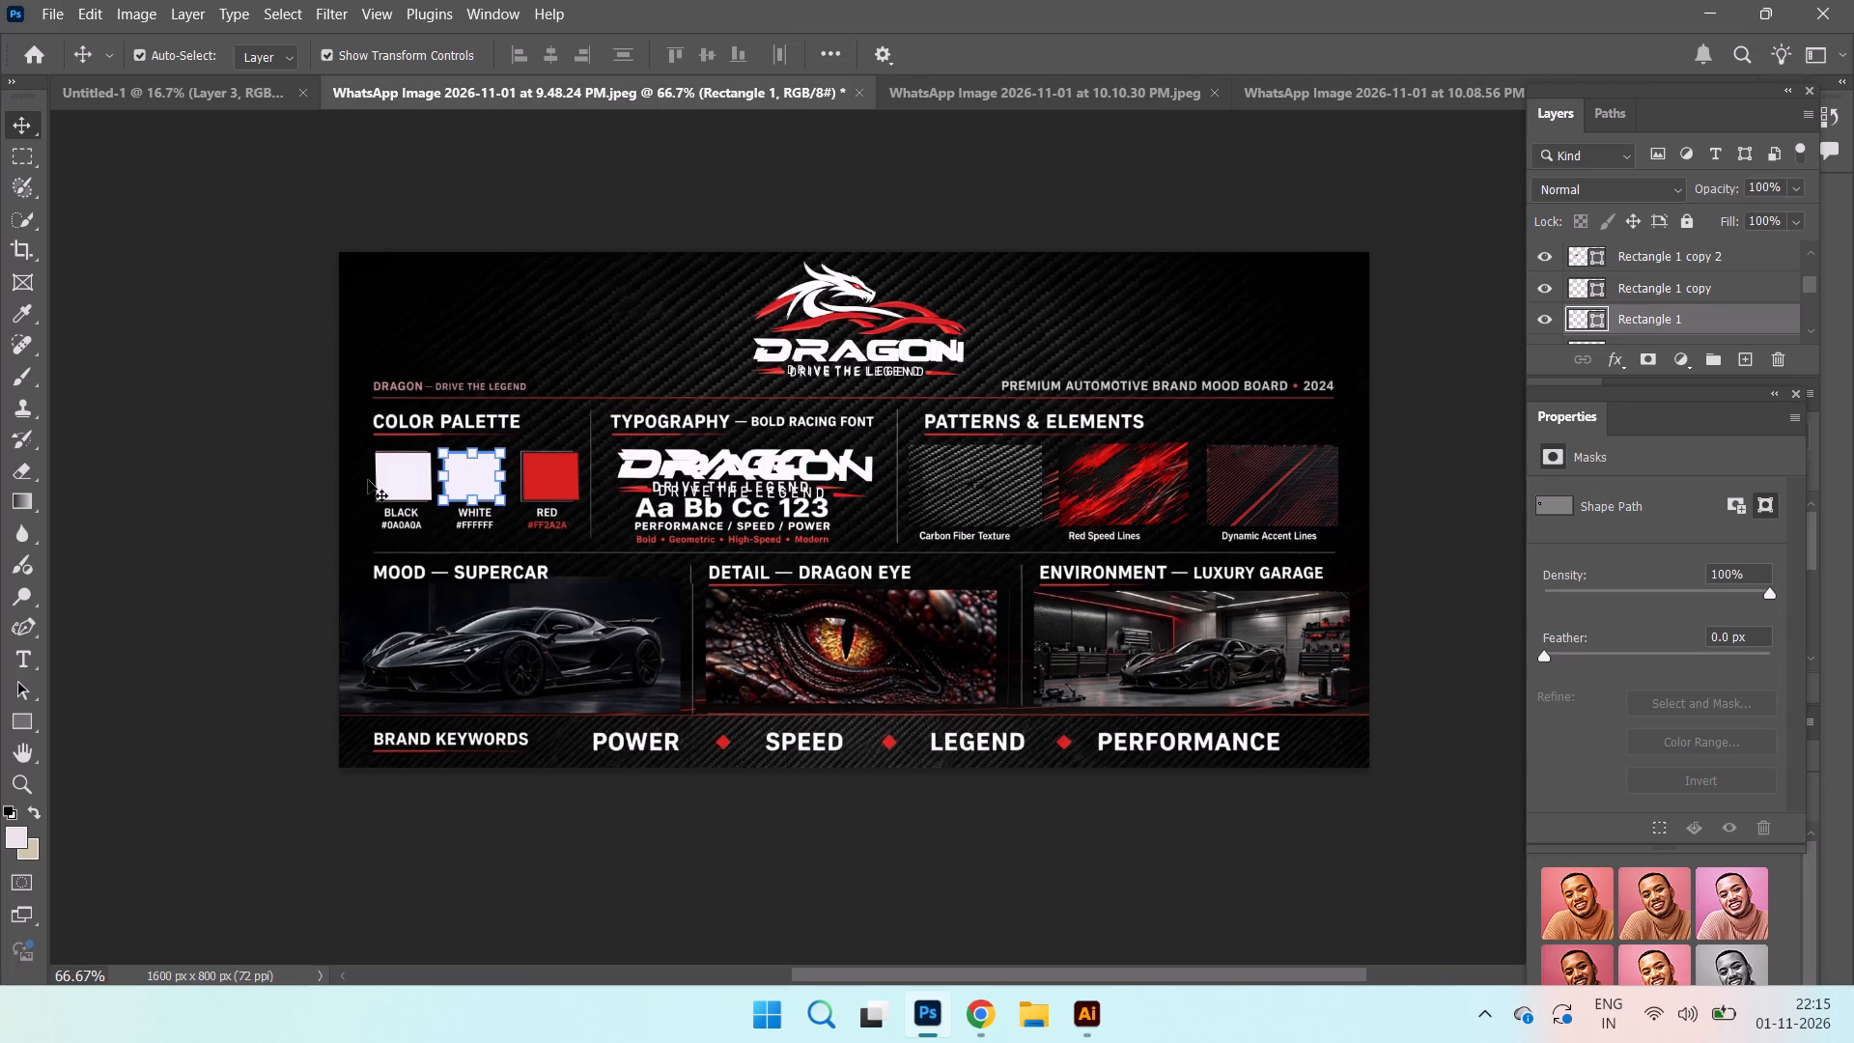
left_click(400, 475)
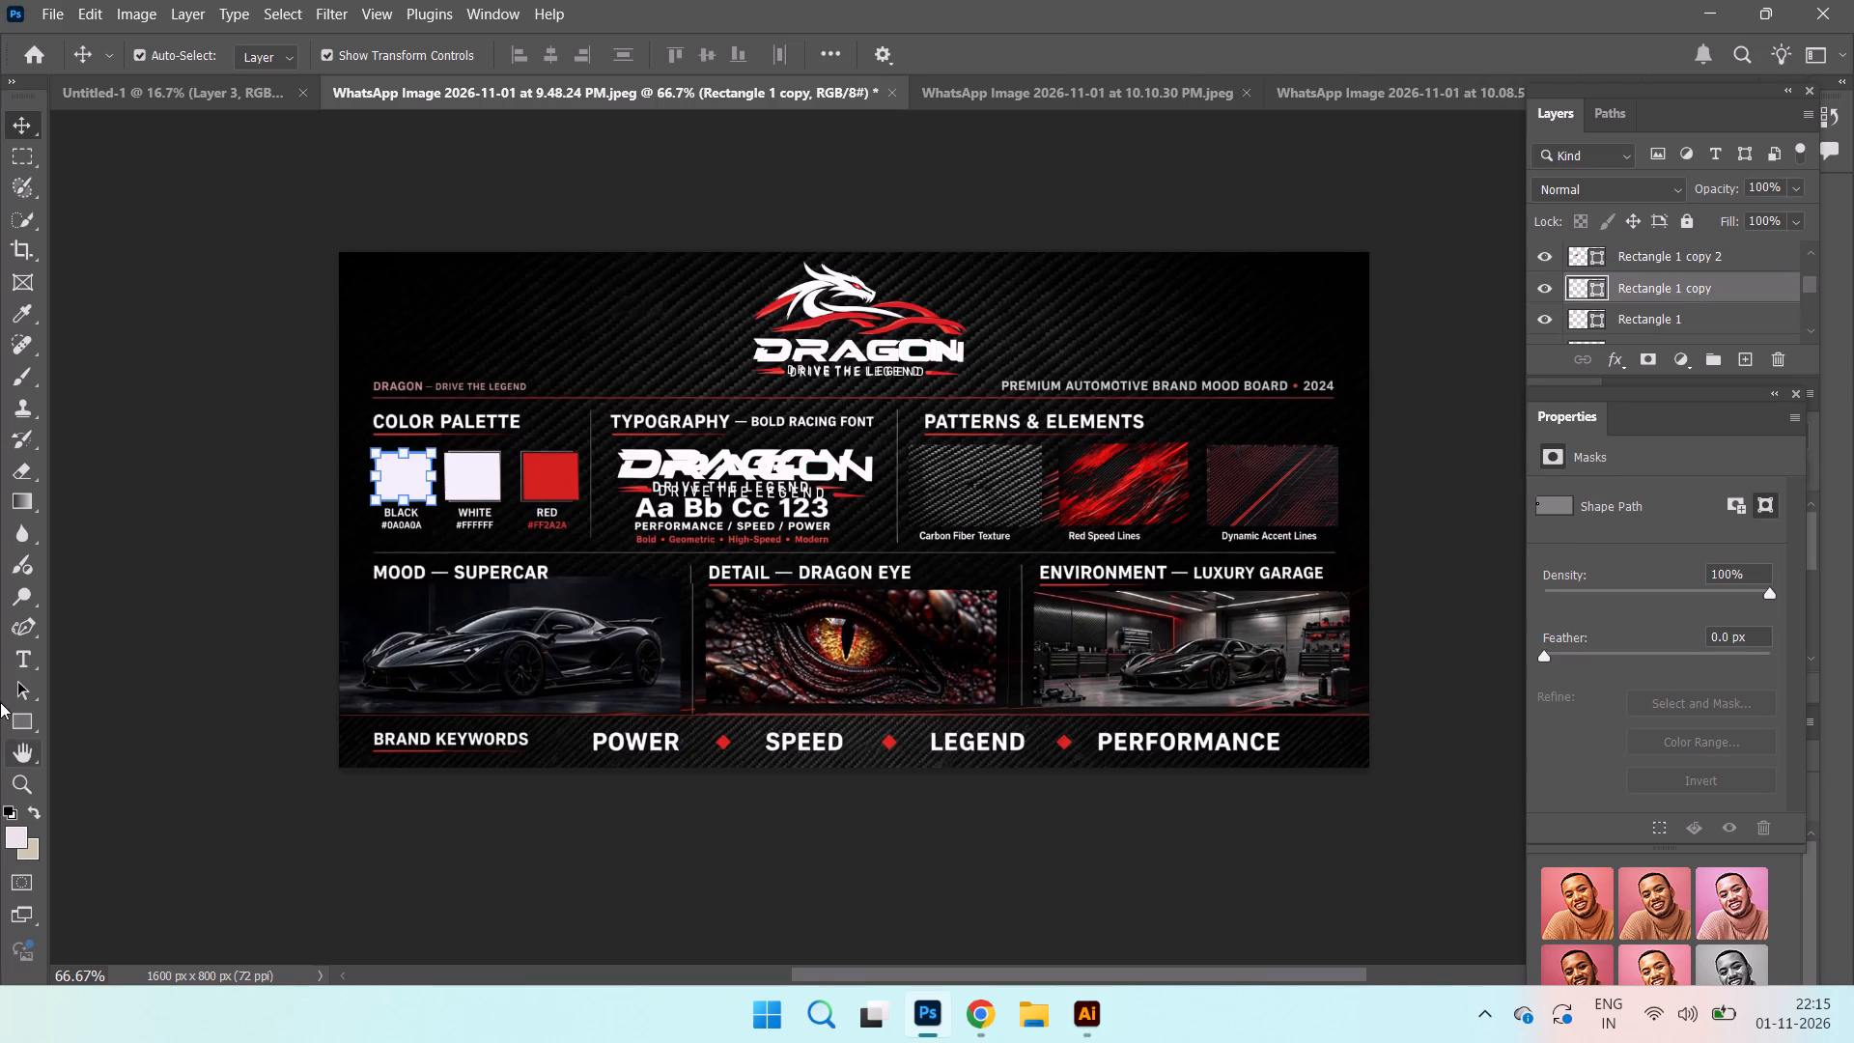
left_click(13, 839)
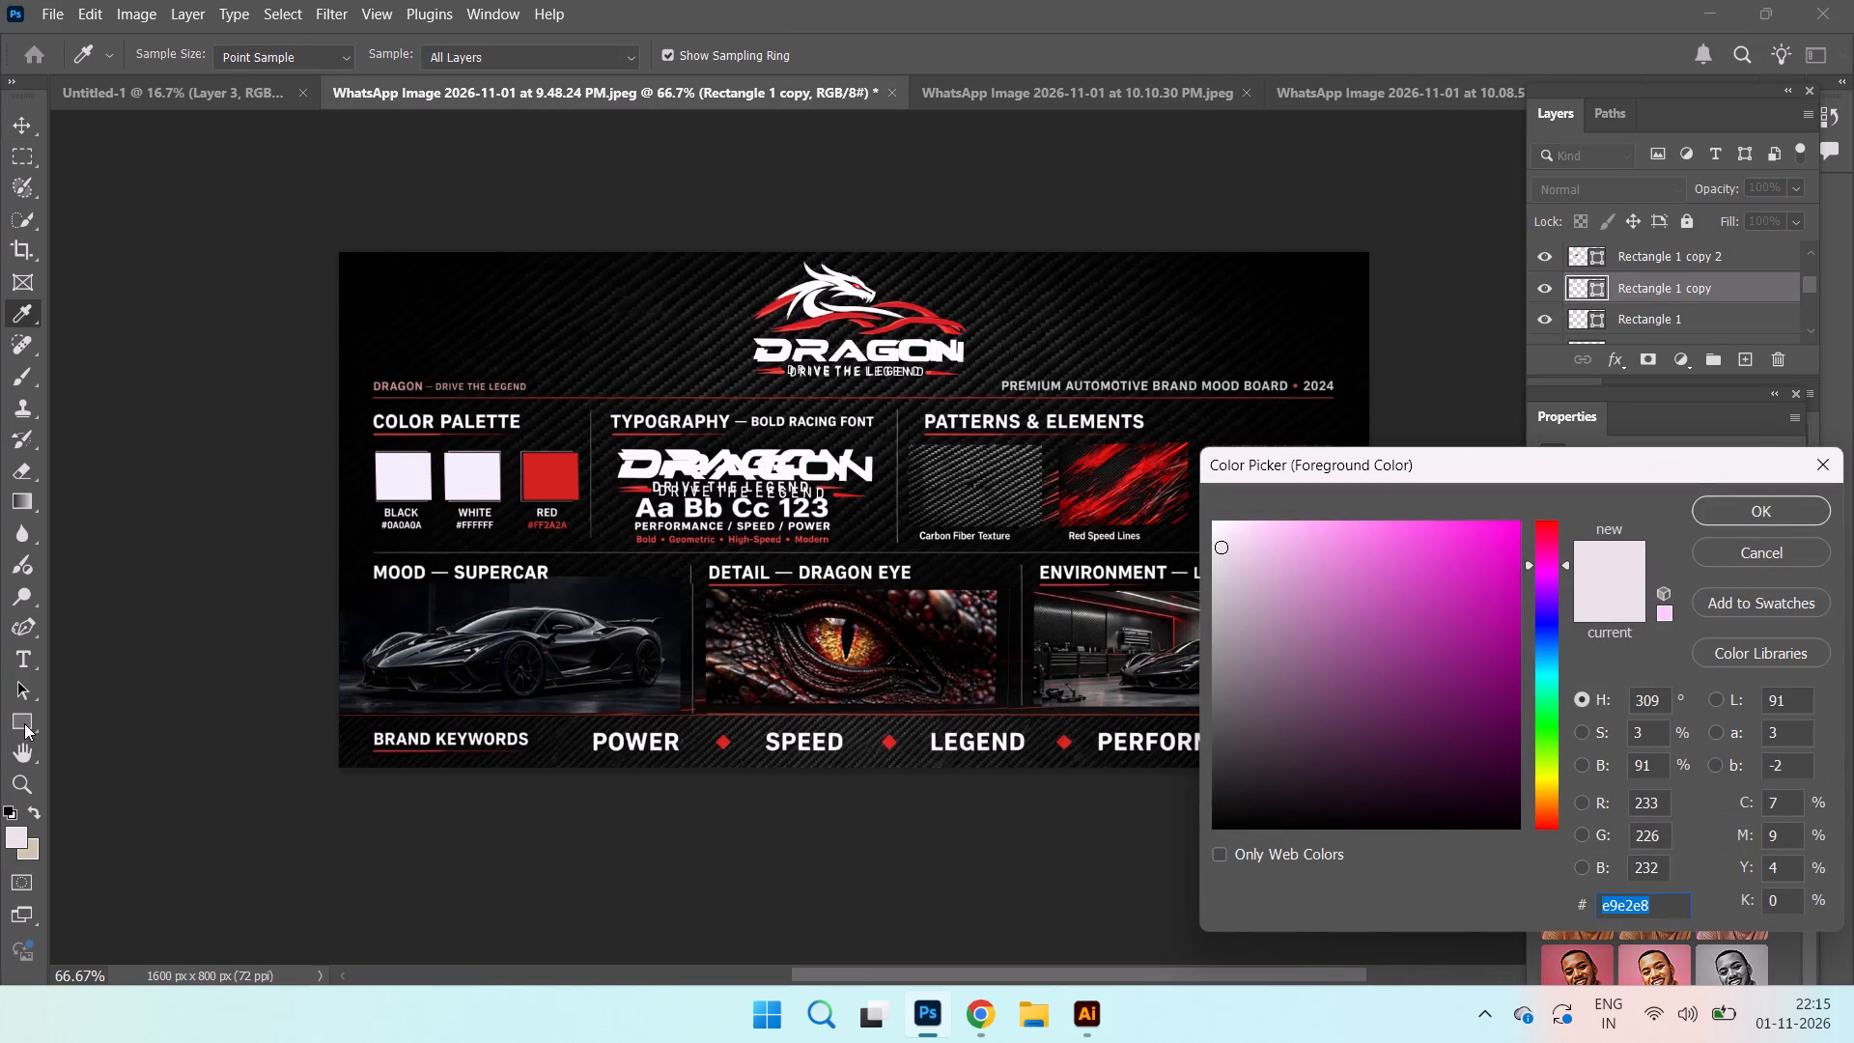
left_click(24, 723)
left_click(1798, 541)
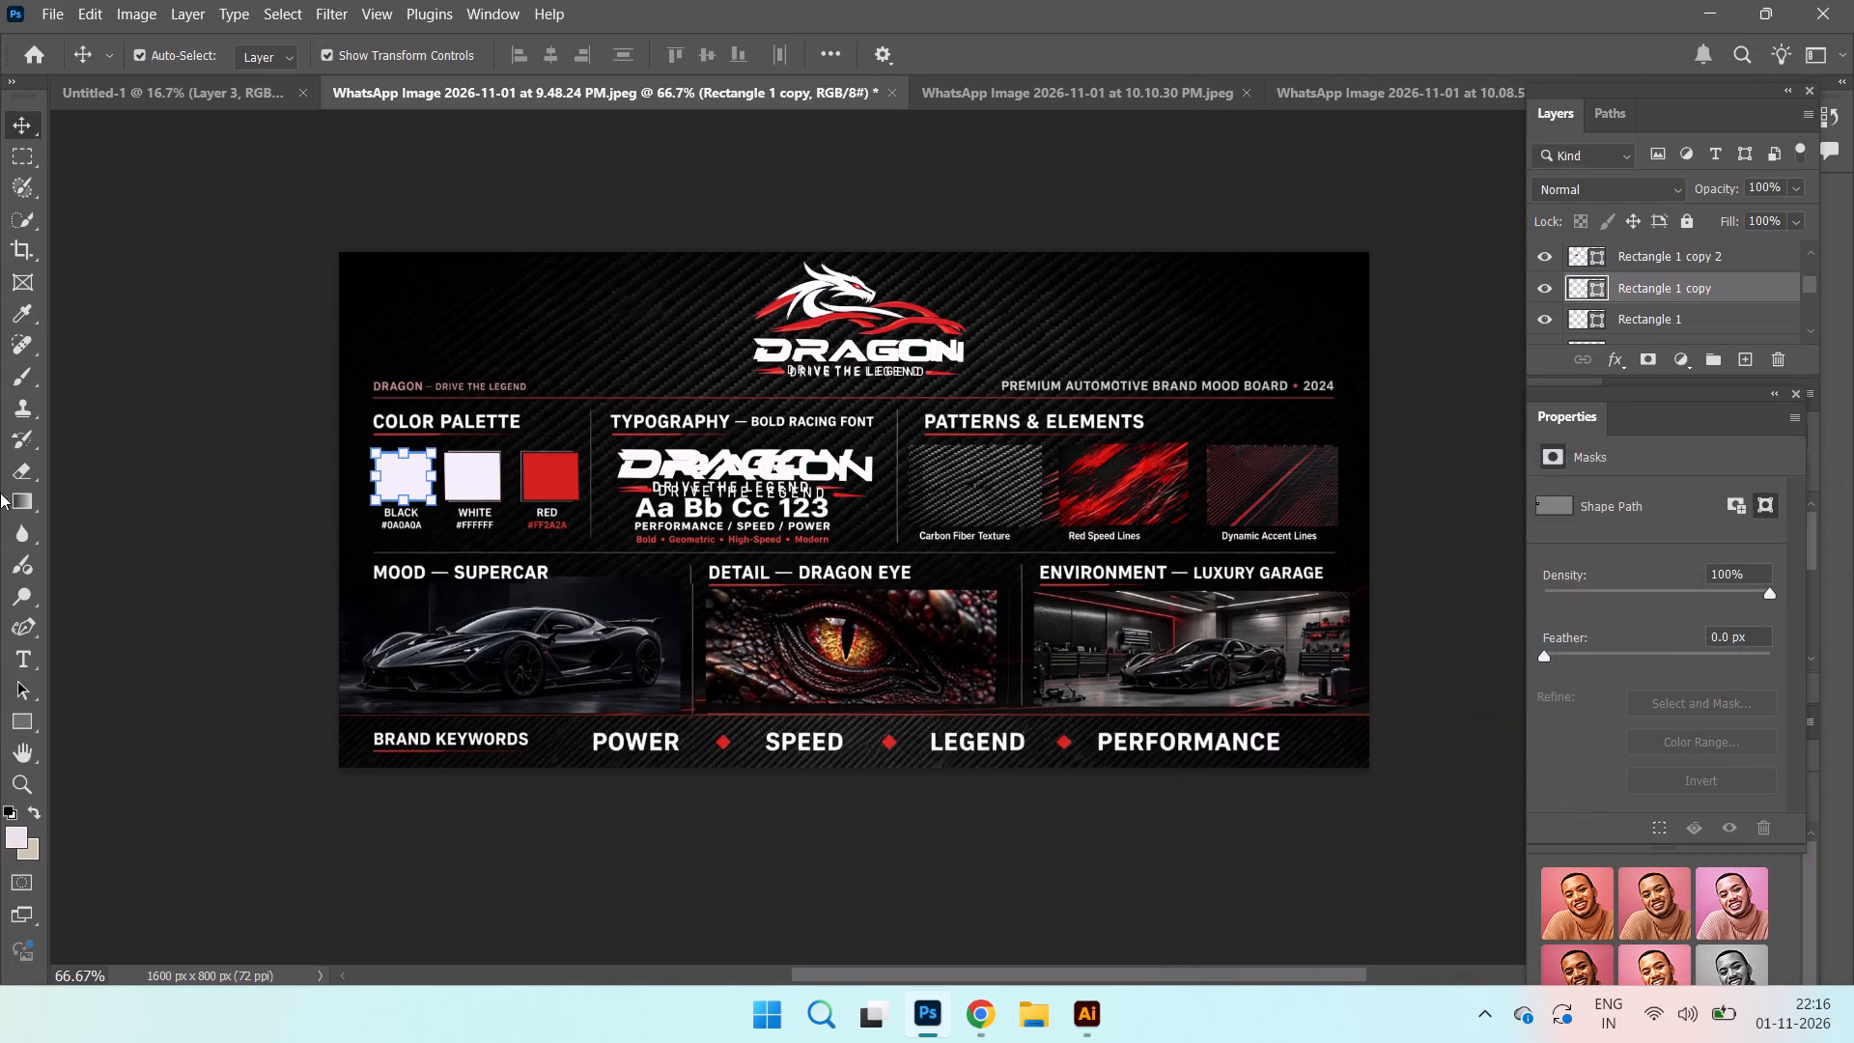
left_click(19, 702)
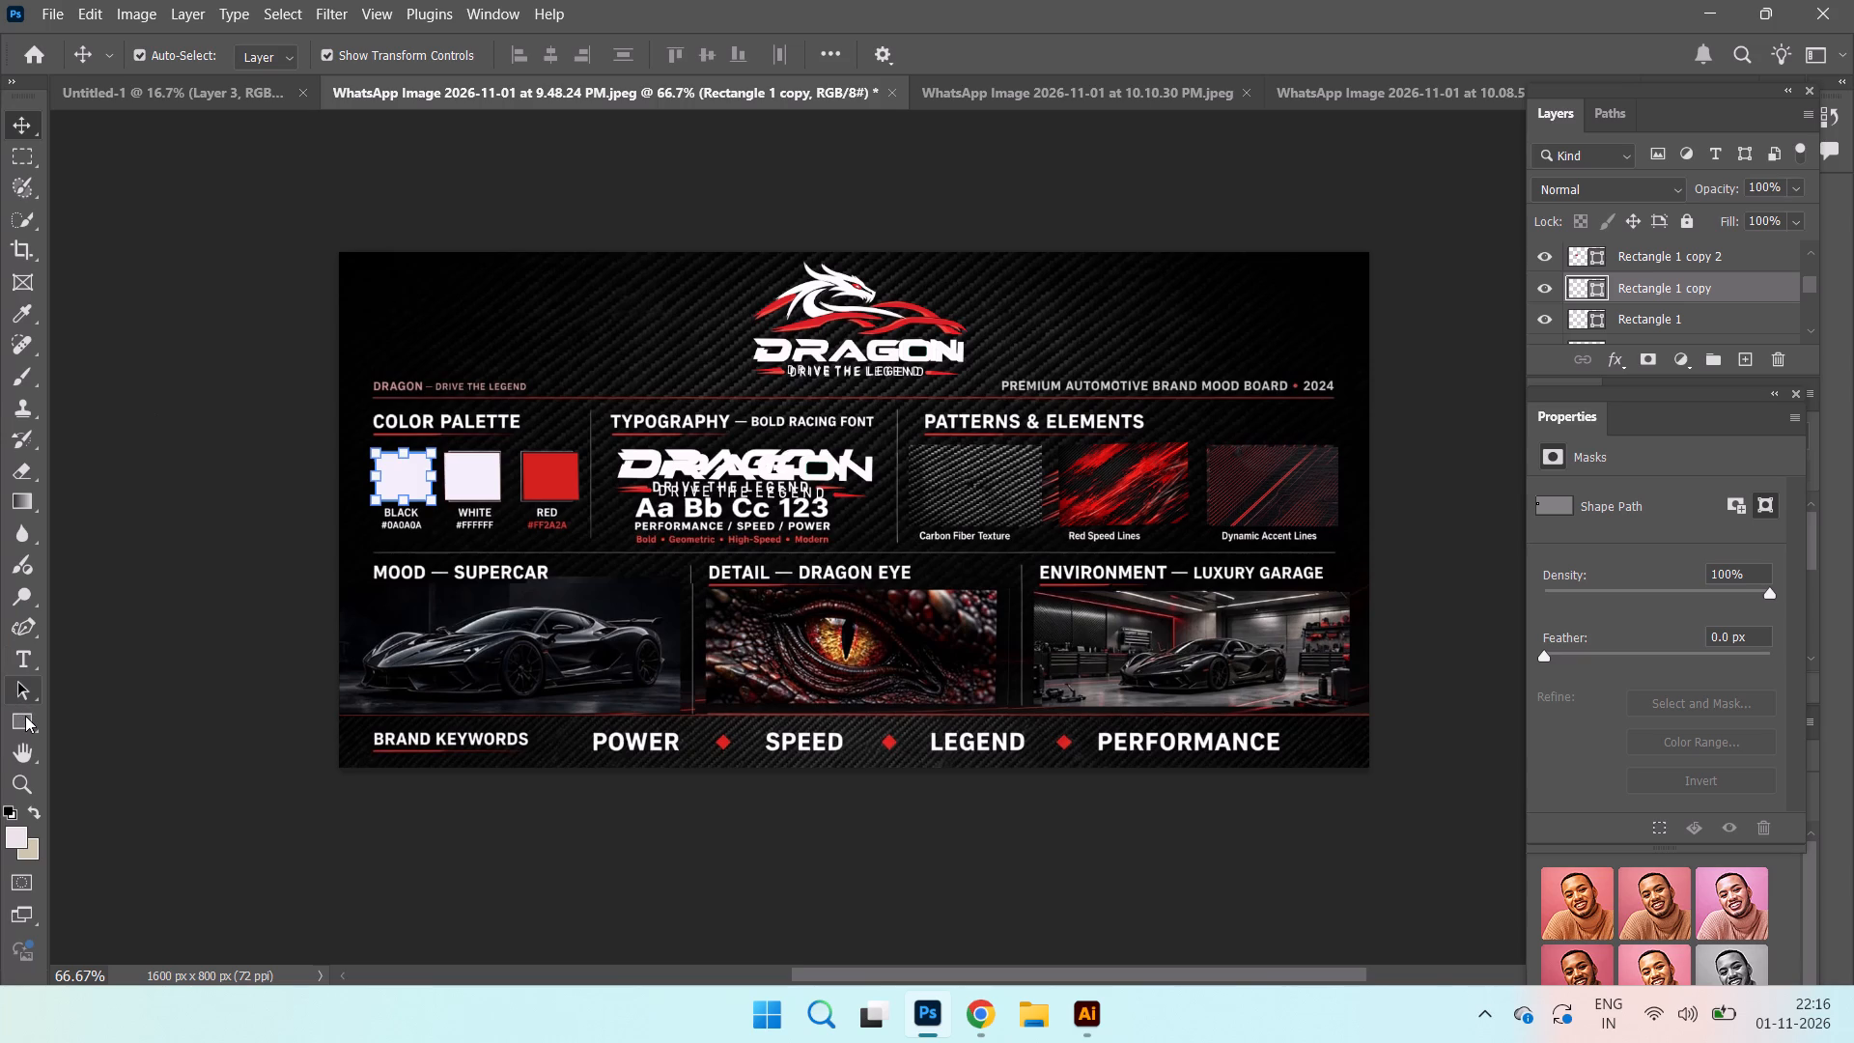
left_click(25, 716)
left_click(273, 51)
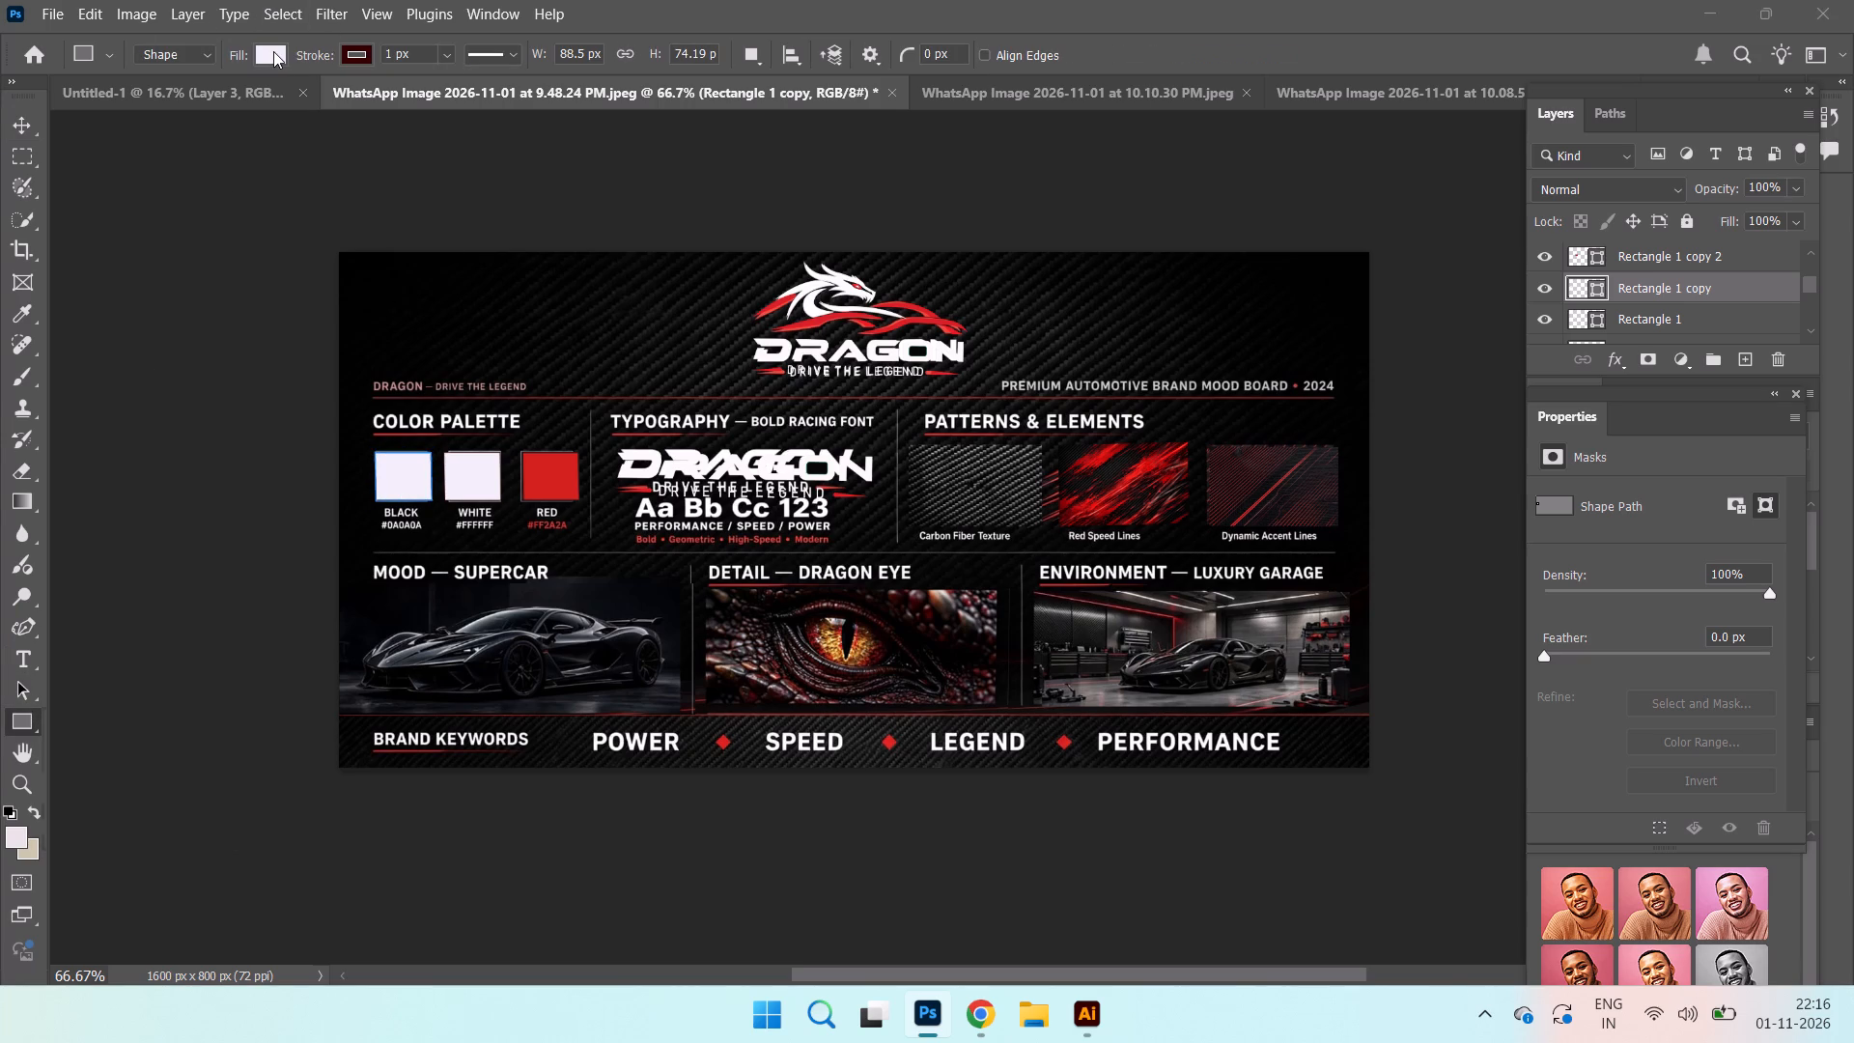
left_click(118, 179)
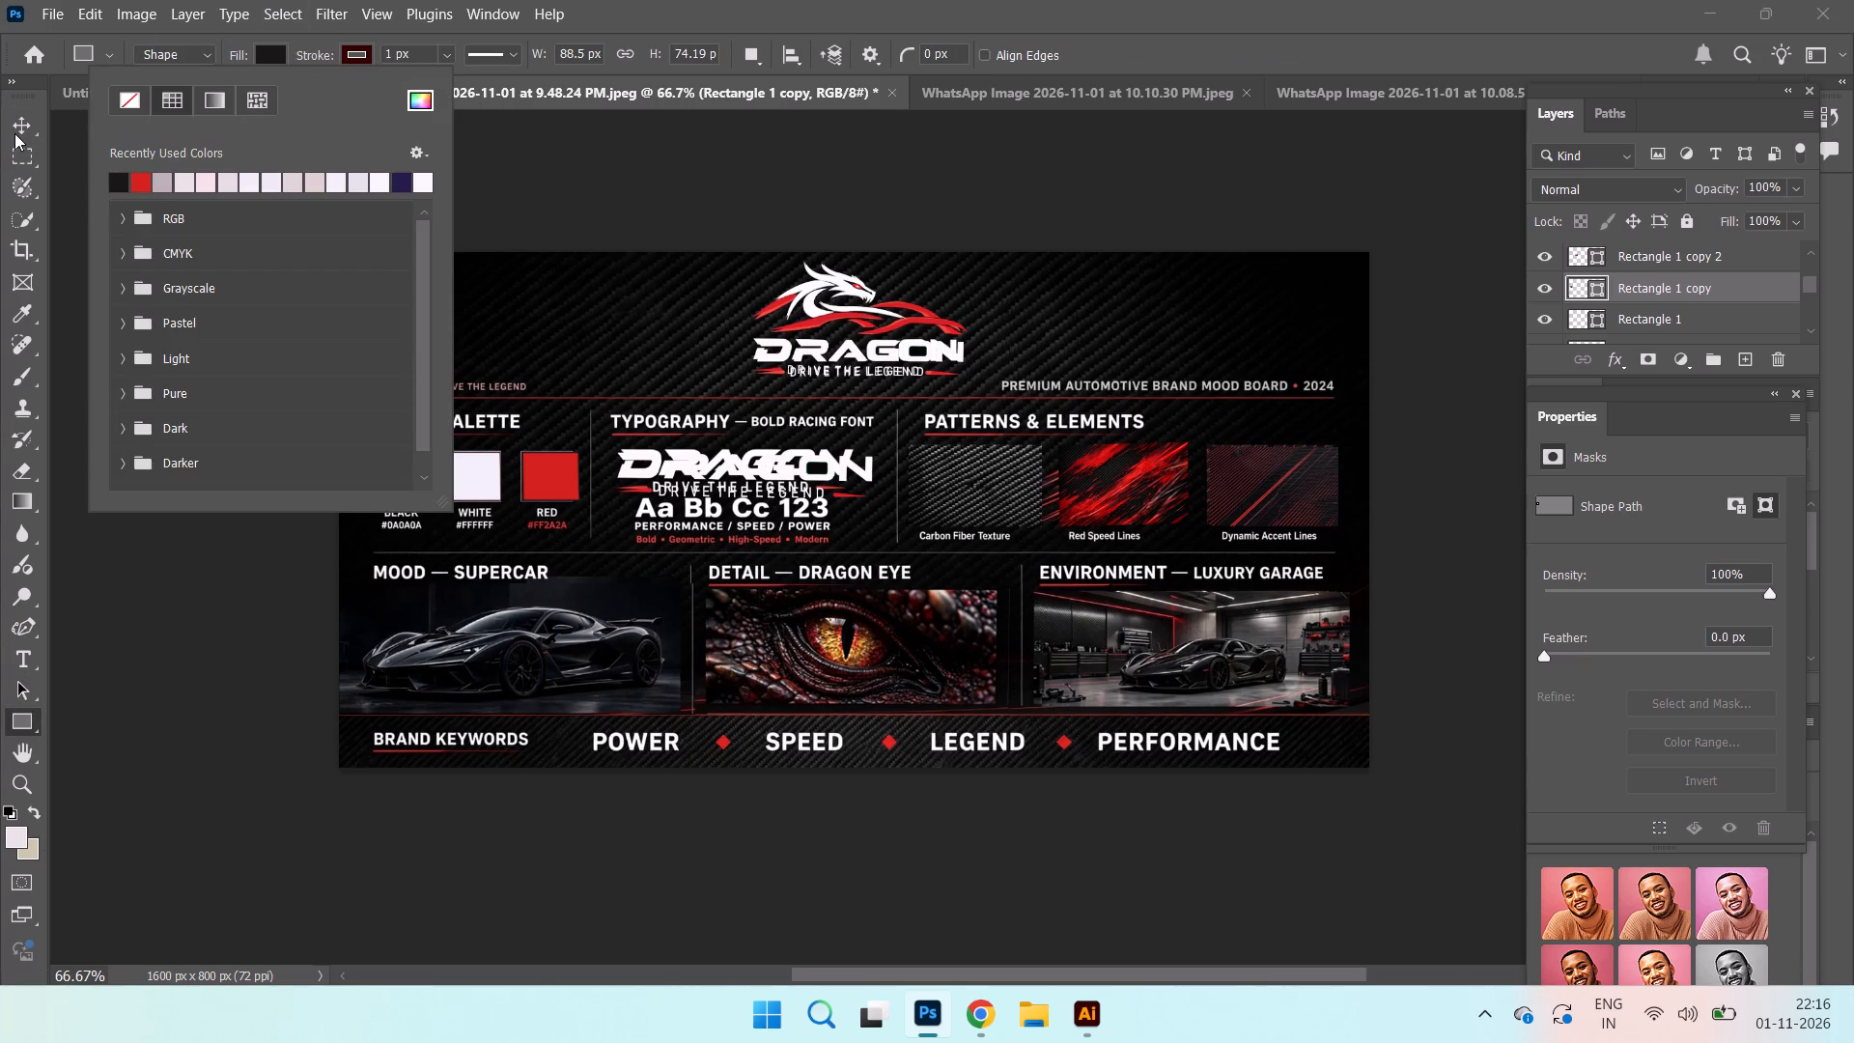
left_click(14, 133)
left_click(486, 212)
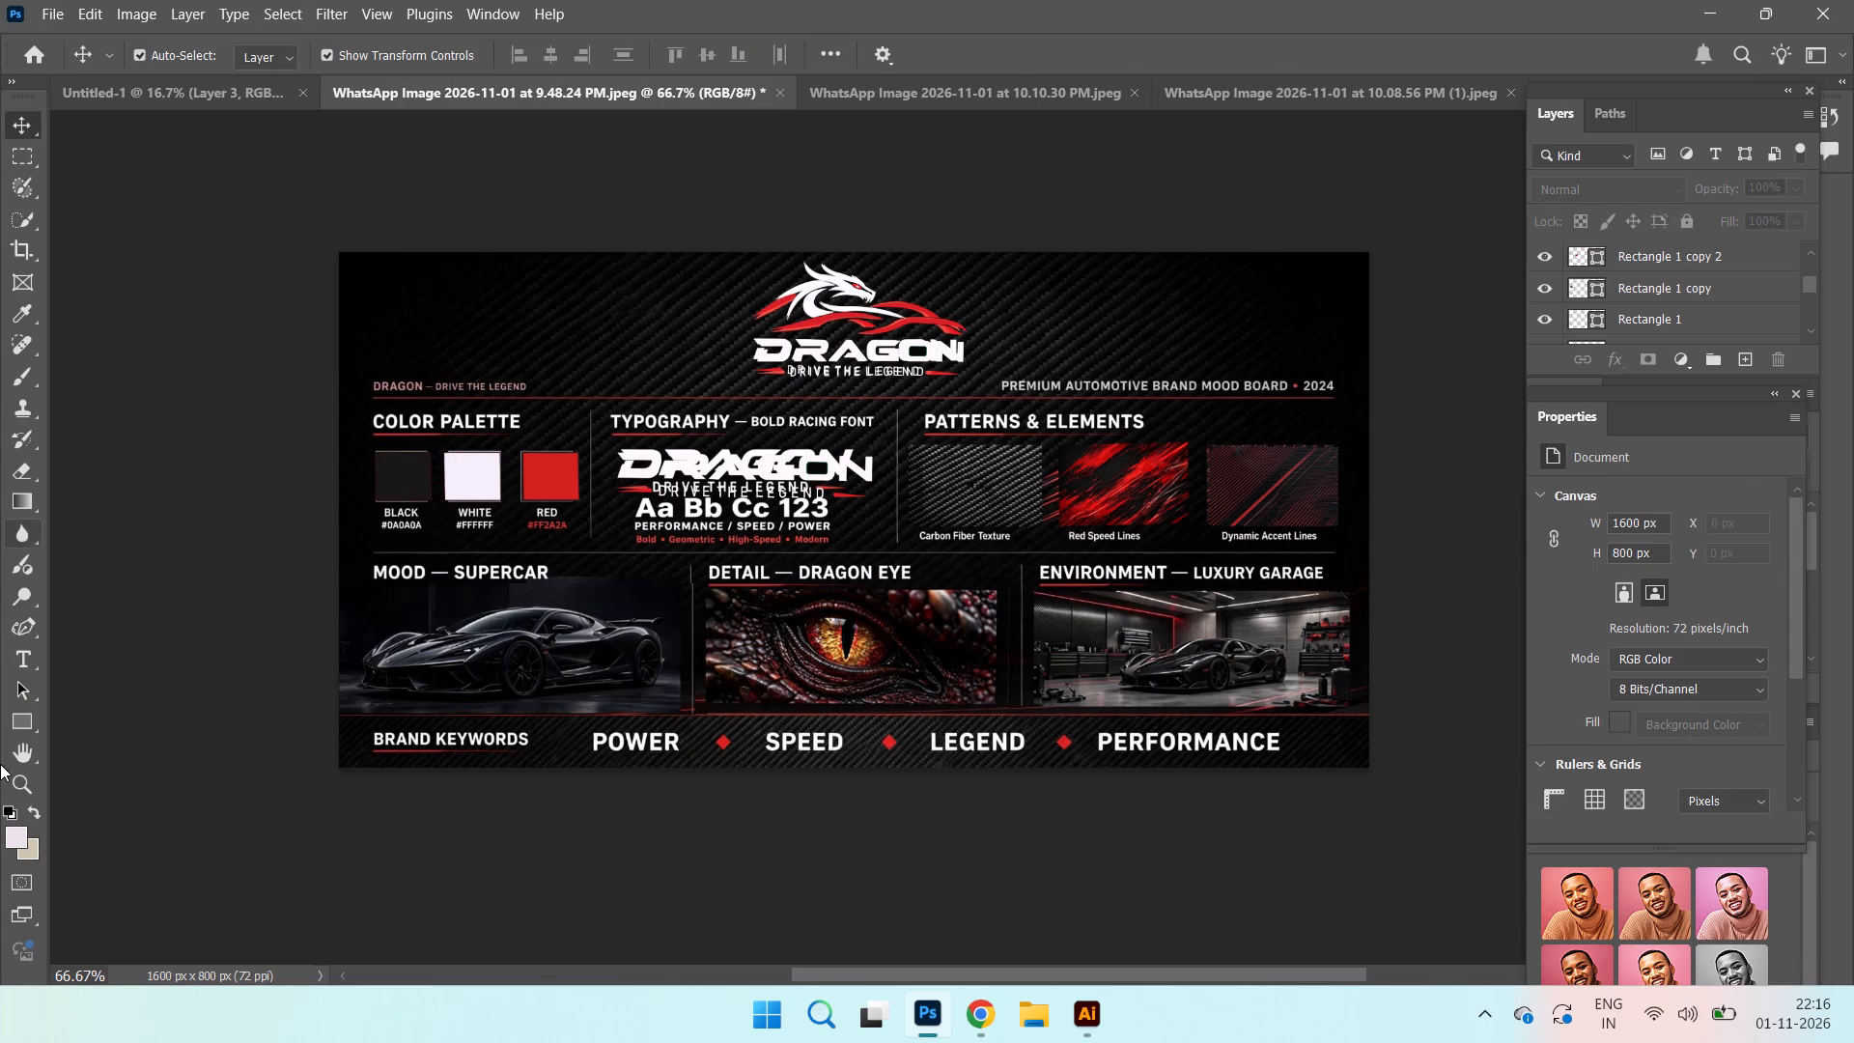
Set the Type tool's font to Franklin Gothic Demi.
left_click(26, 665)
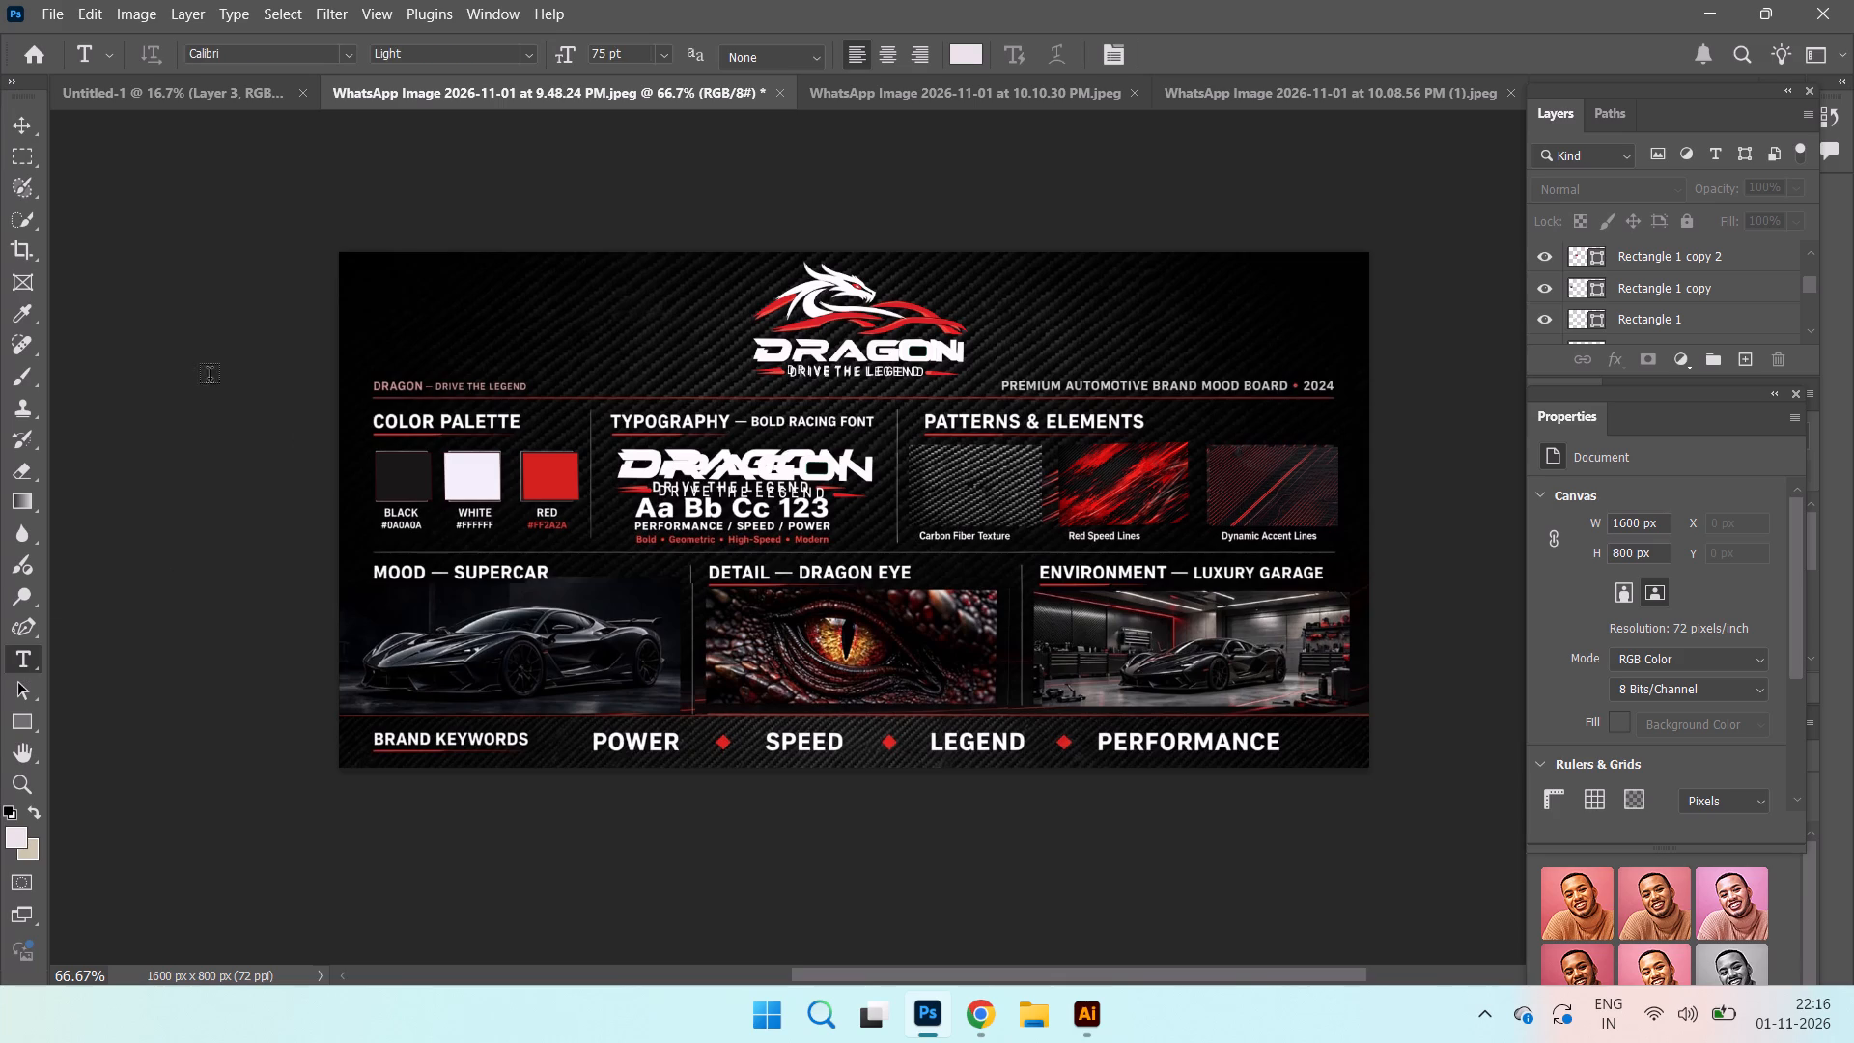
left_click(350, 58)
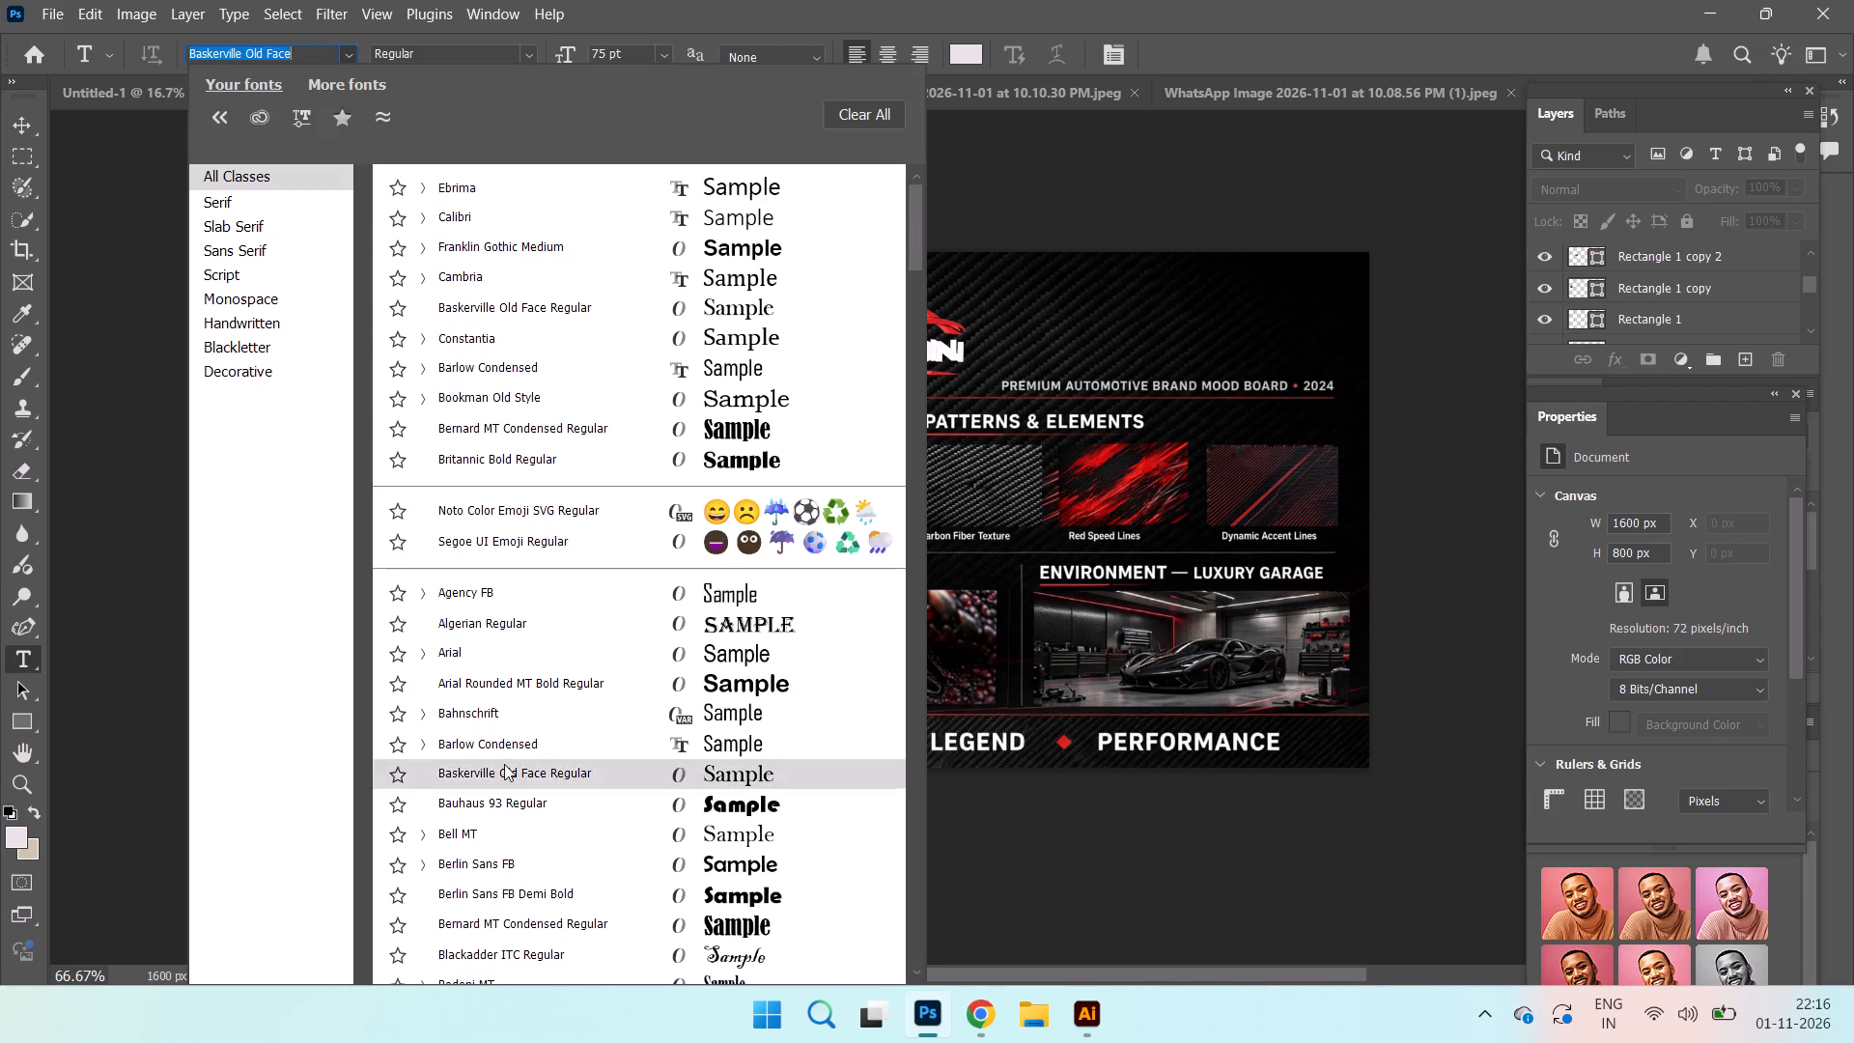
scroll(573, 743, "down", 20)
scroll(573, 743, "down", 2)
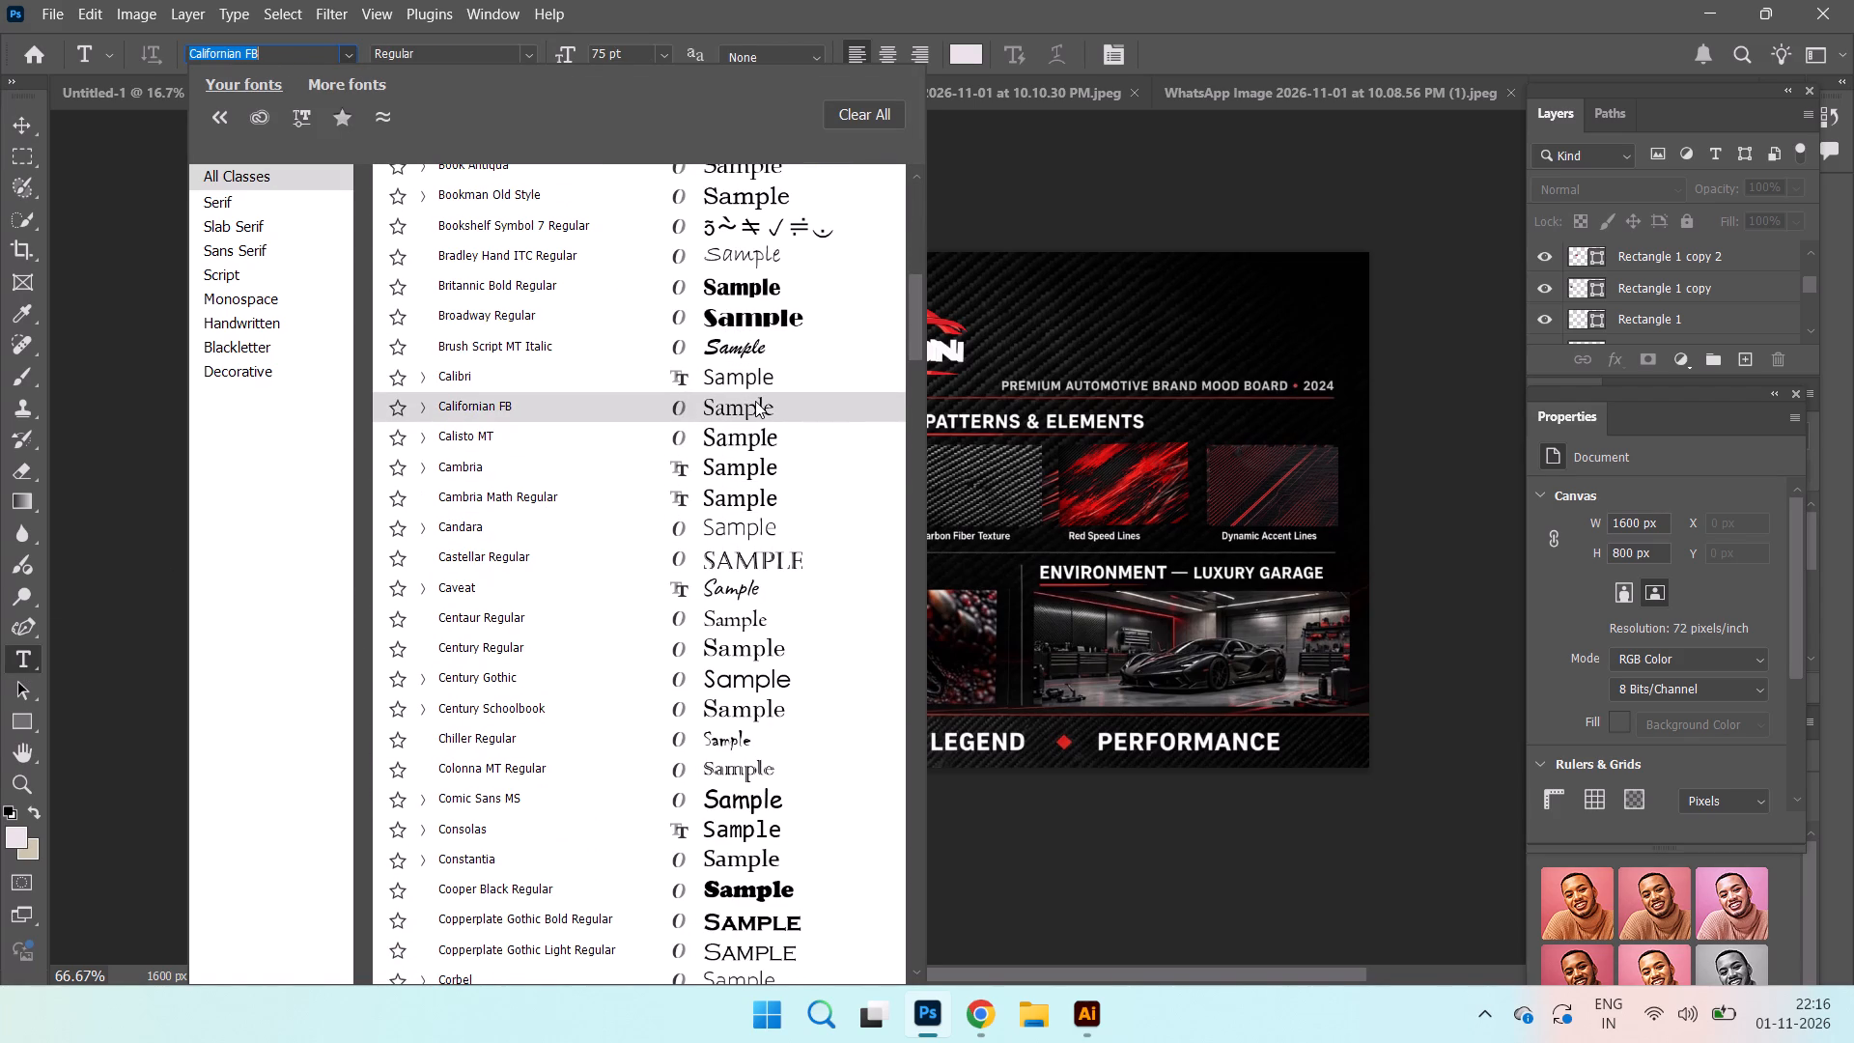
scroll(755, 401, "up", 18)
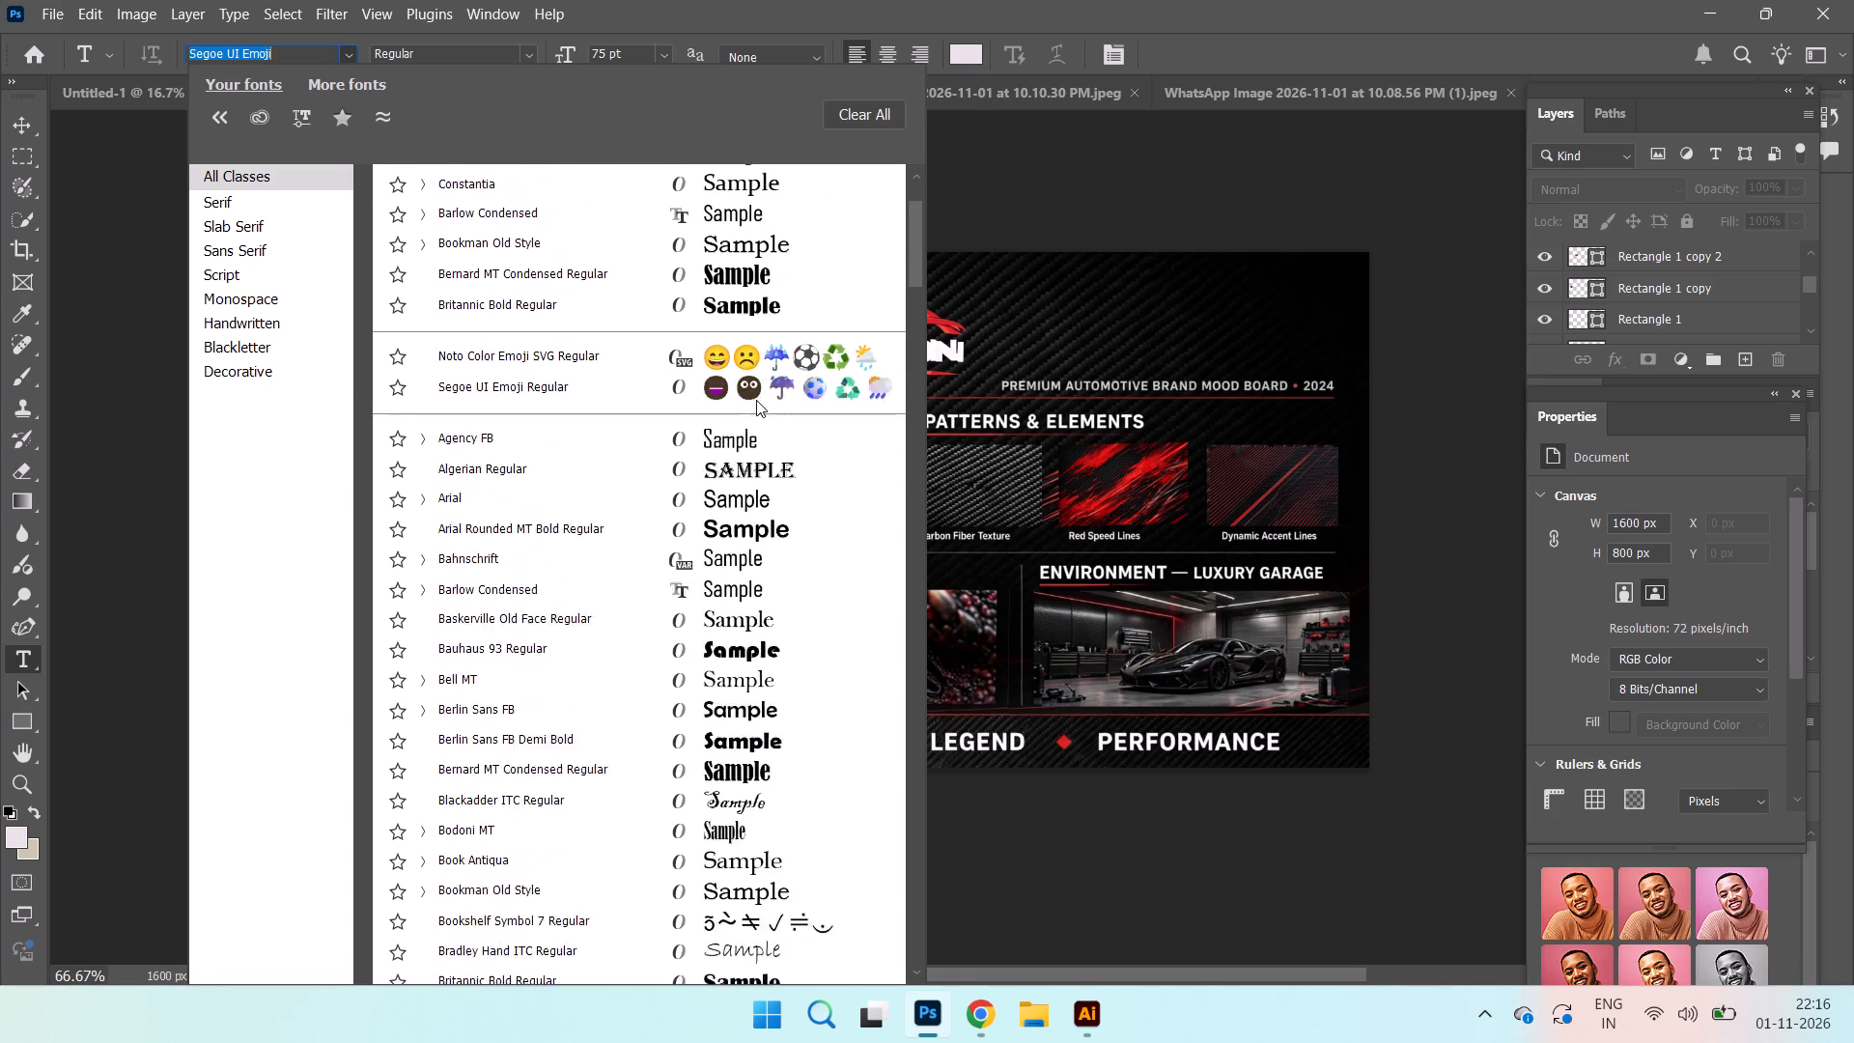
scroll(756, 400, "up", 7)
scroll(756, 400, "down", 20)
scroll(756, 400, "down", 2)
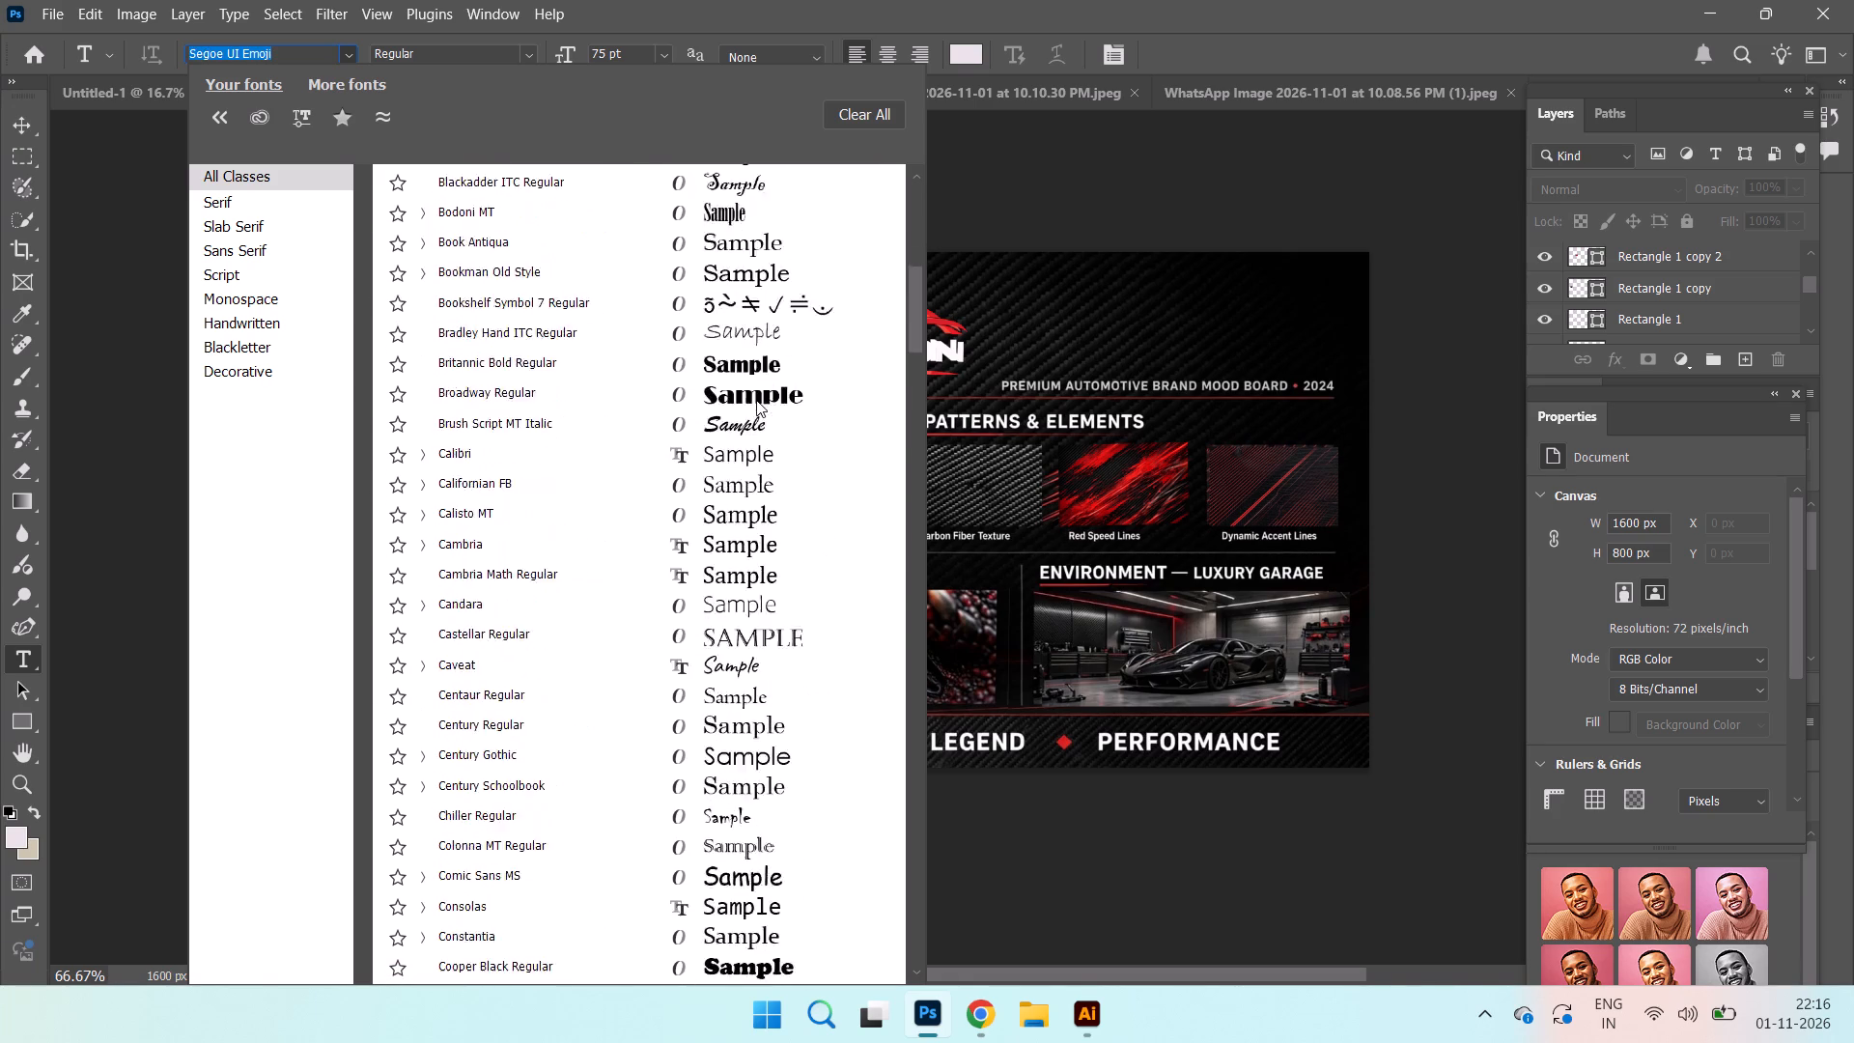
scroll(756, 400, "down", 3)
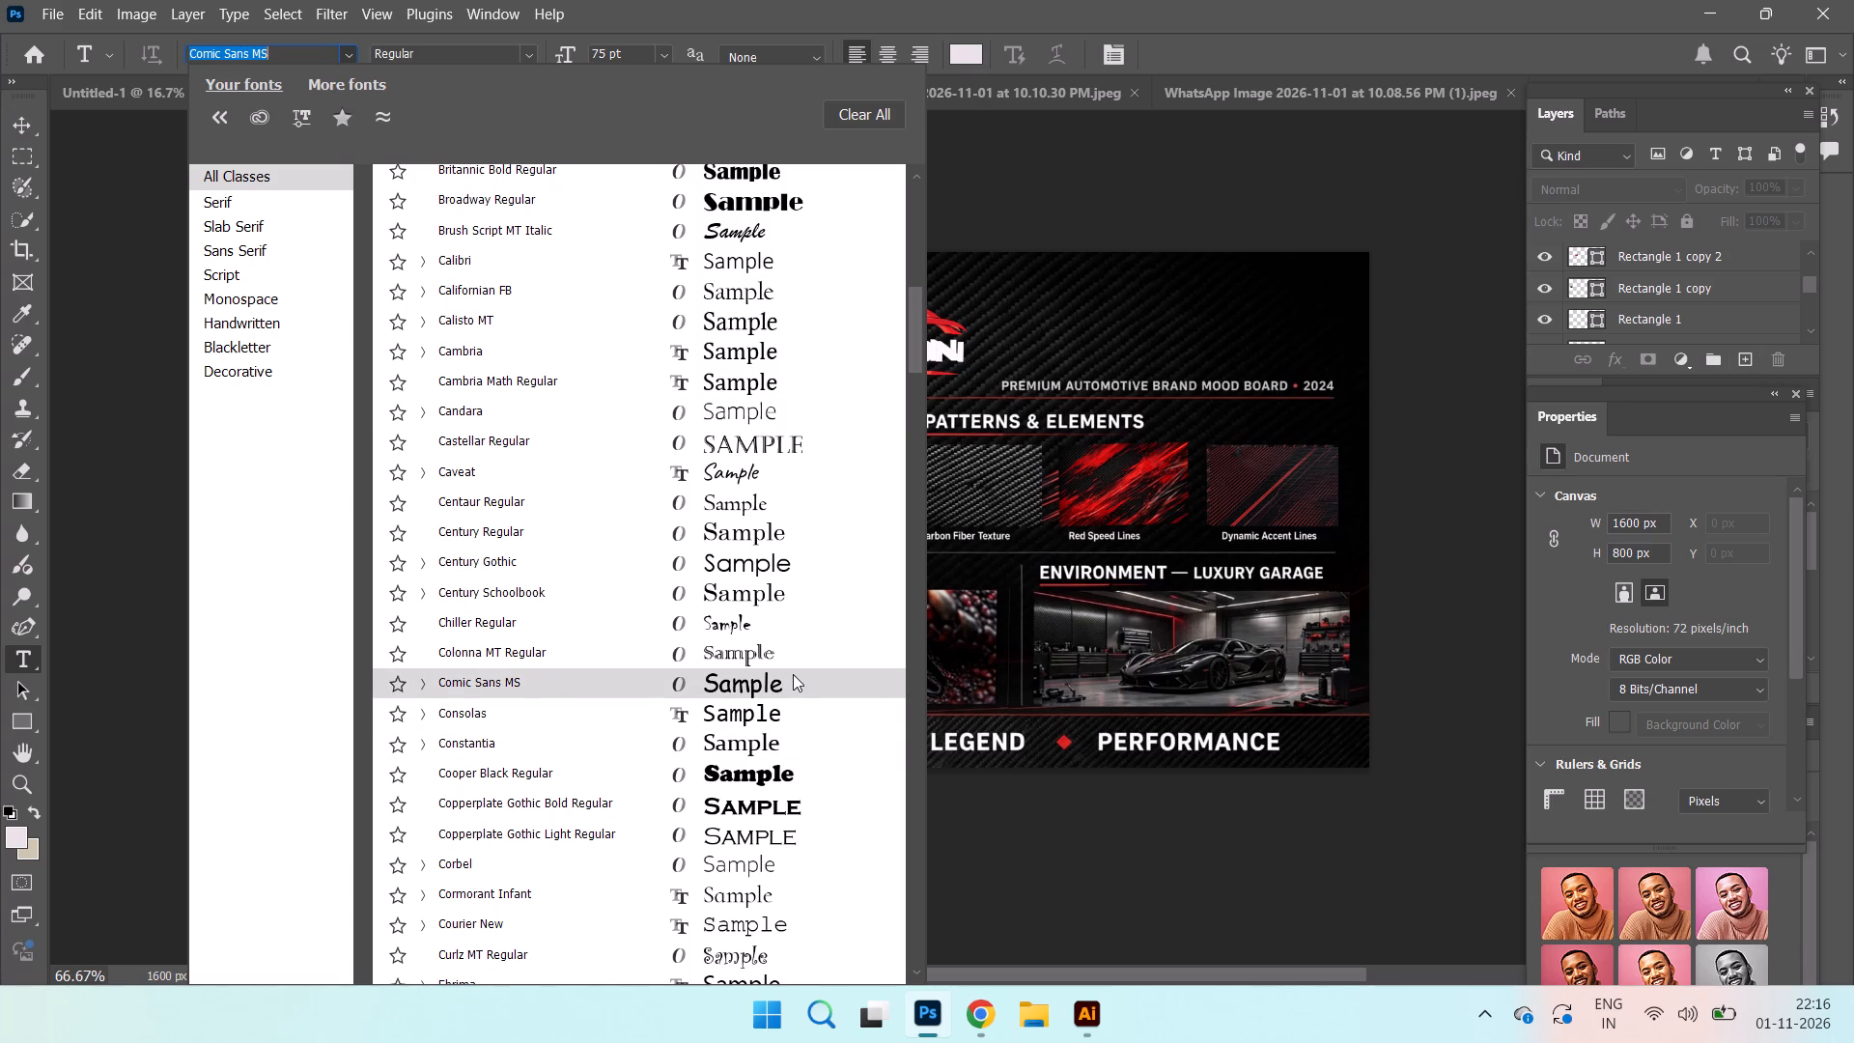
scroll(798, 681, "down", 15)
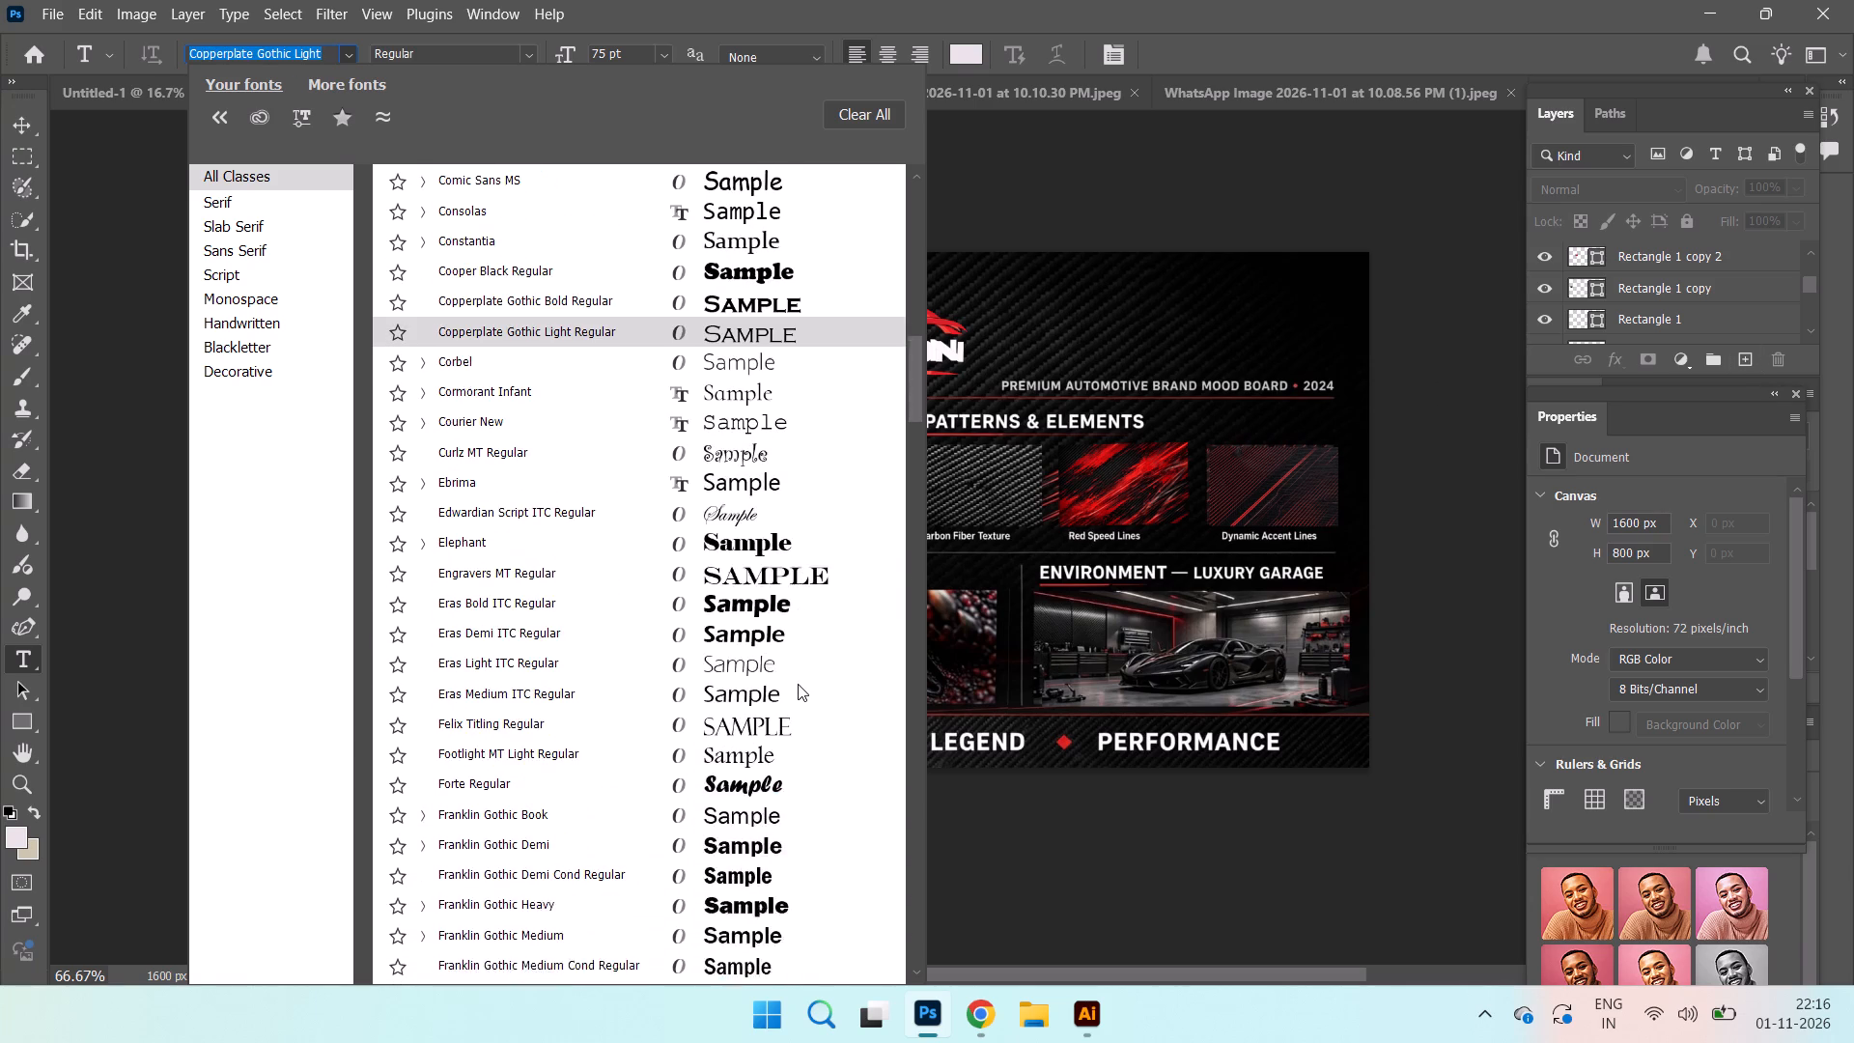
left_click(805, 763)
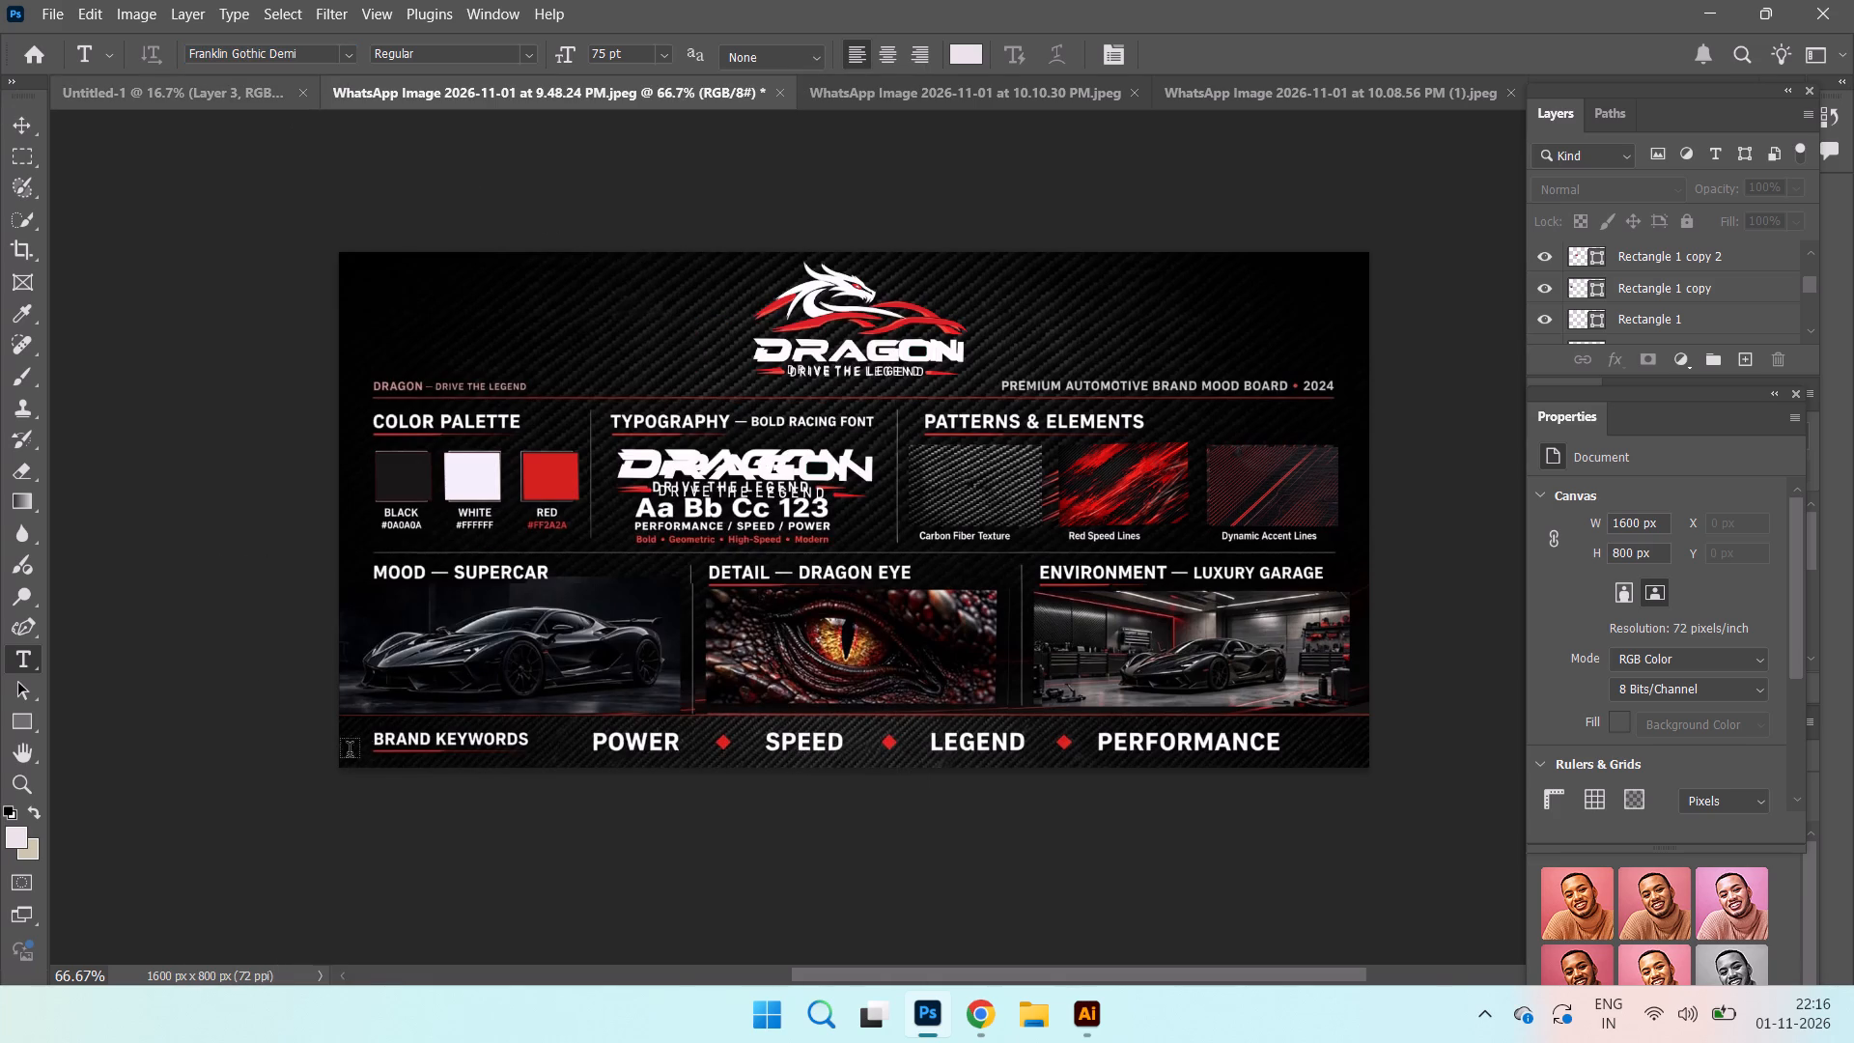
Add the text POWER at 75 pt just below the canvas, under the BRAND KEYWORDS label.
left_click(392, 830)
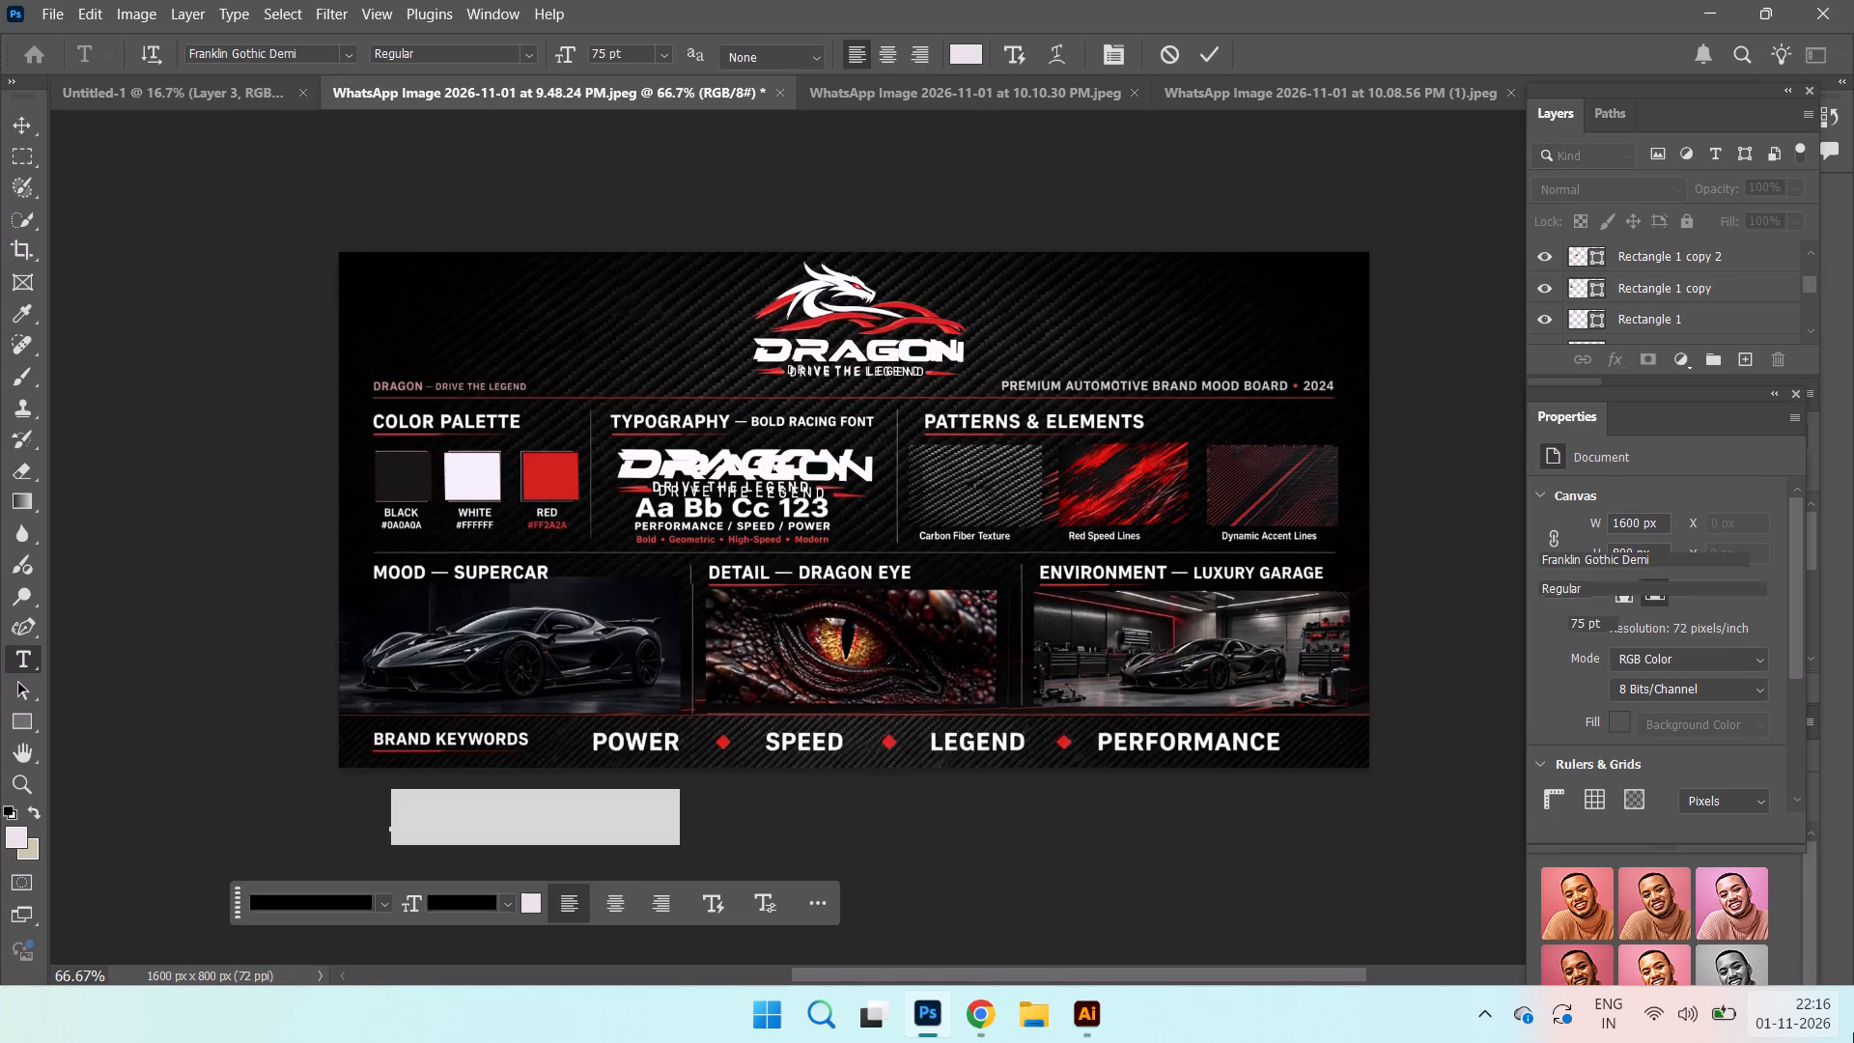
key("p")
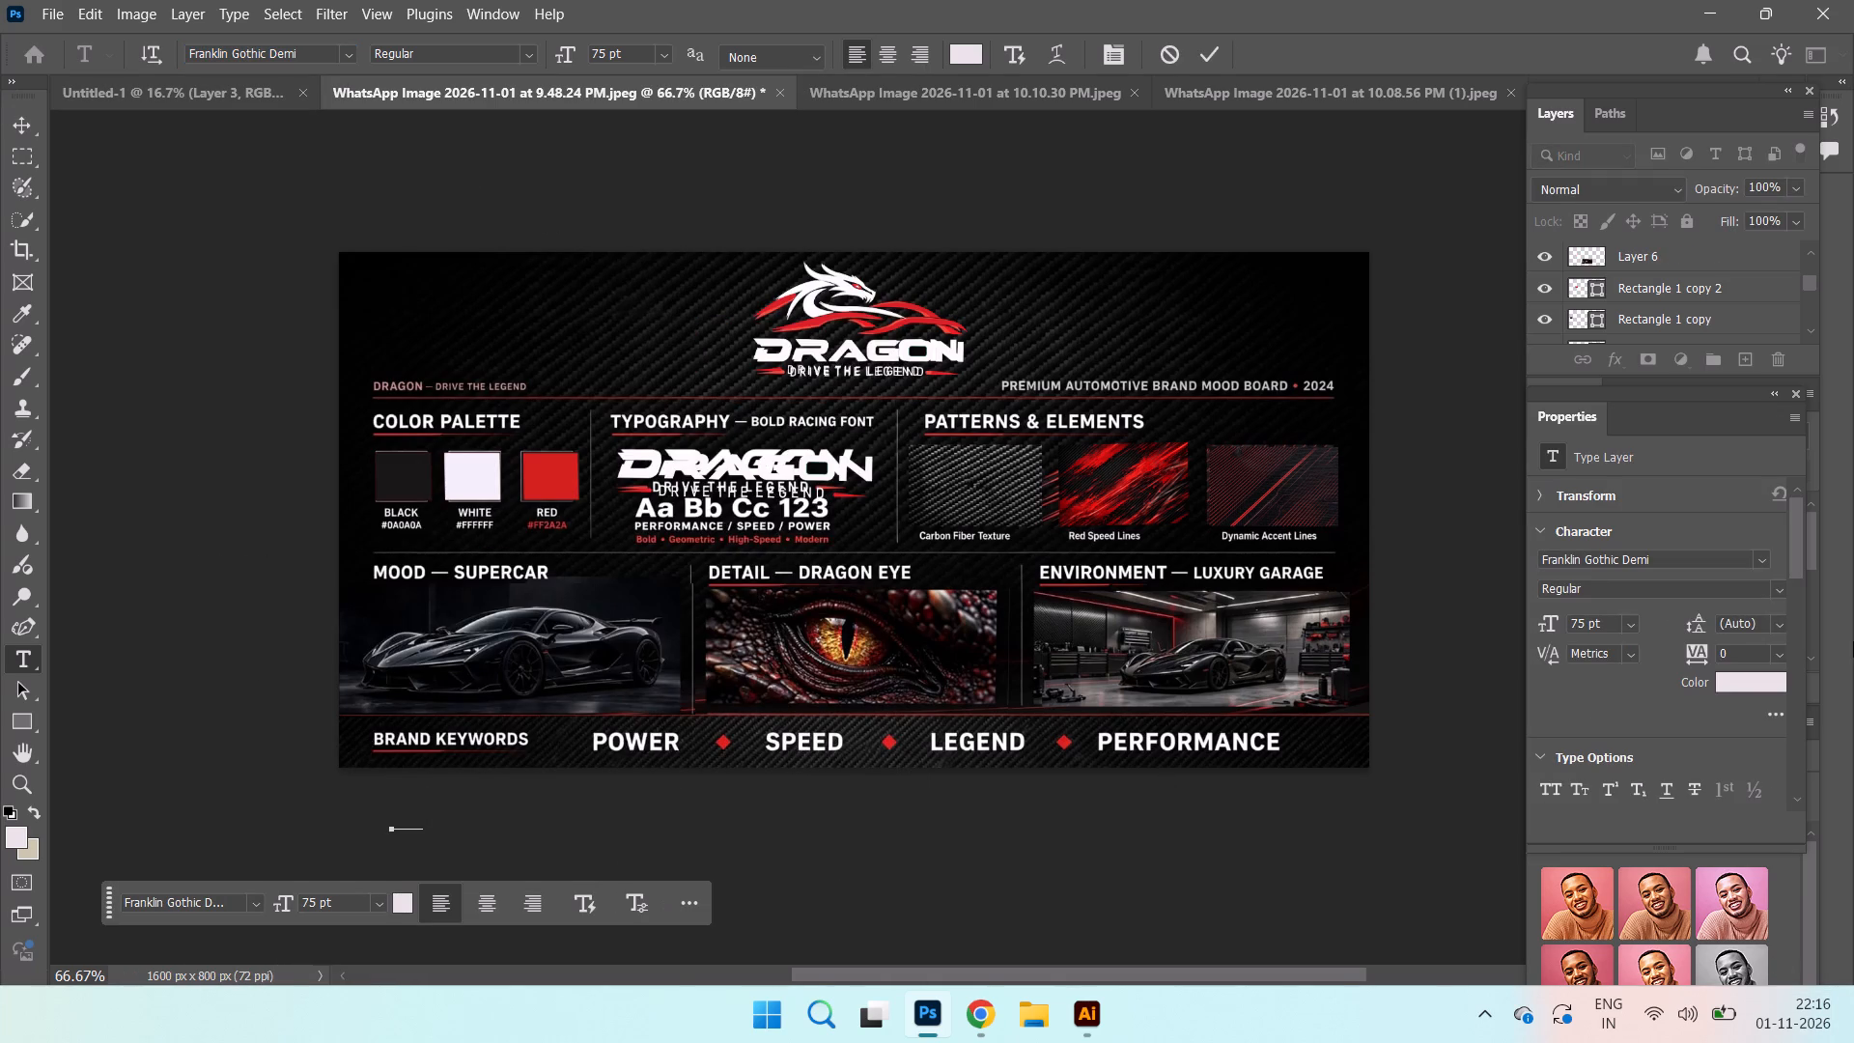
key("o")
key("w")
type("ER")
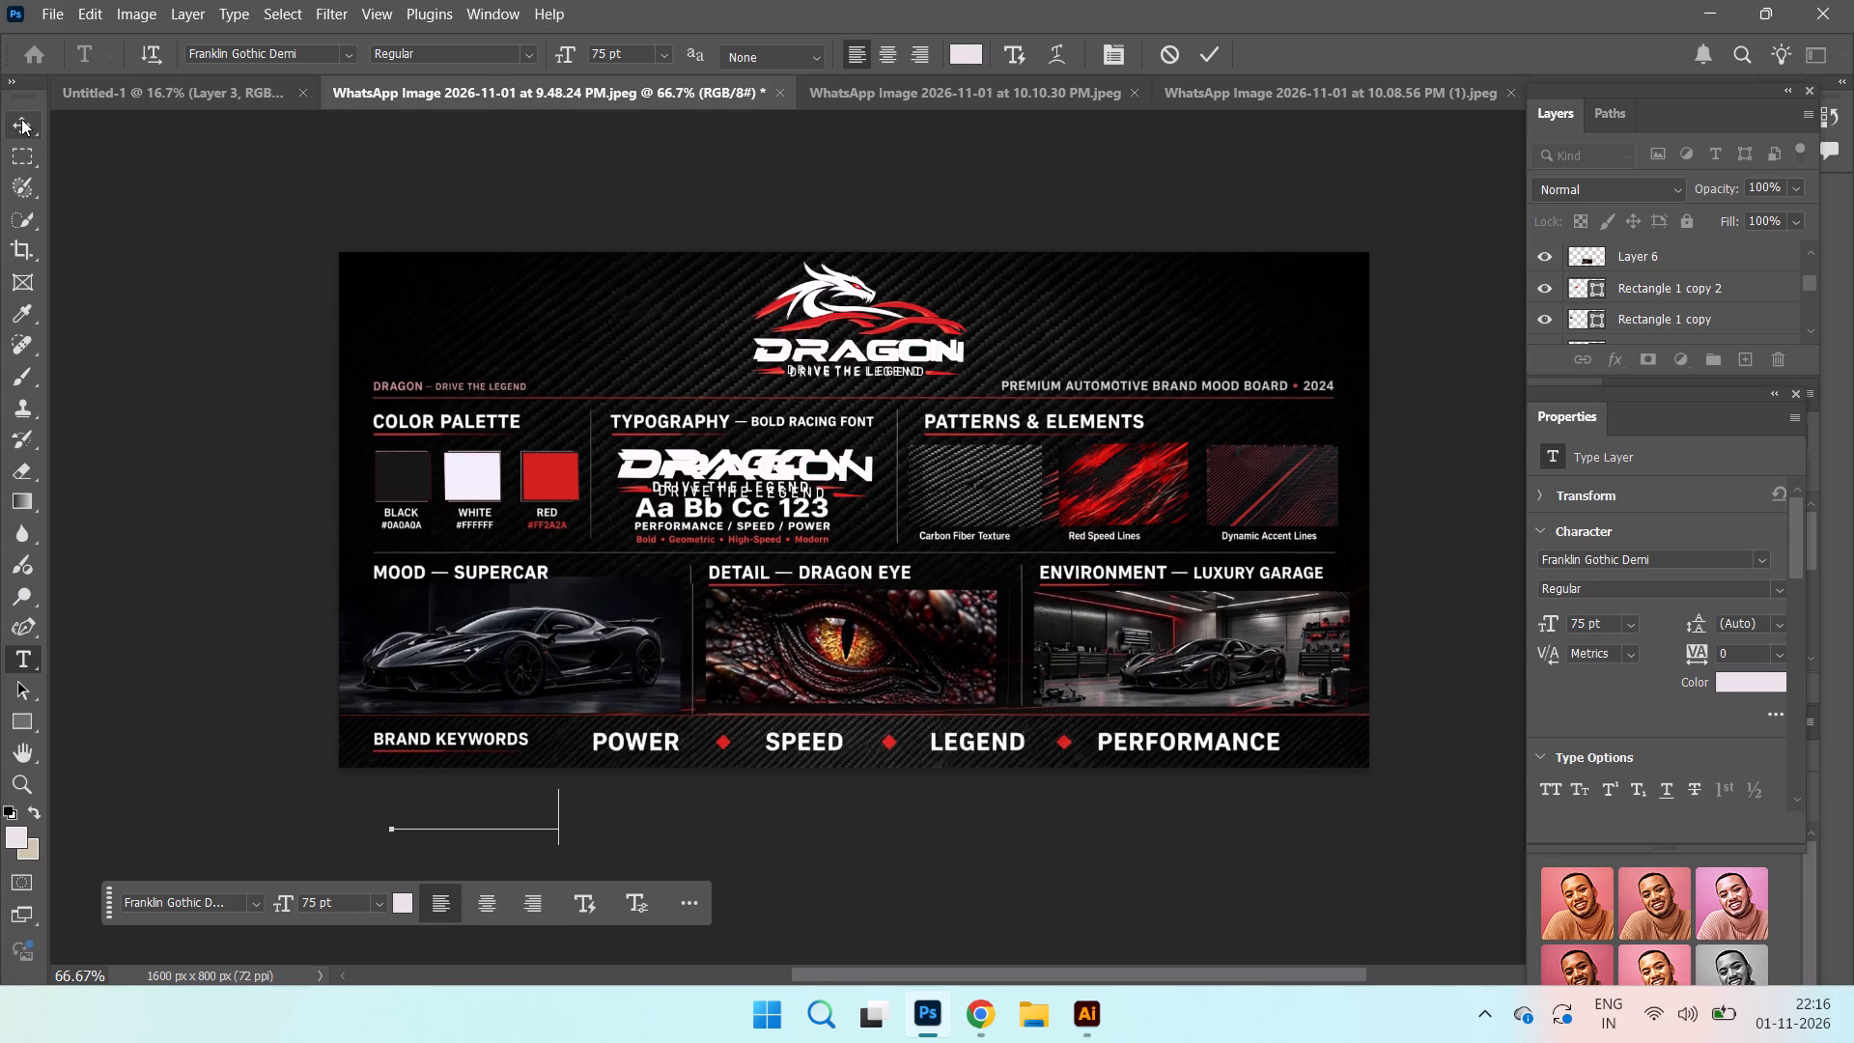
left_click(21, 119)
Set the foreground colour to the pale tint #f0ebef.
double_click(17, 839)
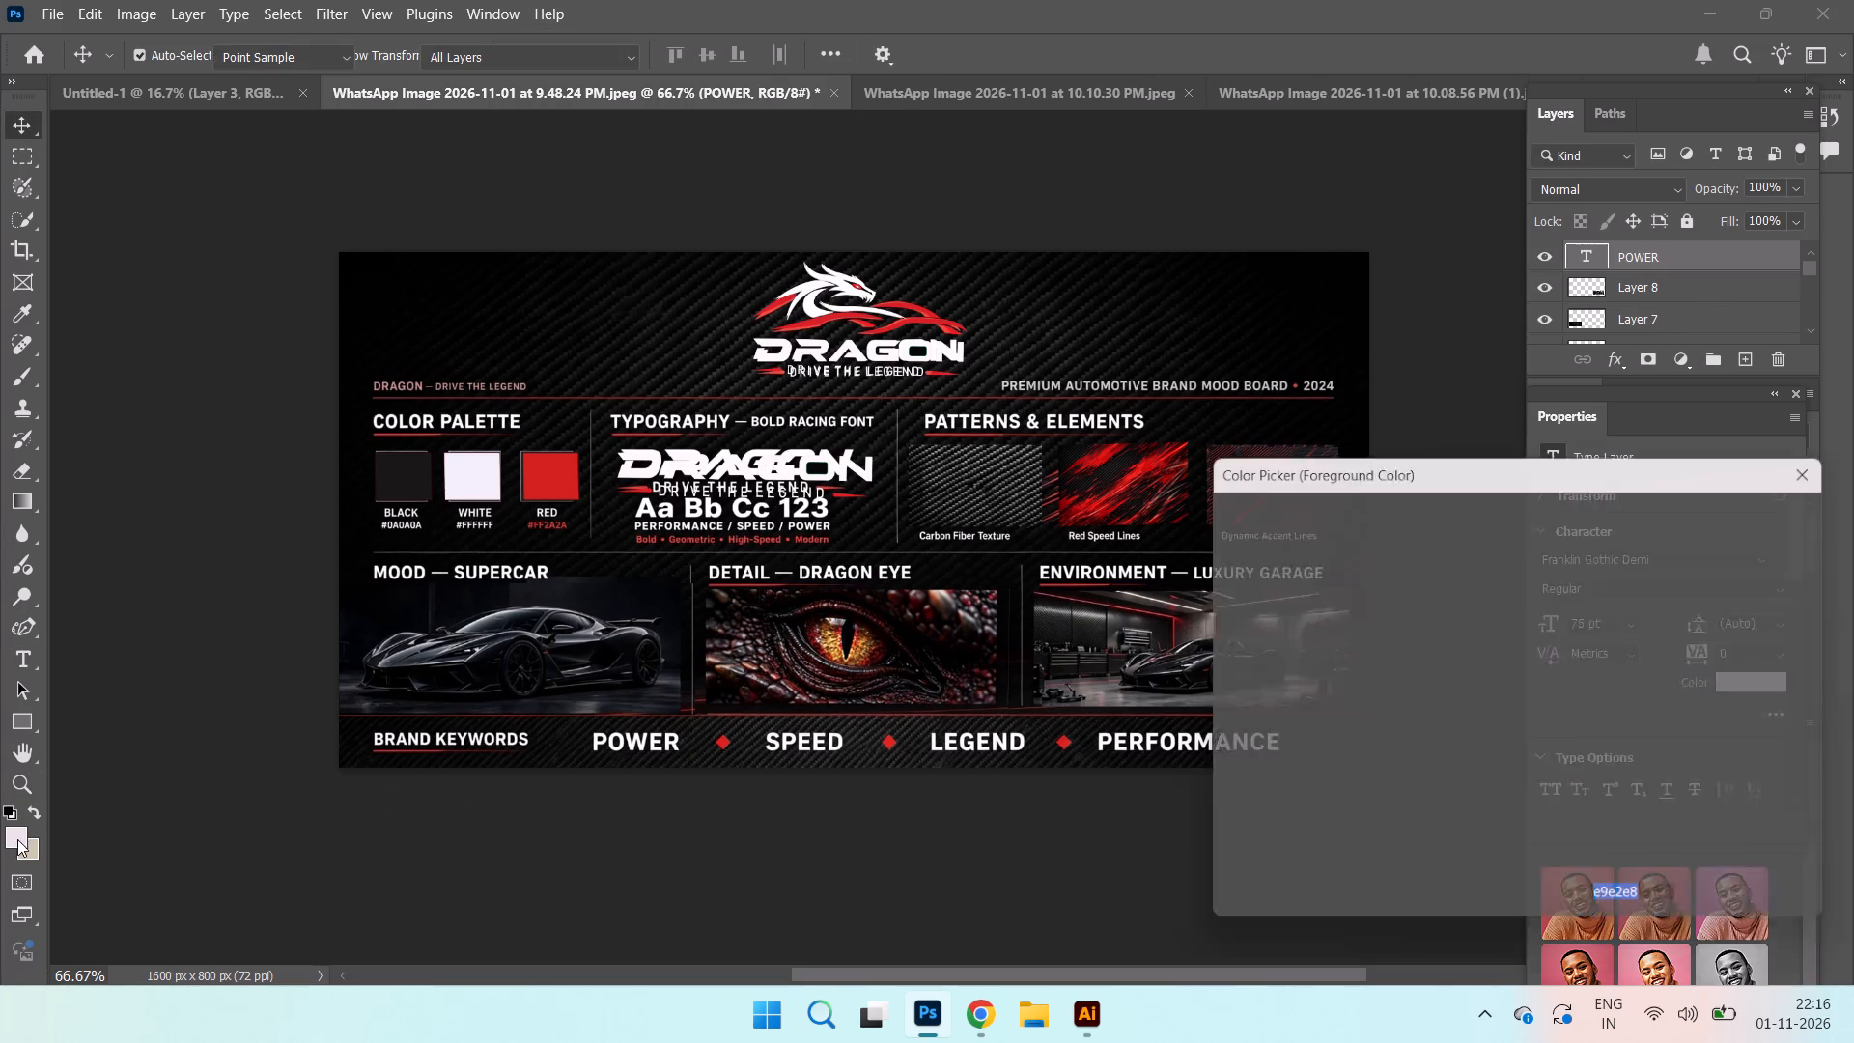
left_click(1219, 538)
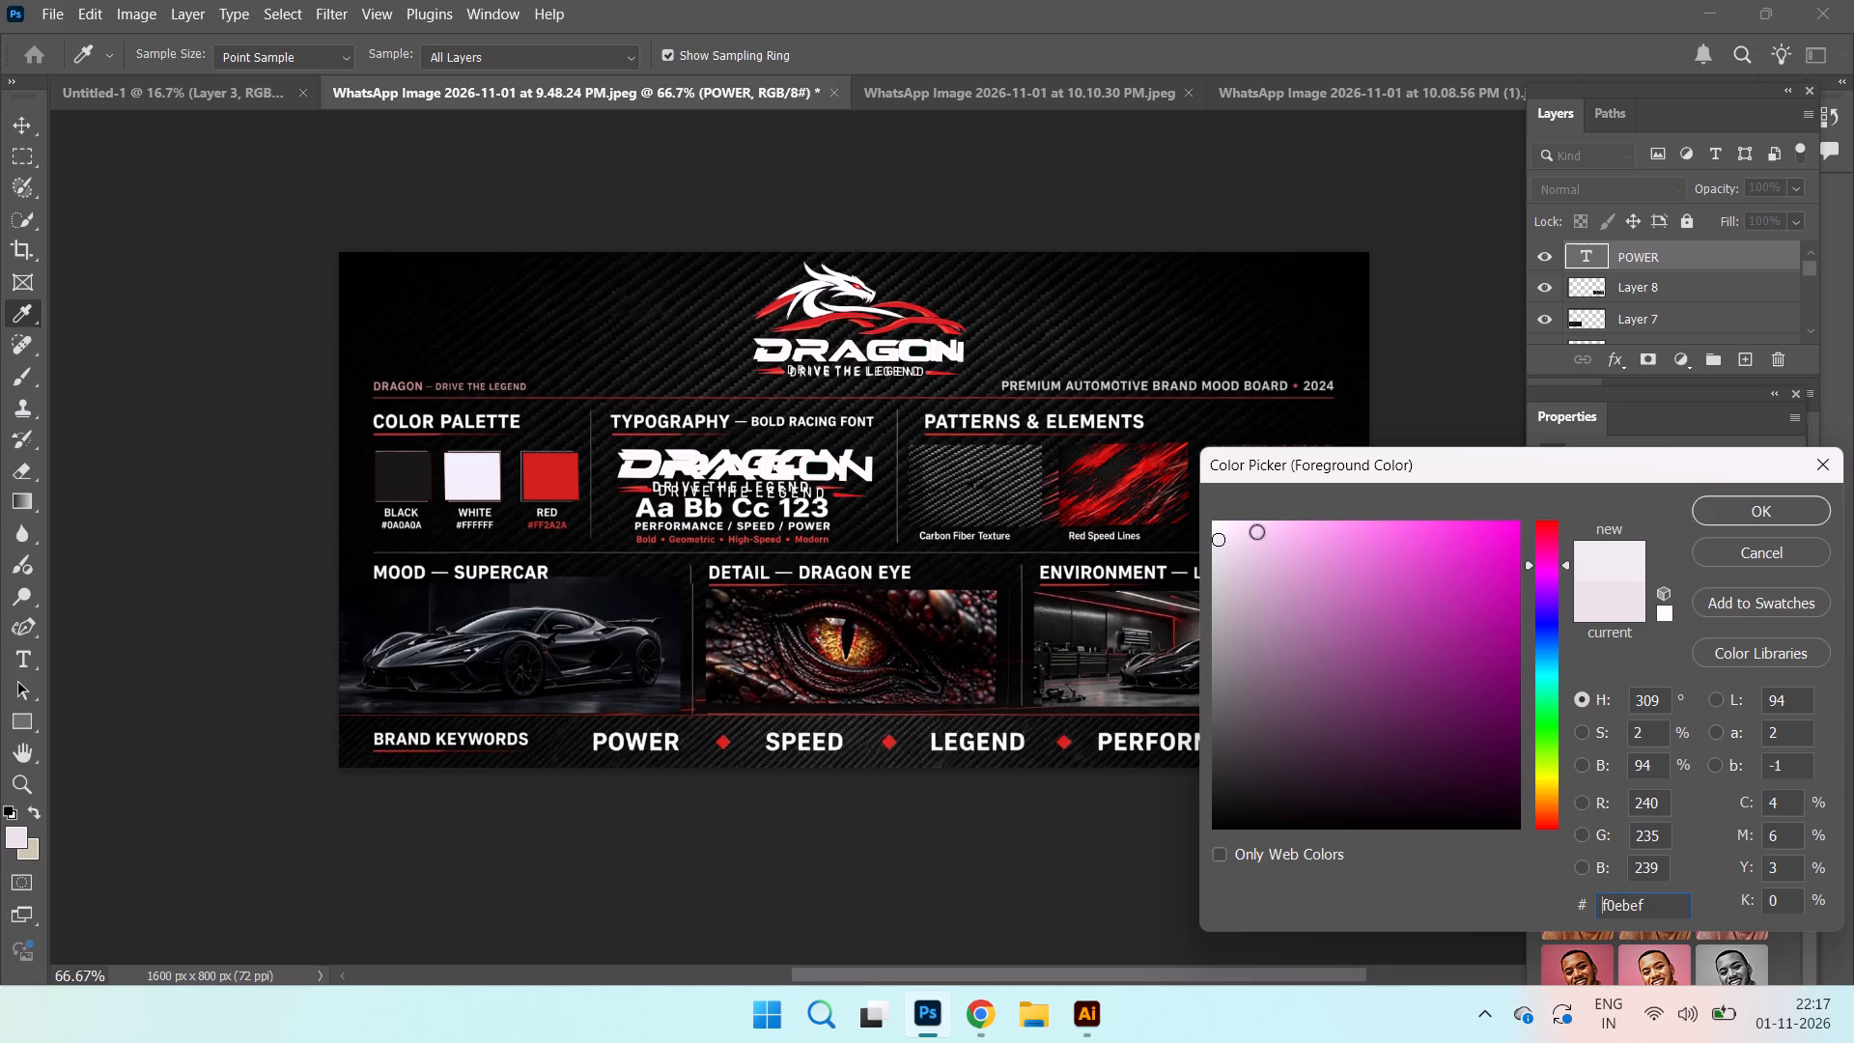
left_click(1749, 502)
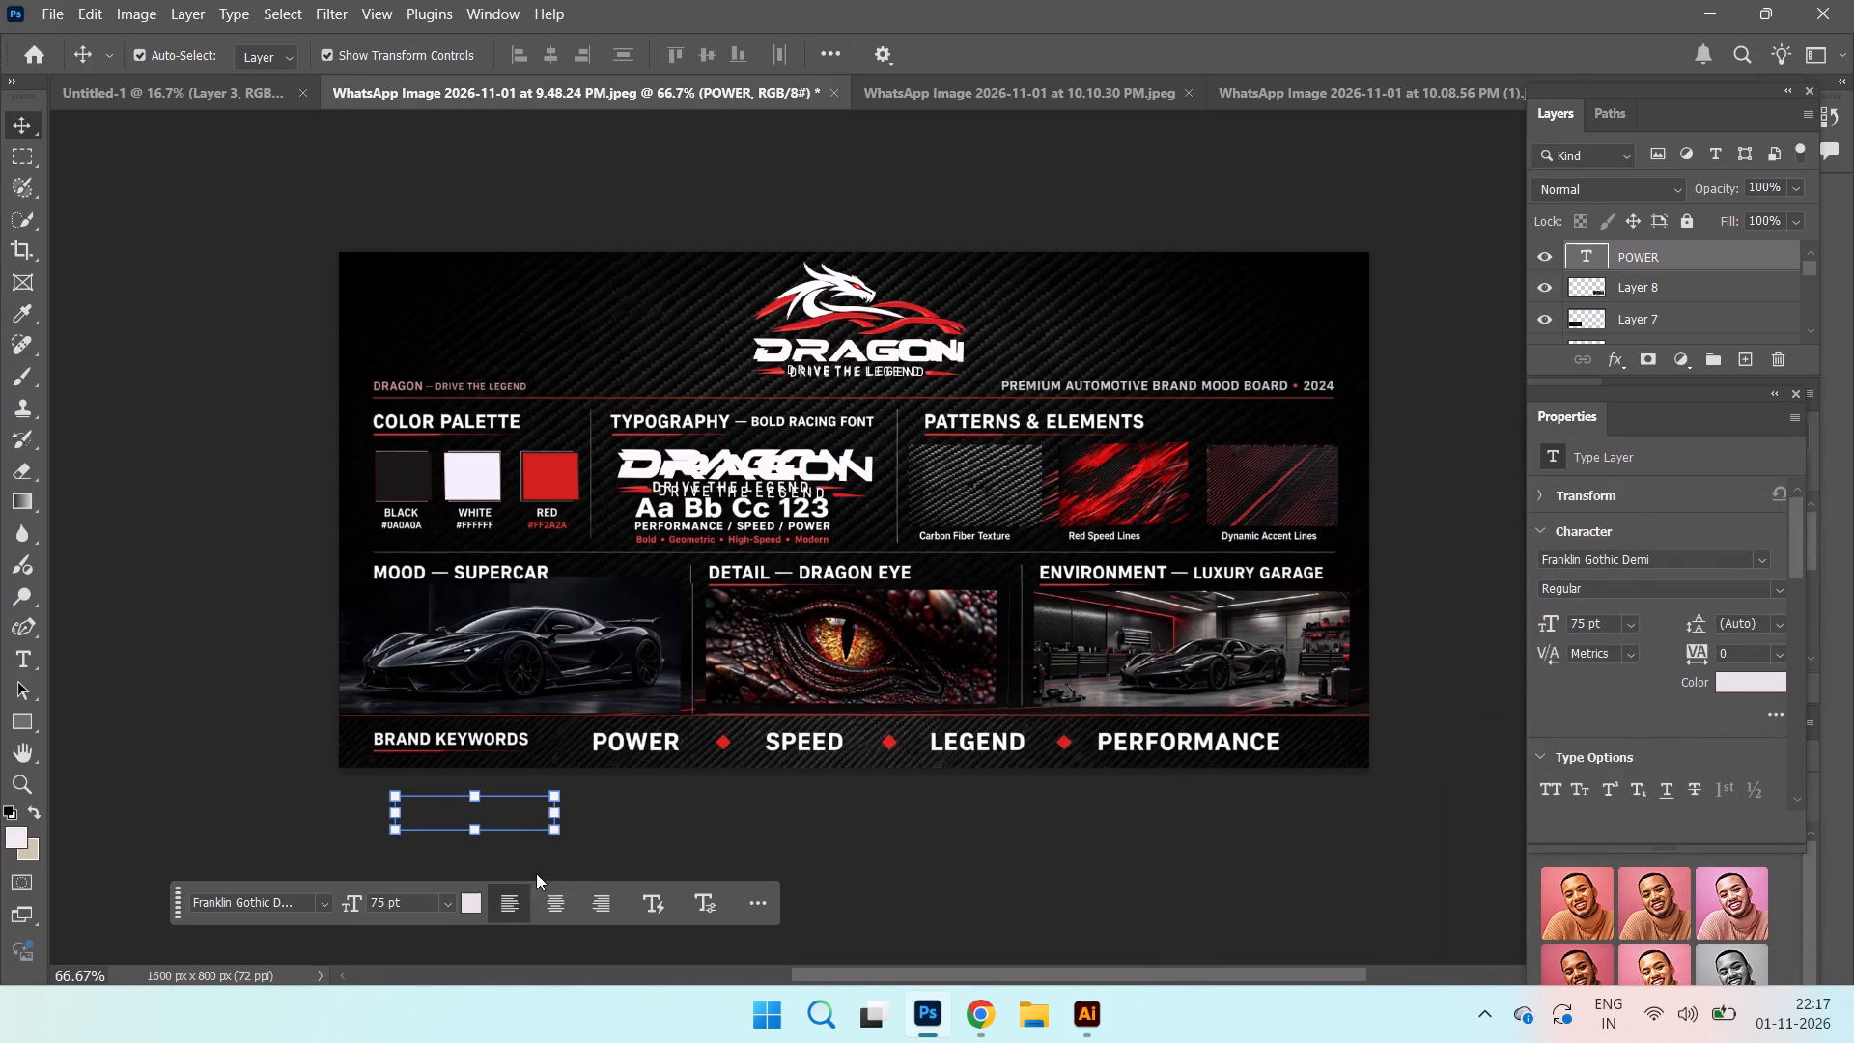
Scale the POWER text to about 51 pt and place it over the original POWER in the Brand Keywords row.
left_click_drag(522, 812, 652, 746)
left_click_drag(502, 814, 566, 785)
left_click_drag(503, 798, 528, 794)
left_click_drag(520, 799, 559, 789)
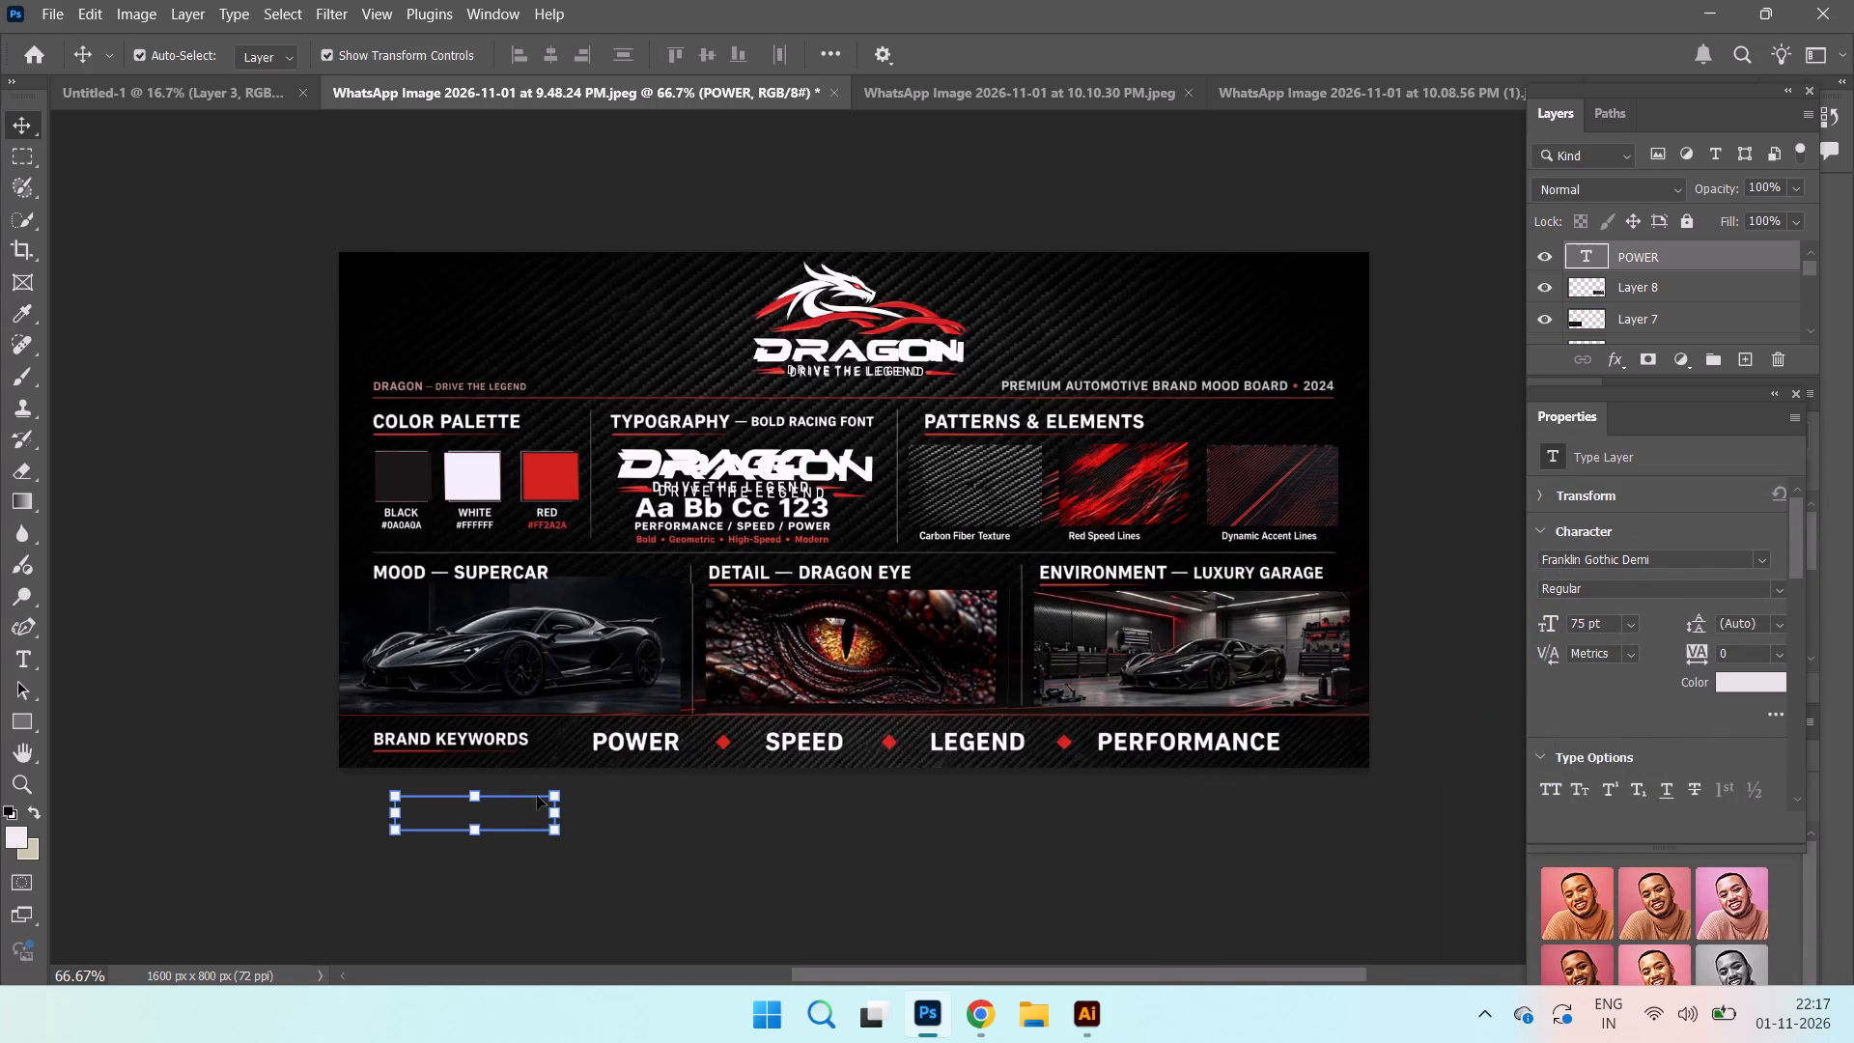
left_click_drag(559, 800, 703, 627)
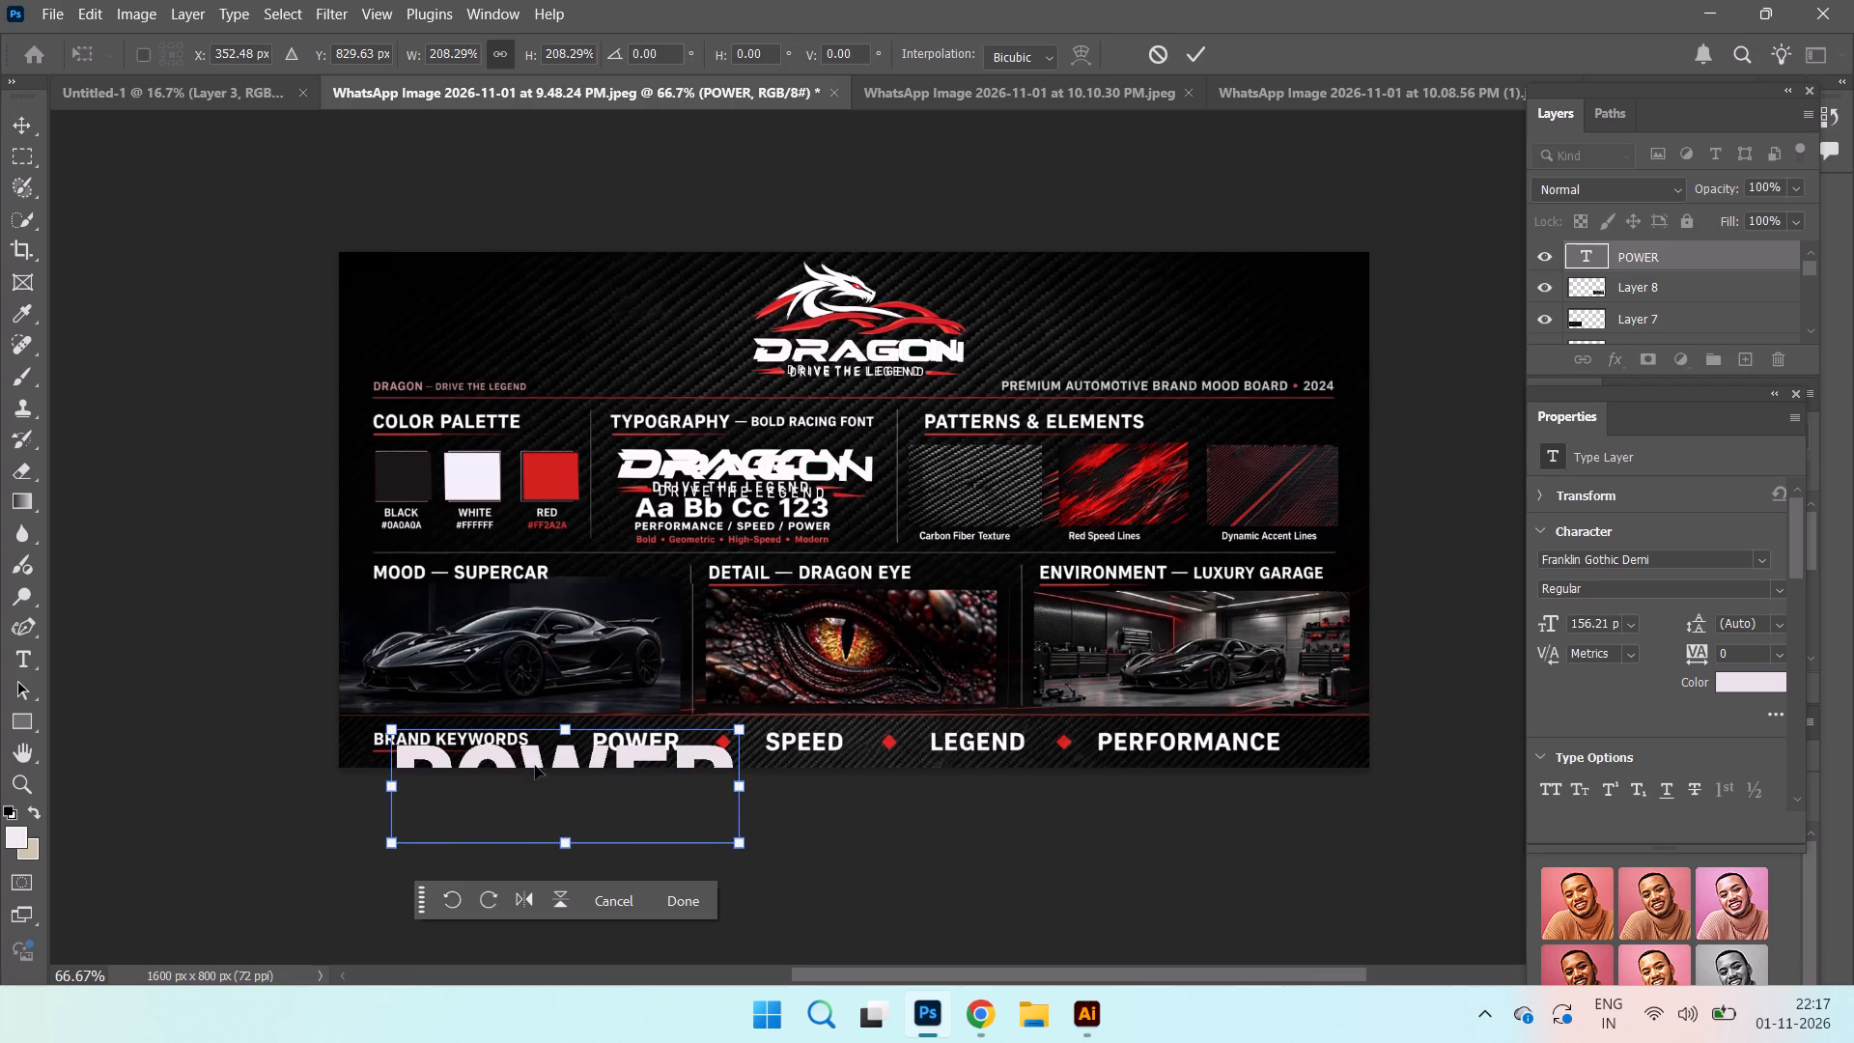
left_click_drag(534, 761, 557, 569)
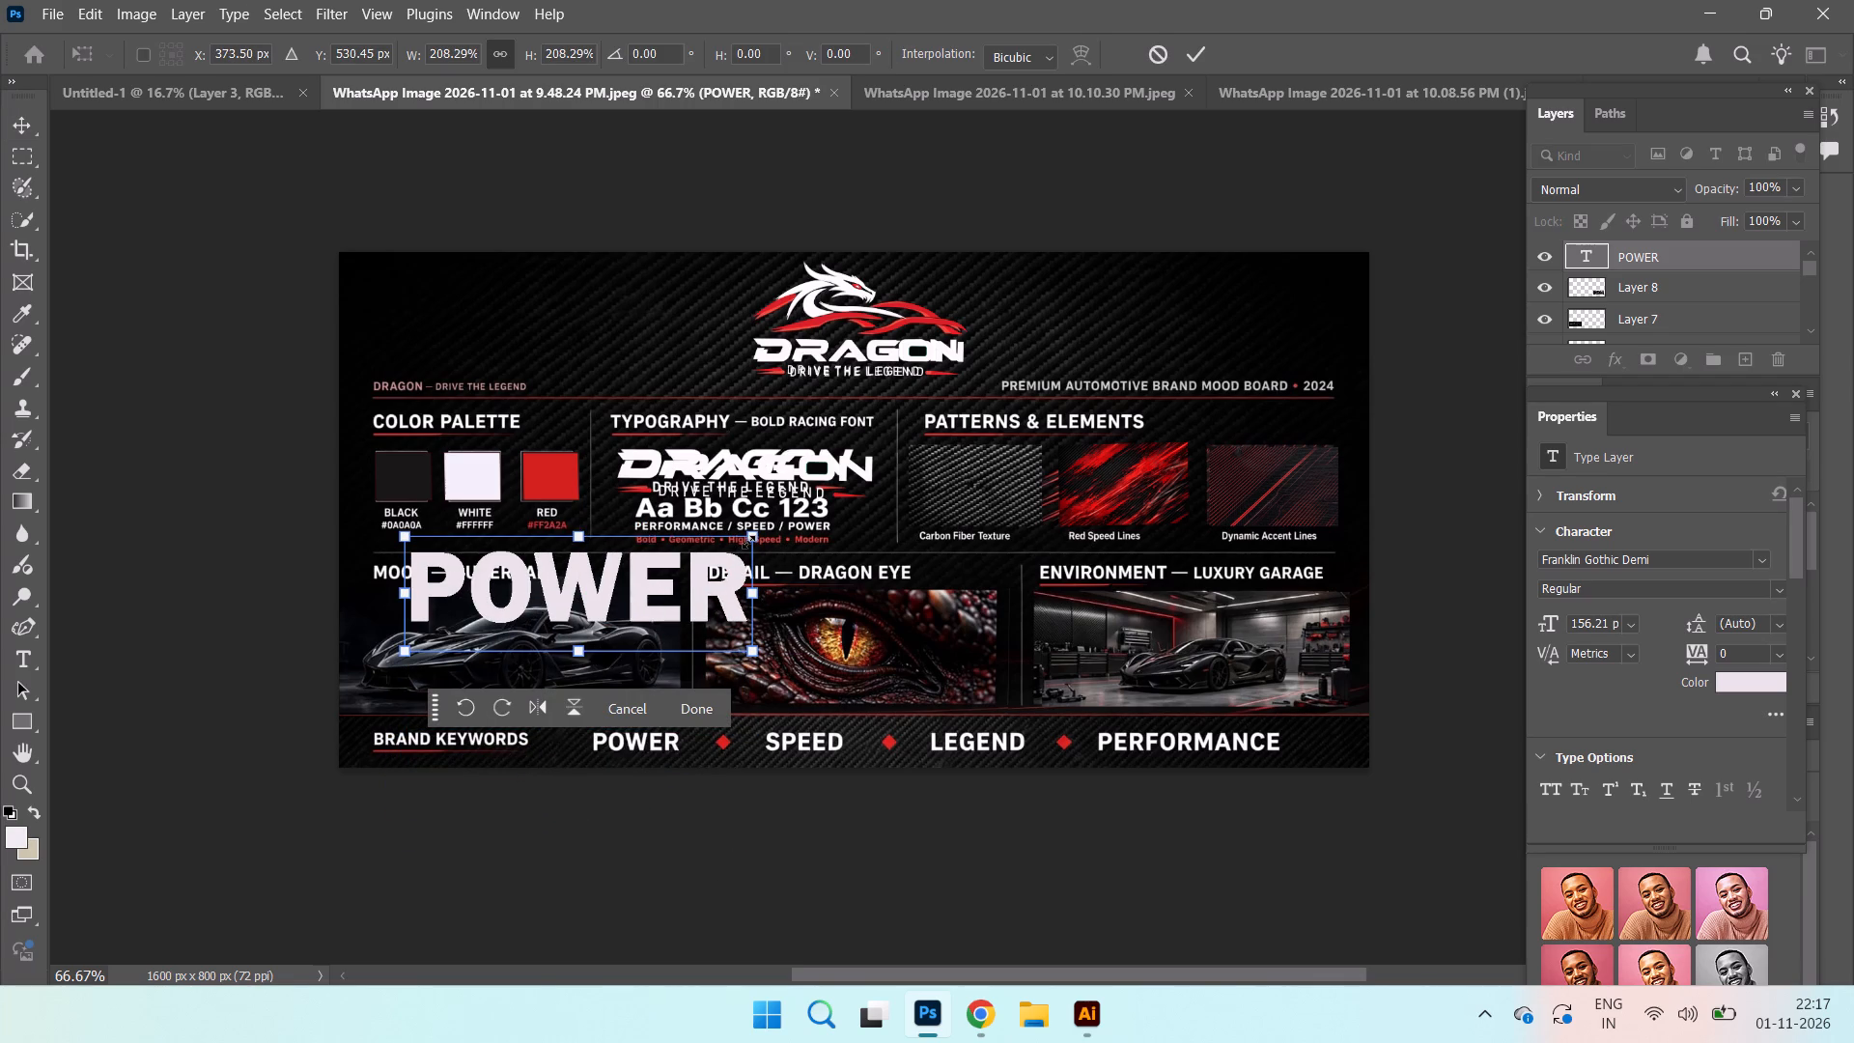
left_click_drag(748, 542, 610, 634)
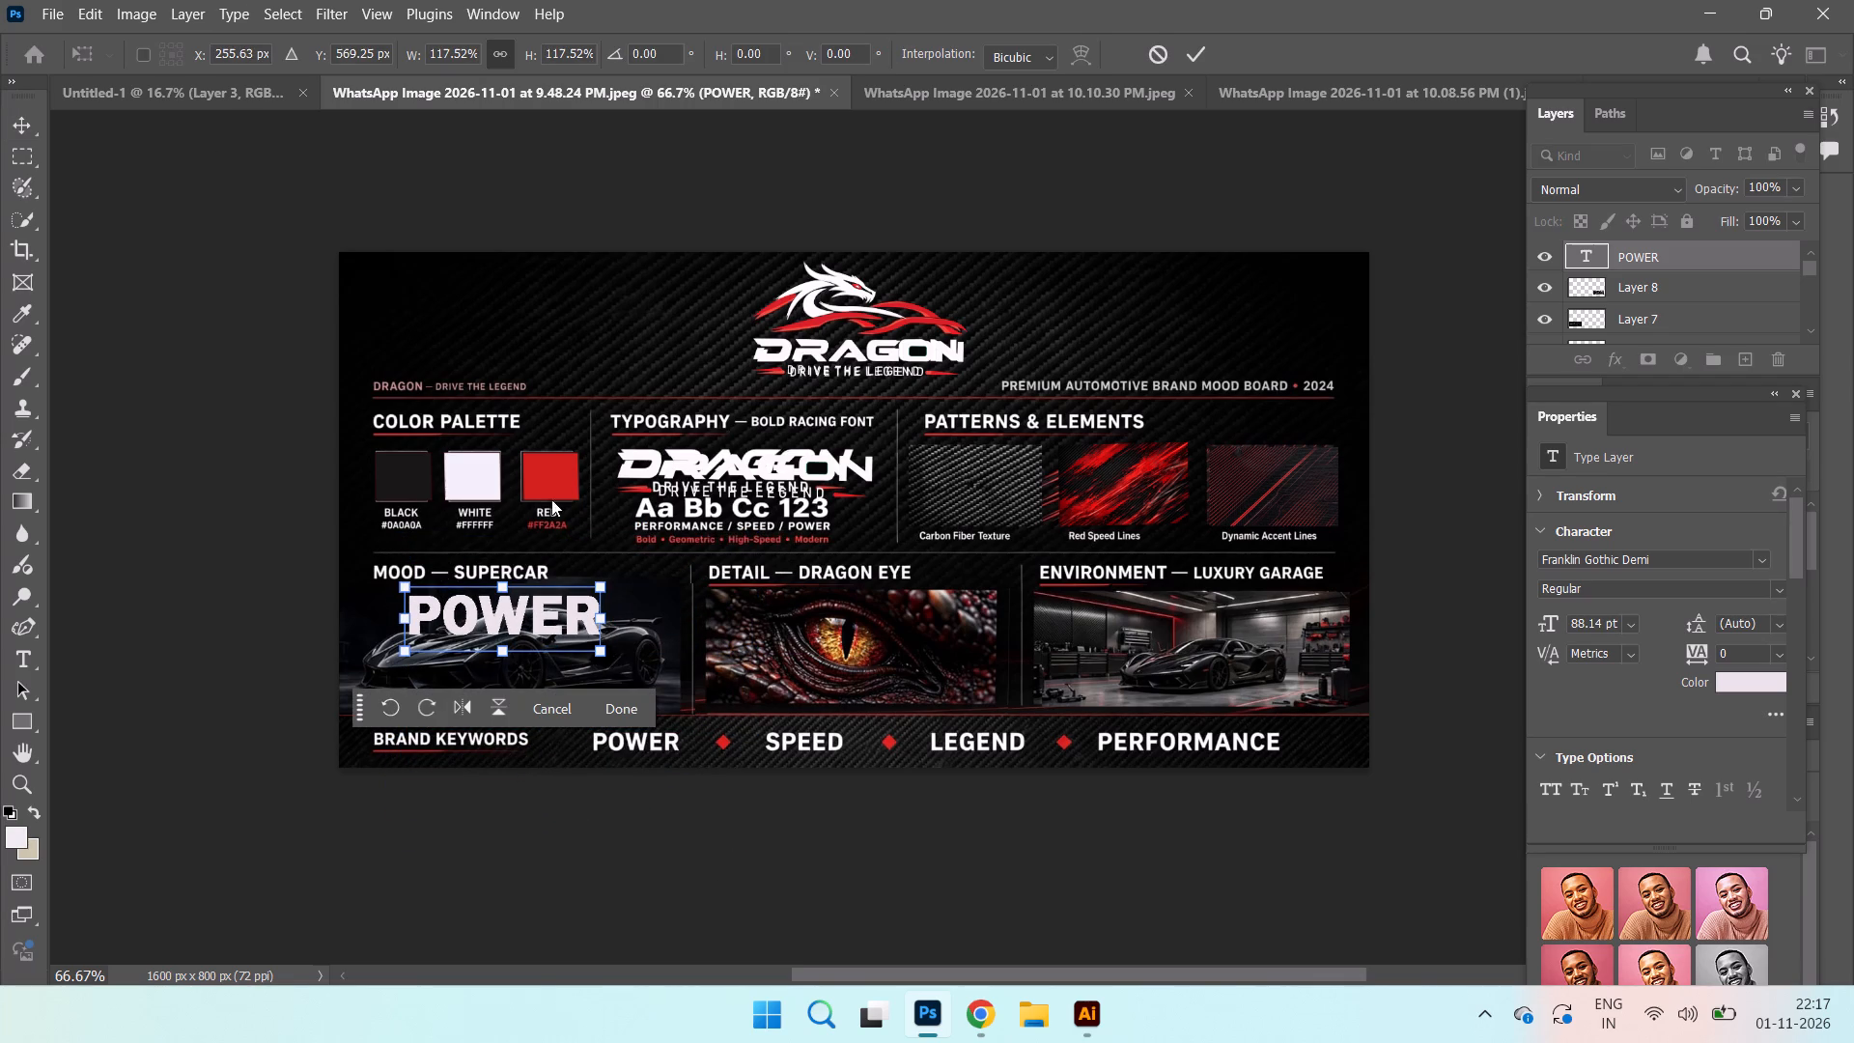
left_click_drag(599, 588, 522, 635)
left_click_drag(482, 634, 659, 745)
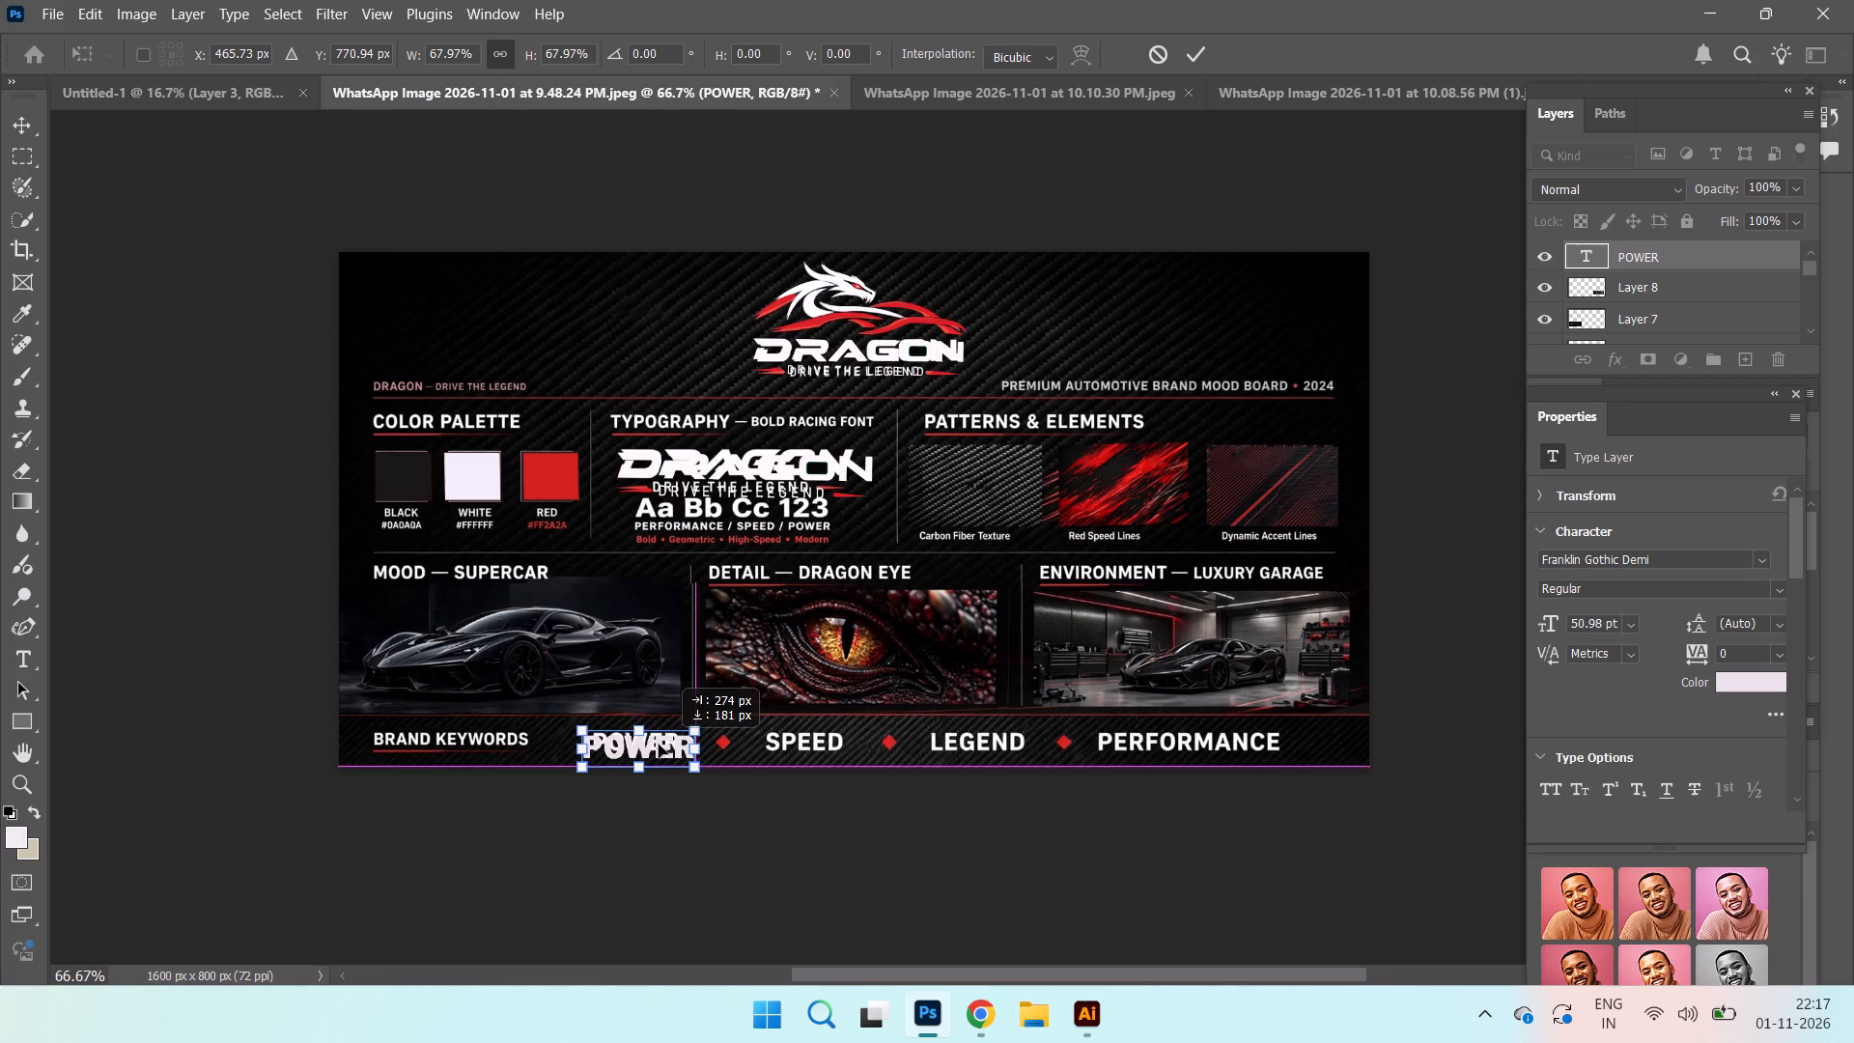
left_click_drag(659, 745, 655, 741)
left_click(750, 814)
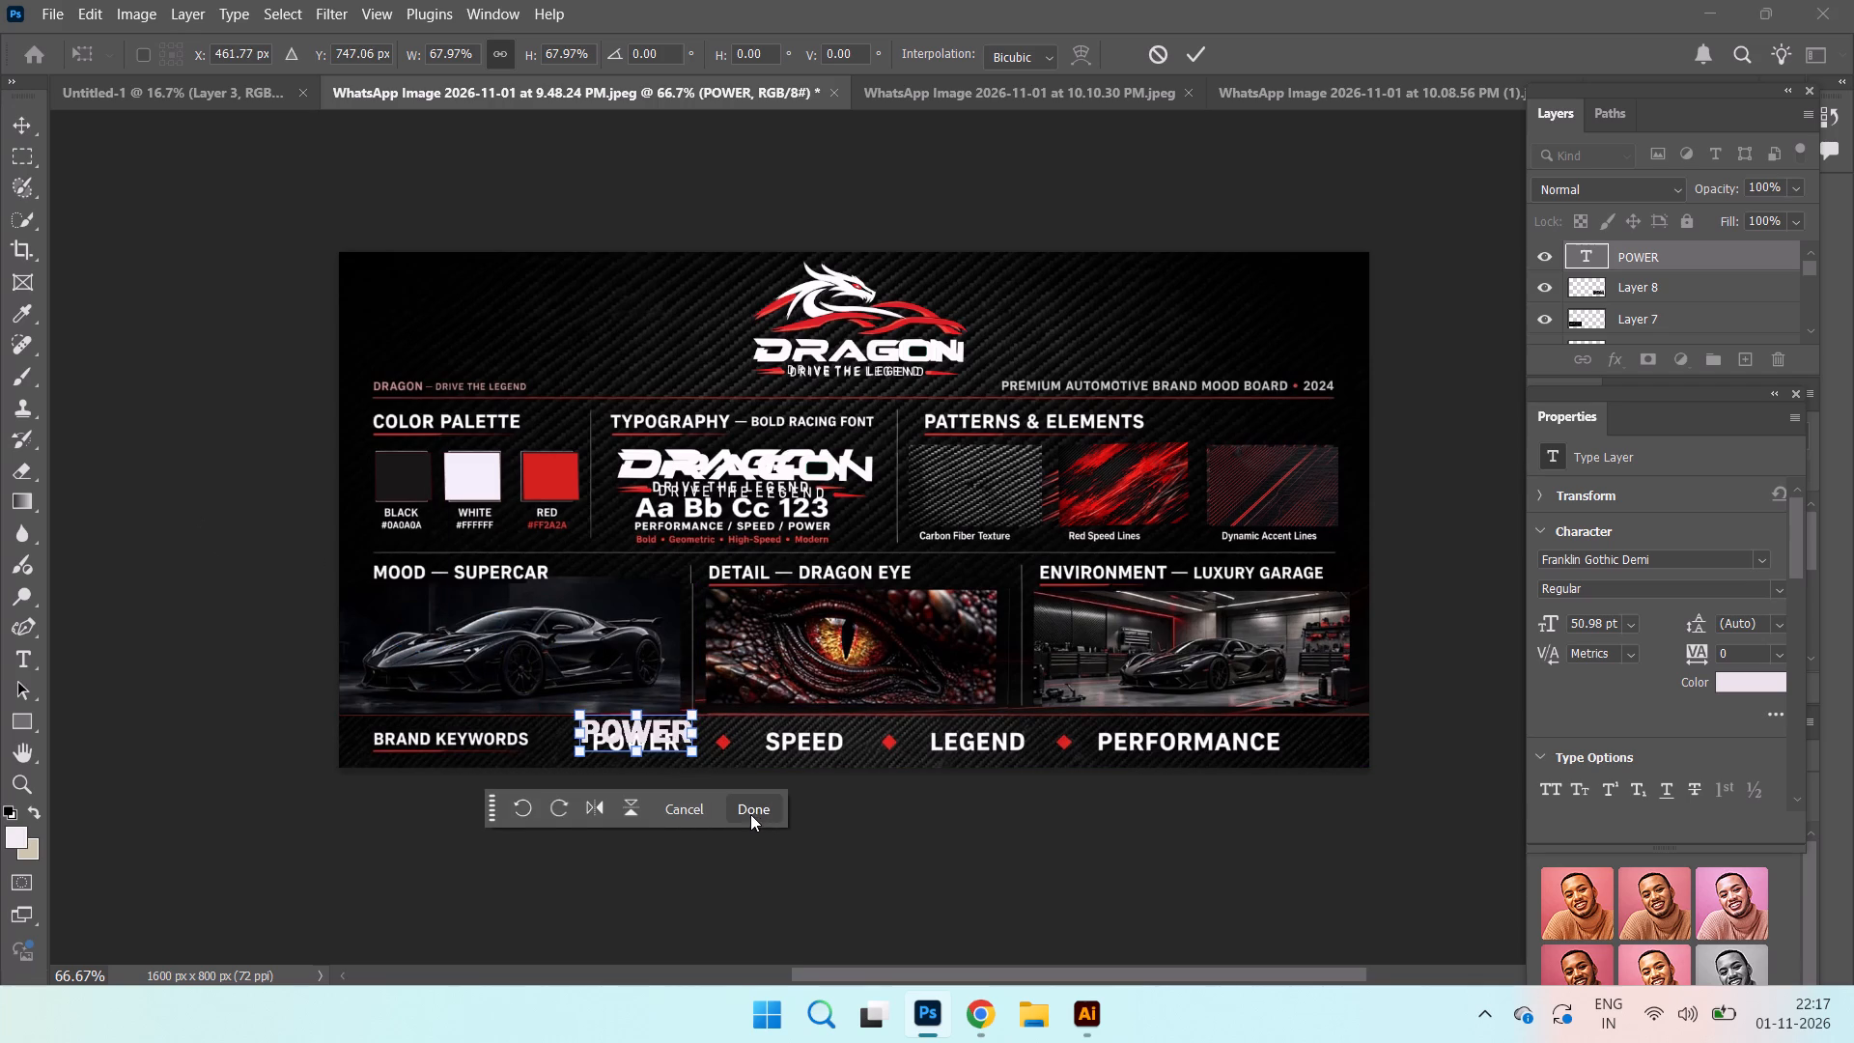
Set the POWER text size to 48 pt and move it down to line up over the original keyword.
left_click(653, 724)
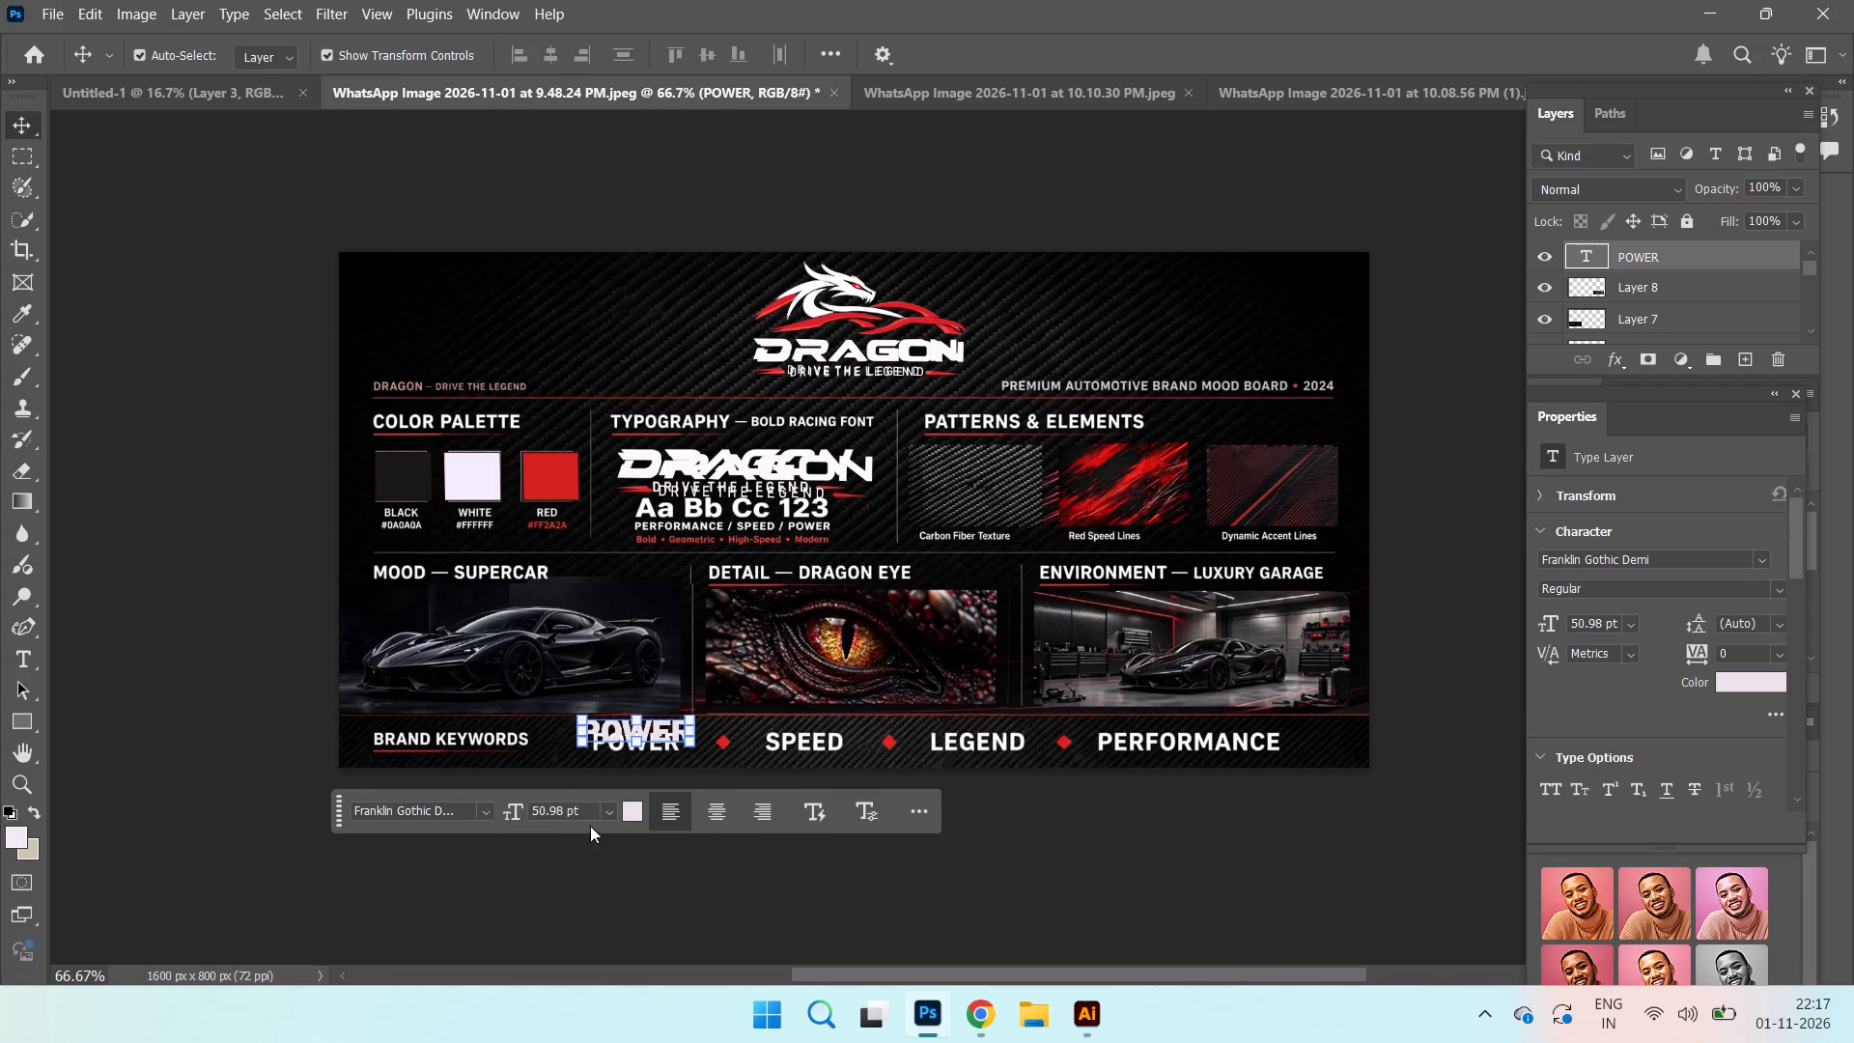
left_click(603, 813)
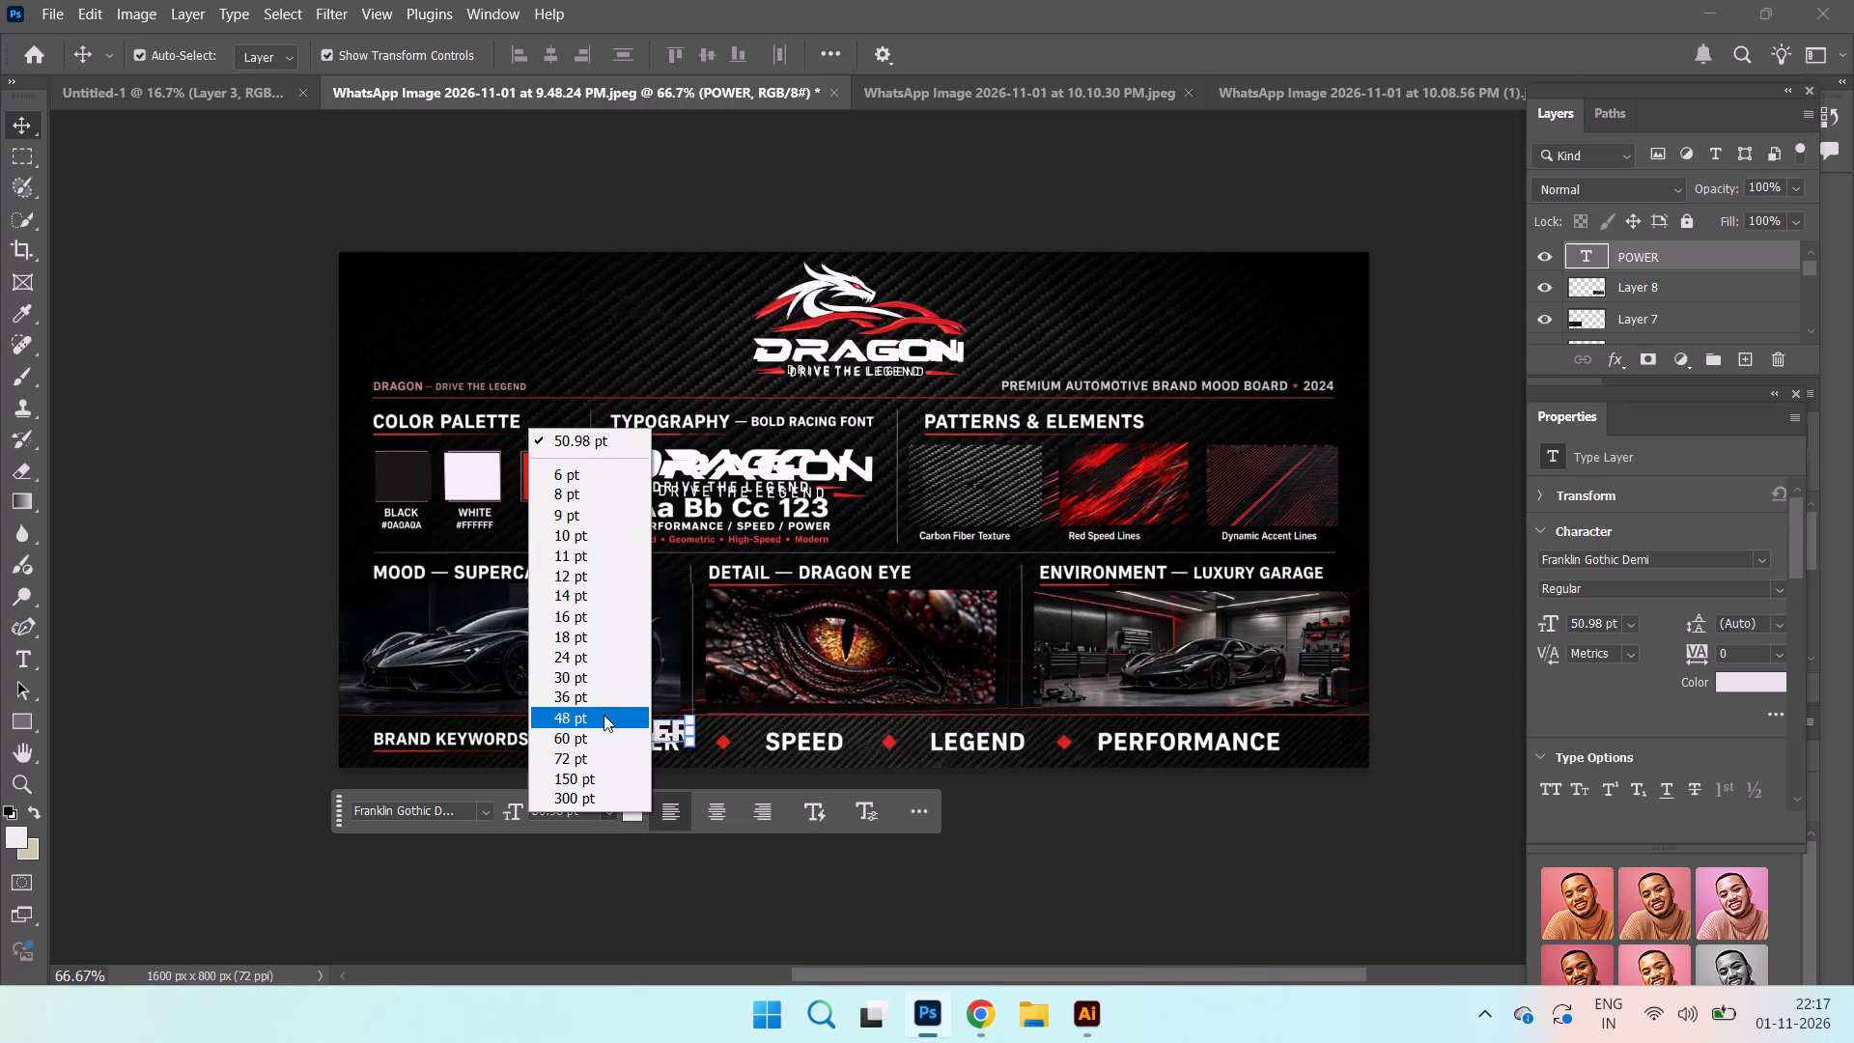
left_click(604, 715)
left_click_drag(655, 729, 657, 736)
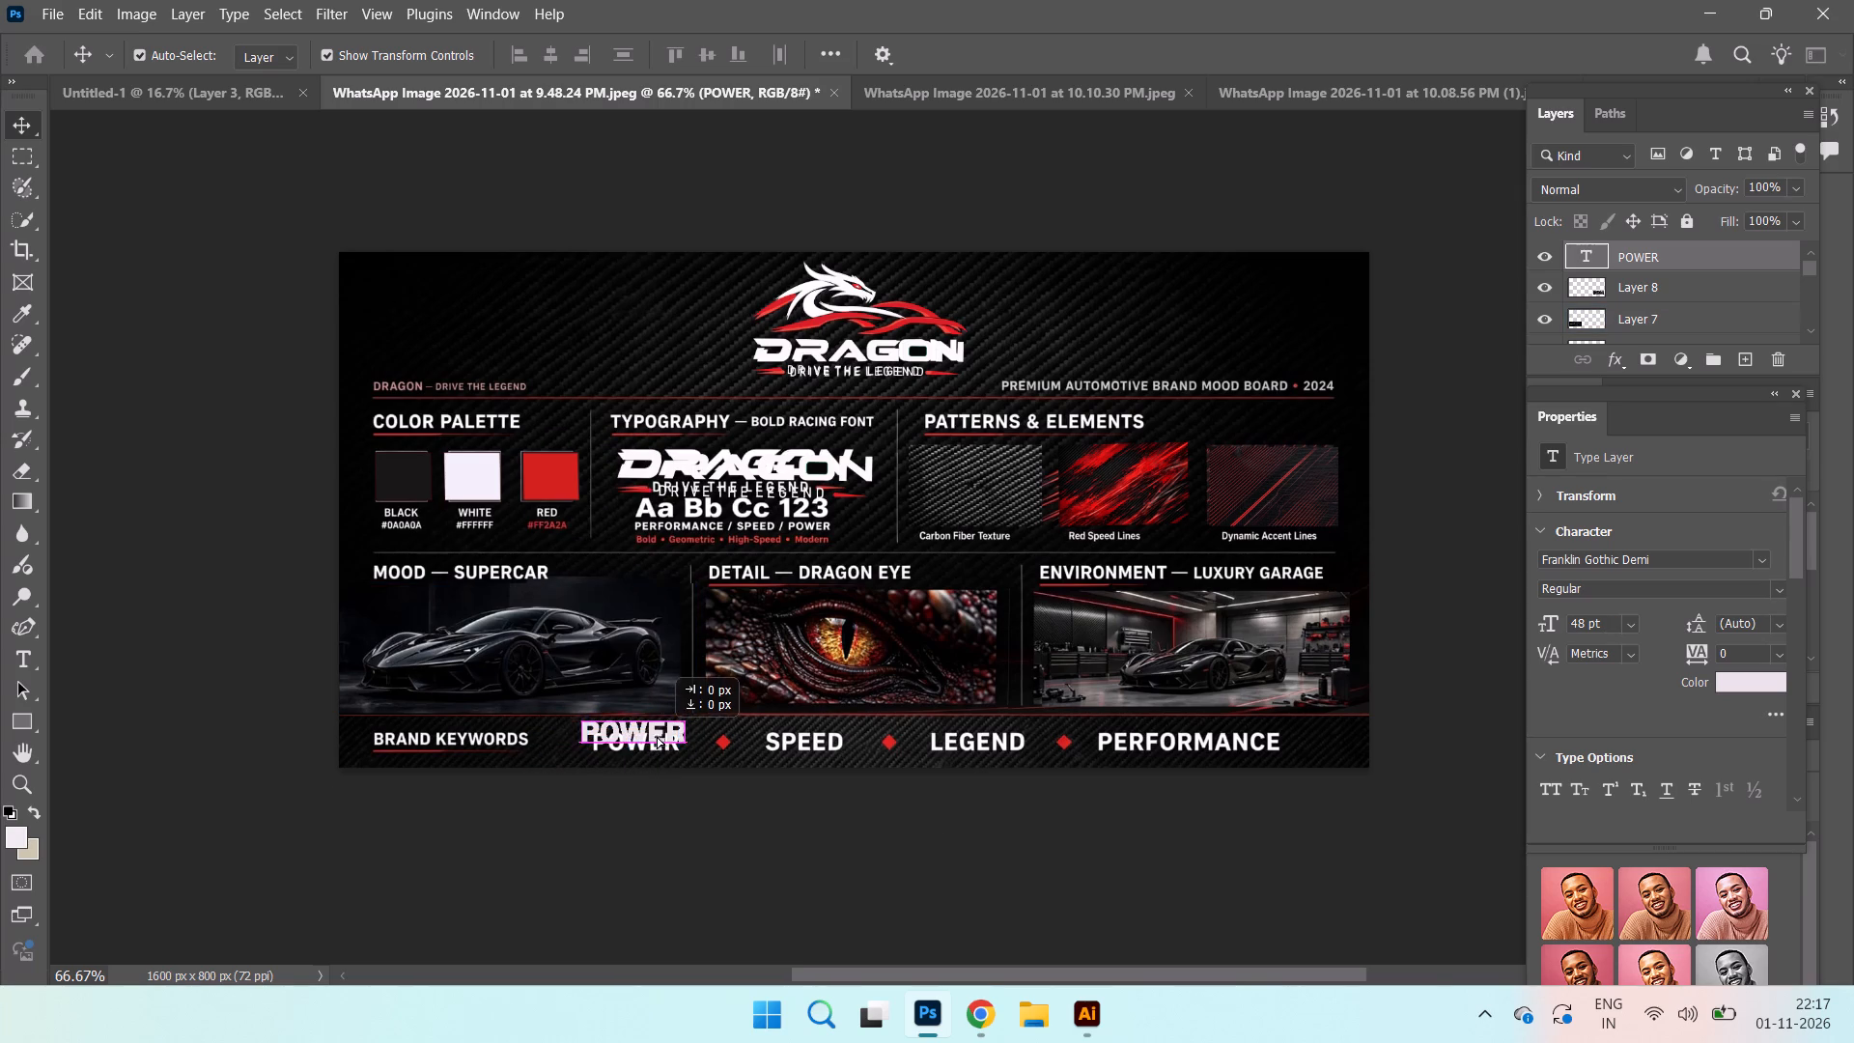
left_click_drag(657, 736, 660, 741)
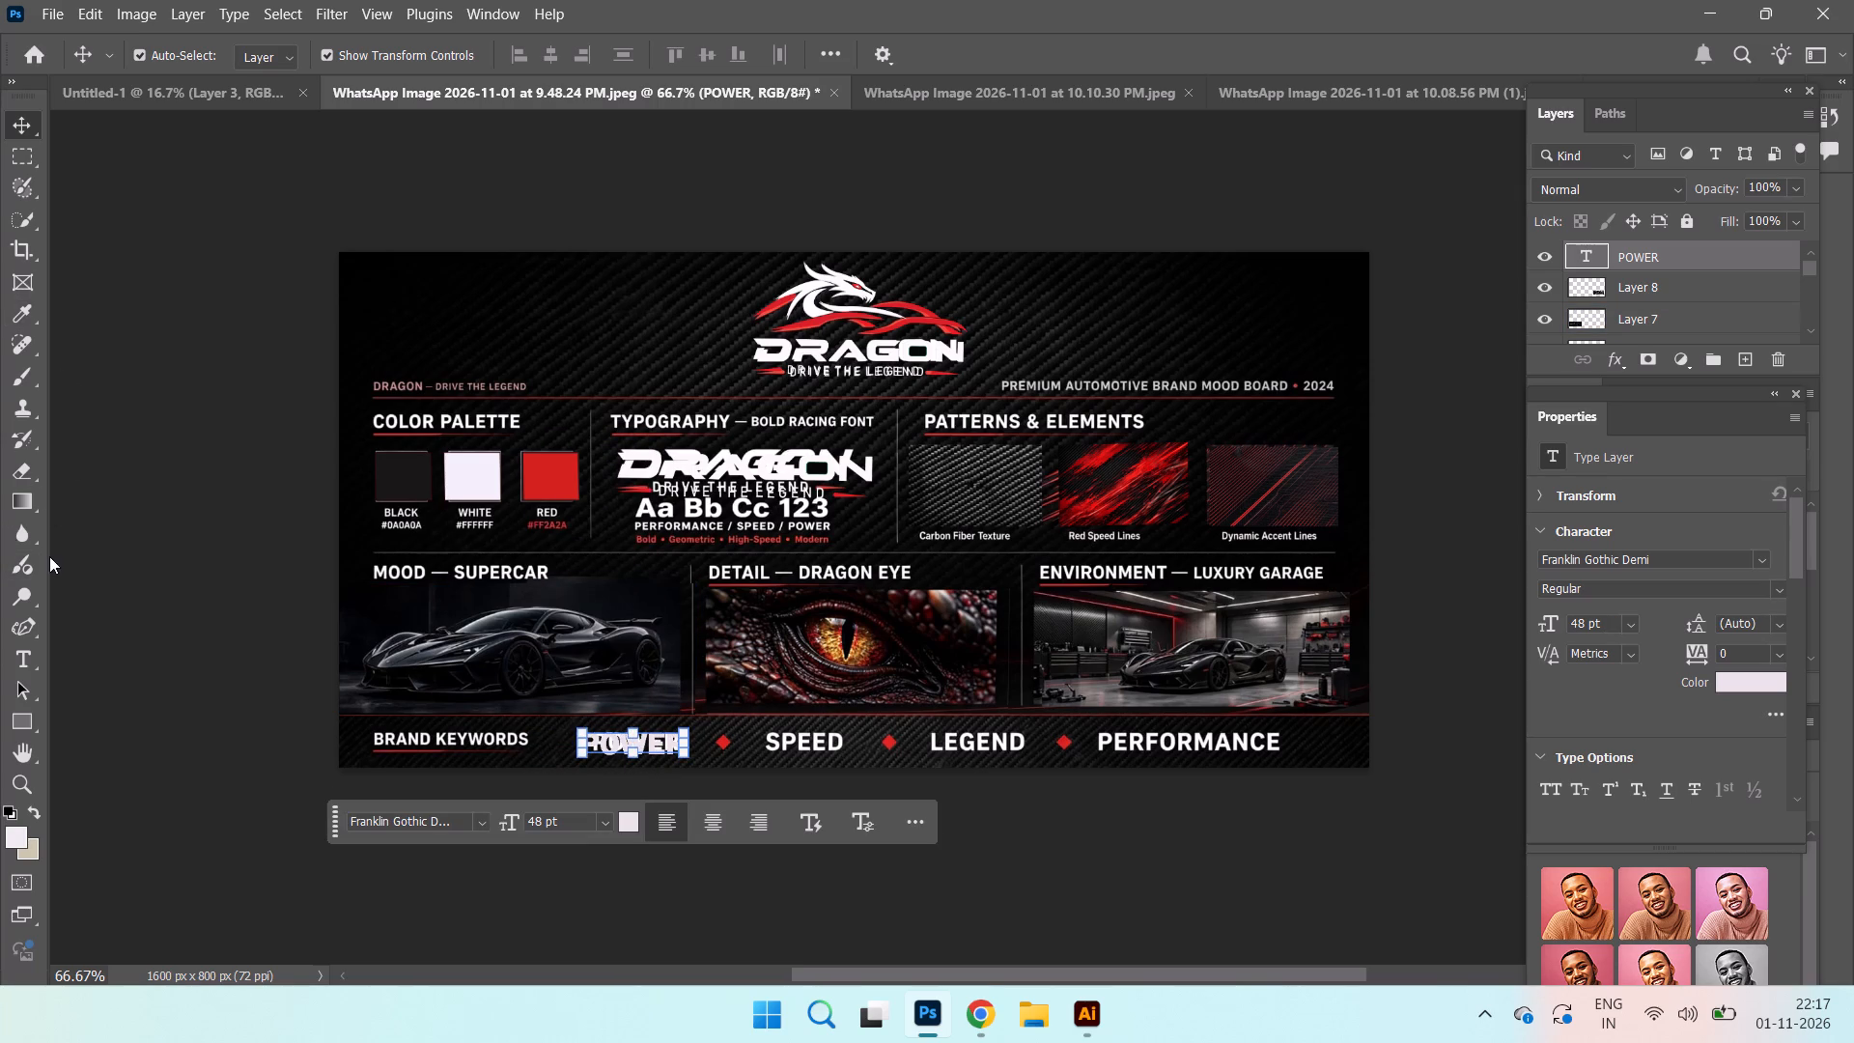
Add the text SPEED at 70.62 pt over the lower part of the Dragon Eye picture.
left_click(35, 656)
left_click(781, 681)
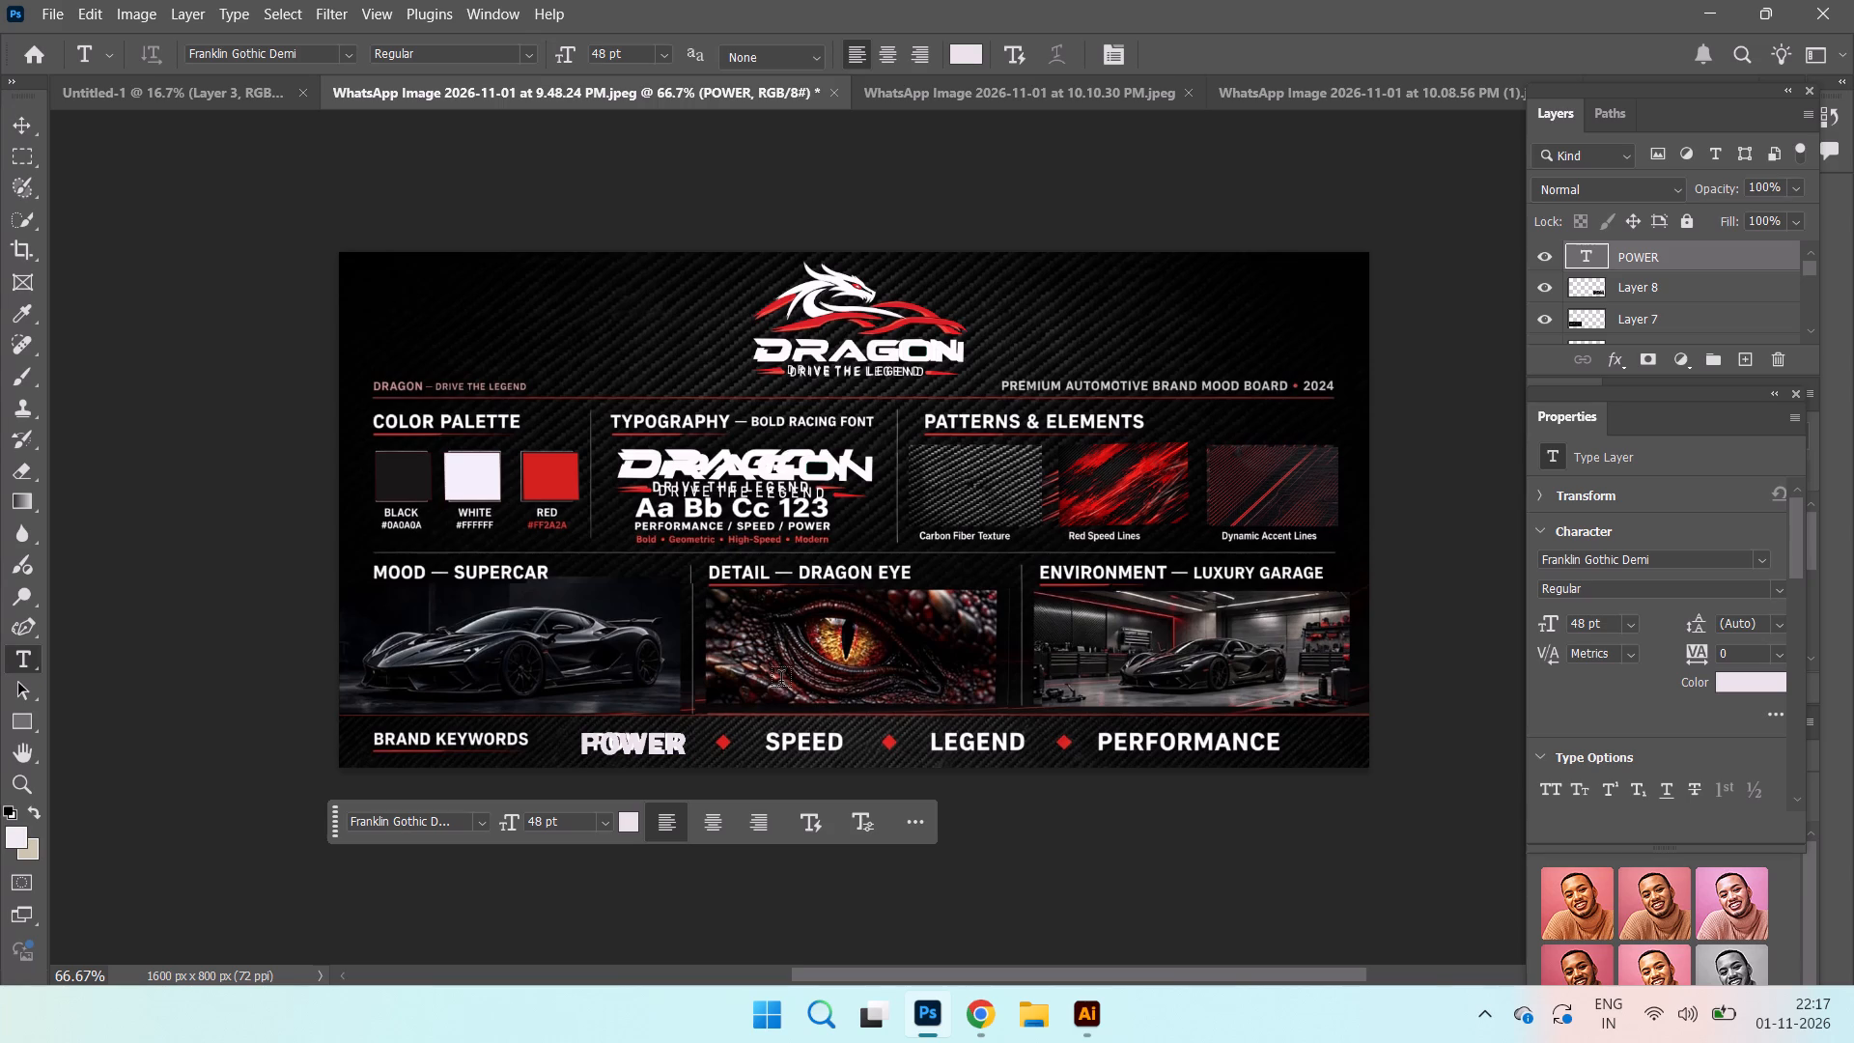
key("s")
key("p")
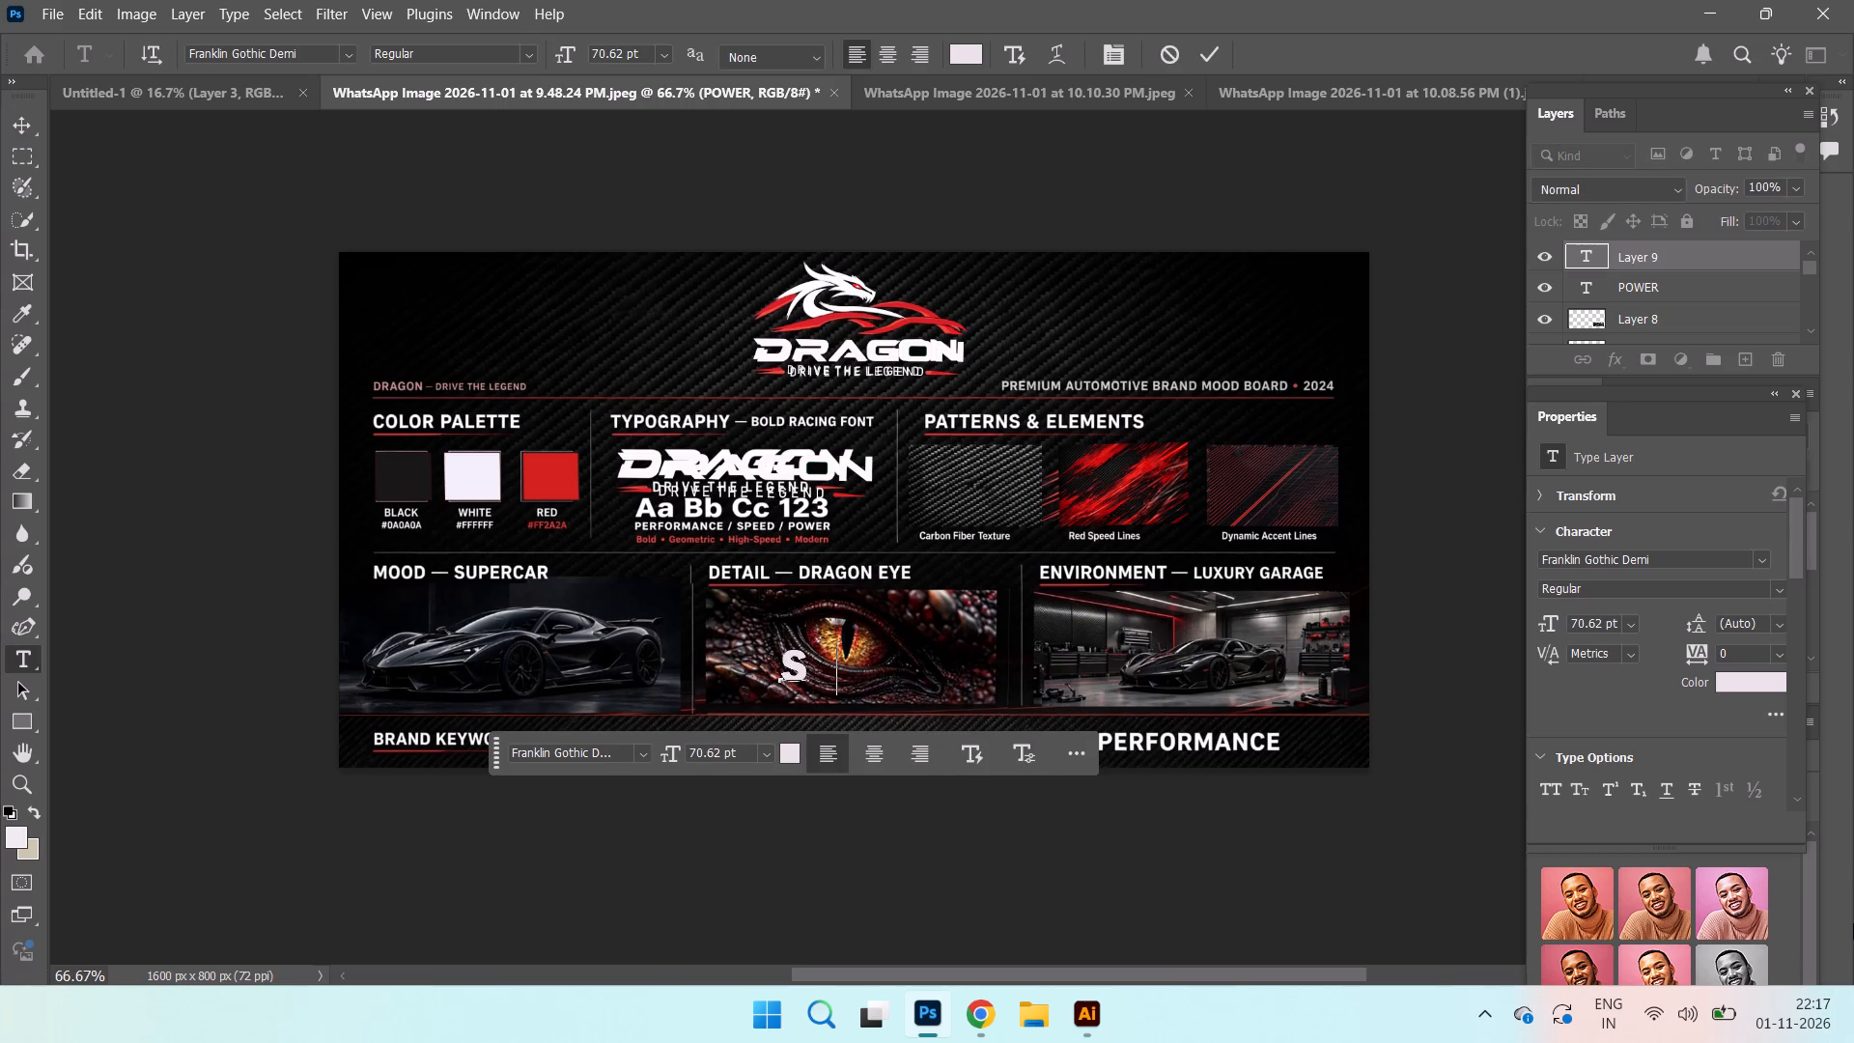
type("EED")
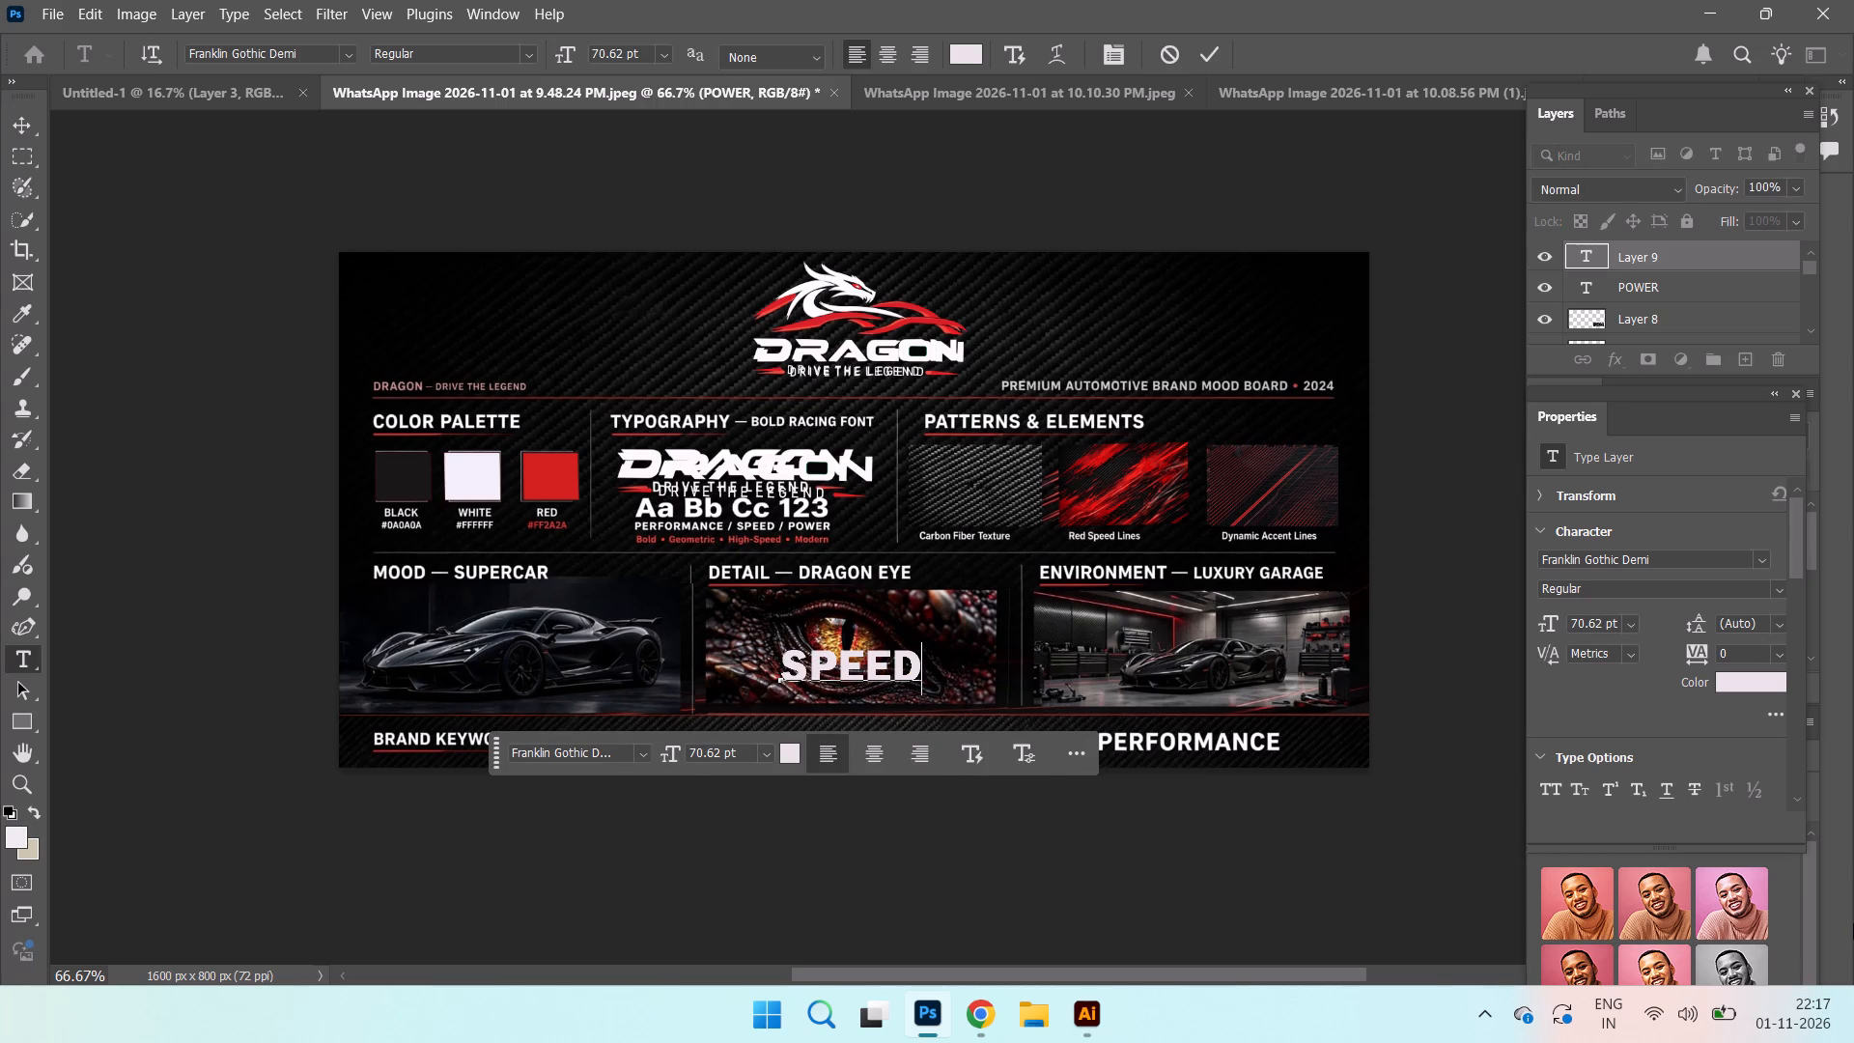
left_click(1218, 50)
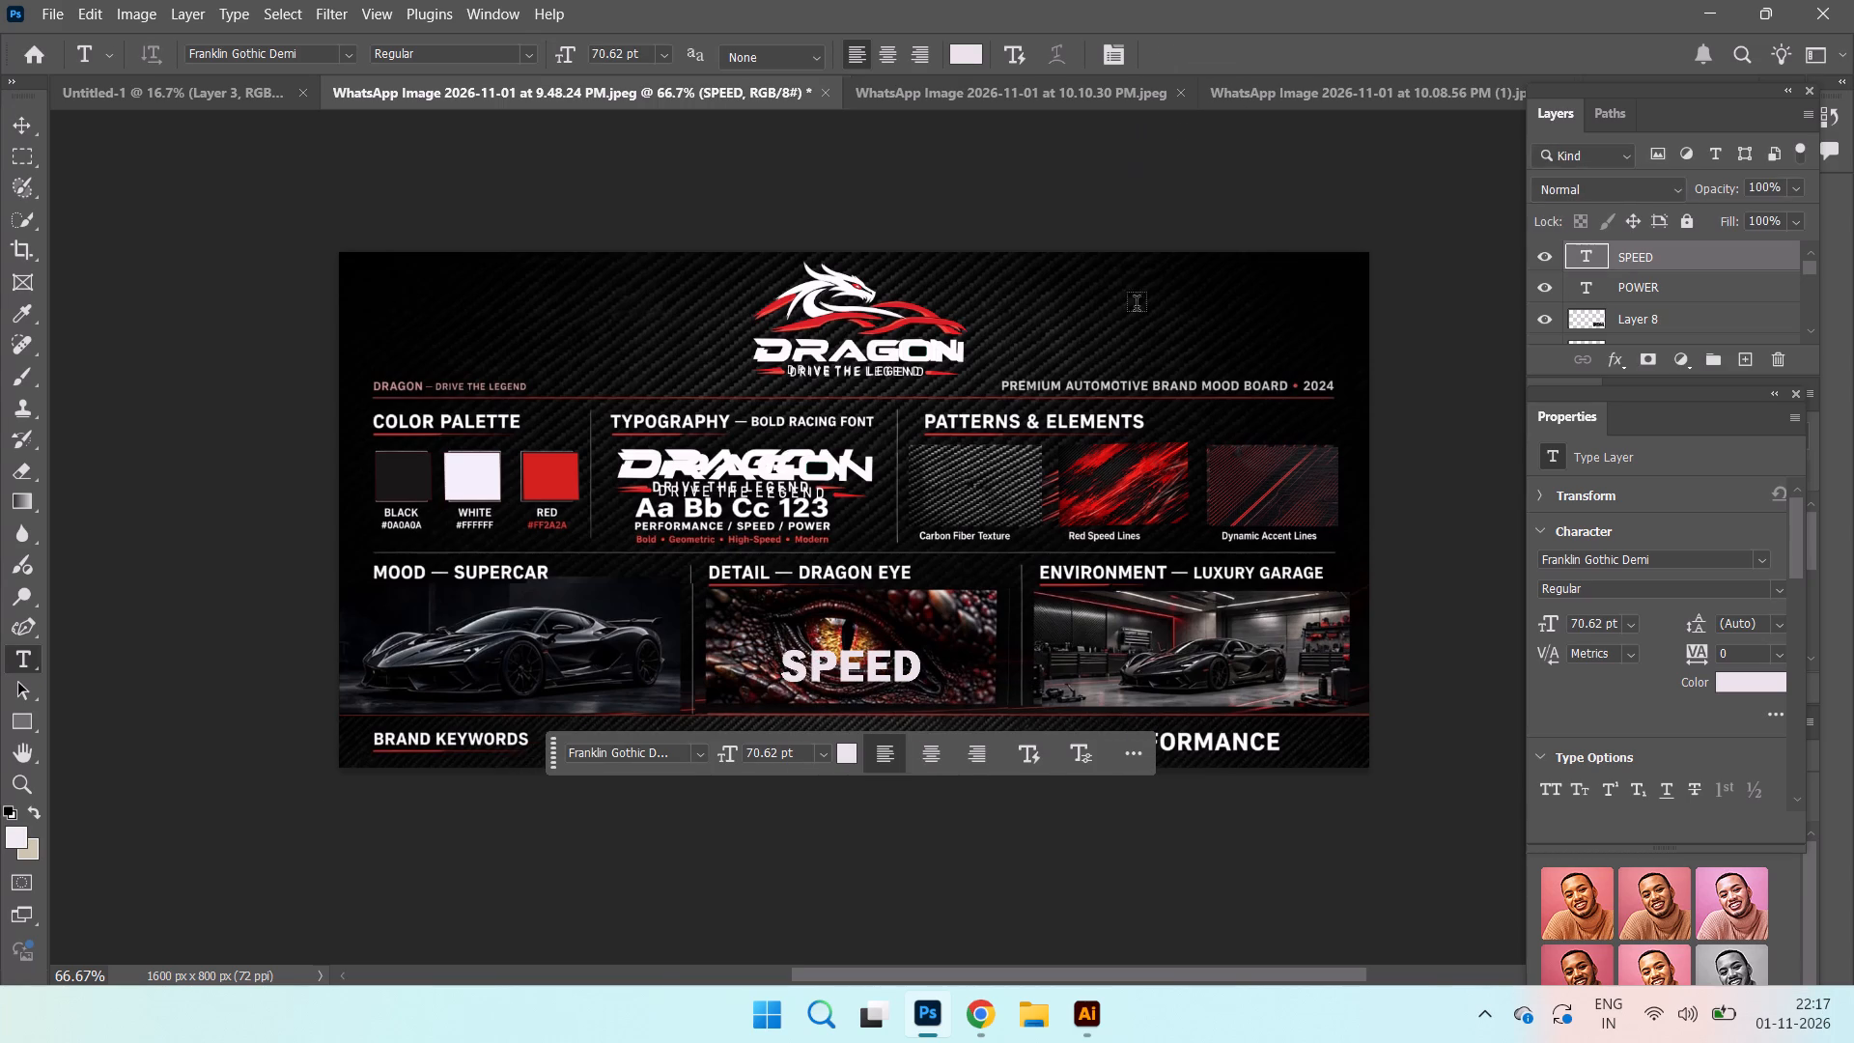
Add the text PERFOMANCE at 70.62 pt across the garage picture.
left_click(983, 666)
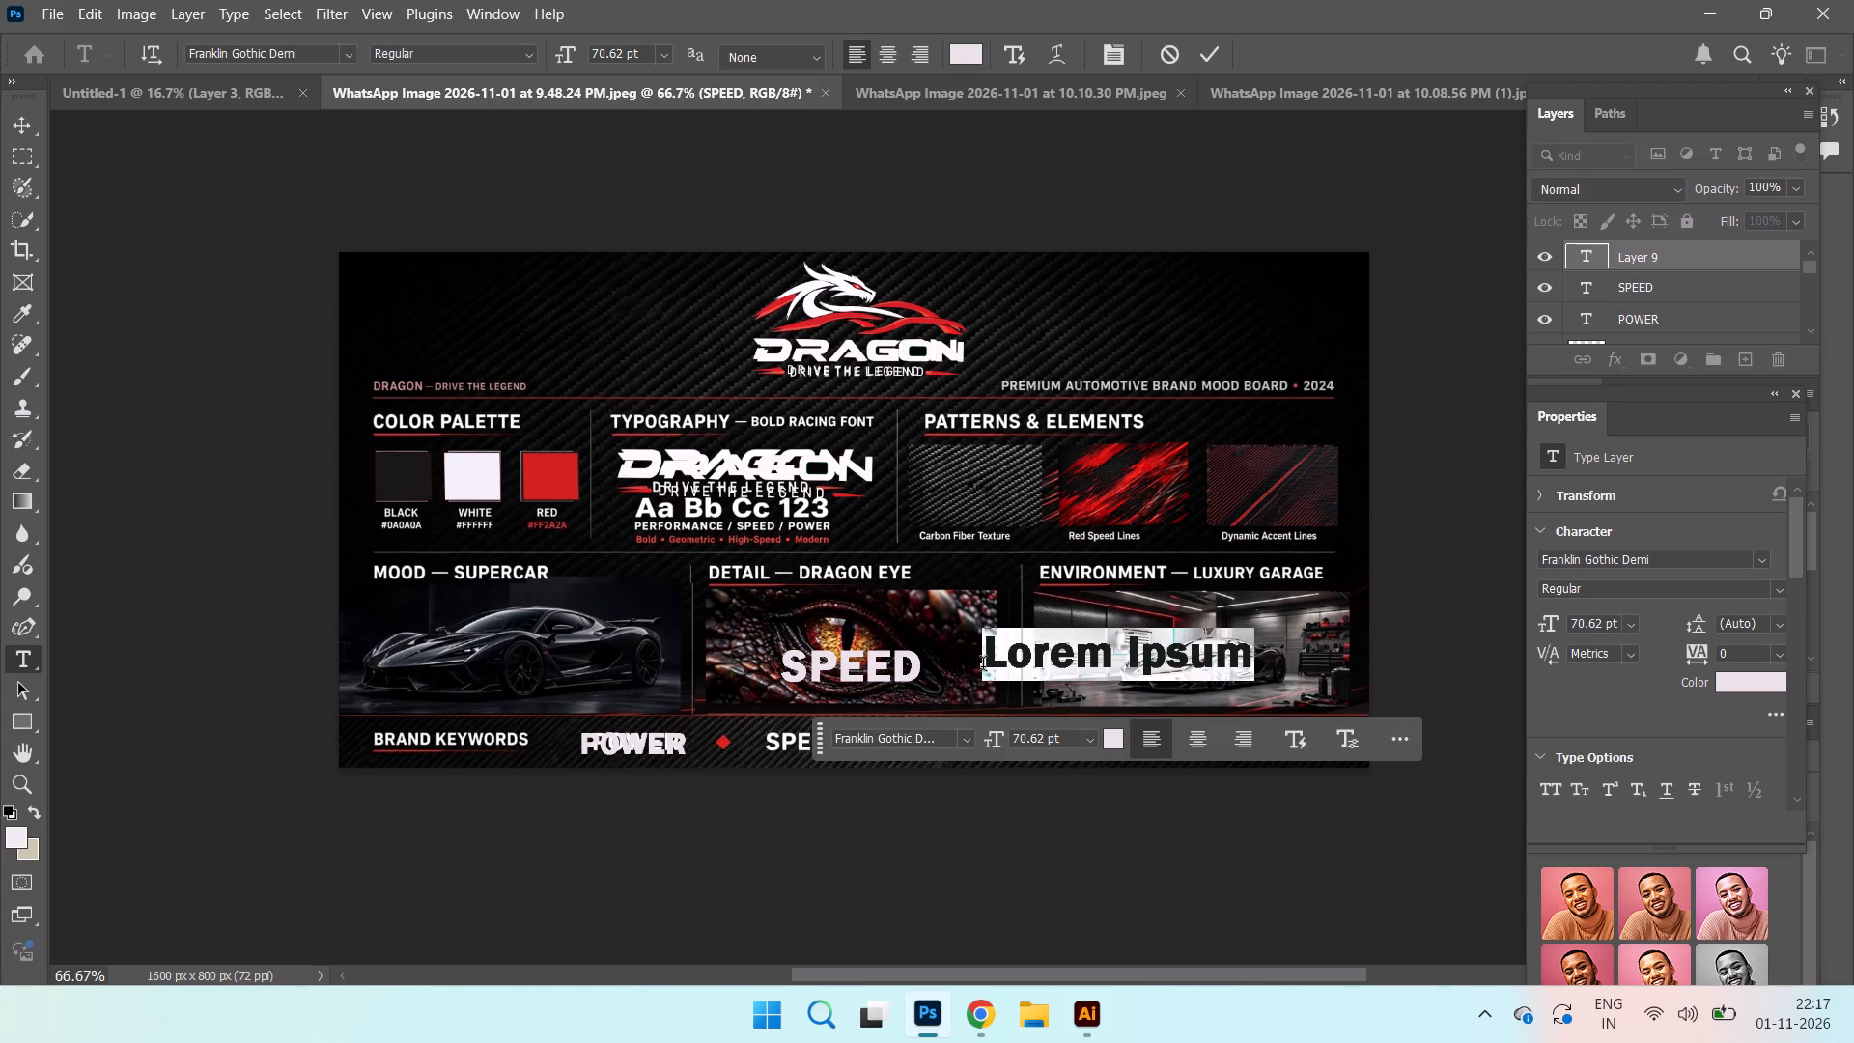
key("p")
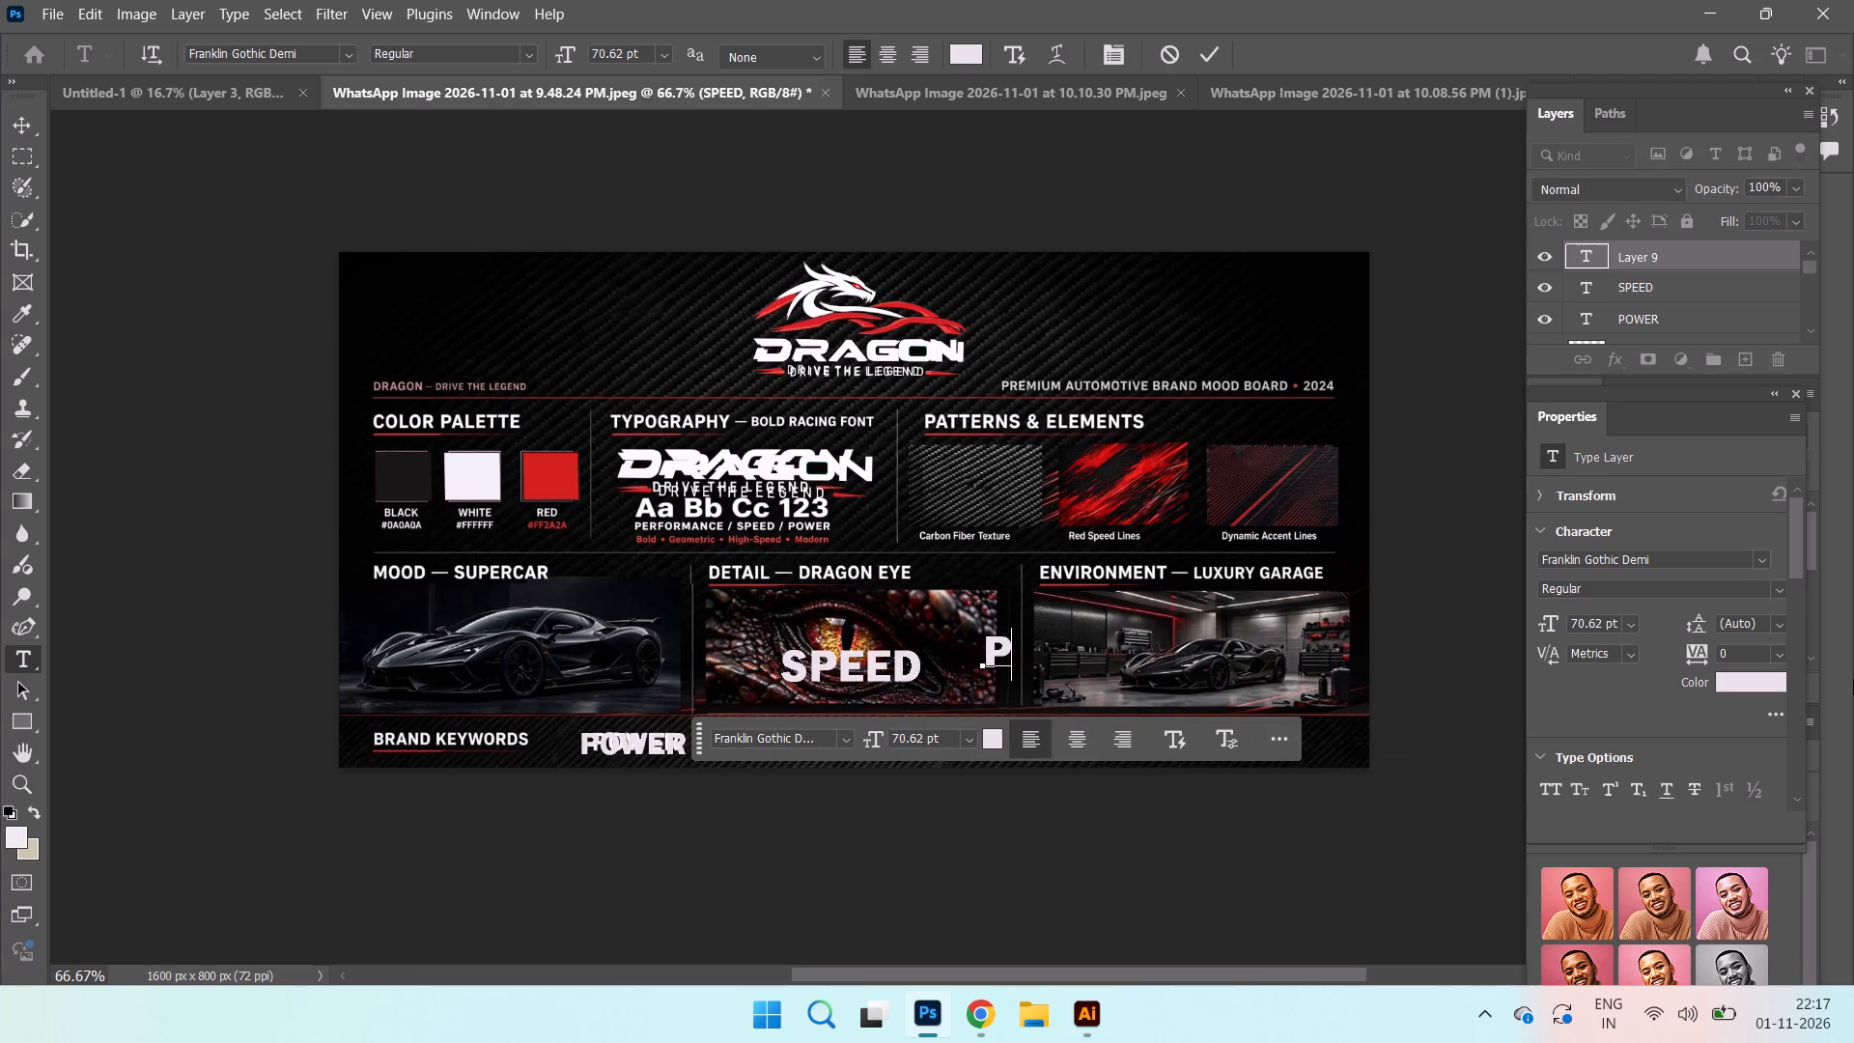
type("ERFOMANCE")
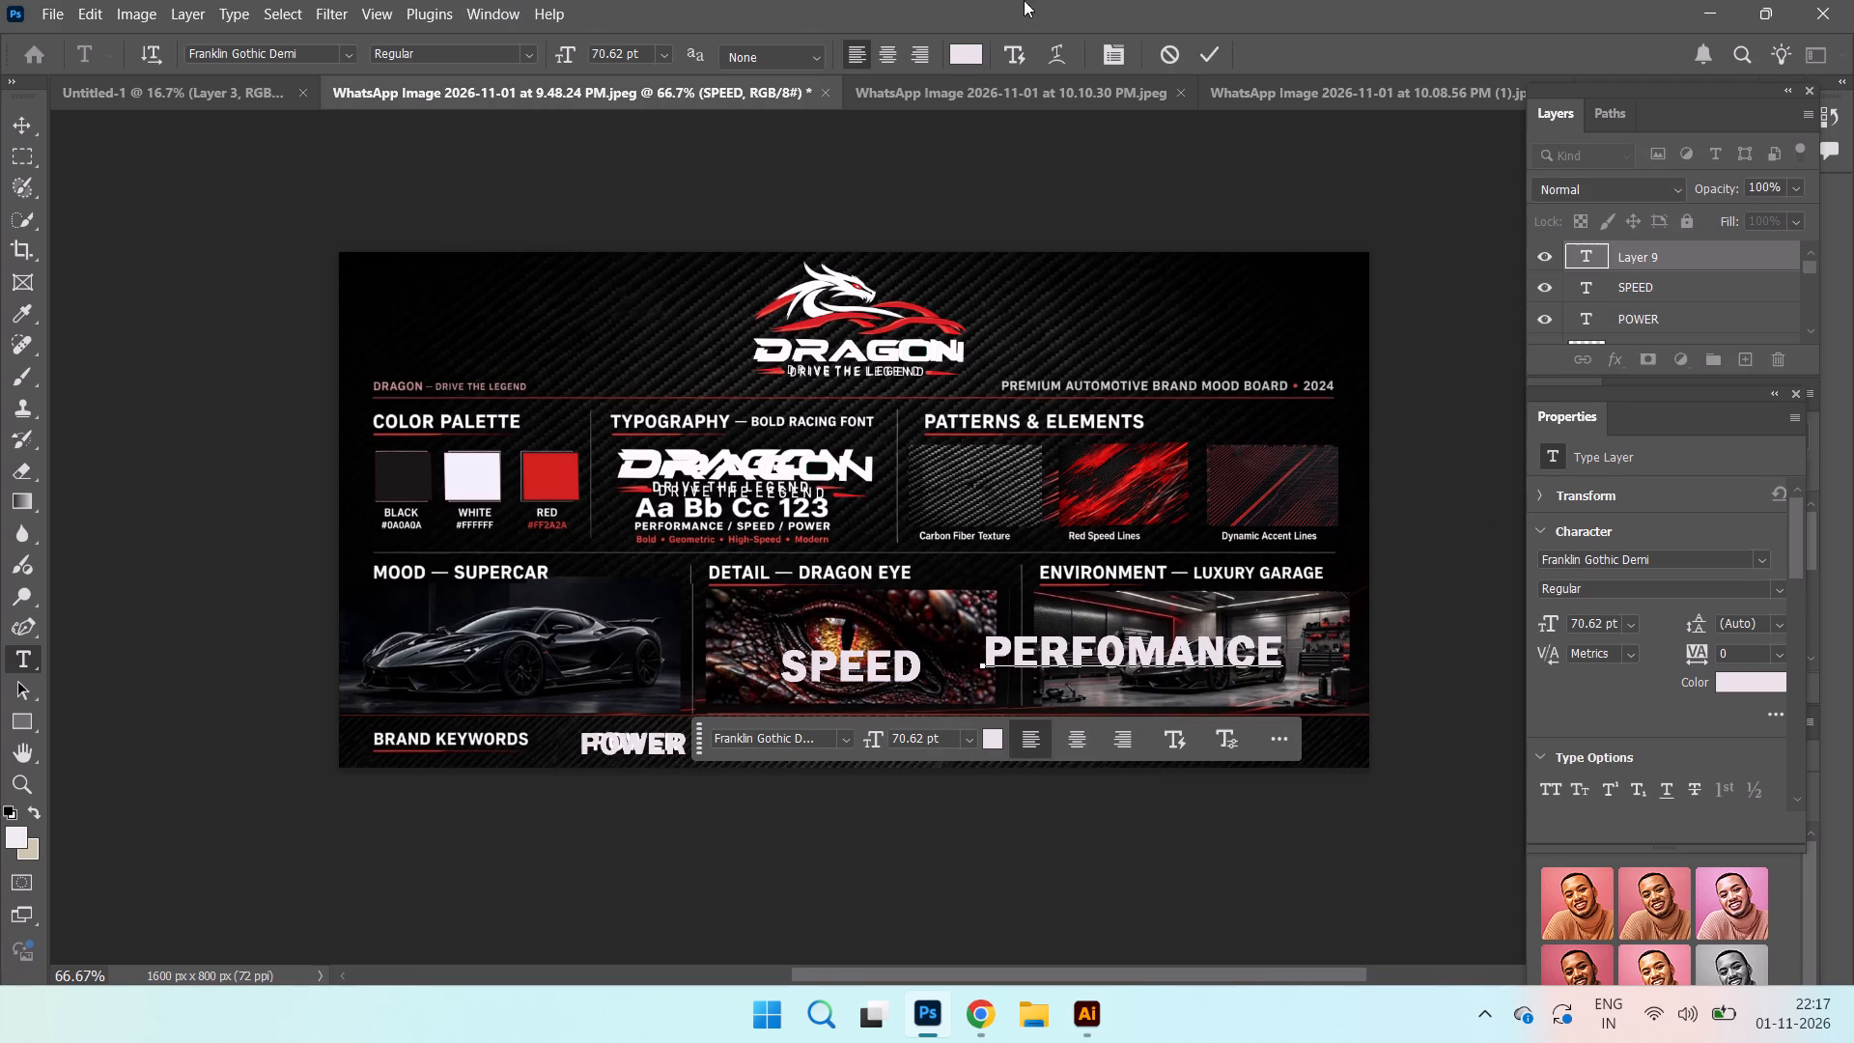
left_click(1212, 42)
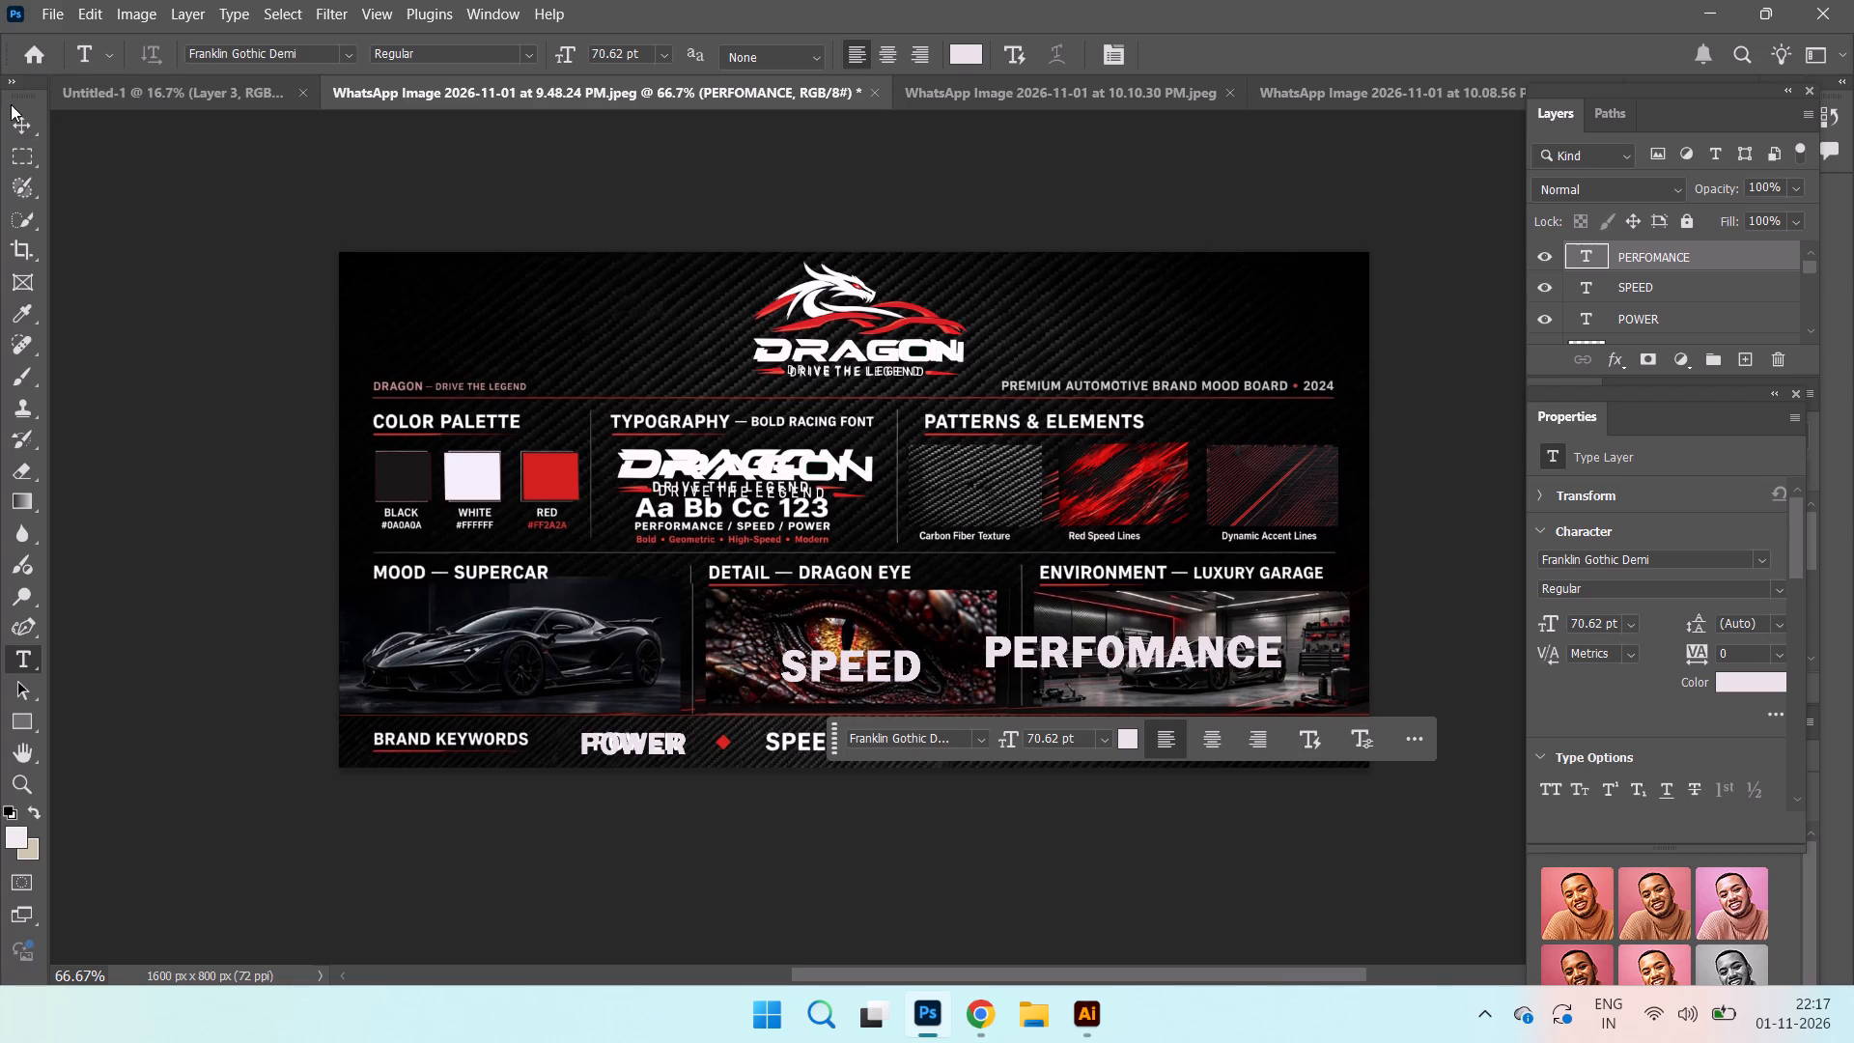
Set the font size of the PERFOMANCE and SPEED texts to 48 pt each.
left_click(14, 128)
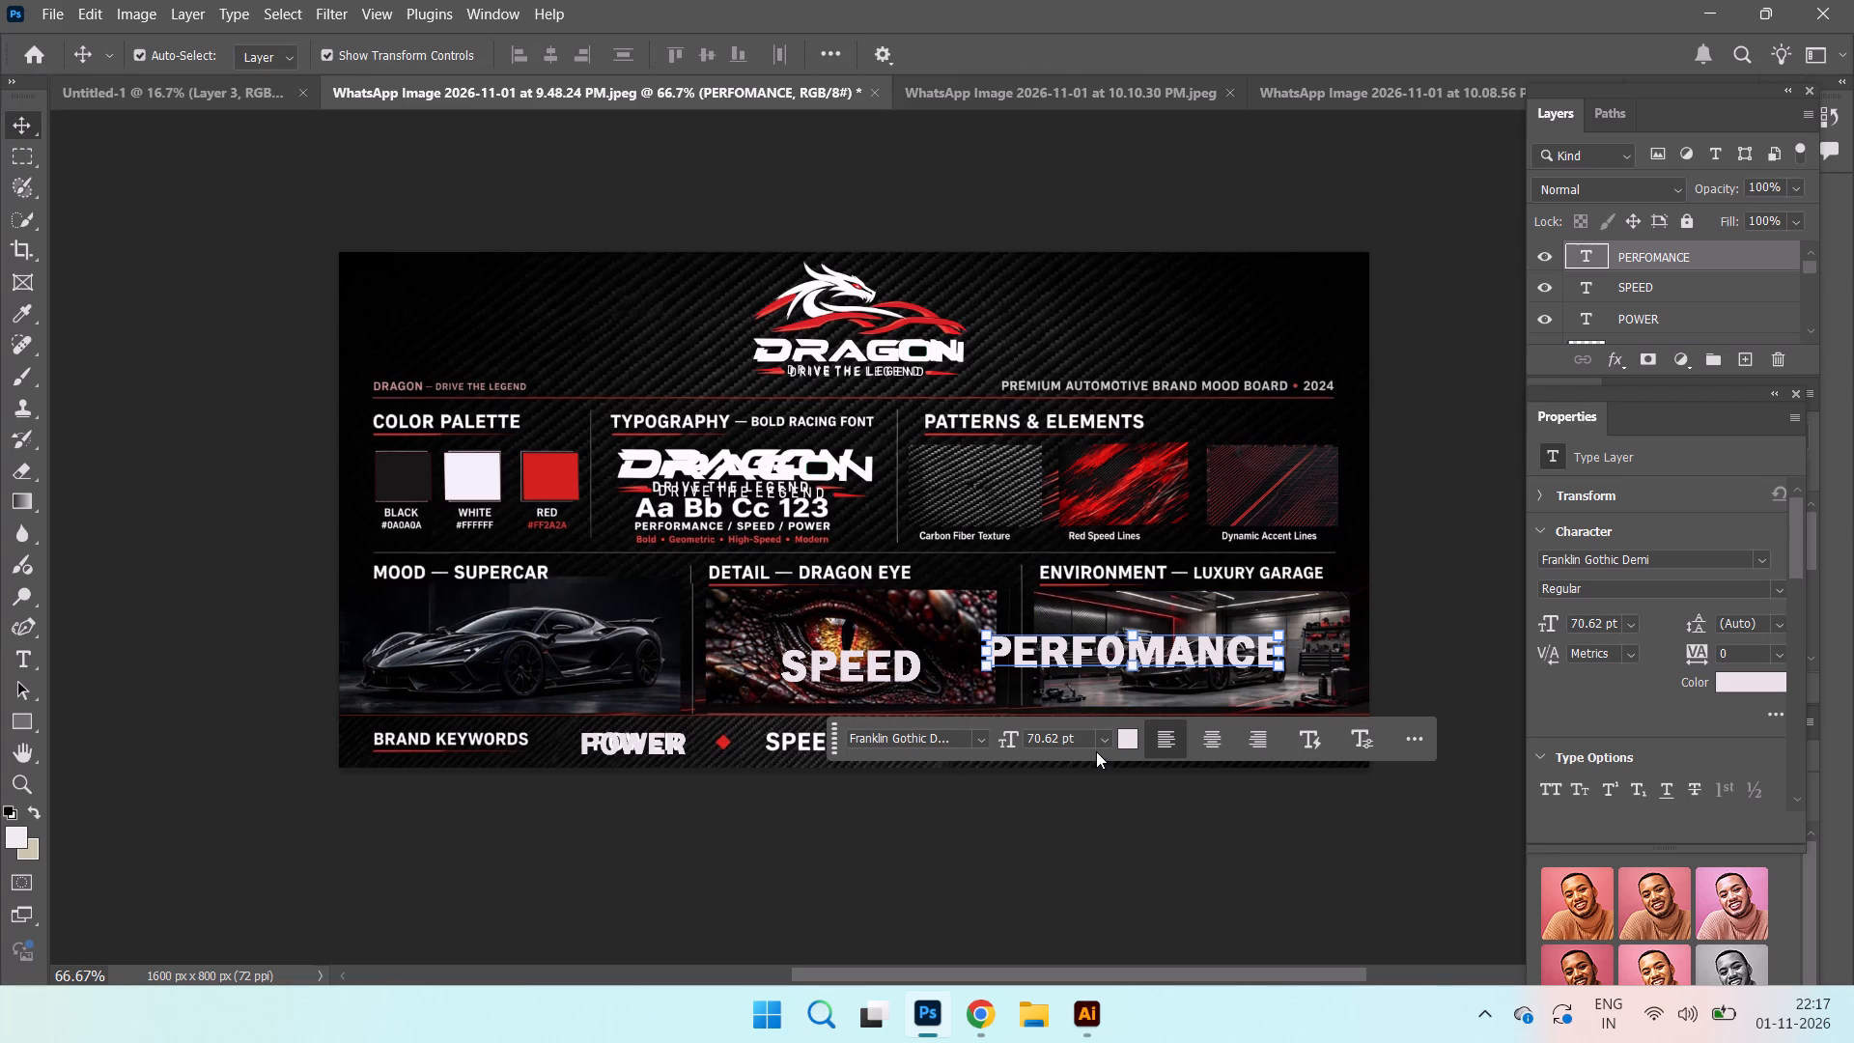
left_click(1100, 743)
left_click(1092, 645)
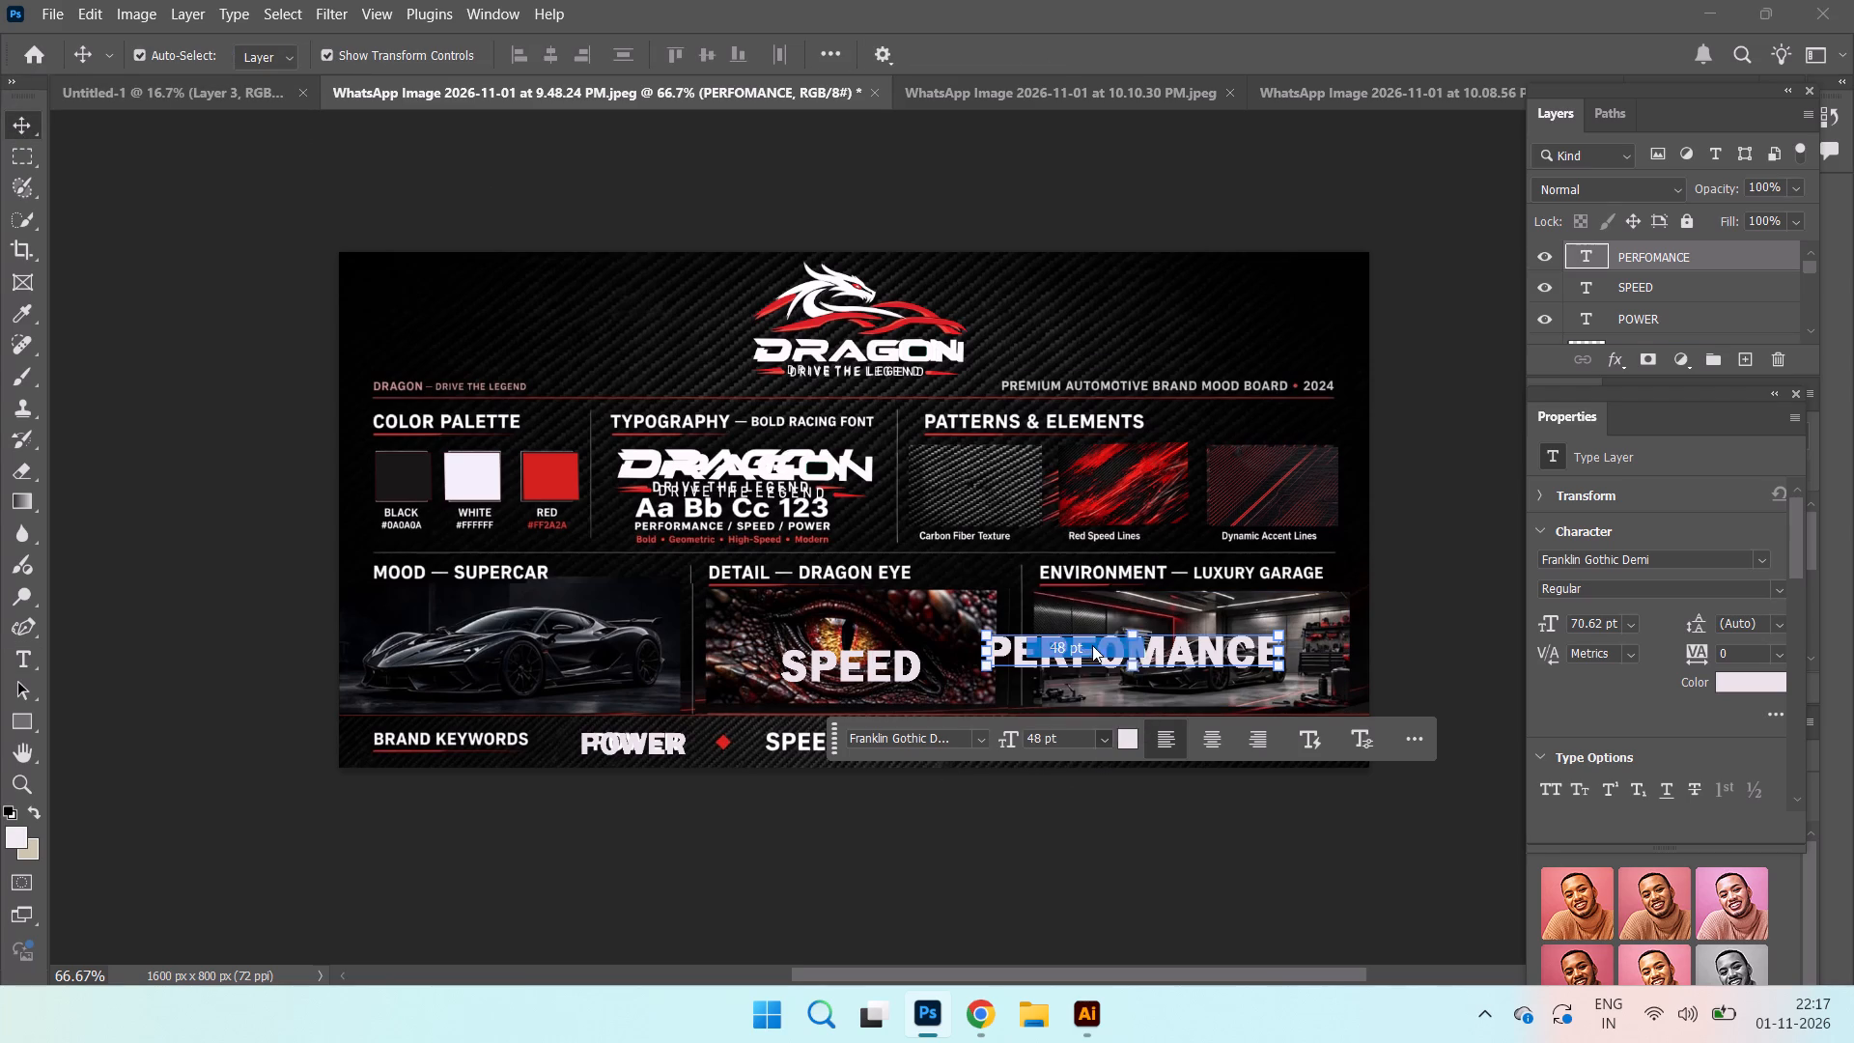
left_click(902, 672)
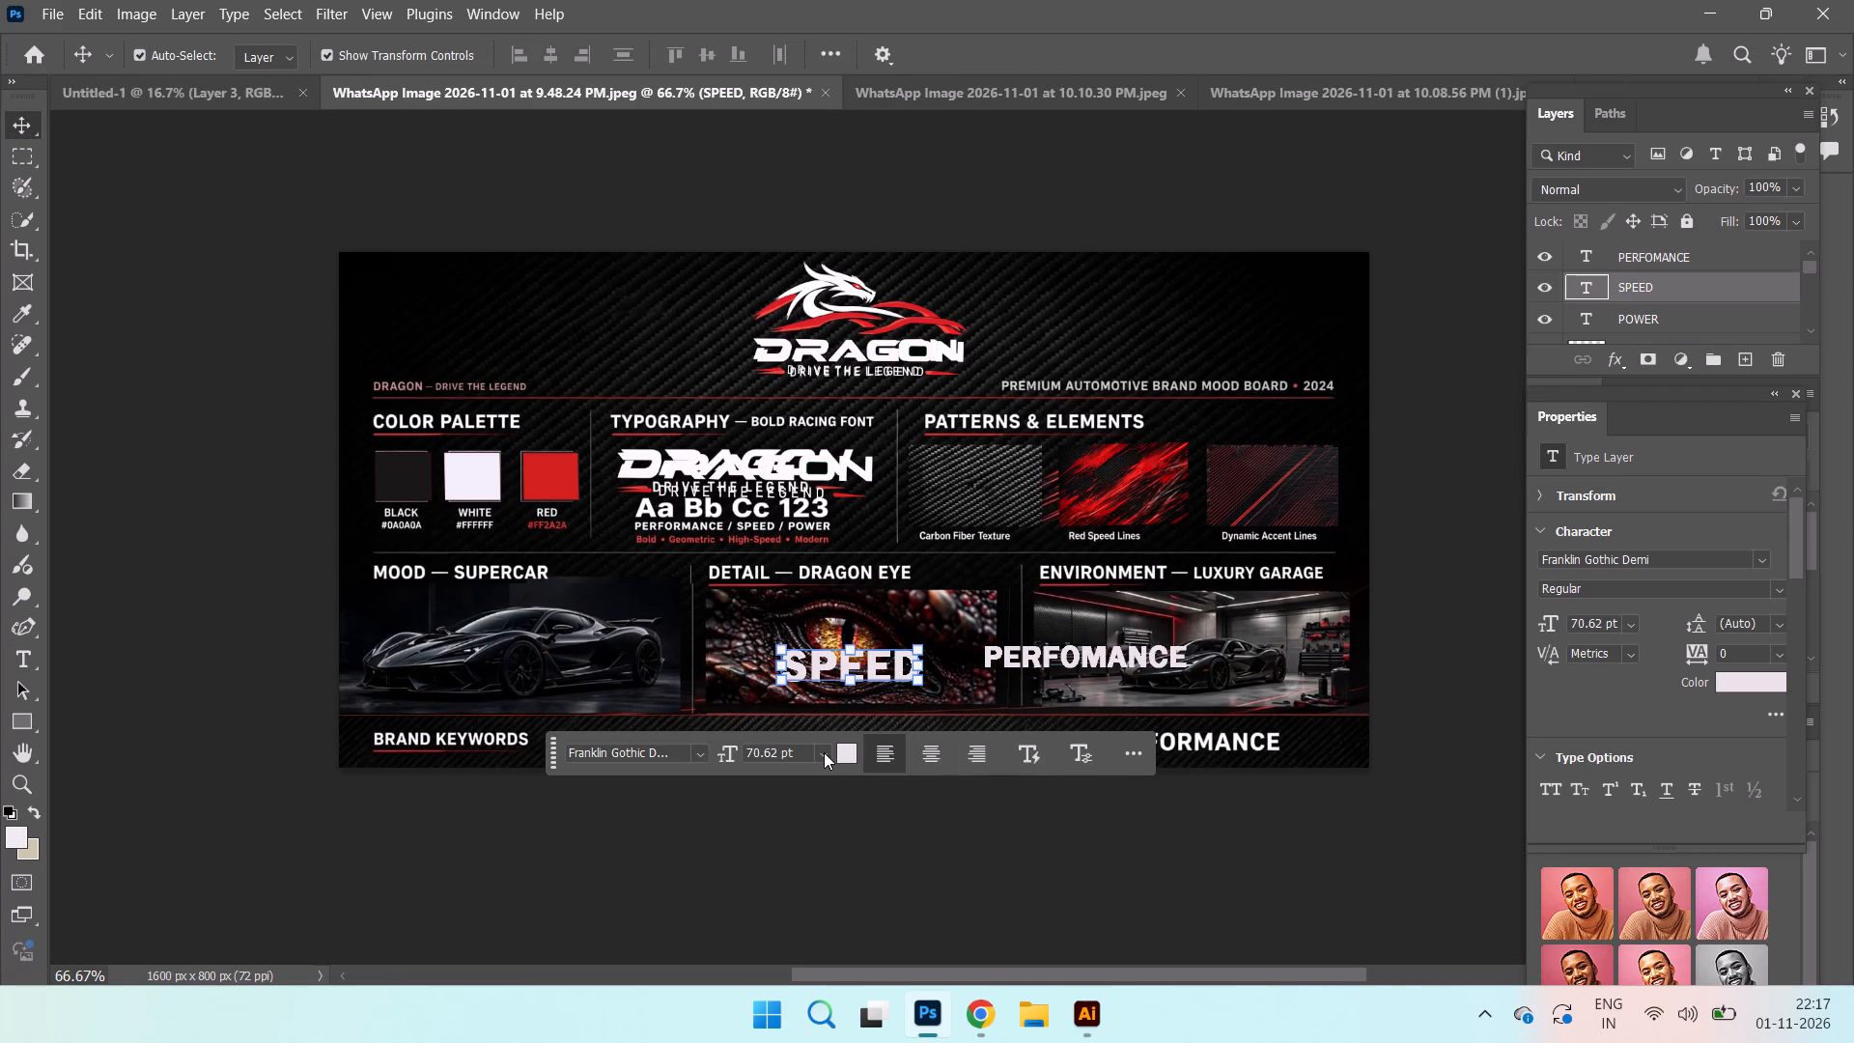
left_click(824, 752)
left_click(811, 656)
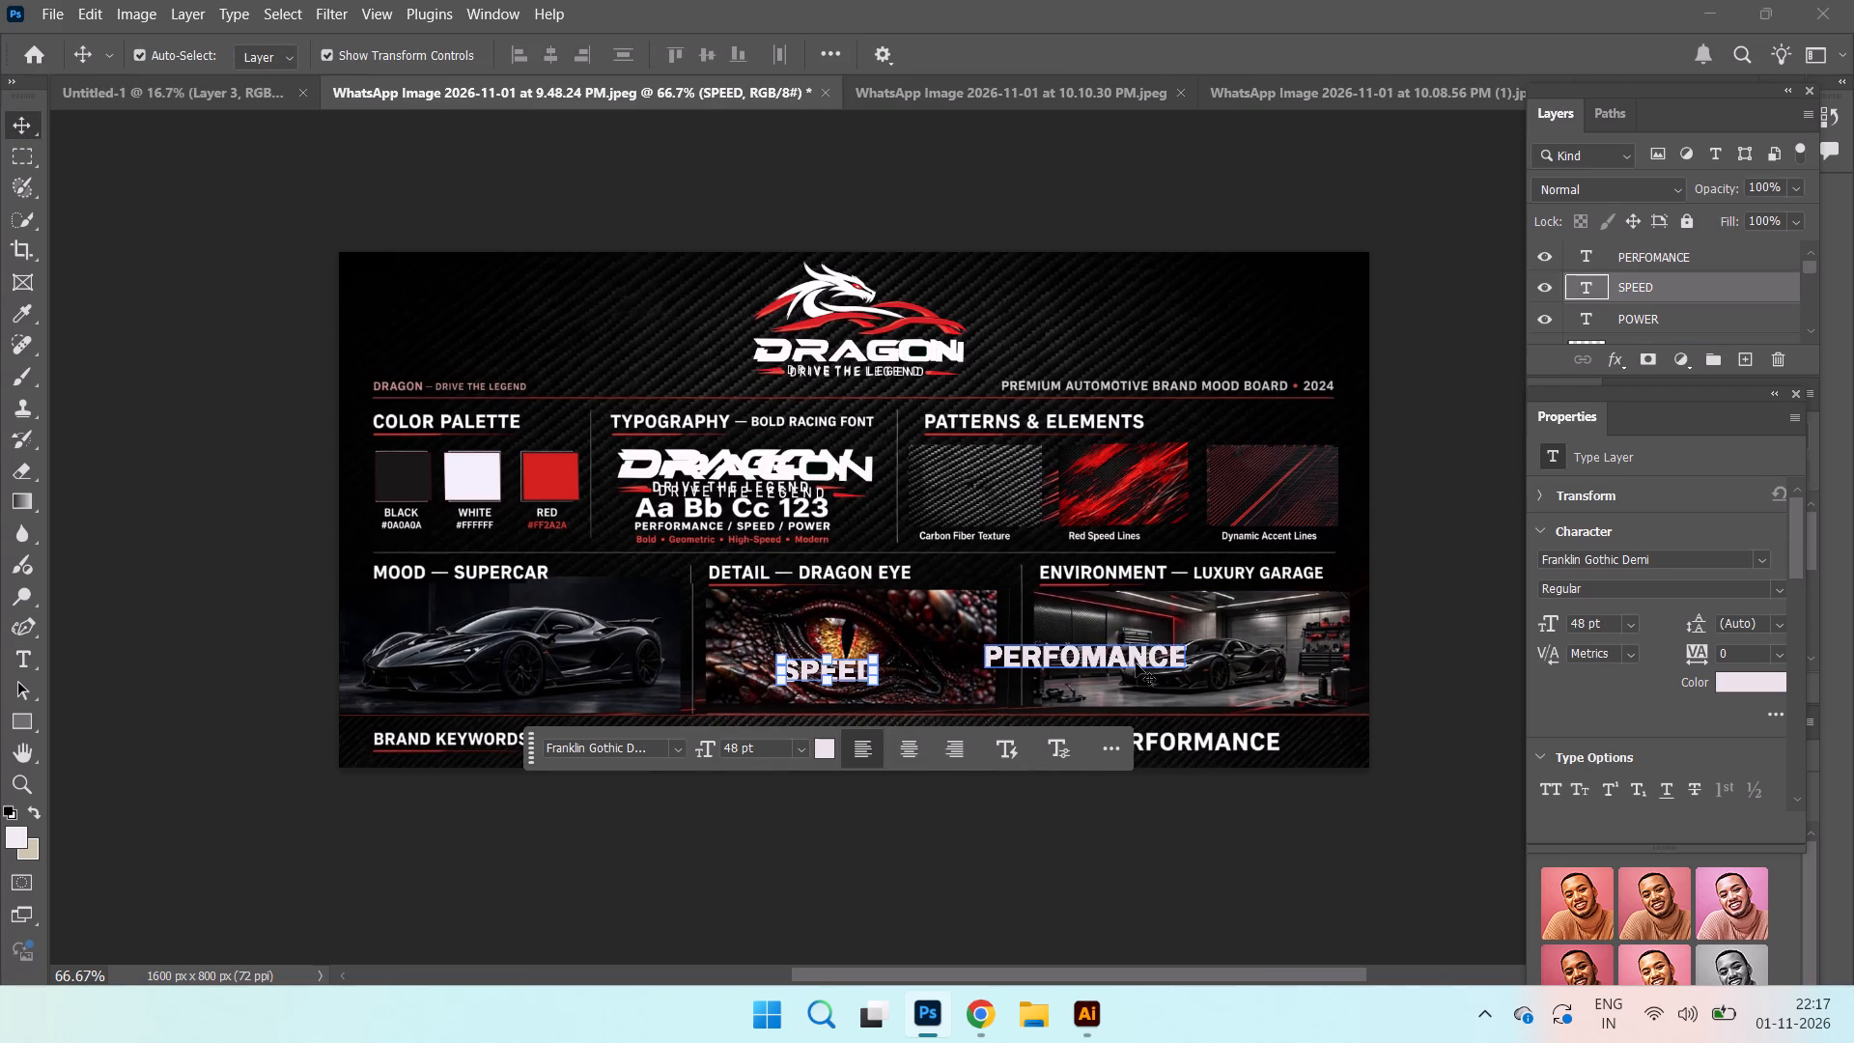
Move the PERFOMANCE and SPEED texts down over their matching original words in the Brand Keywords row.
left_click_drag(1134, 662, 1242, 747)
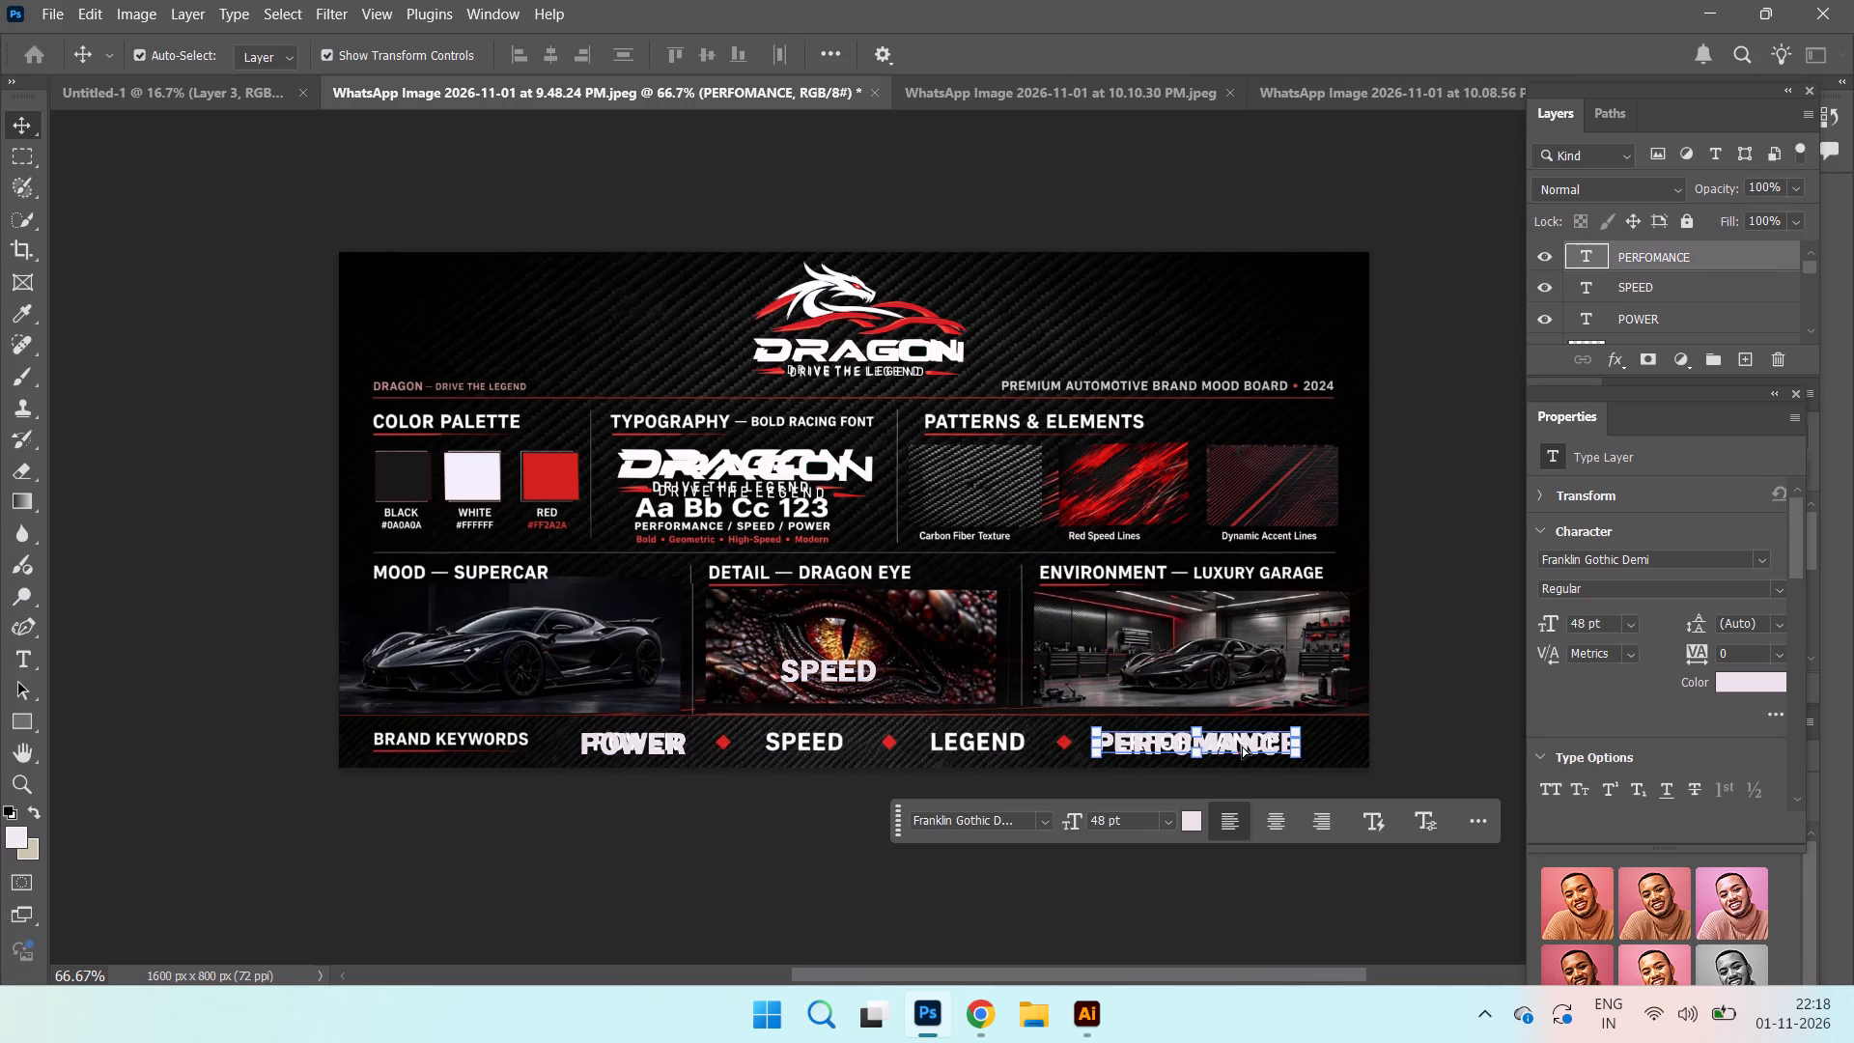
left_click_drag(829, 676, 813, 747)
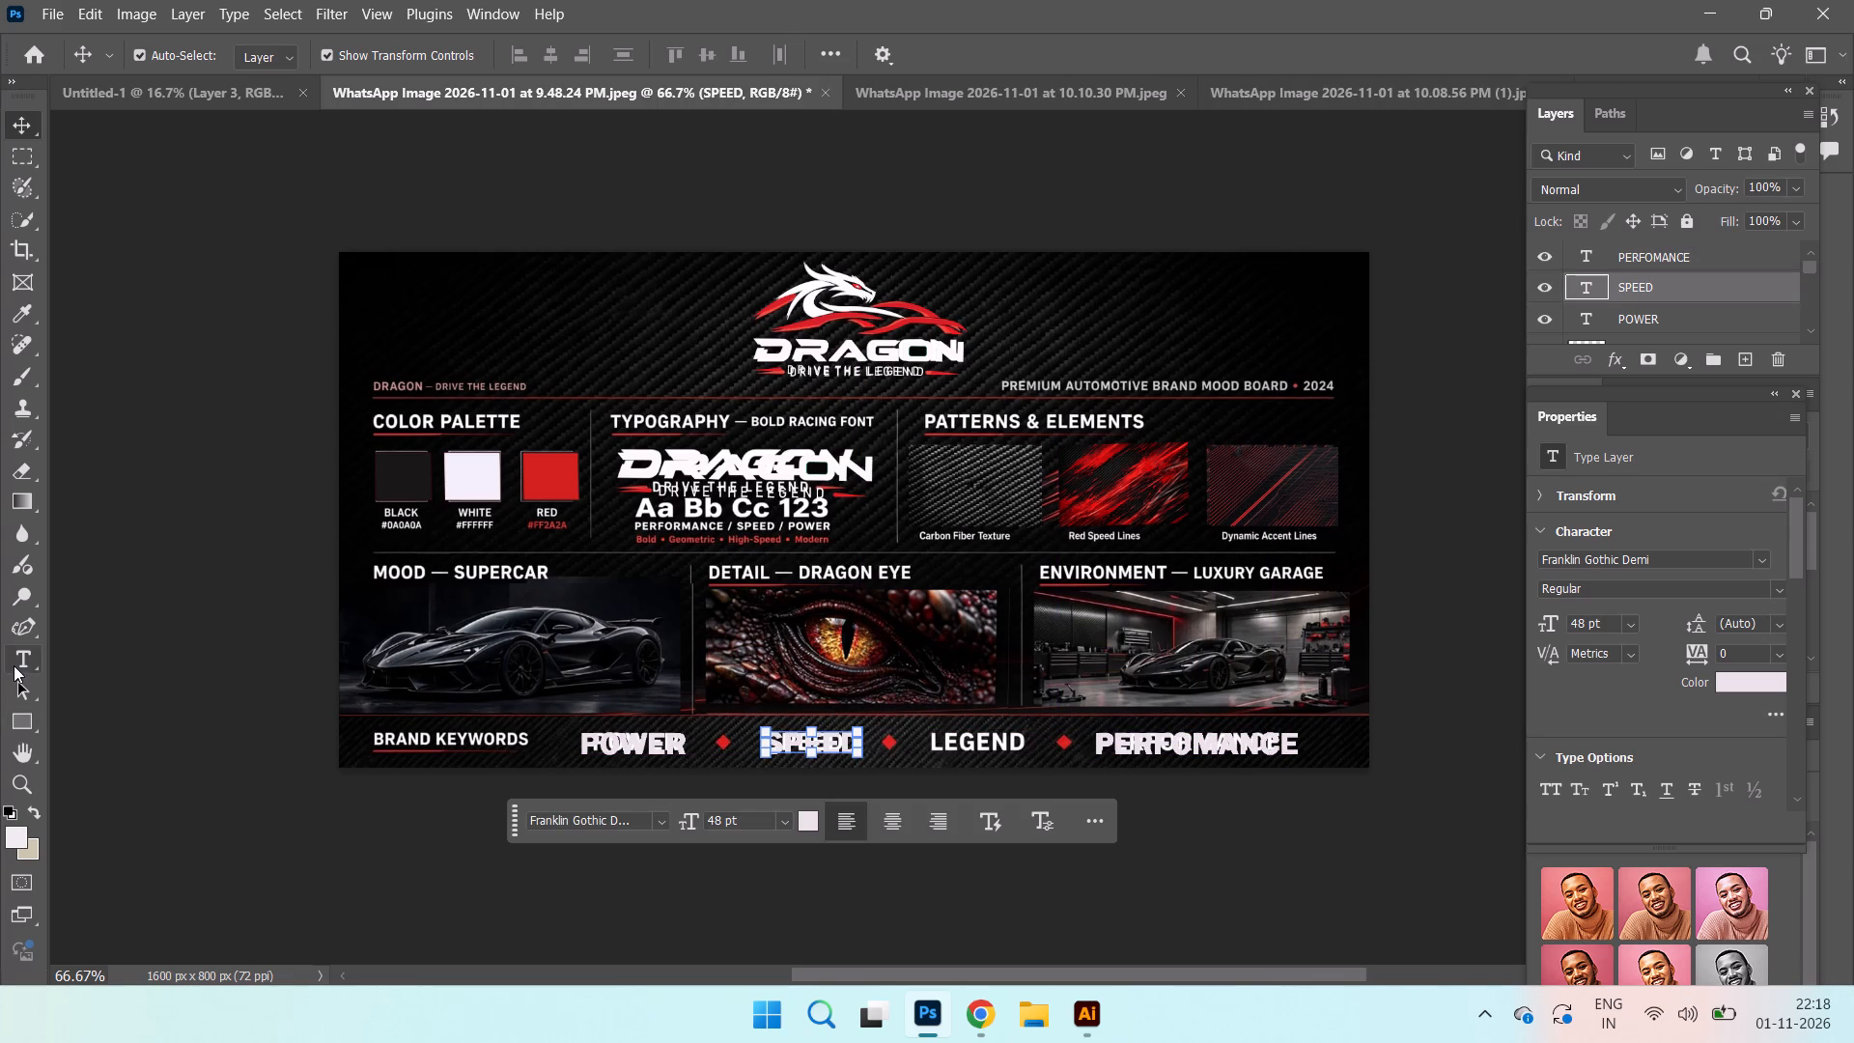
Add the text LEGEND at 48 pt and place it over the original LEGEND in the Brand Keywords row.
left_click(14, 665)
left_click(1026, 635)
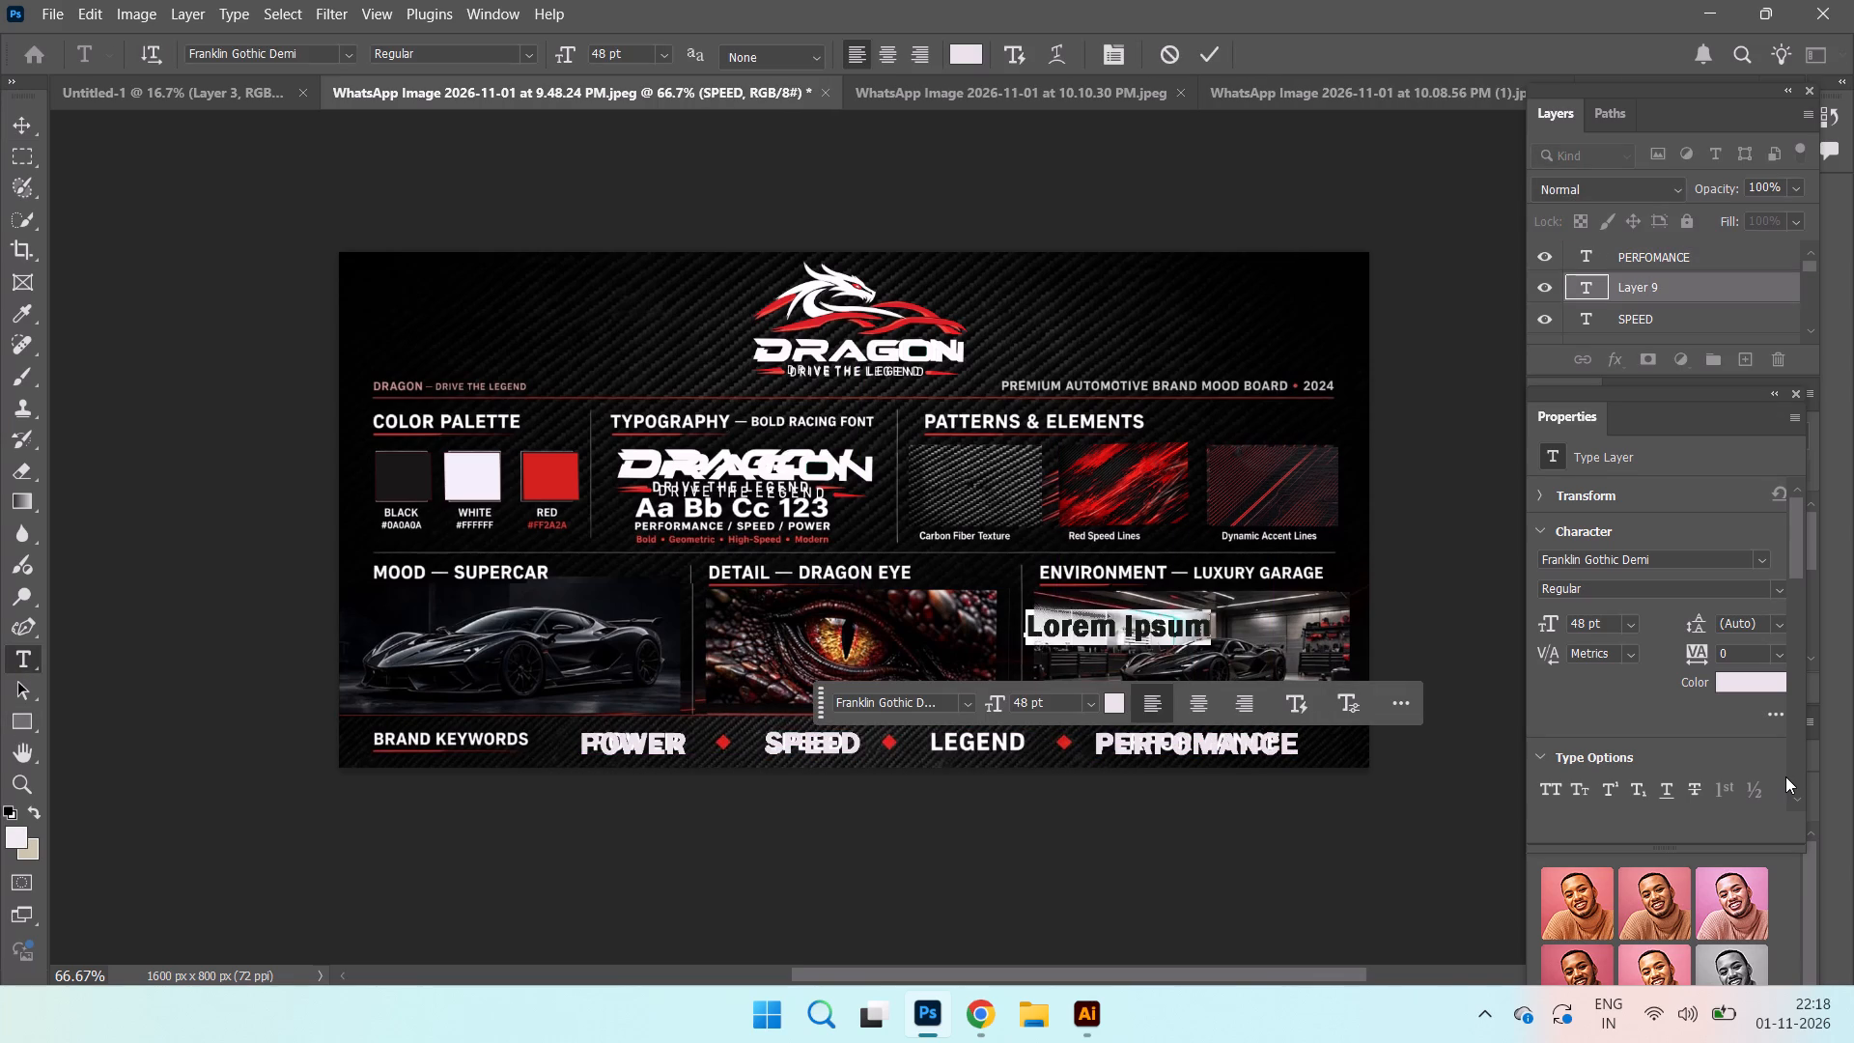
type("LE")
type("GEN")
key("d")
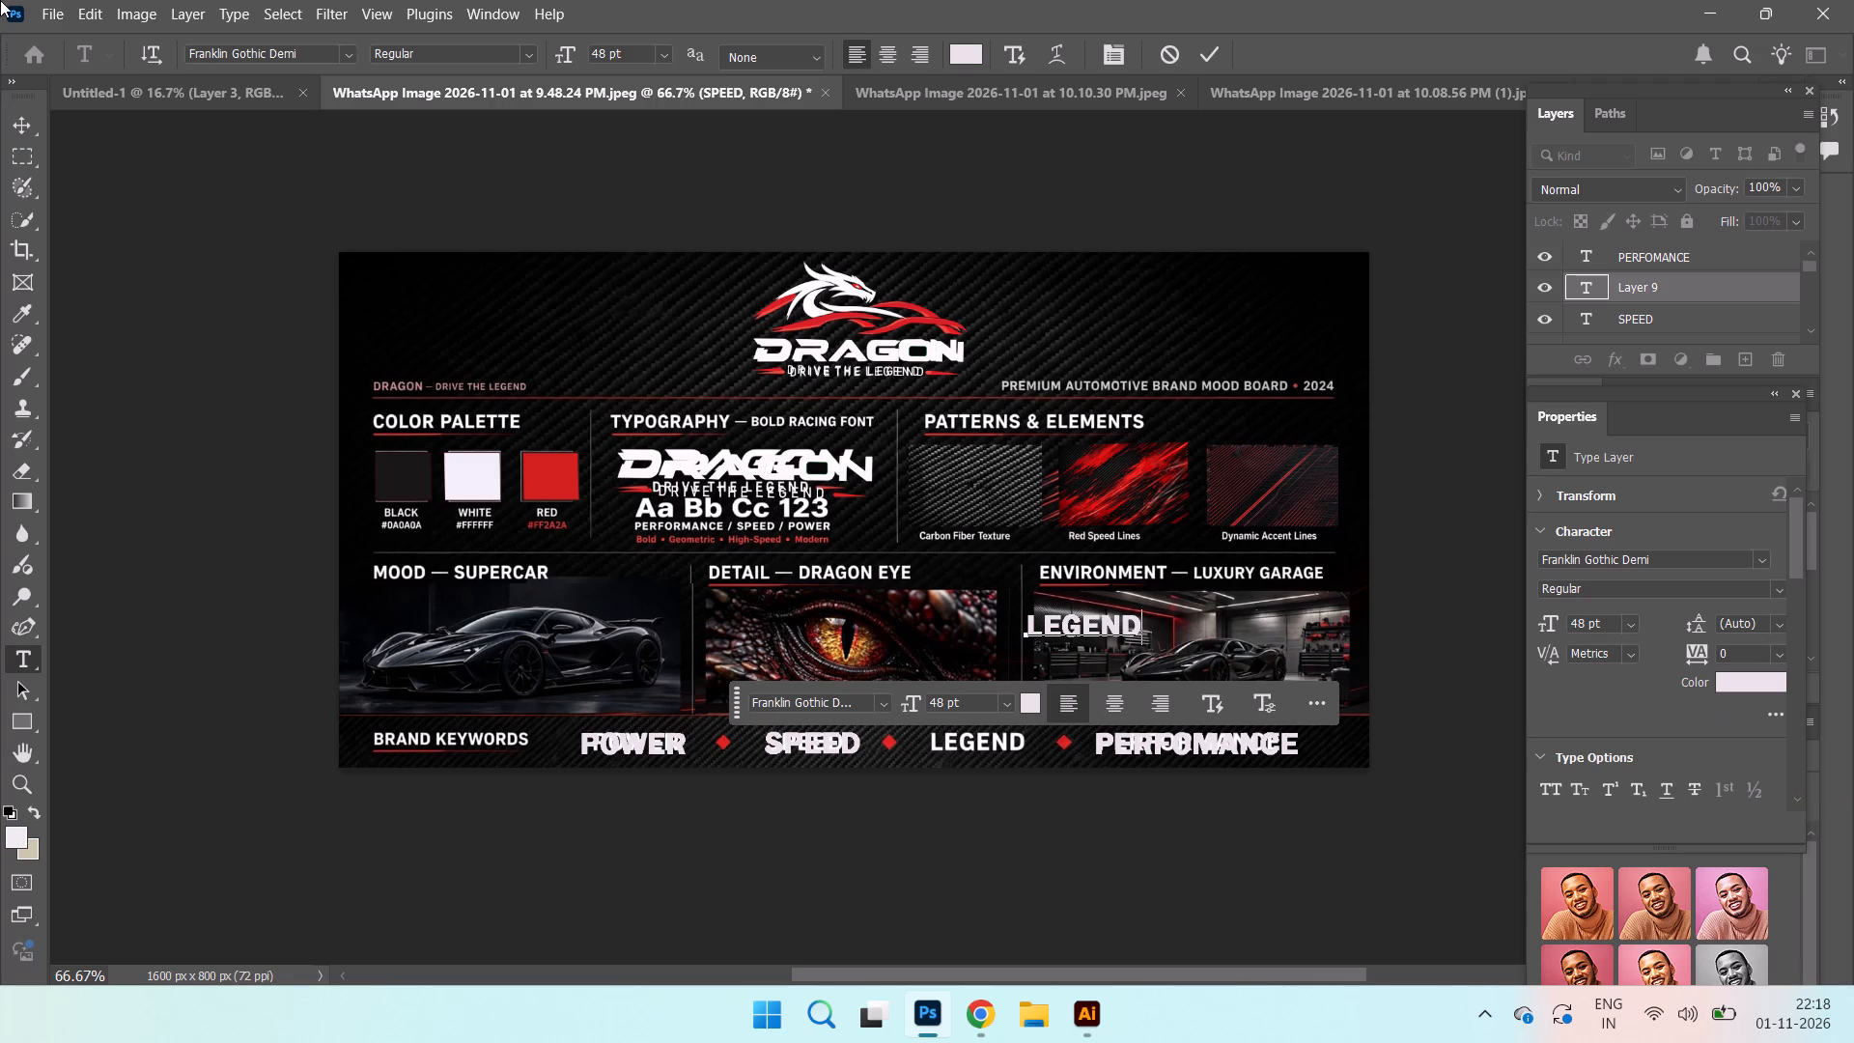
left_click(15, 128)
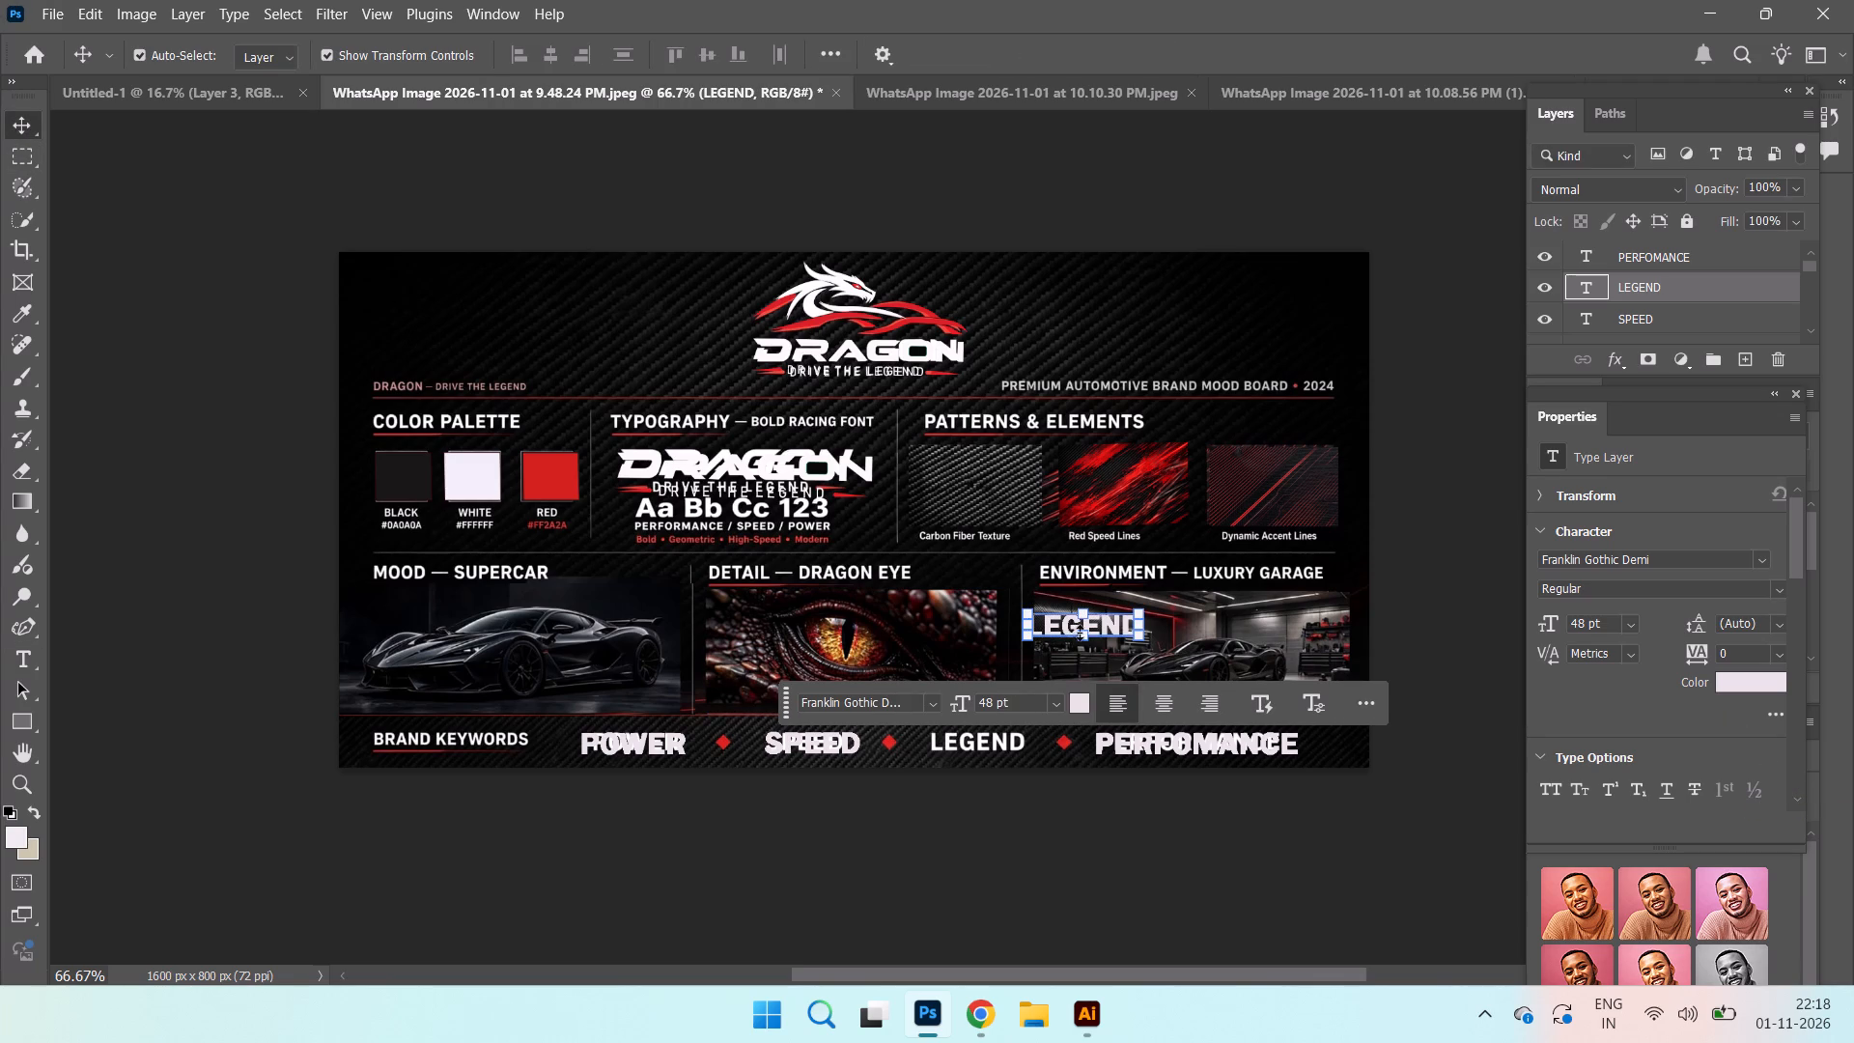
left_click_drag(1072, 623, 980, 700)
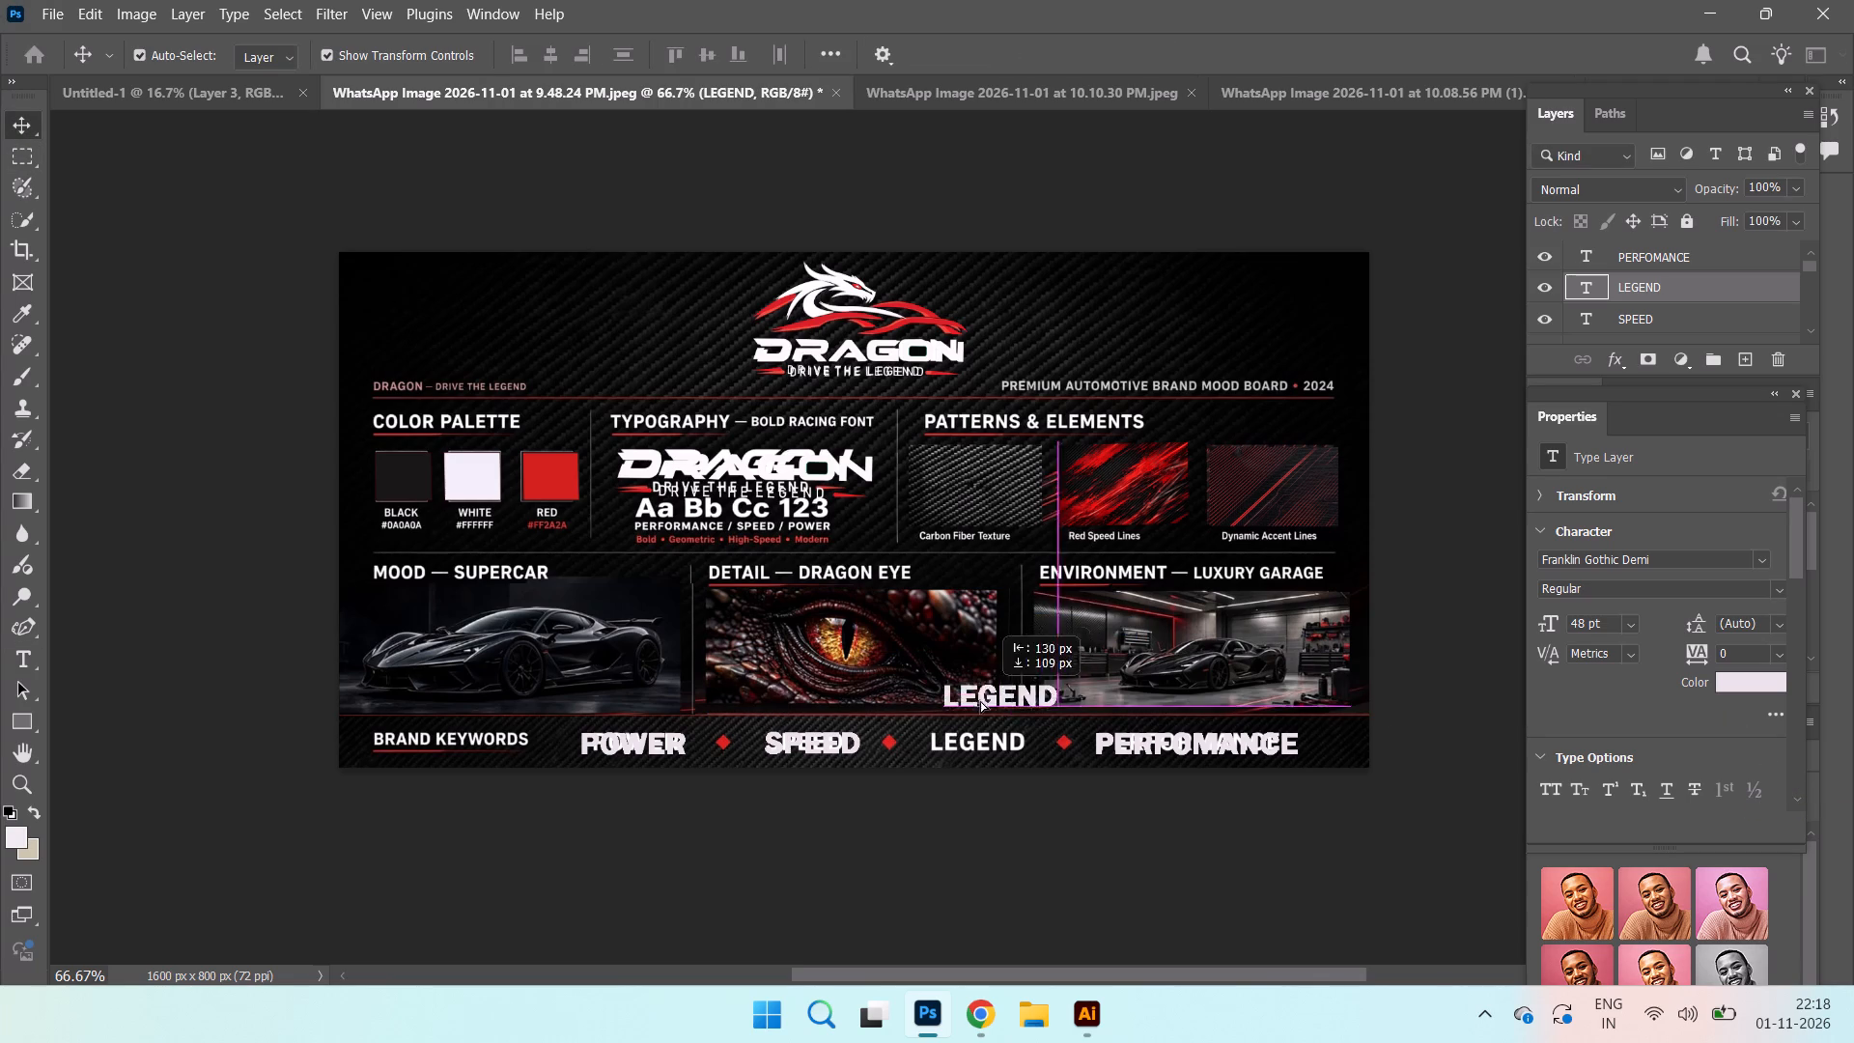
left_click_drag(980, 700, 967, 741)
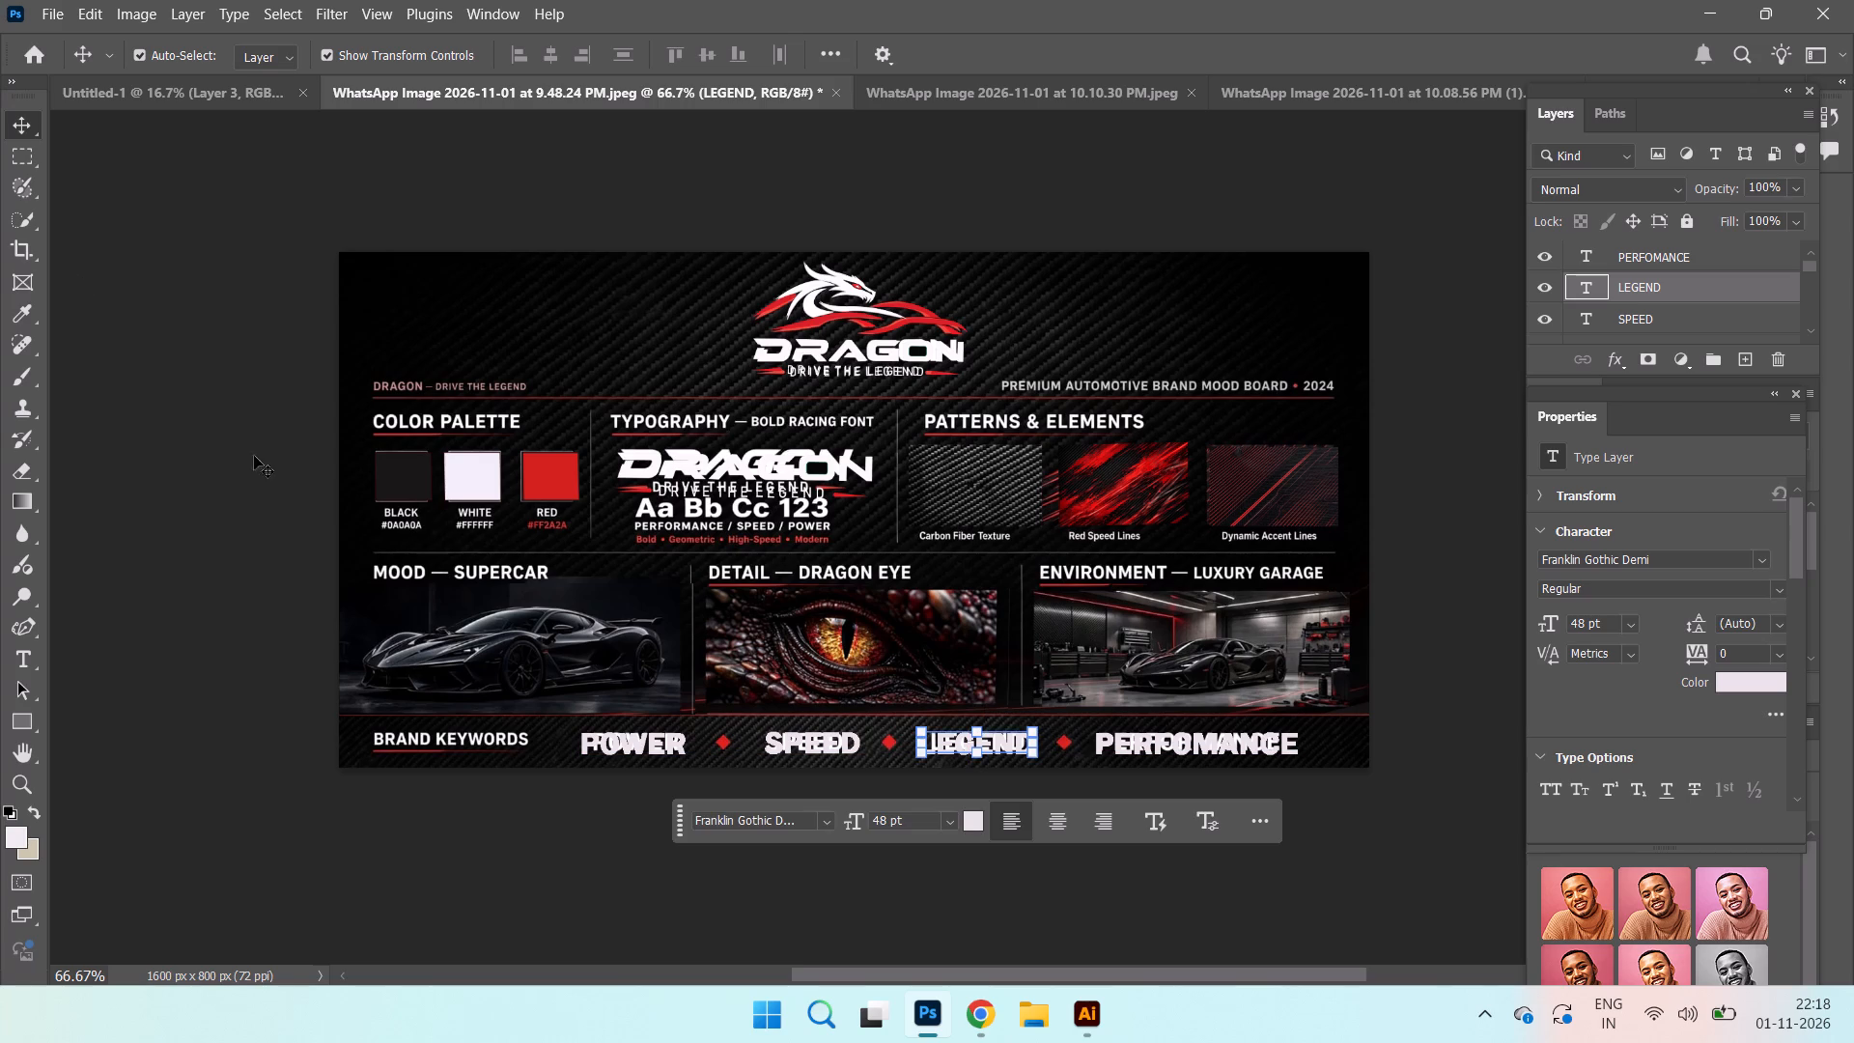
Start a new 48 pt text reading MOOD in the empty header area beside the dragon logo.
left_click(31, 658)
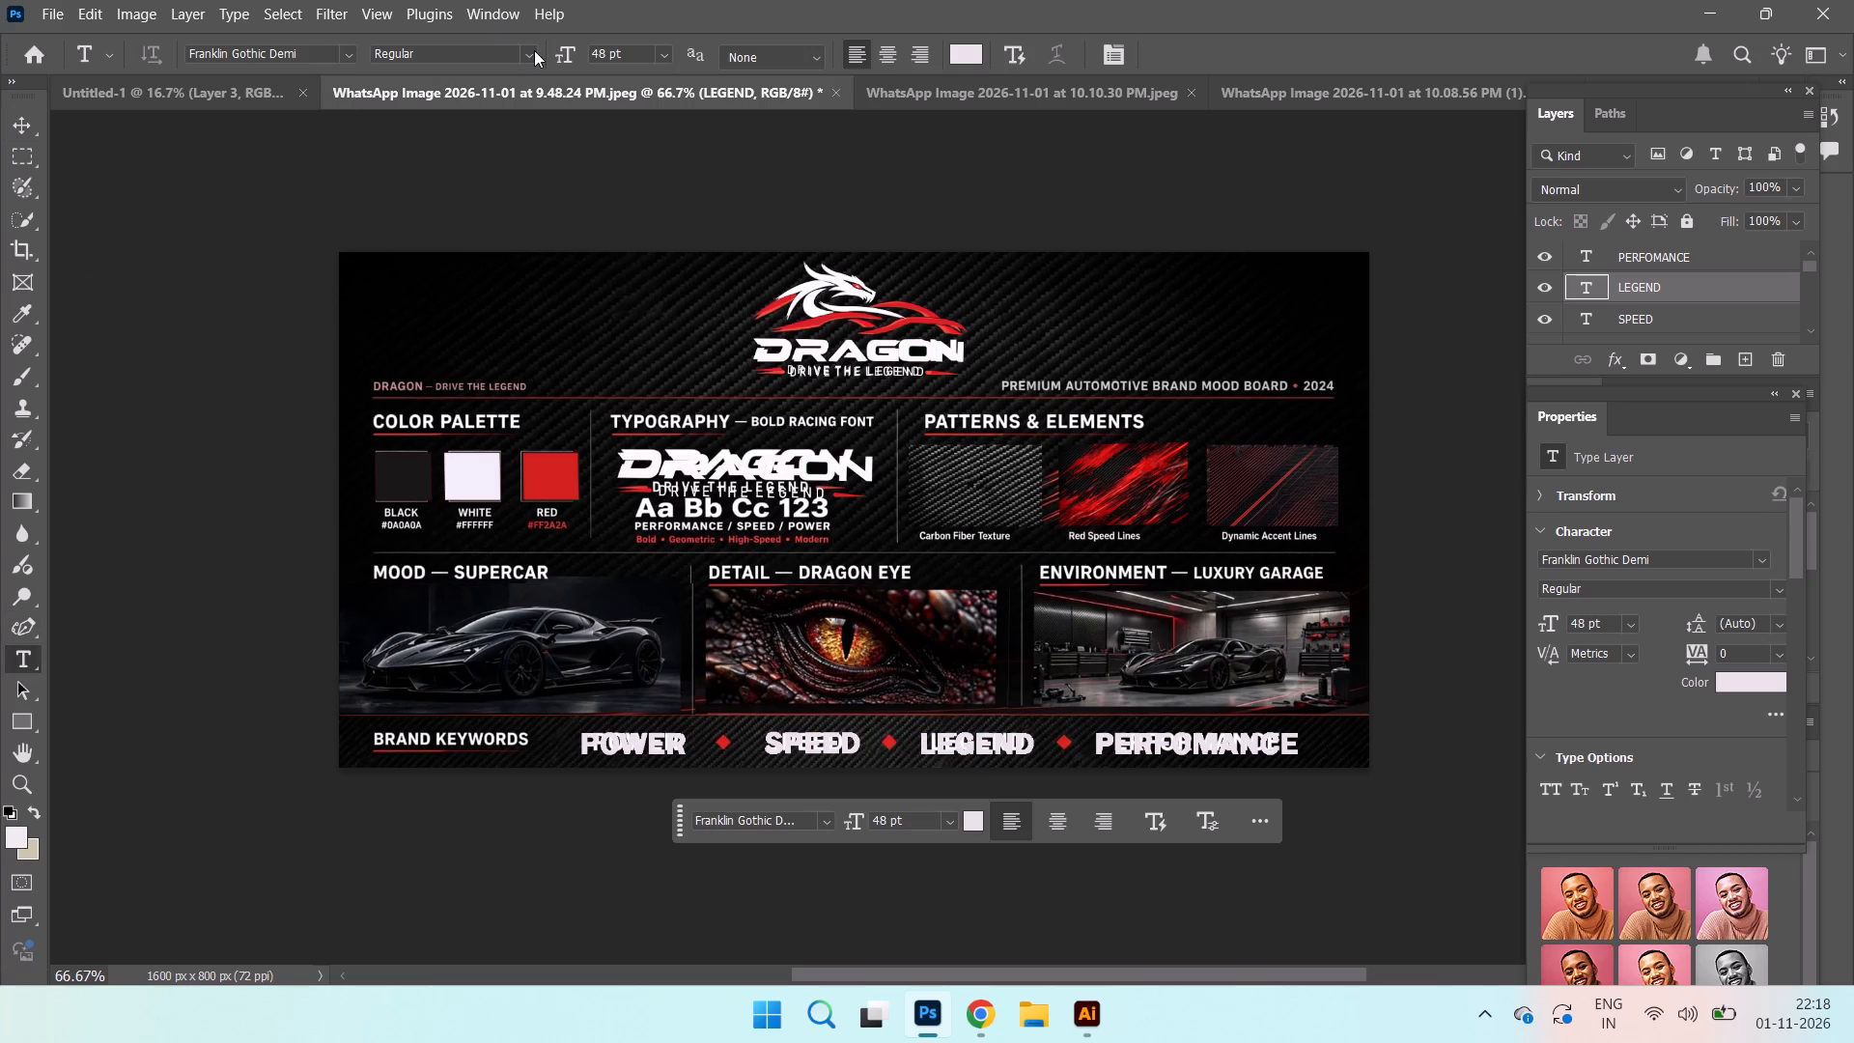
left_click(532, 53)
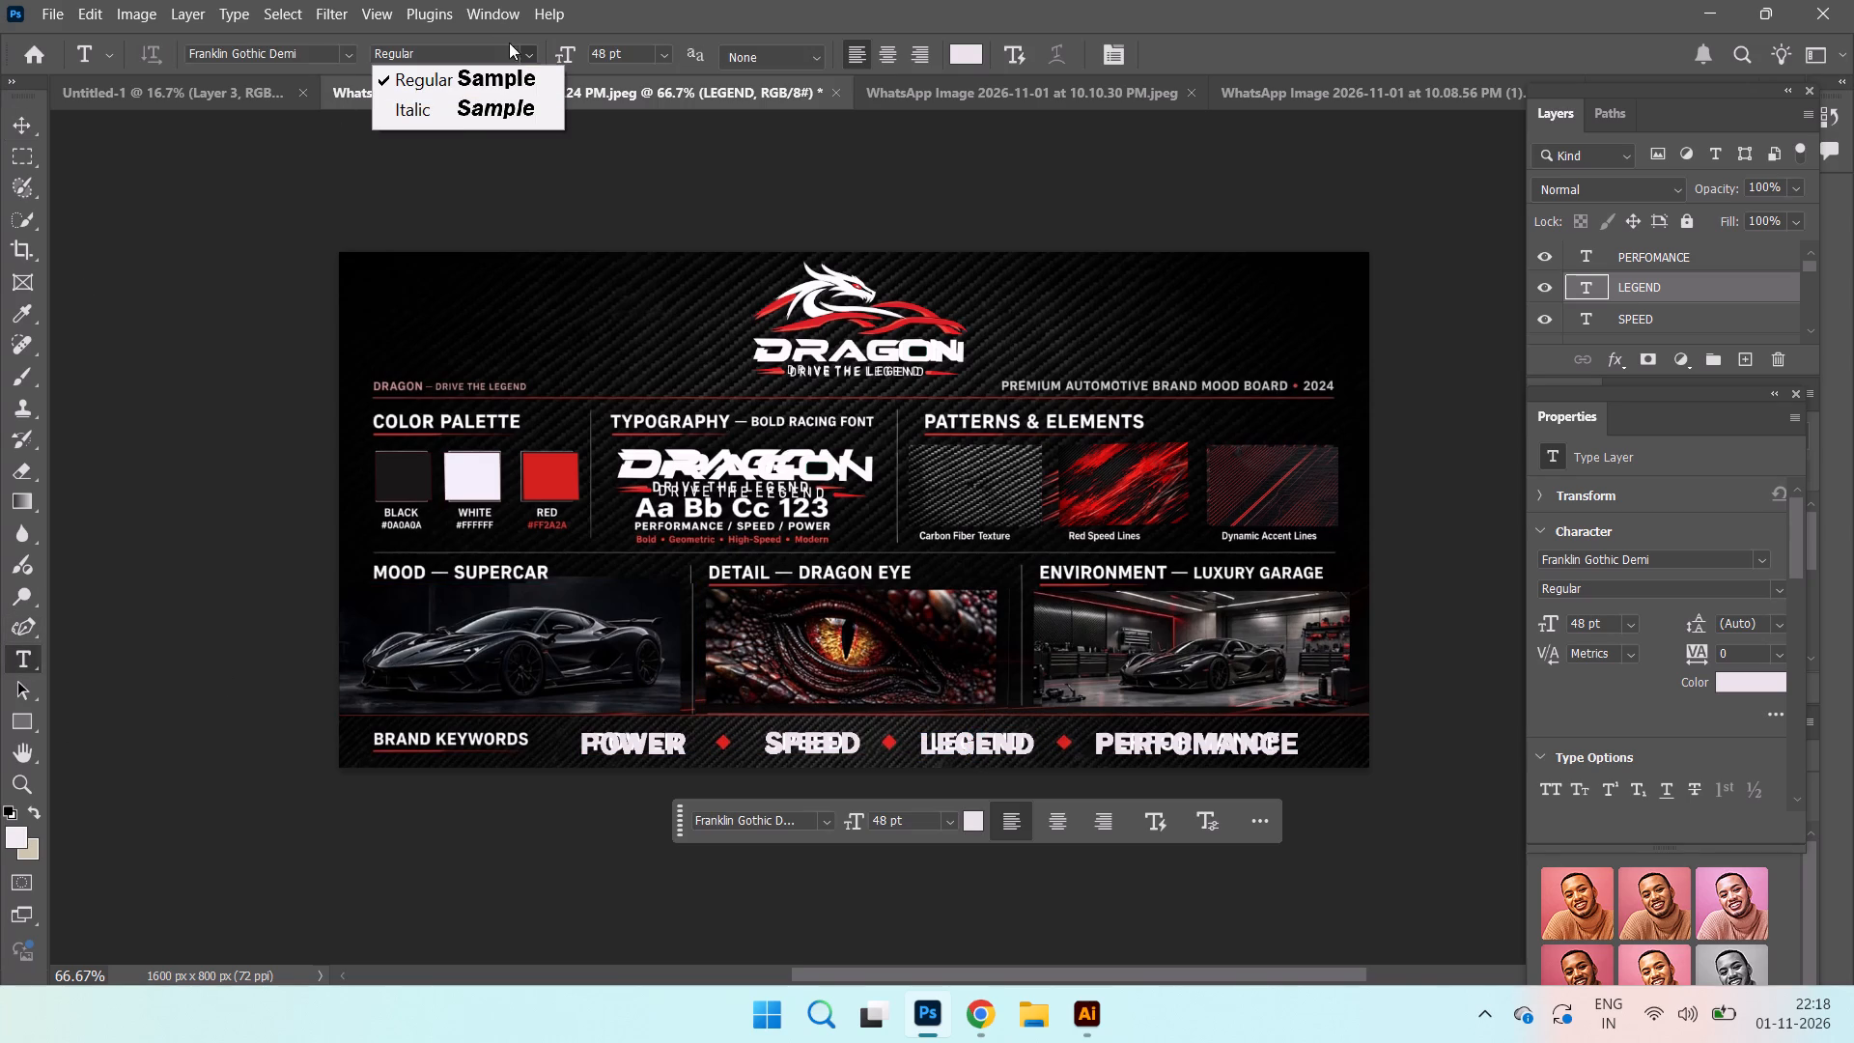
left_click(344, 52)
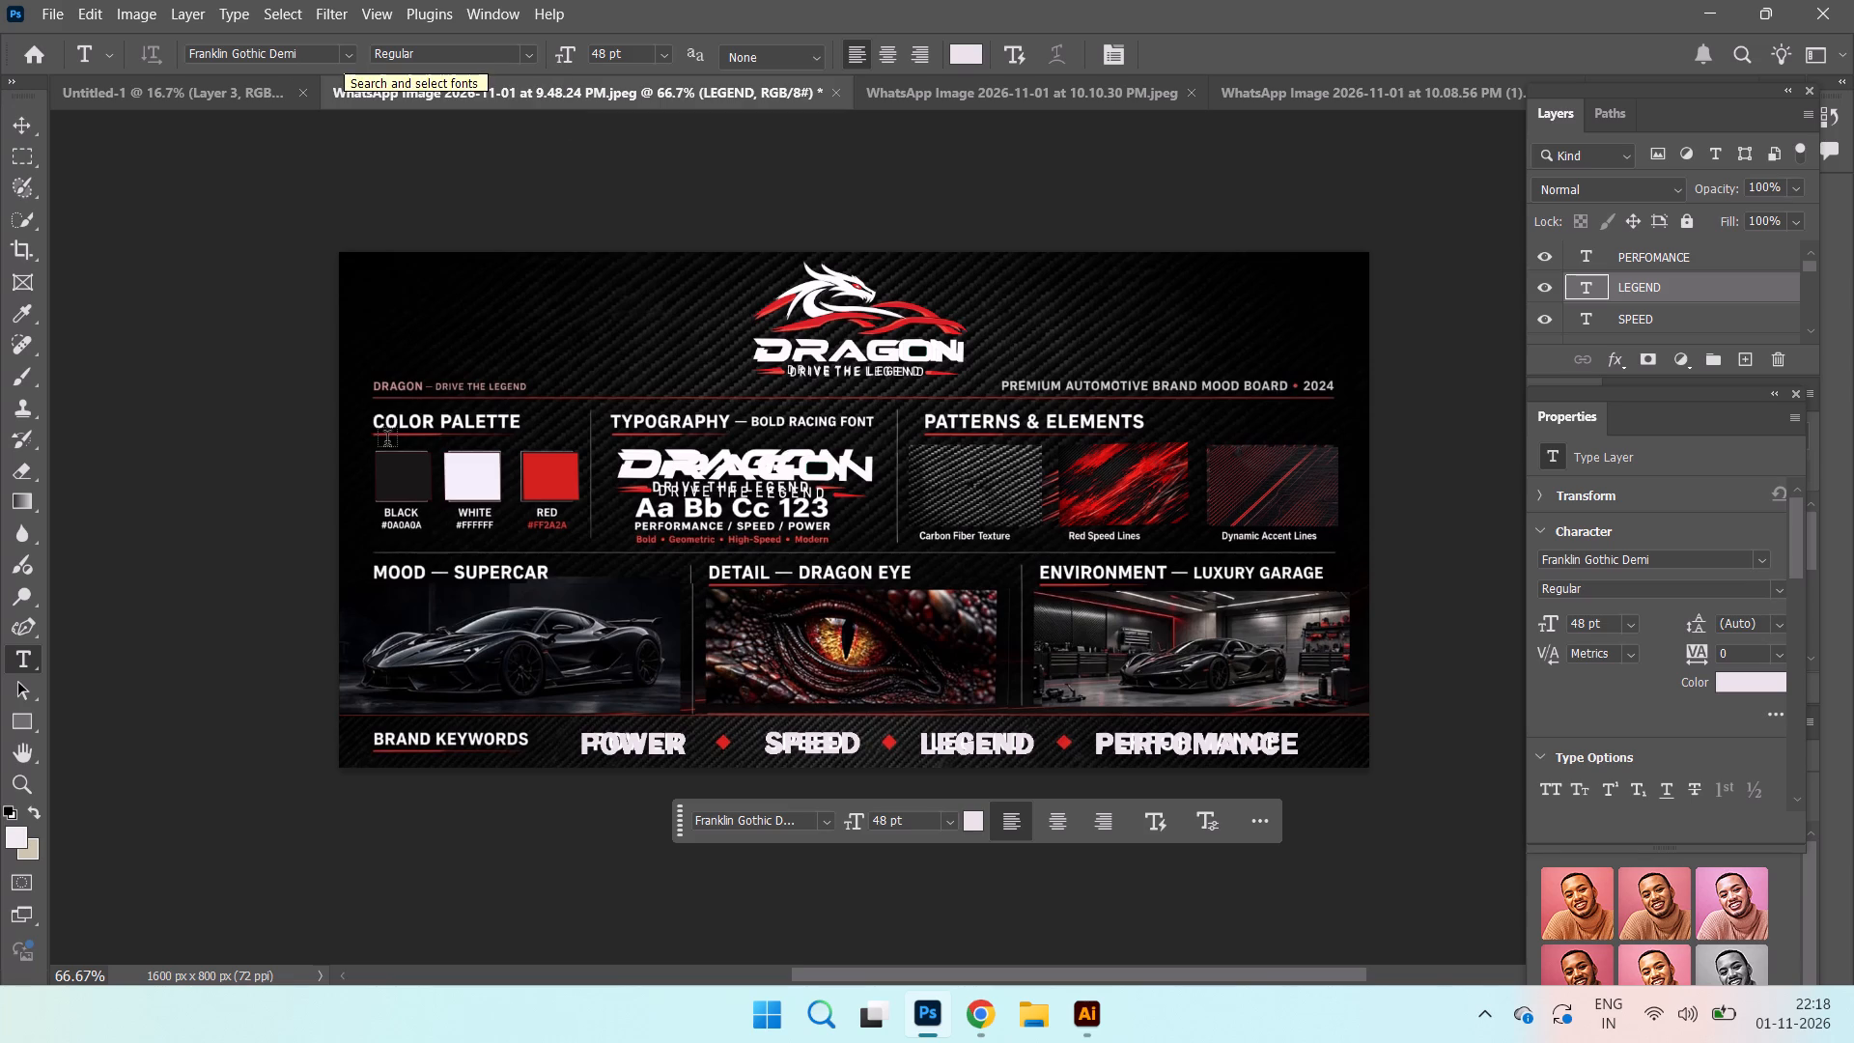
left_click(488, 314)
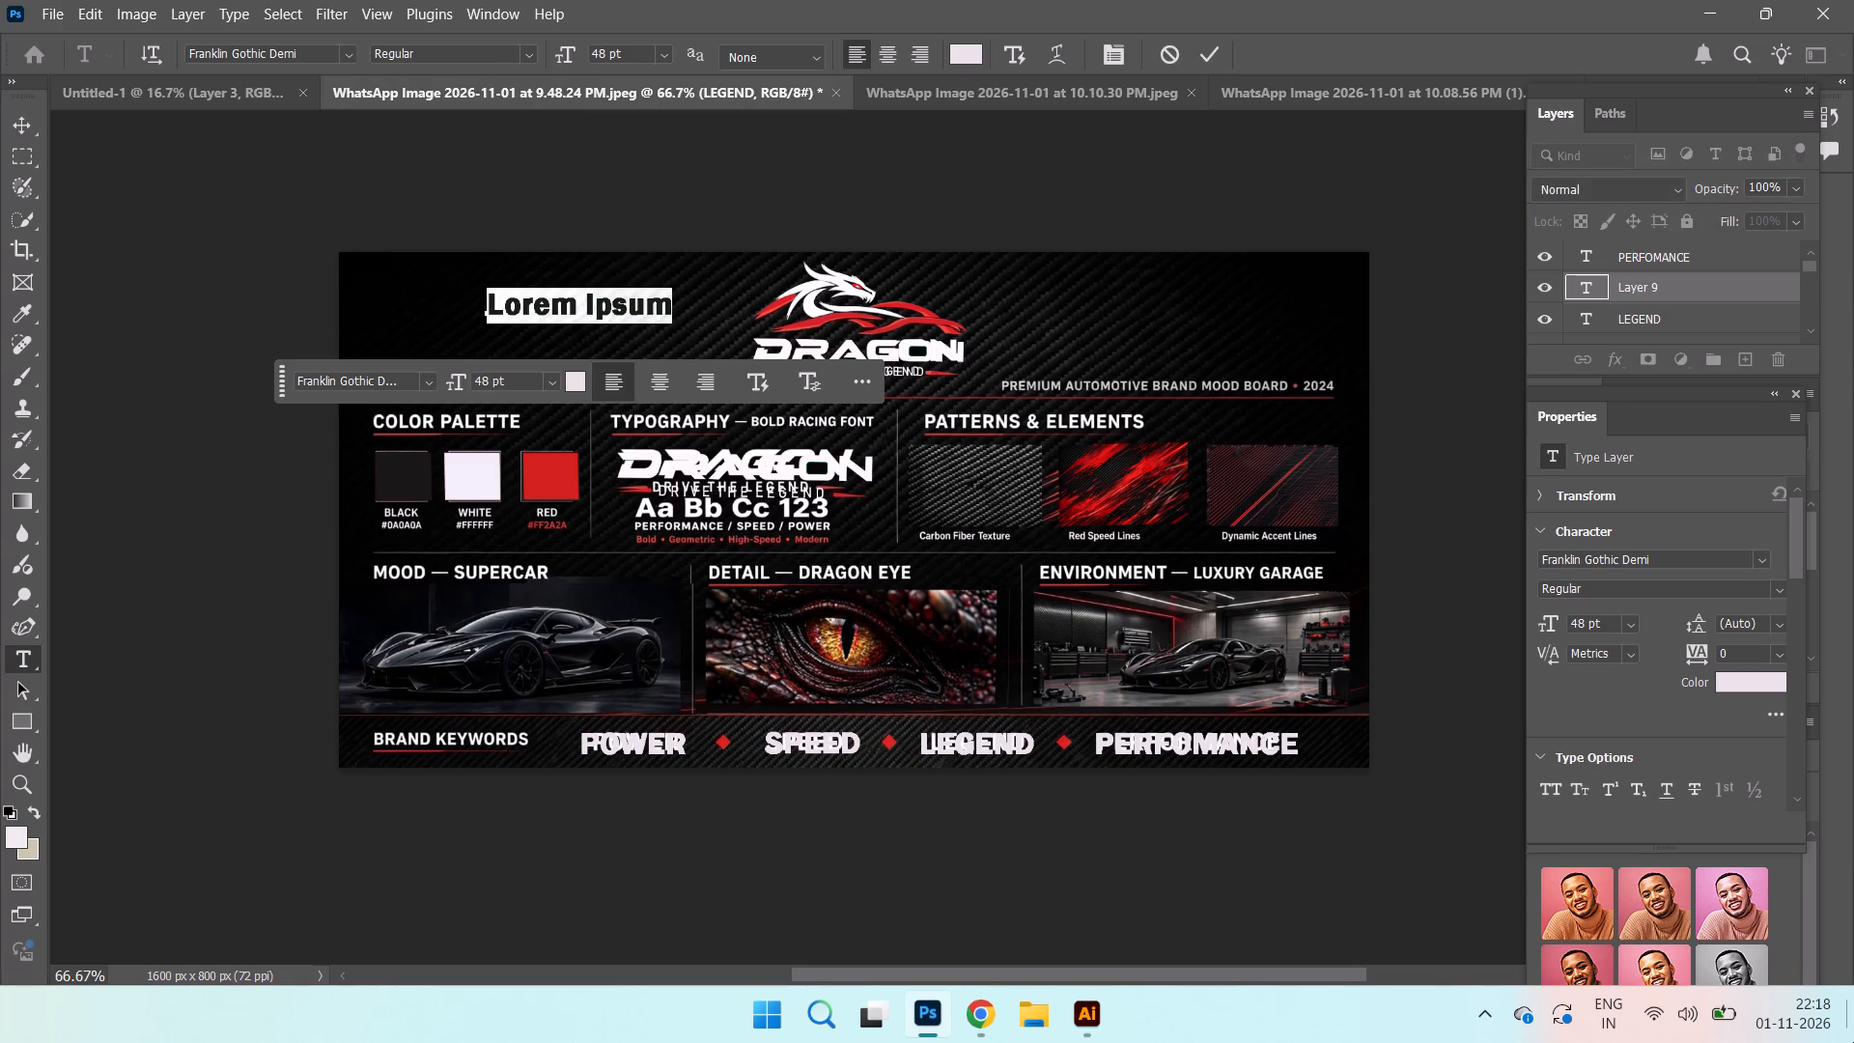
key("m")
type("OOD")
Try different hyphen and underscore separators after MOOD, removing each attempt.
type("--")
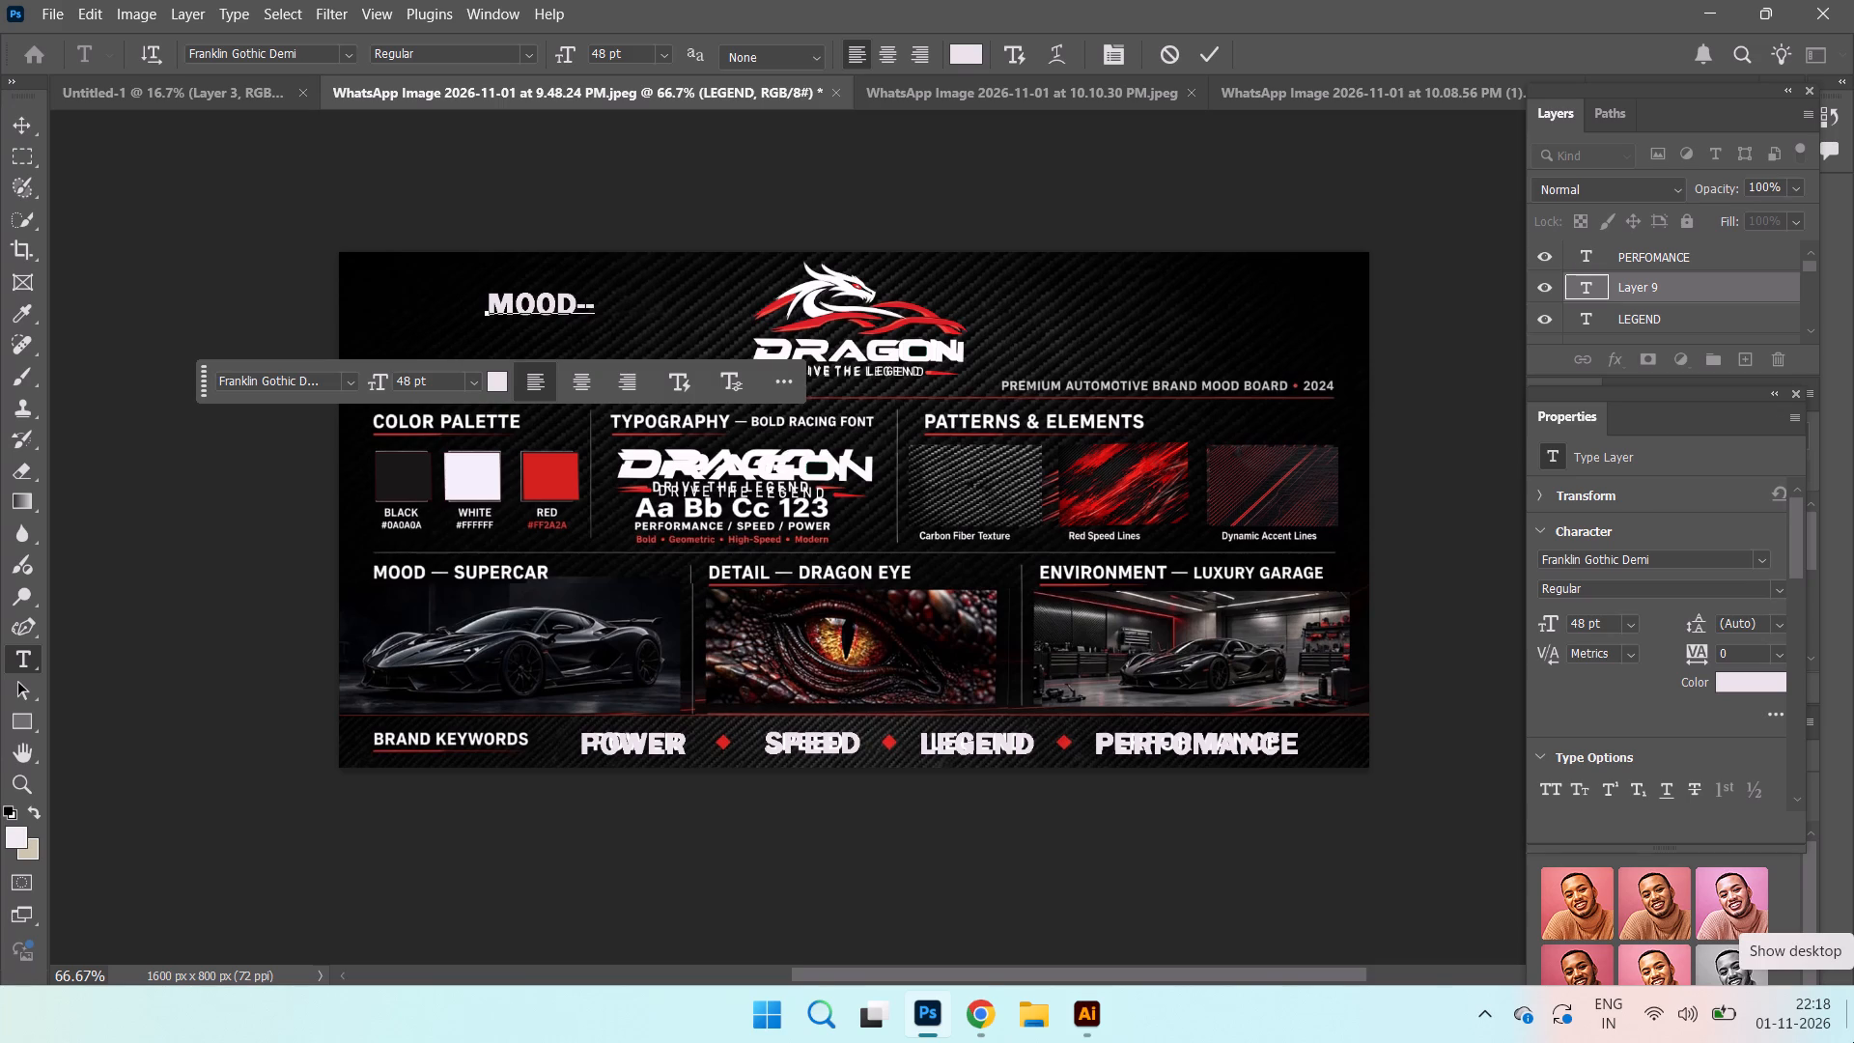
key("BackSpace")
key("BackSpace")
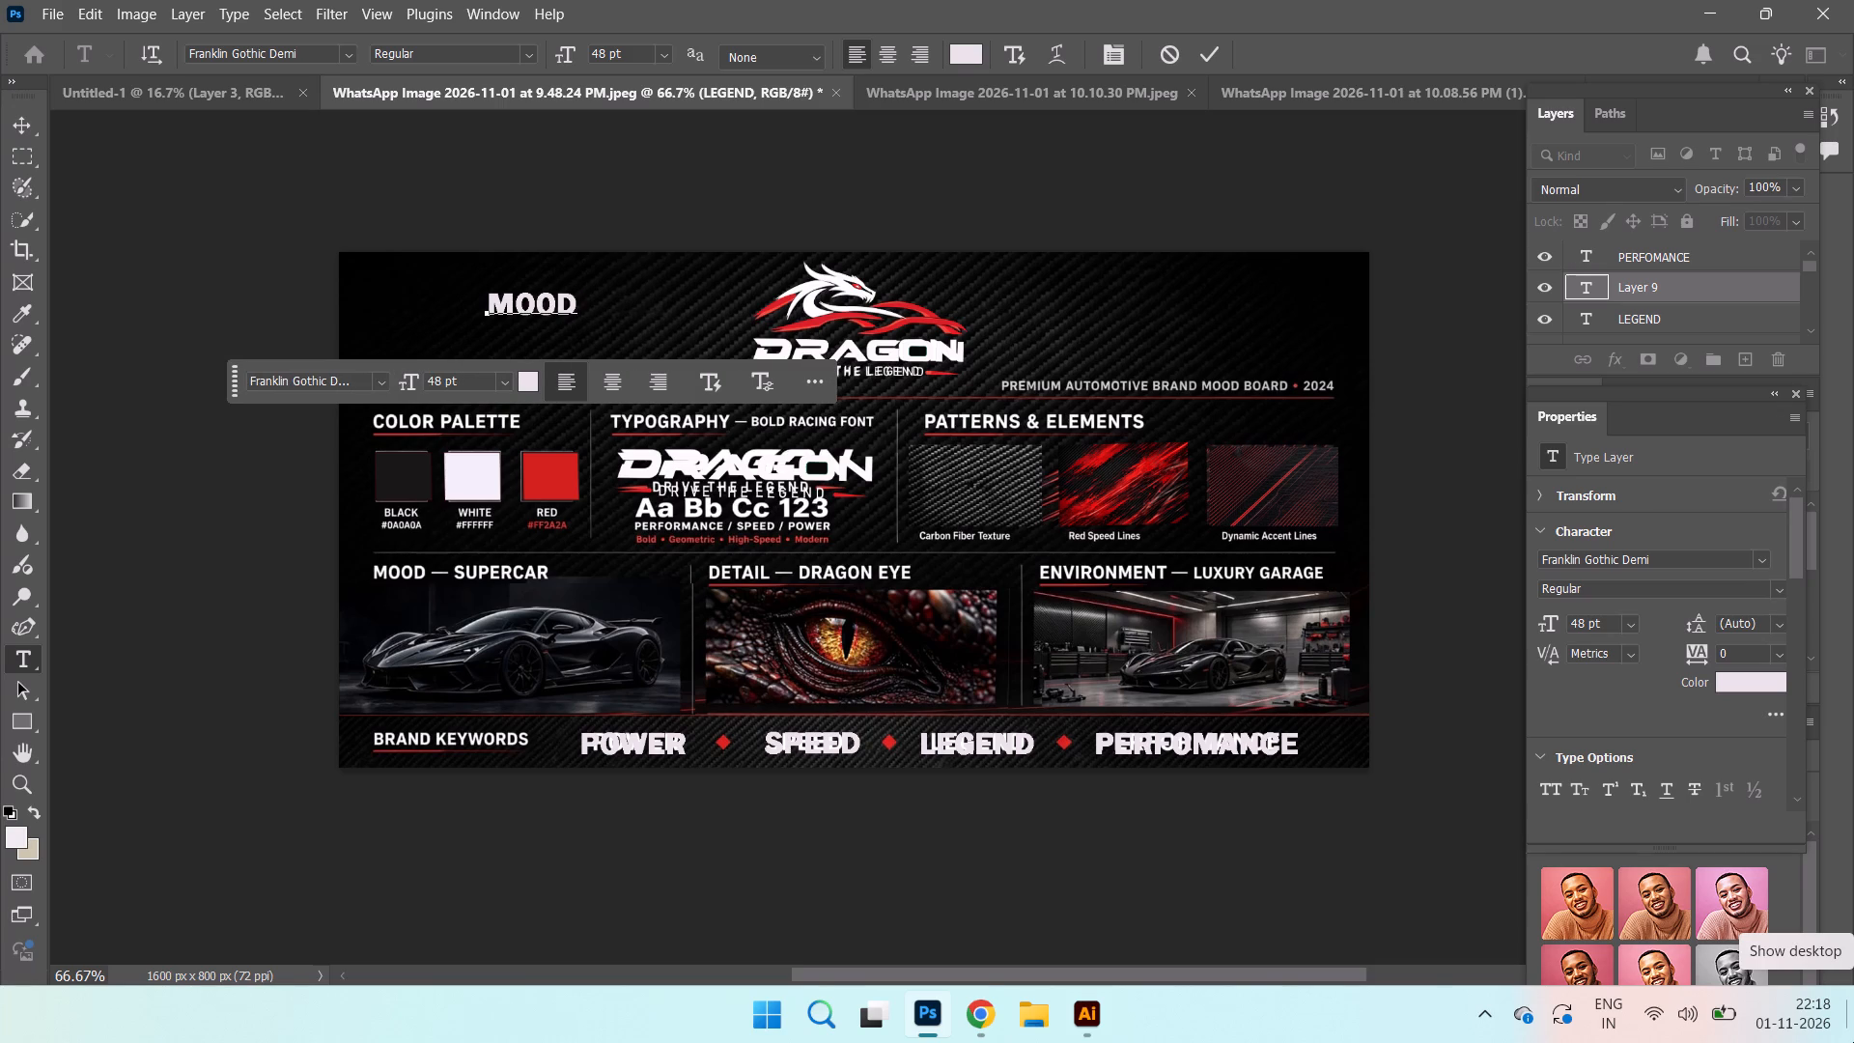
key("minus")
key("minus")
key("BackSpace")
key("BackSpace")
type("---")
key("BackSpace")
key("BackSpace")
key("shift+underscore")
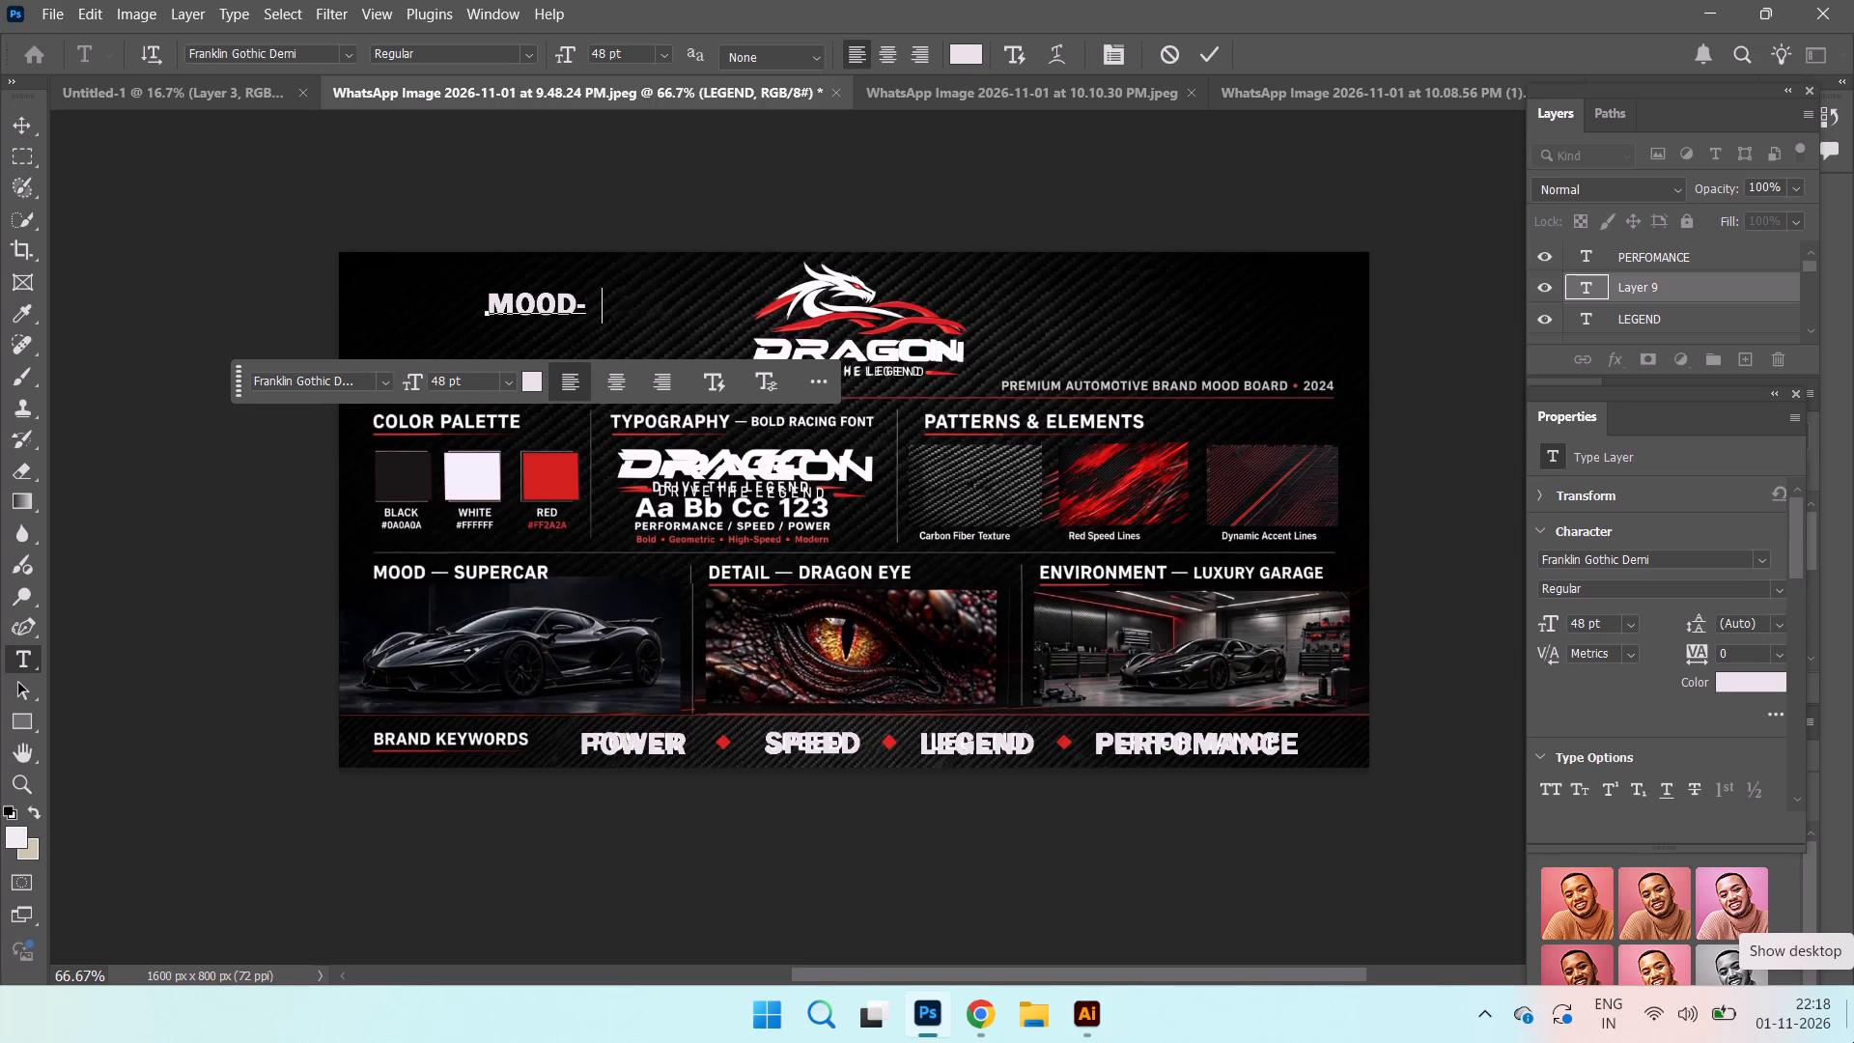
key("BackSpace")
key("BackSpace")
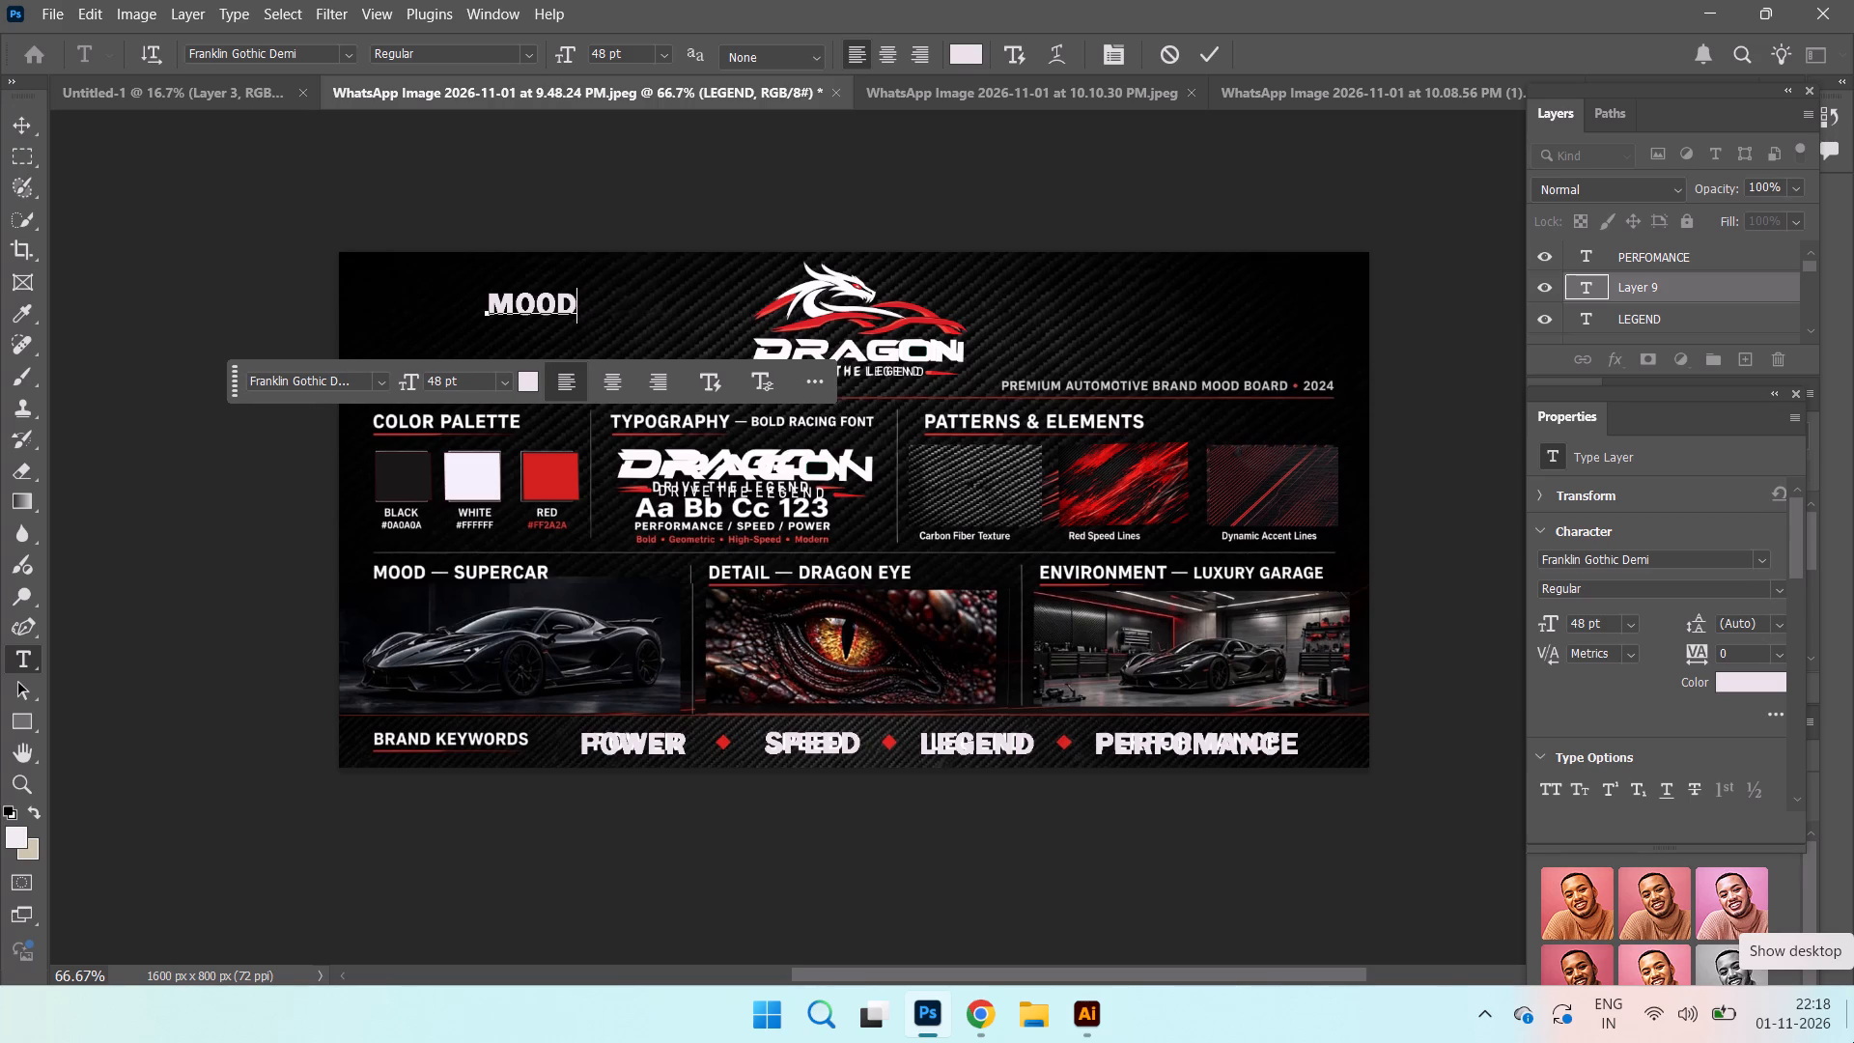
Complete the header text so that it reads MOOD--SUPERCAR.
type("--")
type("SU")
type("PERCAR")
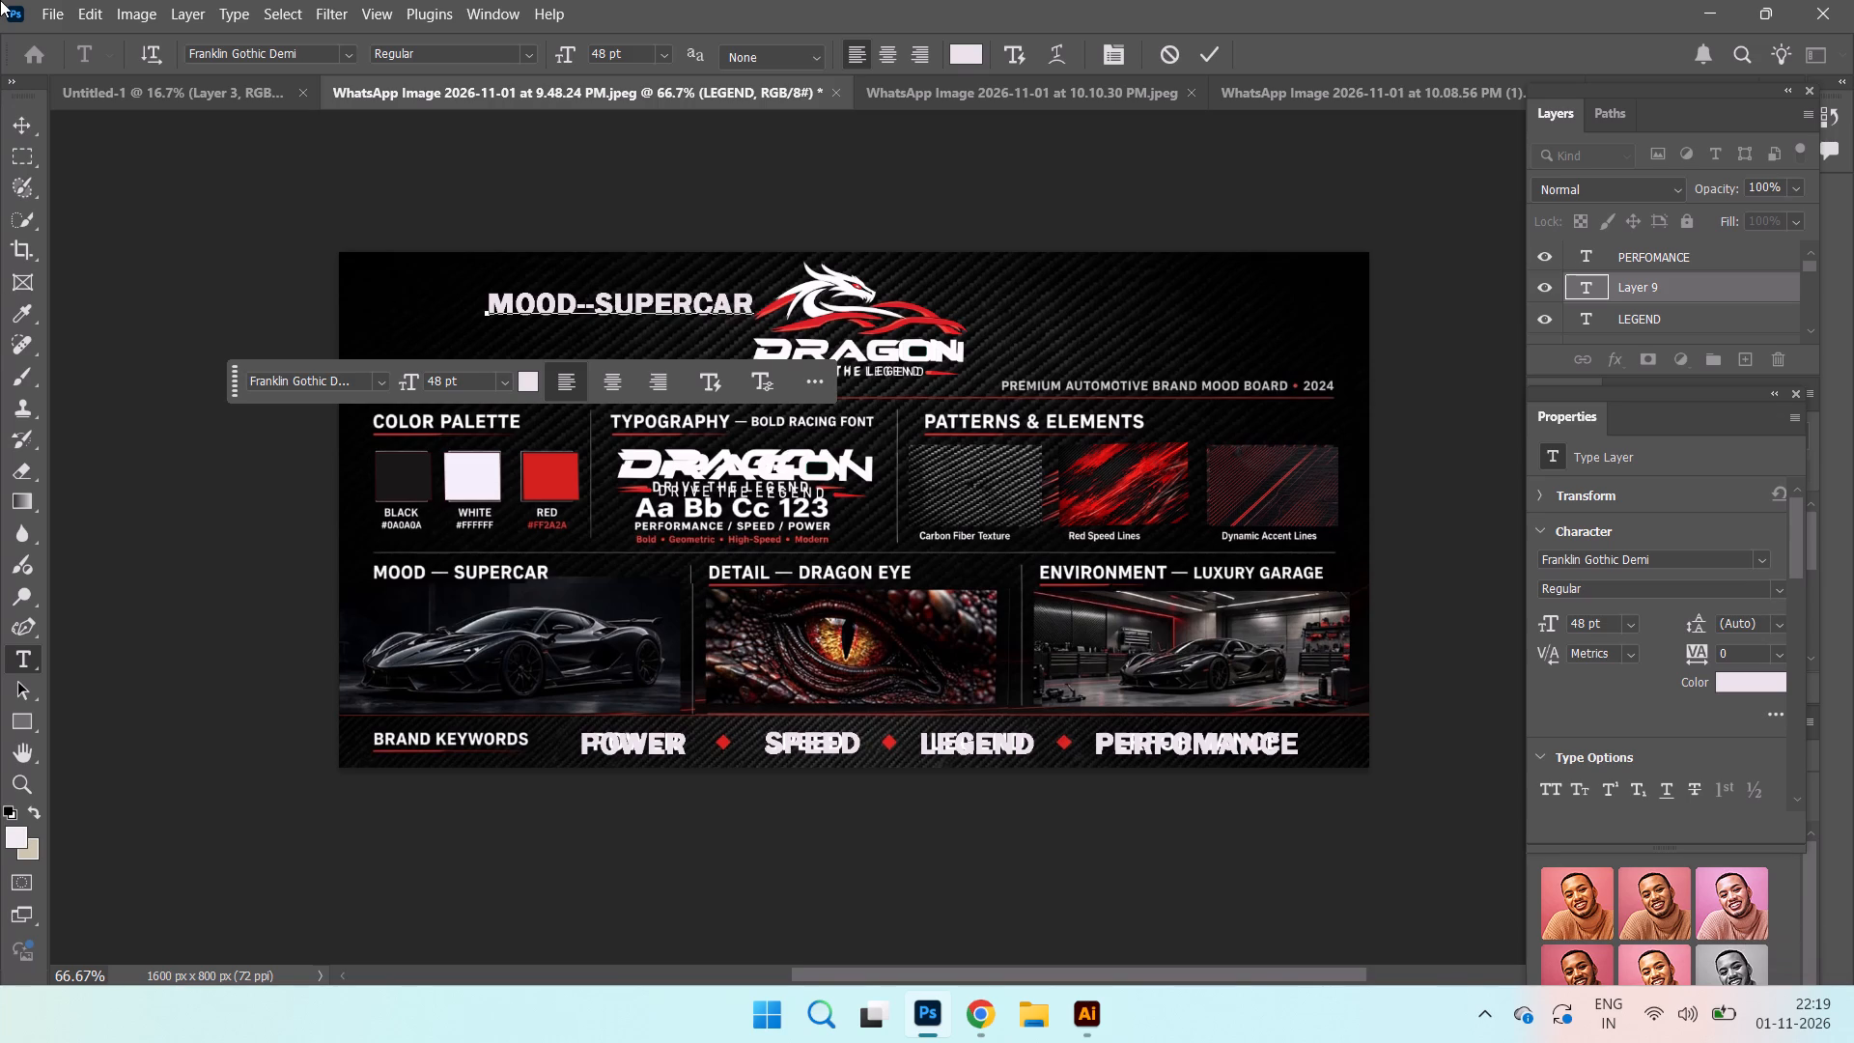
left_click(18, 134)
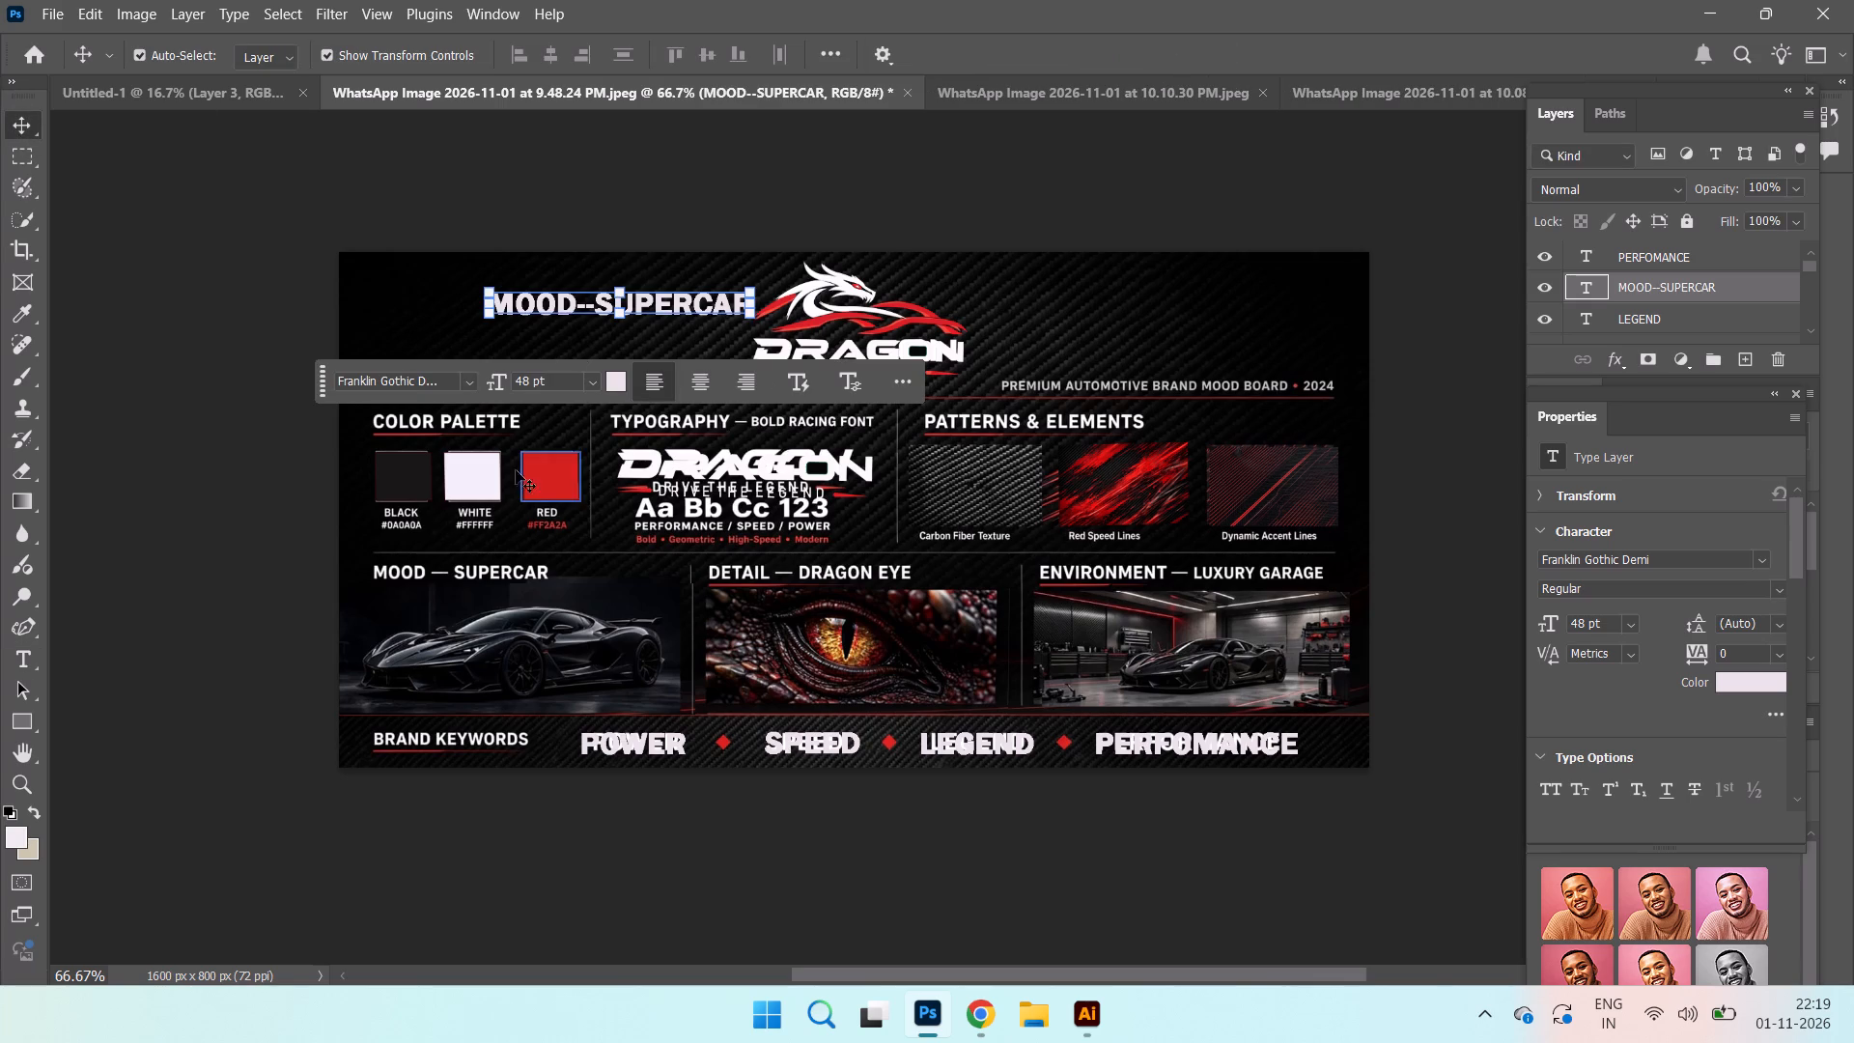
Set the MOOD--SUPERCAR text to 30 pt and place it over the original MOOD — SUPERCAR heading.
left_click(588, 382)
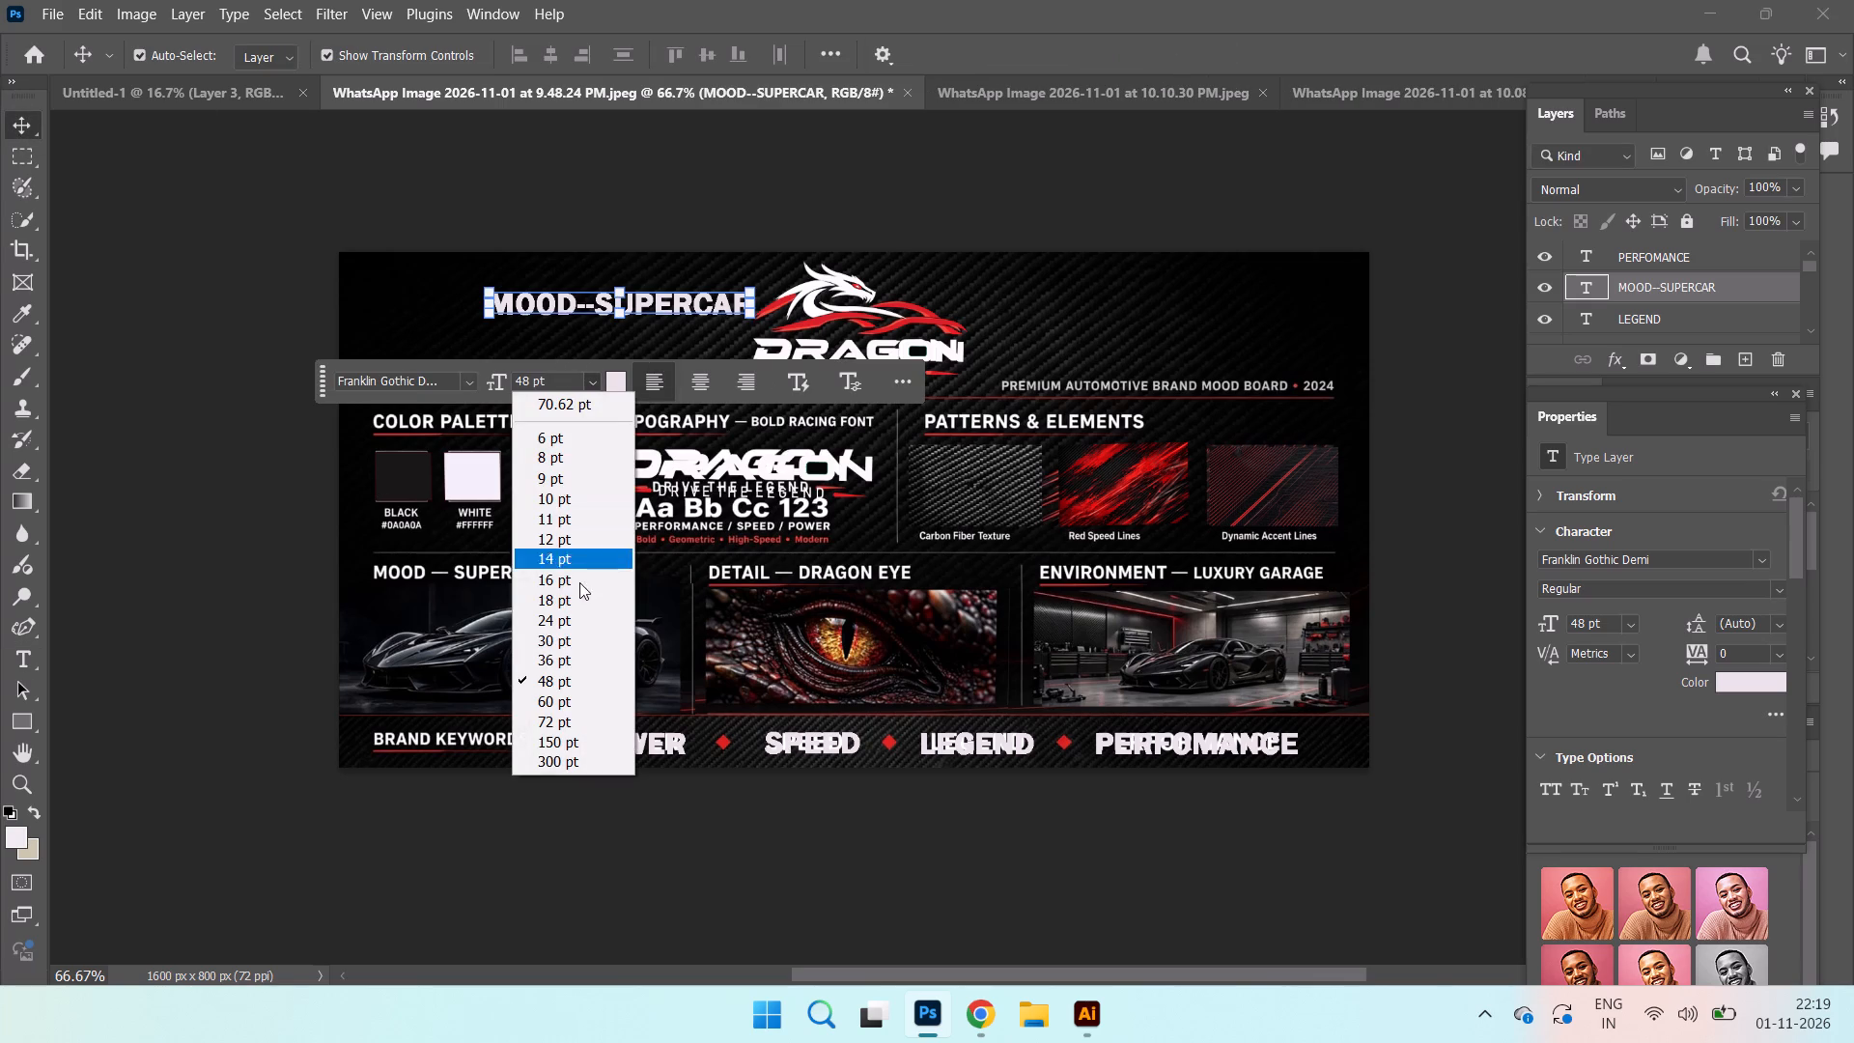
left_click(582, 637)
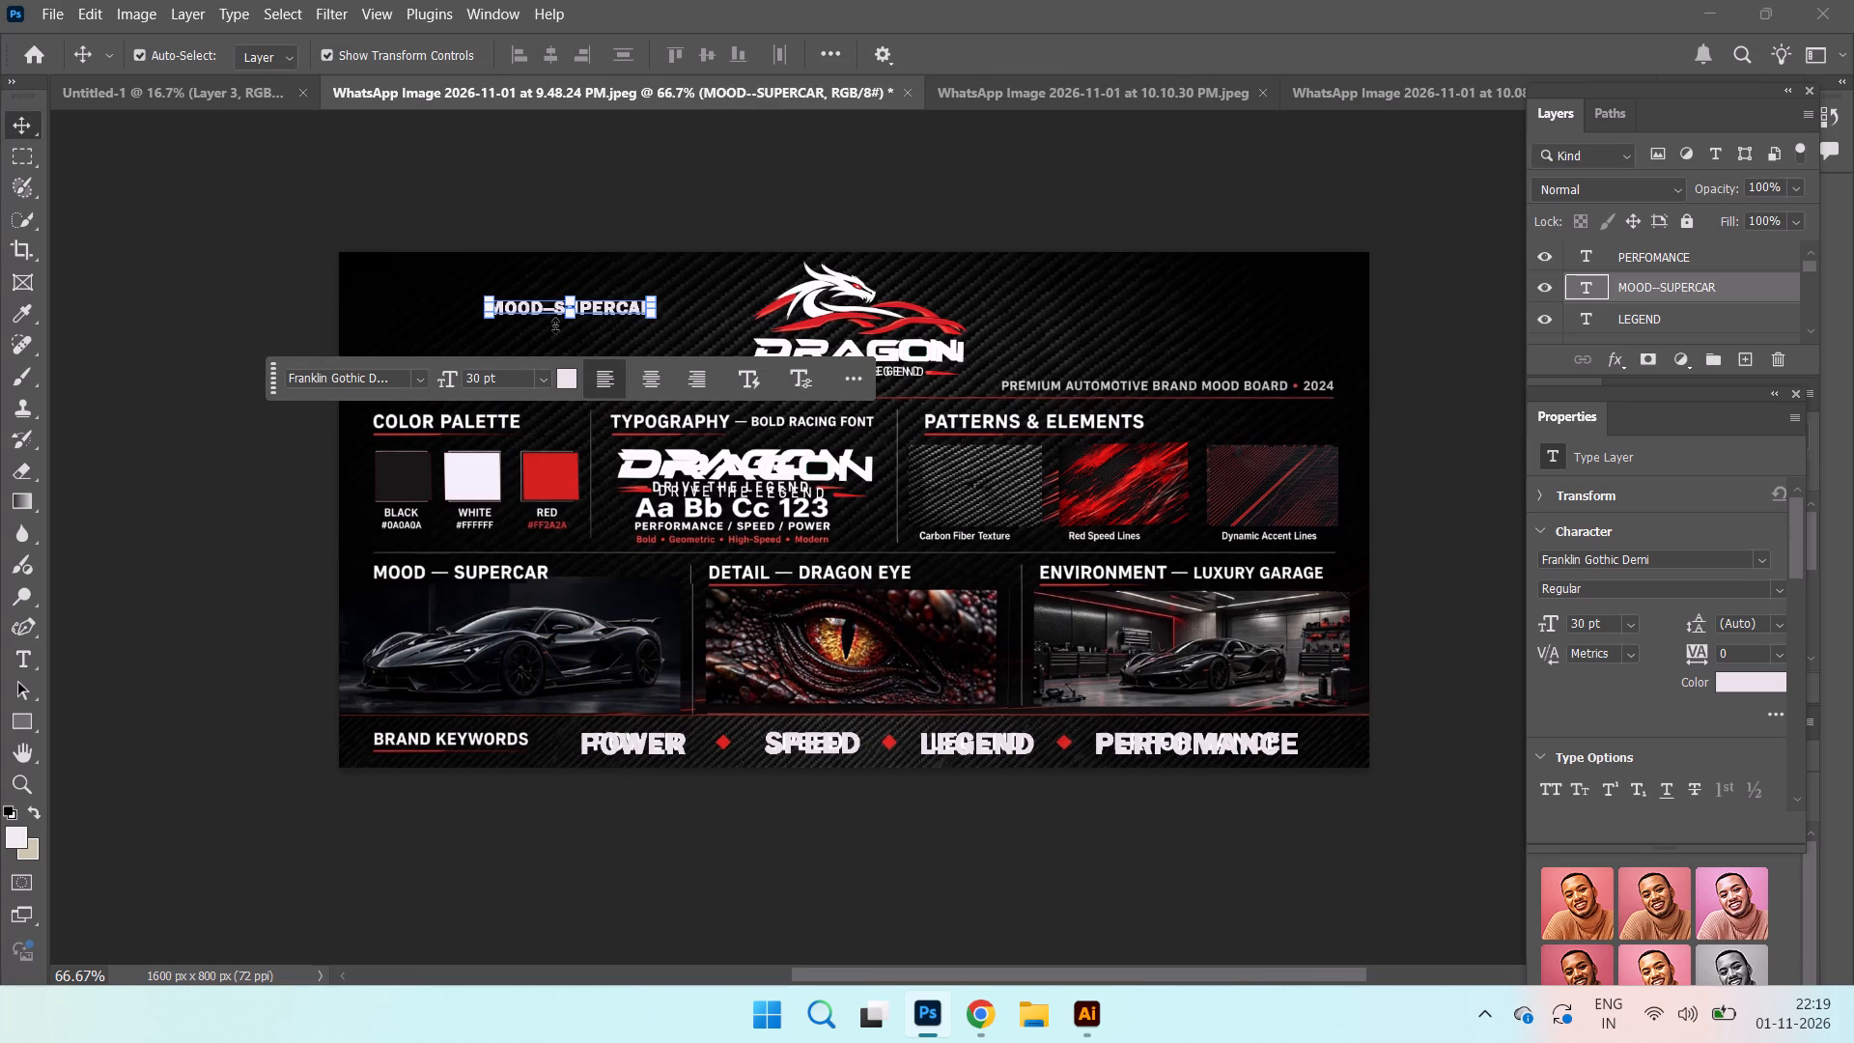
left_click_drag(617, 302, 508, 572)
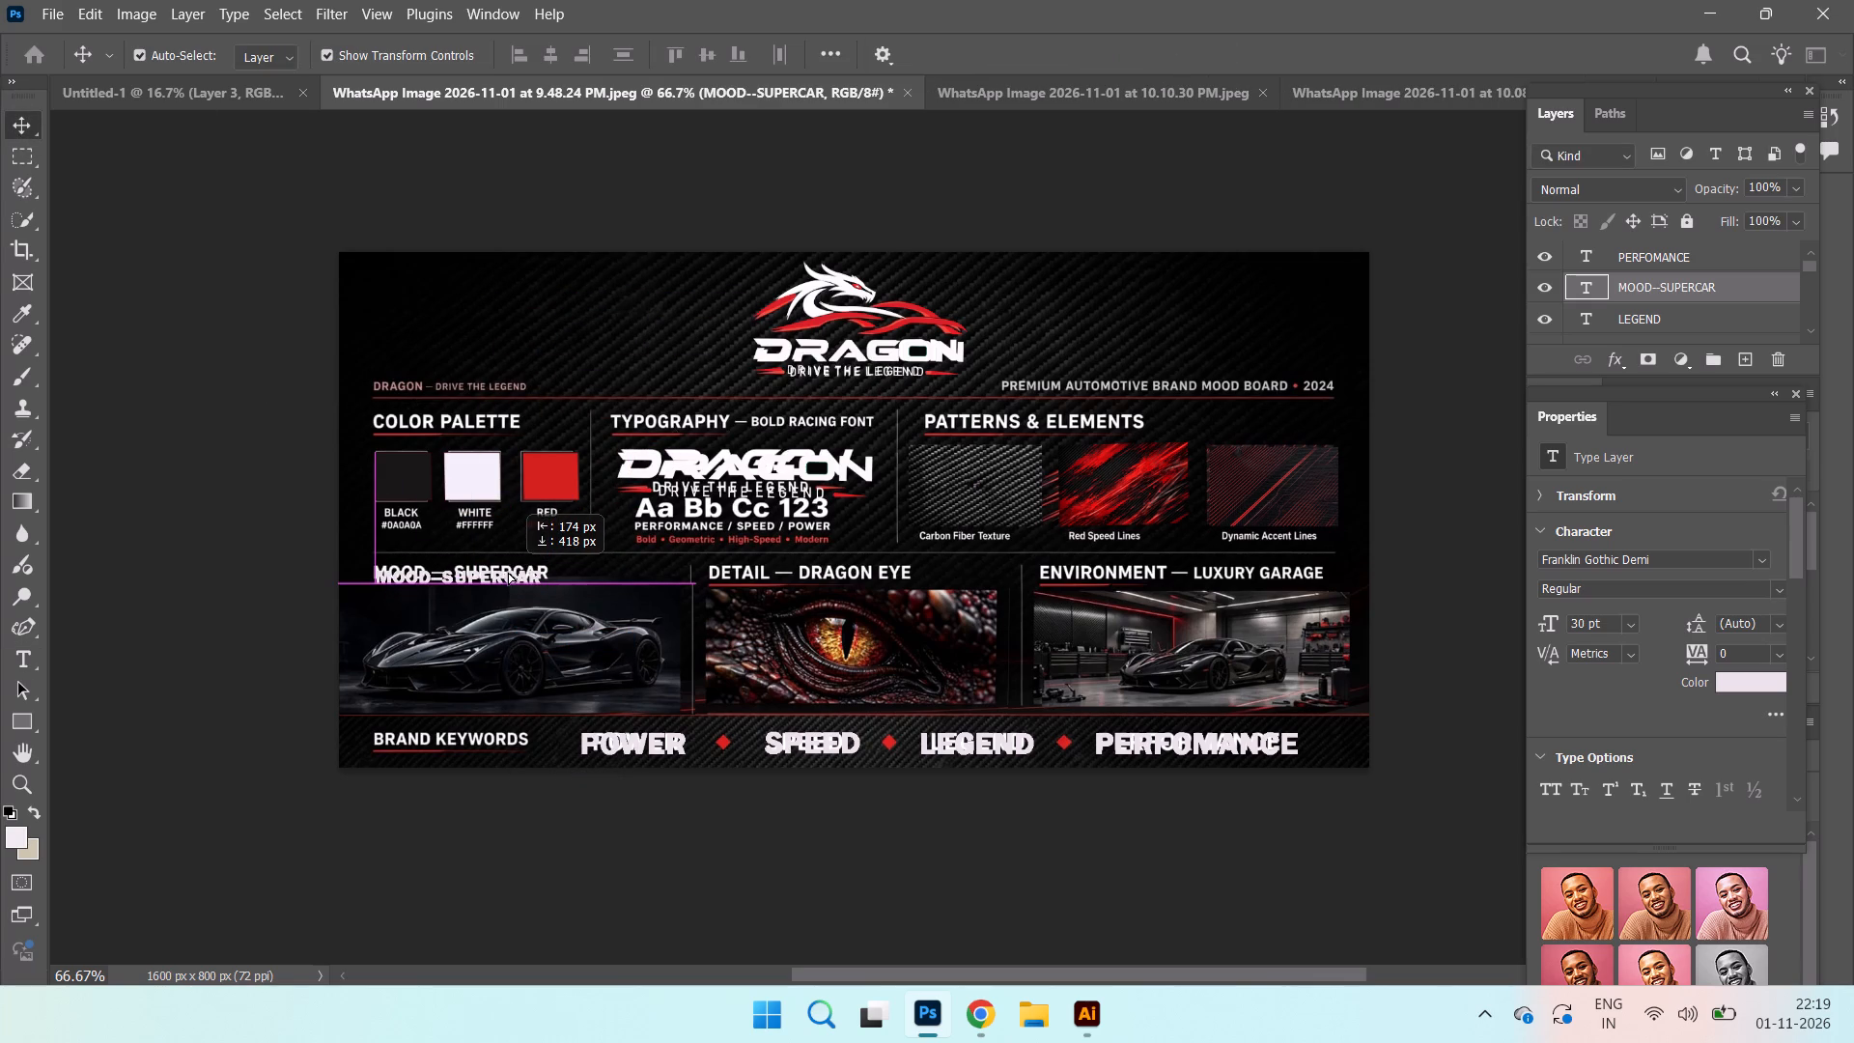
left_click_drag(508, 572, 512, 567)
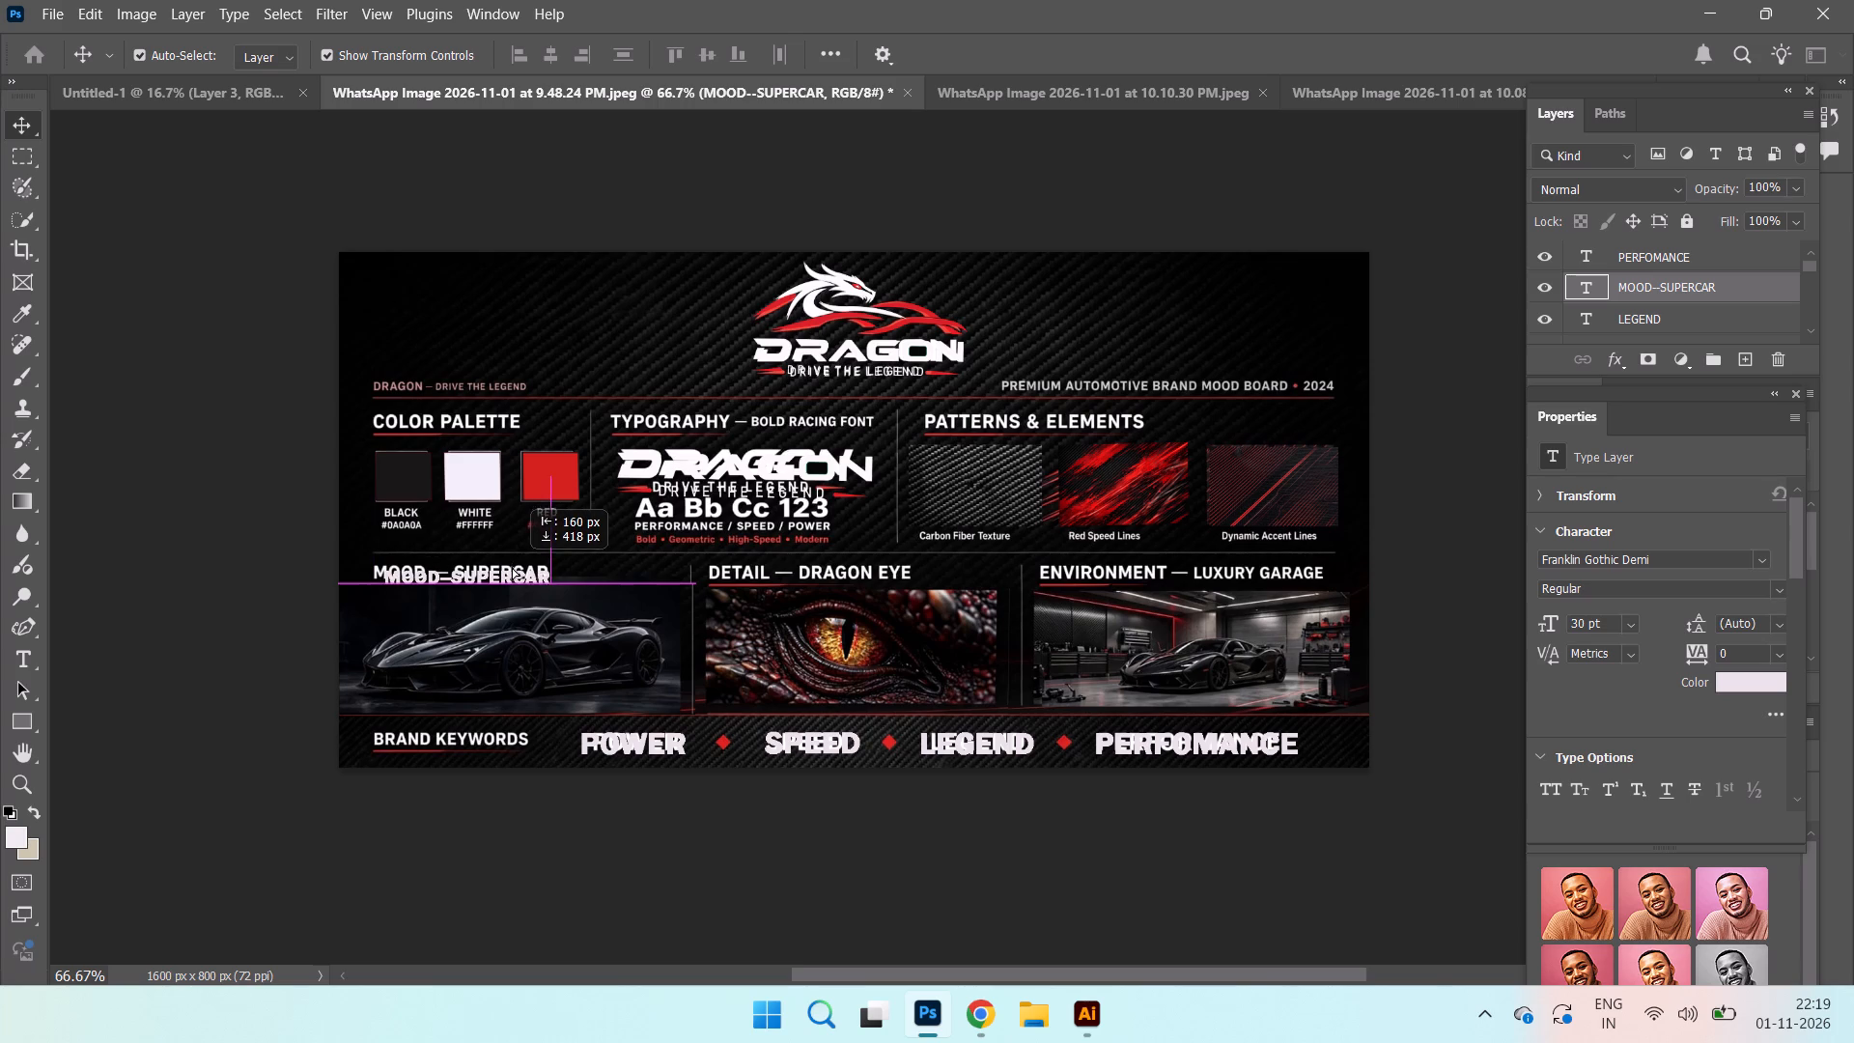
left_click_drag(512, 567, 509, 565)
Add the 30 pt text DETAIL--DRAGON EYE and place it over the original DETAIL — DRAGON EYE heading.
left_click(28, 666)
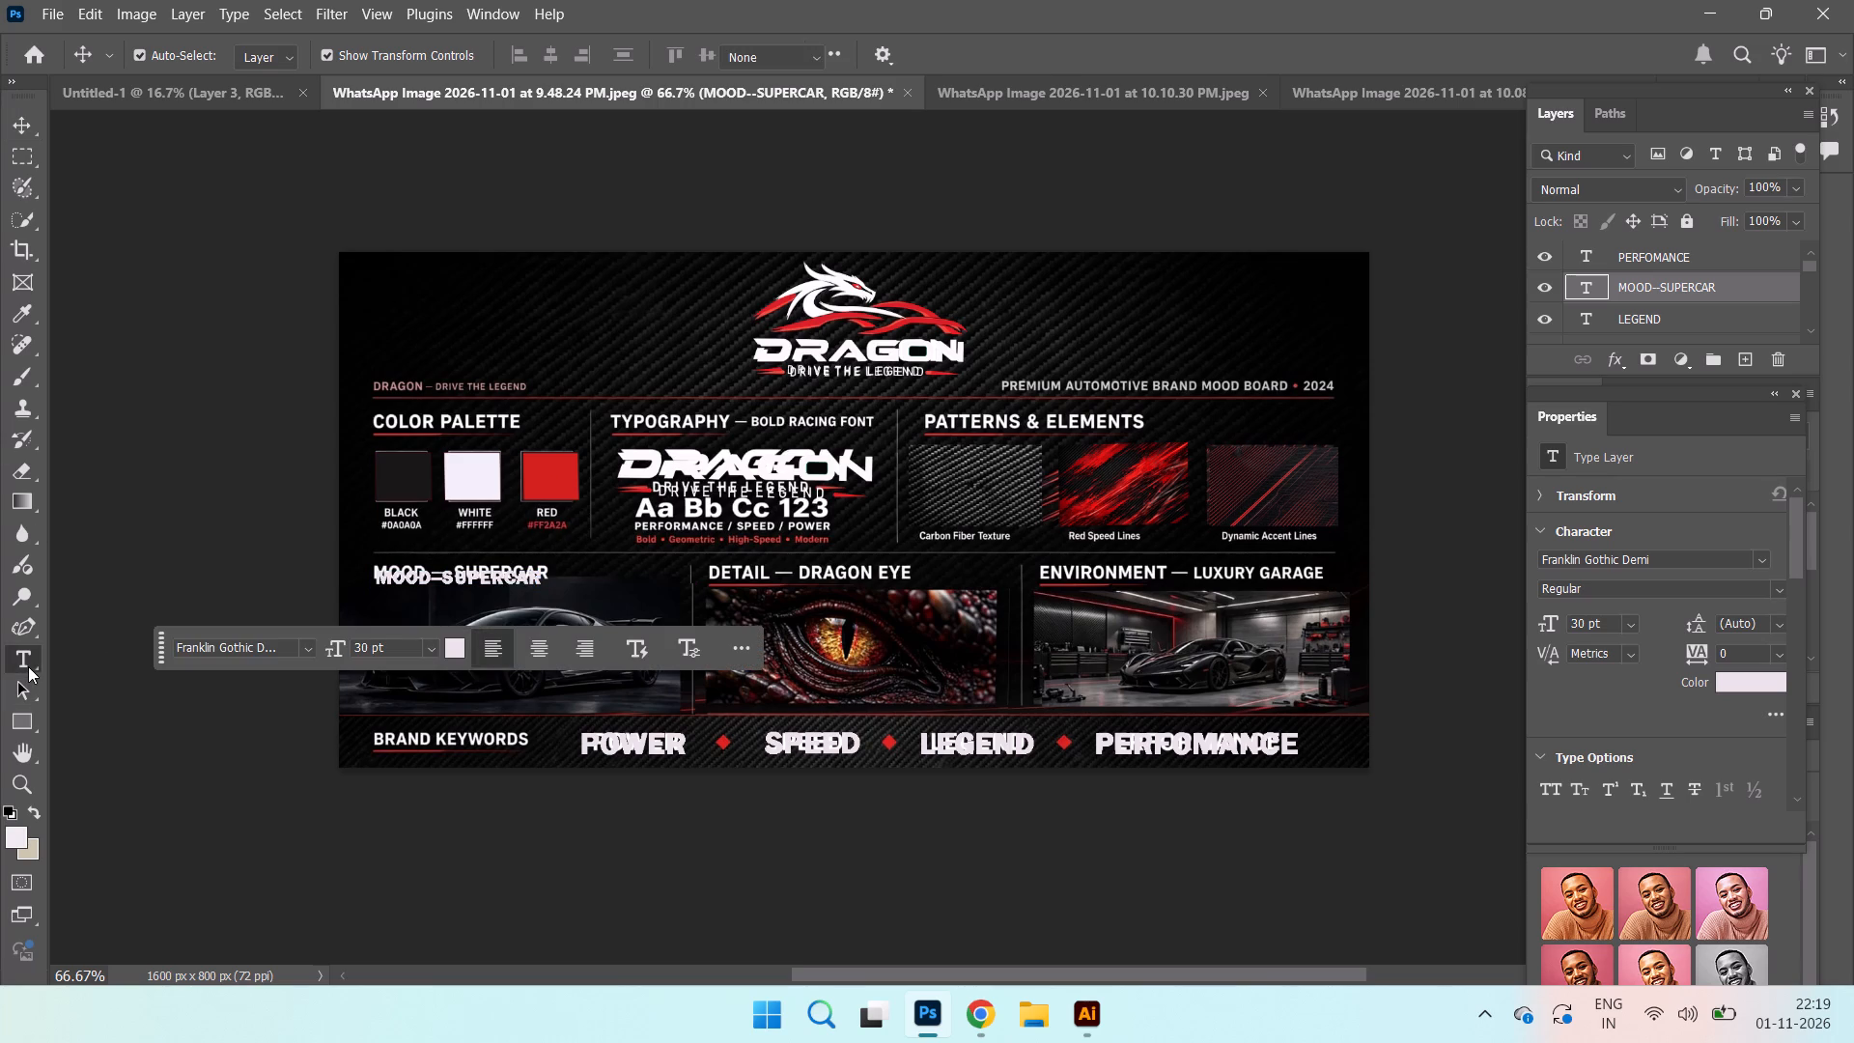
left_click(471, 324)
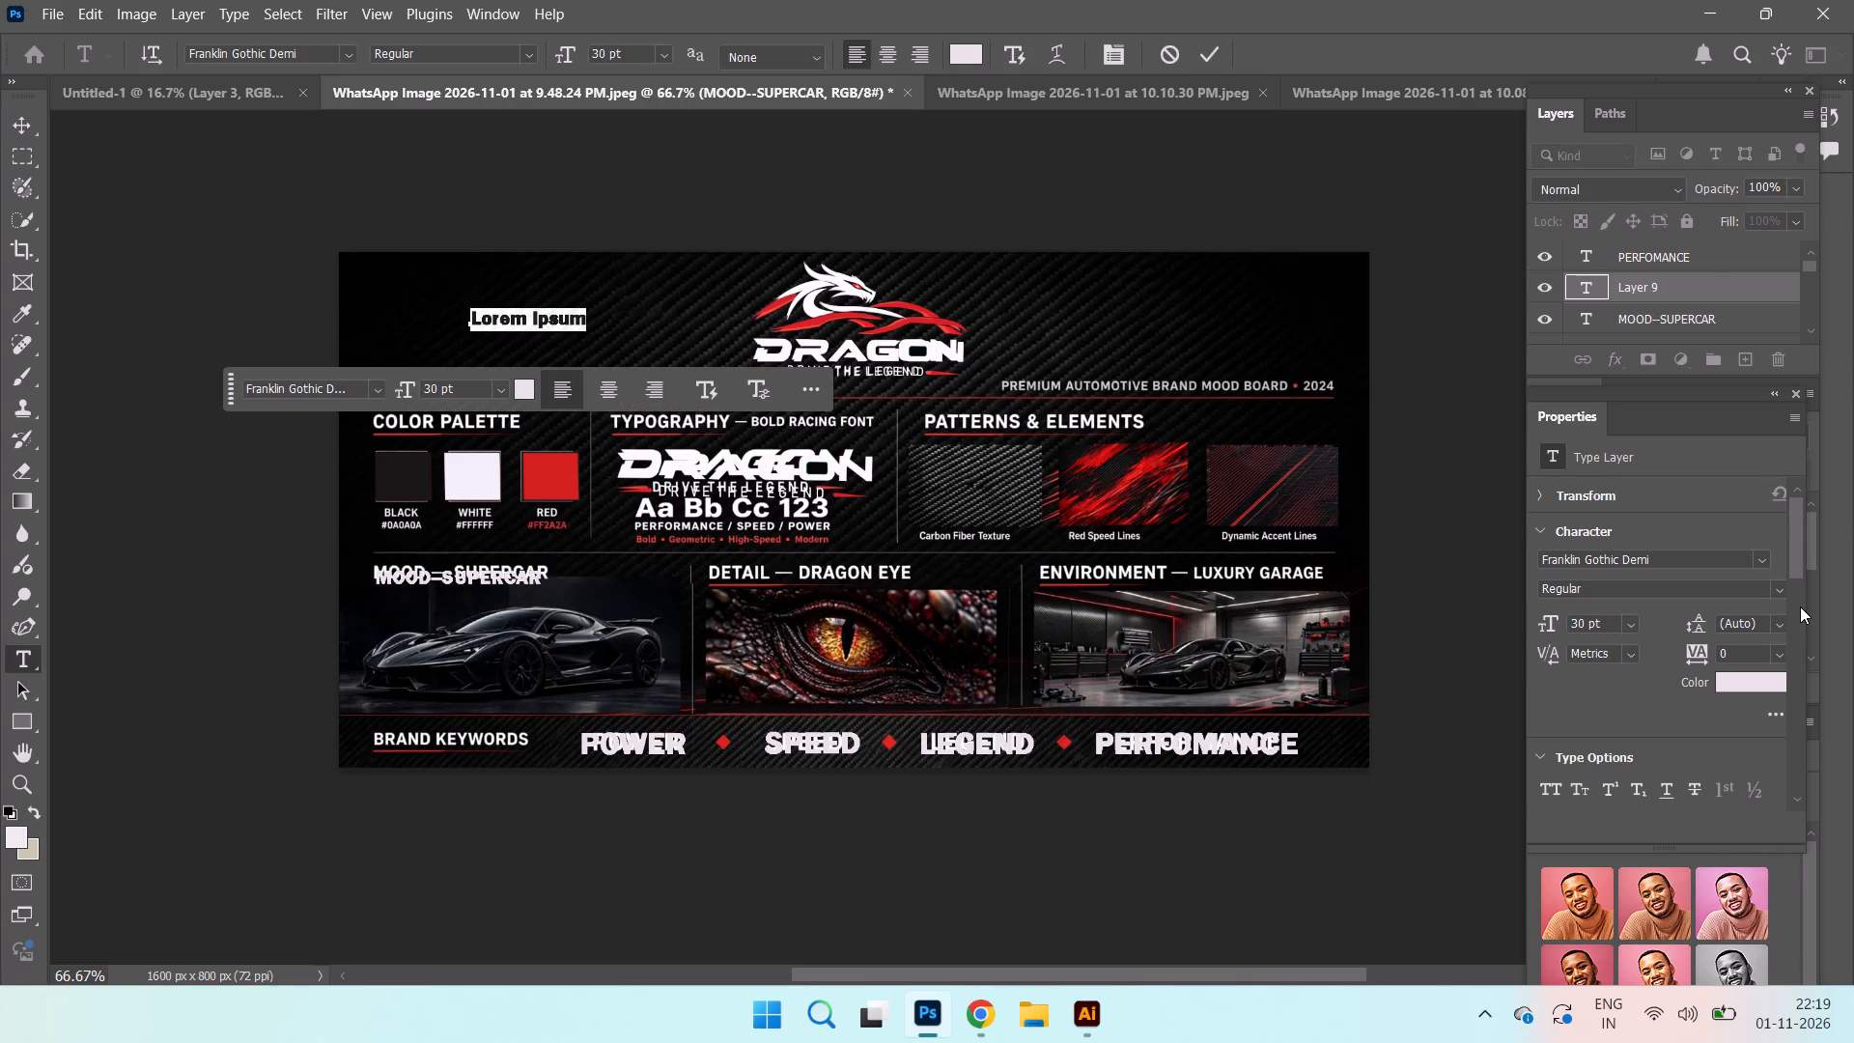
key("d")
type("ETAIL")
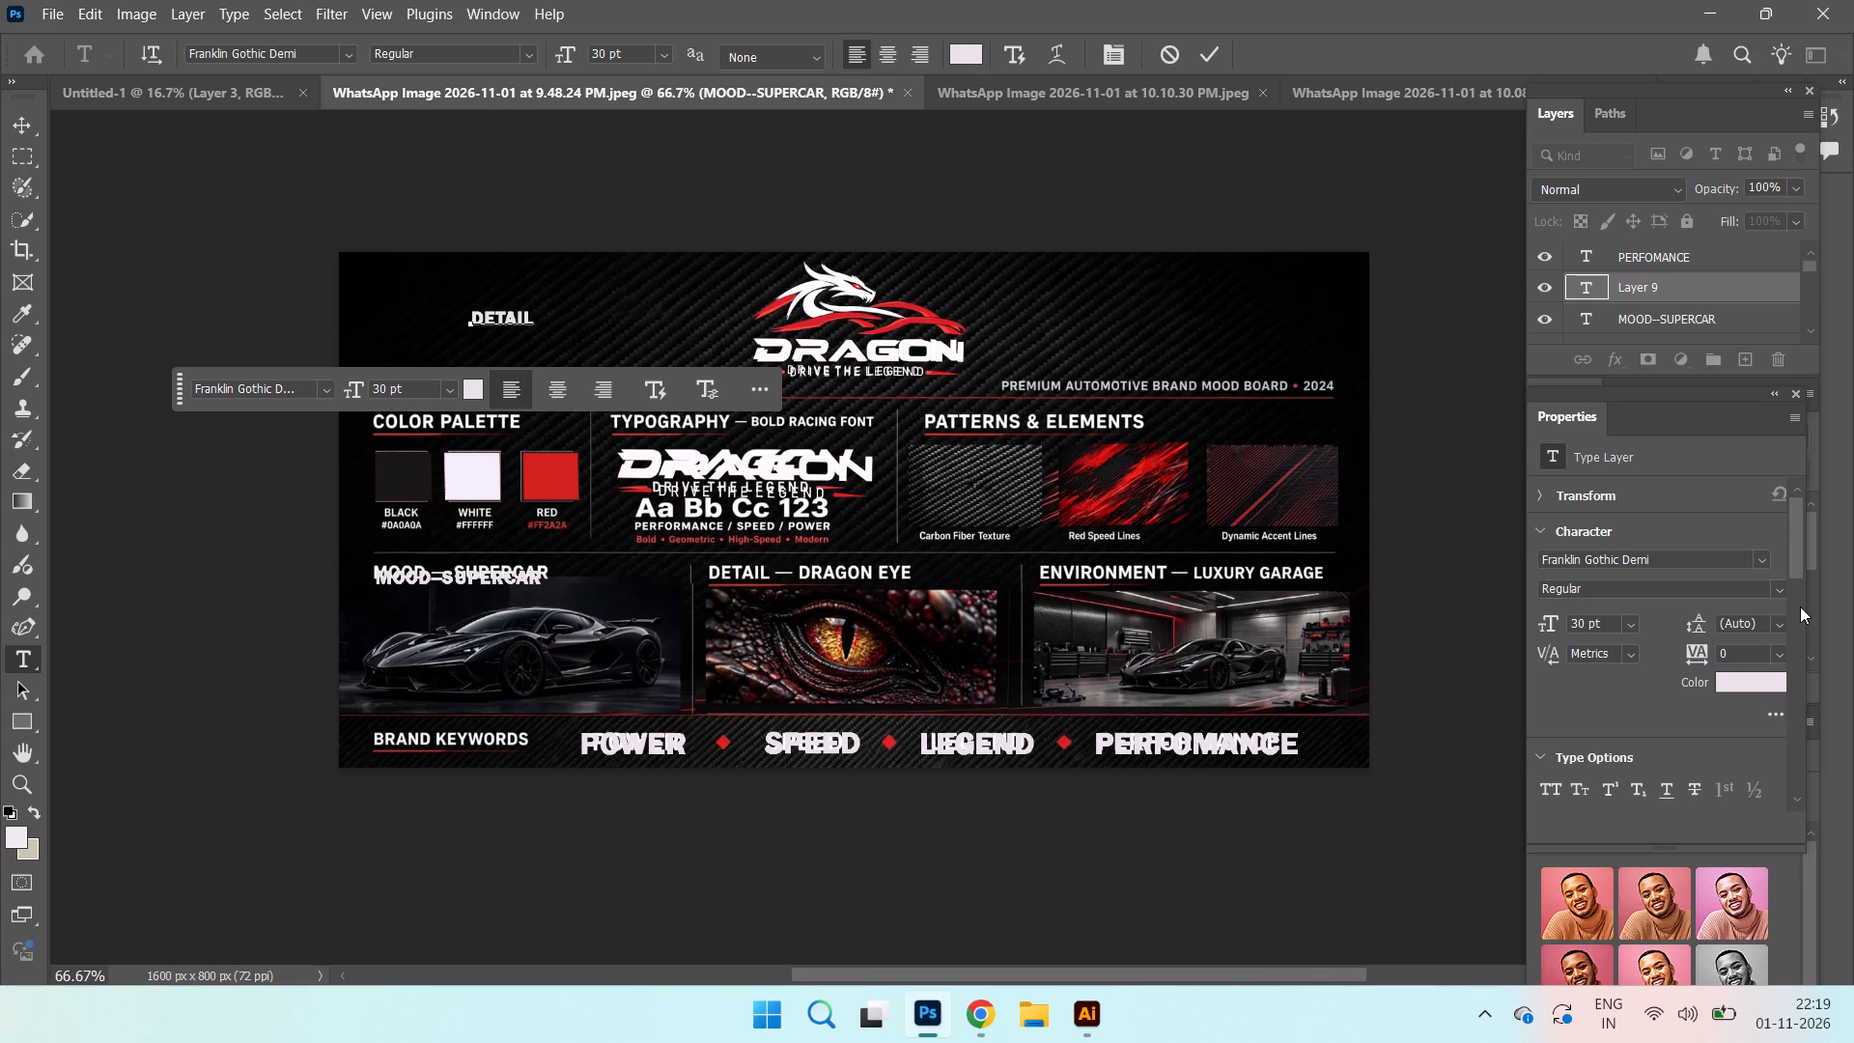
type("--")
type("DRAGON EYE")
left_click(20, 138)
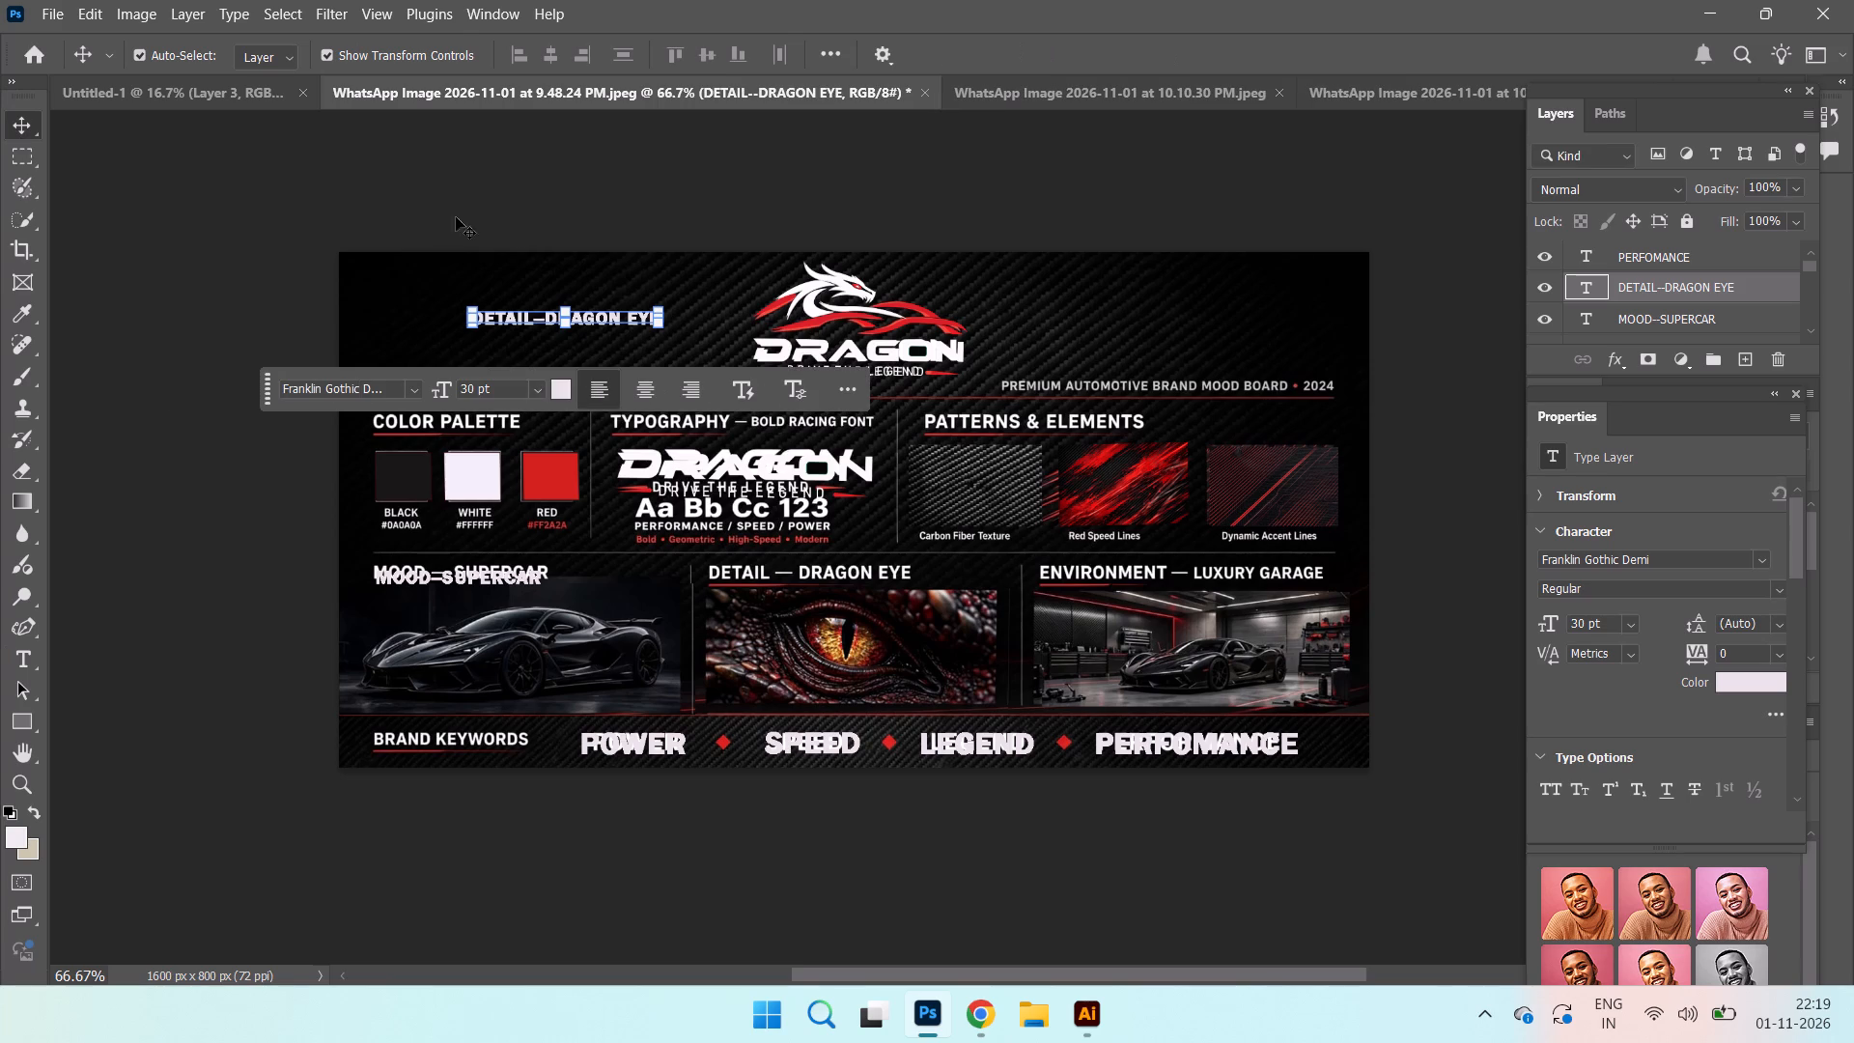
left_click_drag(607, 317, 876, 599)
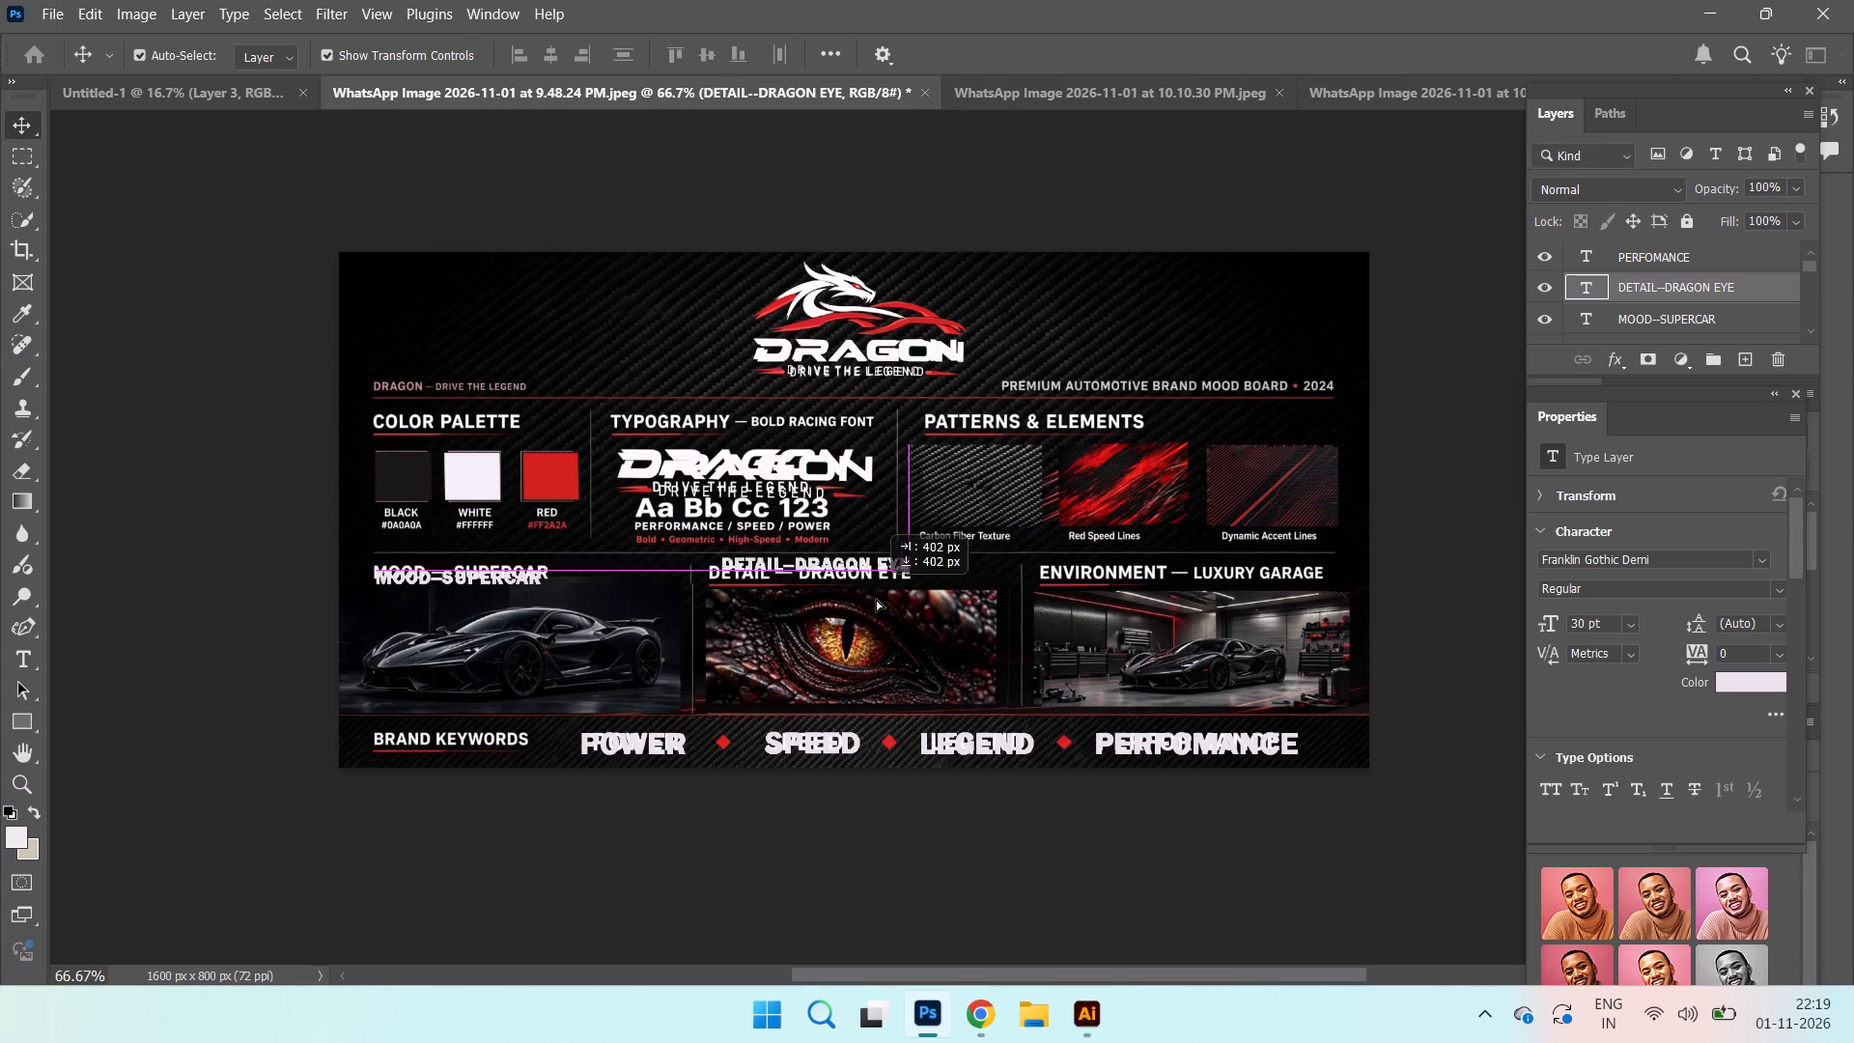
left_click_drag(876, 599, 845, 569)
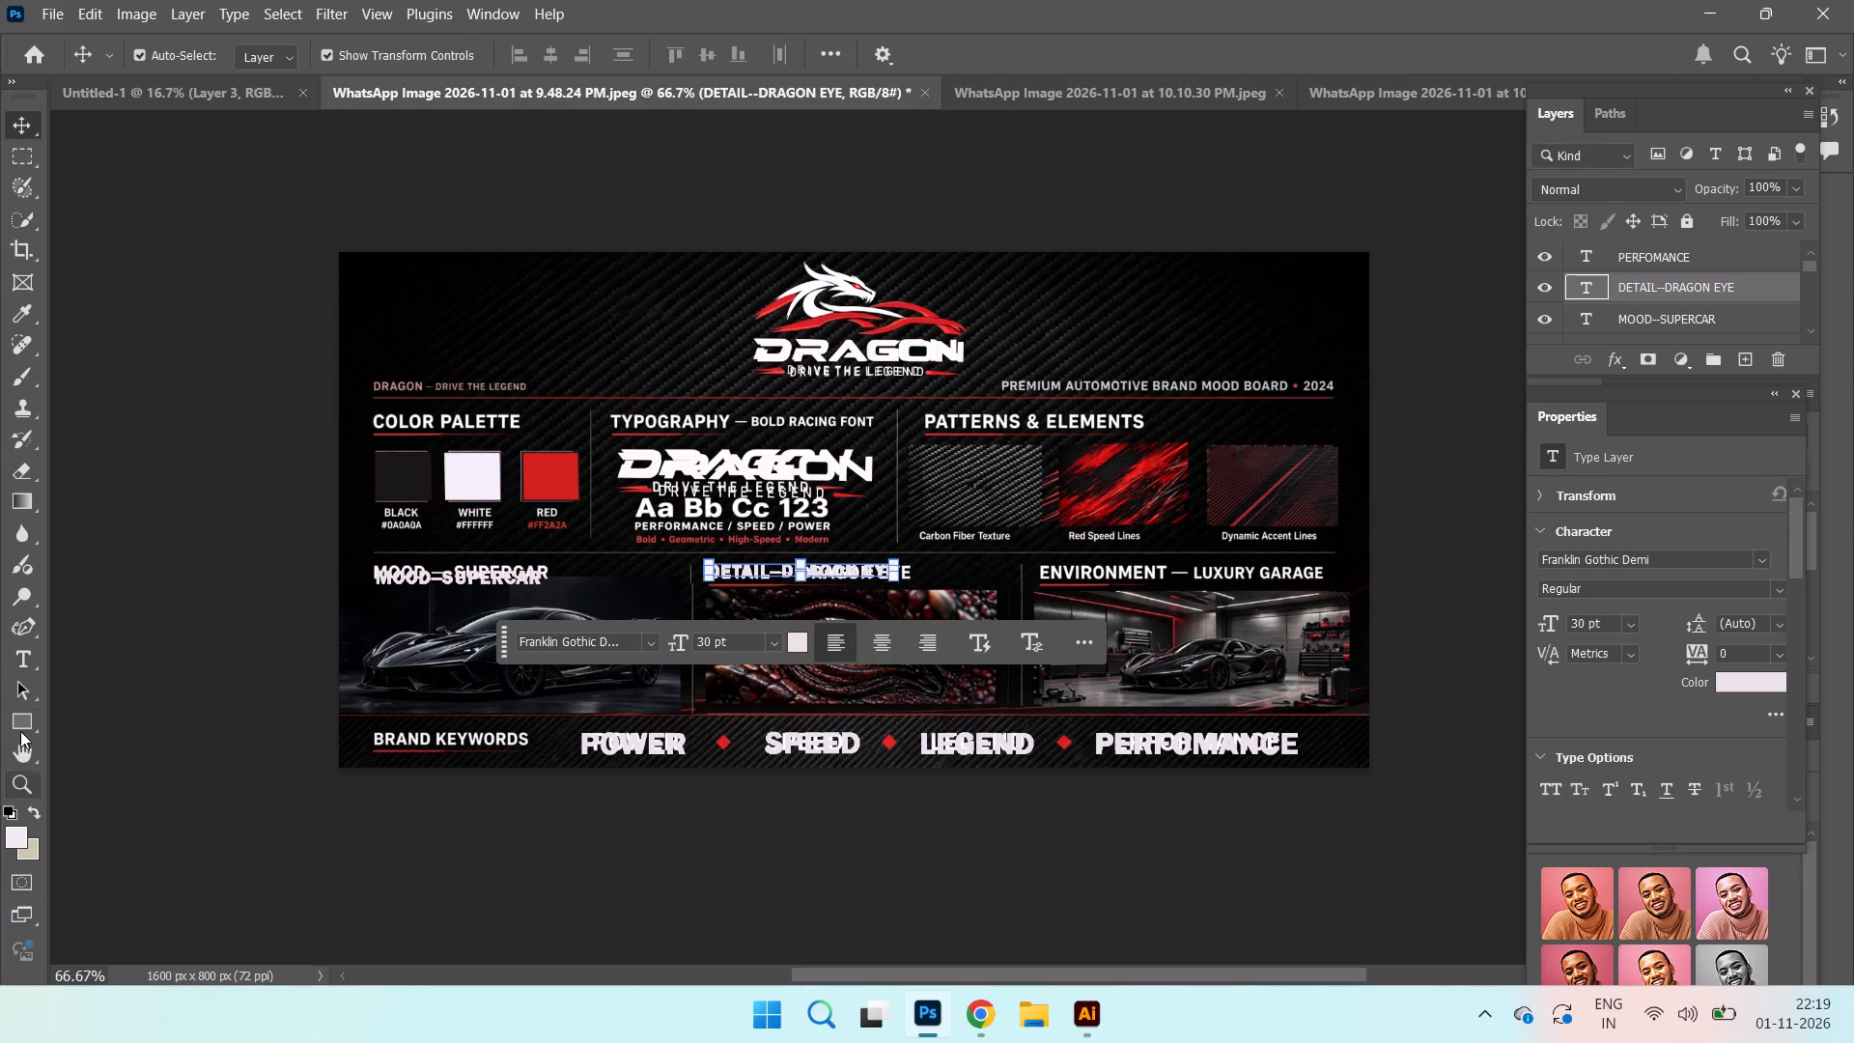
Start a new 30 pt text reading ENVIROMENT-LUXURY in the empty header area beside the dragon logo.
left_click(28, 666)
left_click(473, 310)
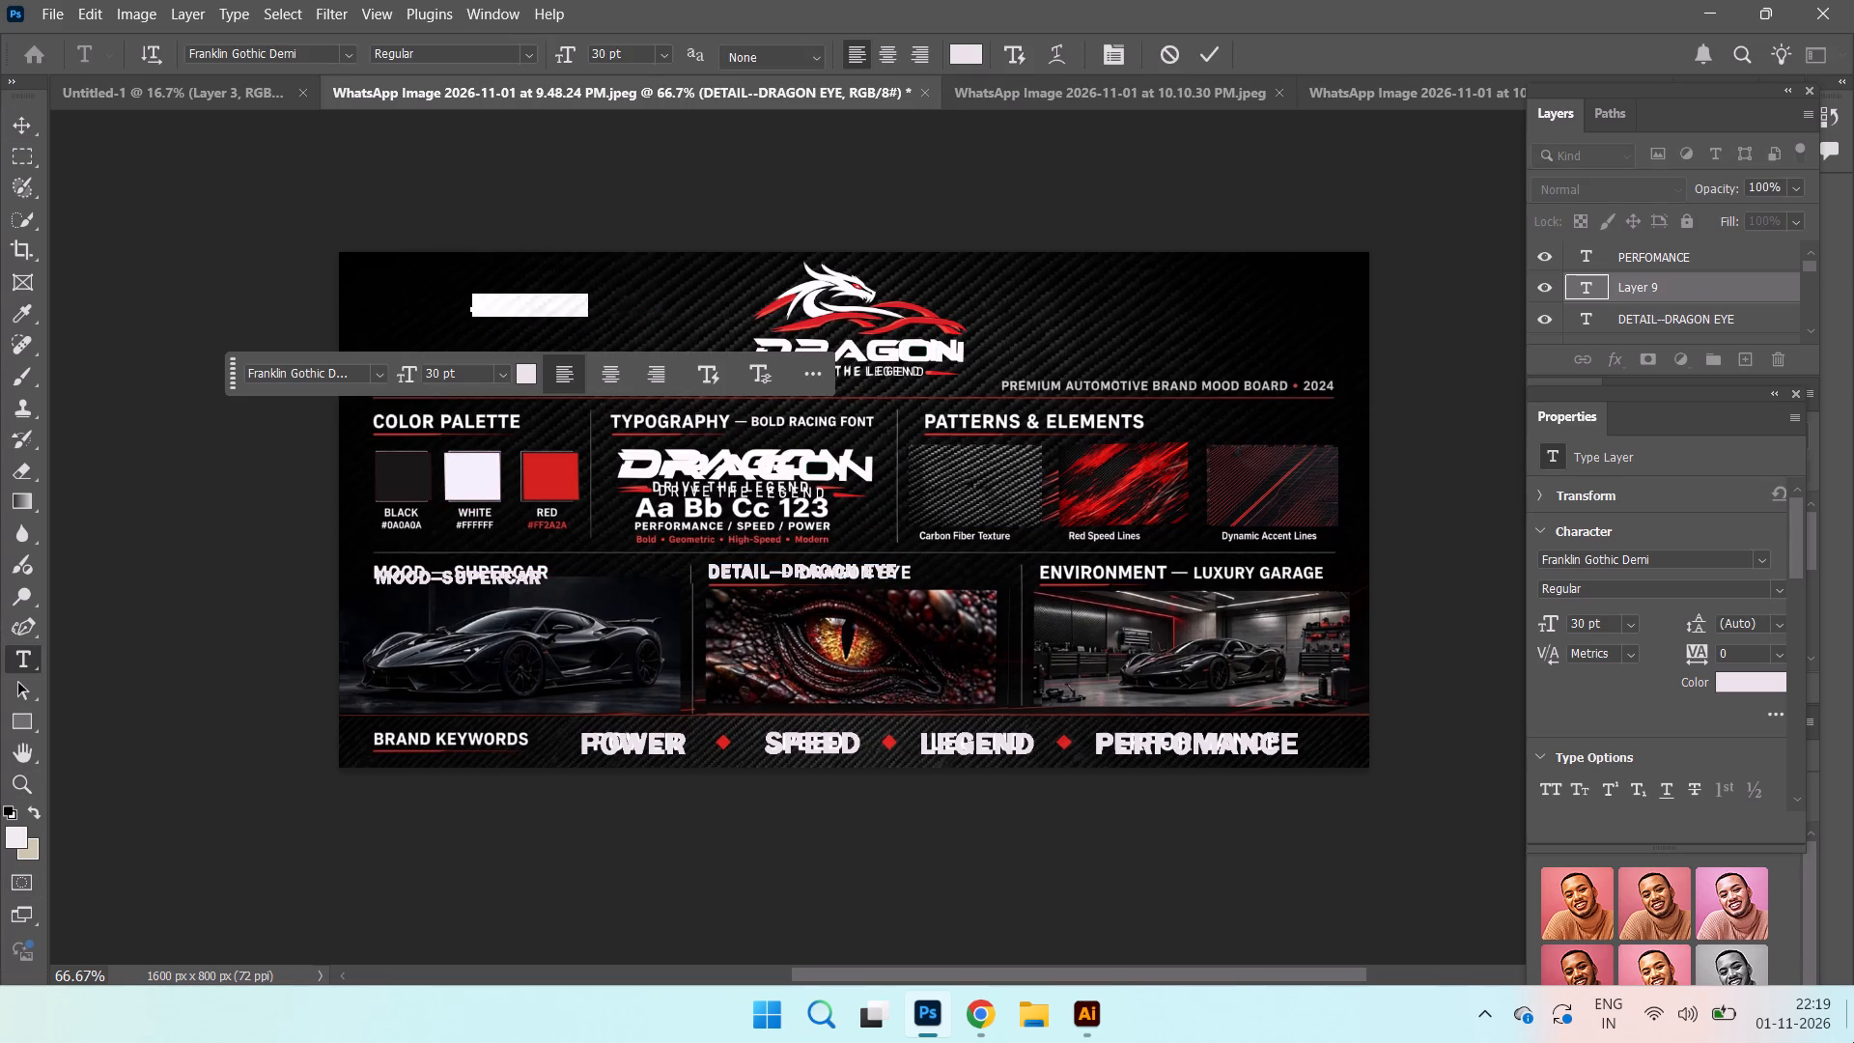
type("EN")
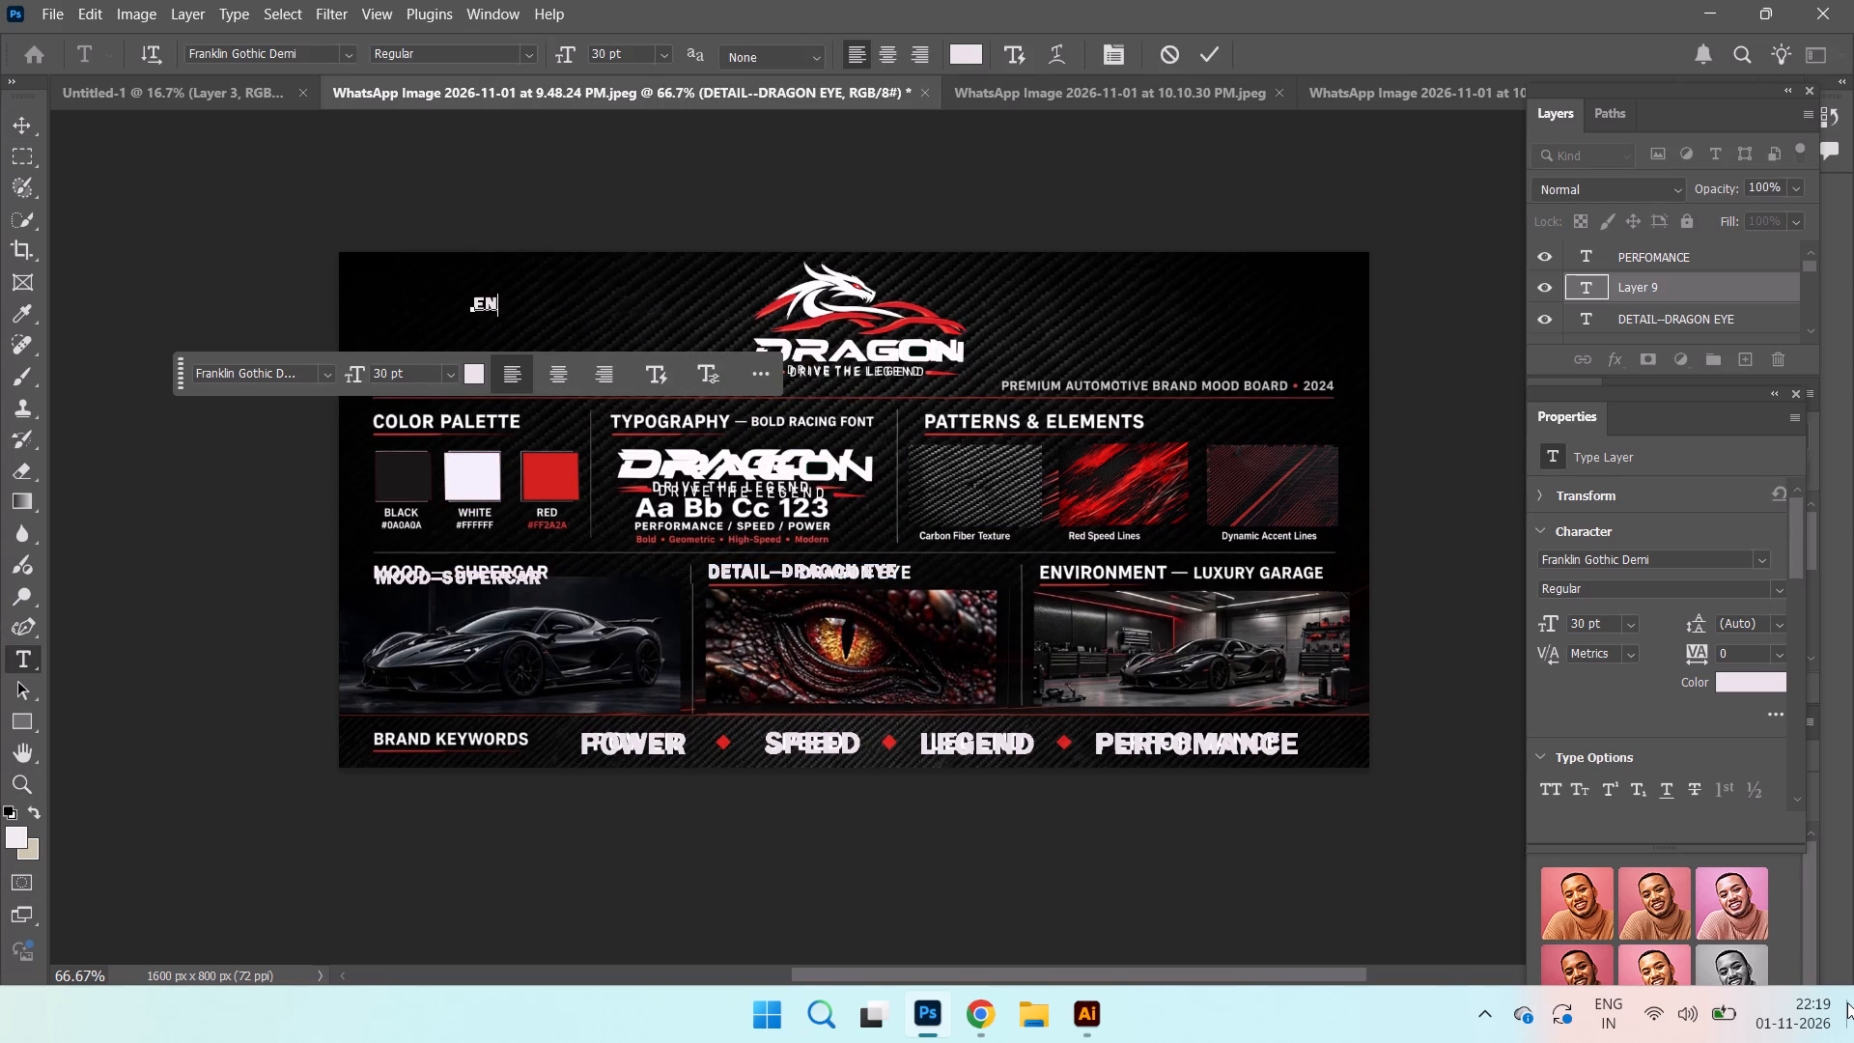
type("VIROM")
type("ENT")
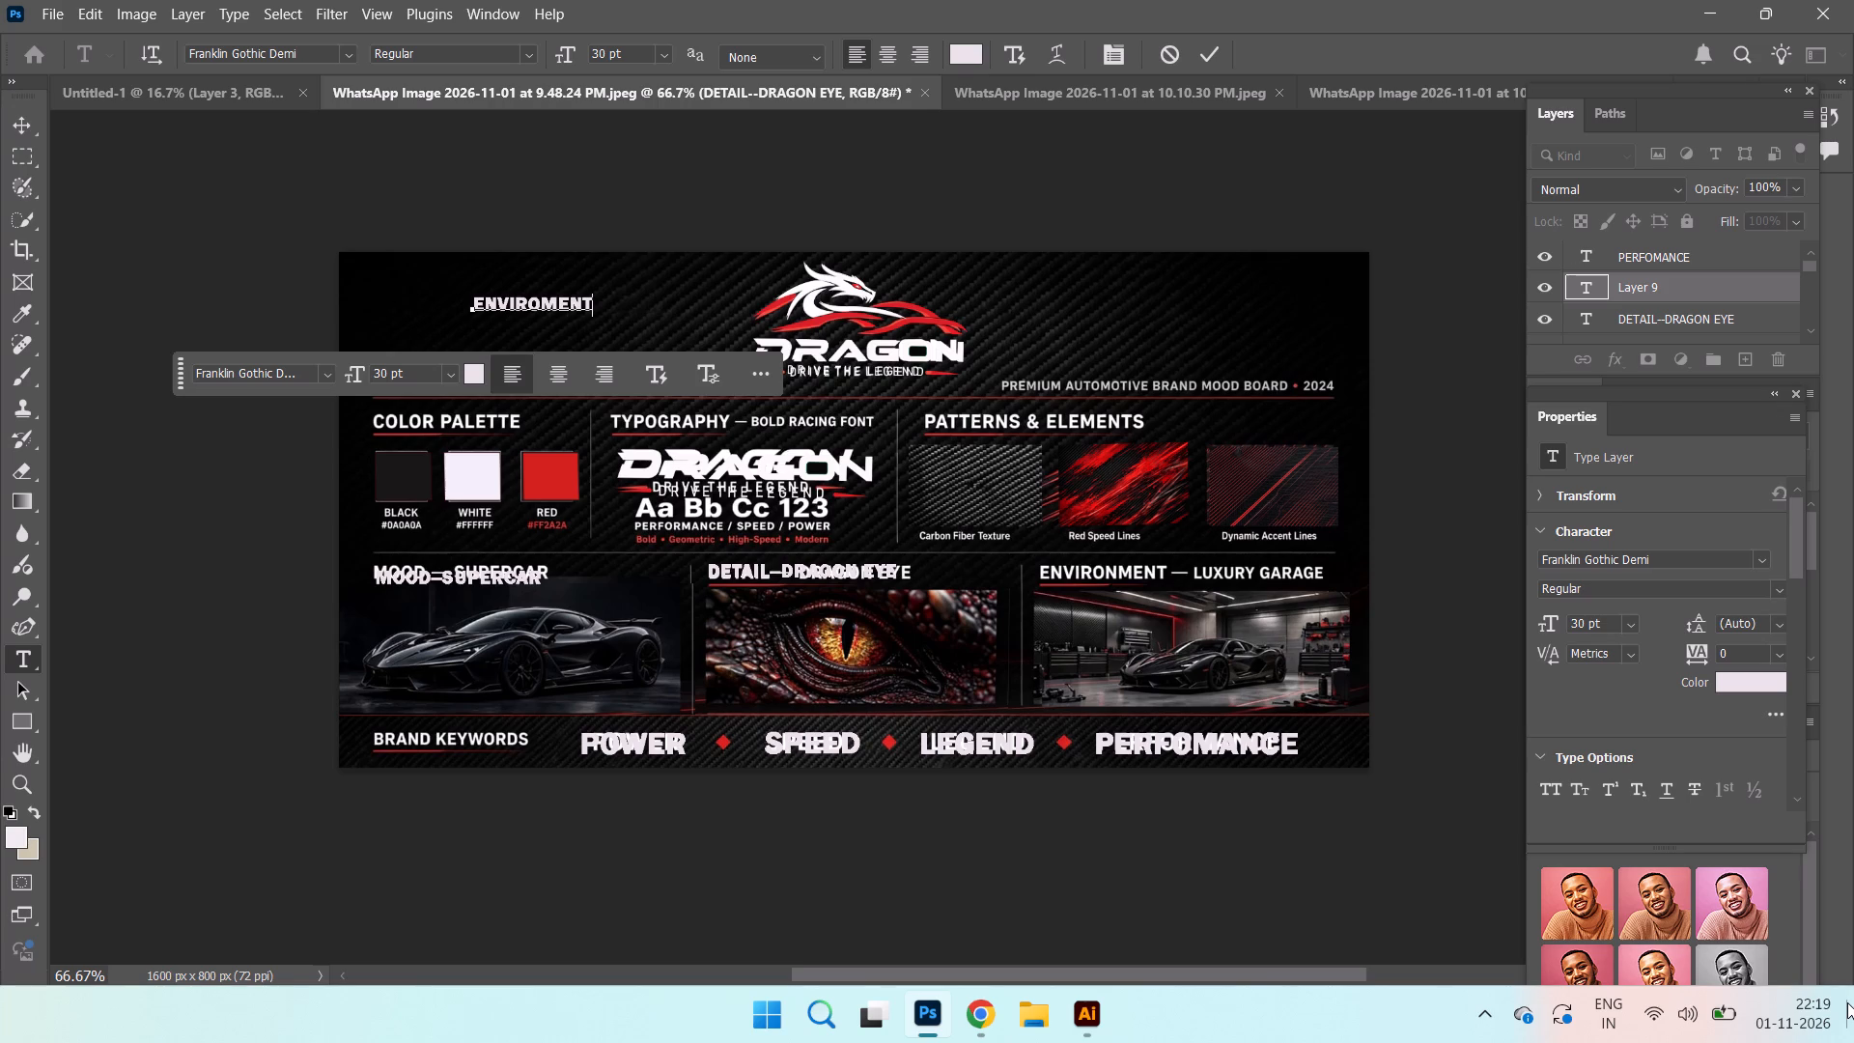
key("minus")
type("LUU")
type("XURY")
key("space")
key("Left")
key("Left")
key("Left")
key("Left")
key("Left")
key("BackSpace")
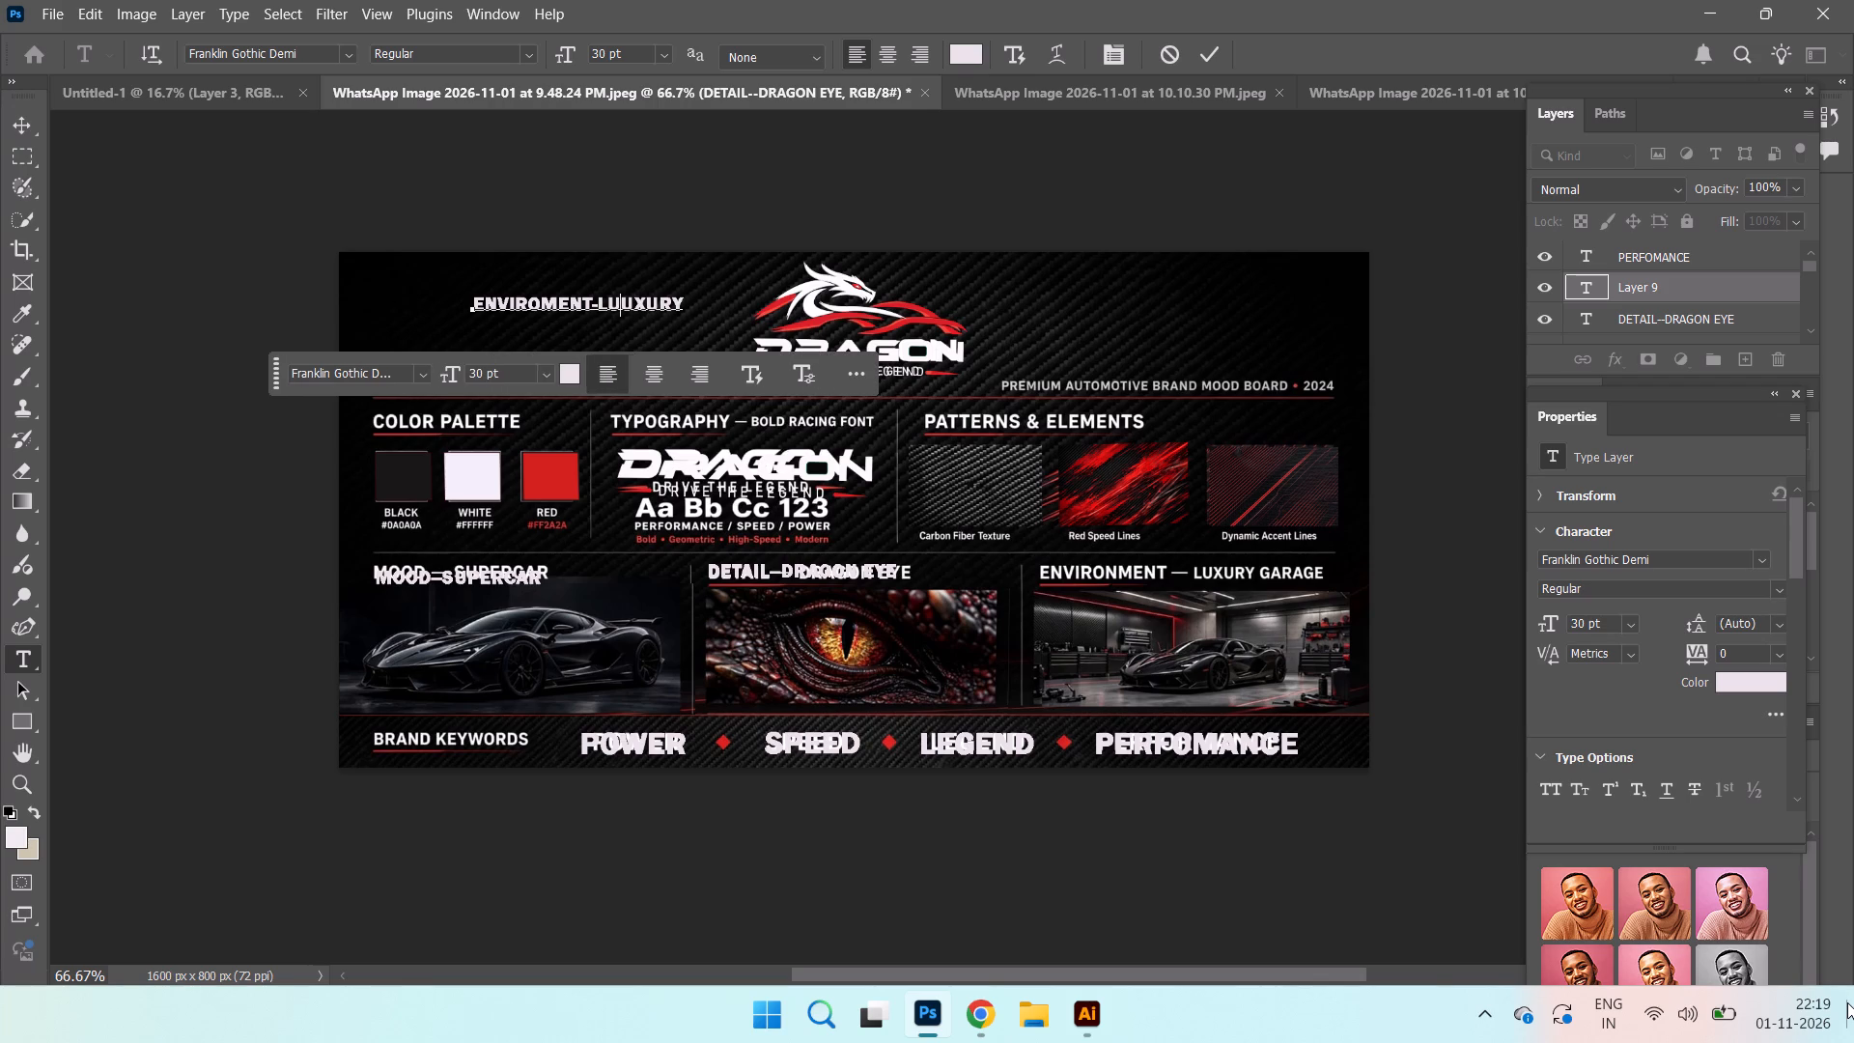
Complete the text as ENVIROMENT-LUXURY GARAGE and place it over the original ENVIRONMENT — LUXURY GARAGE heading.
key("Right")
key("Right")
key("Right")
key("Right")
key("Right")
key("Right")
key("Right")
key("Right")
type("GARA")
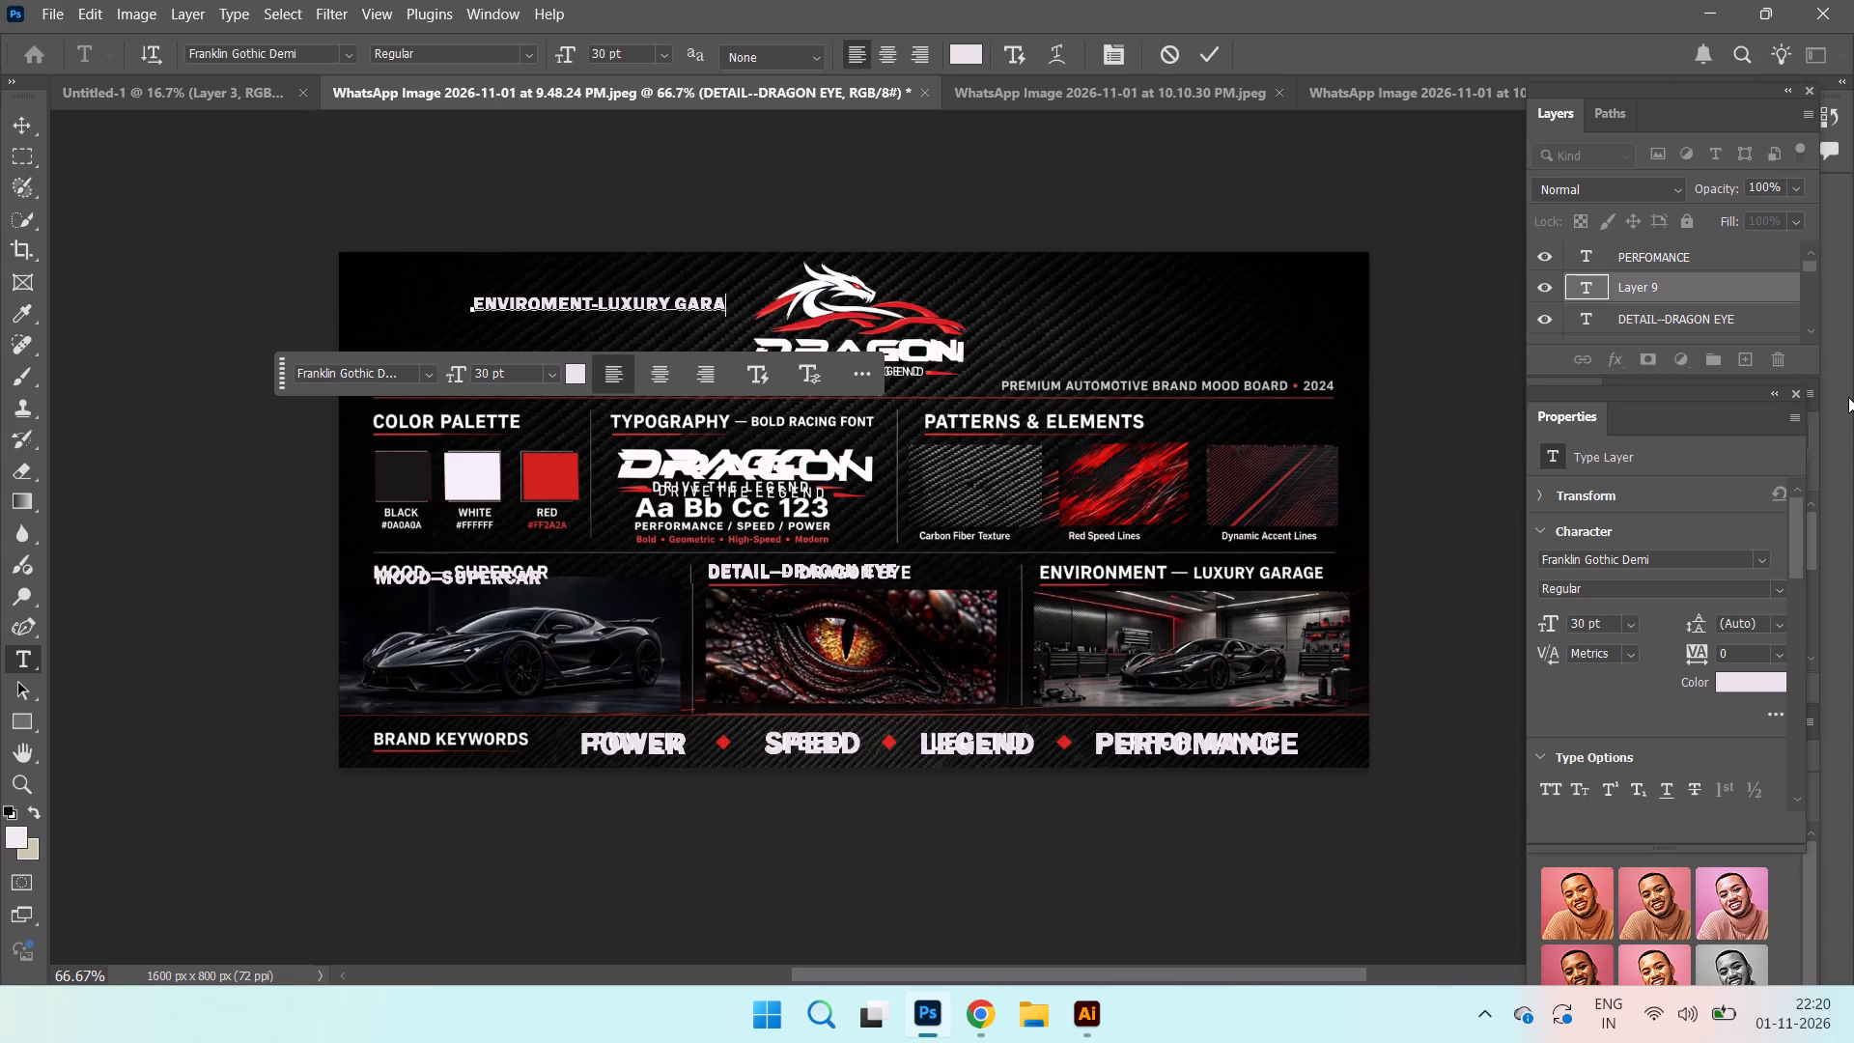
type("GE")
left_click(20, 124)
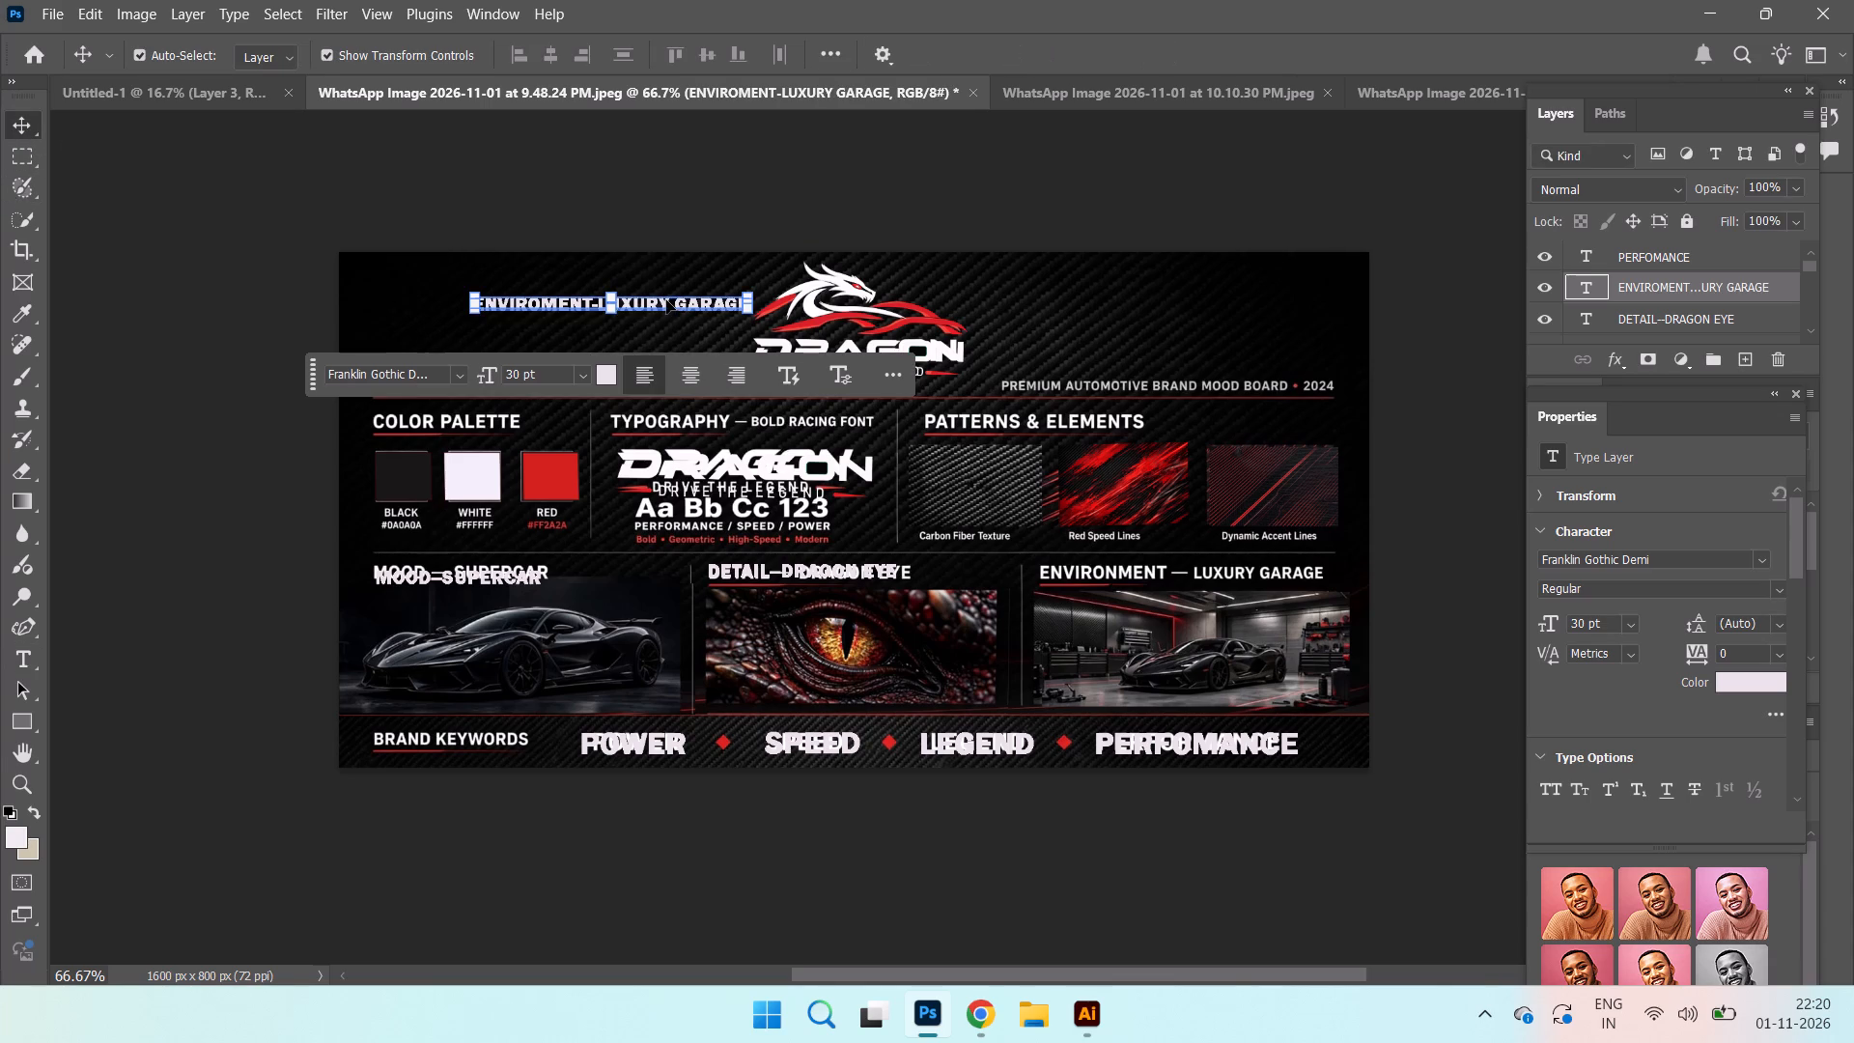
left_click_drag(666, 300, 1234, 571)
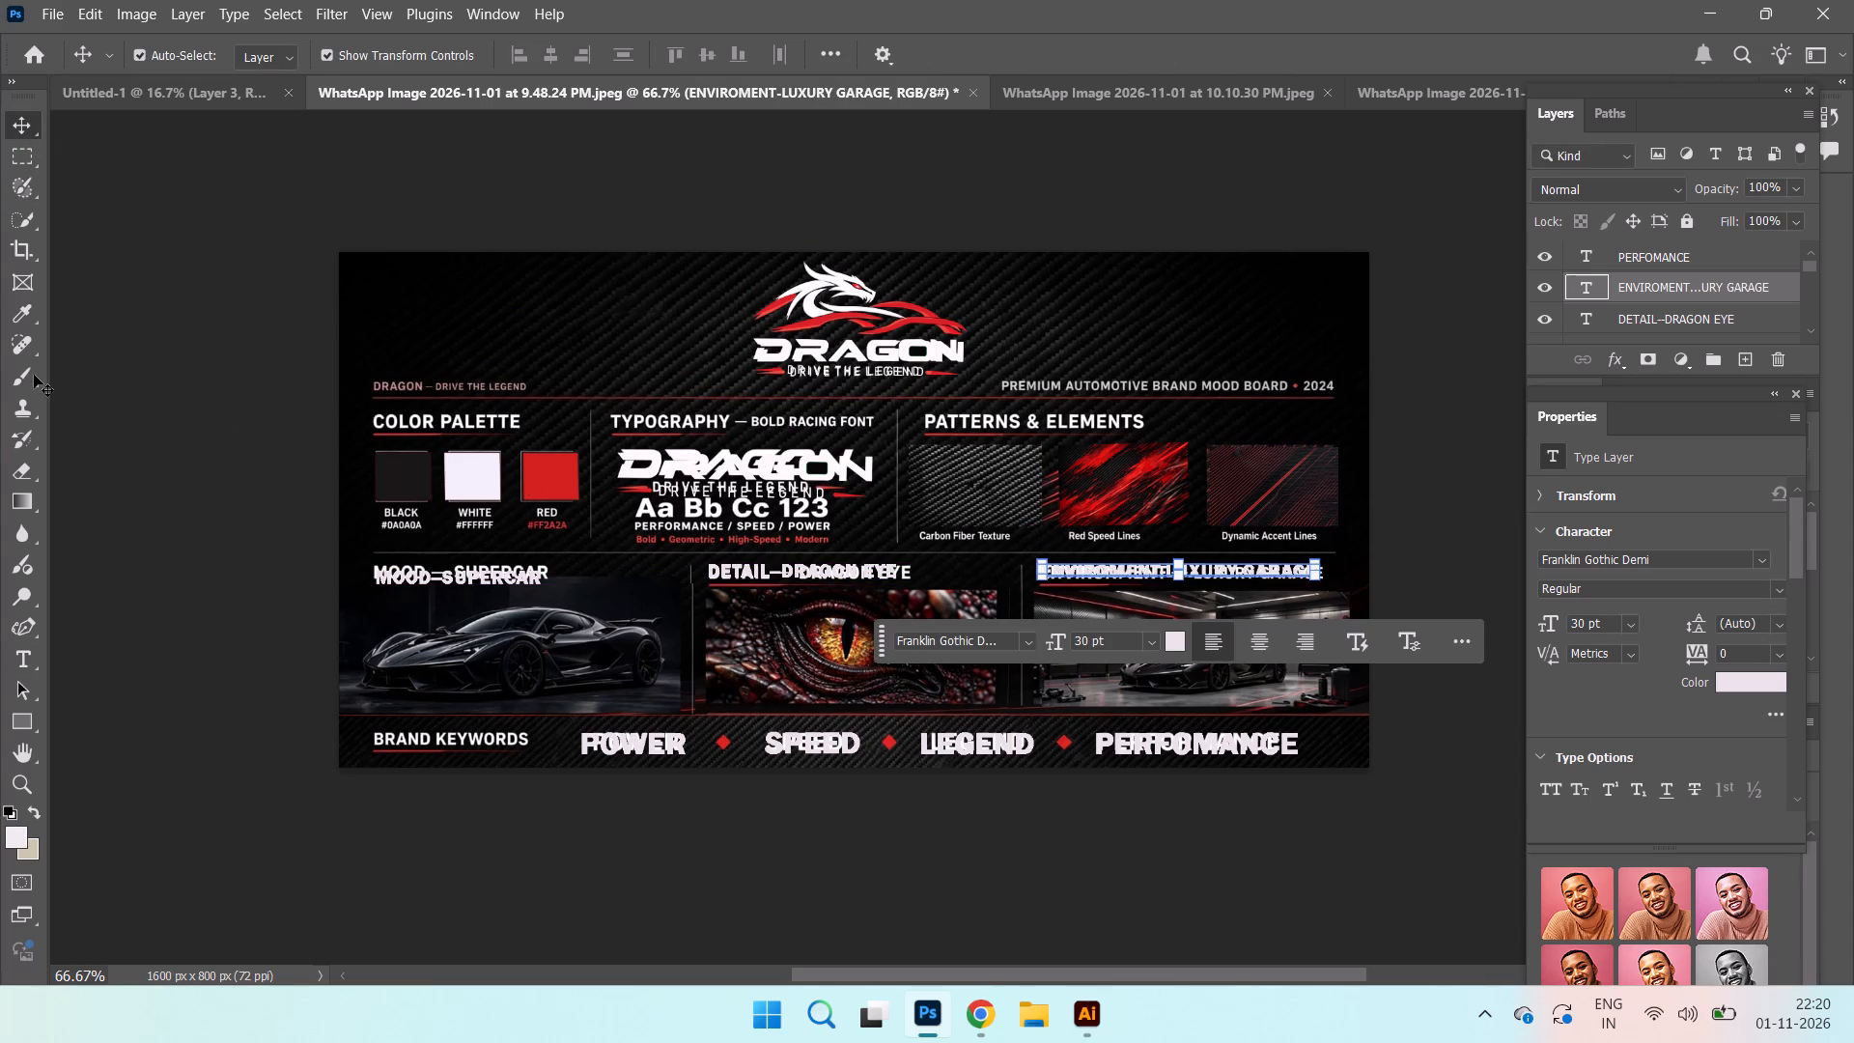
Add the 30 pt text COLOR PALETTE and place it over the original COLOR PALETTE heading above the swatches.
left_click(30, 654)
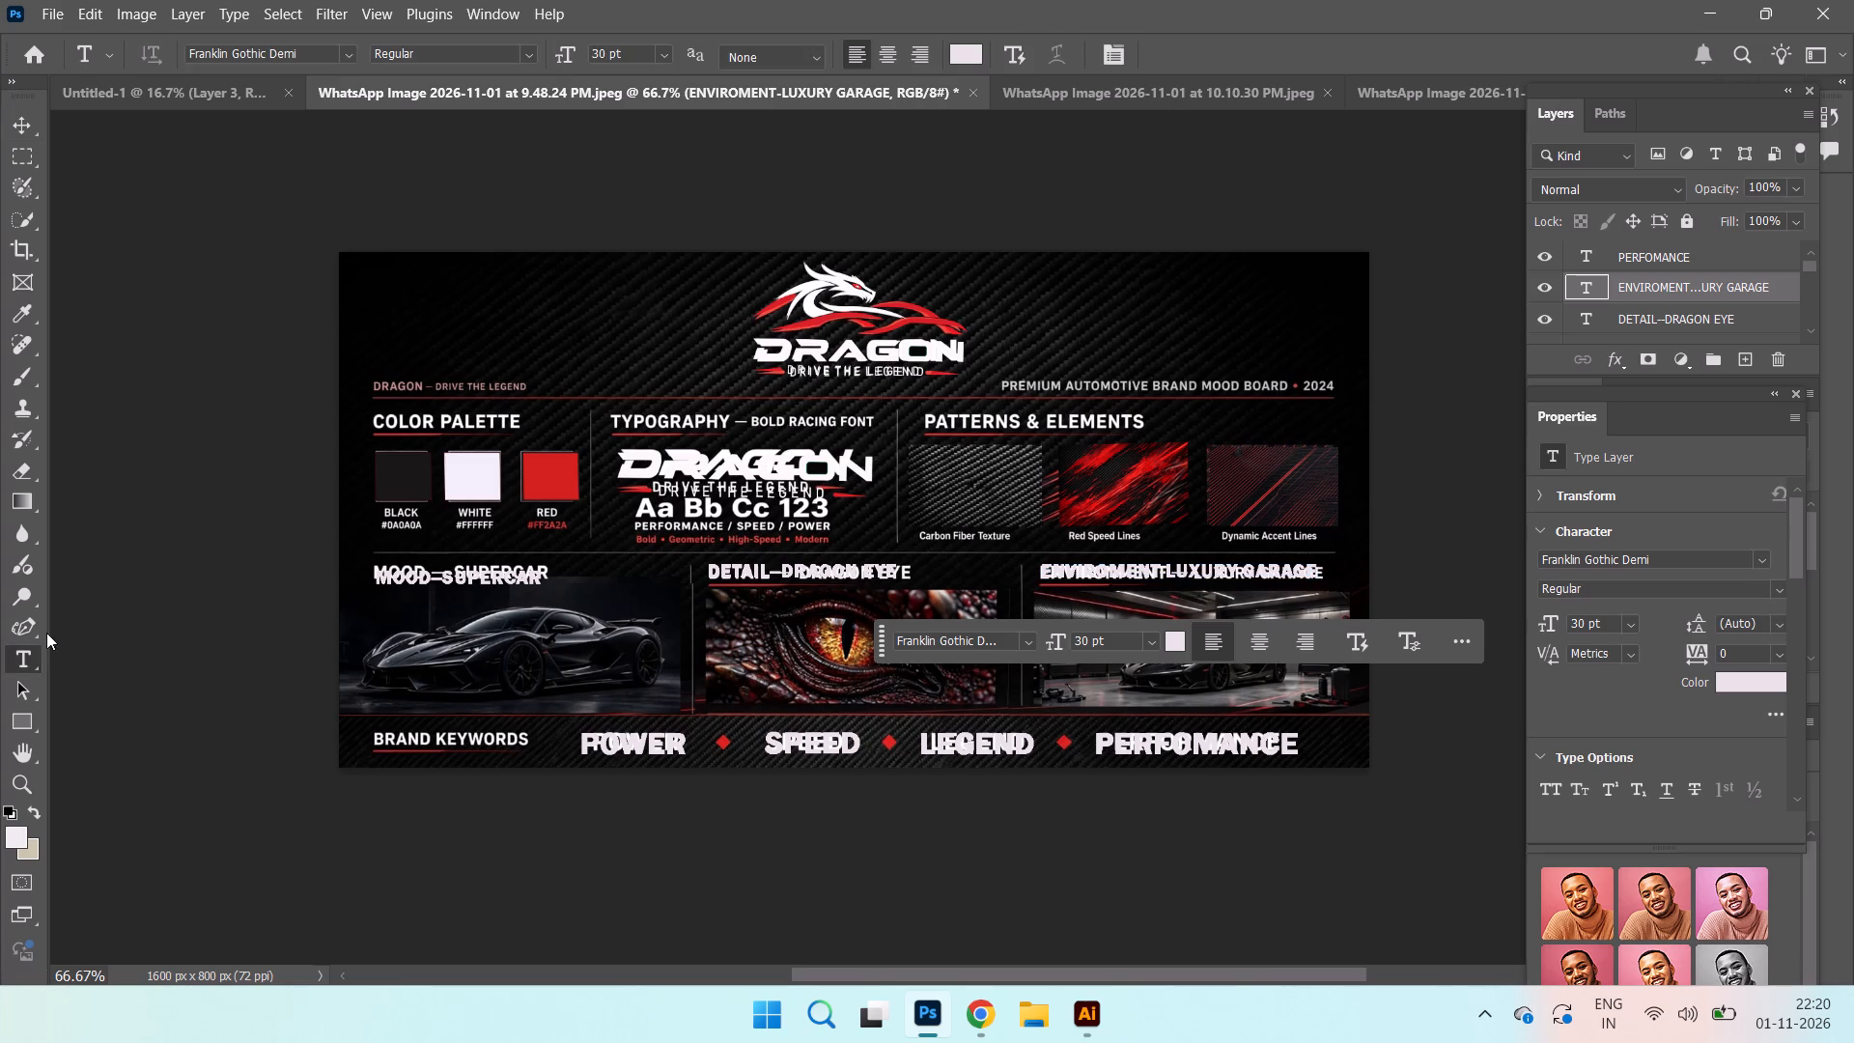
left_click(407, 318)
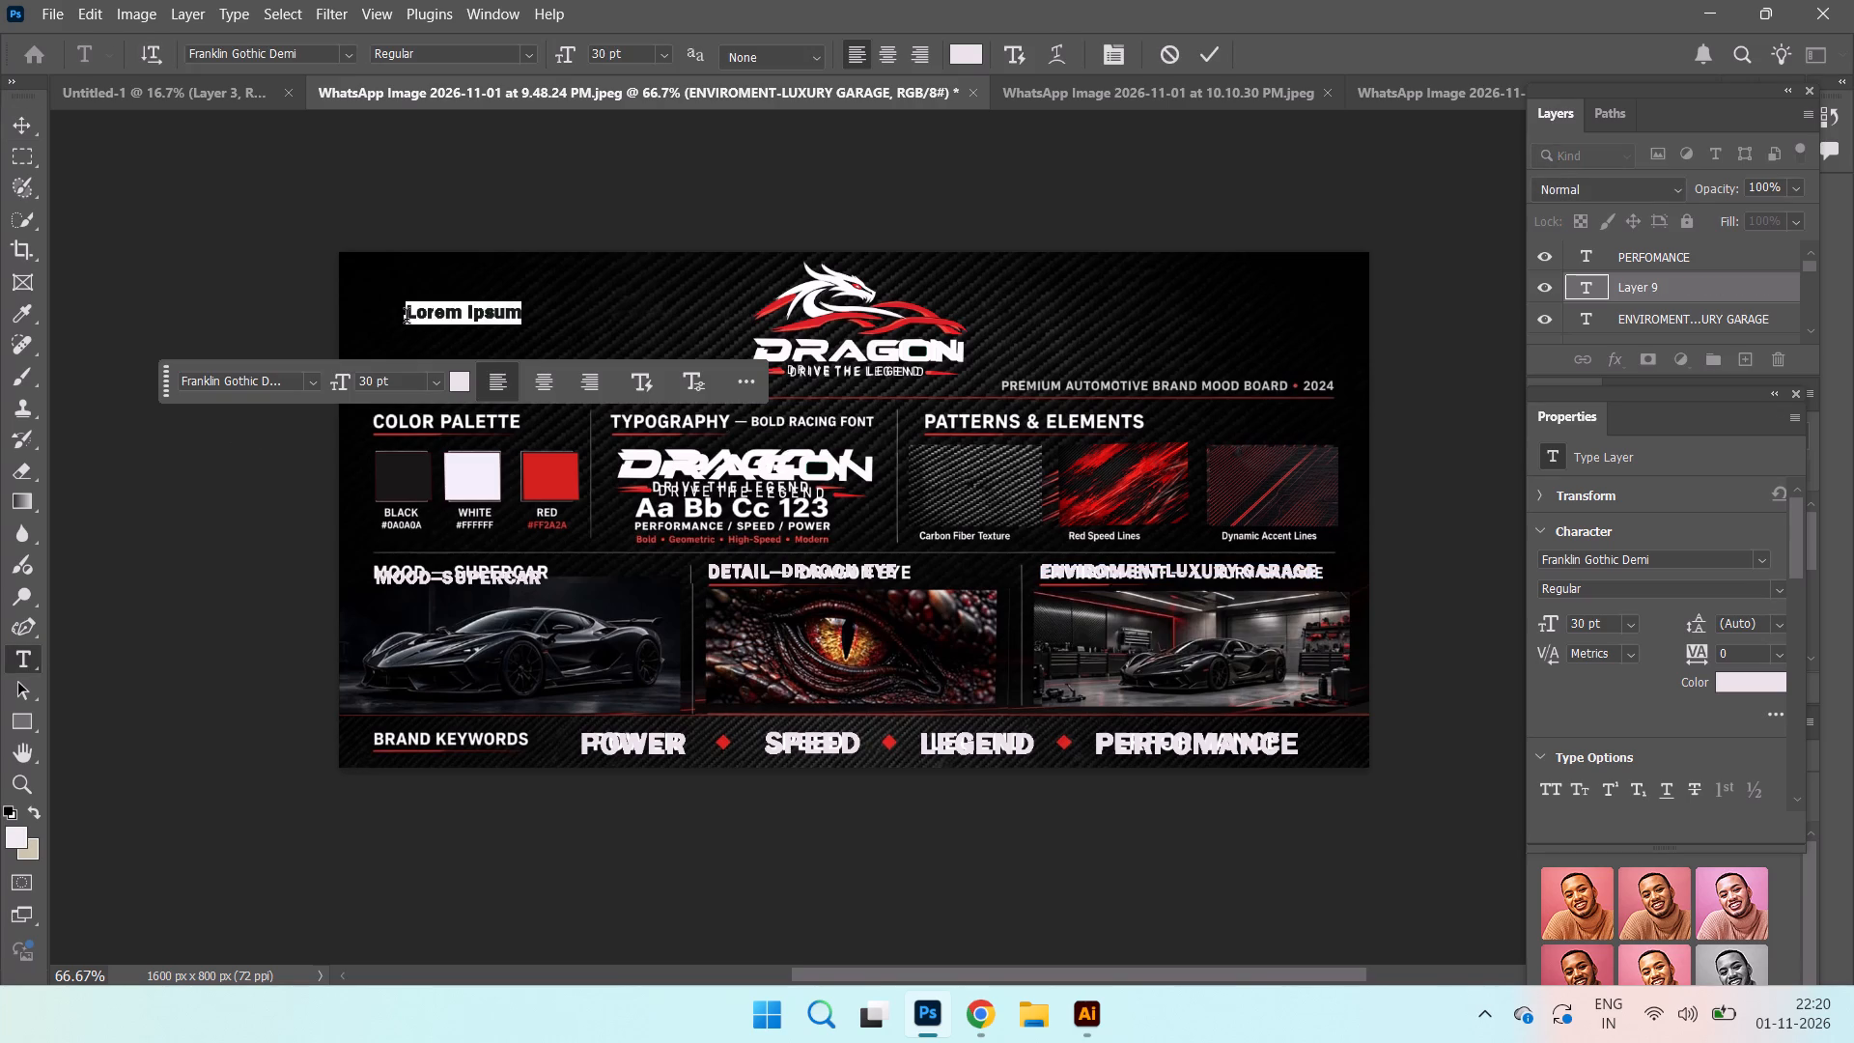
key("c")
type("OLOR")
key("space")
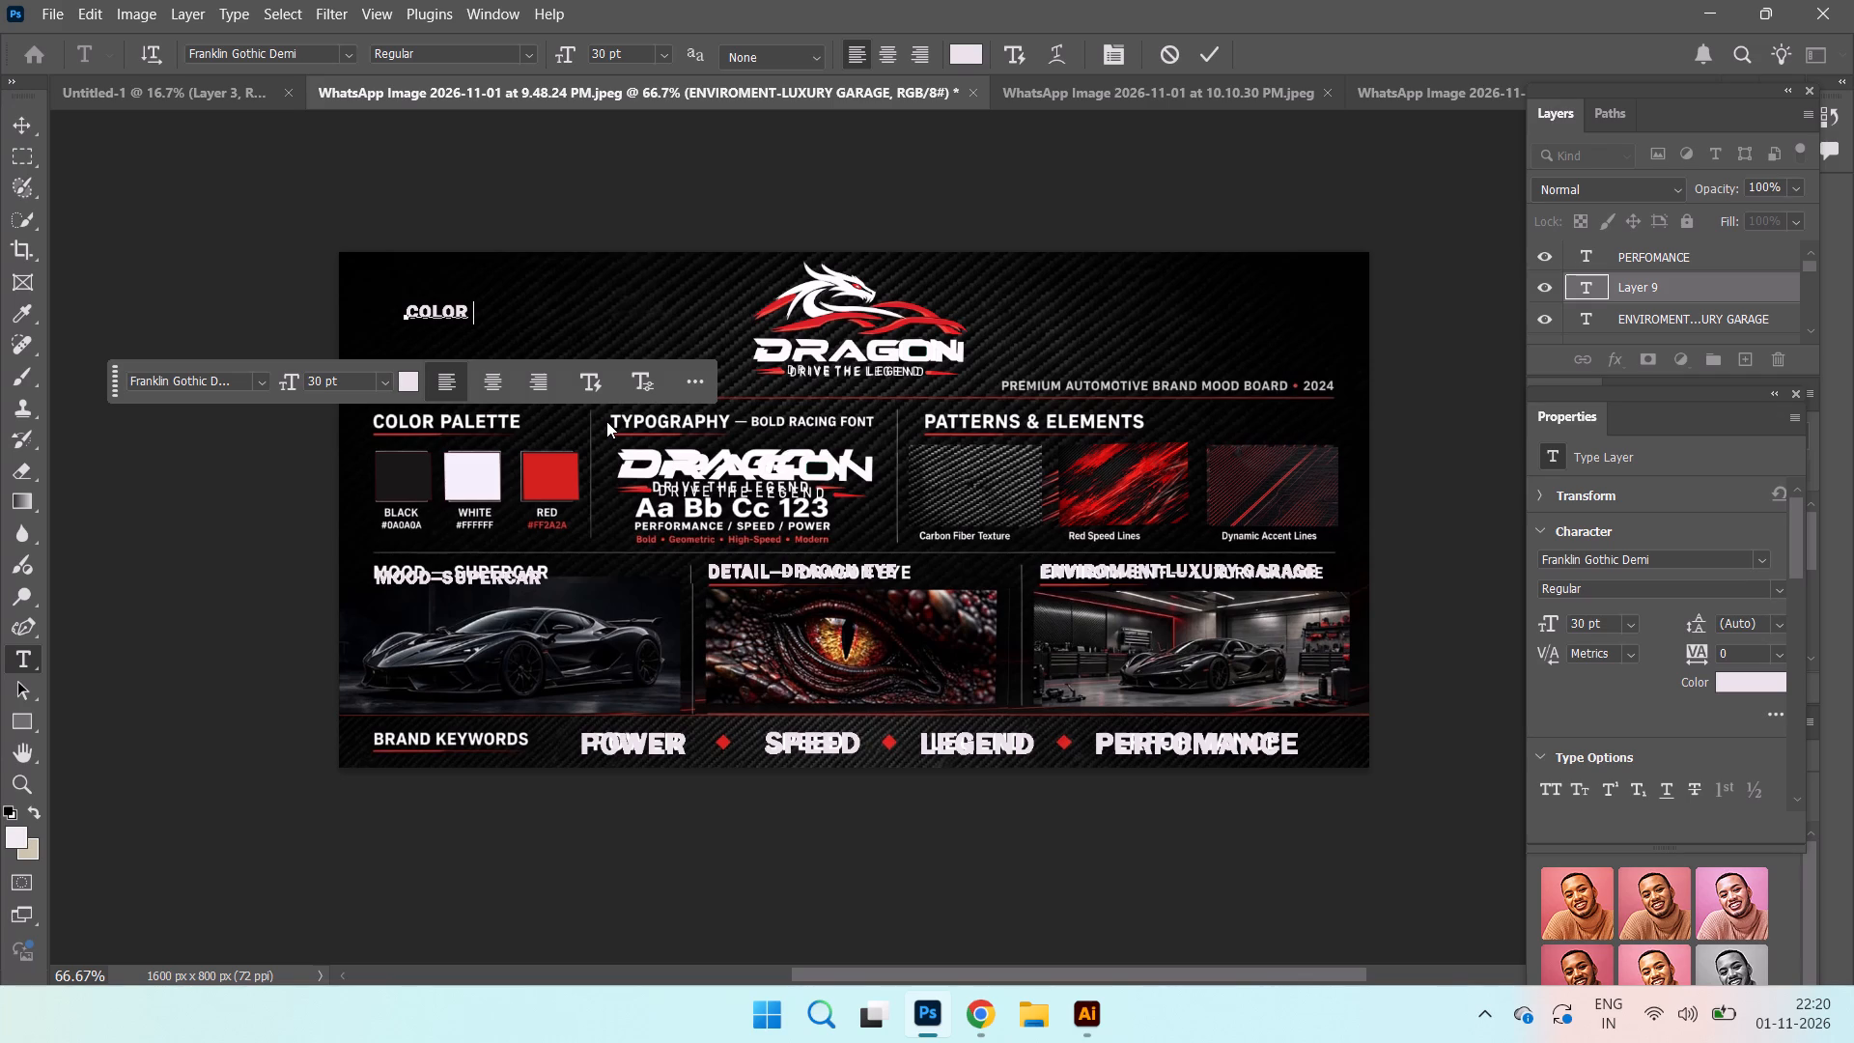
type("PA")
type("LE")
type("TTE")
left_click(1220, 56)
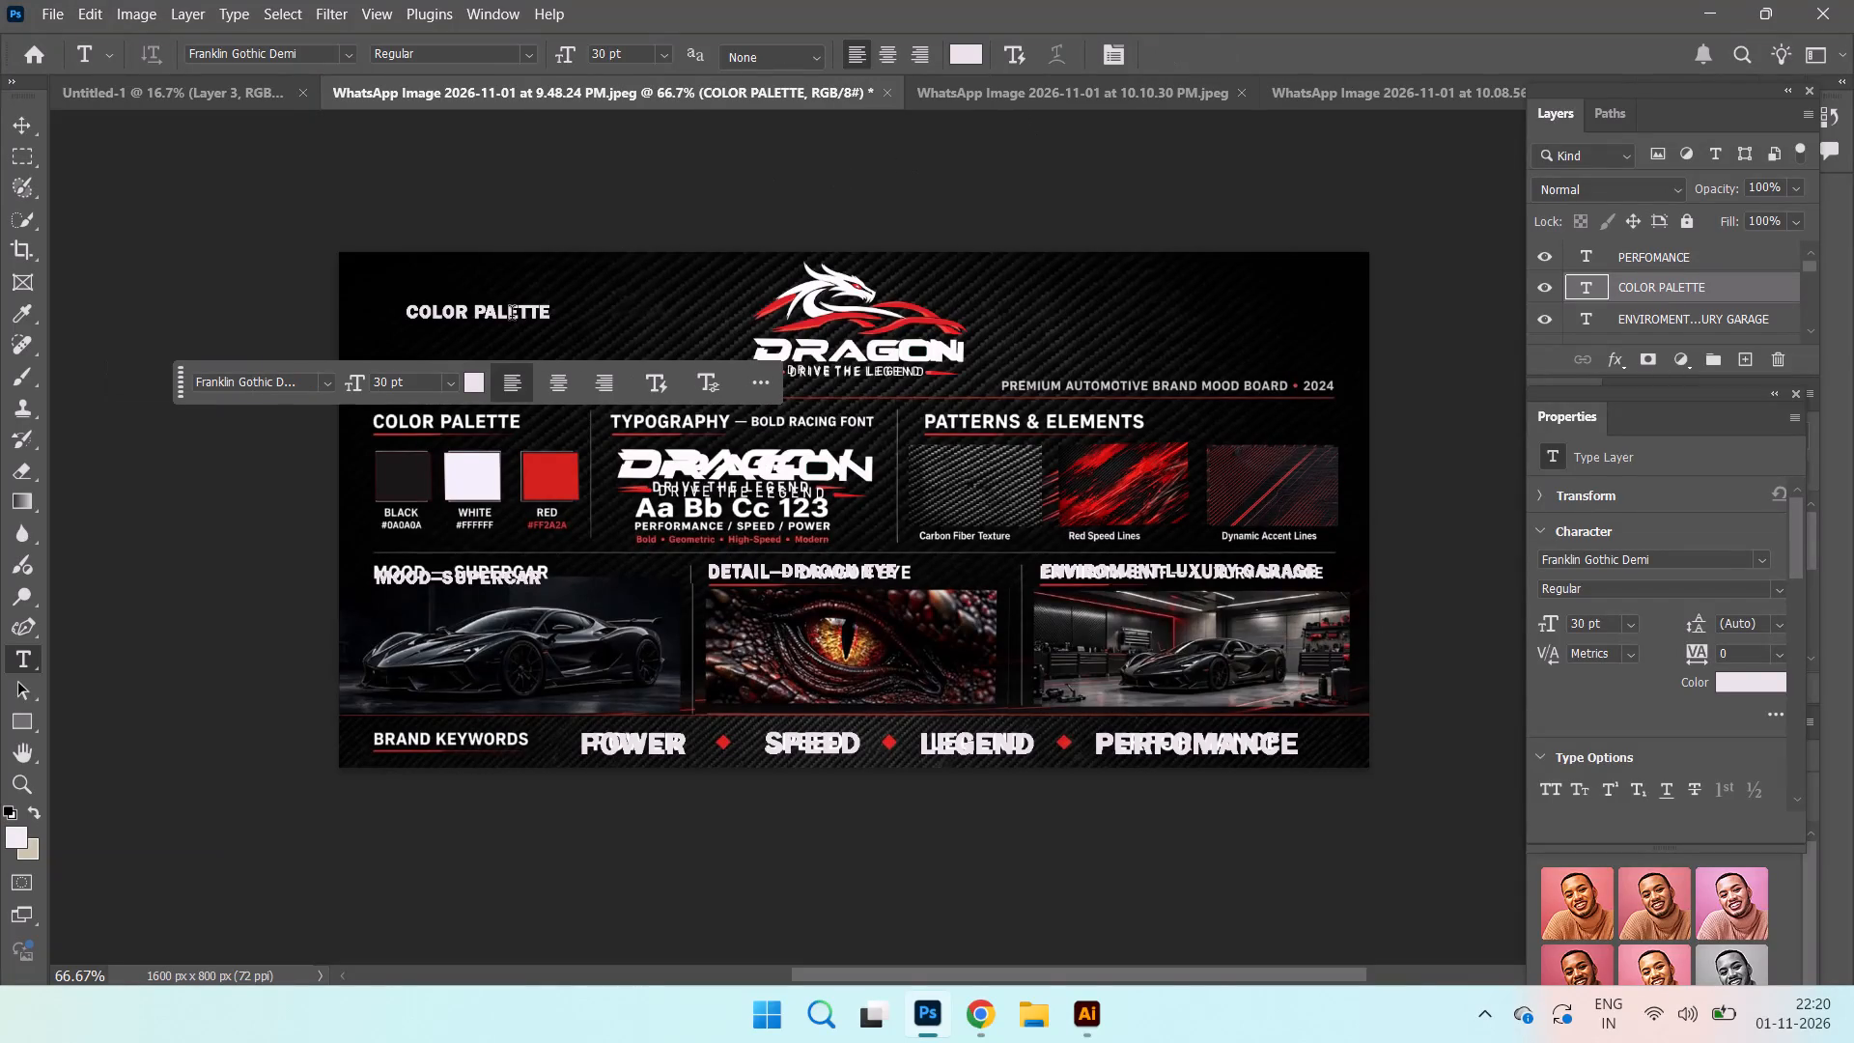
left_click(10, 120)
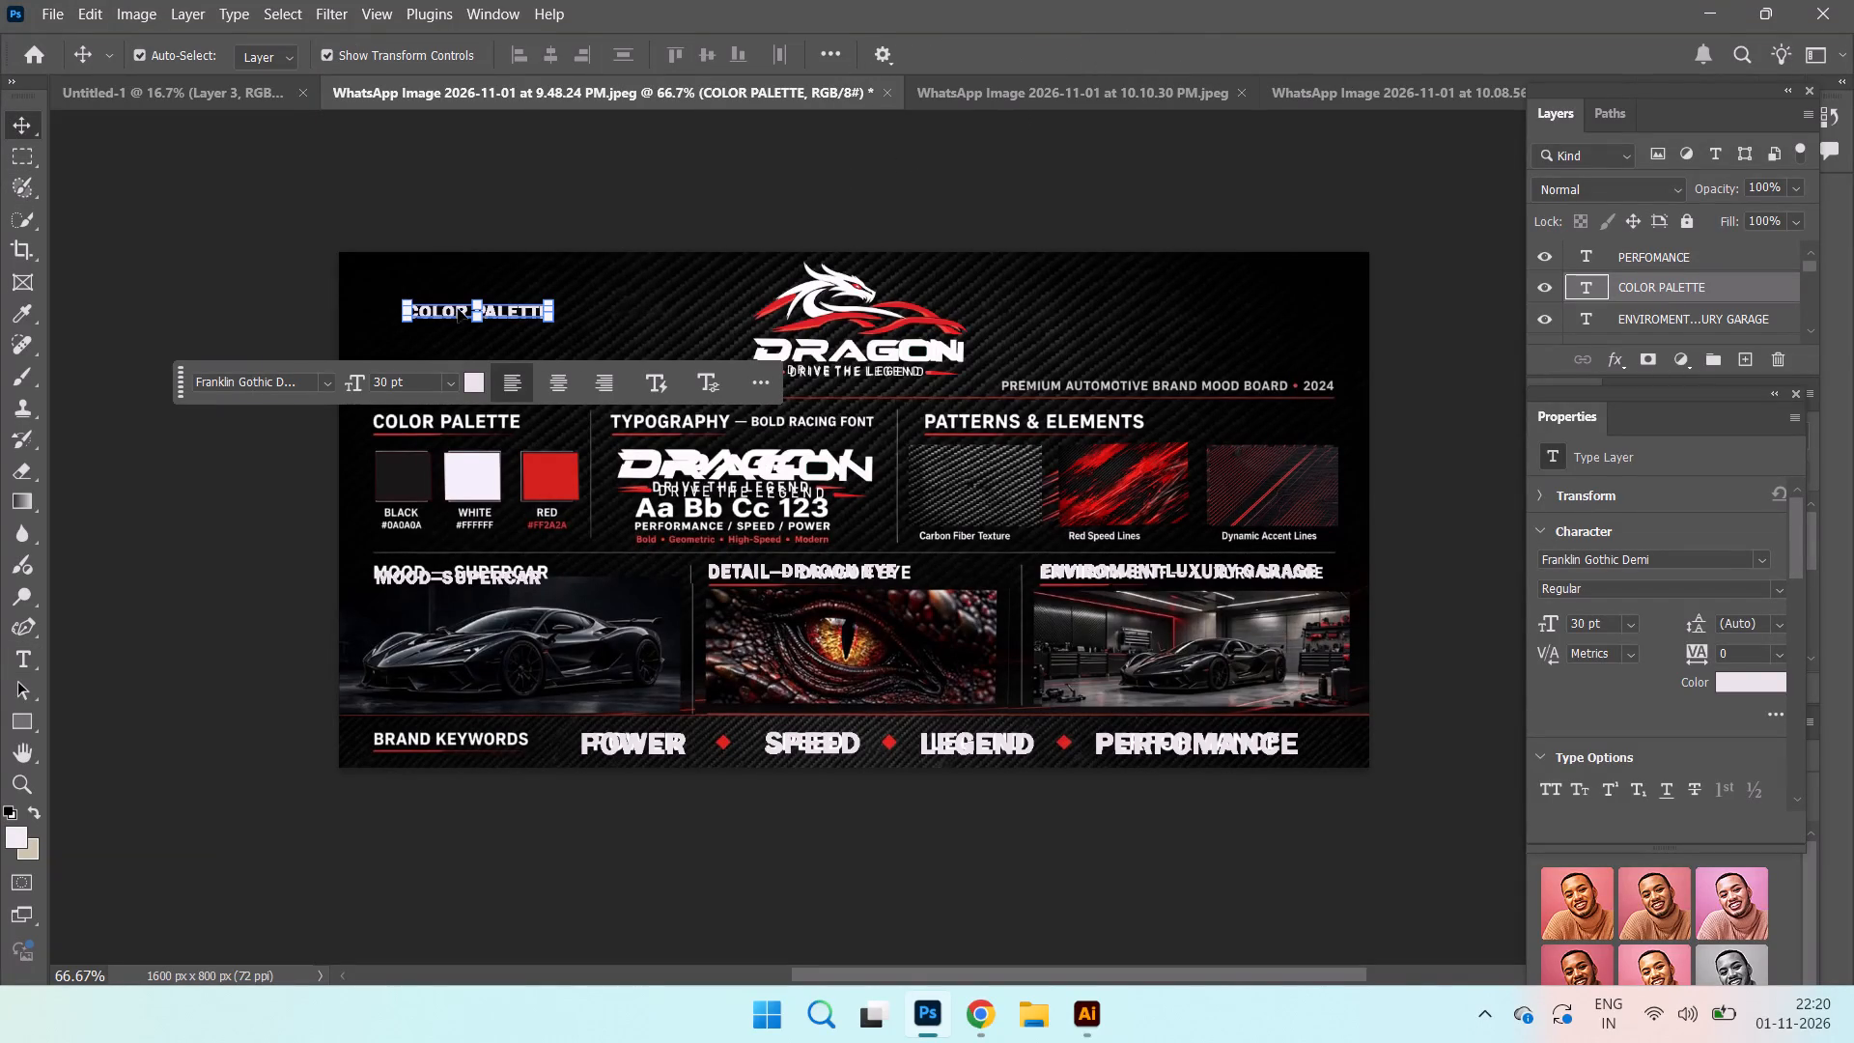
left_click_drag(511, 308, 477, 416)
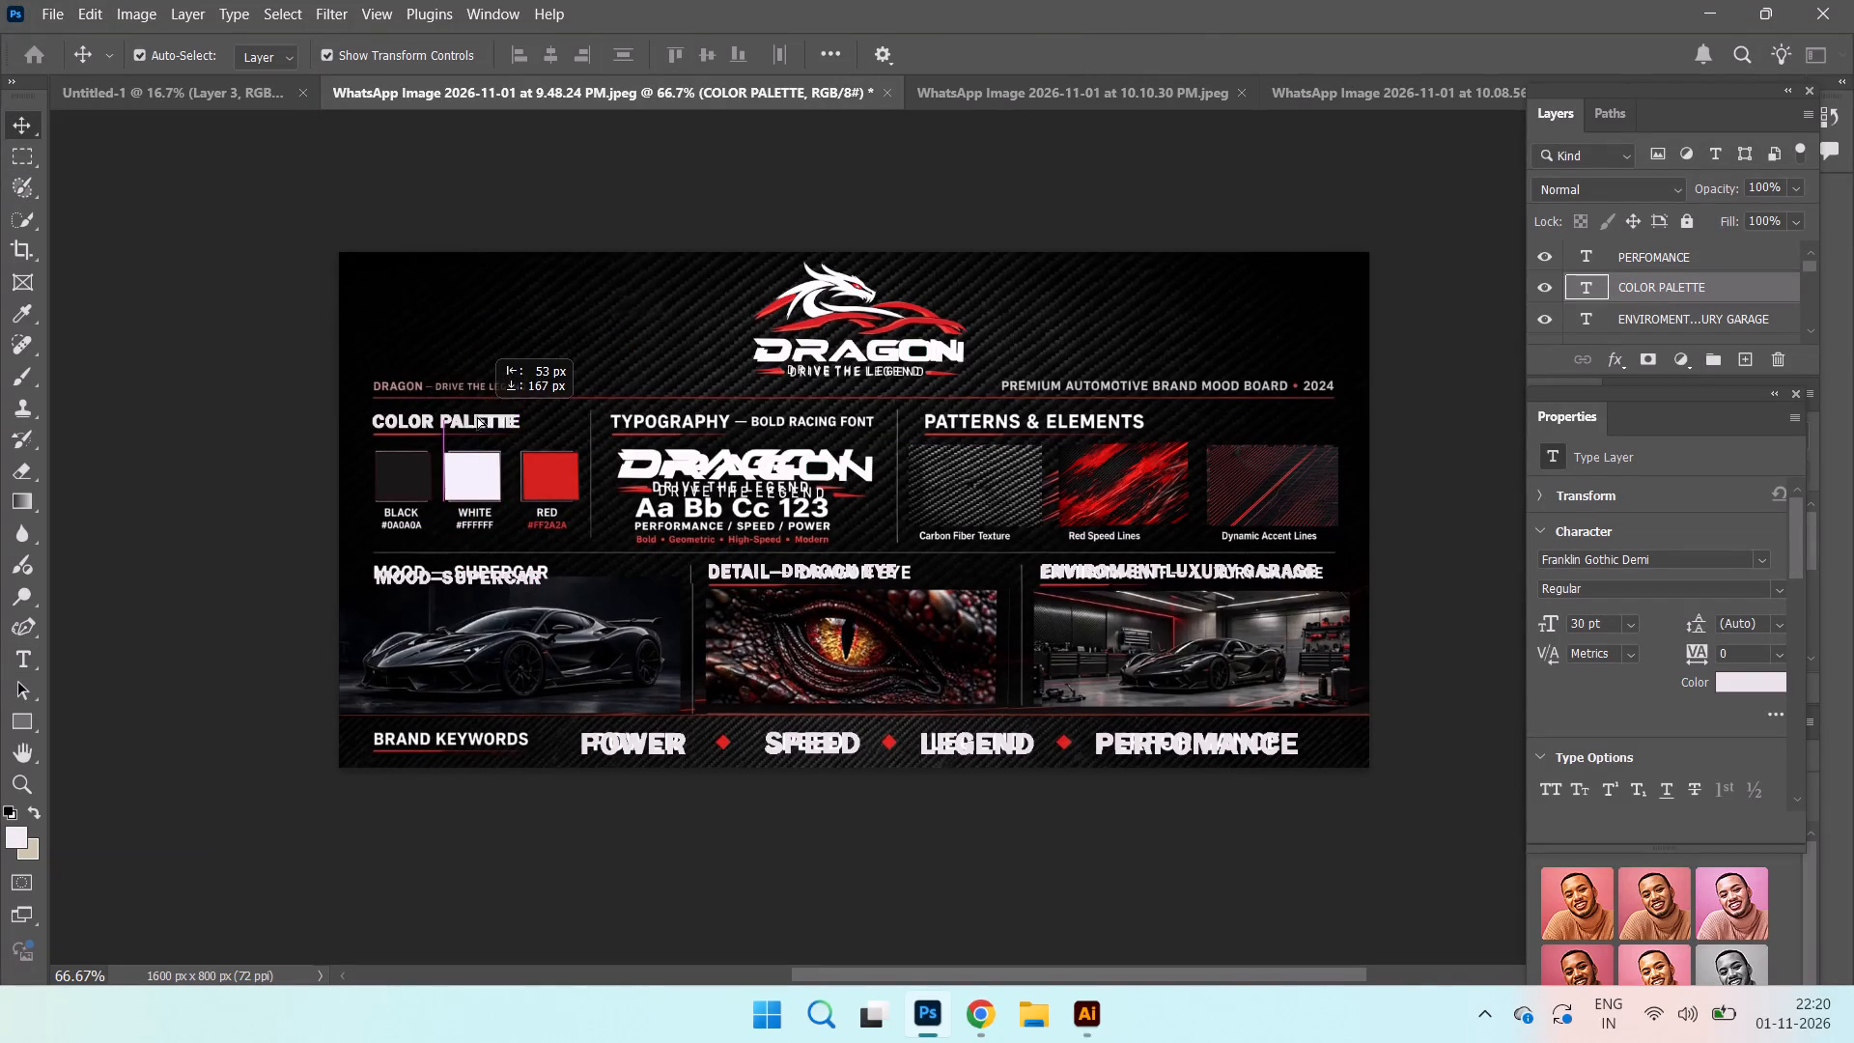
left_click_drag(477, 416, 478, 420)
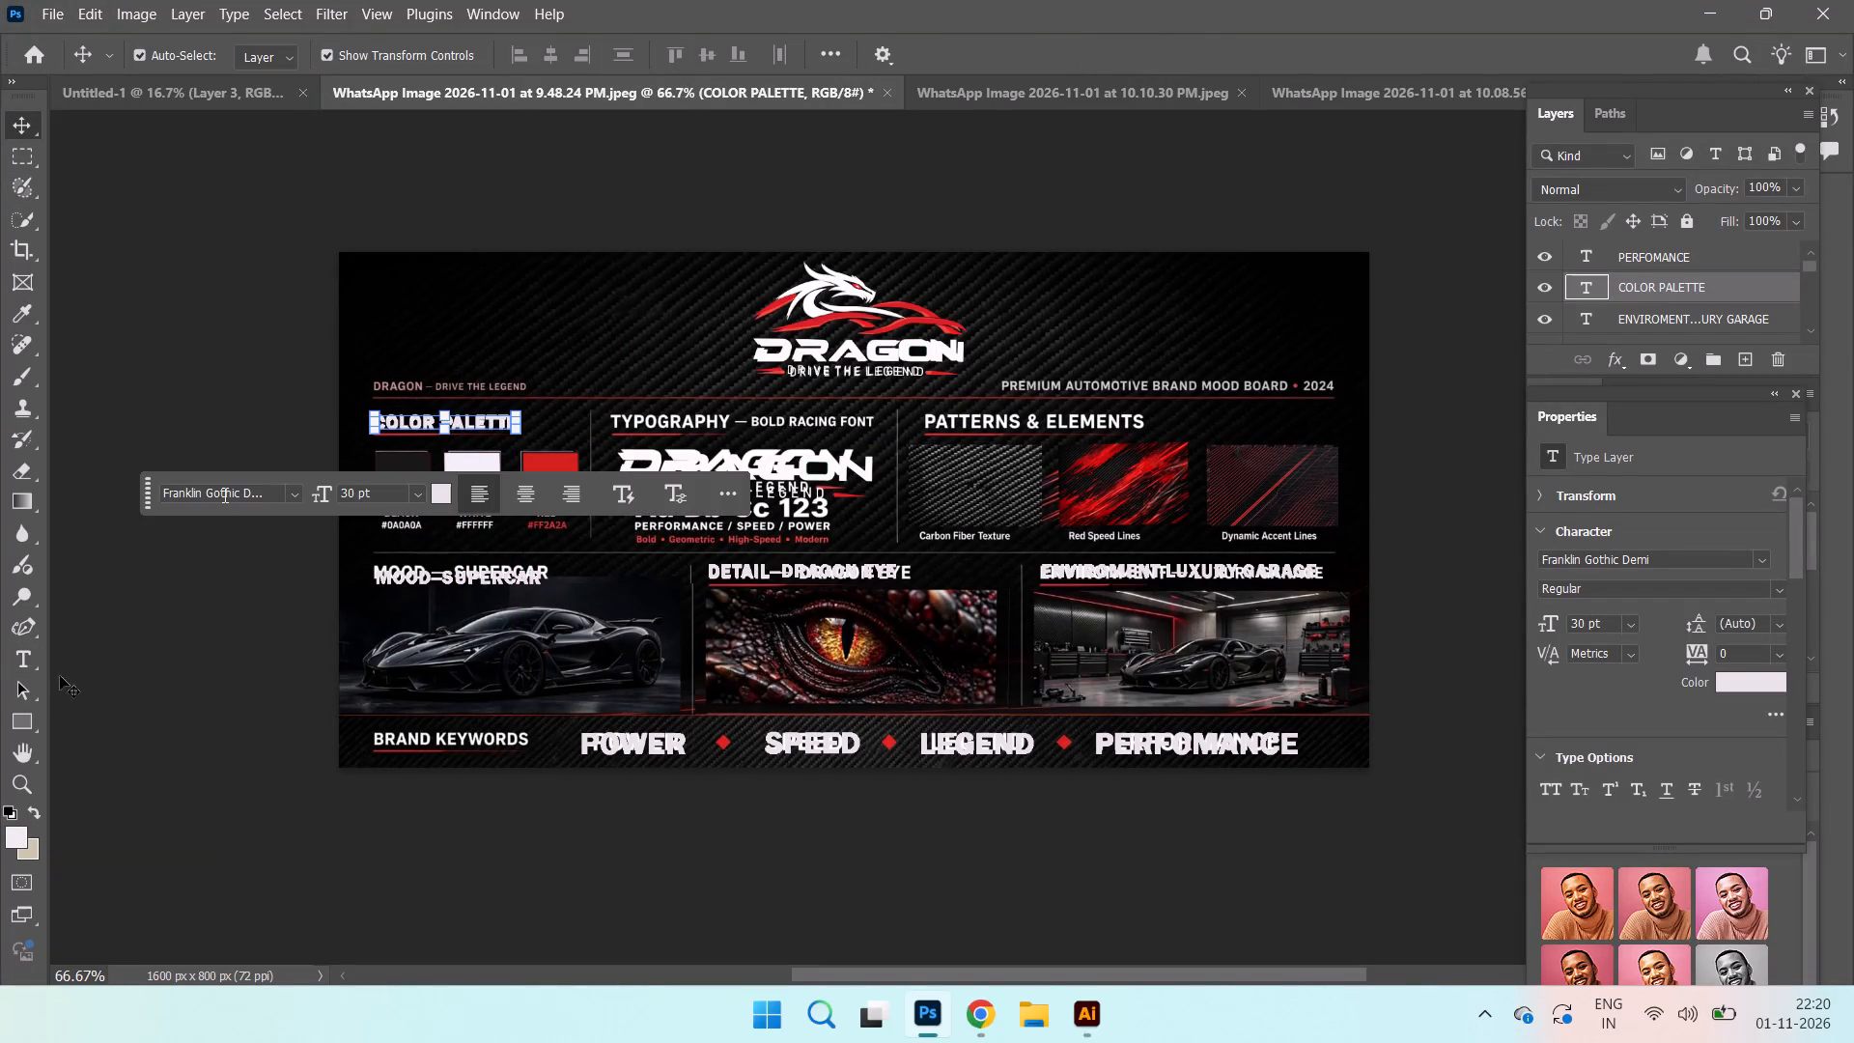
Add a 30 pt Franklin Gothic Demi text reading TYPOGRAPHY--FRANKIN GOTHIC DEMI in the empty header area beside the dragon logo.
left_click(19, 652)
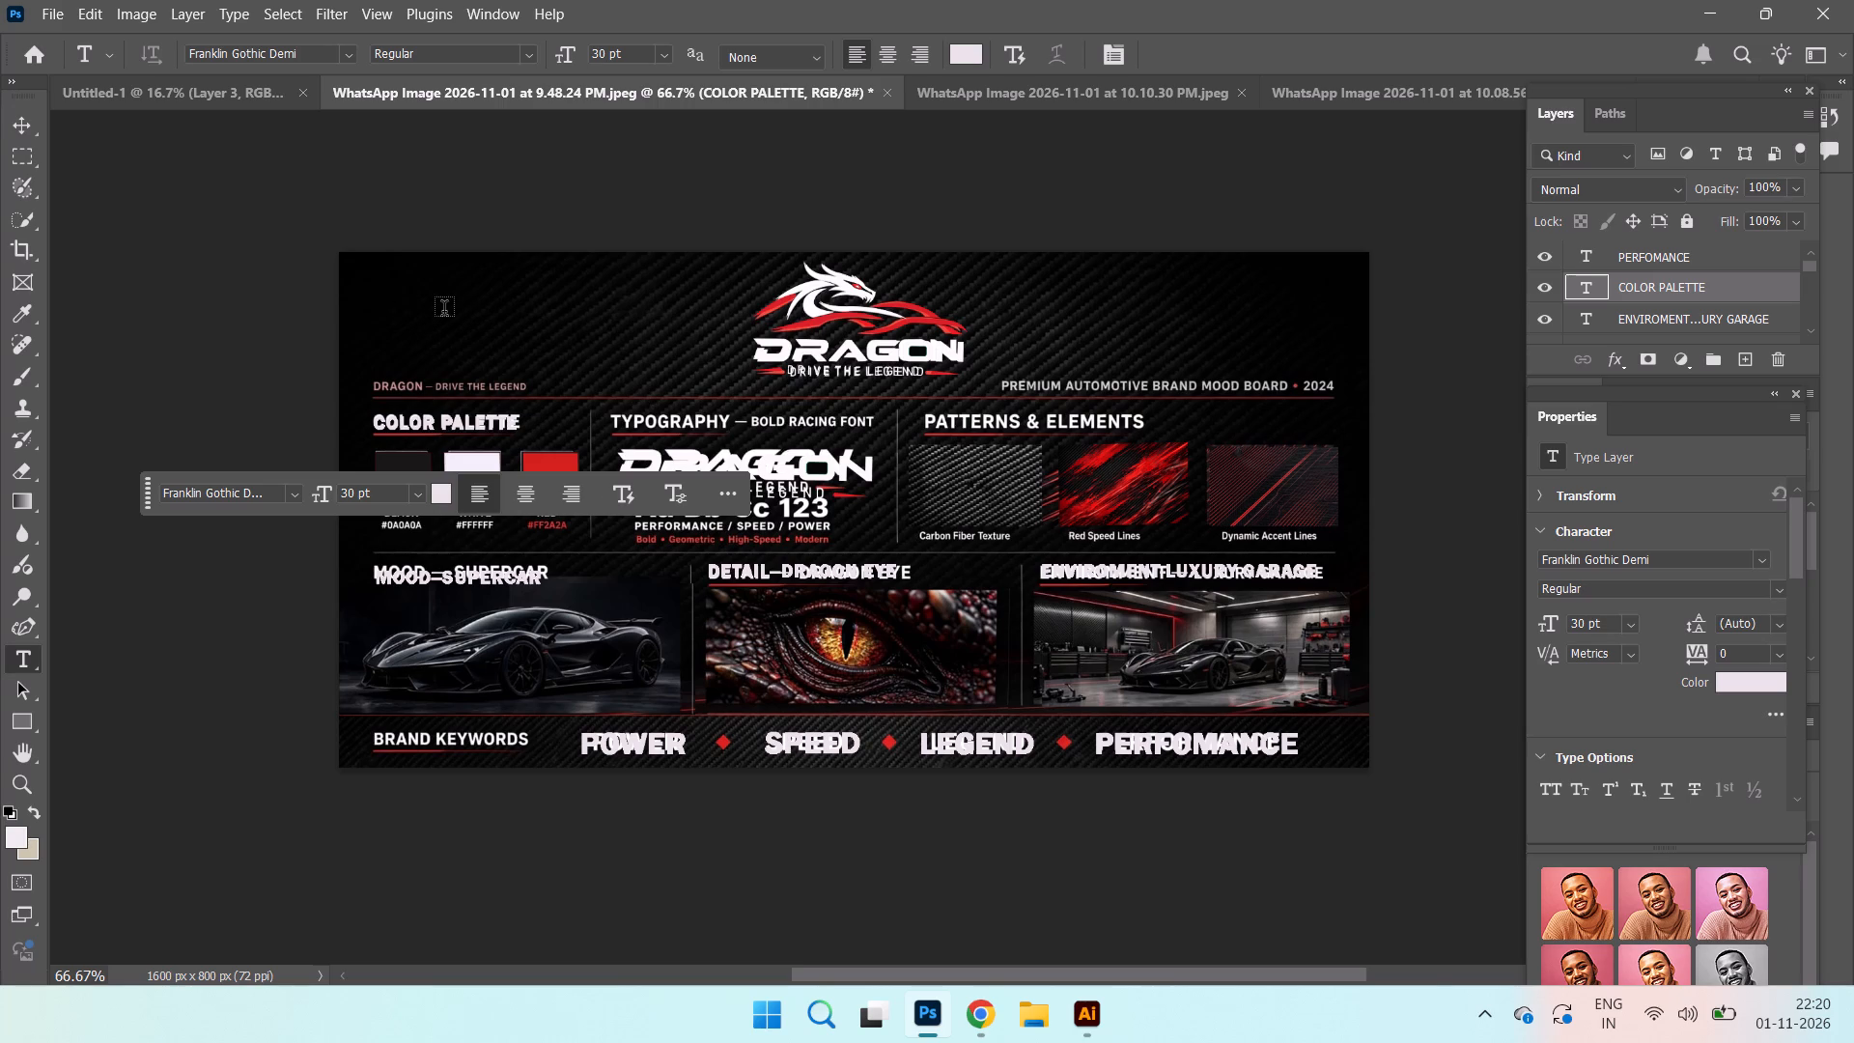
left_click(444, 311)
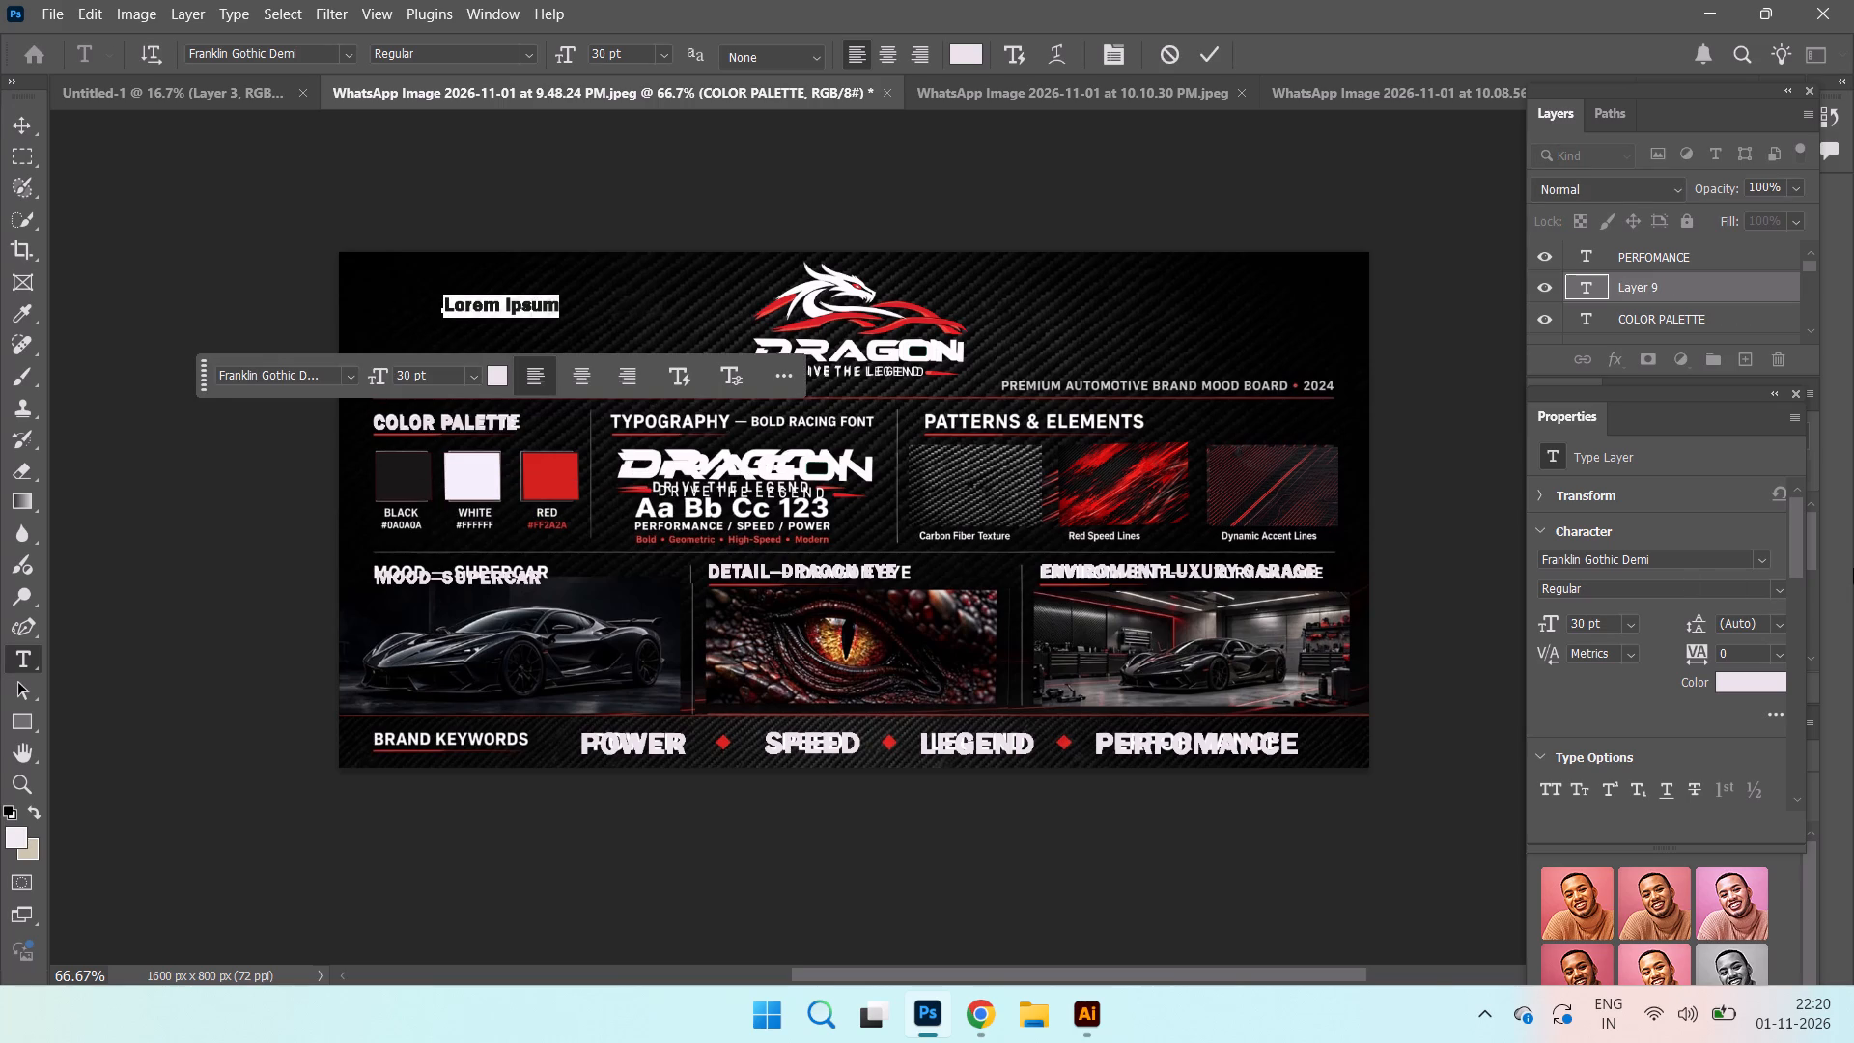
type("TY")
type("POGRA")
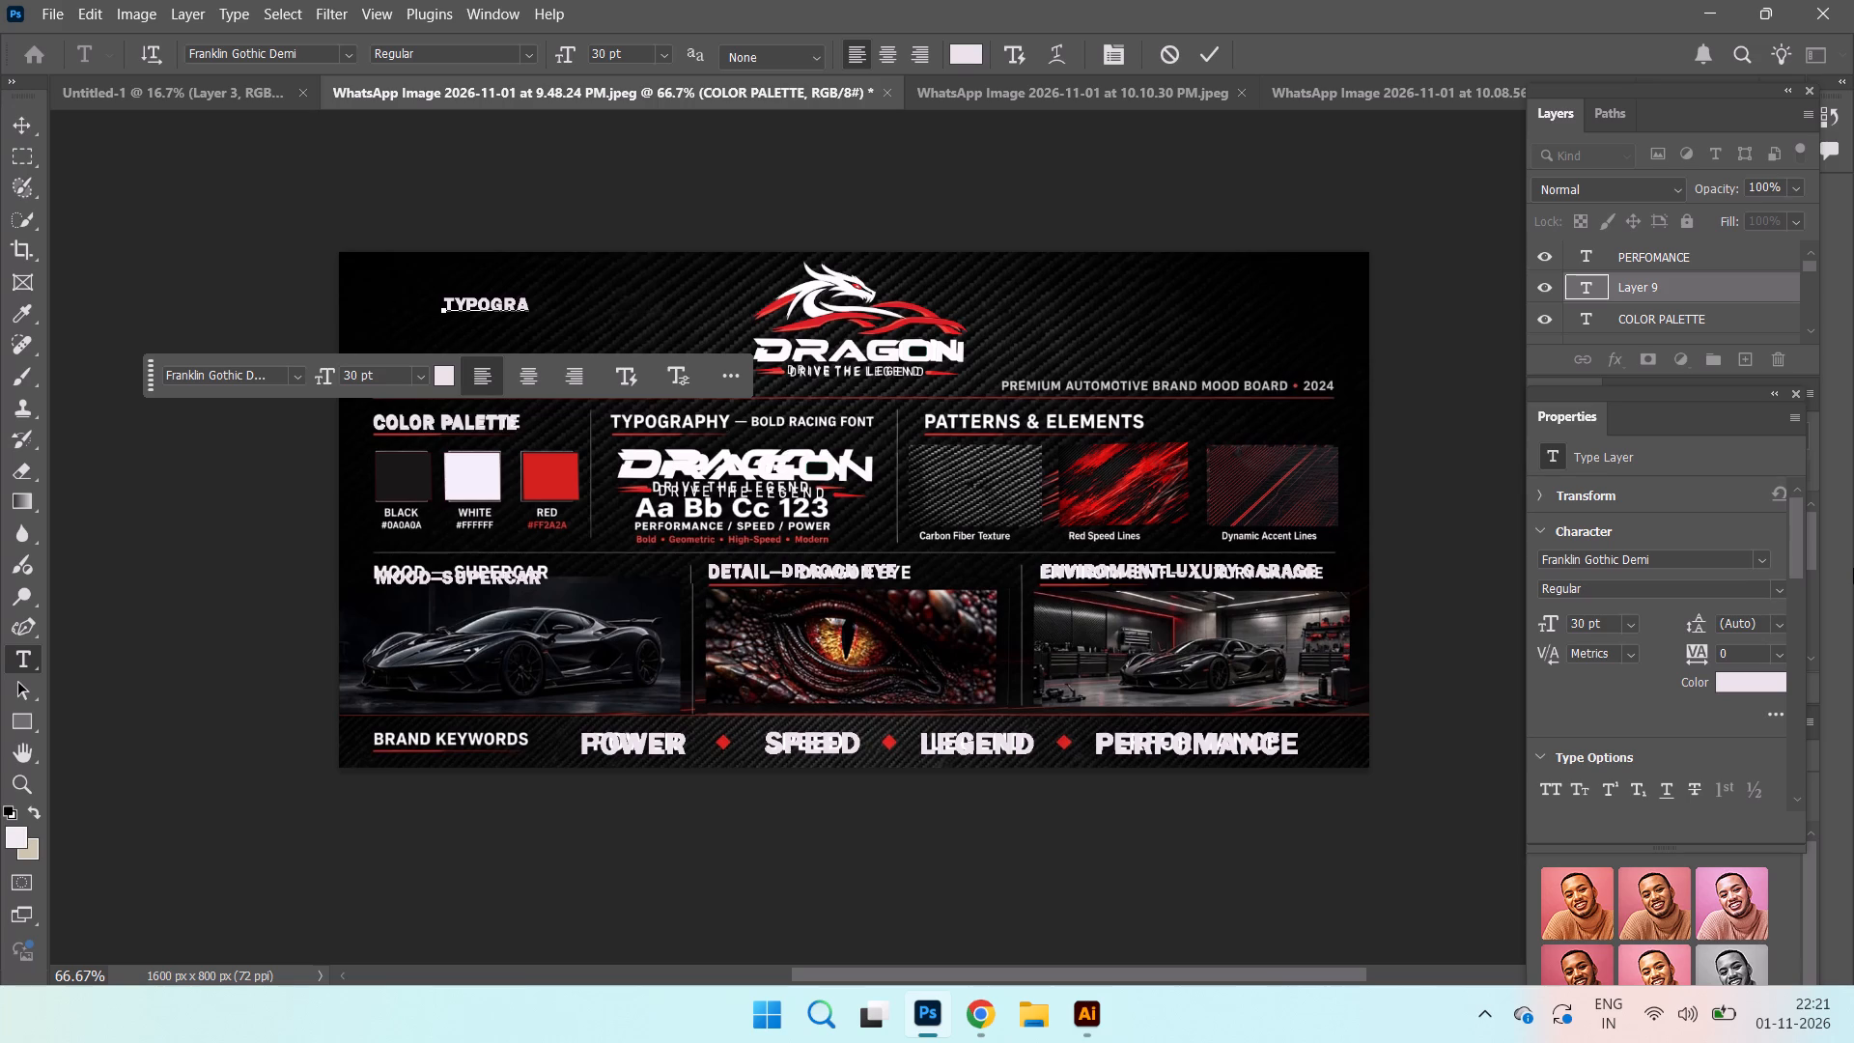
type("PHY")
key("minus")
key("minus")
type("BOL")
type("D")
key("space")
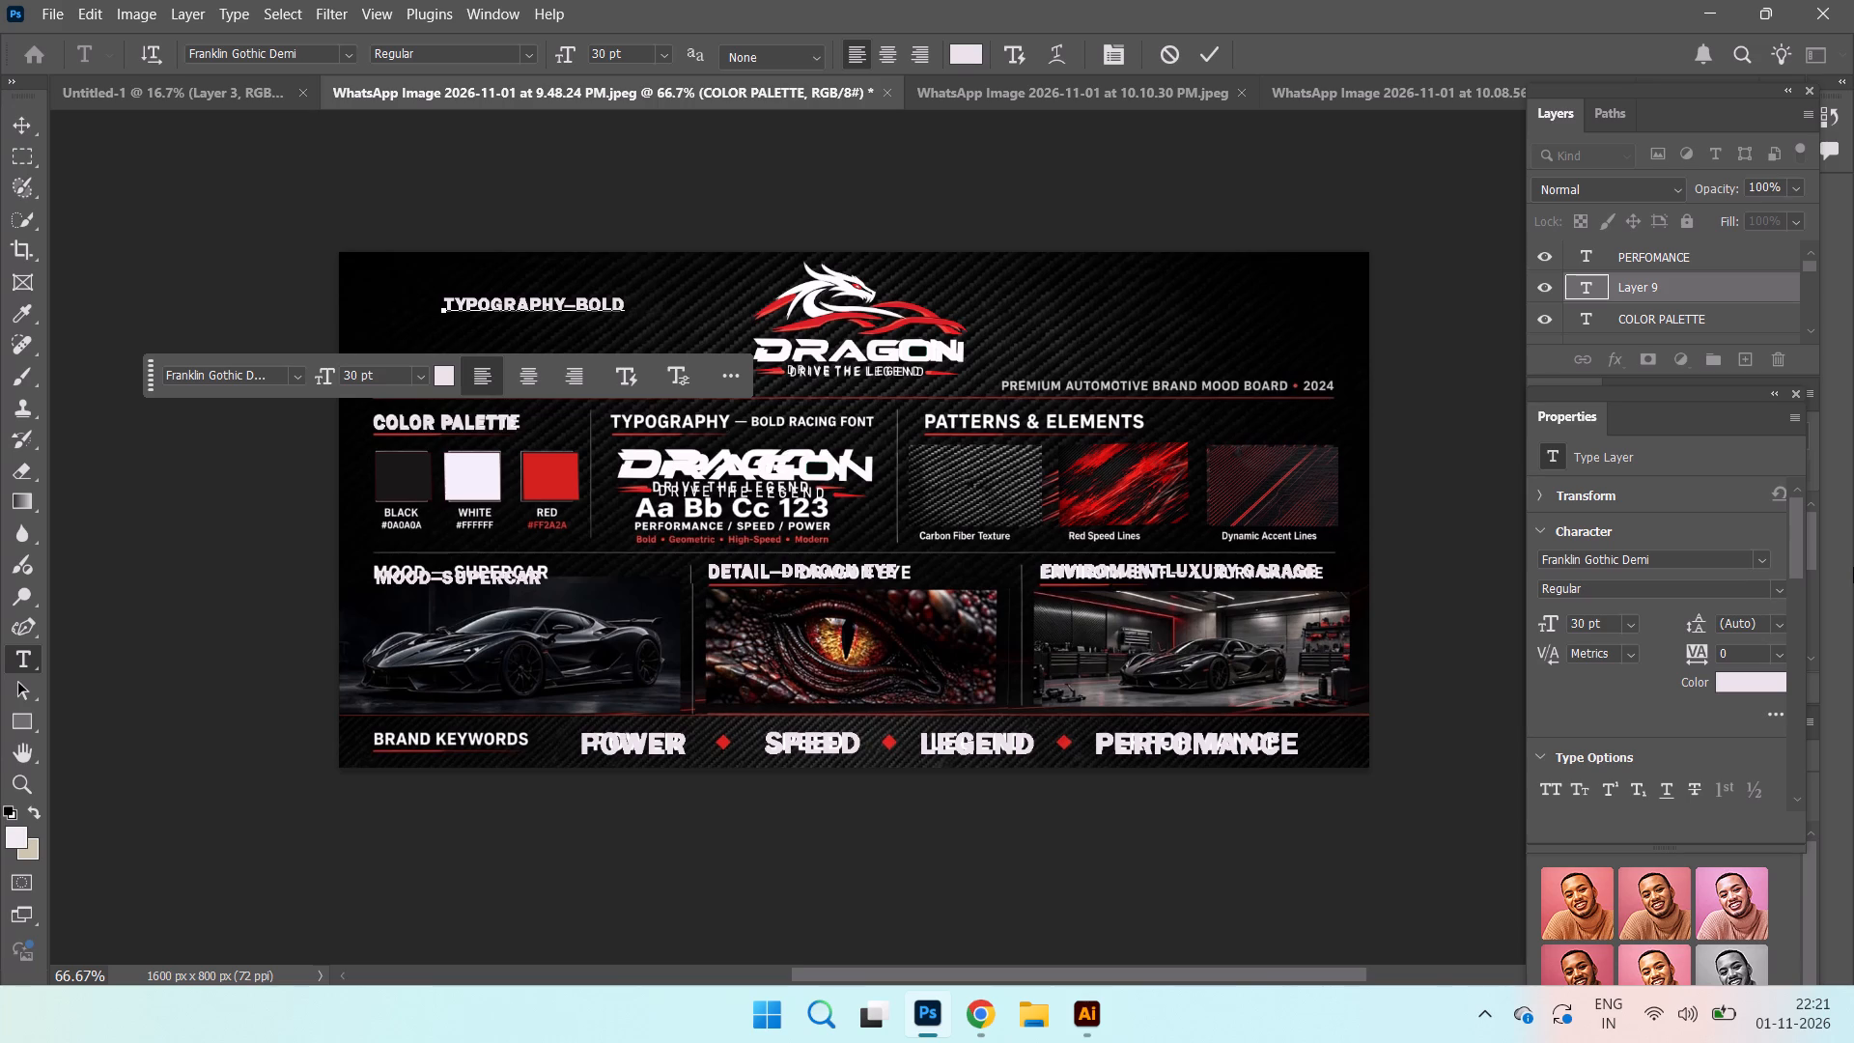
key("BackSpace")
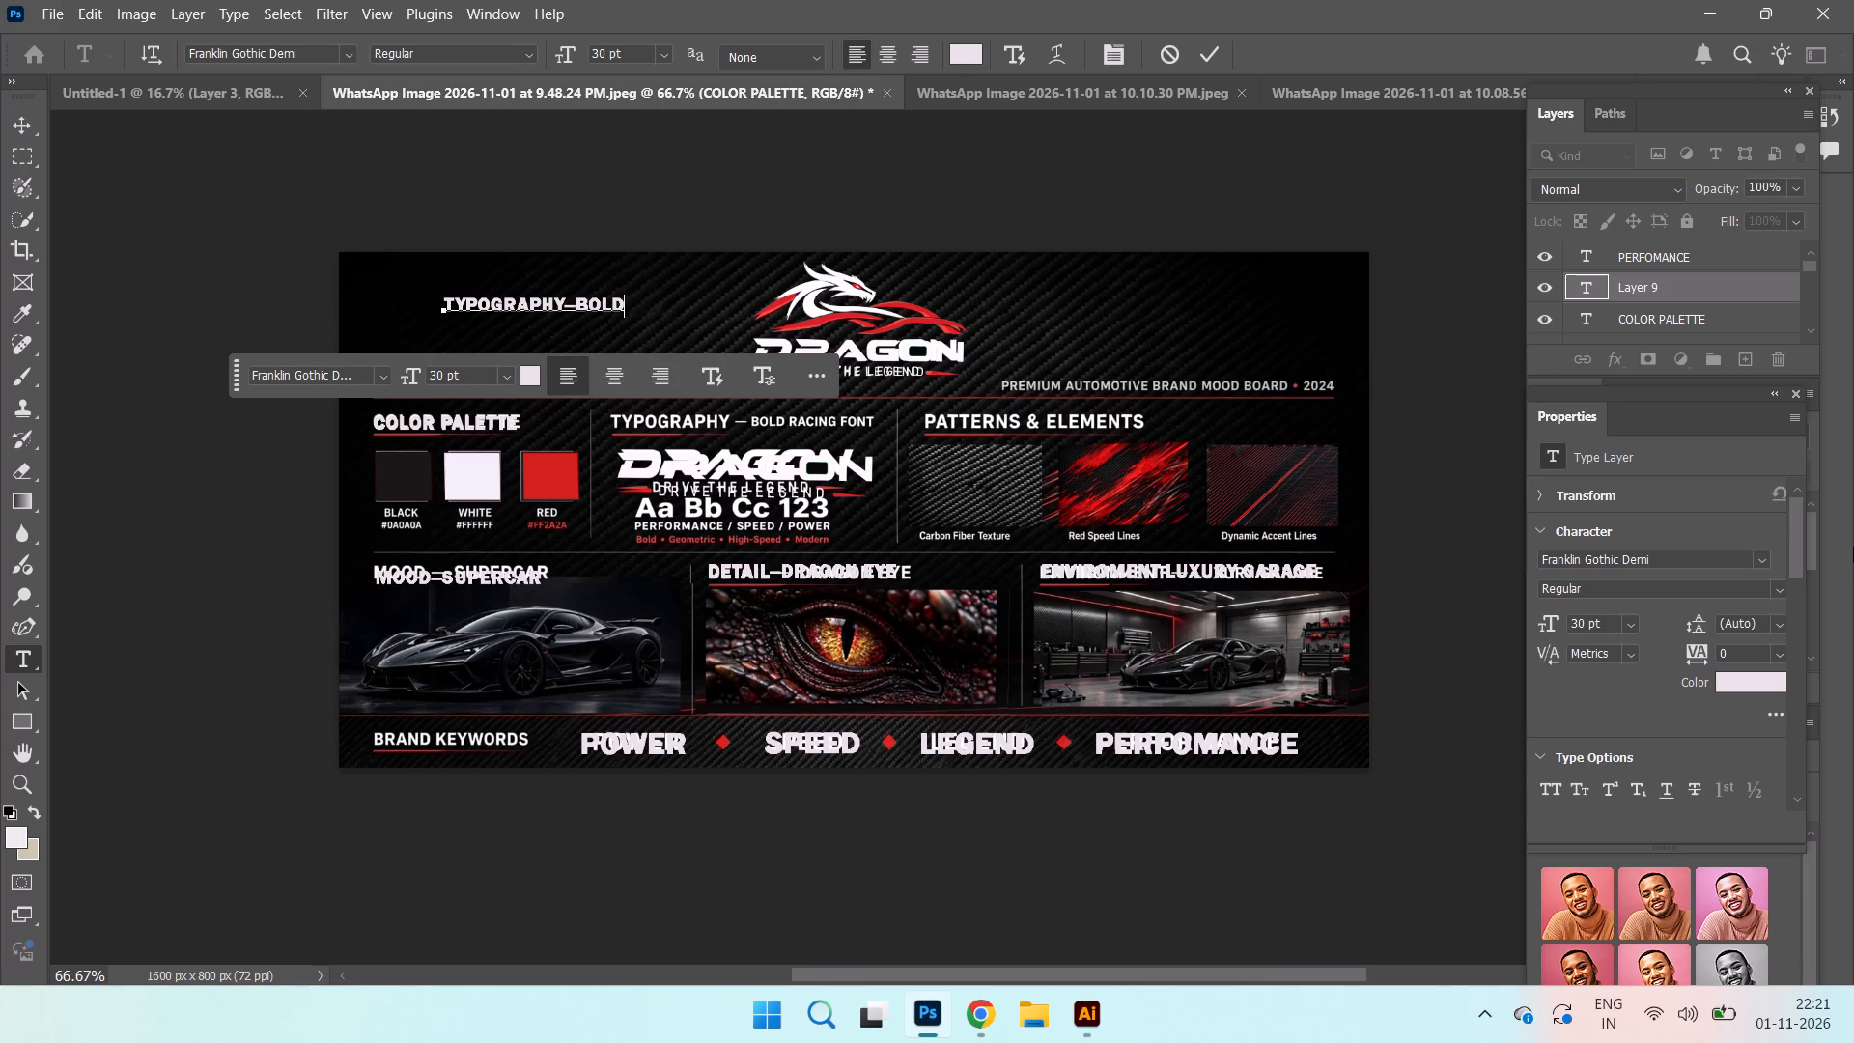
key("BackSpace")
key("BackSpace")
key("BackSpace")
key("BackSpace")
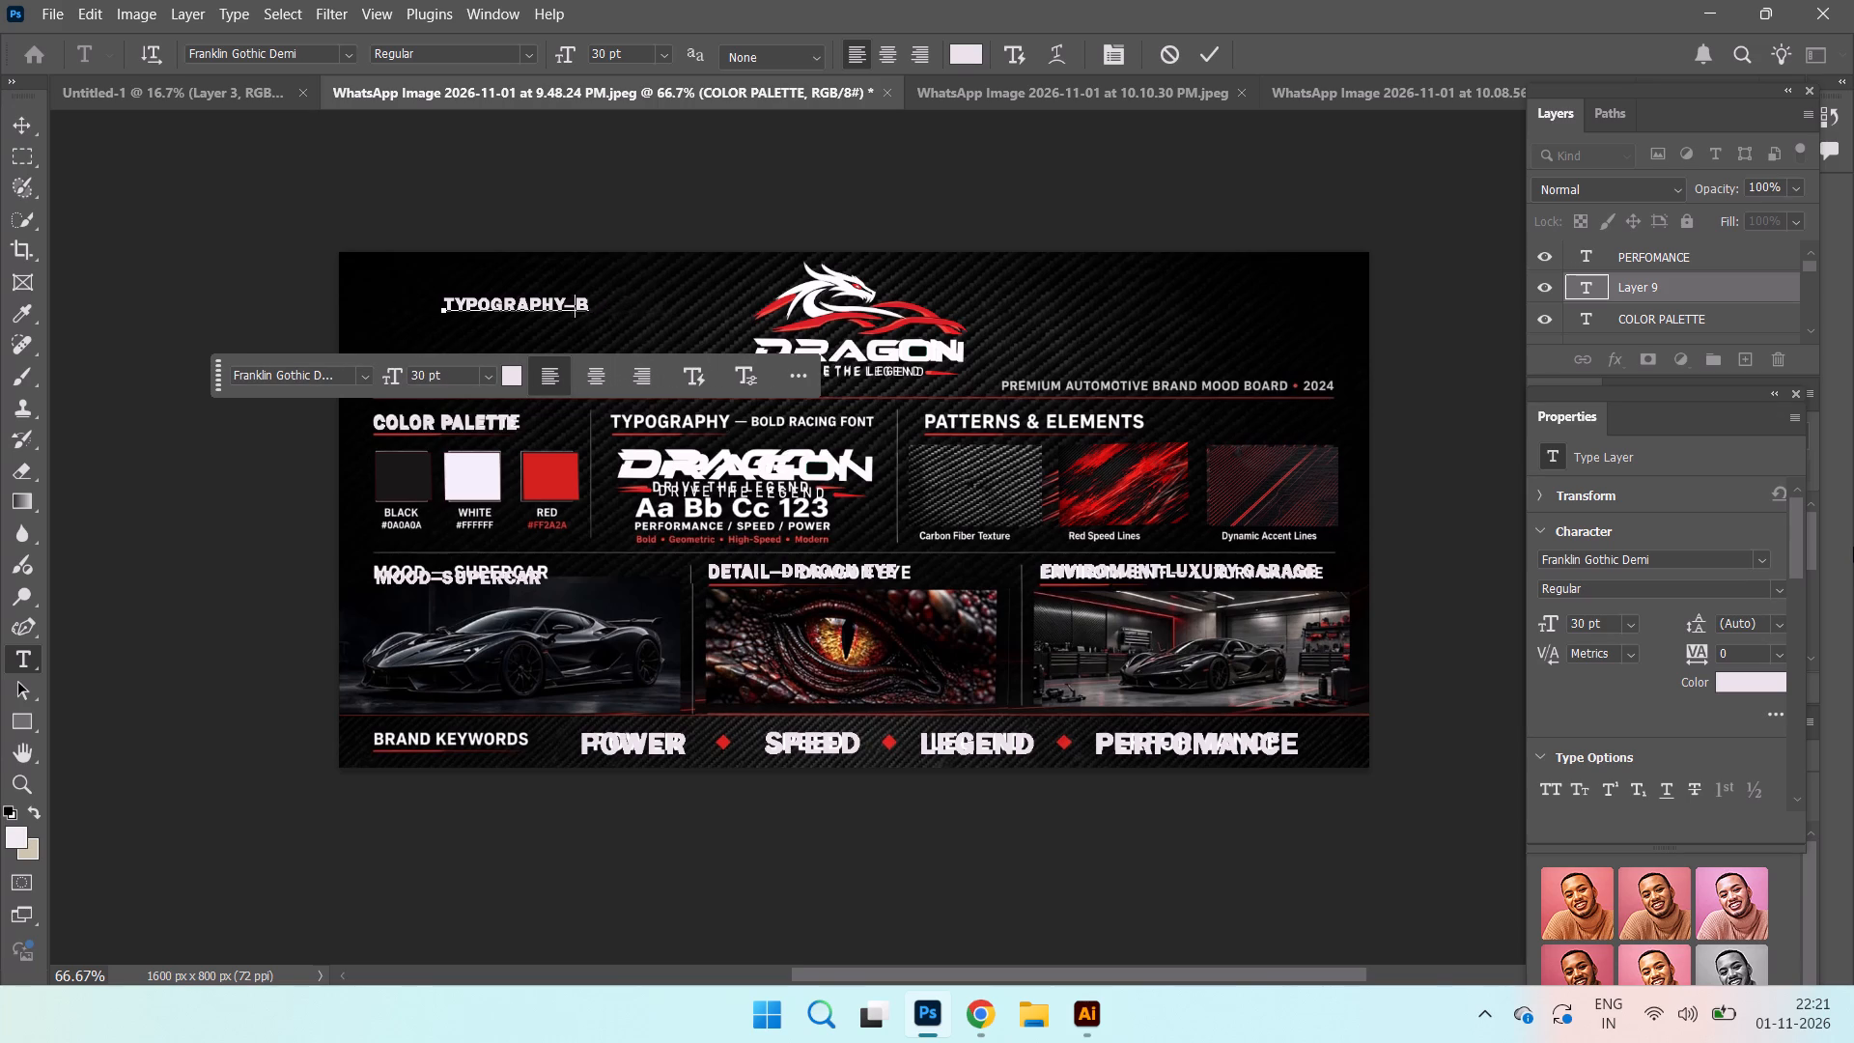
type("FR")
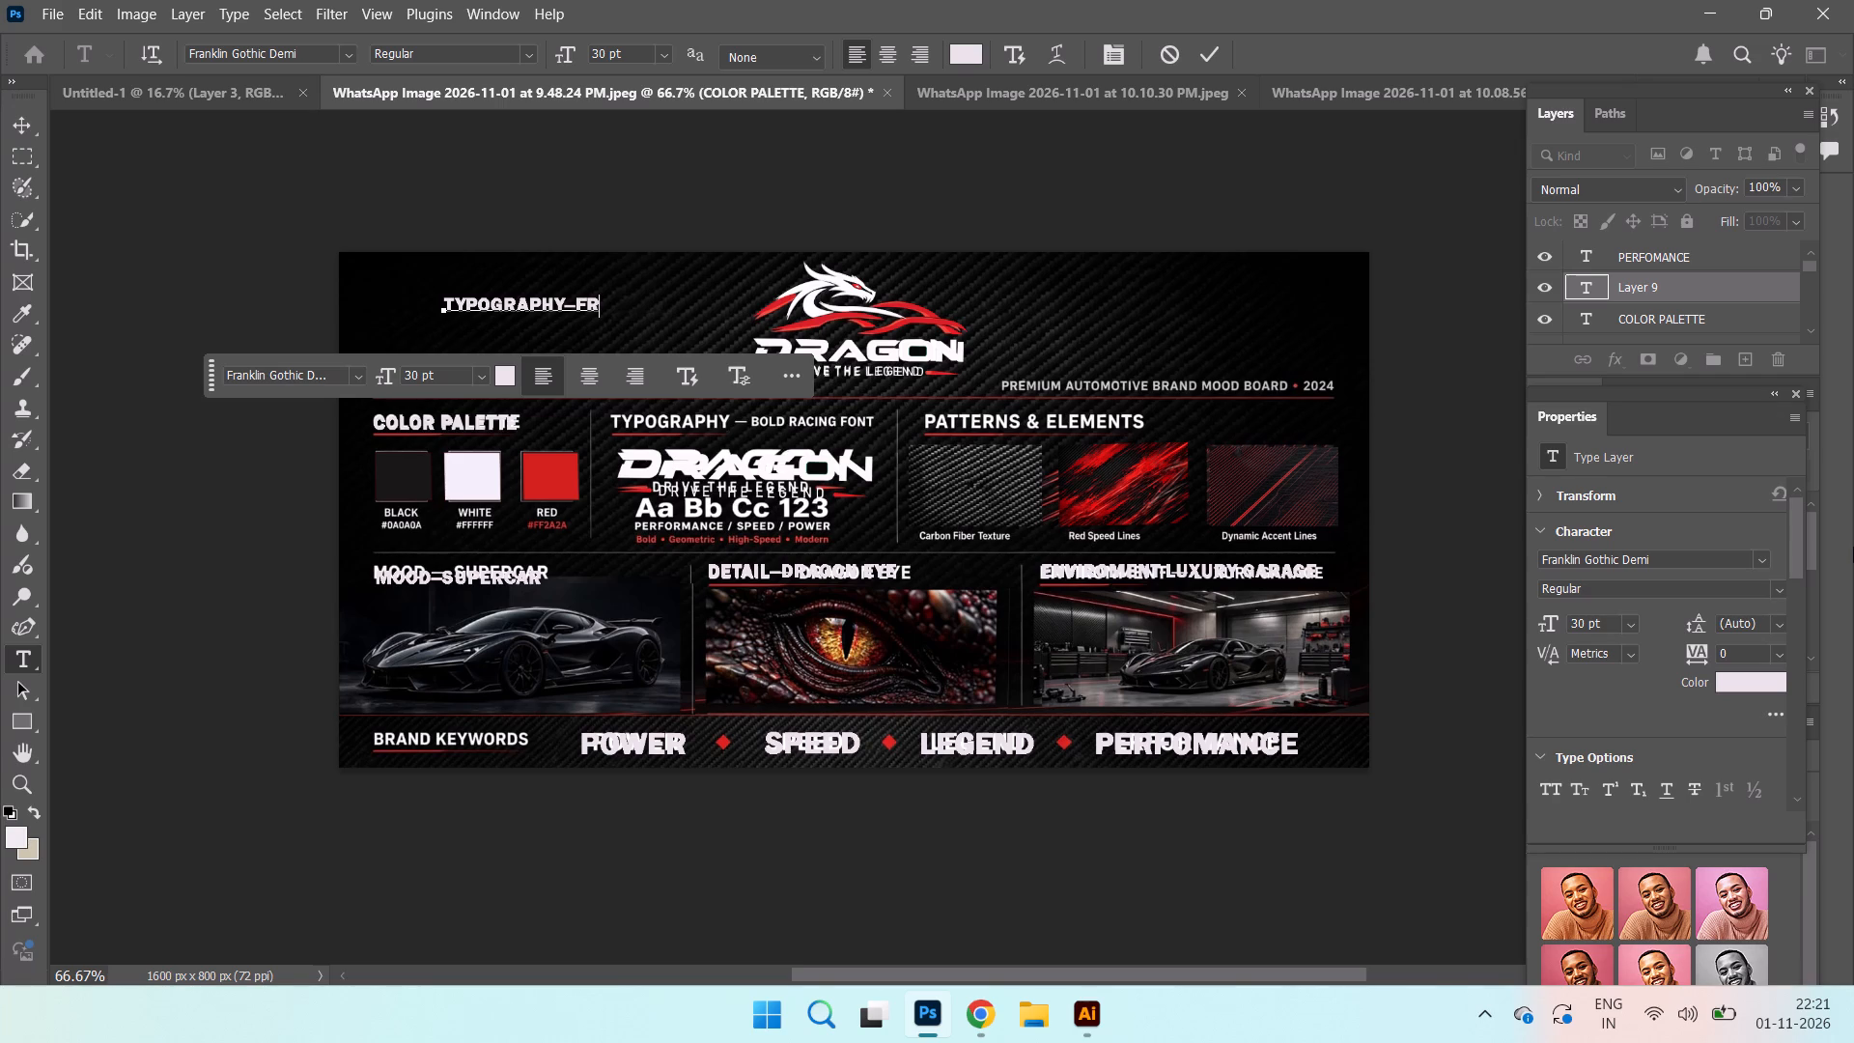
key("BackSpace")
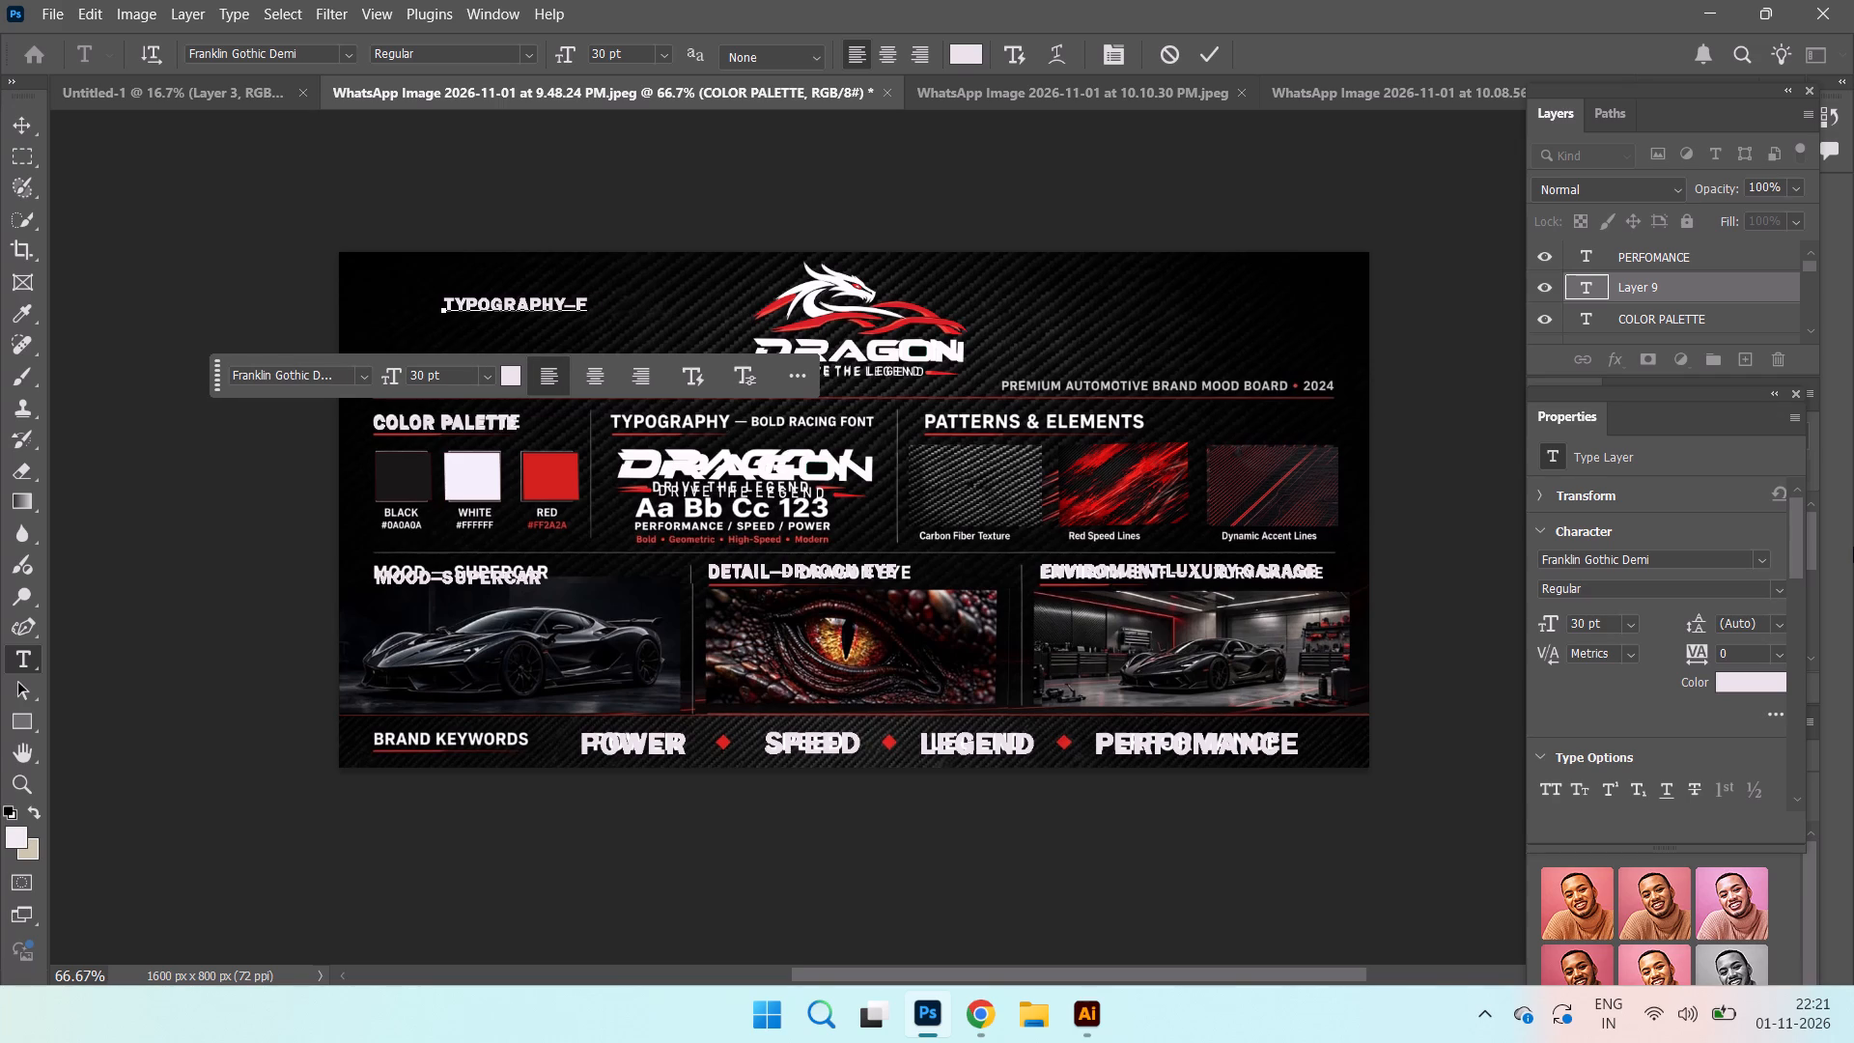
key("BackSpace")
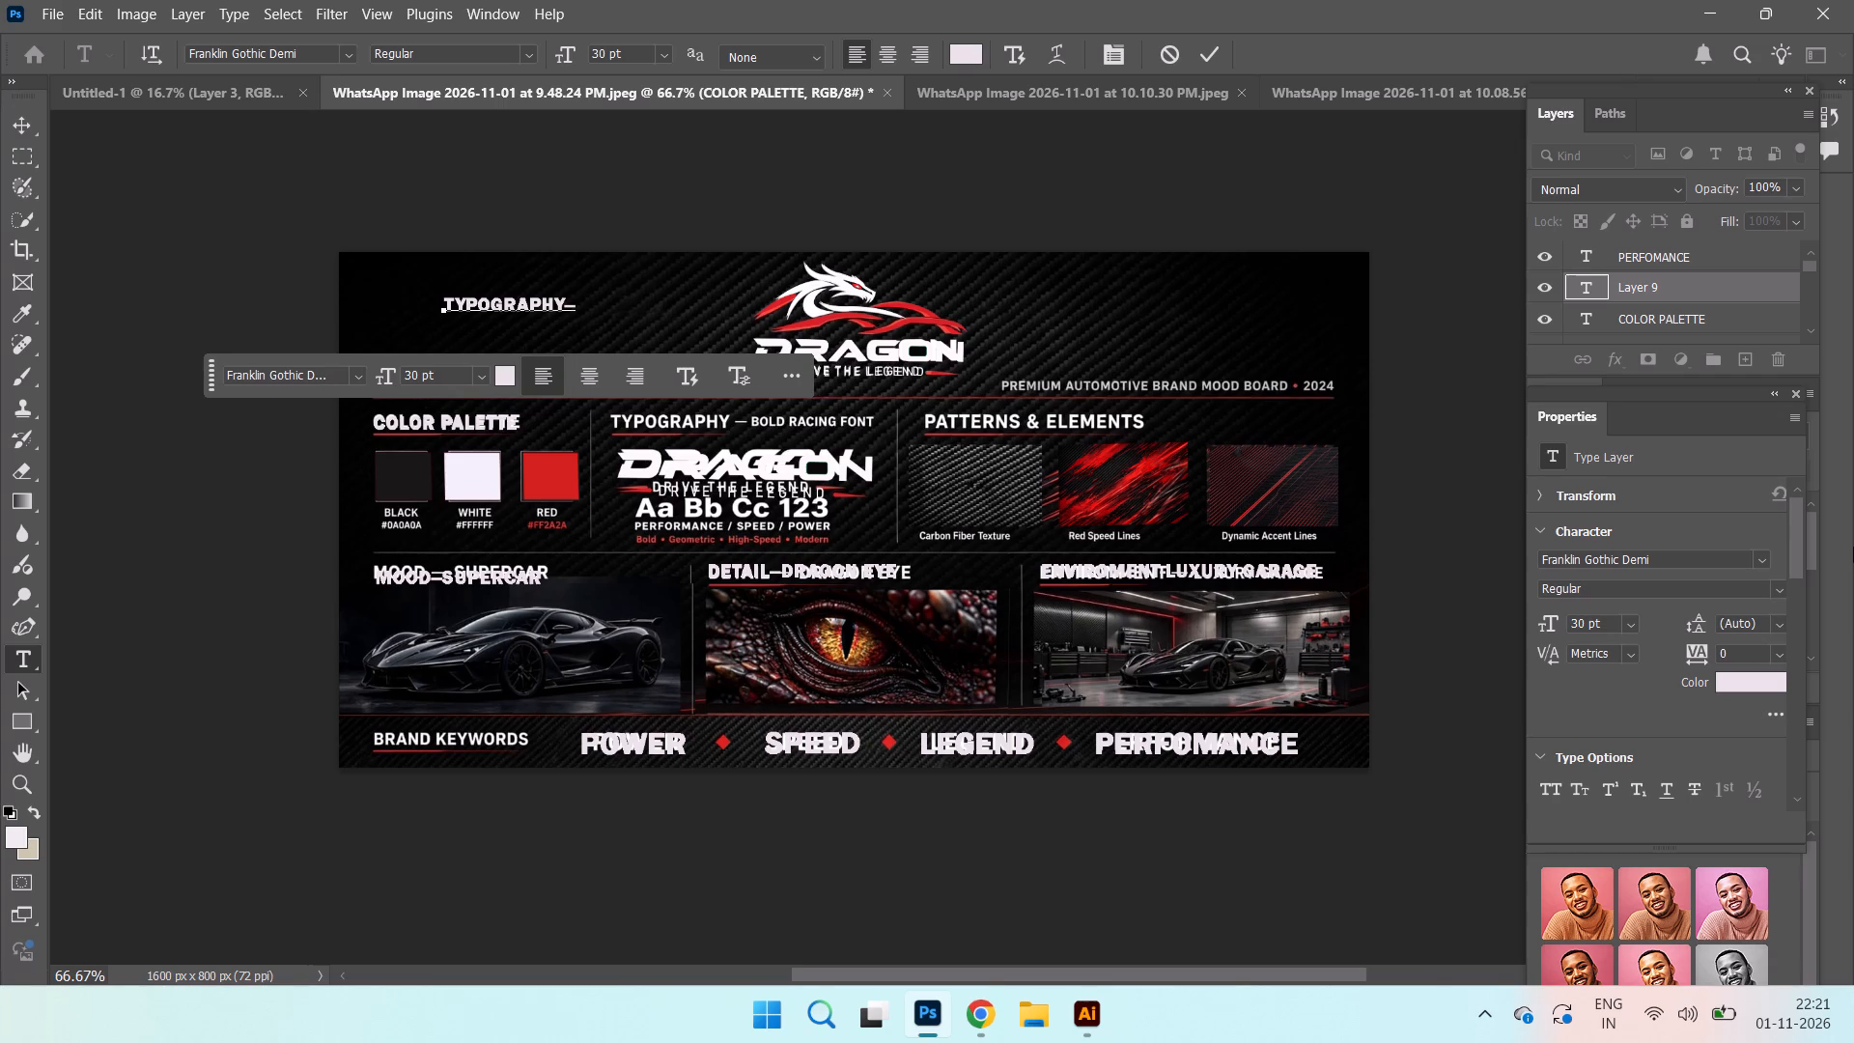
type("FRA")
type("NKIN")
key("space")
type("GO")
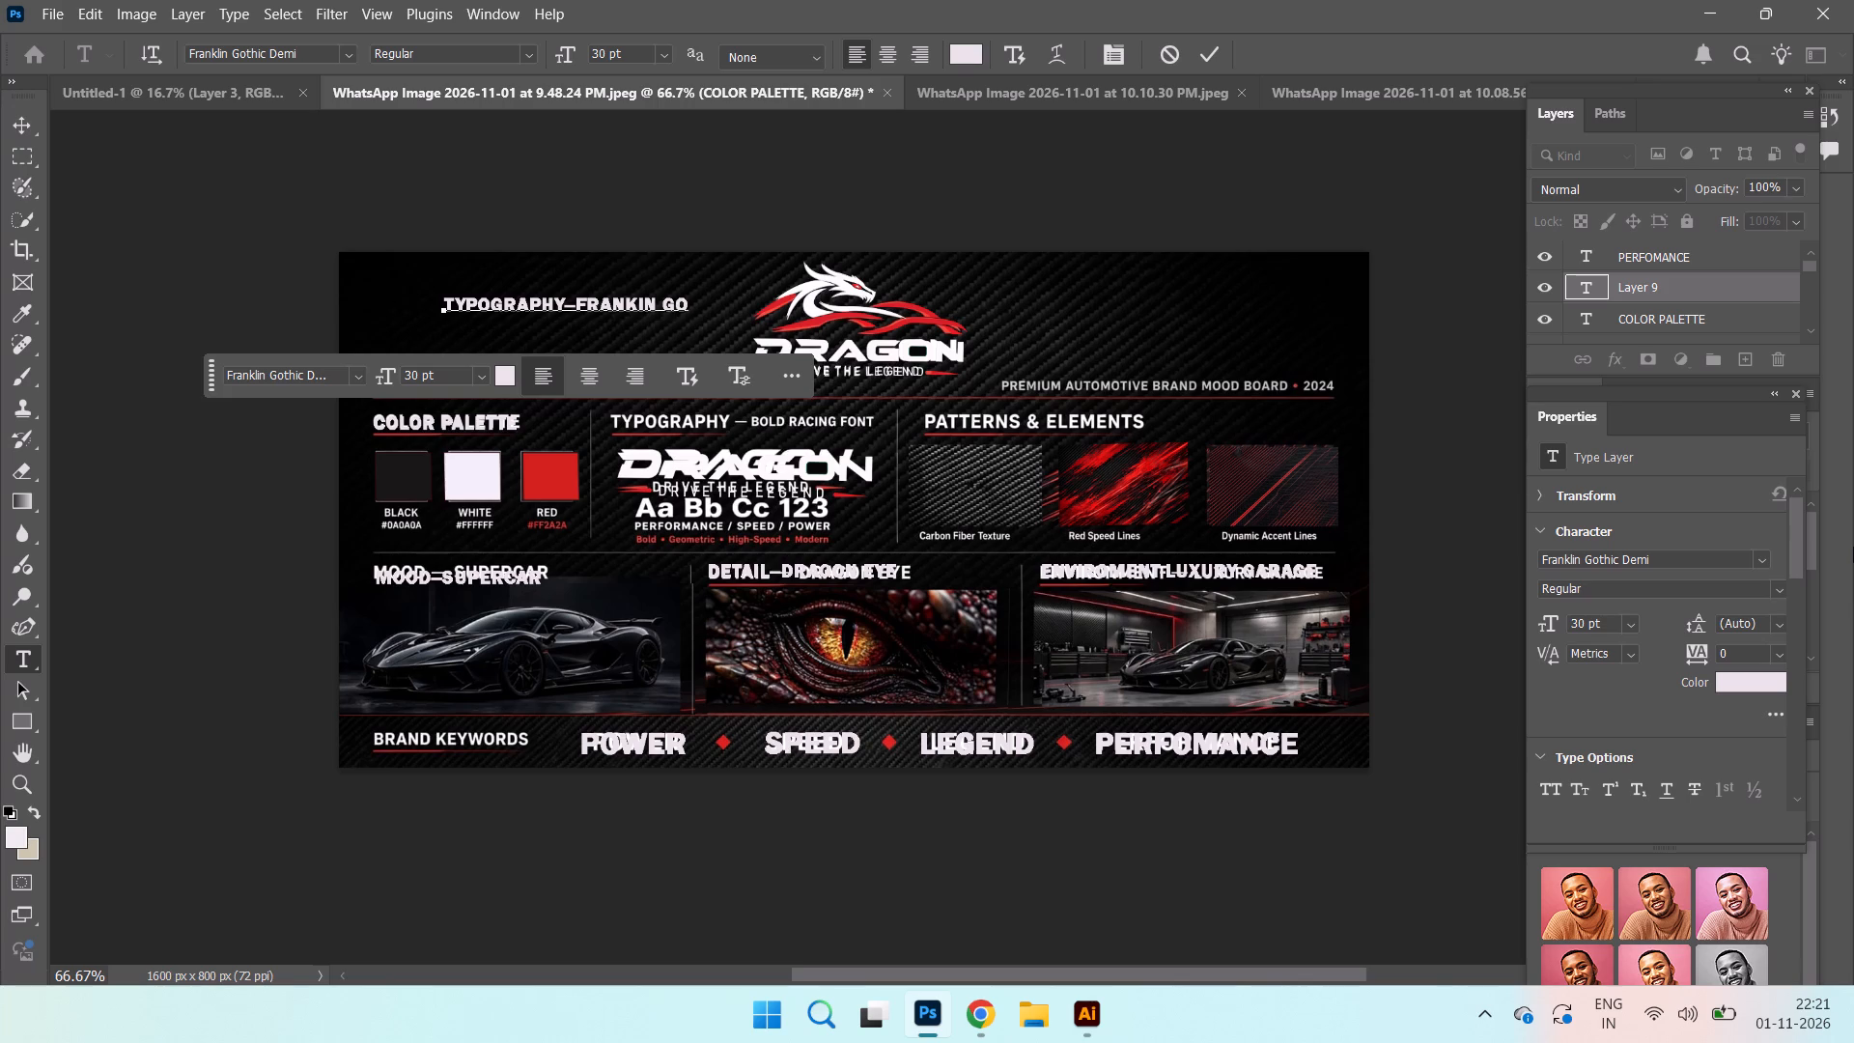
type("THIC")
key("space")
type("DEMI")
Place the TYPOGRAPHY--FRANKIN GOTHIC DEMI text over the original TYPOGRAPHY — BOLD RACING FONT heading and deselect it.
left_click(16, 125)
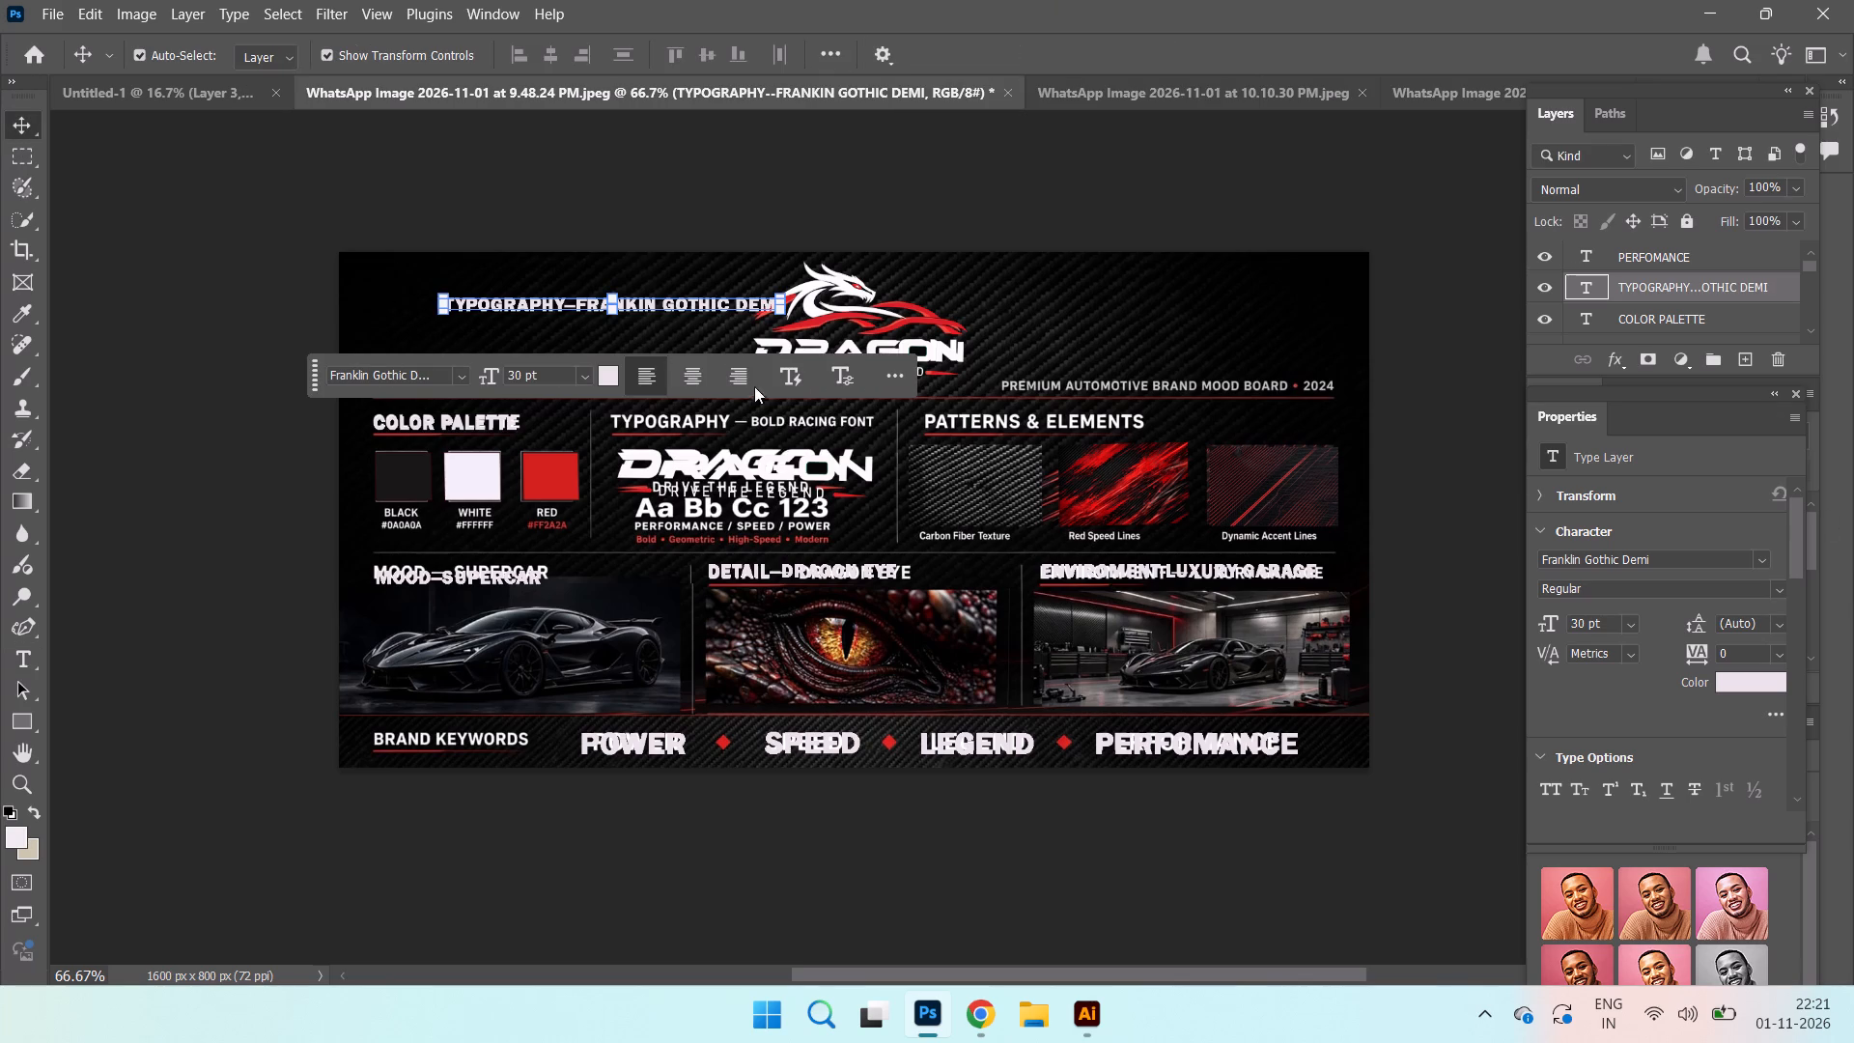
left_click_drag(661, 306, 809, 422)
left_click(1126, 287)
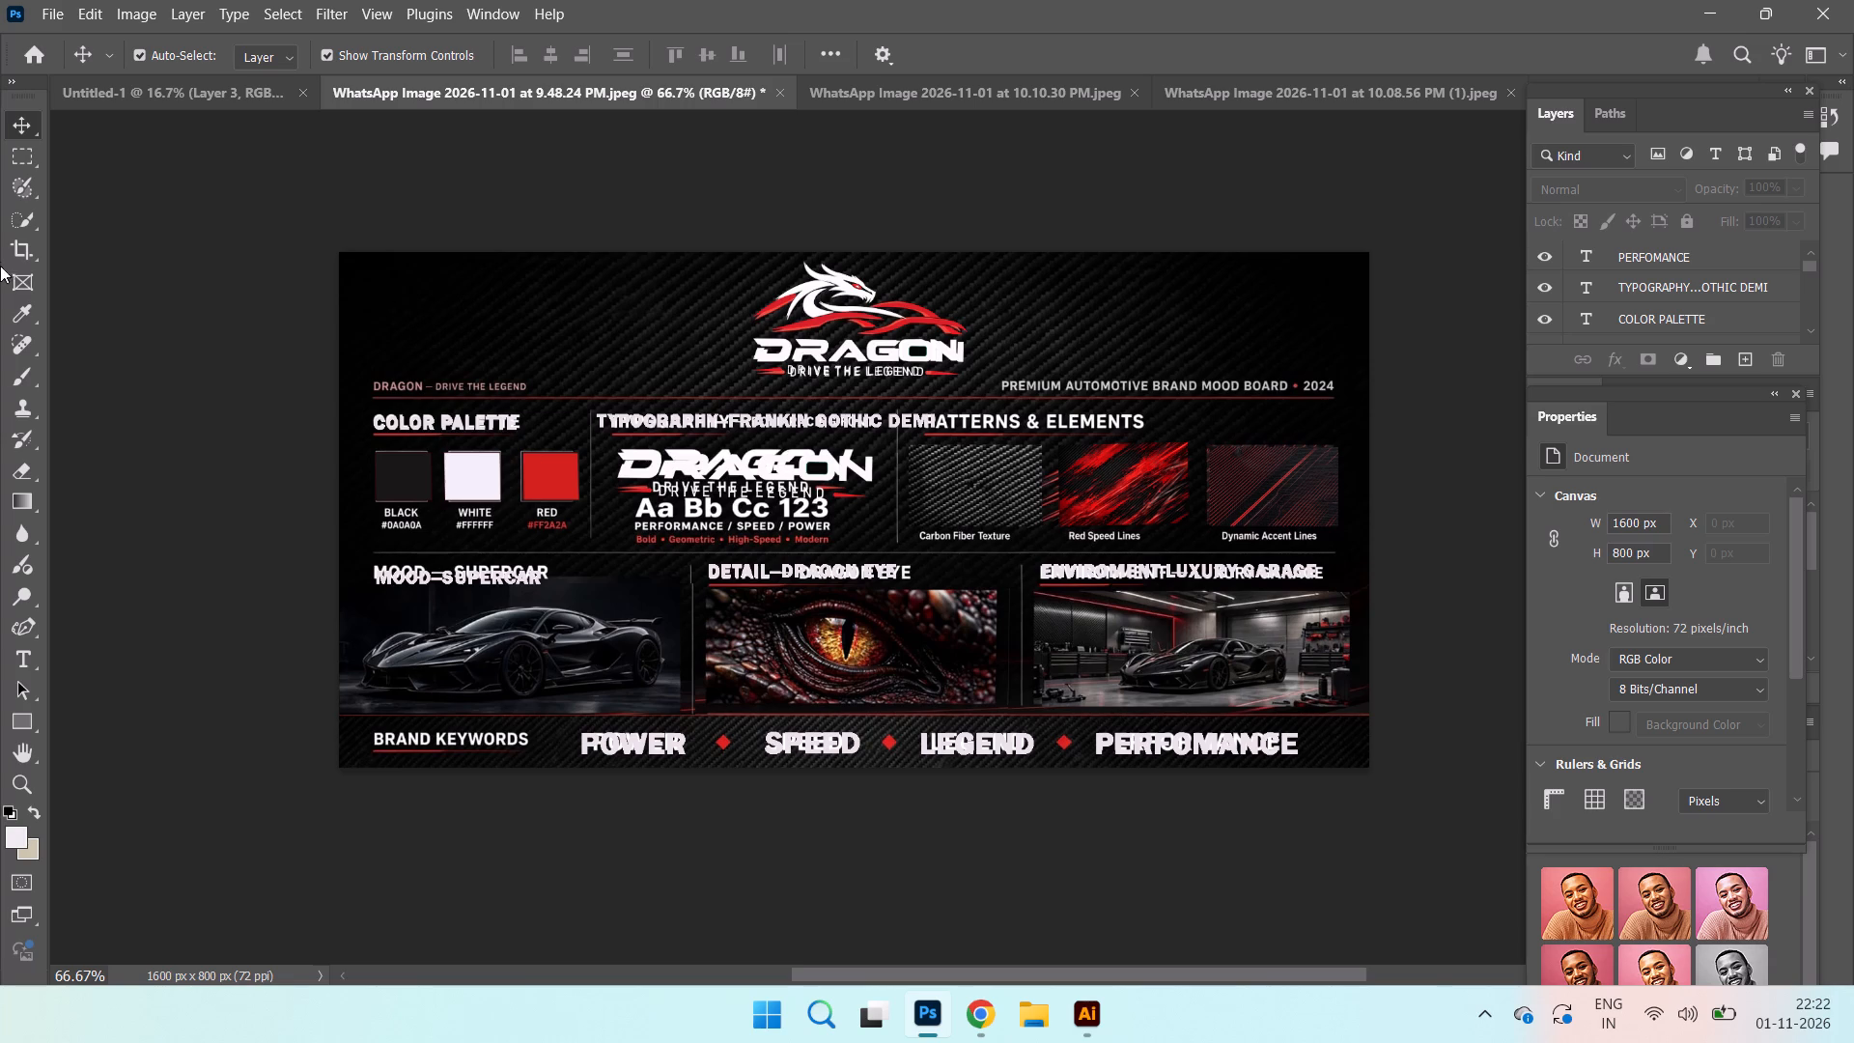
Break the typography heading text before GOTHIC DEMI and indent that second line with spaces until it ends slightly past FRANKIN.
left_click(32, 652)
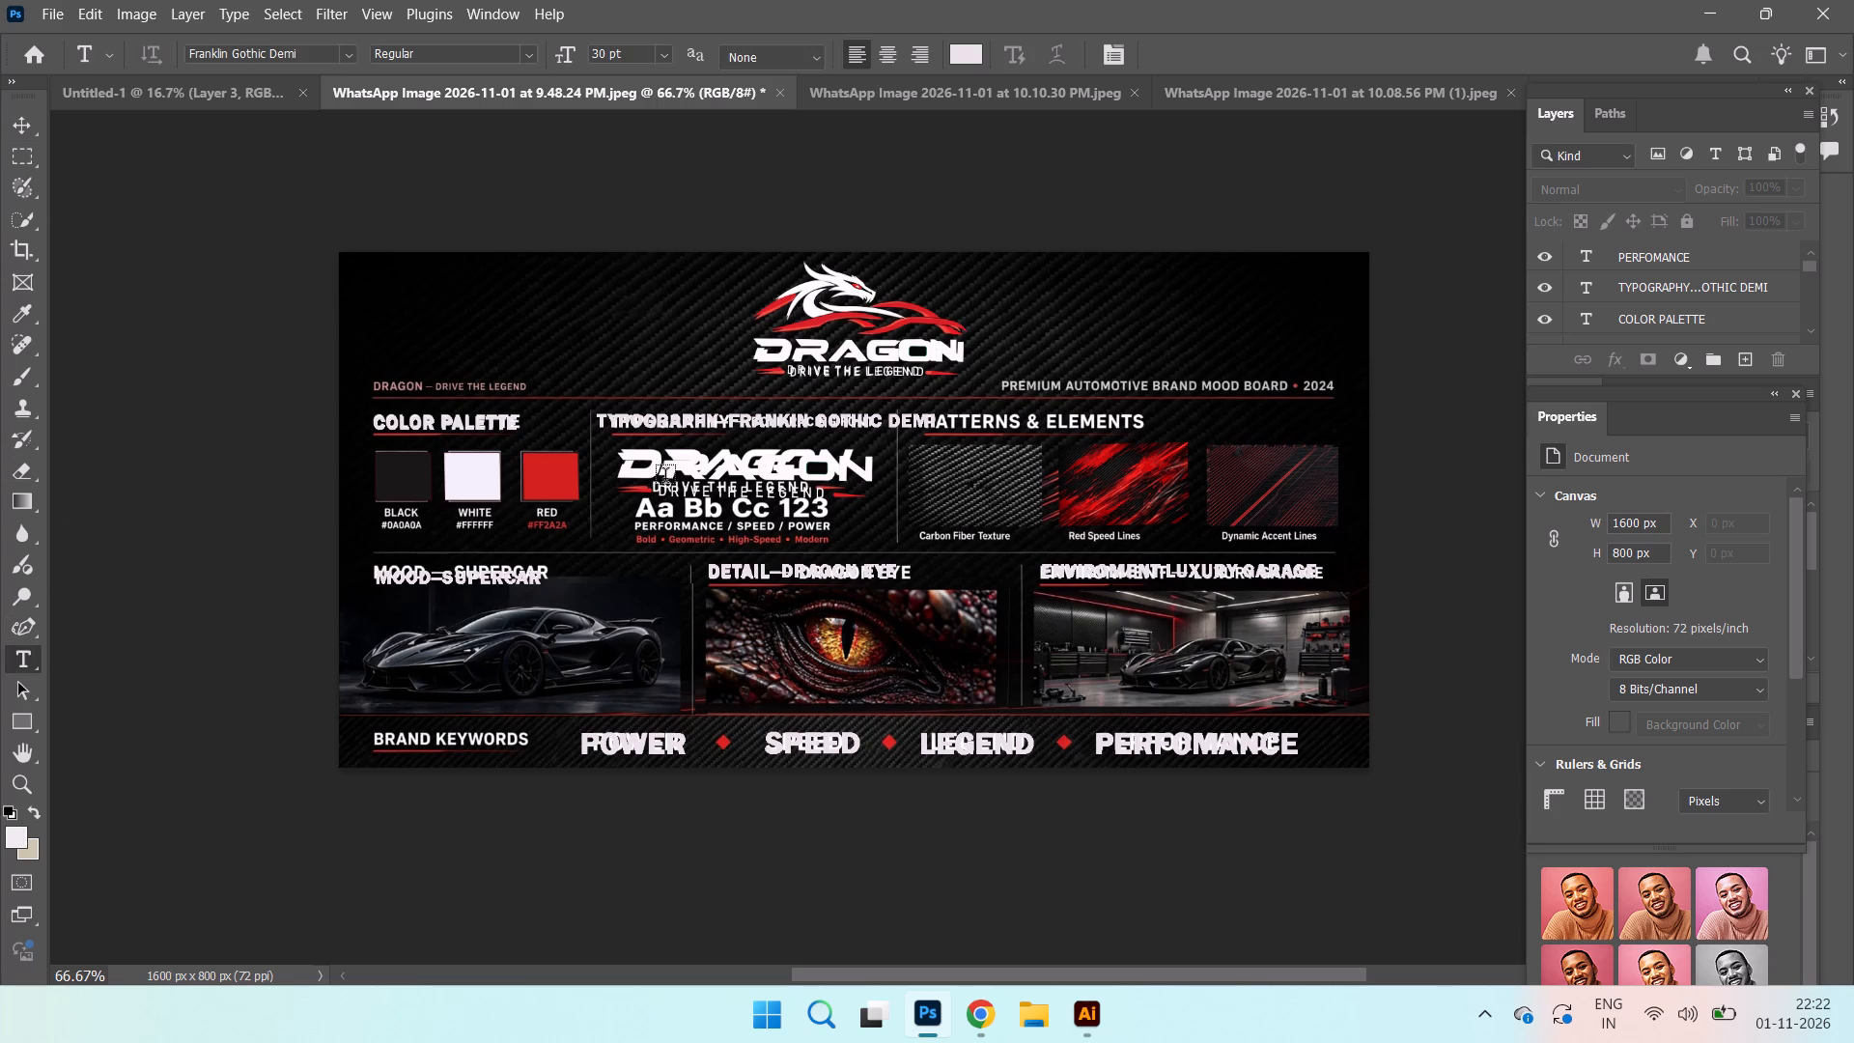
left_click(817, 424)
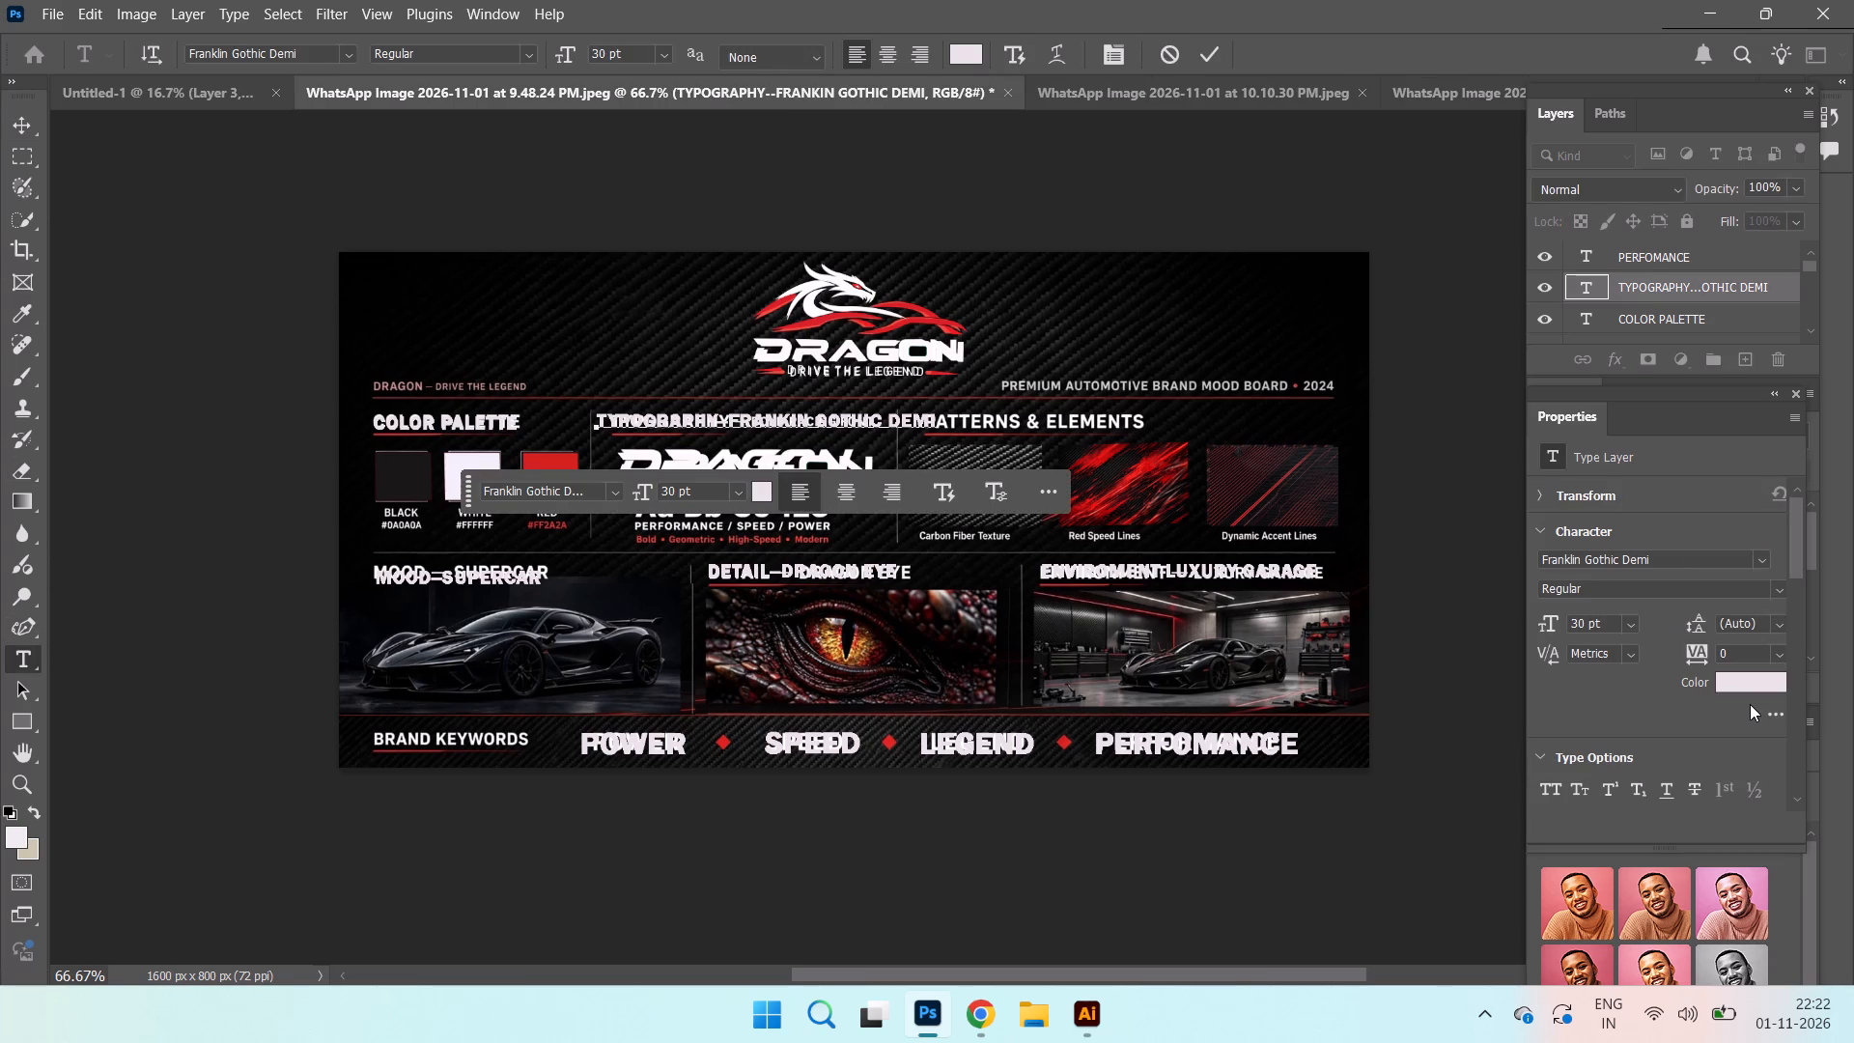
key("Return")
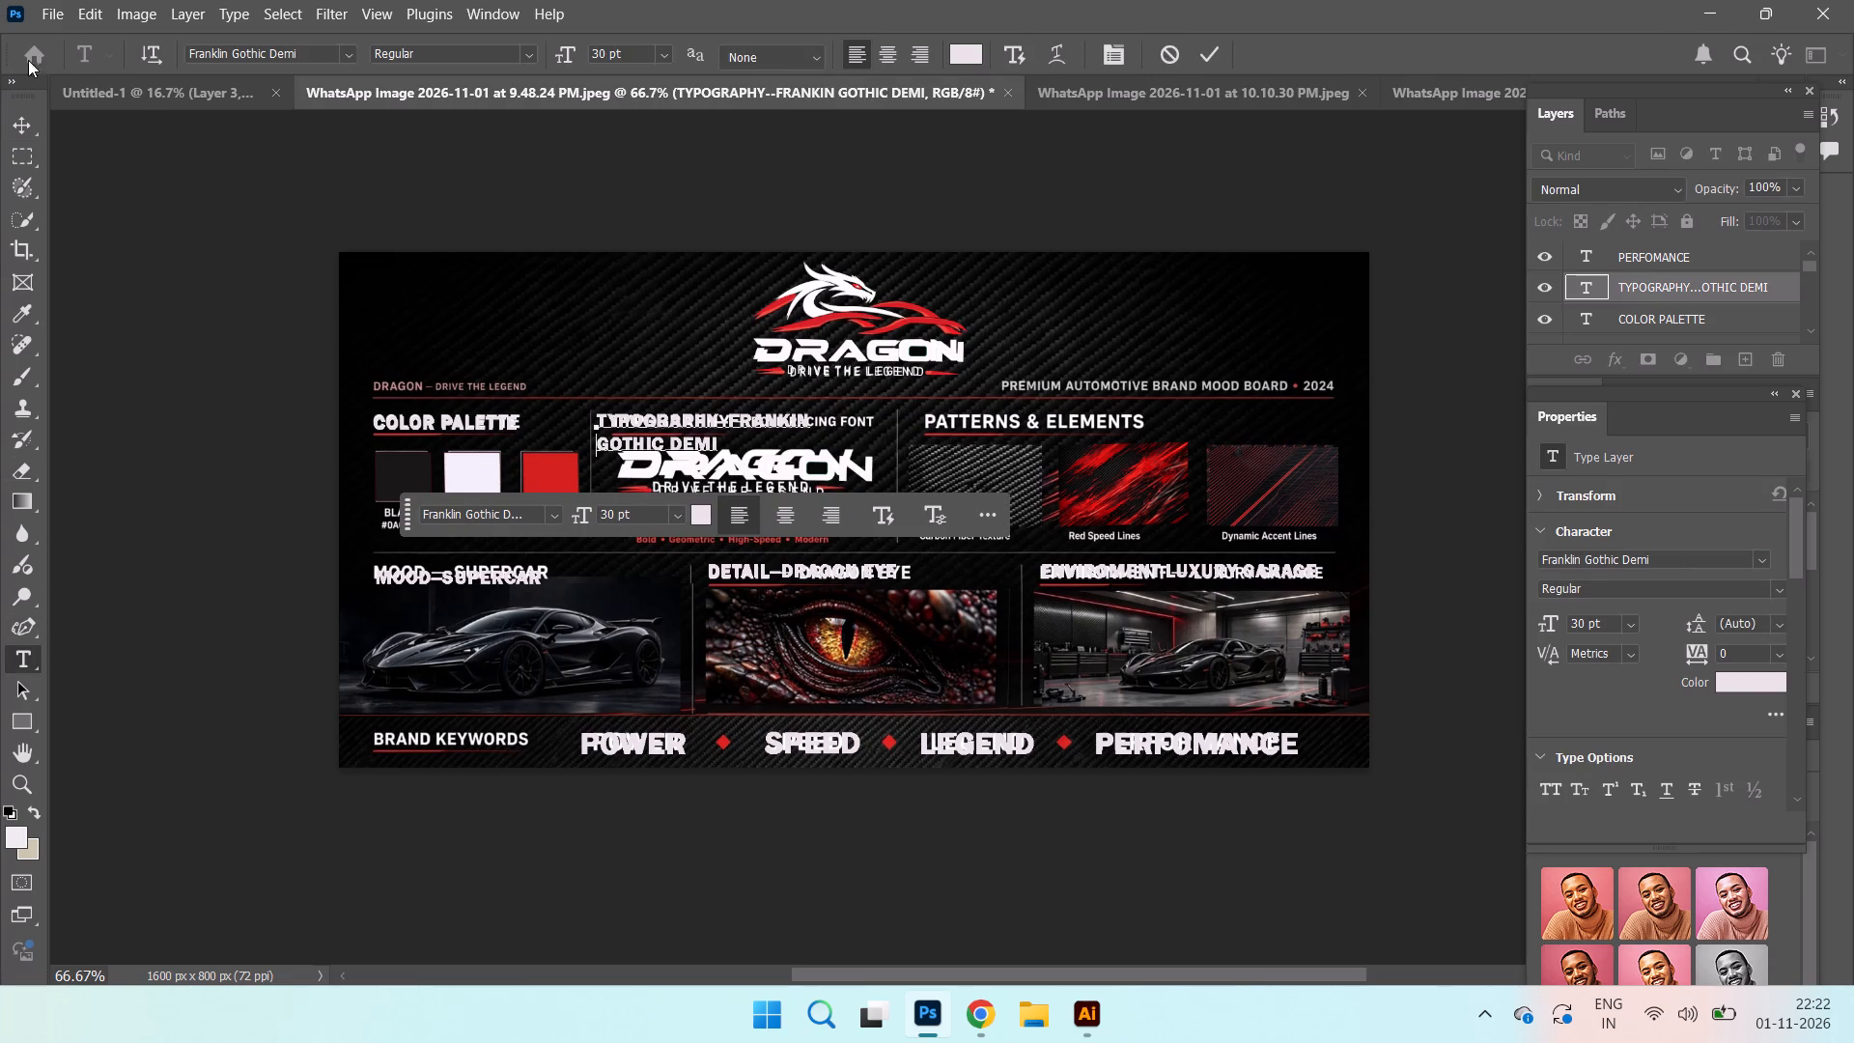
key("space")
key("space")
key("space")
key("space")
key("space")
key("space")
key("space")
key("space")
key("space")
key("space")
key("space")
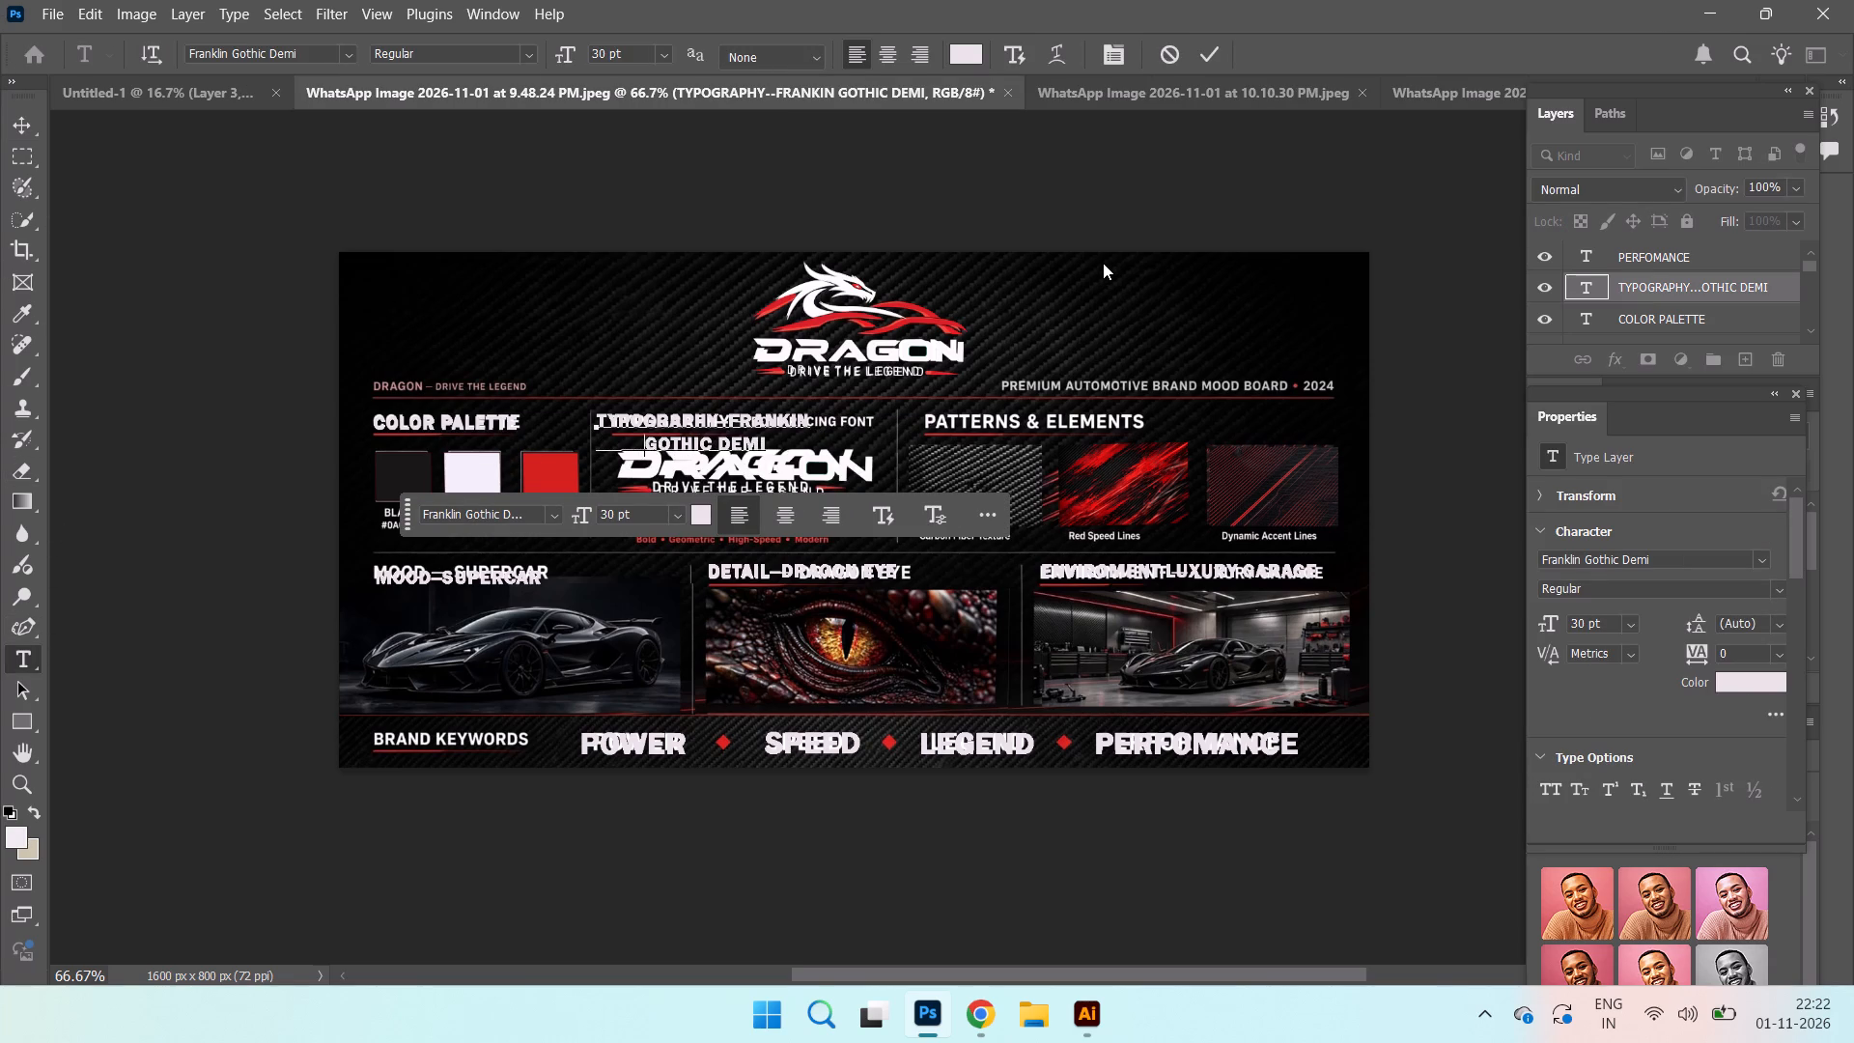
key("space")
key("space")
key("space")
key("space")
key("space")
key("space")
key("space")
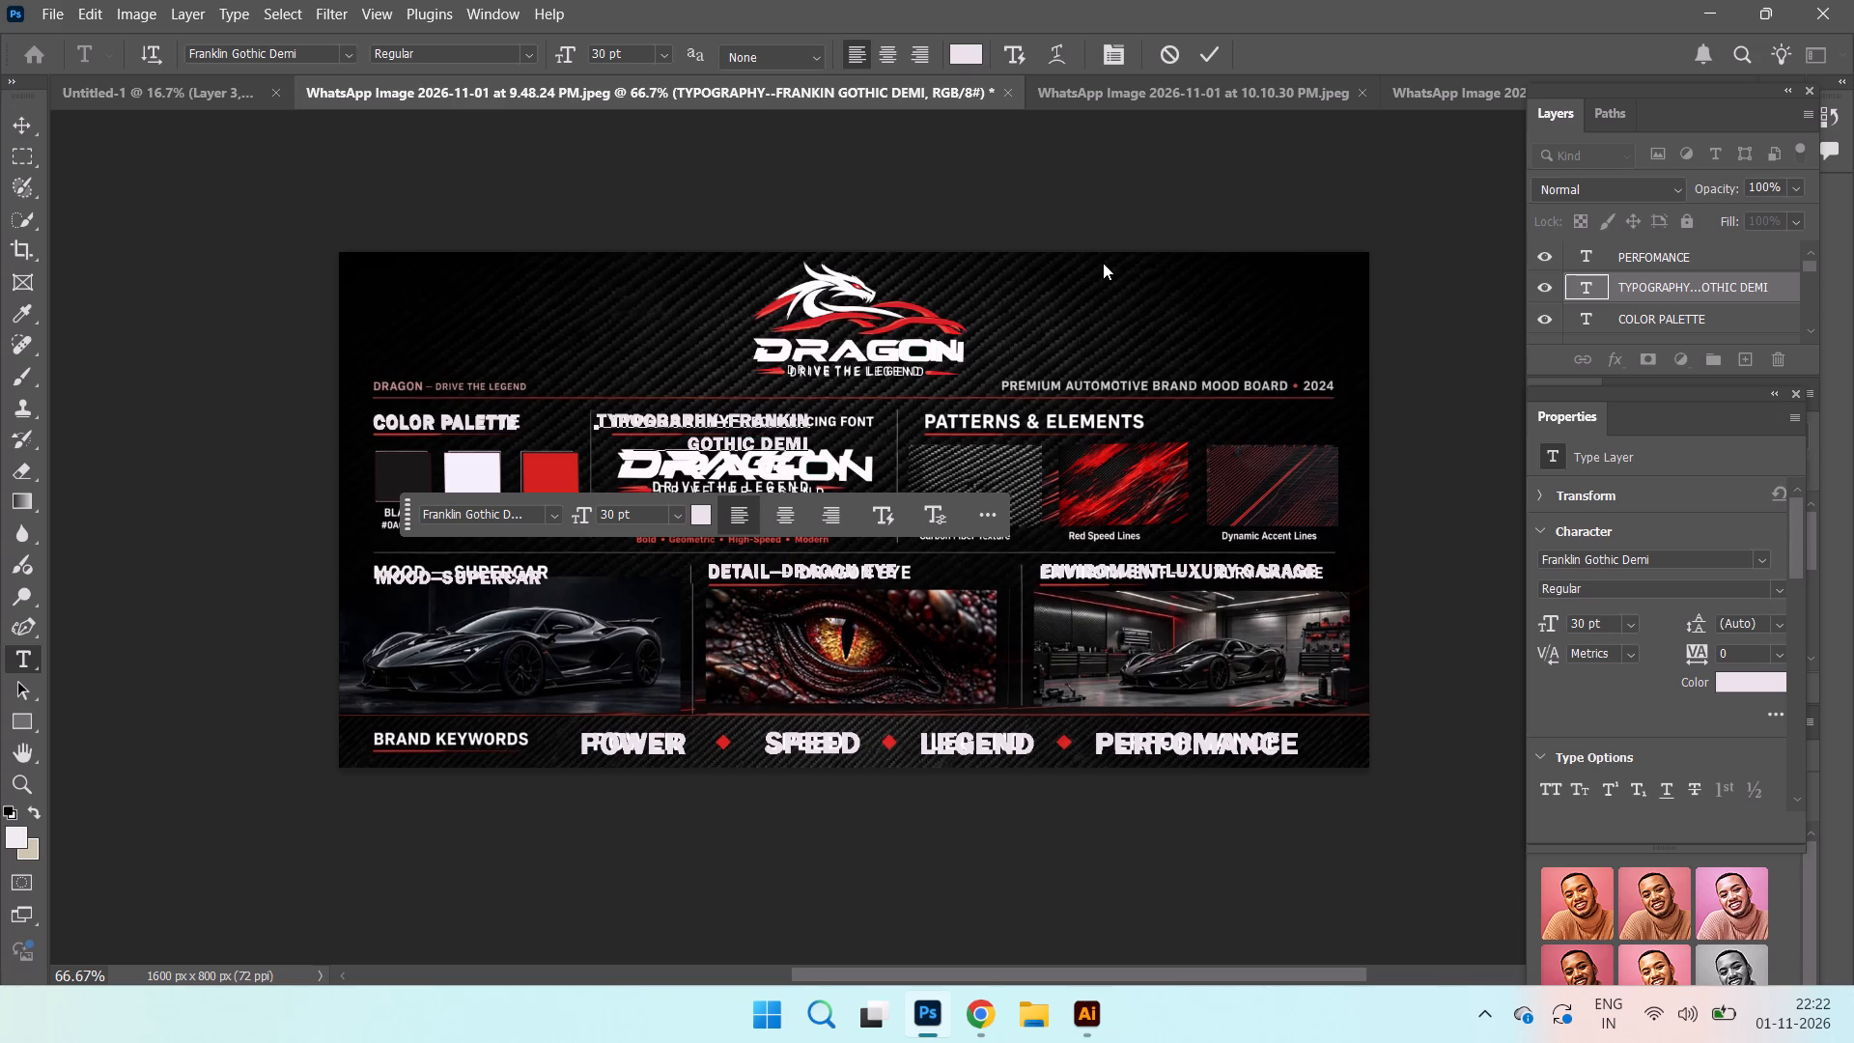
key("space")
key("space")
key("space")
key("space")
key("space")
key("space")
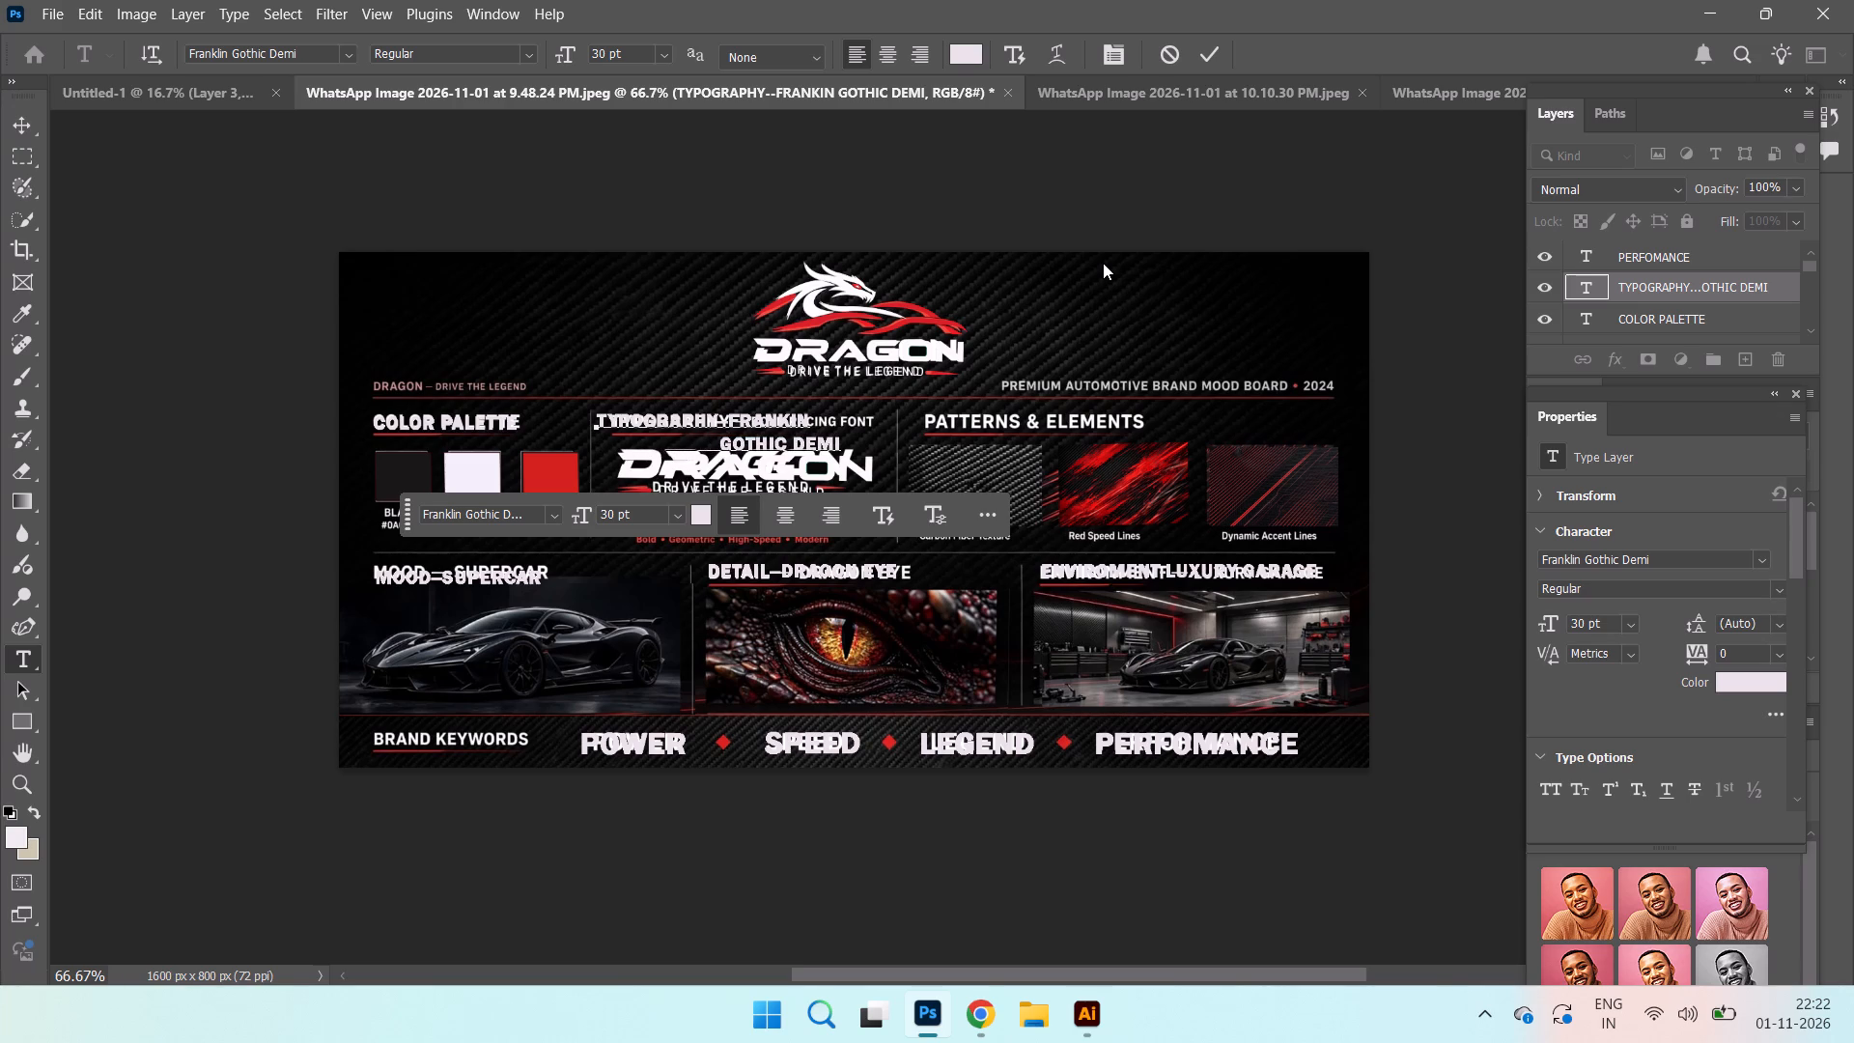
key("space")
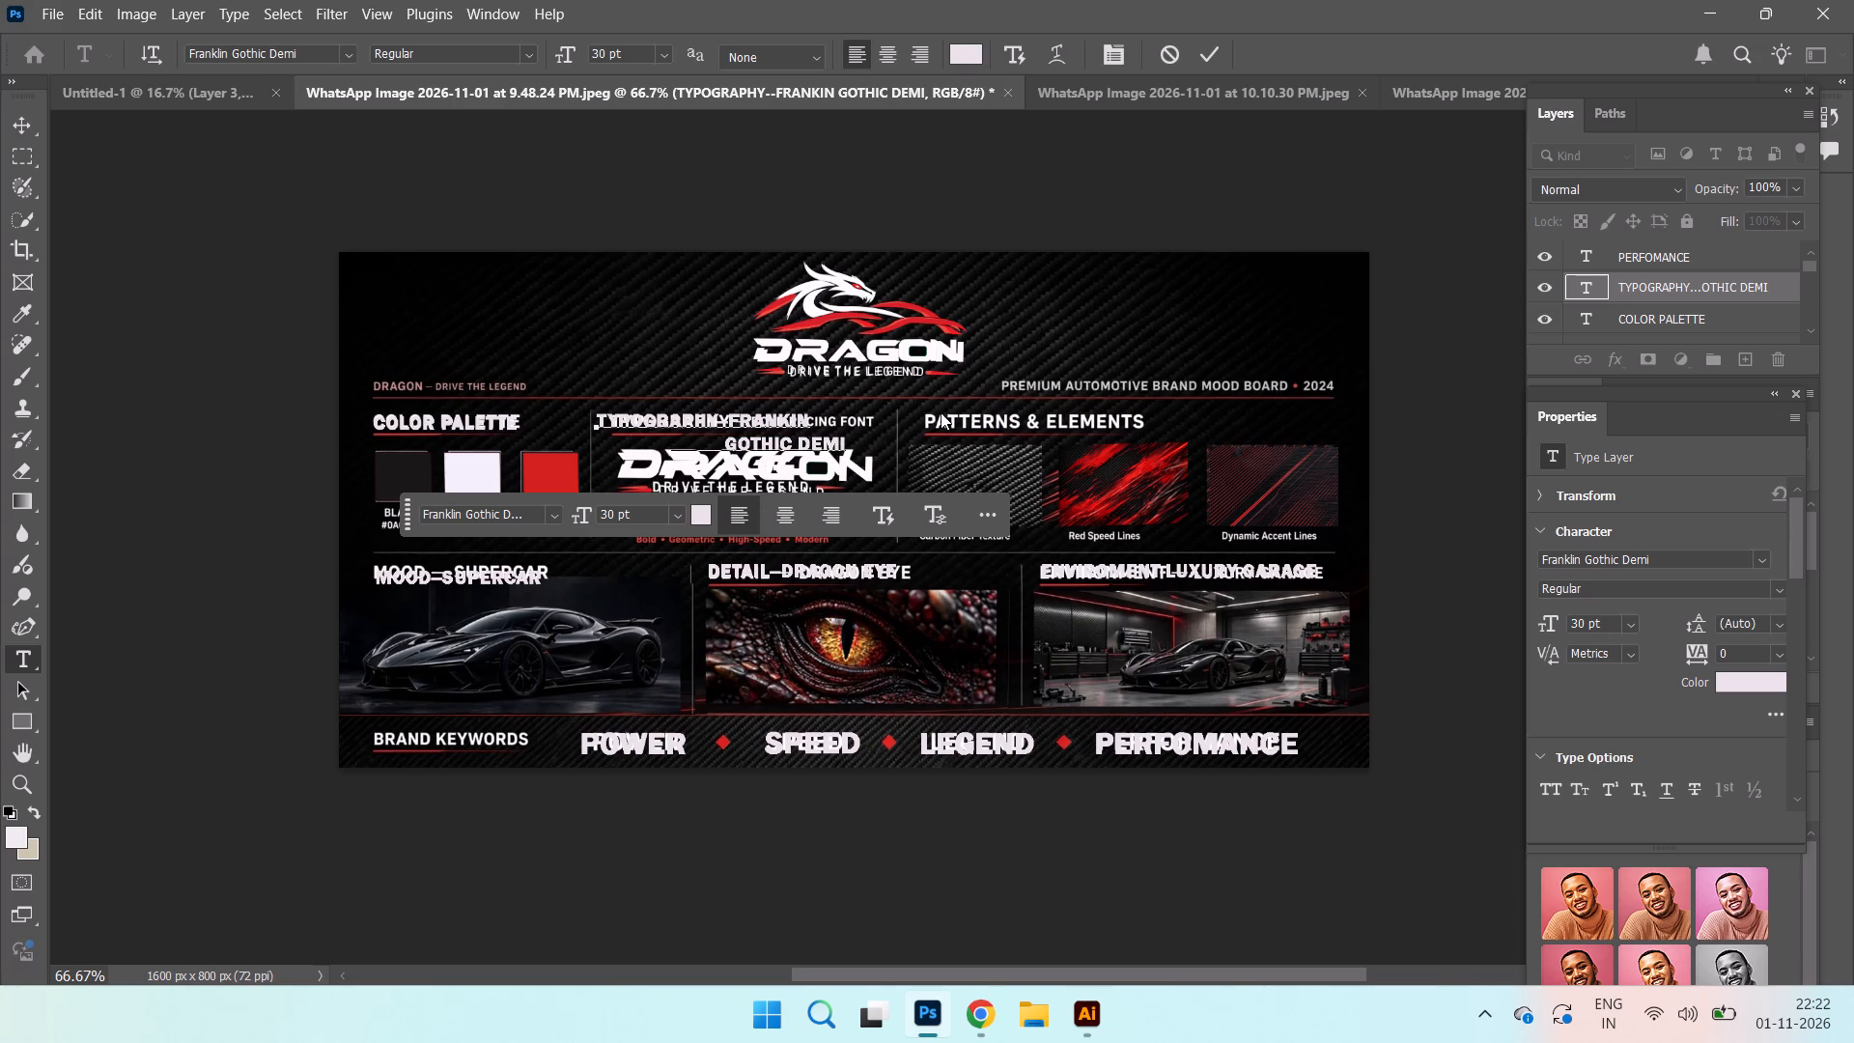
left_click(937, 374)
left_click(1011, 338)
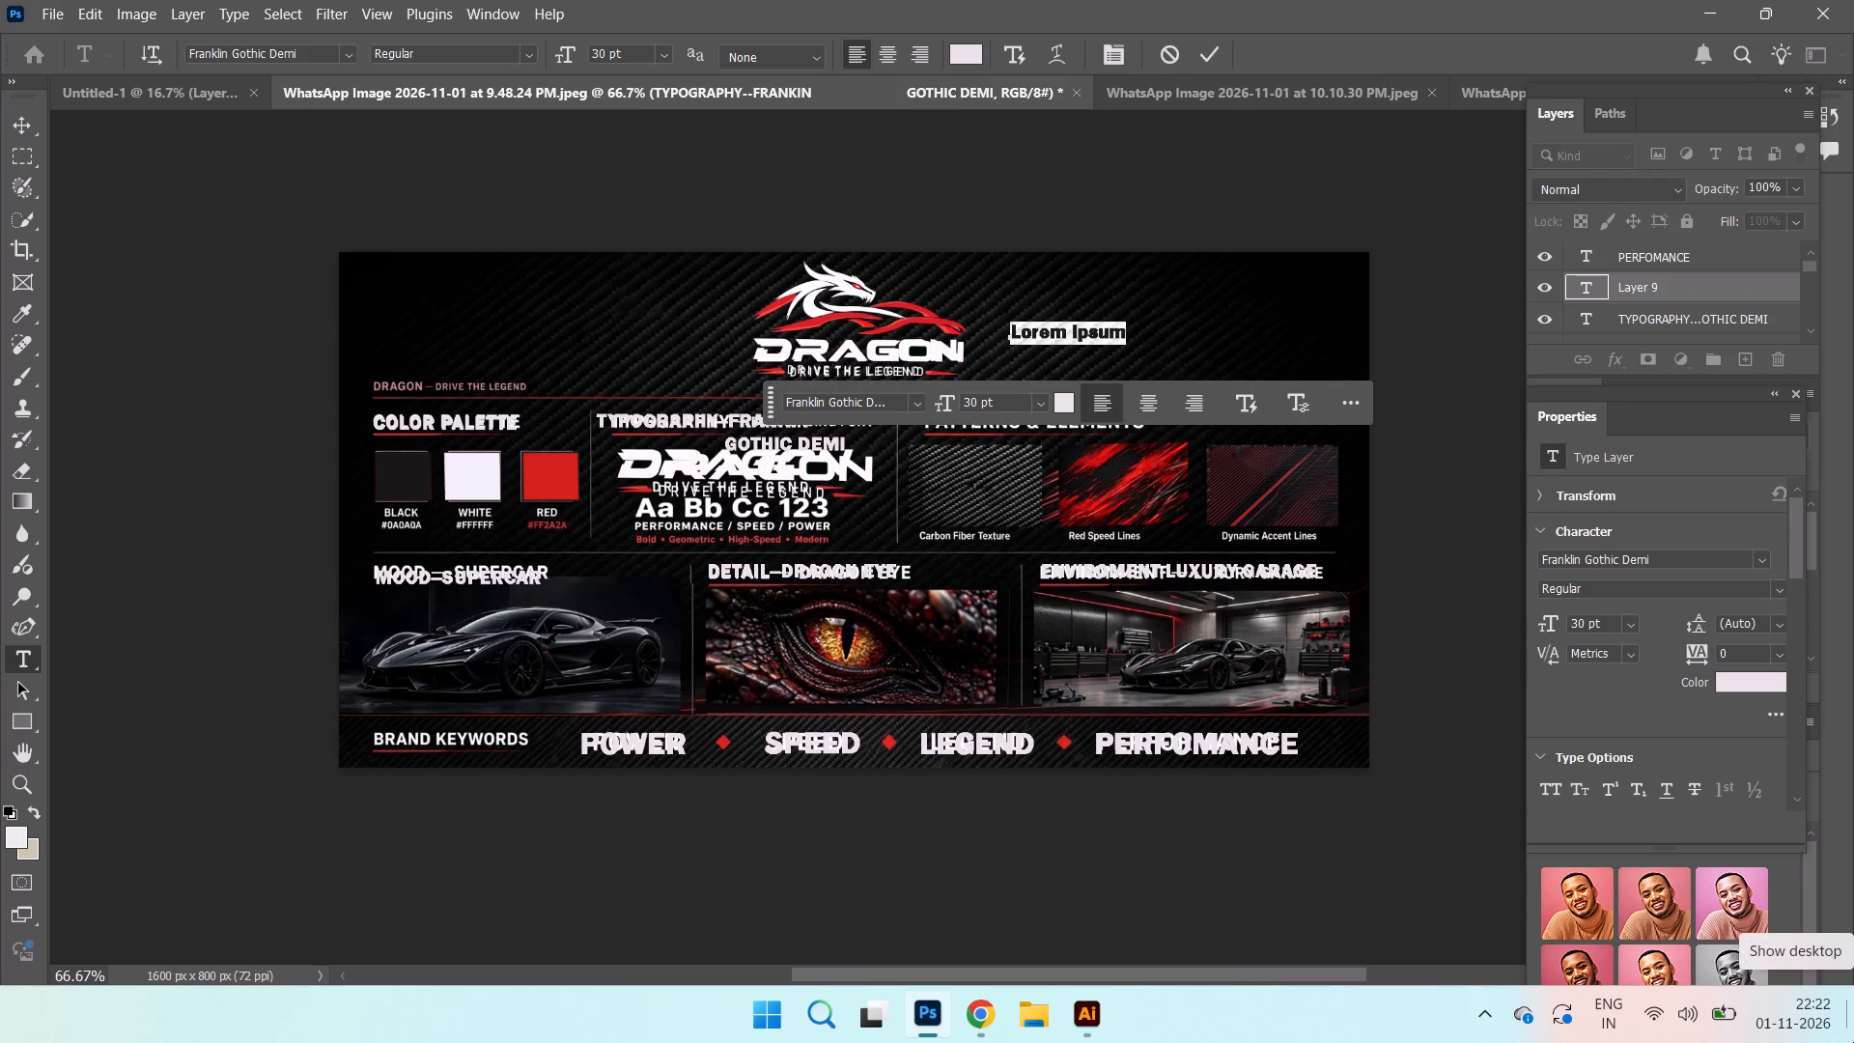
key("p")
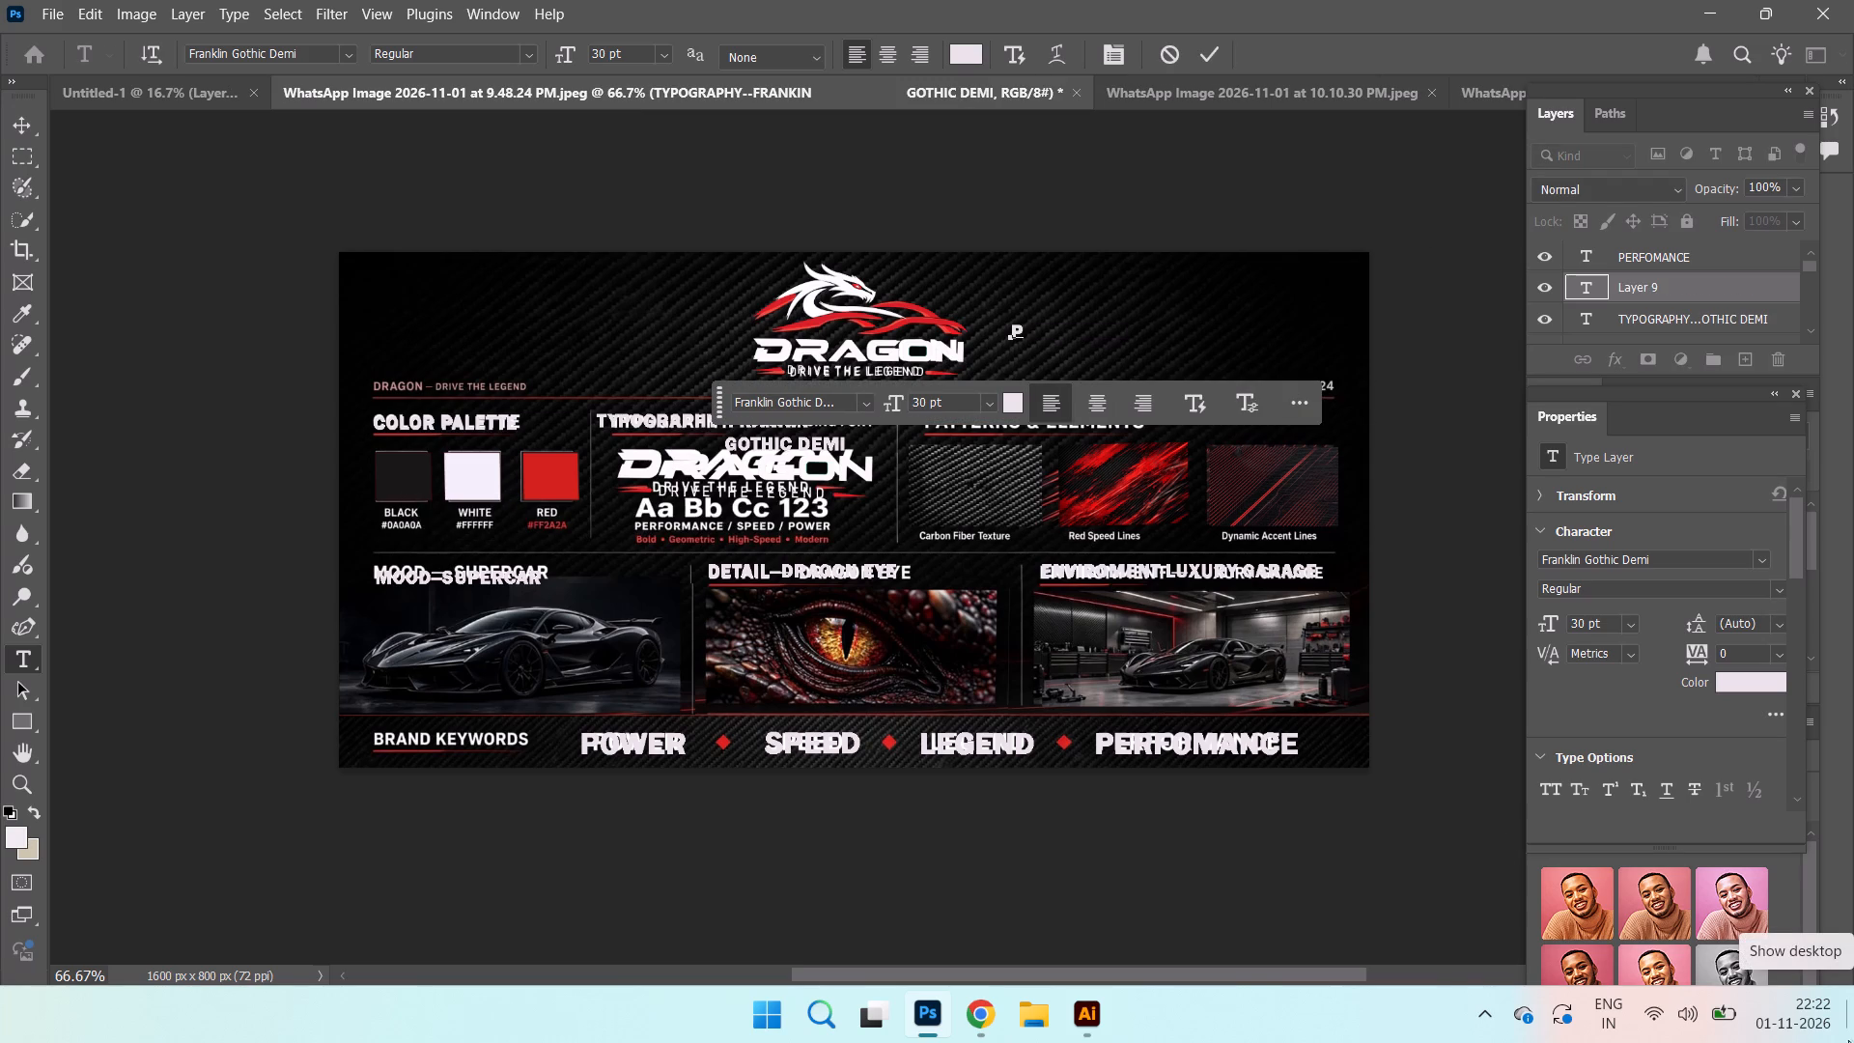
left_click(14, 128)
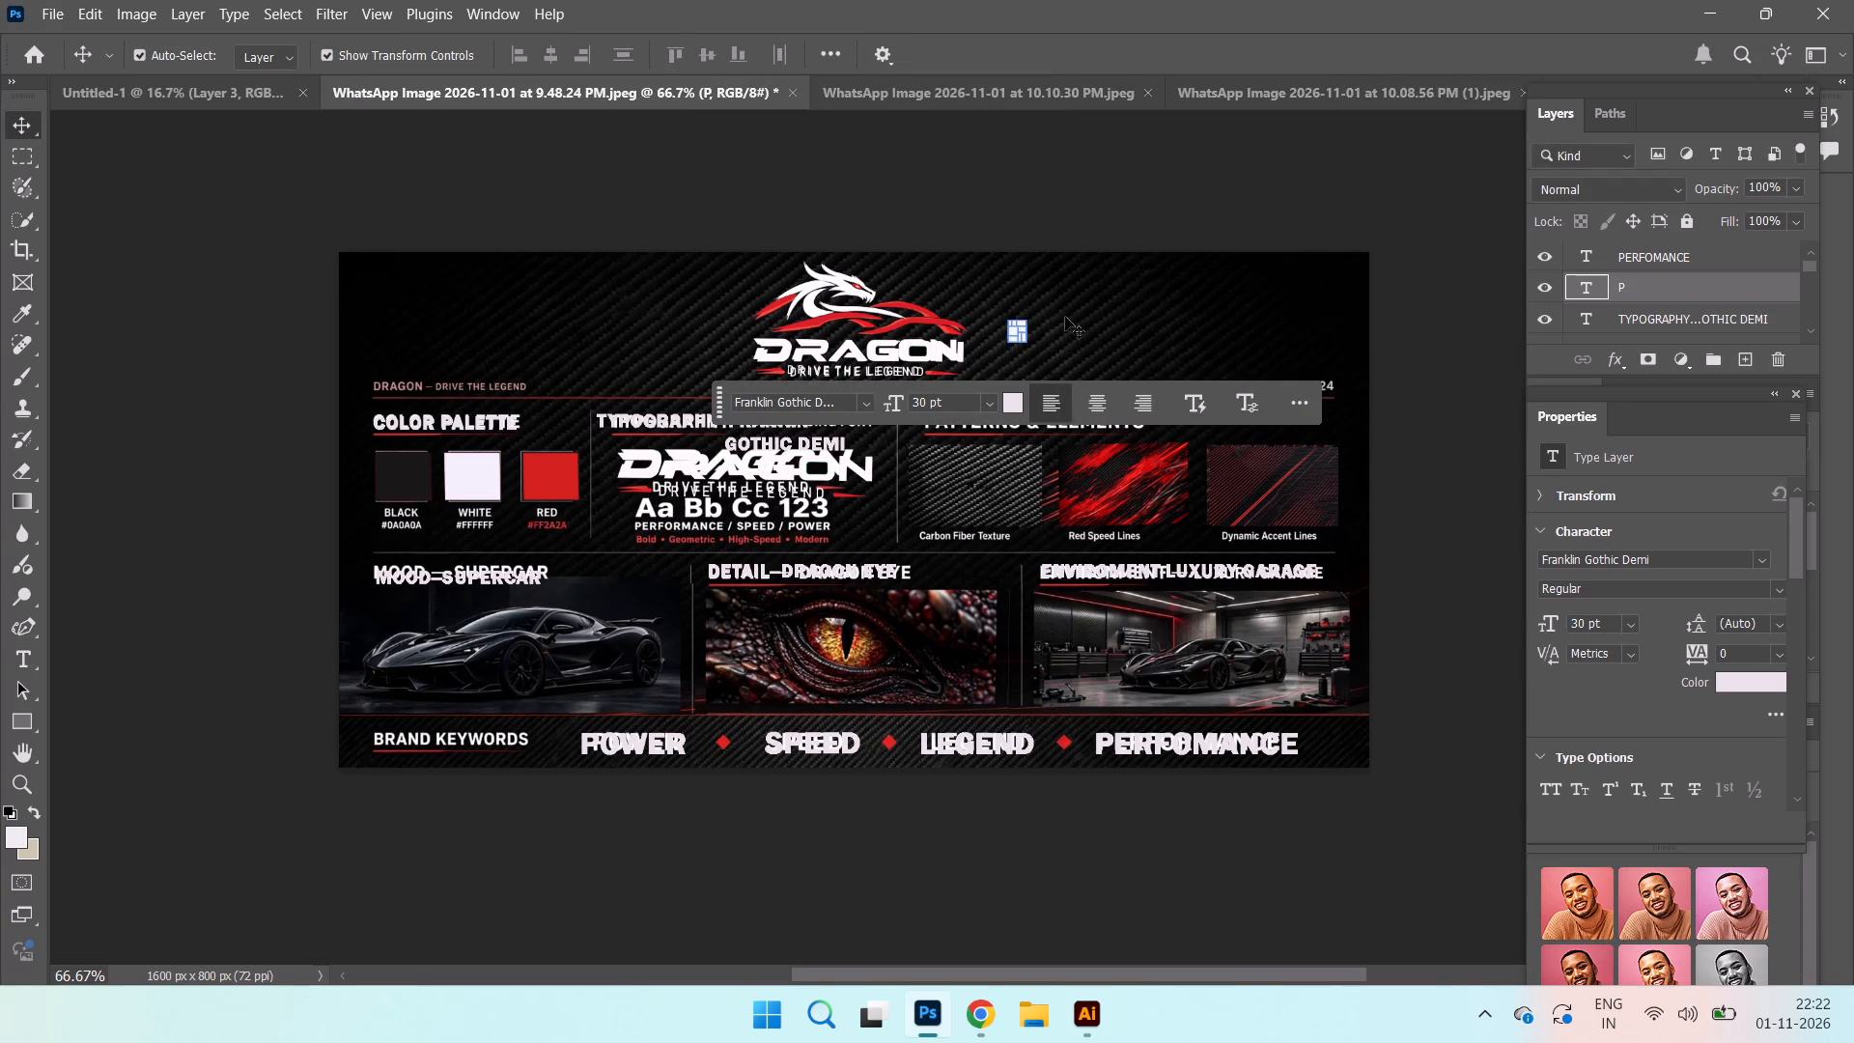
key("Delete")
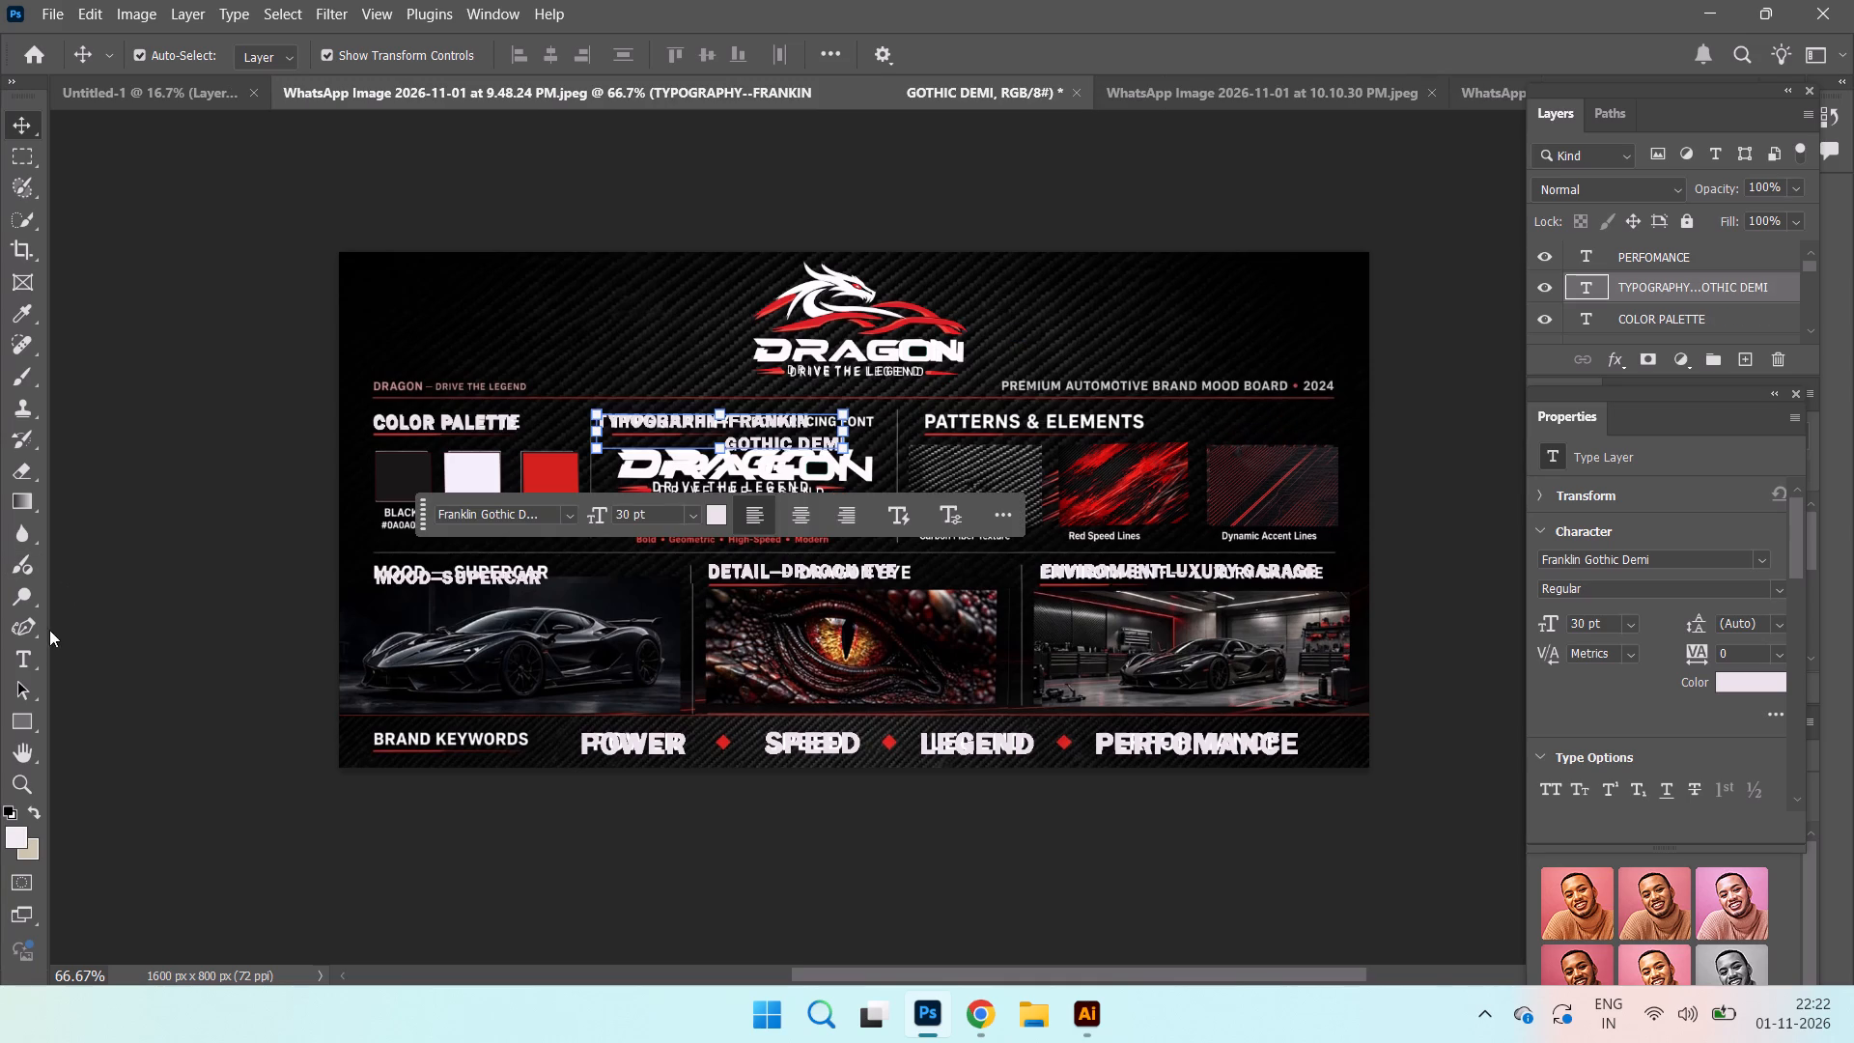
Add a 30 pt Franklin Gothic Demi text reading PATTERNS & ELEMENTS in the empty header area beside the dragon logo.
left_click(41, 645)
left_click(1025, 305)
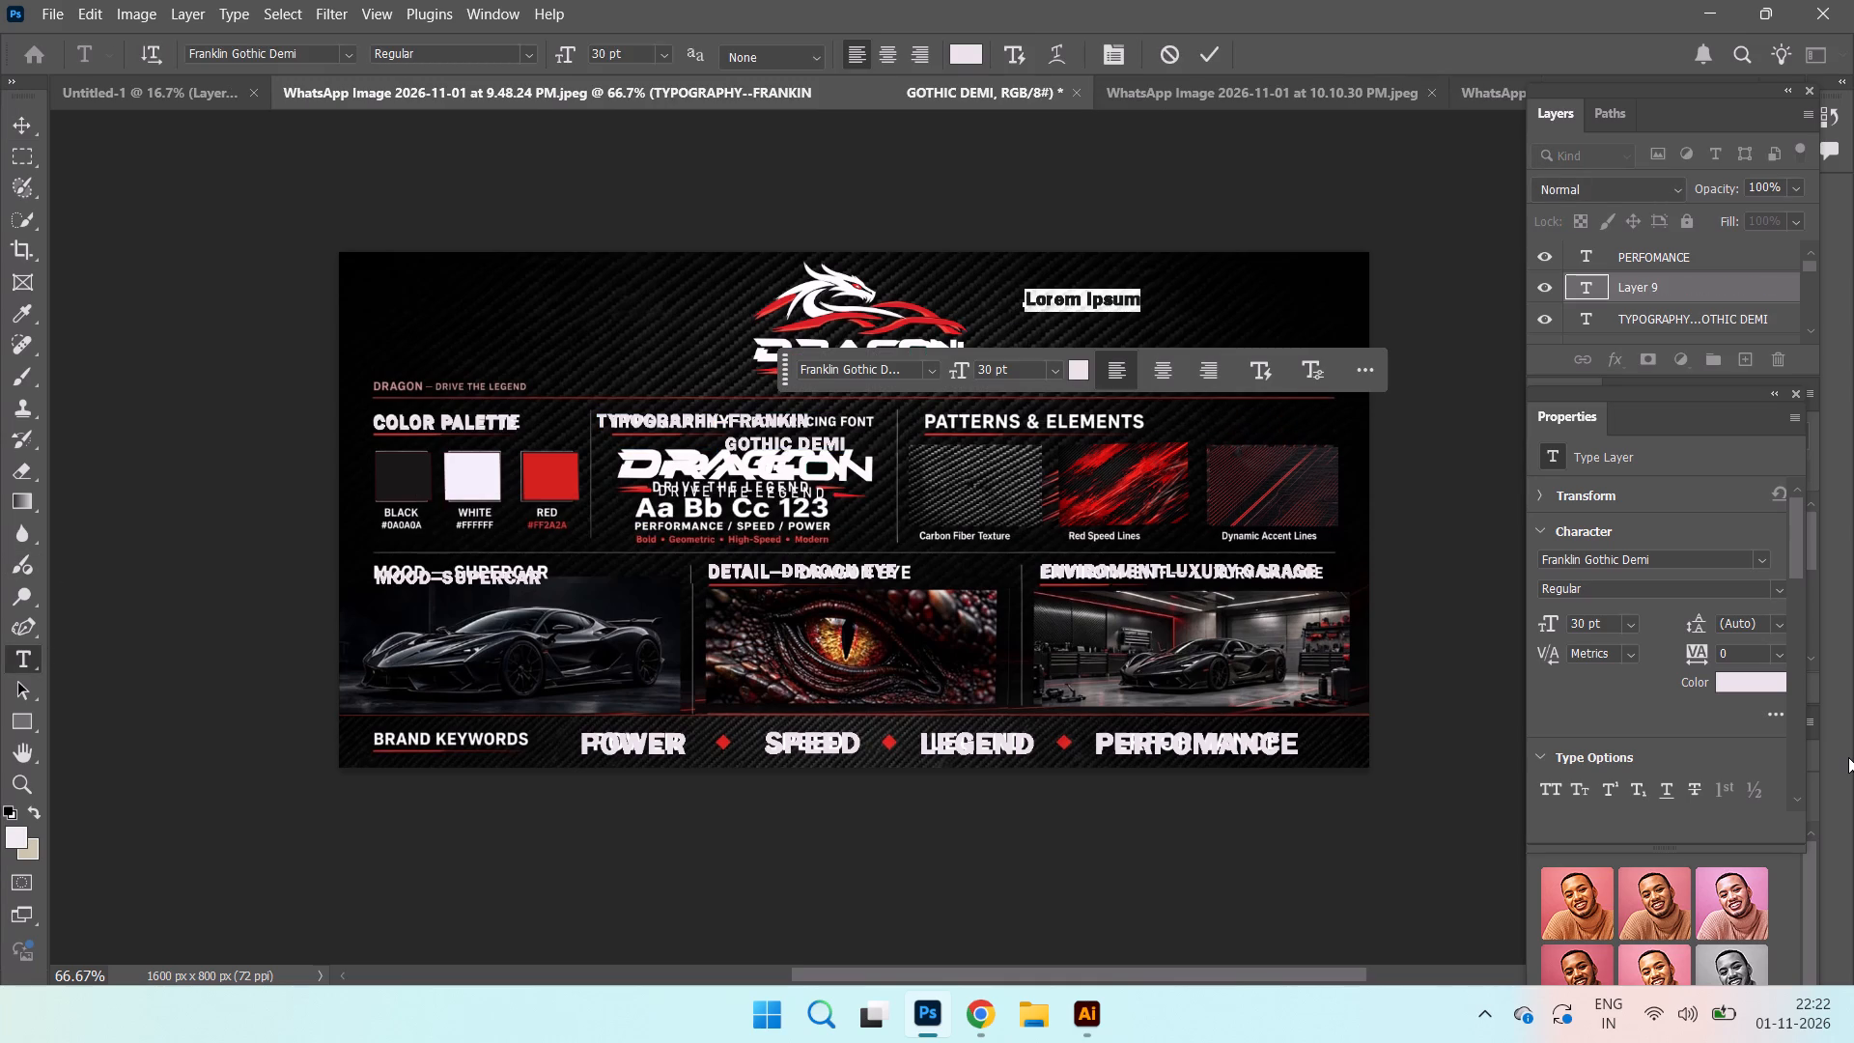
key("p")
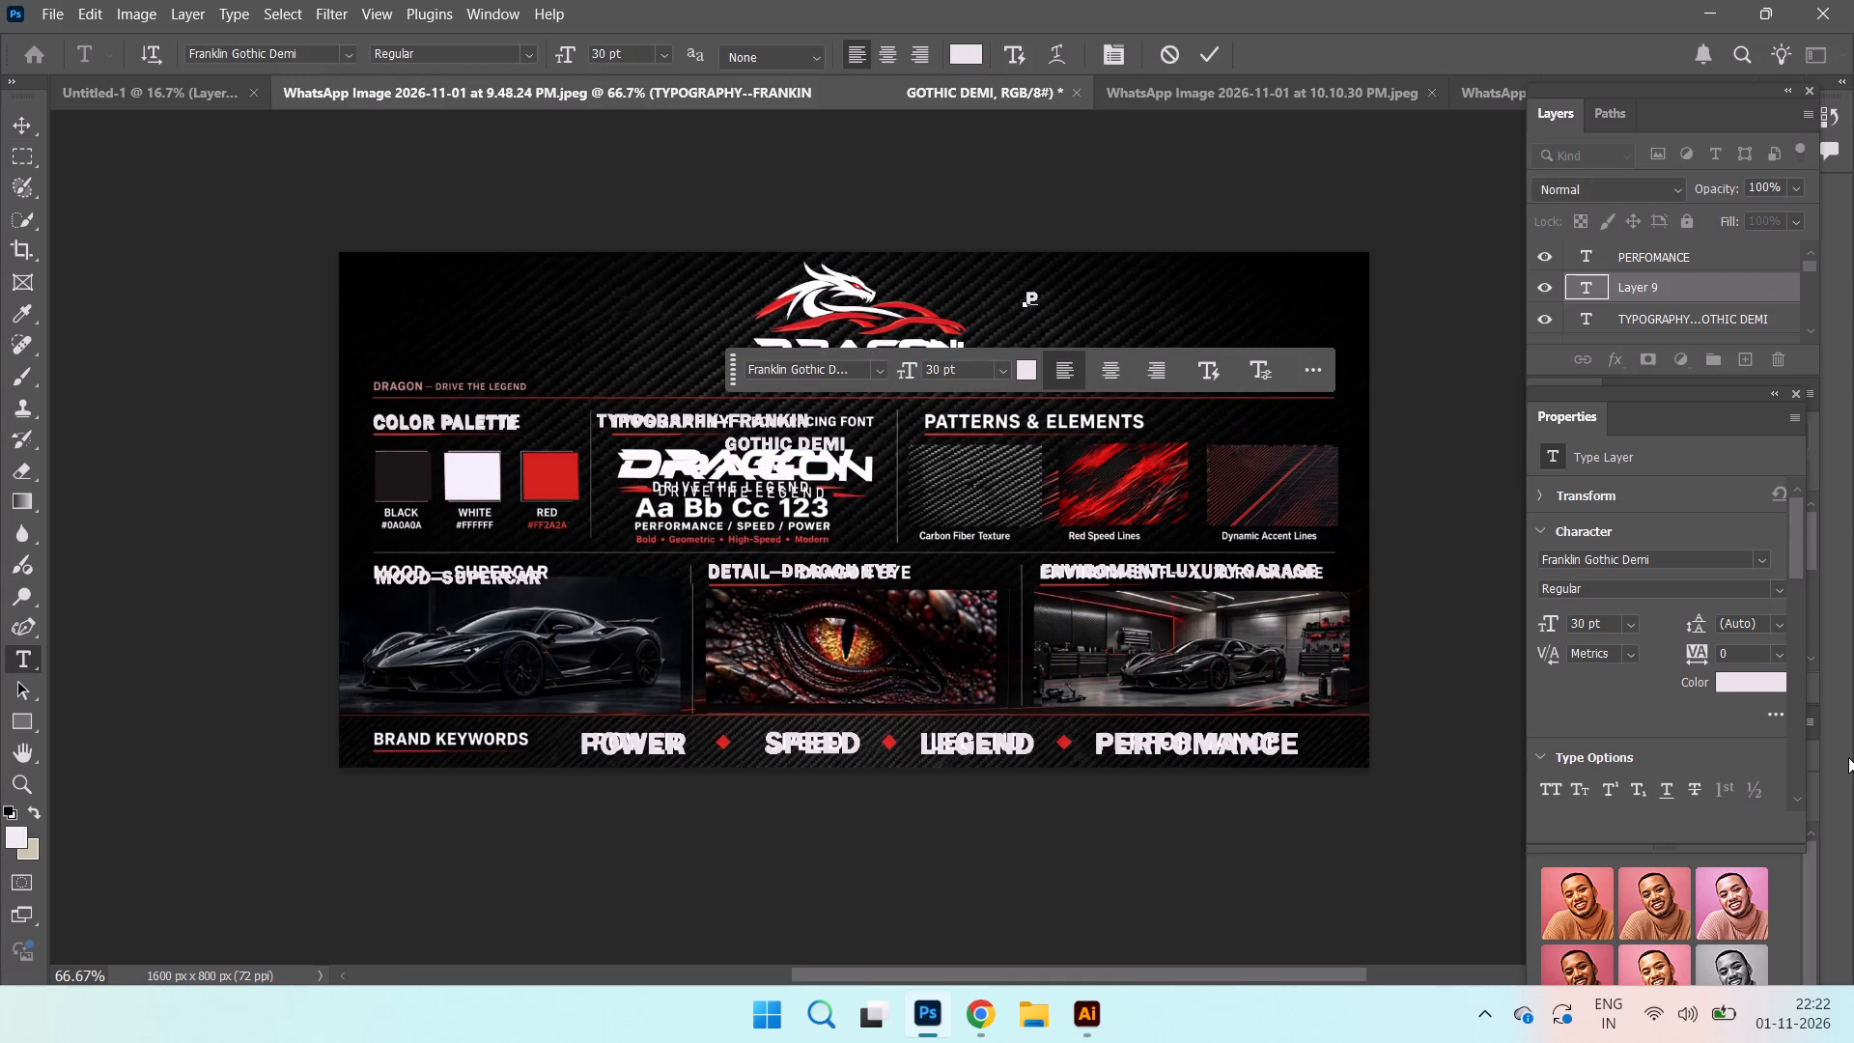
key("BackSpace")
key("p")
key("BackSpace")
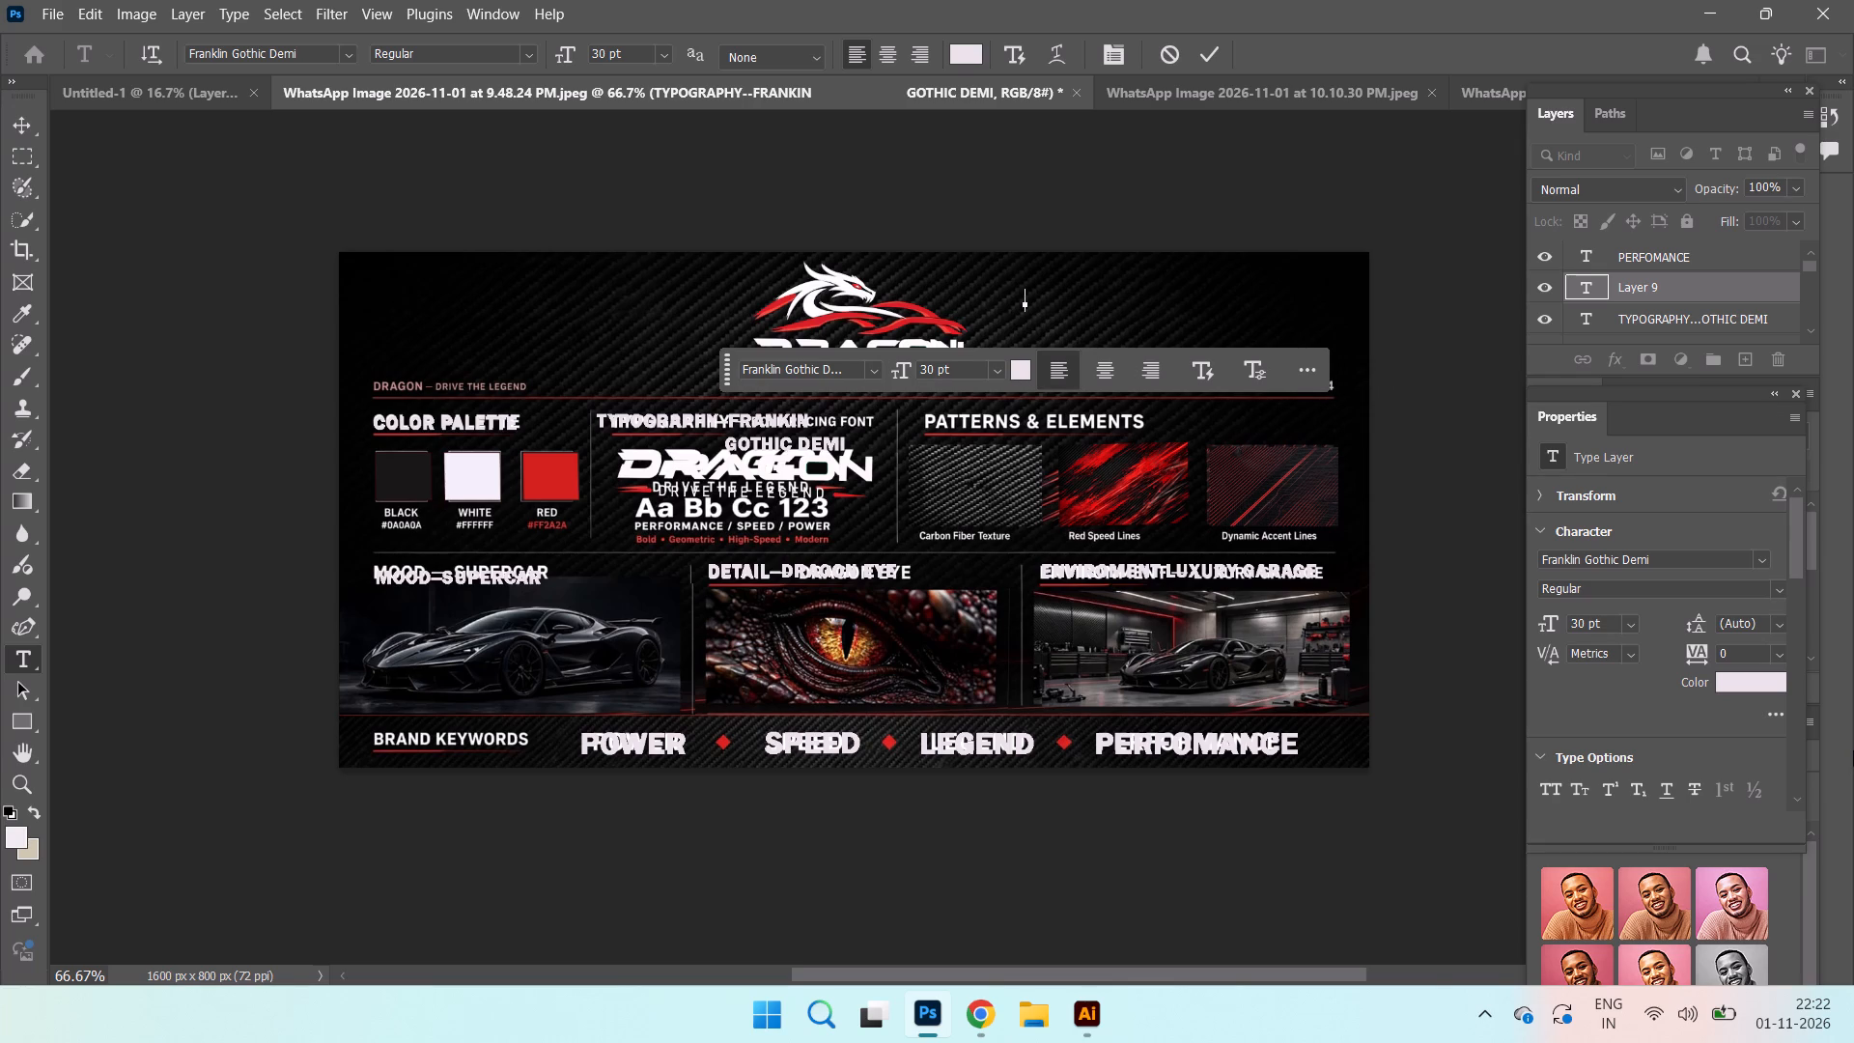
key("p")
key("a")
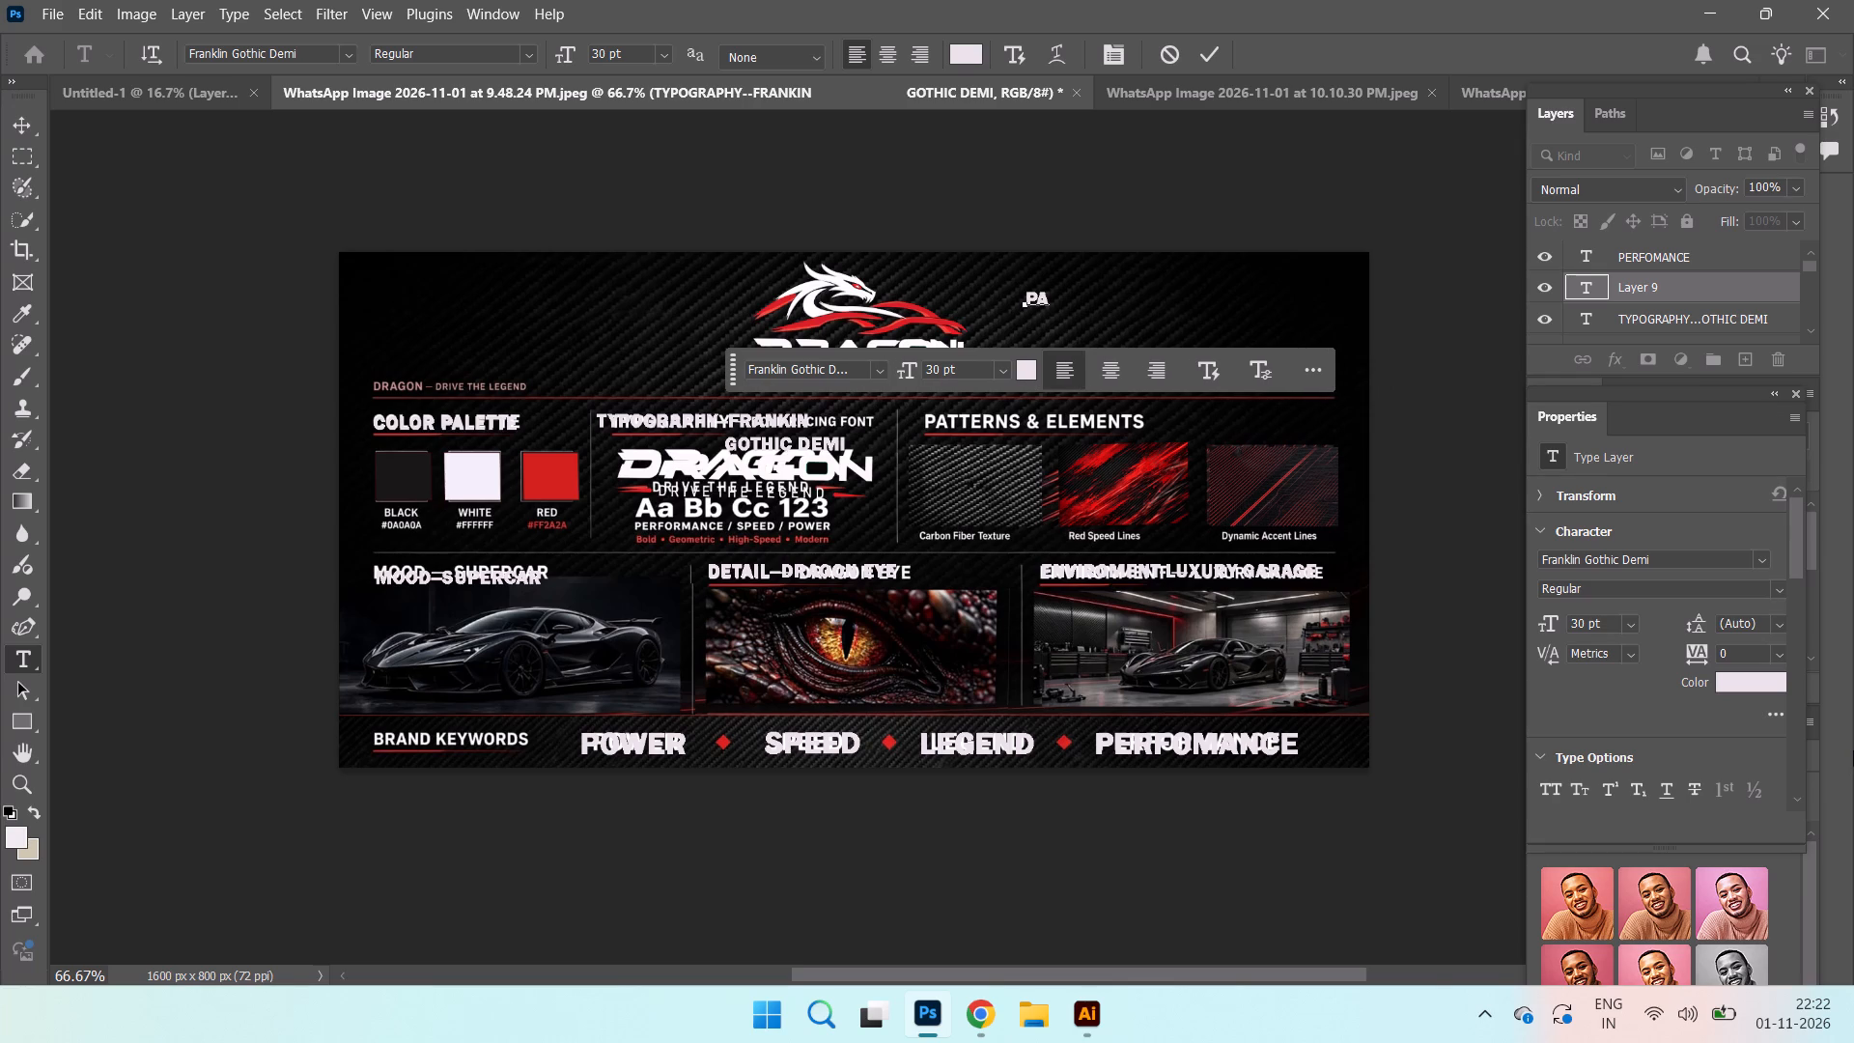
type("TT")
key("e")
key("r")
type("NS")
key("space")
type("&")
key("space")
type("ELE")
type("MENTS")
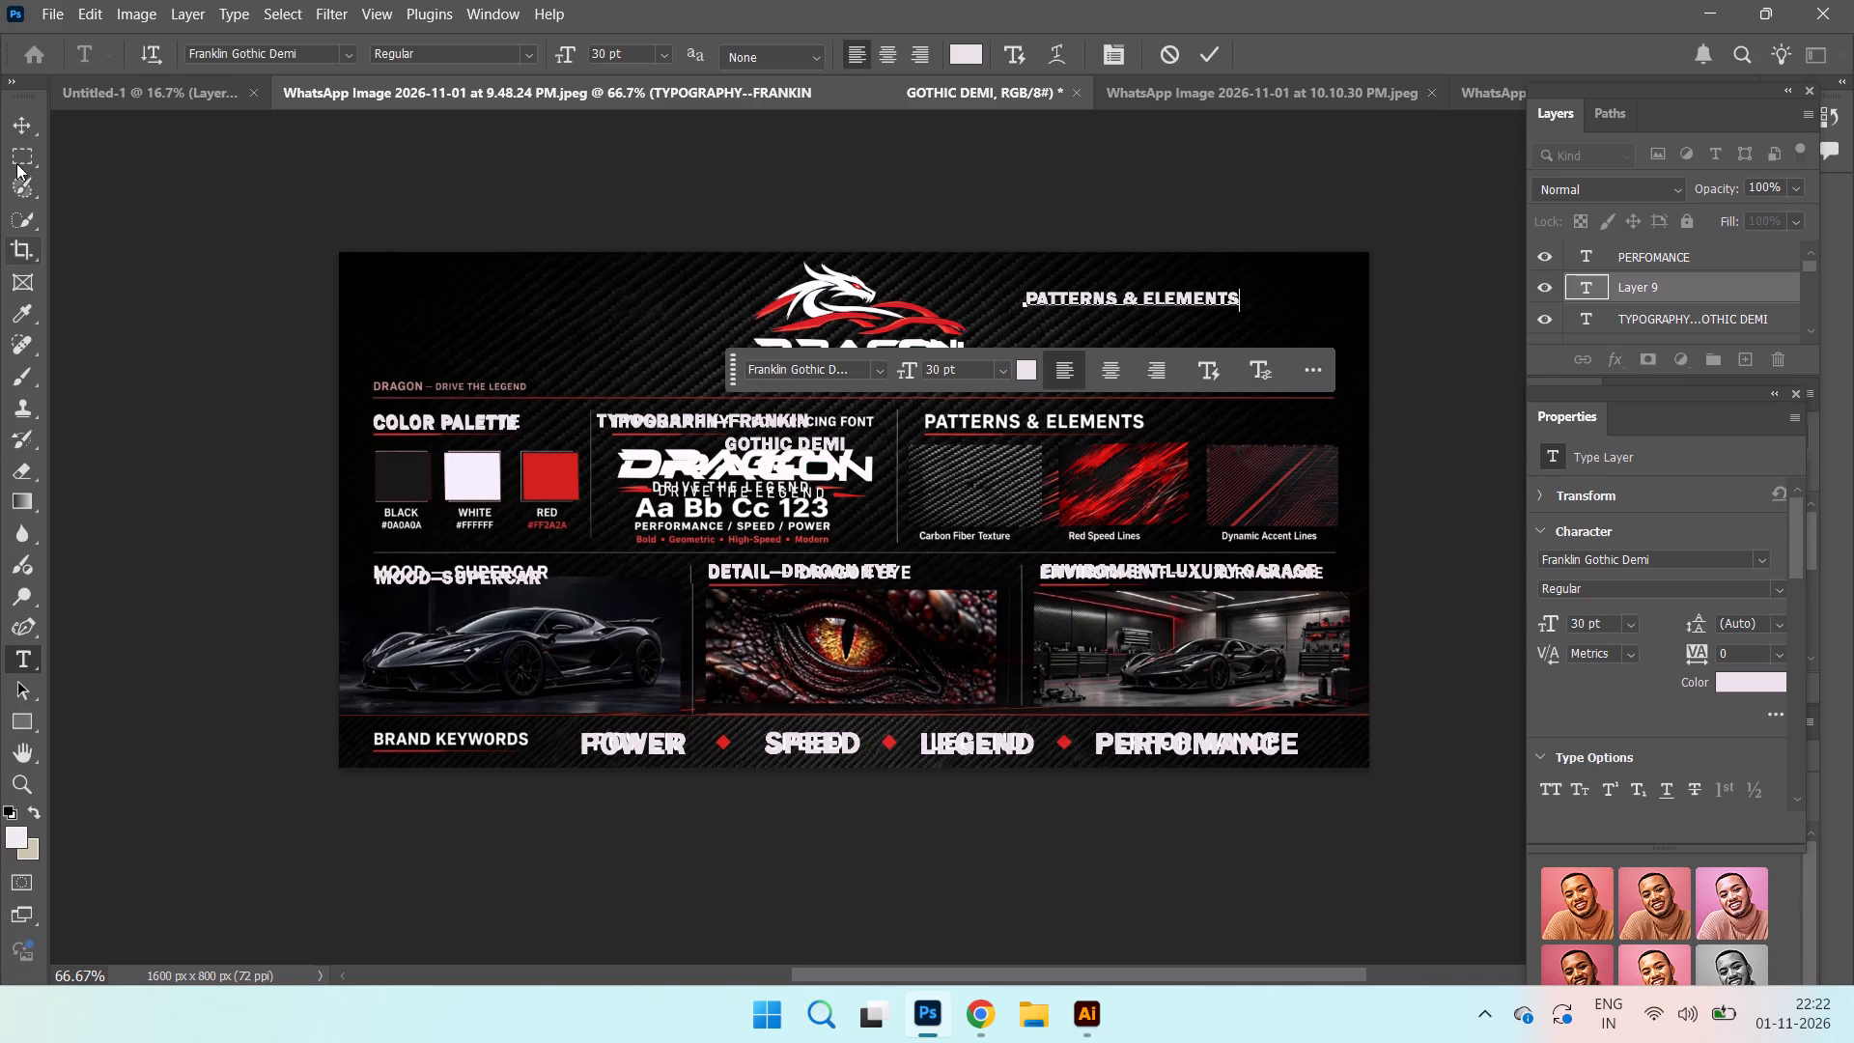
left_click(18, 133)
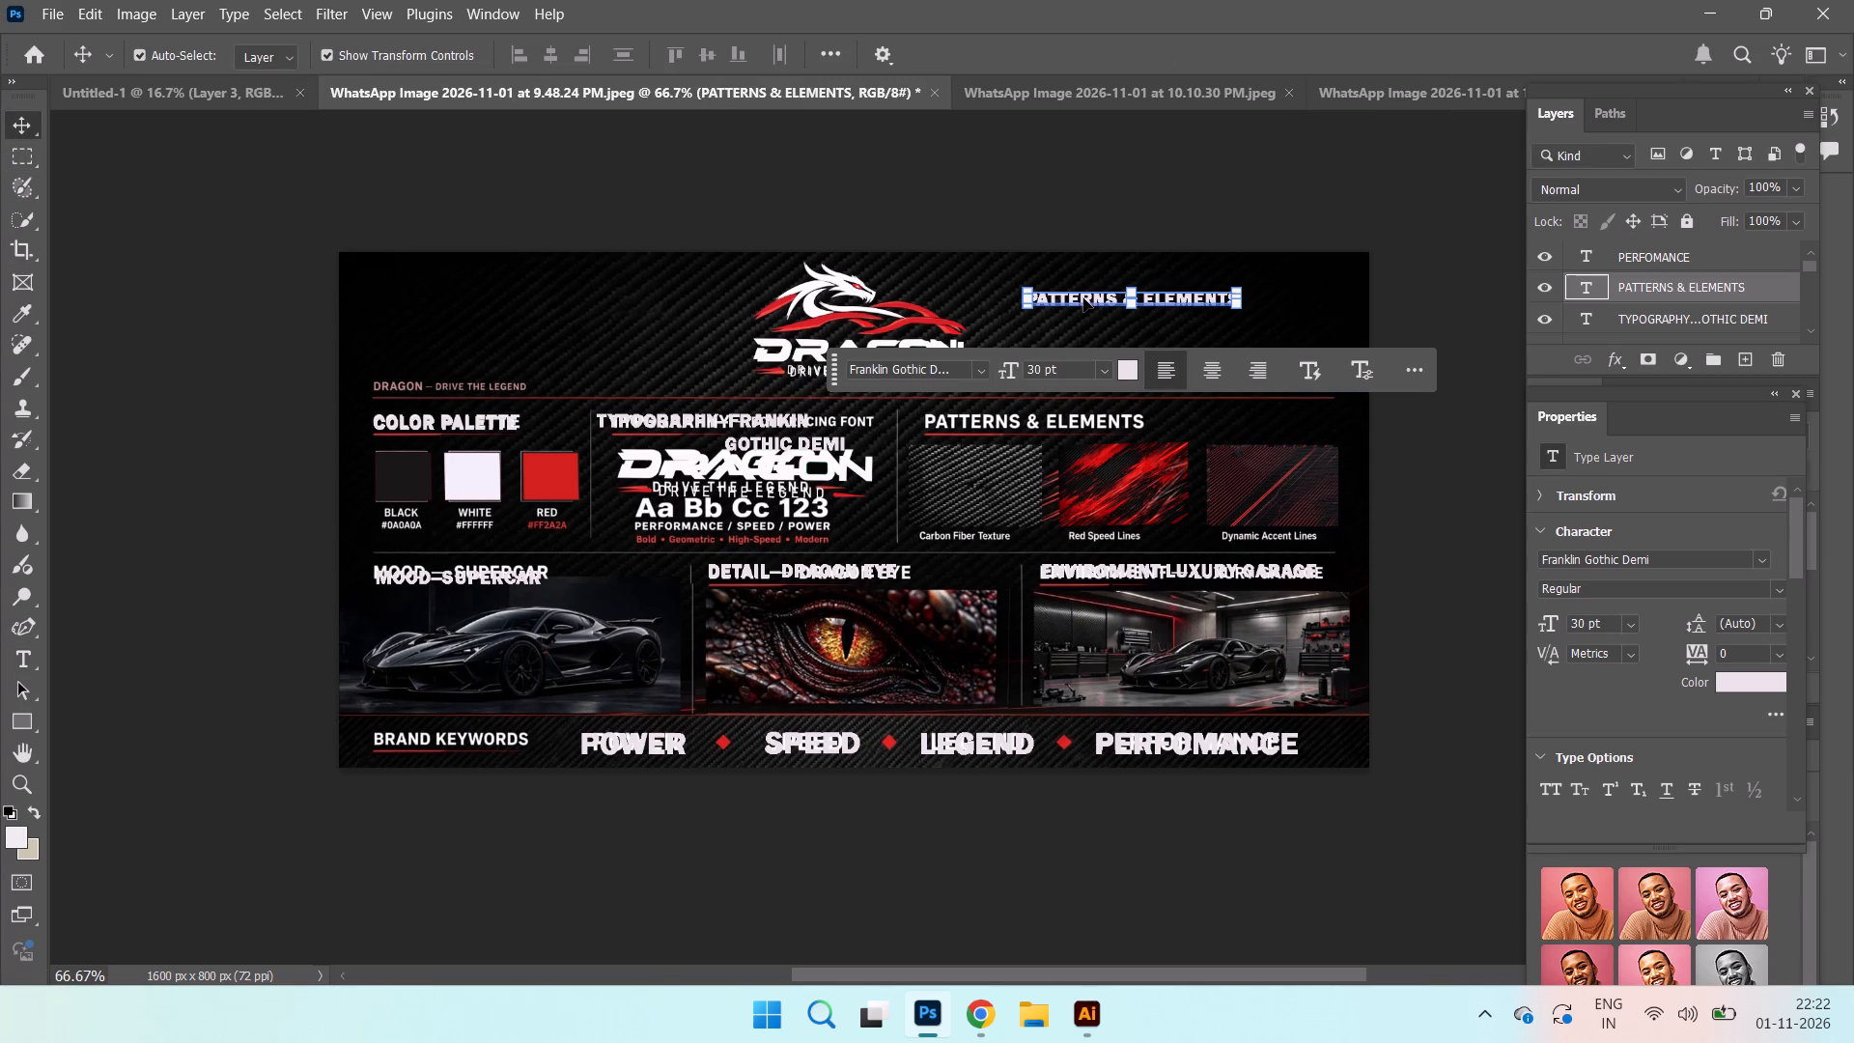
Place the PATTERNS & ELEMENTS text over the original PATTERNS & ELEMENTS heading above the pattern pictures and deselect it.
left_click_drag(1082, 294, 794, 419)
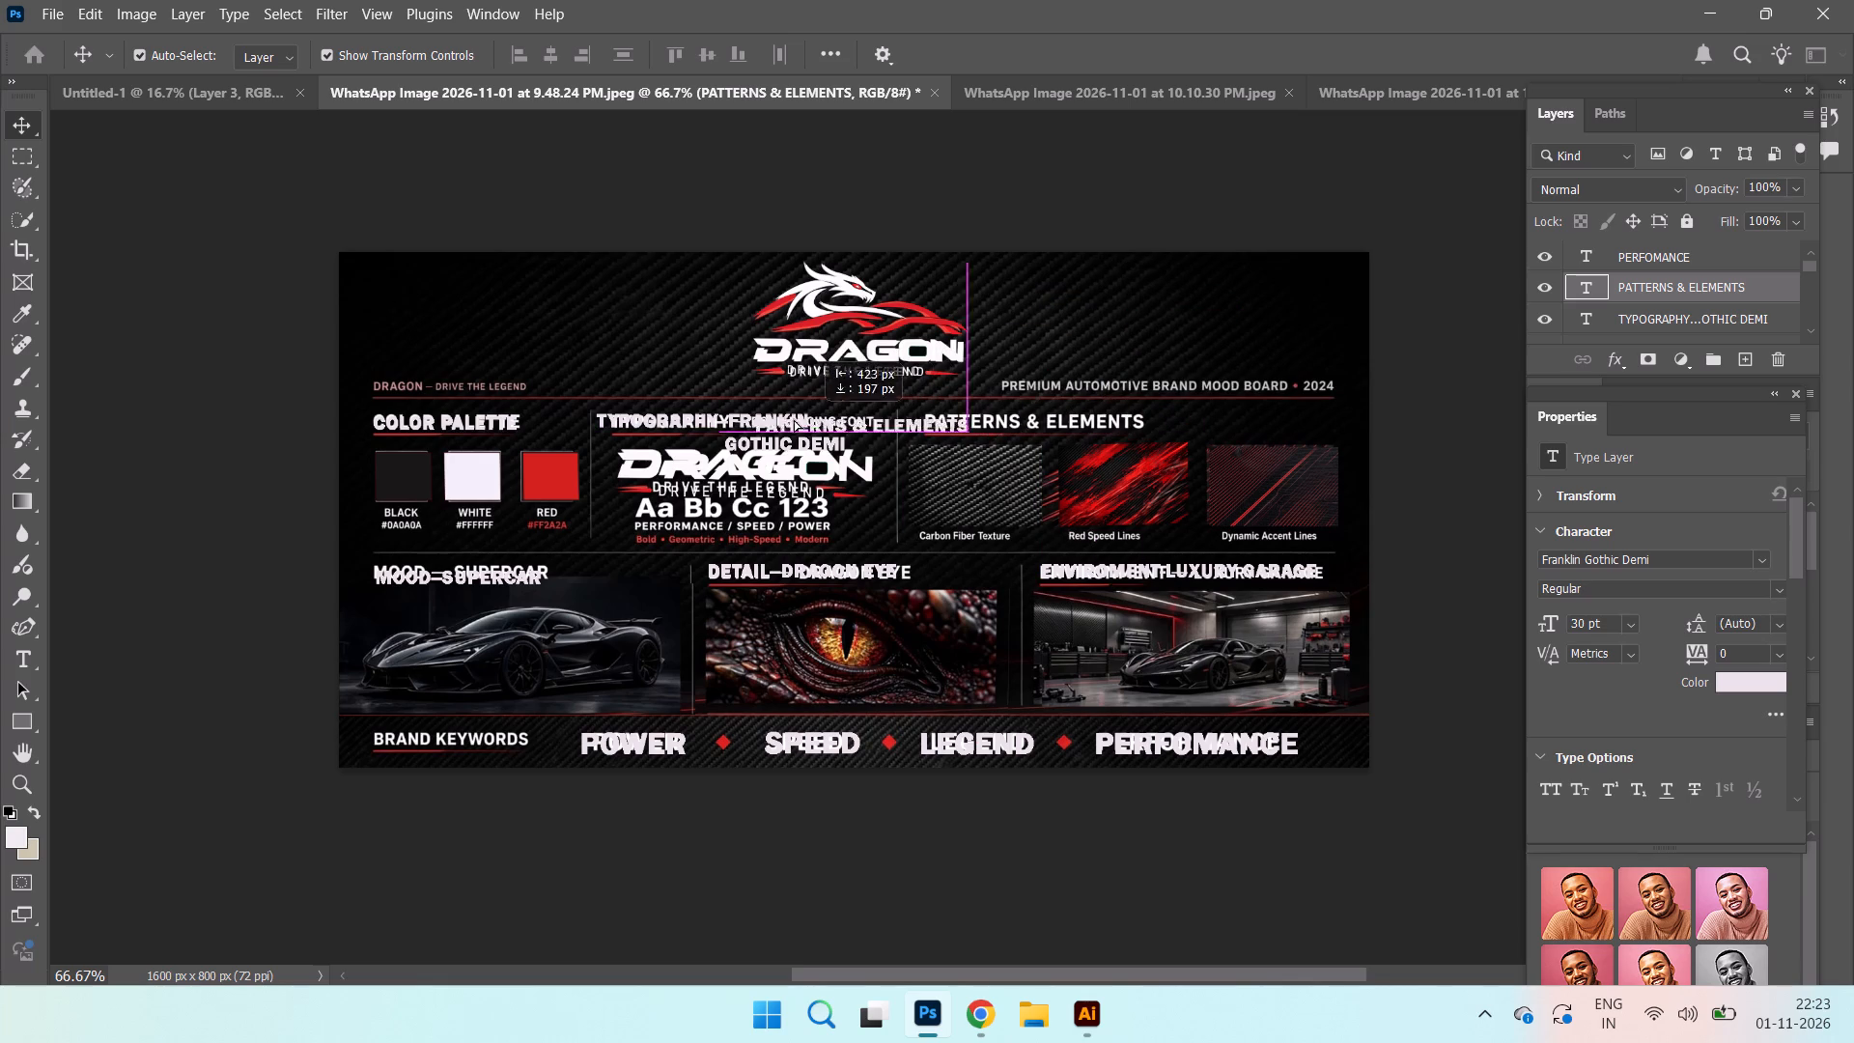
left_click_drag(794, 419, 558, 339)
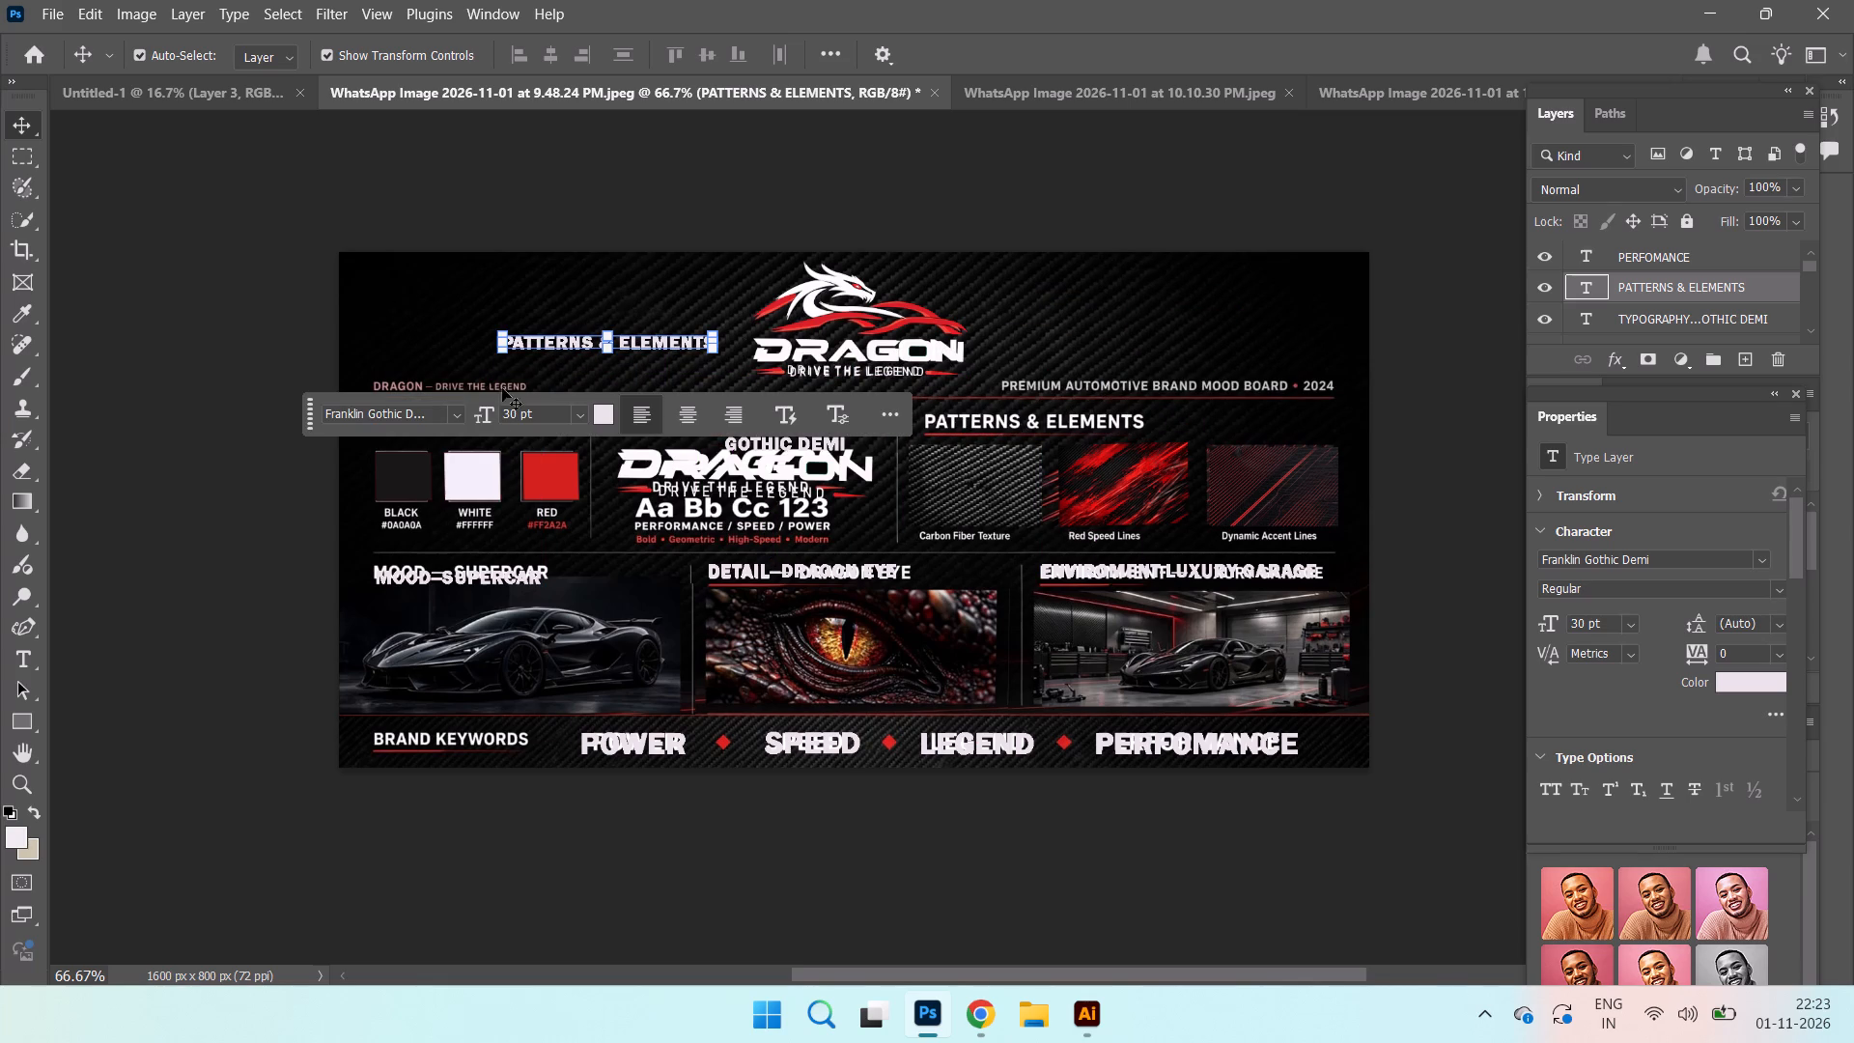
left_click(192, 228)
left_click(511, 419)
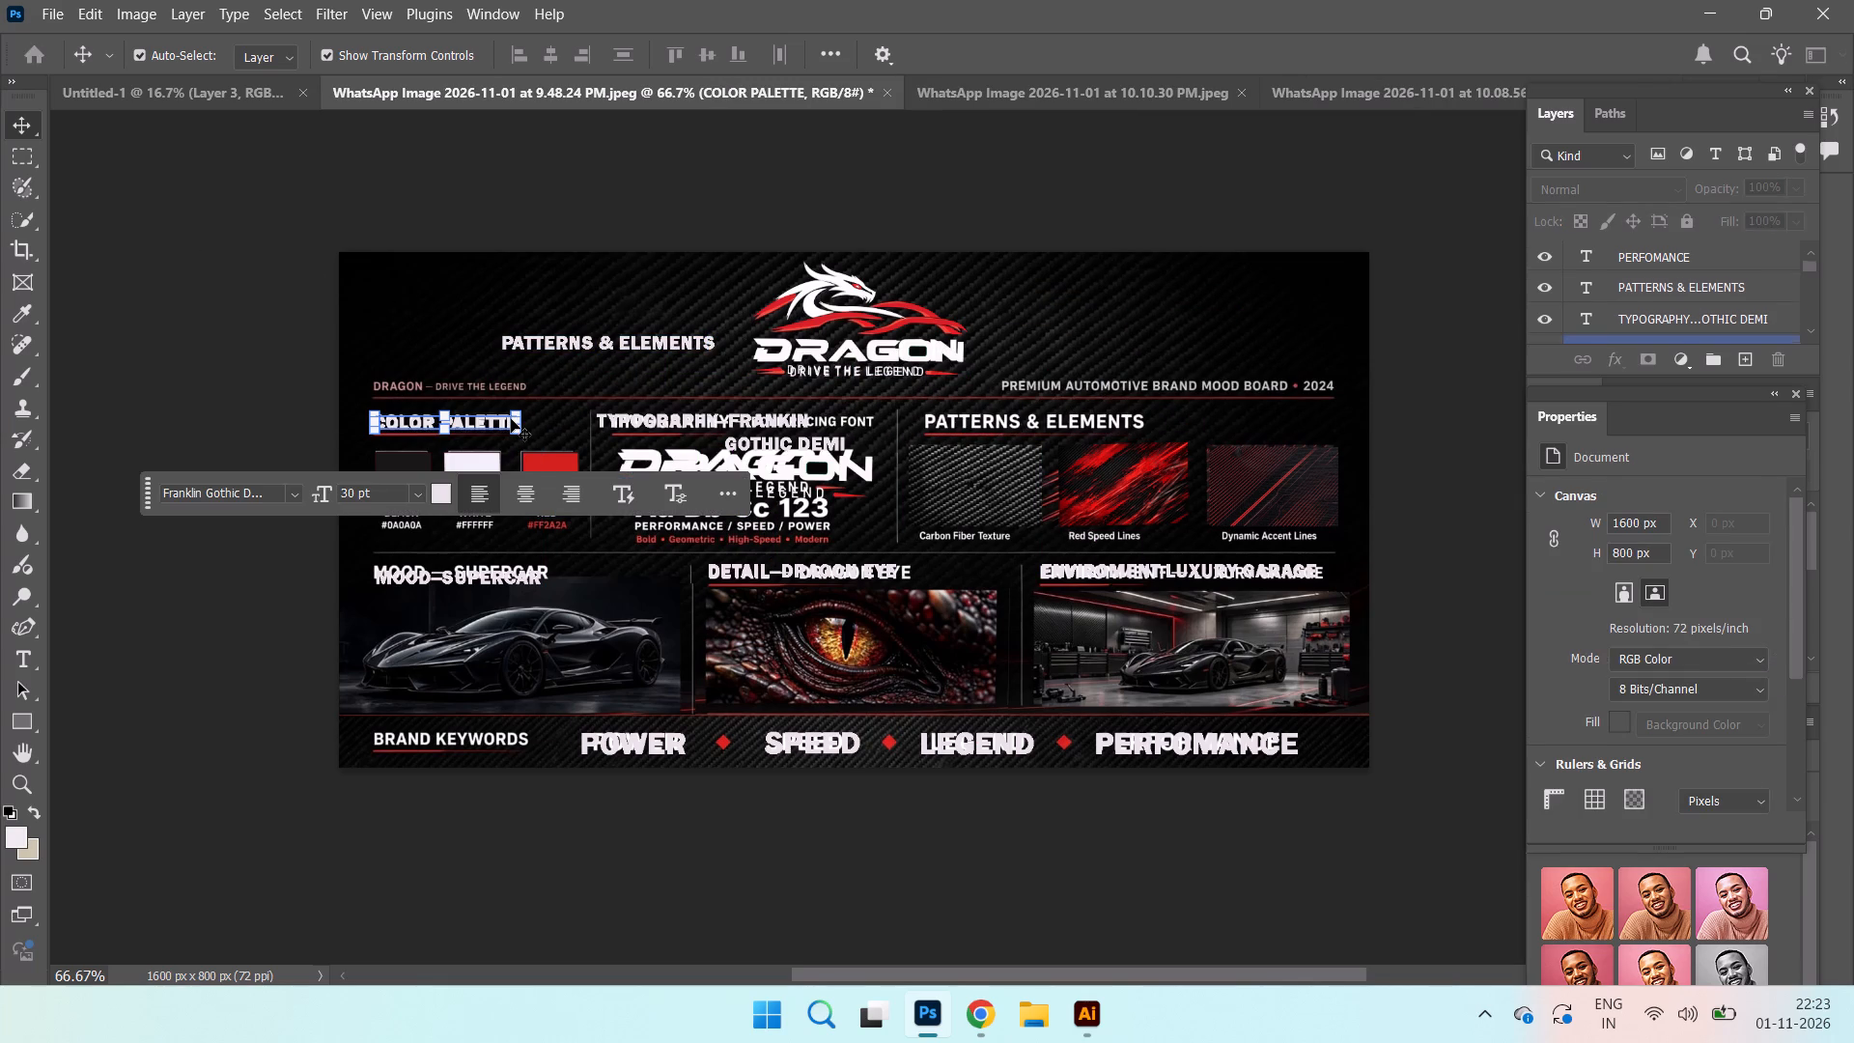
left_click(565, 336)
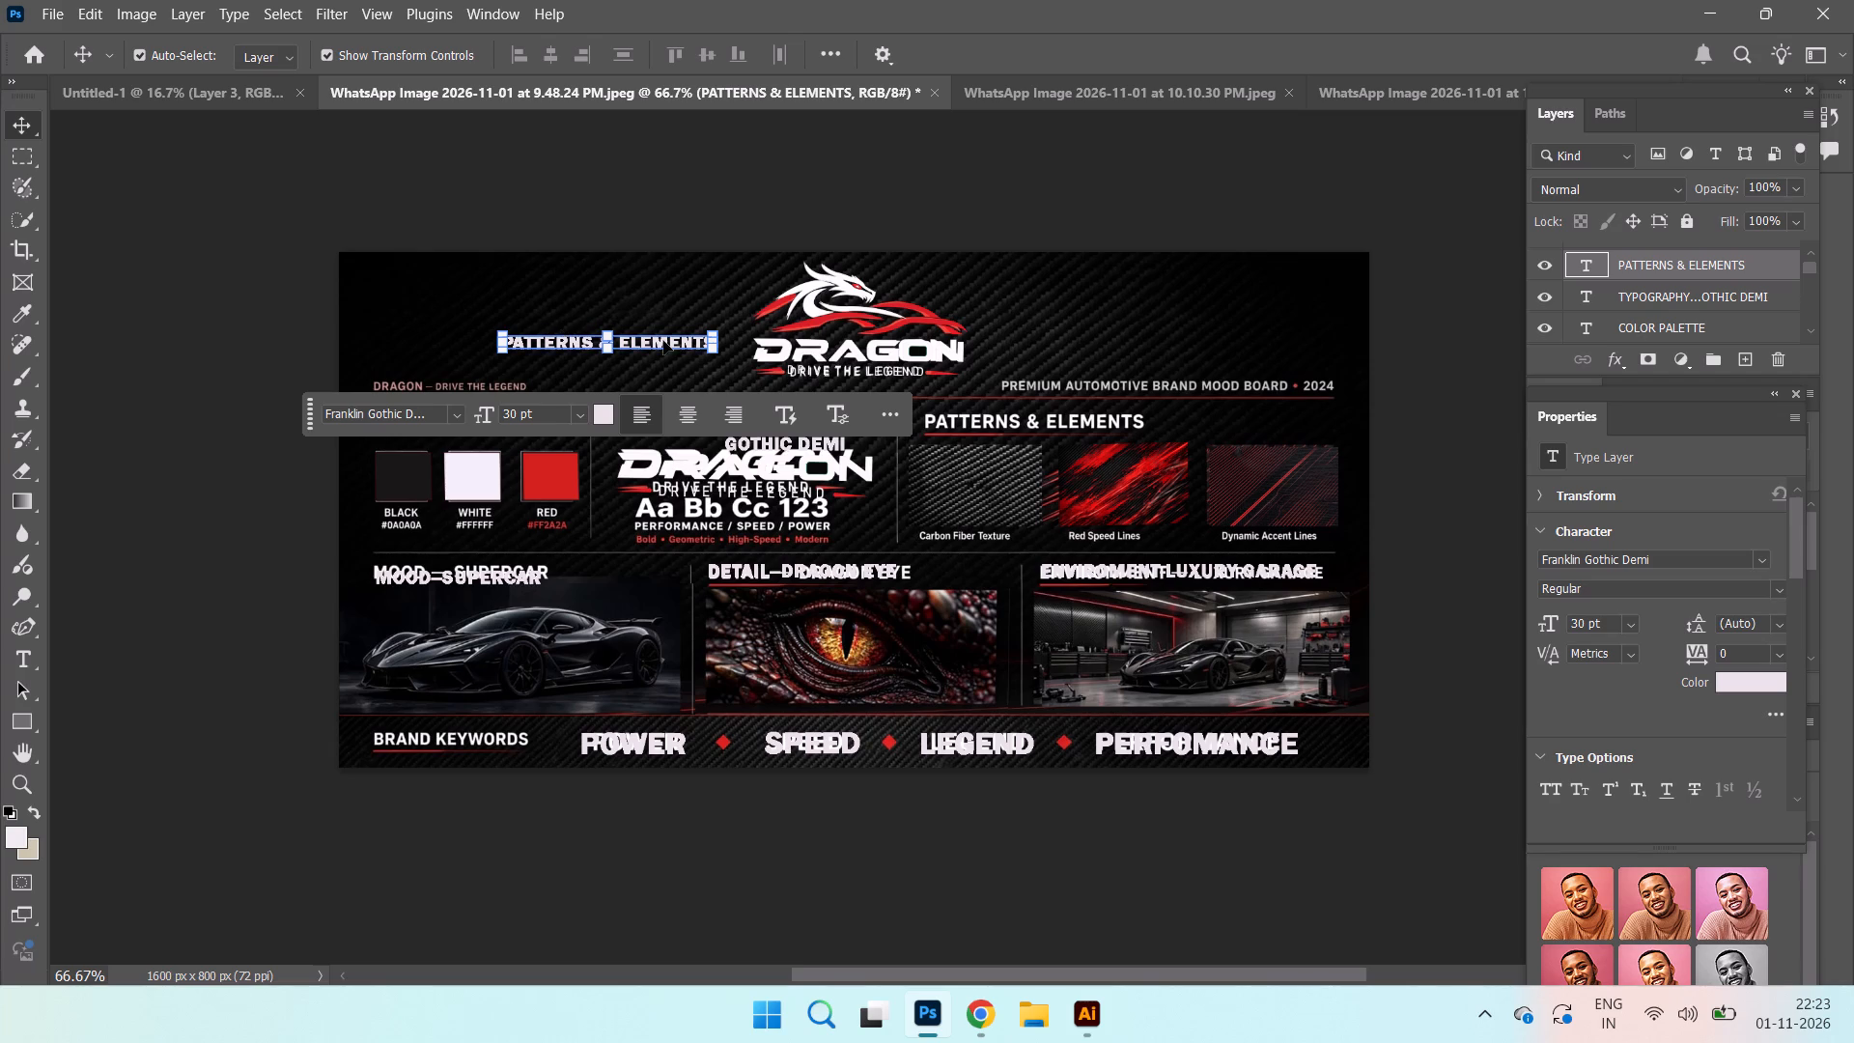
left_click_drag(663, 340, 1085, 418)
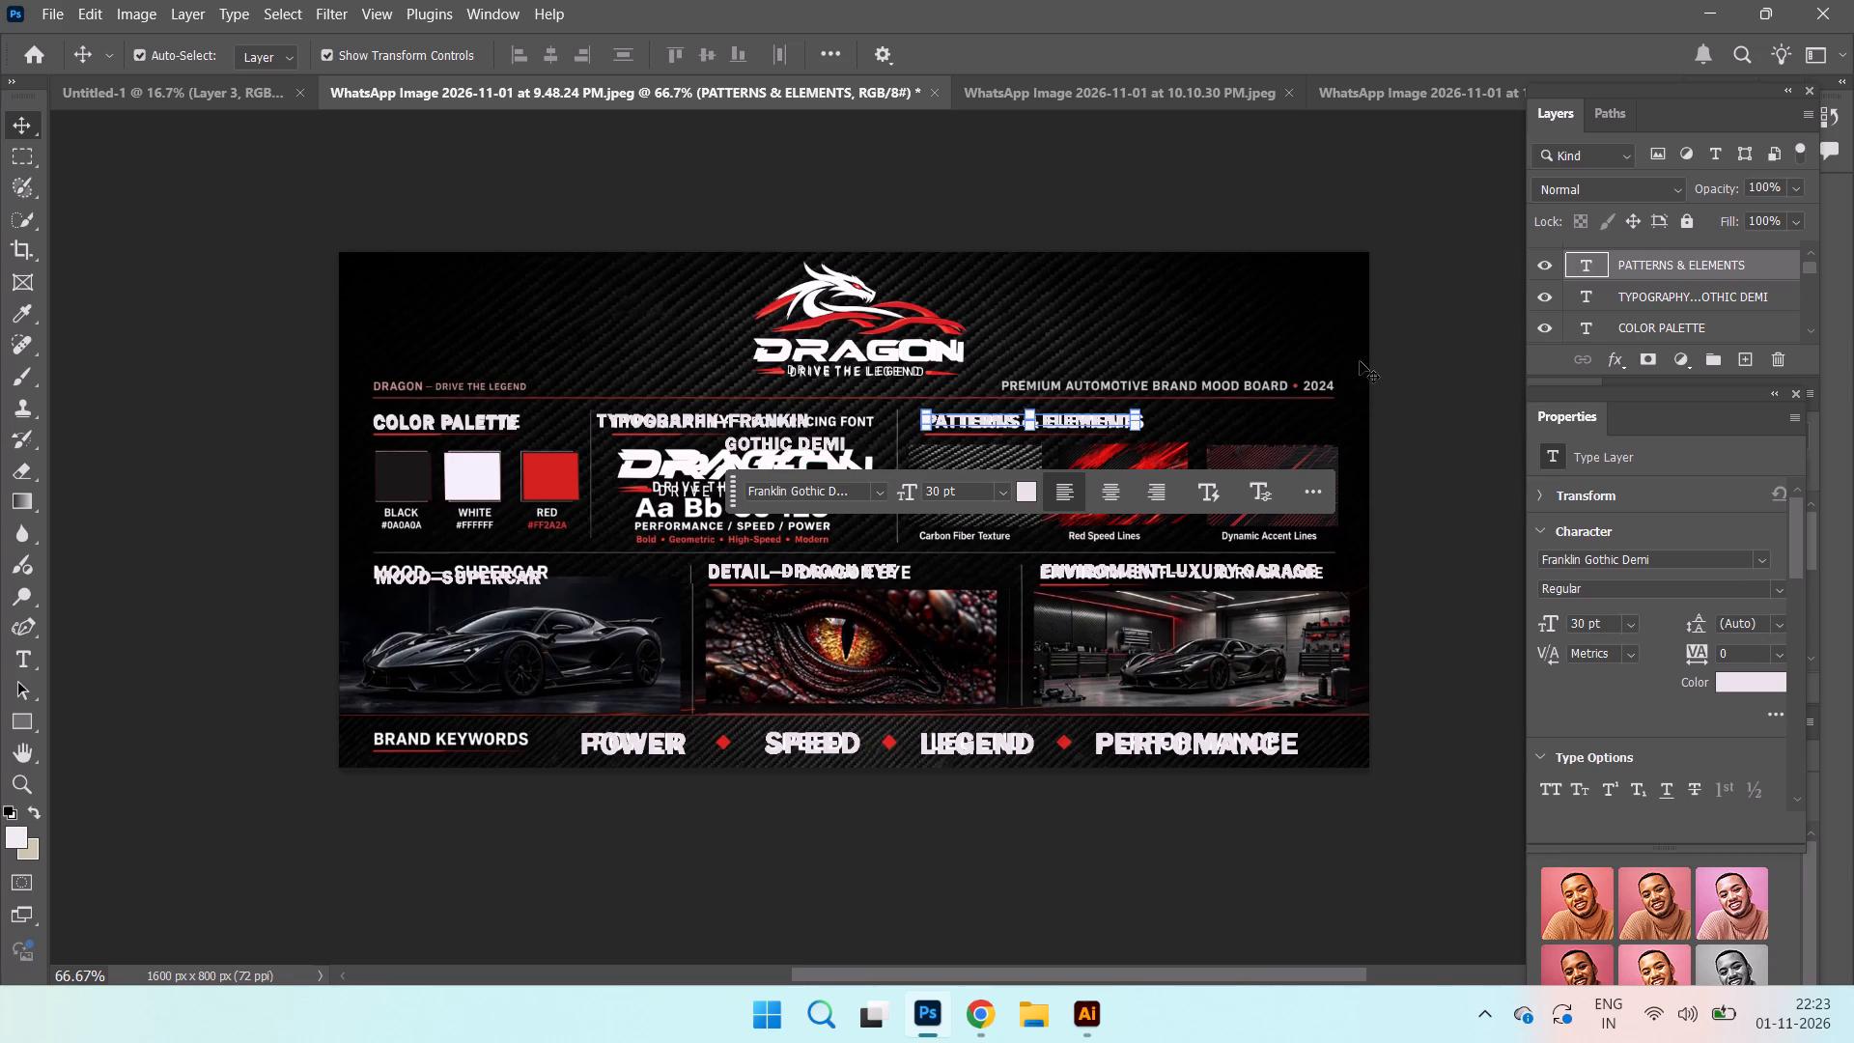
left_click(516, 331)
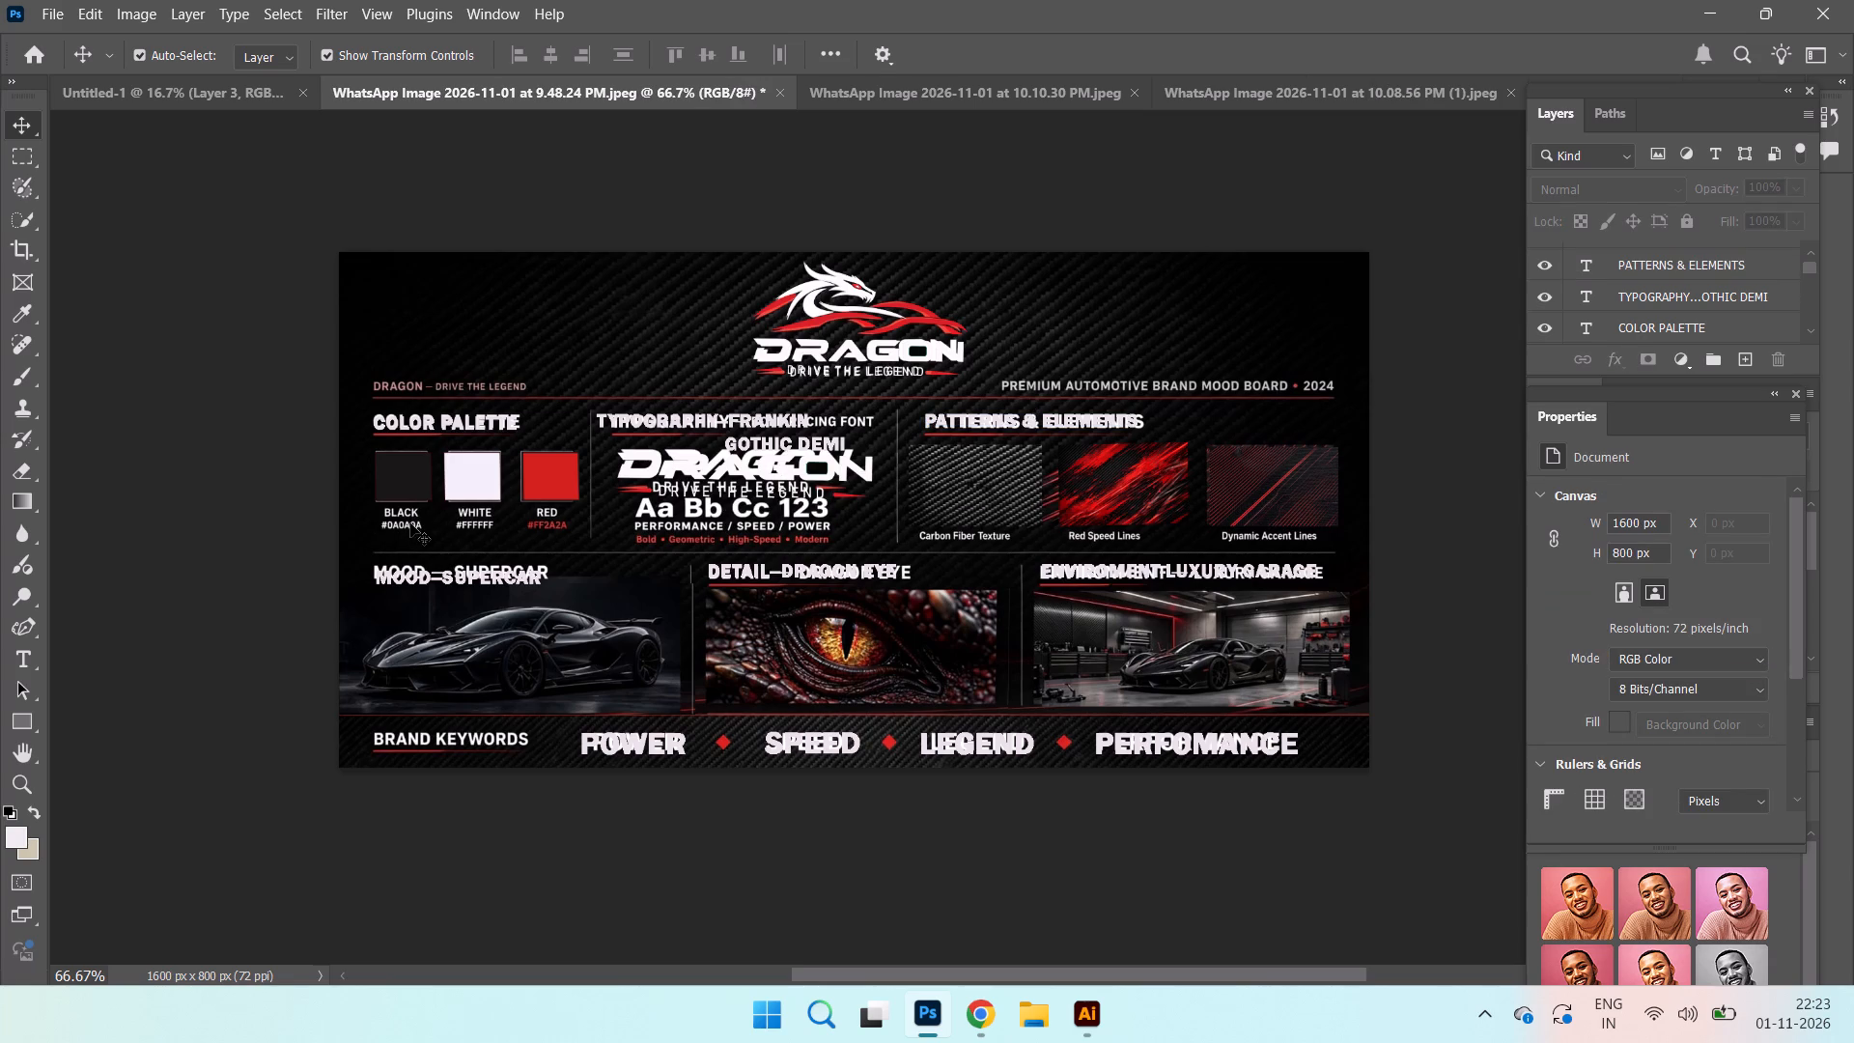
Add a 30 pt Calibri Light text in the empty header area with BLACK on the first line and # on the second.
left_click(29, 659)
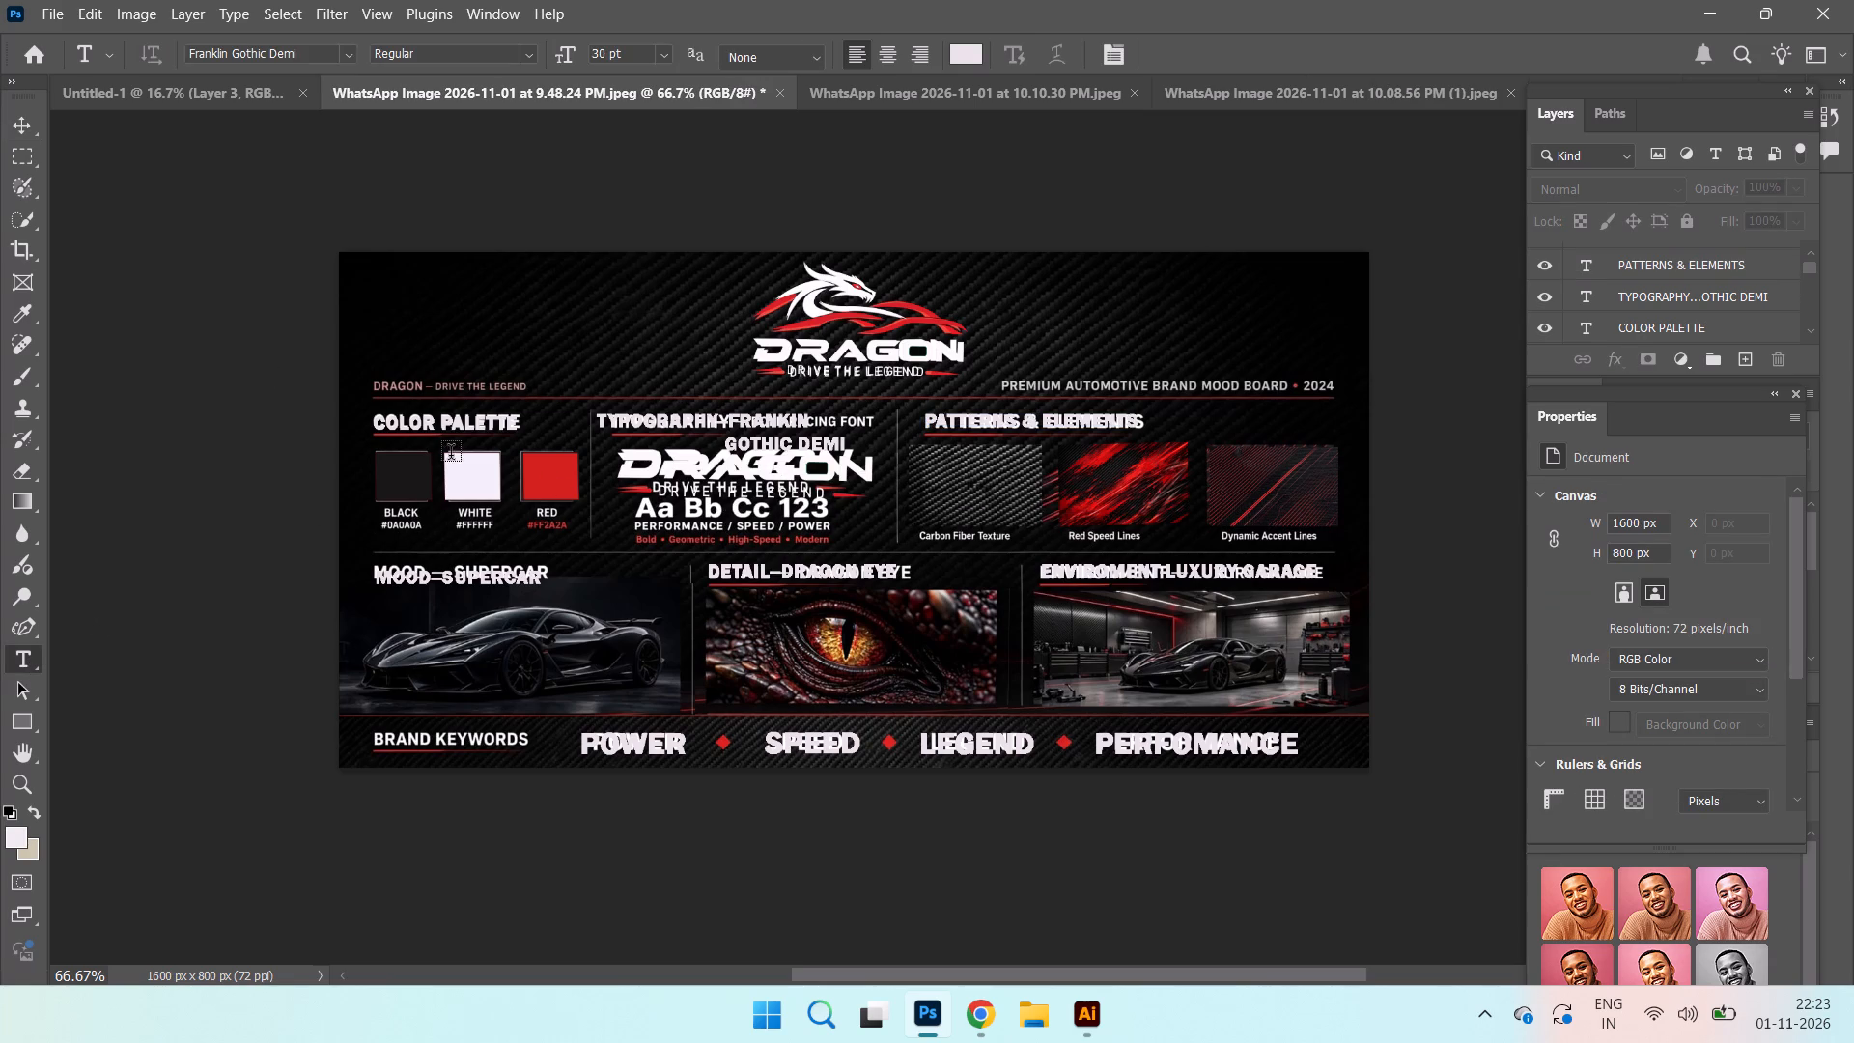
left_click(347, 56)
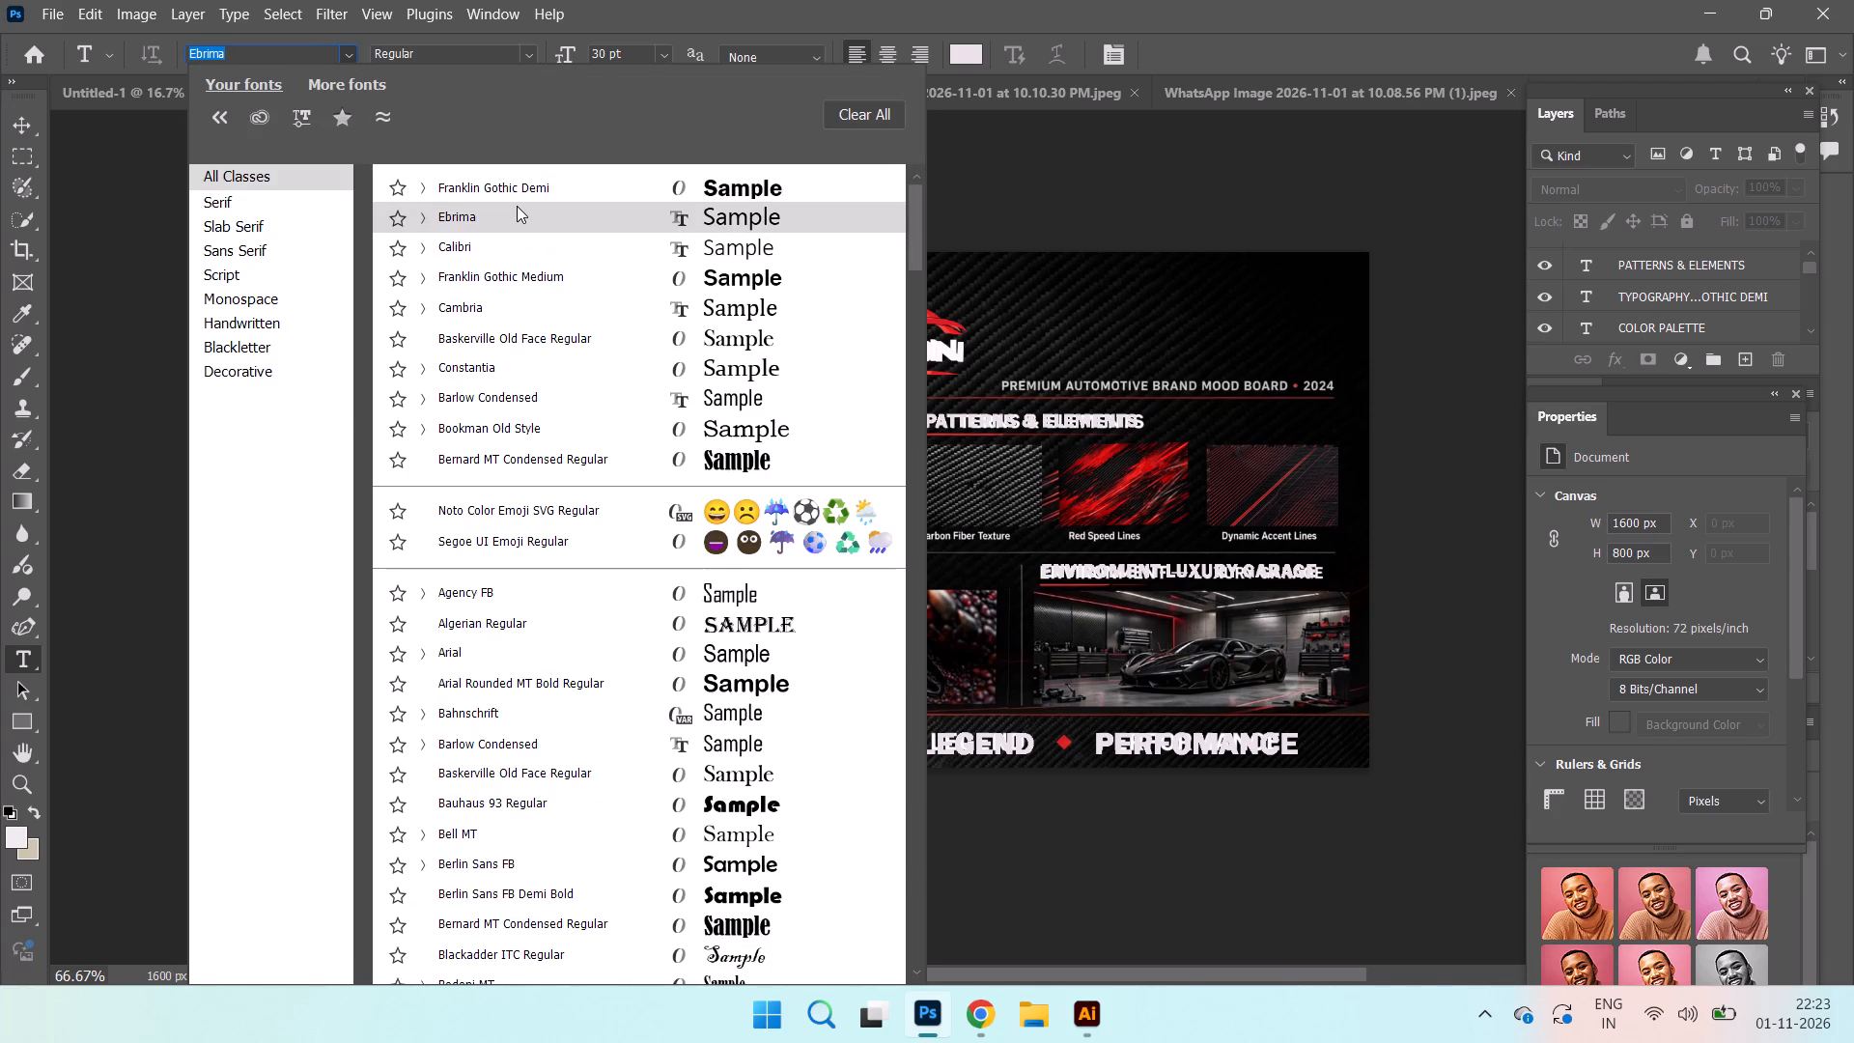
left_click(531, 243)
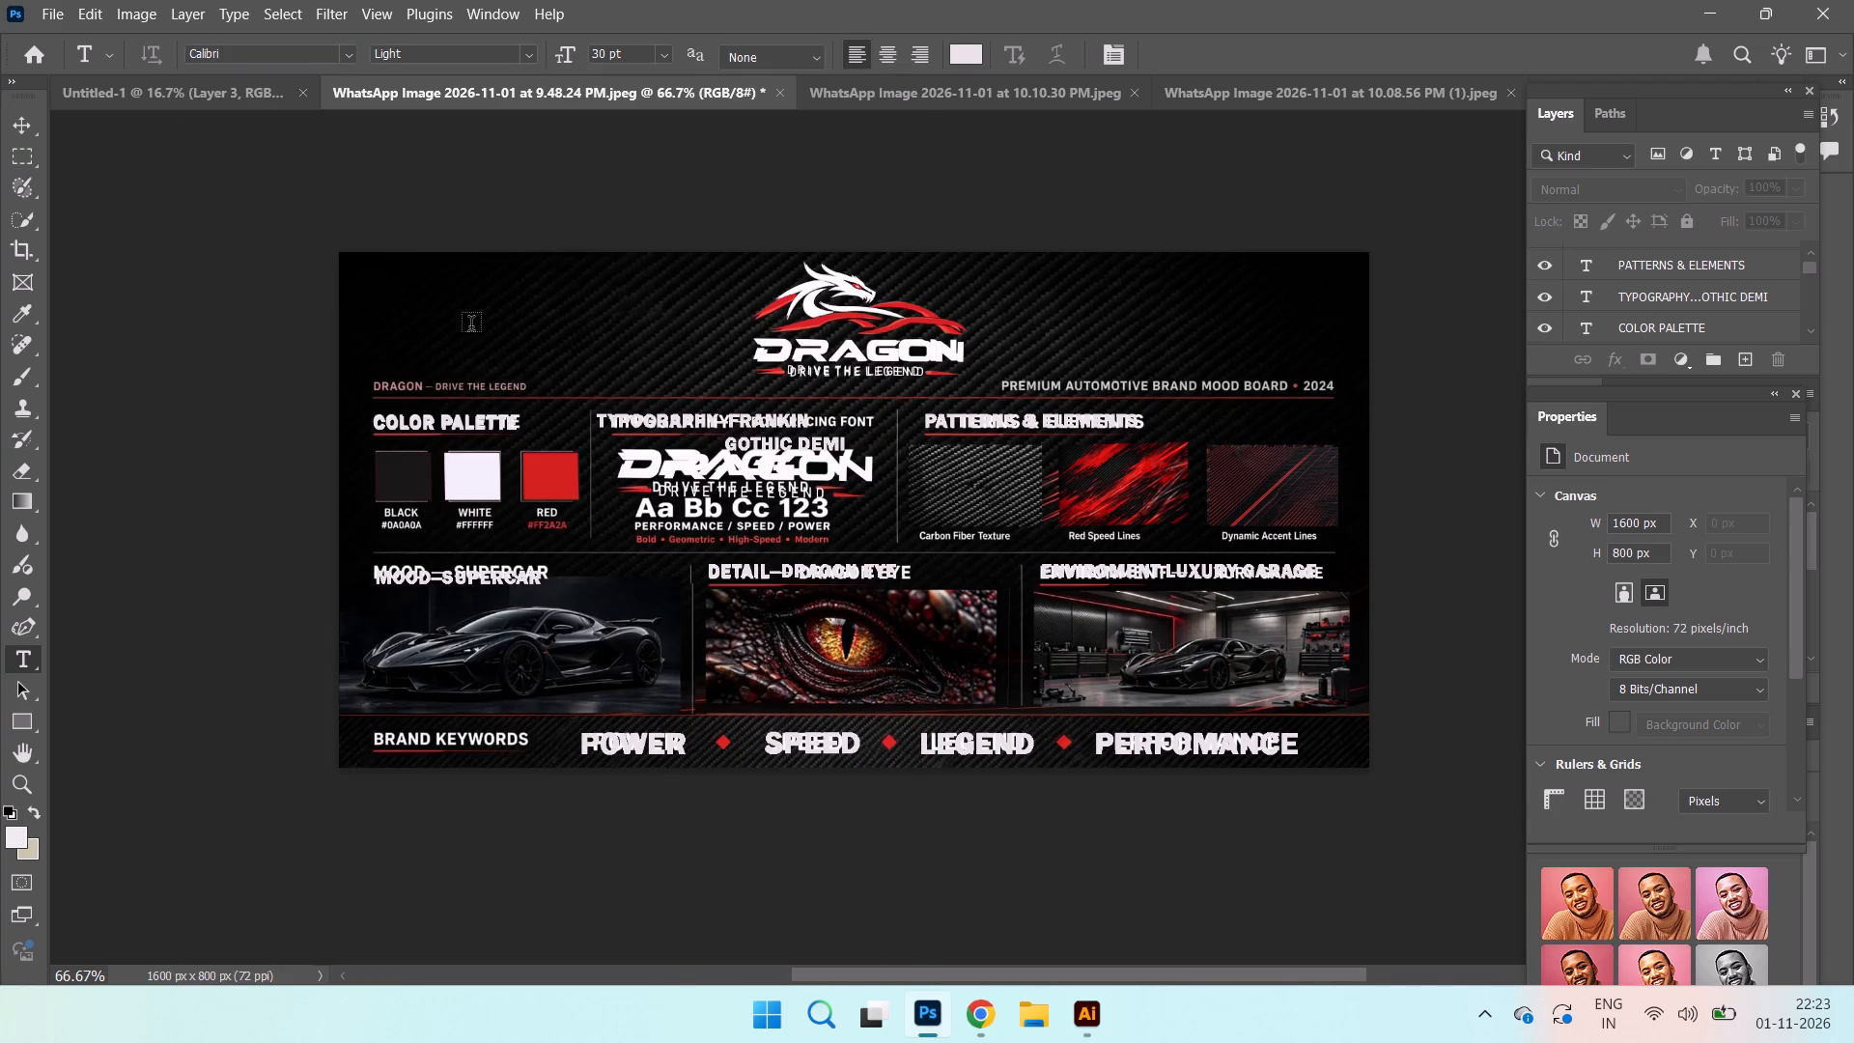
left_click(415, 311)
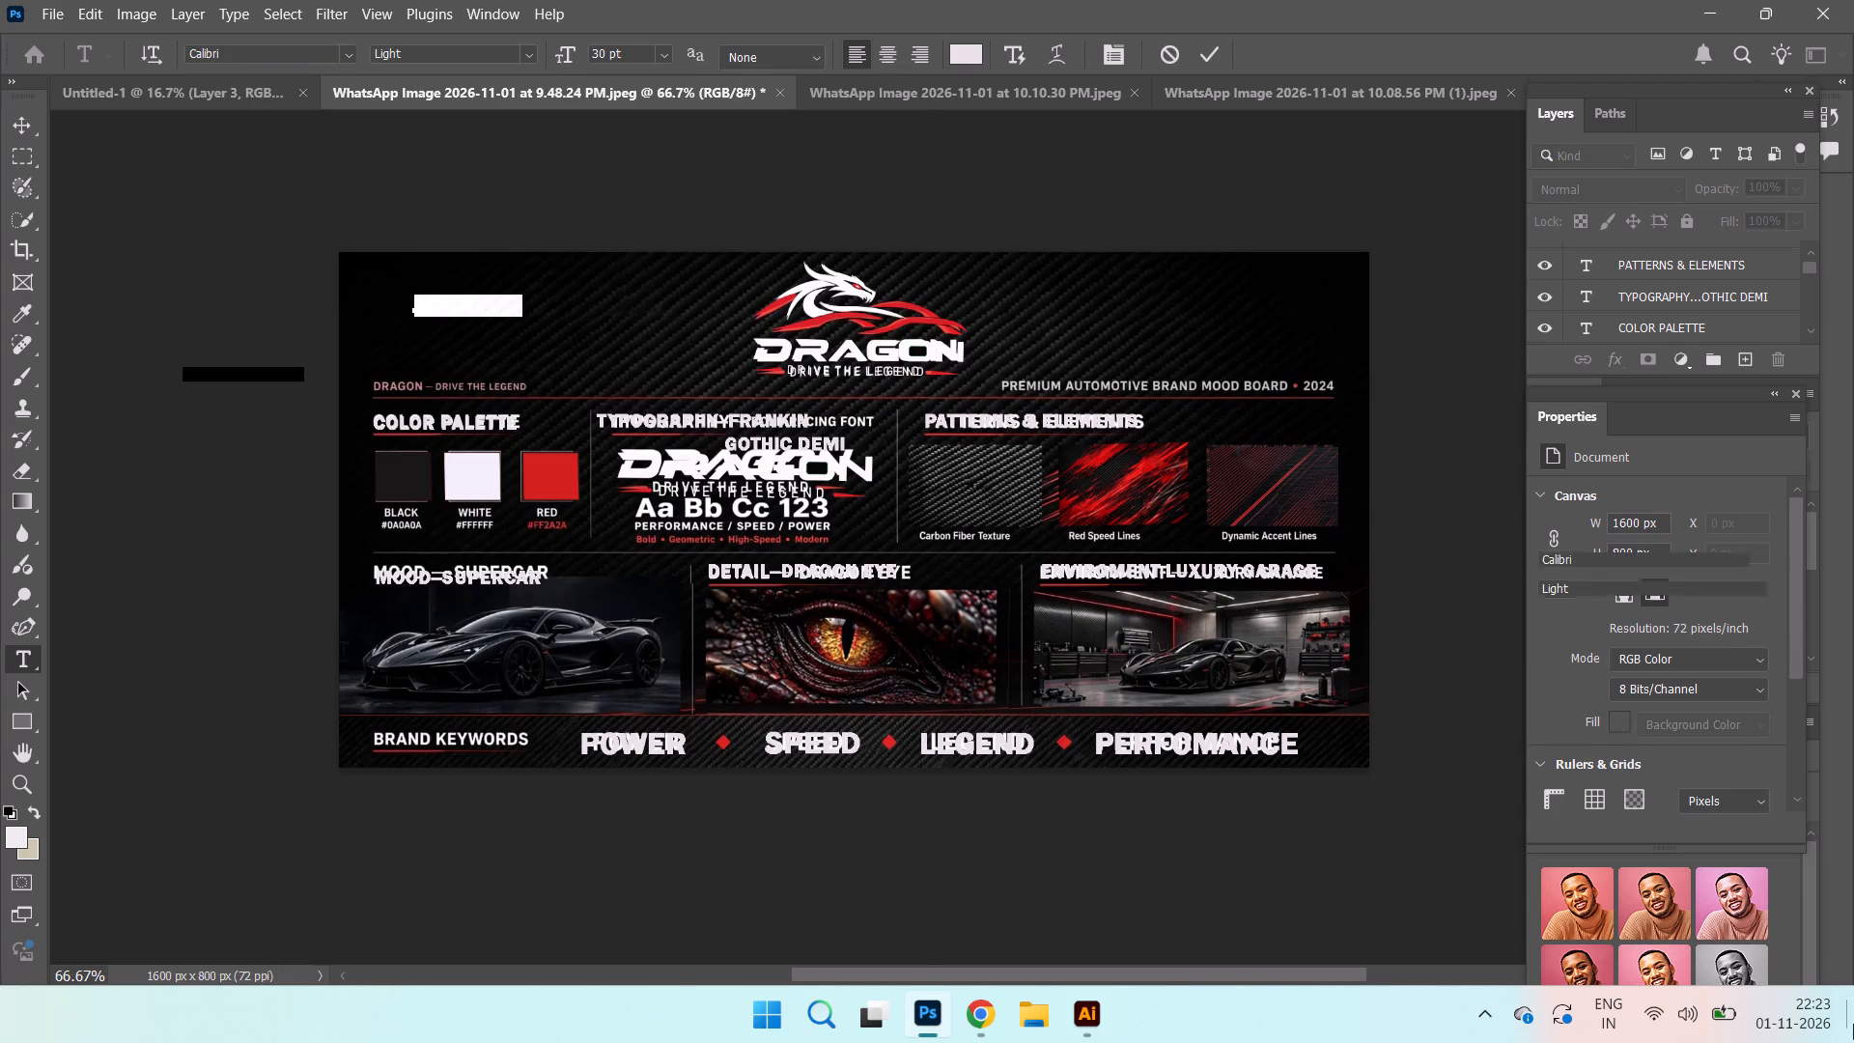
key("b")
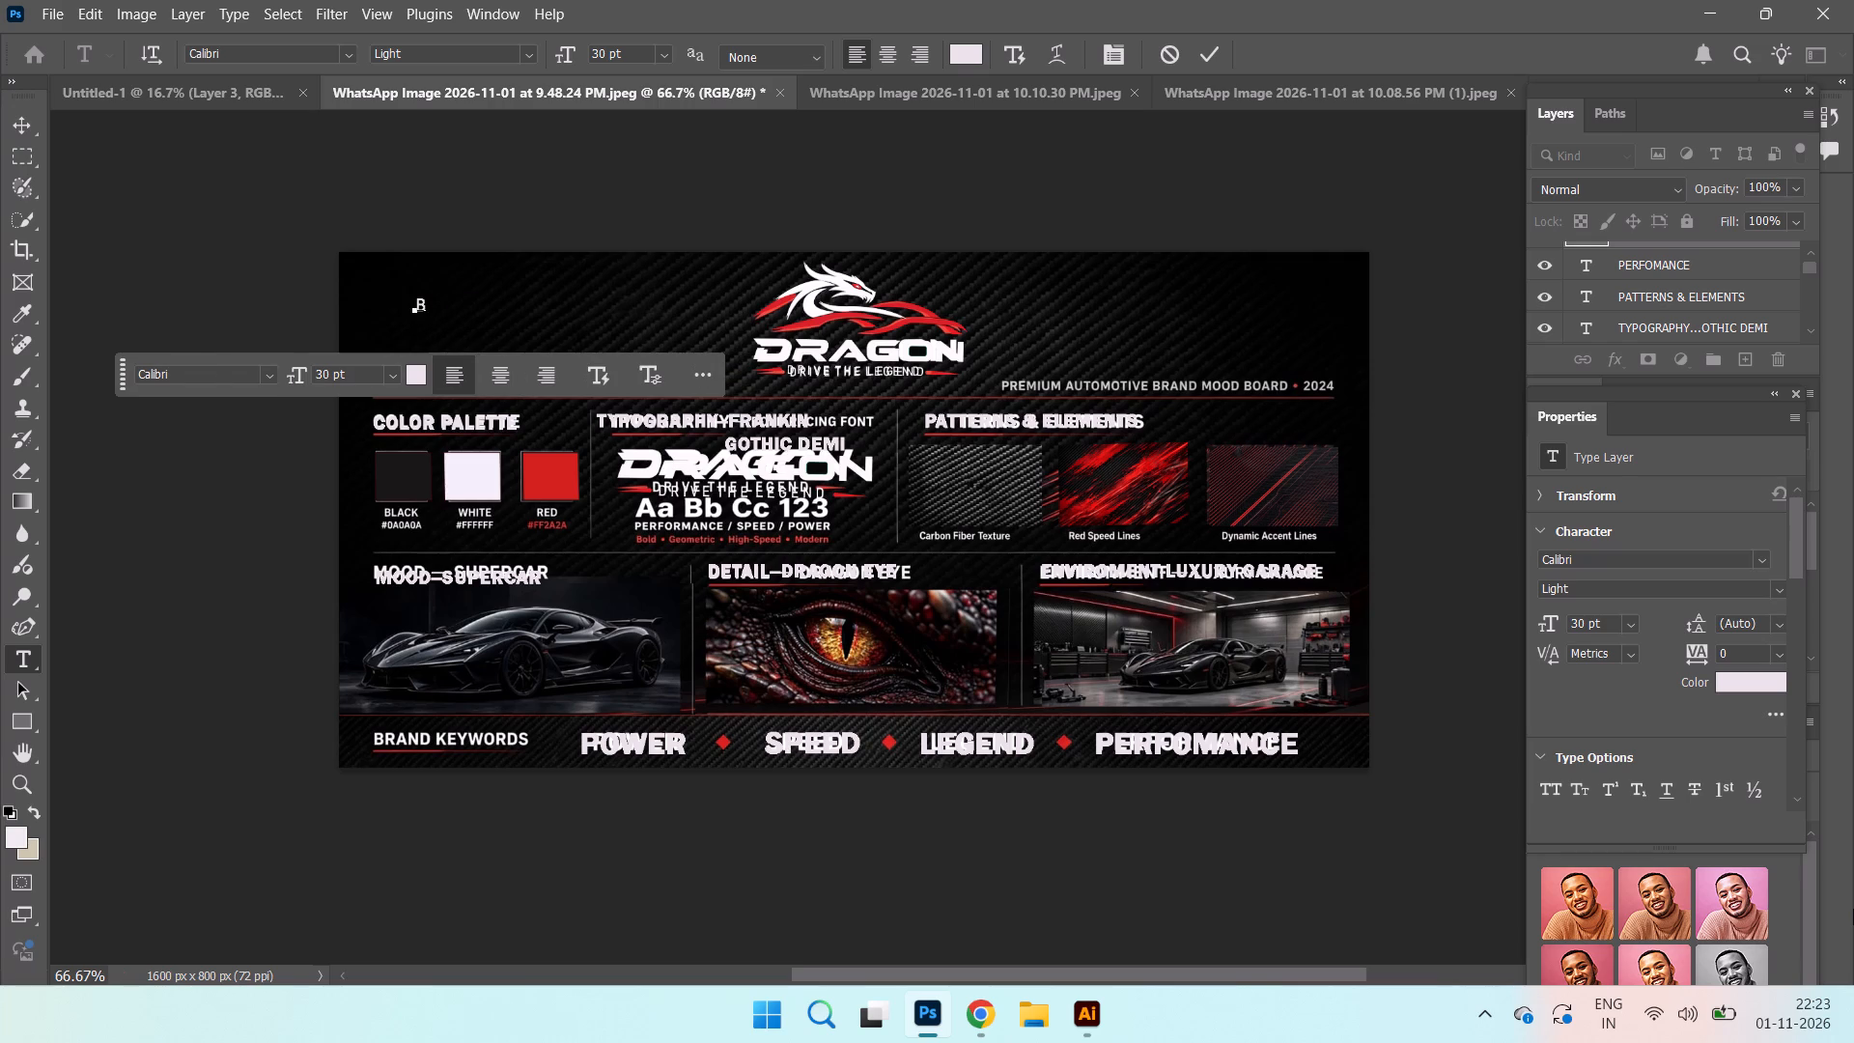
type("LACK")
key("Return")
key("shift+numbersign")
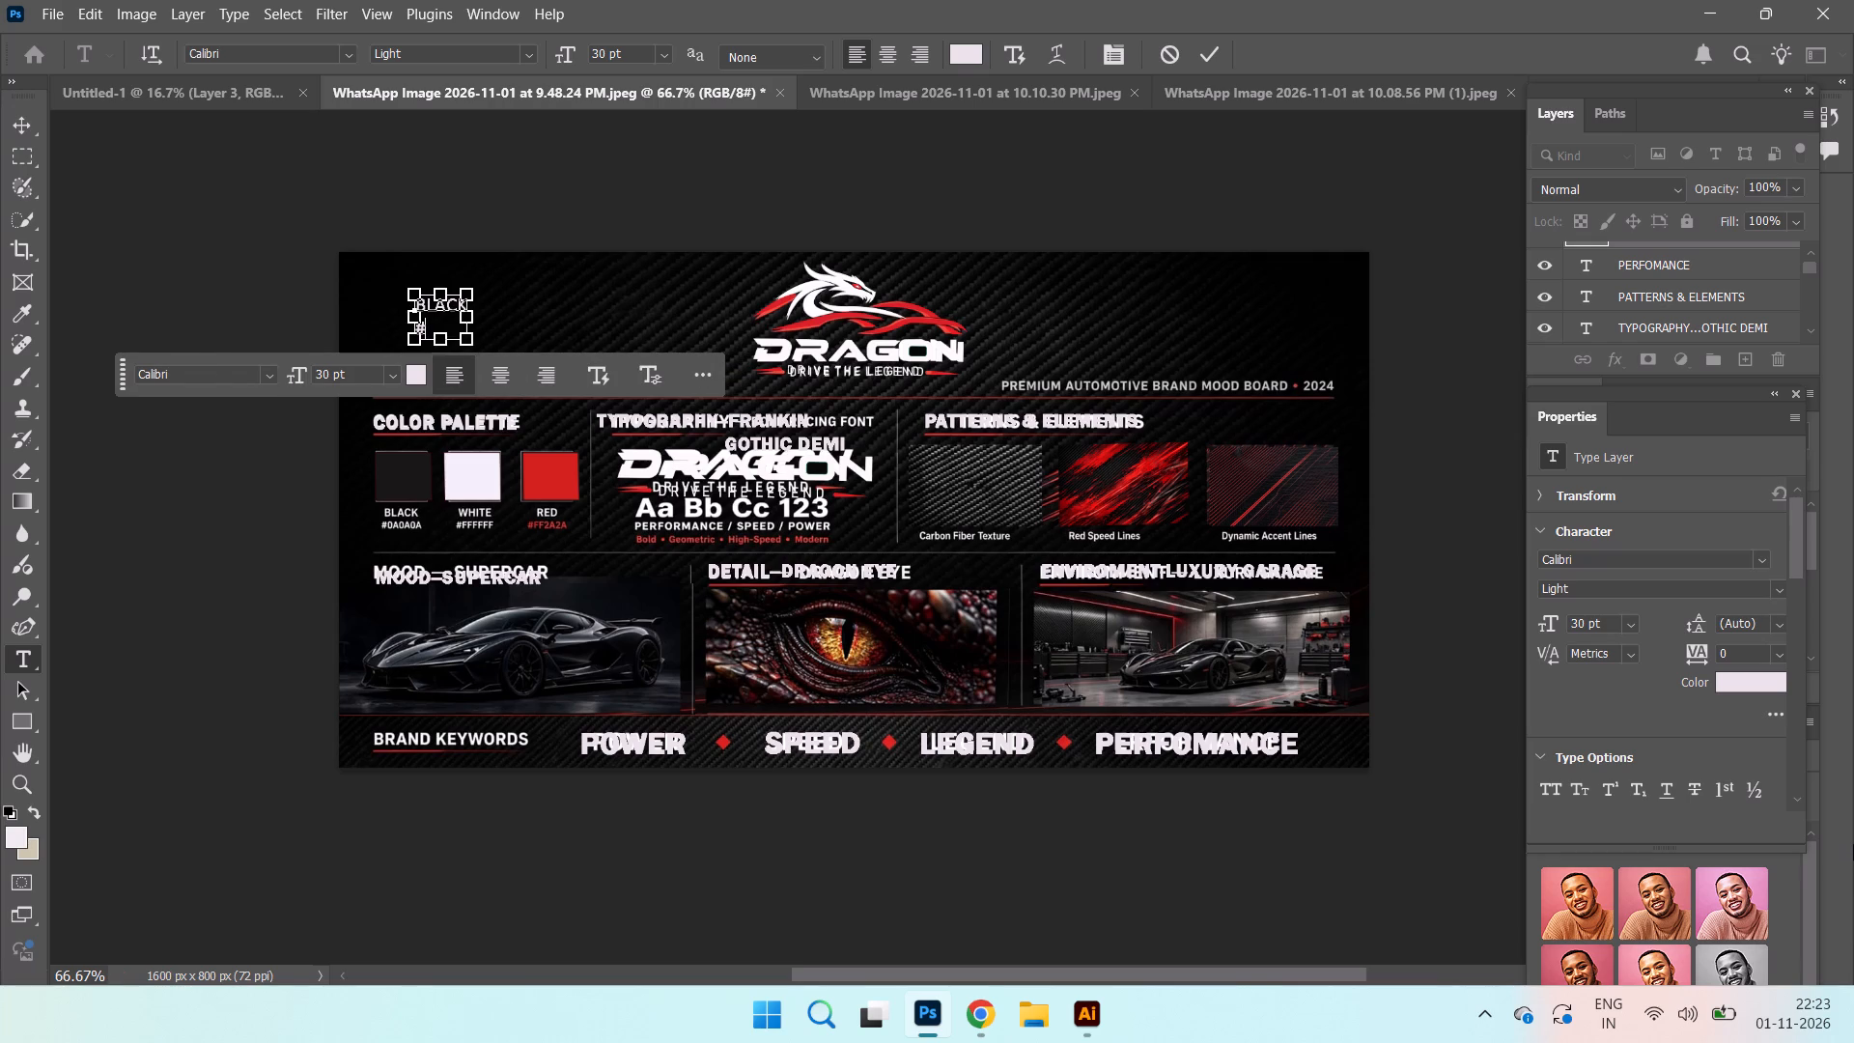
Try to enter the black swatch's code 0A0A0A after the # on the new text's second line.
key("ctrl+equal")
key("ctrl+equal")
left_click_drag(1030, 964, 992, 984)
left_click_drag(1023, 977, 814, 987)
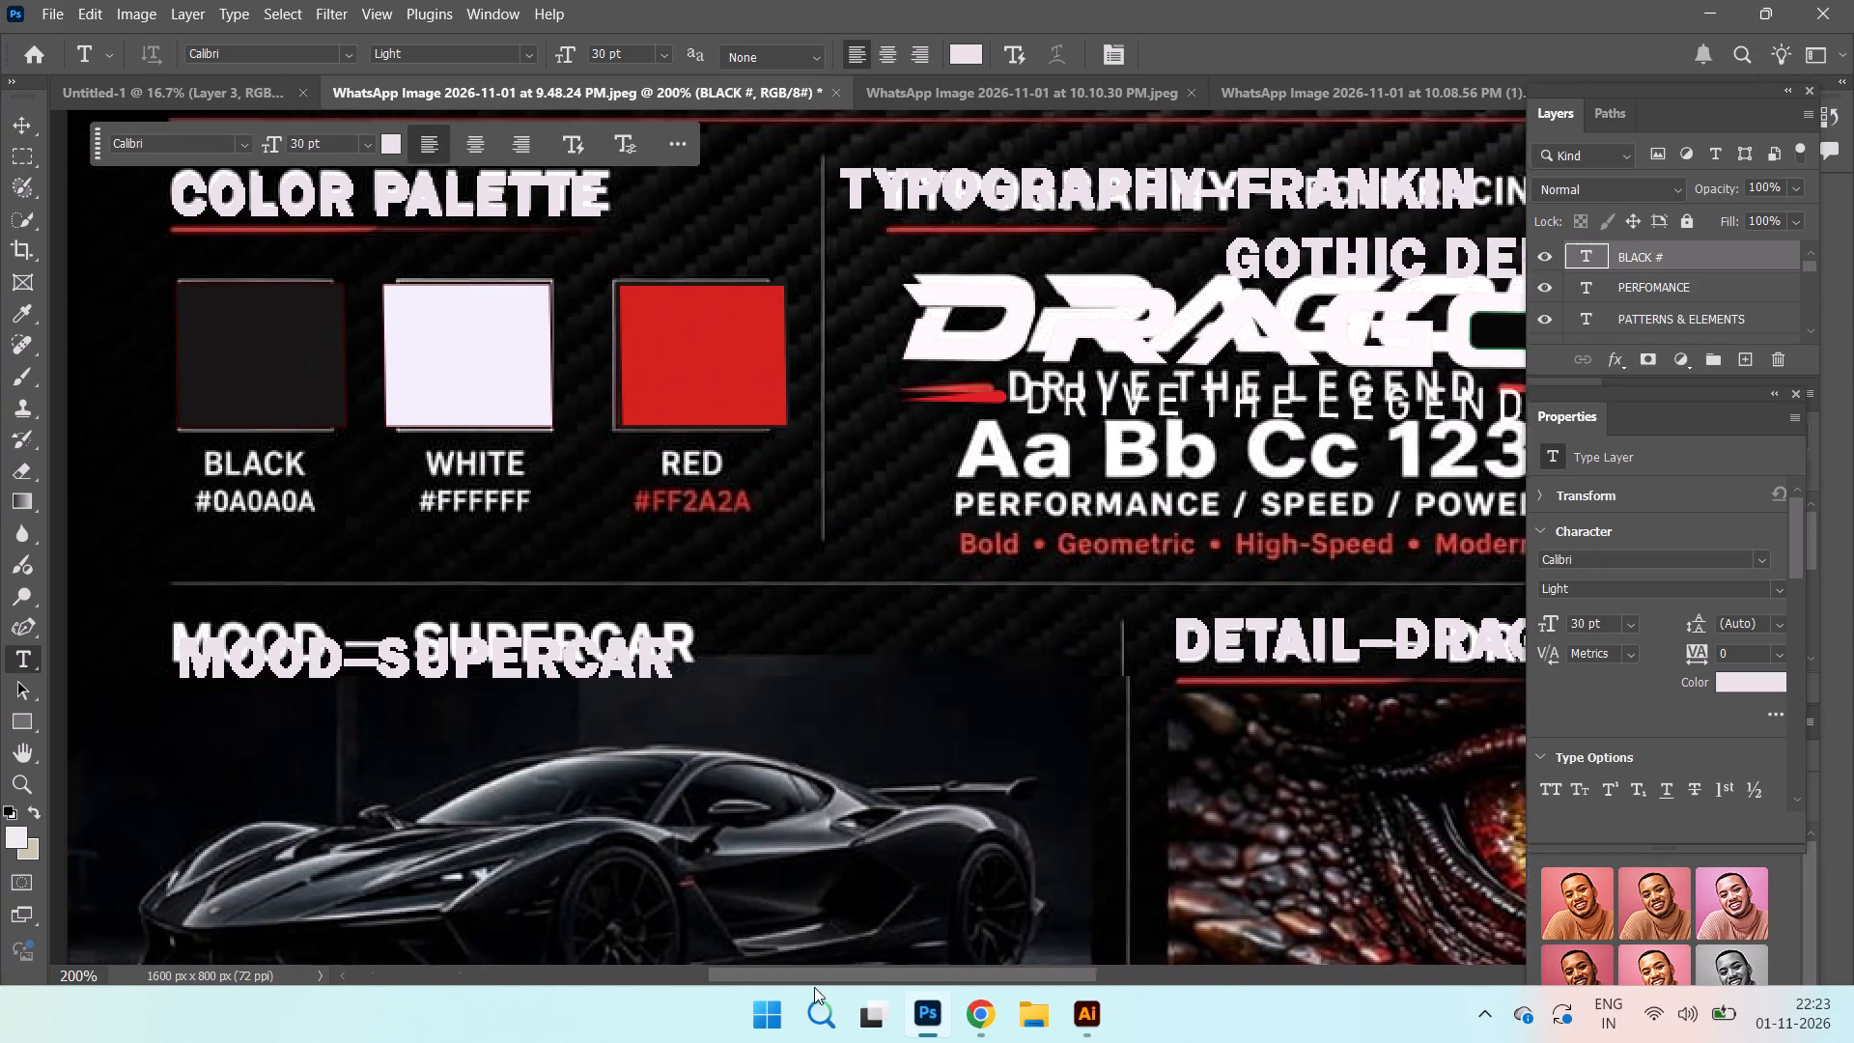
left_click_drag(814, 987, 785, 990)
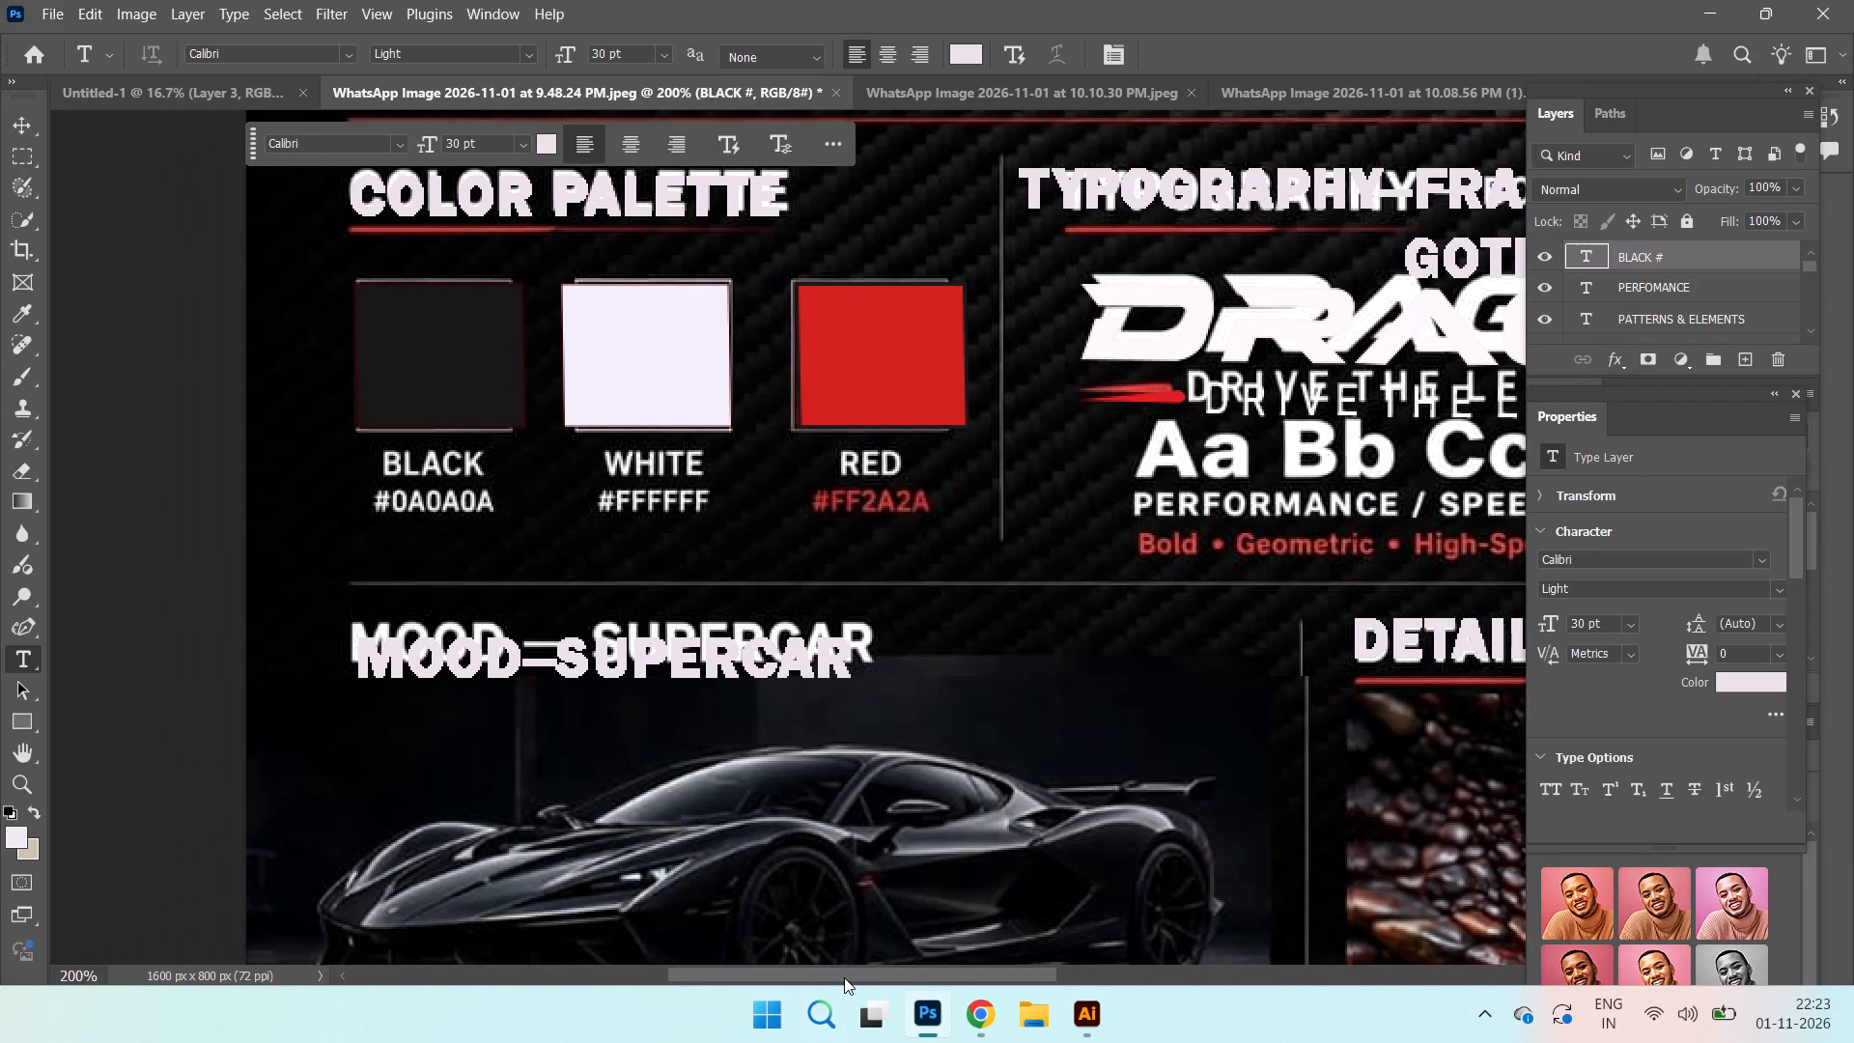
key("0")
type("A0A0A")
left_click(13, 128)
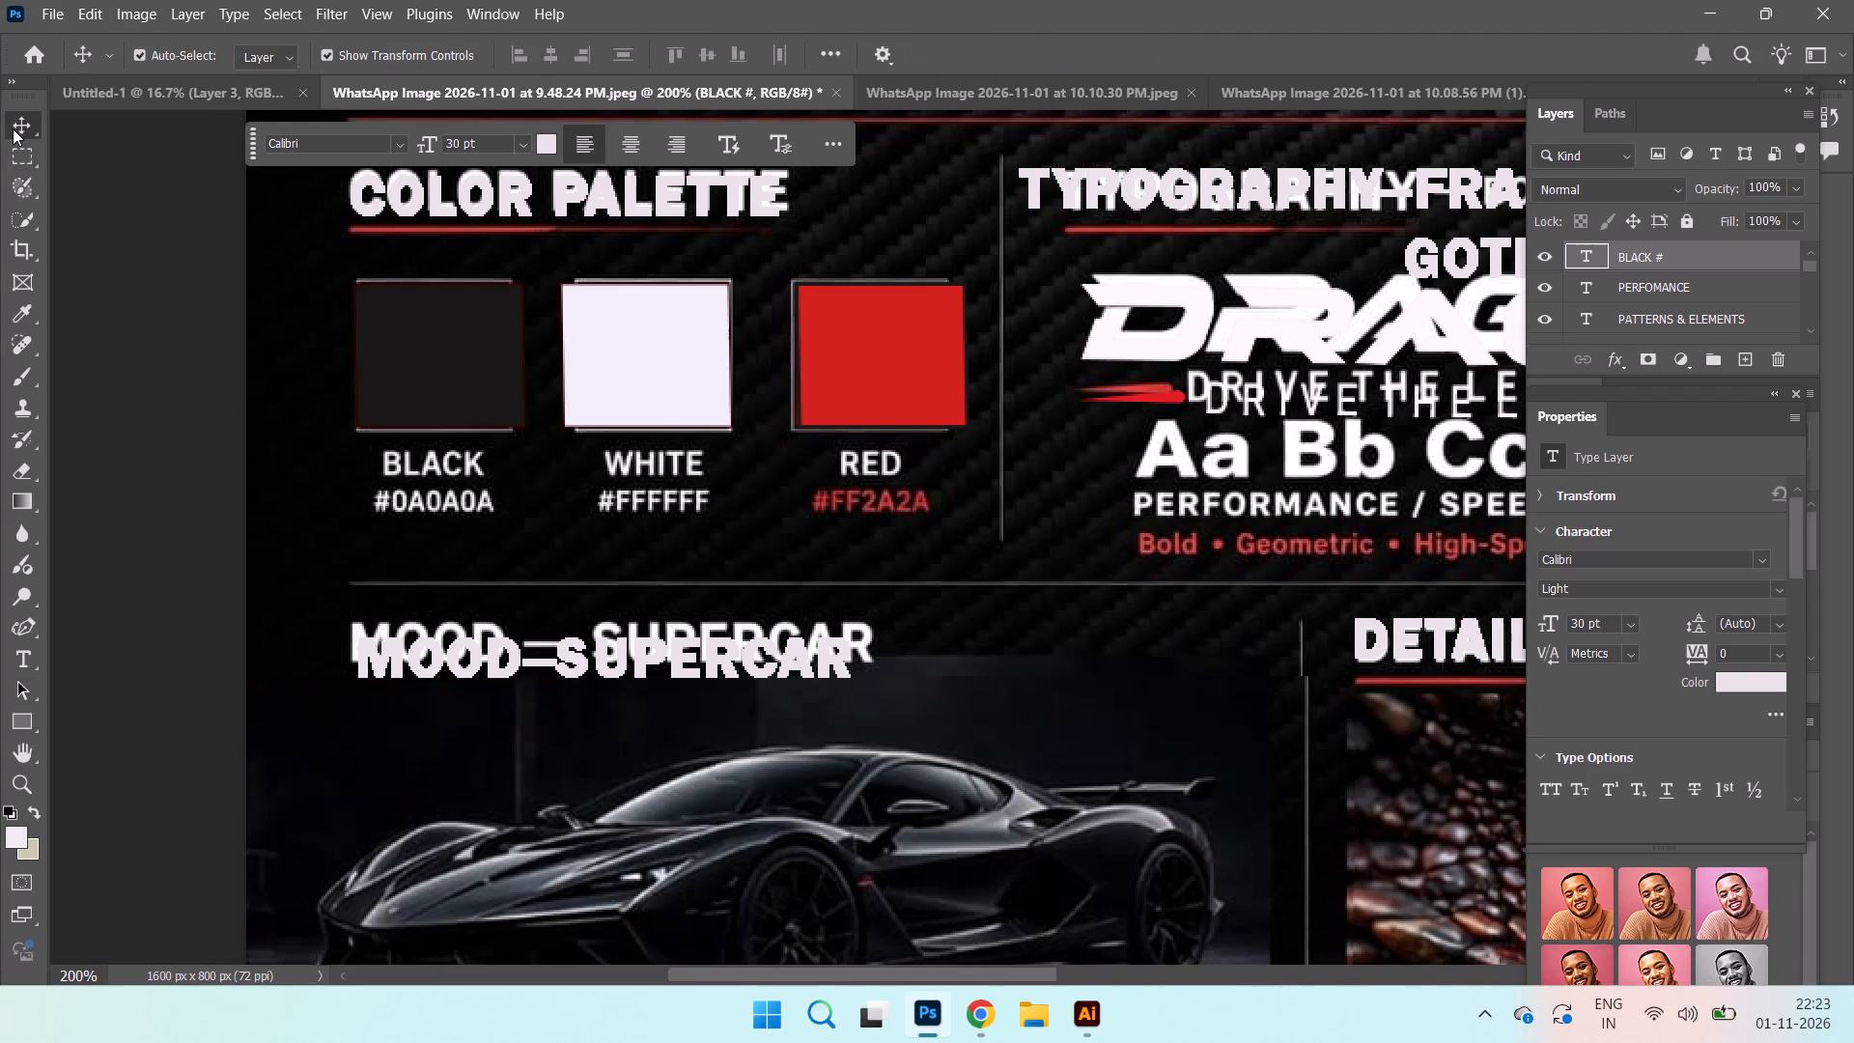
Save the document in Downloads as a Photoshop file named DRAGON Mood board.
left_click(58, 5)
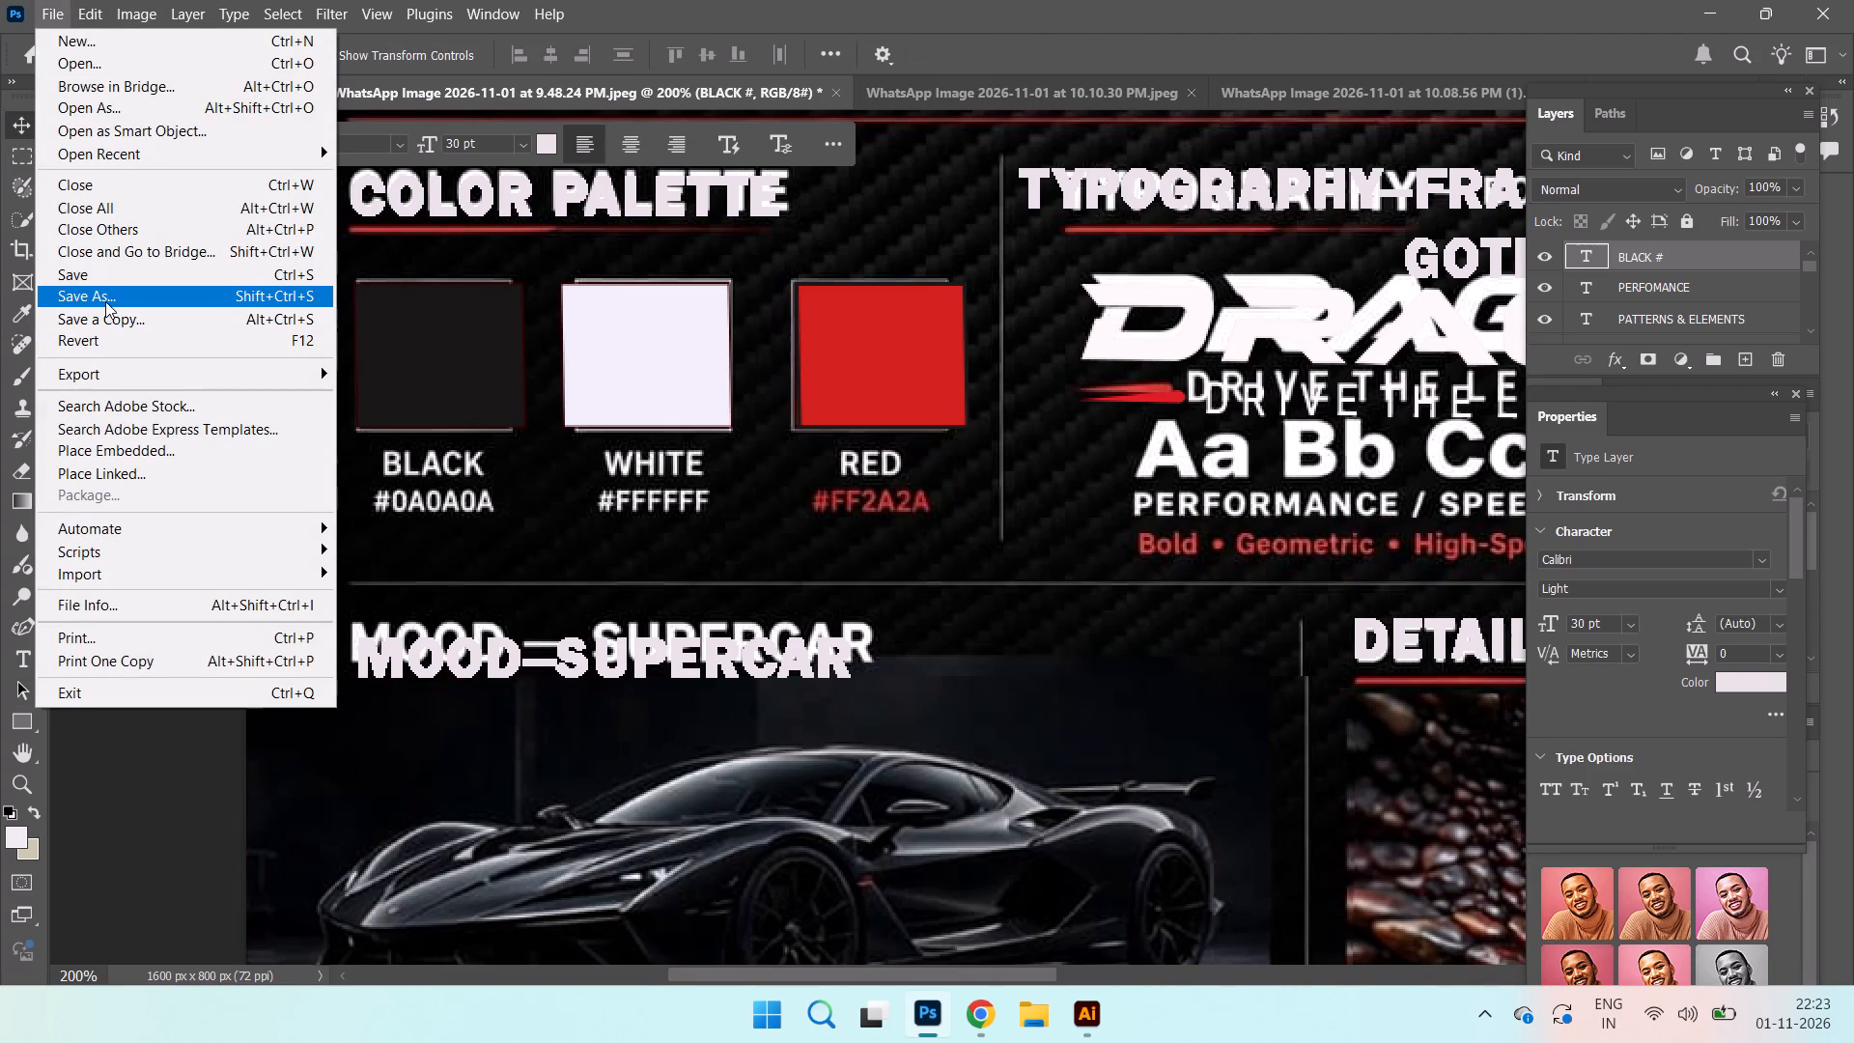
left_click(105, 301)
key("BackSpace")
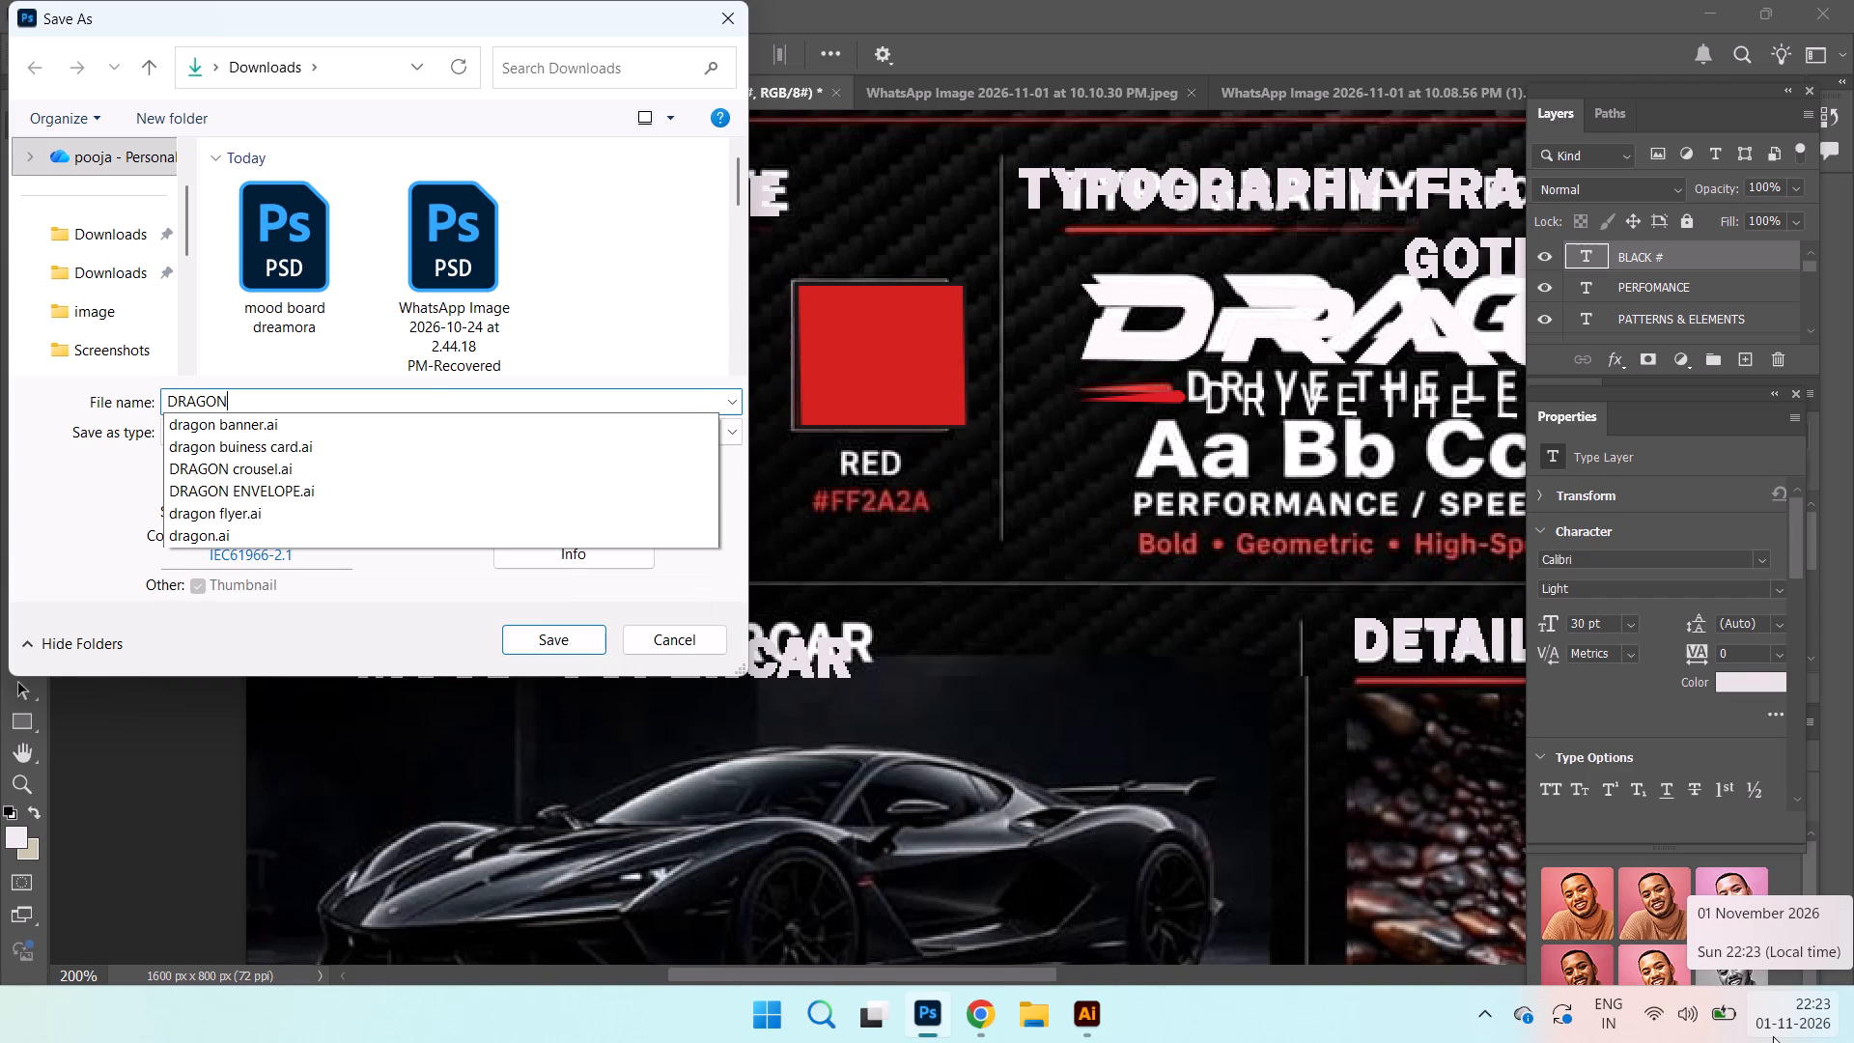
type("ood board")
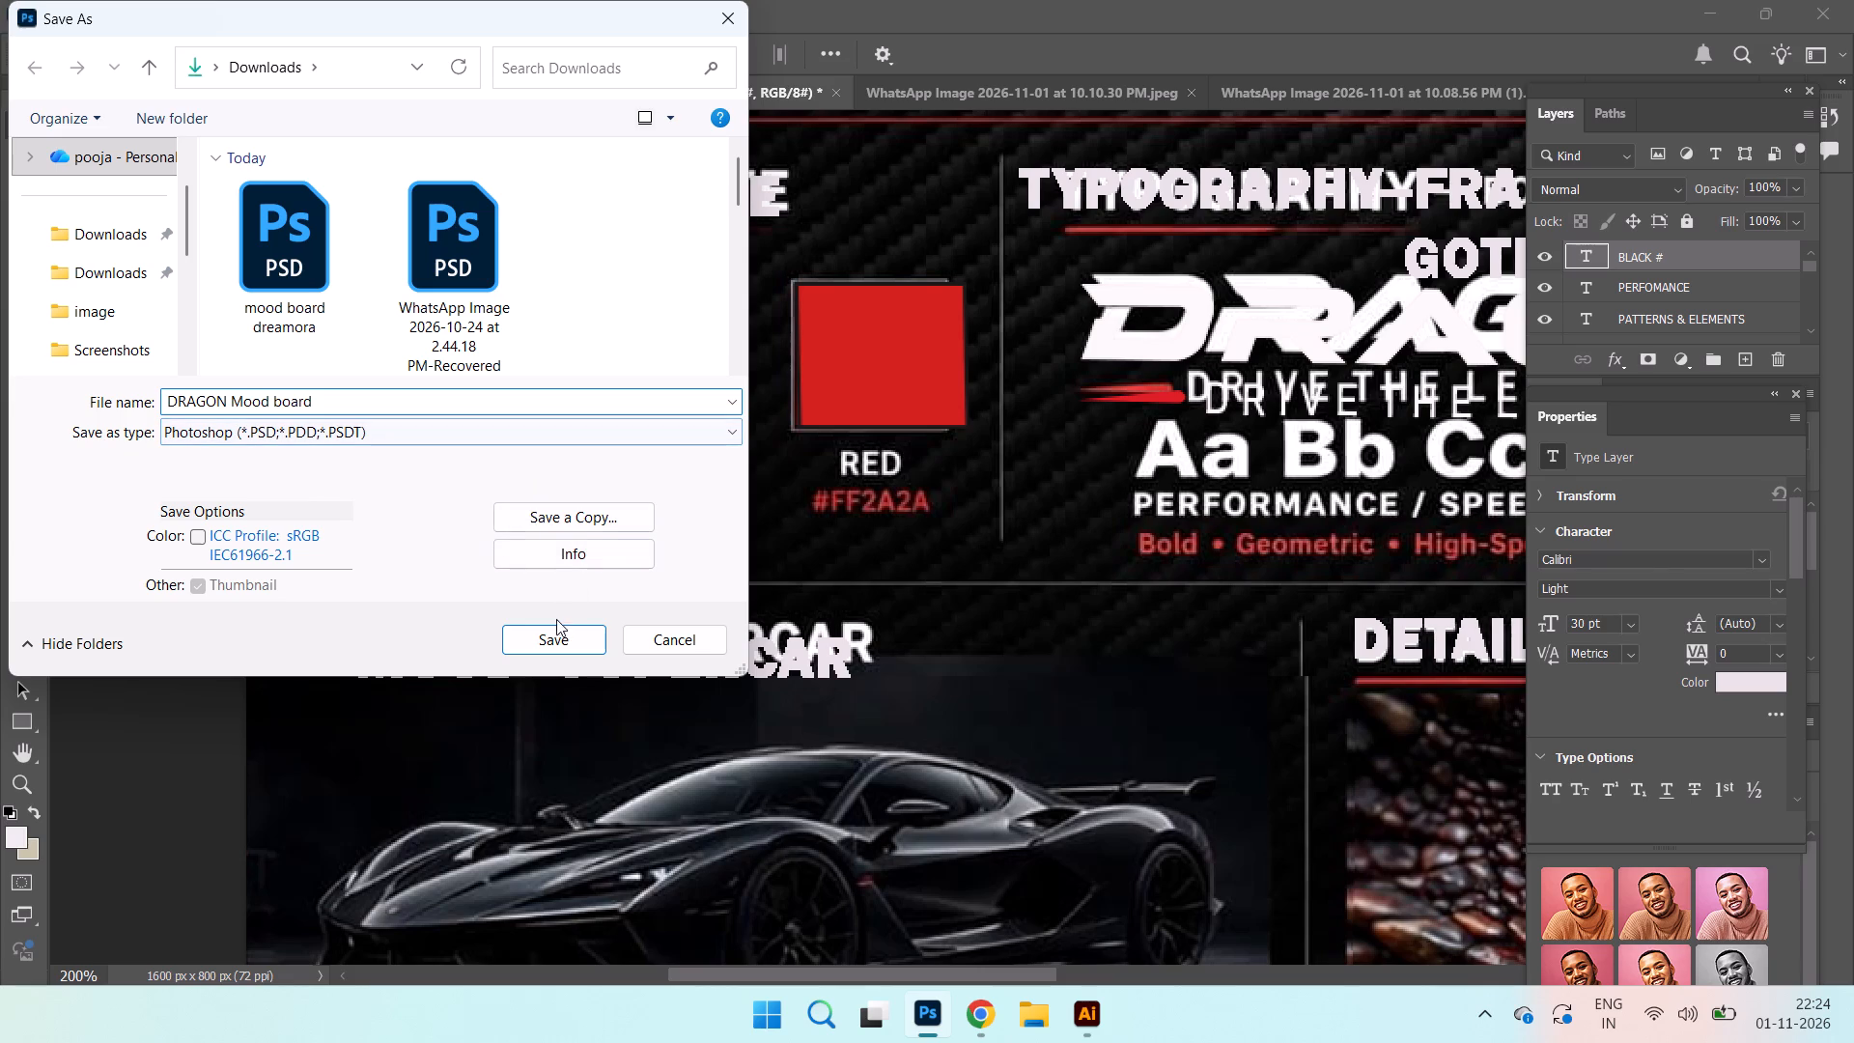
left_click(557, 639)
left_click(1198, 279)
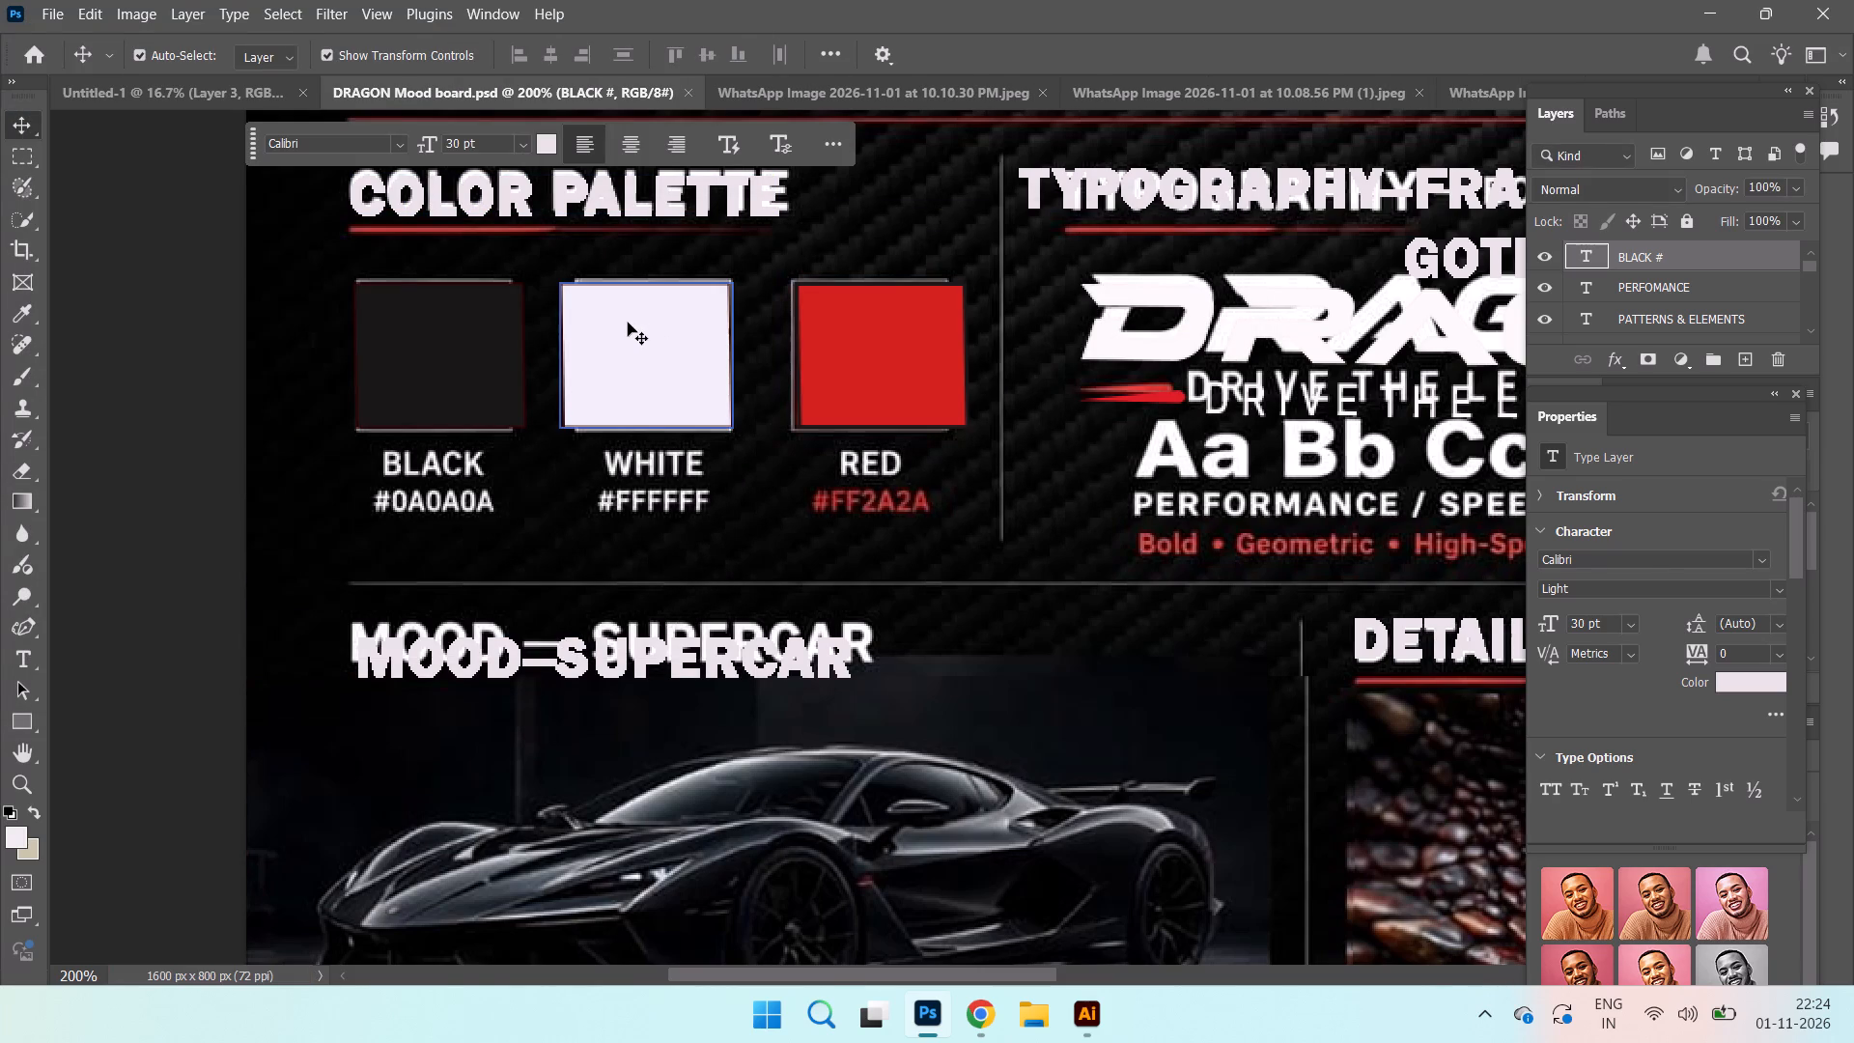
Complete the second line of the BLACK # text in the header area as #0A0A0A.
left_click(628, 323)
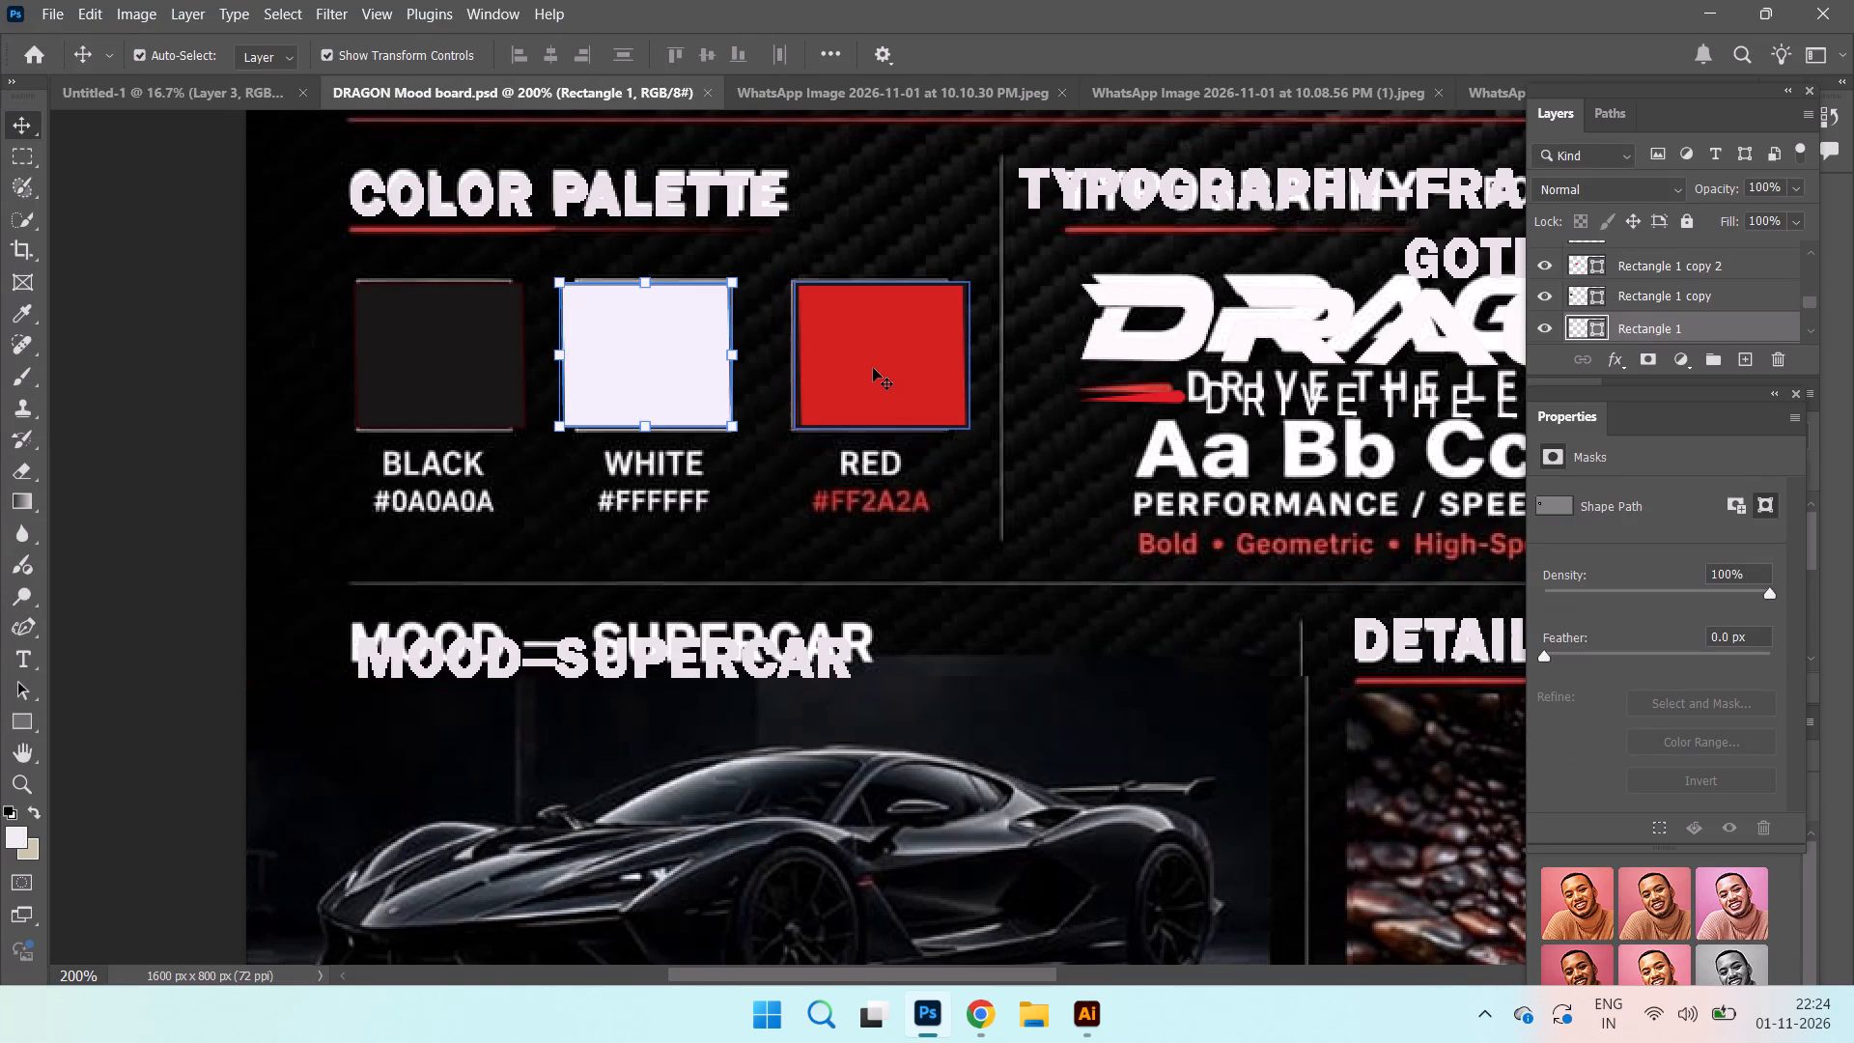
key("ctrl+minus")
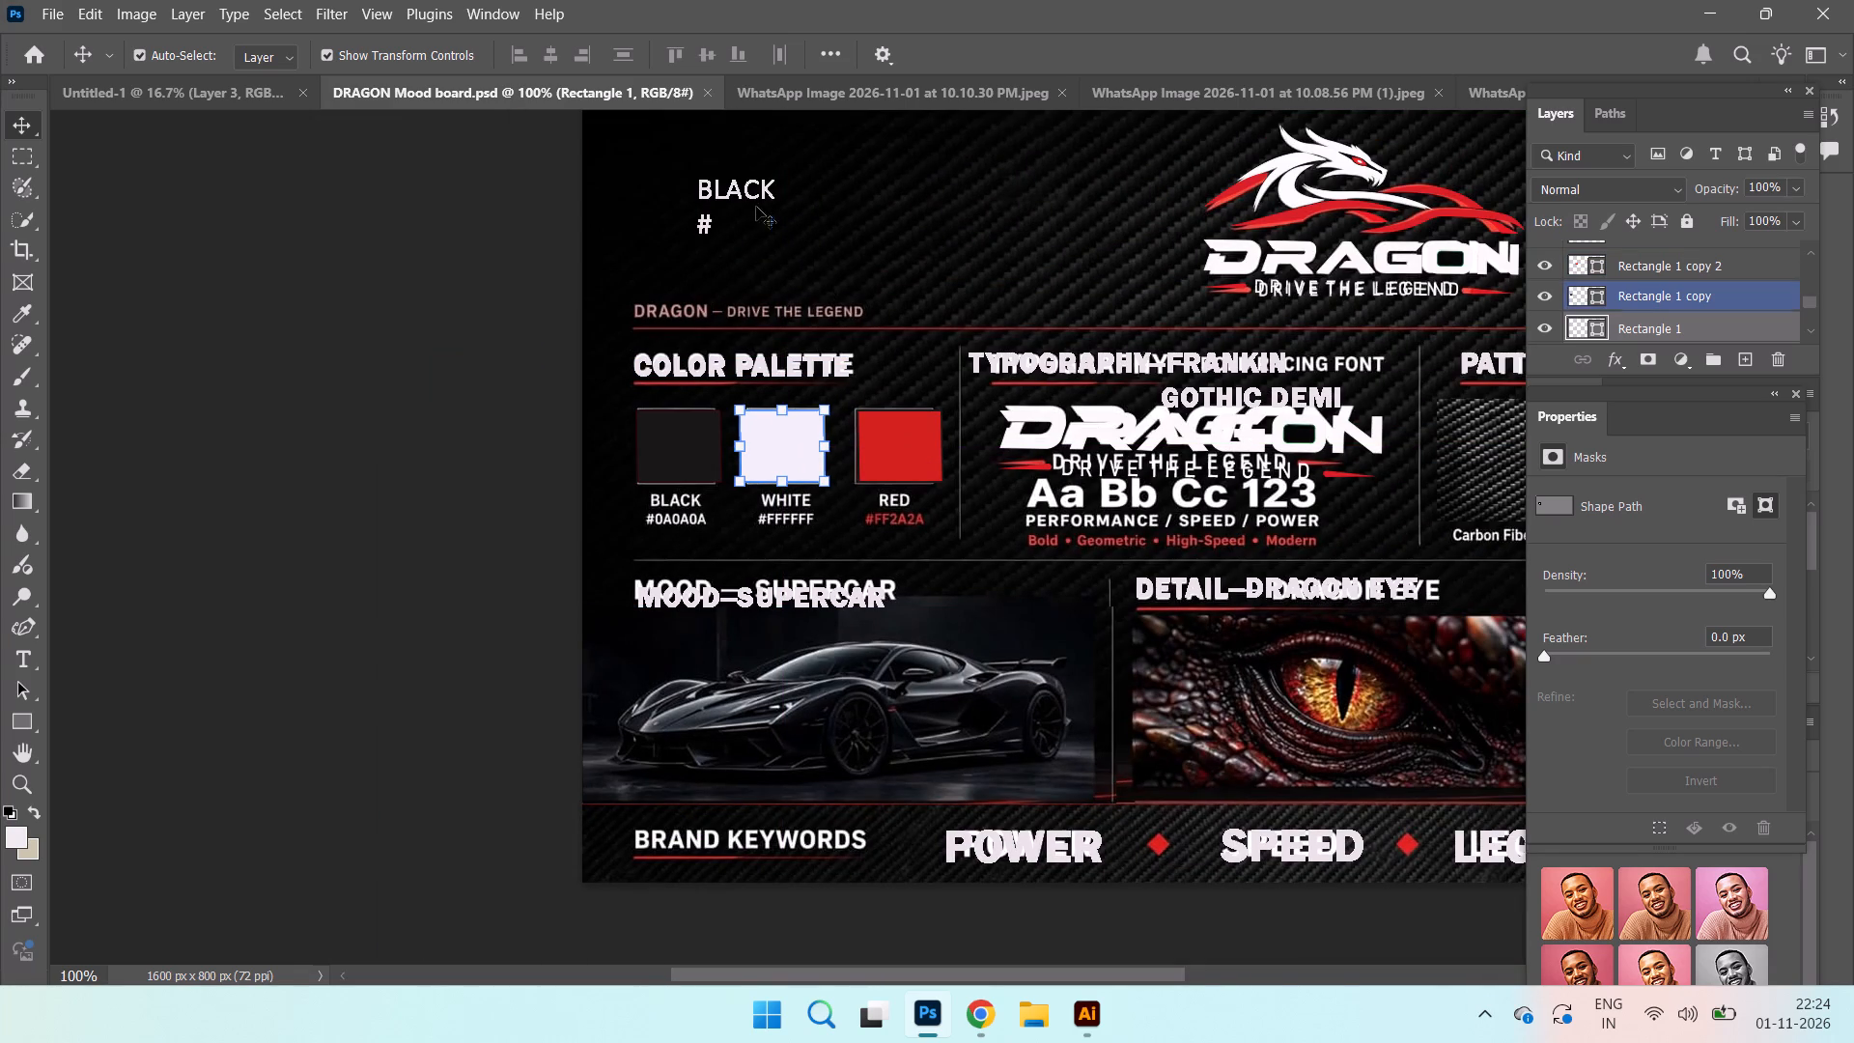
left_click(709, 229)
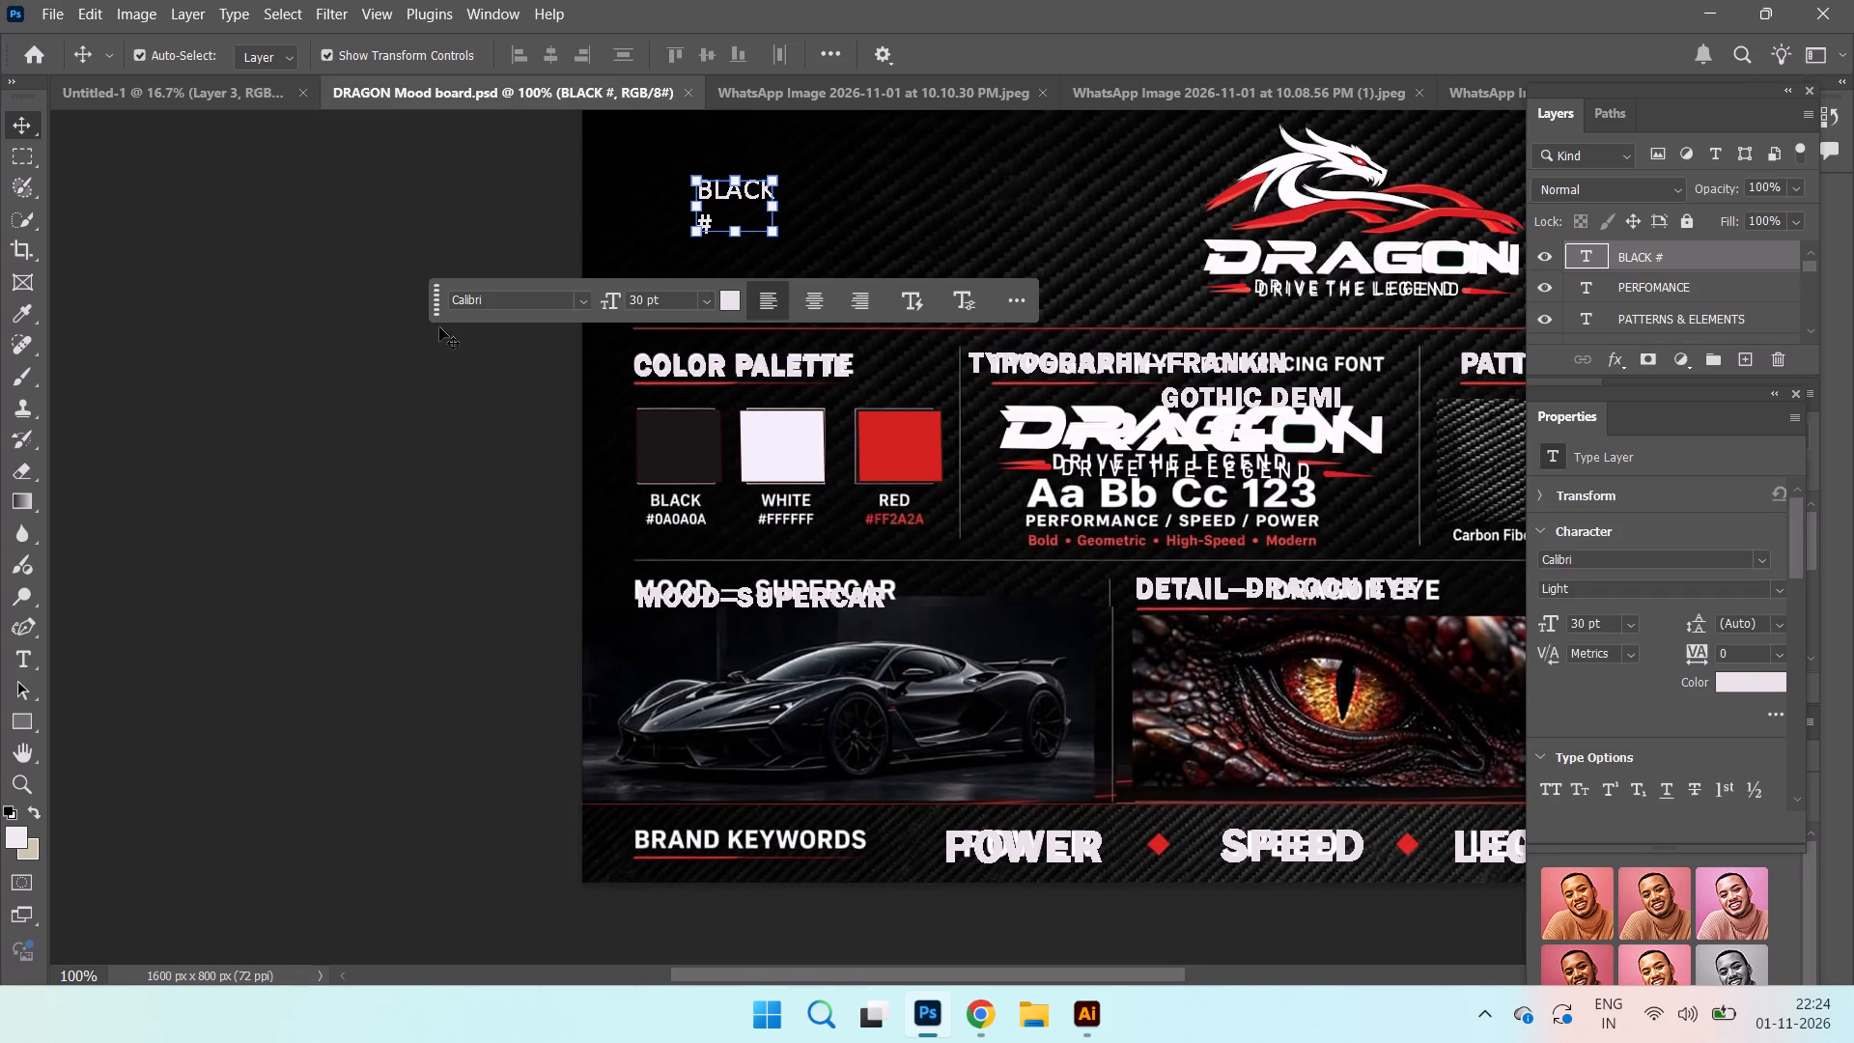
left_click(23, 655)
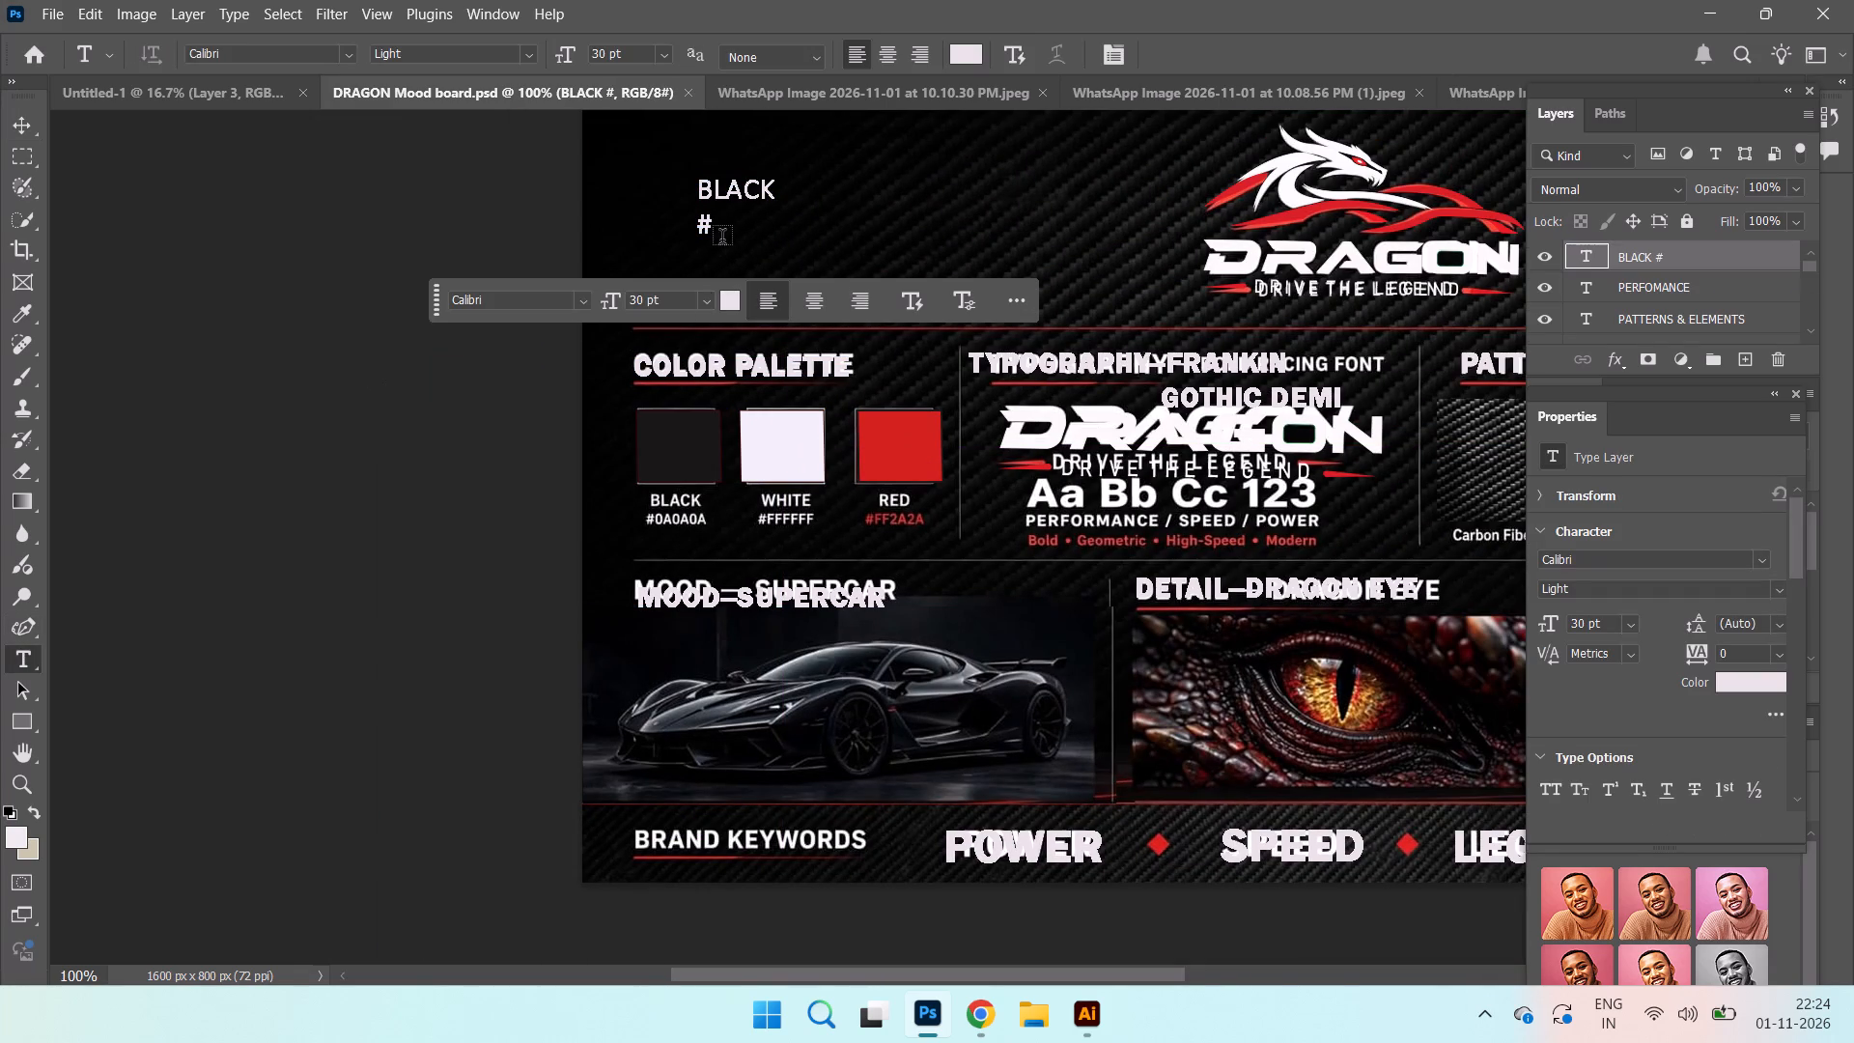
left_click(716, 226)
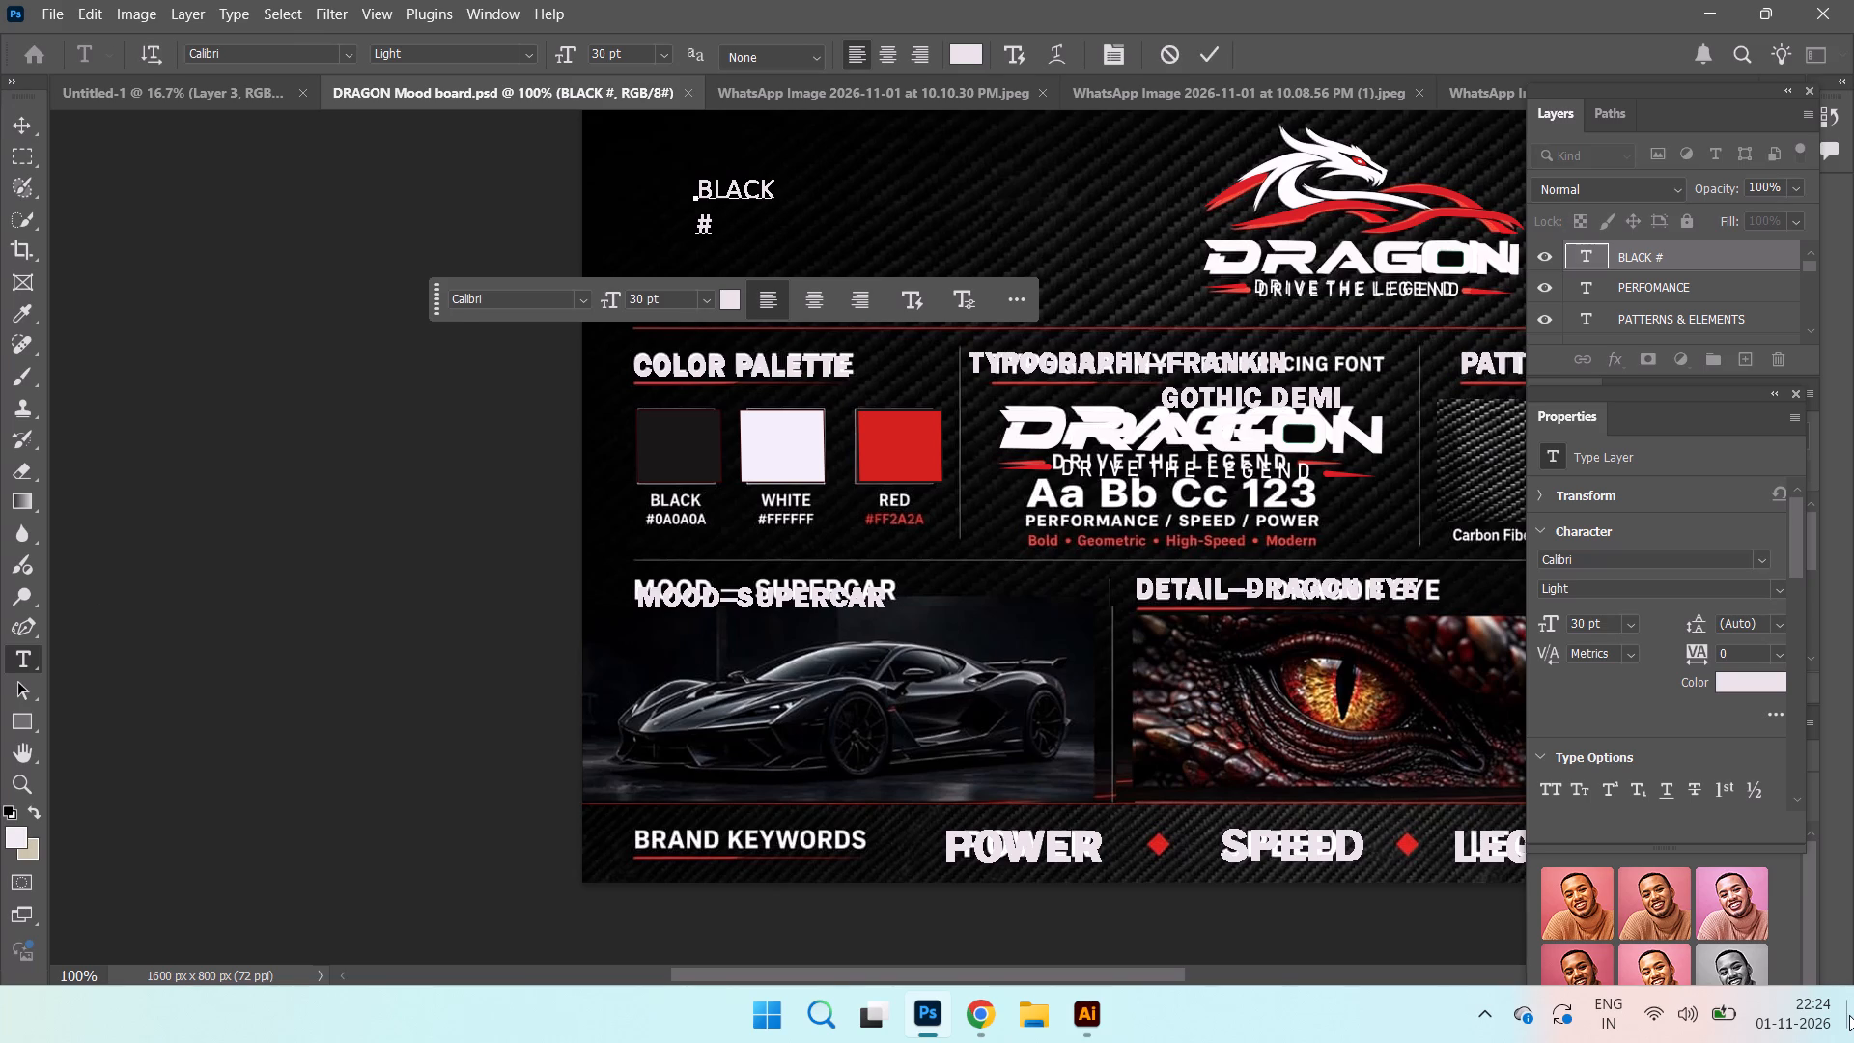
type("0a0a")
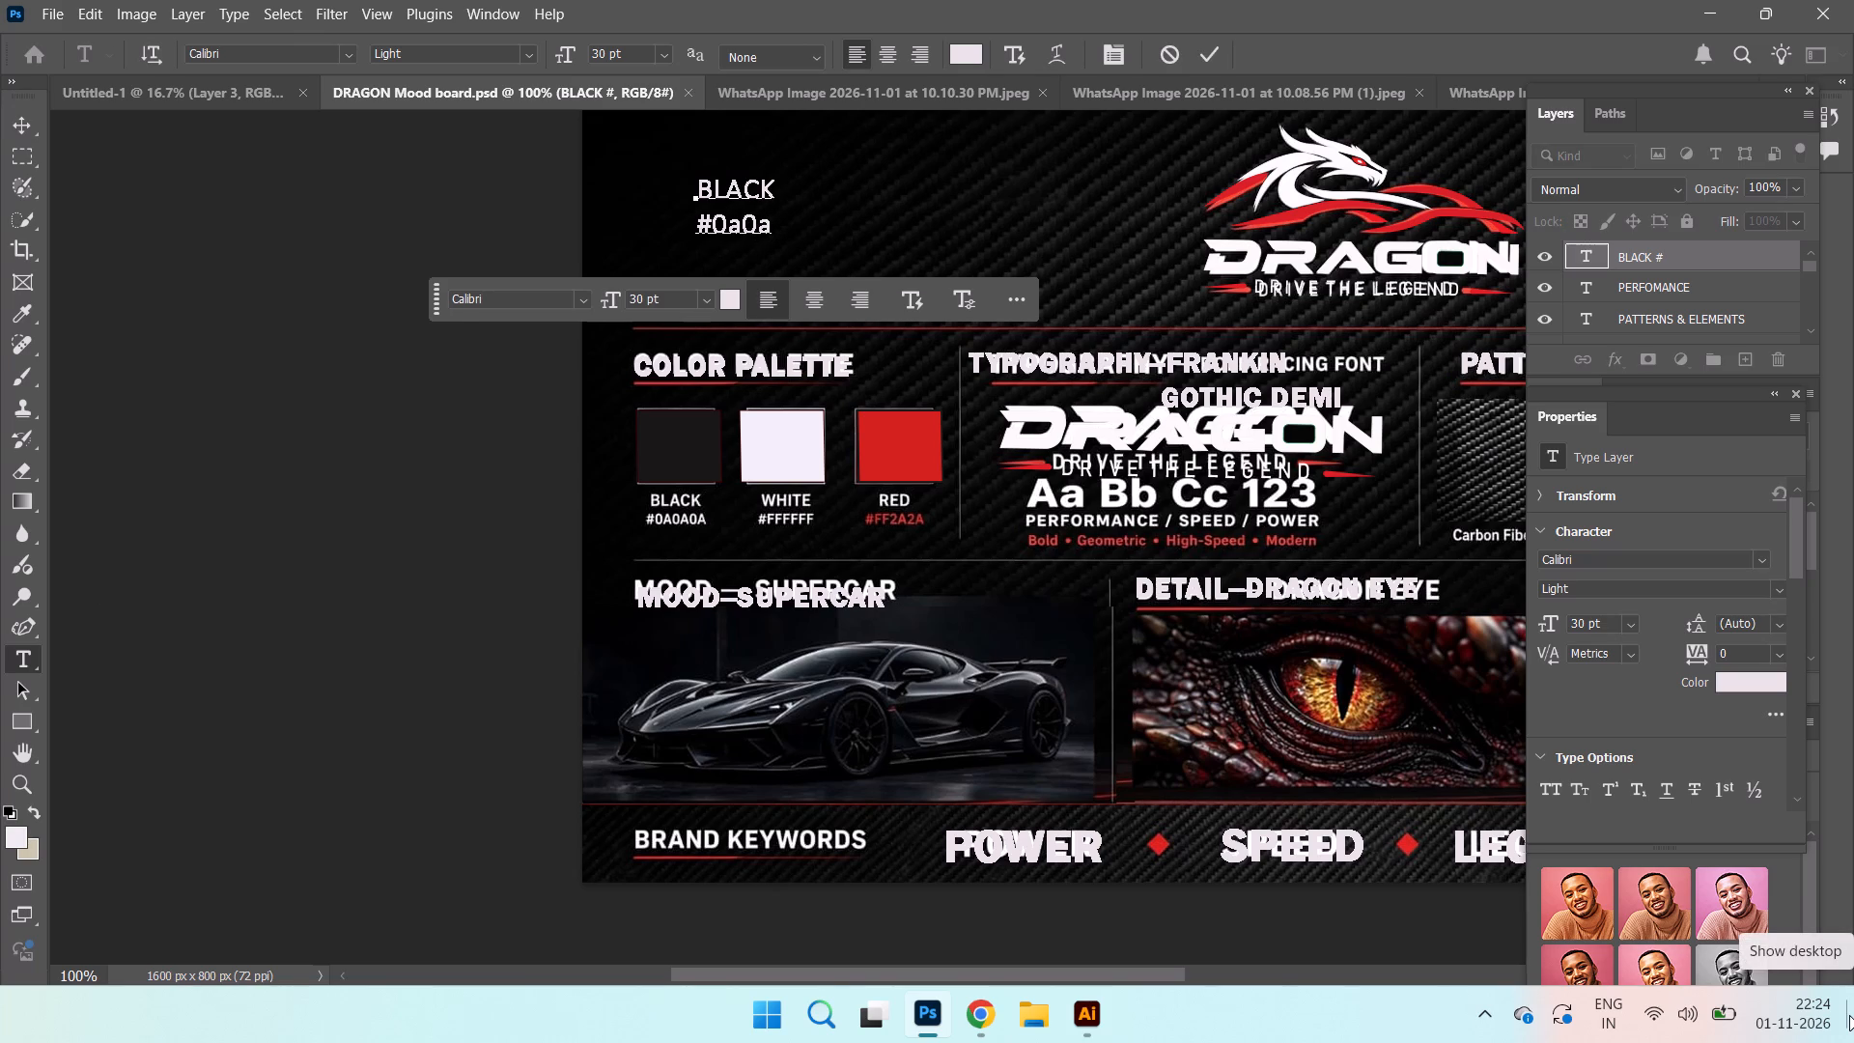
key("BackSpace")
key("BackSpace")
key("BackSpace")
type("AO")
key("BackSpace")
type("0A0A")
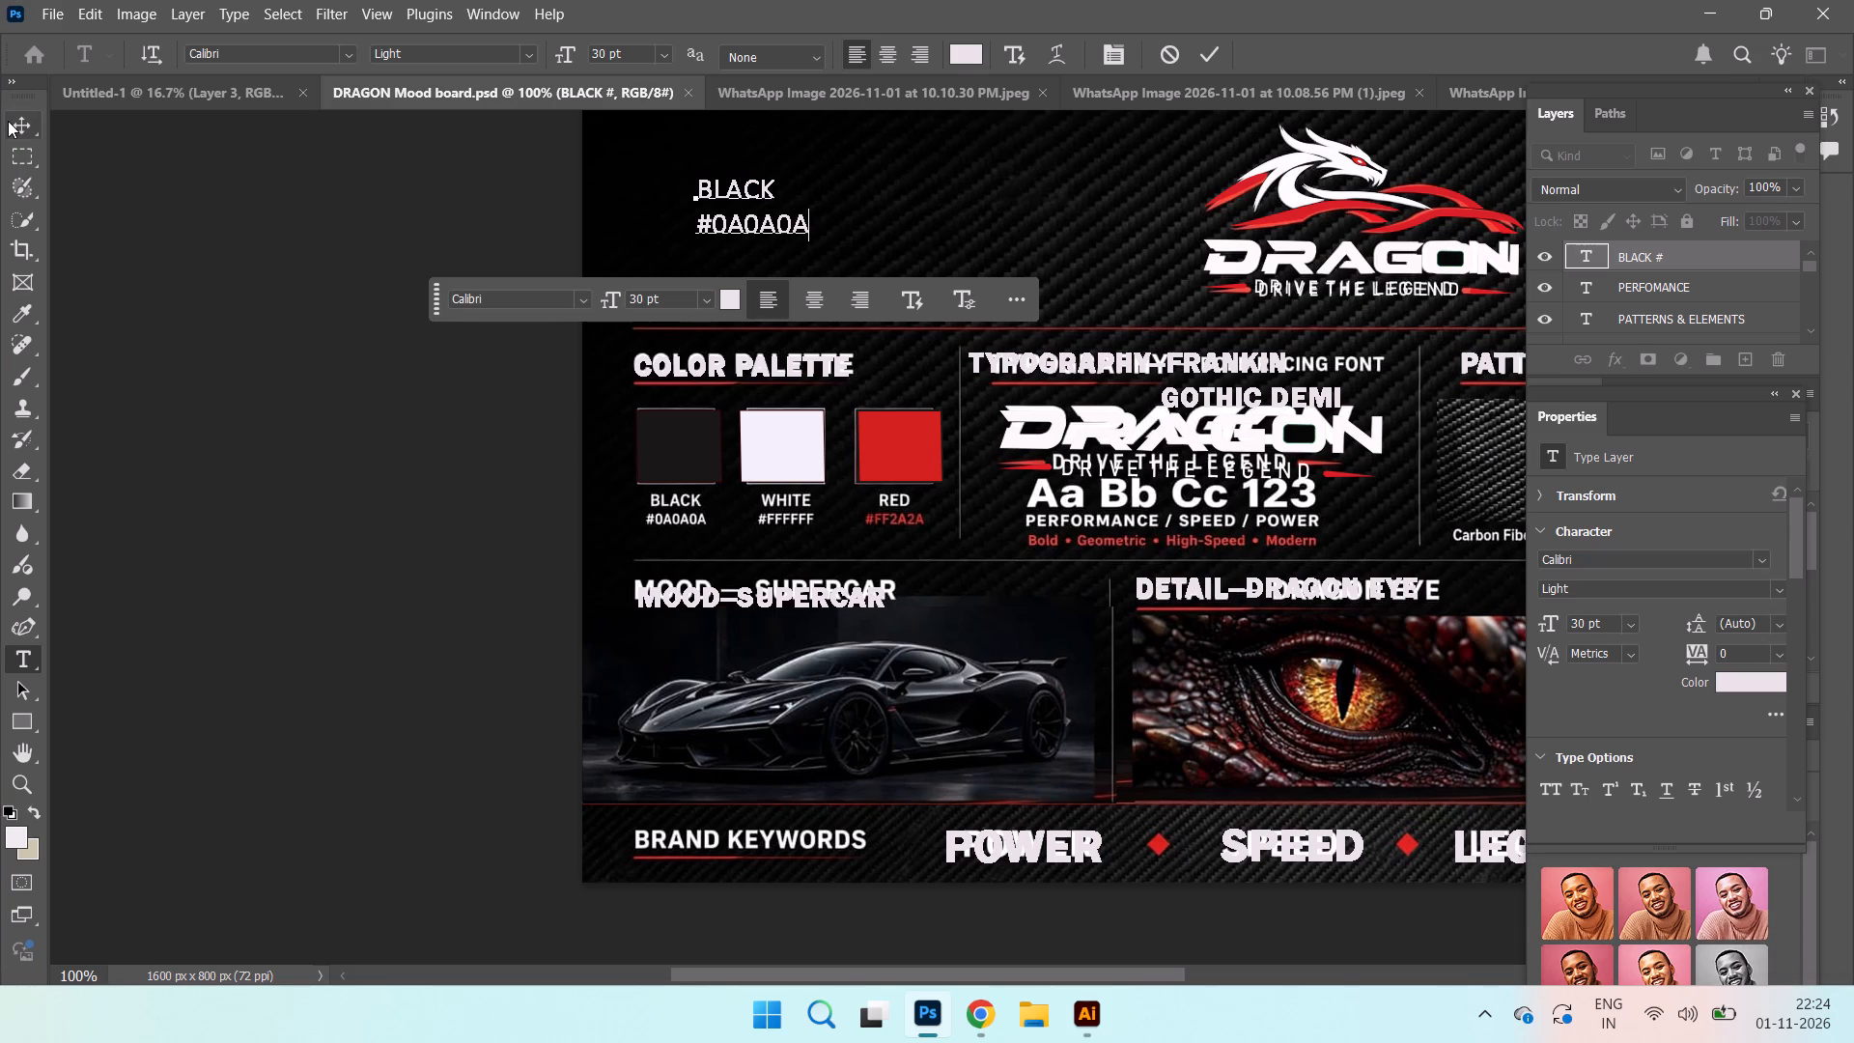
left_click(8, 121)
Place the BLACK #0A0A0A text over the original label below the black swatch and set its size to 18 pt.
left_click_drag(758, 223, 703, 416)
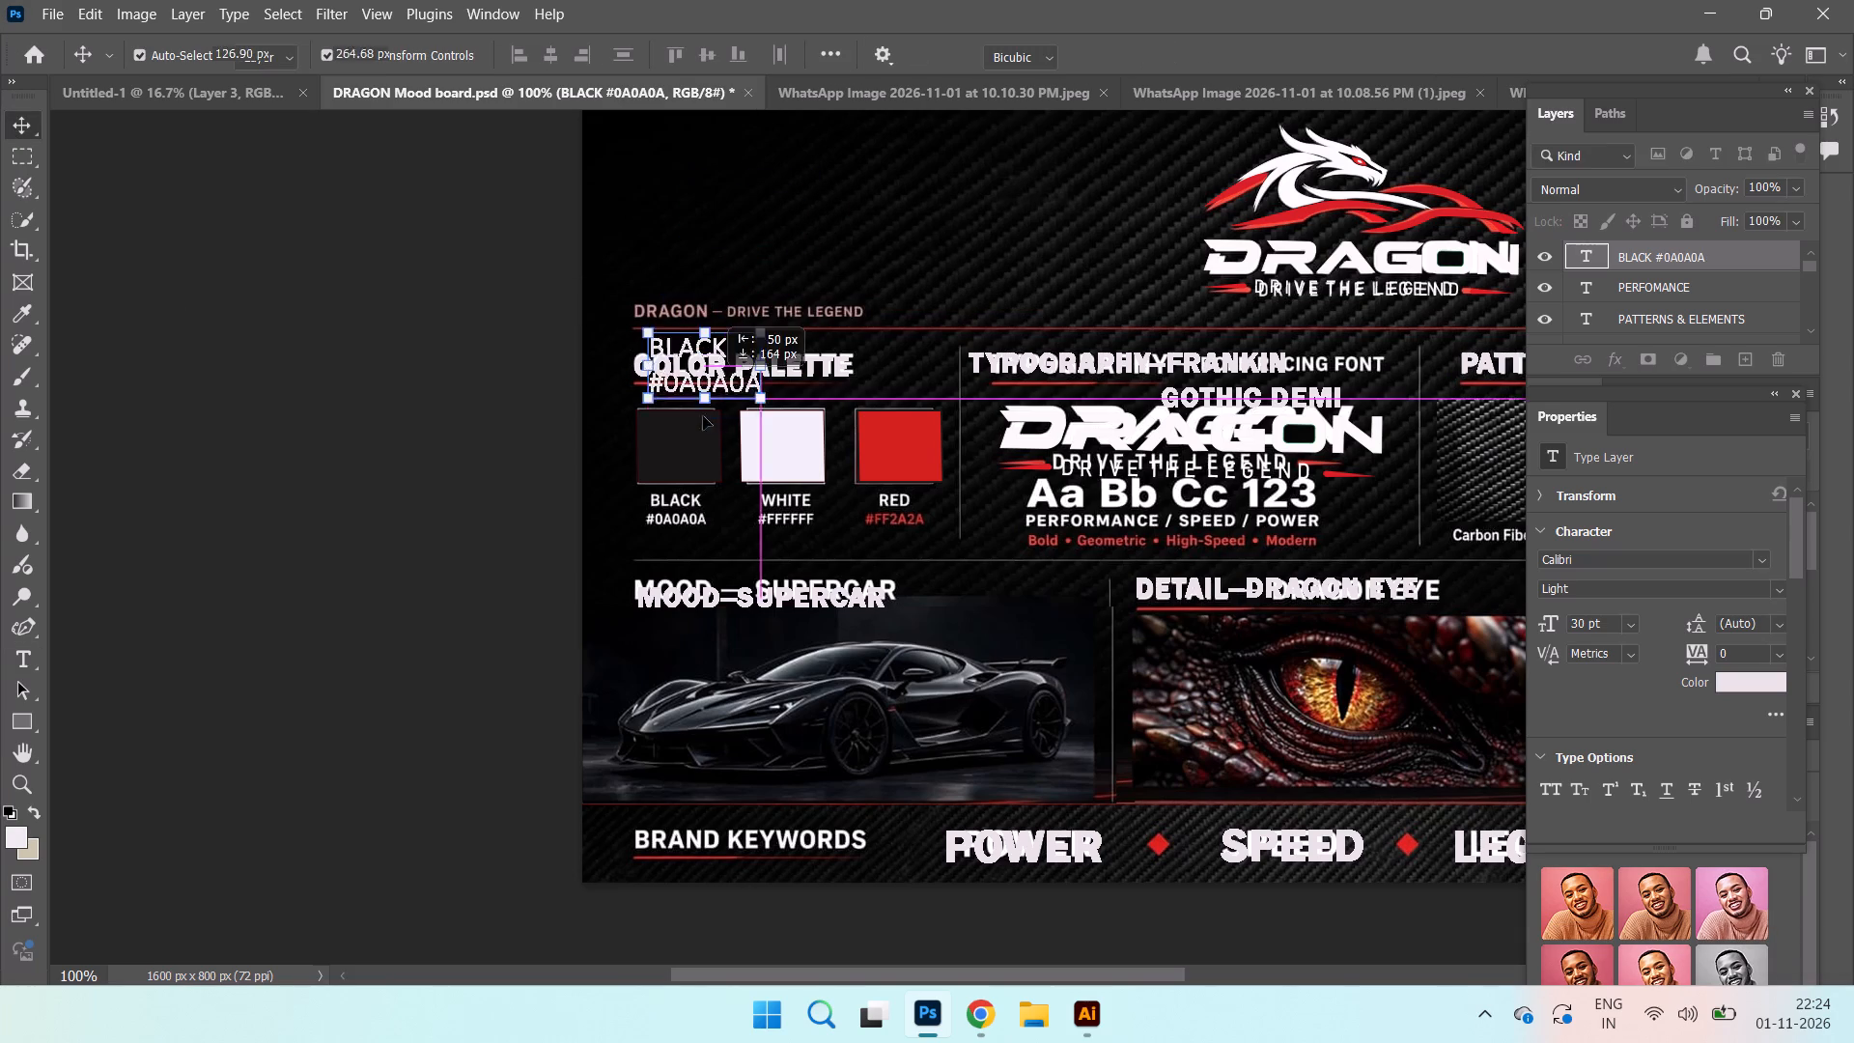
left_click_drag(703, 416, 676, 529)
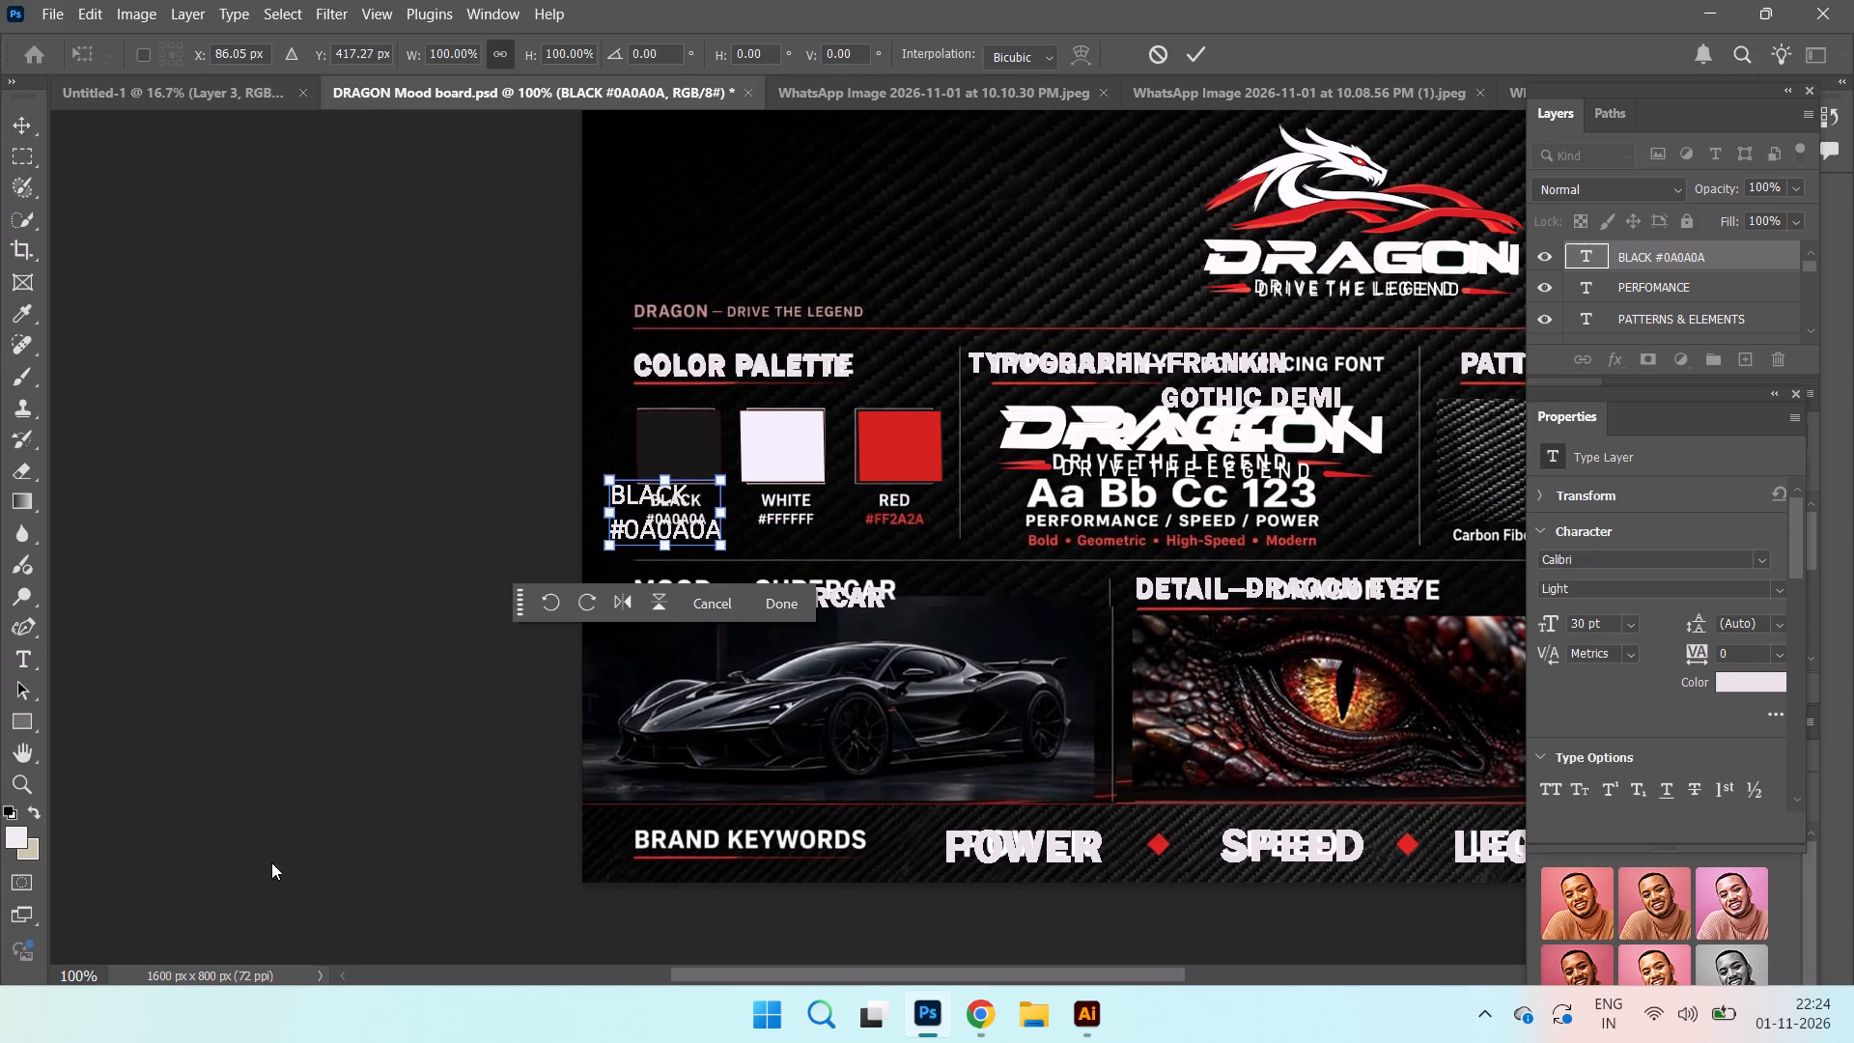
left_click(23, 108)
left_click(1194, 58)
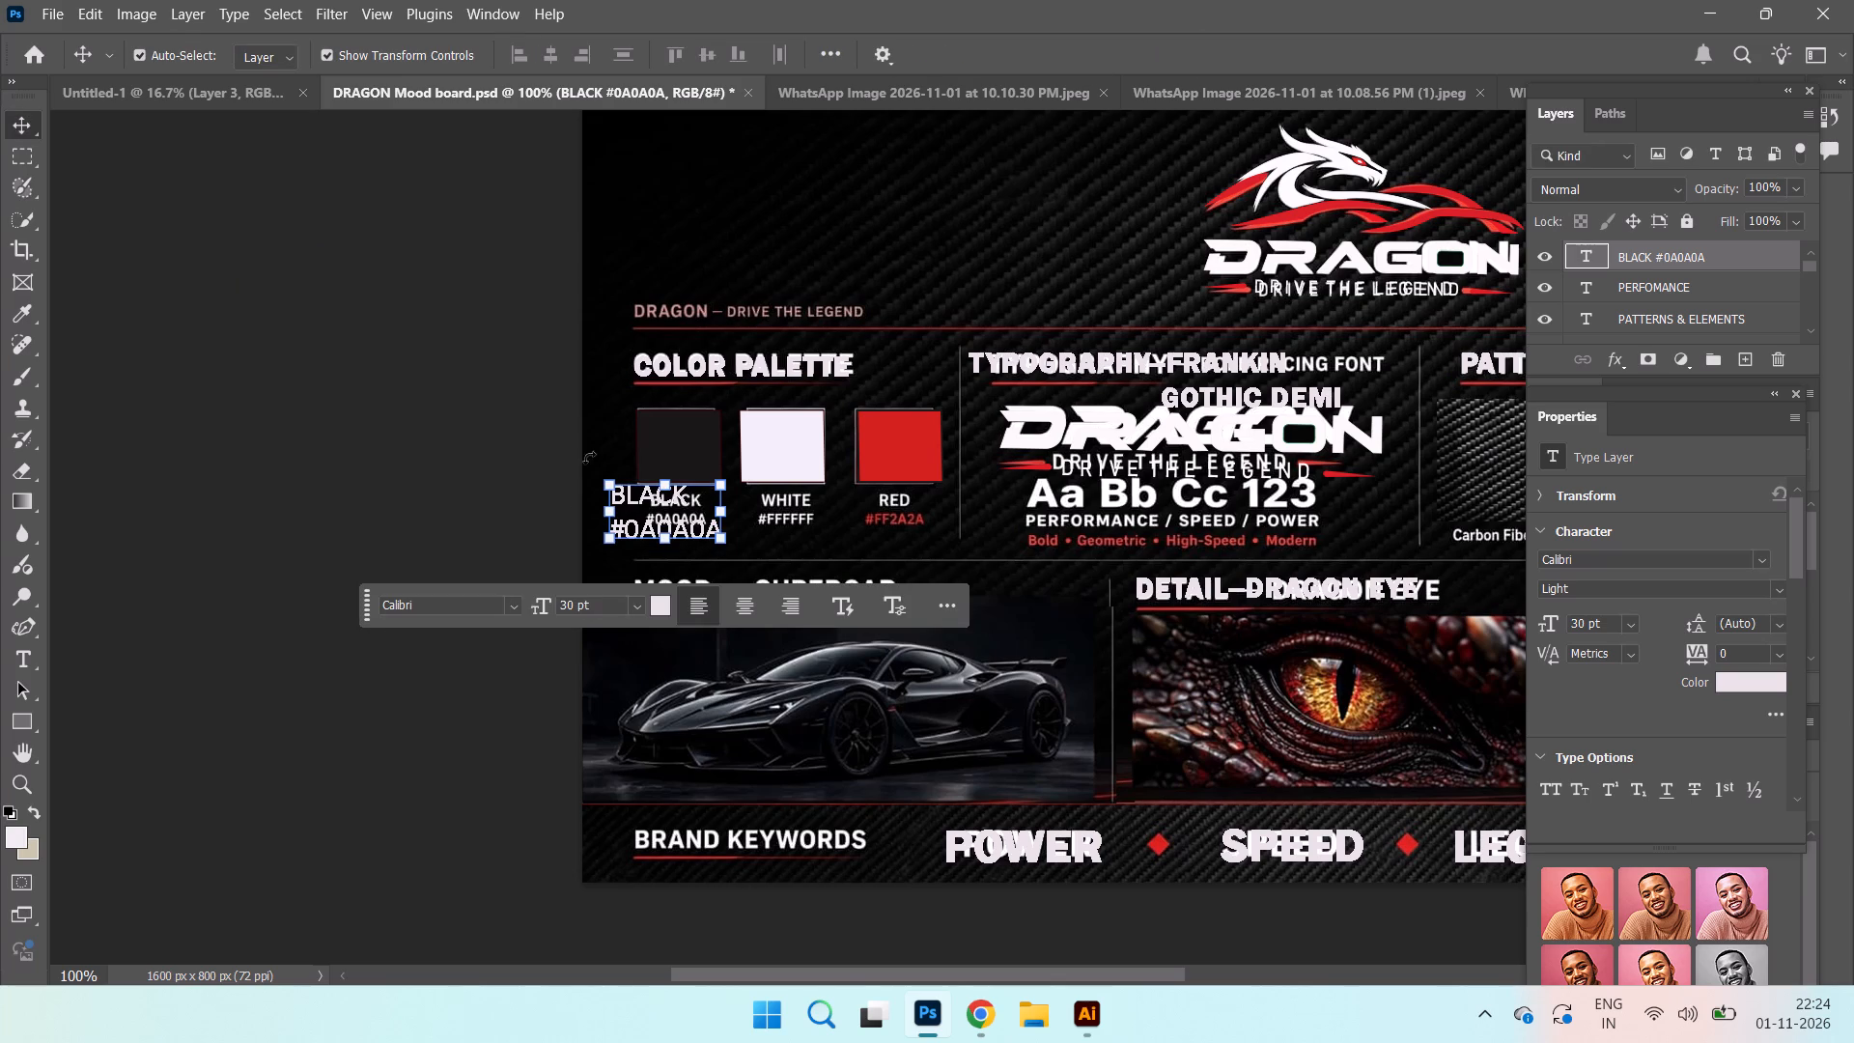
left_click(634, 606)
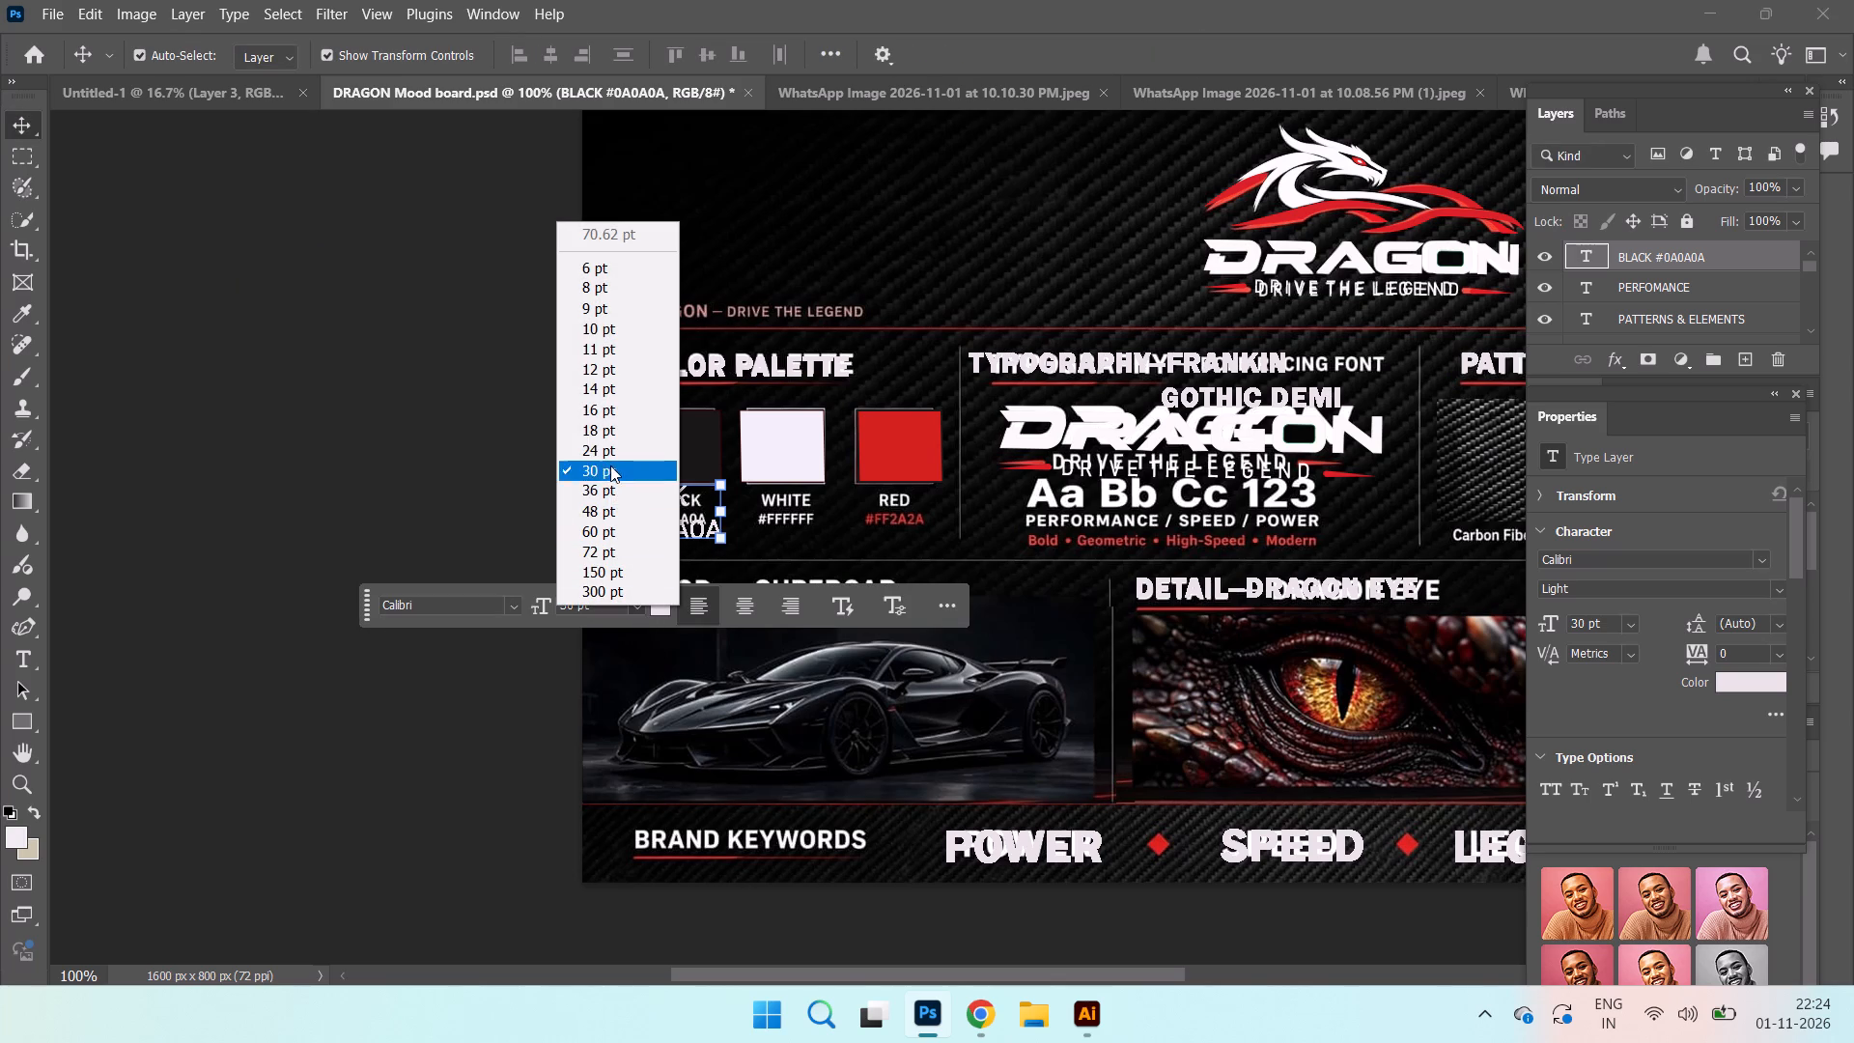
left_click(604, 431)
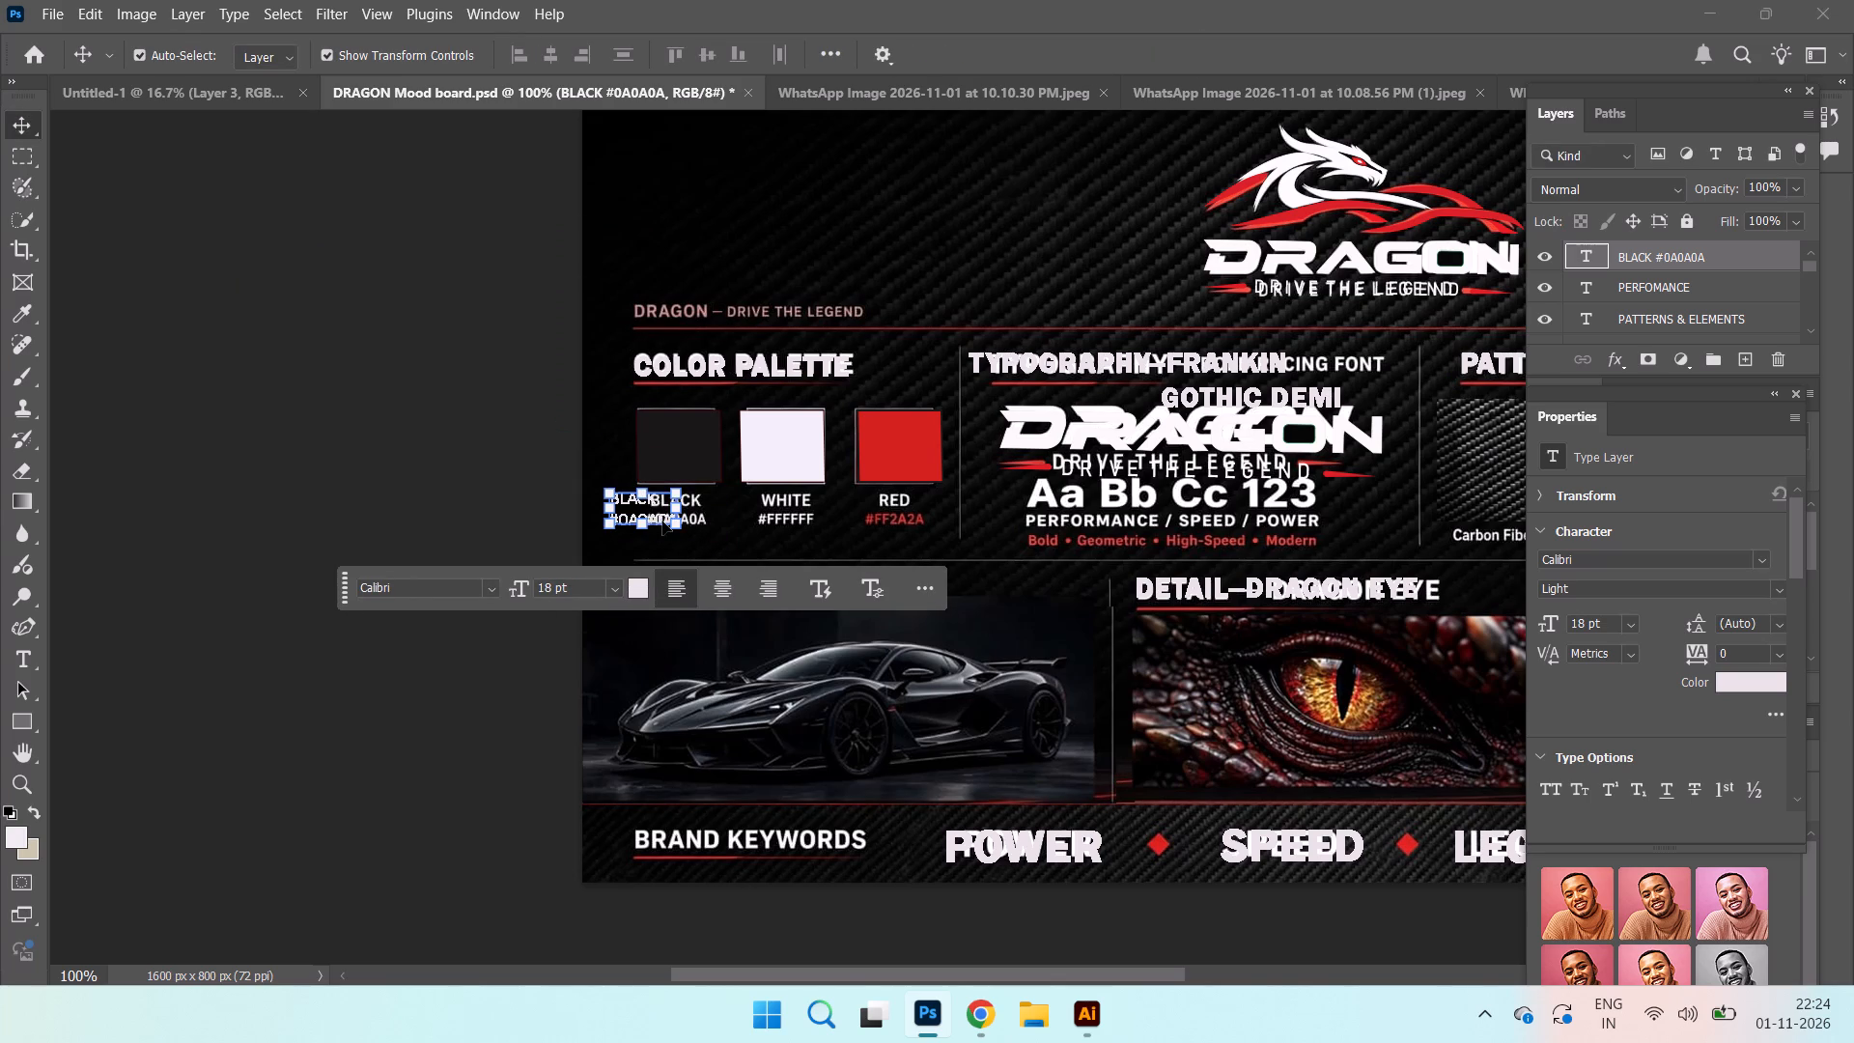
left_click_drag(658, 505, 689, 504)
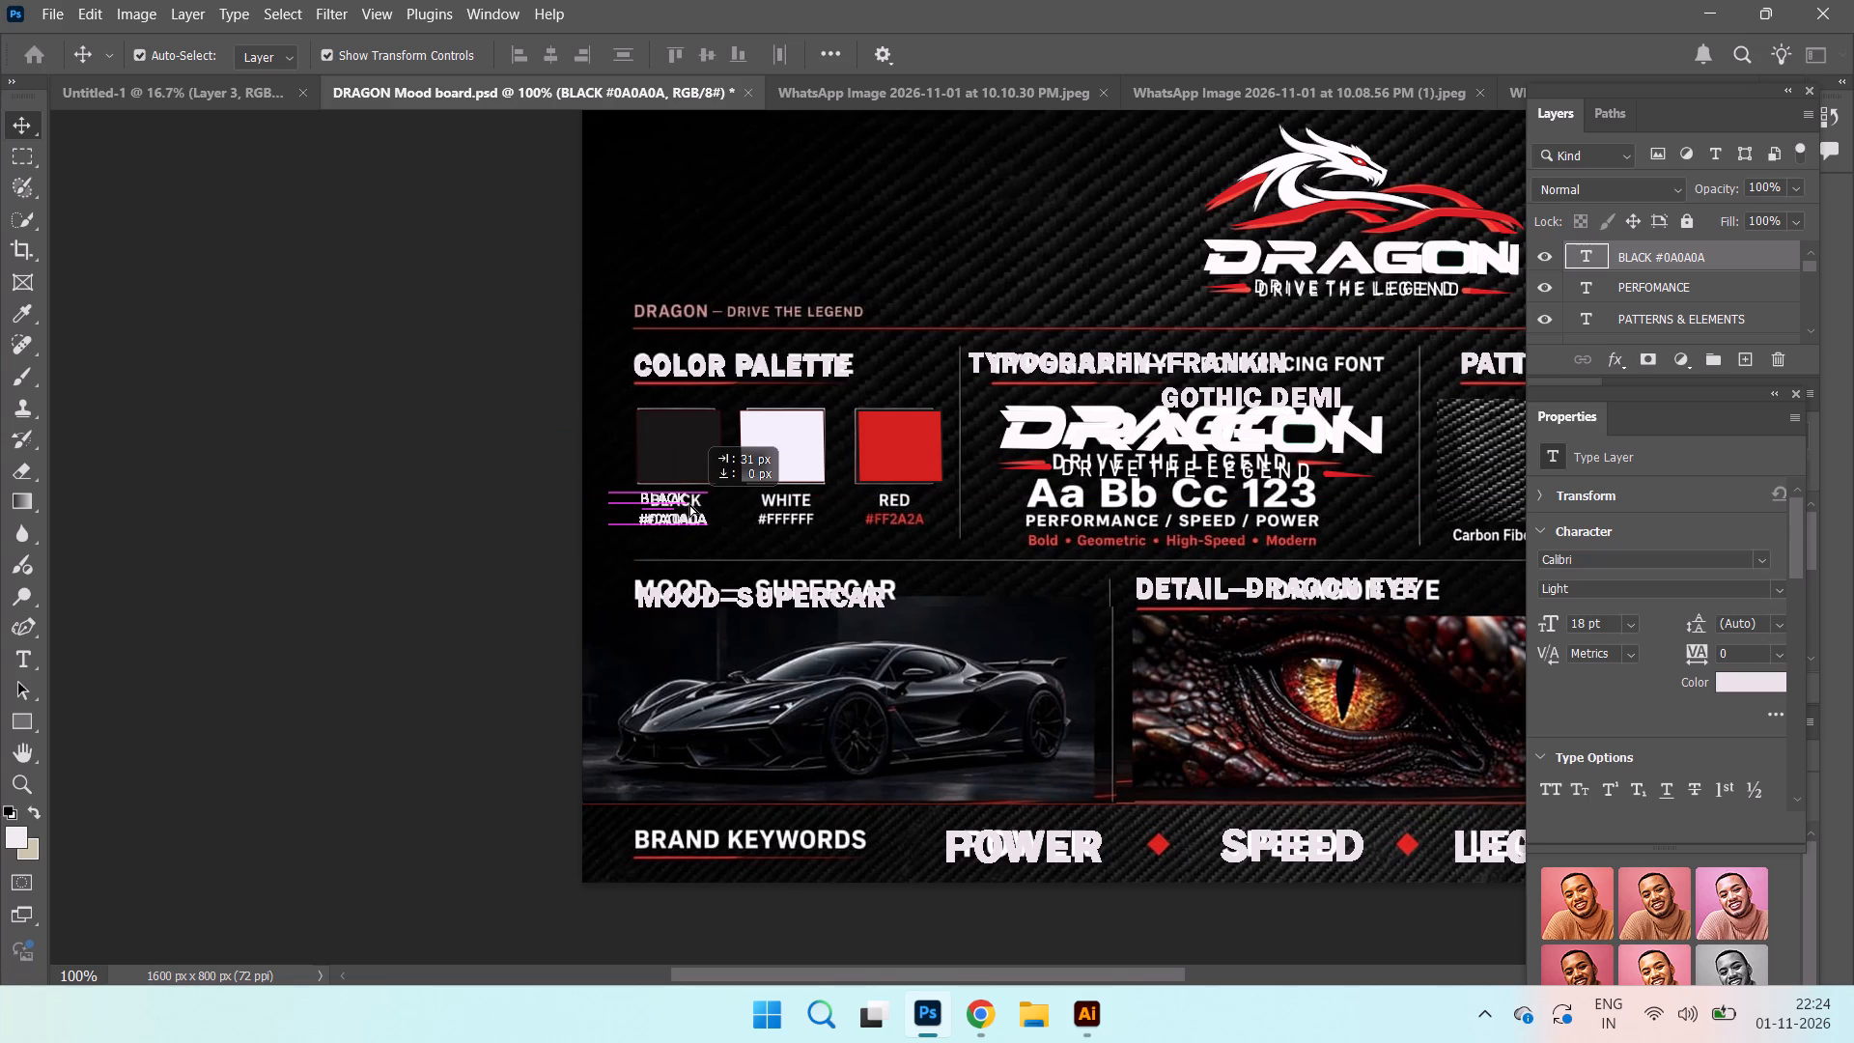
left_click_drag(689, 504, 692, 504)
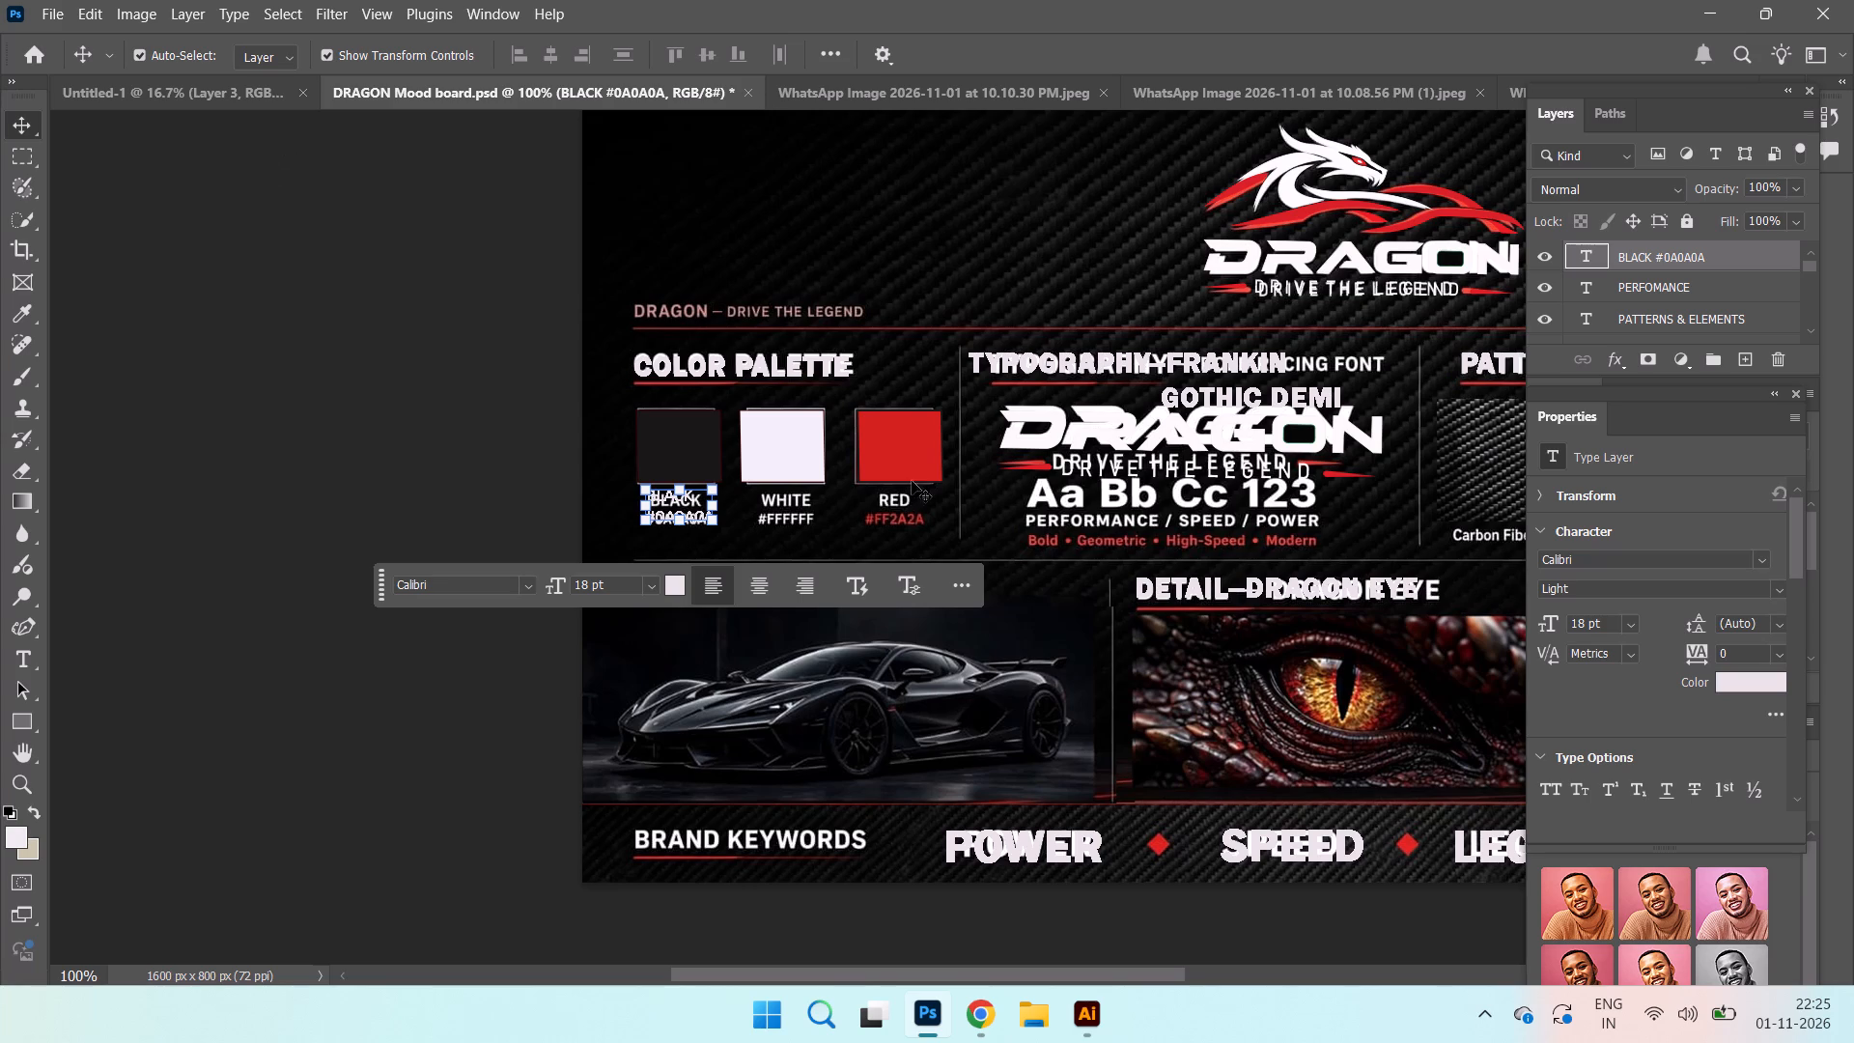
Add an 18 pt Calibri Light text in the empty header area with WHITE on the first line and #FFFFFF on the second.
left_click(24, 647)
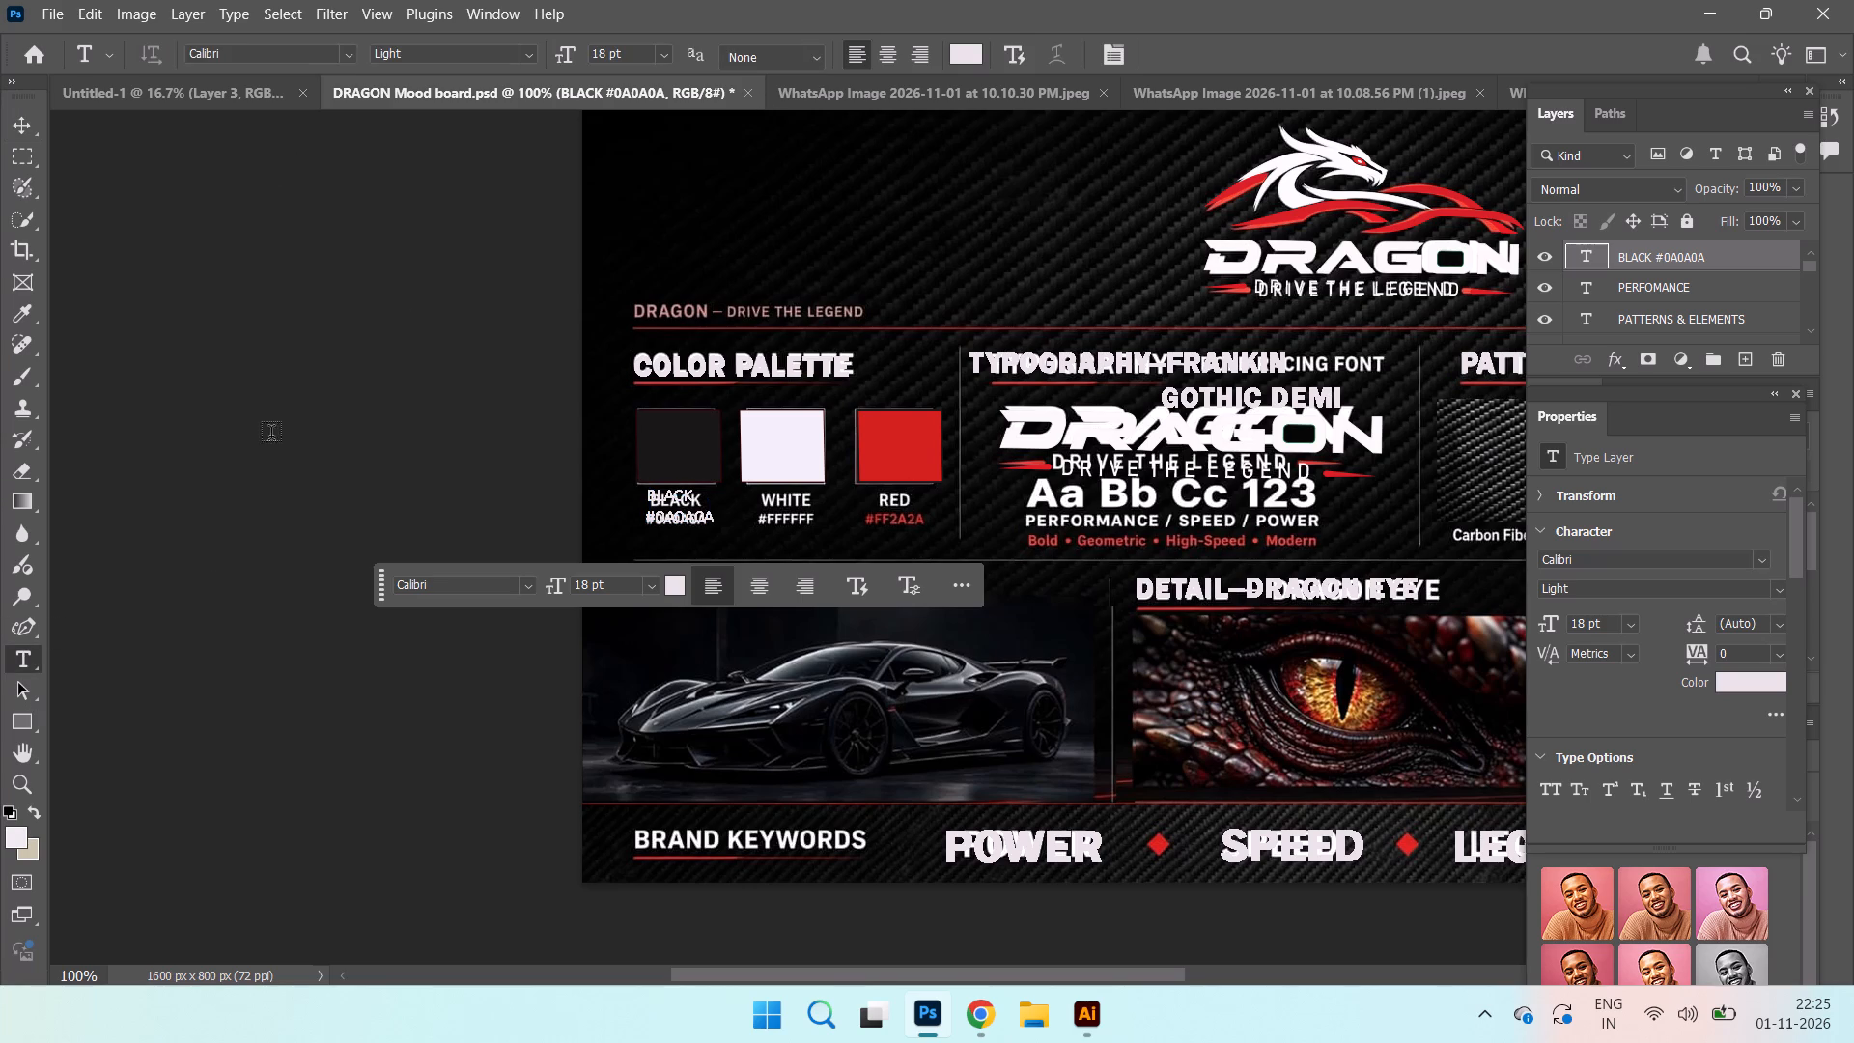
left_click(800, 212)
type("WHITEW")
key("space")
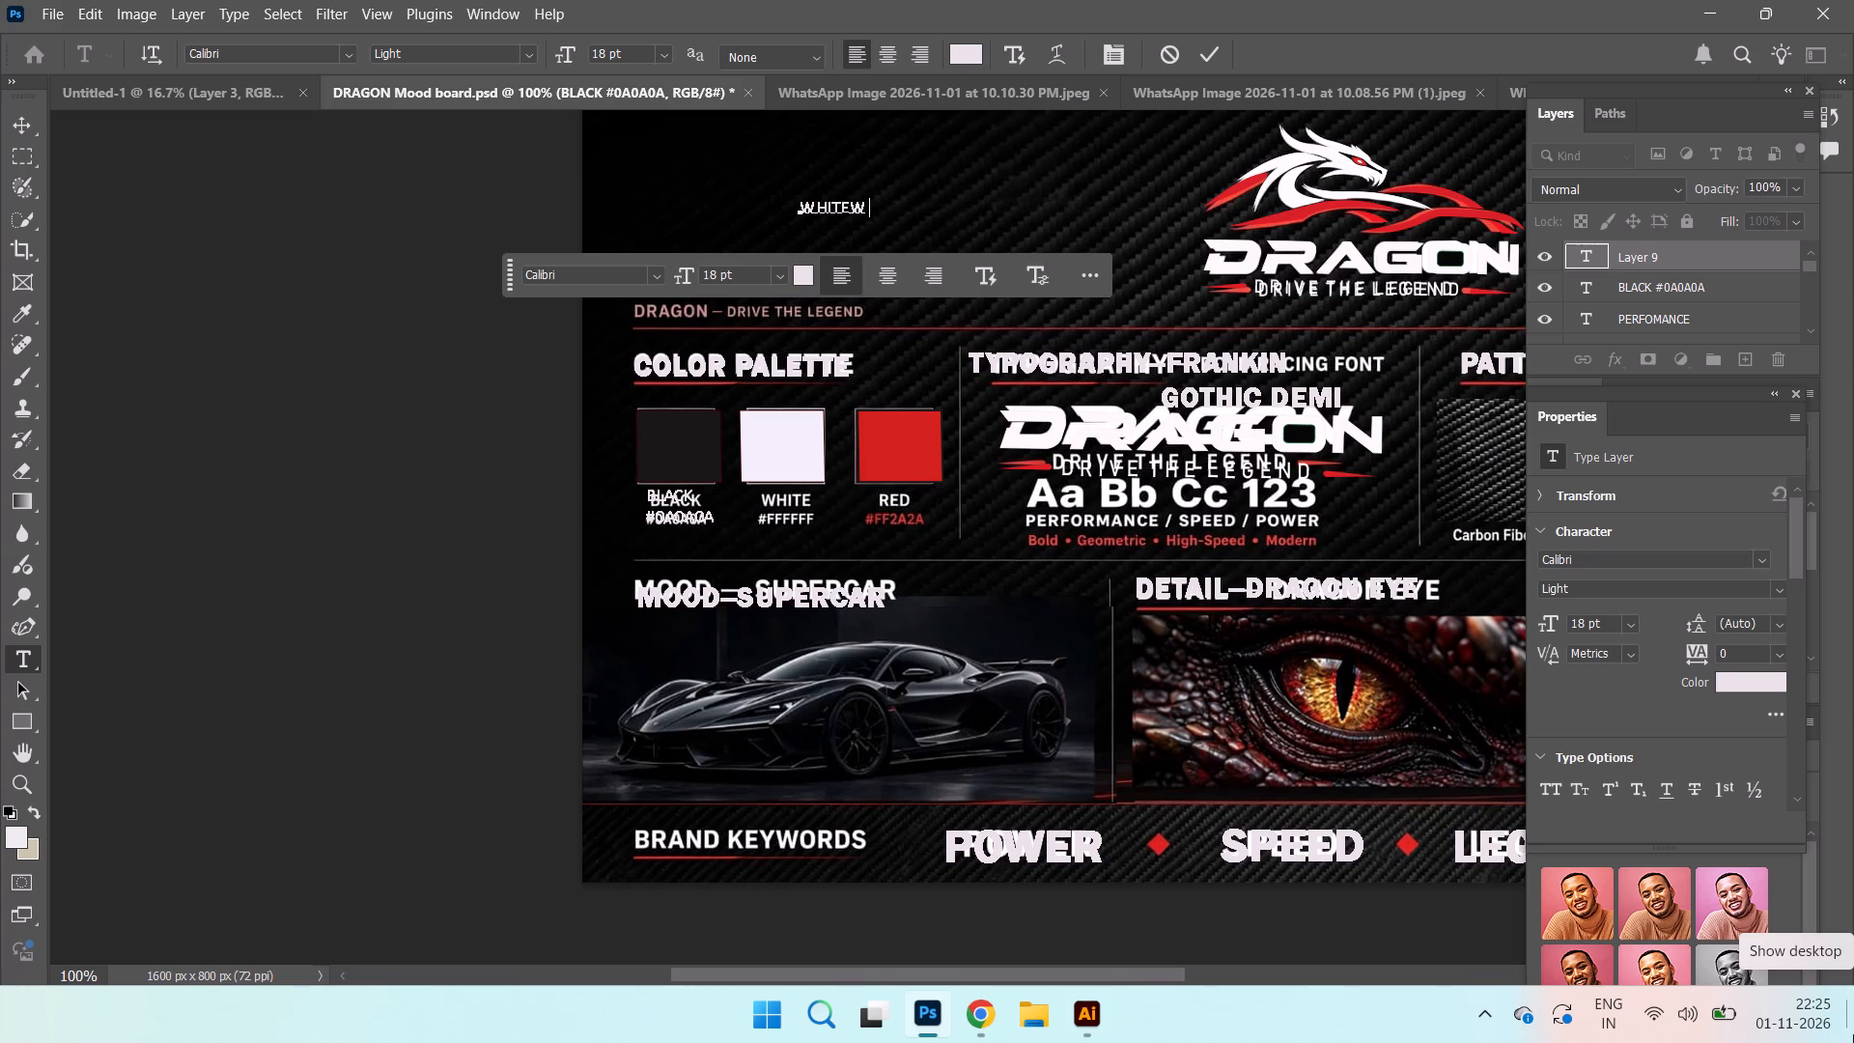
key("BackSpace")
key("BackSpace")
key("Return")
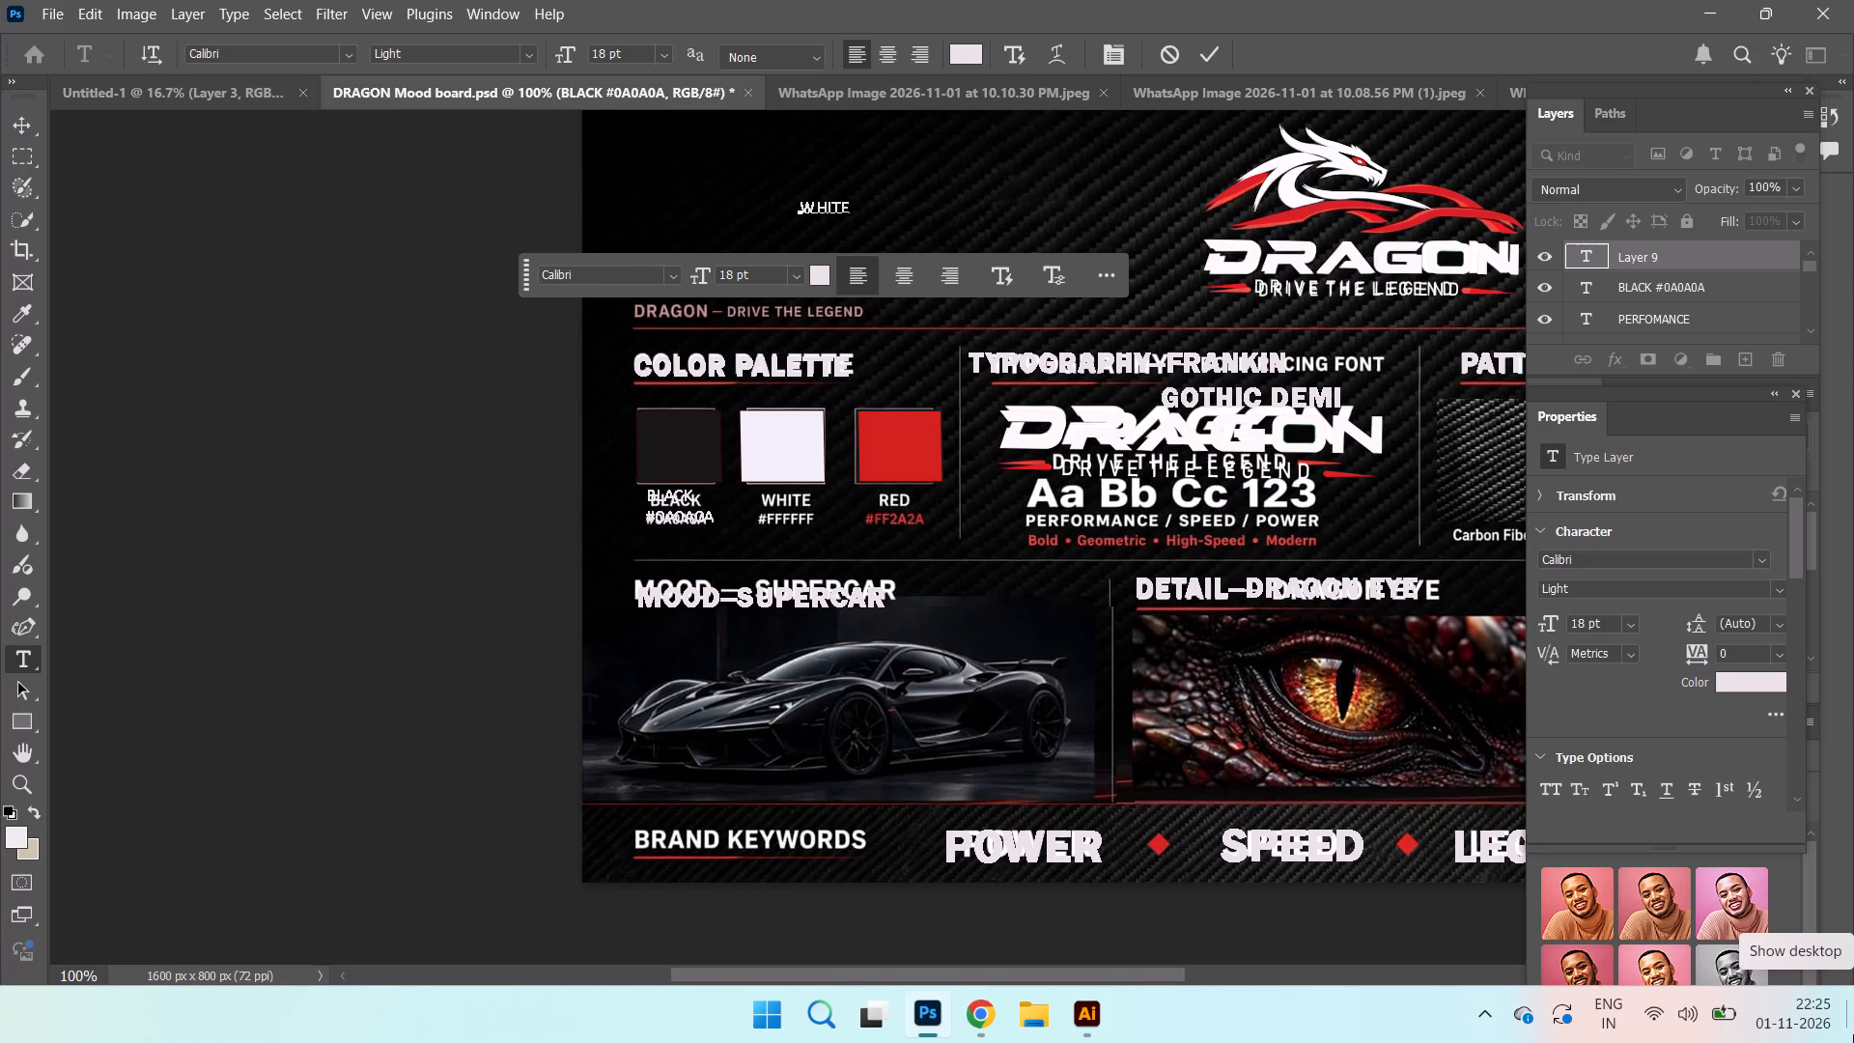
key("shift+numbersign")
type("FFF")
type("FF")
key("f")
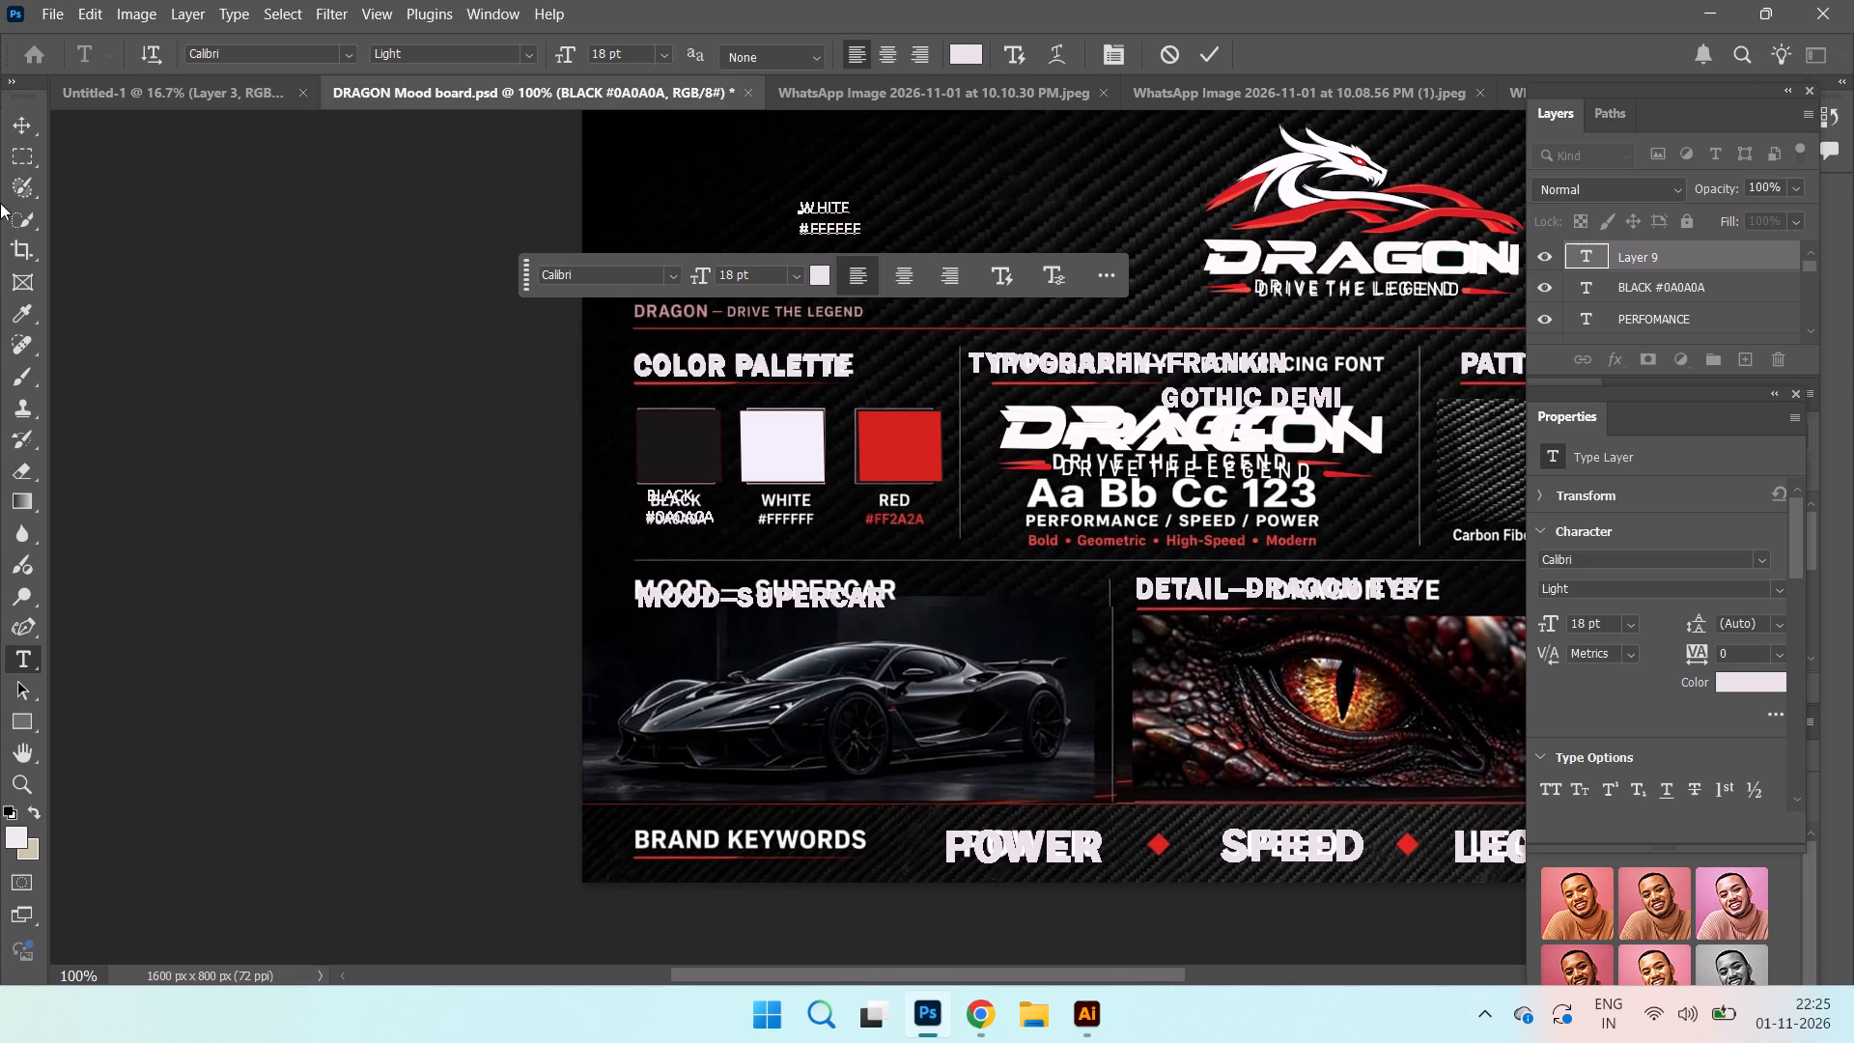
left_click(22, 128)
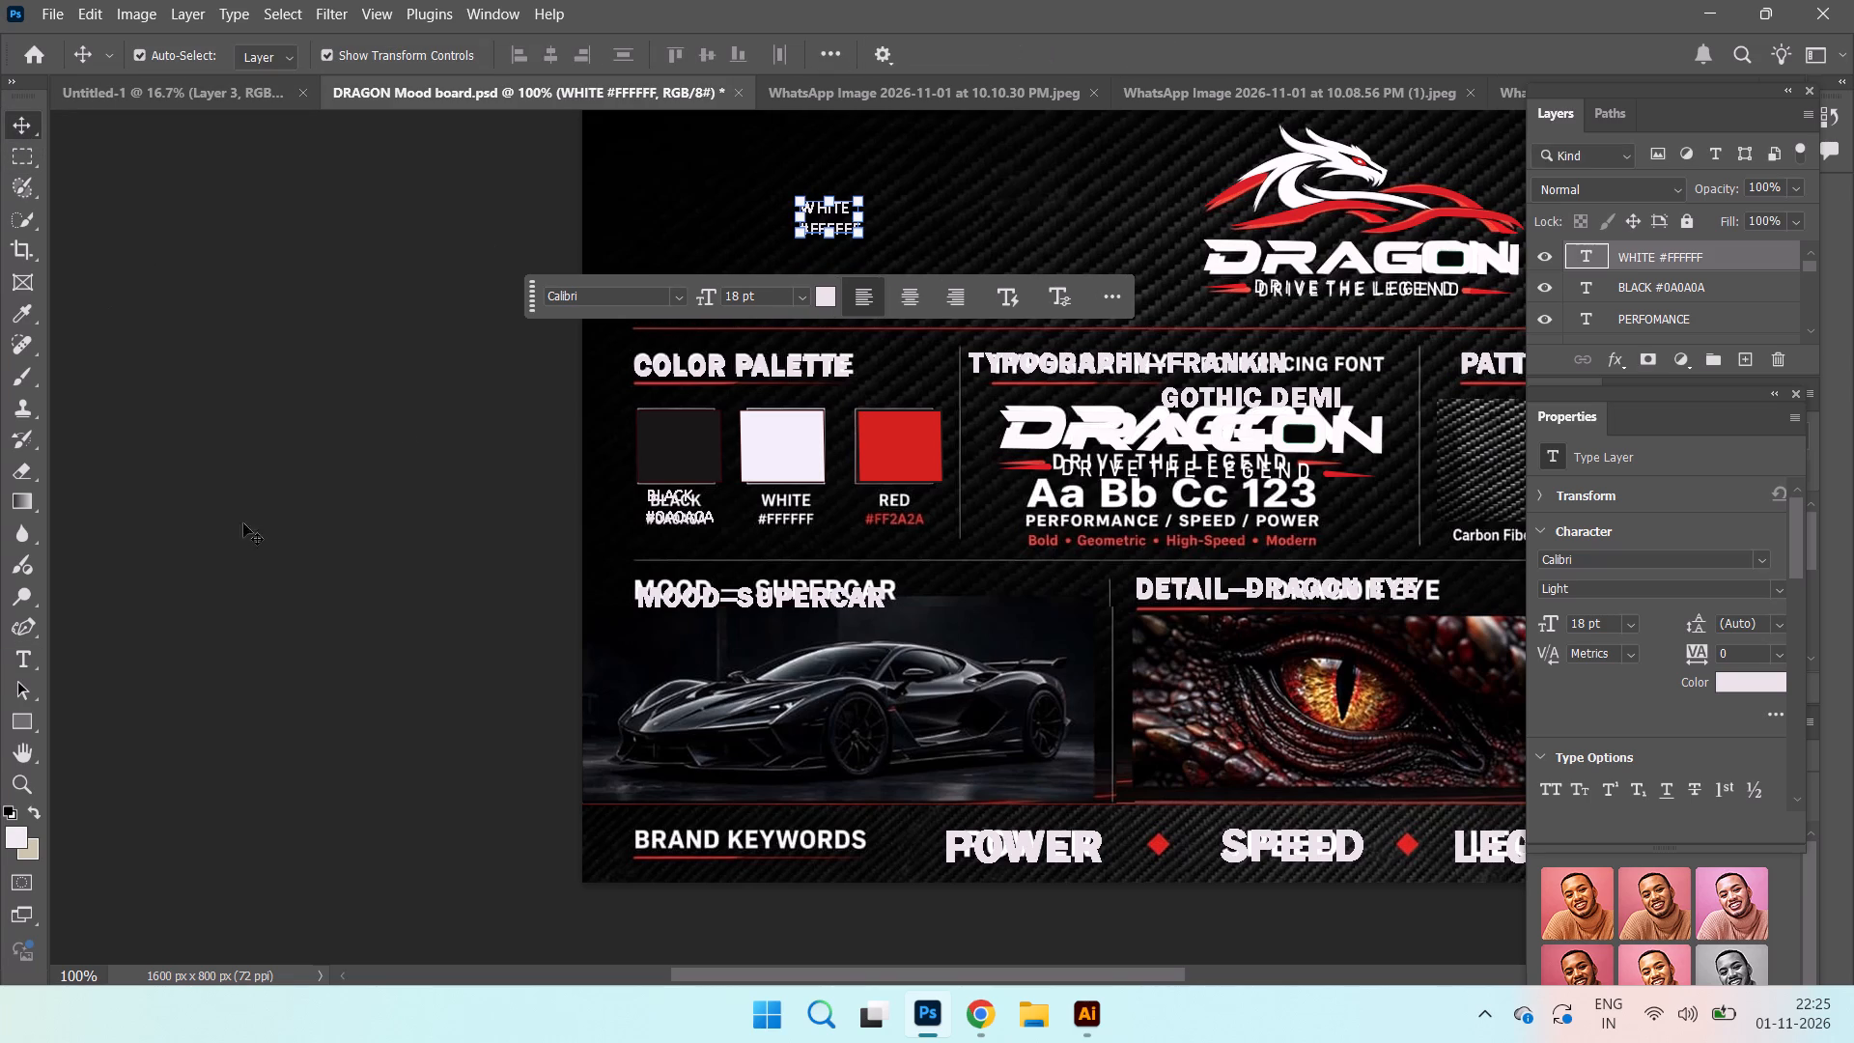
Add an 18 pt Calibri Light text beside the WHITE text with RED on the first line and #FFZAZA on the second.
left_click(20, 654)
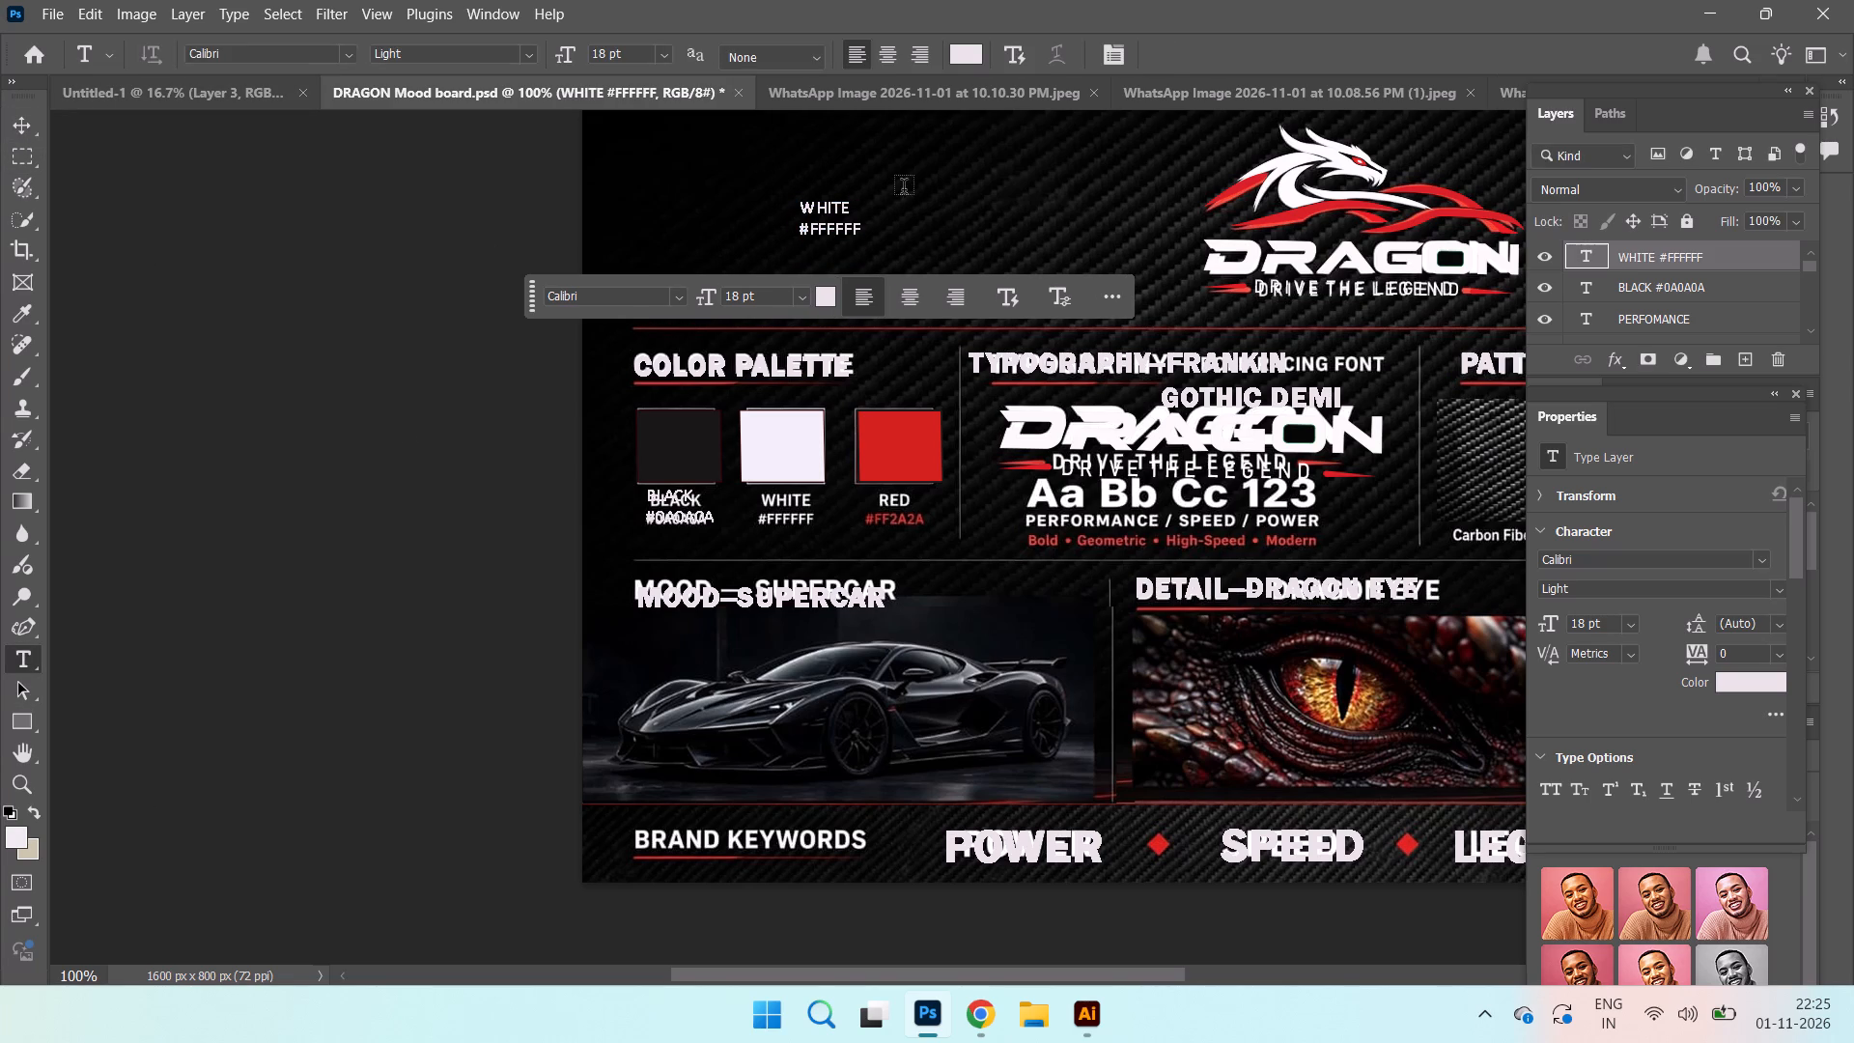
left_click(940, 200)
type("RED")
key("Return")
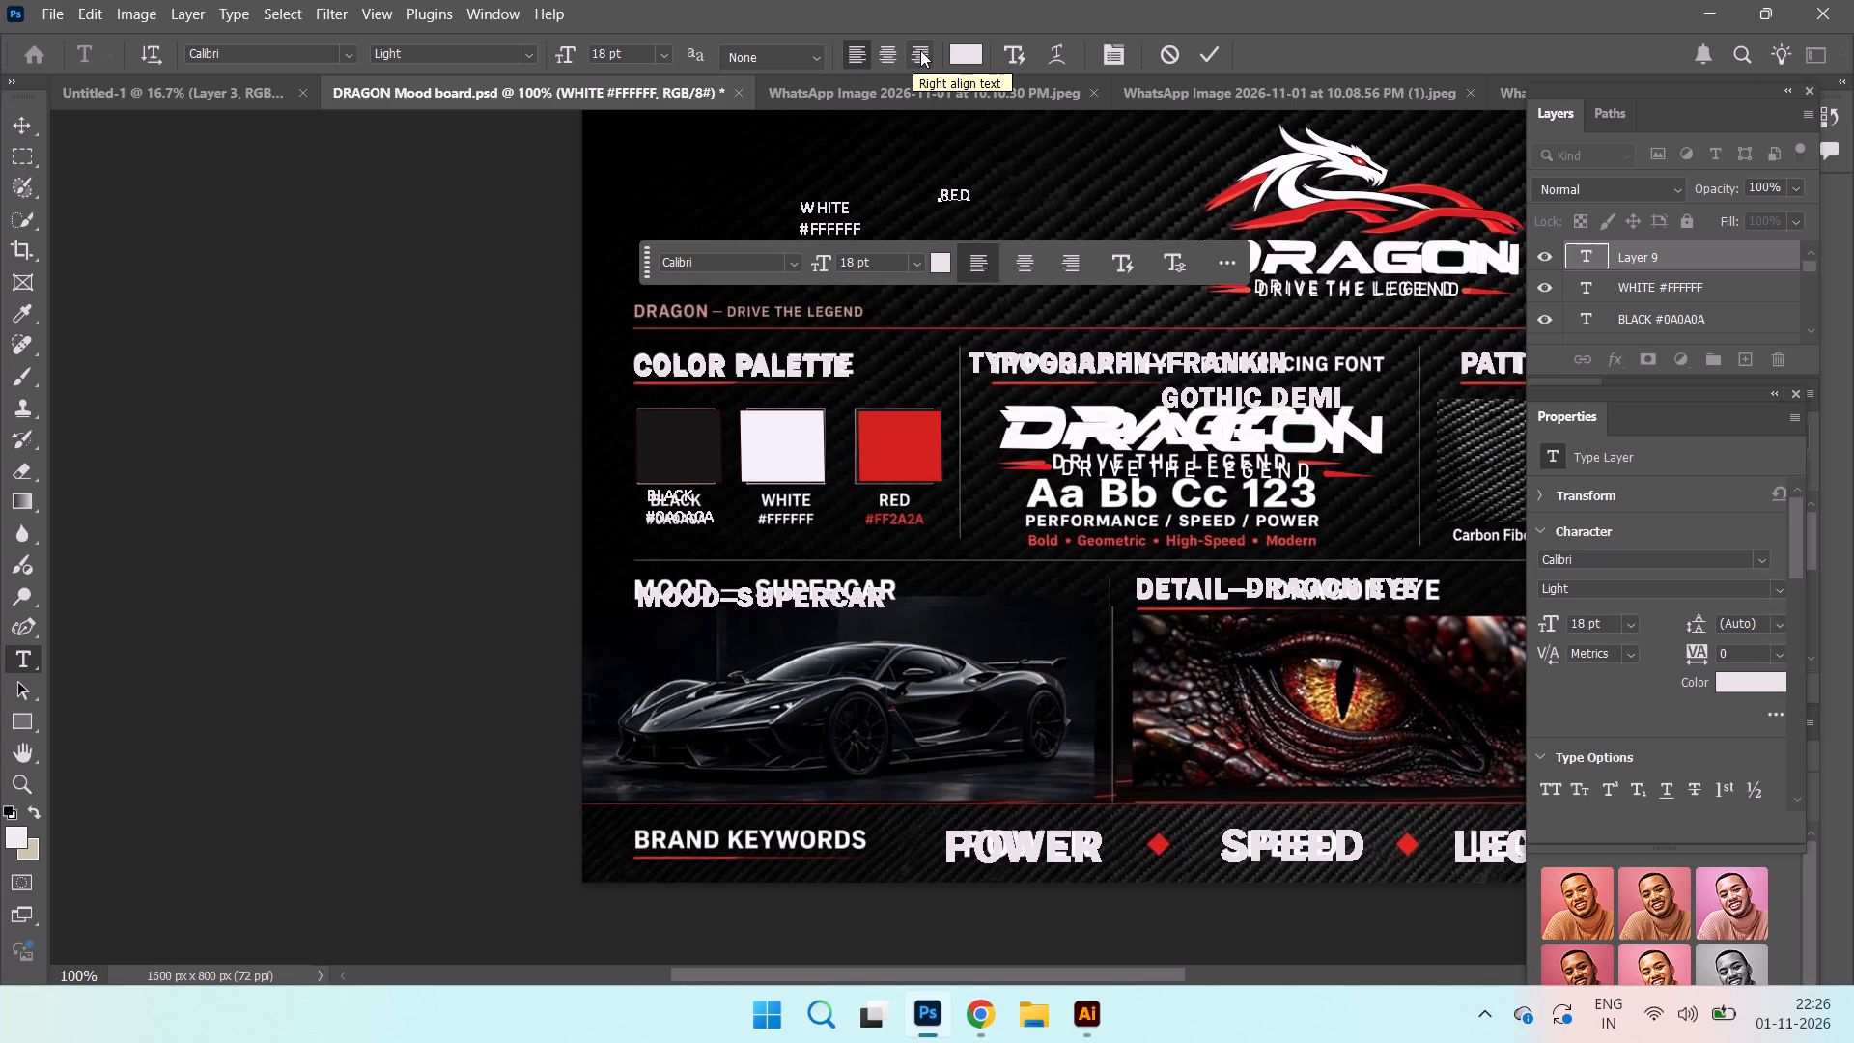
key("shift+numbersign")
type("FF")
type("ZA")
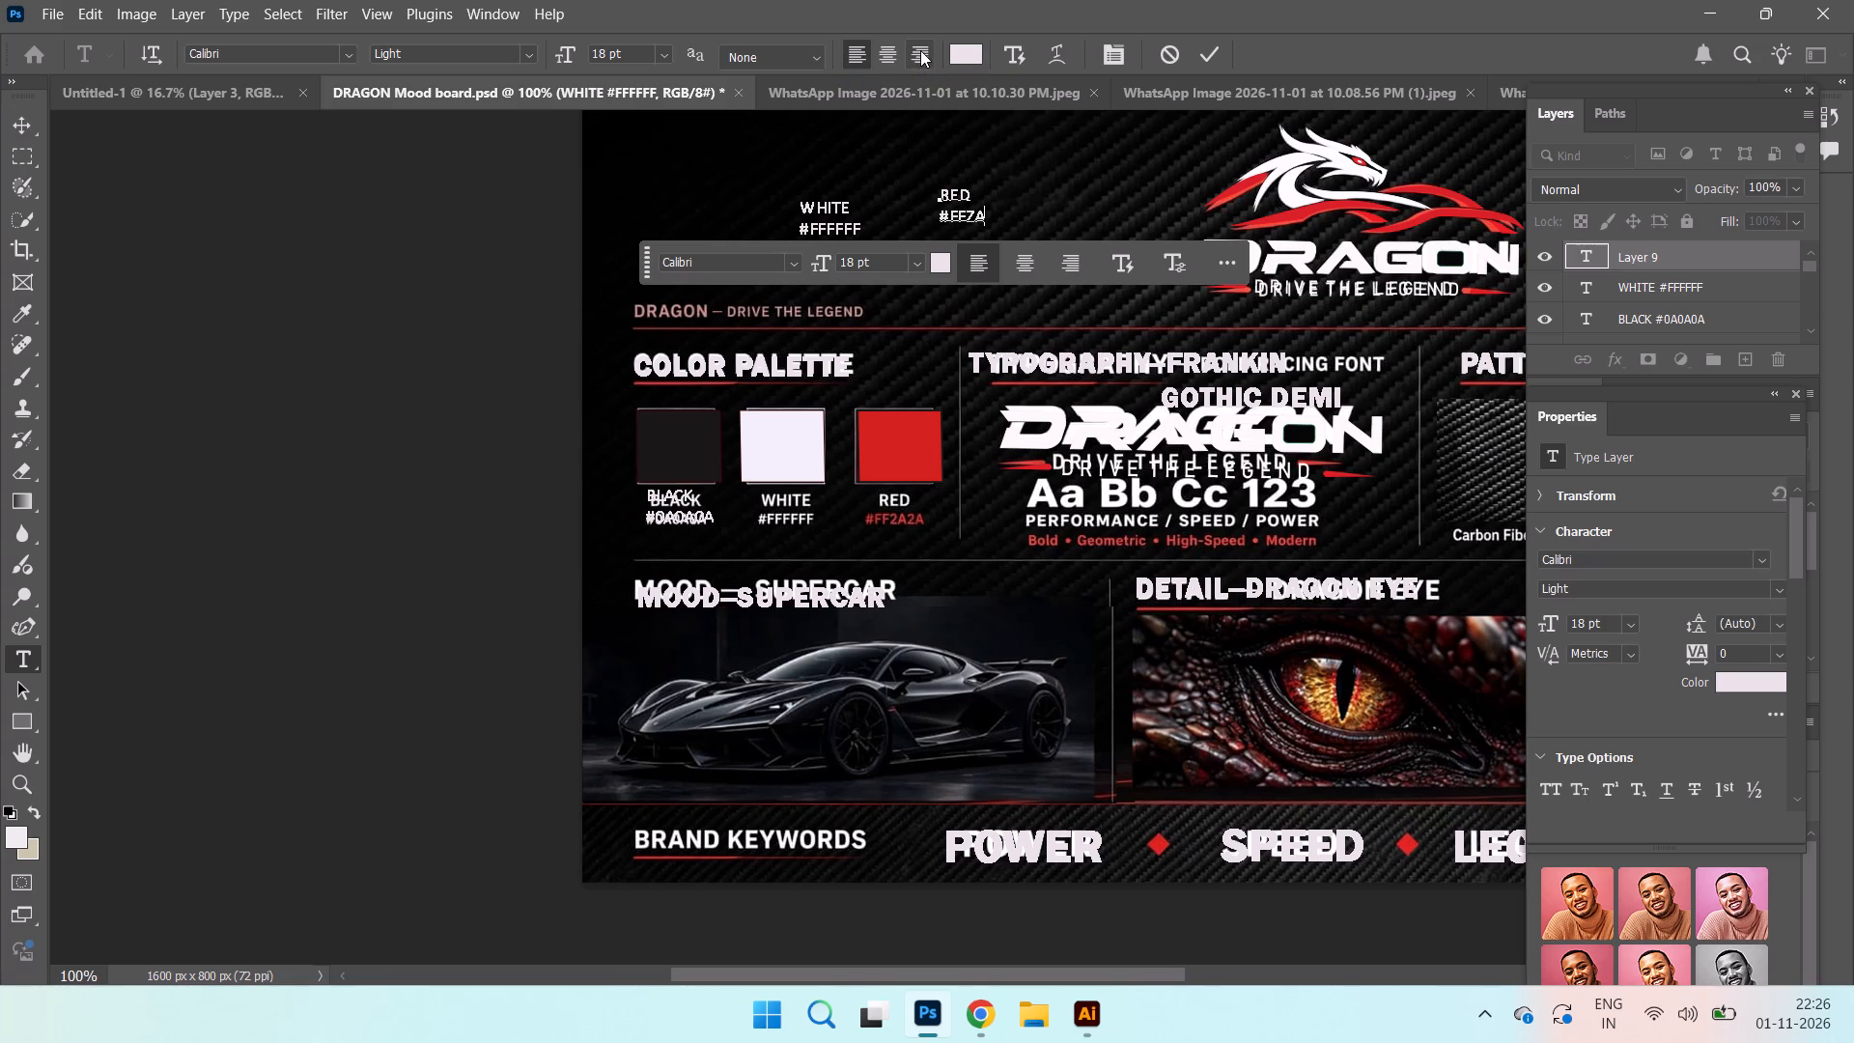
type("ZA")
left_click(1218, 58)
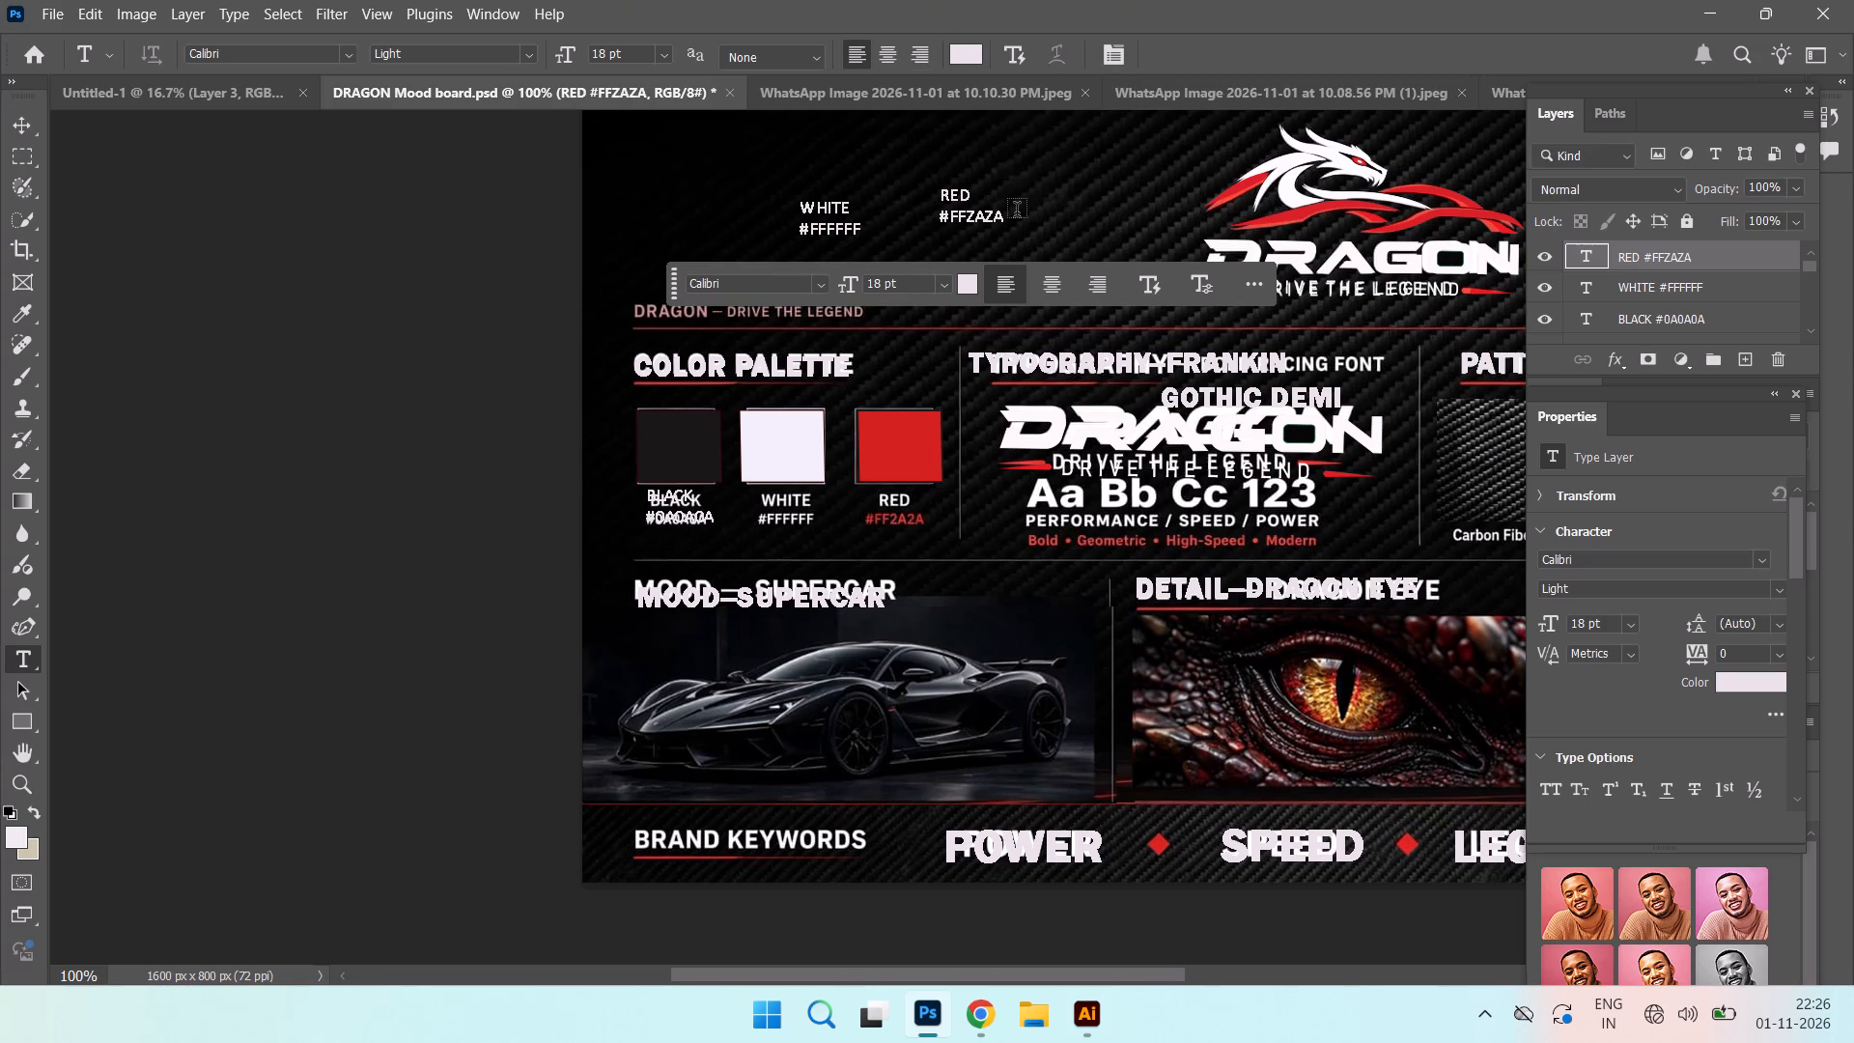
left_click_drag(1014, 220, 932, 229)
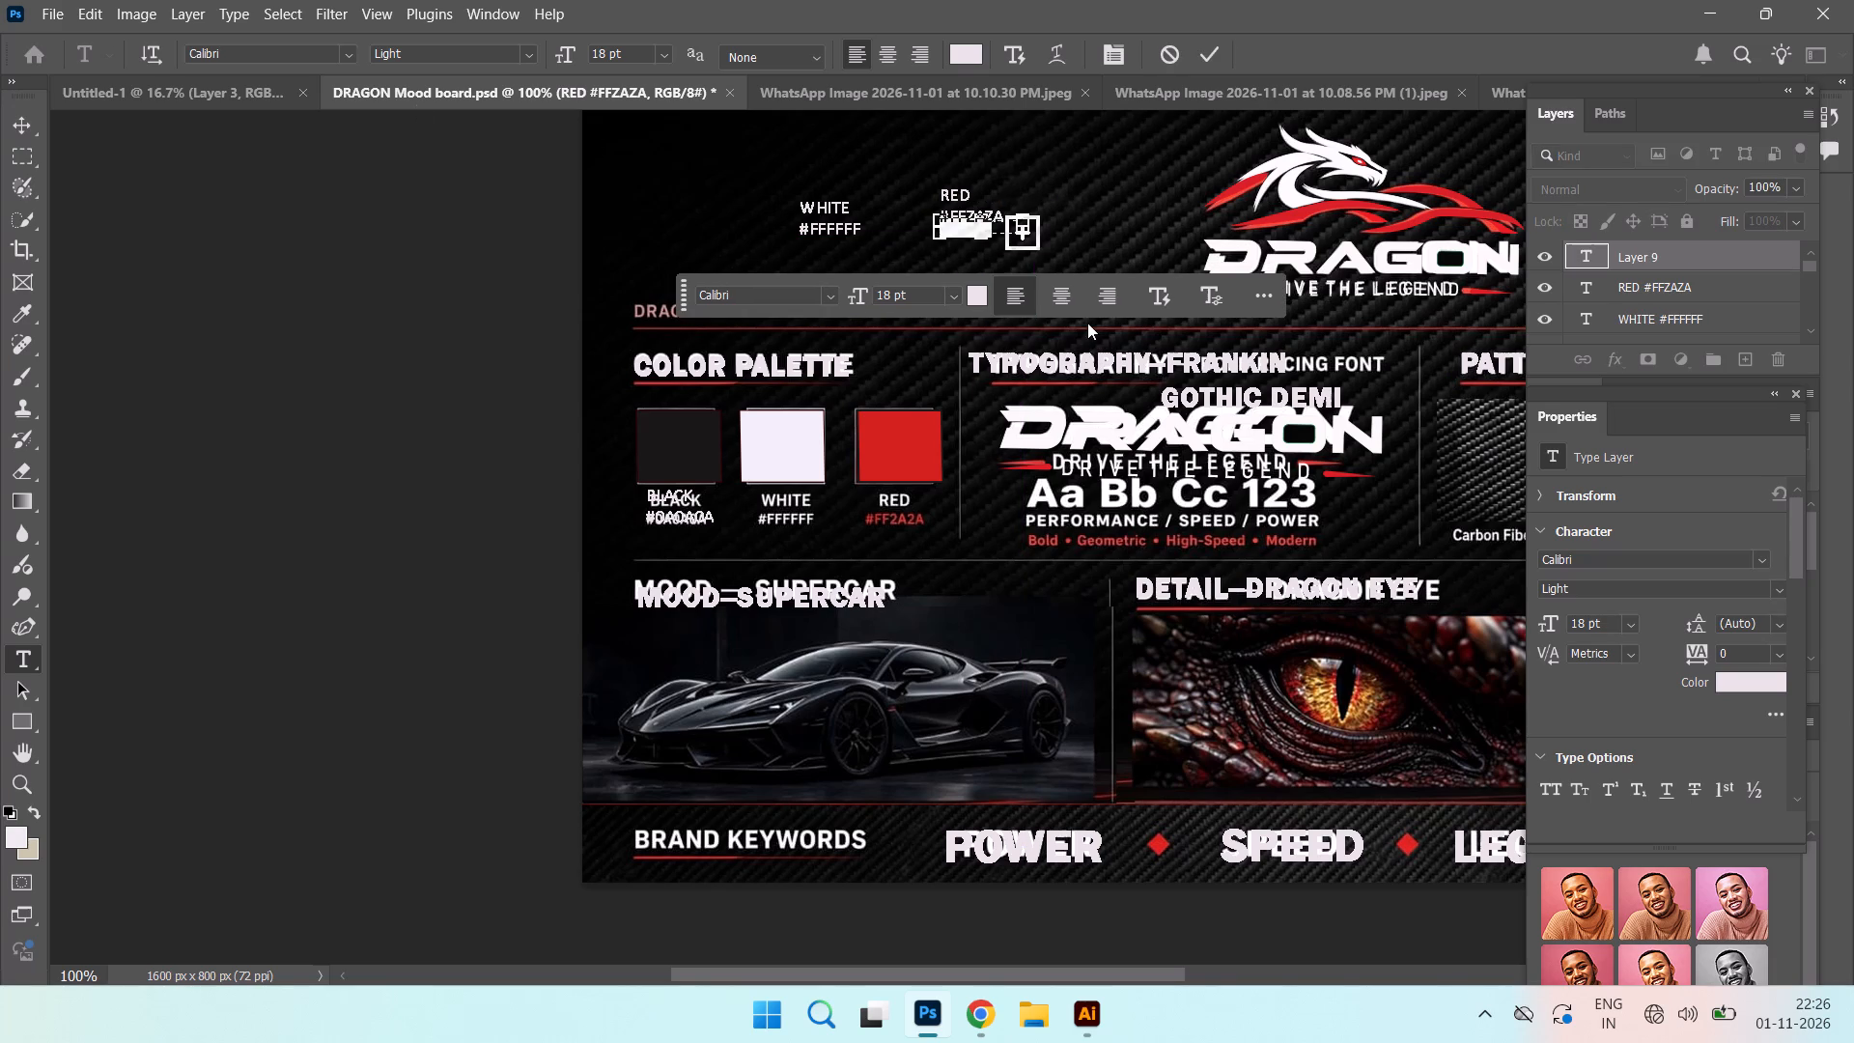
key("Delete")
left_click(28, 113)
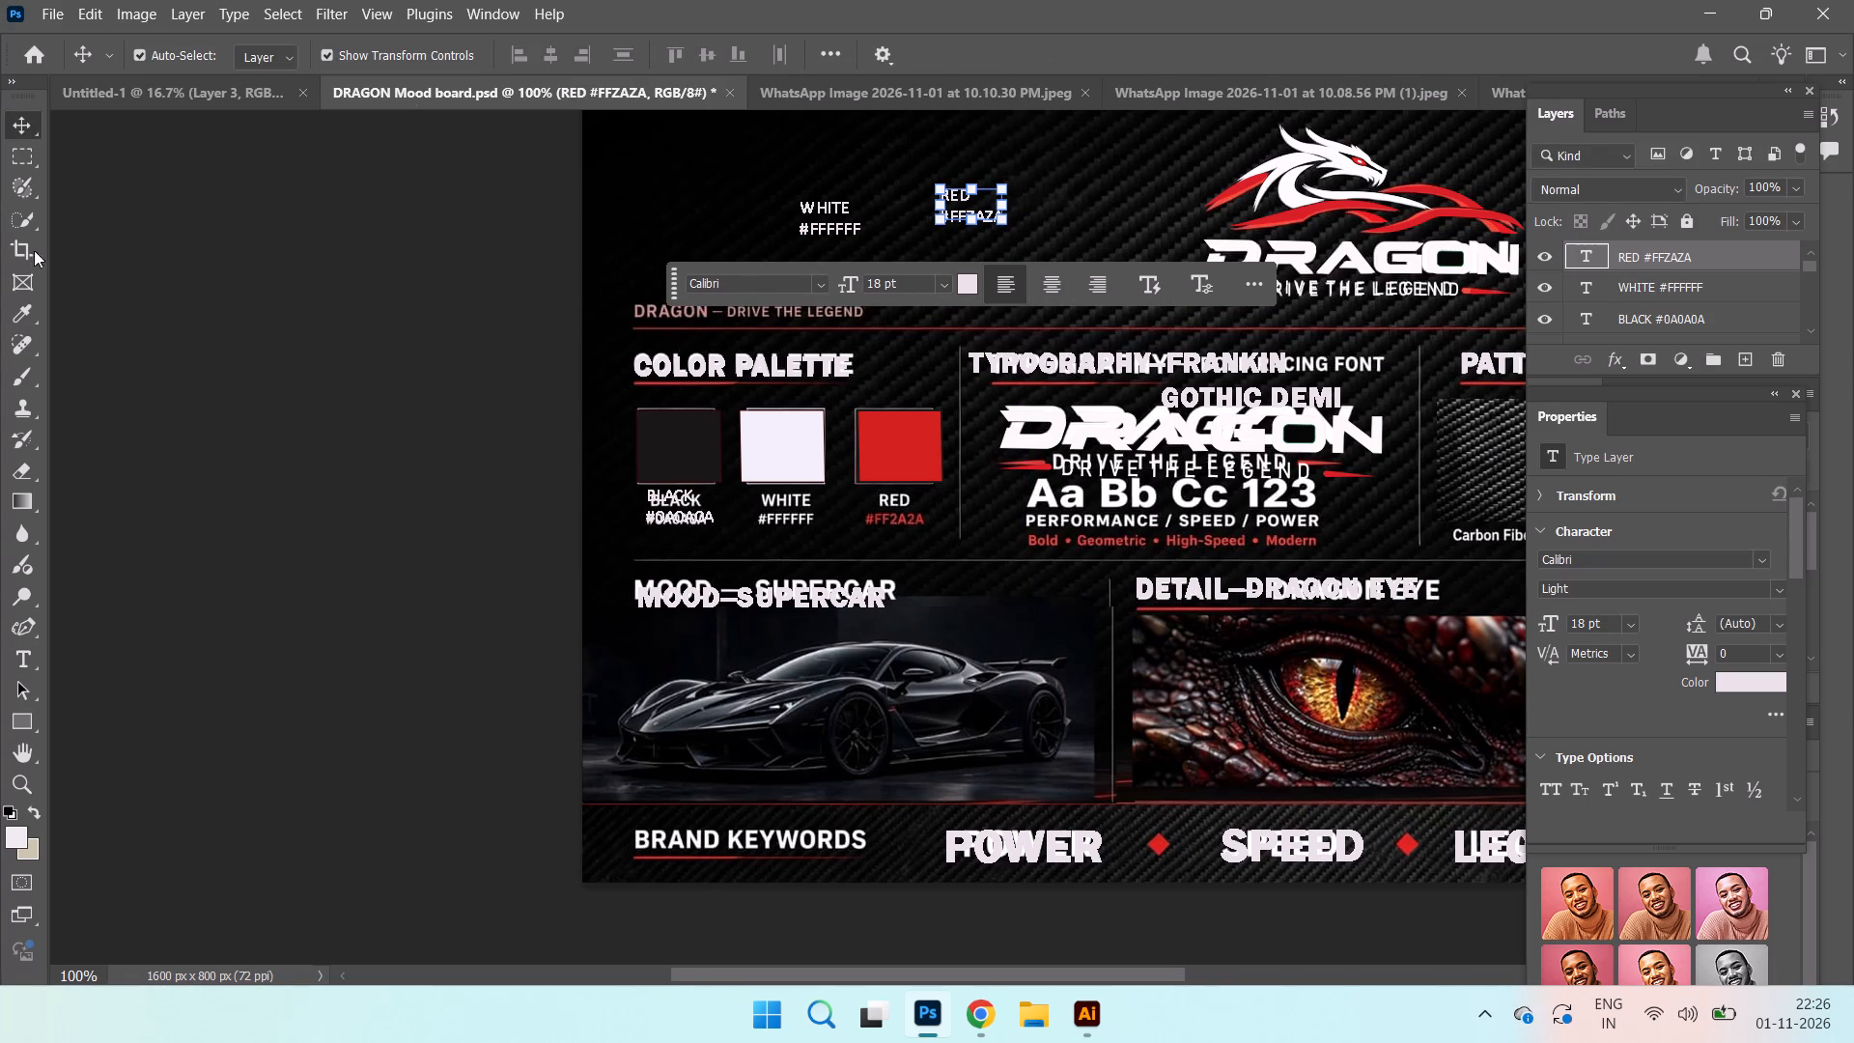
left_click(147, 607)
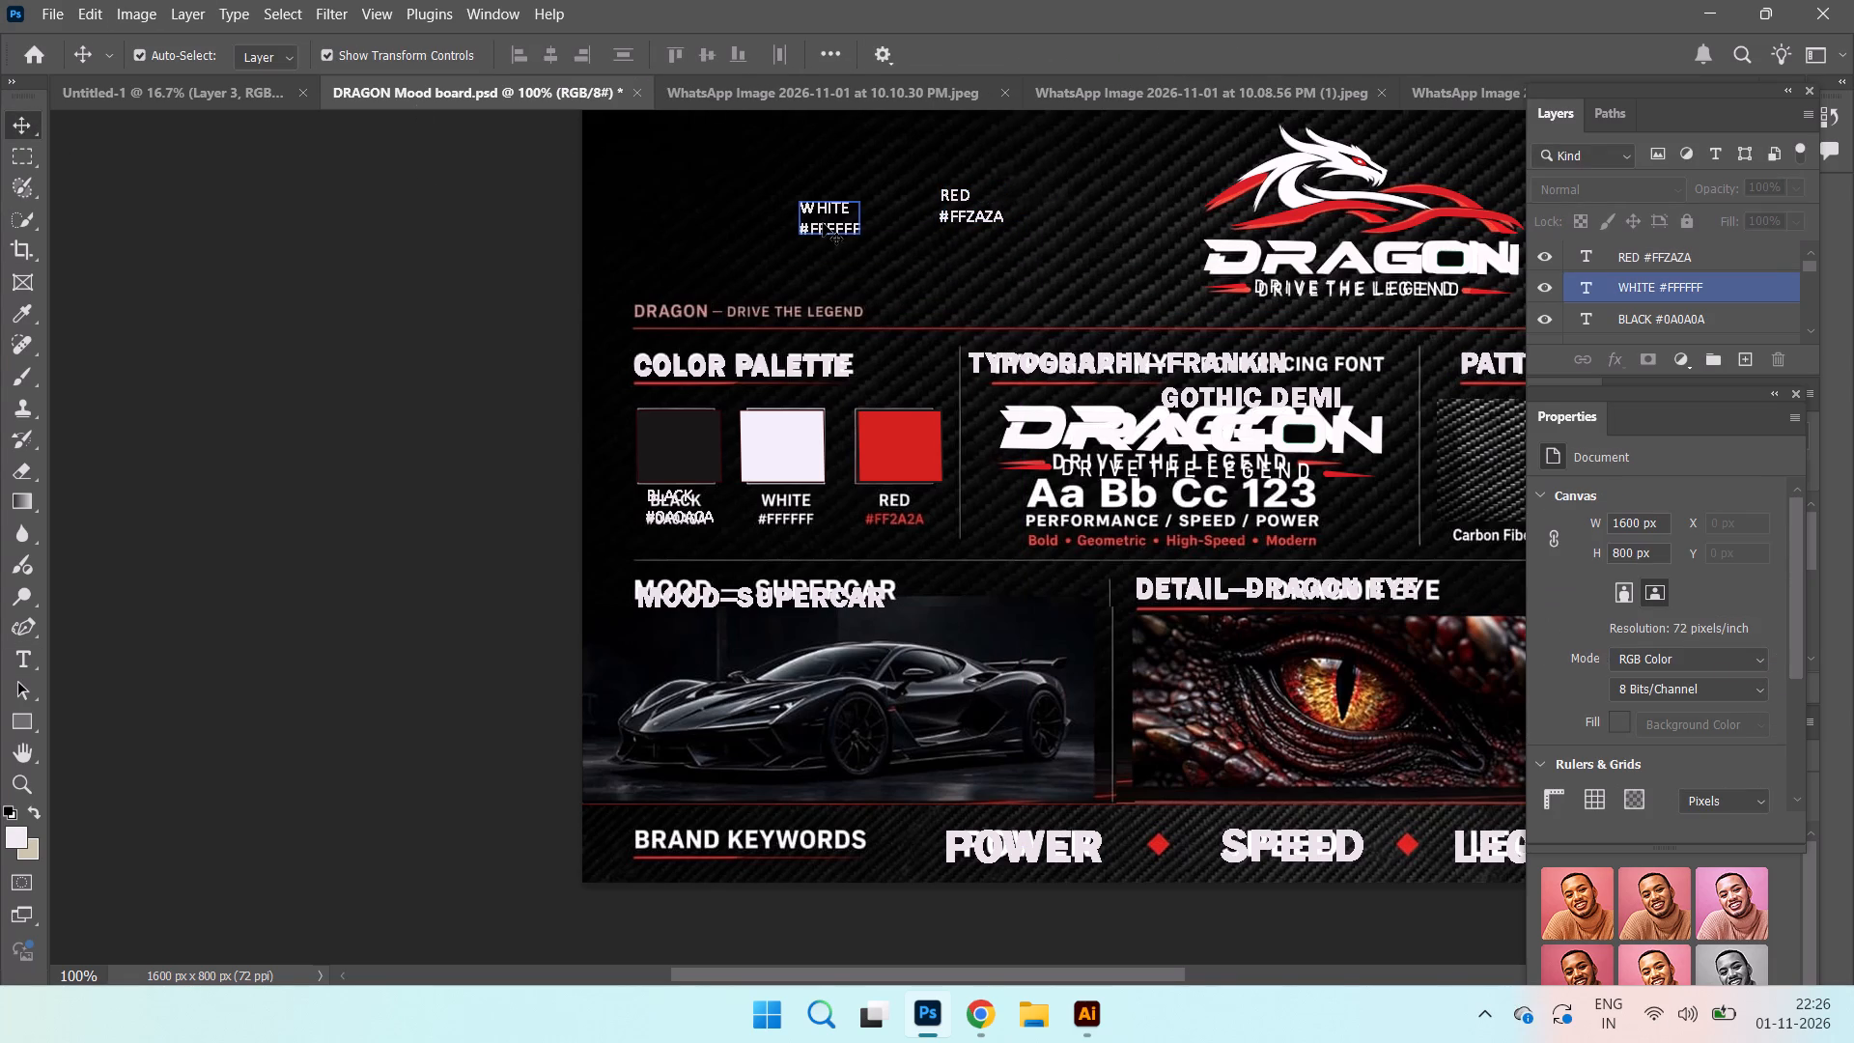
Move the WHITE #FFFFFF text over the original label below the white swatch.
left_click(823, 223)
left_click_drag(822, 215, 790, 488)
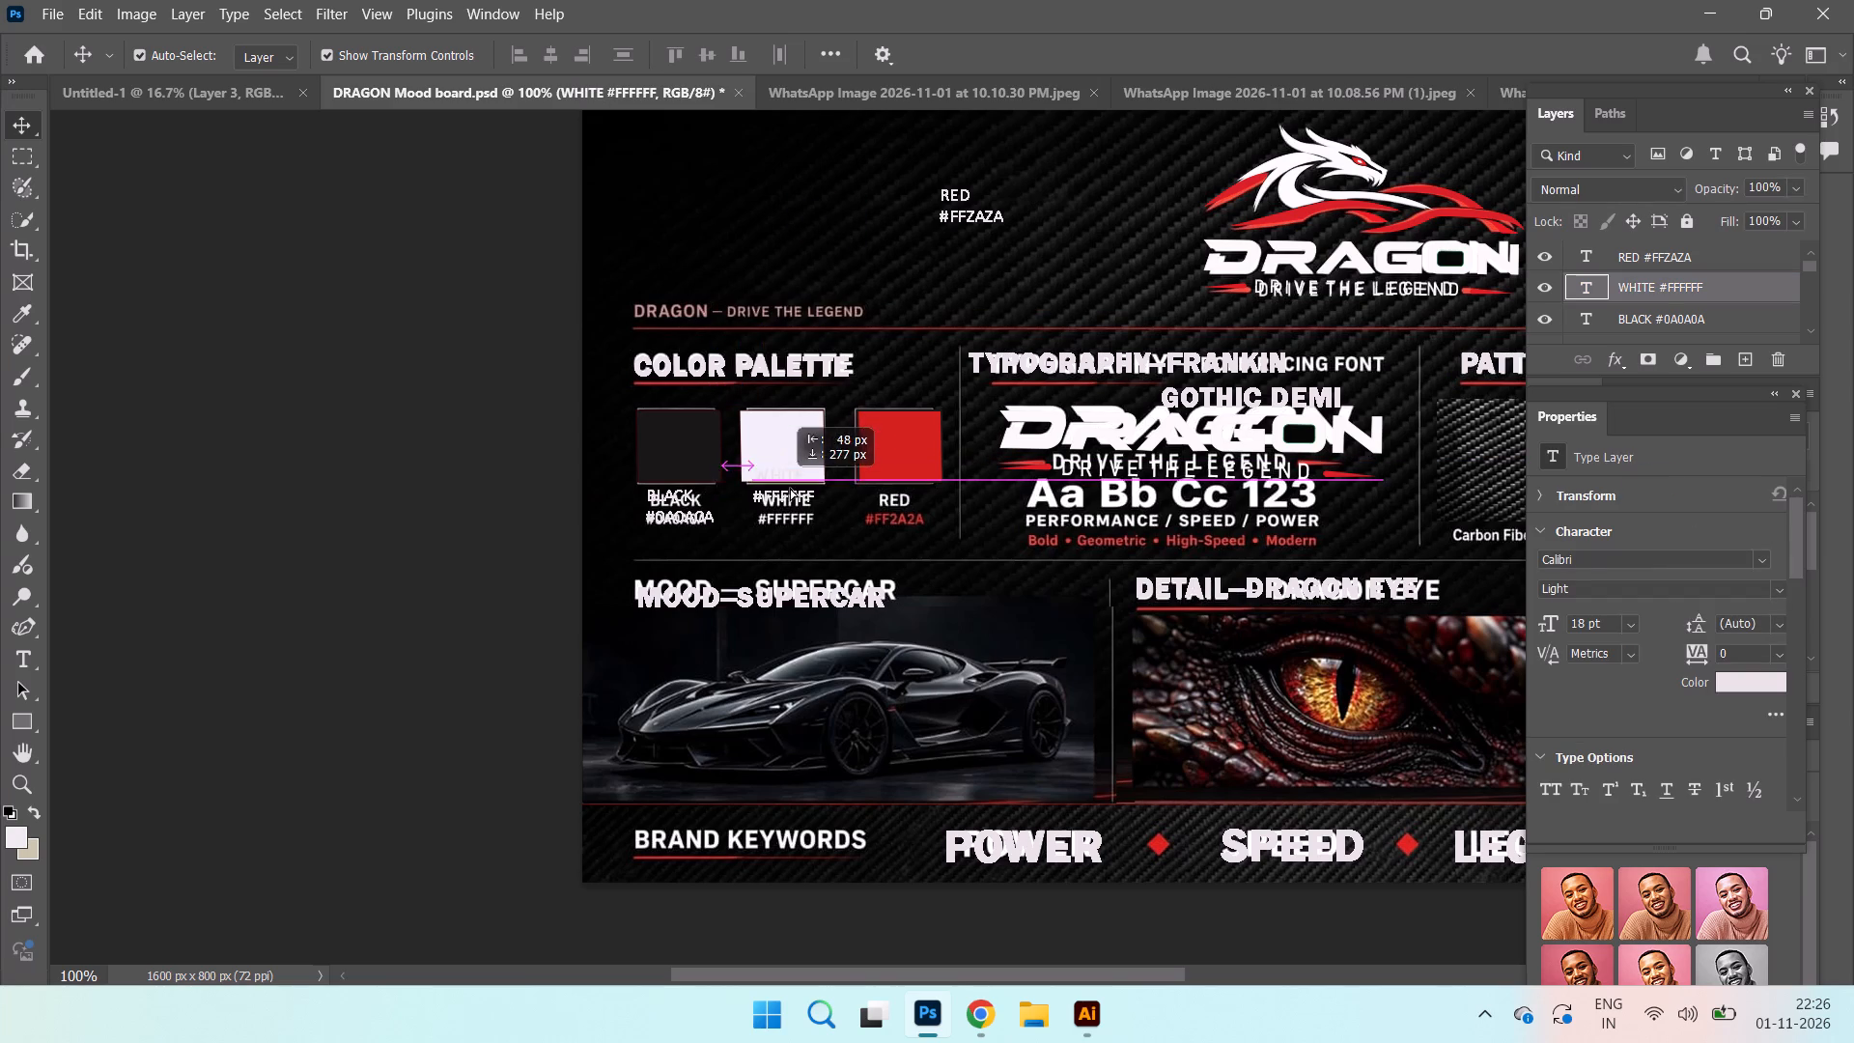
left_click_drag(790, 488, 781, 507)
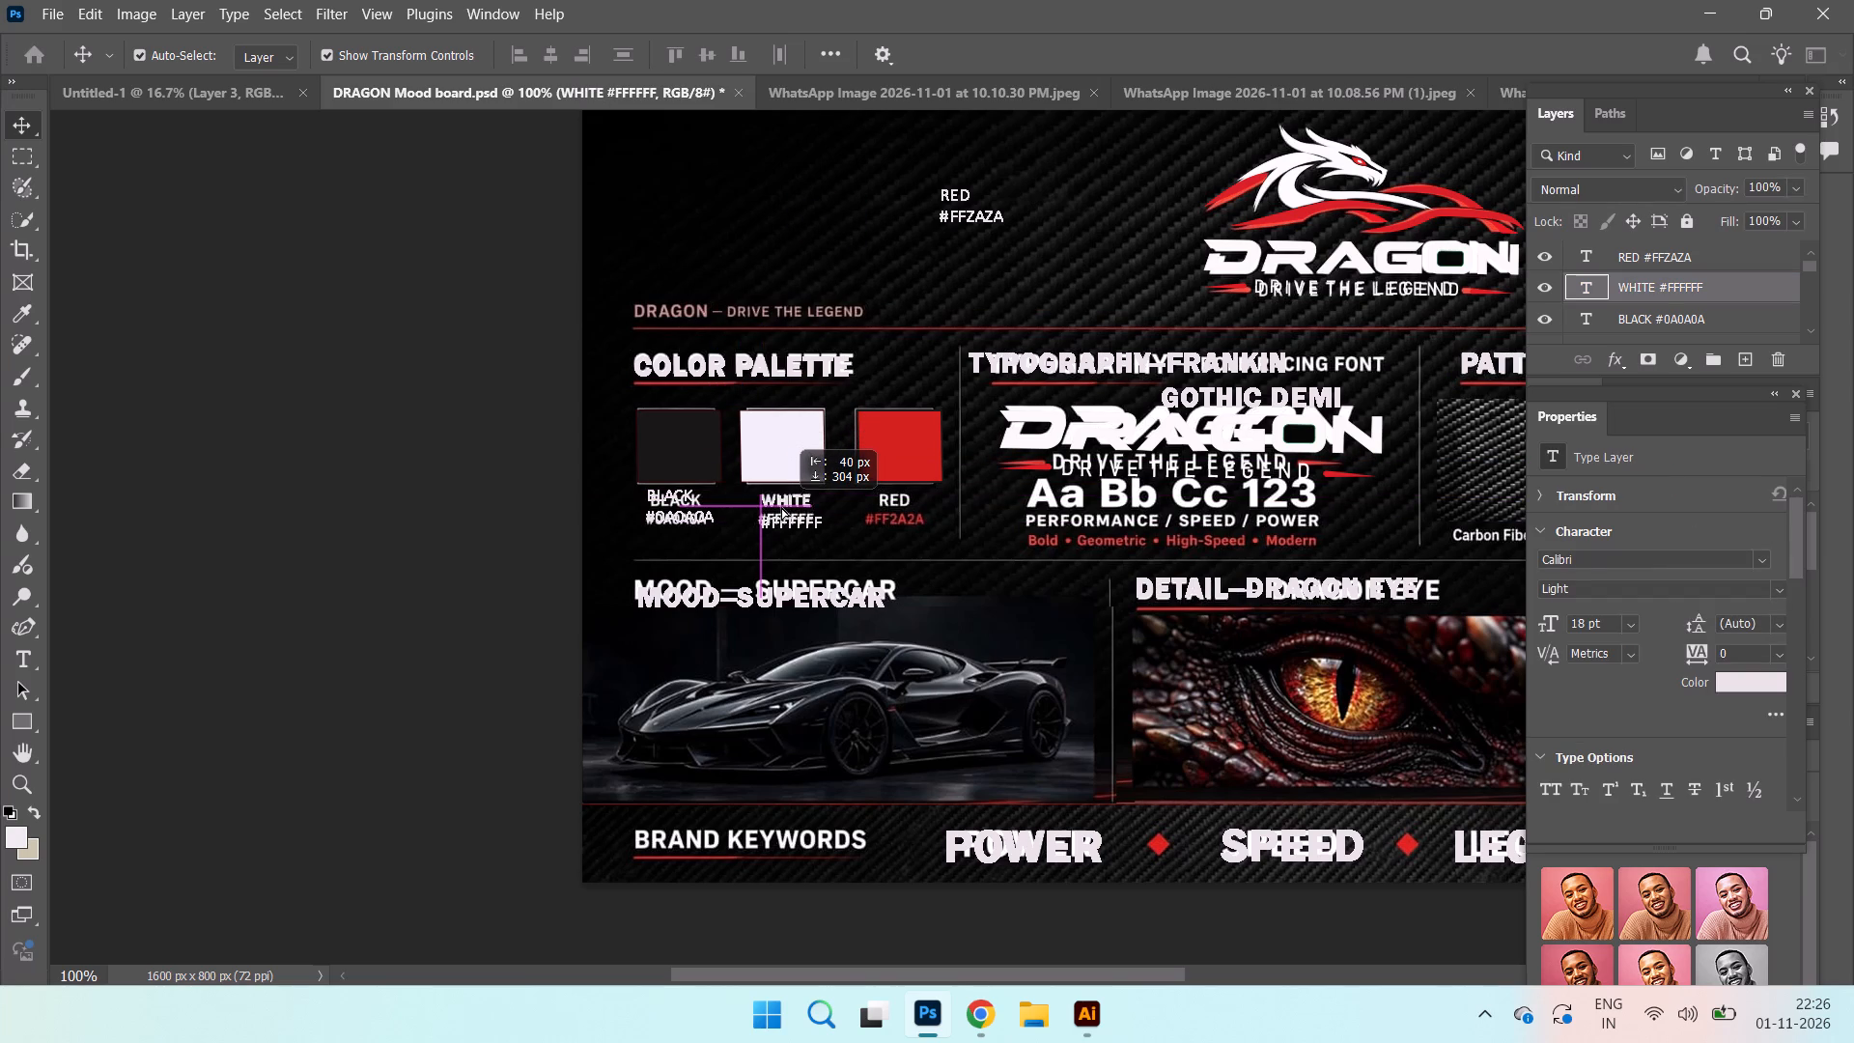
left_click_drag(781, 507, 781, 505)
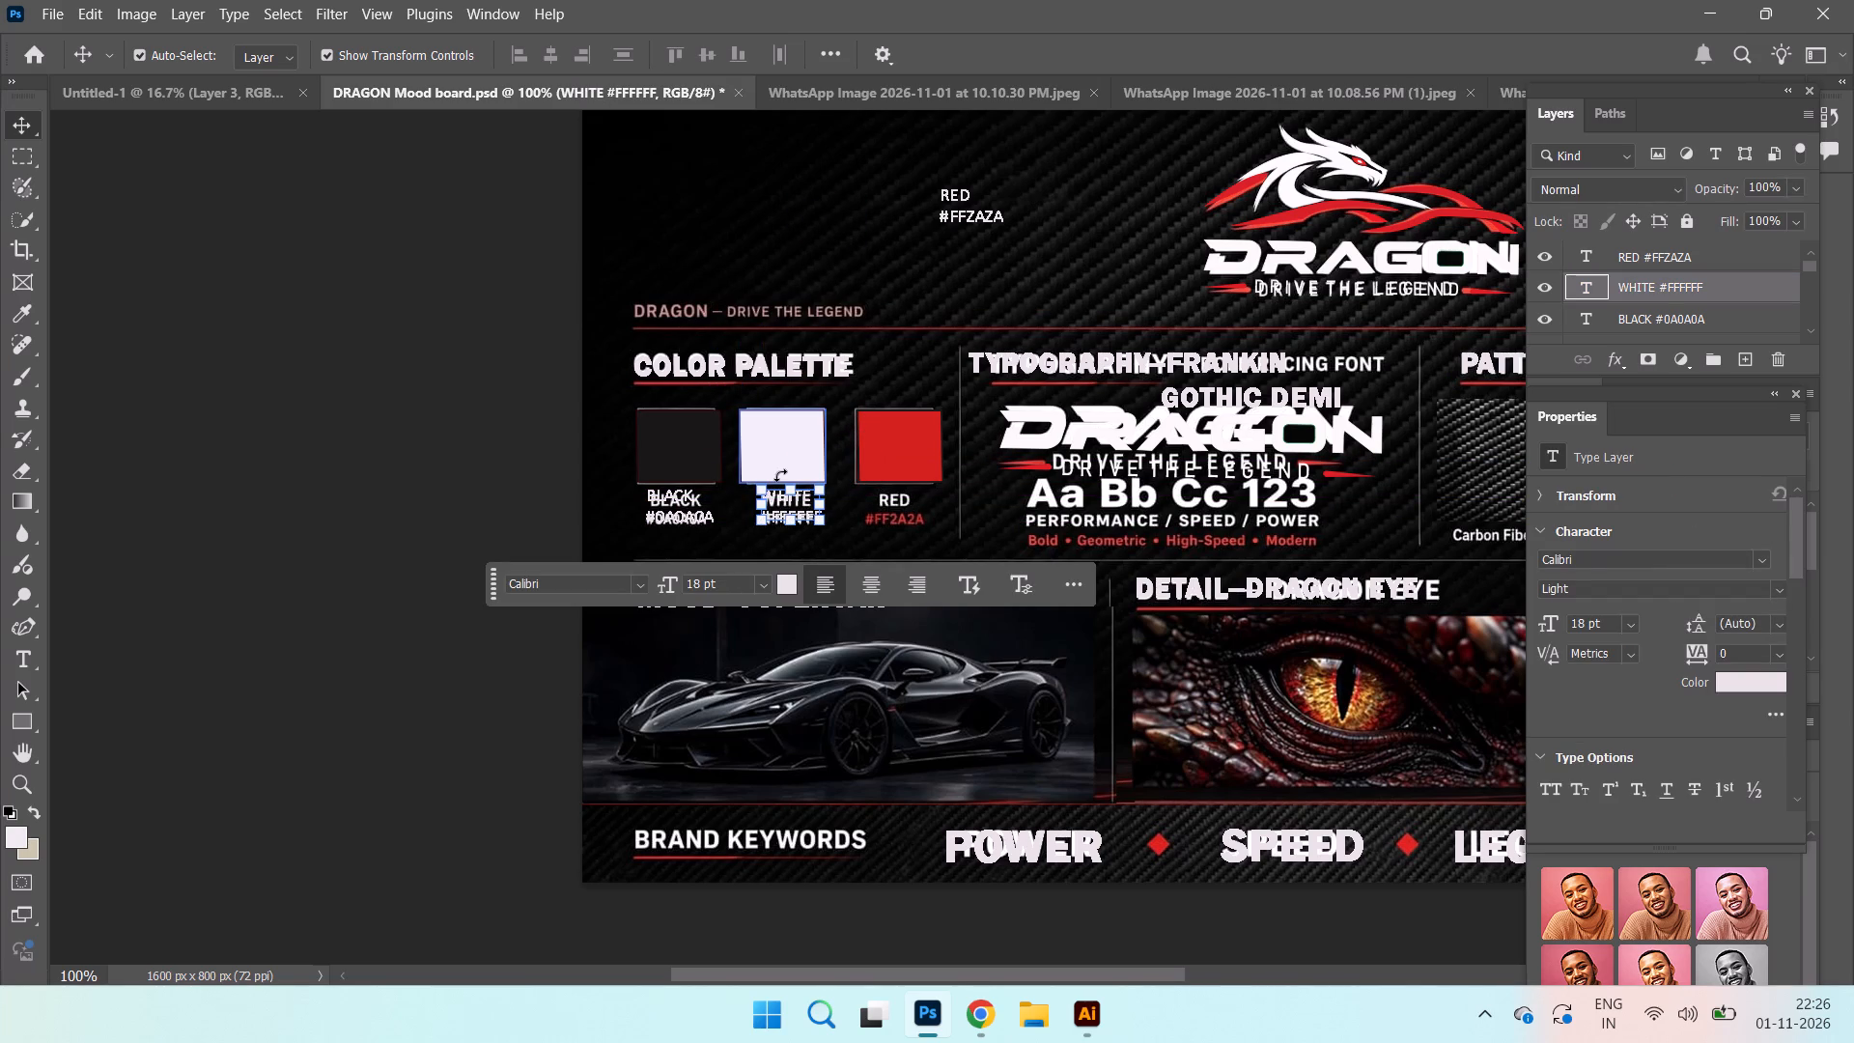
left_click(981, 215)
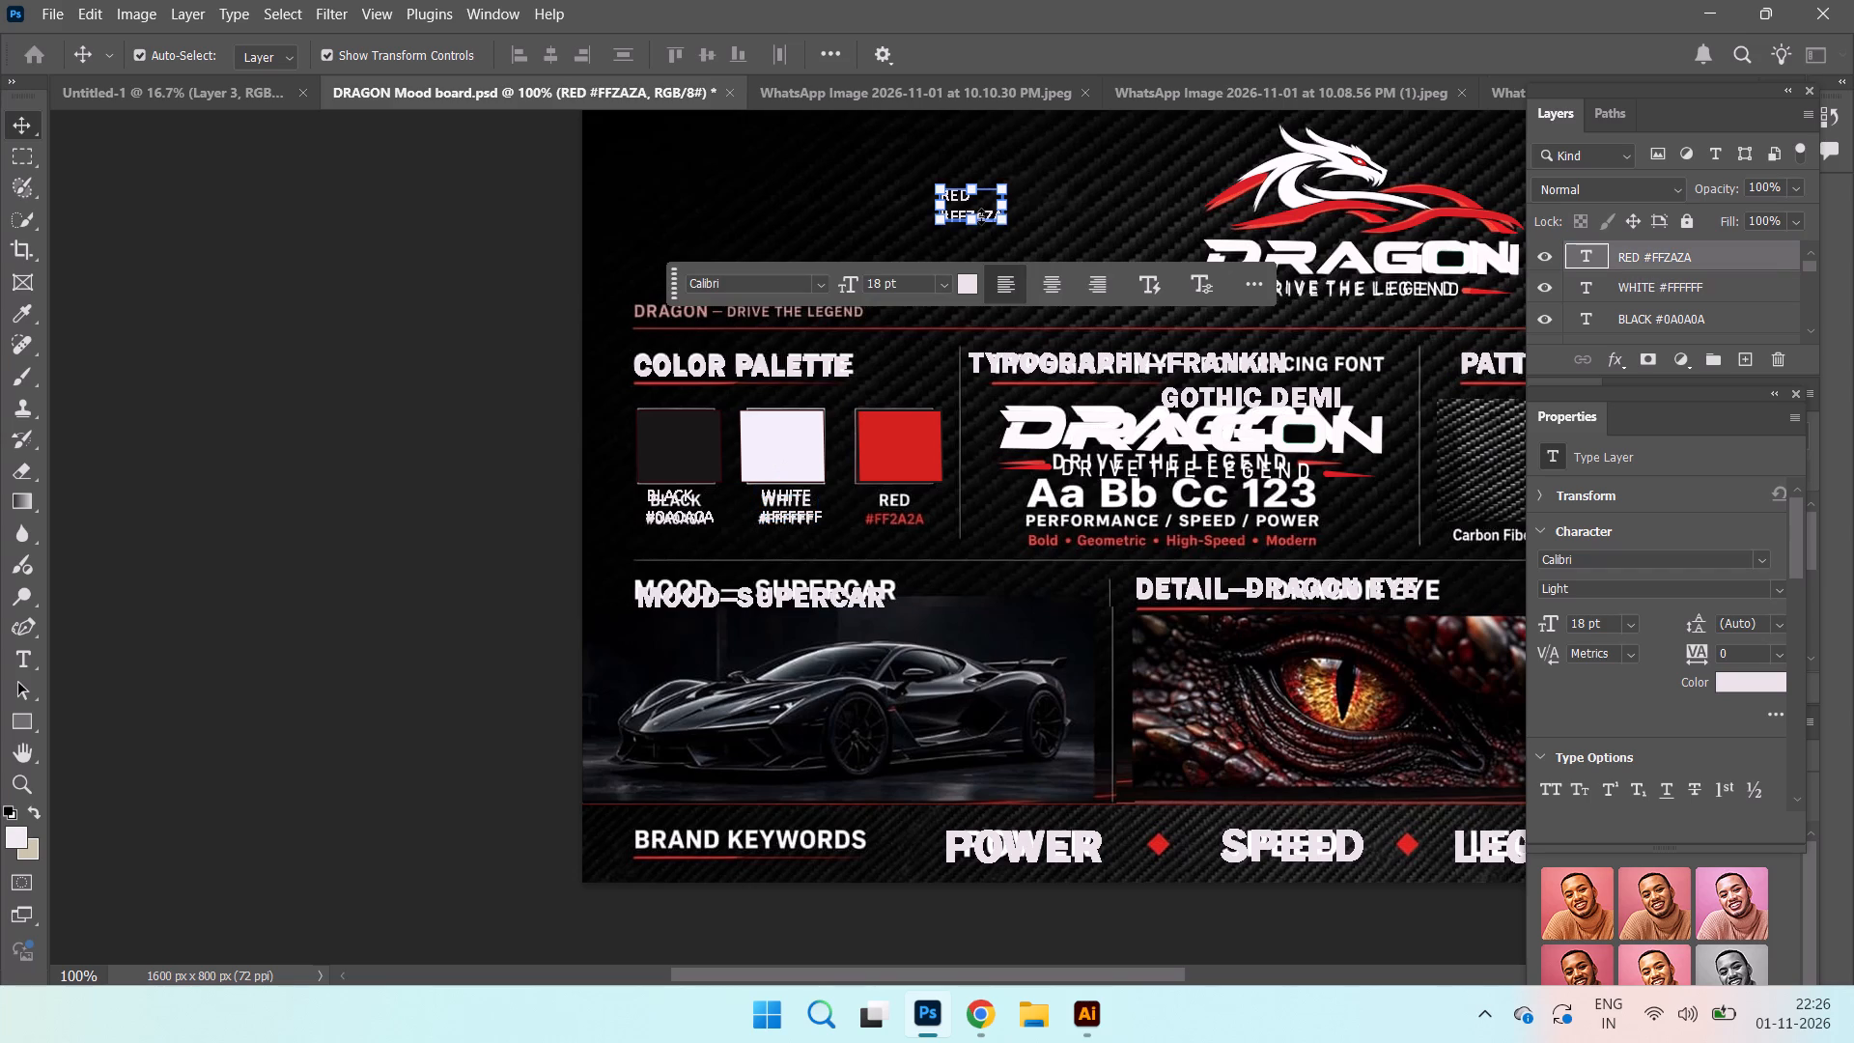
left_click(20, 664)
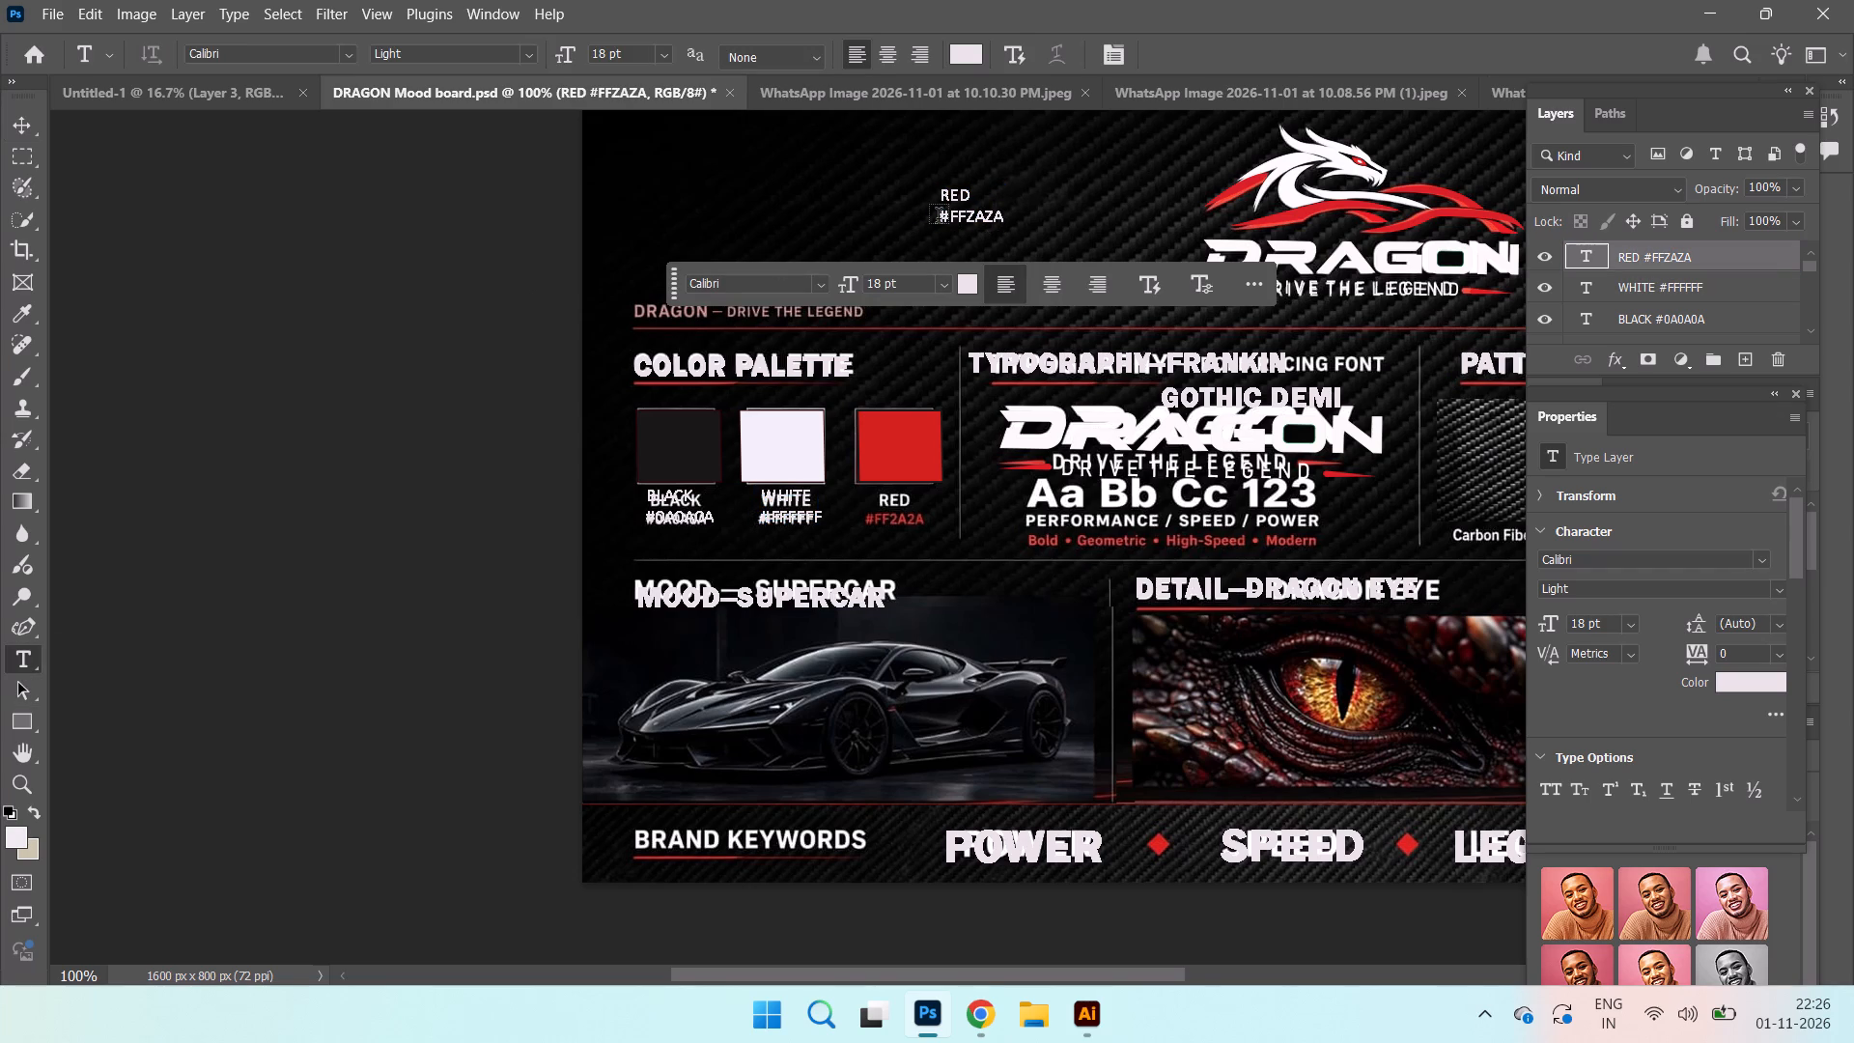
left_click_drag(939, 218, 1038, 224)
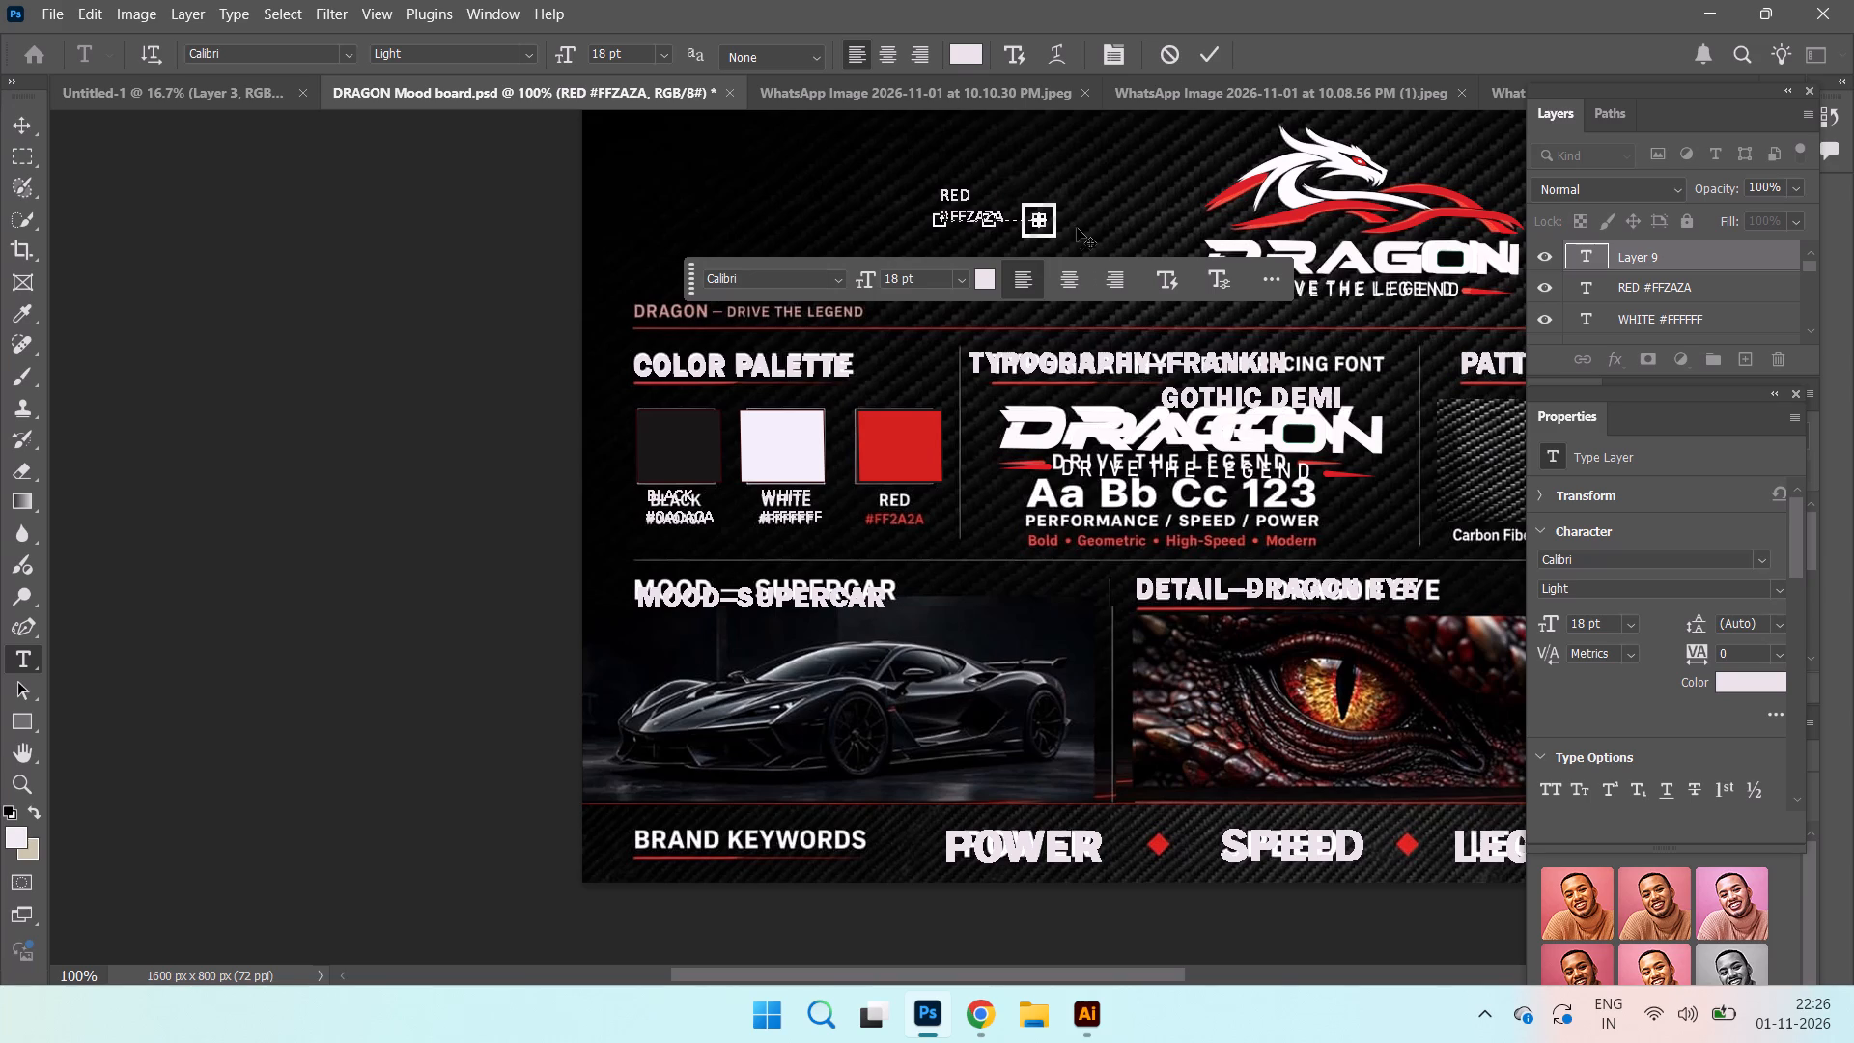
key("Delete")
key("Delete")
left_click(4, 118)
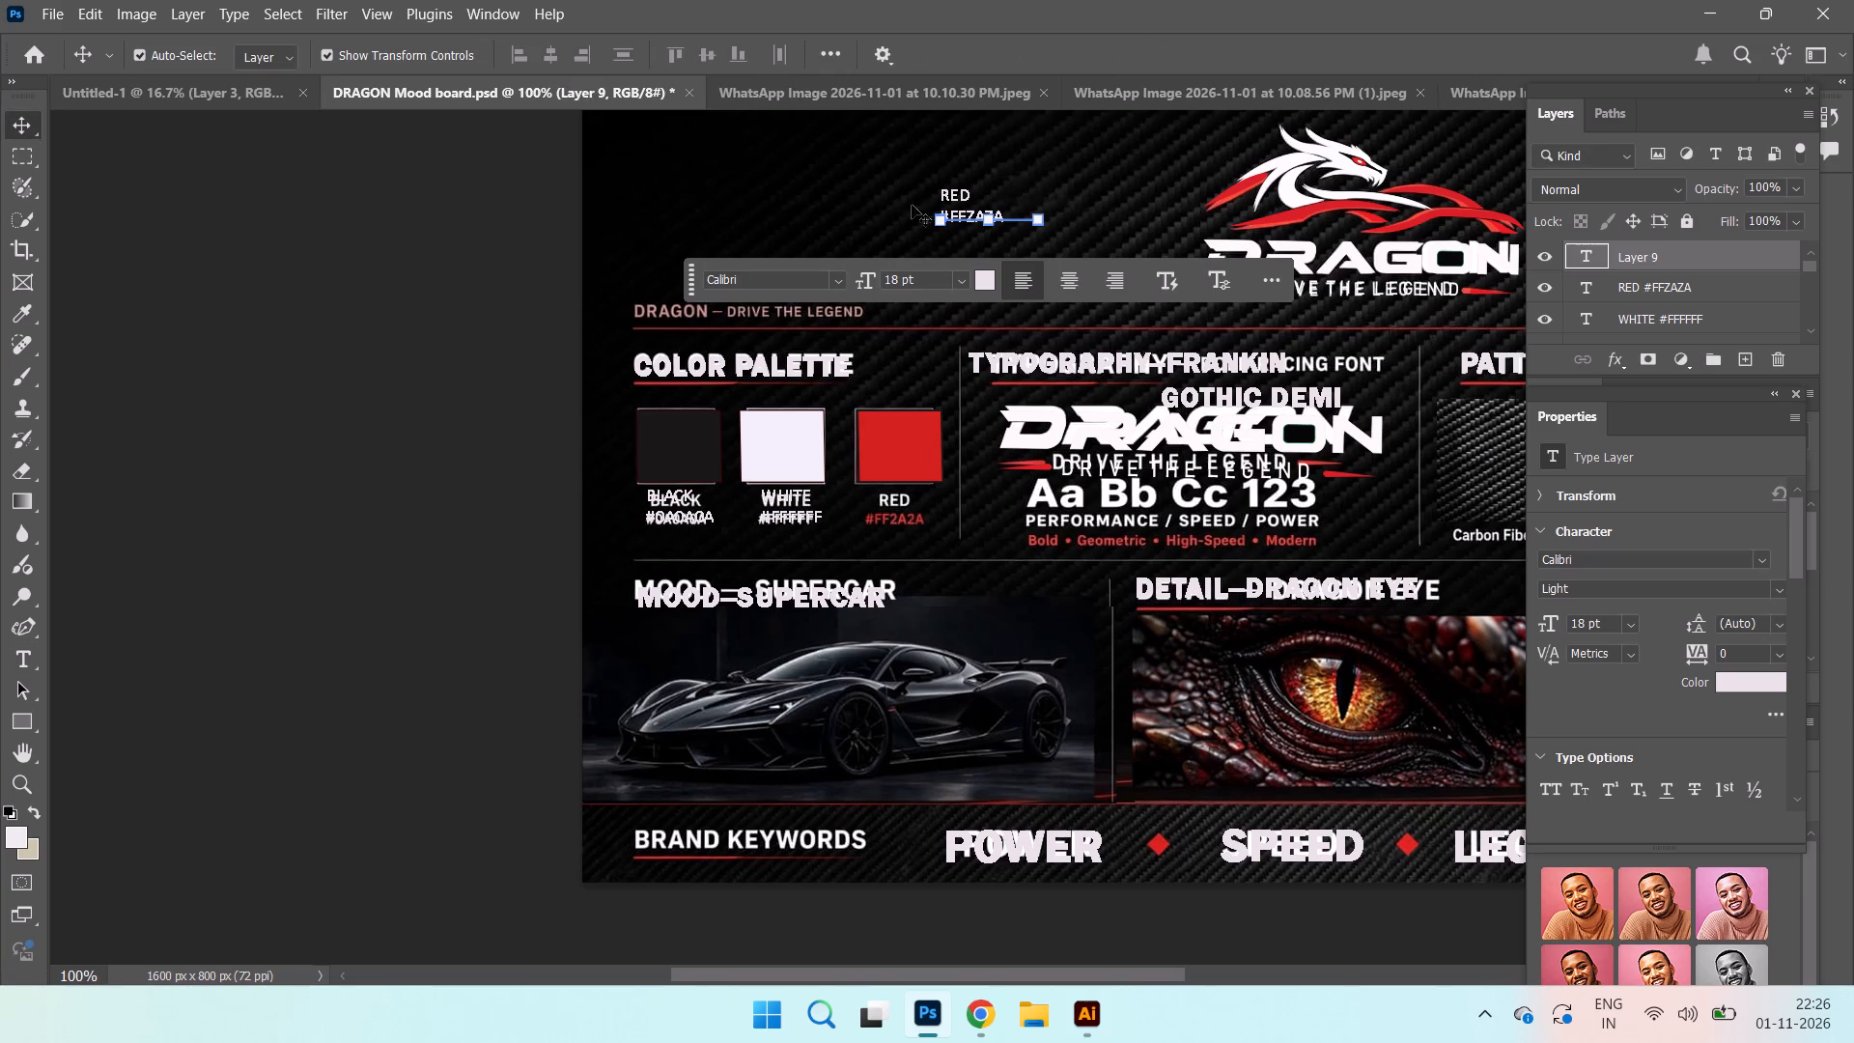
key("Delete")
Recolour the #FFZAZA line of the RED text with the red sampled from the red swatch, d4211d.
left_click(14, 644)
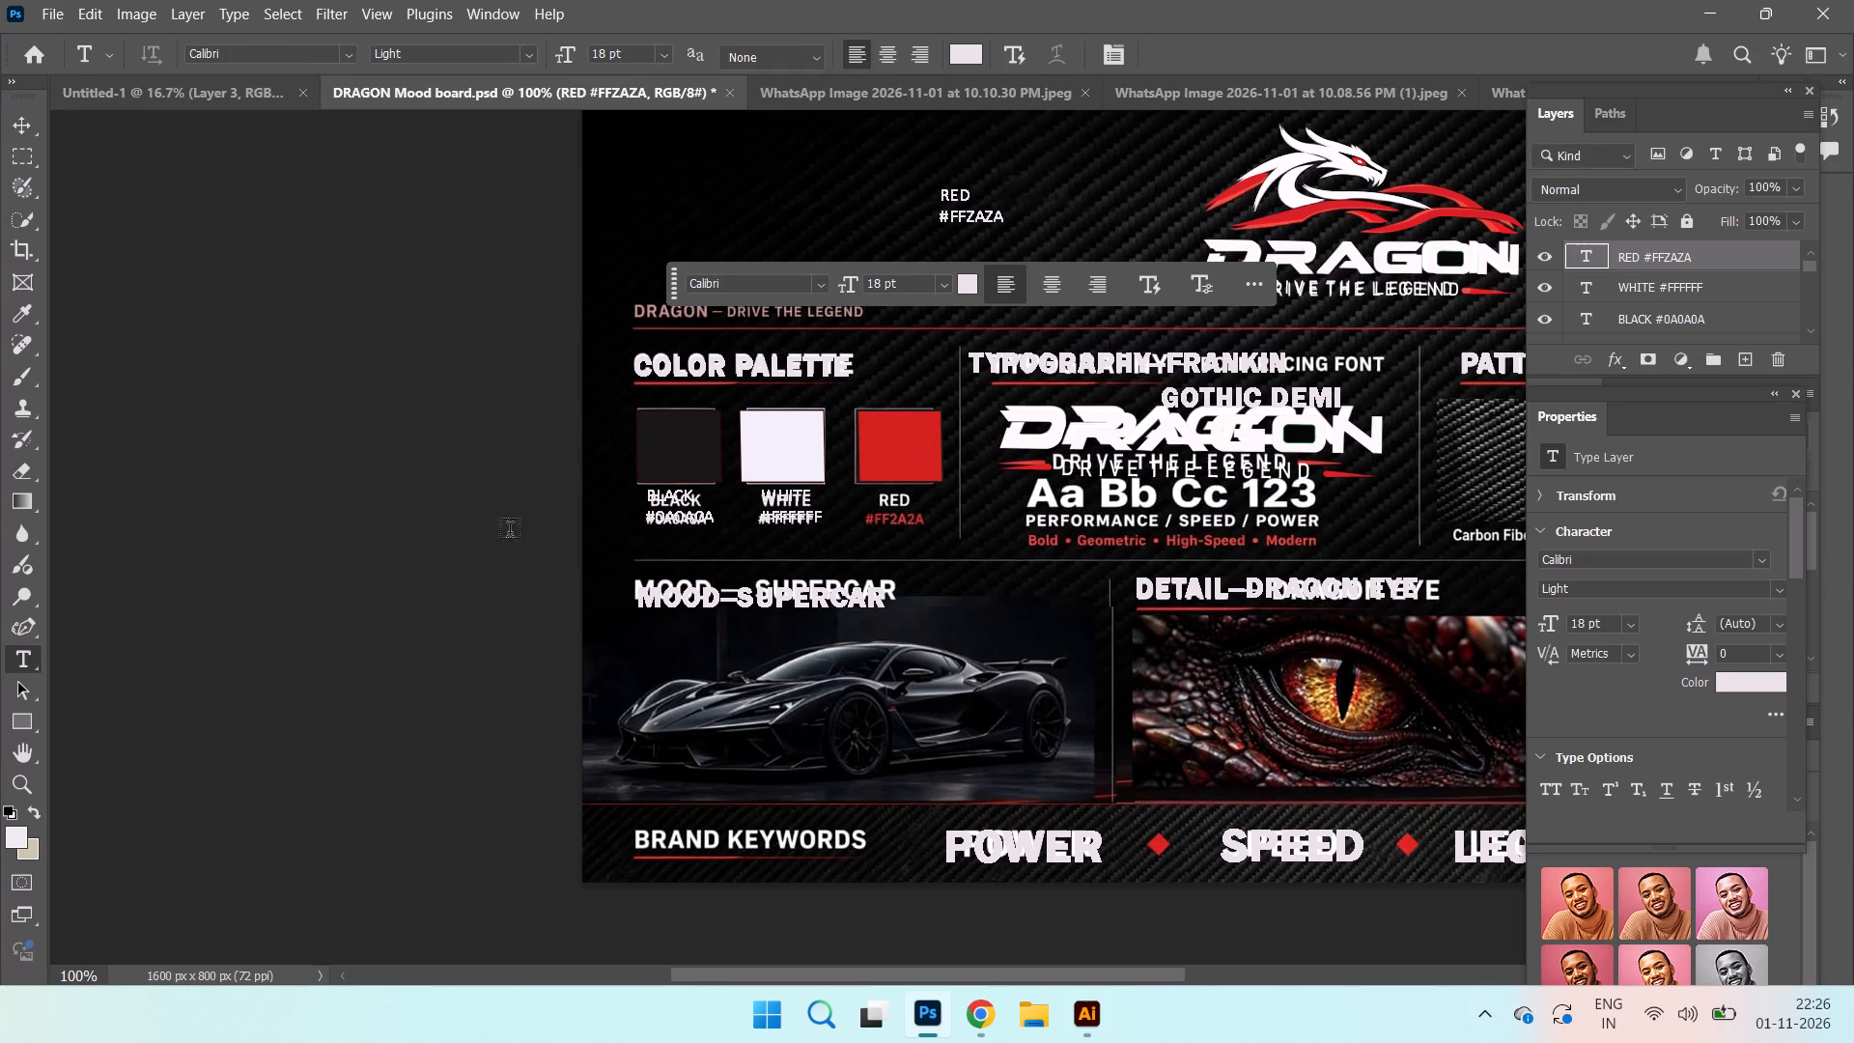
left_click_drag(944, 217, 1008, 224)
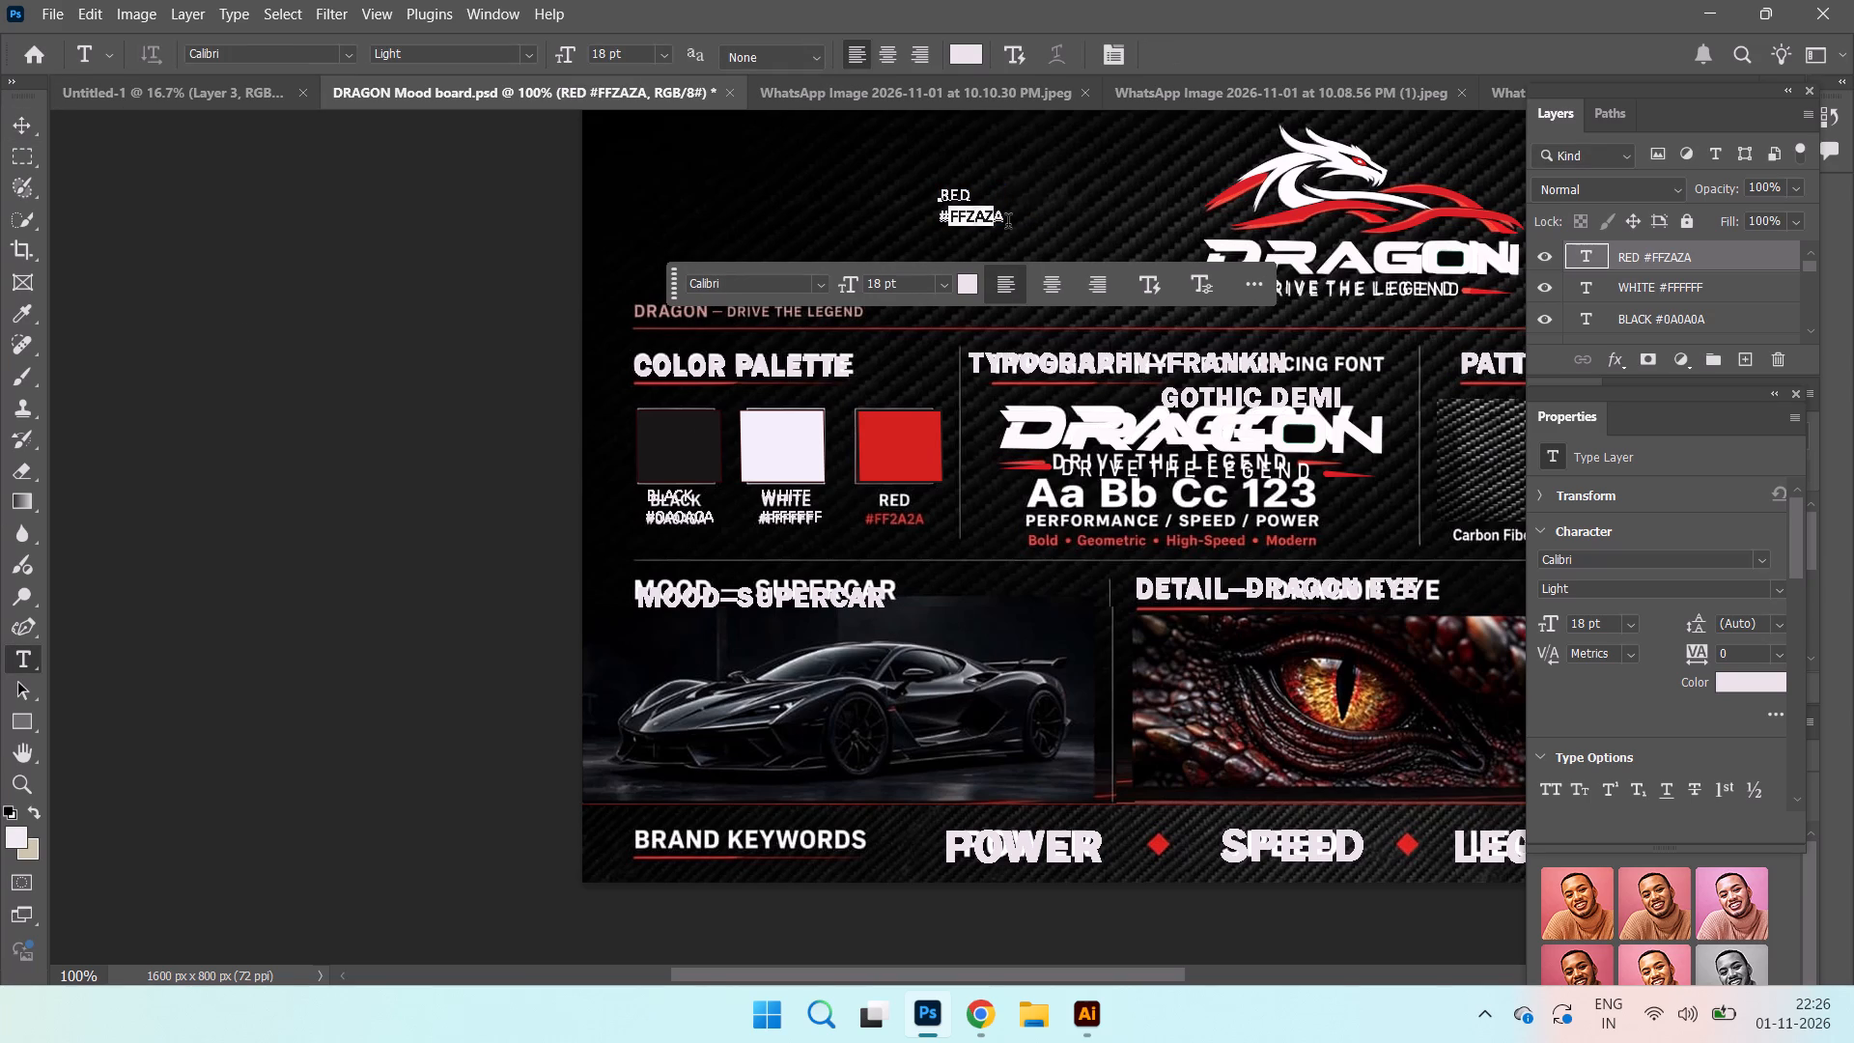
left_click_drag(1008, 224, 1013, 224)
left_click_drag(956, 218, 928, 222)
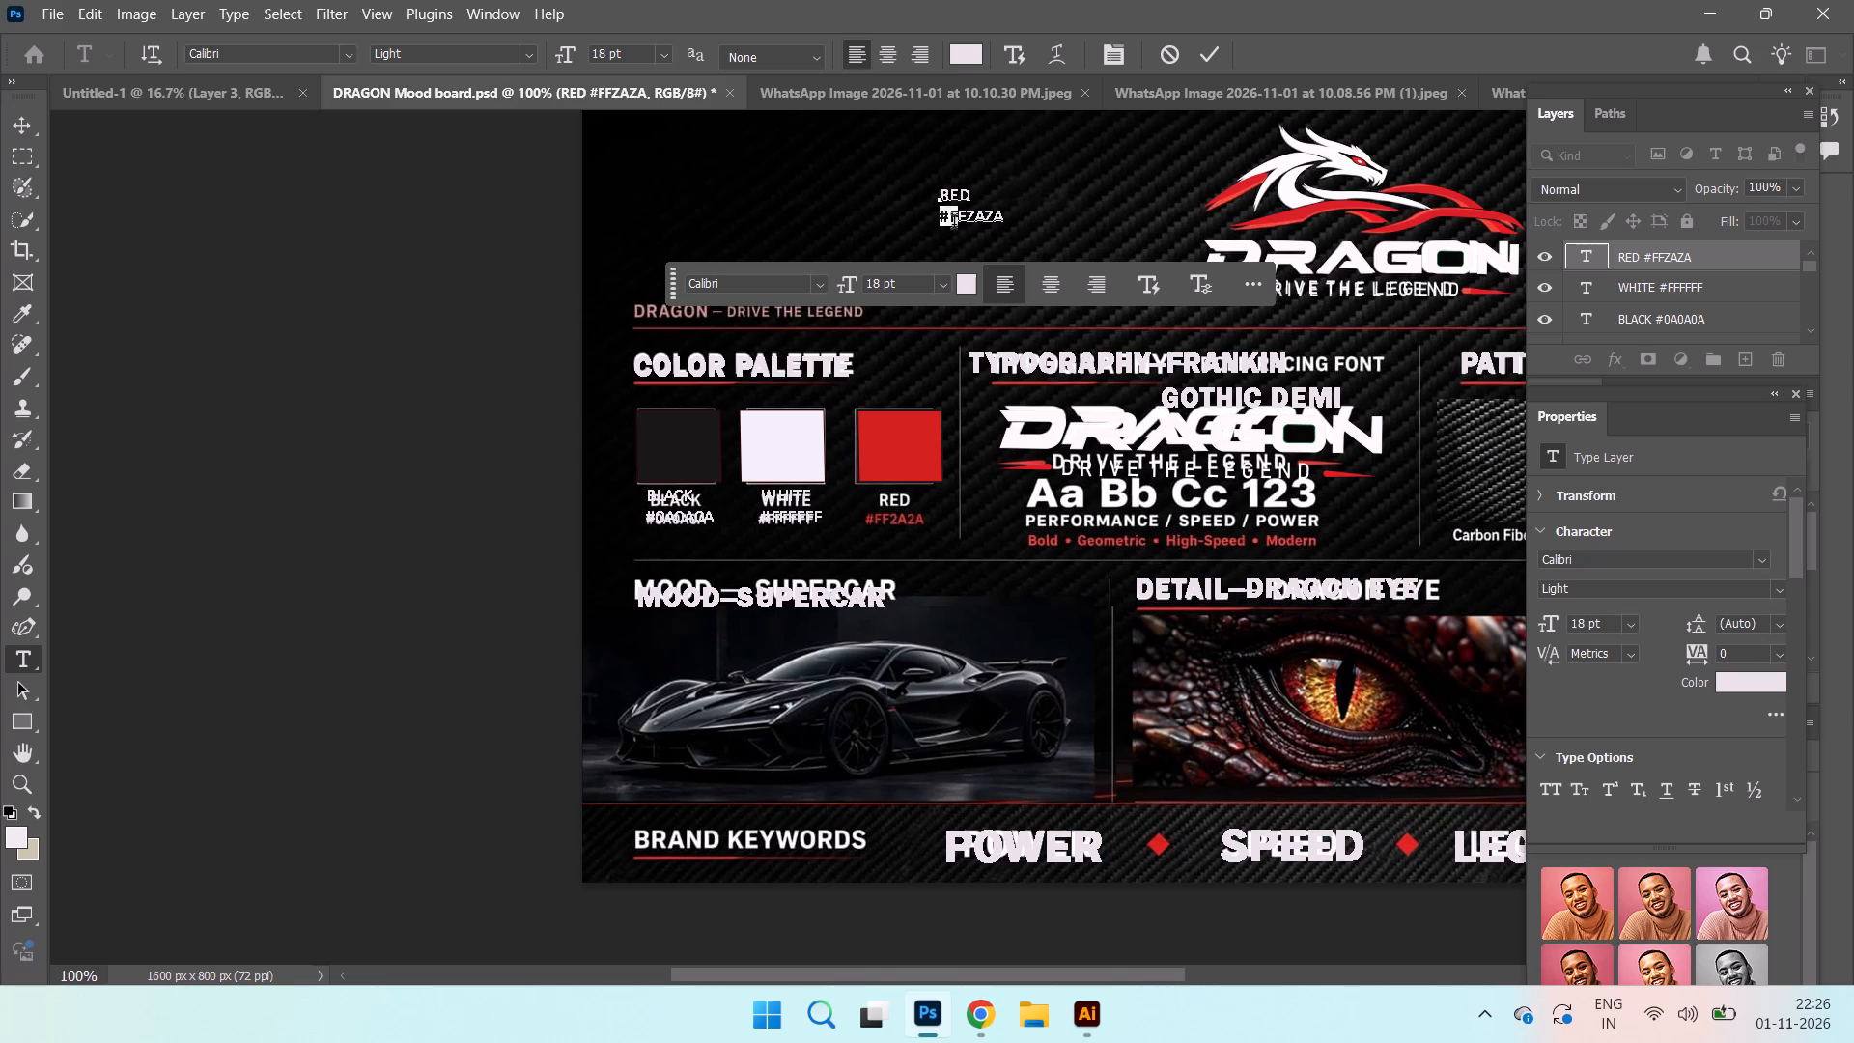
left_click_drag(951, 218, 1009, 225)
left_click_drag(941, 217, 1005, 220)
left_click(960, 55)
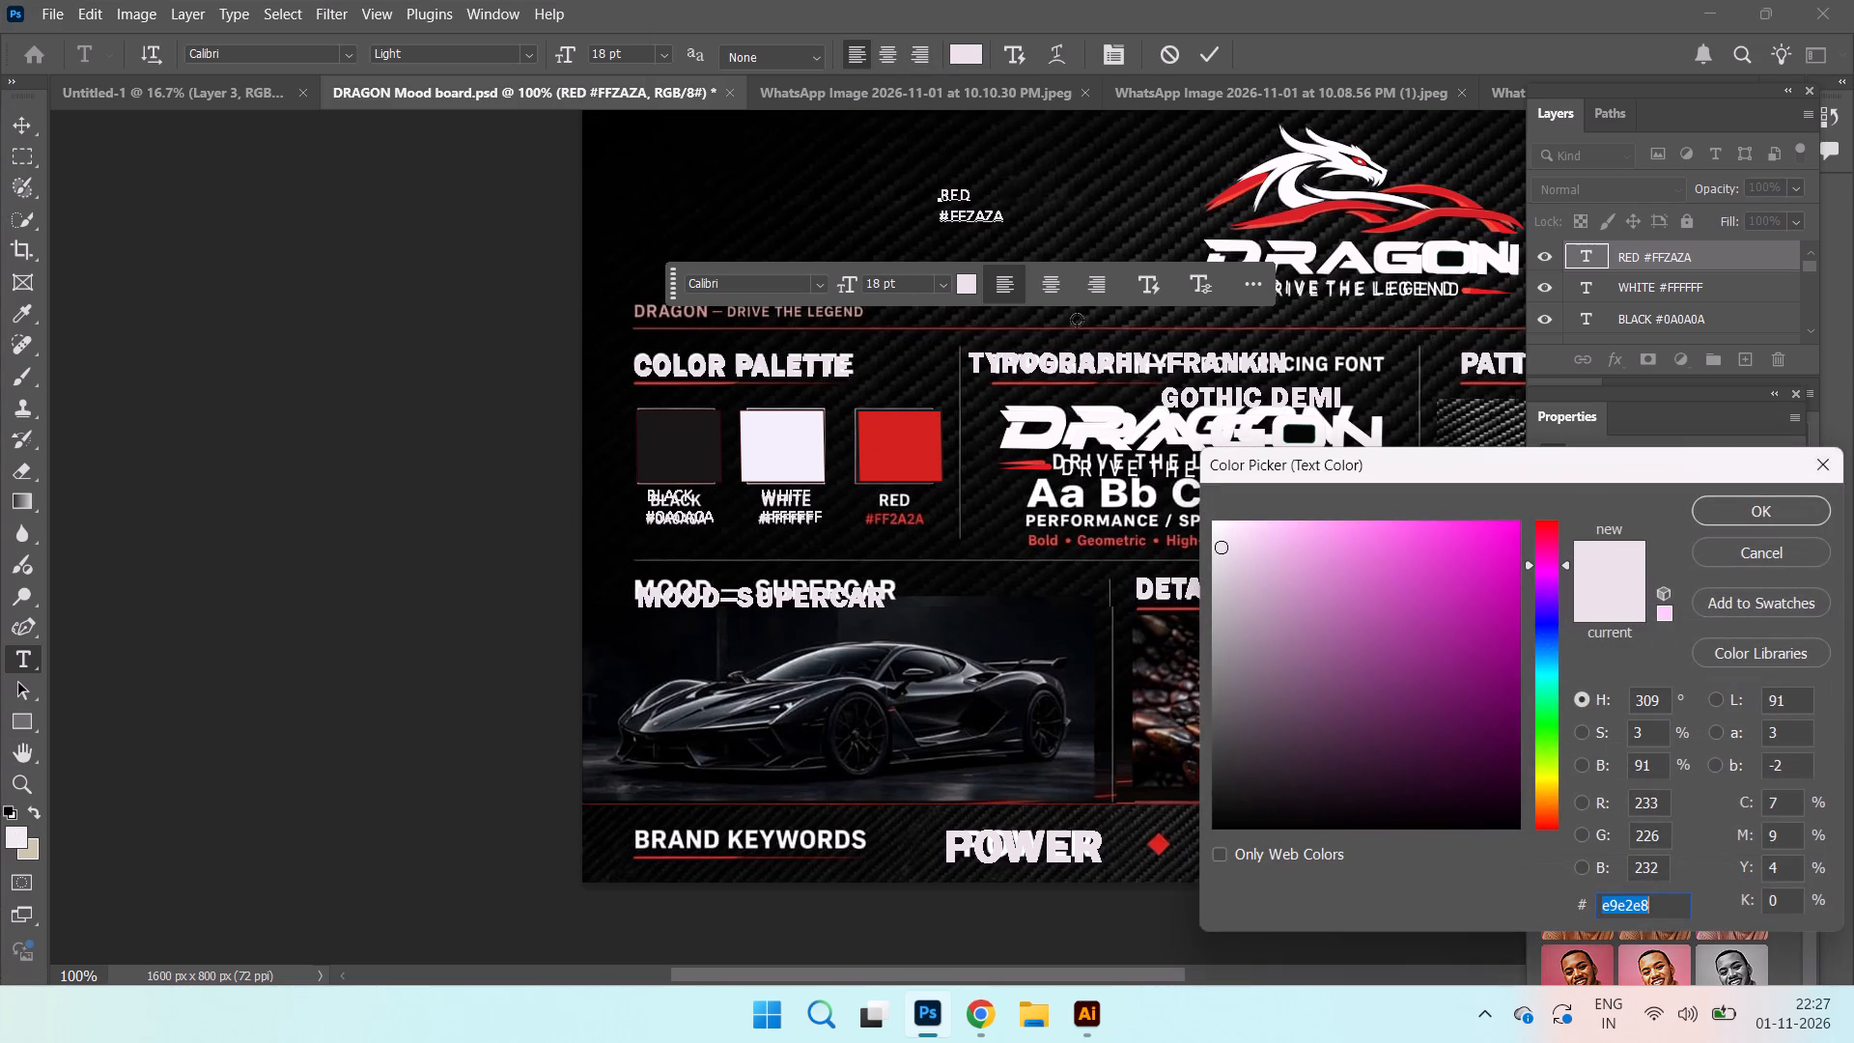
left_click(1539, 539)
left_click(1547, 538)
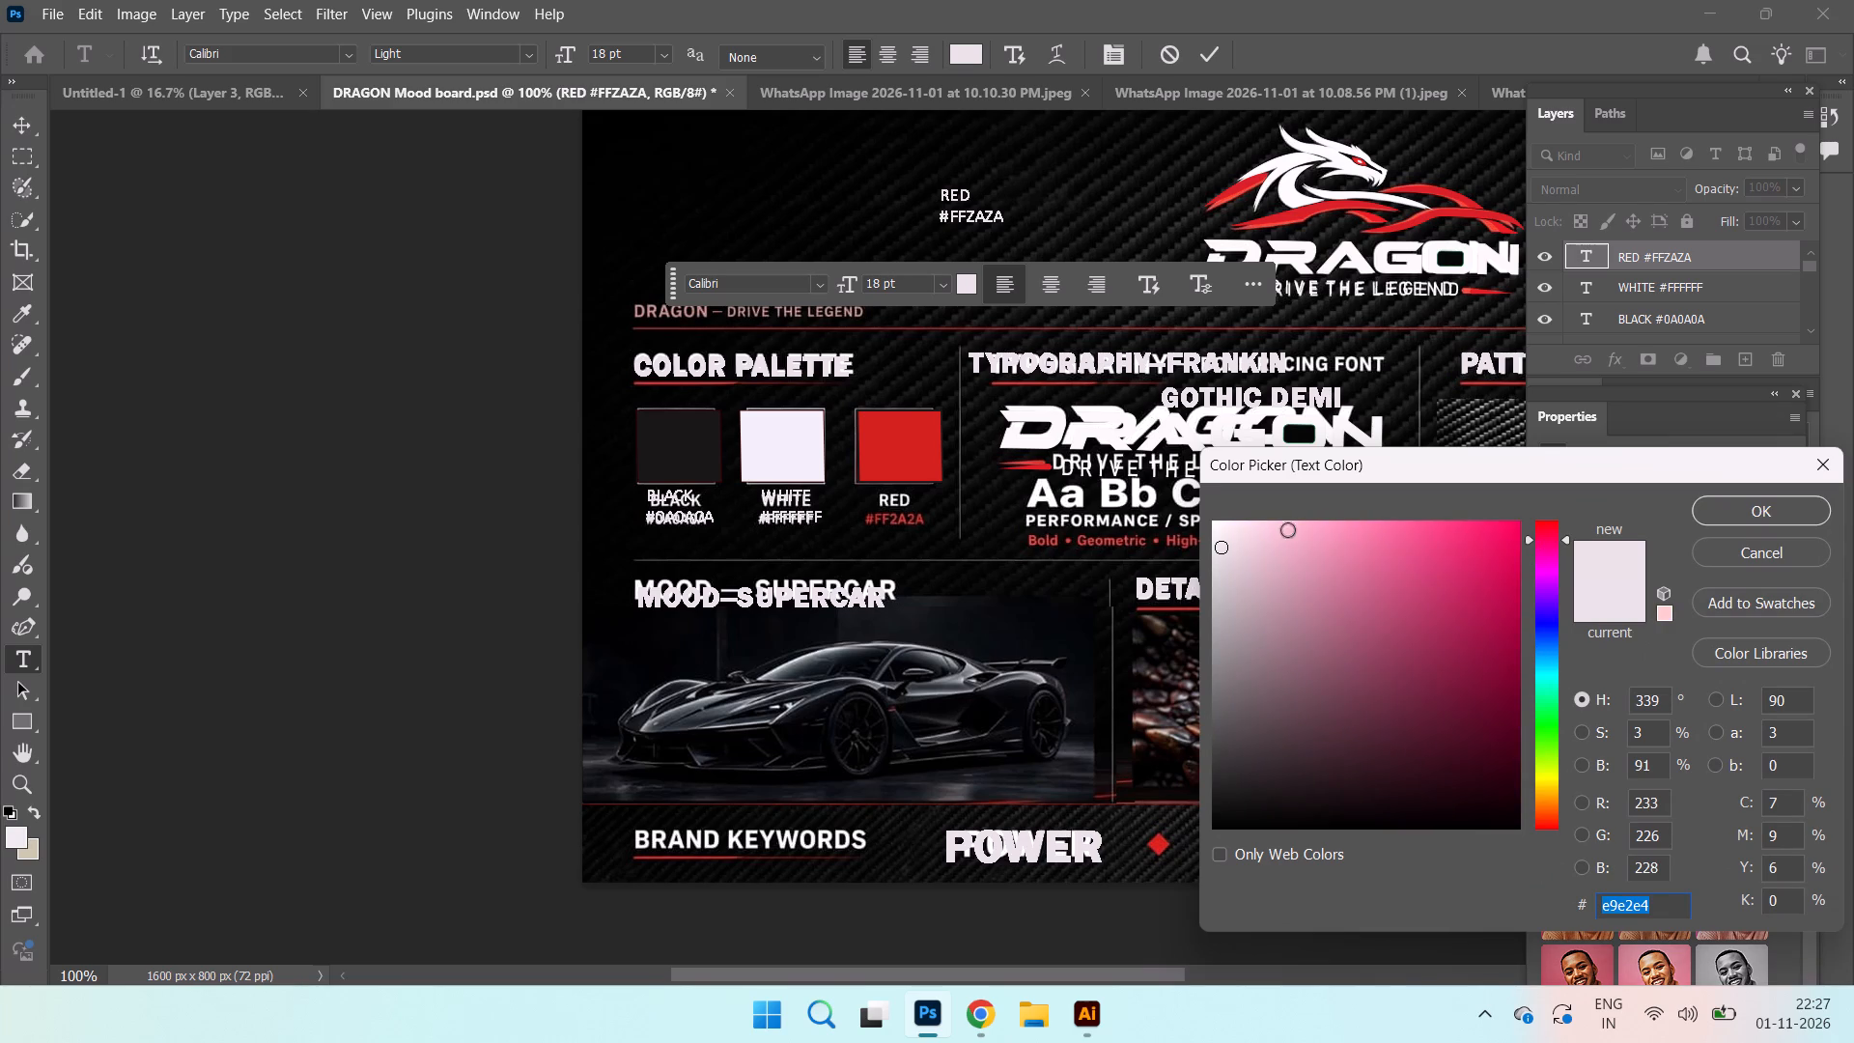
left_click(1520, 534)
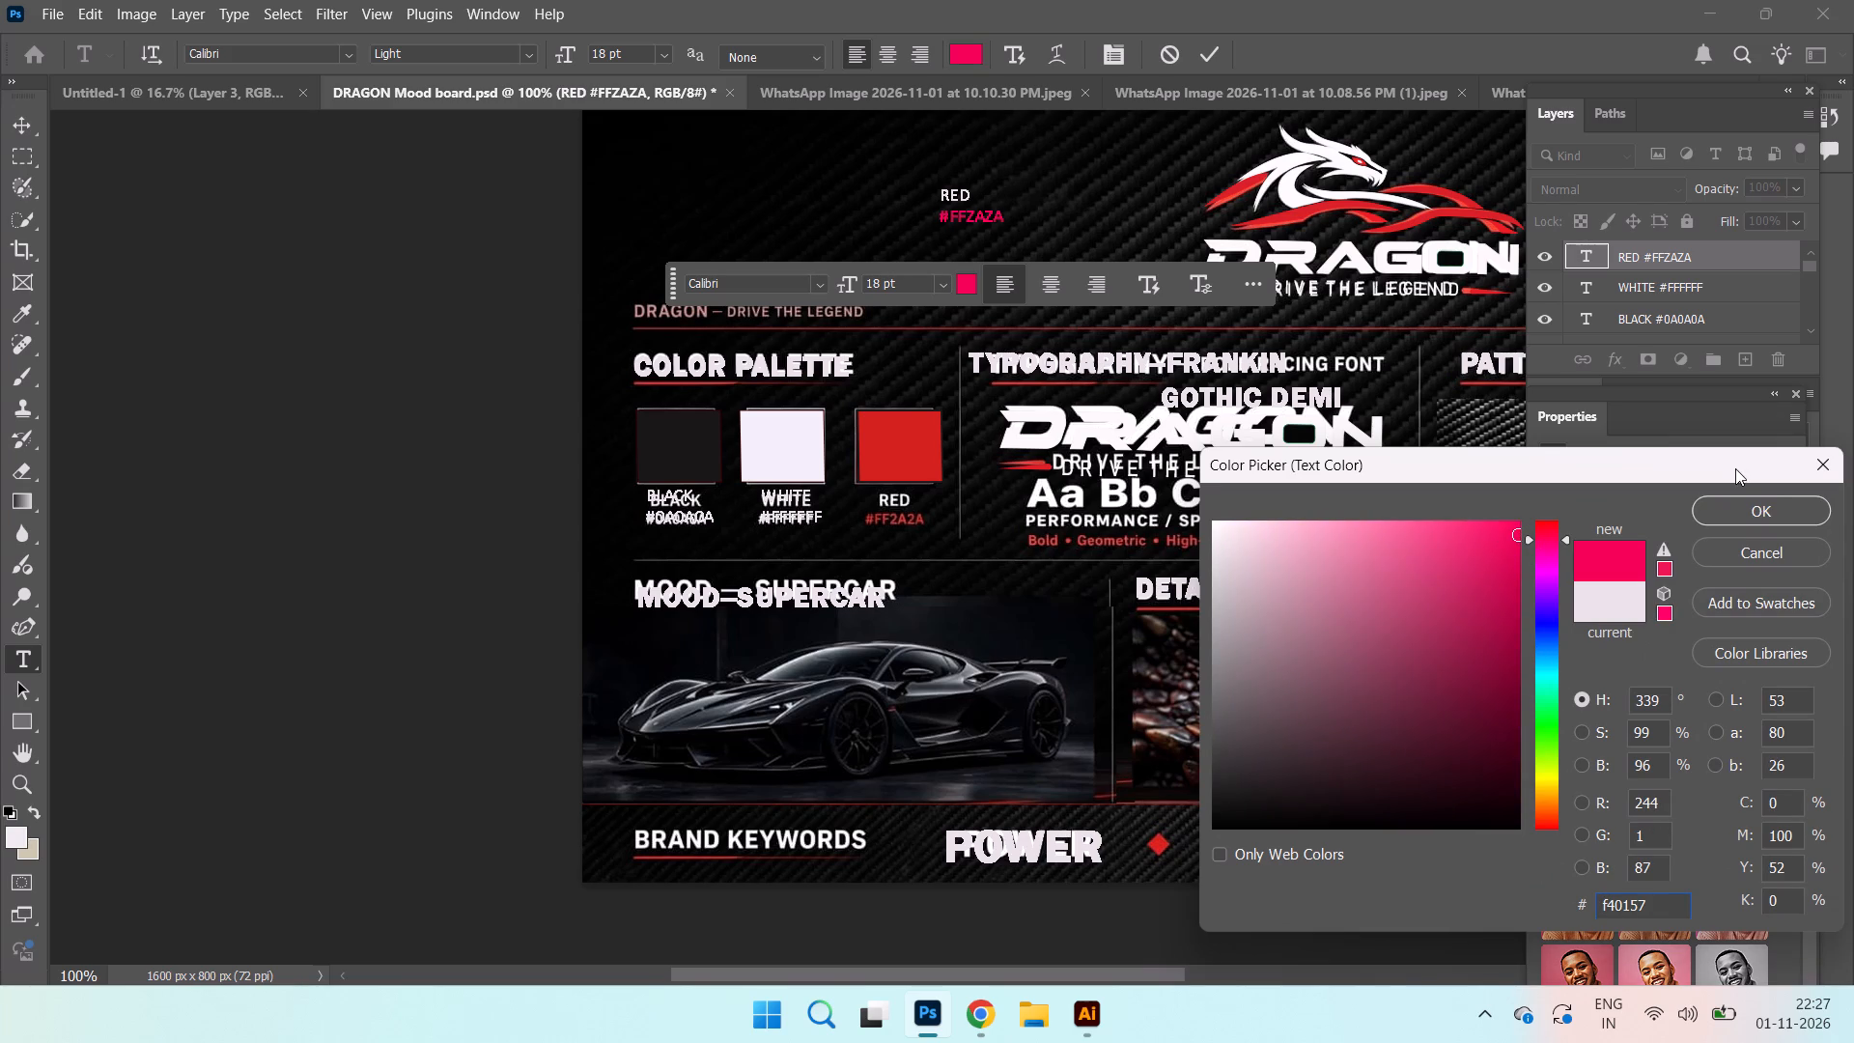
left_click(910, 459)
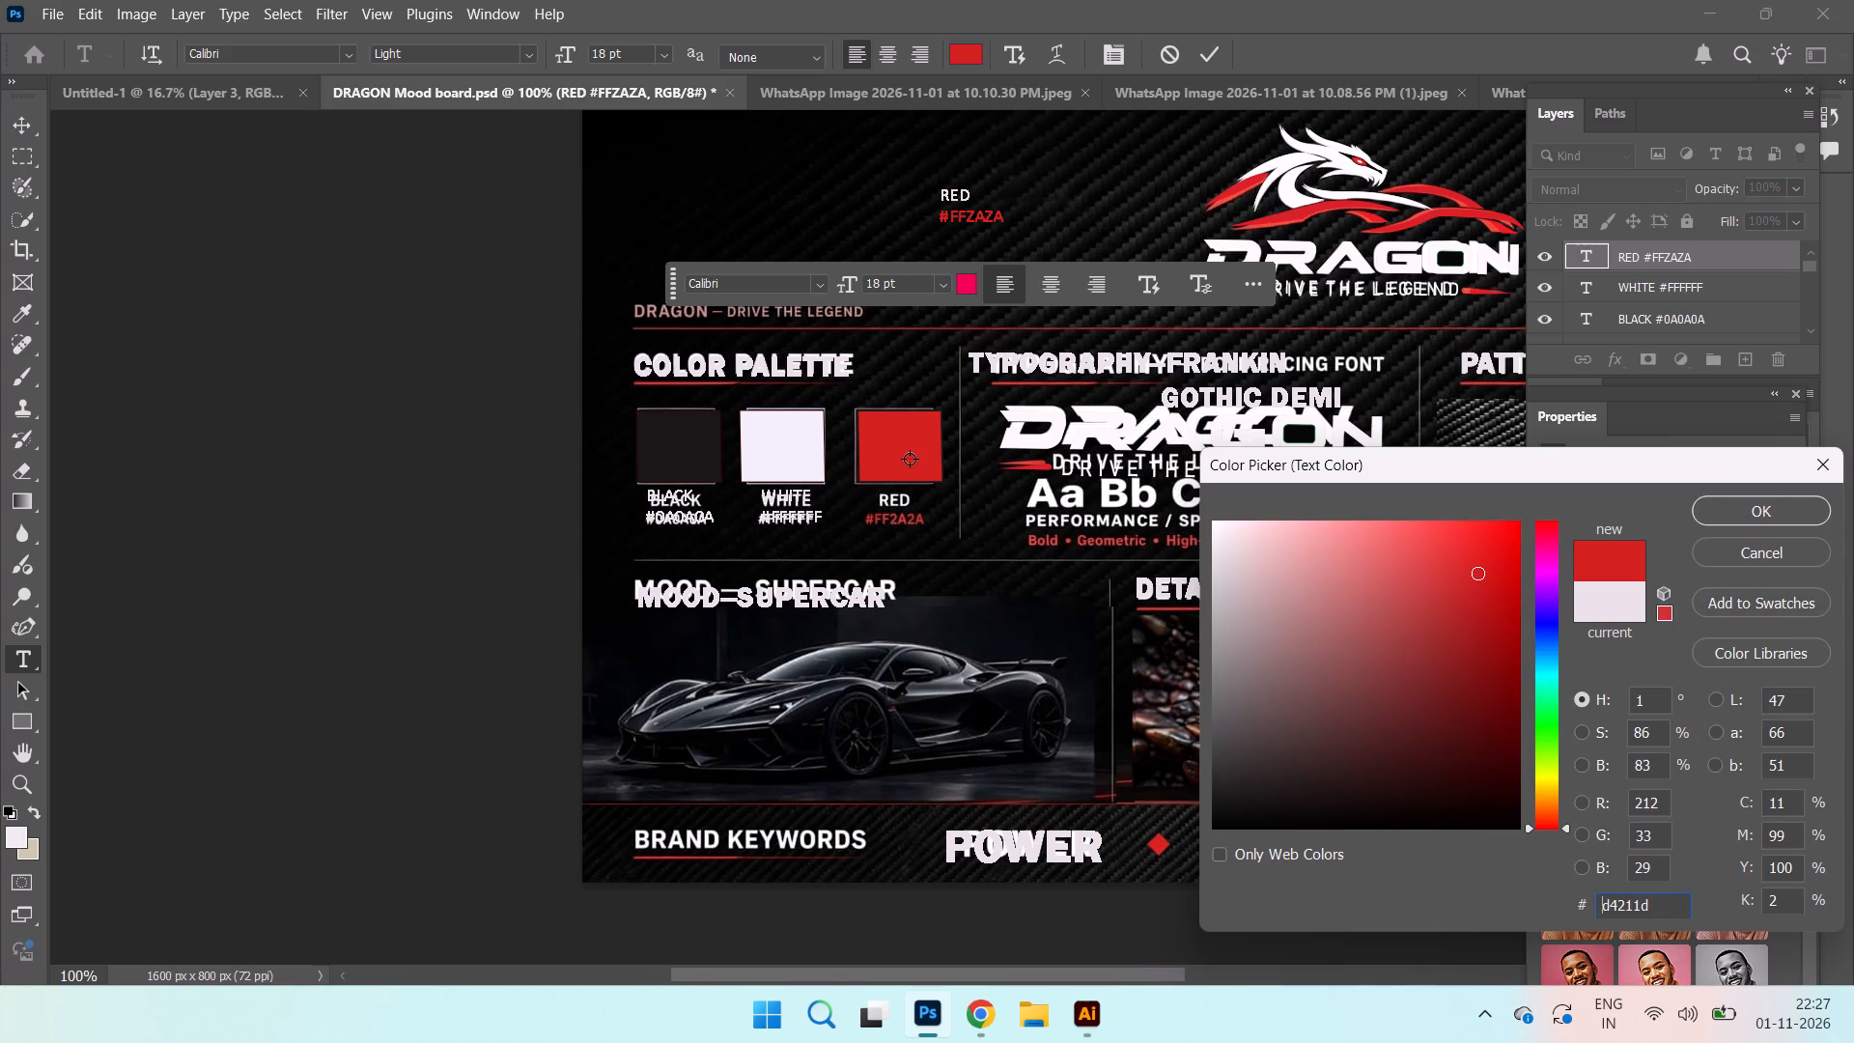
left_click(1783, 501)
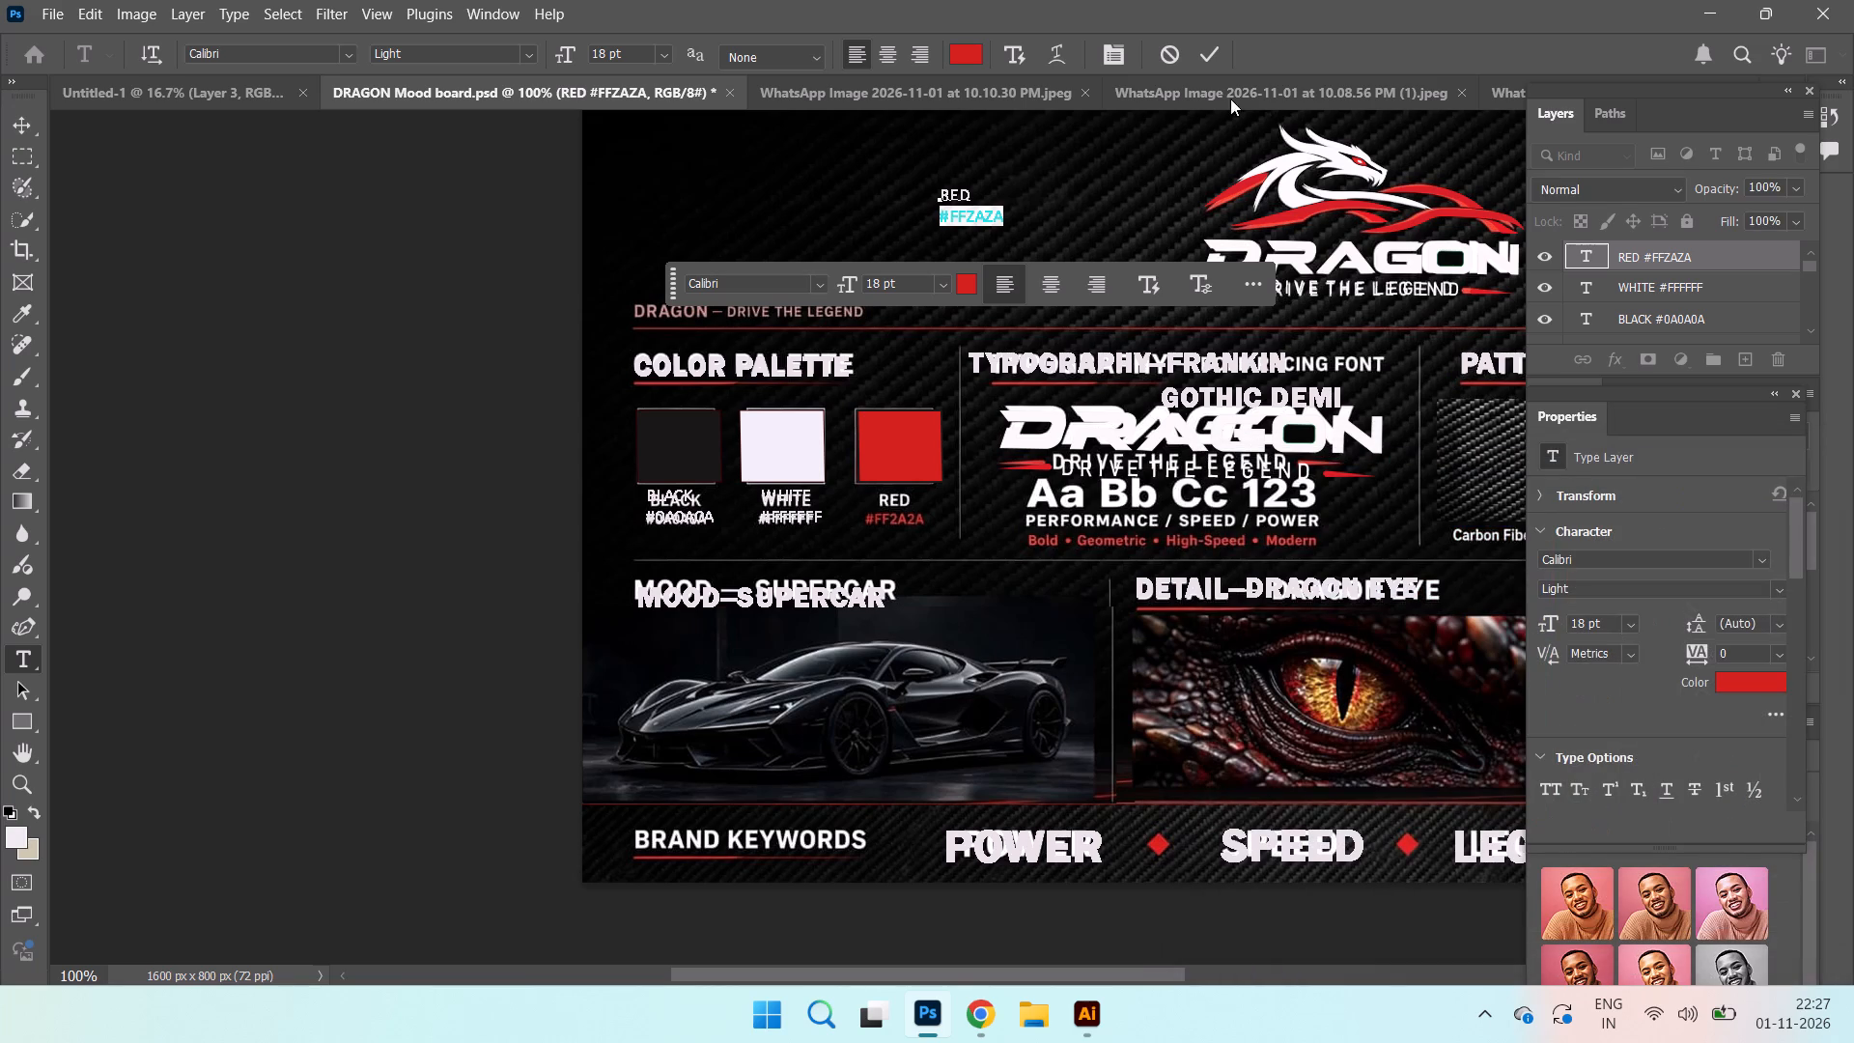
left_click(1199, 62)
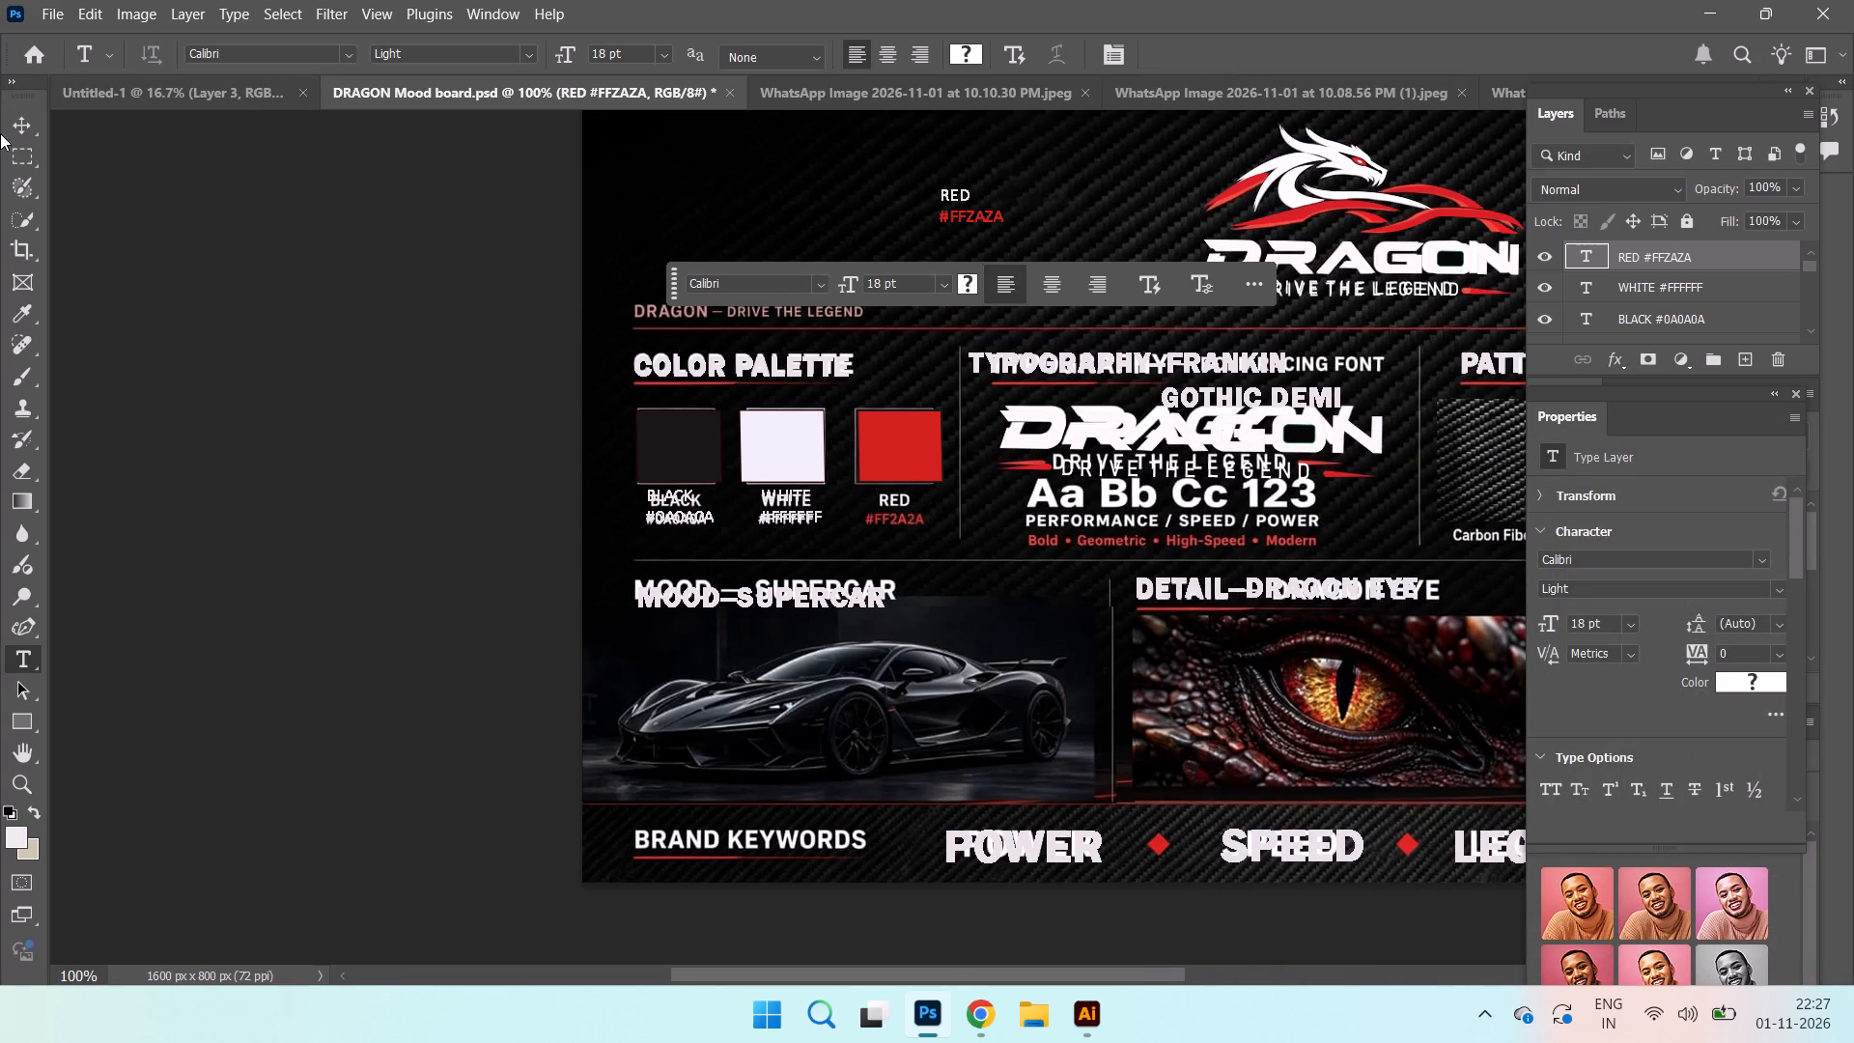
Move the RED #FFZAZA text over the original label below the red swatch.
left_click(28, 135)
left_click(1050, 278)
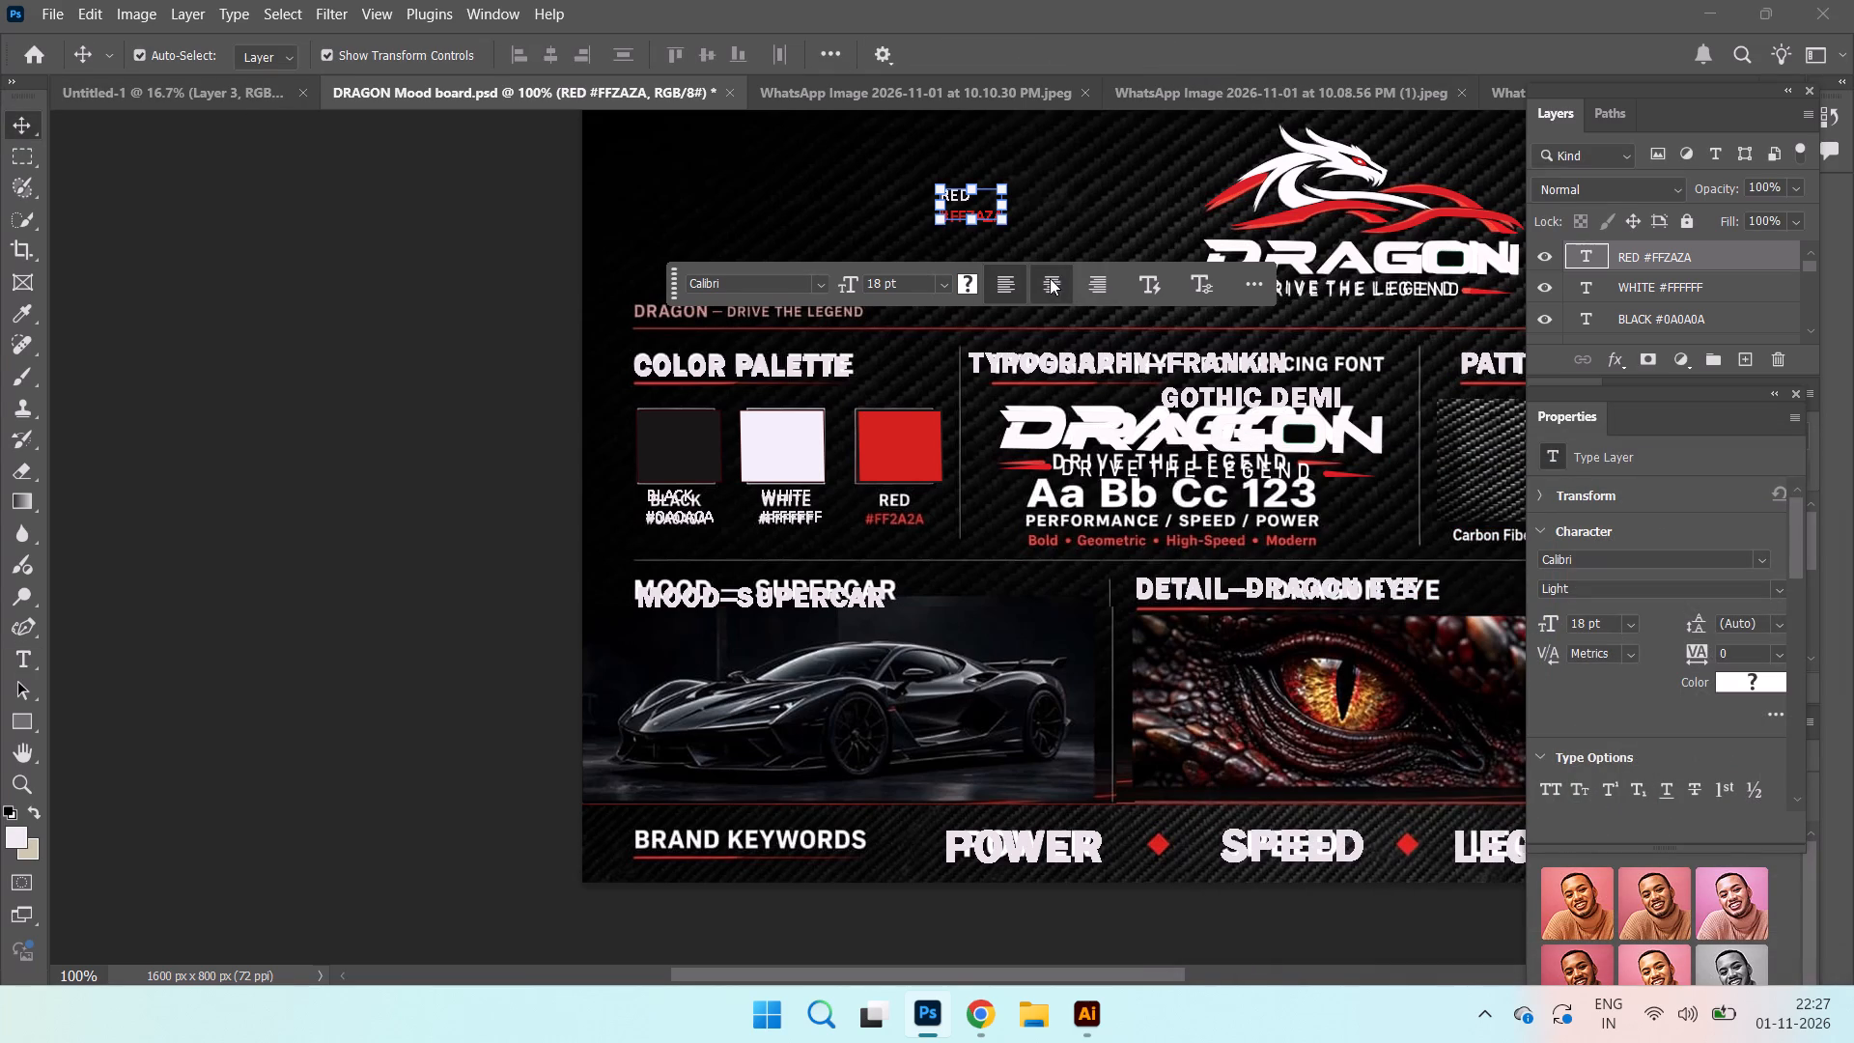
left_click_drag(946, 207, 888, 509)
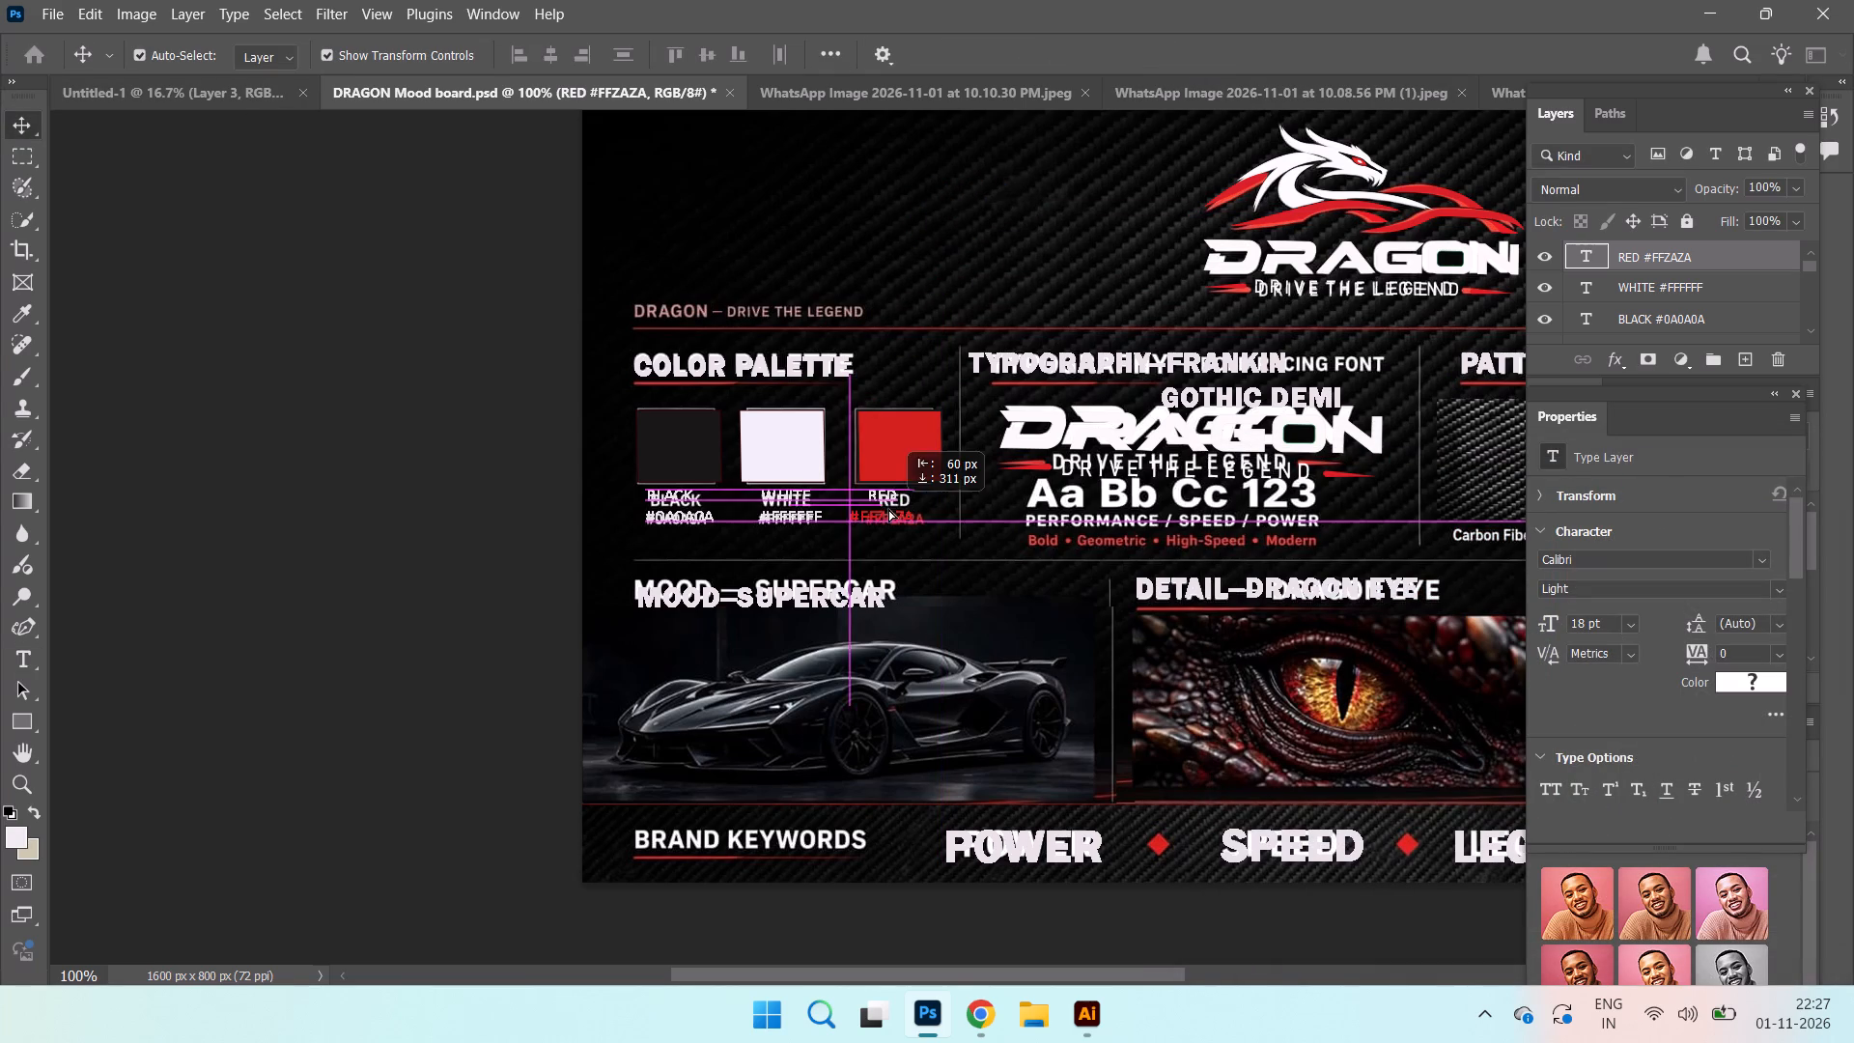
left_click_drag(888, 509, 899, 513)
Reposition the WHITE #FFFFFF text to line up with the original label below the white swatch.
left_click_drag(791, 518, 813, 525)
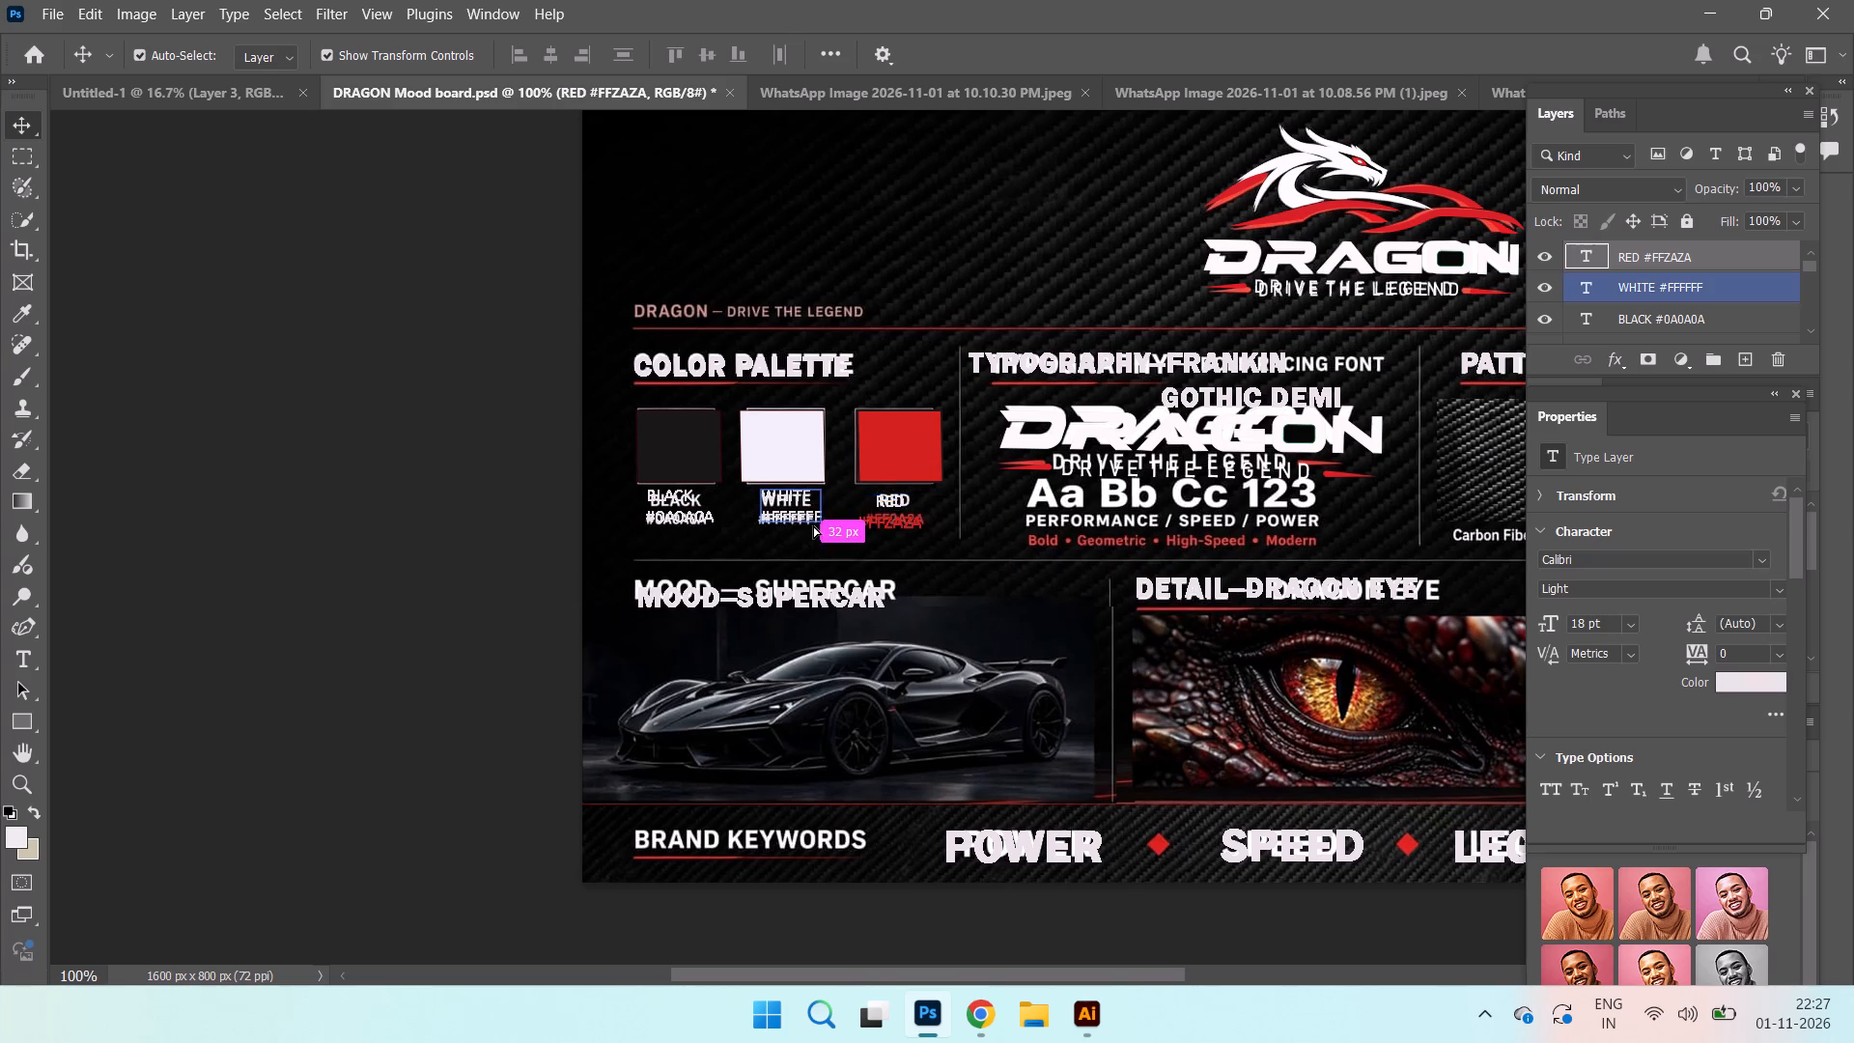
left_click_drag(813, 525, 803, 546)
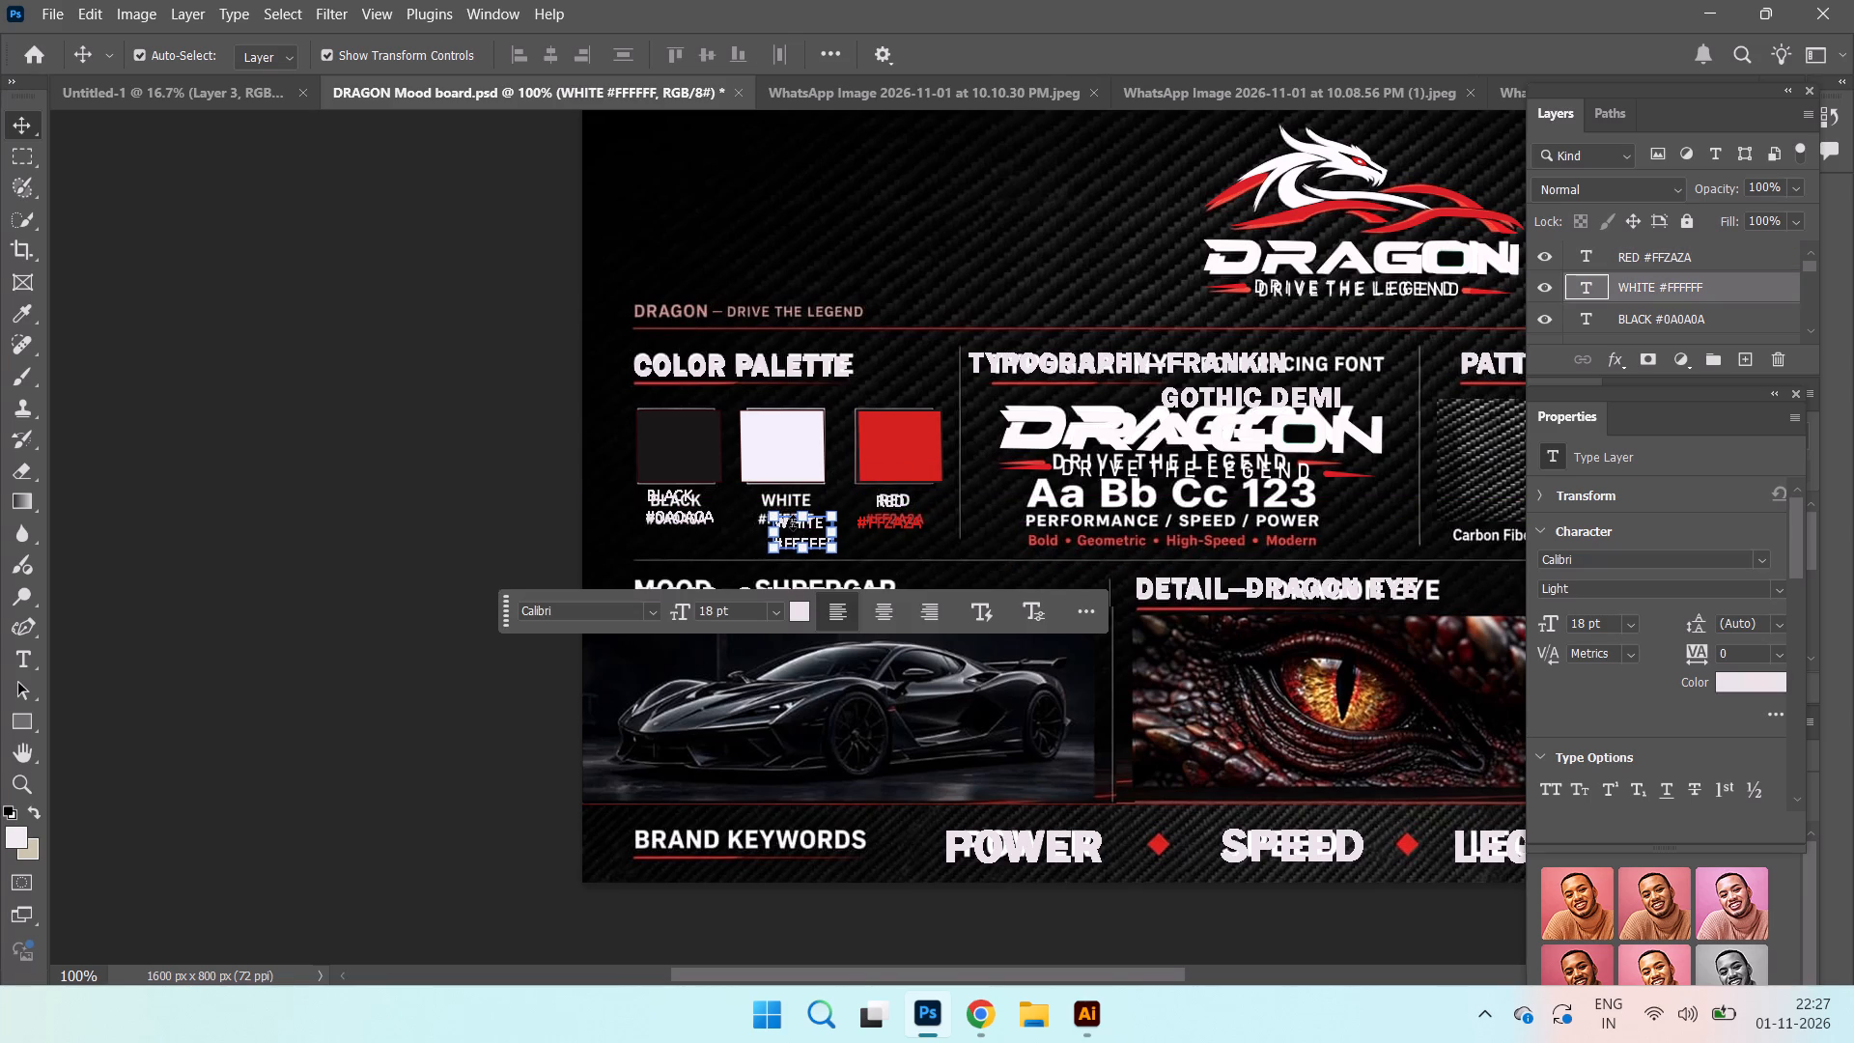
left_click(793, 522)
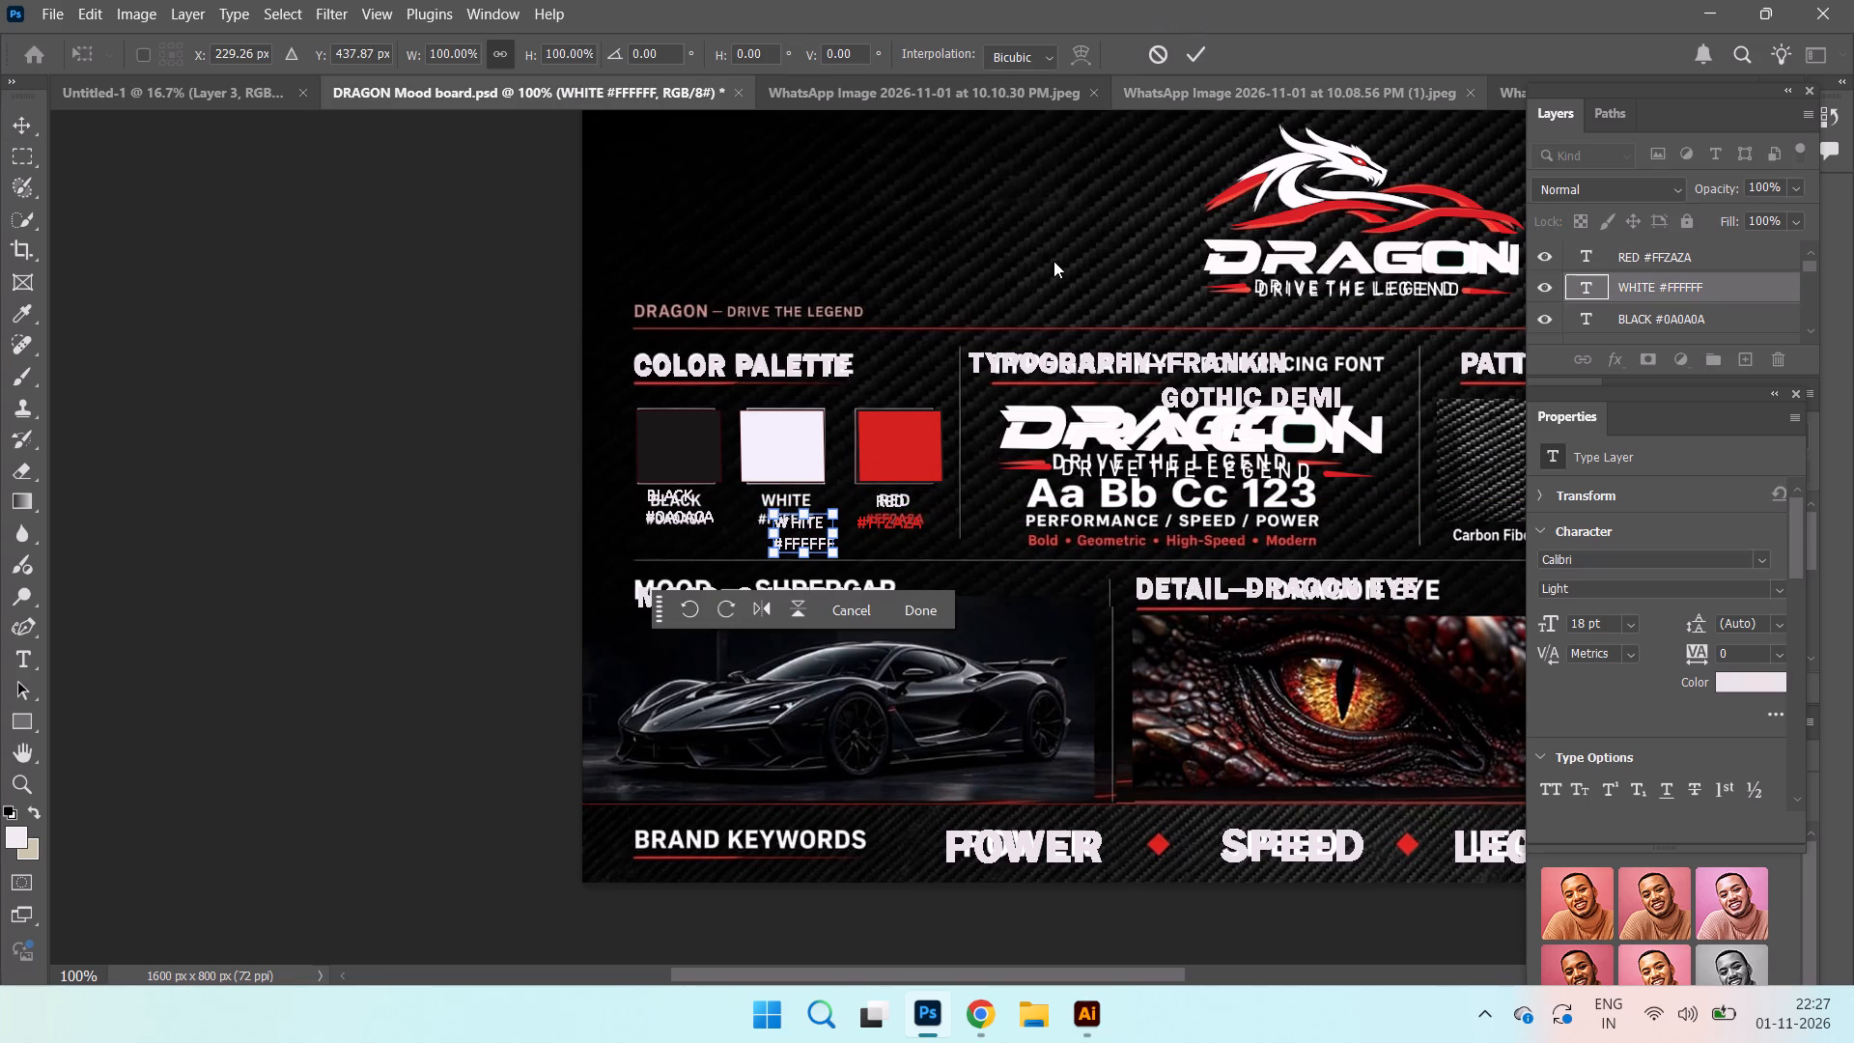
key("ctrl+z")
left_click(1187, 67)
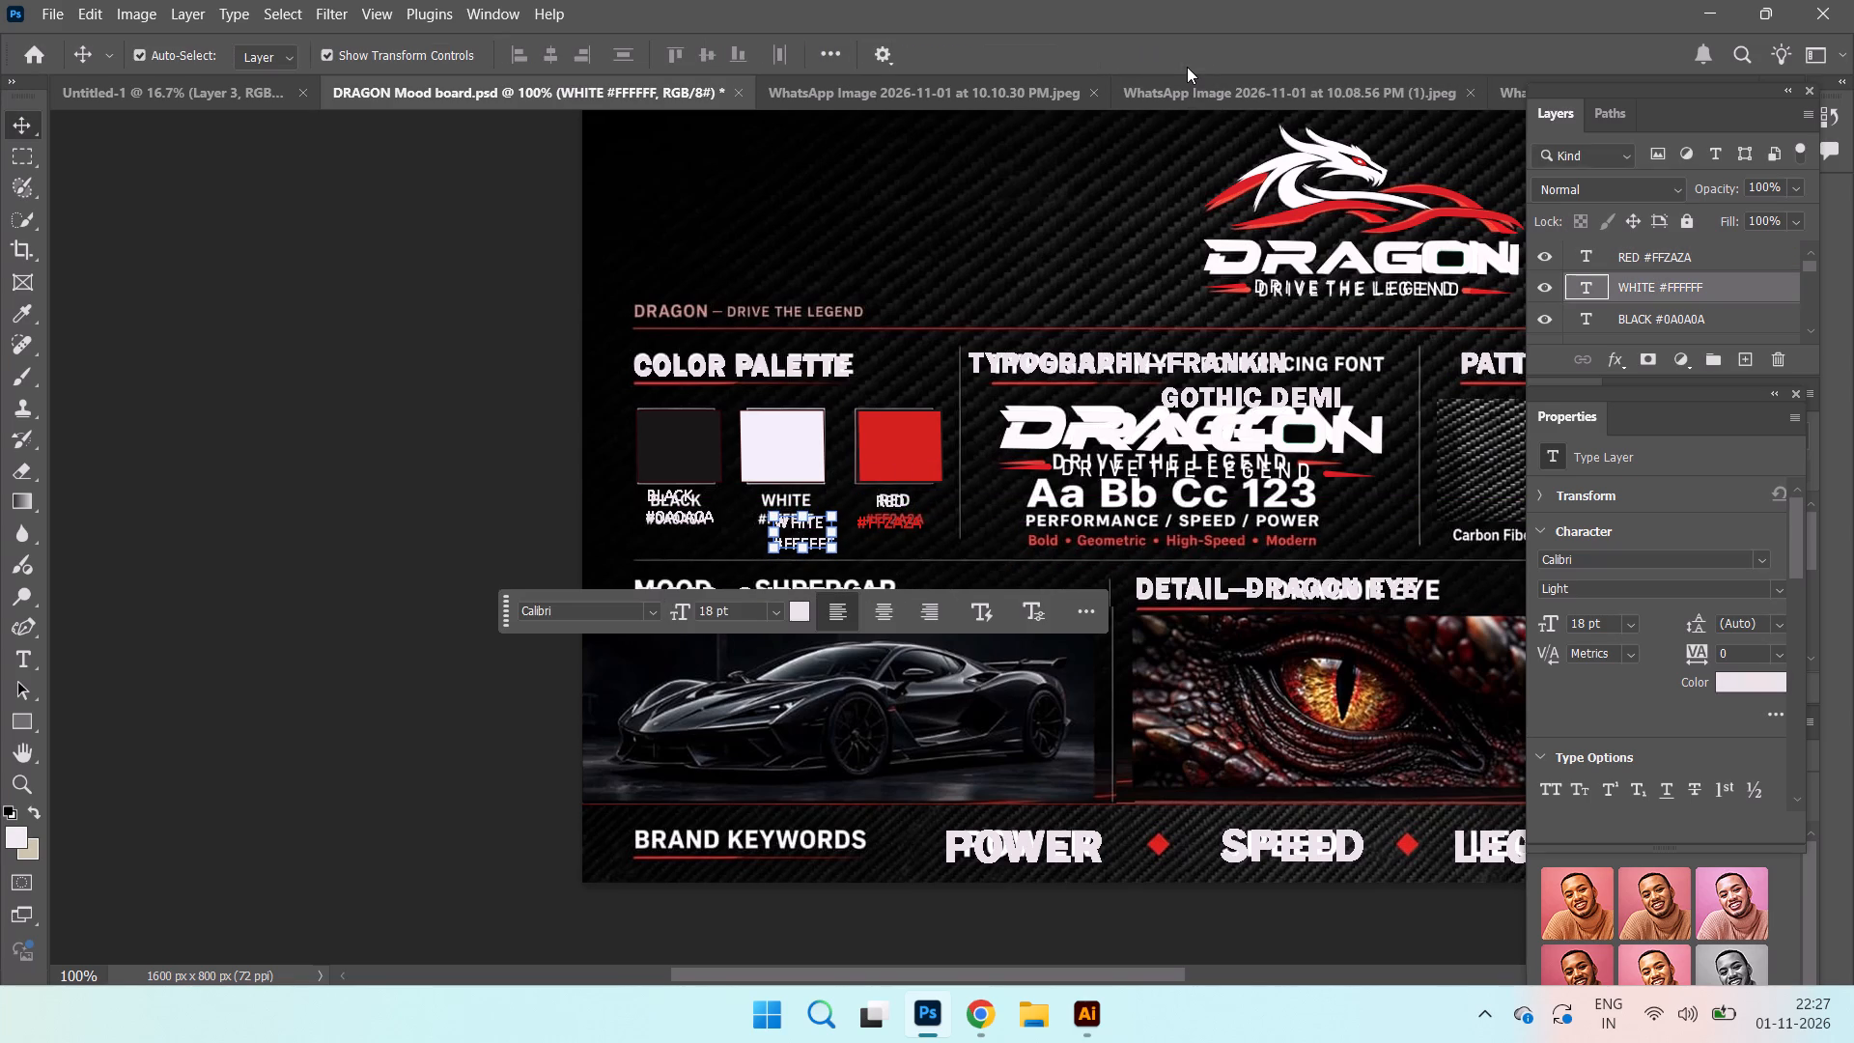
left_click(439, 268)
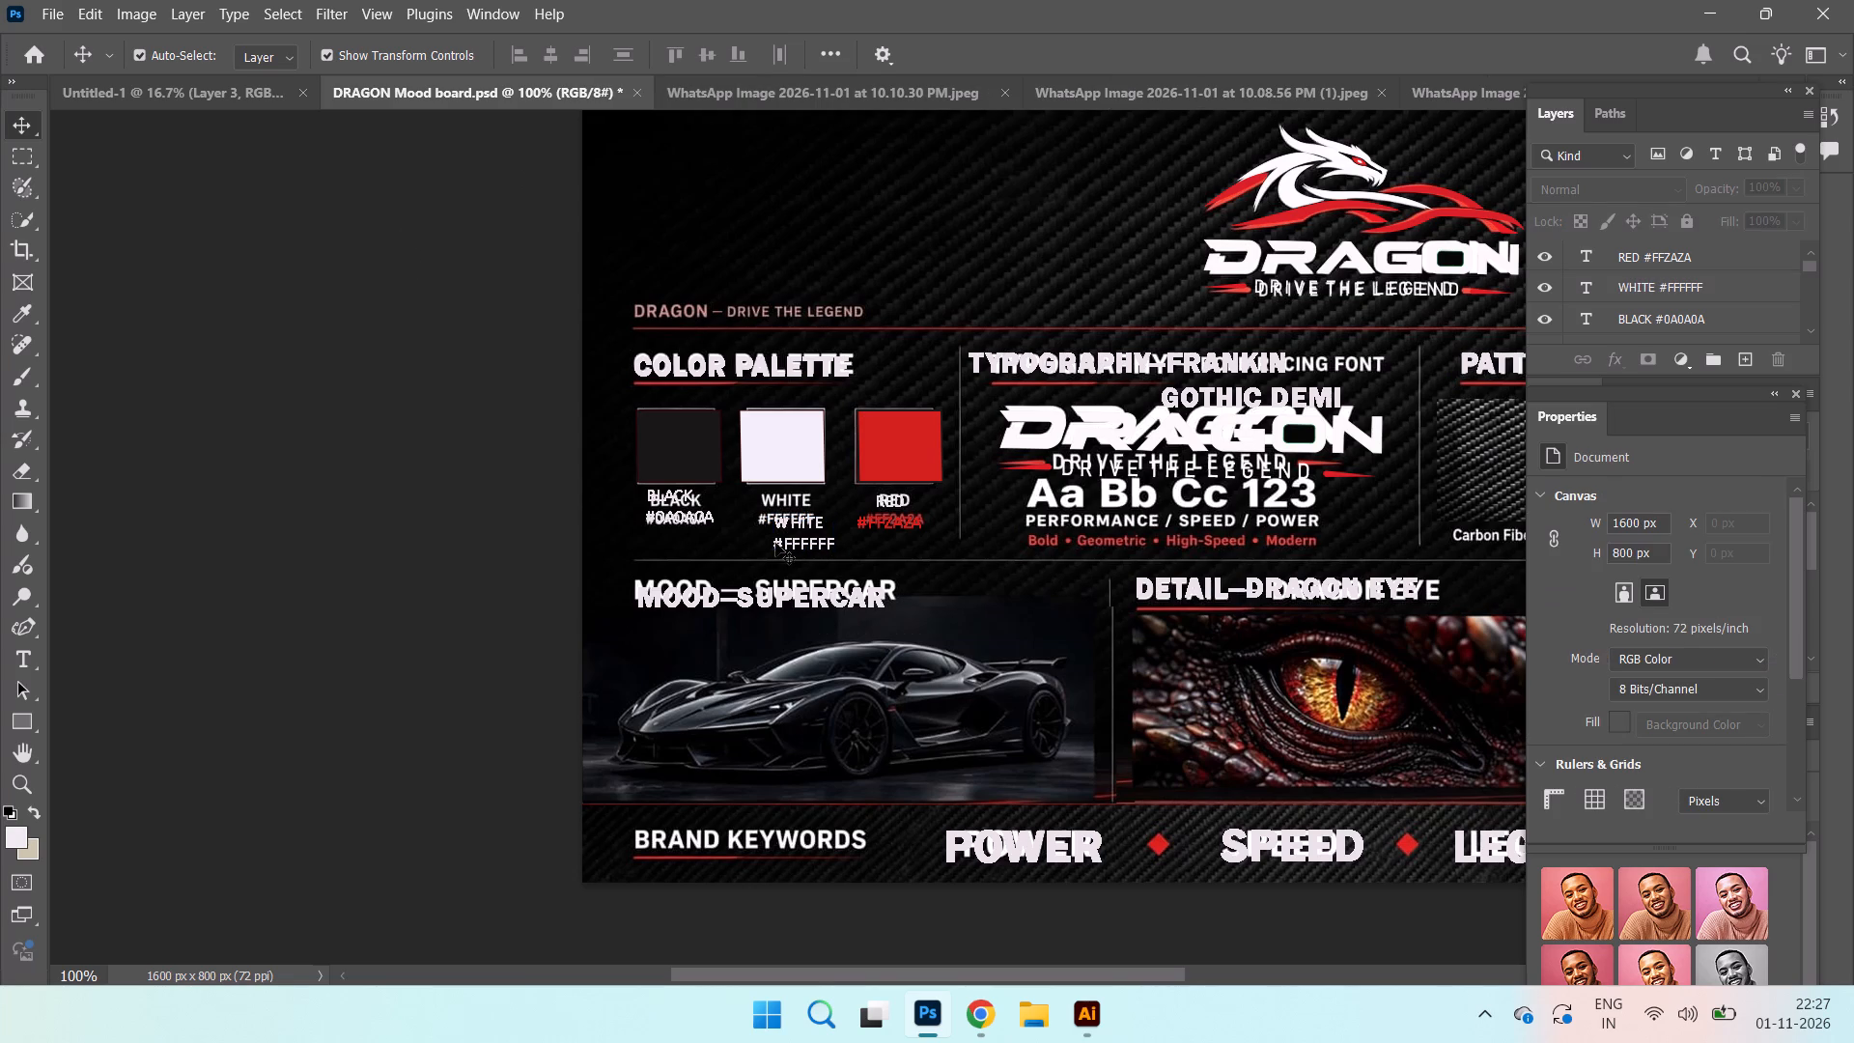
left_click_drag(784, 550, 771, 526)
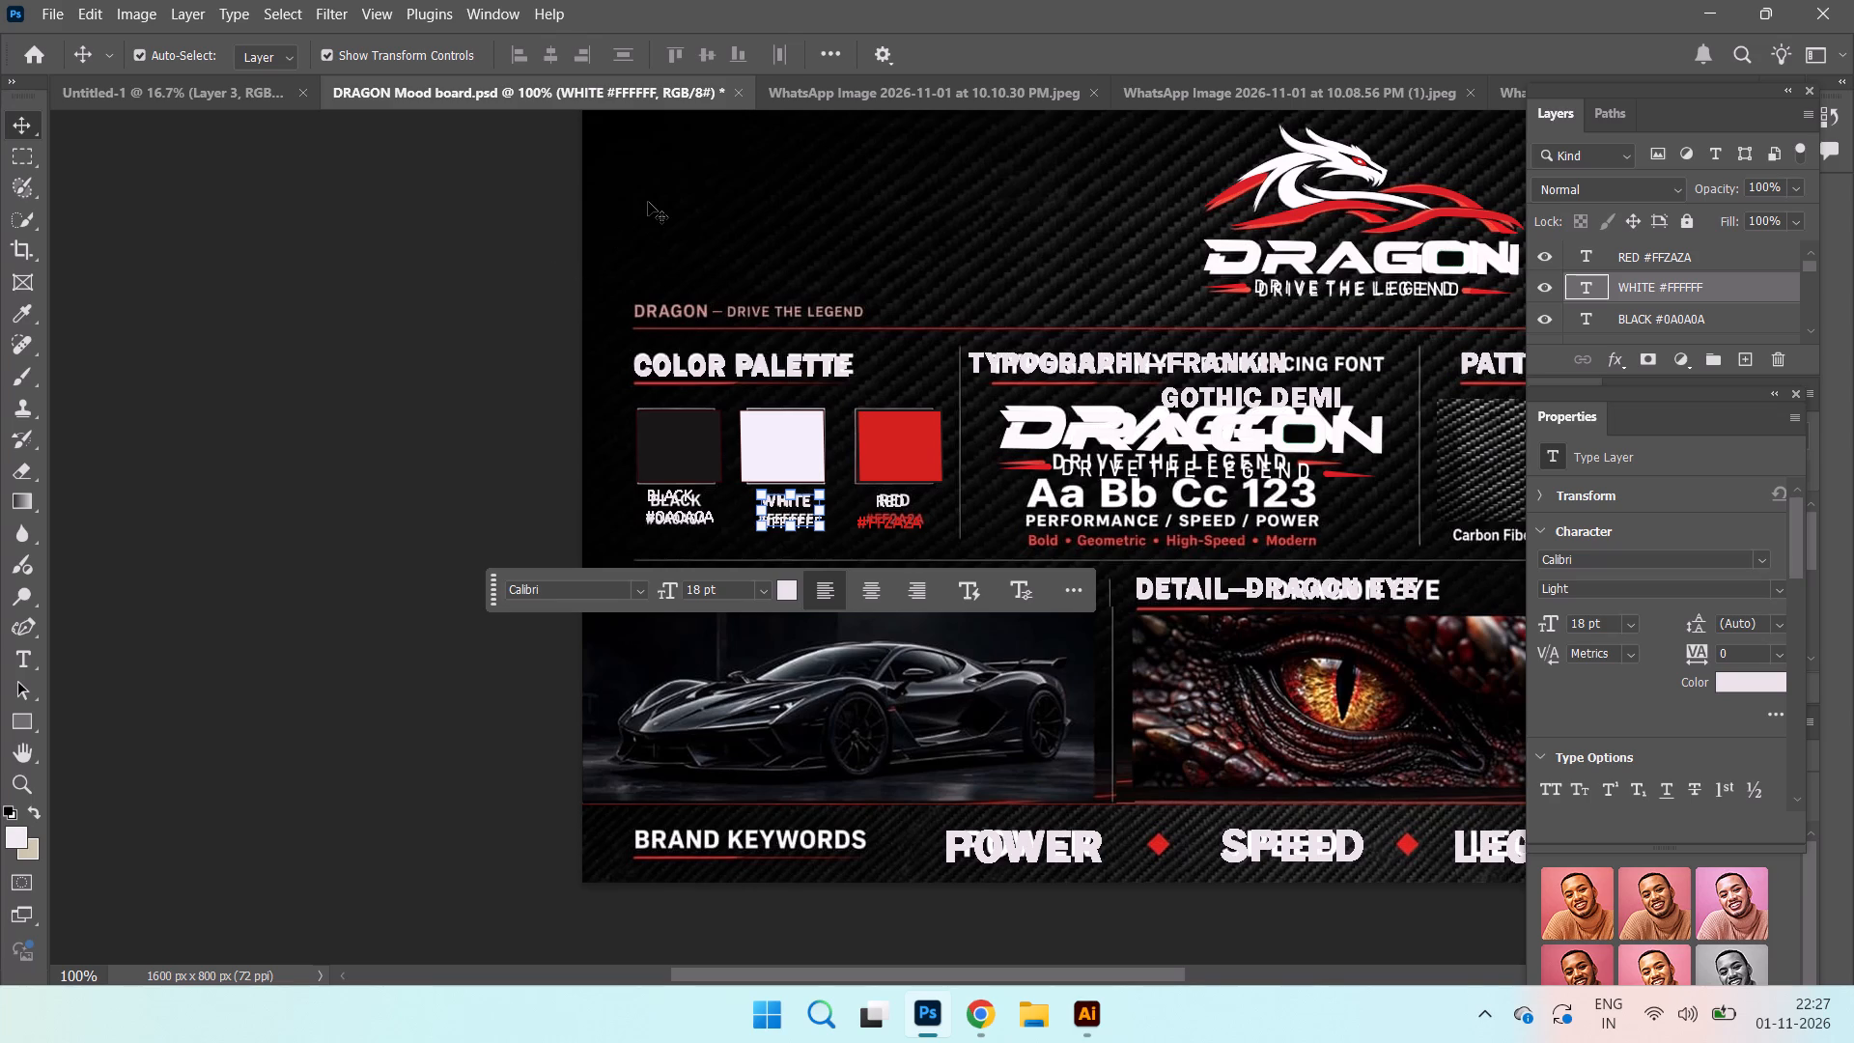
left_click(392, 406)
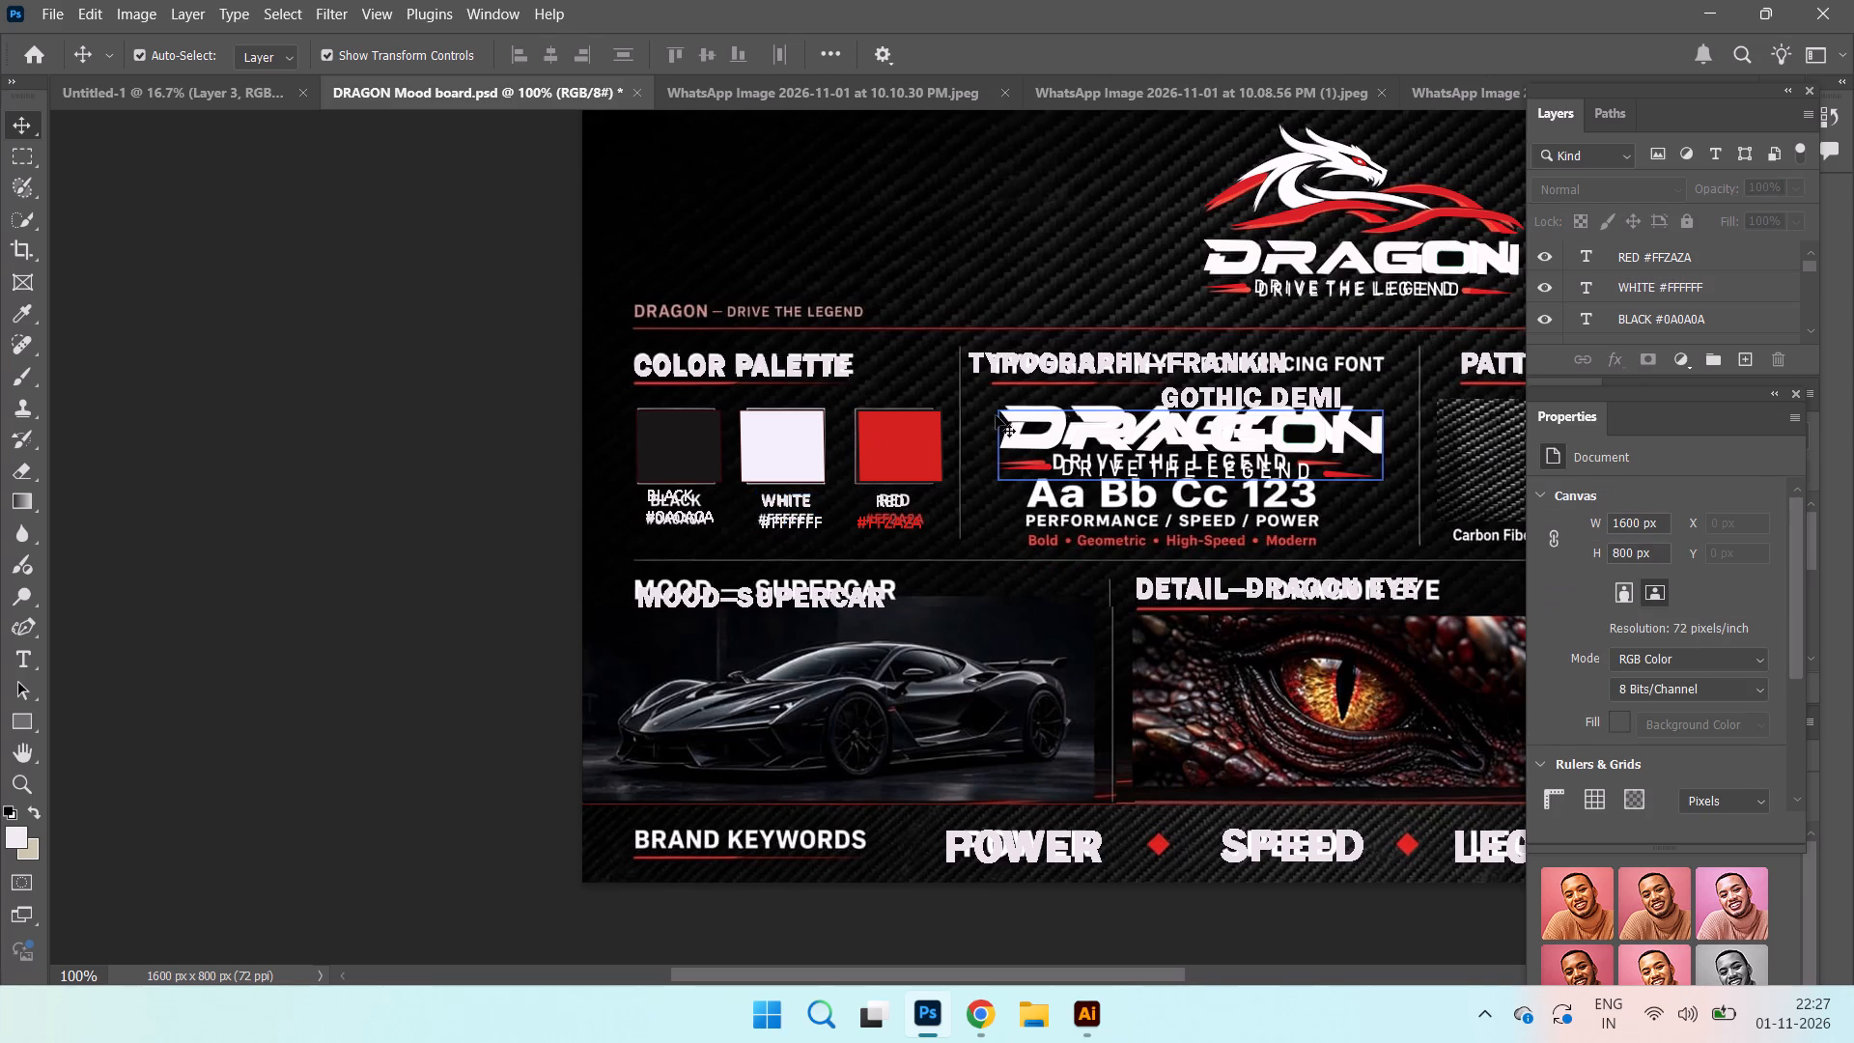
Save the document as DRAGON Mood board in Photoshop format in Downloads, replacing the existing file and keeping Maximize Compatibility on.
left_click(78, 11)
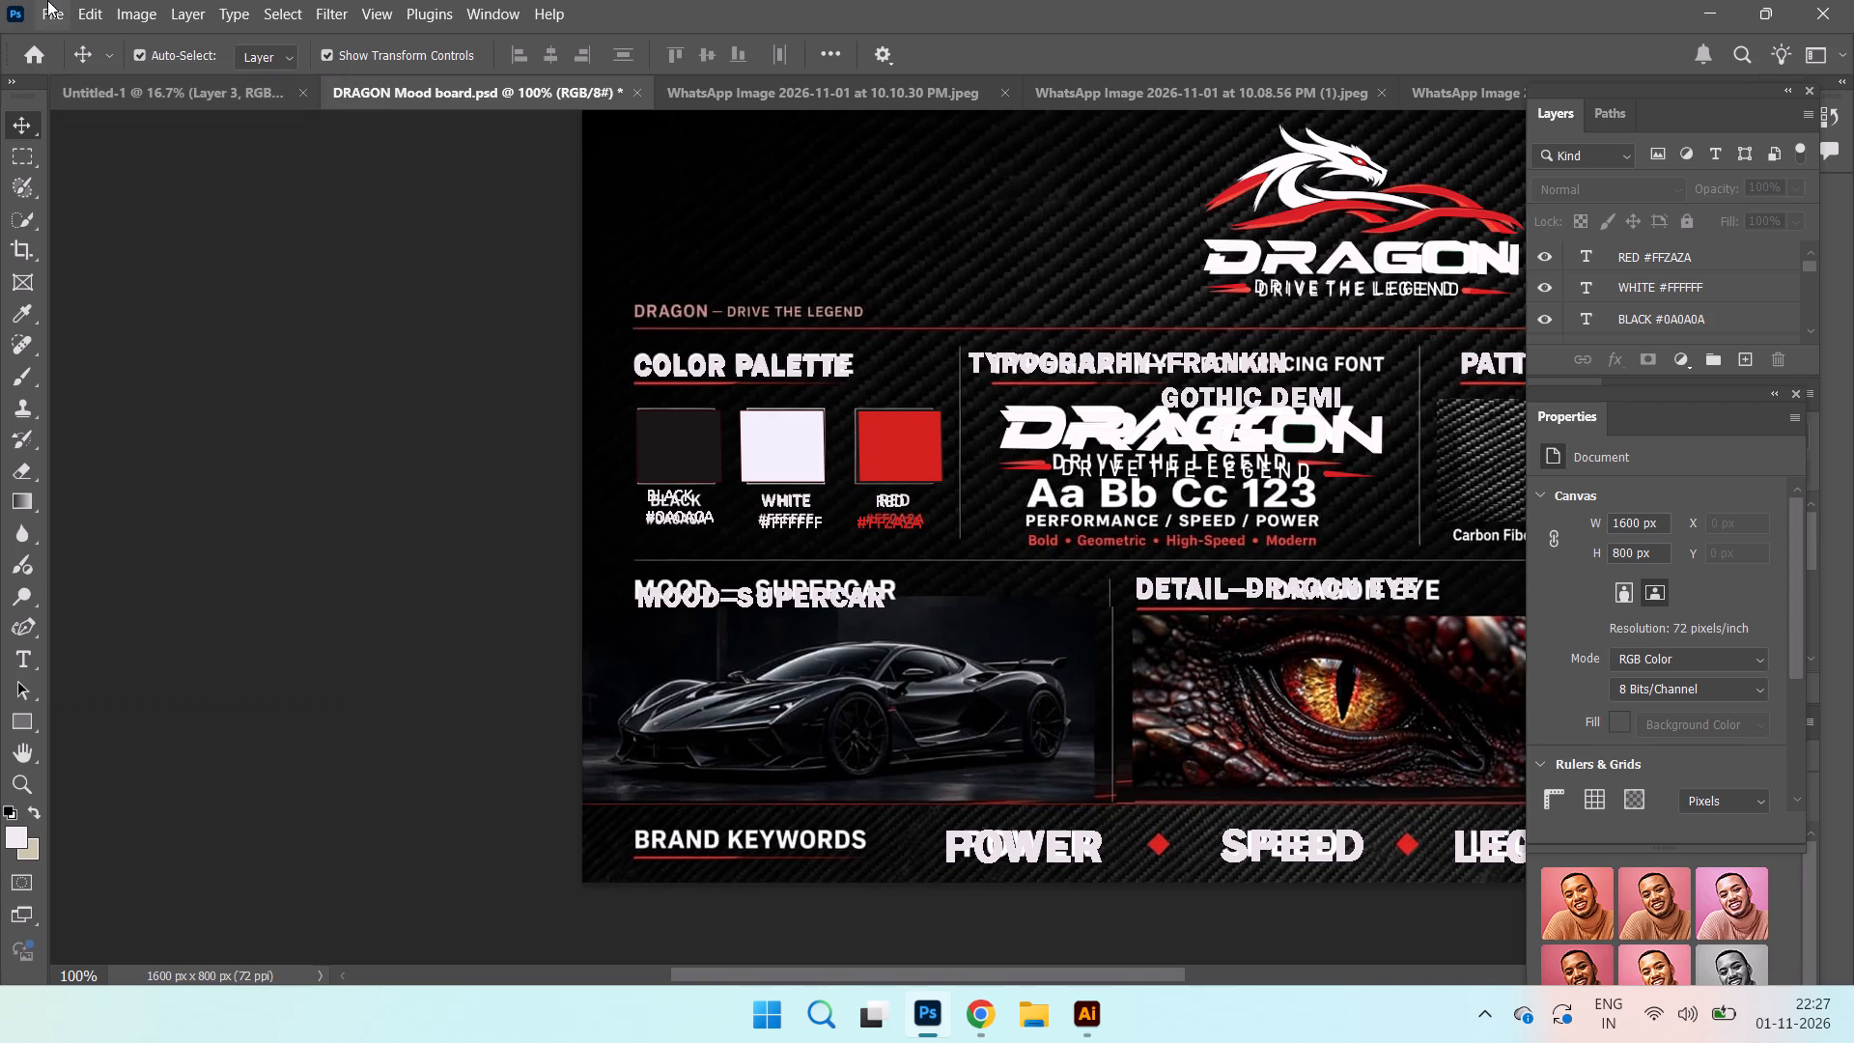
left_click(52, 22)
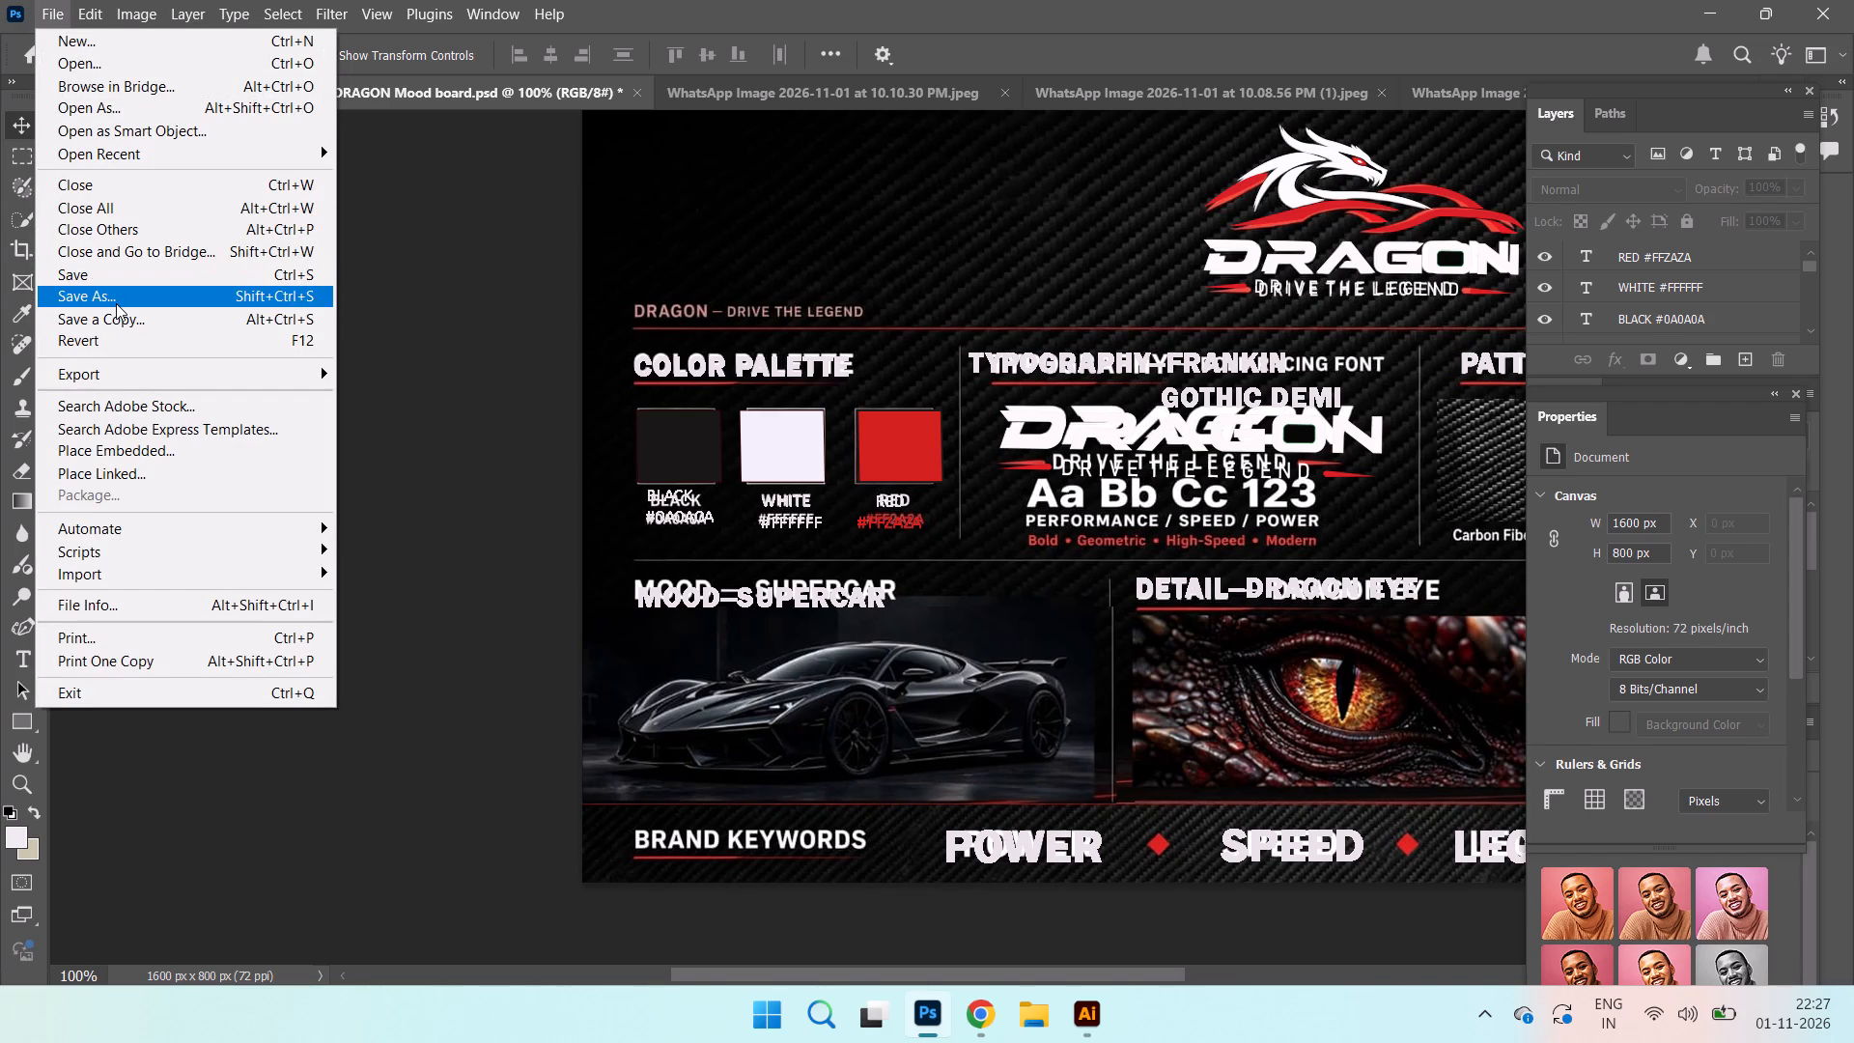
left_click(116, 303)
left_click(558, 650)
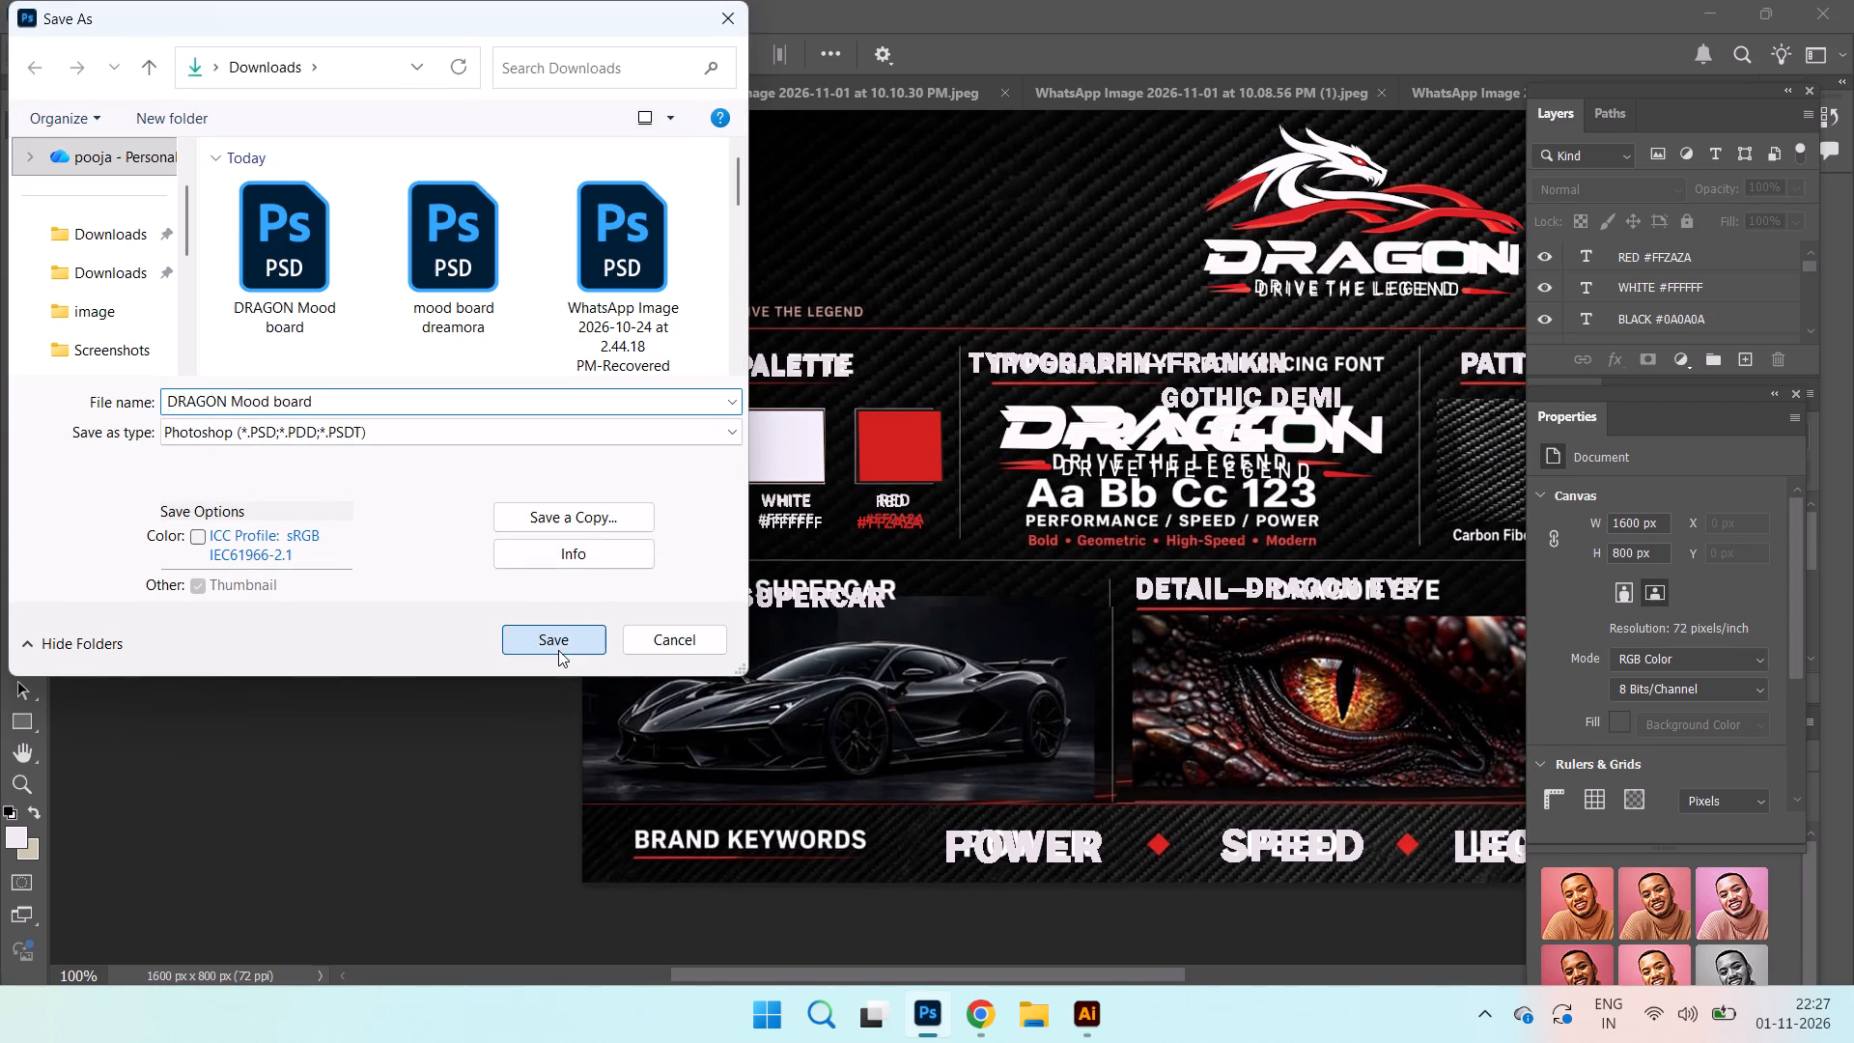
left_click(1009, 512)
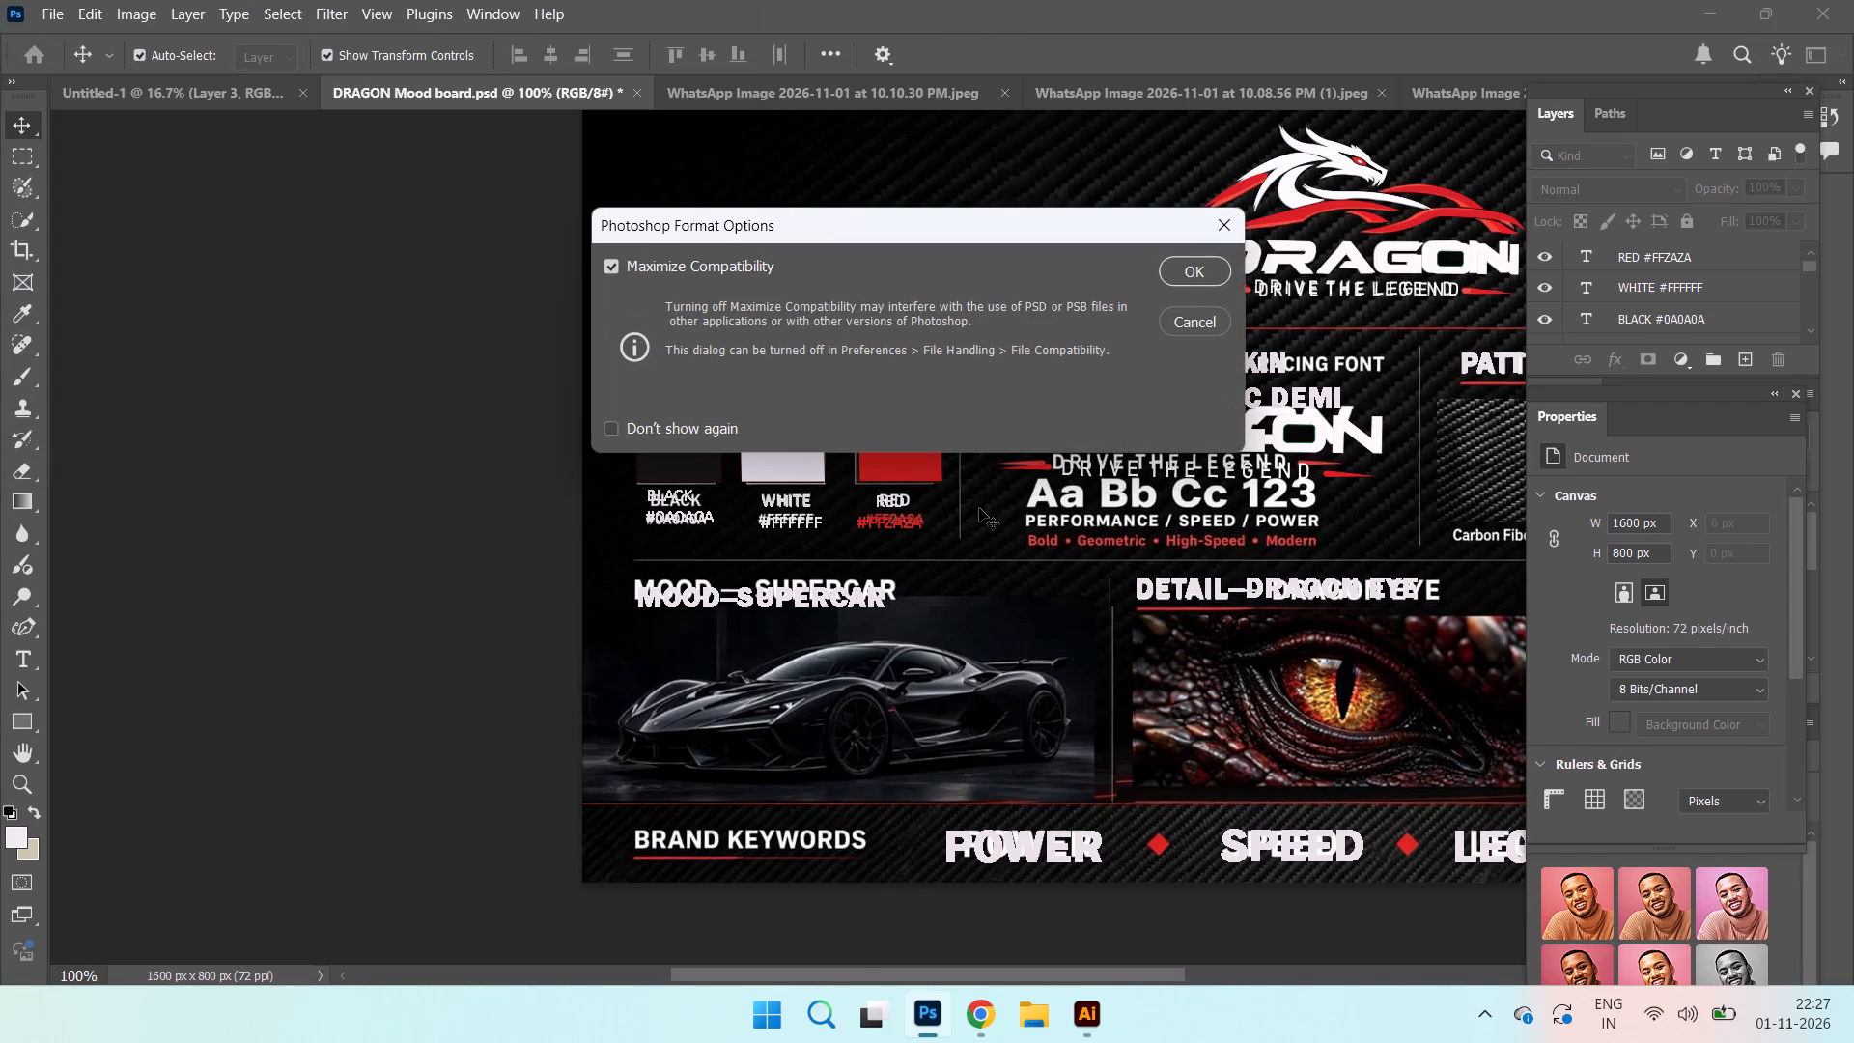
left_click(1187, 280)
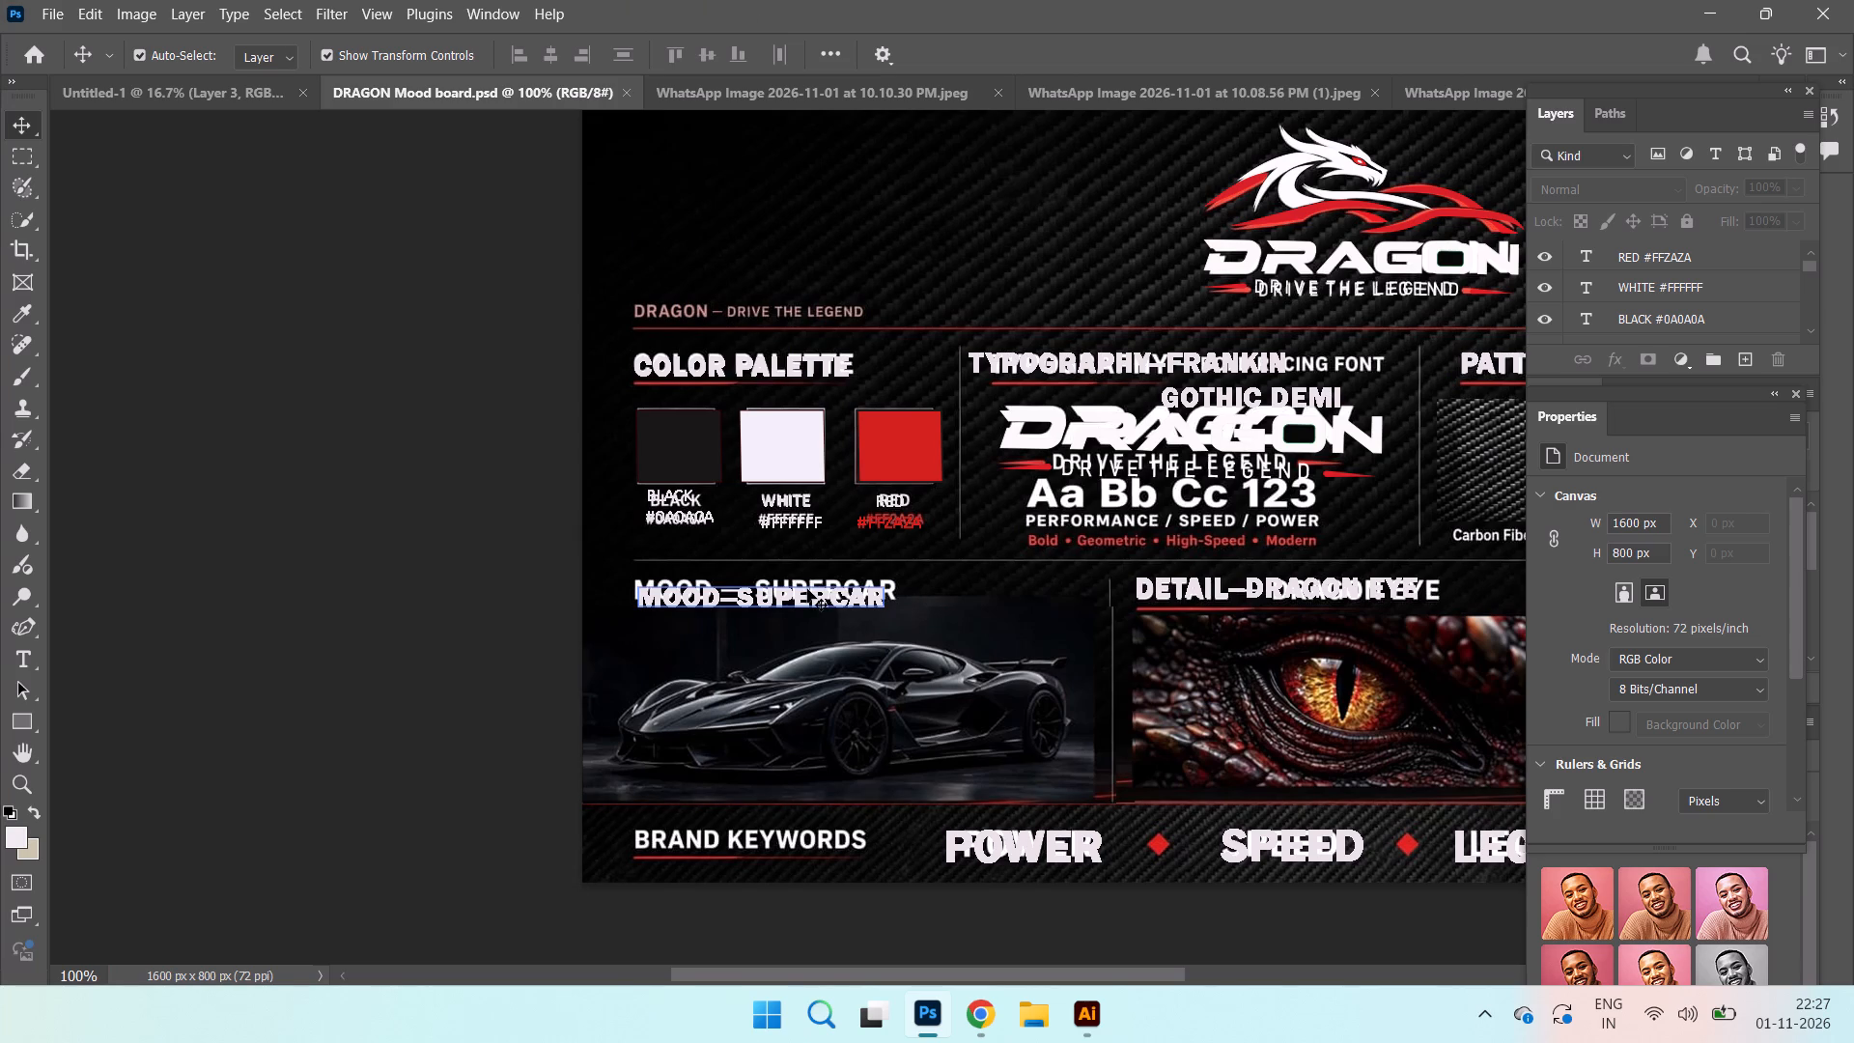
Nudge the MOOD—SUPERCAR heading into line with the original heading above the car picture.
left_click_drag(808, 589, 814, 577)
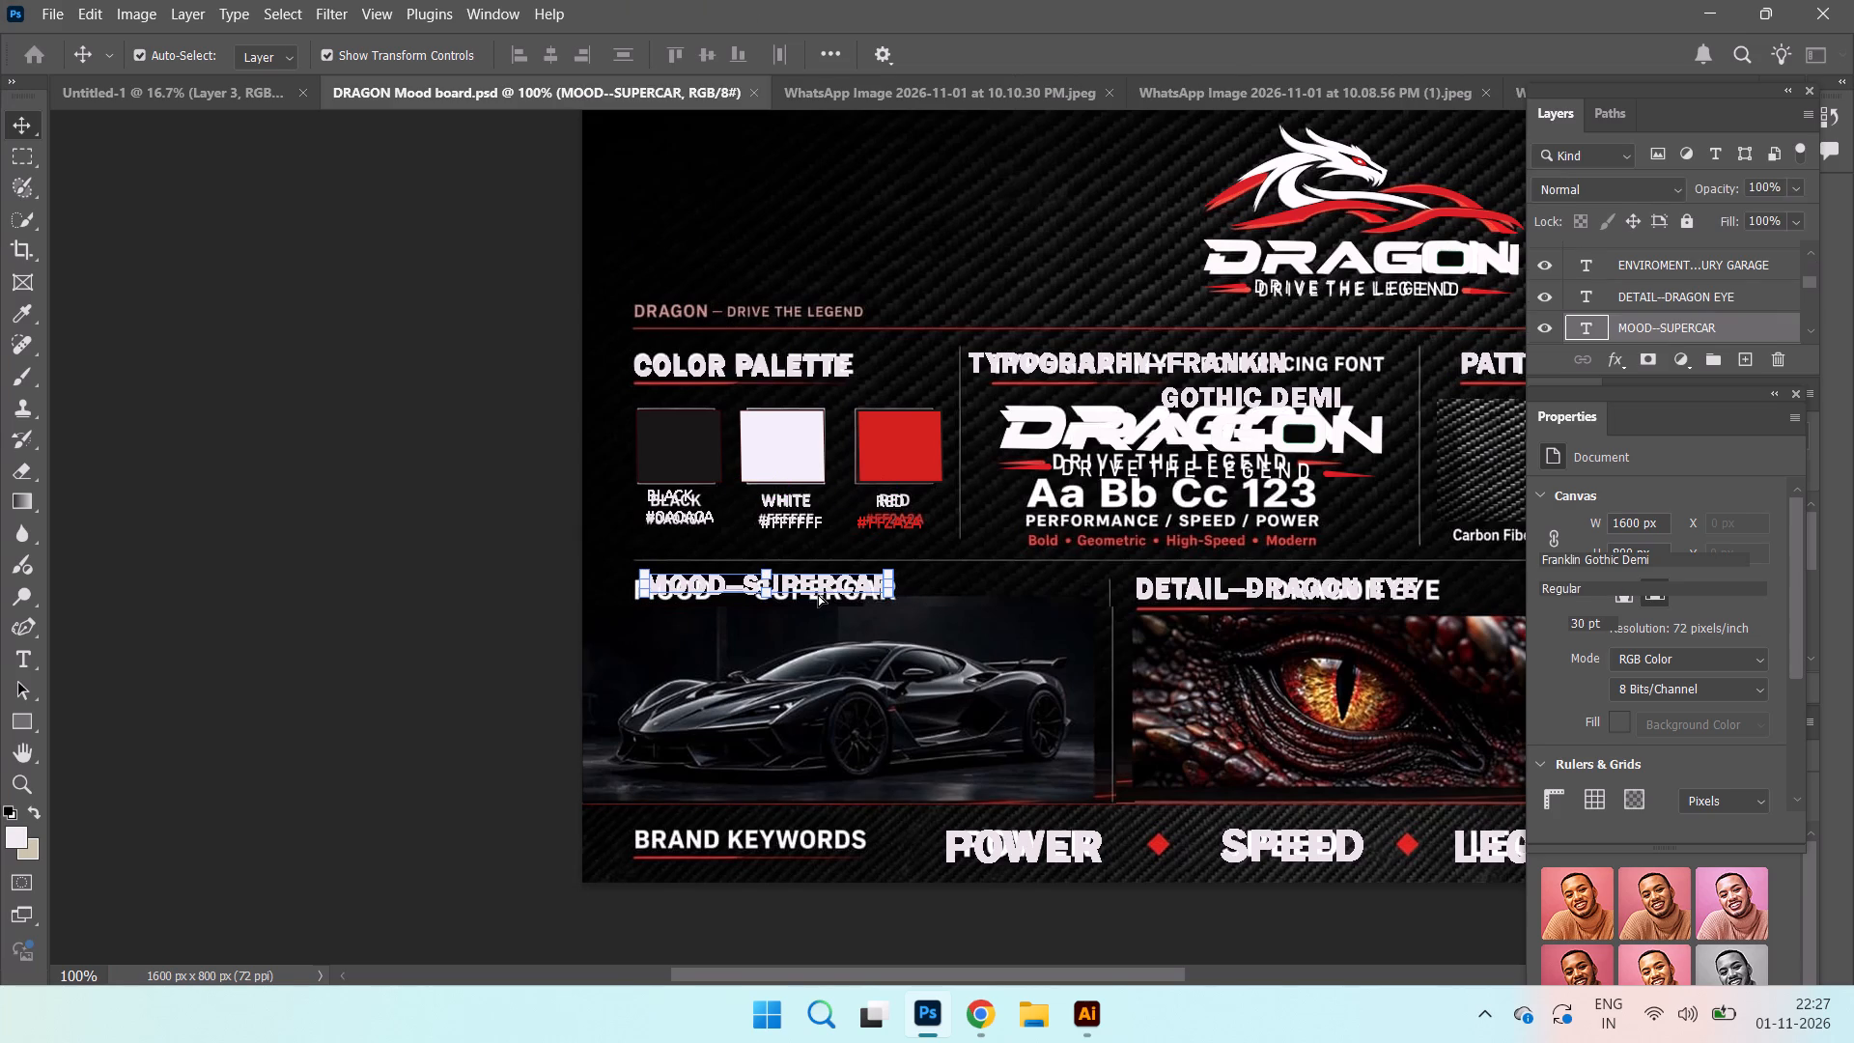
left_click(819, 590)
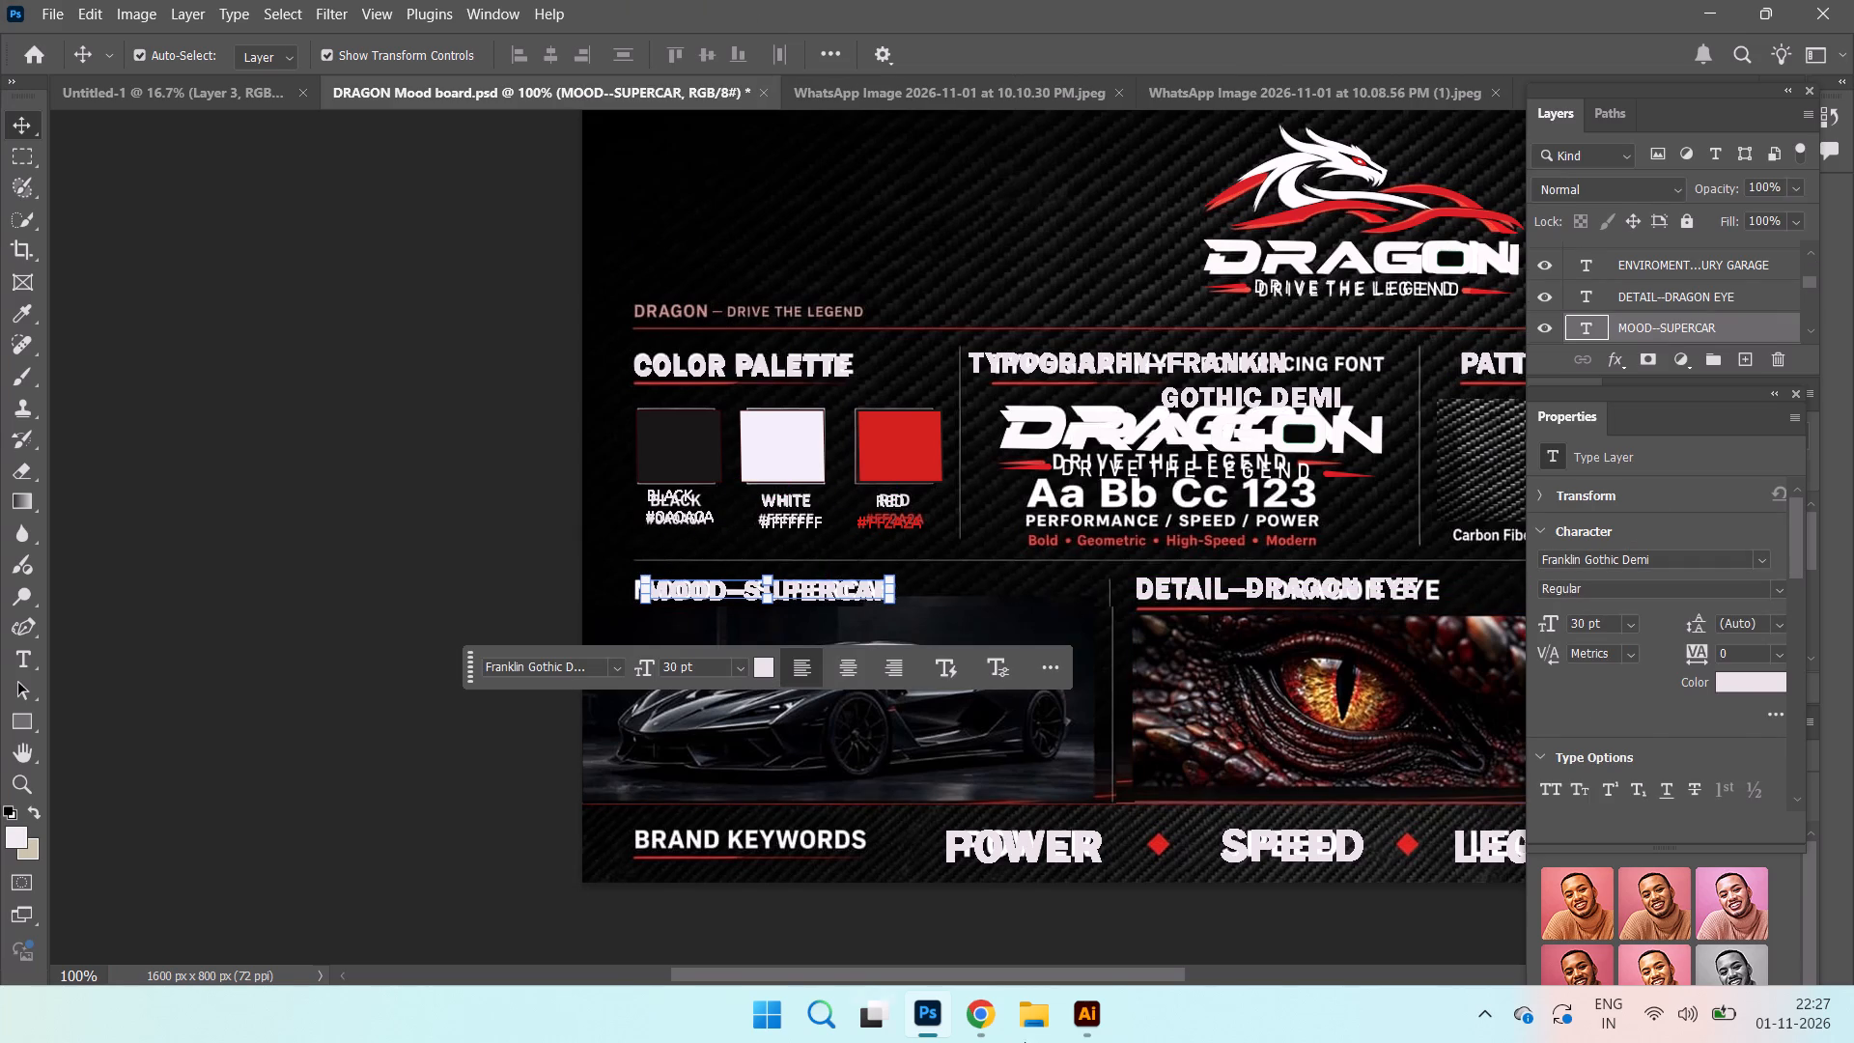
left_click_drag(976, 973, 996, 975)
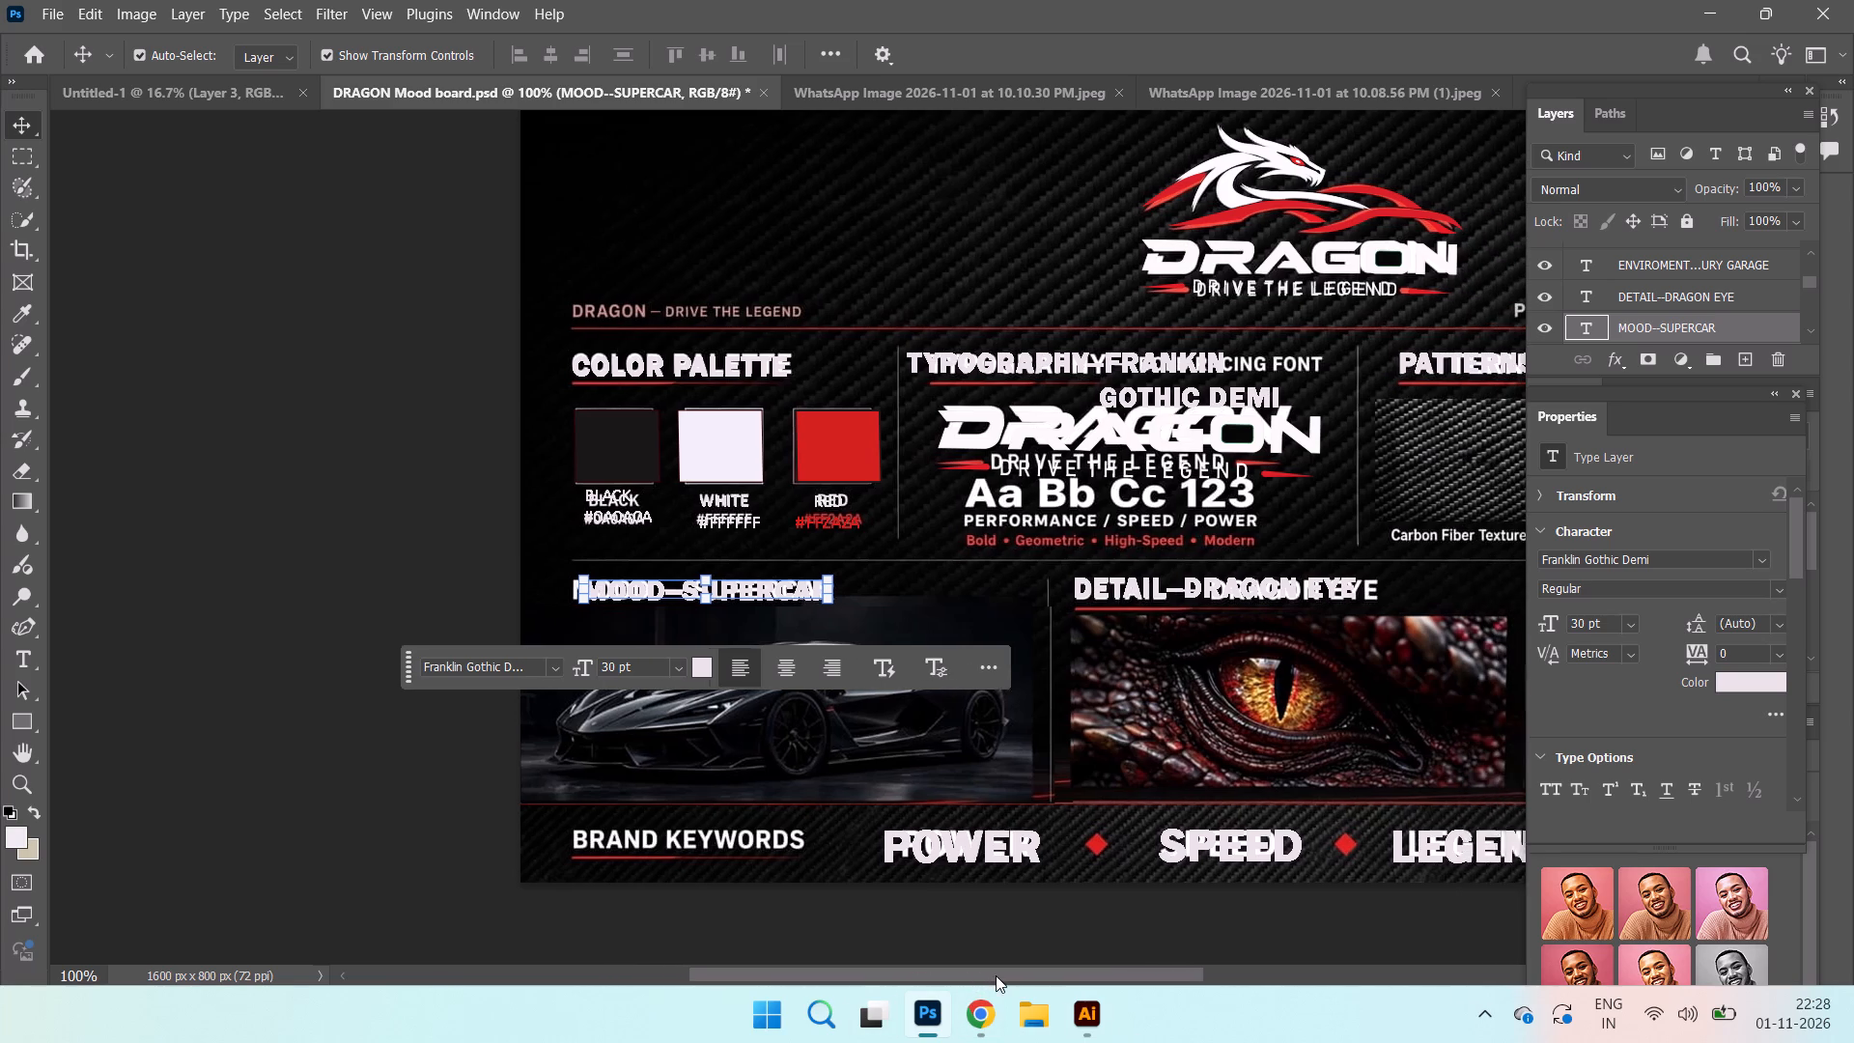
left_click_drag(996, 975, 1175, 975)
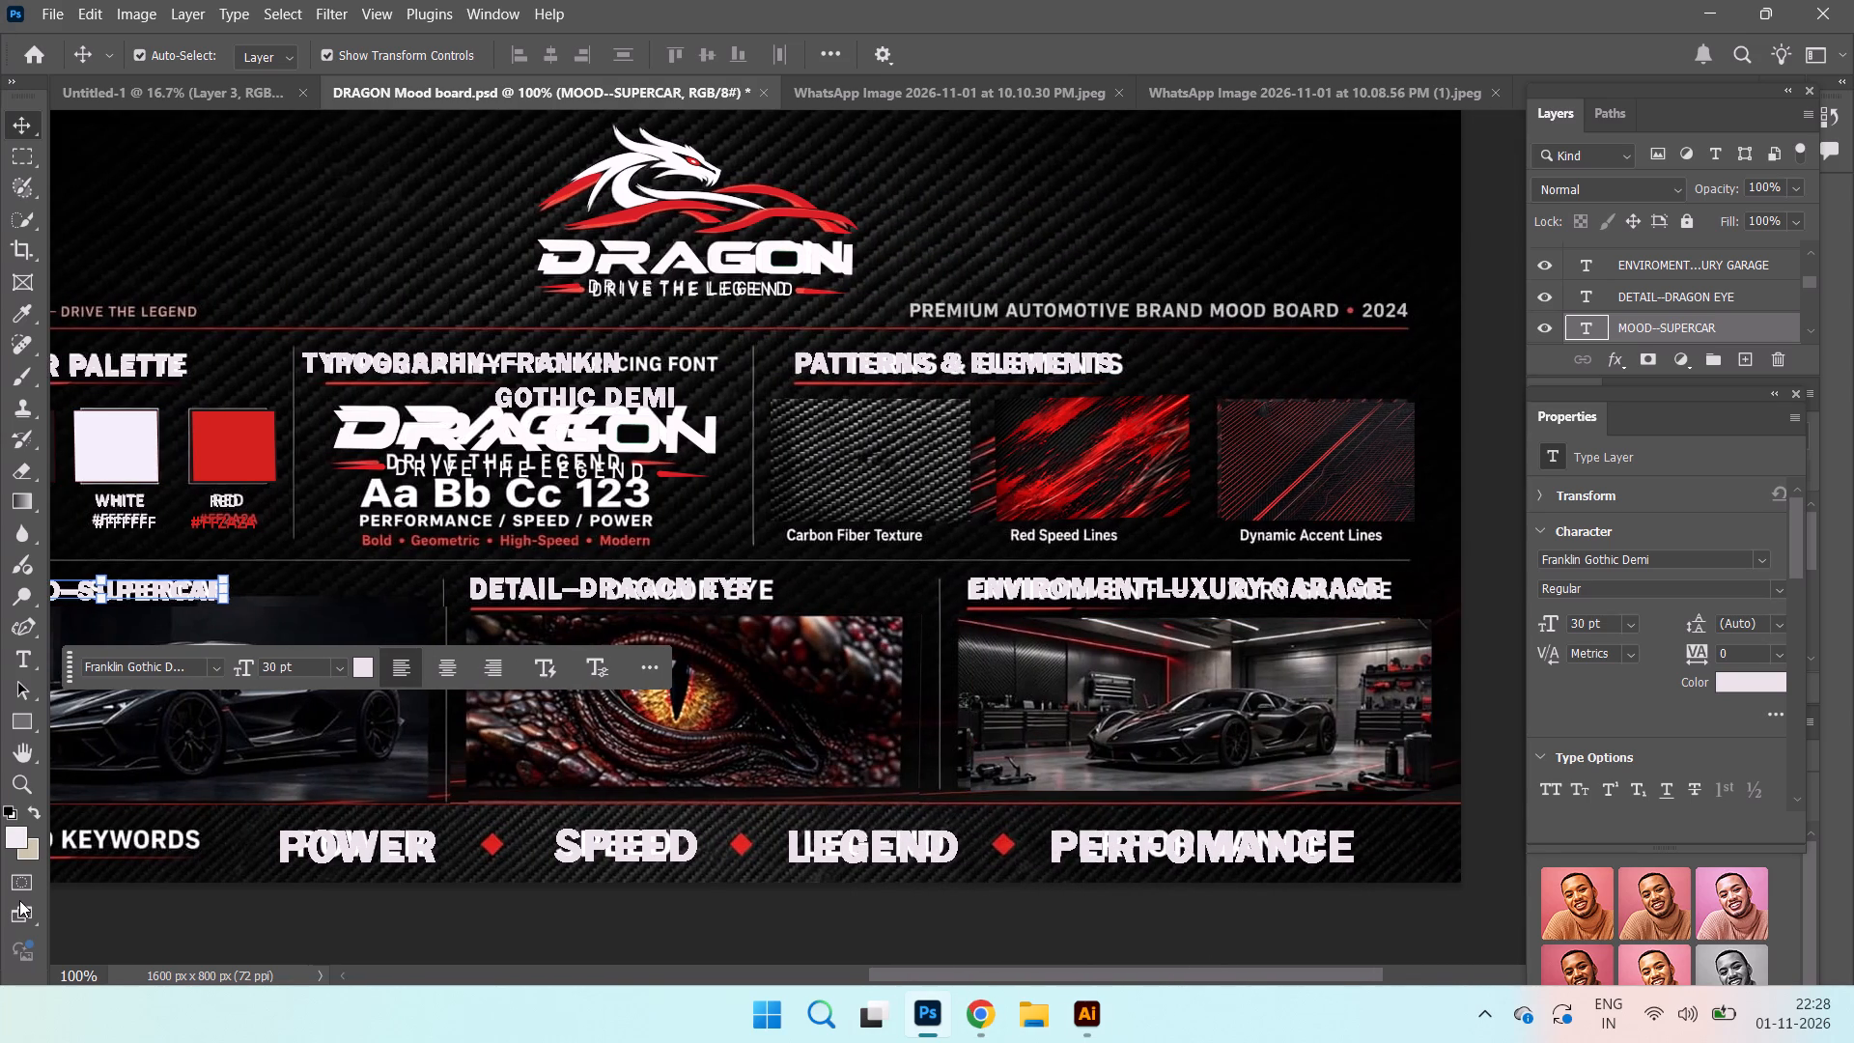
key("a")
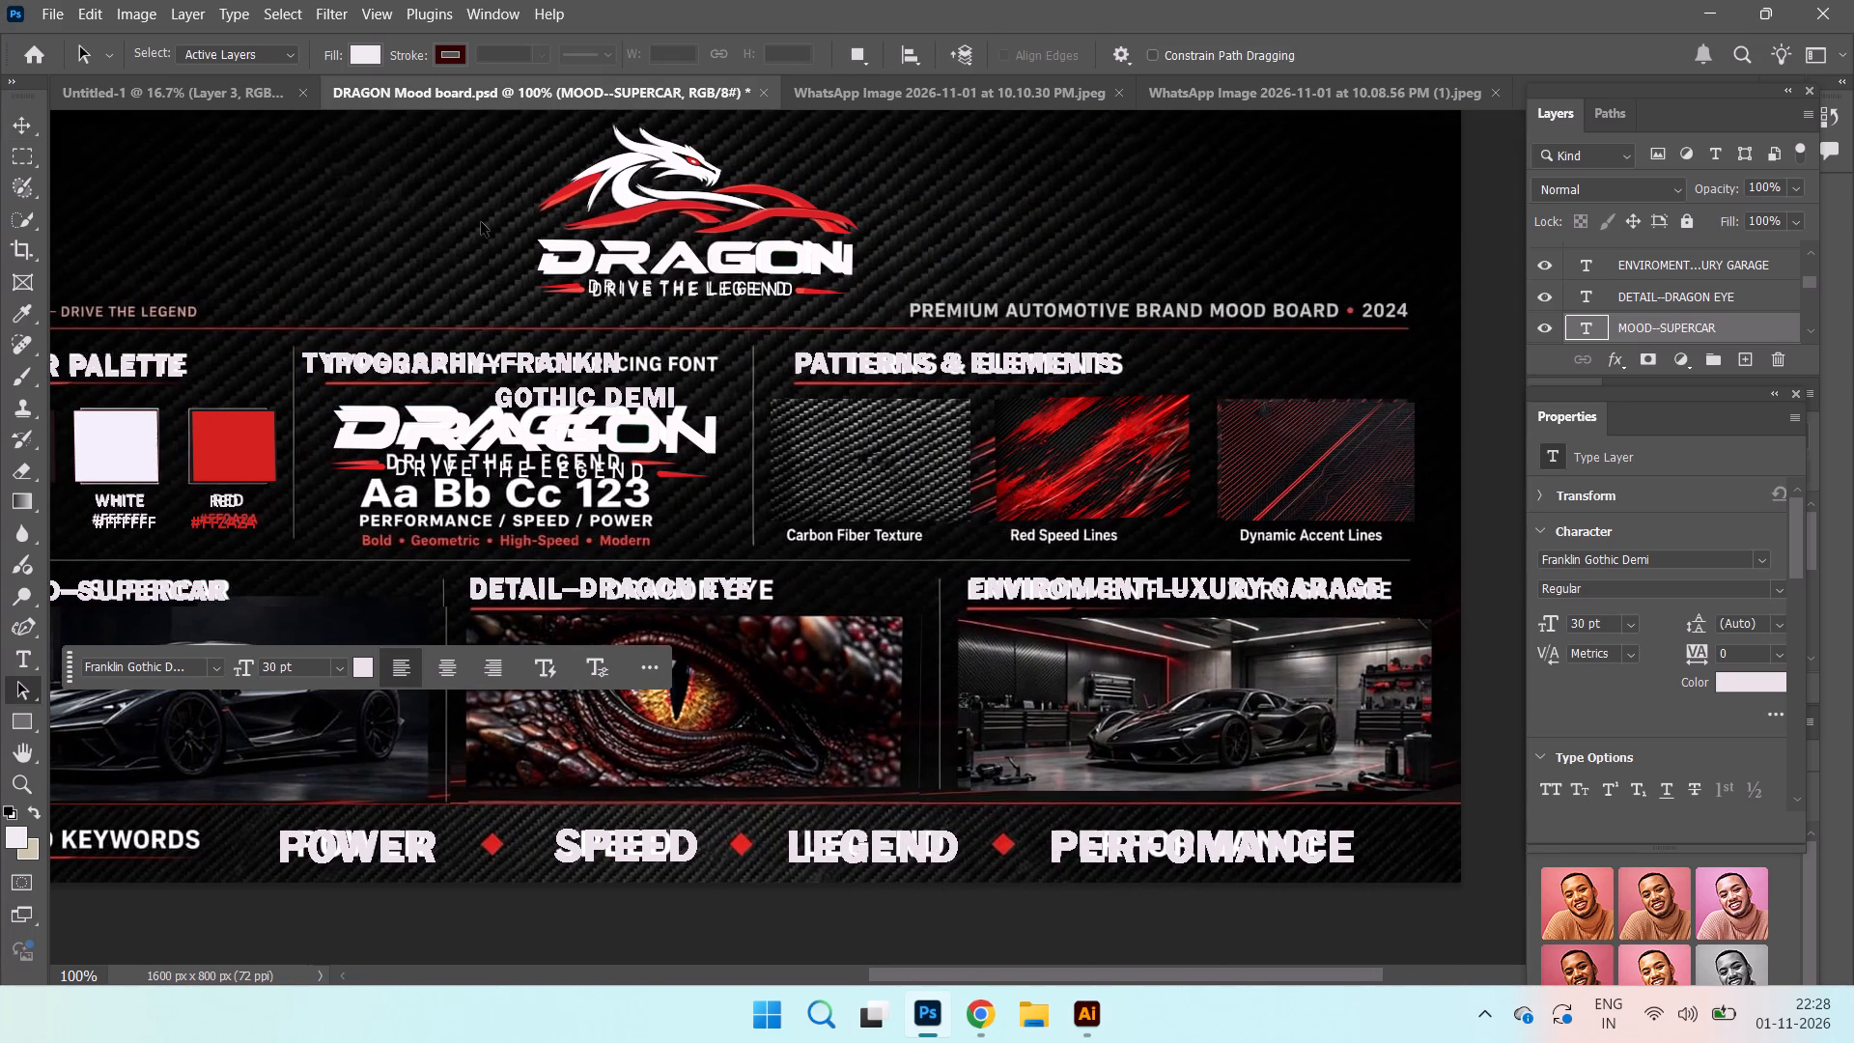
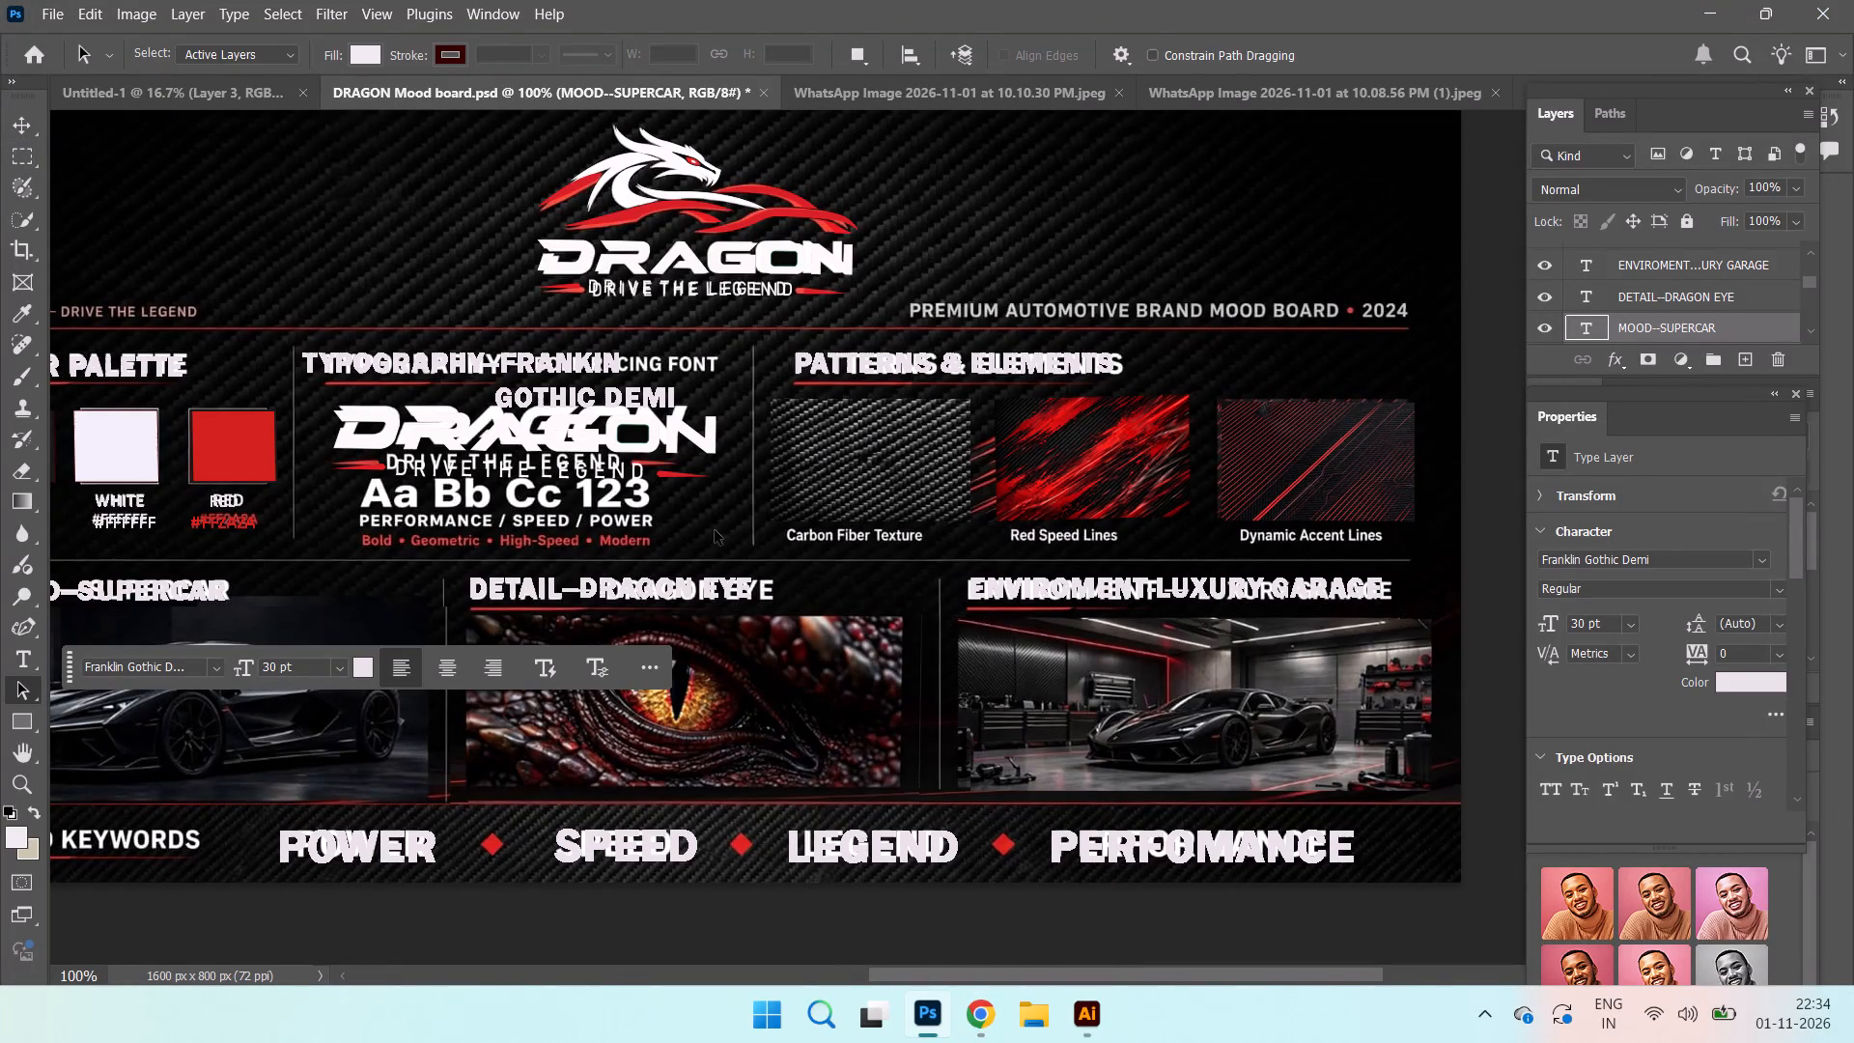
Add the text Carbon Fiber Texture in Calibri Light at 18 pt just below the original carbon fiber caption.
left_click(27, 645)
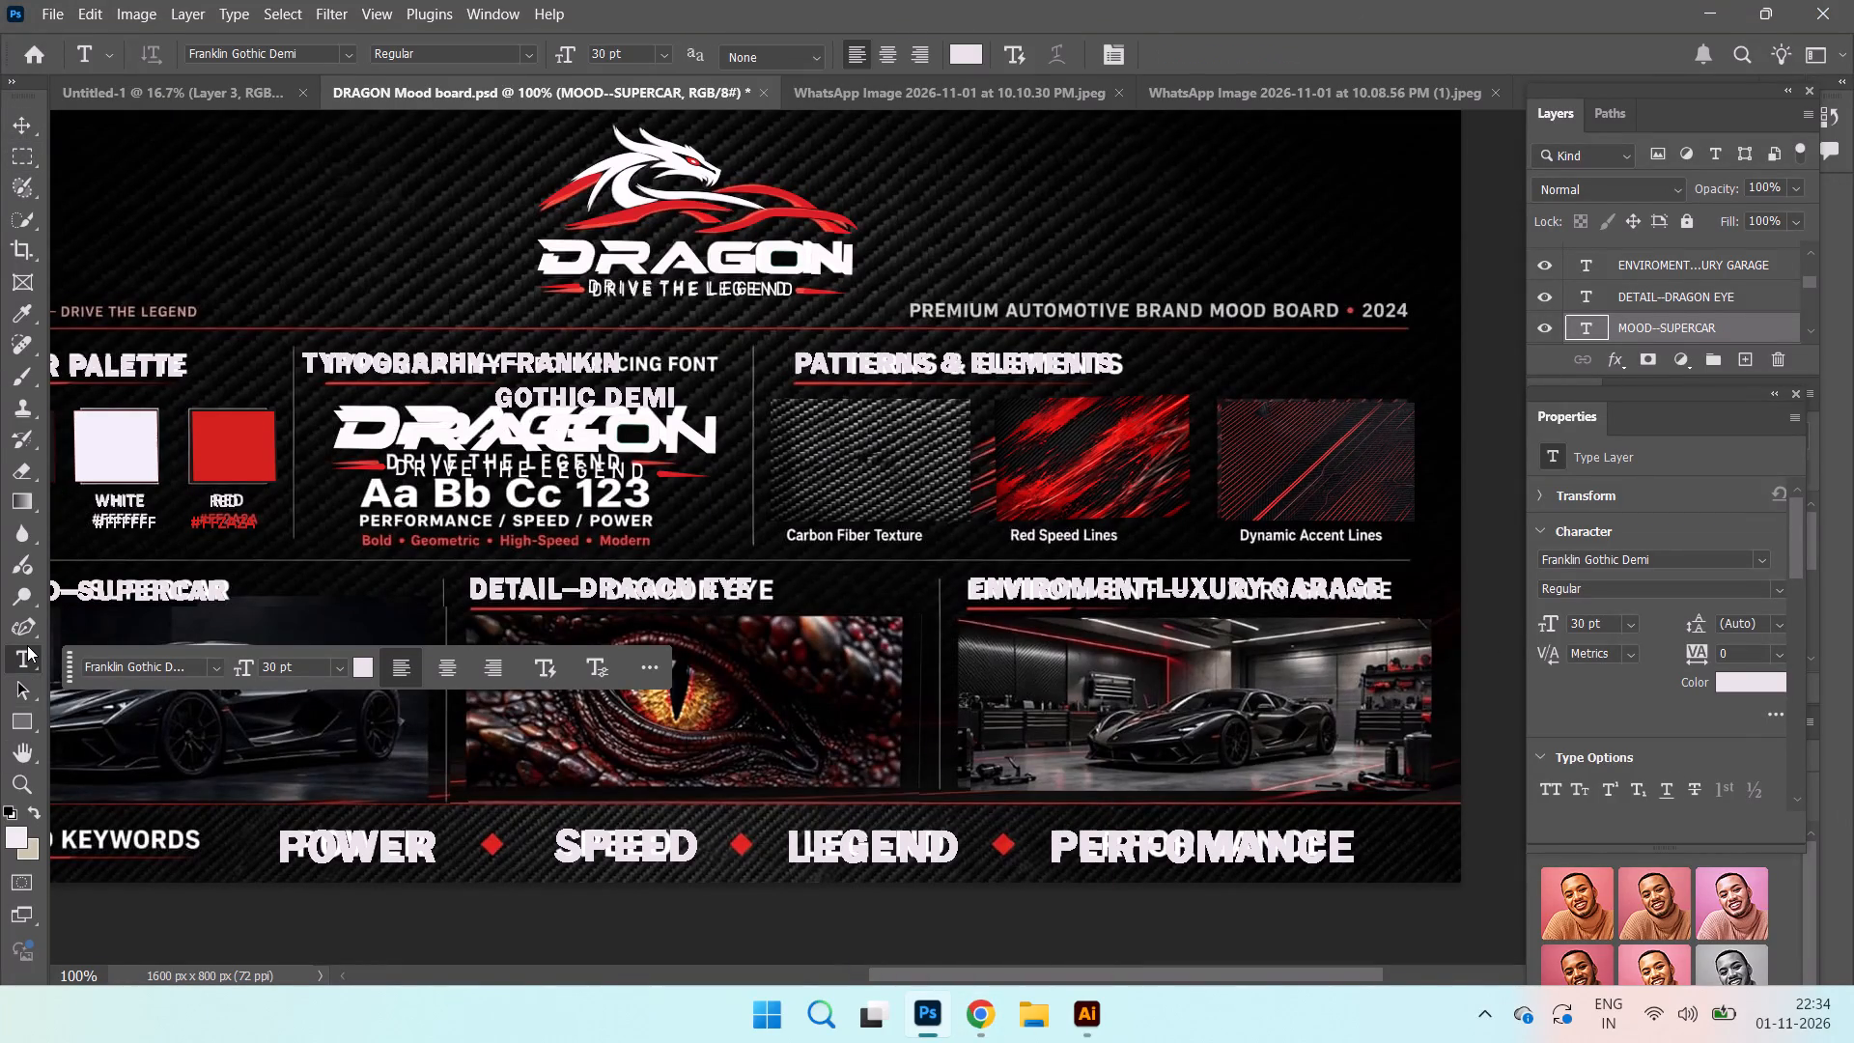
left_click(343, 49)
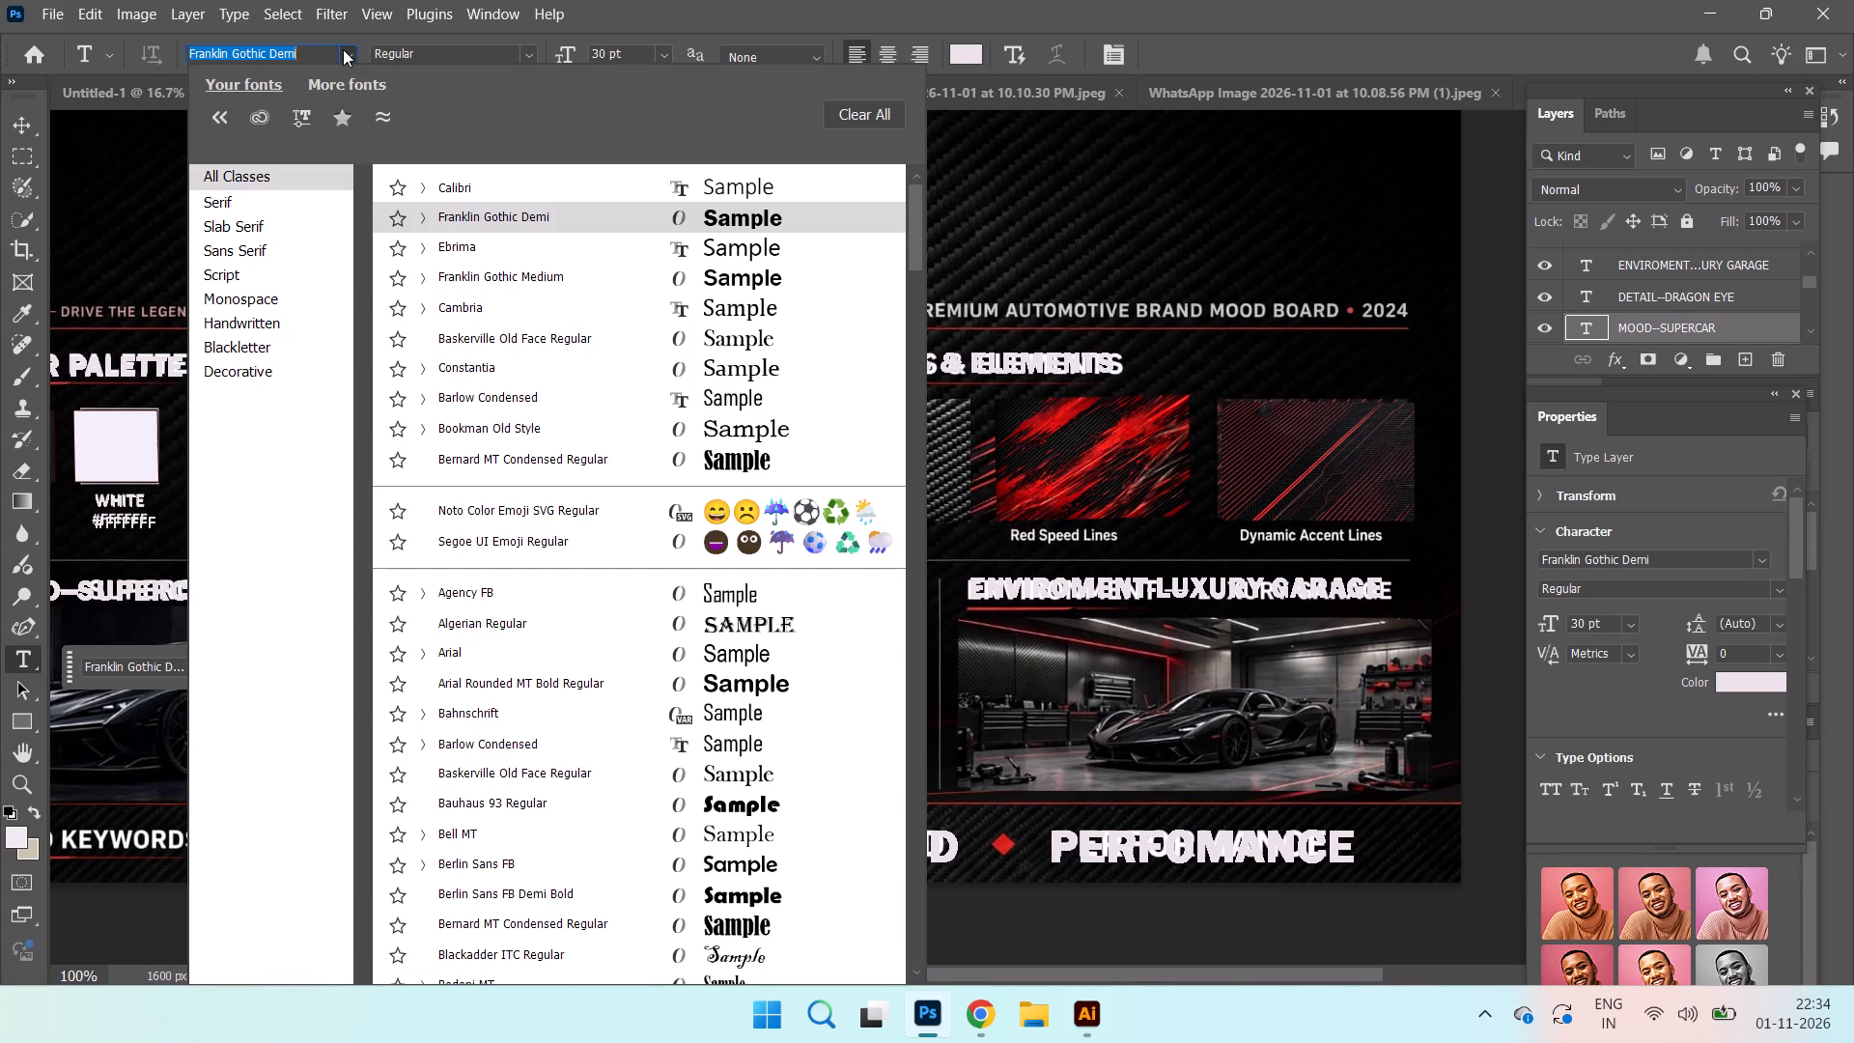
left_click(584, 190)
left_click(795, 561)
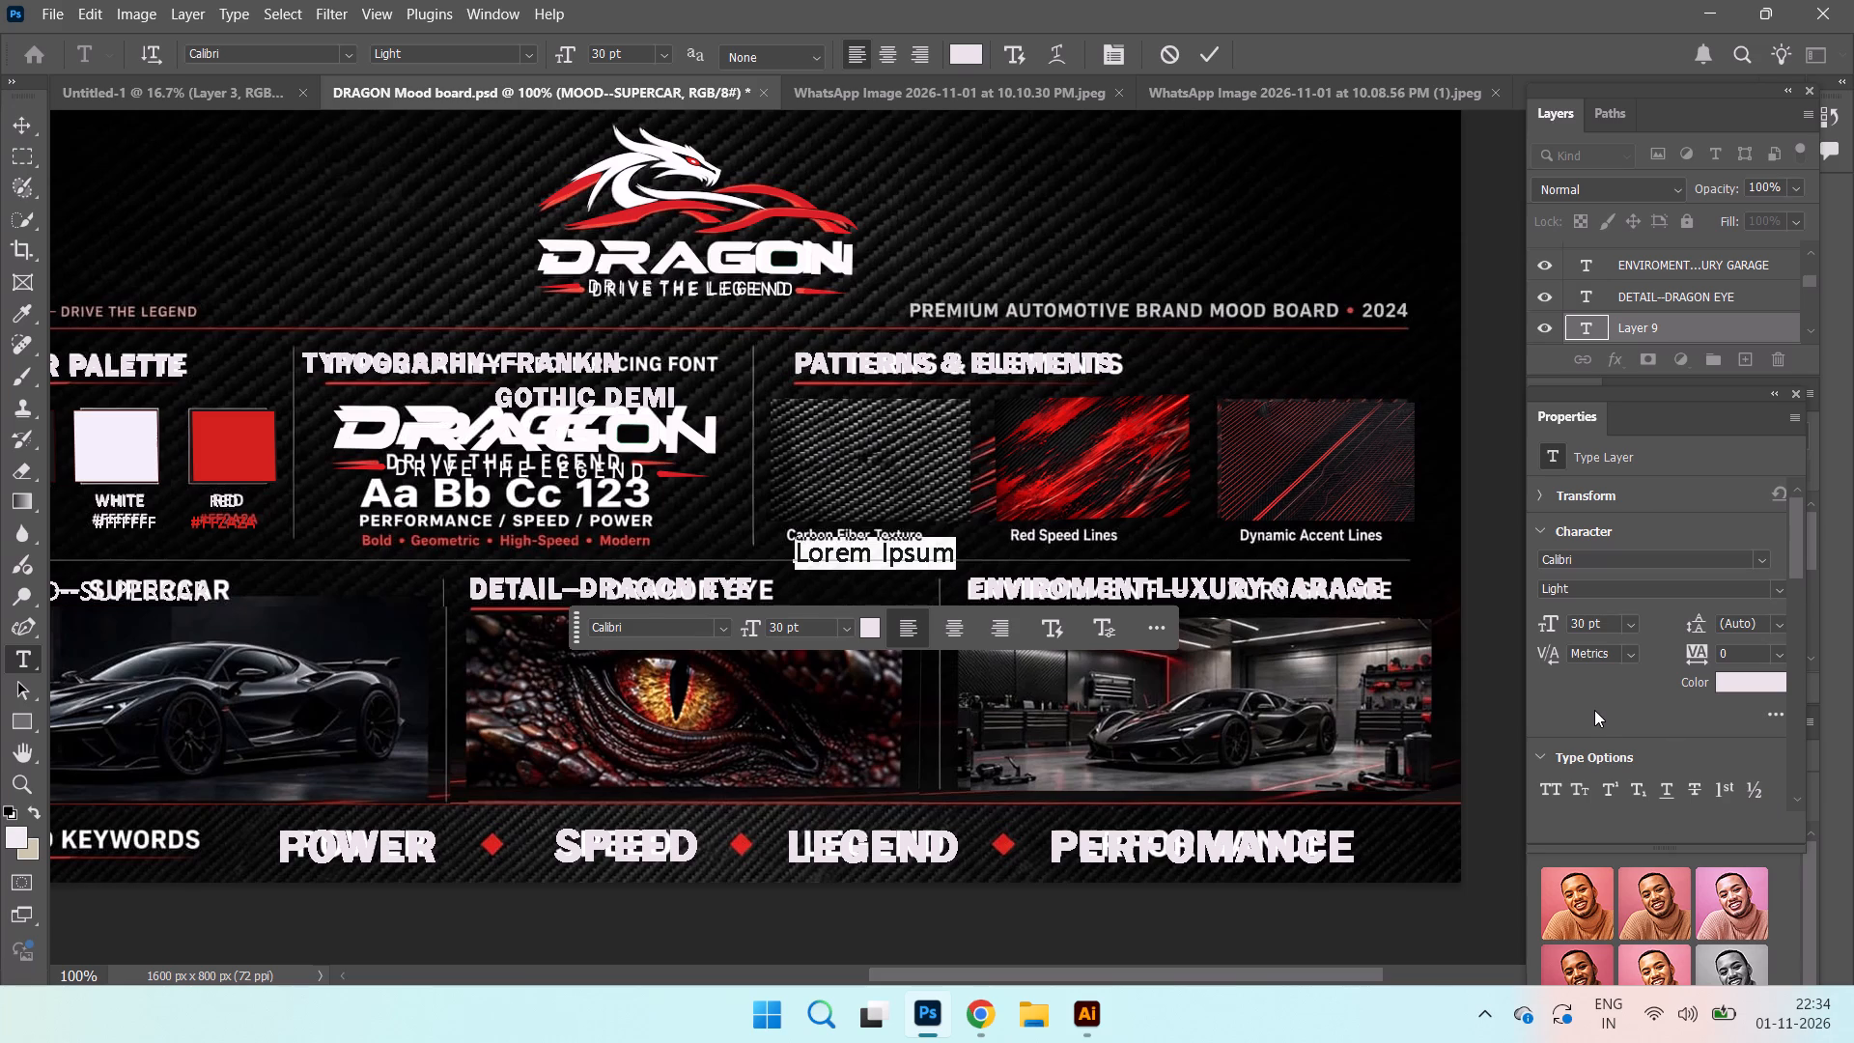
key("c")
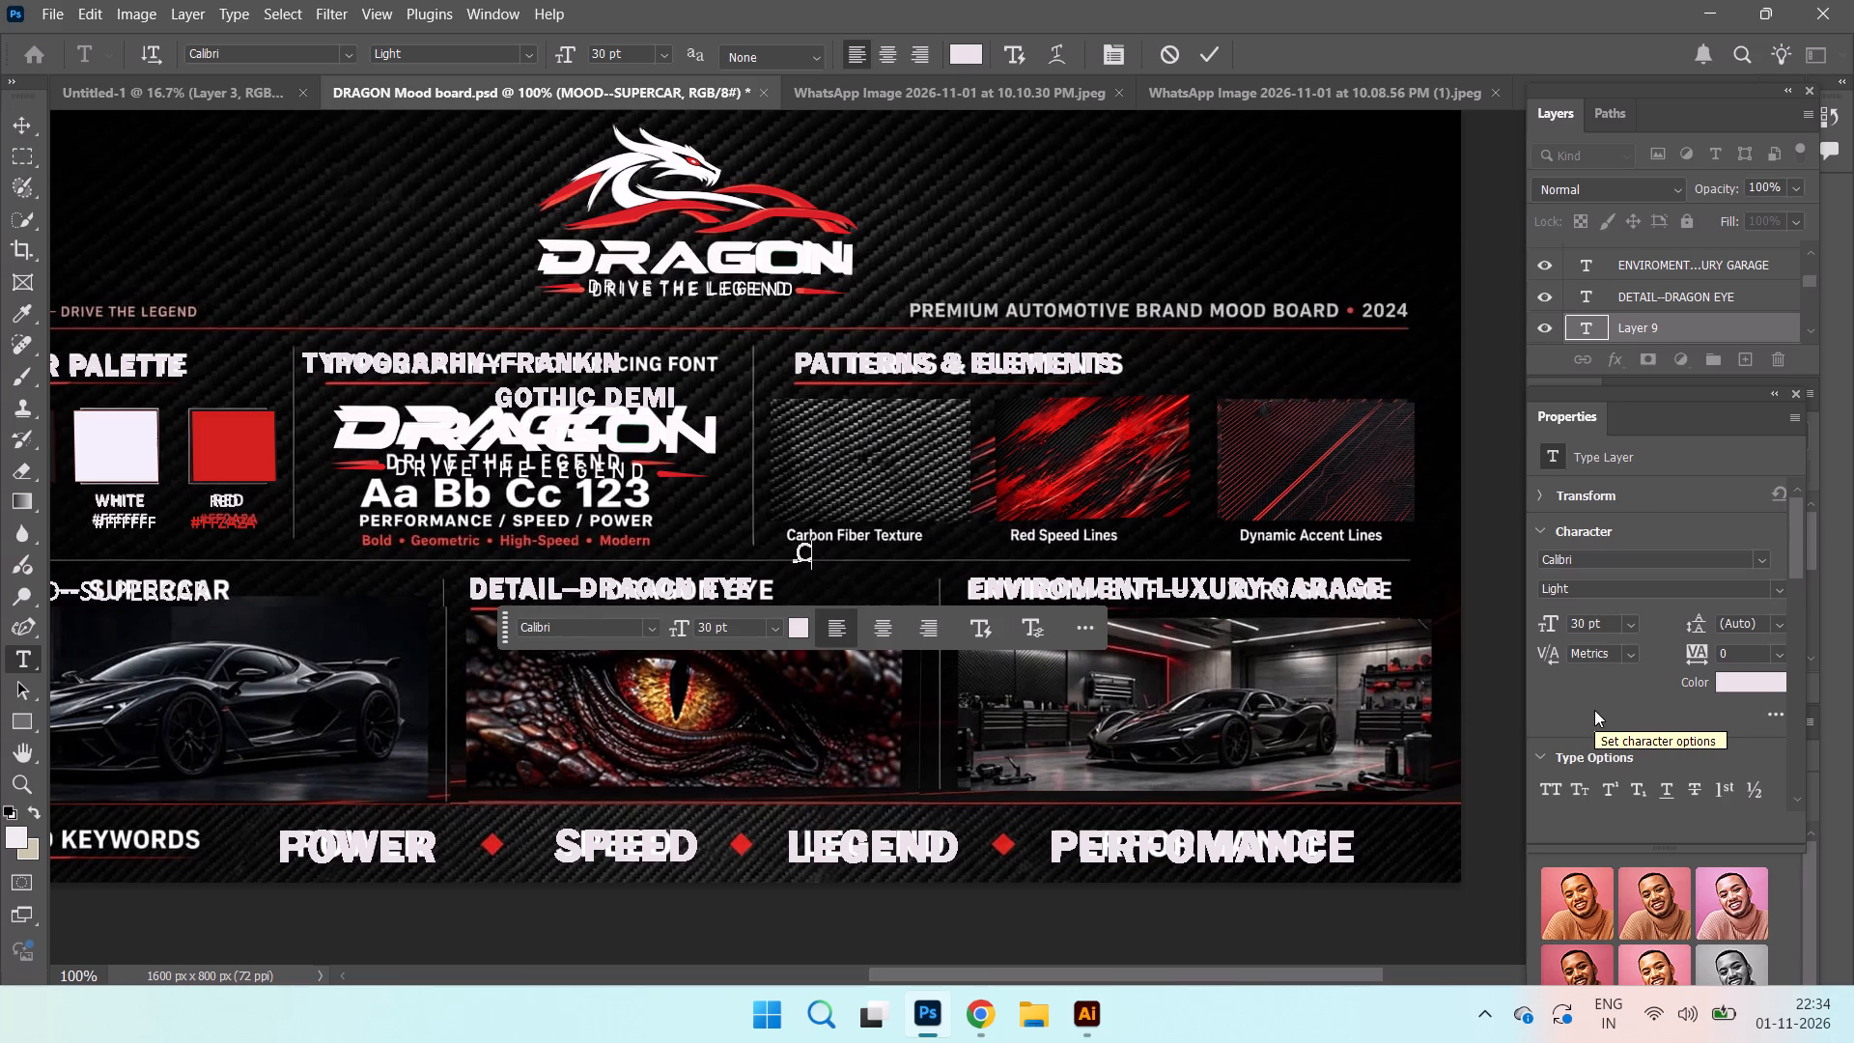
type("arb")
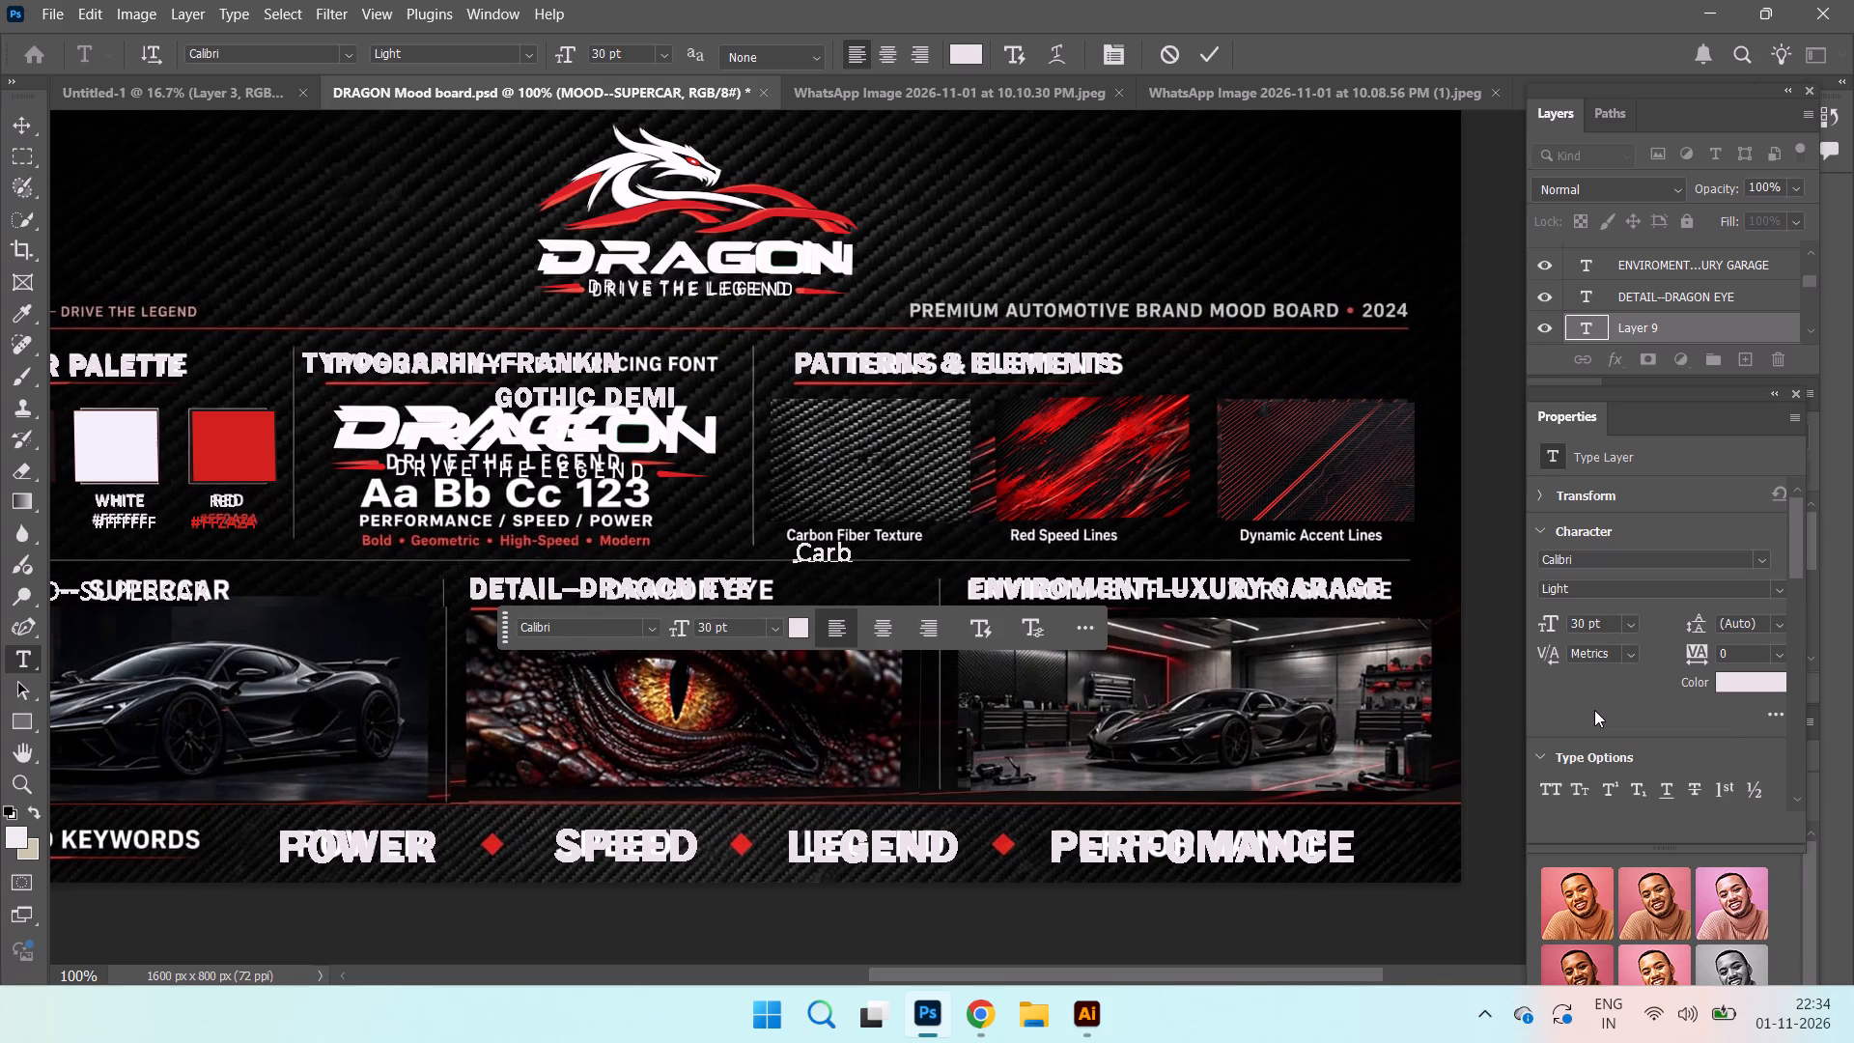
type("on")
key("space")
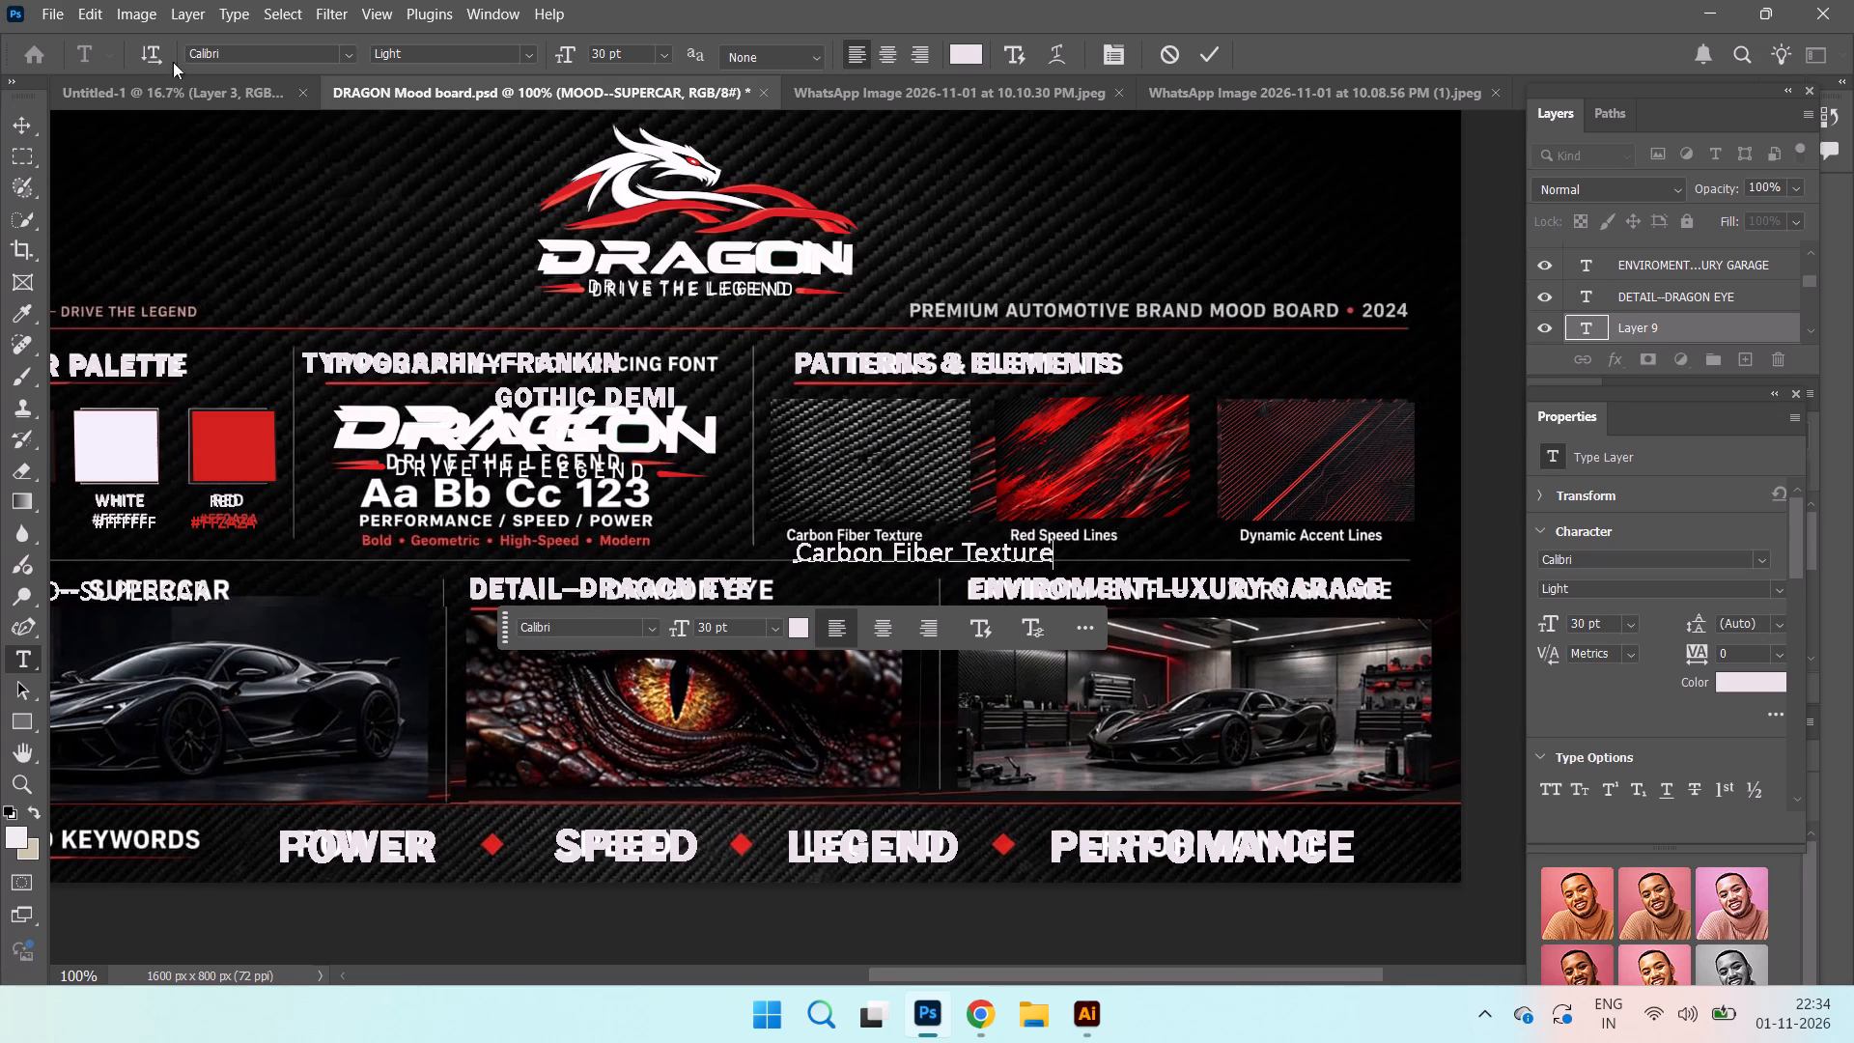
left_click(1222, 57)
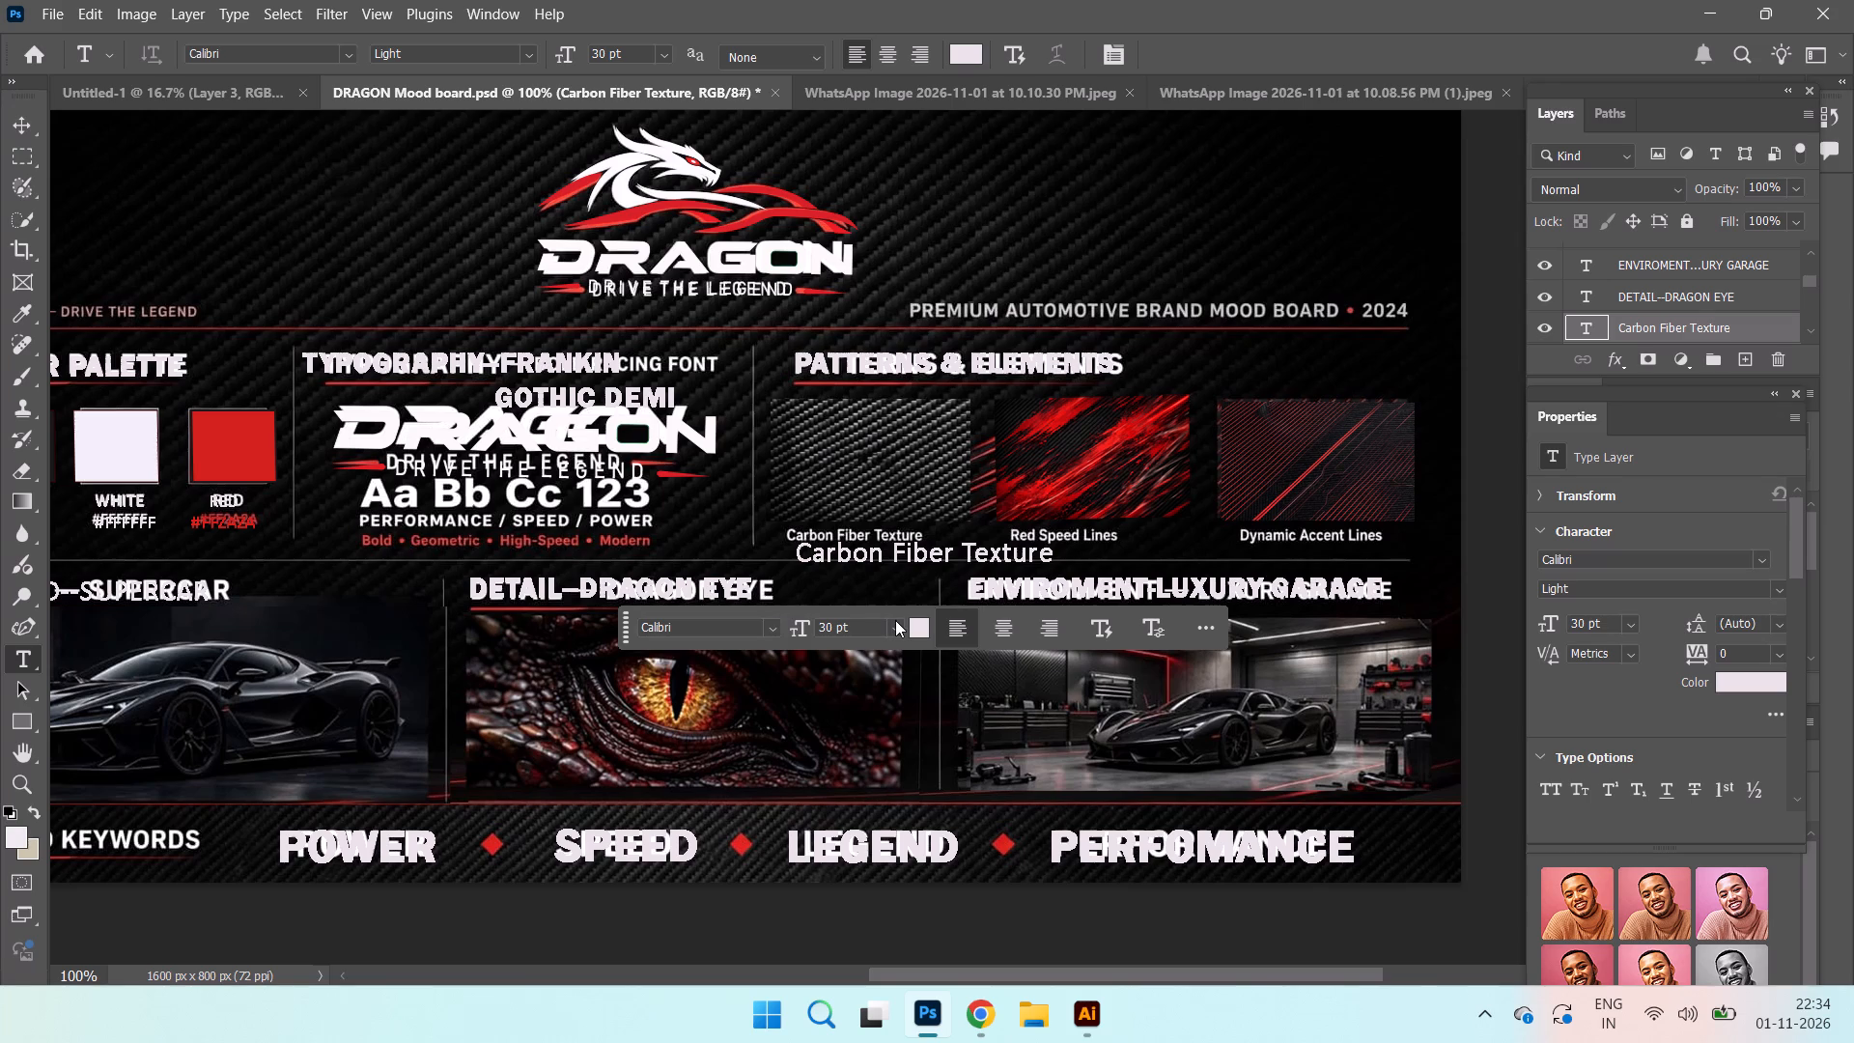
left_click(895, 620)
left_click(872, 449)
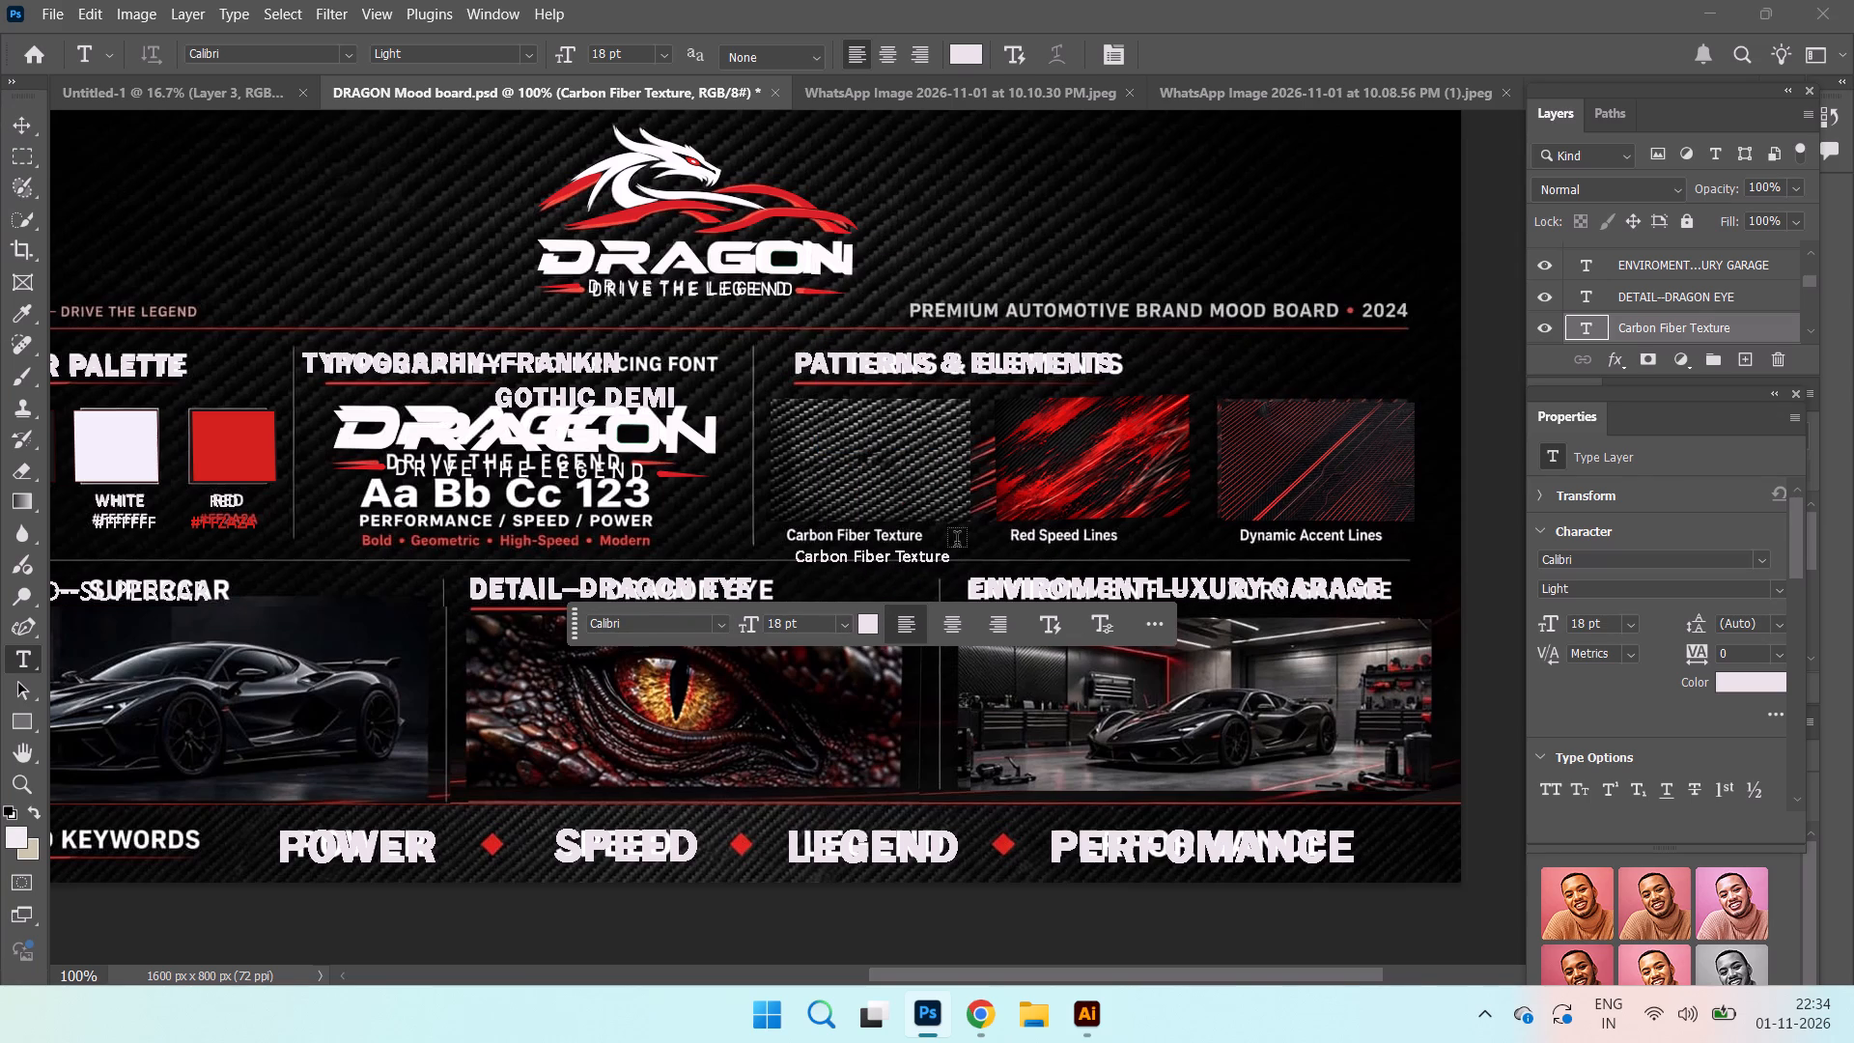
Add the text Red Speed Lines in 18 pt Calibri Light beside the original caption under the red pattern.
left_click(991, 544)
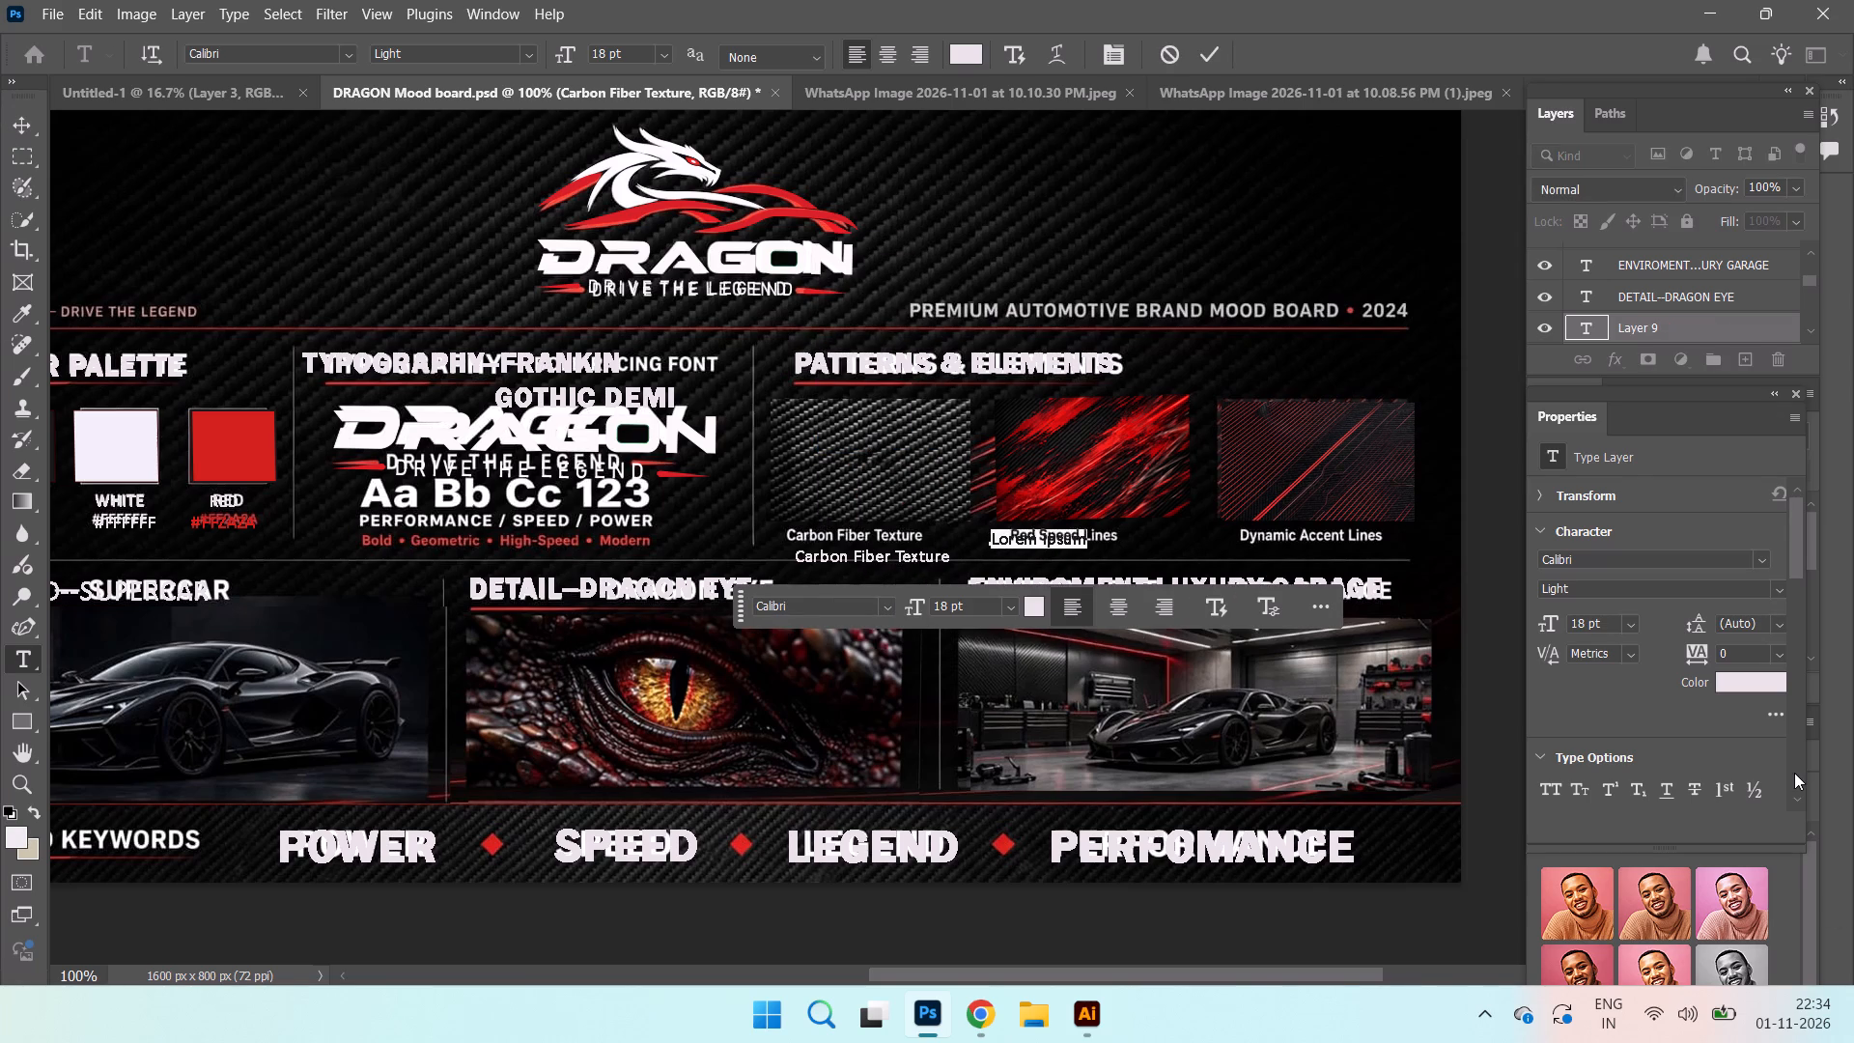
type("red")
key("BackSpace")
key("BackSpace")
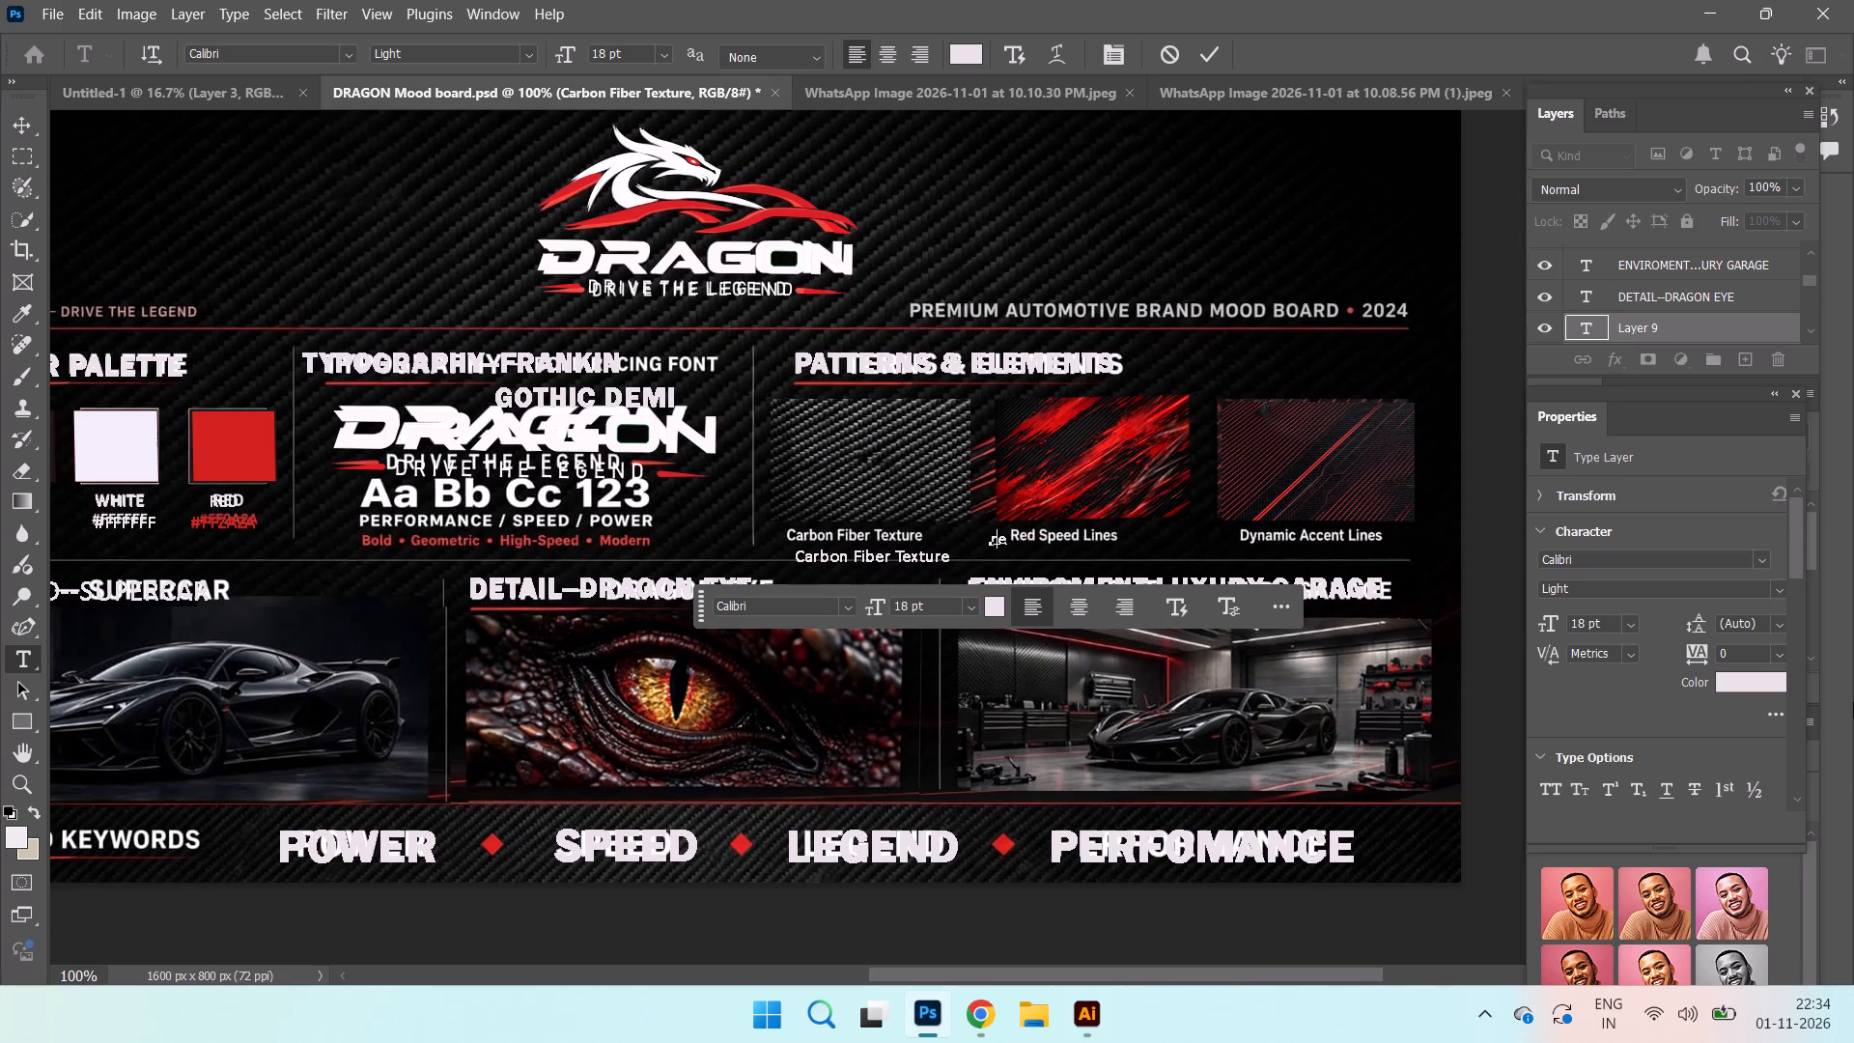
key("BackSpace")
key("r")
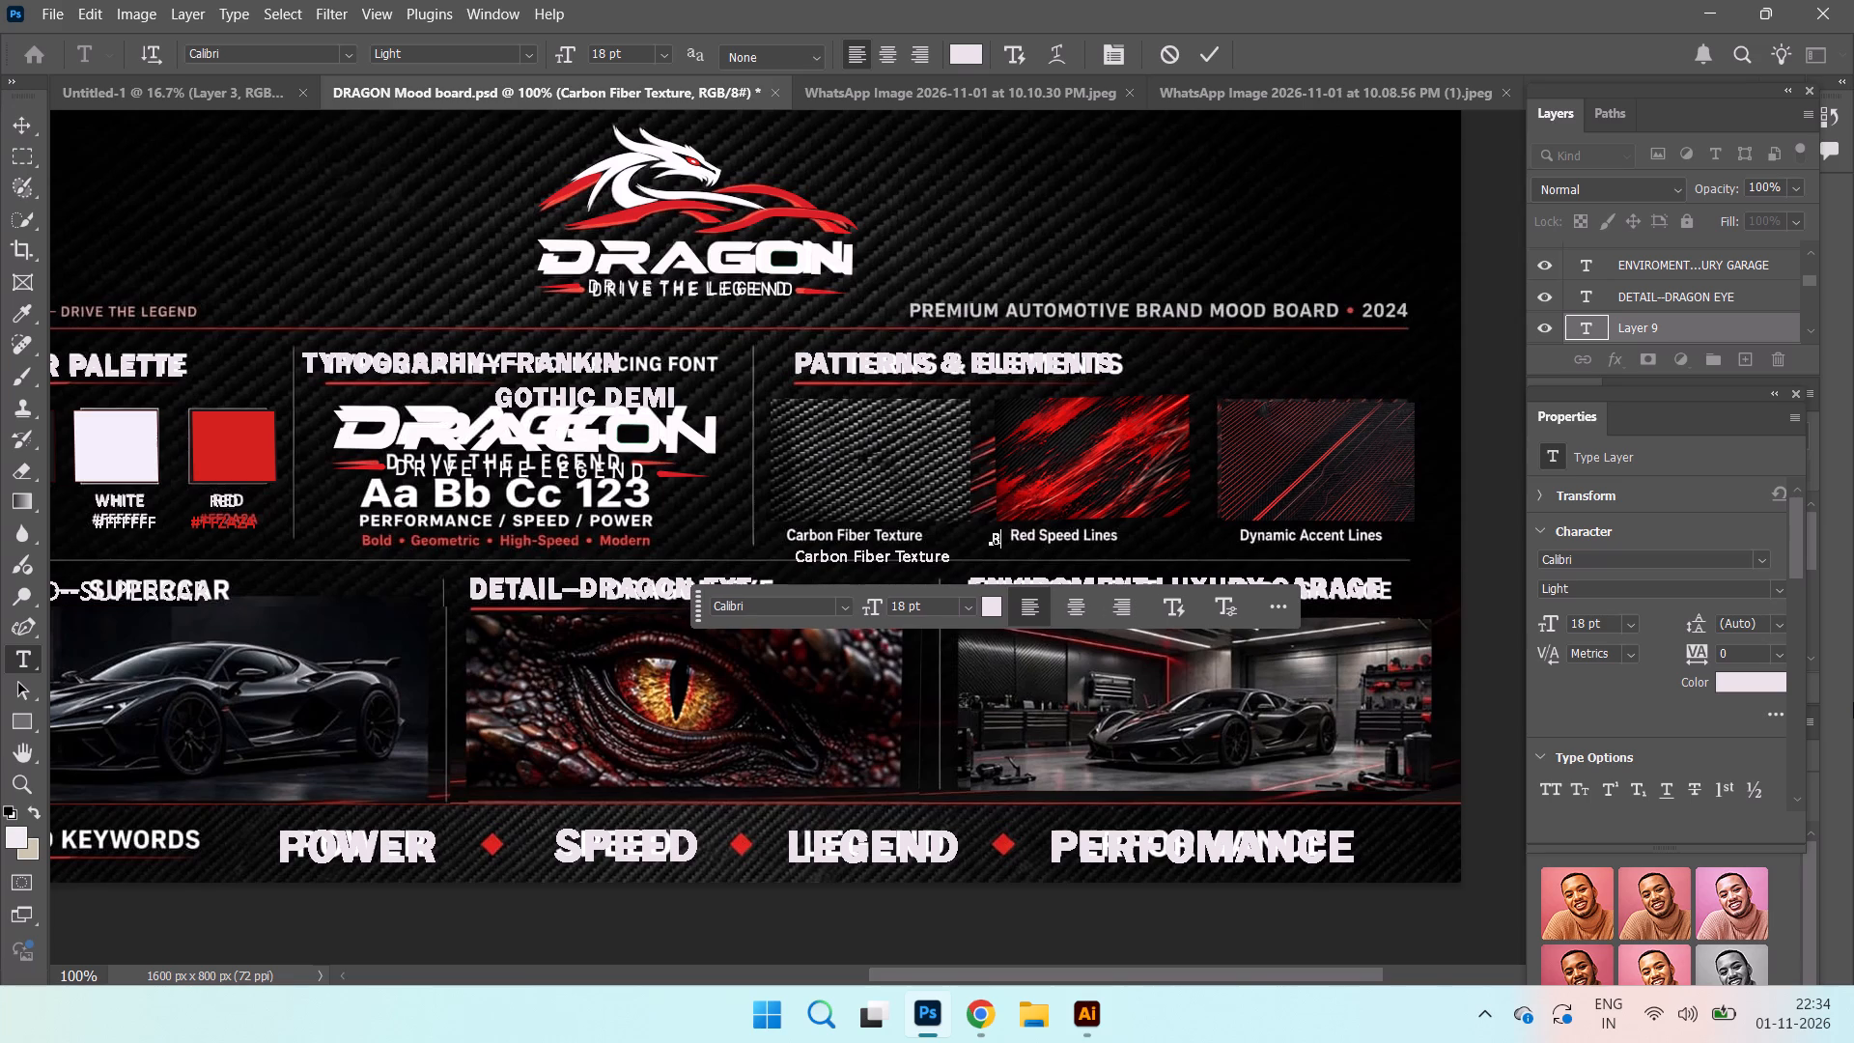
key("s")
type("peed")
key("space")
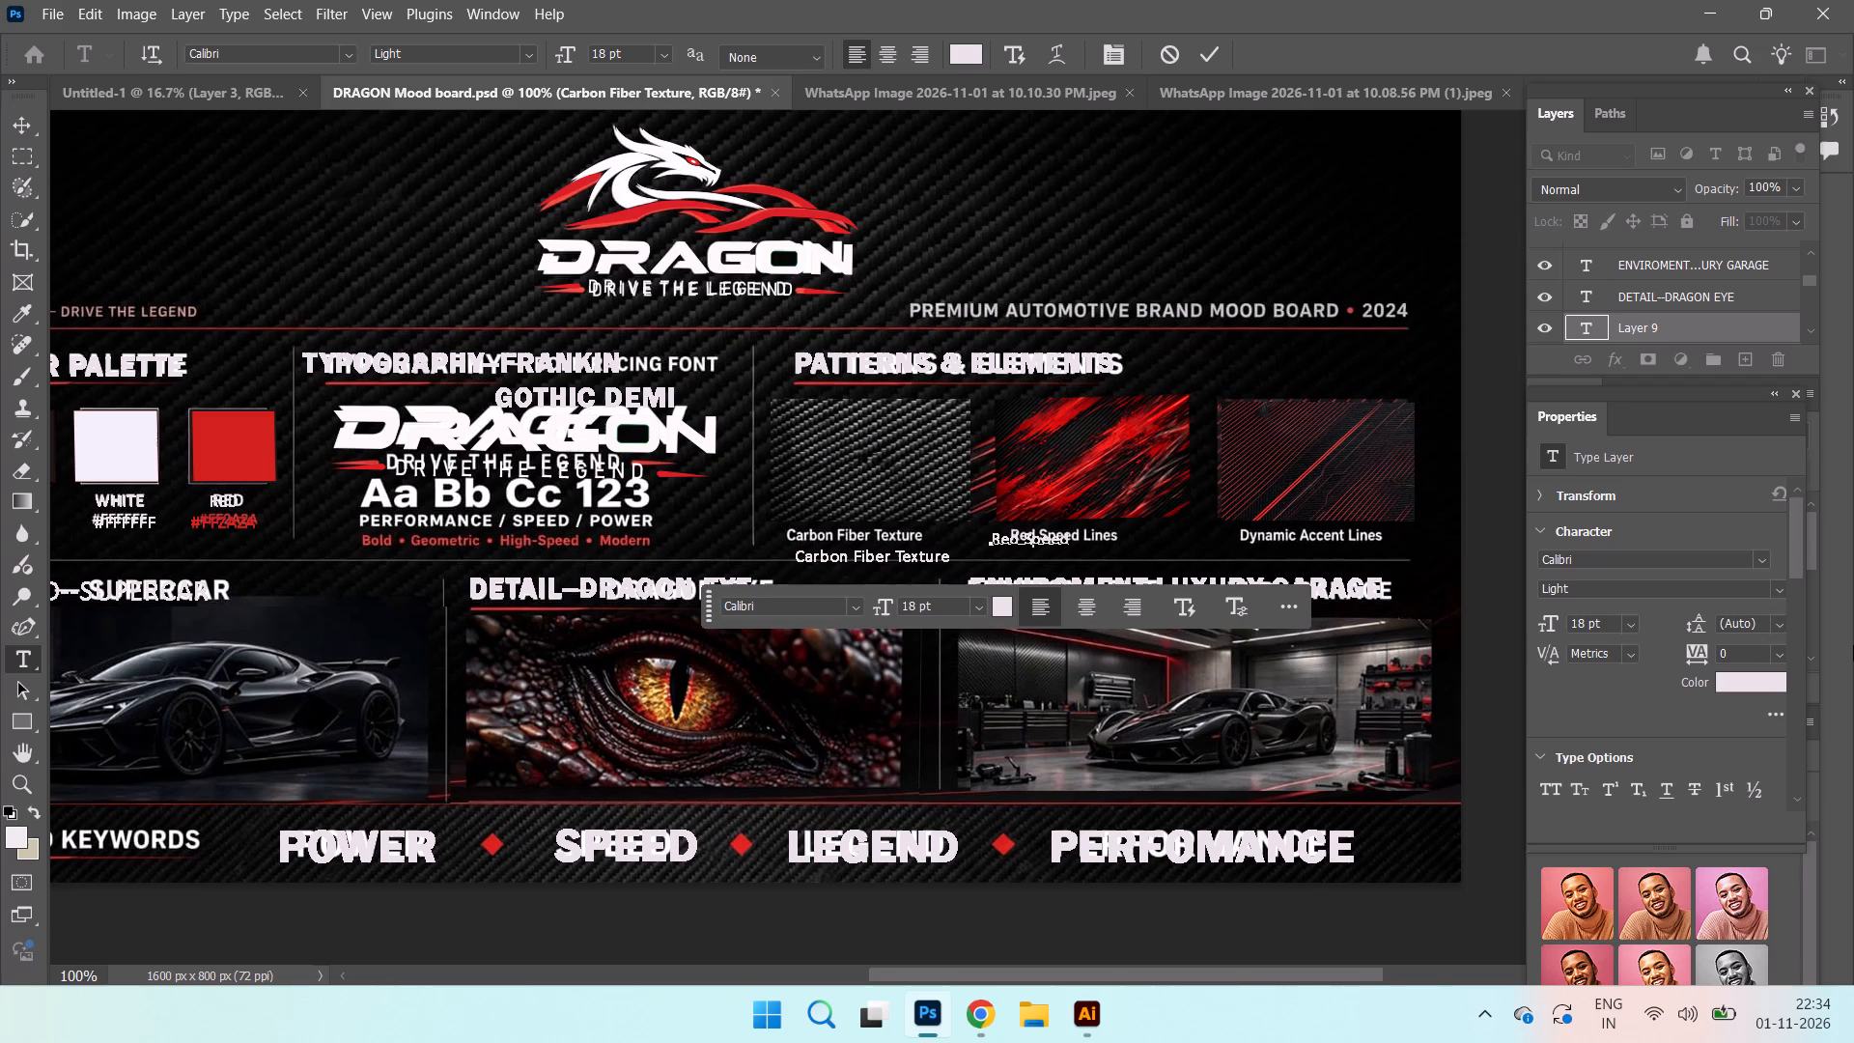
type("ines")
left_click(1214, 58)
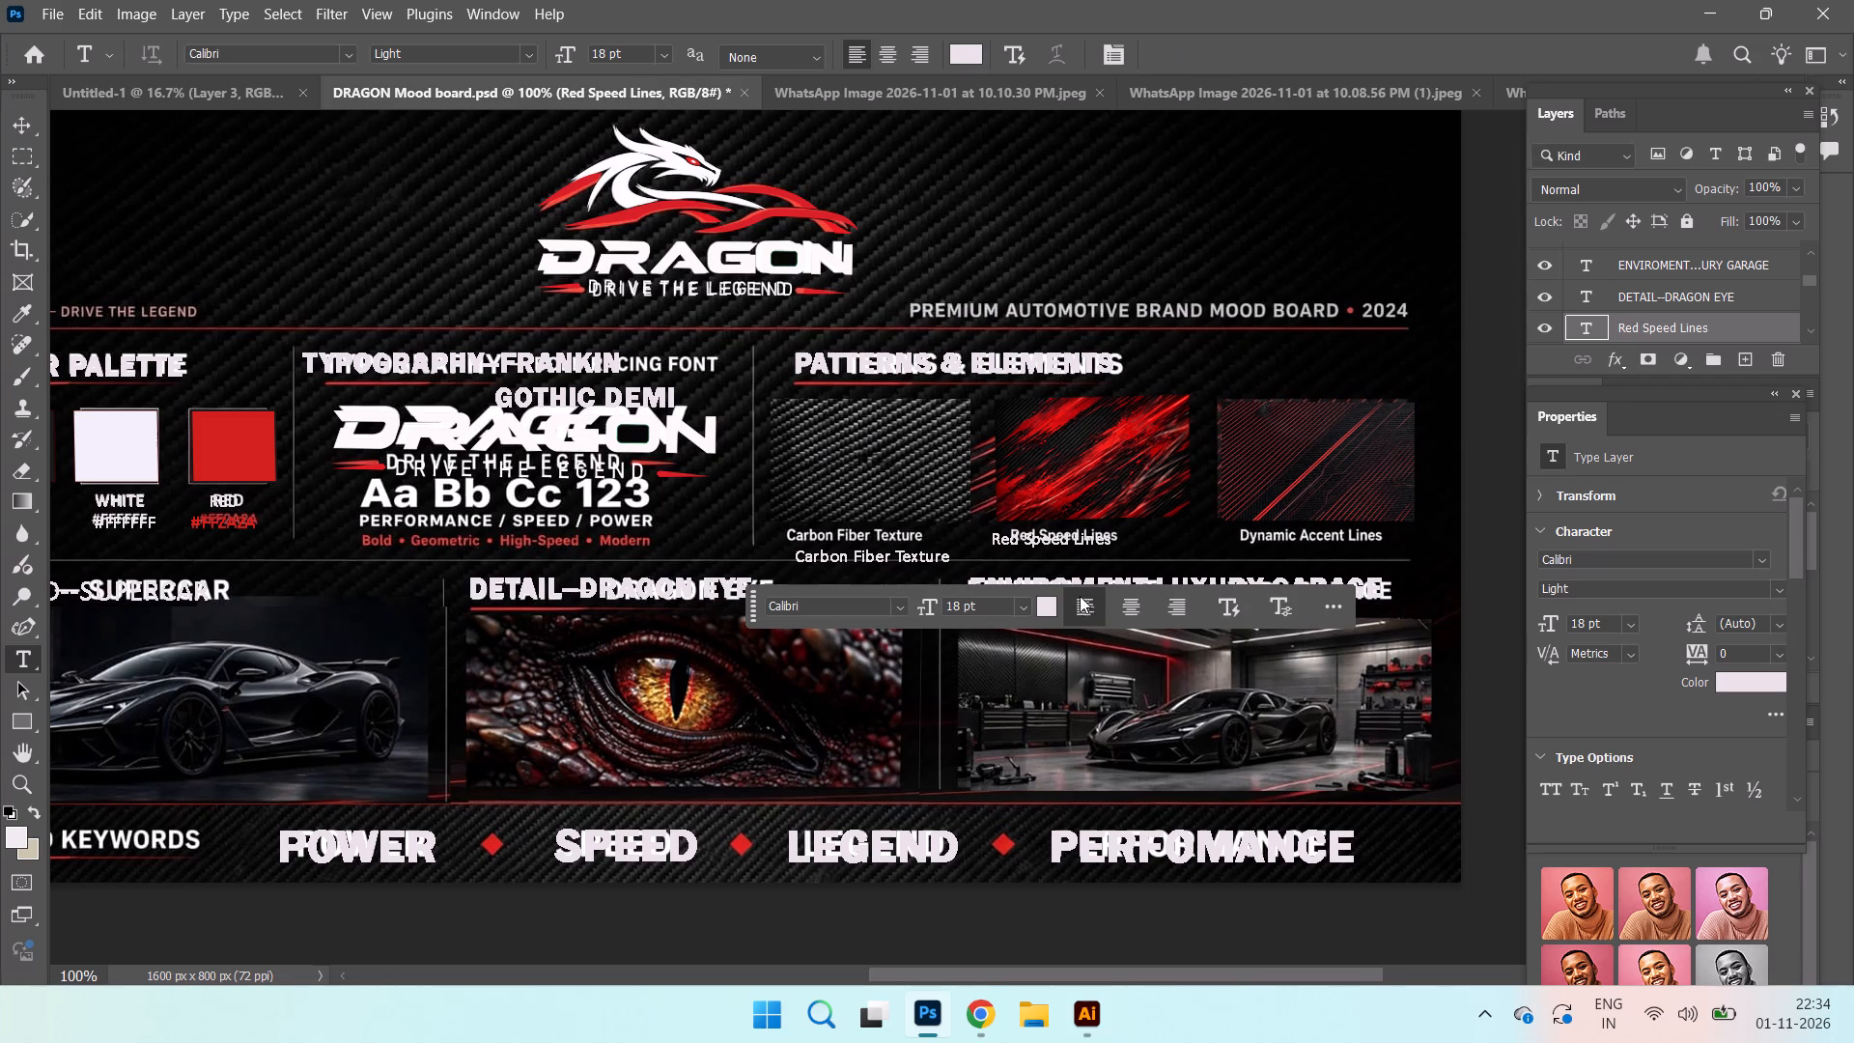
Add the text Dynamic Accent Lines in 18 pt Calibri Light just below the original caption under the third pattern.
left_click(1213, 555)
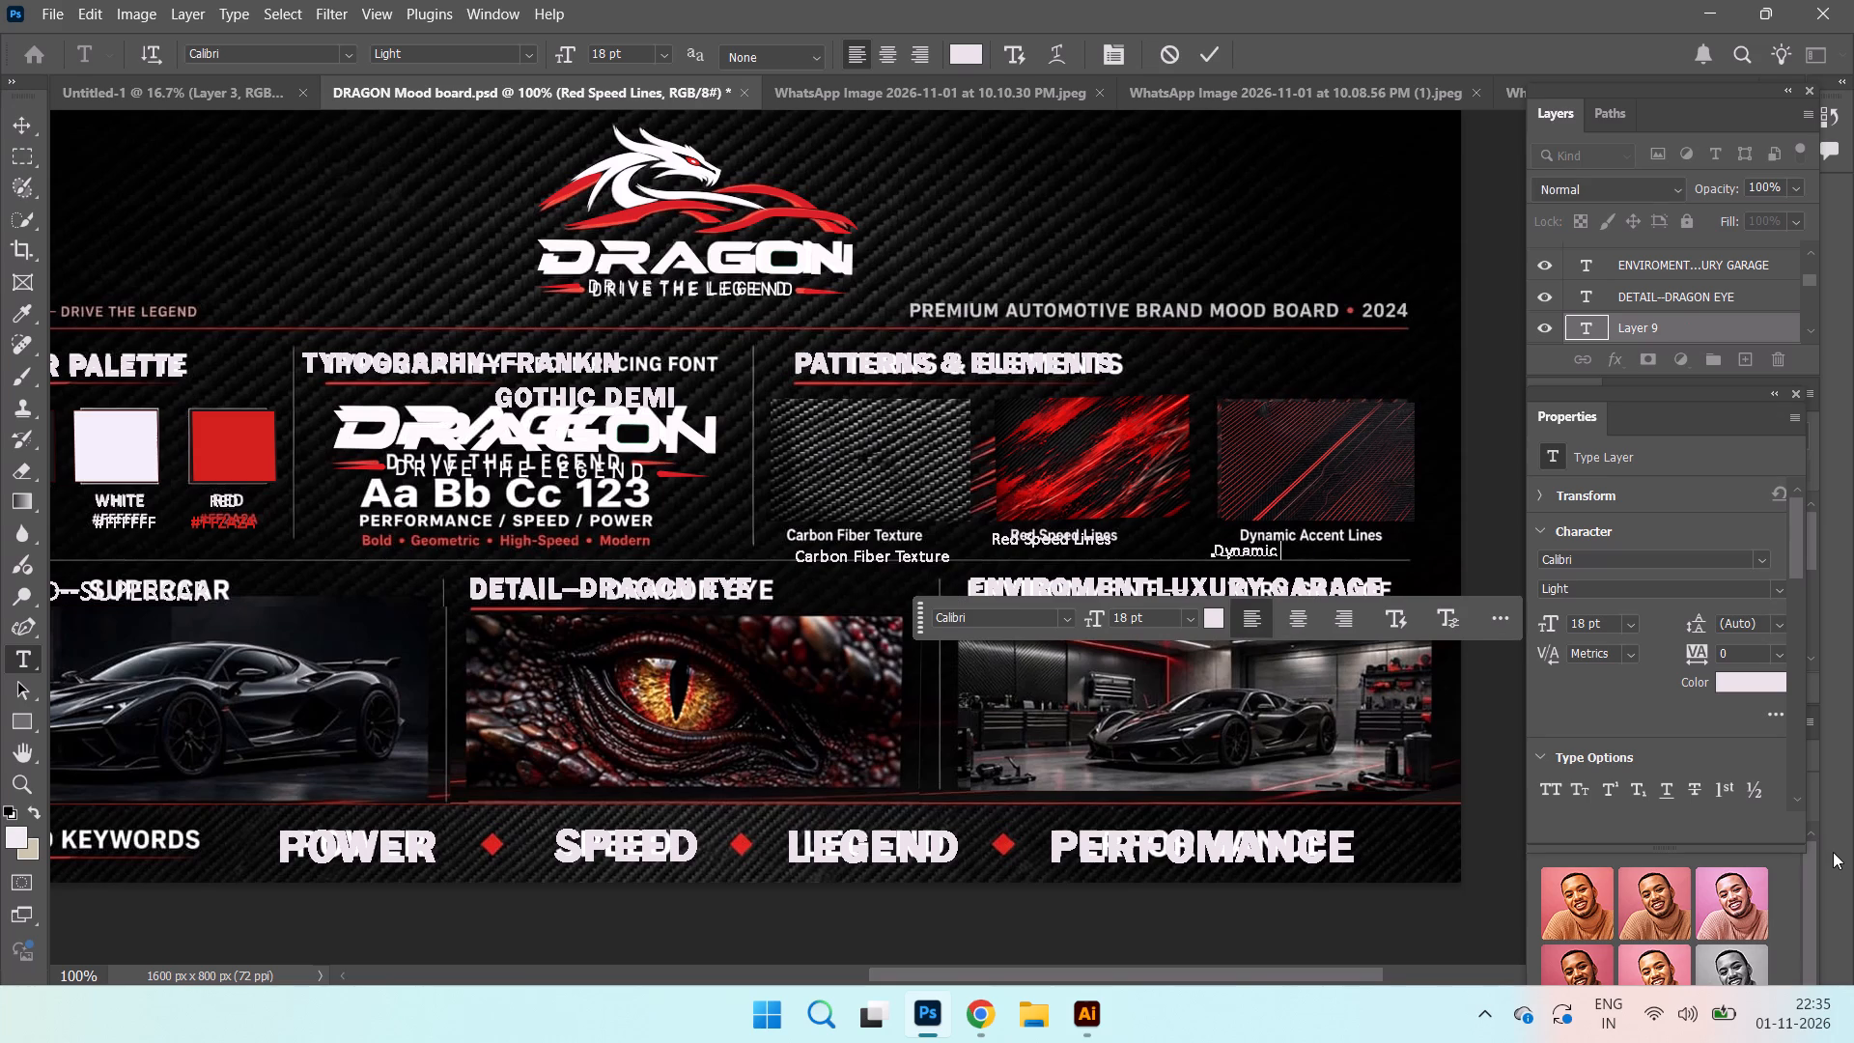
key("a")
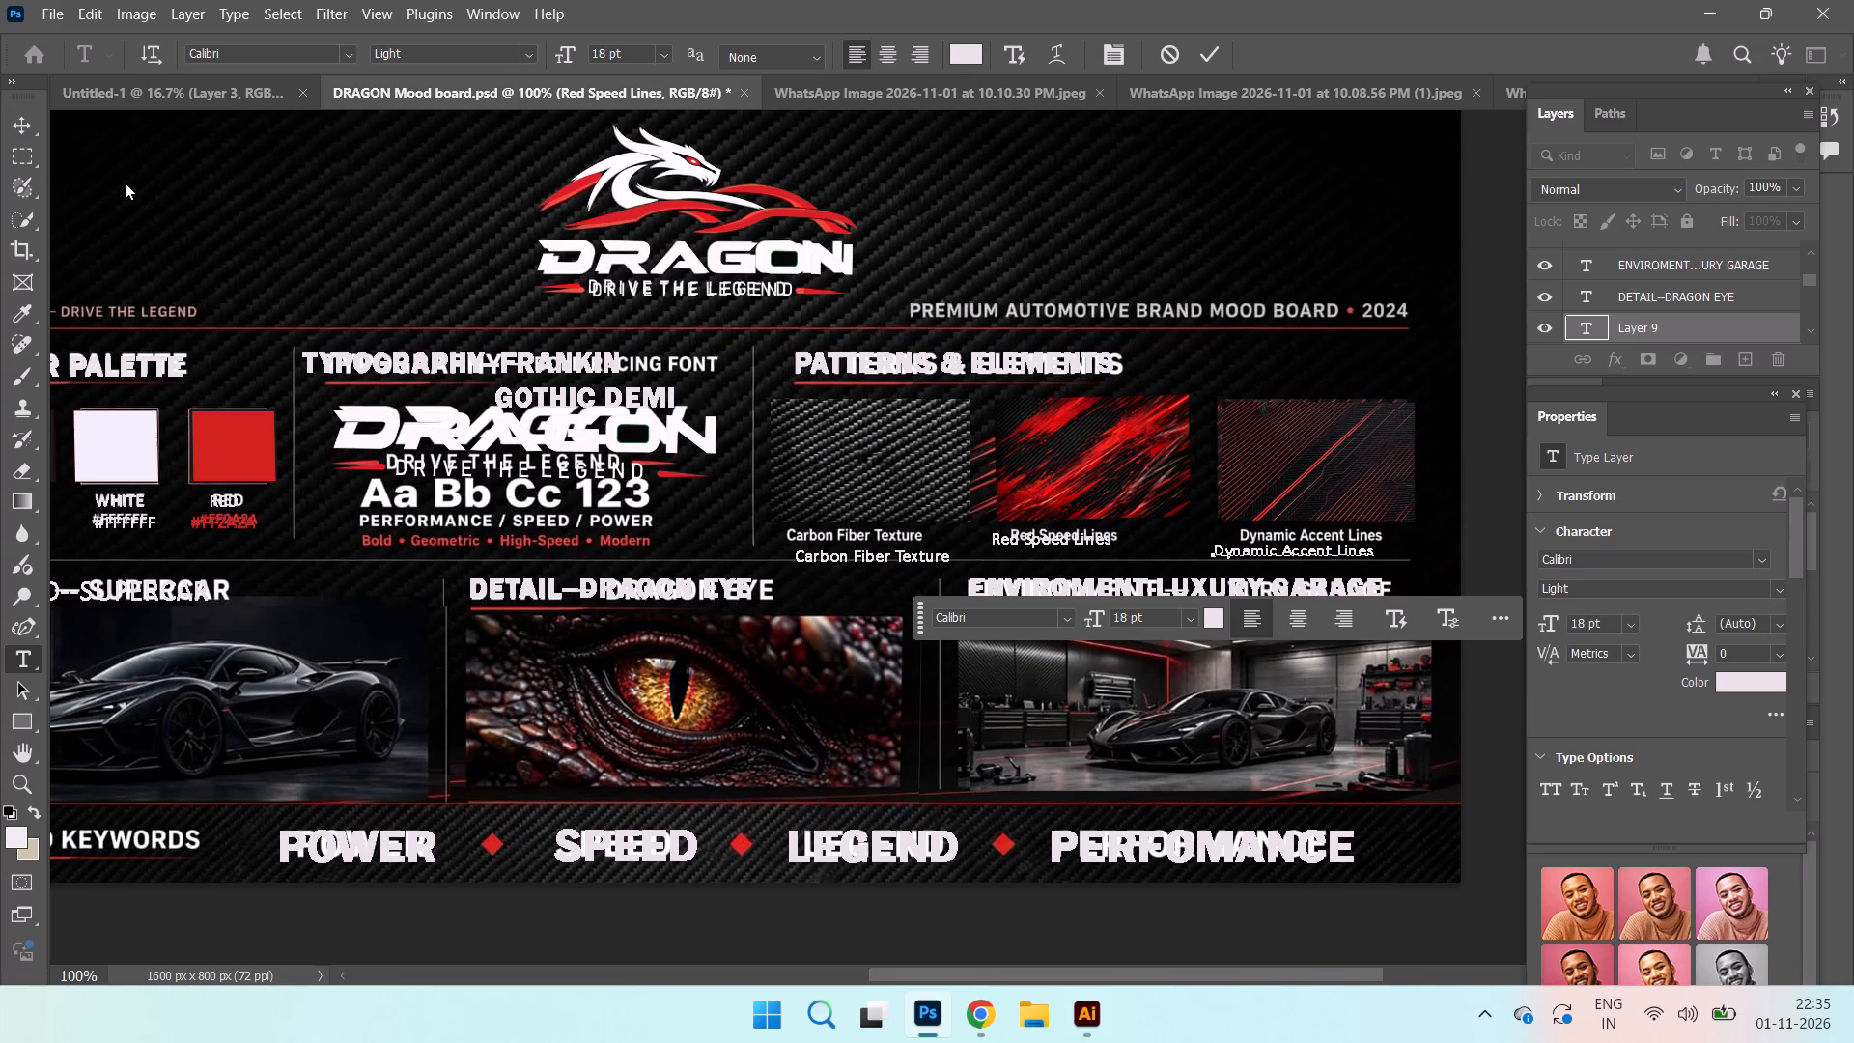
left_click(1211, 42)
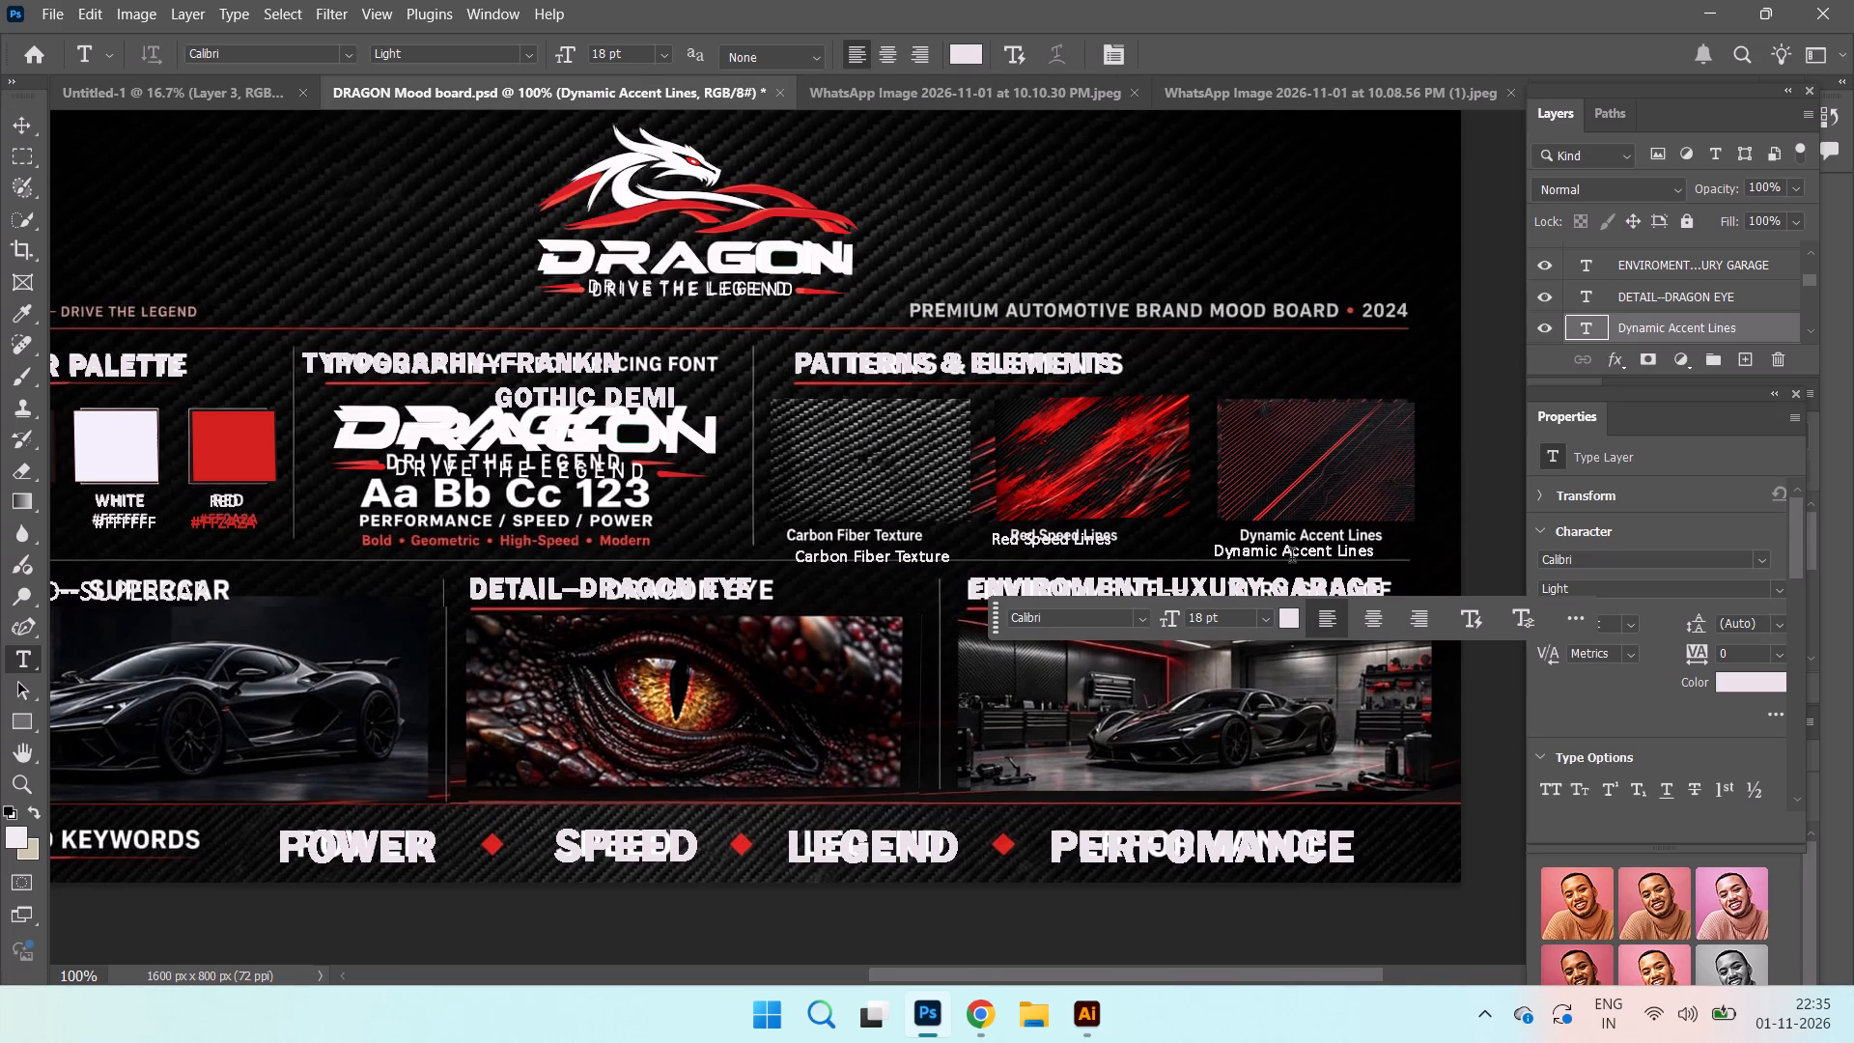
Move the Dynamic Accent Lines, Red Speed Lines and Carbon Fiber Texture labels over their original captions below the patterns.
left_click(22, 123)
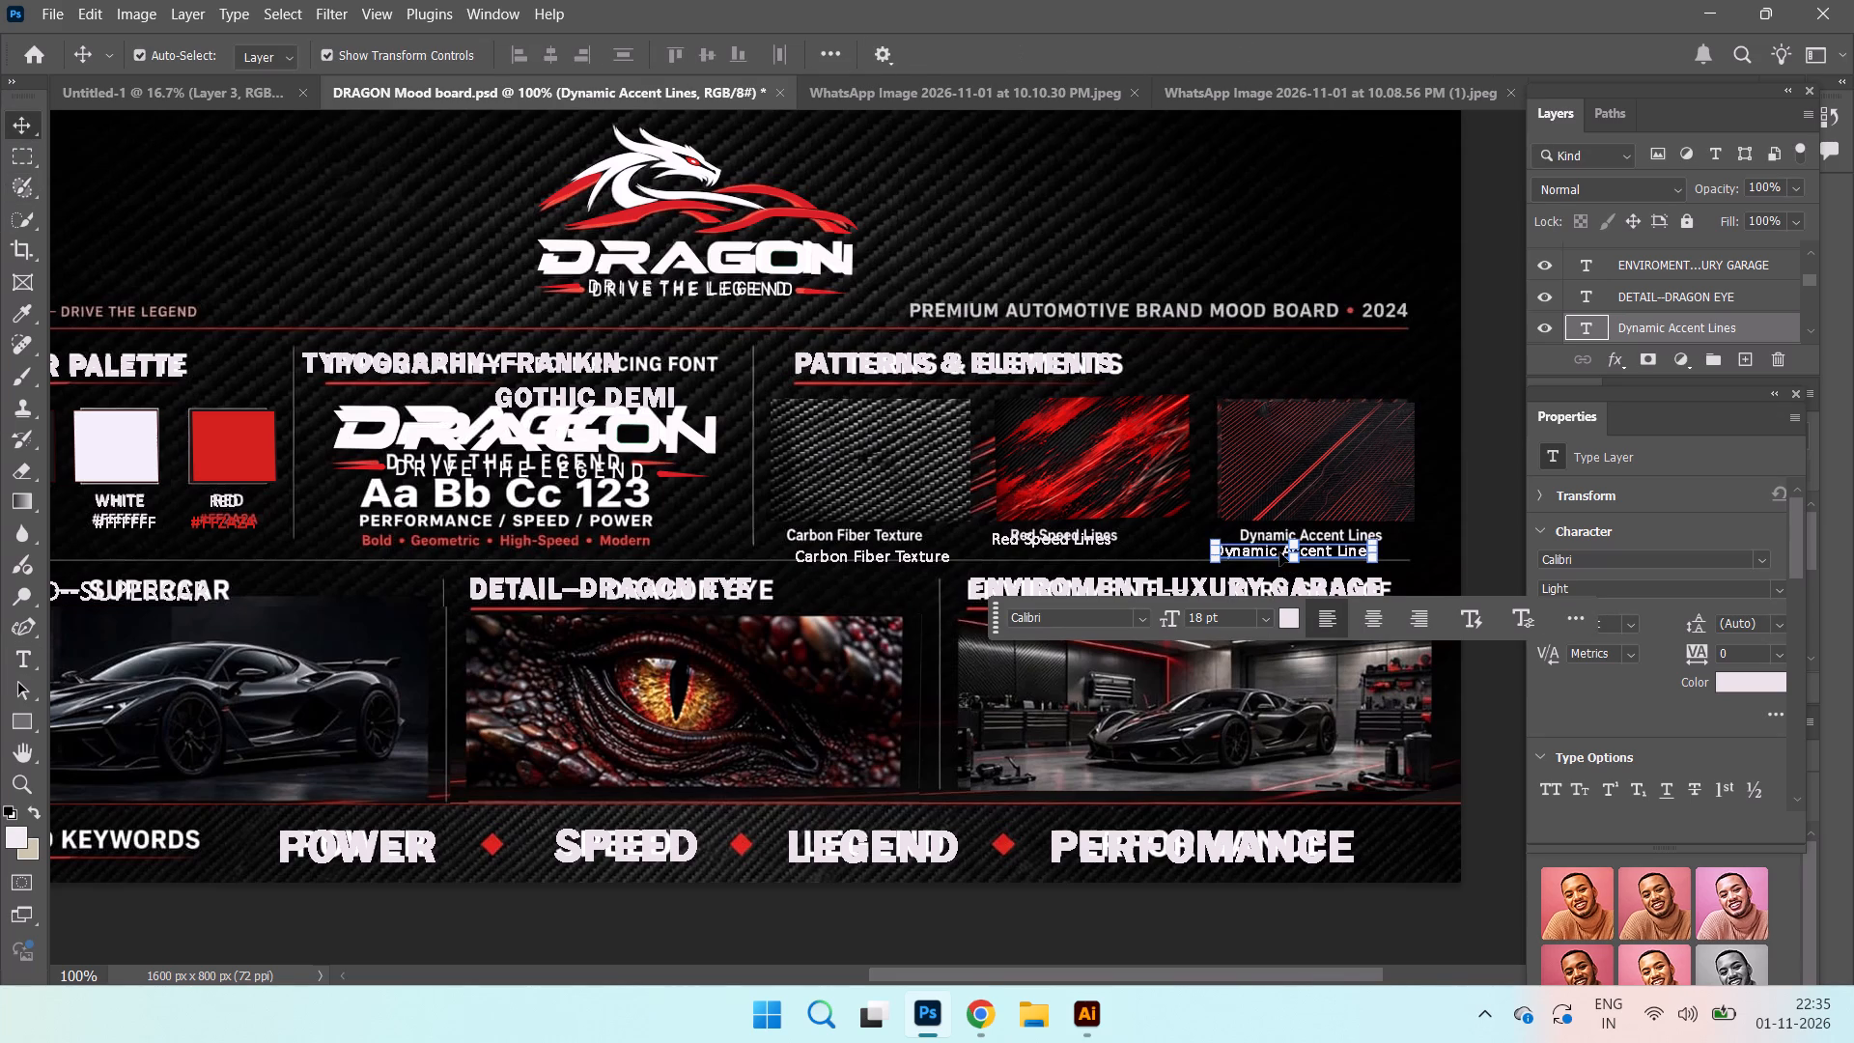
left_click_drag(1268, 551, 1297, 537)
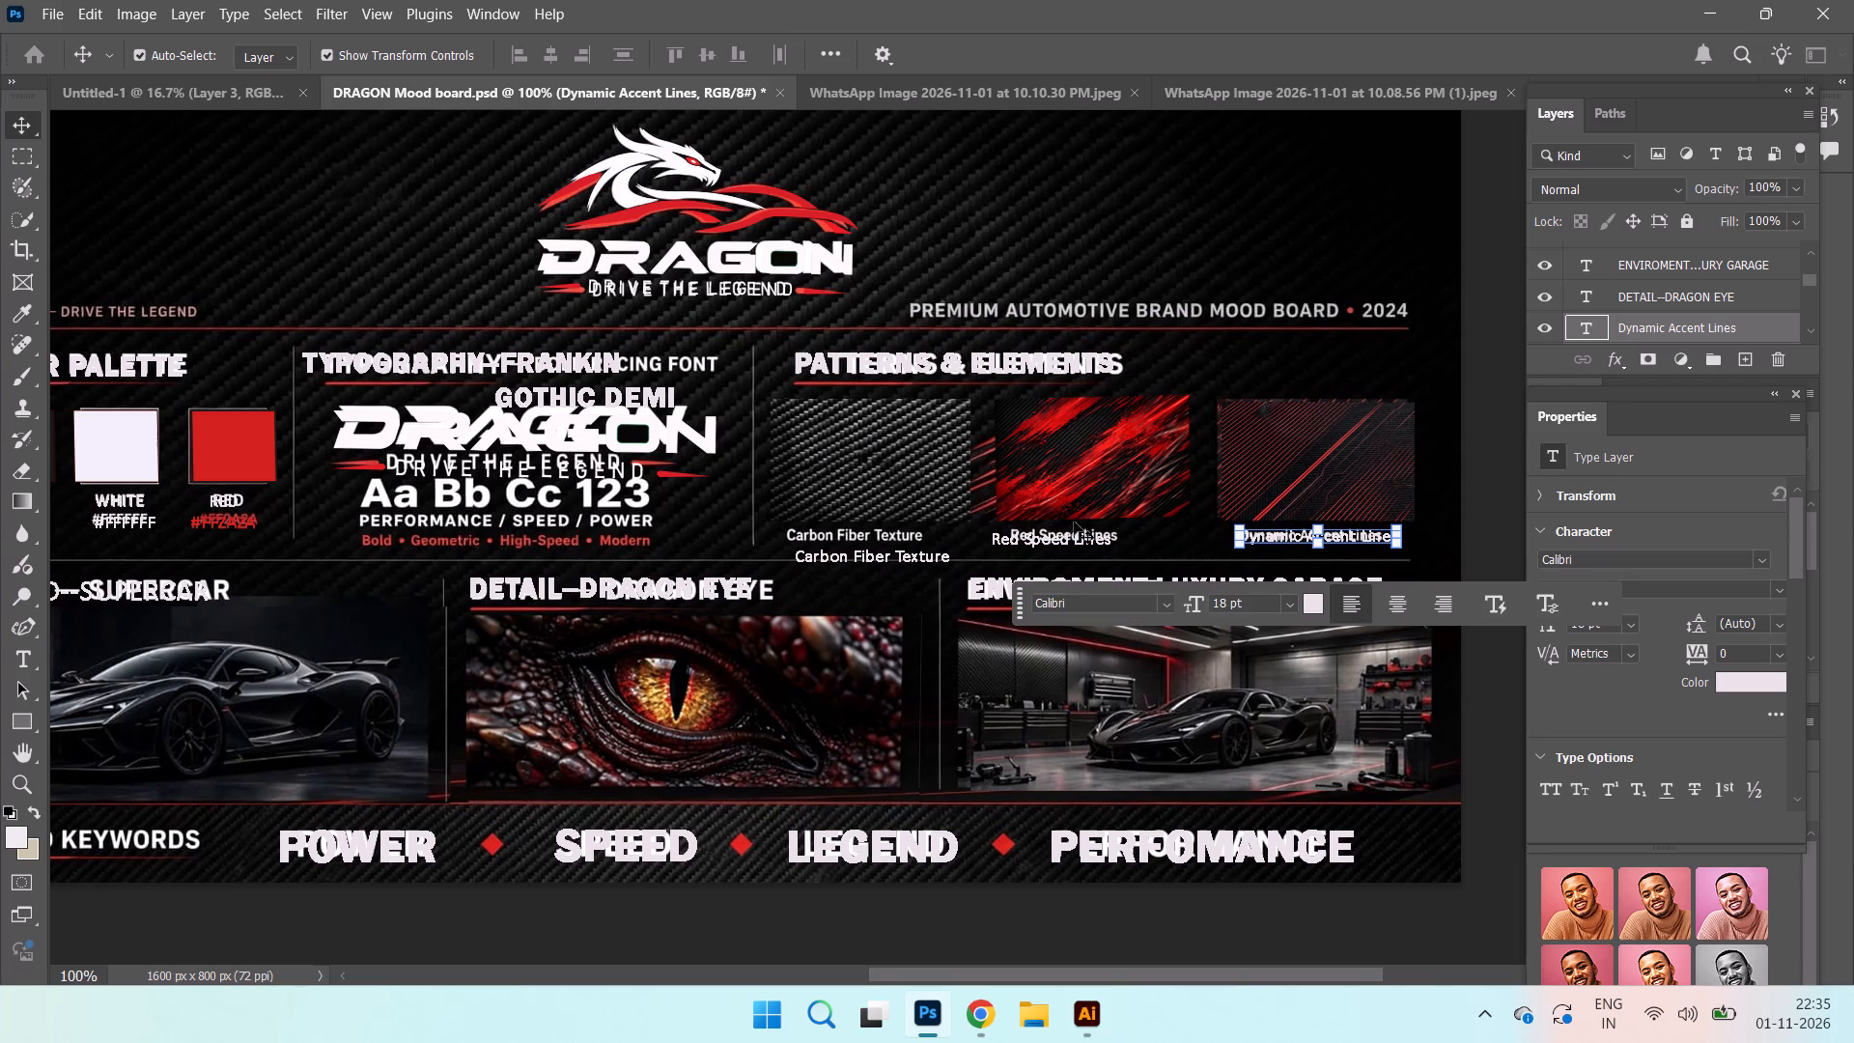
left_click_drag(1026, 539, 1046, 537)
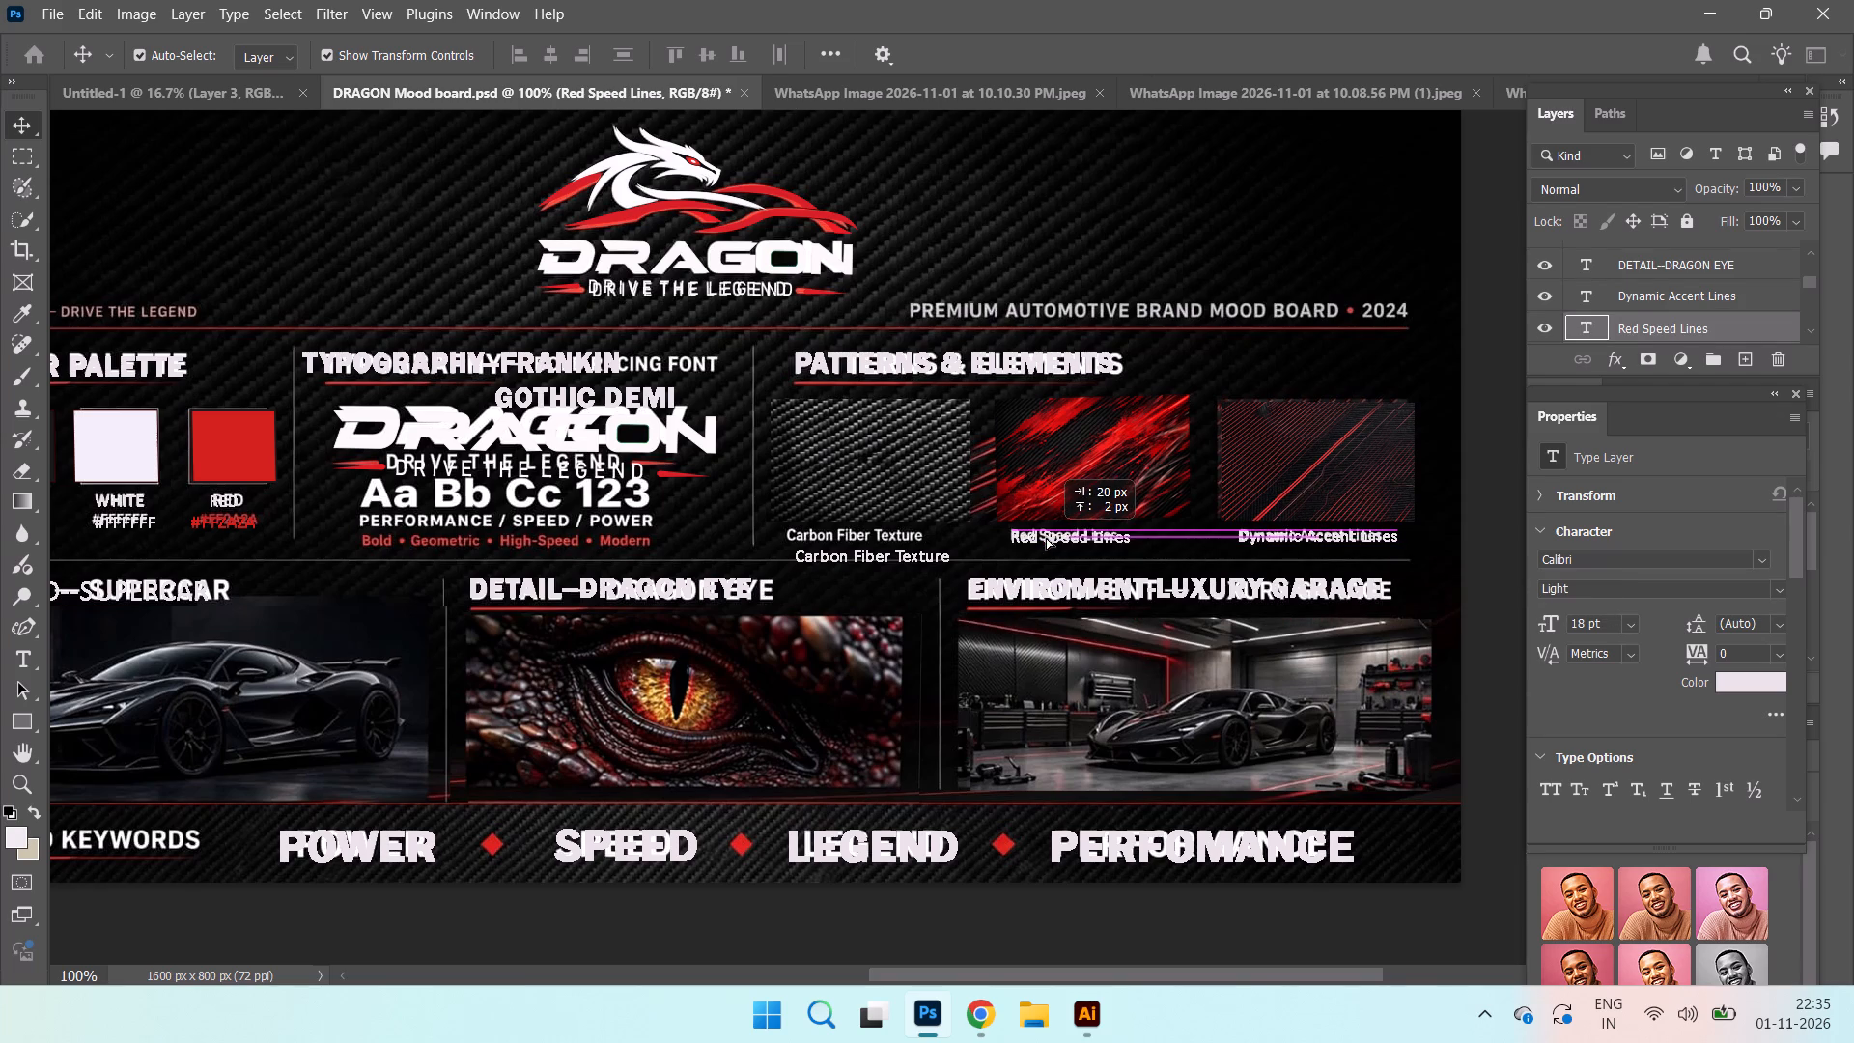
left_click_drag(1046, 537, 1046, 538)
left_click_drag(910, 557, 891, 539)
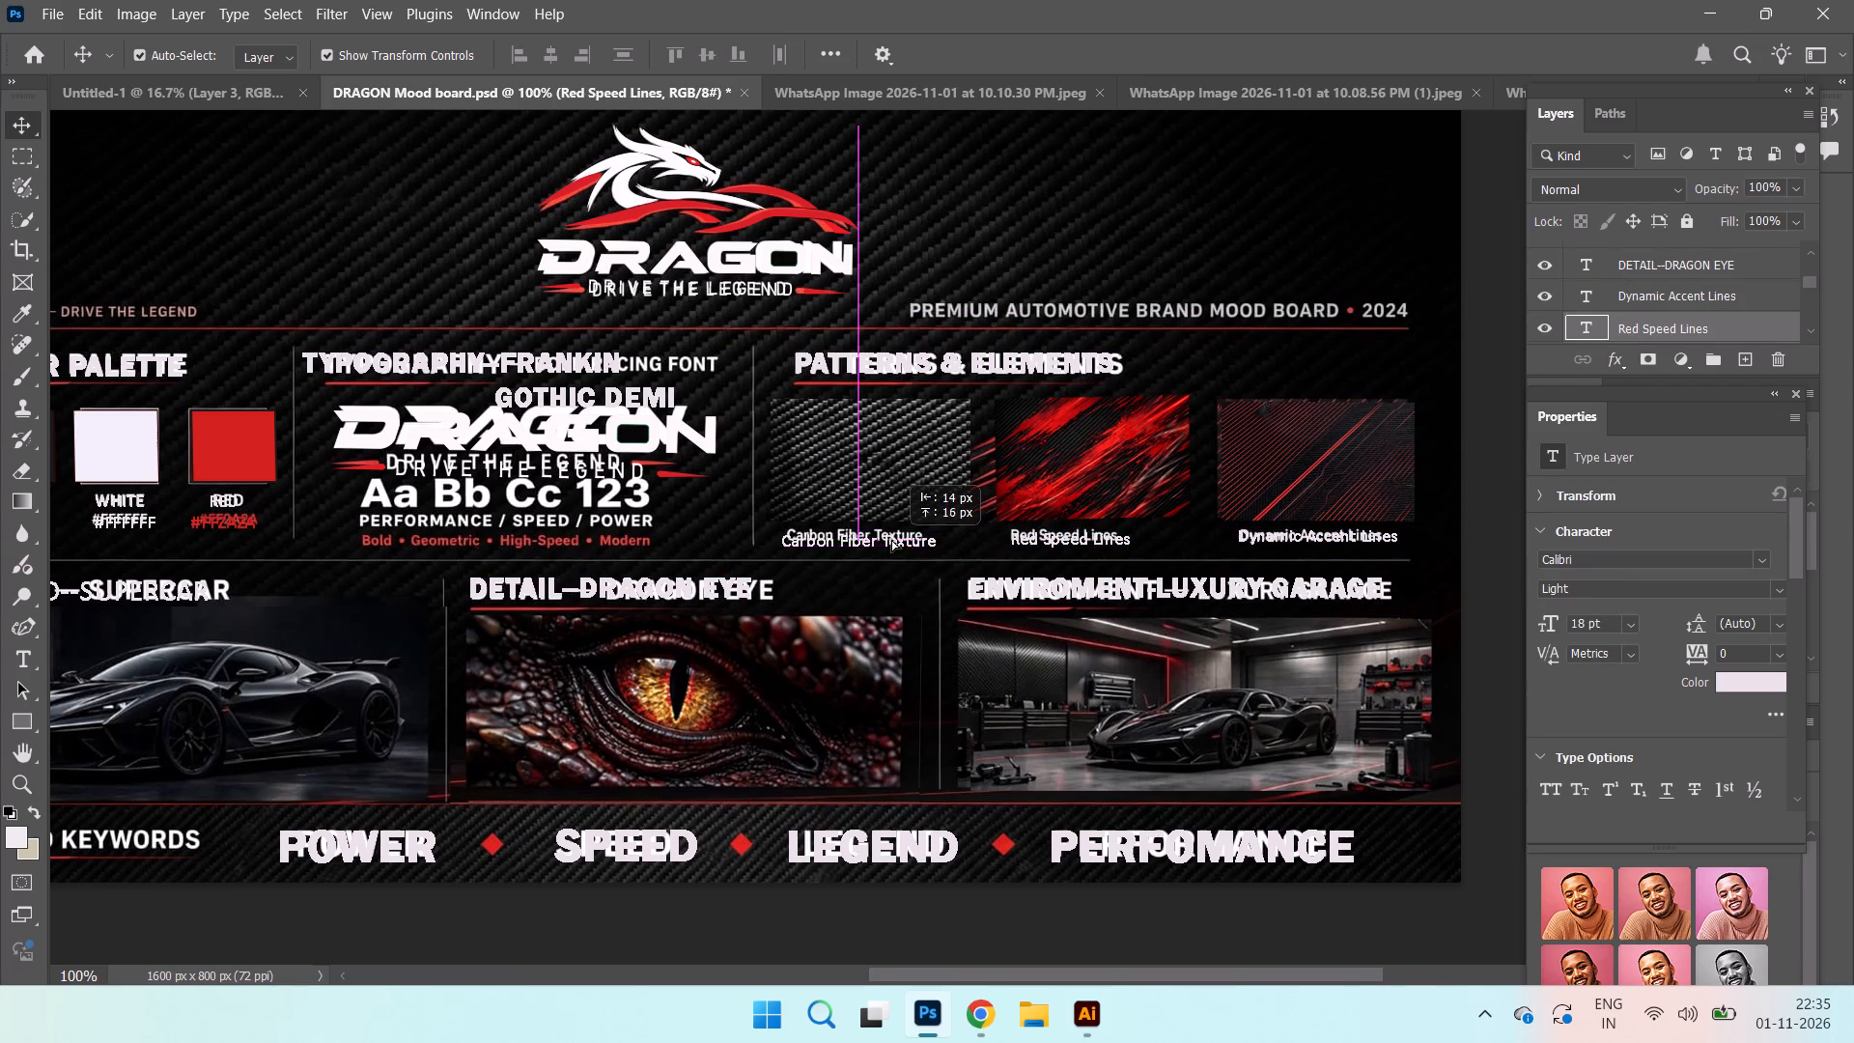
left_click_drag(891, 539, 891, 538)
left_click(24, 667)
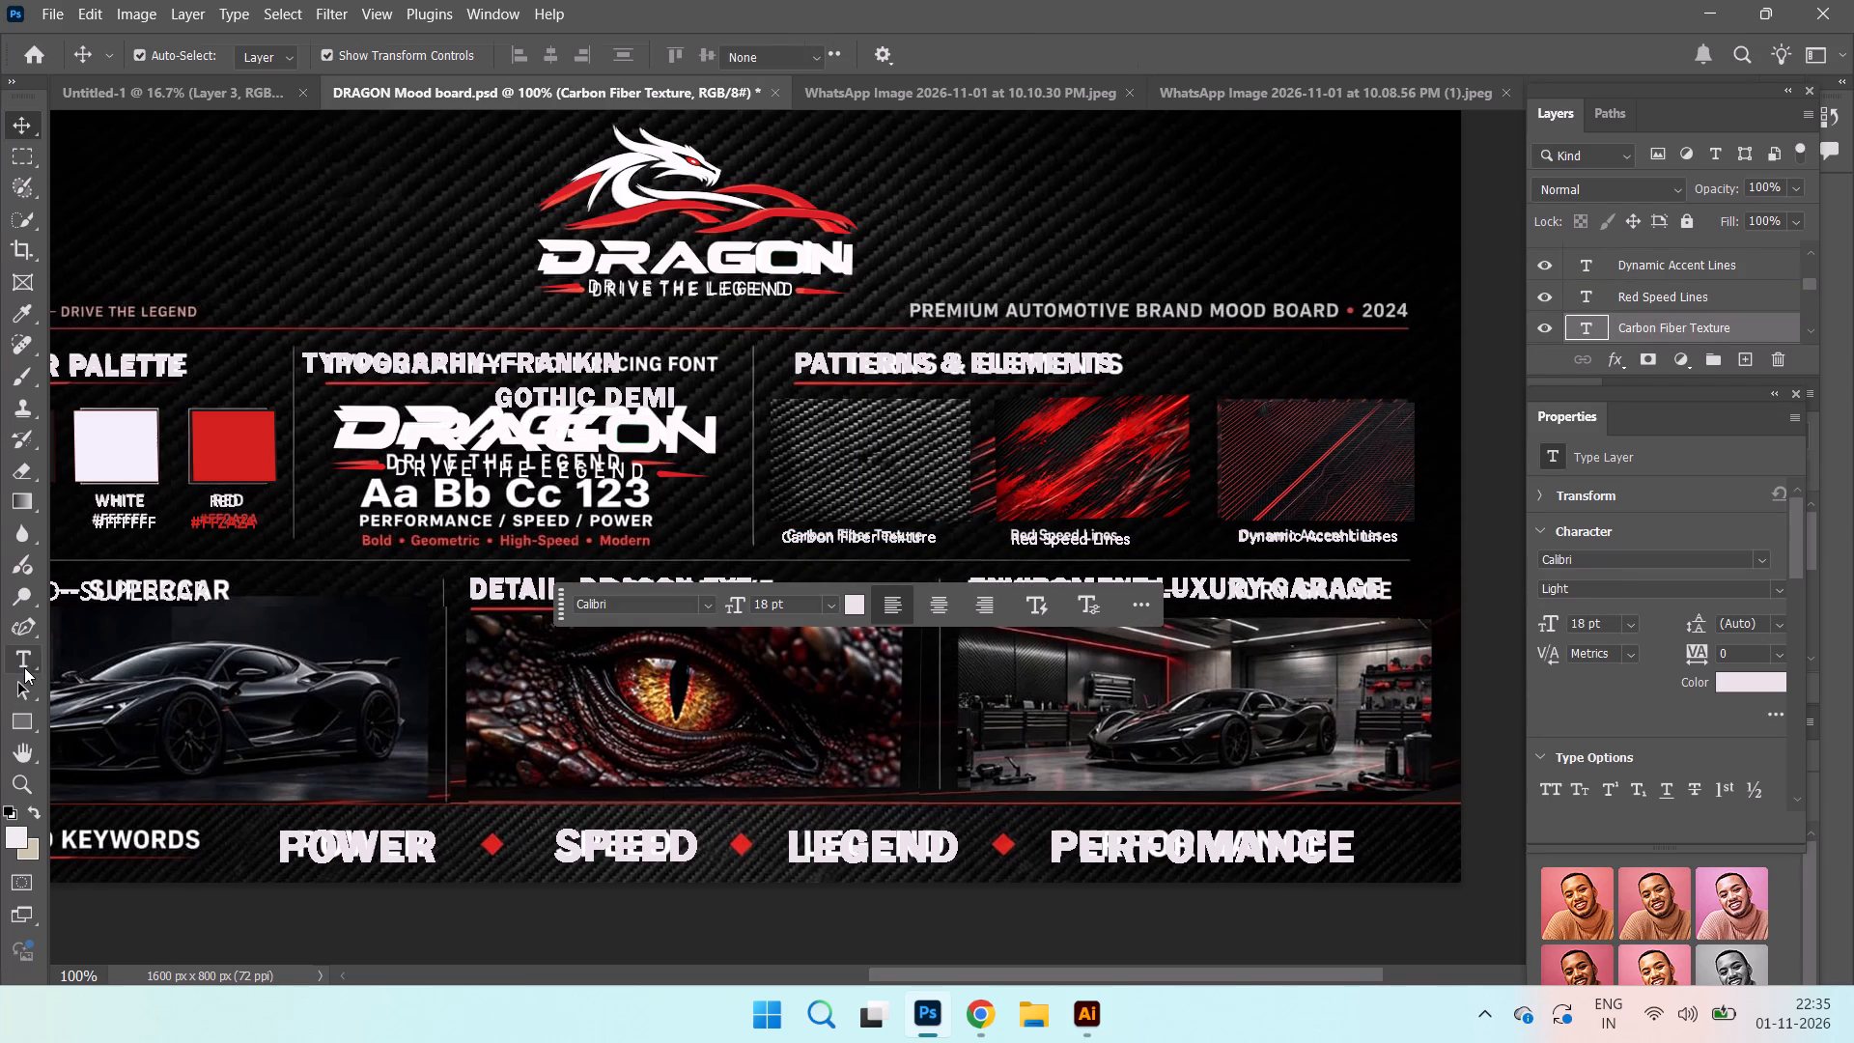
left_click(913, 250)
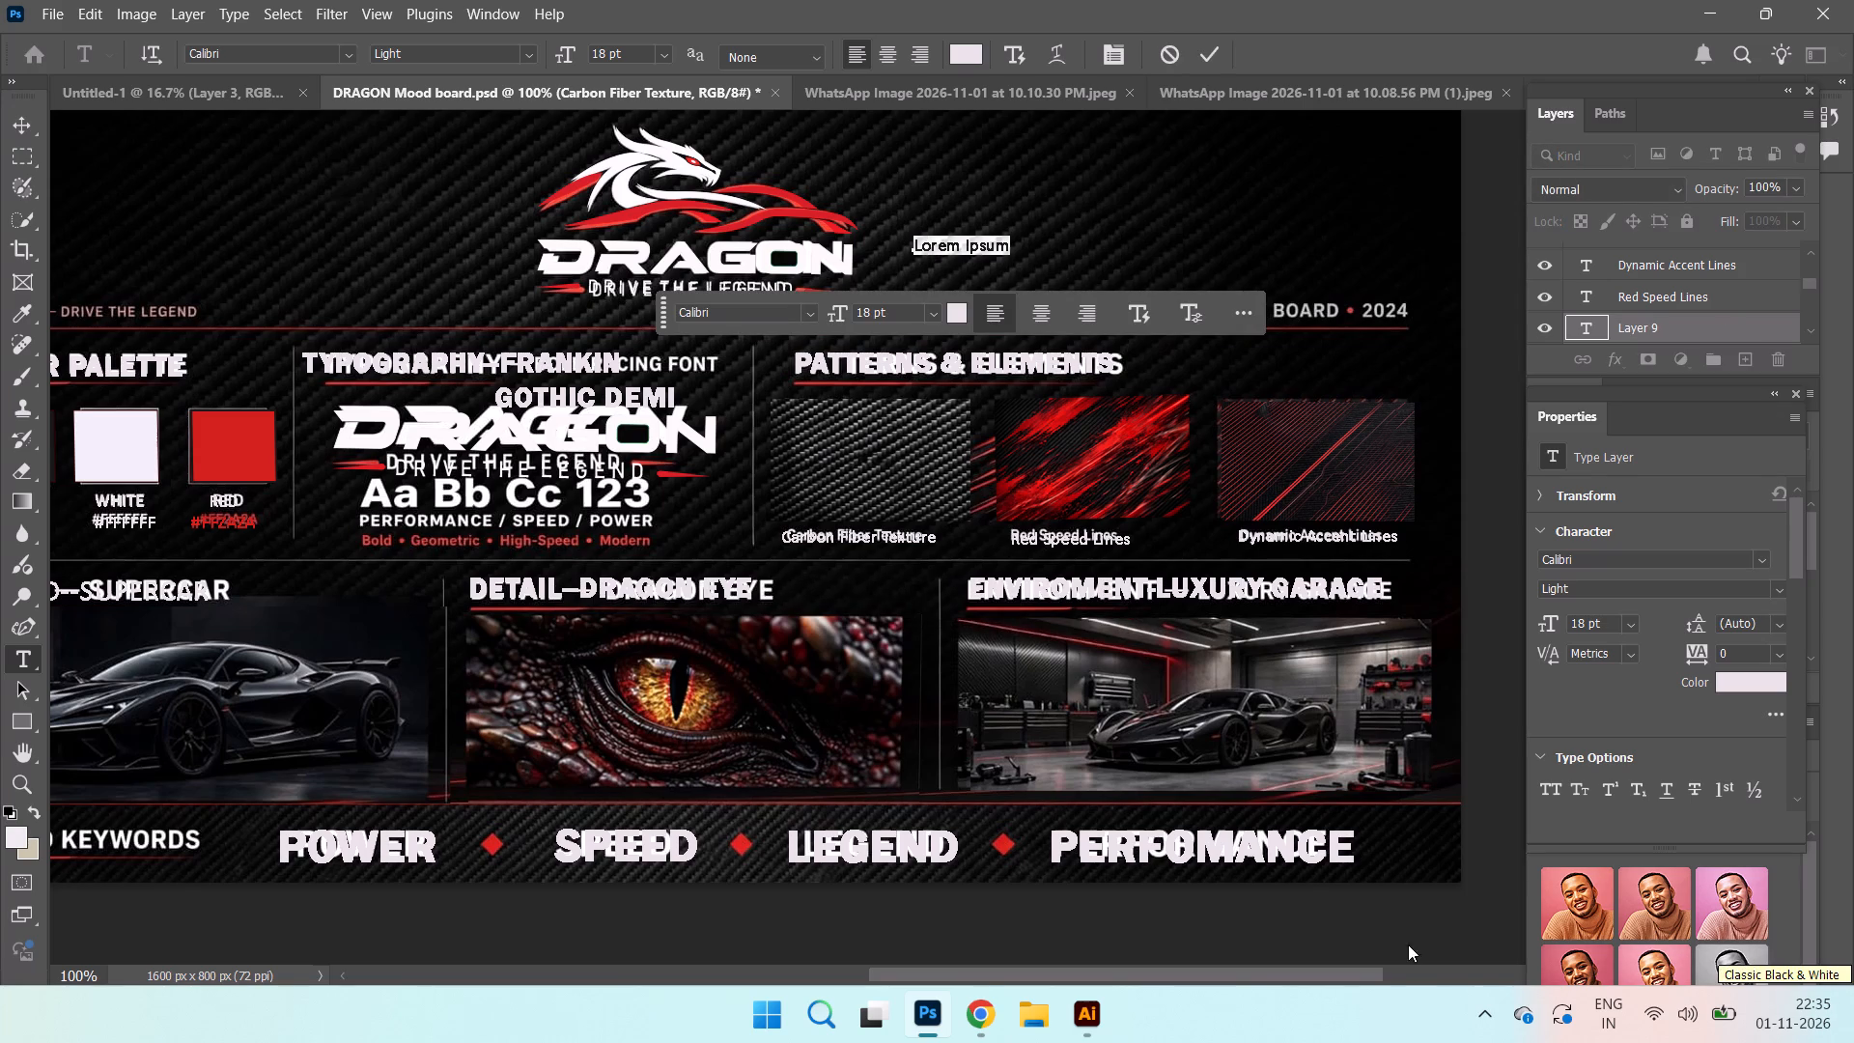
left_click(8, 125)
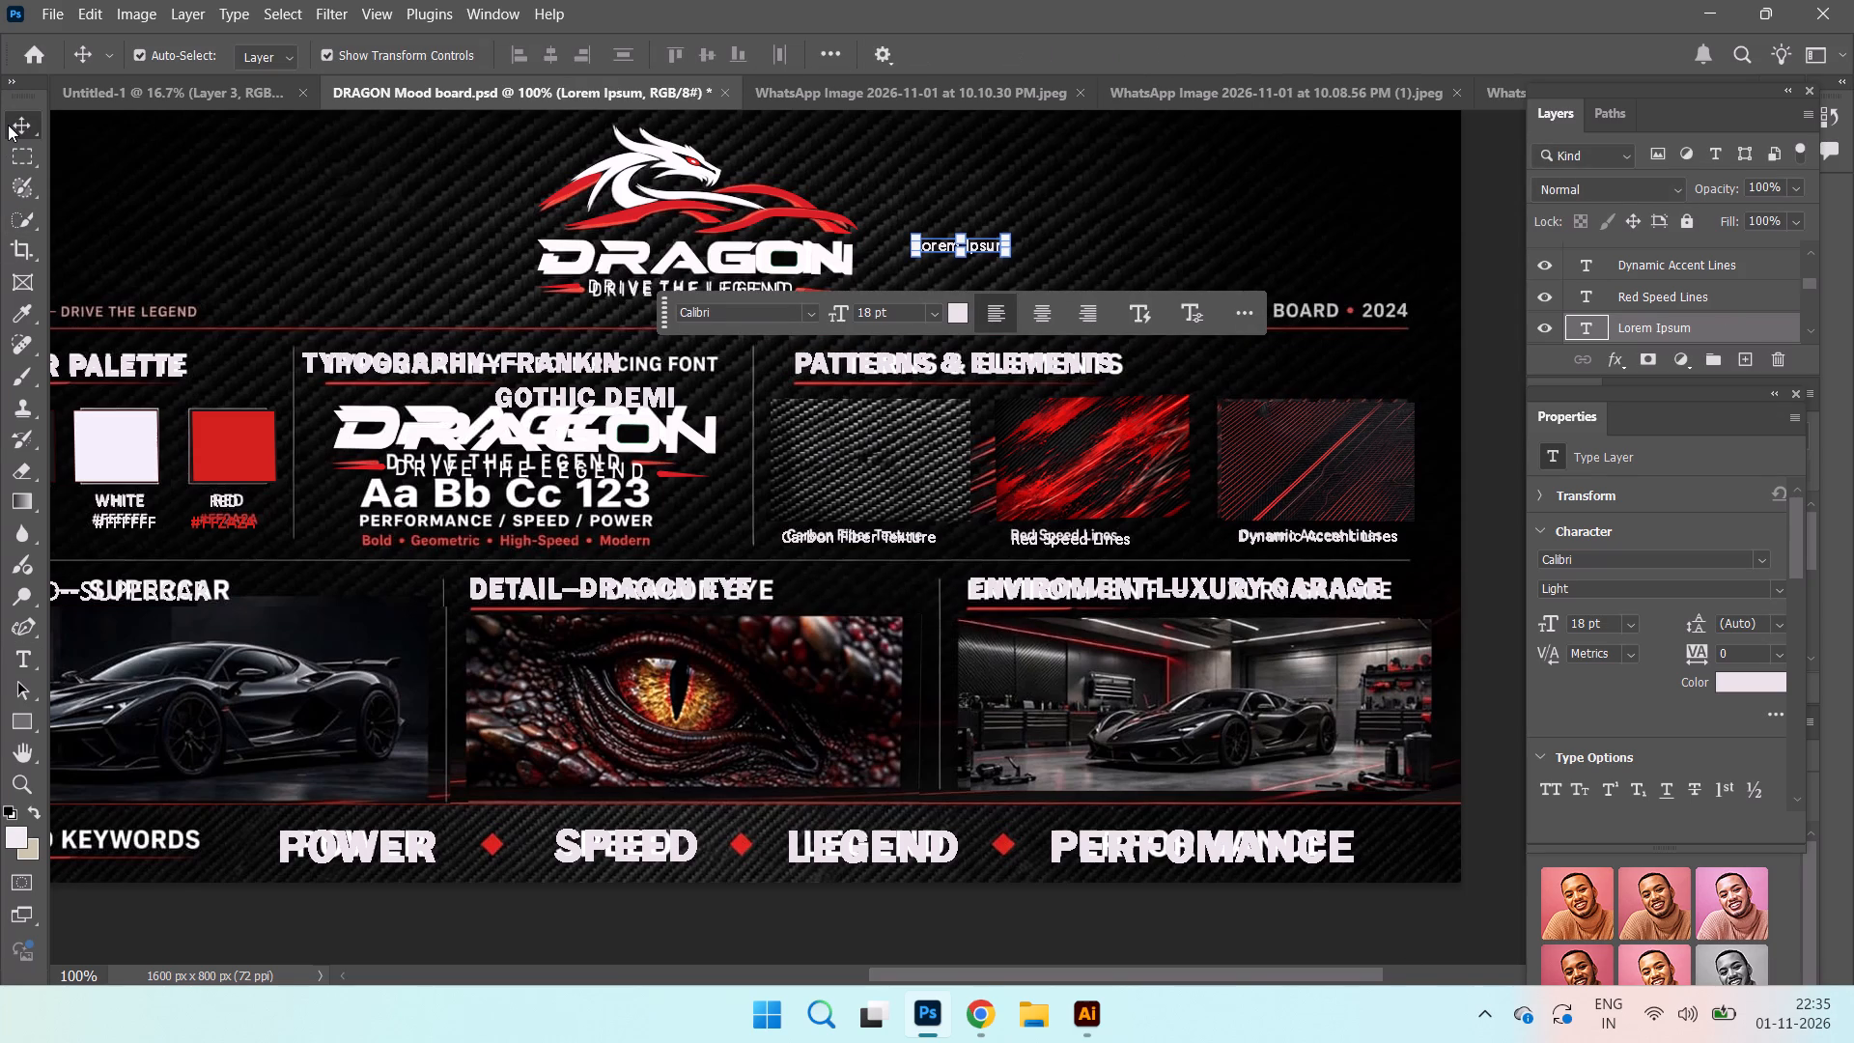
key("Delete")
Add the text PREMIUM AUTOMOTIVE BRAND MOOD BOARD . 2024 in 18 pt Calibri Light in the empty header area beside the logo.
left_click(18, 667)
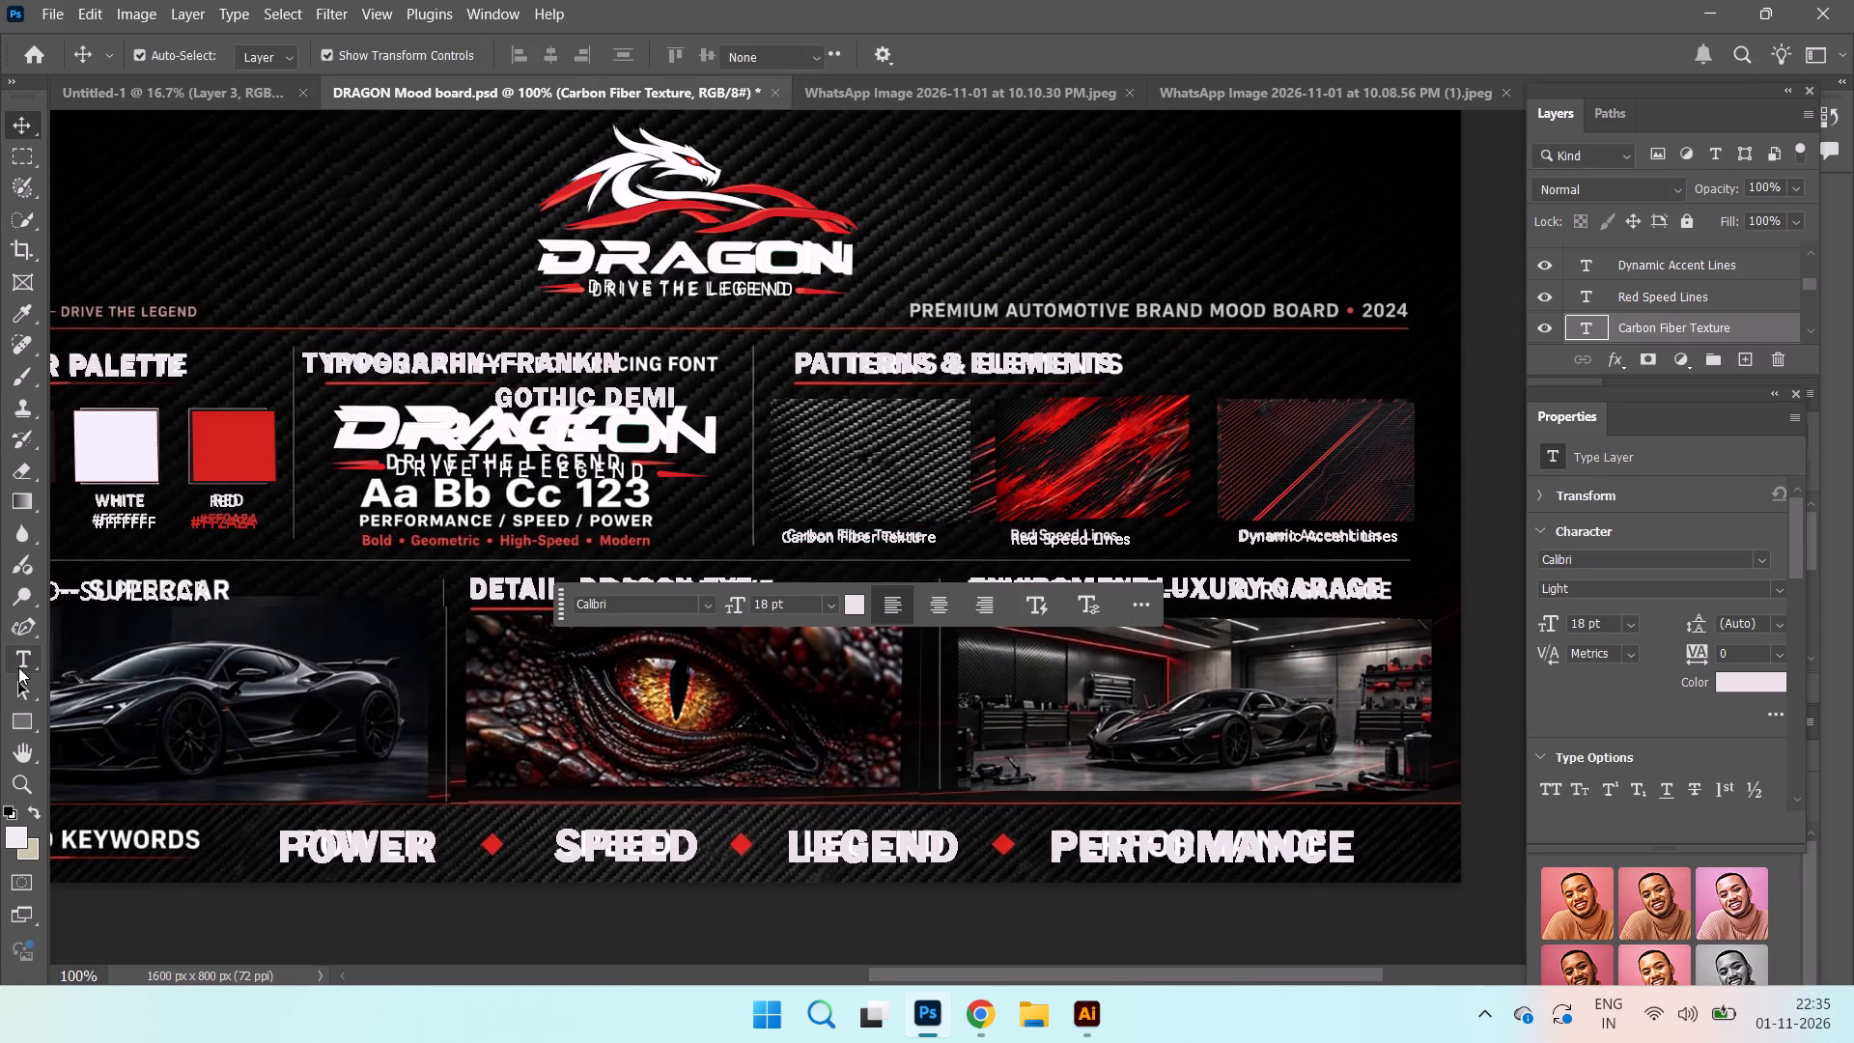
left_click(940, 164)
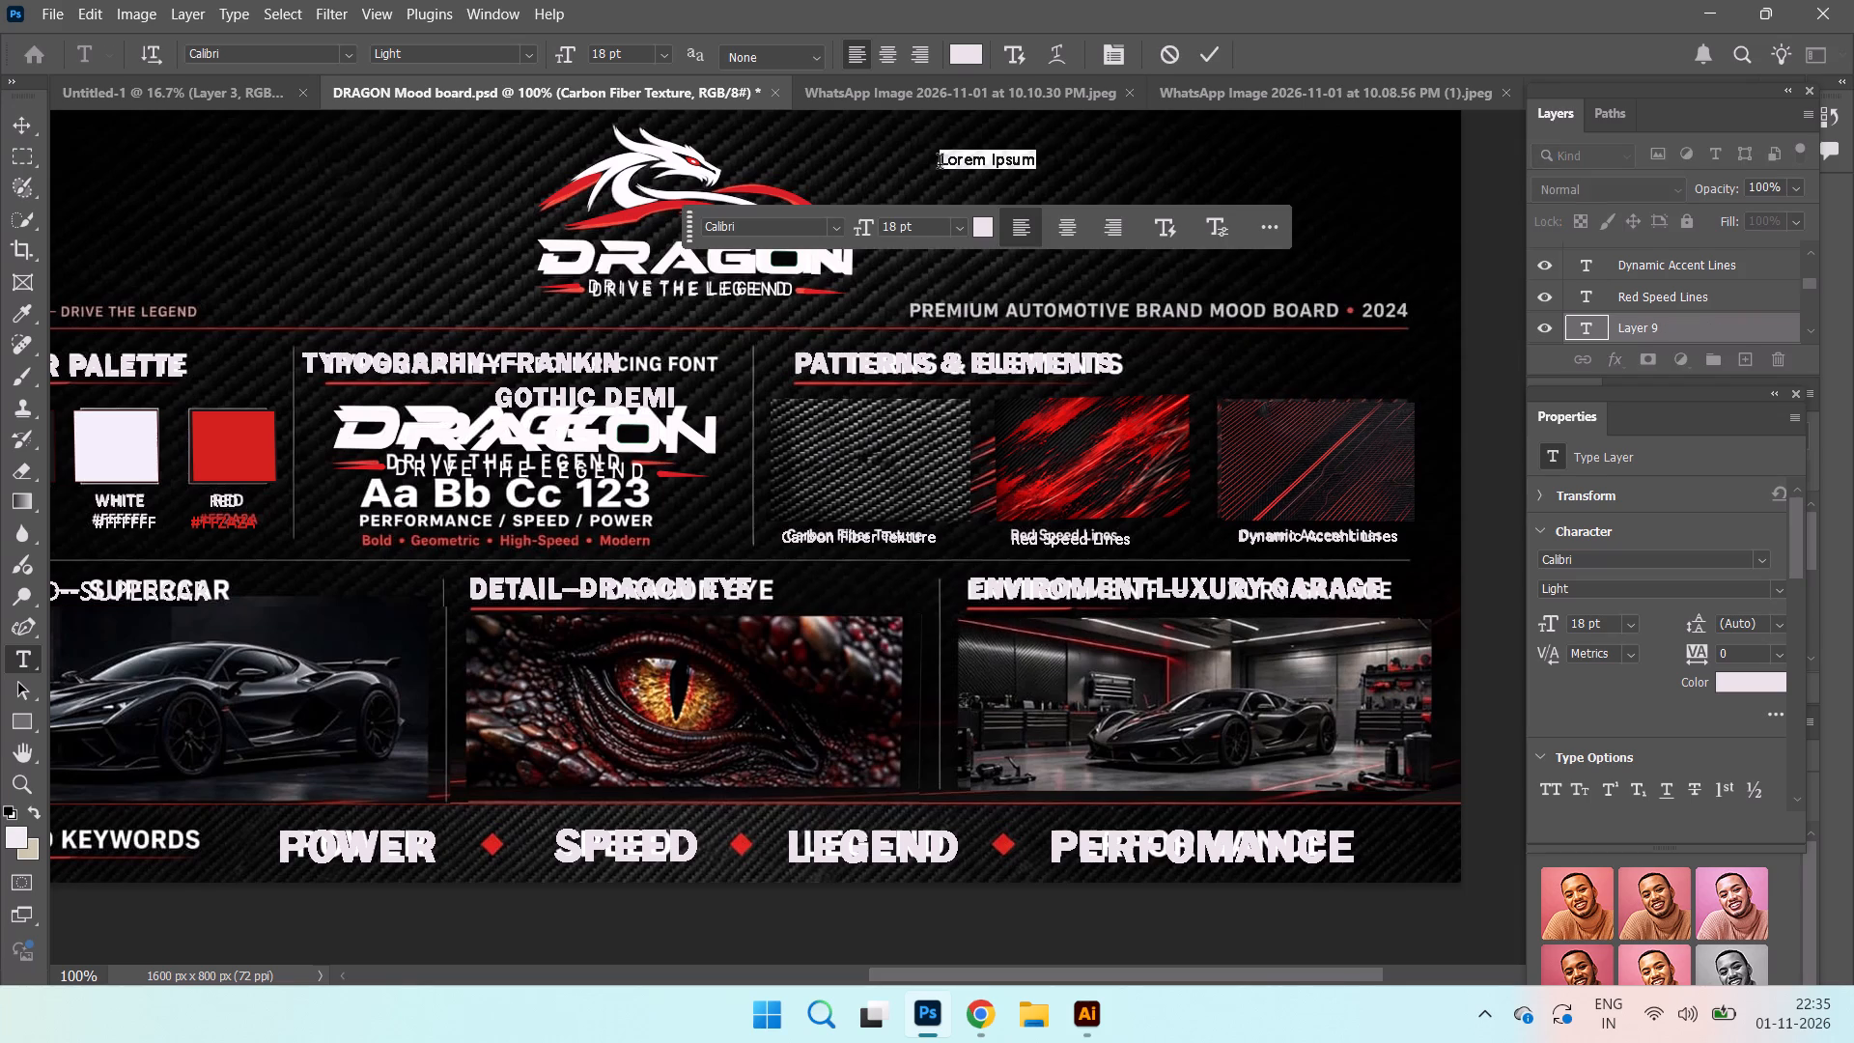
type("PREMI")
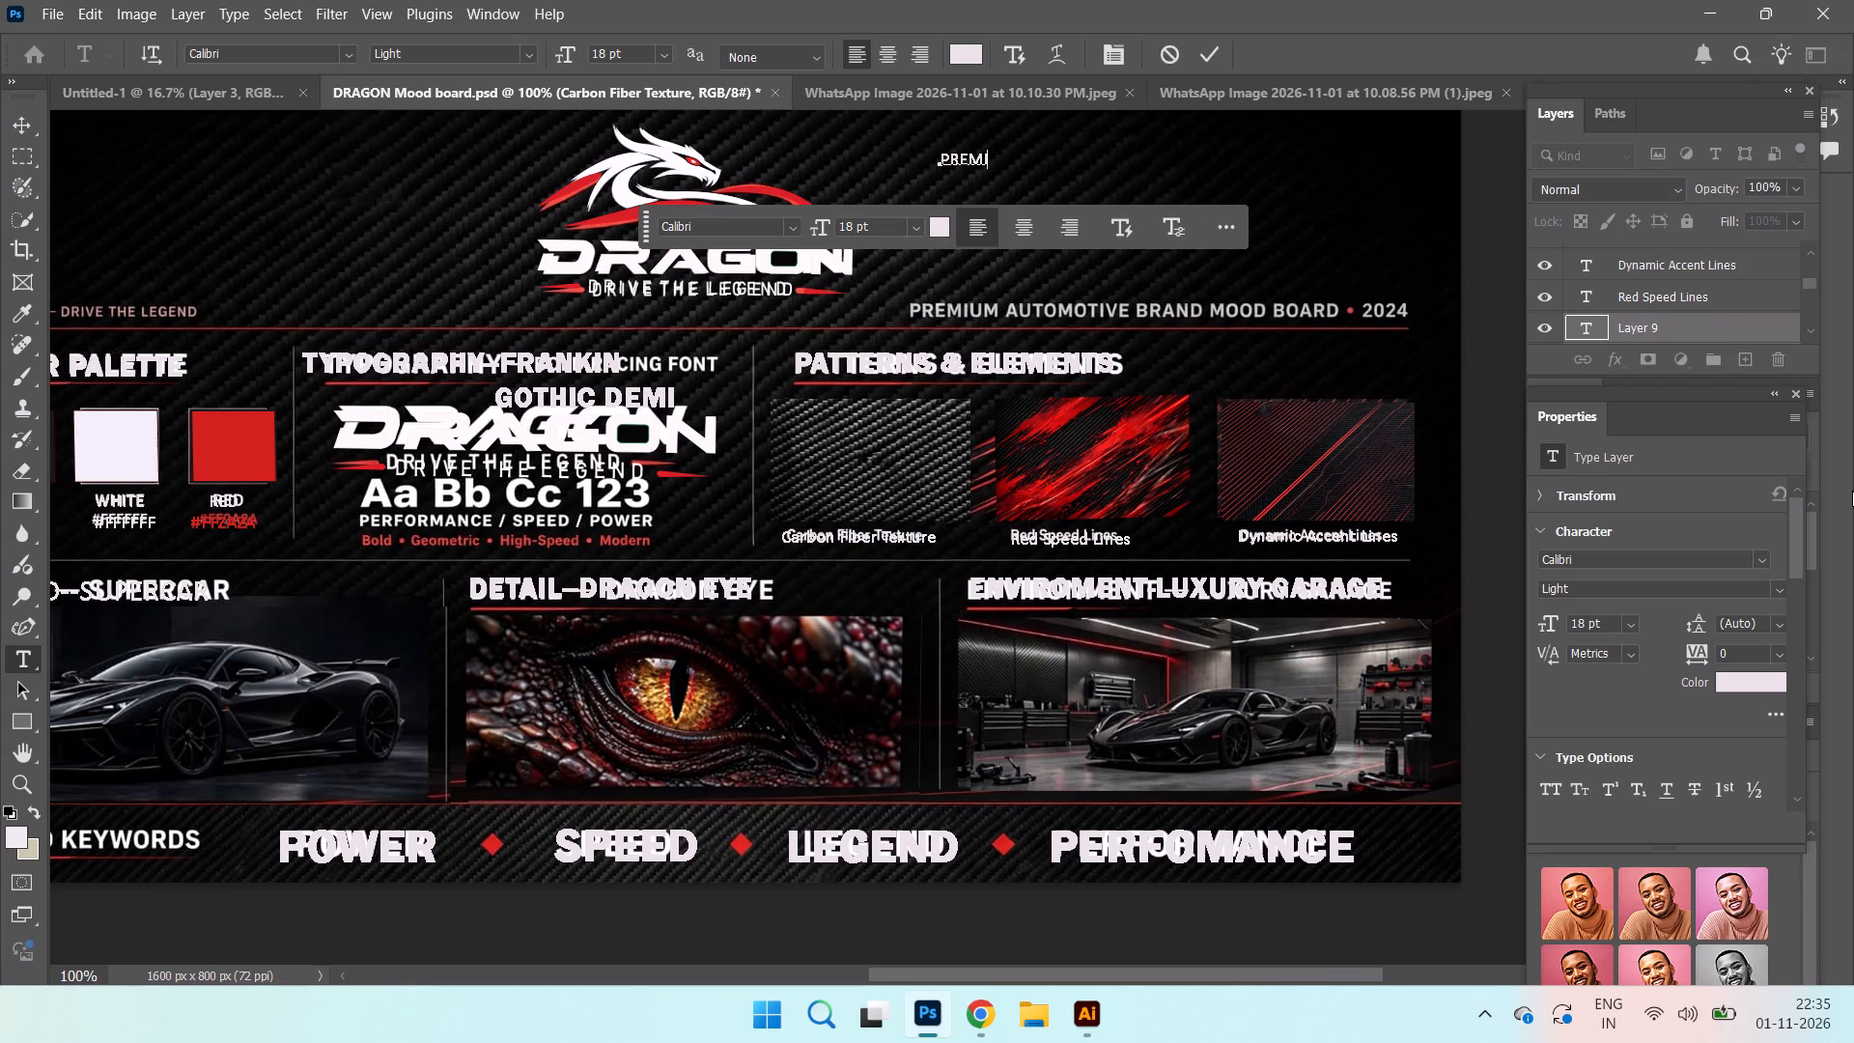
key("u")
type("M")
key("space")
type("AUTO")
type("MOT")
type("IVE BRAND MOOD B")
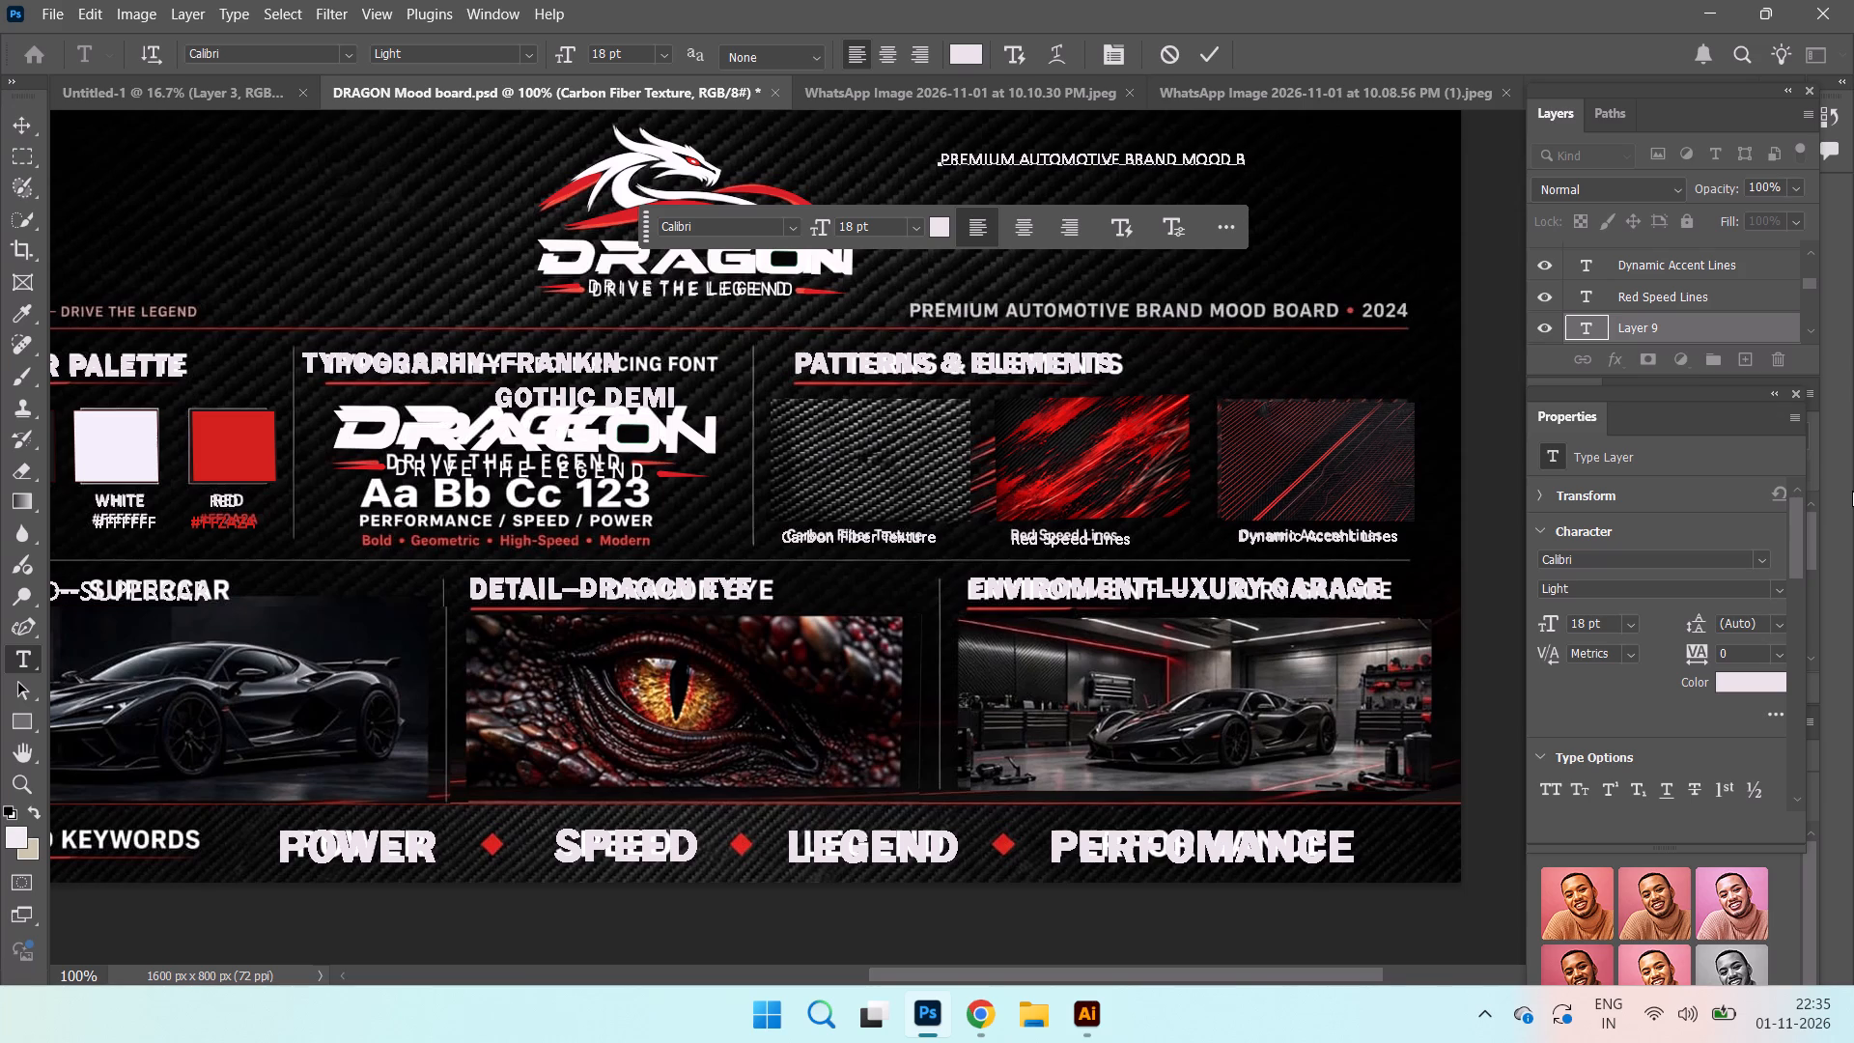
type("OARD")
key("space")
type(".")
key("space")
type("202")
key("4")
Replace the period before 2024 in the PREMIUM AUTOMOTIVE BRAND MOOD BOARD tagline with three spaces.
left_click_drag(1302, 165, 1286, 167)
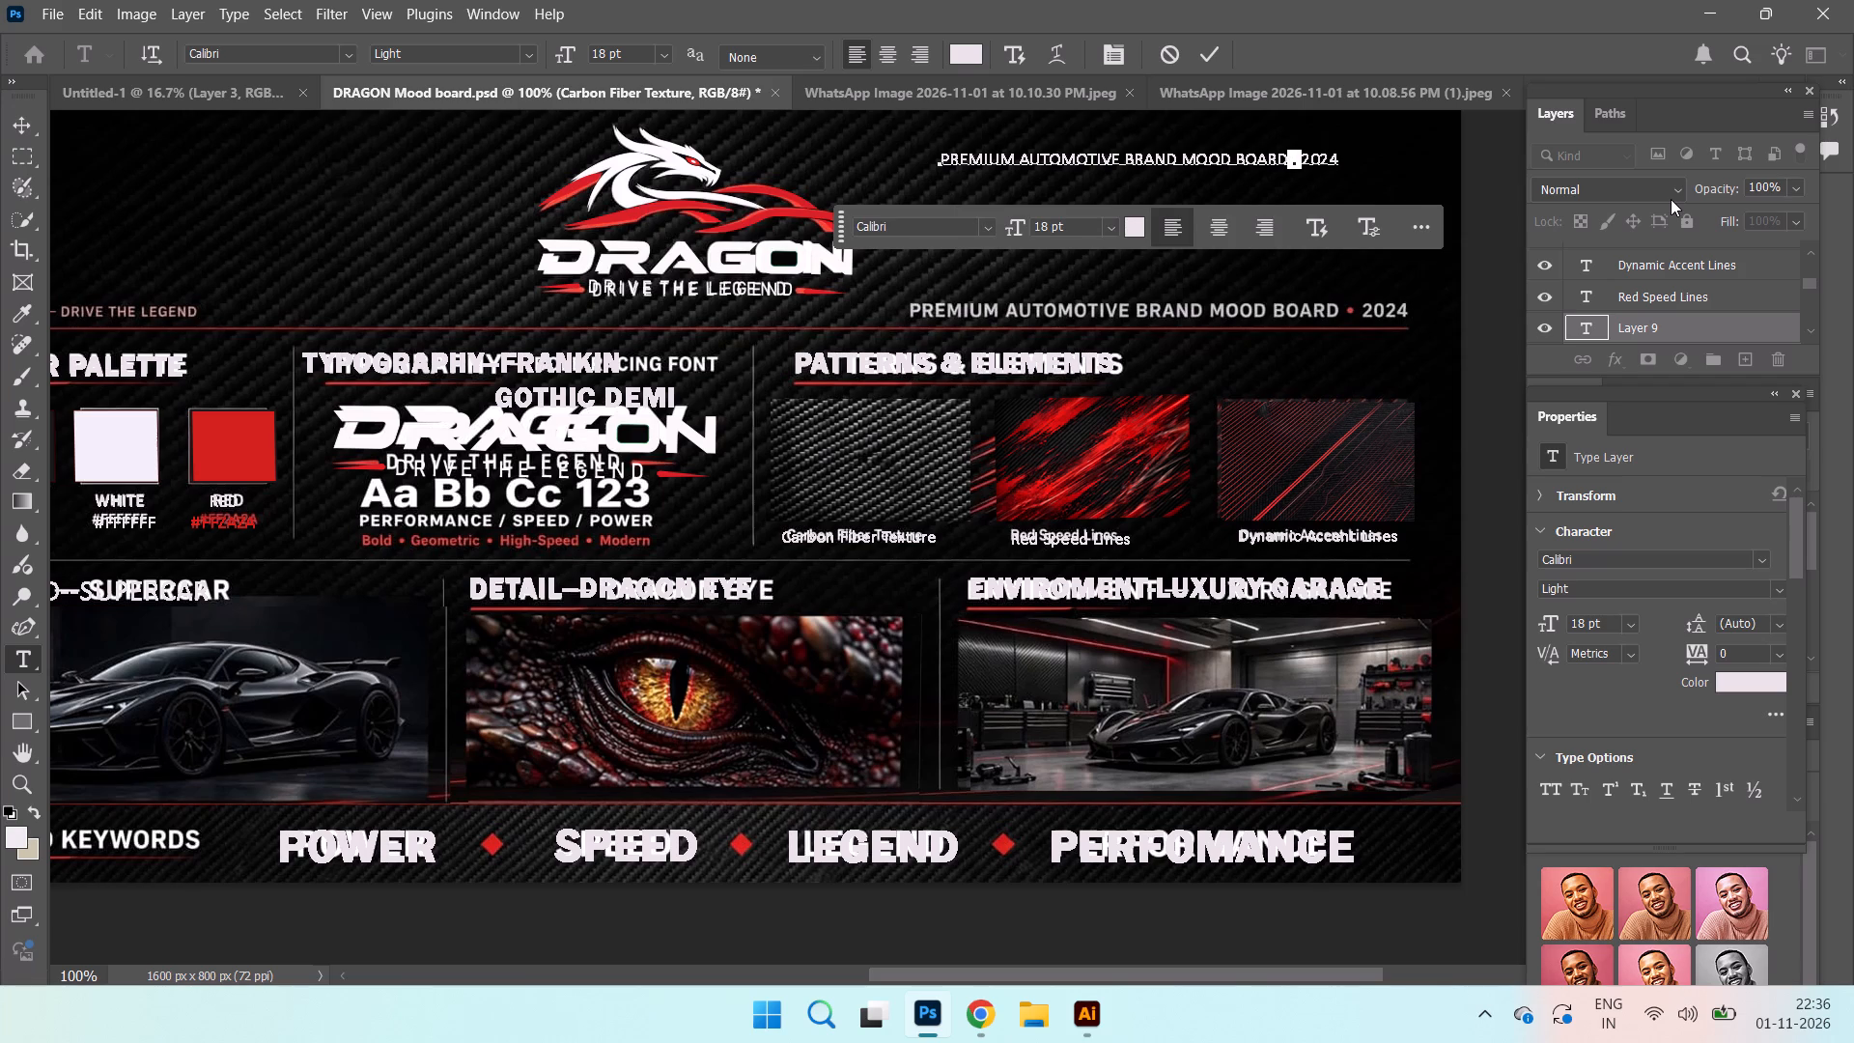
key("BackSpace")
key("space")
key("space")
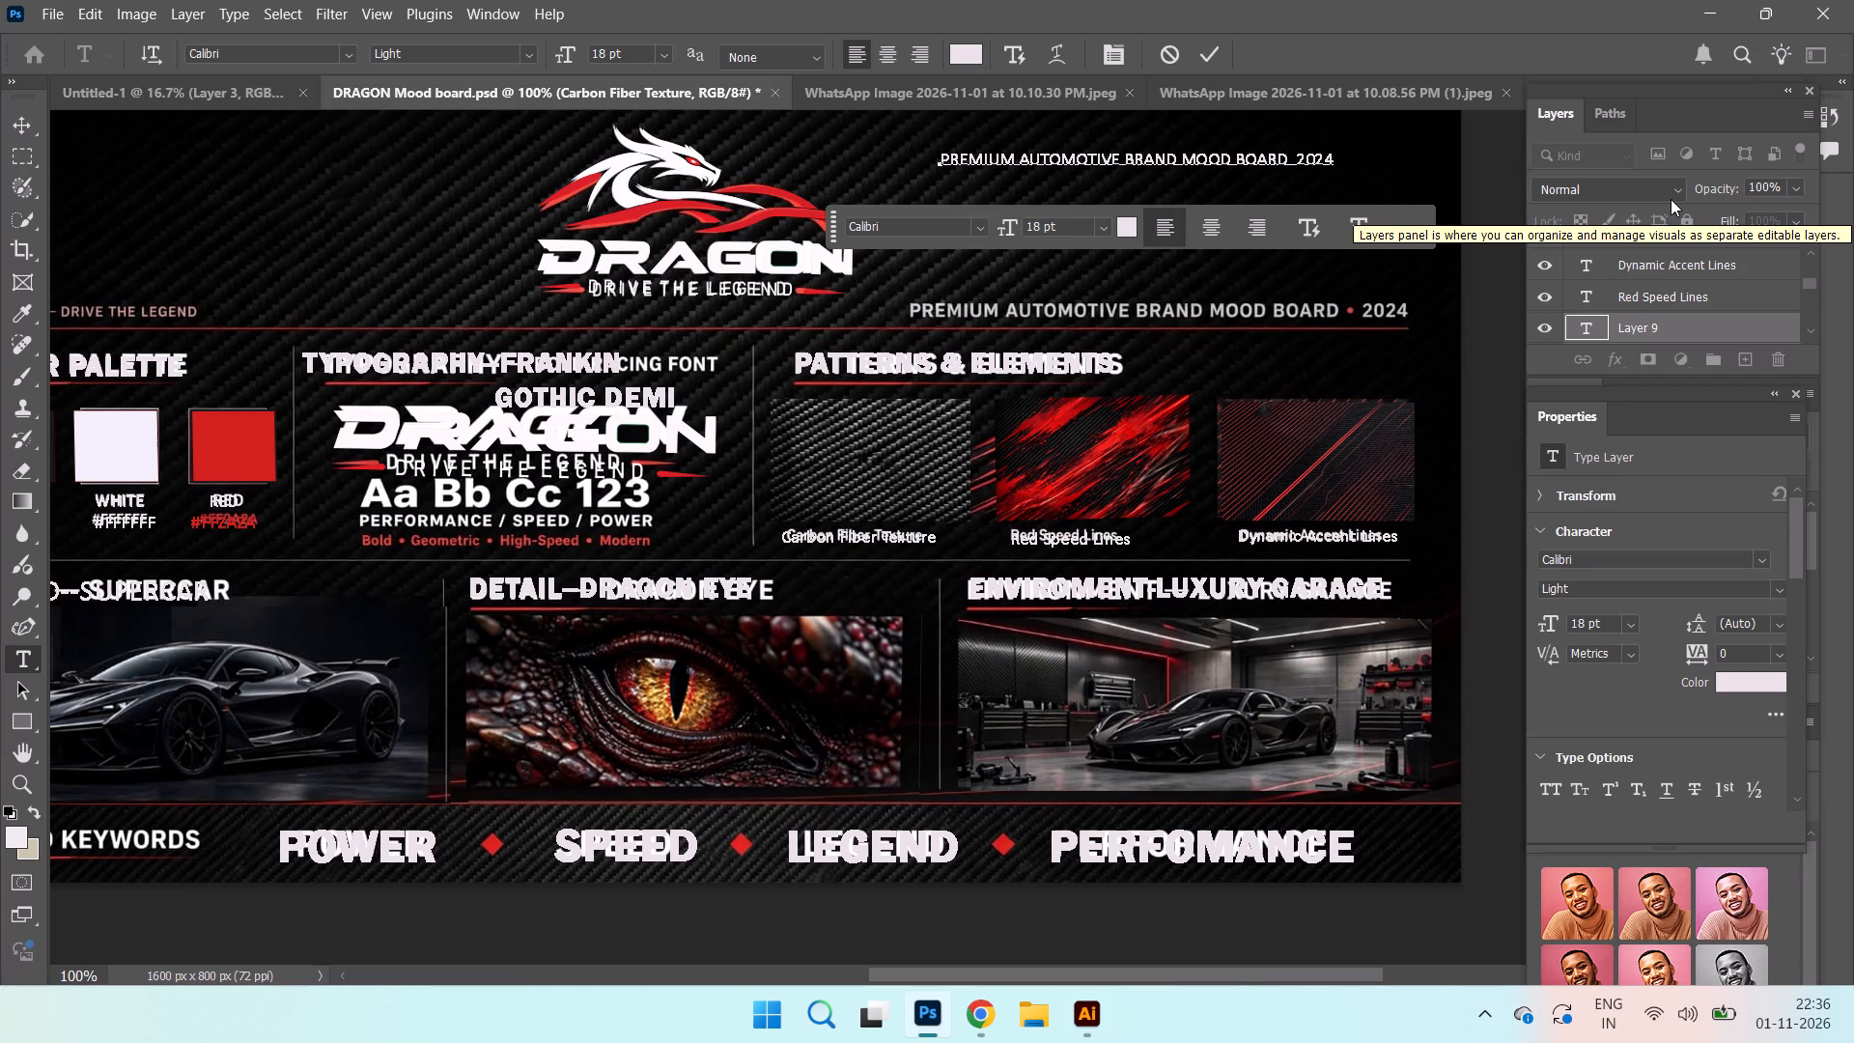
key("space")
left_click(26, 132)
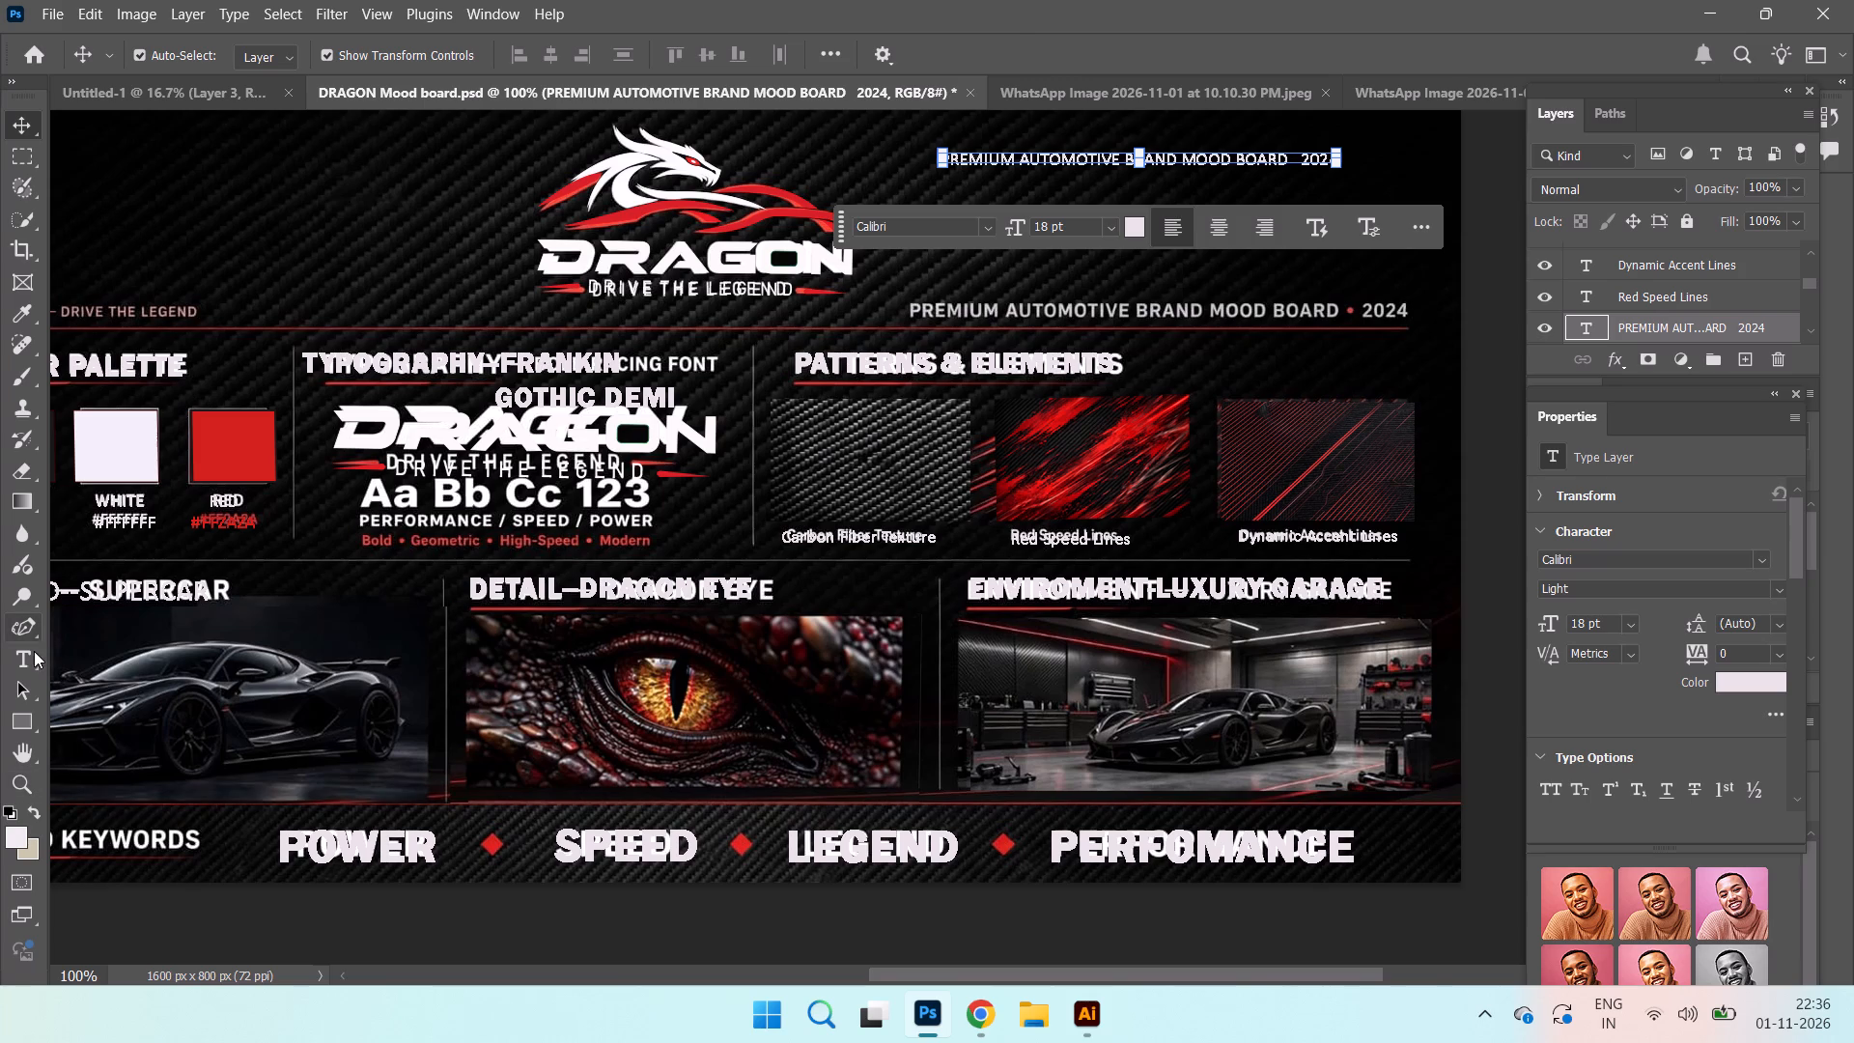
Set the new tagline's font size to 24 pt and move it over the original tagline above the red header line.
left_click(34, 651)
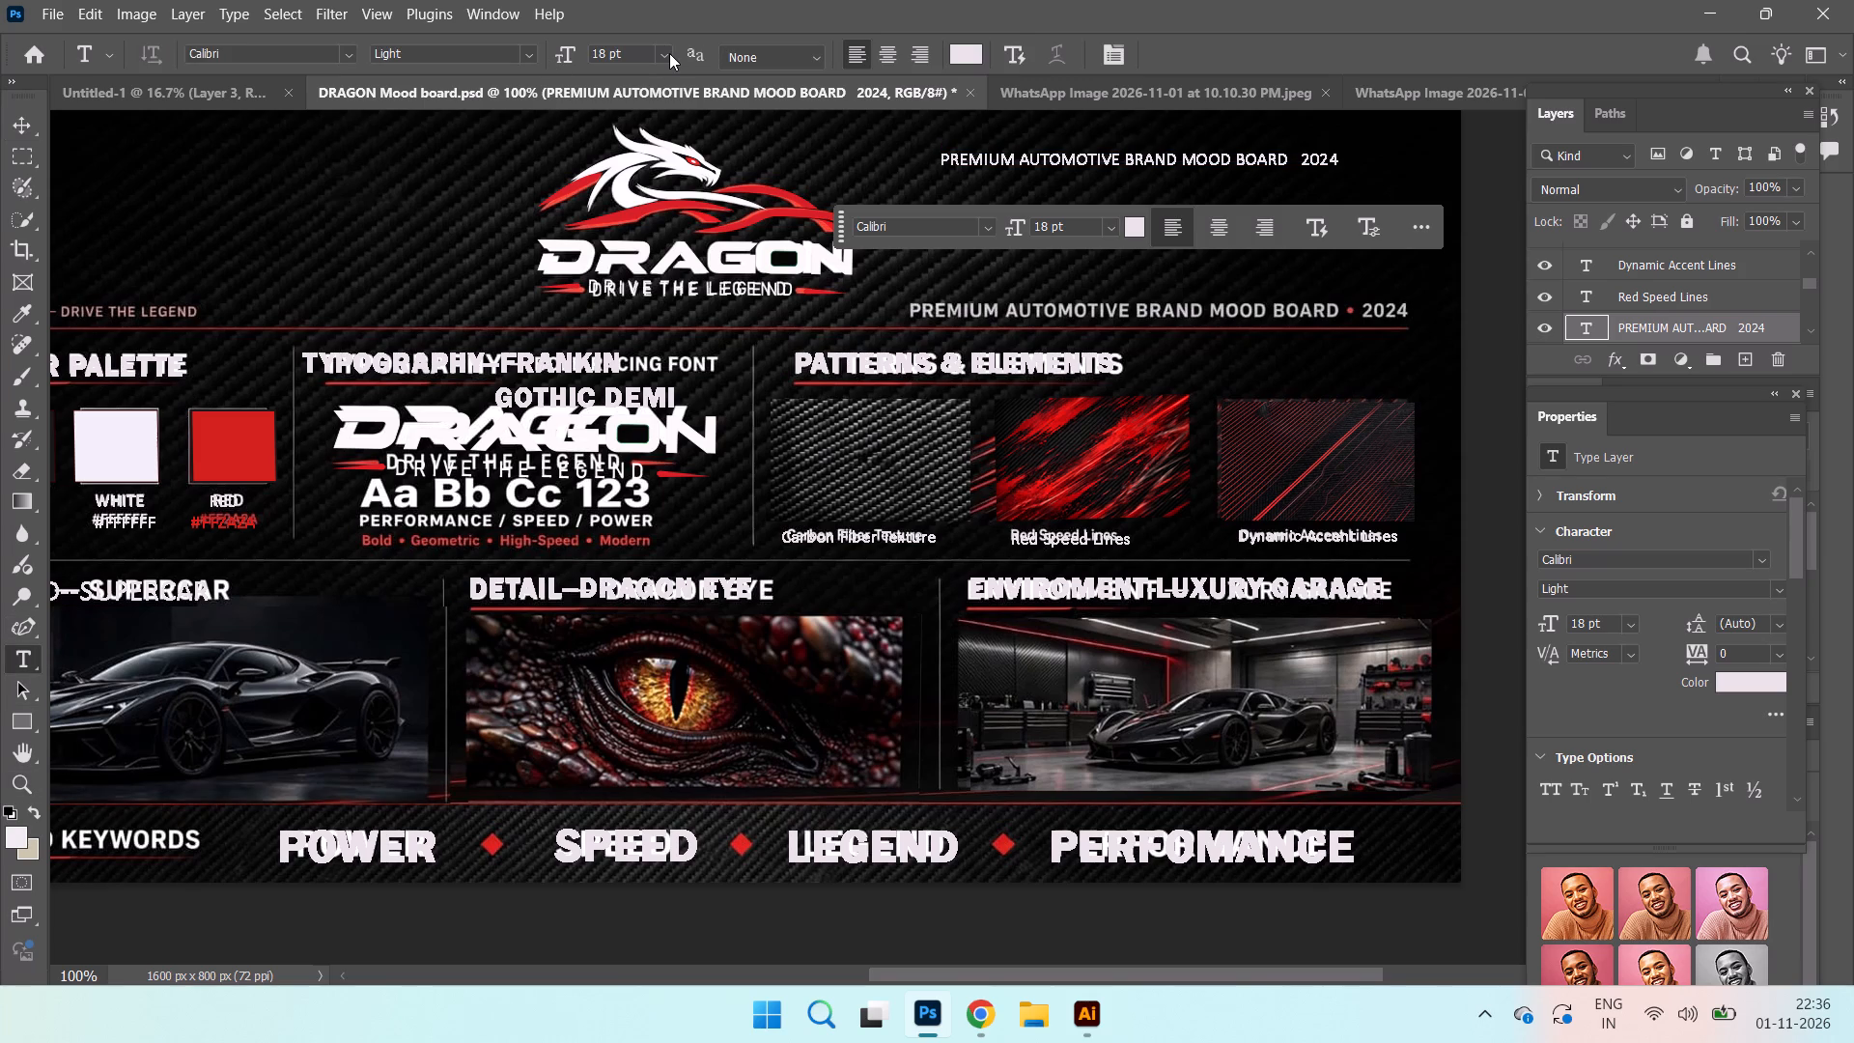
left_click(669, 53)
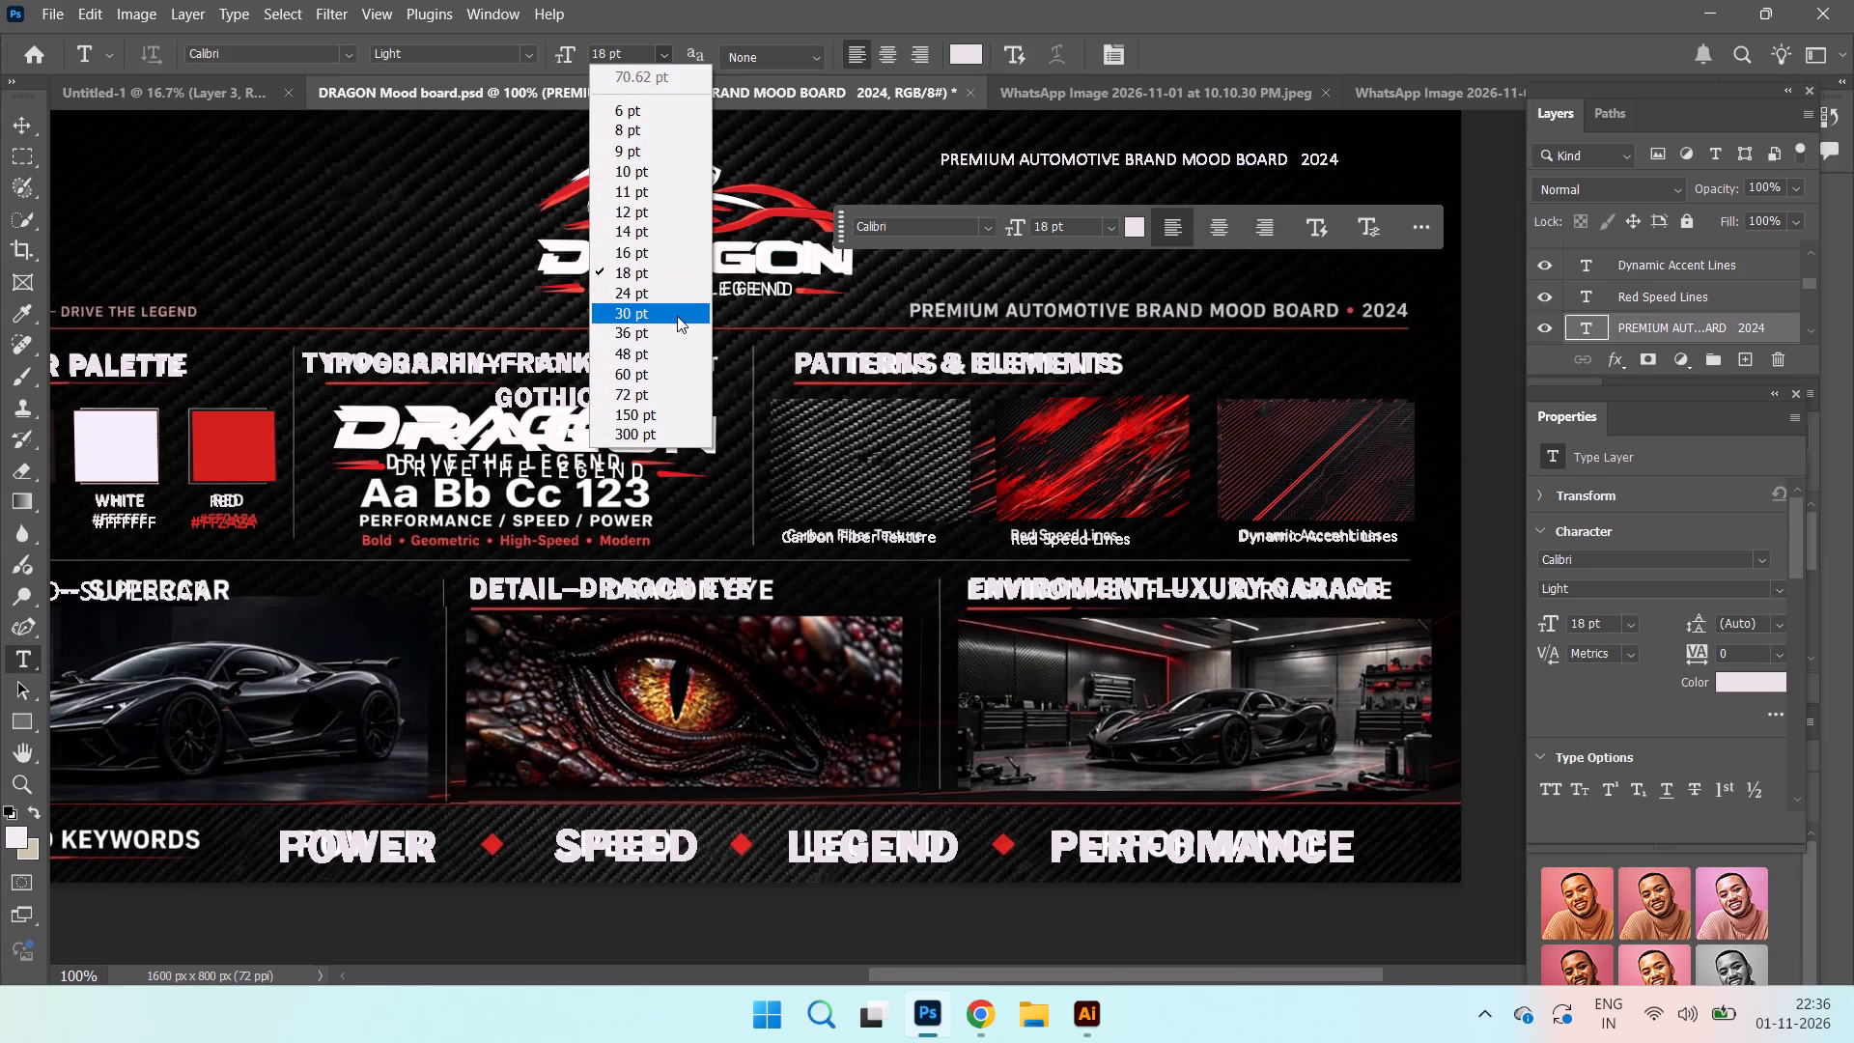
left_click(677, 316)
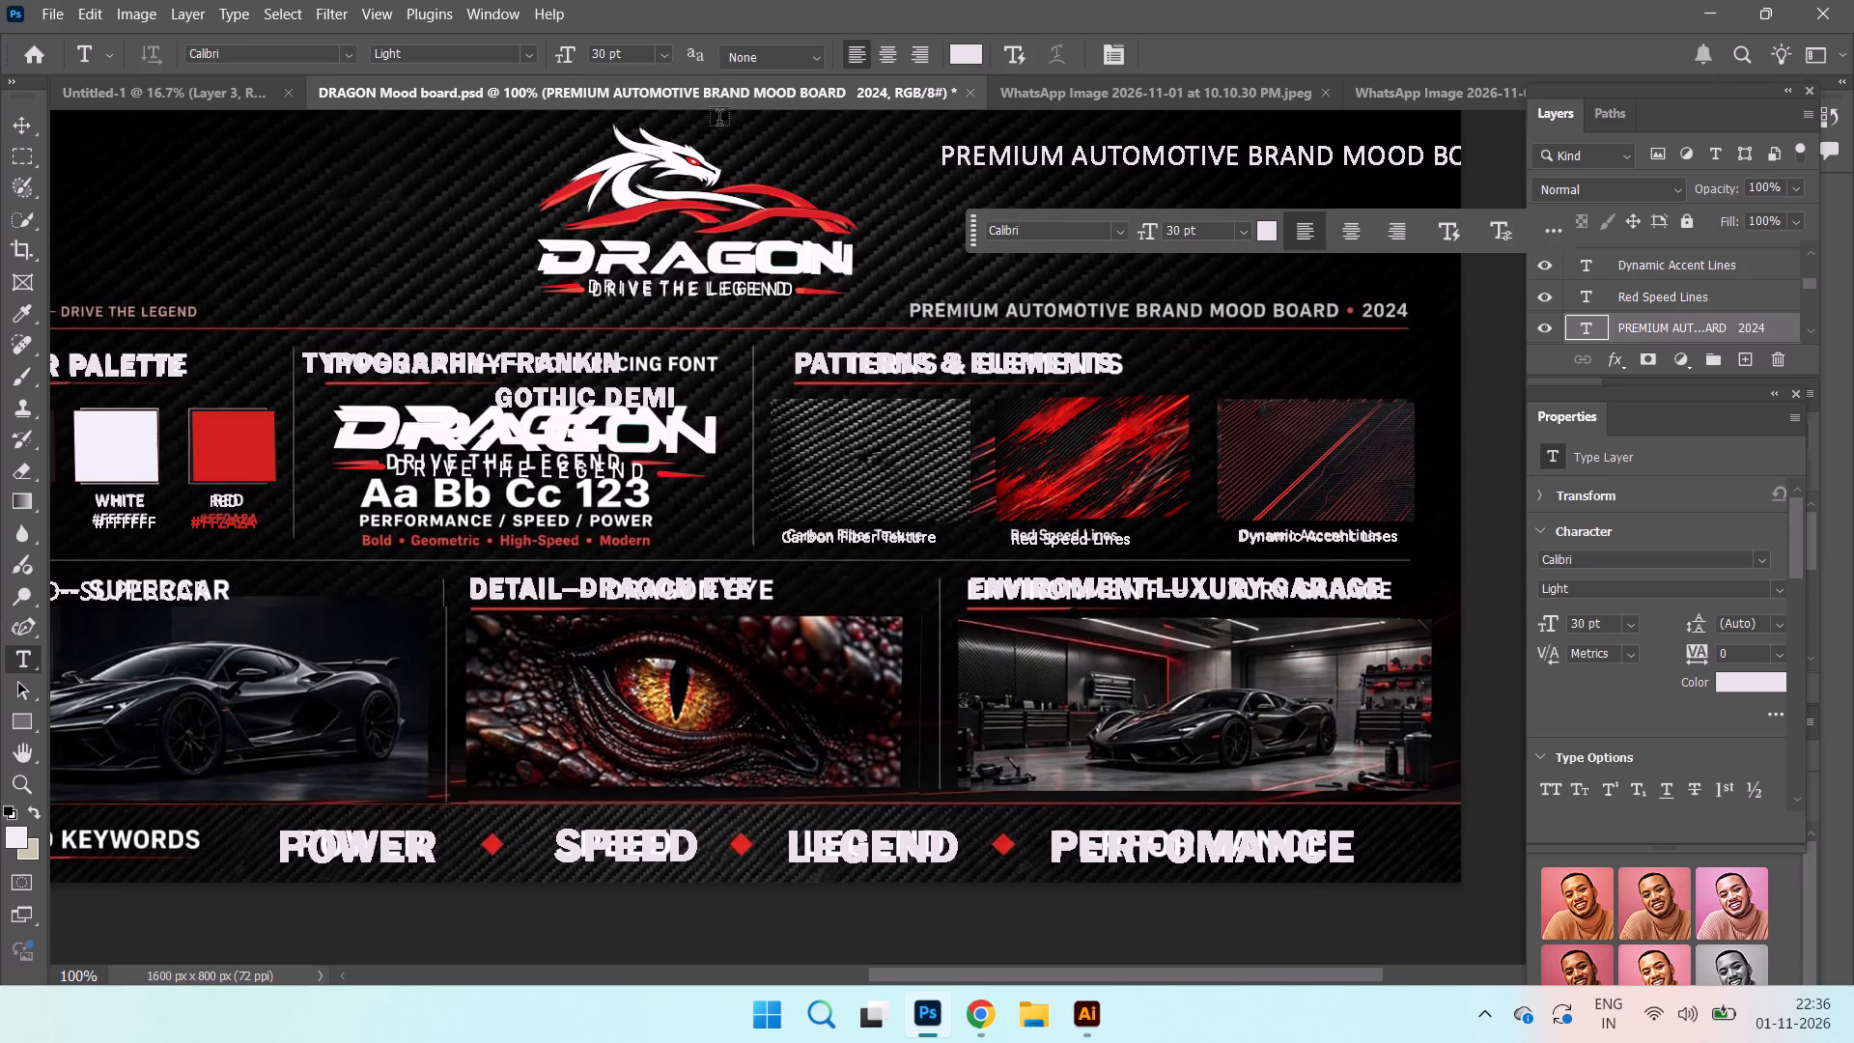
left_click(662, 51)
left_click(679, 297)
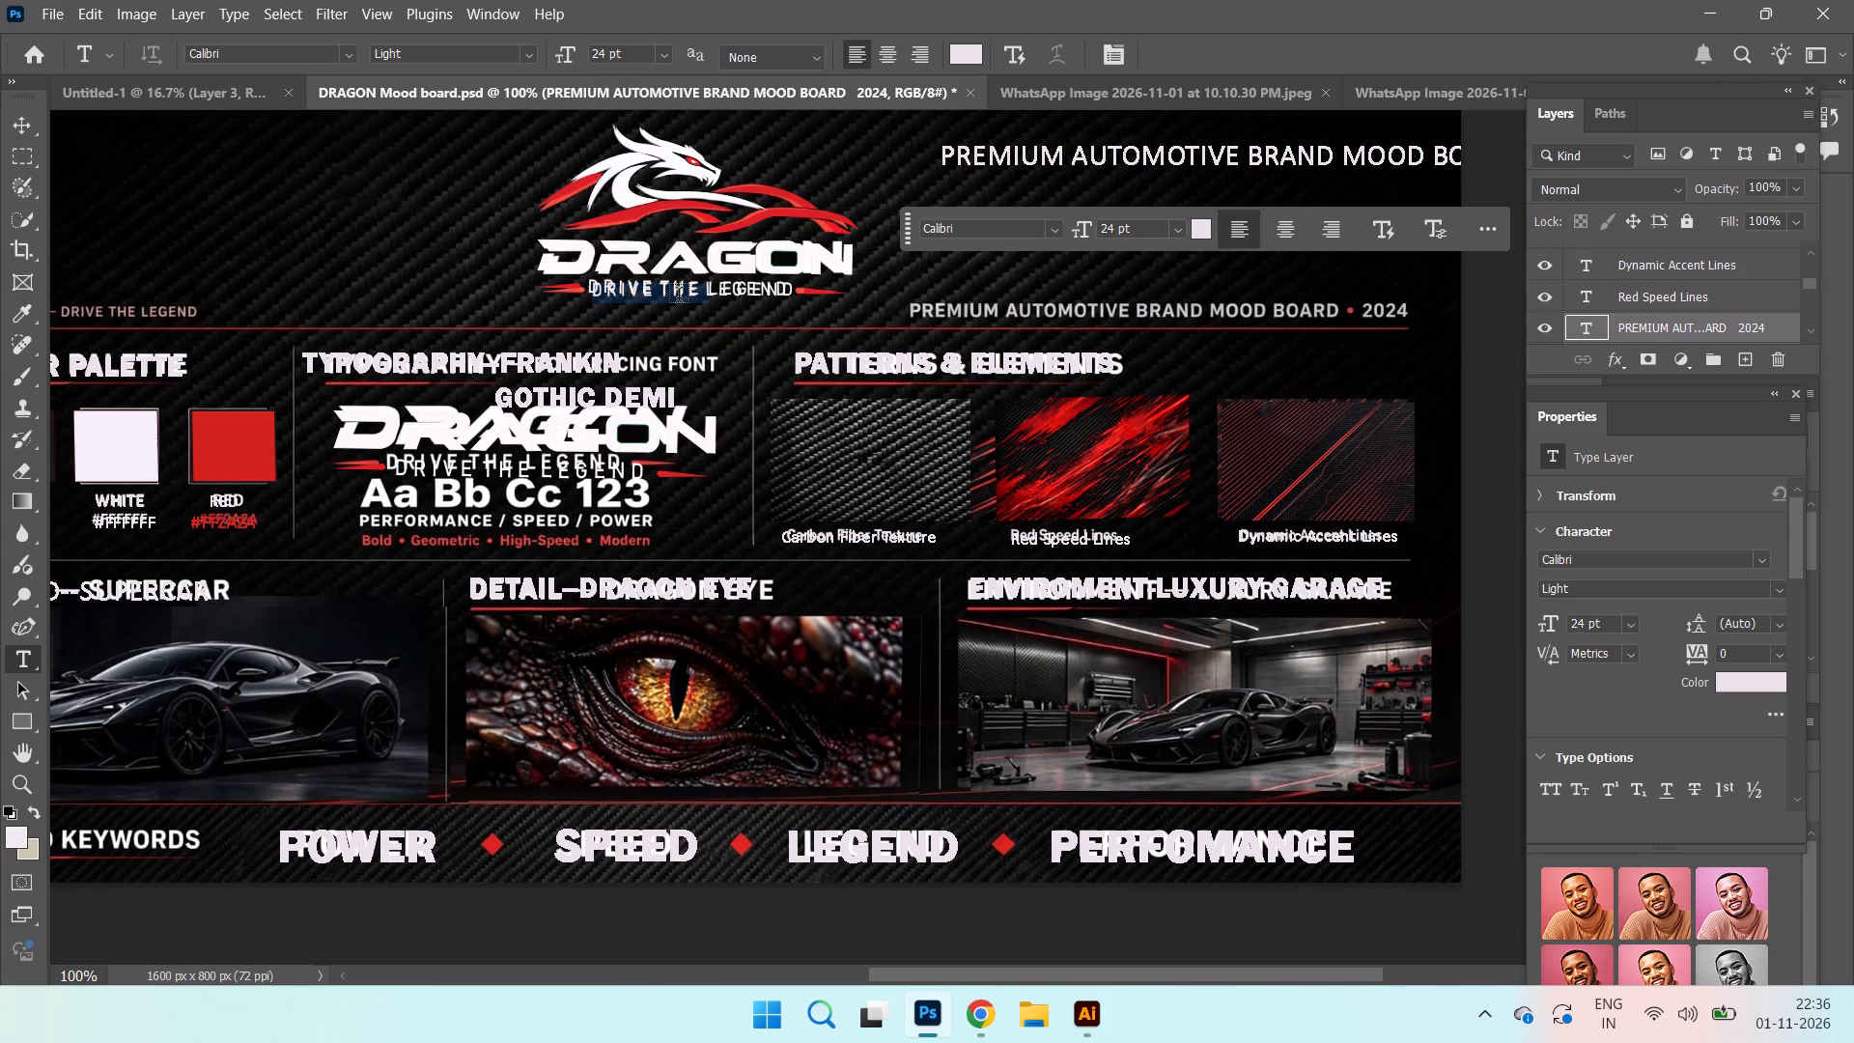
left_click(10, 127)
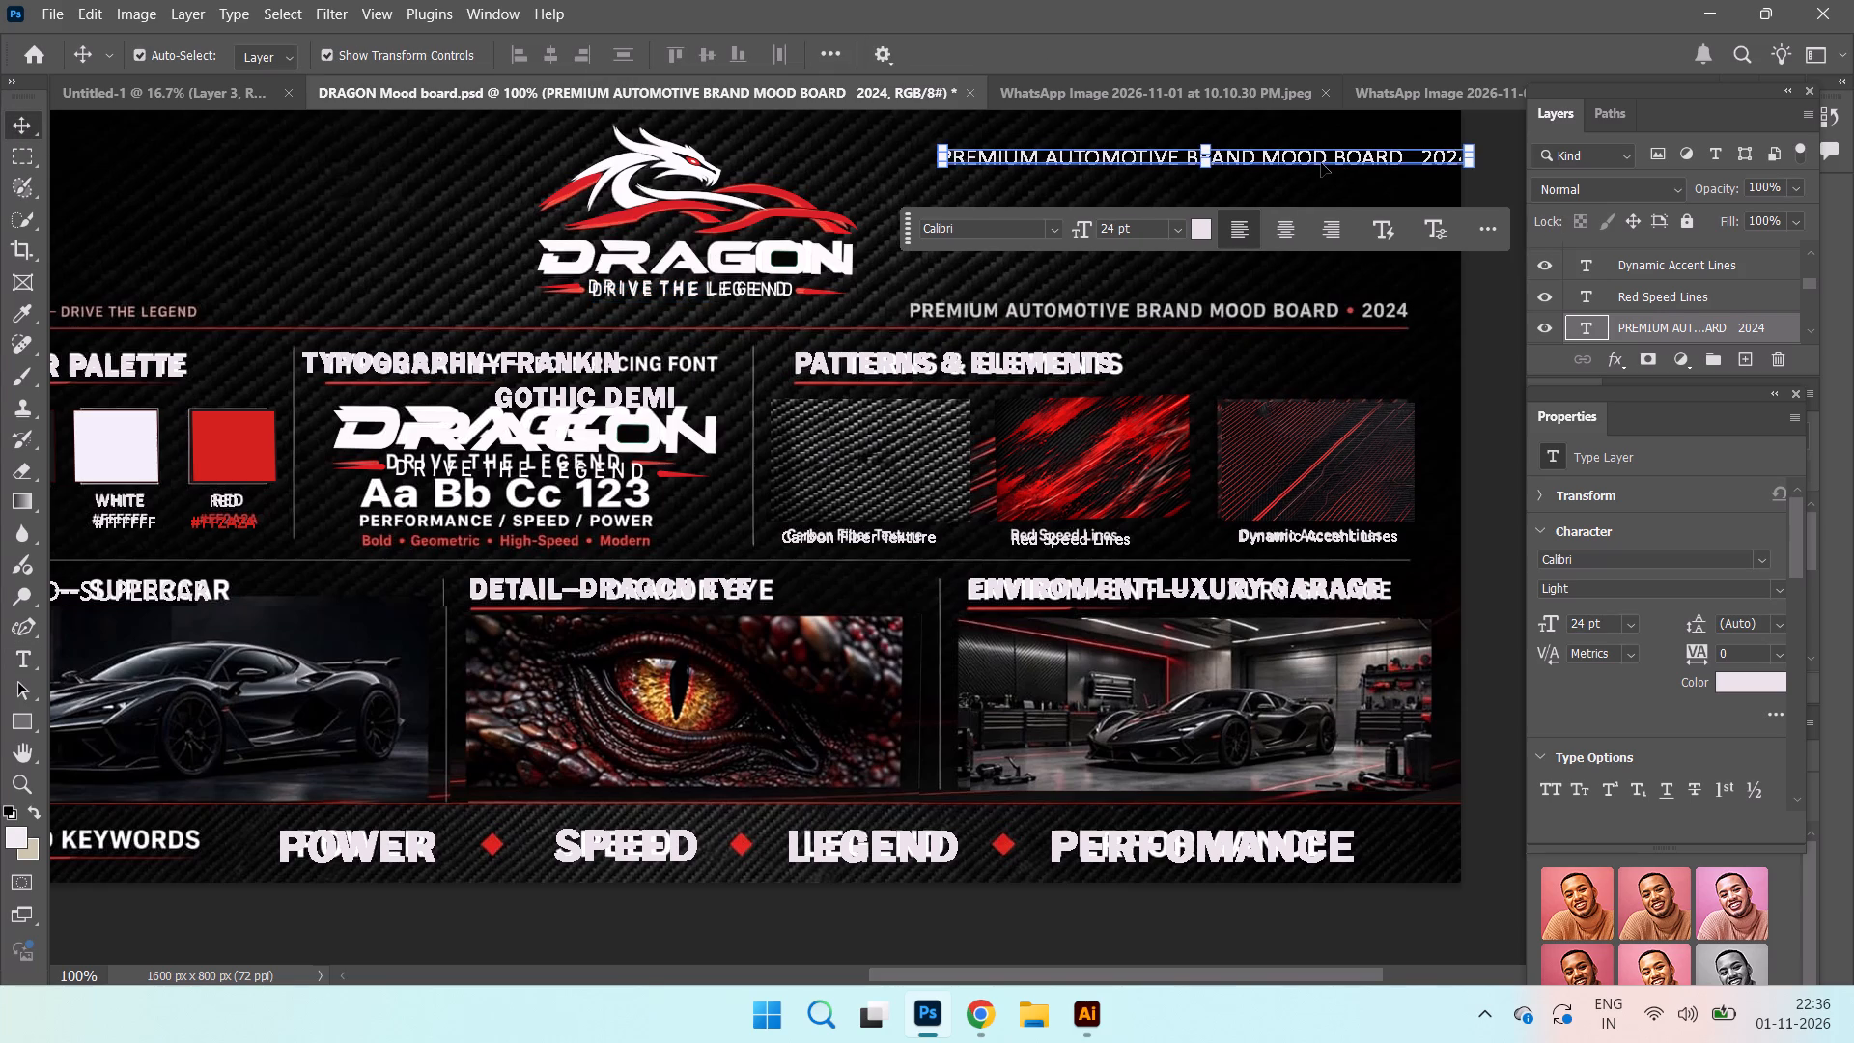
left_click_drag(1321, 163, 1266, 314)
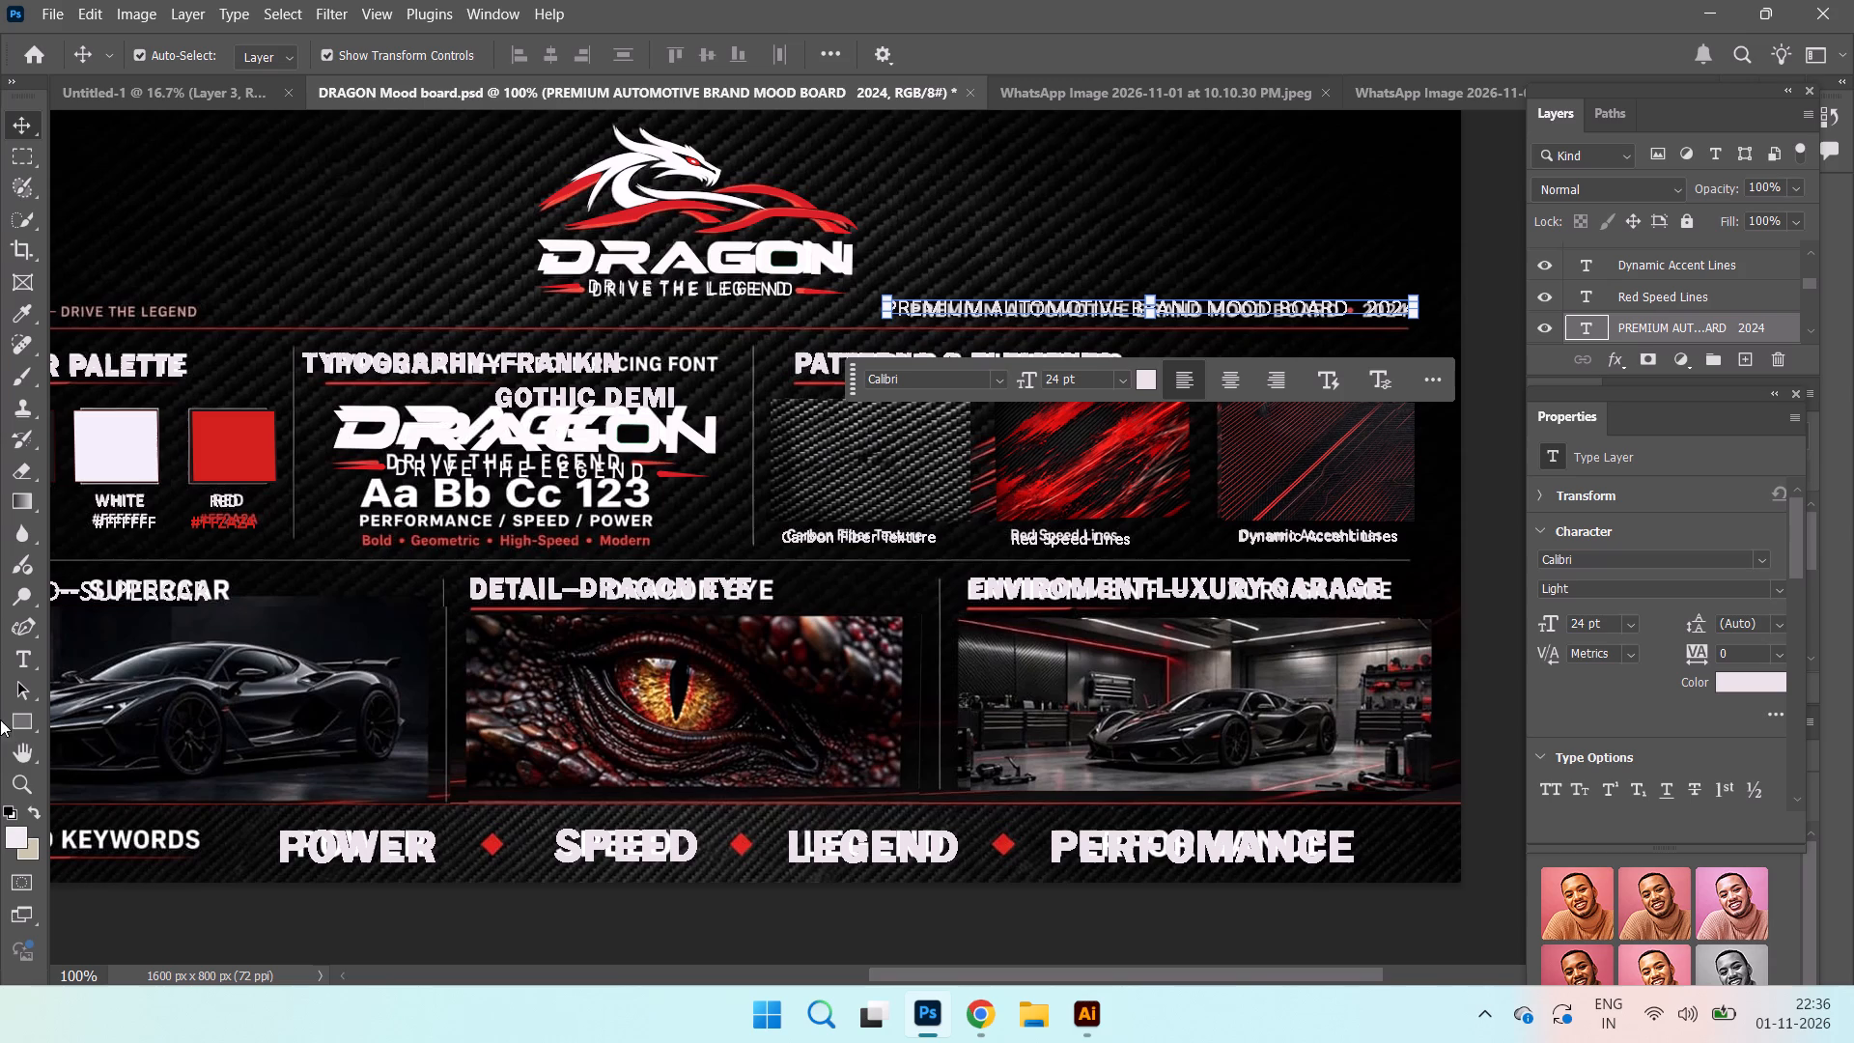
Draw an ellipse about 7 by 9 px in the gap between BOARD and 2024 in the tagline.
right_click(19, 728)
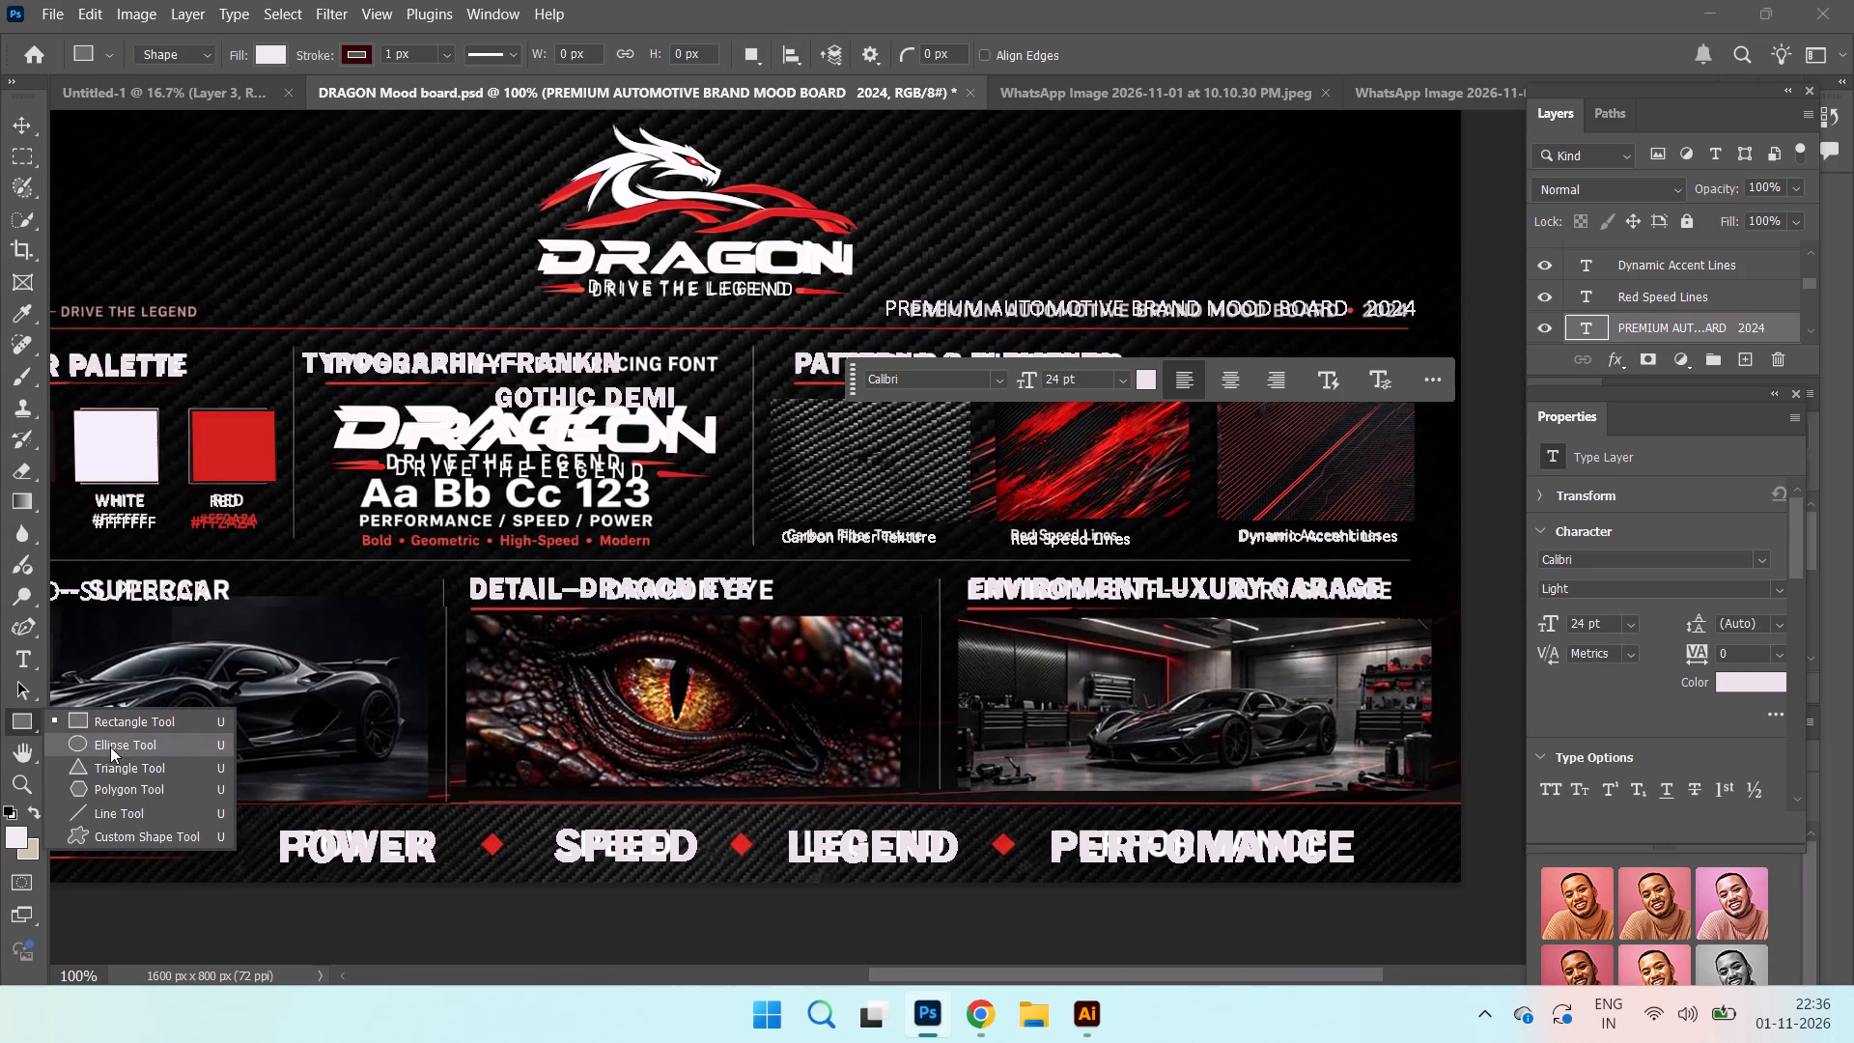
left_click(110, 747)
left_click(1355, 307)
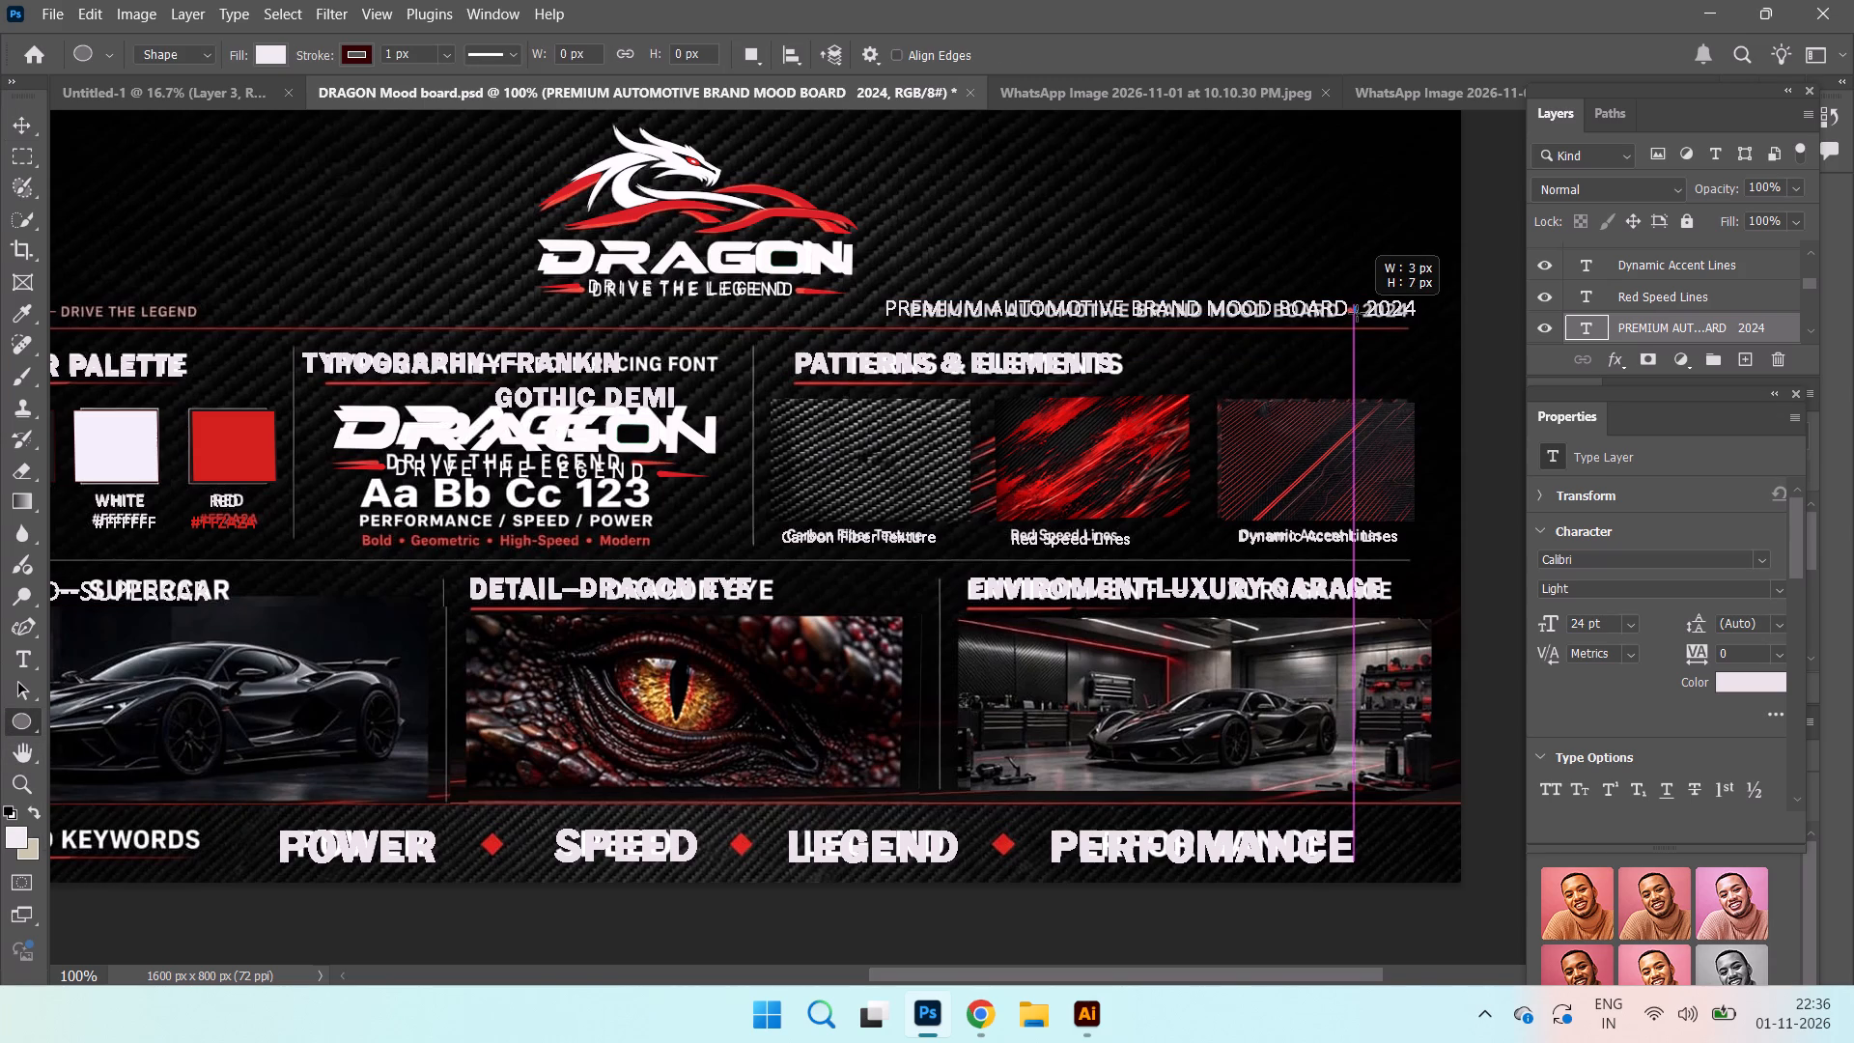
left_click(14, 122)
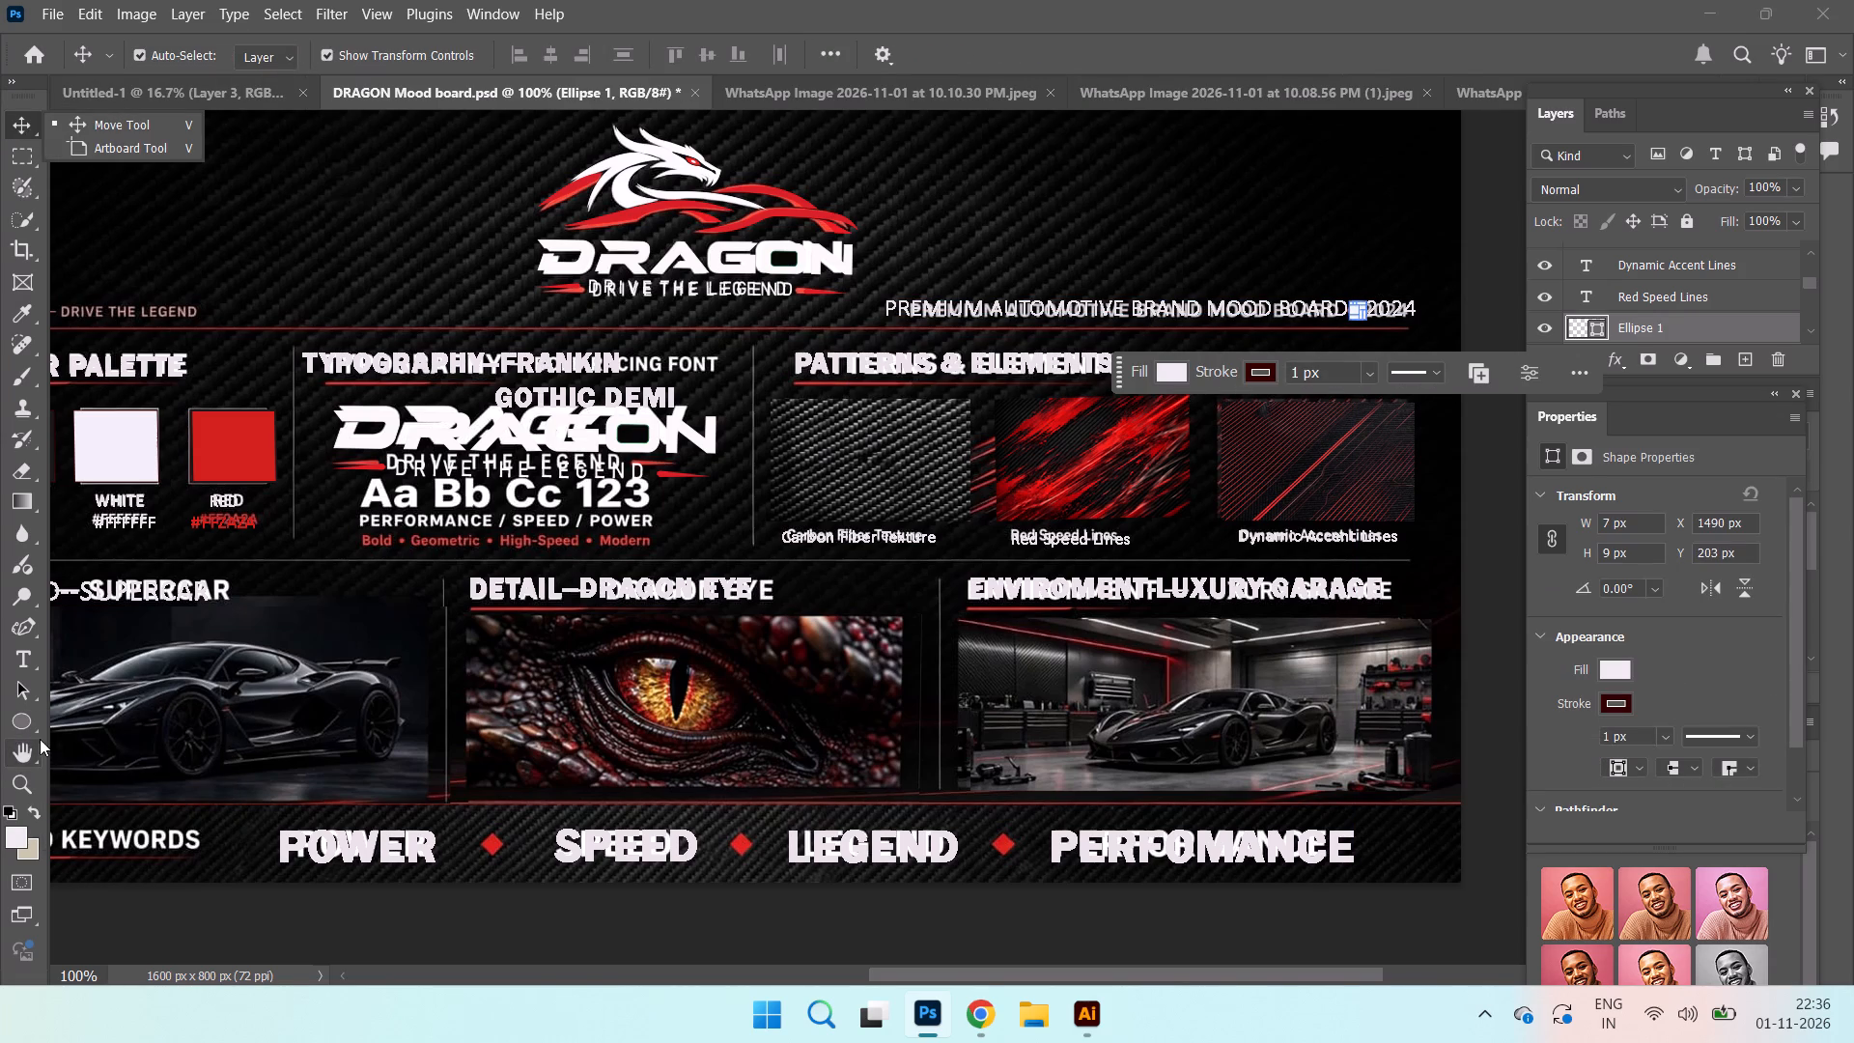
Fill the small tagline ellipse with the recently used red and remove its stroke.
left_click(23, 726)
left_click(277, 58)
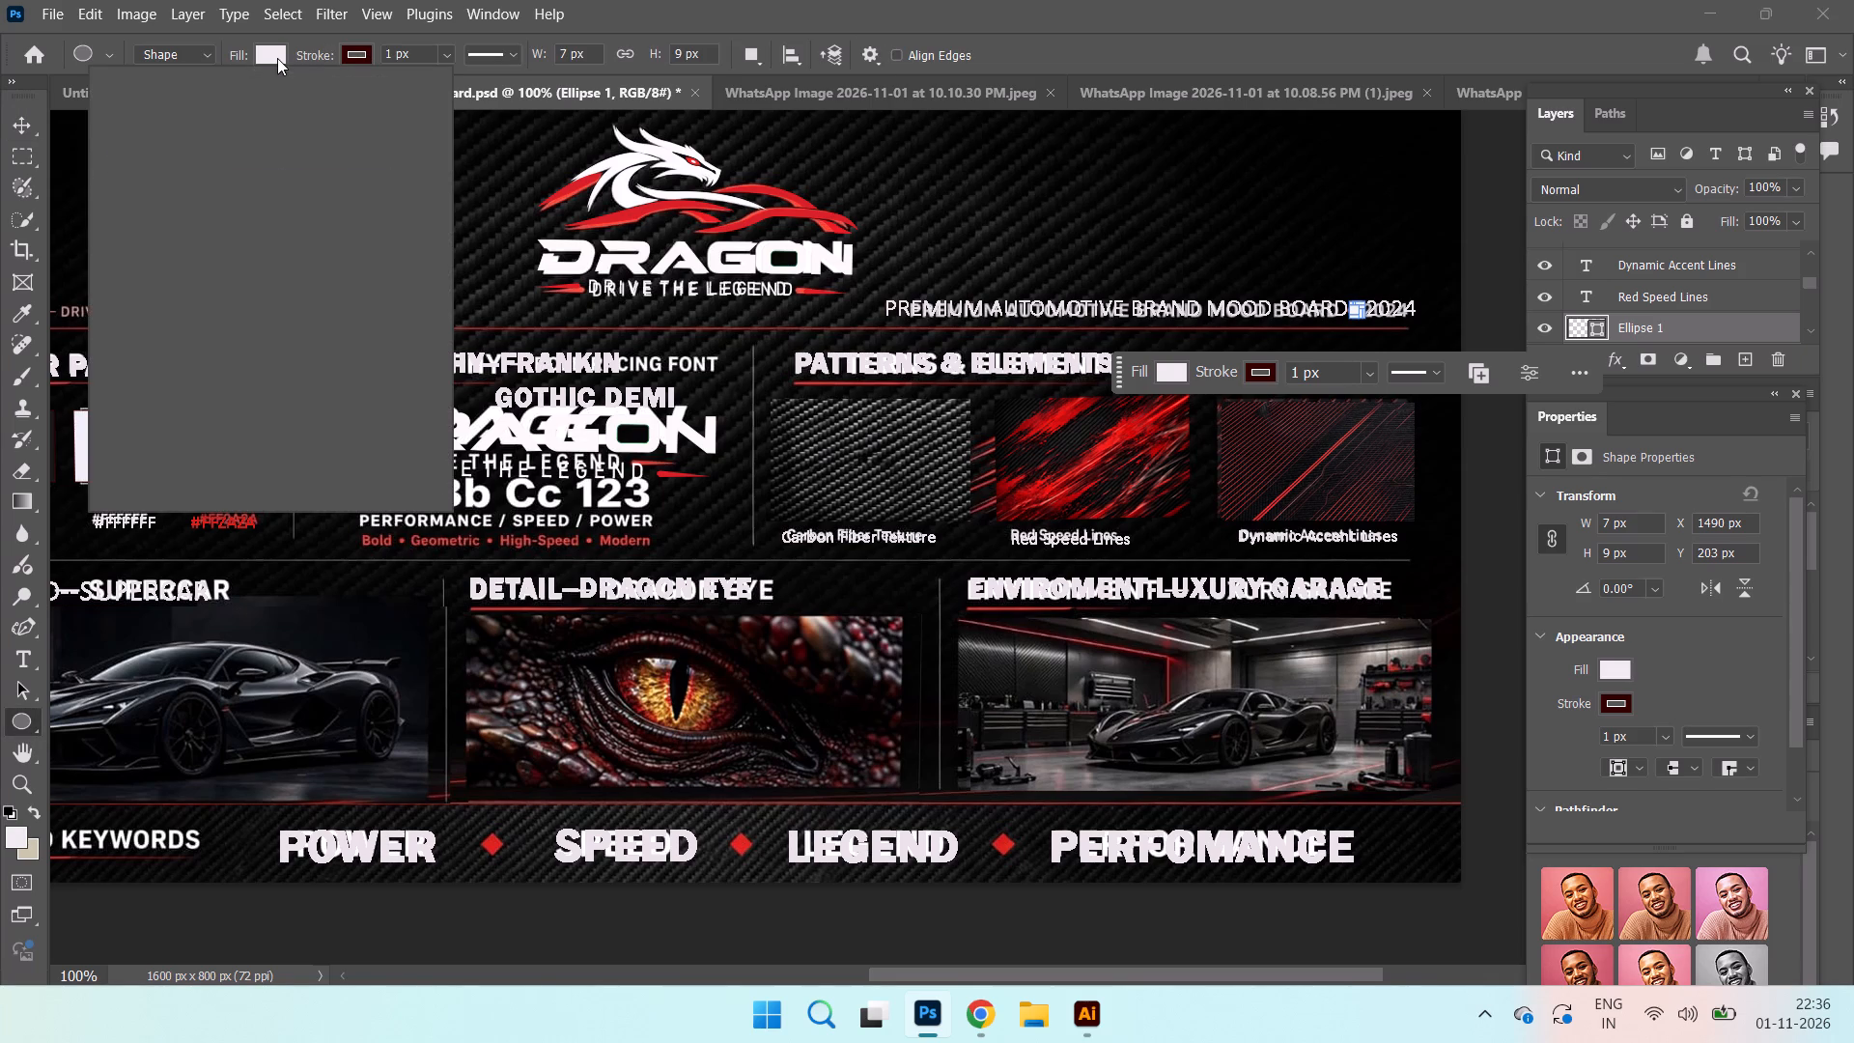
left_click(114, 182)
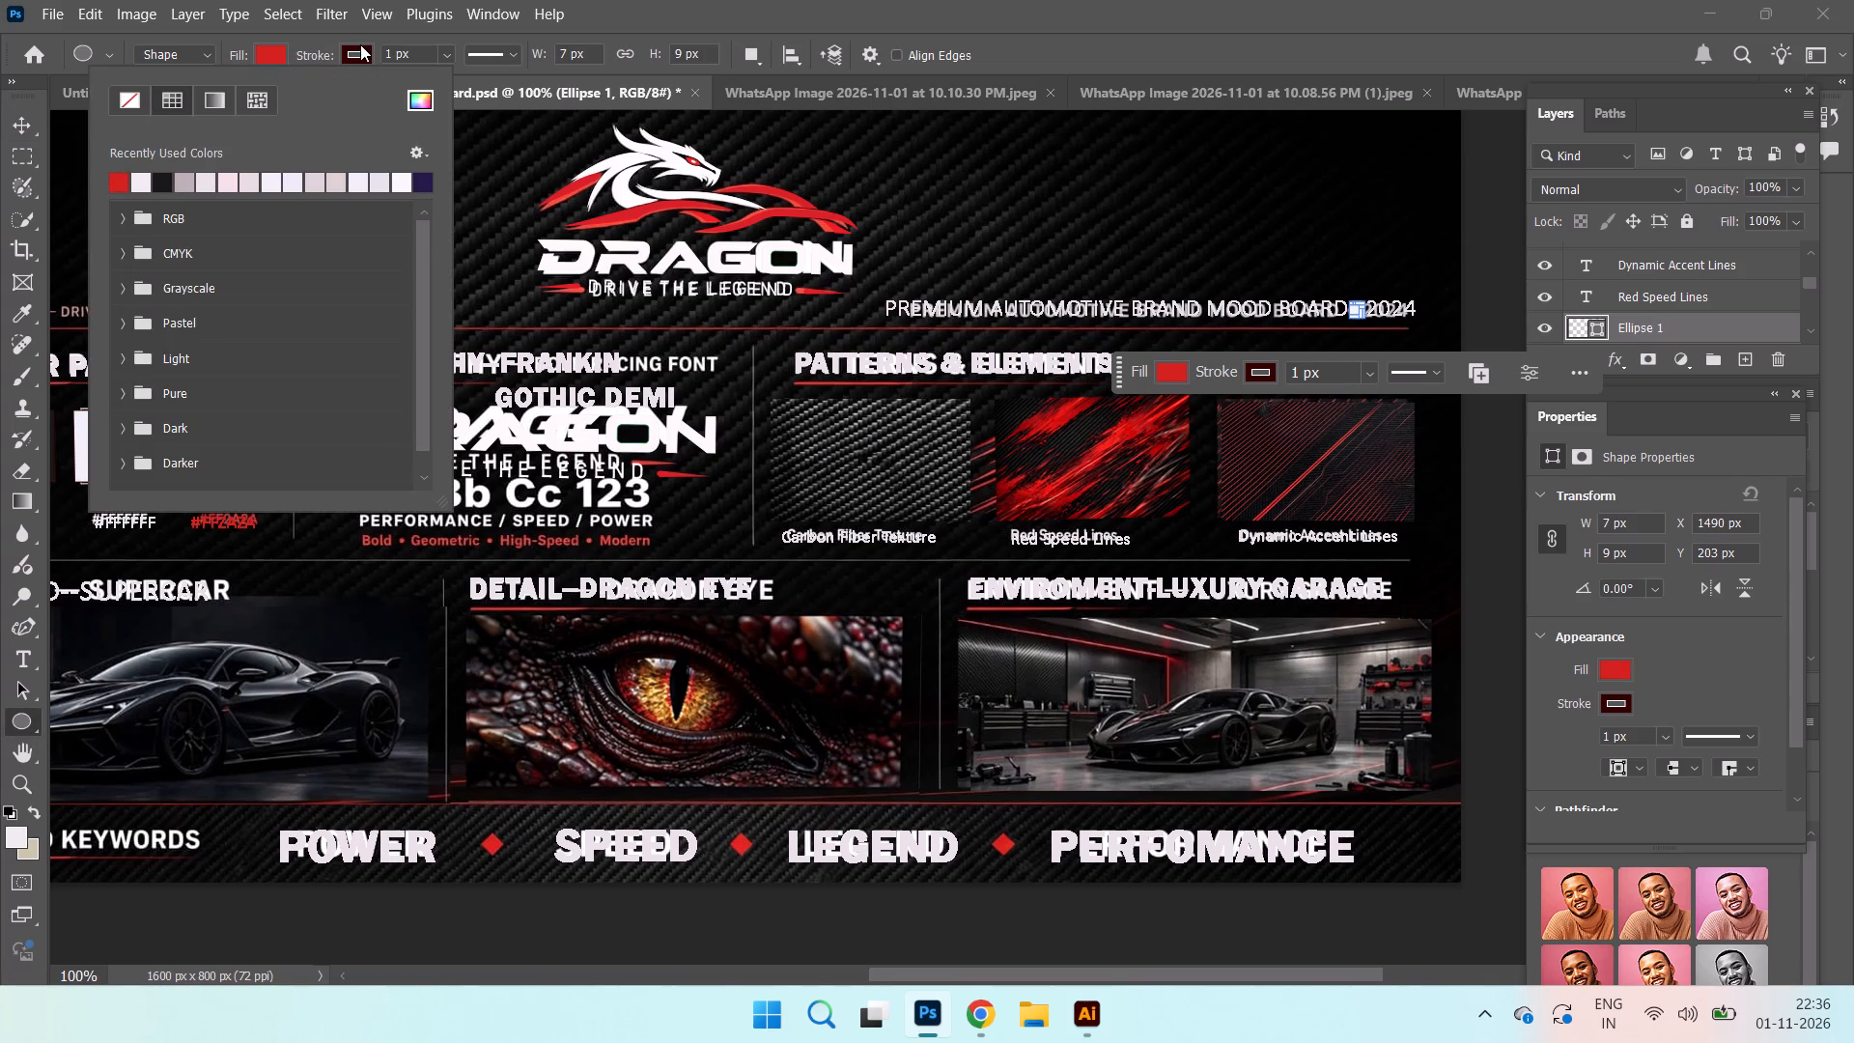
left_click(360, 49)
left_click(220, 99)
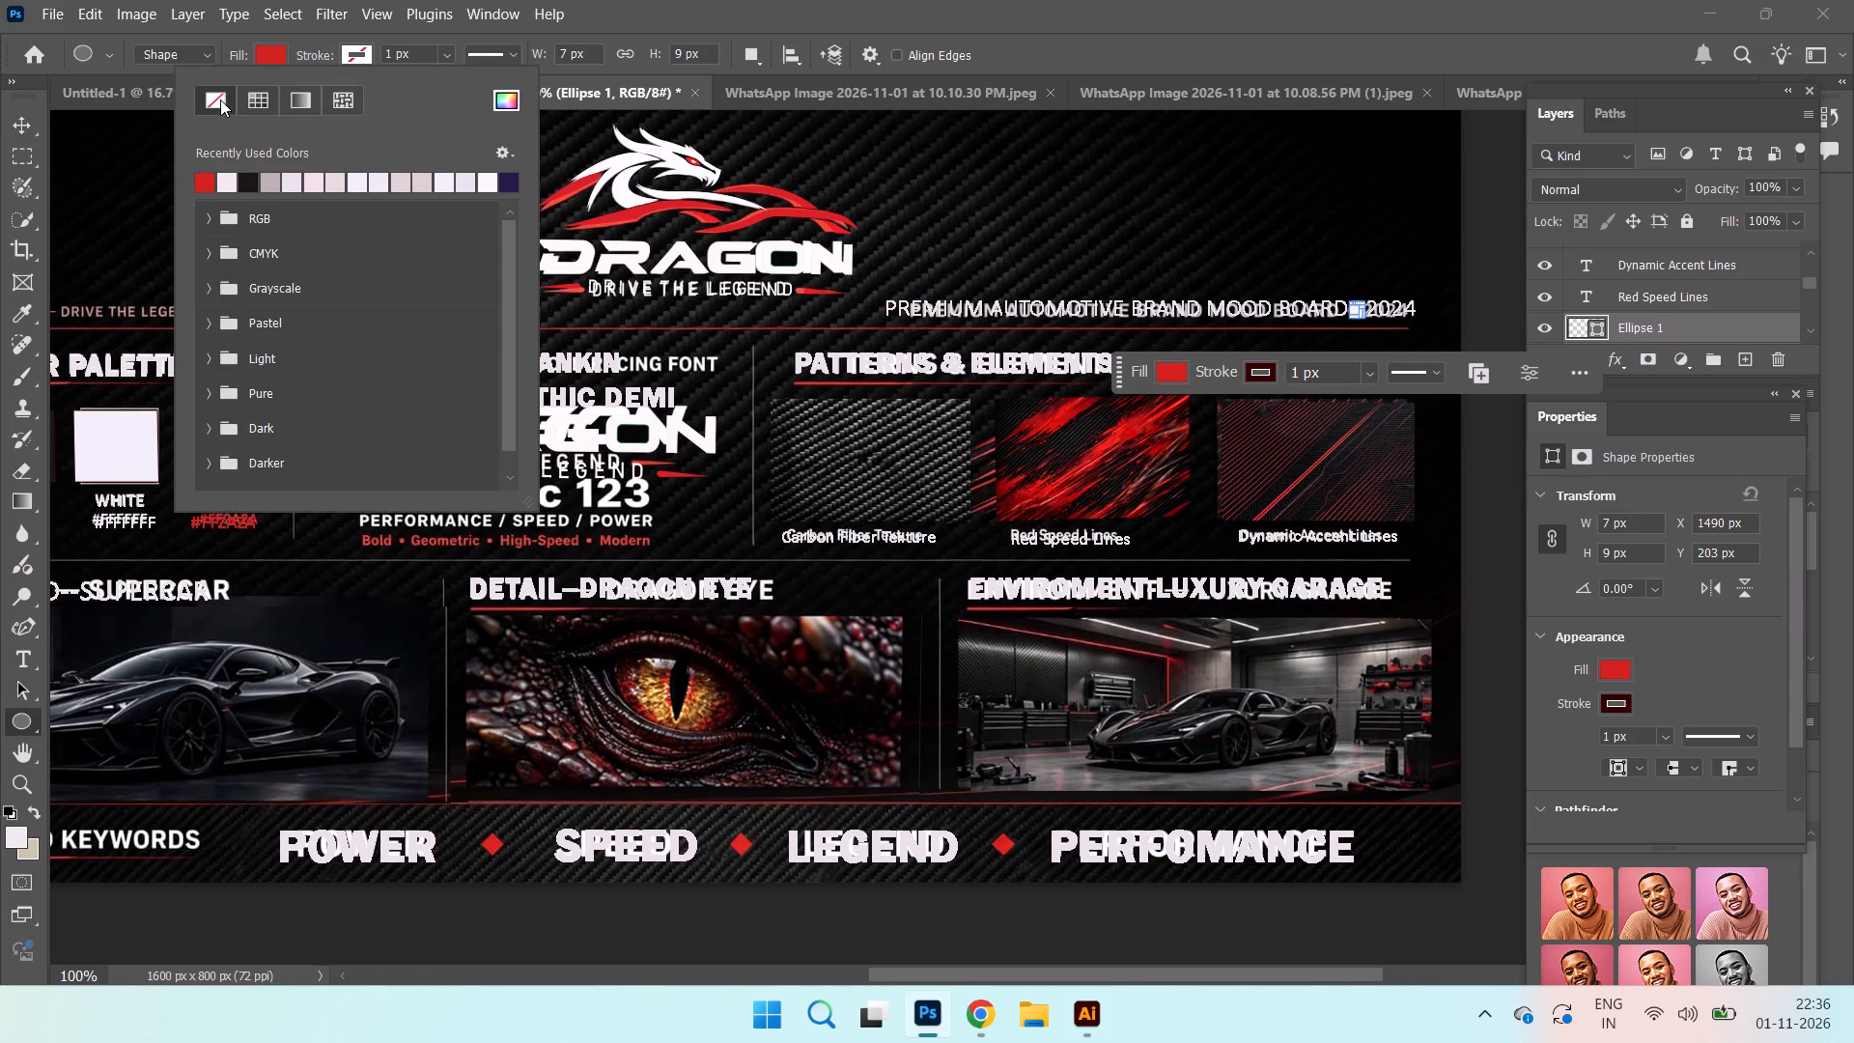
left_click(20, 127)
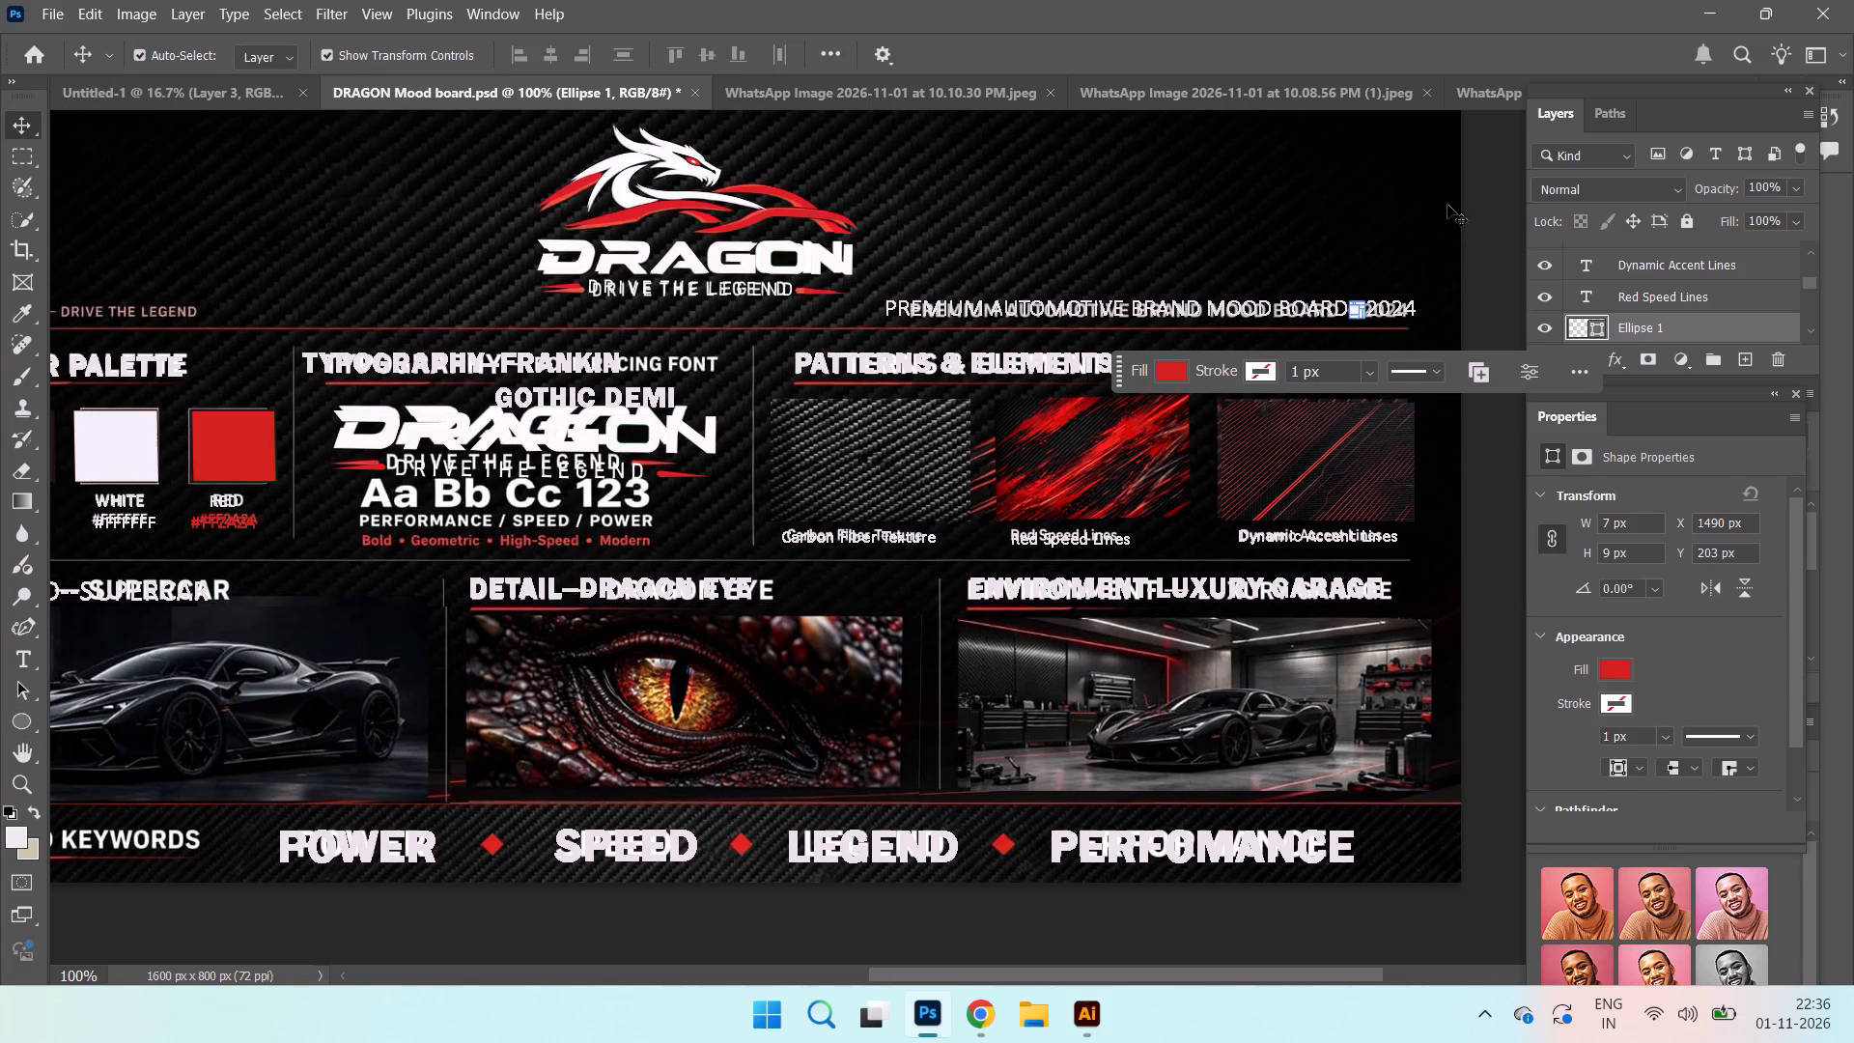
left_click(1493, 210)
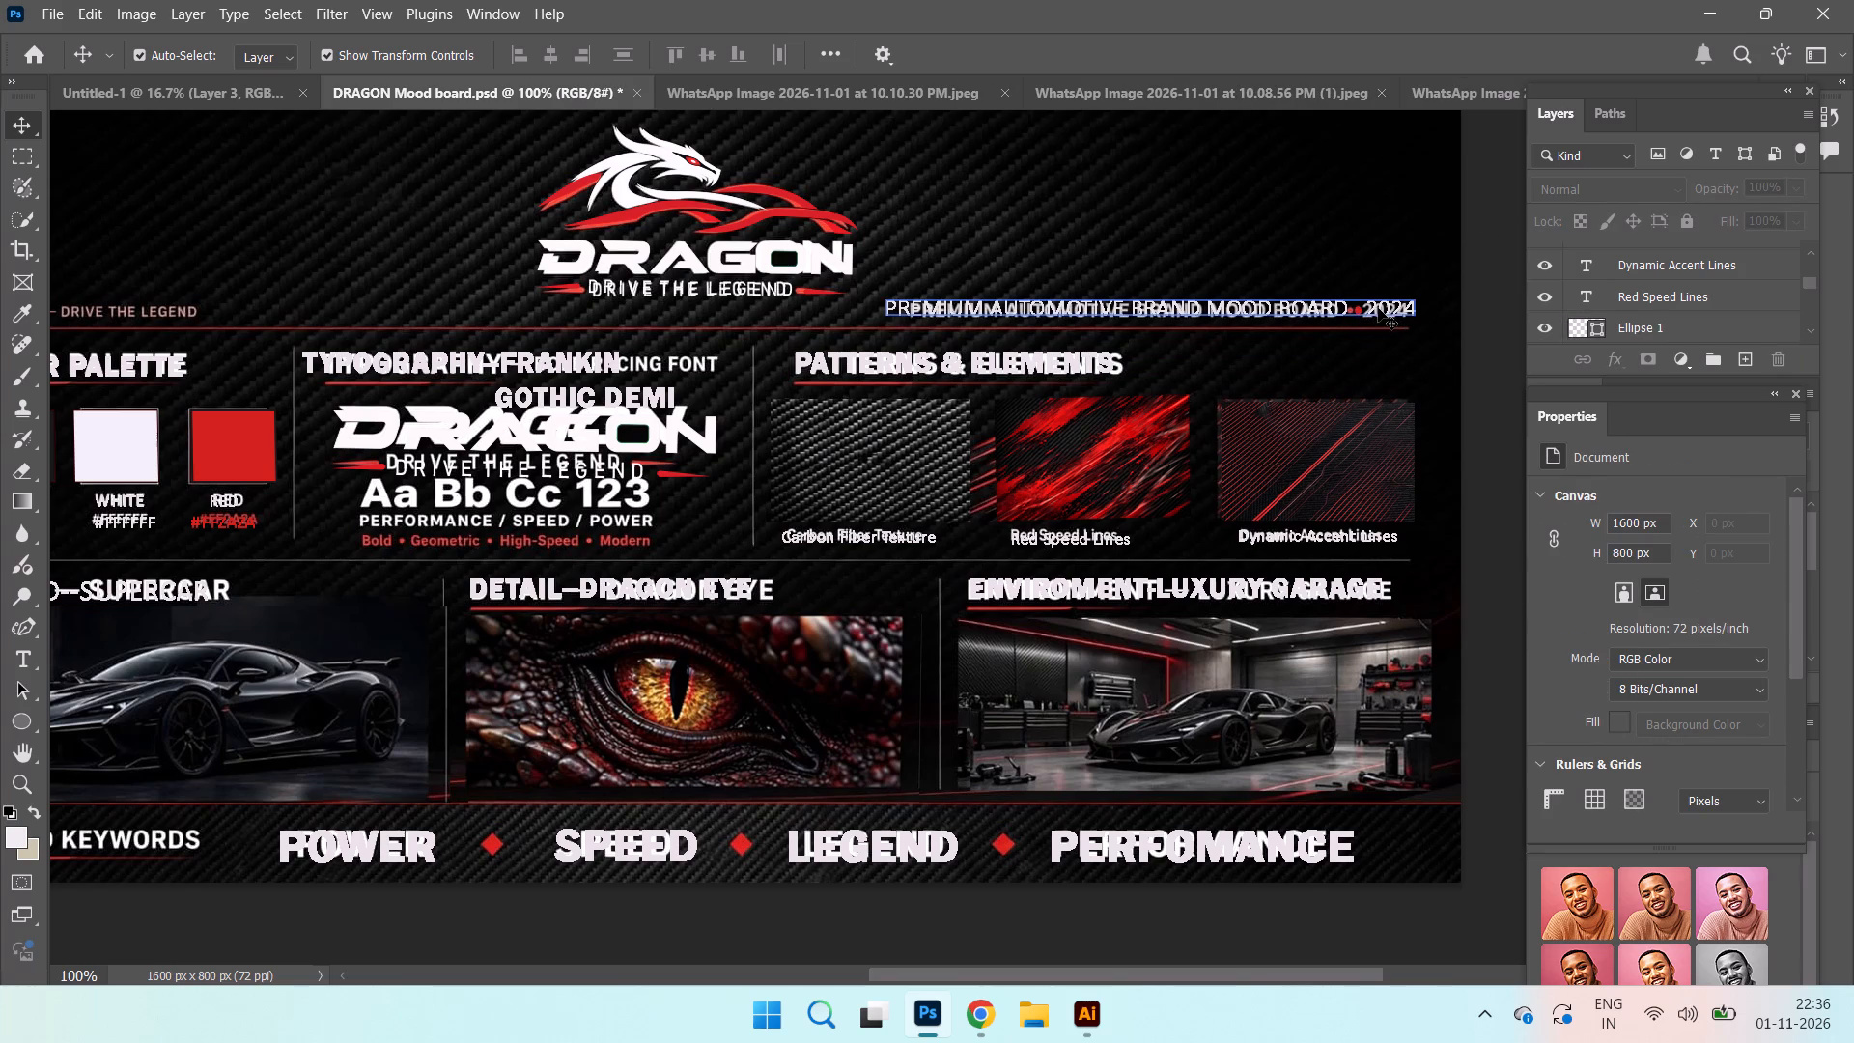
Resize the red ellipse to a near-round dot about 10 by 10.5 px and nudge it slightly left, closer to BOARD.
key("ctrl+equal")
key("ctrl+equal")
scroll(1321, 877, "up", 8)
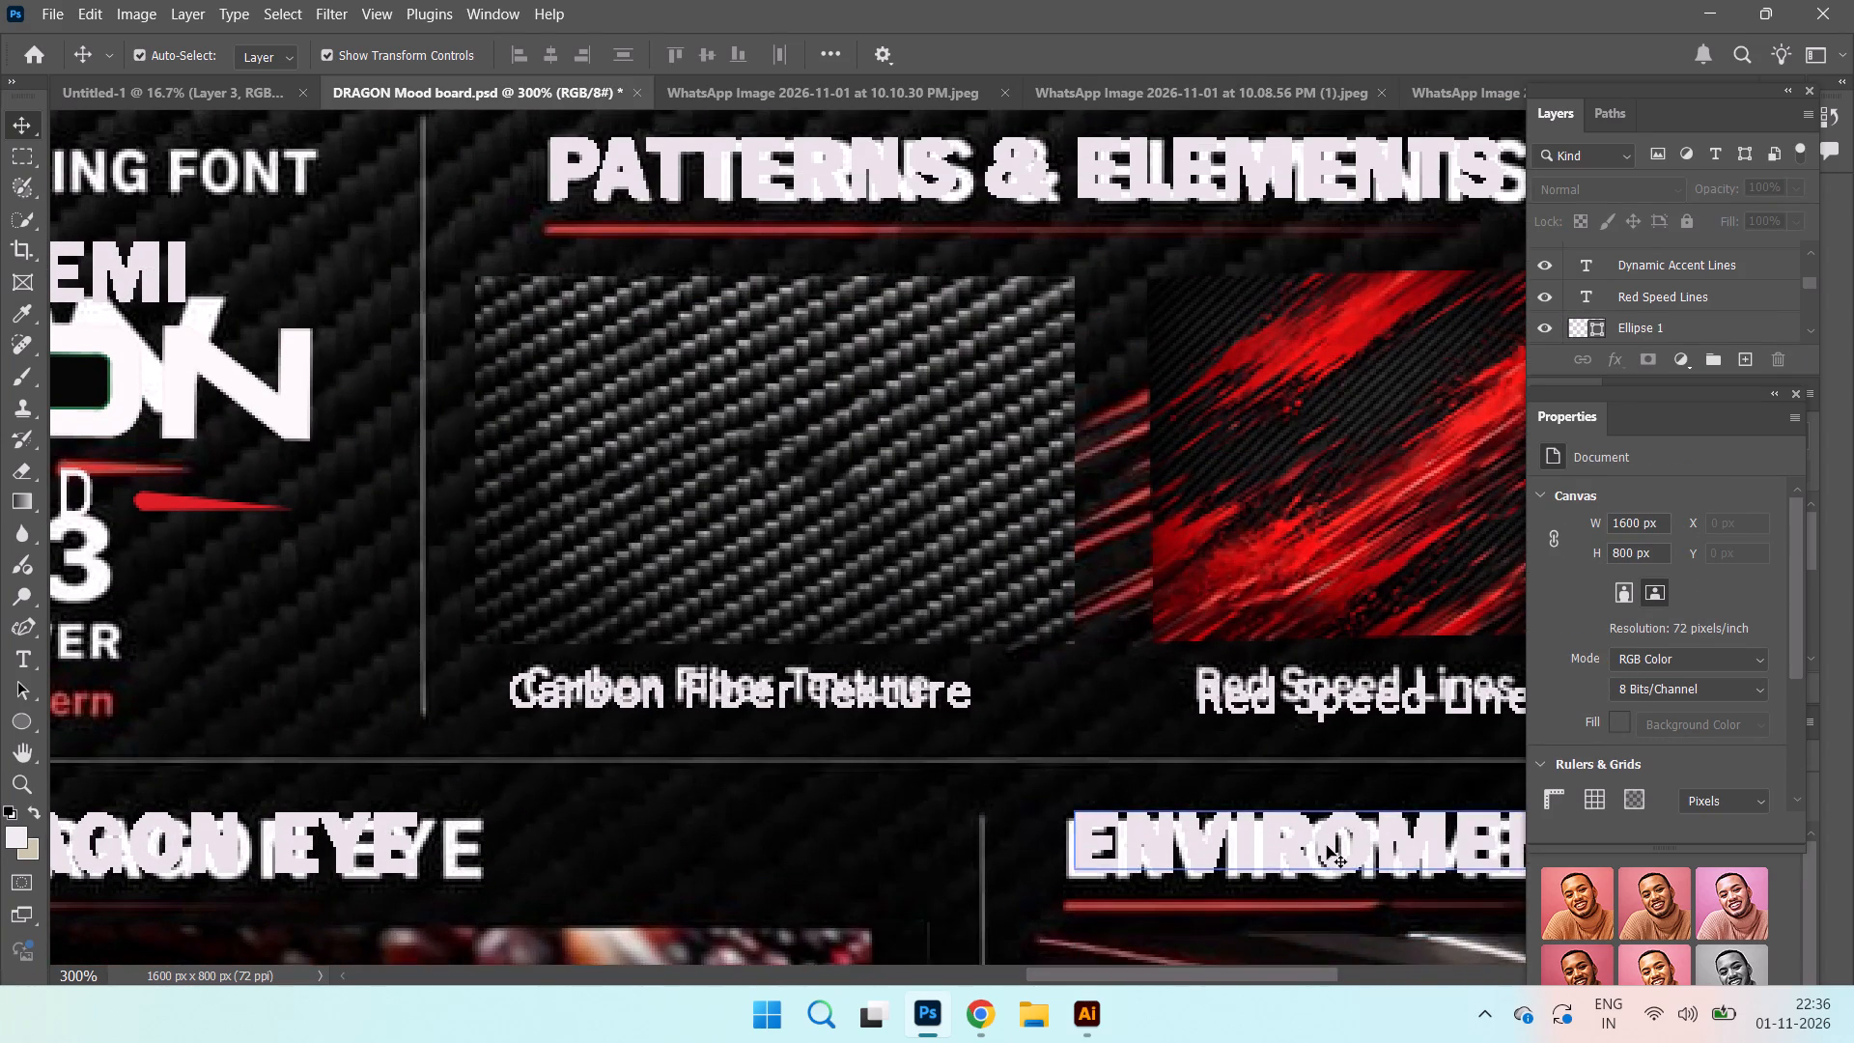
scroll(1327, 846, "up", 11)
left_click_drag(1217, 975, 1328, 976)
scroll(1419, 477, "up", 8)
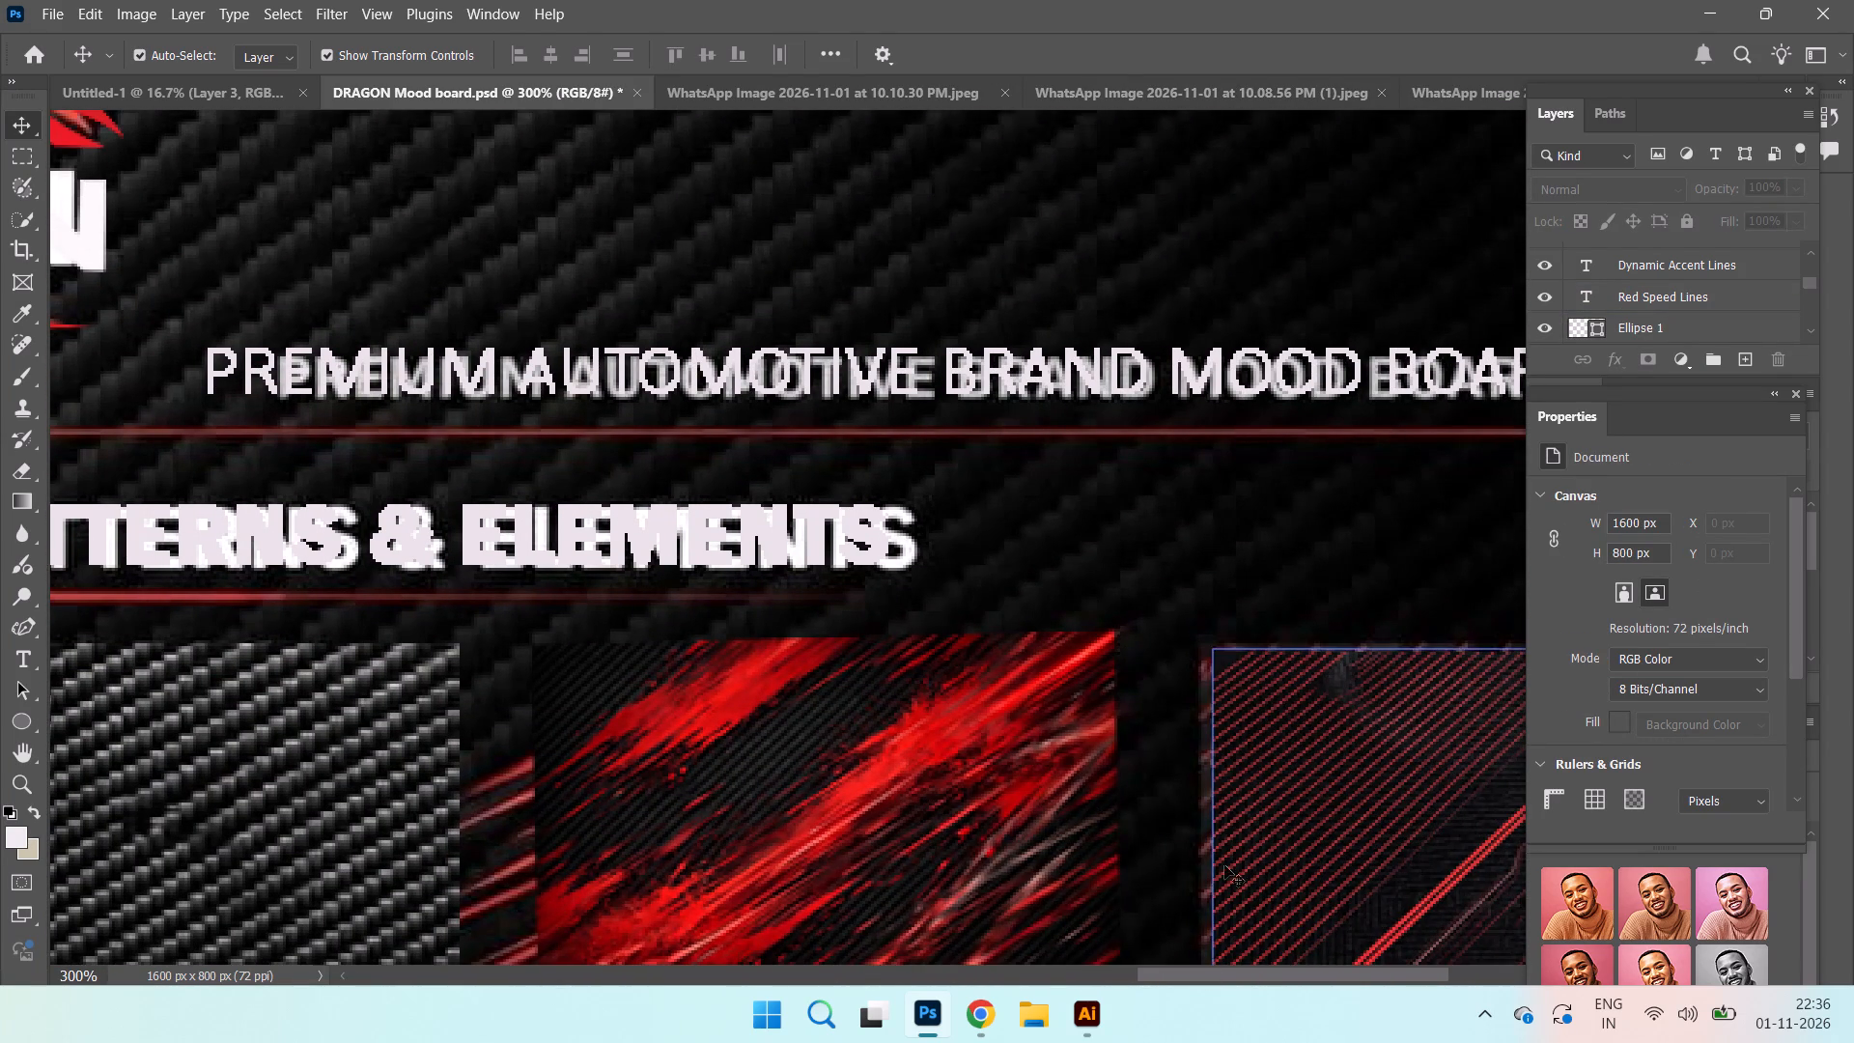
scroll(1266, 695, "up", 13)
left_click_drag(1255, 972, 1274, 977)
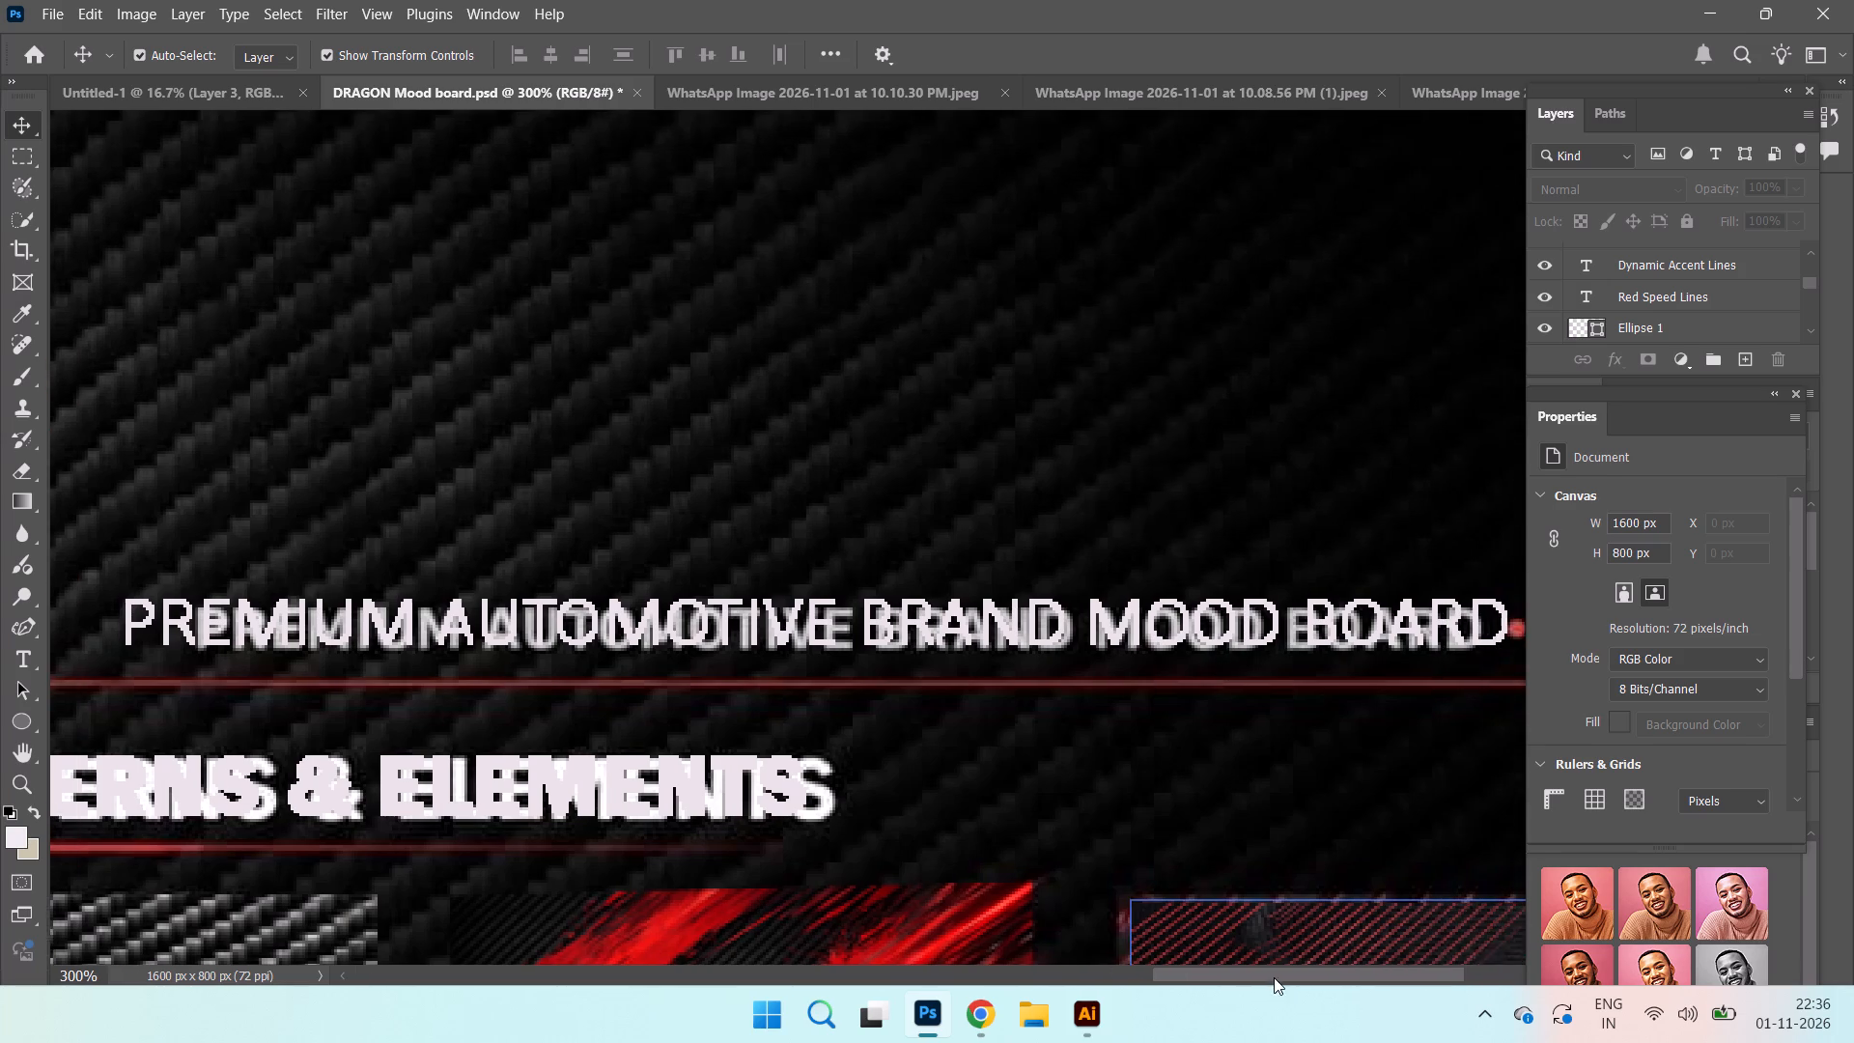
left_click_drag(1274, 977, 1356, 975)
key("ctrl+equal")
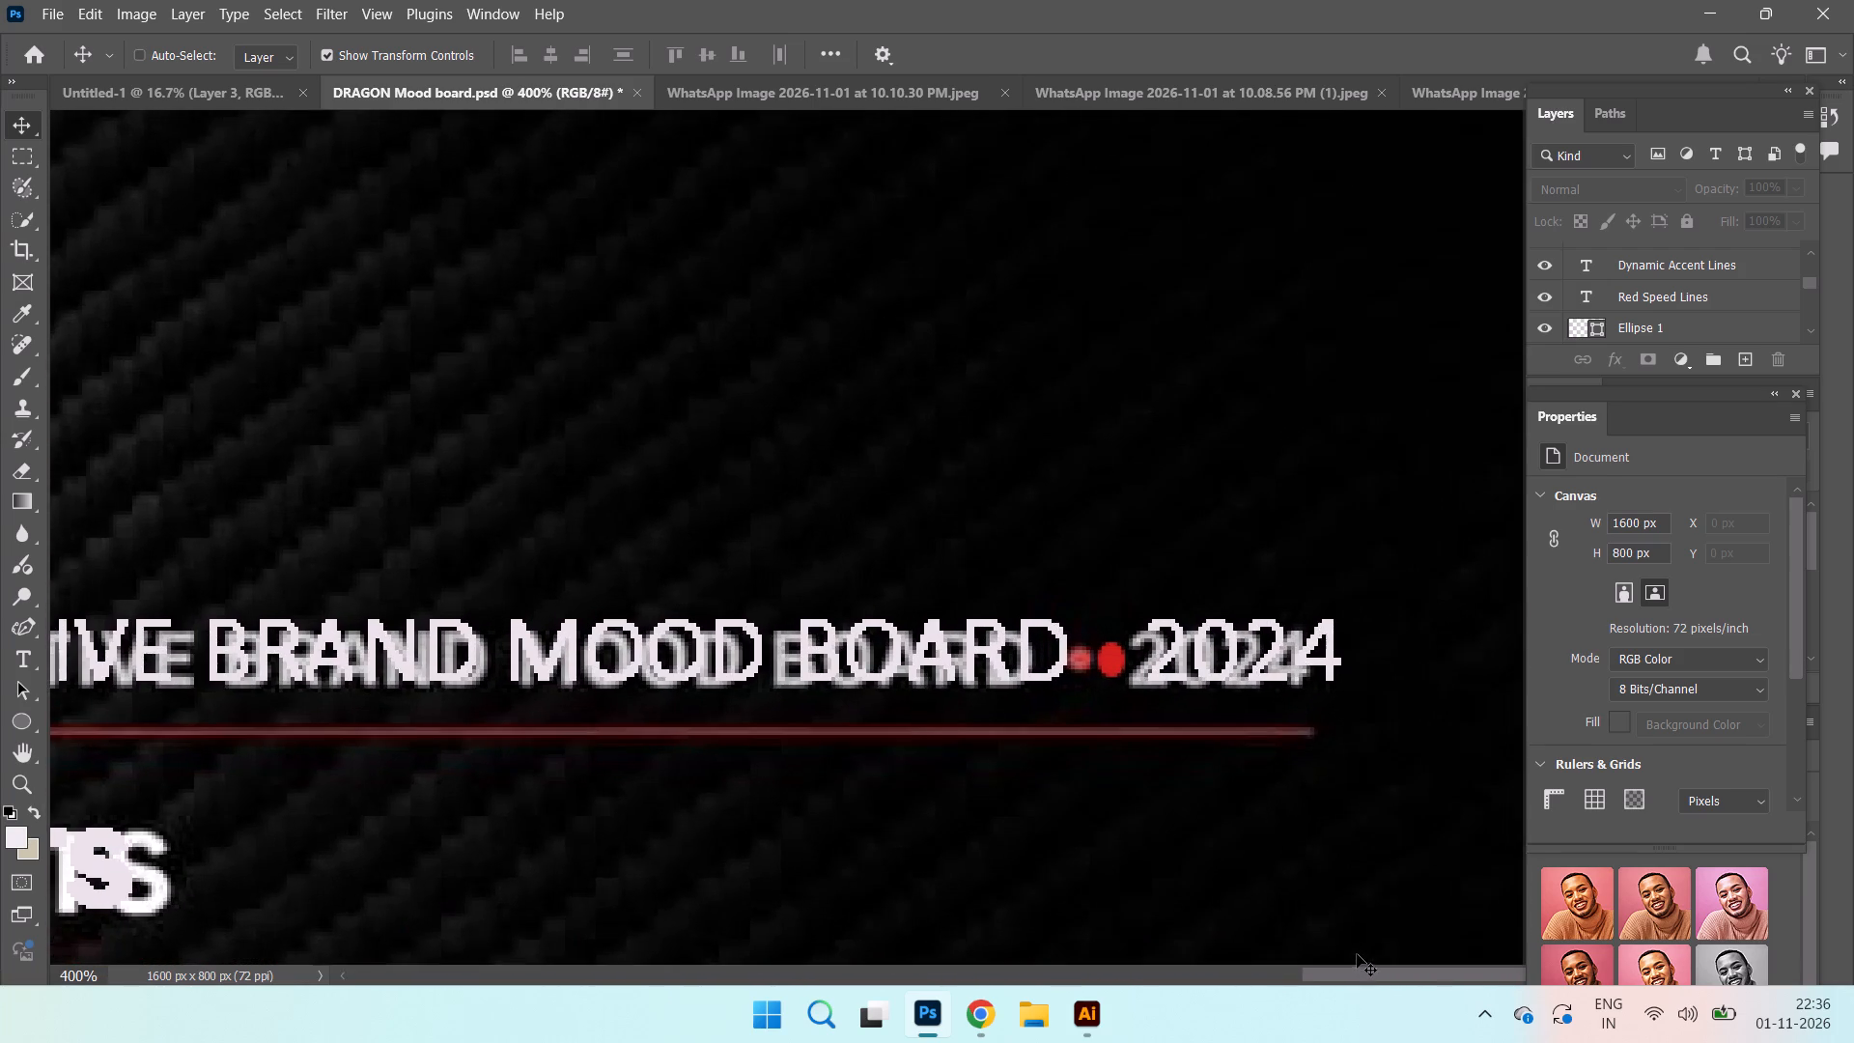
key("ctrl+equal")
left_click(1158, 692)
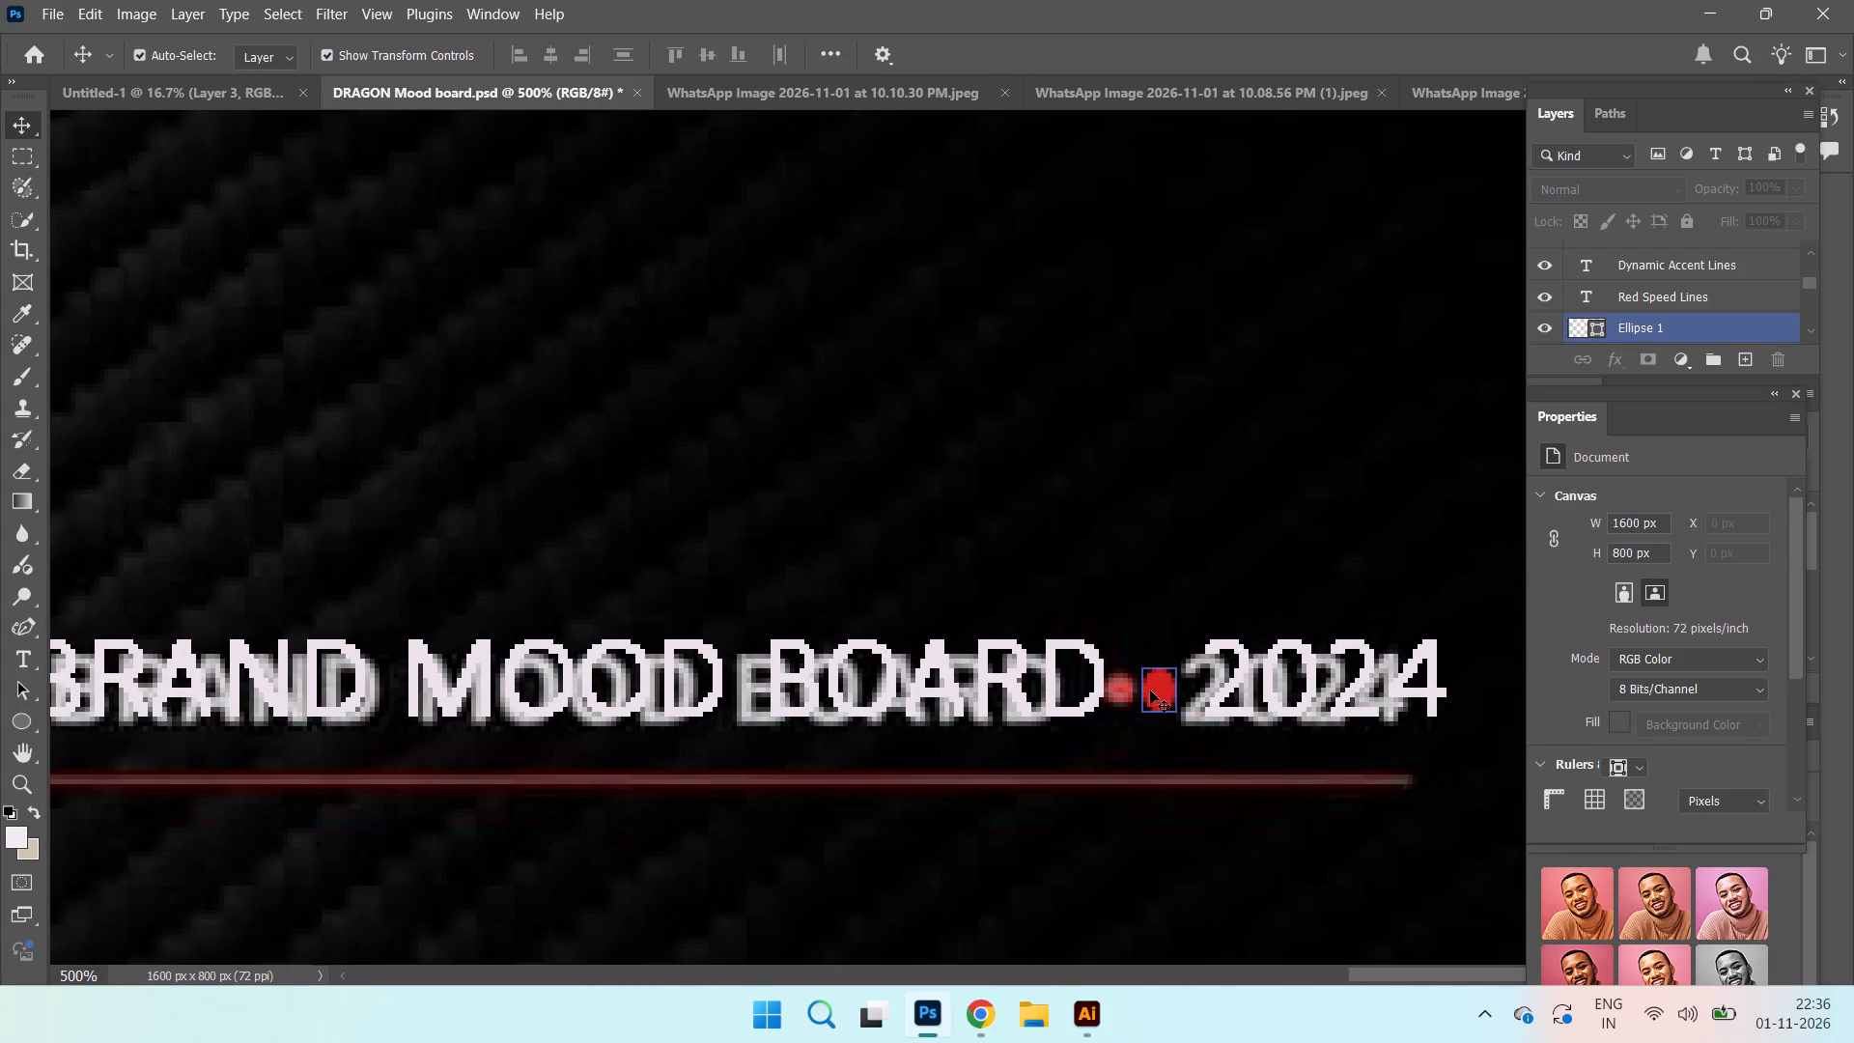
left_click(1141, 689)
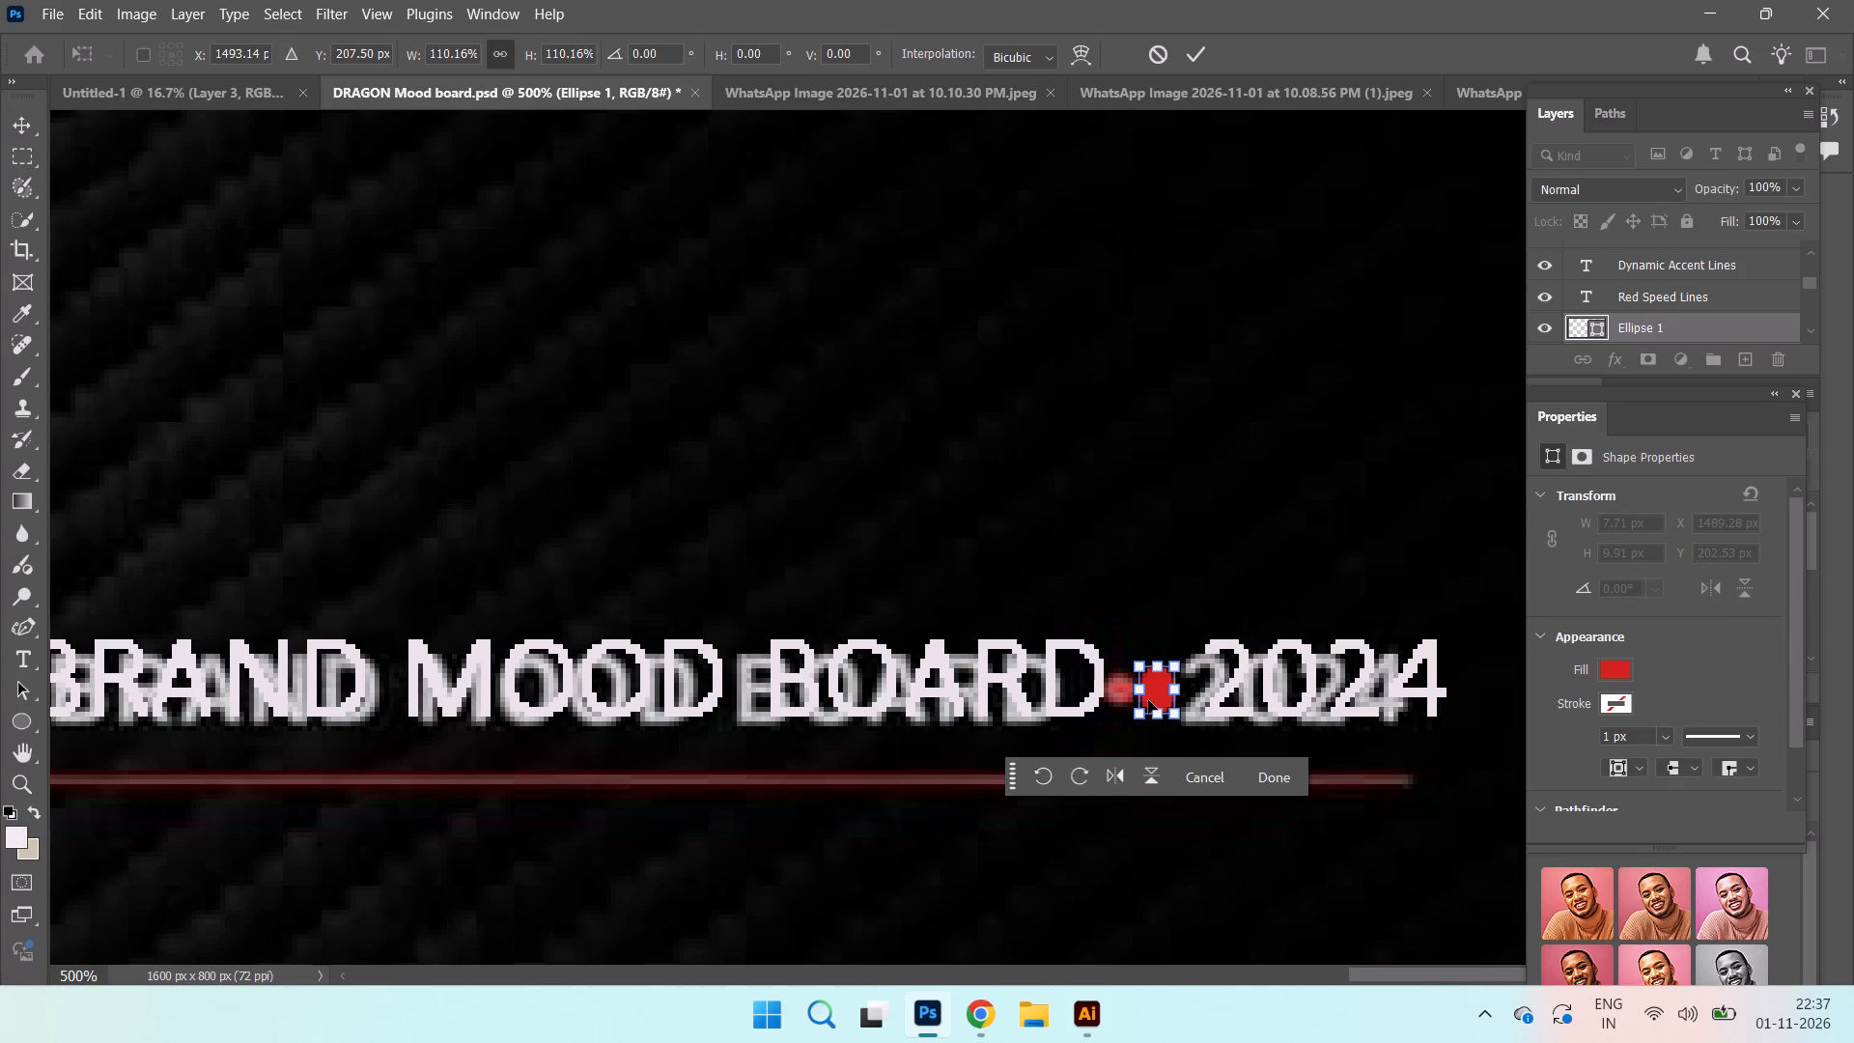
left_click_drag(1137, 689, 1127, 687)
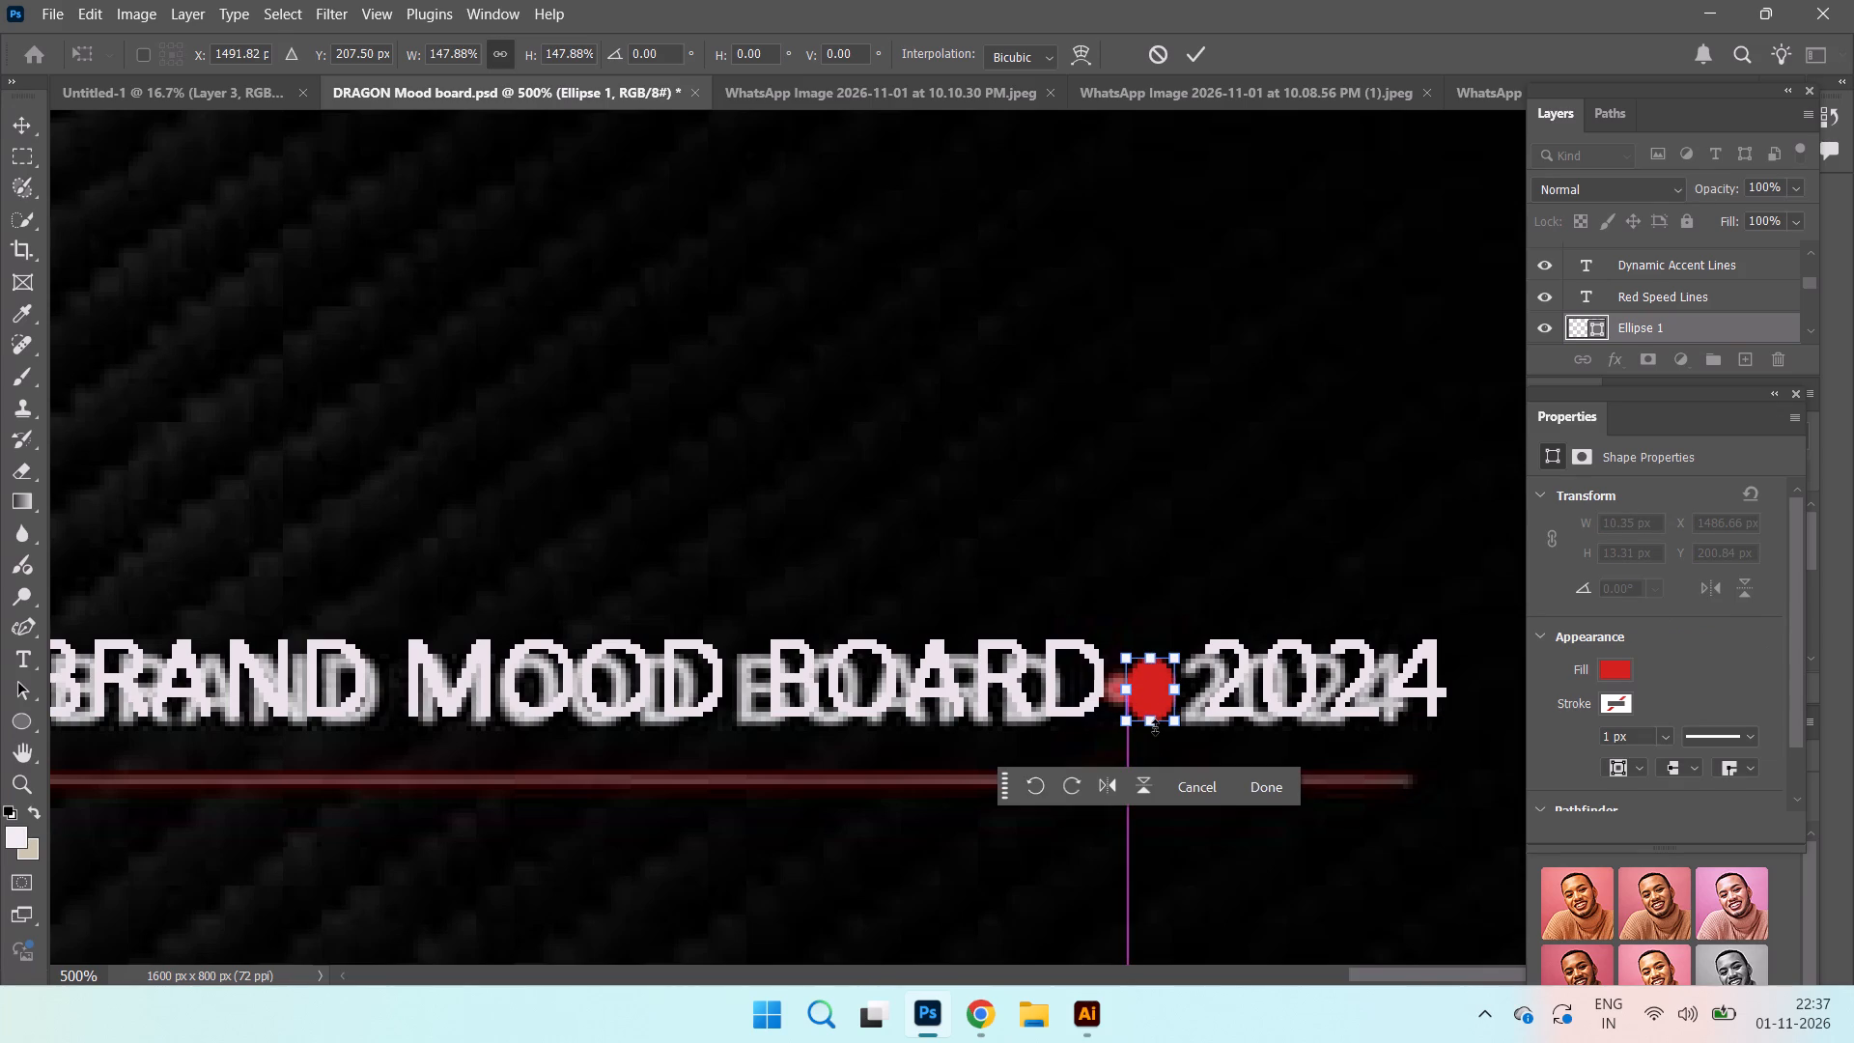
left_click_drag(1155, 727, 1155, 714, "ctrl")
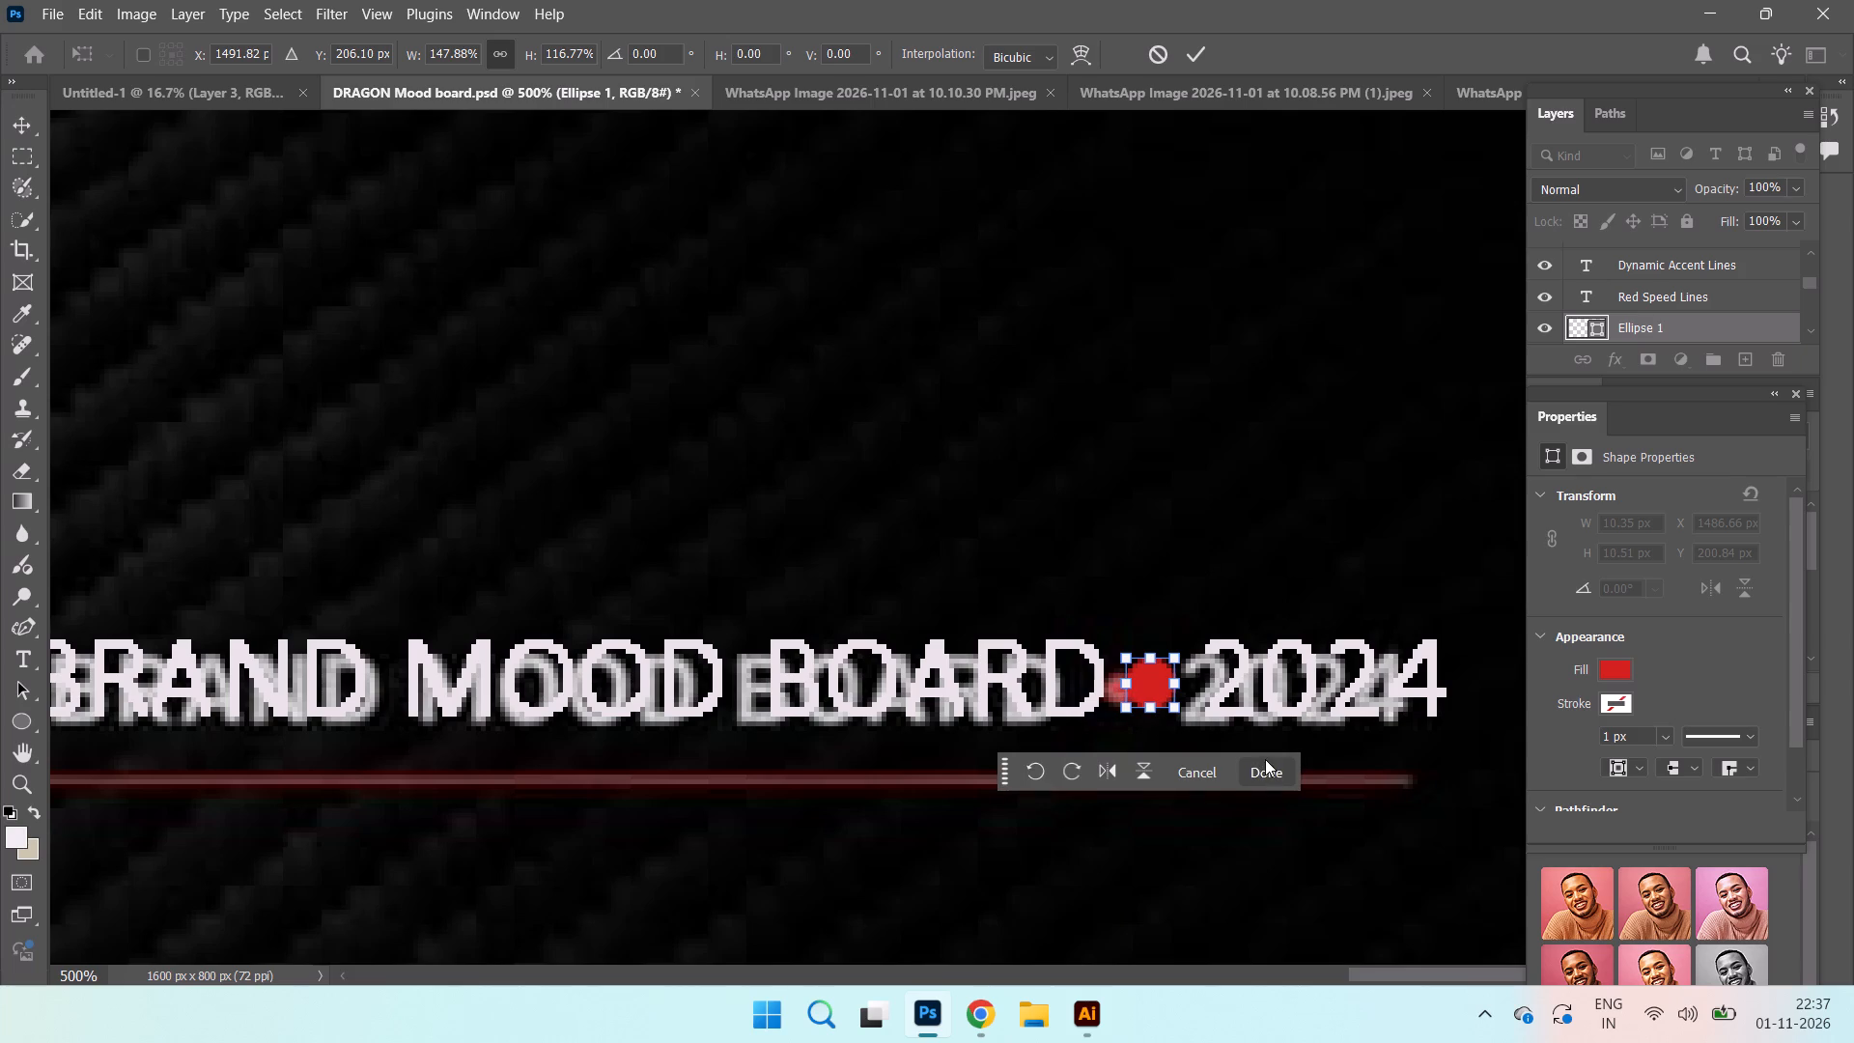
key("Left")
left_click(1269, 781)
left_click(1064, 452)
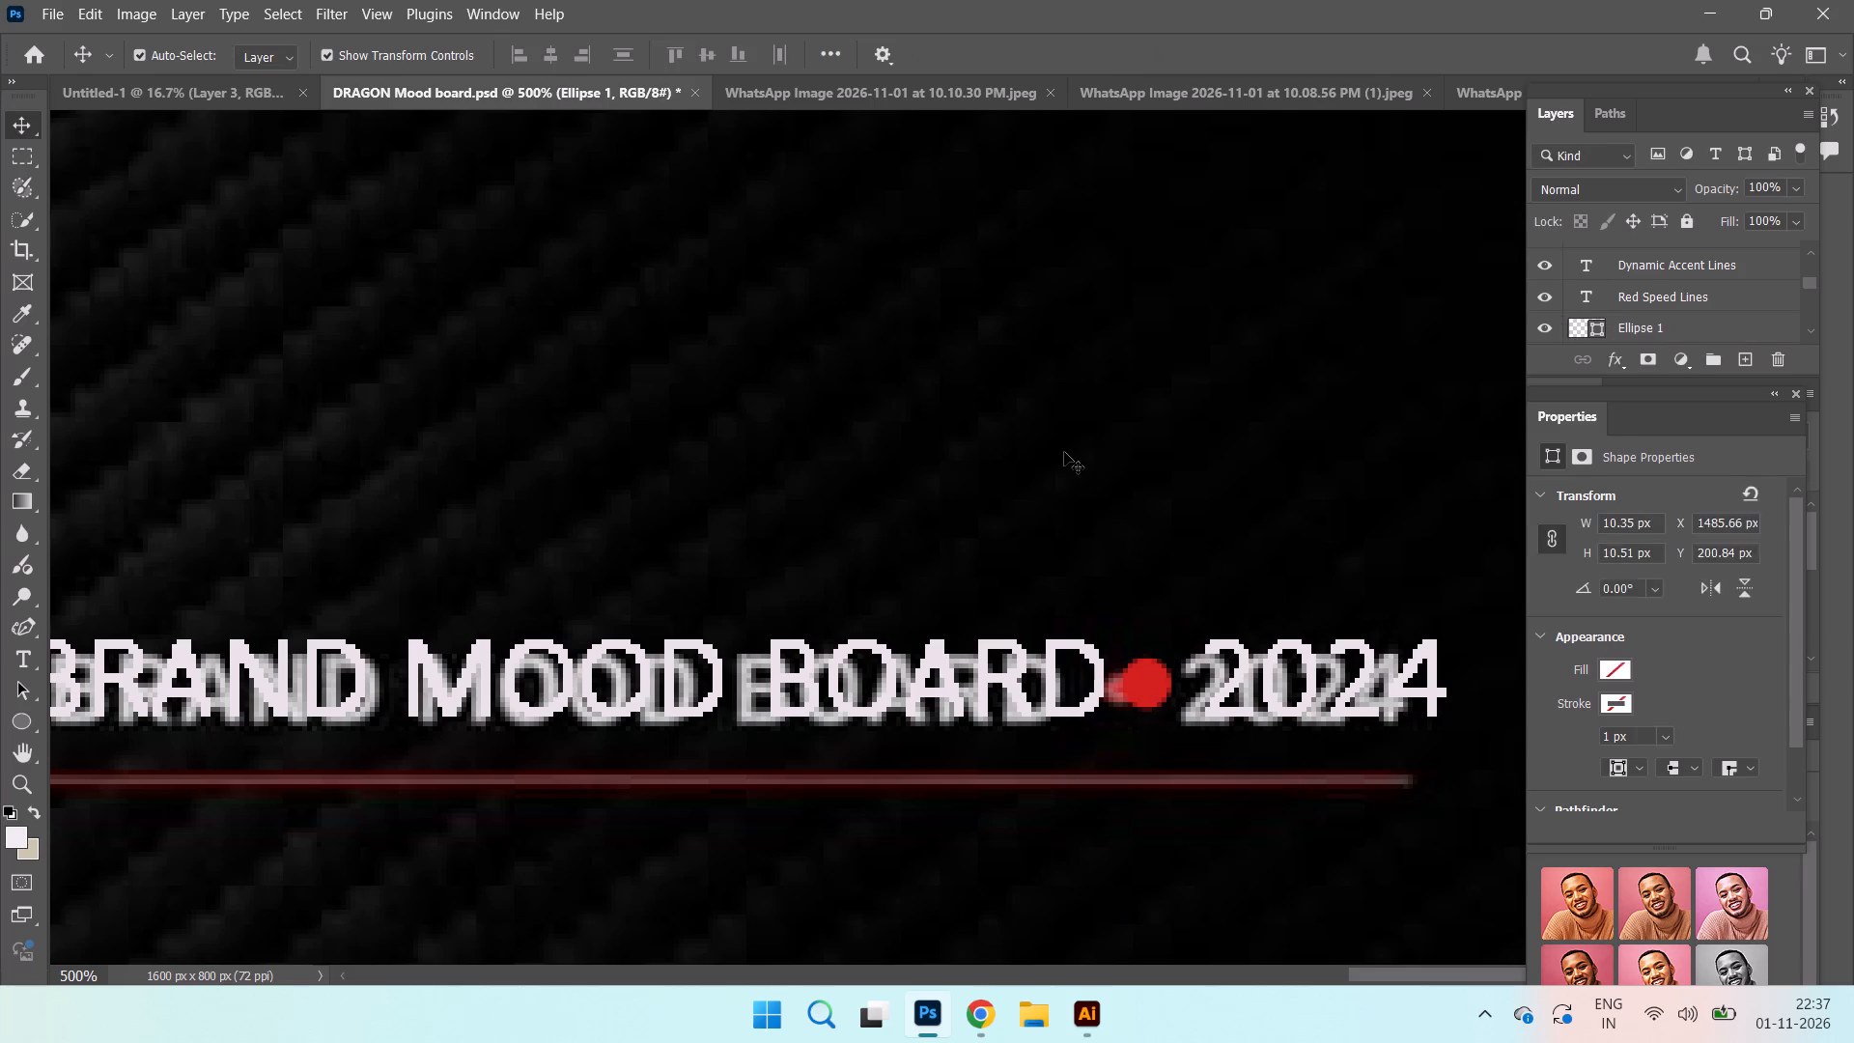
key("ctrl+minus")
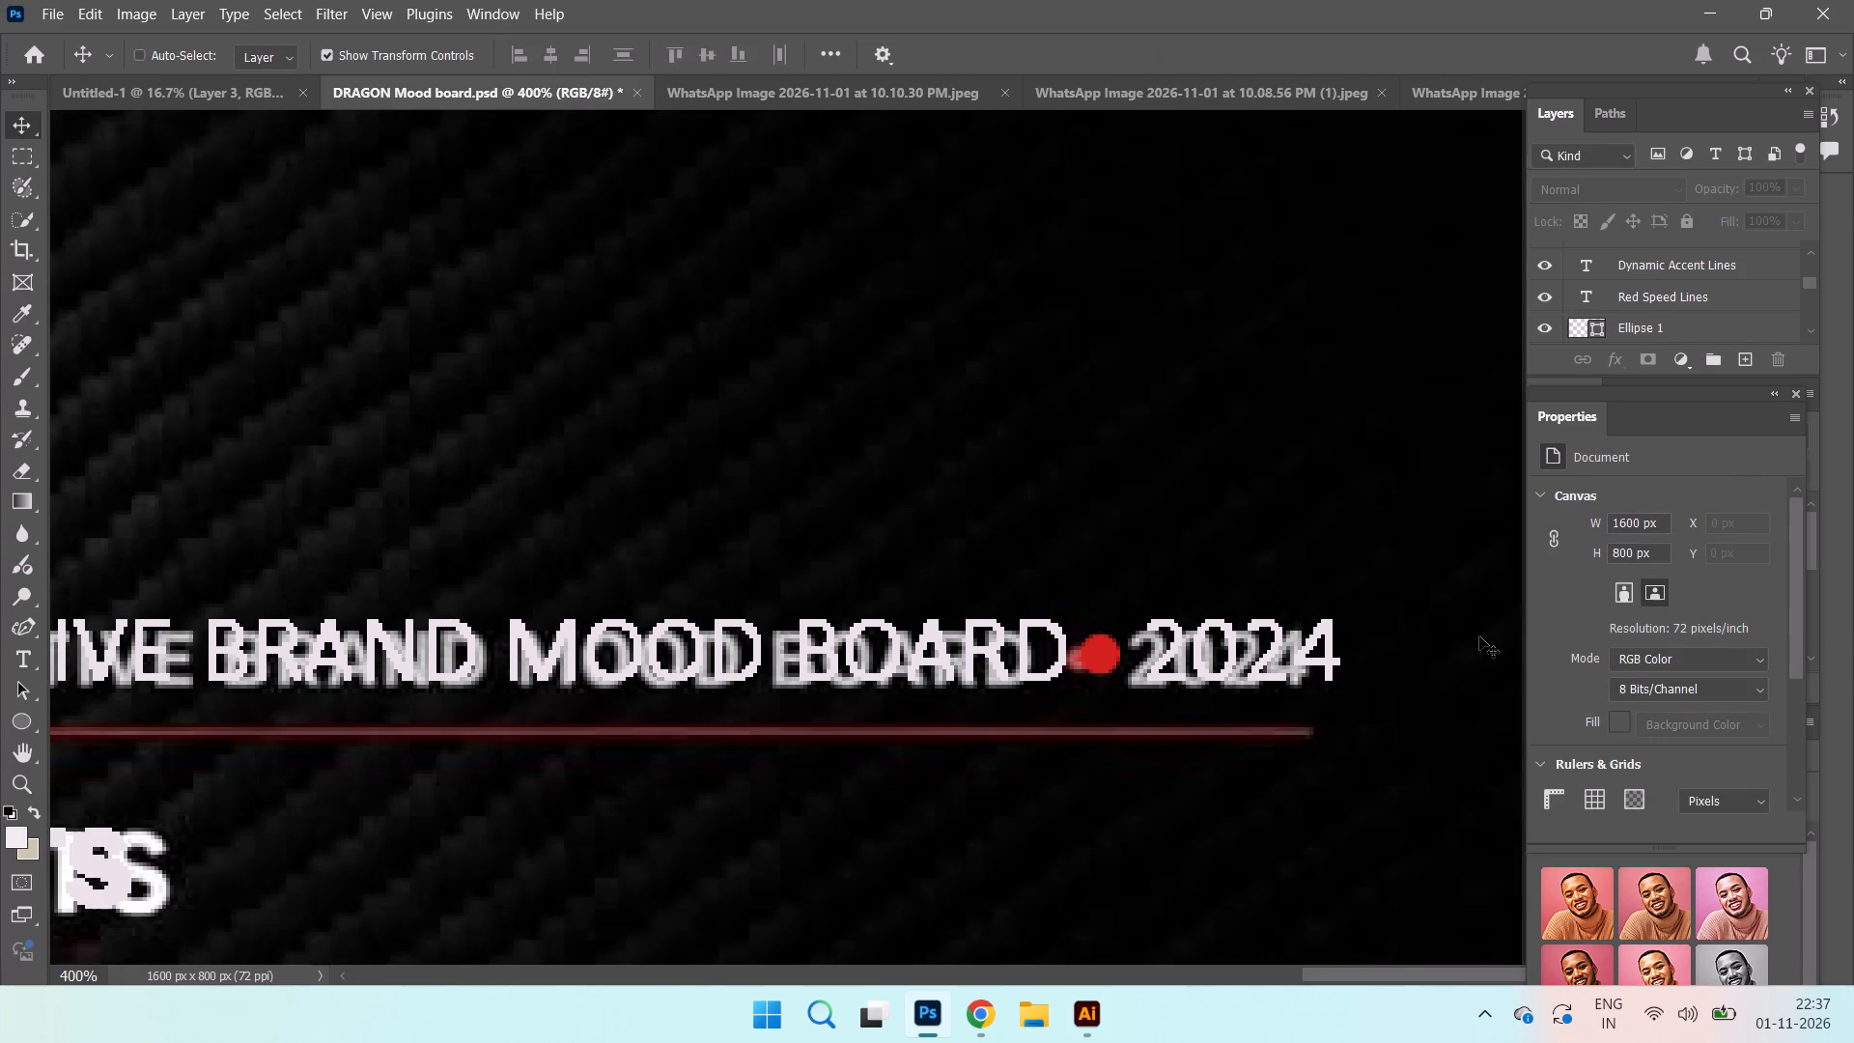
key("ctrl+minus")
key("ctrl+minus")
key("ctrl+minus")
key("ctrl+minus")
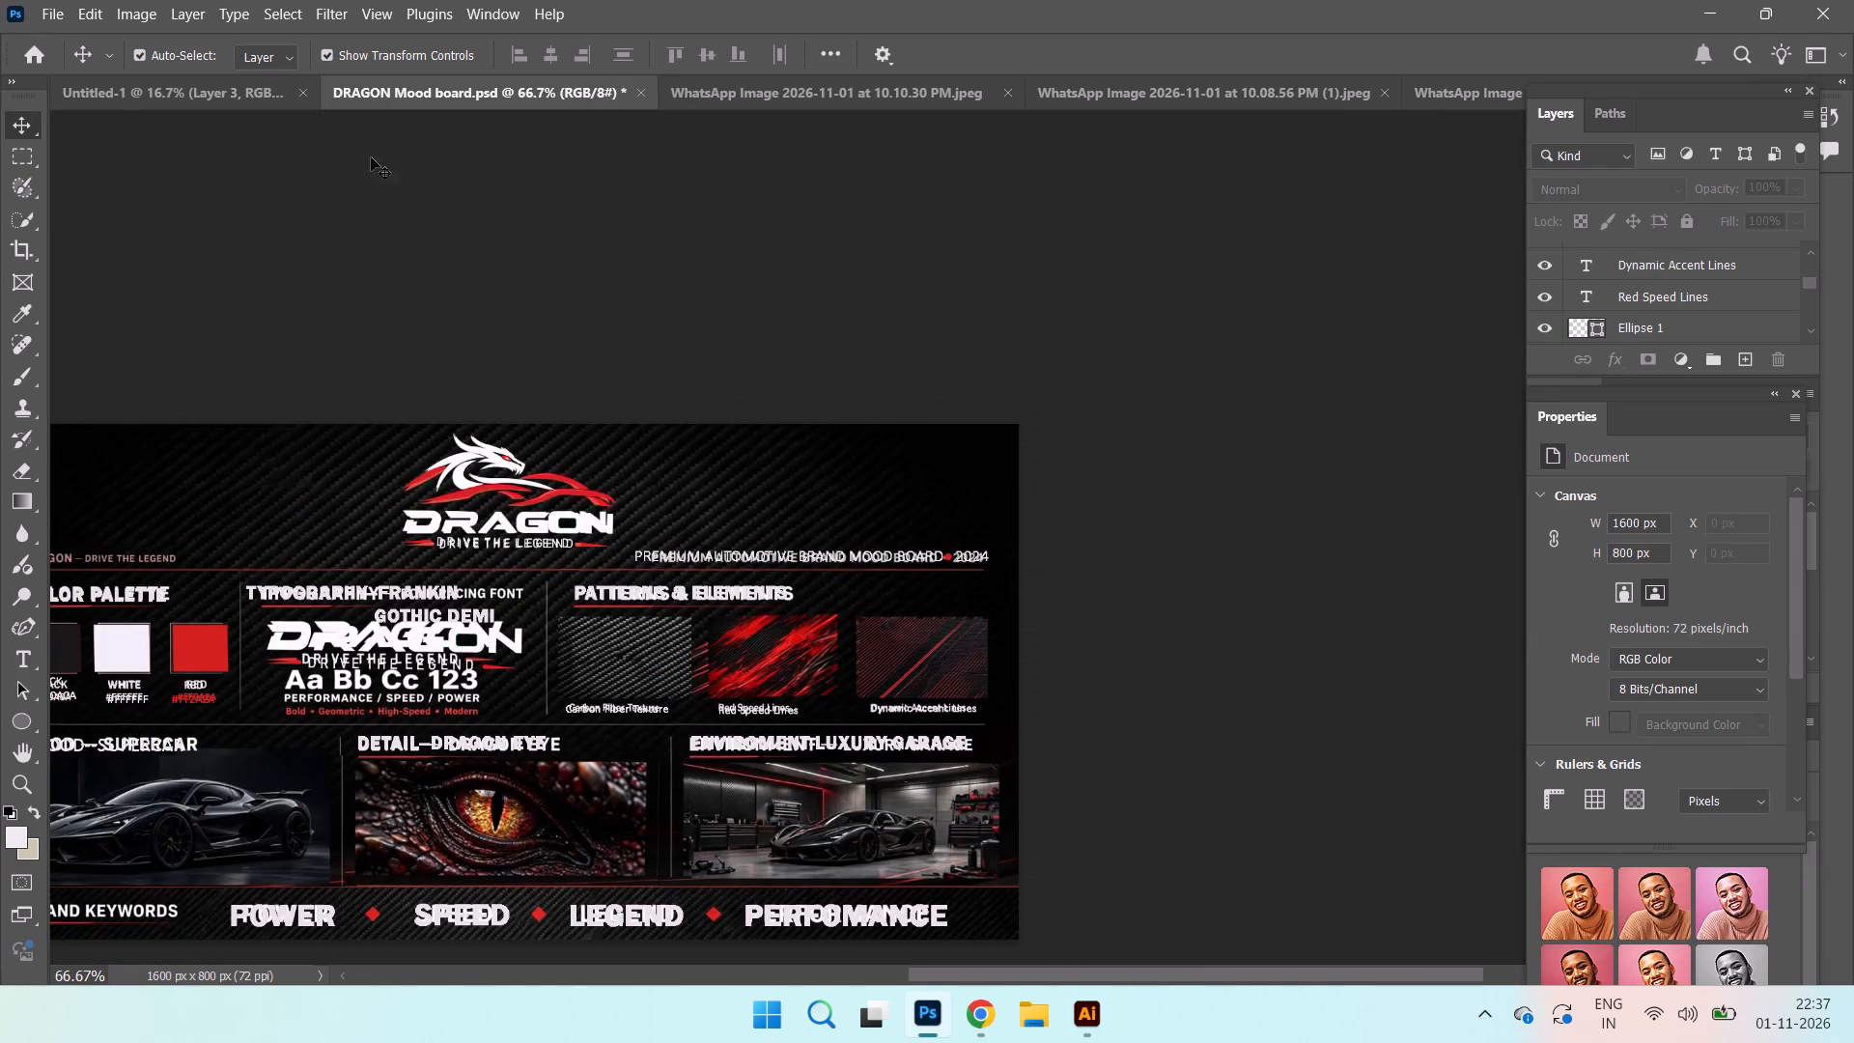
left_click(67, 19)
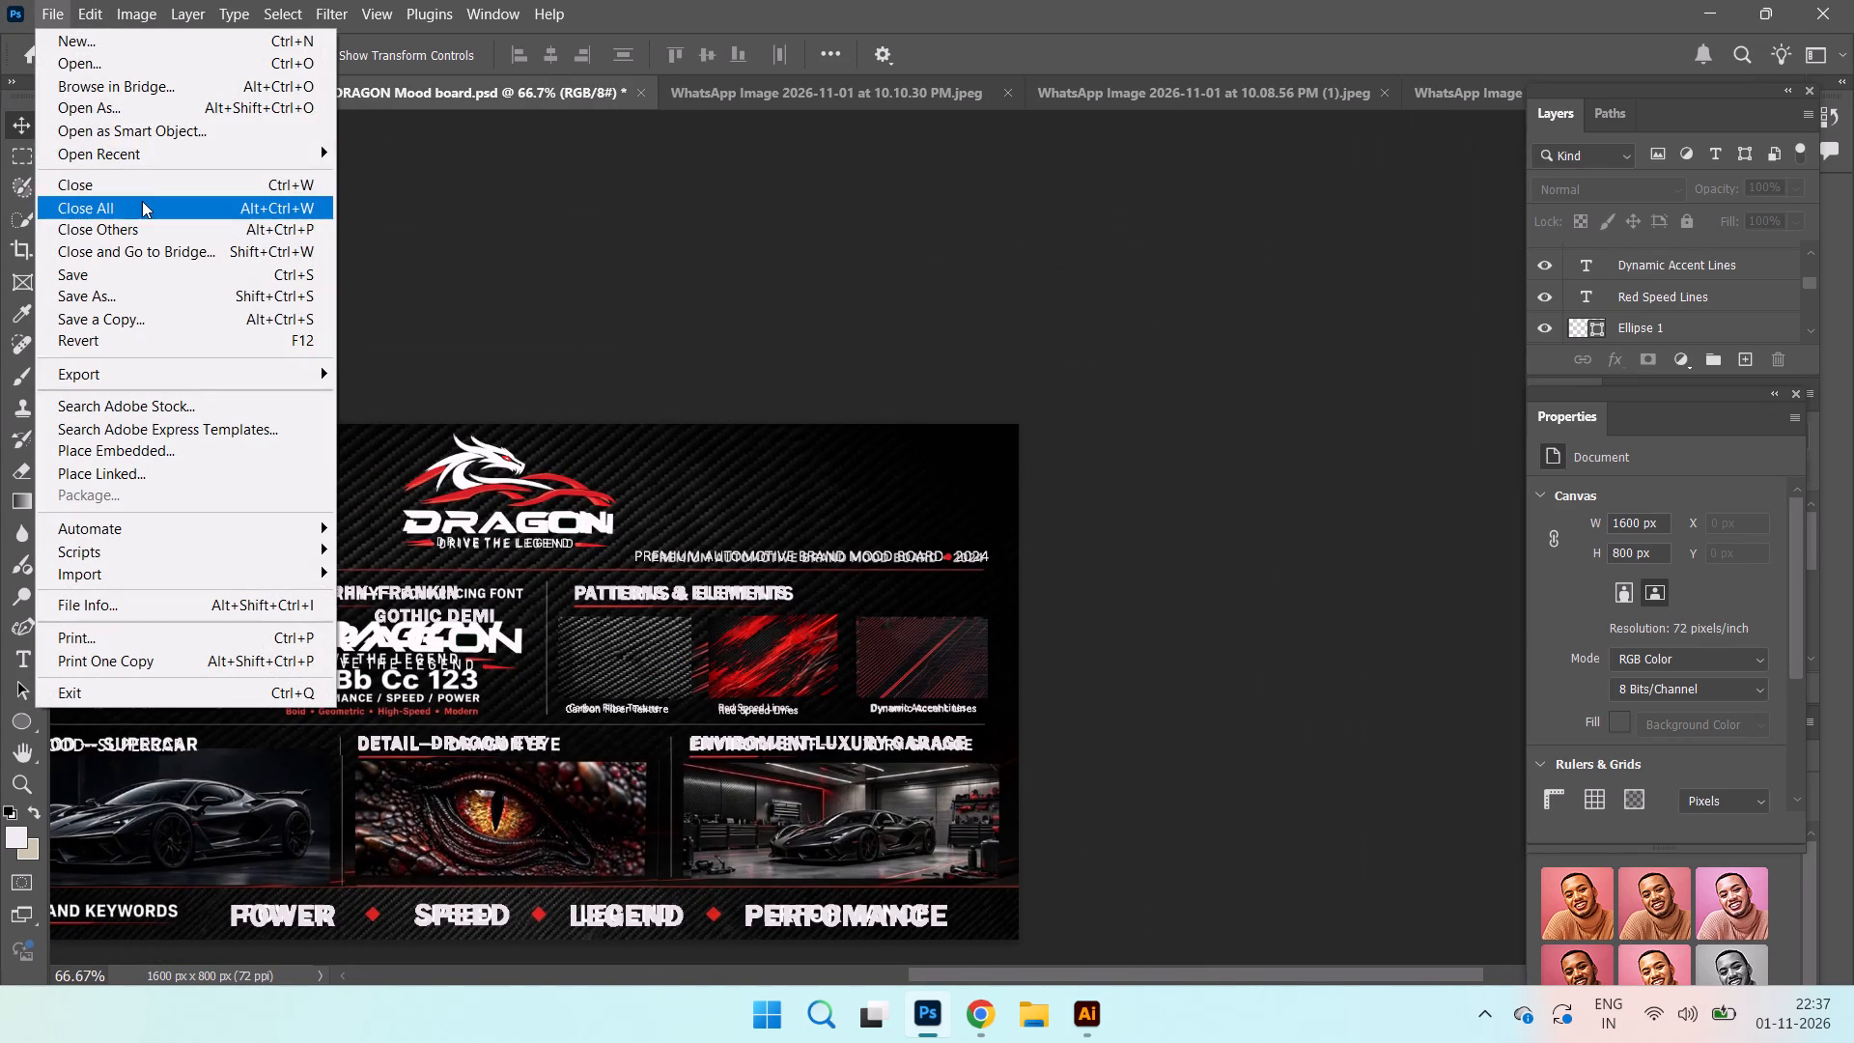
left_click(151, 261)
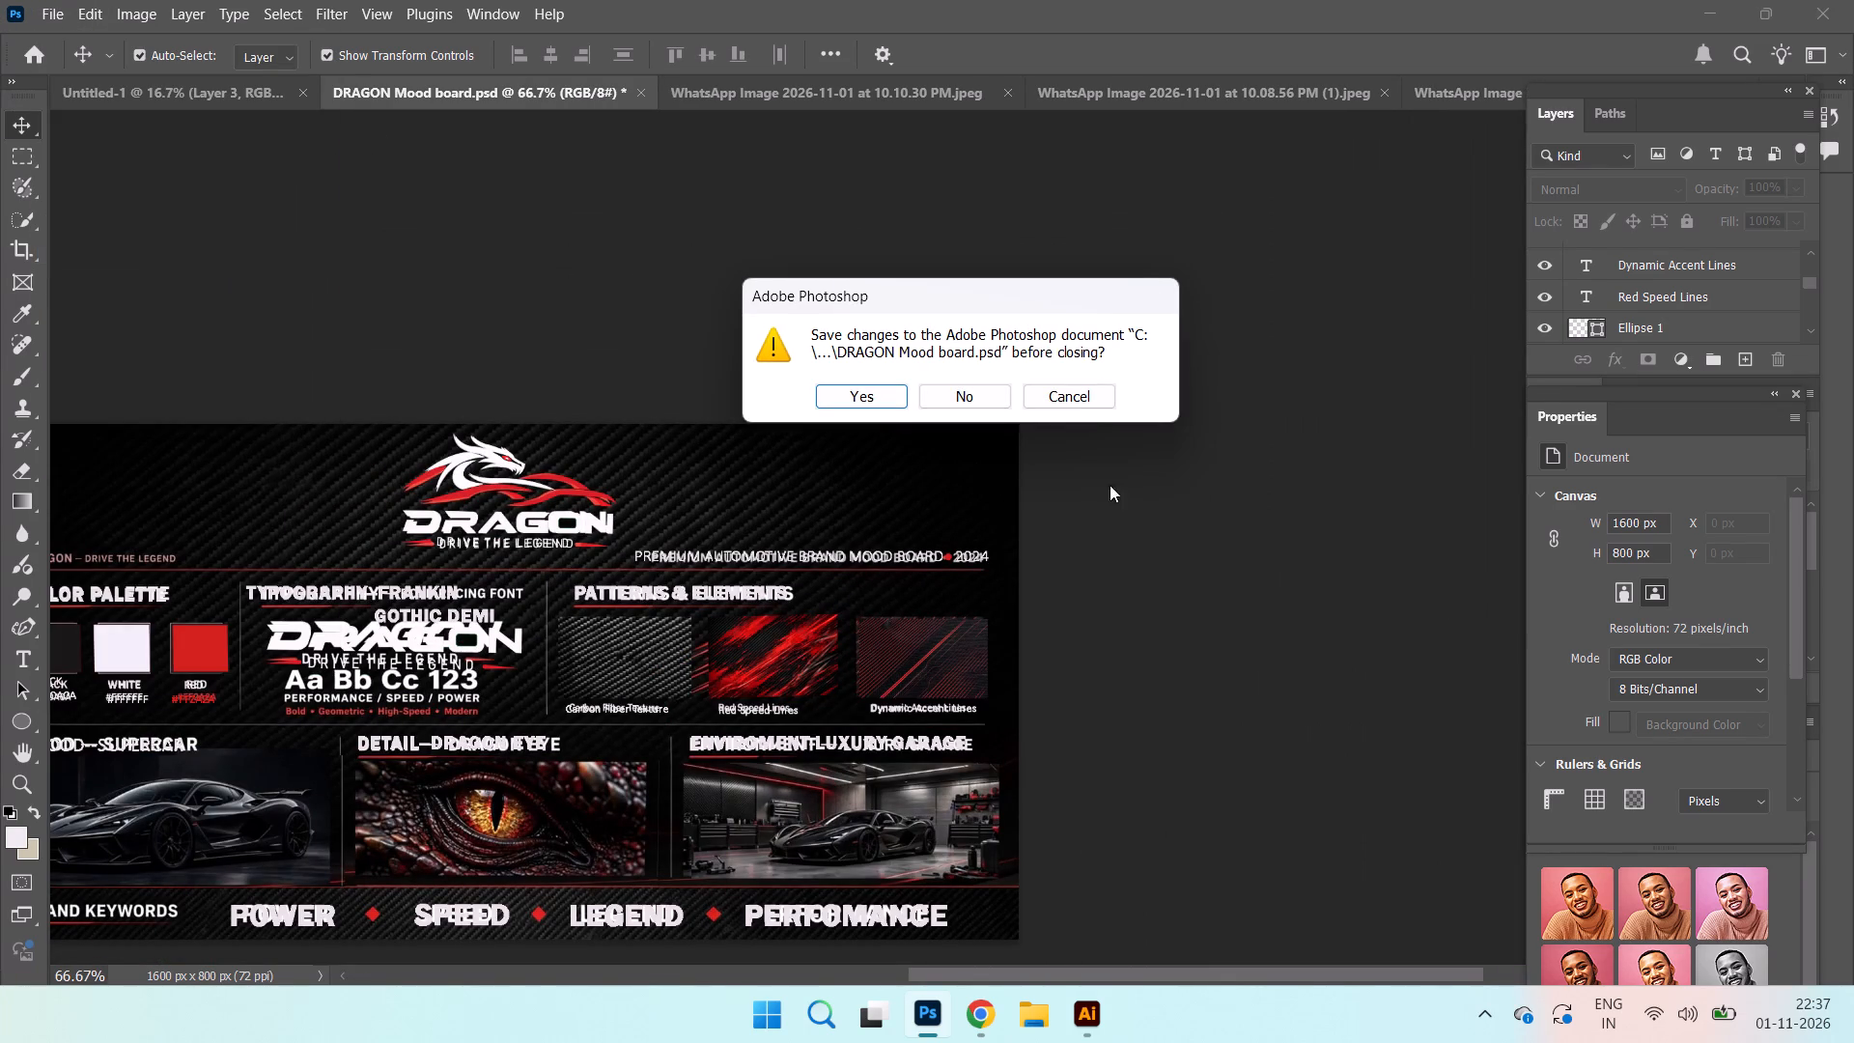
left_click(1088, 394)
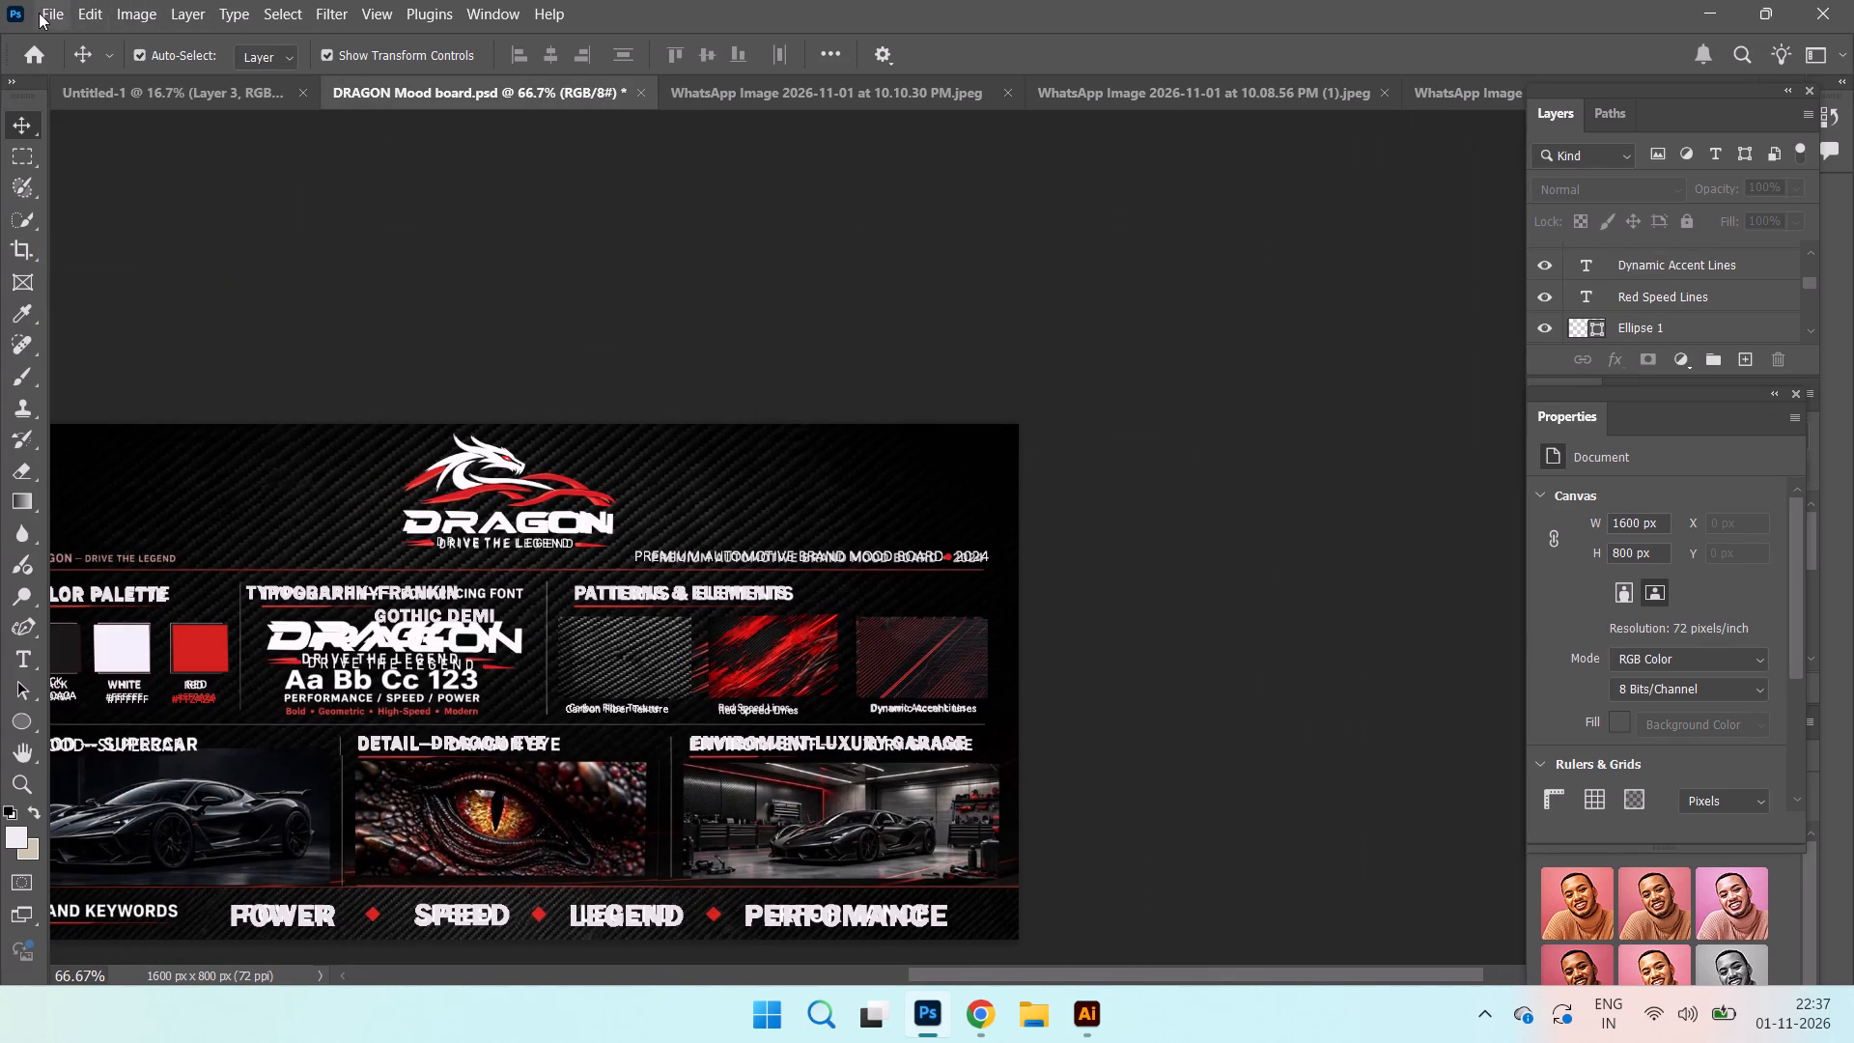
Save the changes to DRAGON Mood board.psd.
left_click(38, 13)
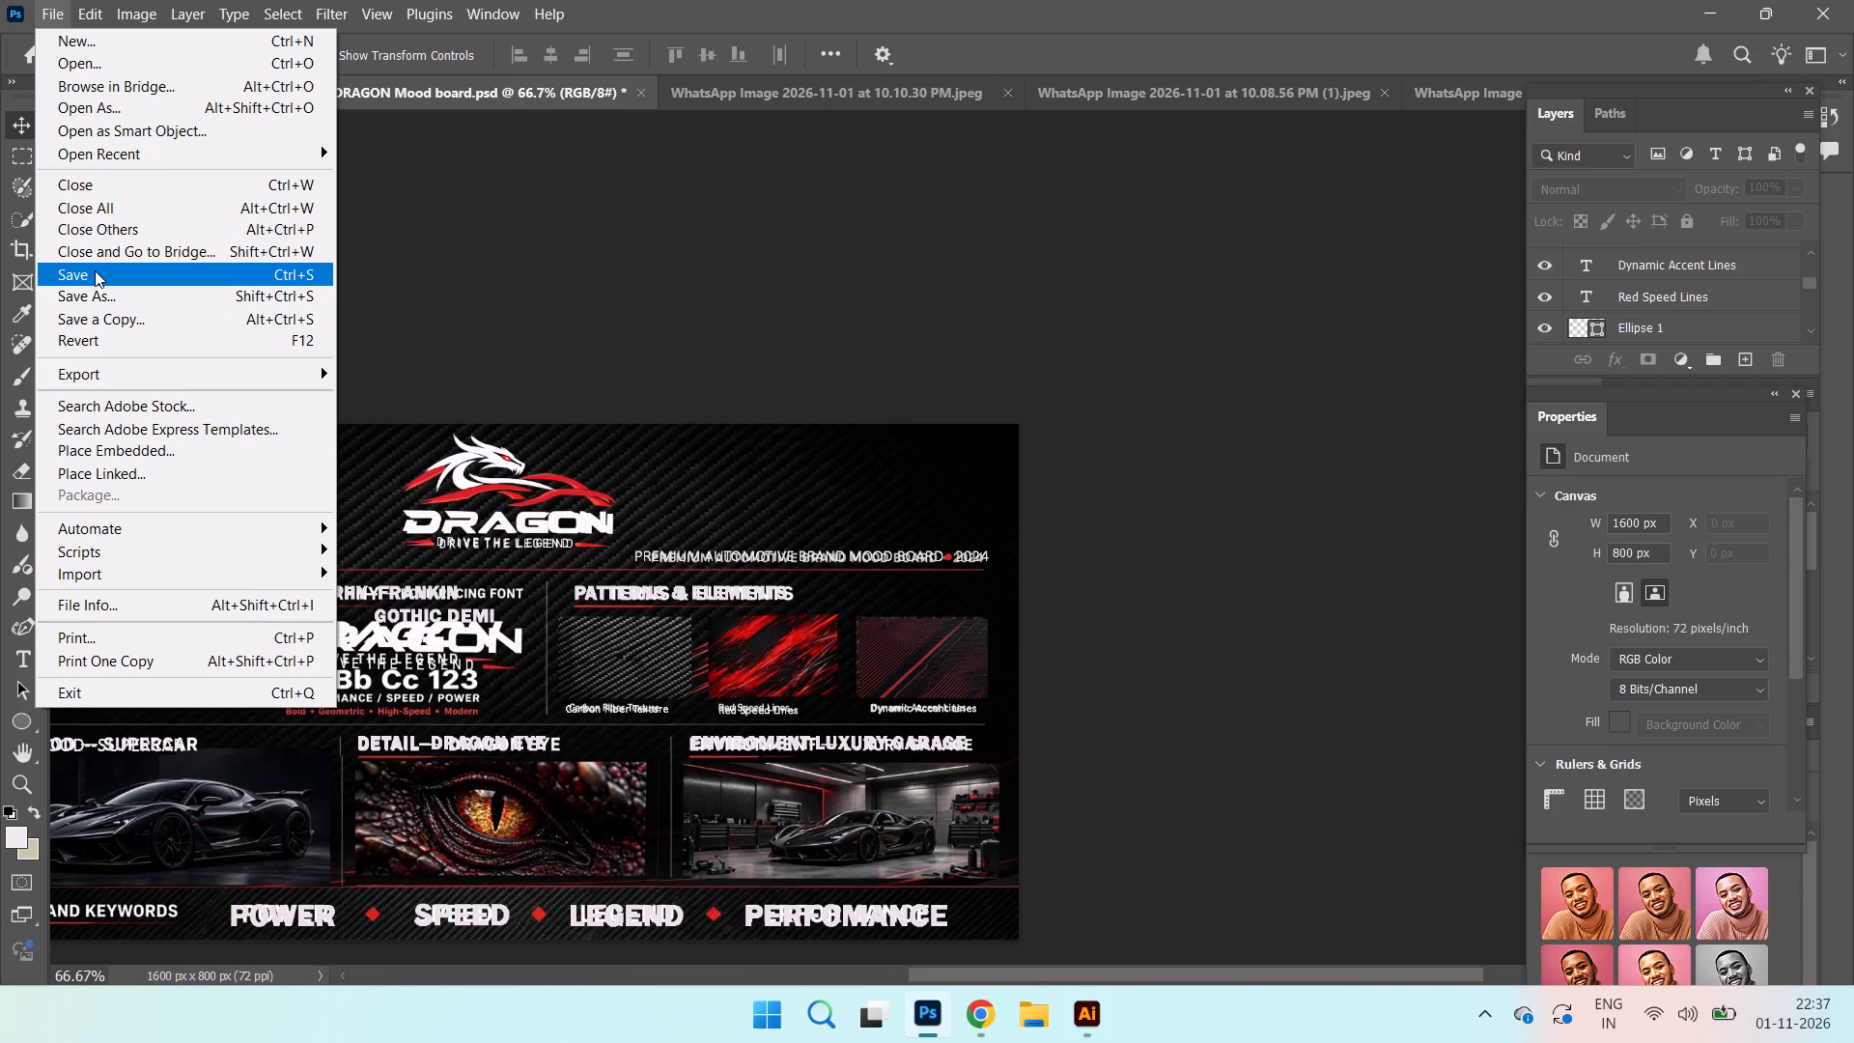
left_click(95, 270)
Add a DRAGON text layer in 24 pt Calibri Light above the original header tagline beside the logo, and move it slightly down.
left_click_drag(1182, 974, 1052, 949)
scroll(664, 534, "down", 4)
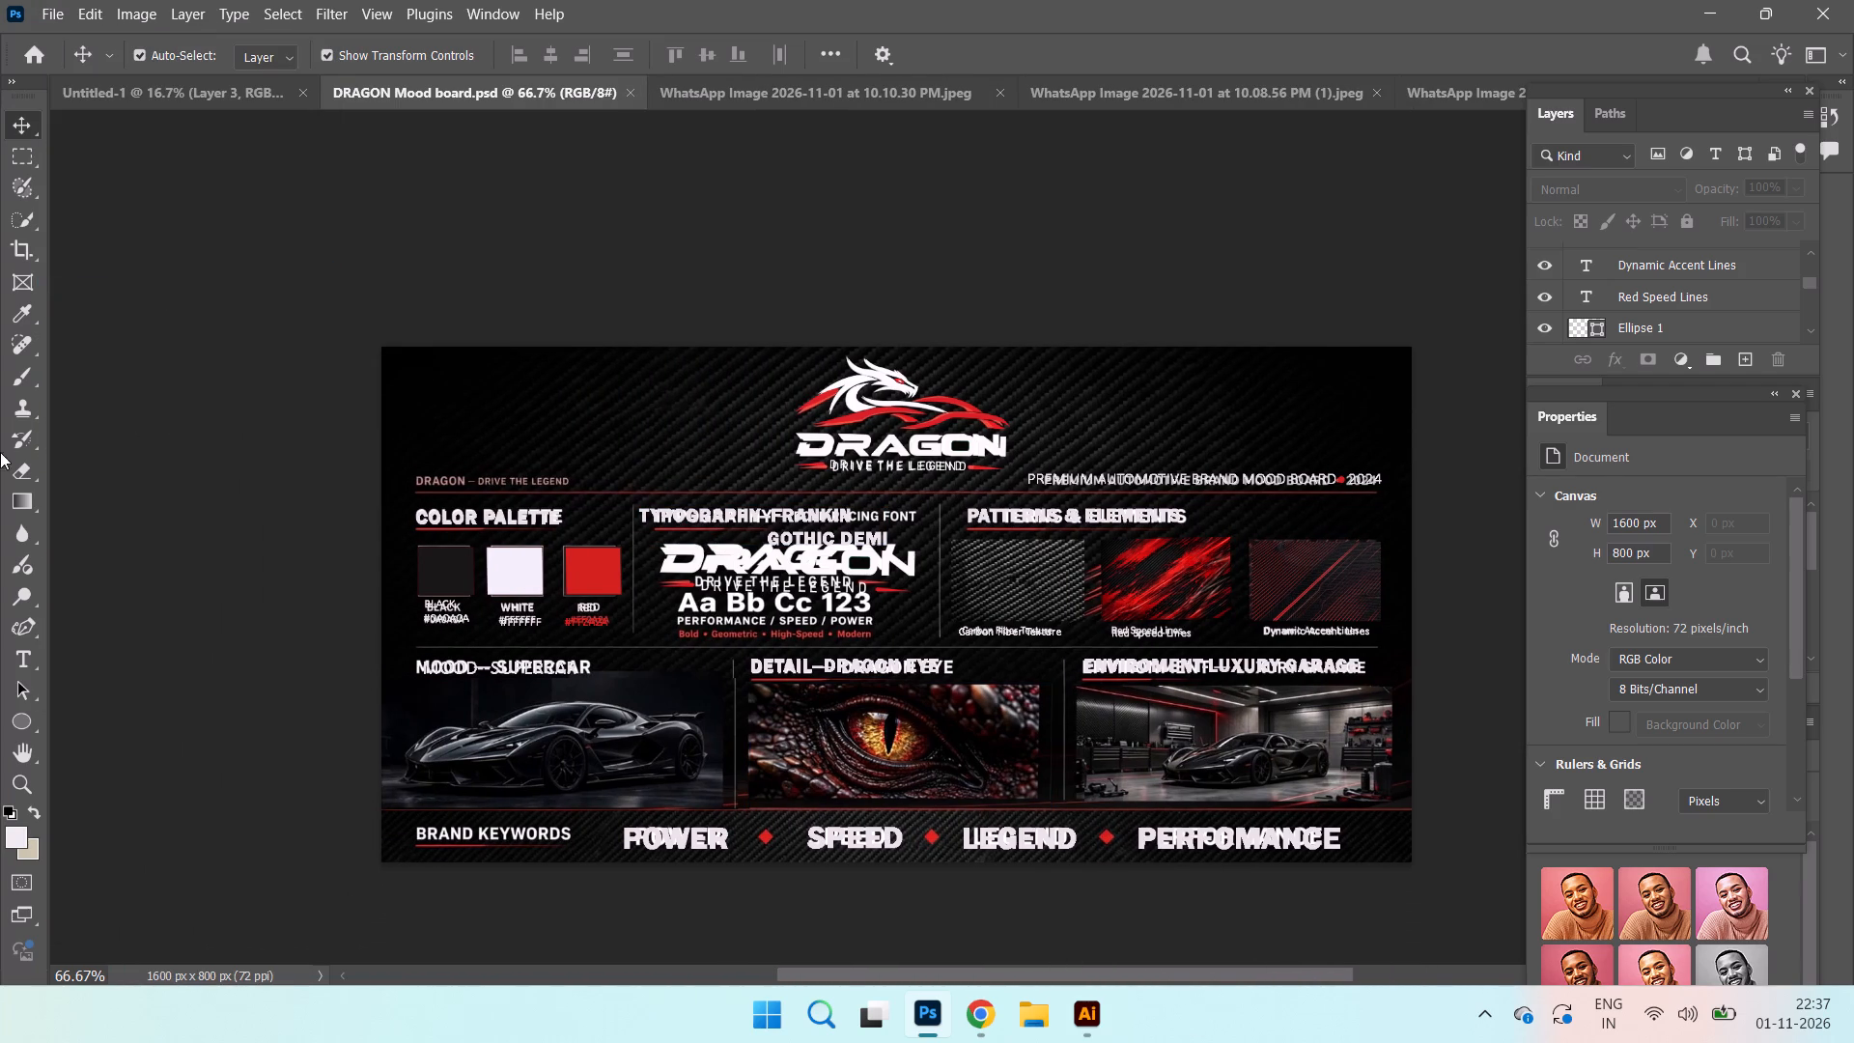
left_click(29, 654)
left_click(438, 409)
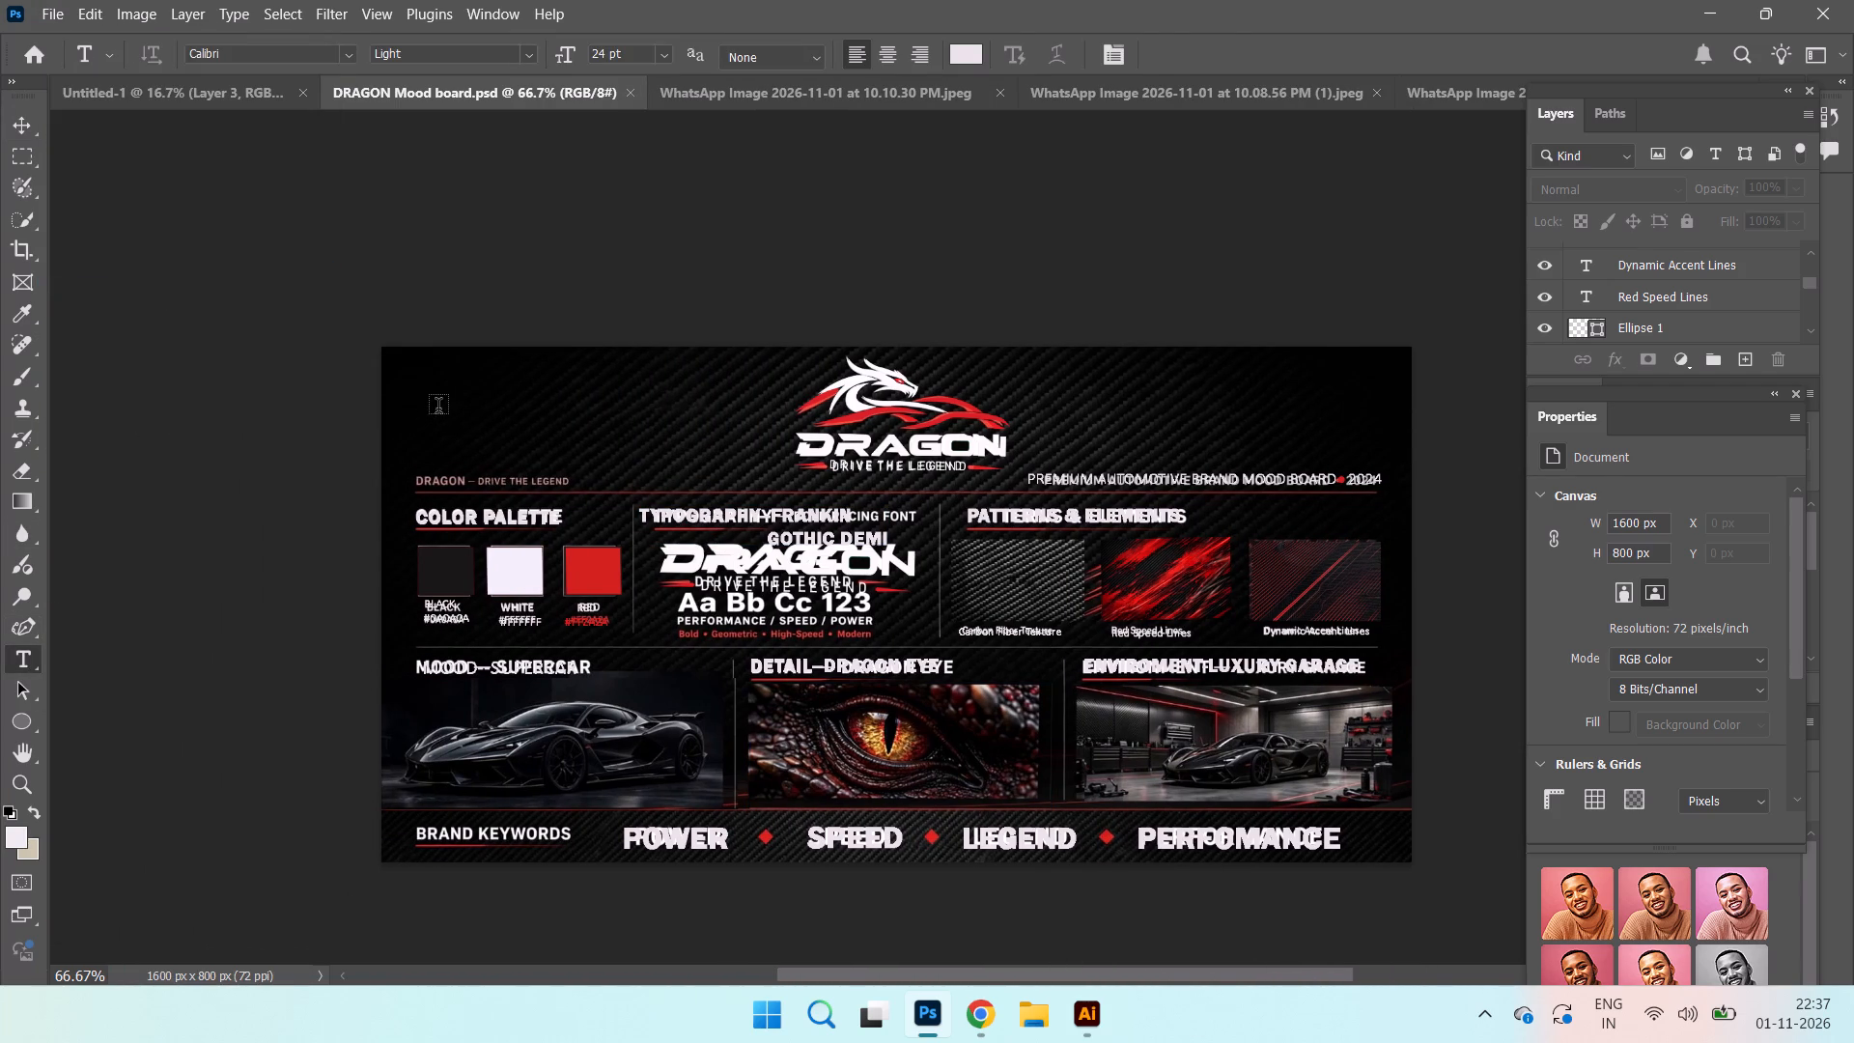
type("DRA")
type("GON")
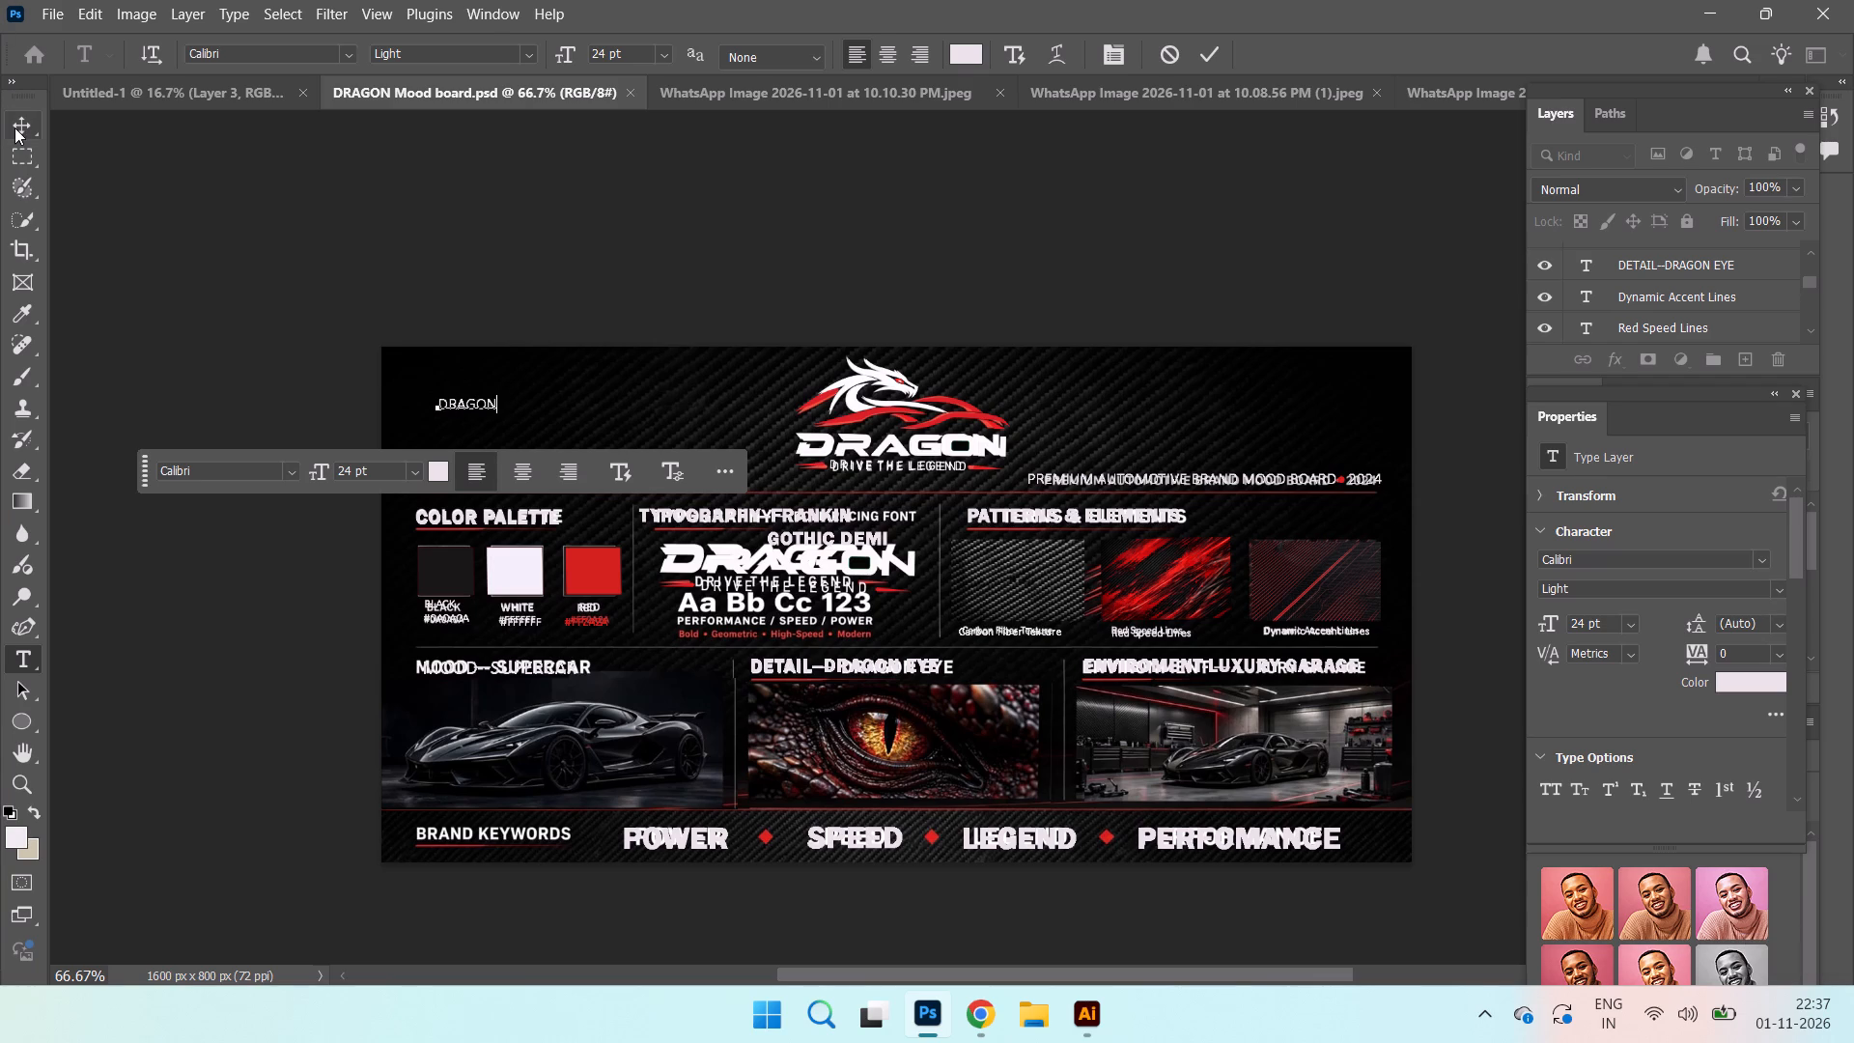
left_click(14, 127)
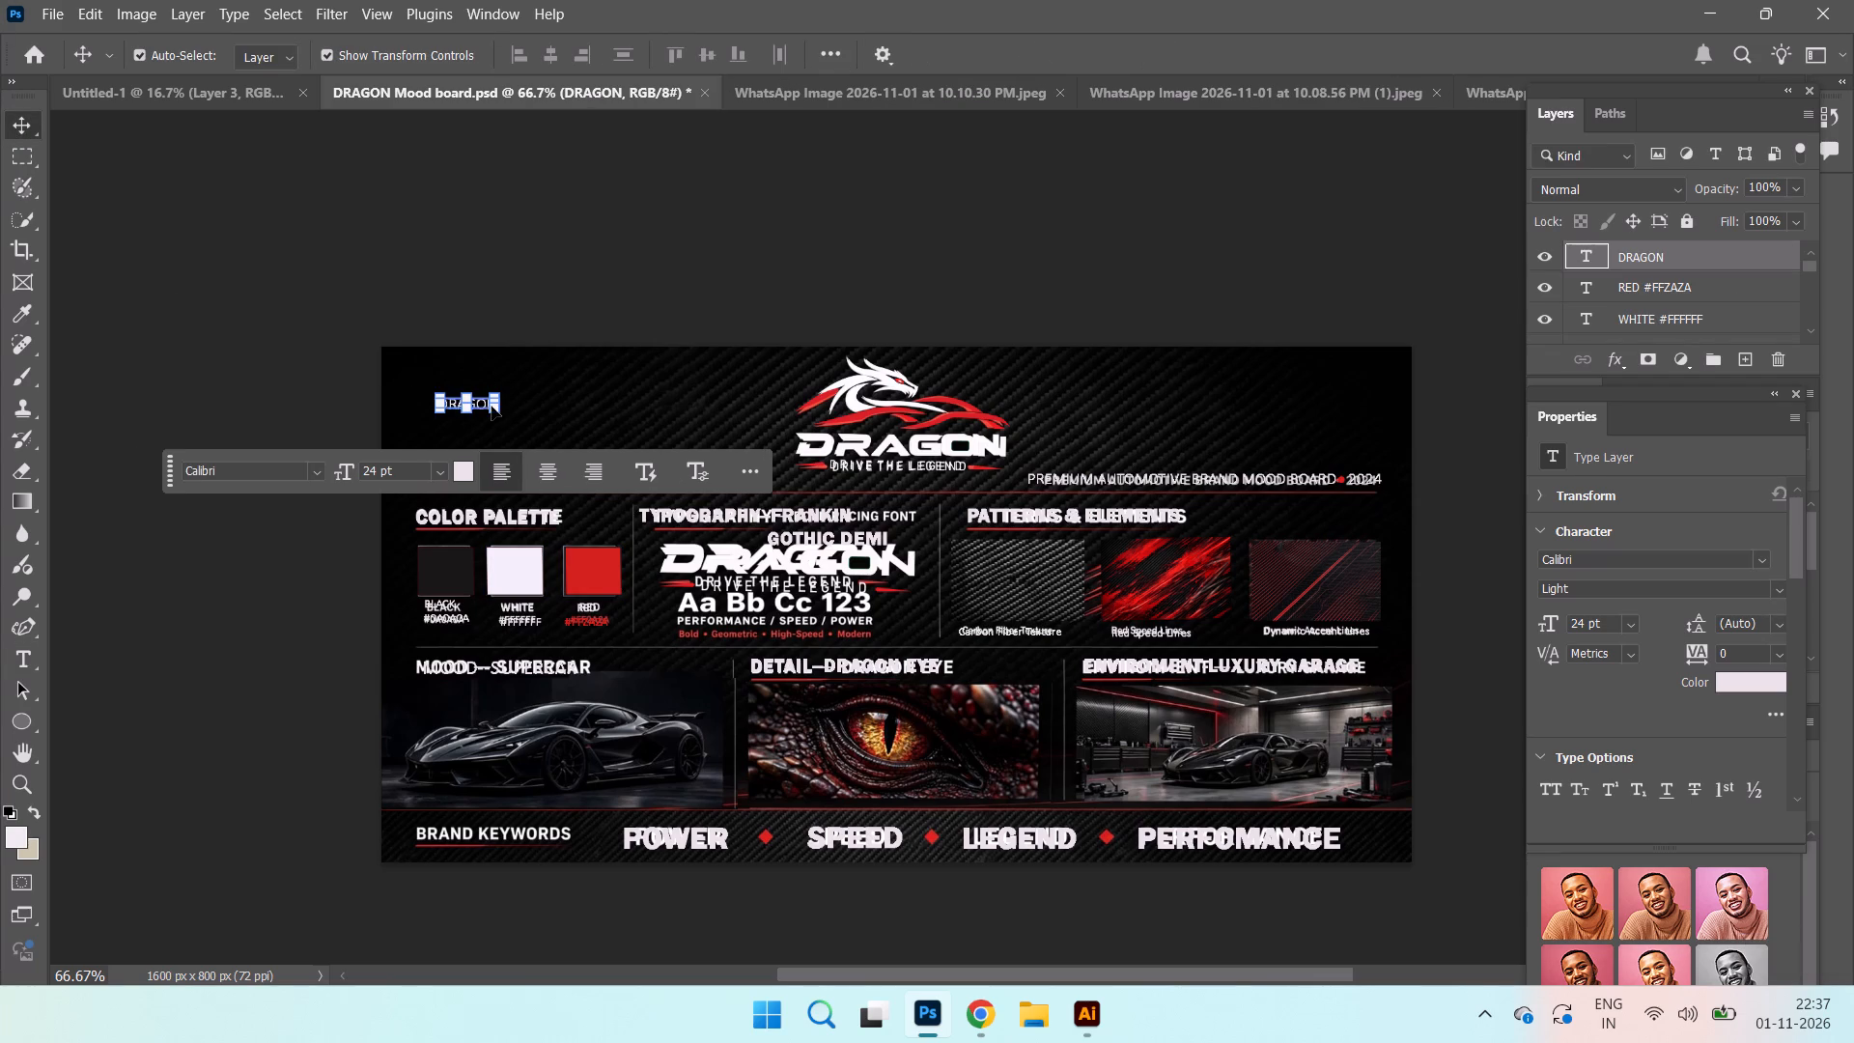
left_click_drag(485, 407, 484, 447)
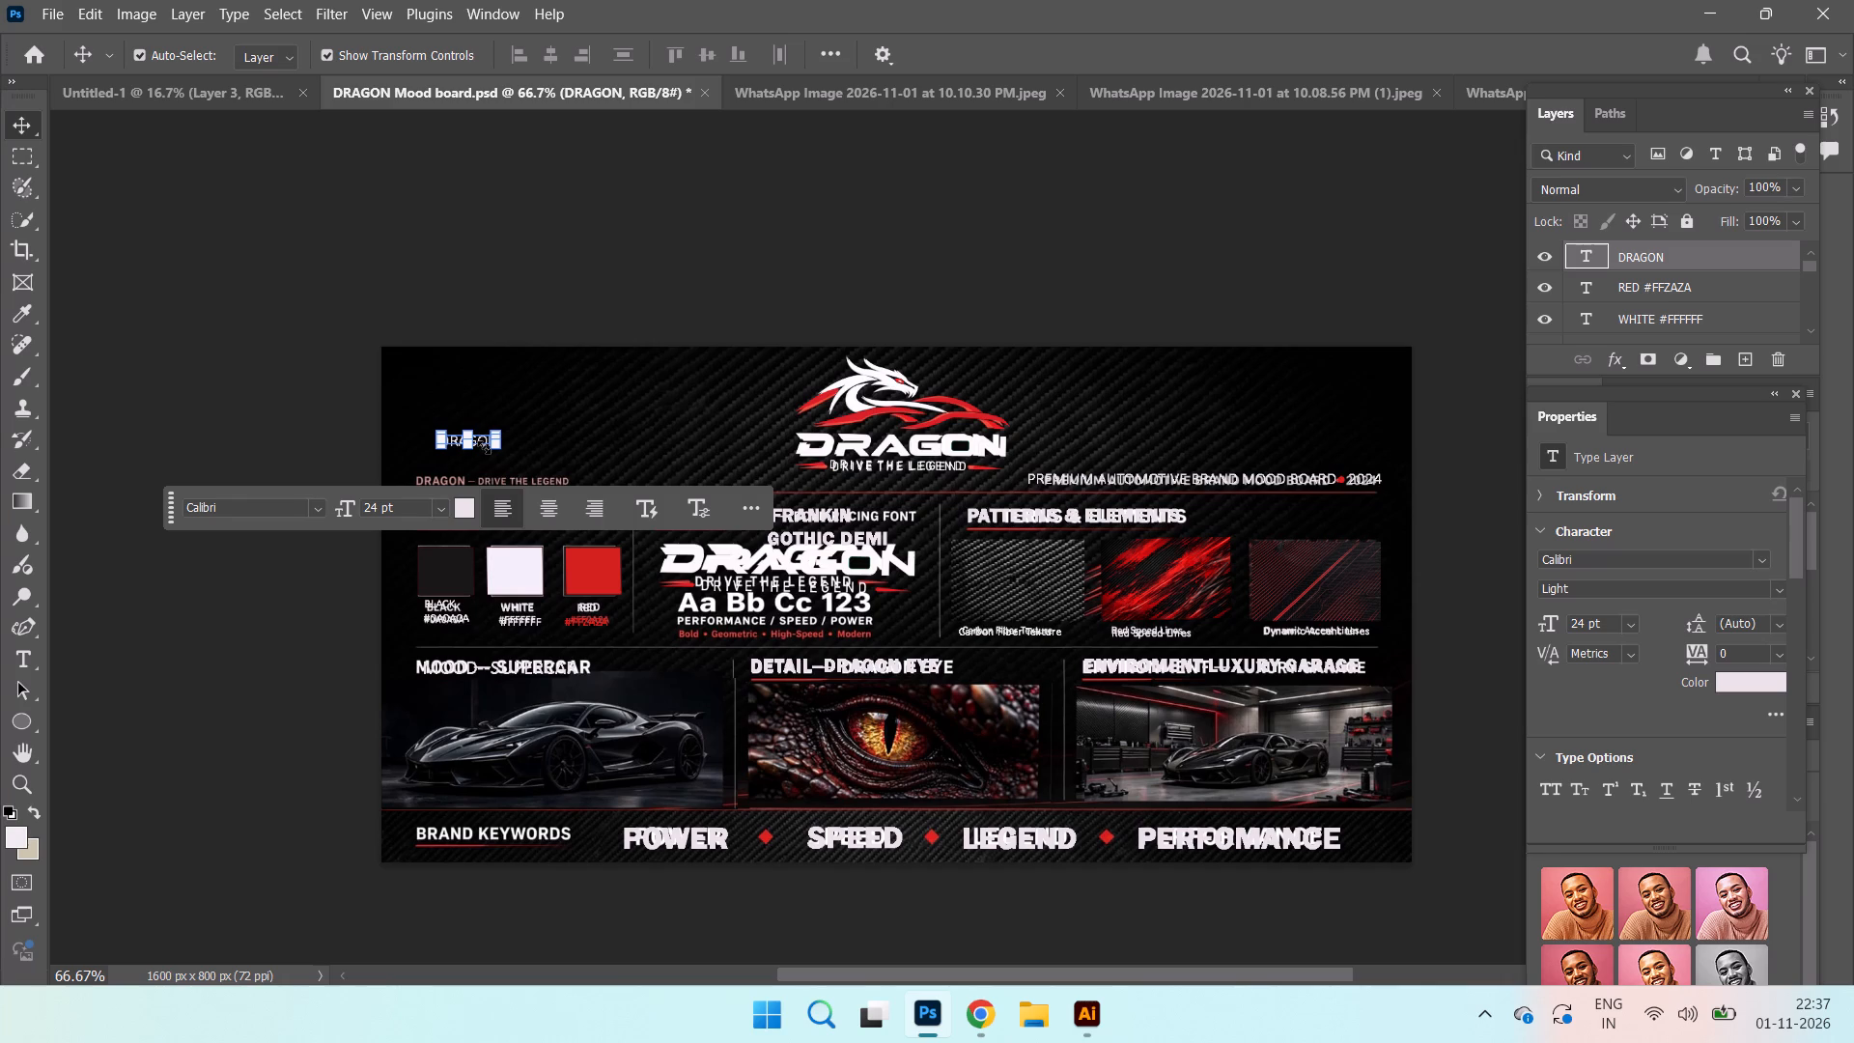
Extend the new DRAGON text so it reads "DRAGON --DRIVE THE LEGEND".
left_click(17, 660)
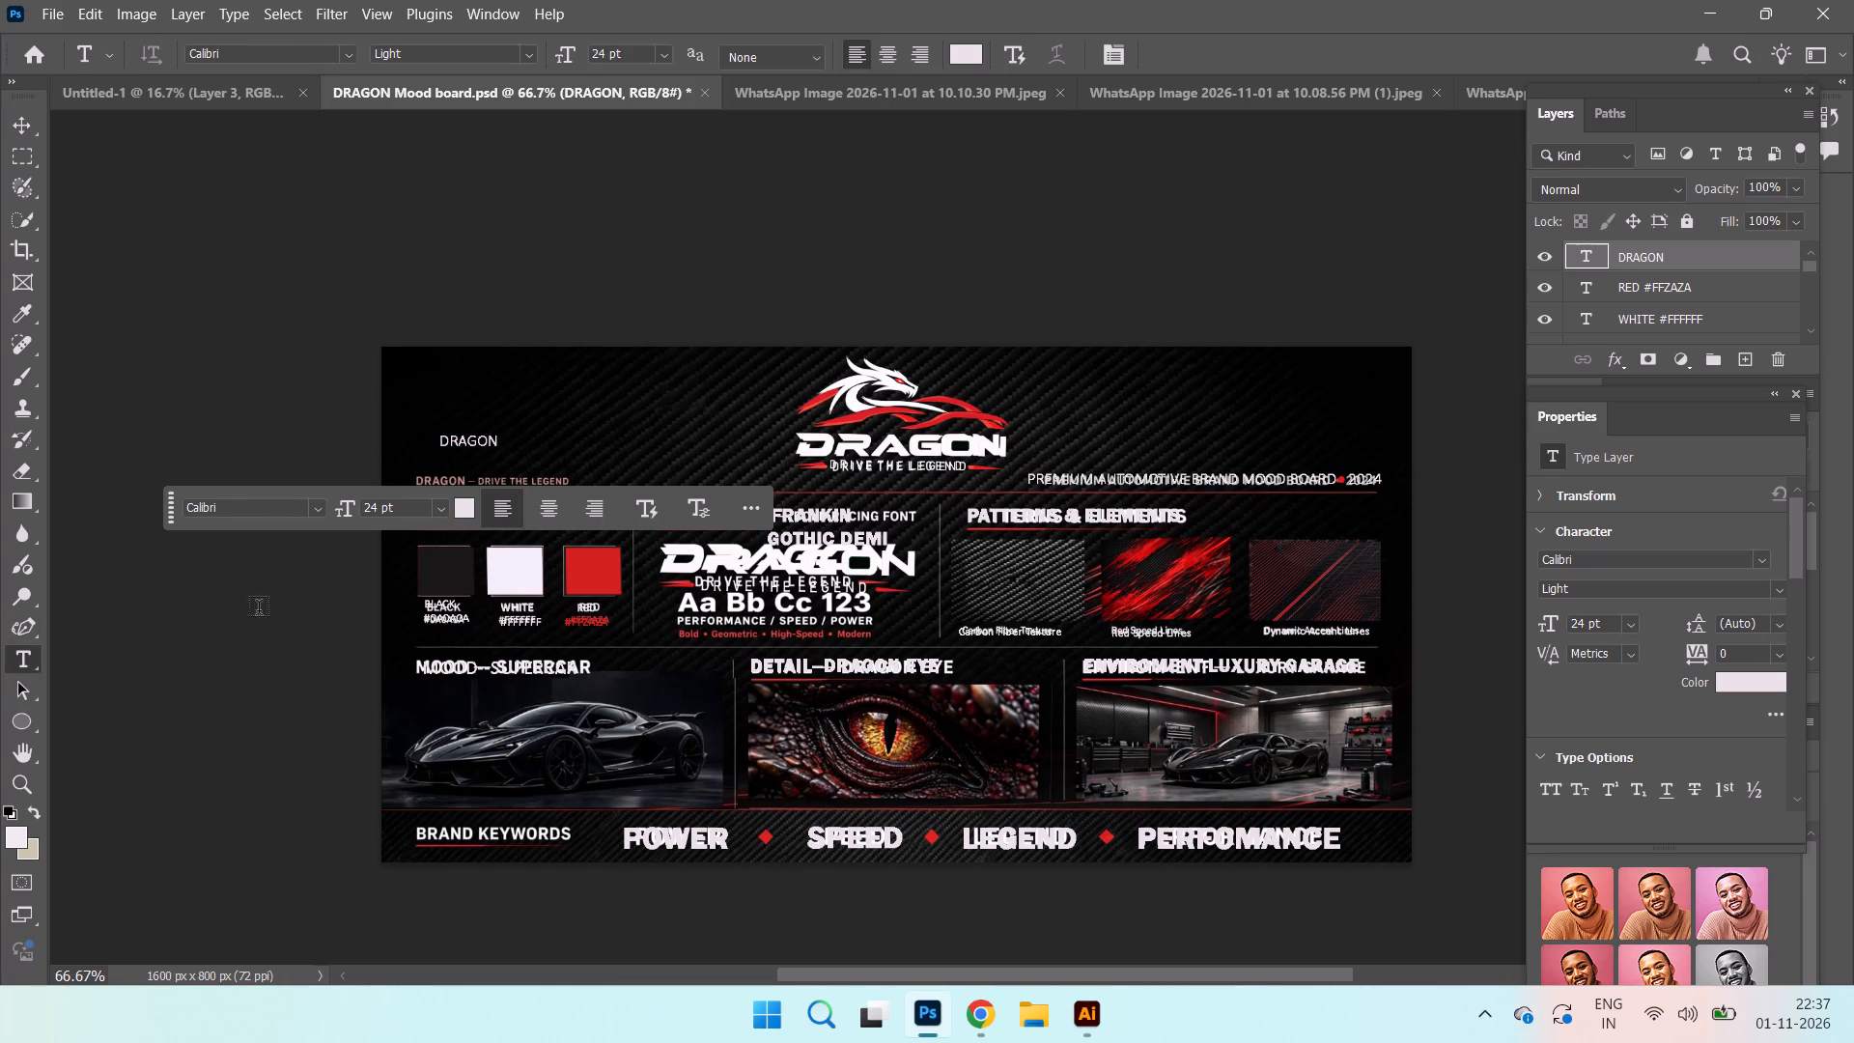
left_click(497, 444)
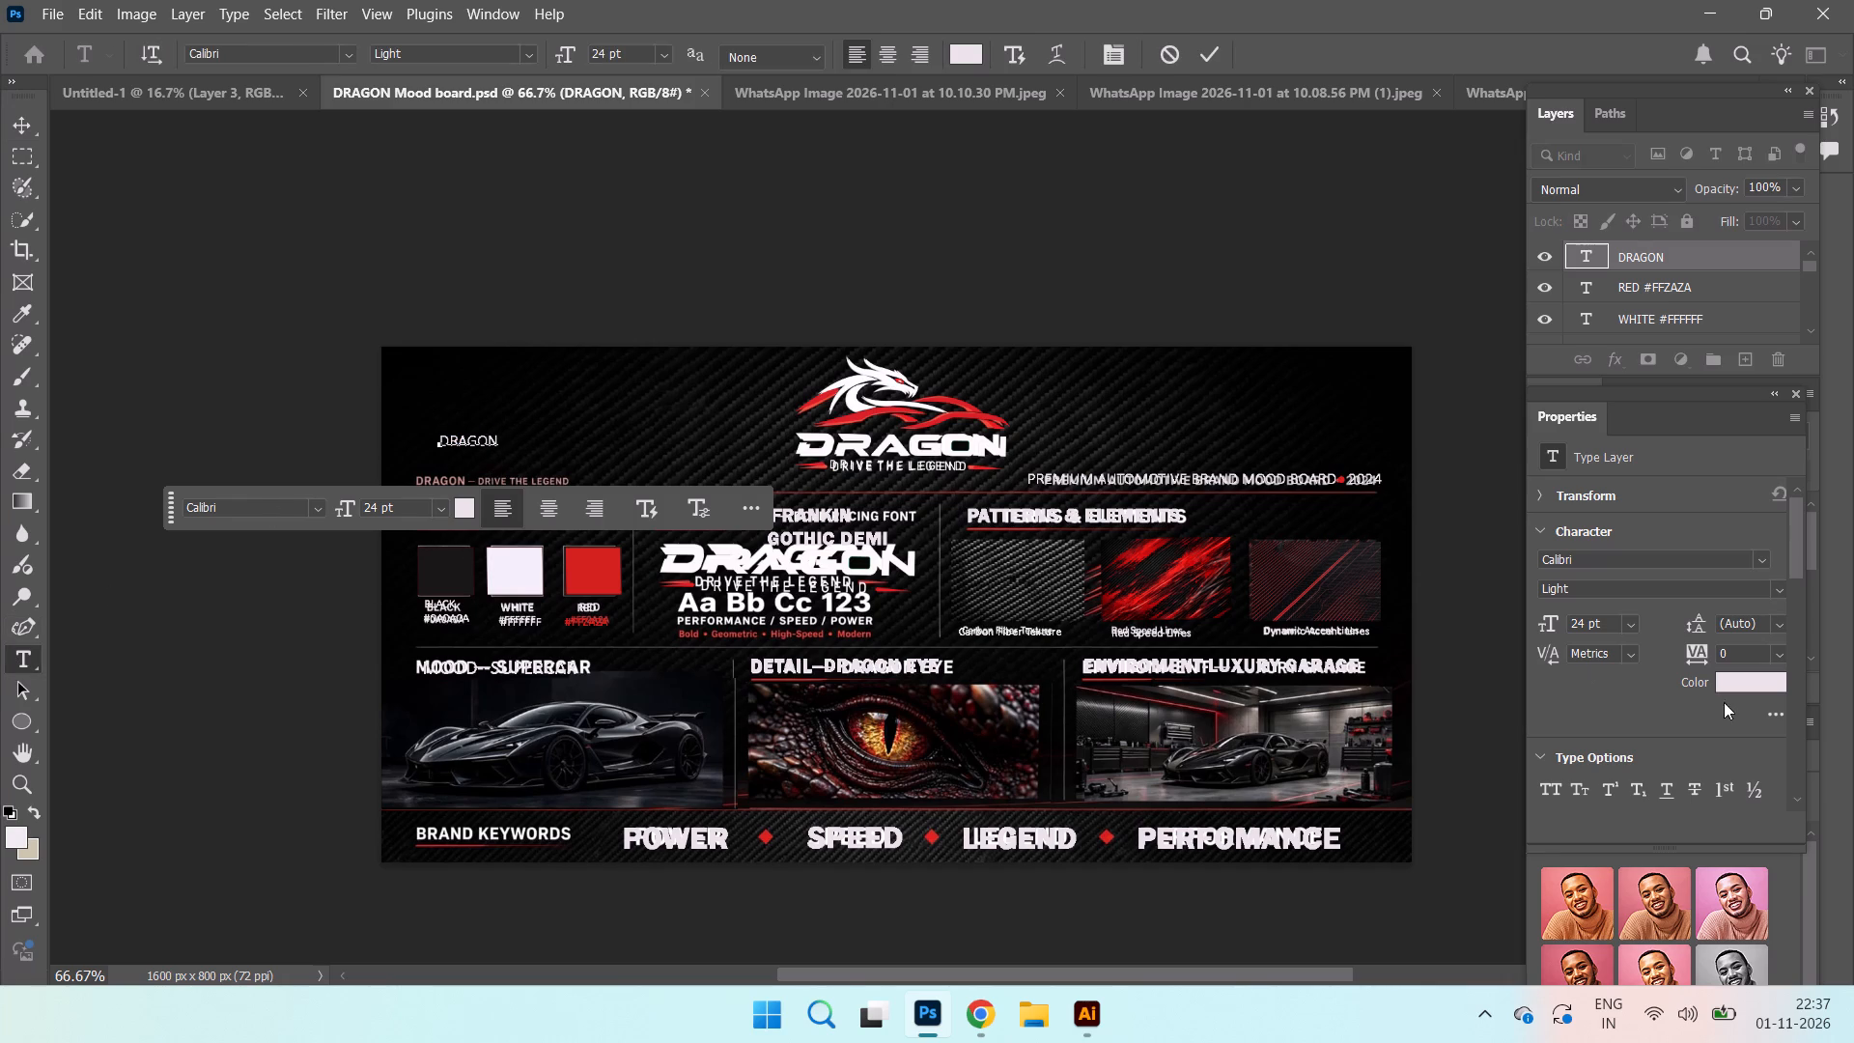
key("space")
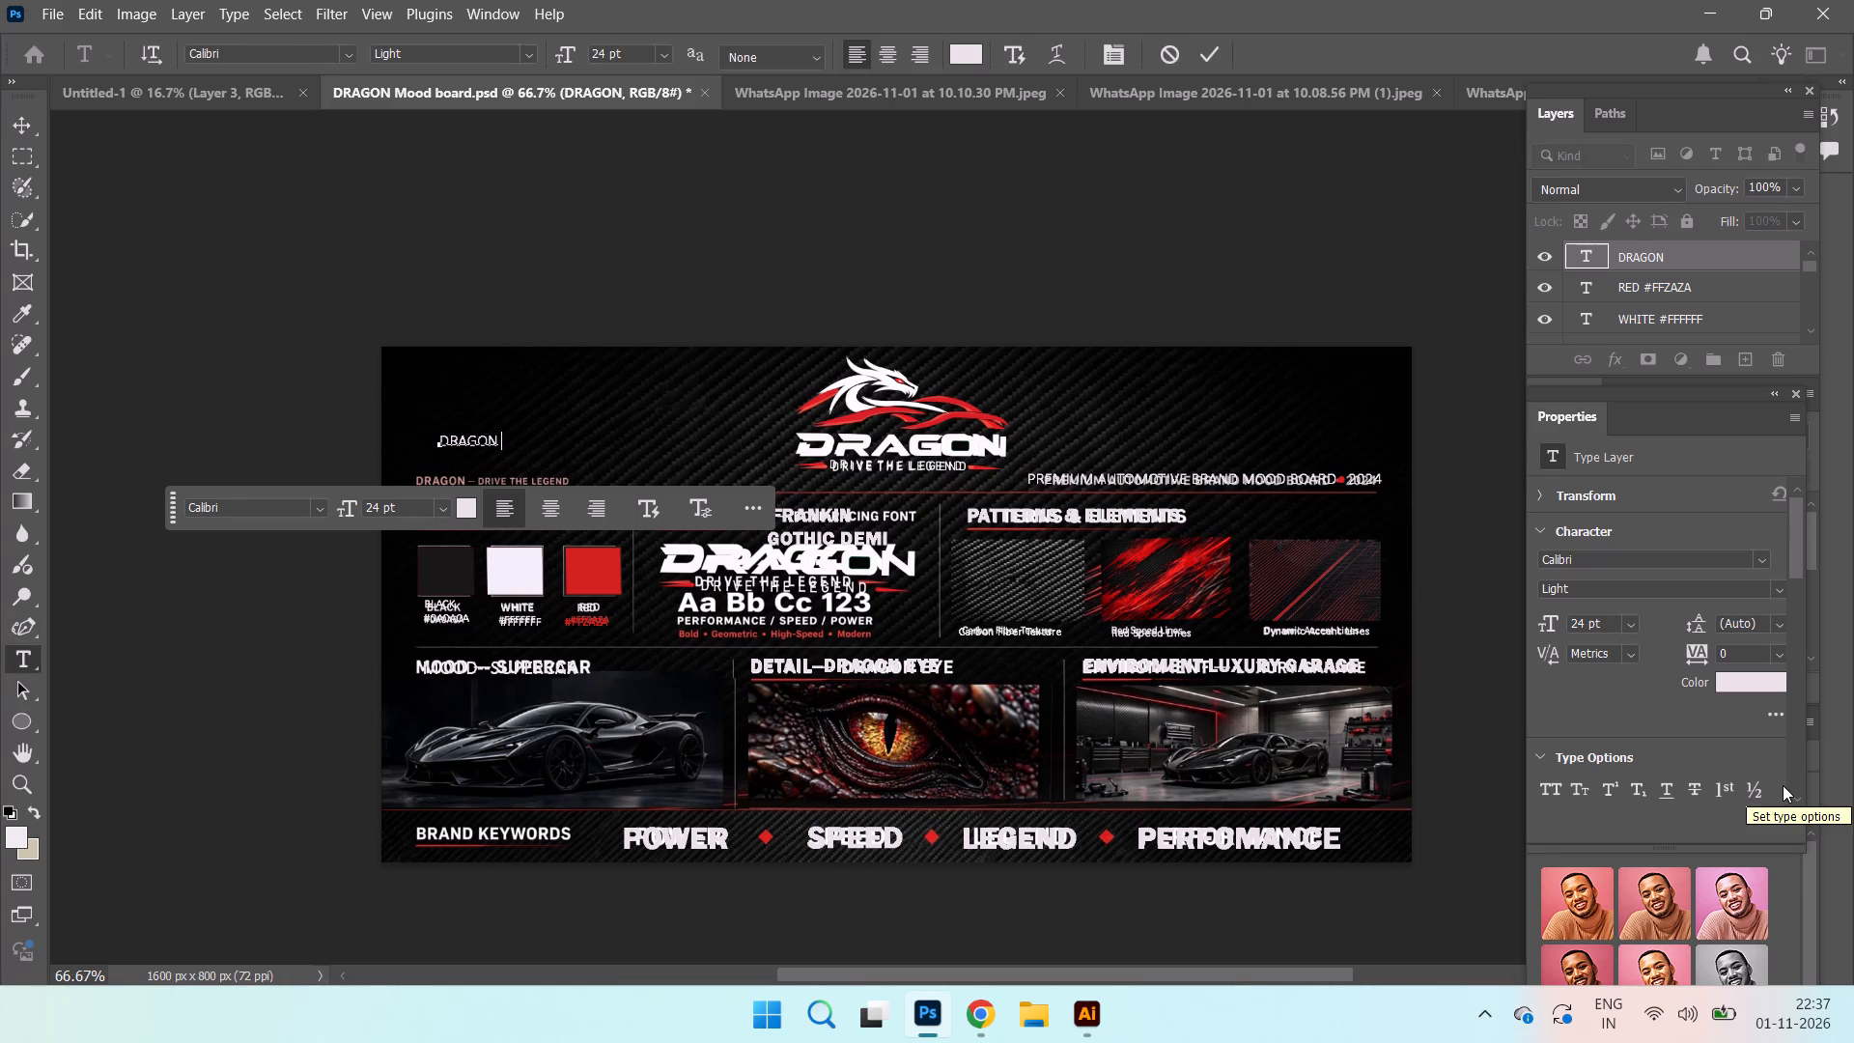
key("minus")
key("minus")
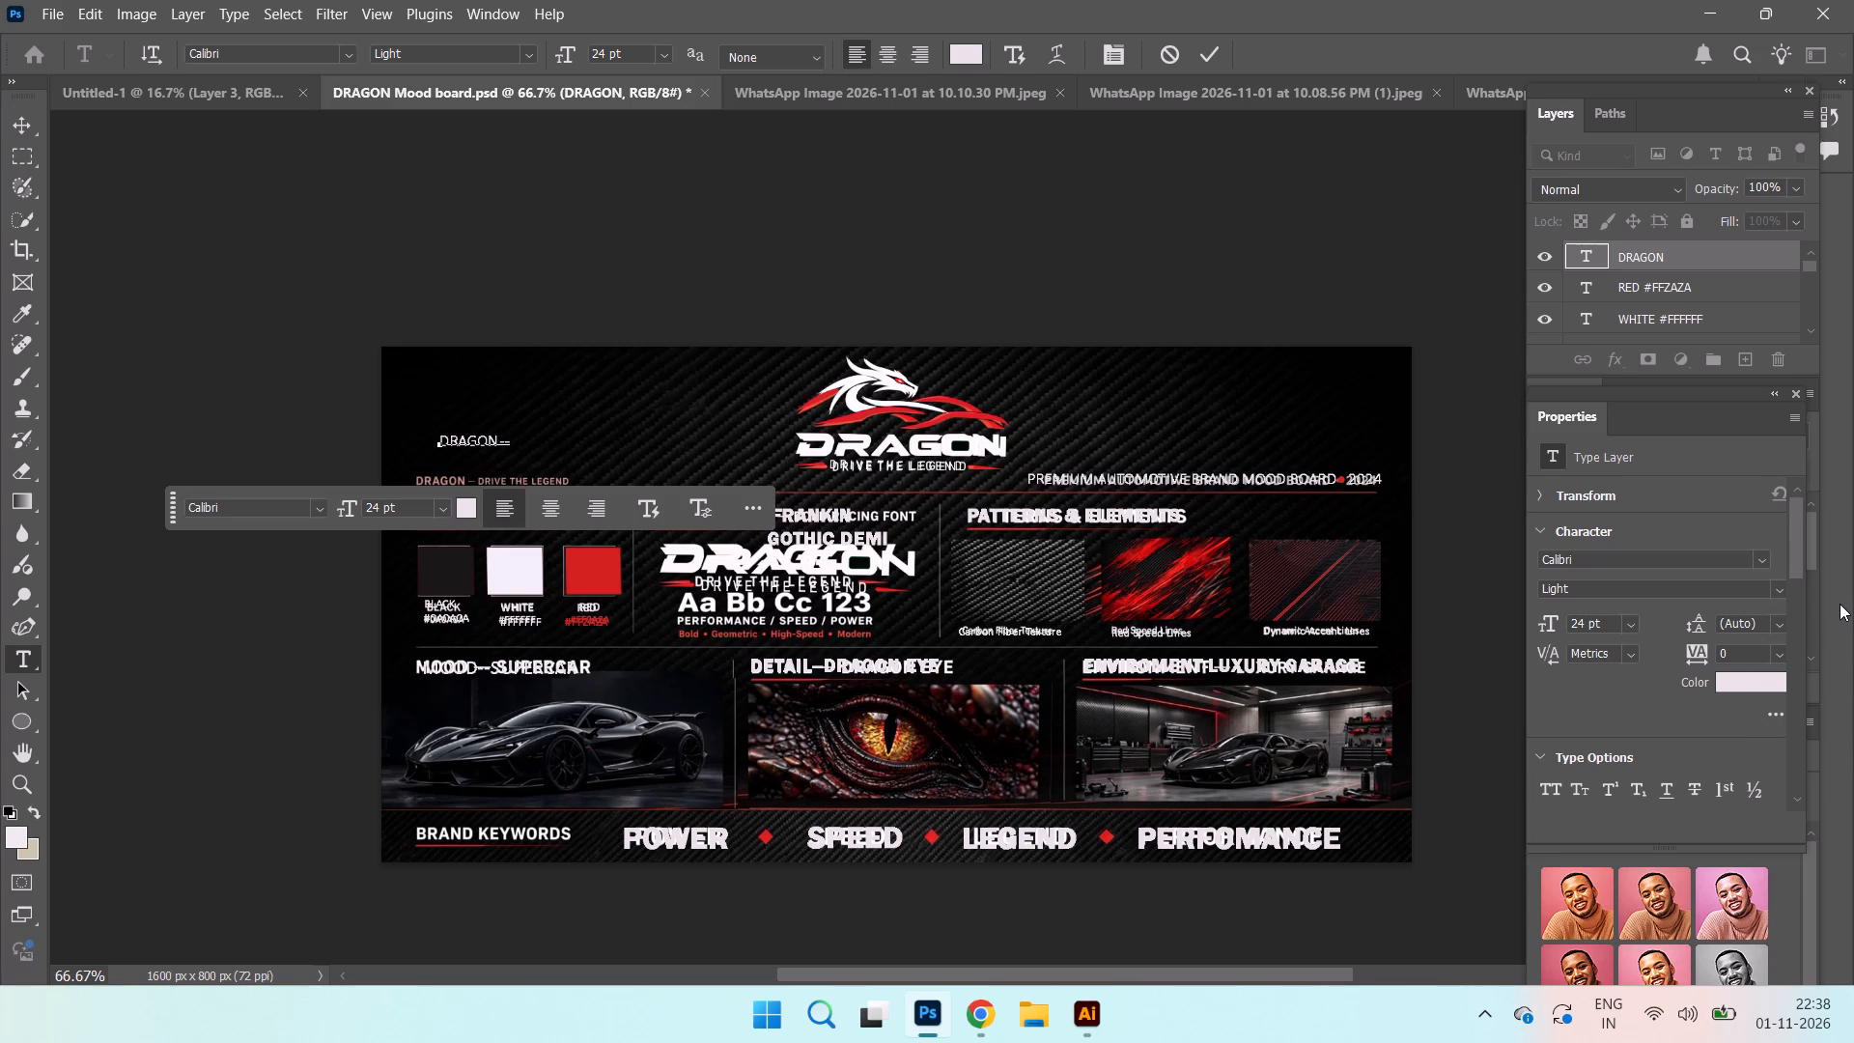
type("DRIVE")
key("space")
type("TH")
type("E")
key("space")
type("LEGEN")
key("d")
left_click(1218, 55)
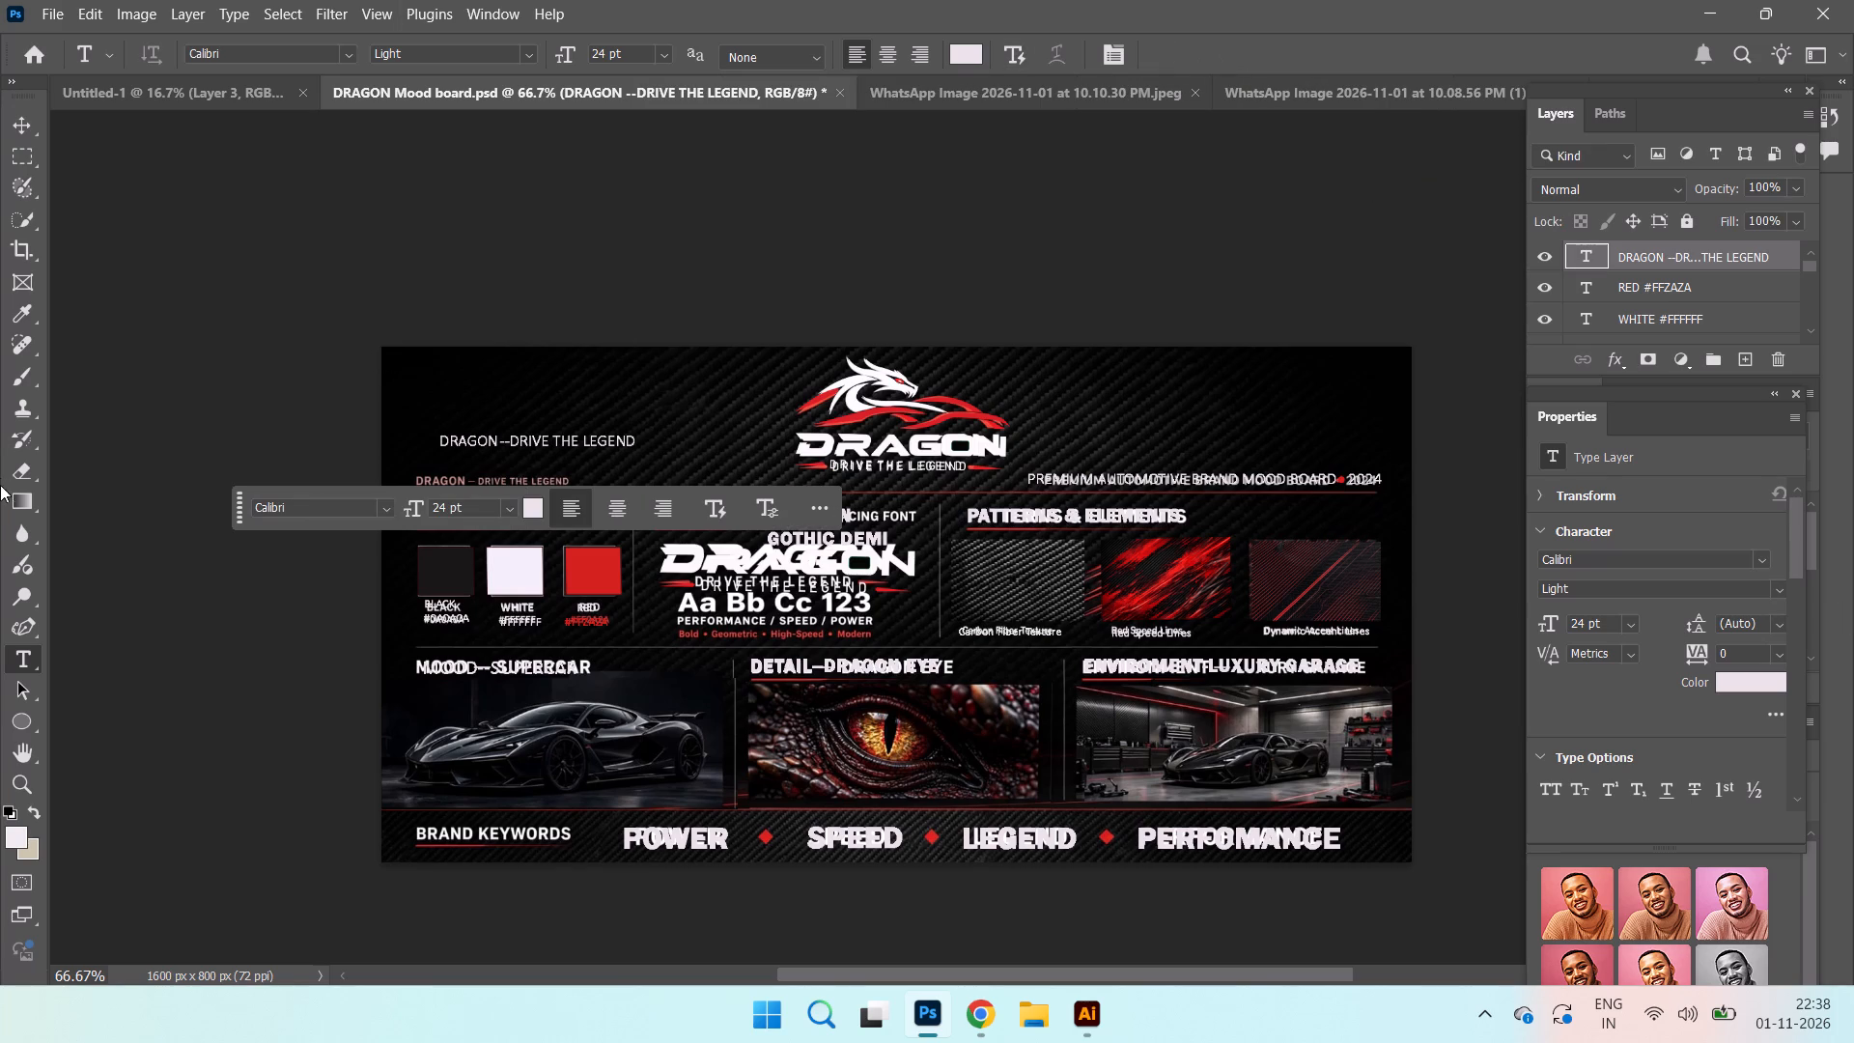
Recolour the DRAGON --DRIVE THE LEGEND text by sampling the original tagline and adjusting the shade to dusty pink #ab847c.
double_click(539, 512)
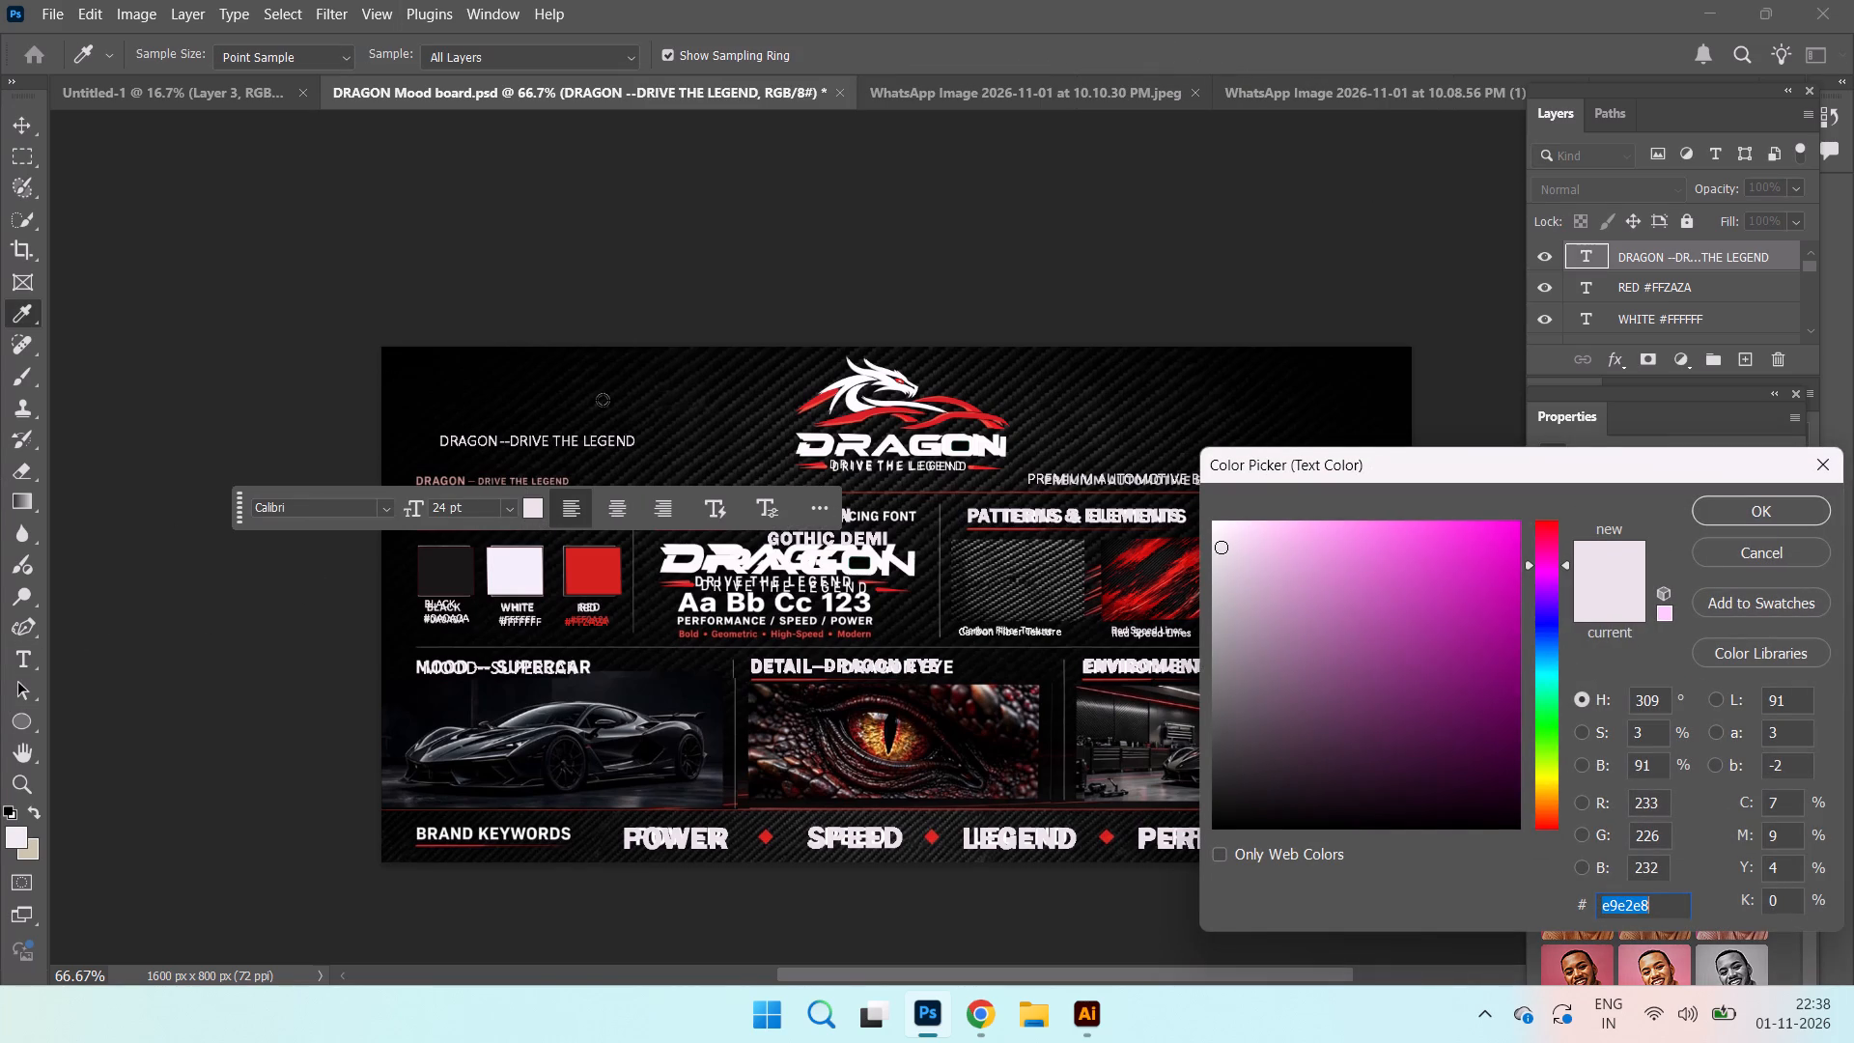
left_click(521, 479)
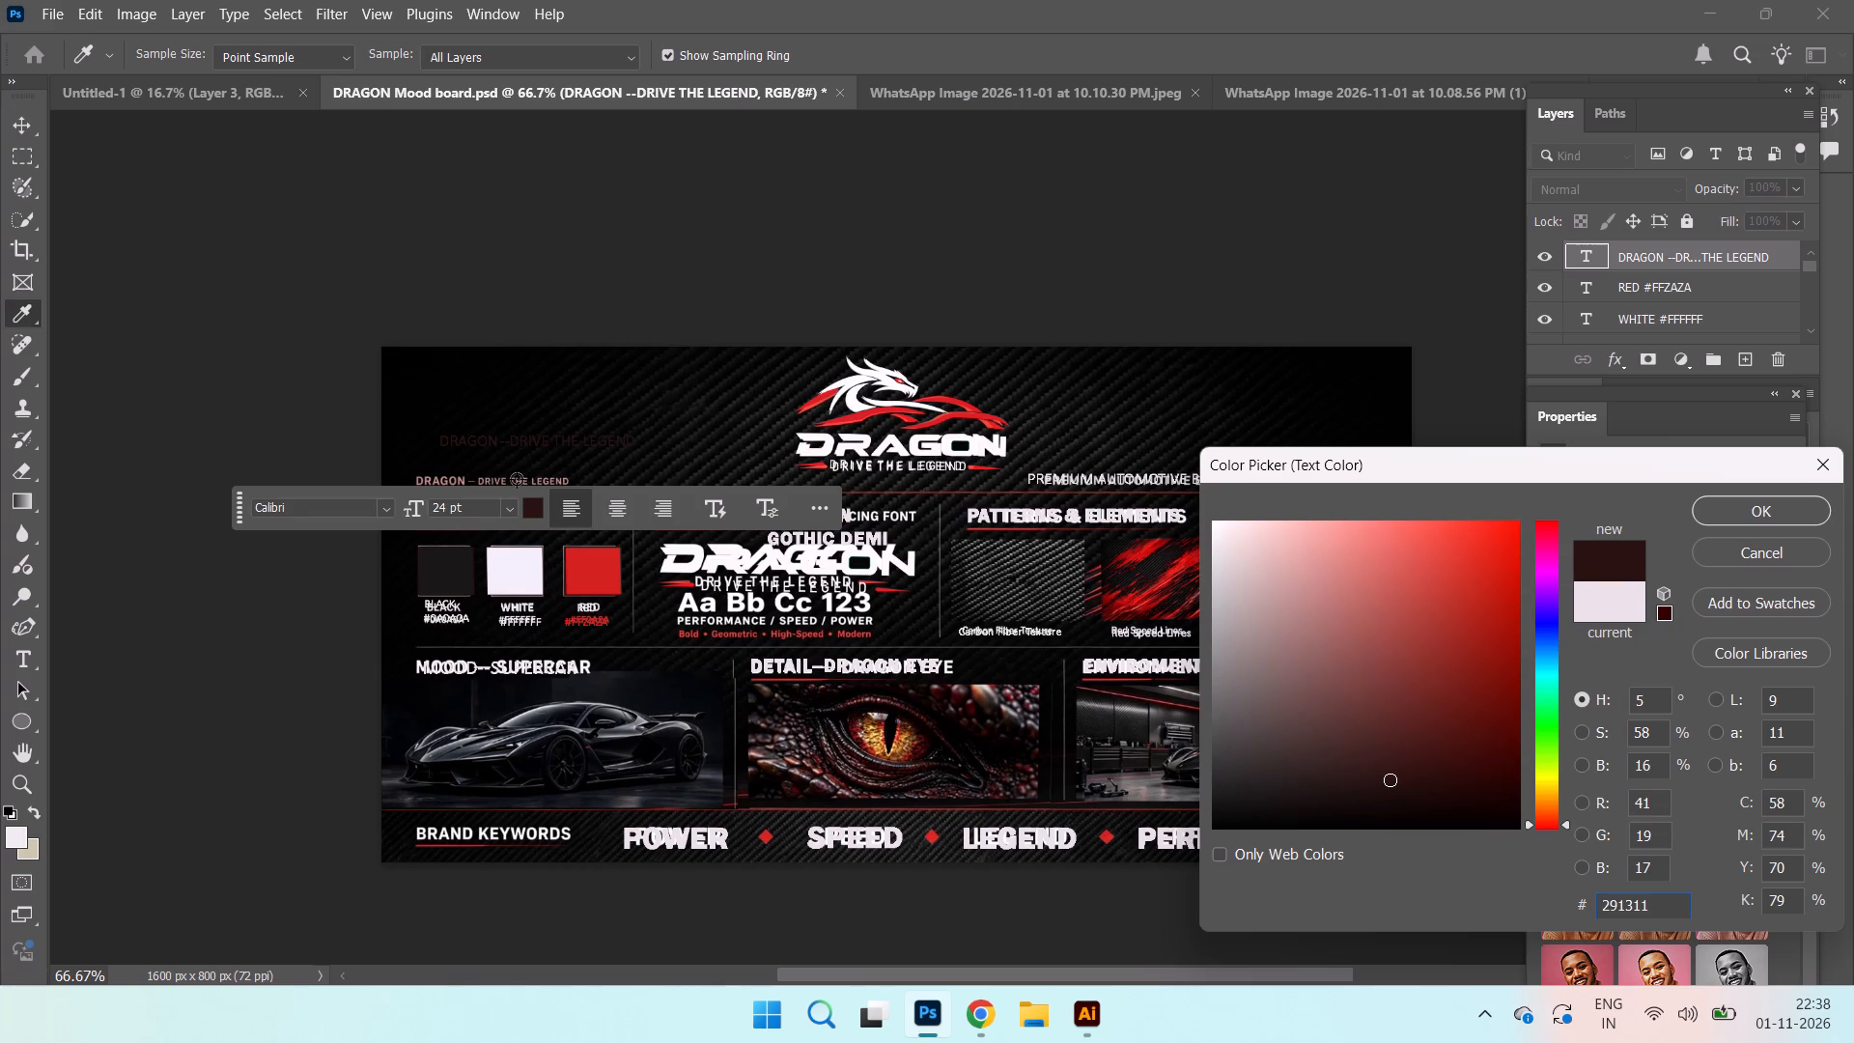
left_click(517, 479)
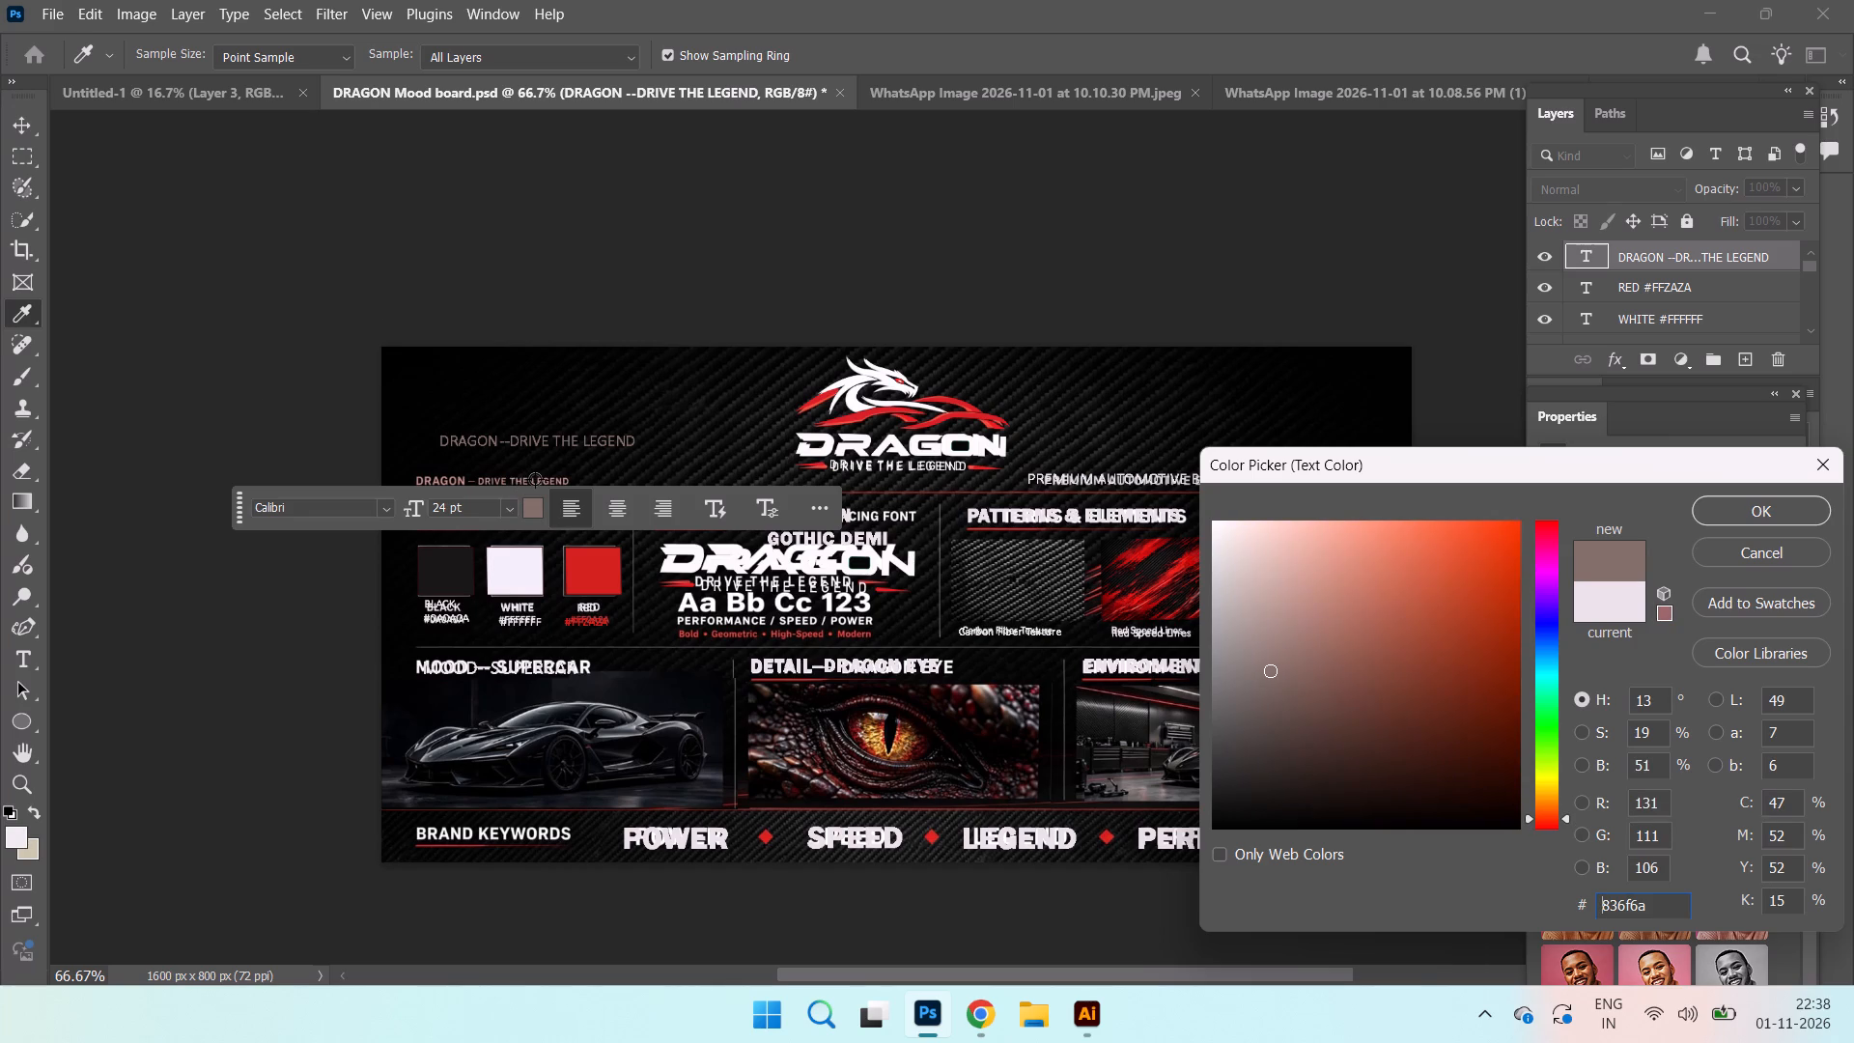
left_click(535, 479)
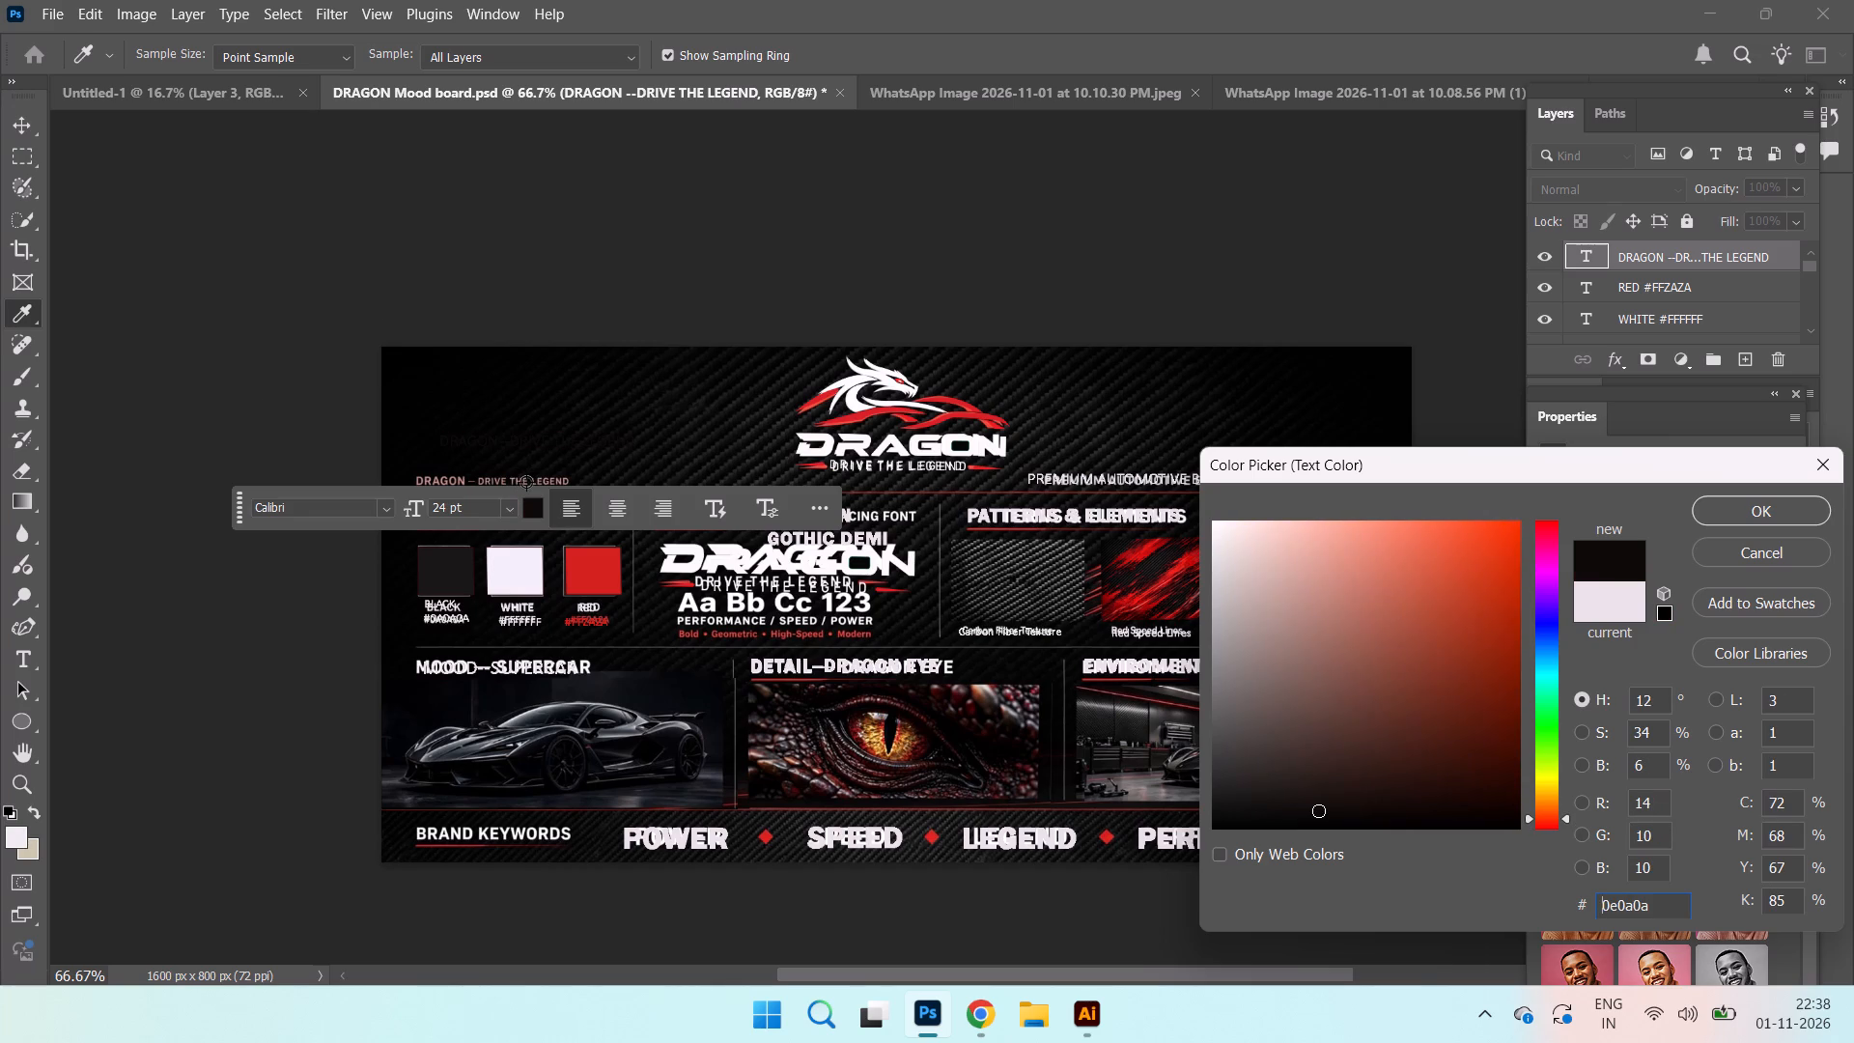
left_click(526, 482)
left_click(519, 483)
left_click(510, 482)
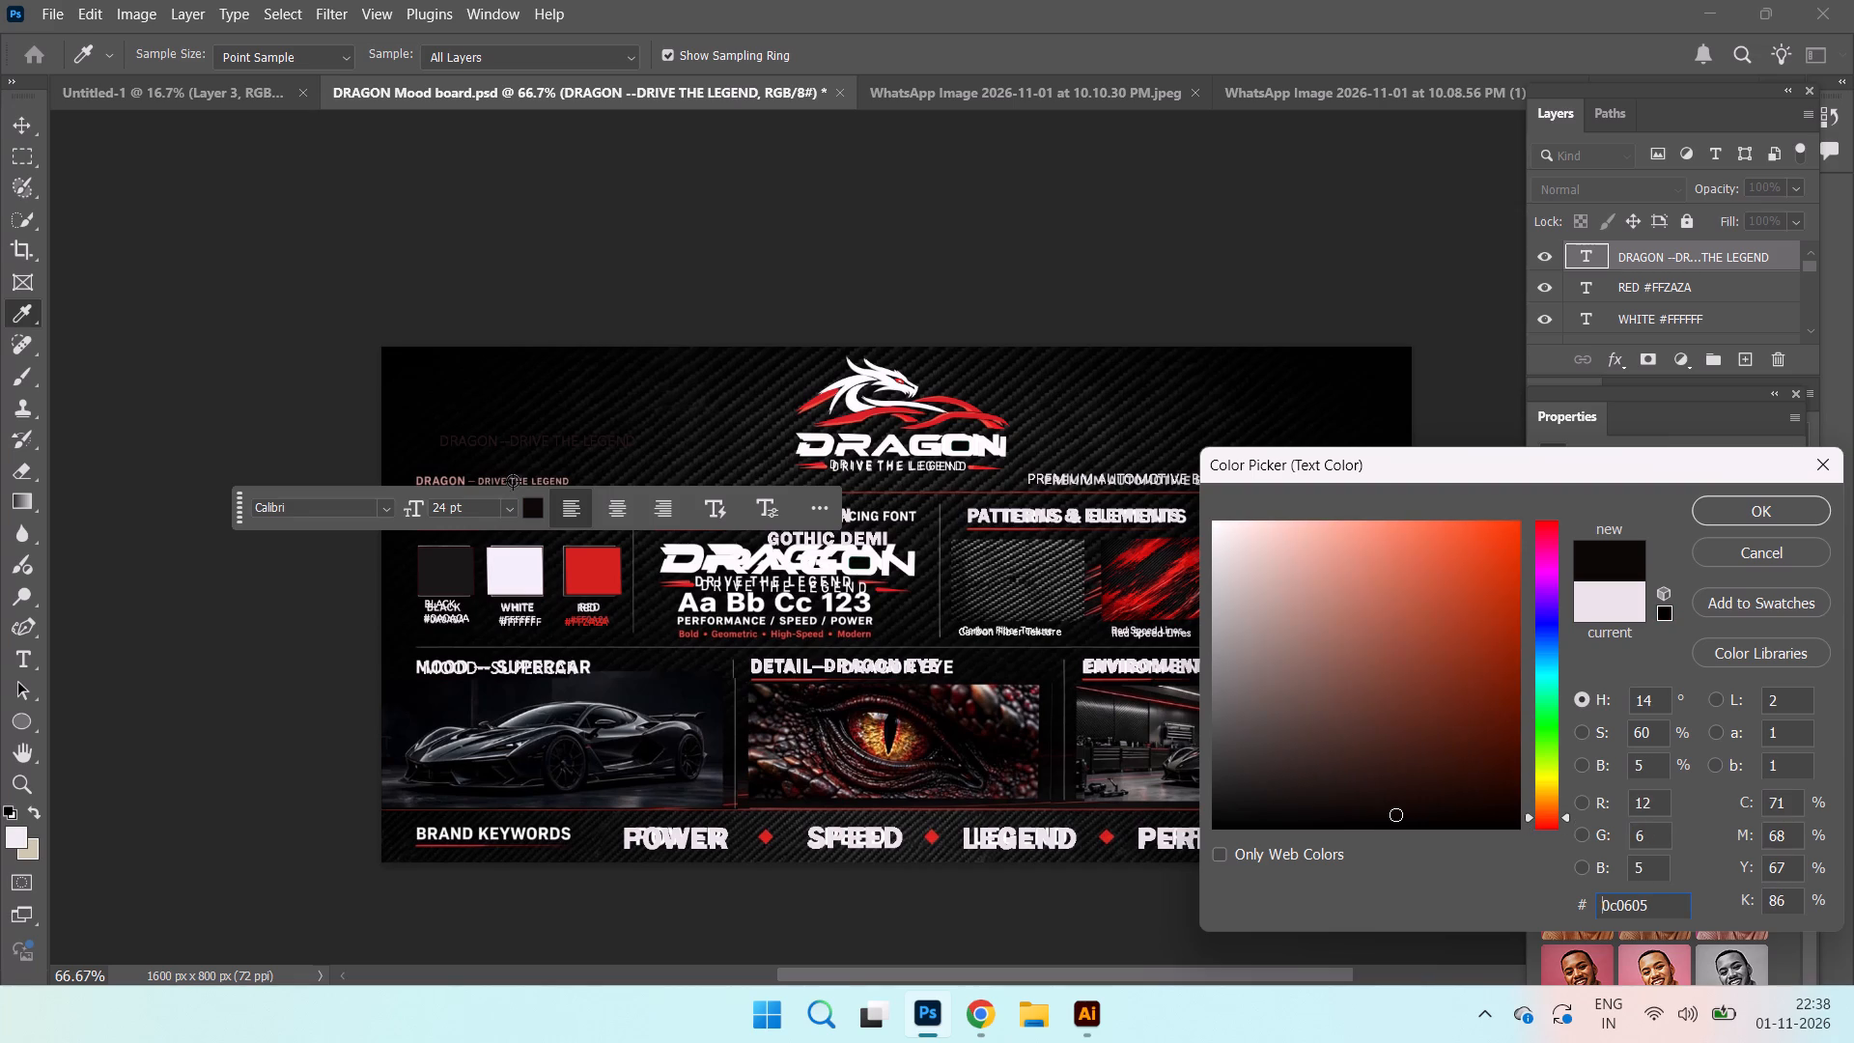
left_click(523, 481)
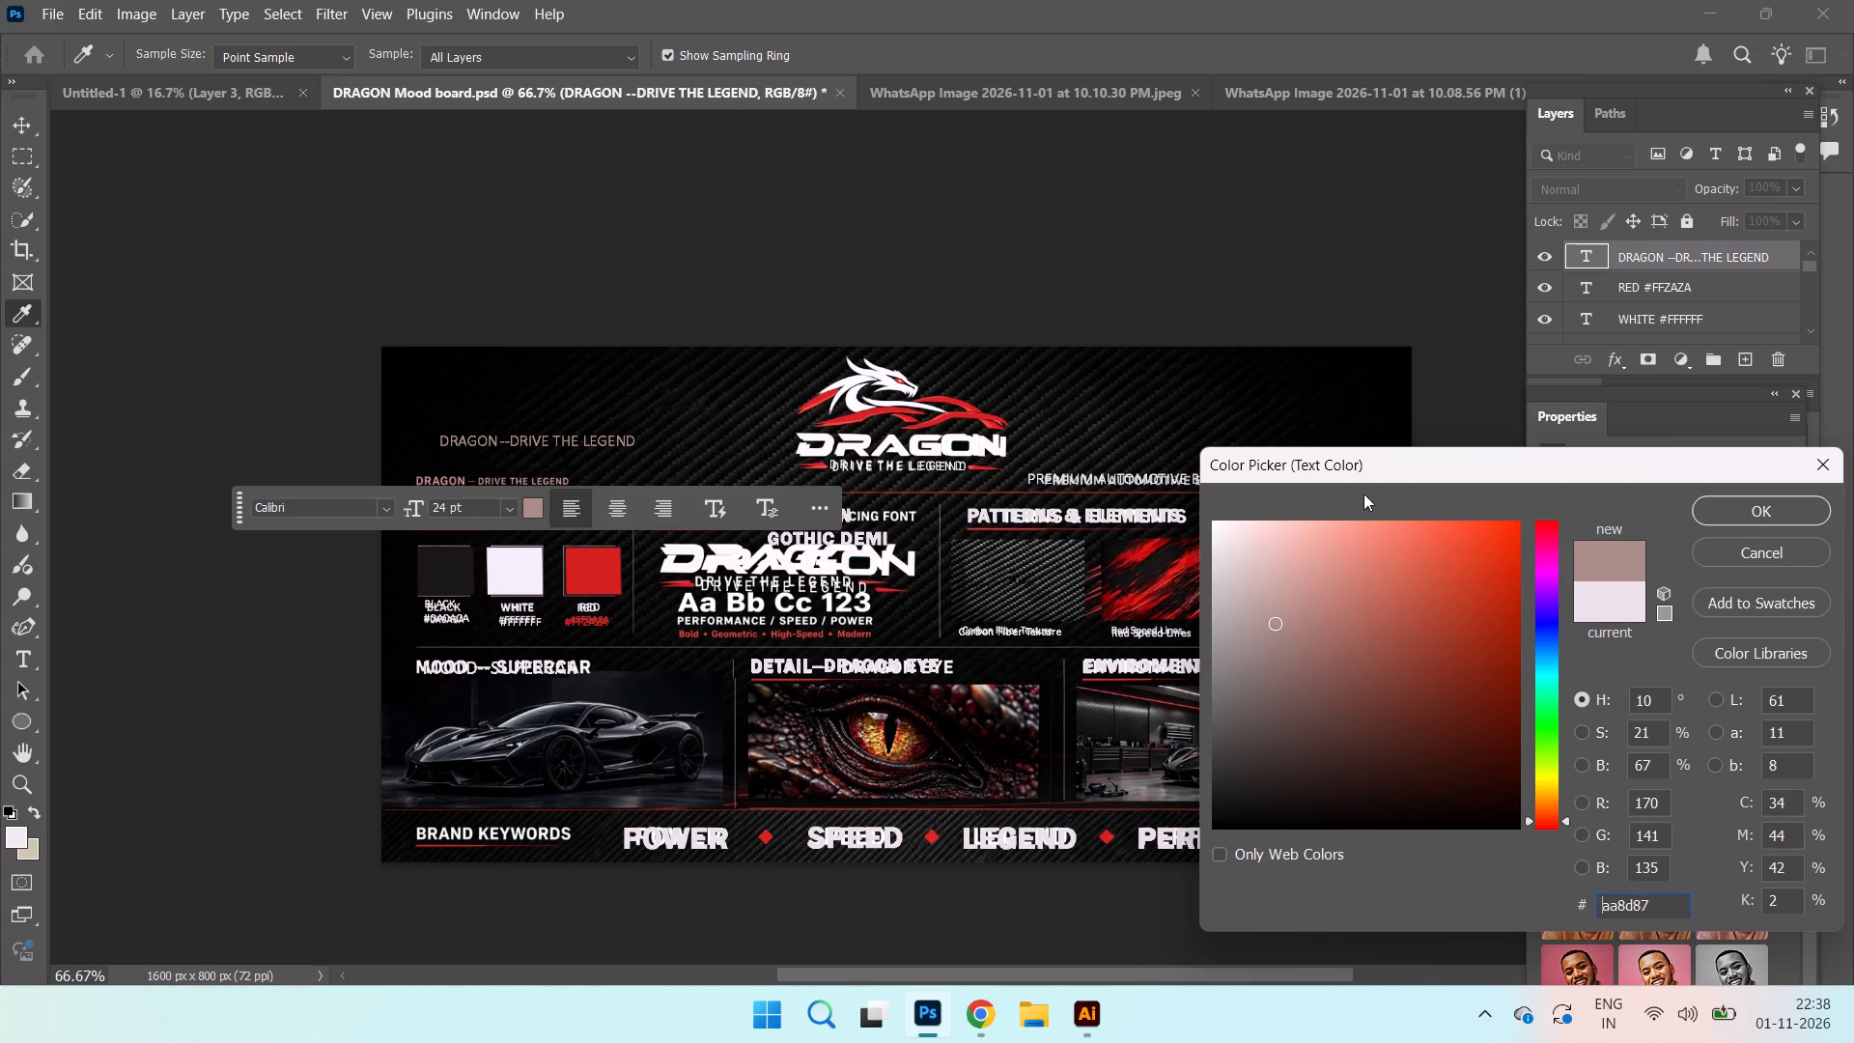
left_click(1286, 618)
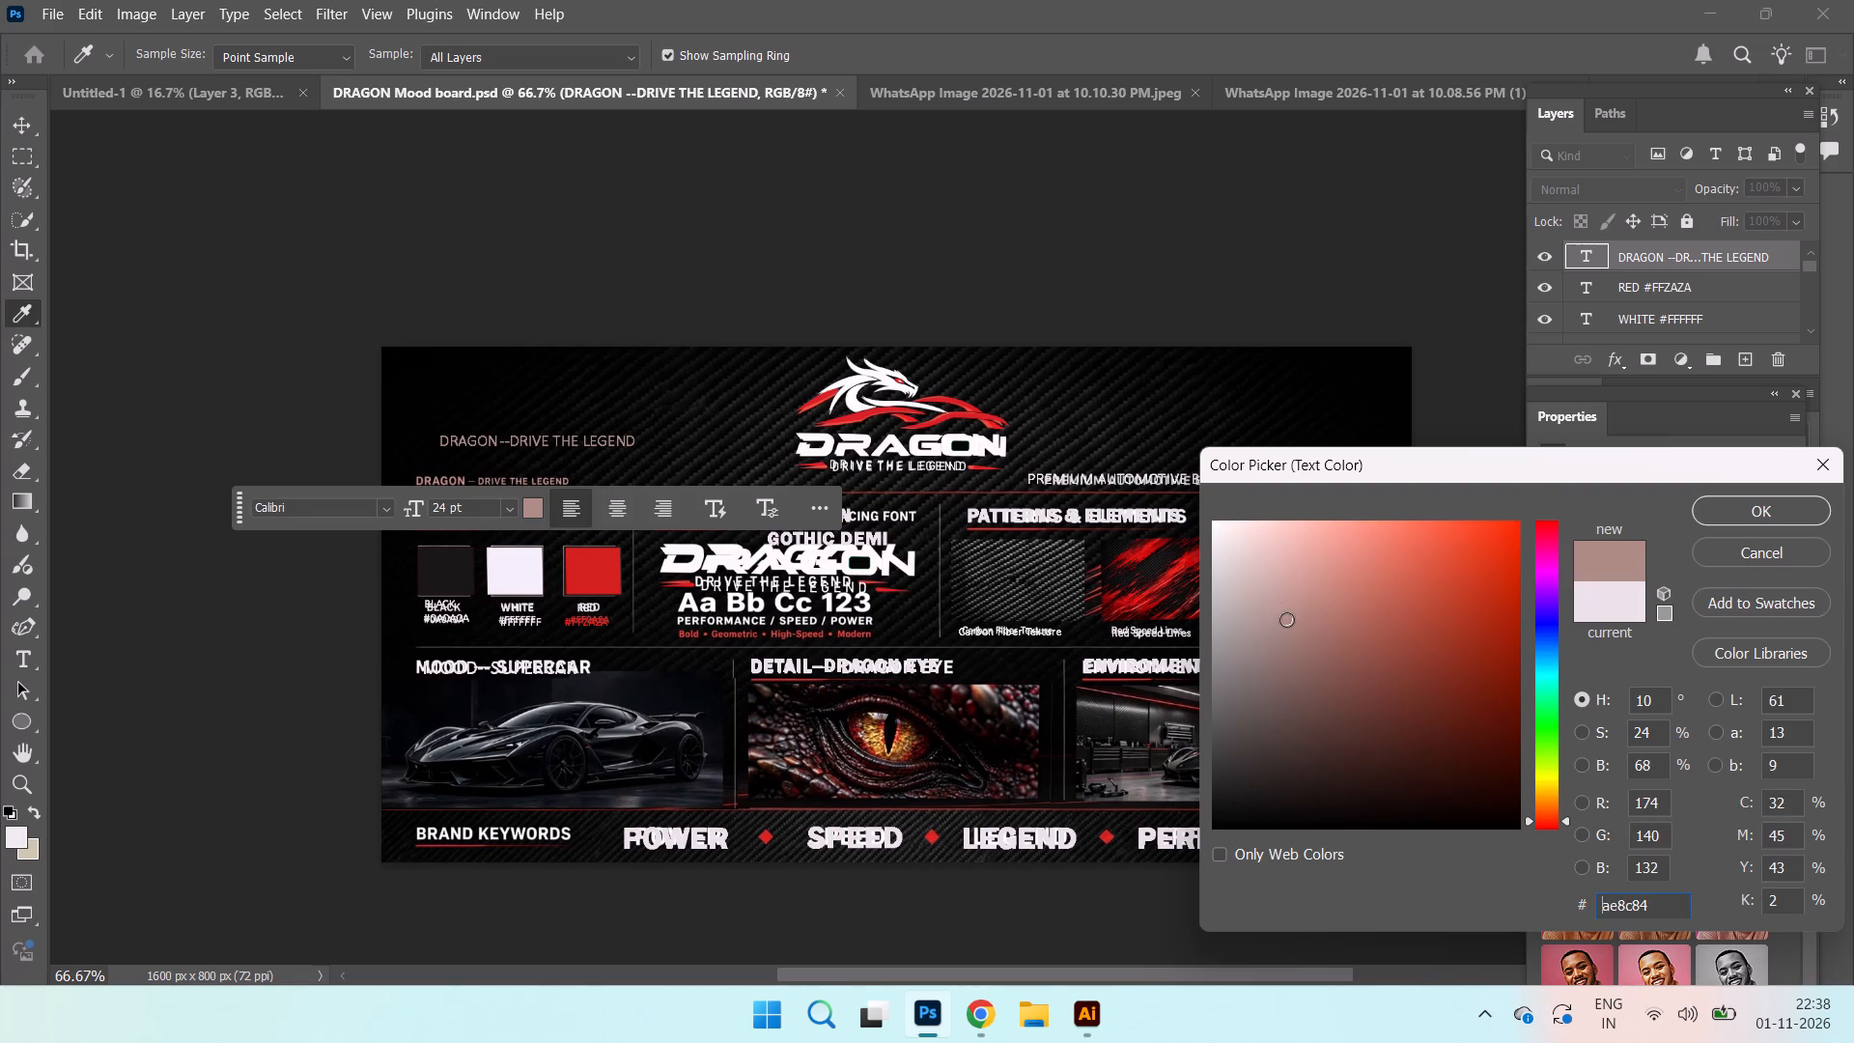
left_click(1298, 622)
left_click(1756, 503)
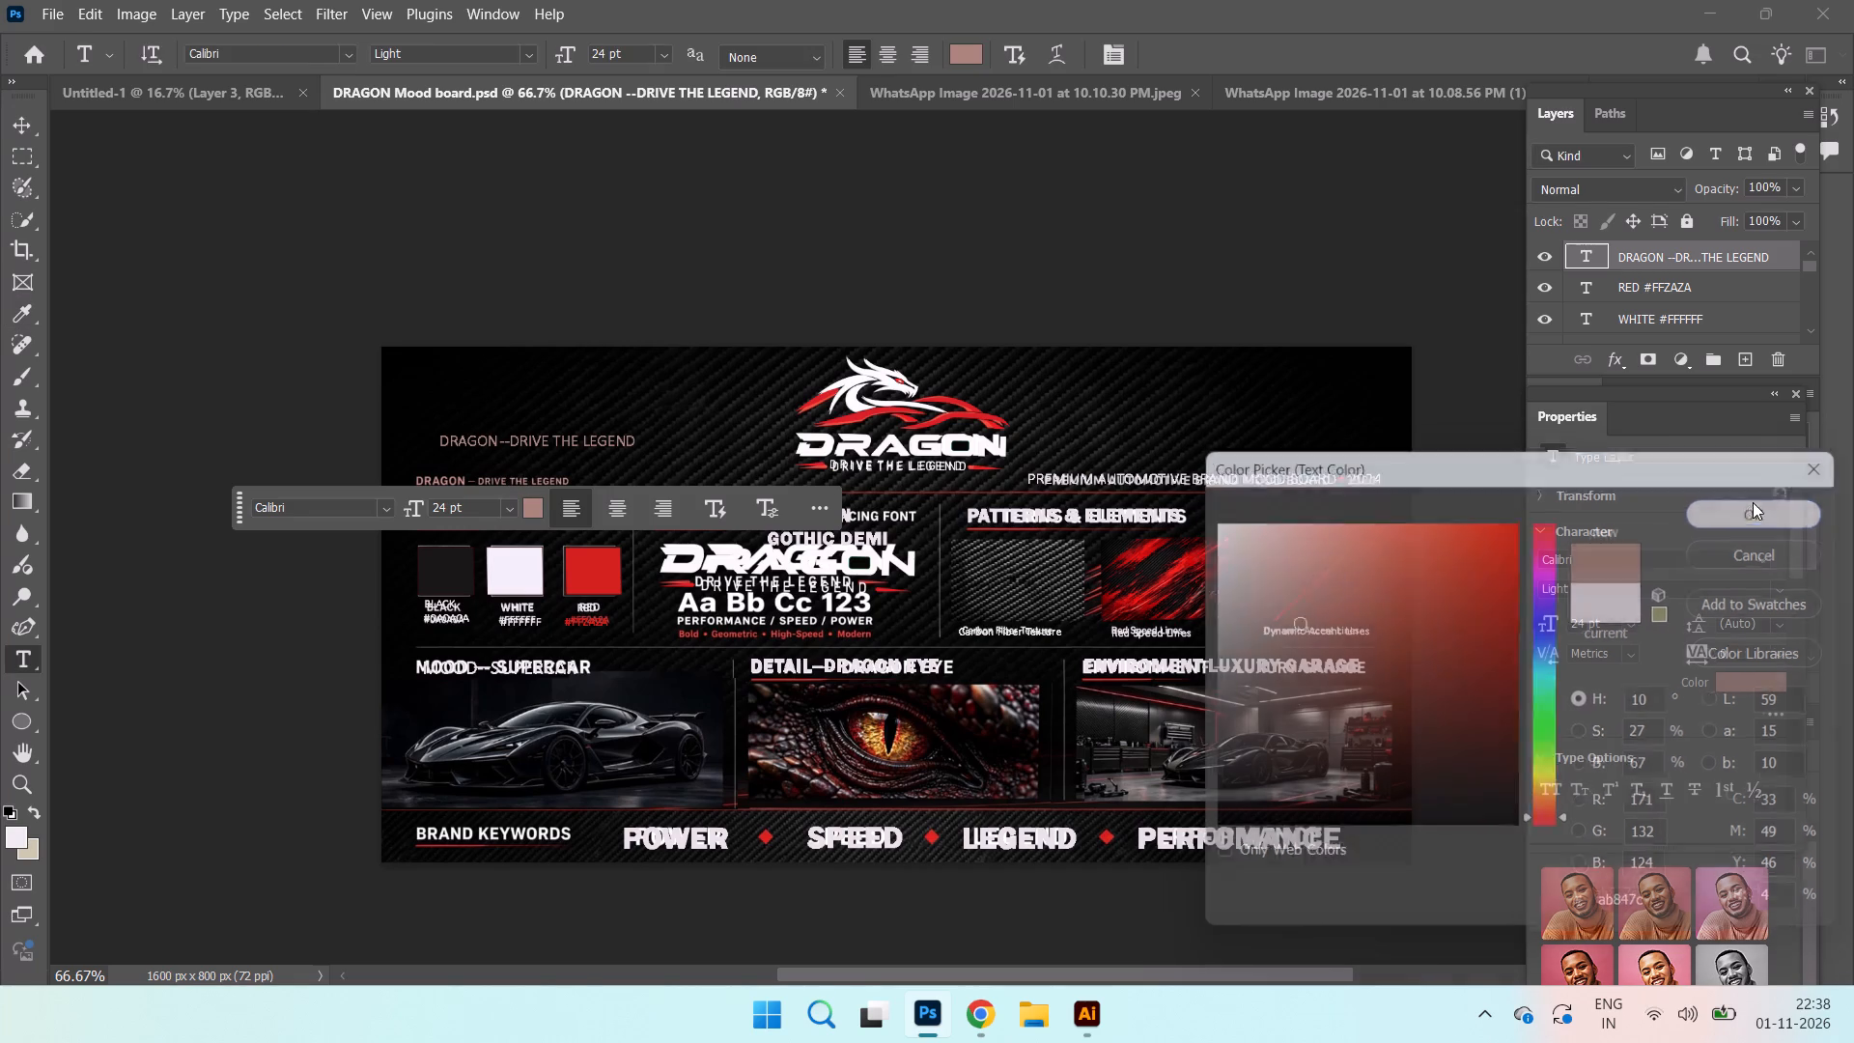
Set the DRAGON --DRIVE THE LEGEND text size to 18 pt.
left_click(25, 124)
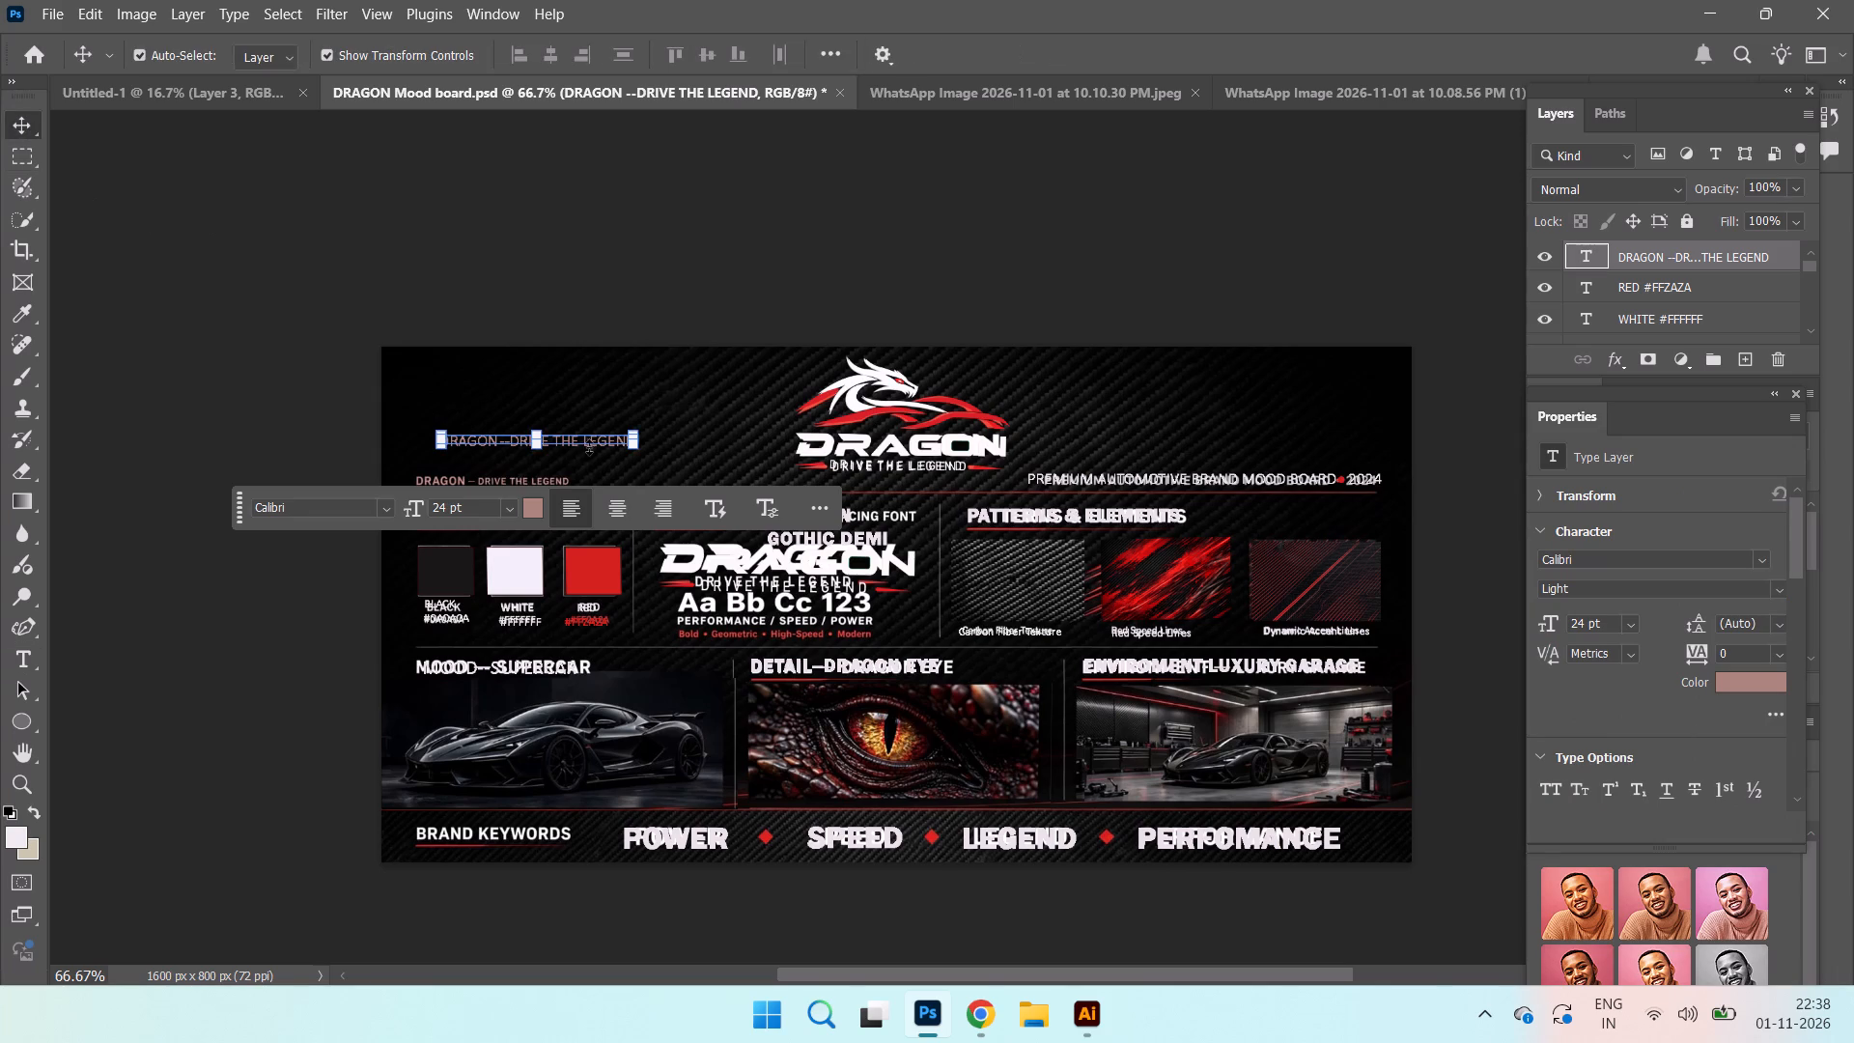
left_click(508, 508)
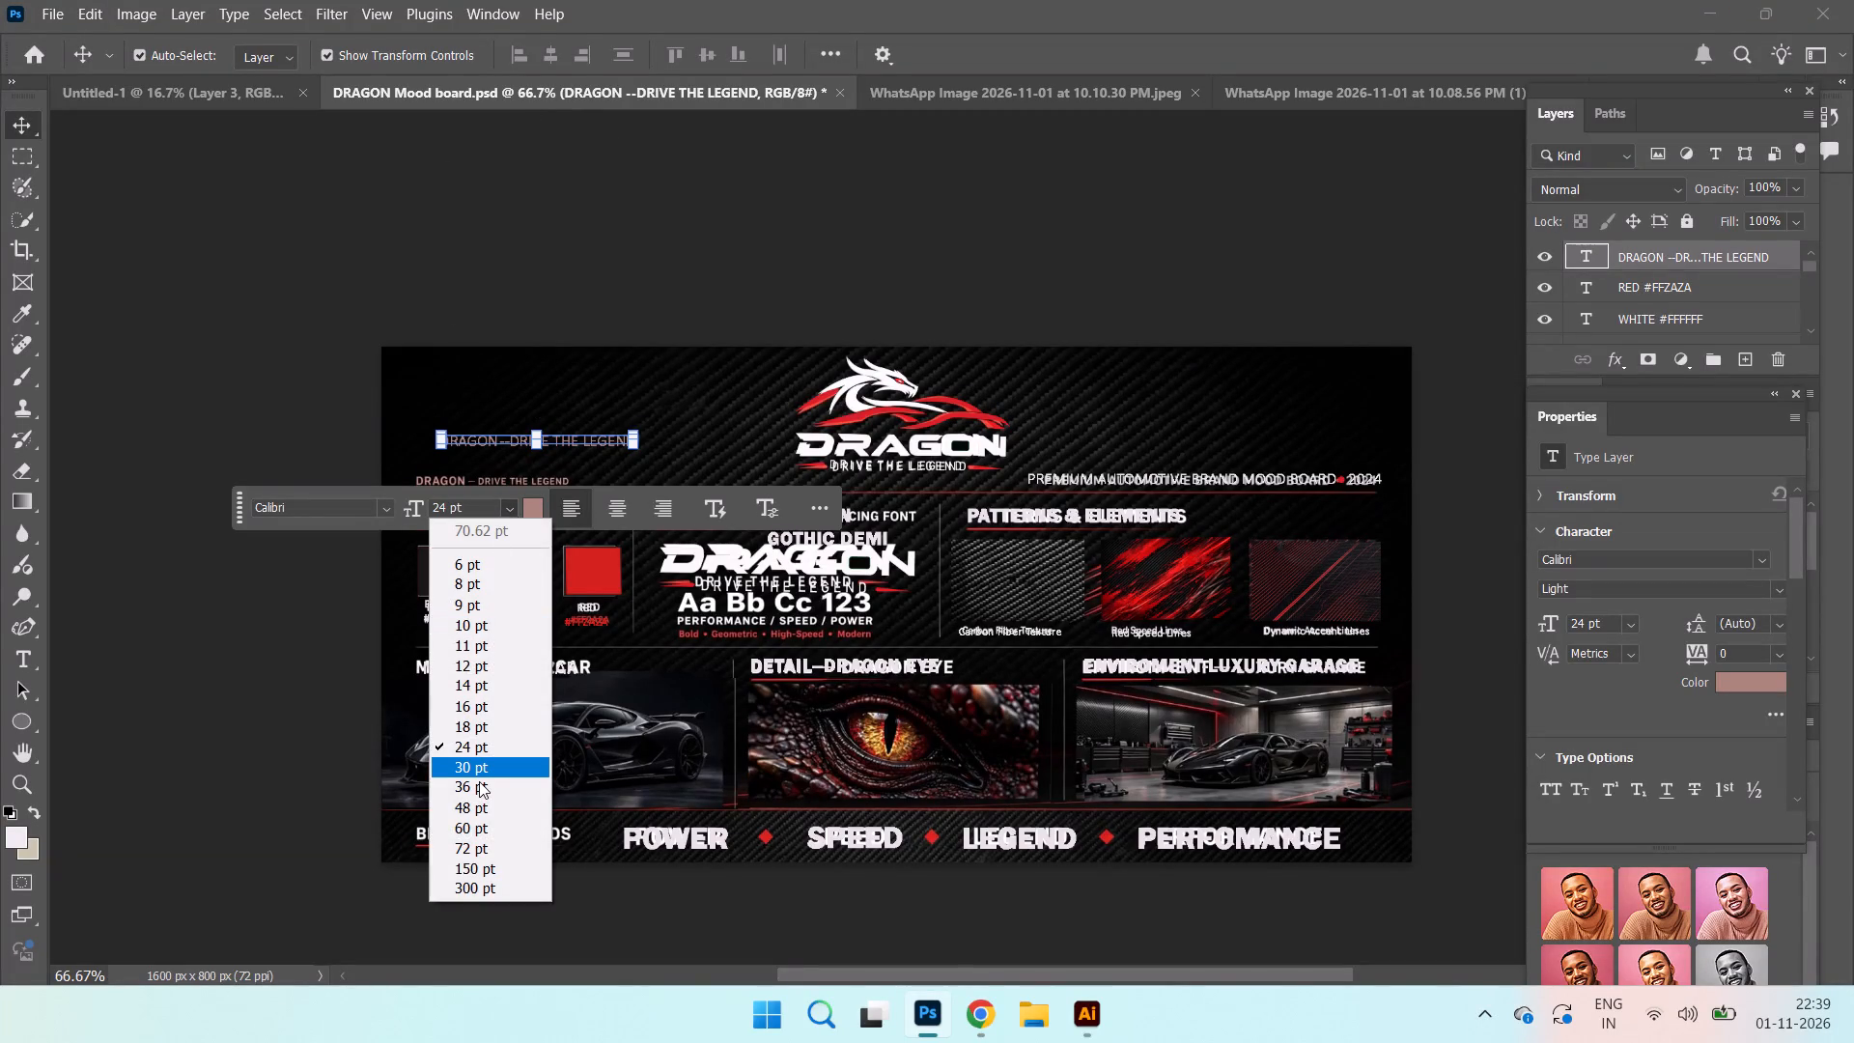
left_click(490, 722)
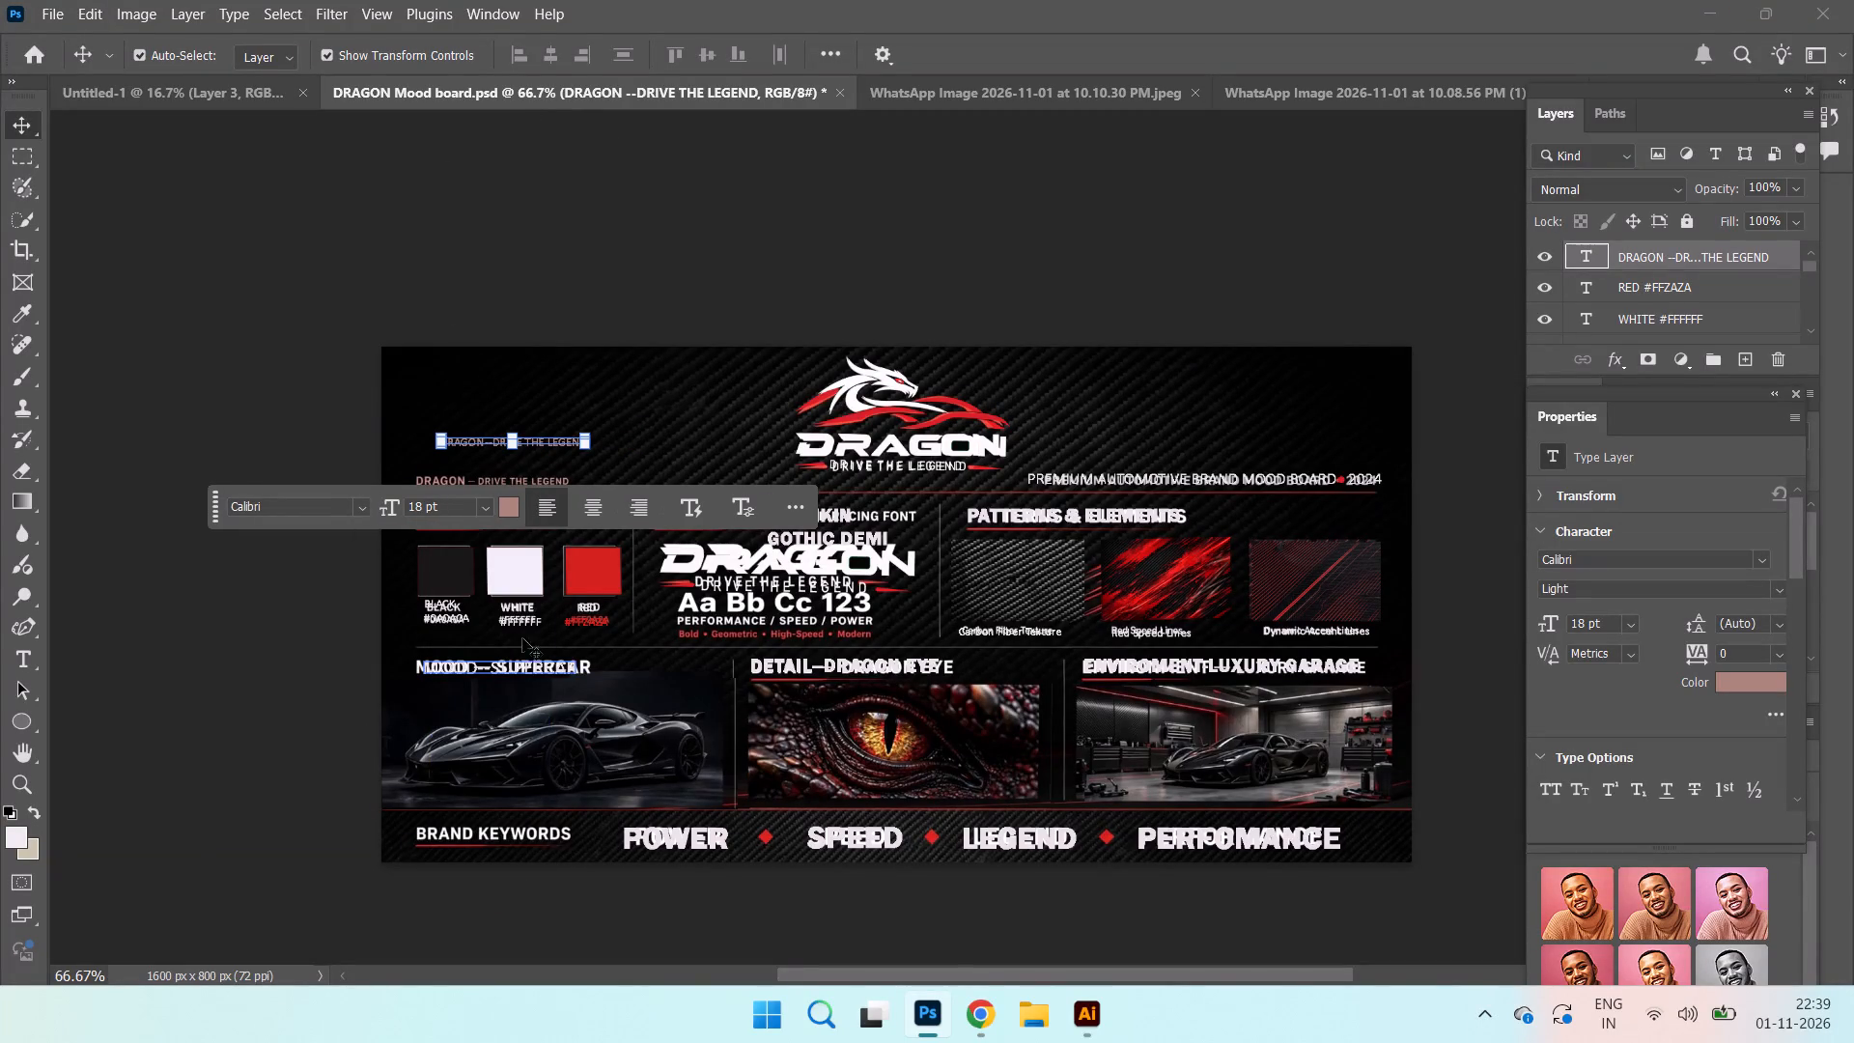
left_click(407, 305)
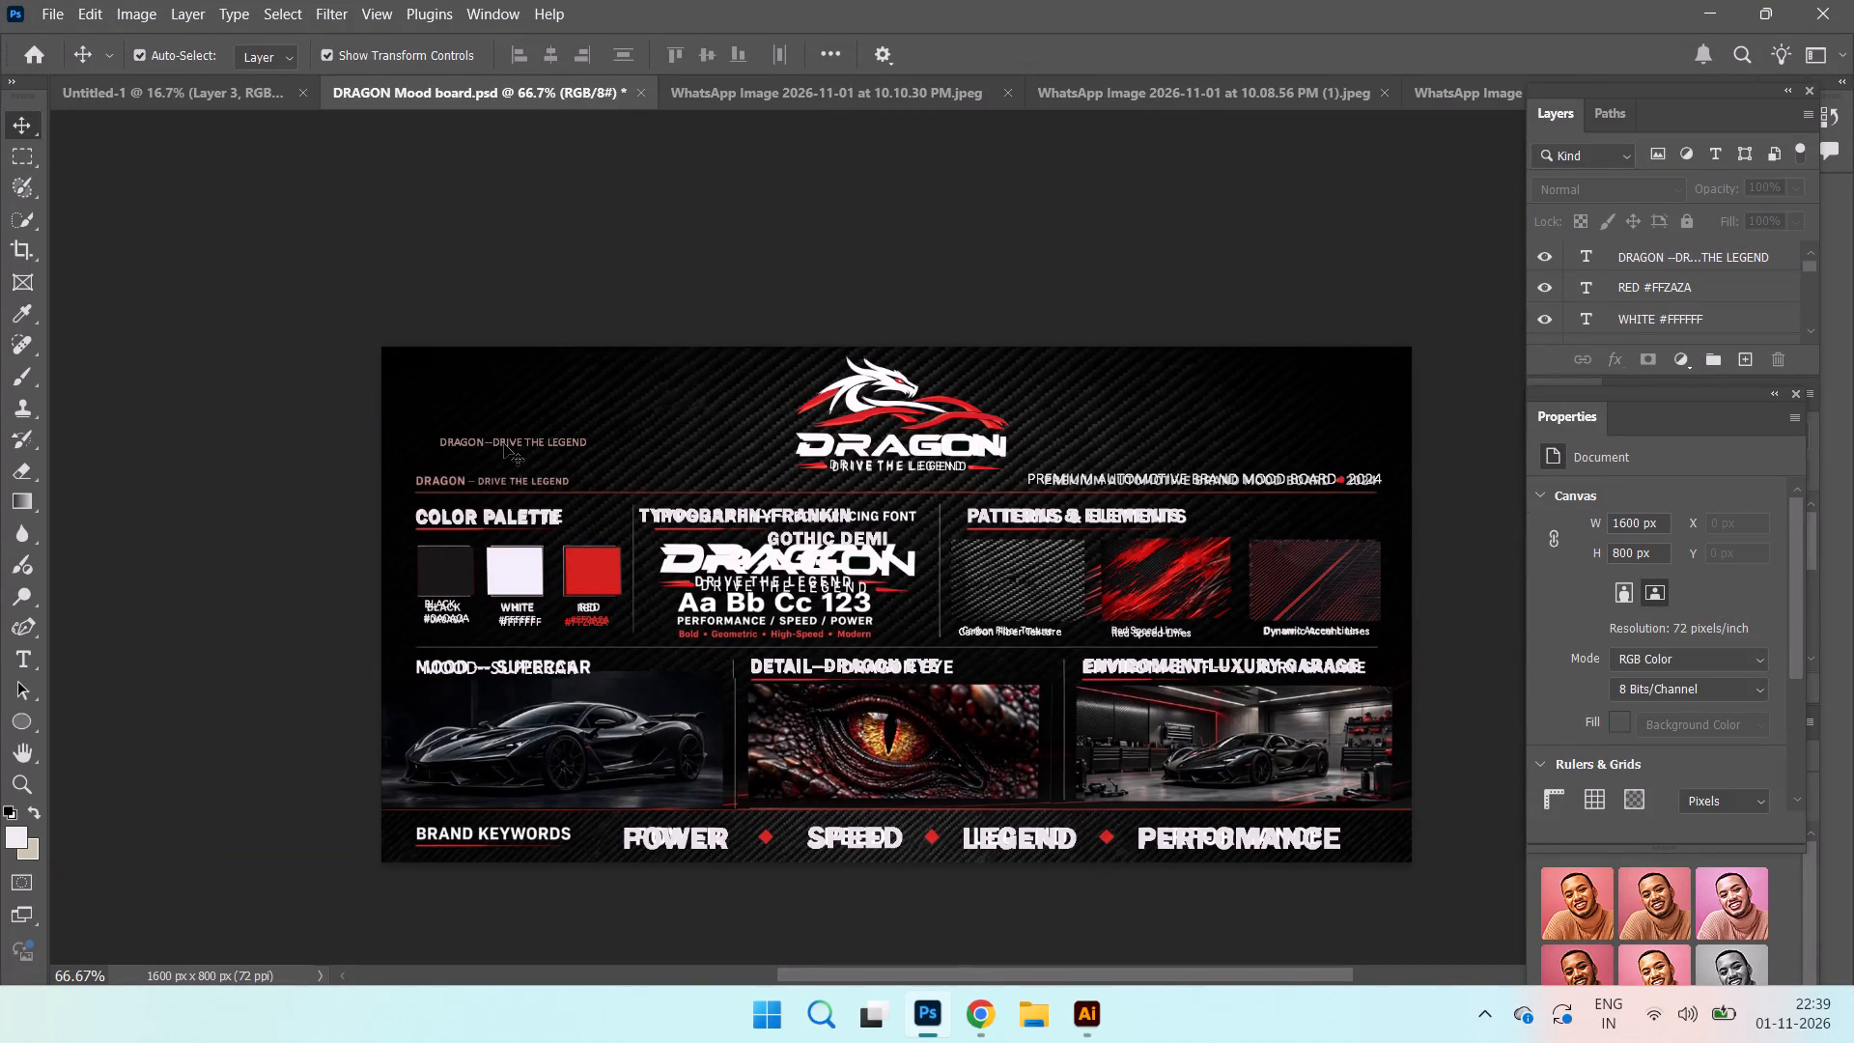
Move the DRAGON --DRIVE THE LEGEND text onto the original tagline, just above the red line over COLOR PALETTE.
left_click(506, 436)
left_click(510, 443)
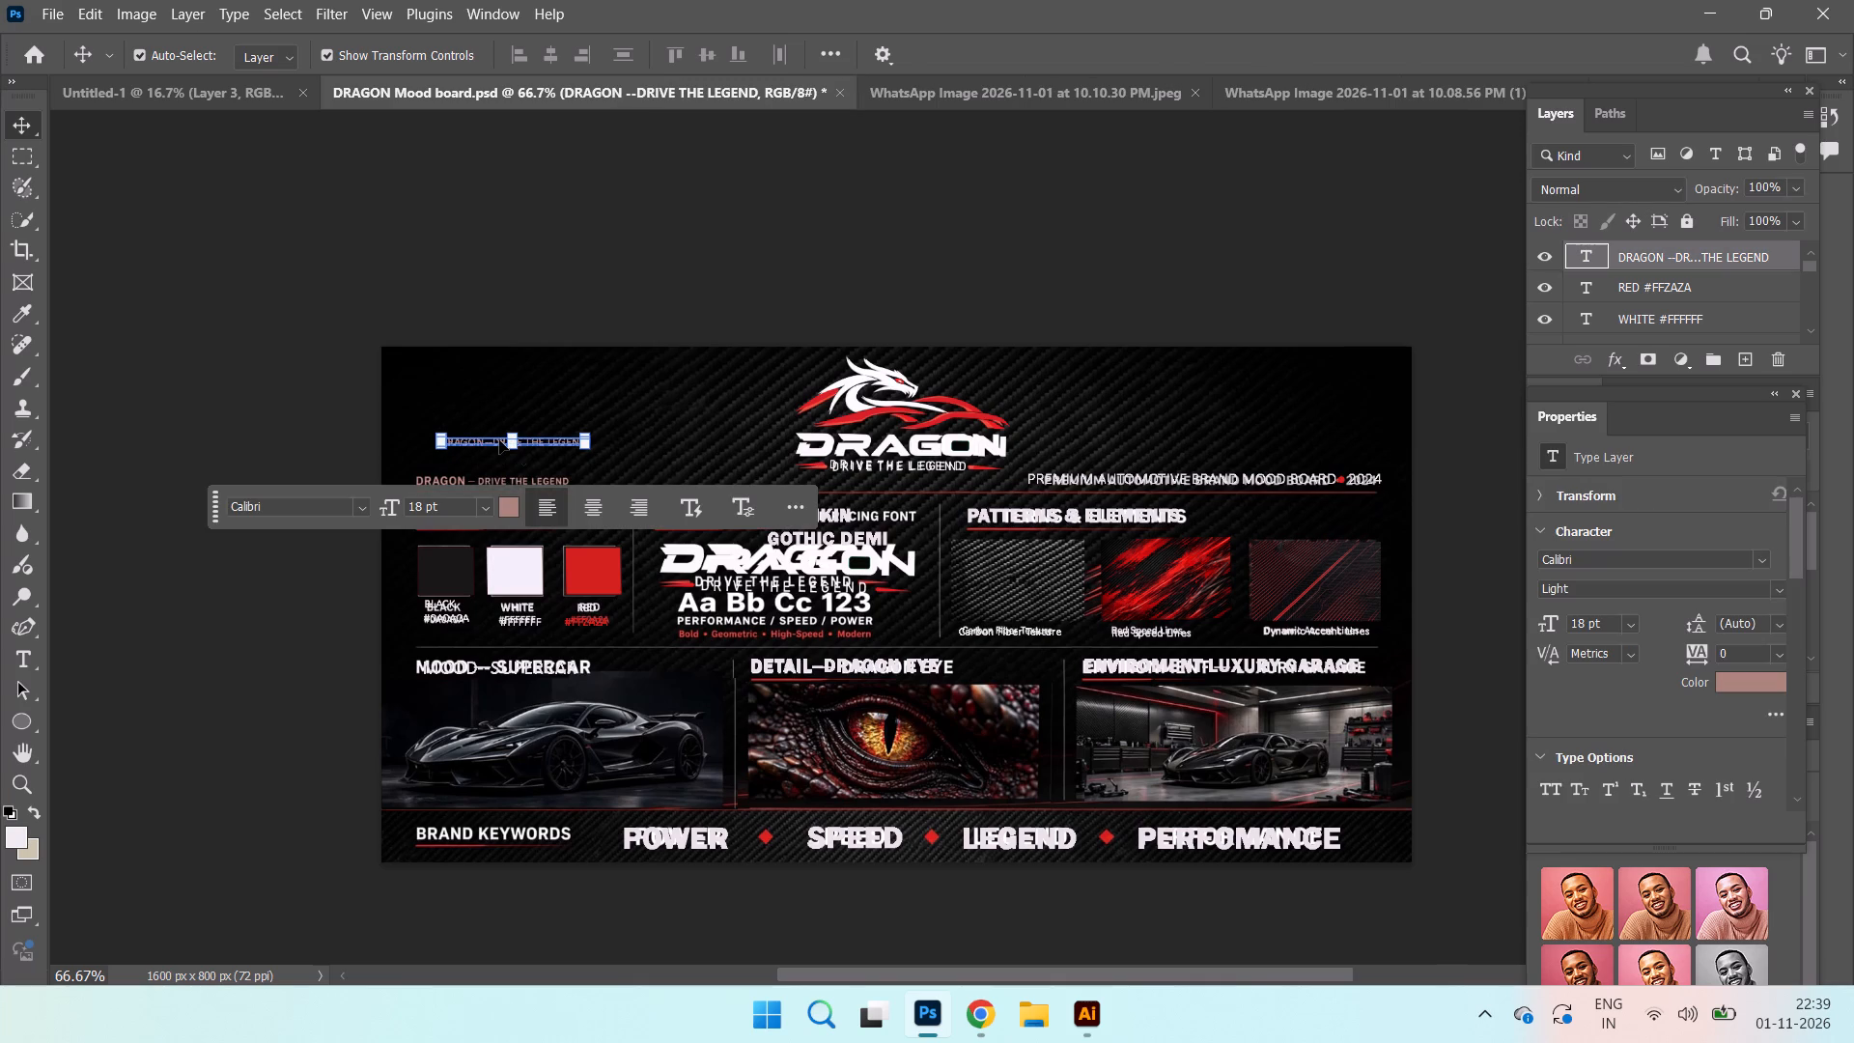
left_click_drag(499, 440, 477, 477)
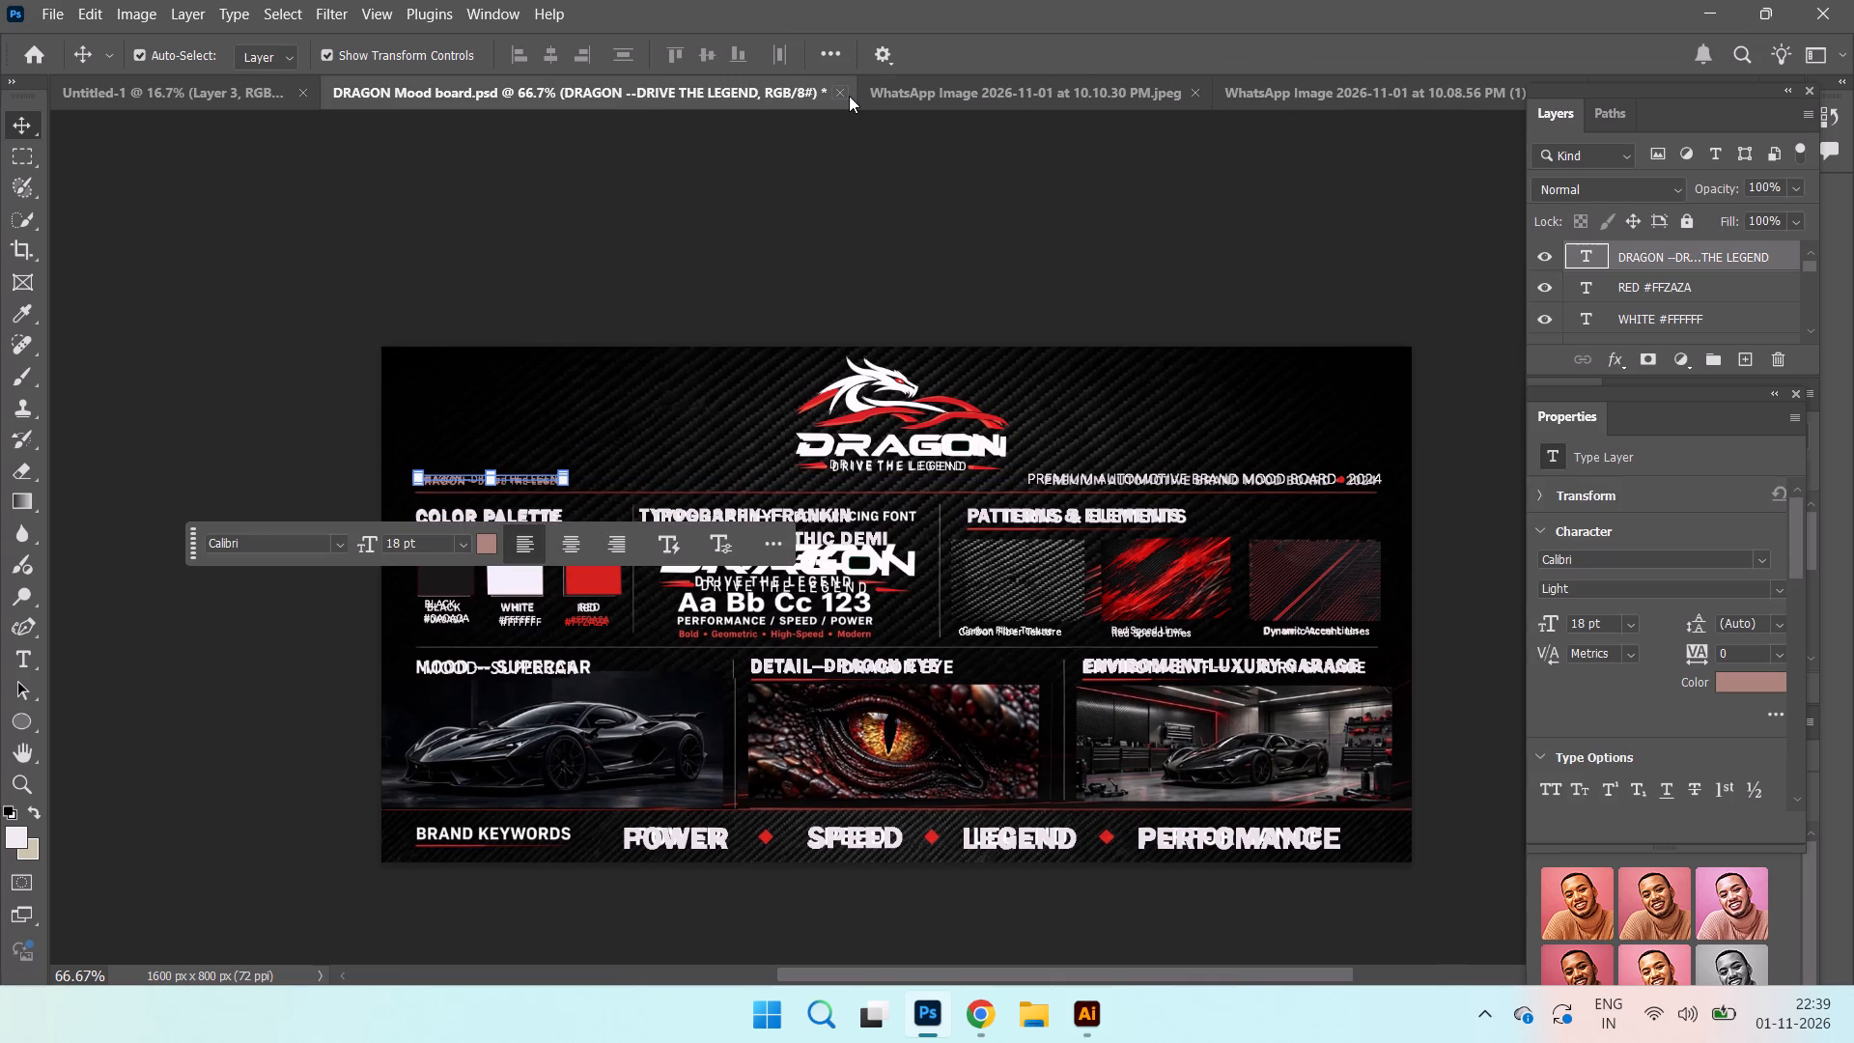
Close the three open WhatsApp Image JPEG documents and return to DRAGON Mood board.psd.
left_click(253, 99)
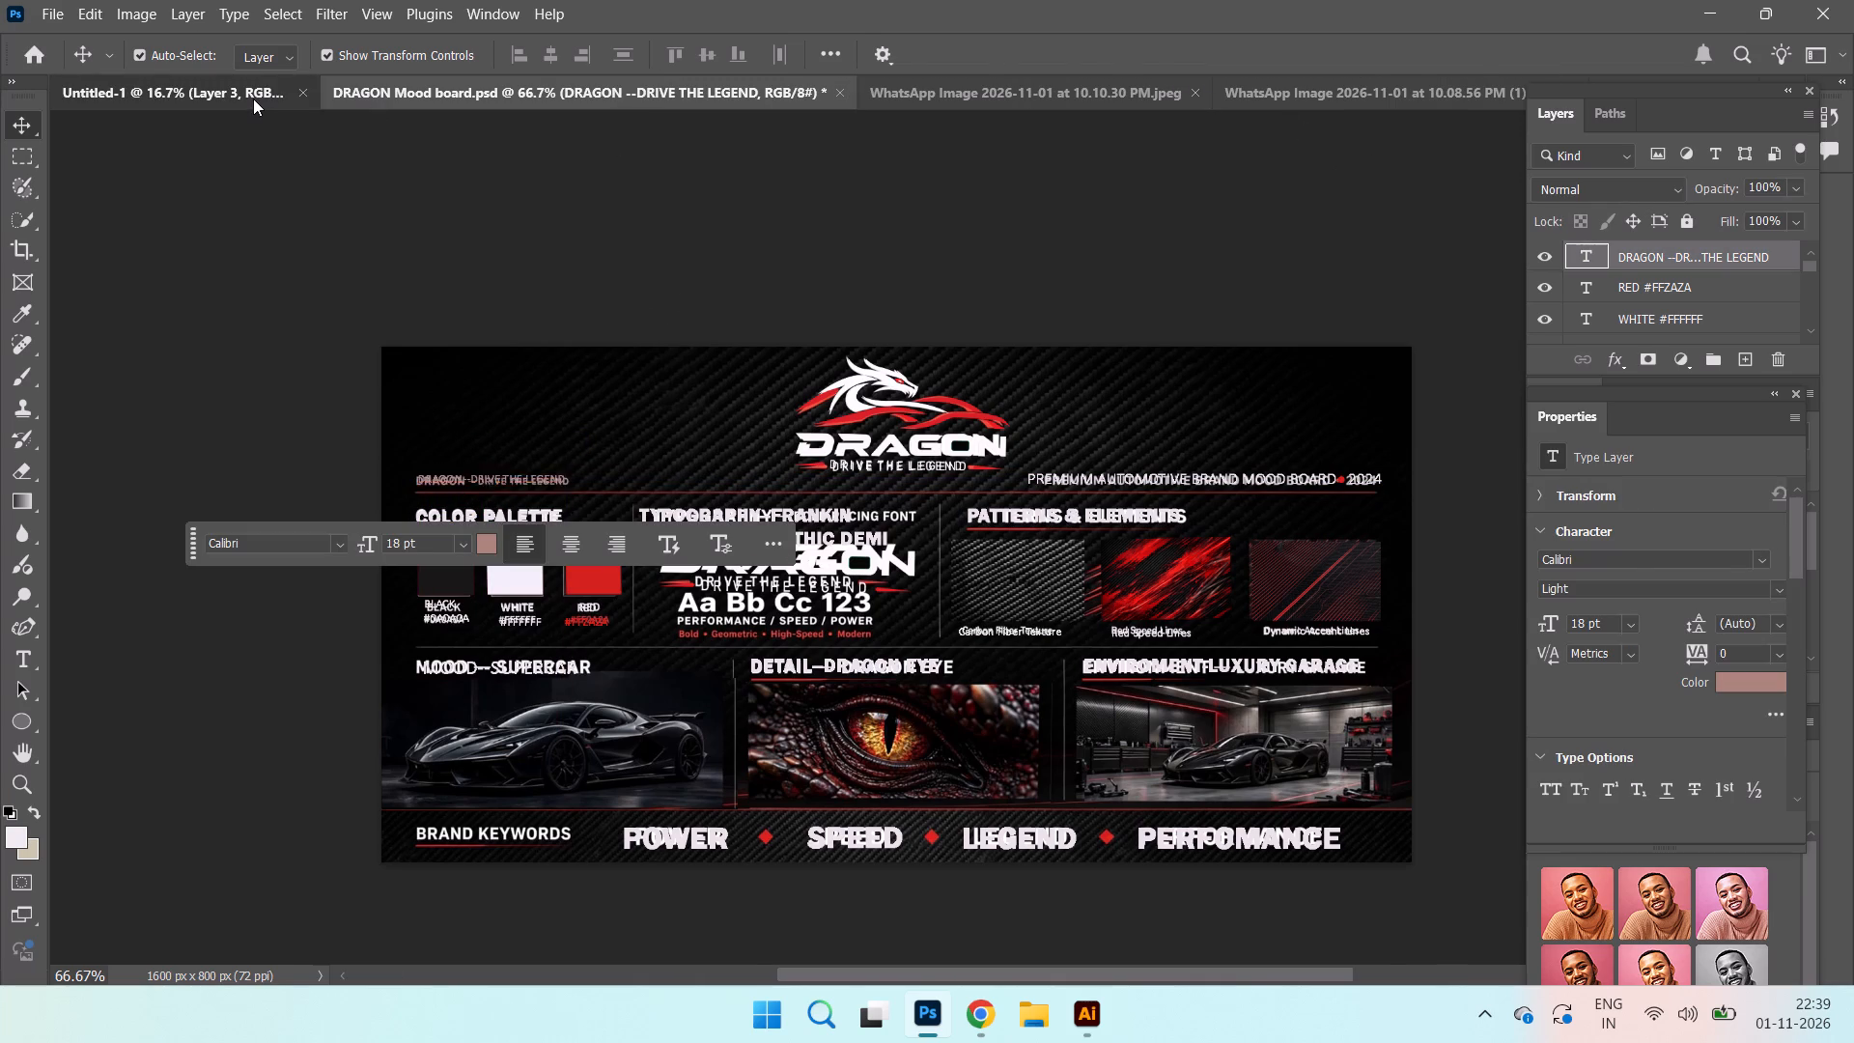
left_click(871, 107)
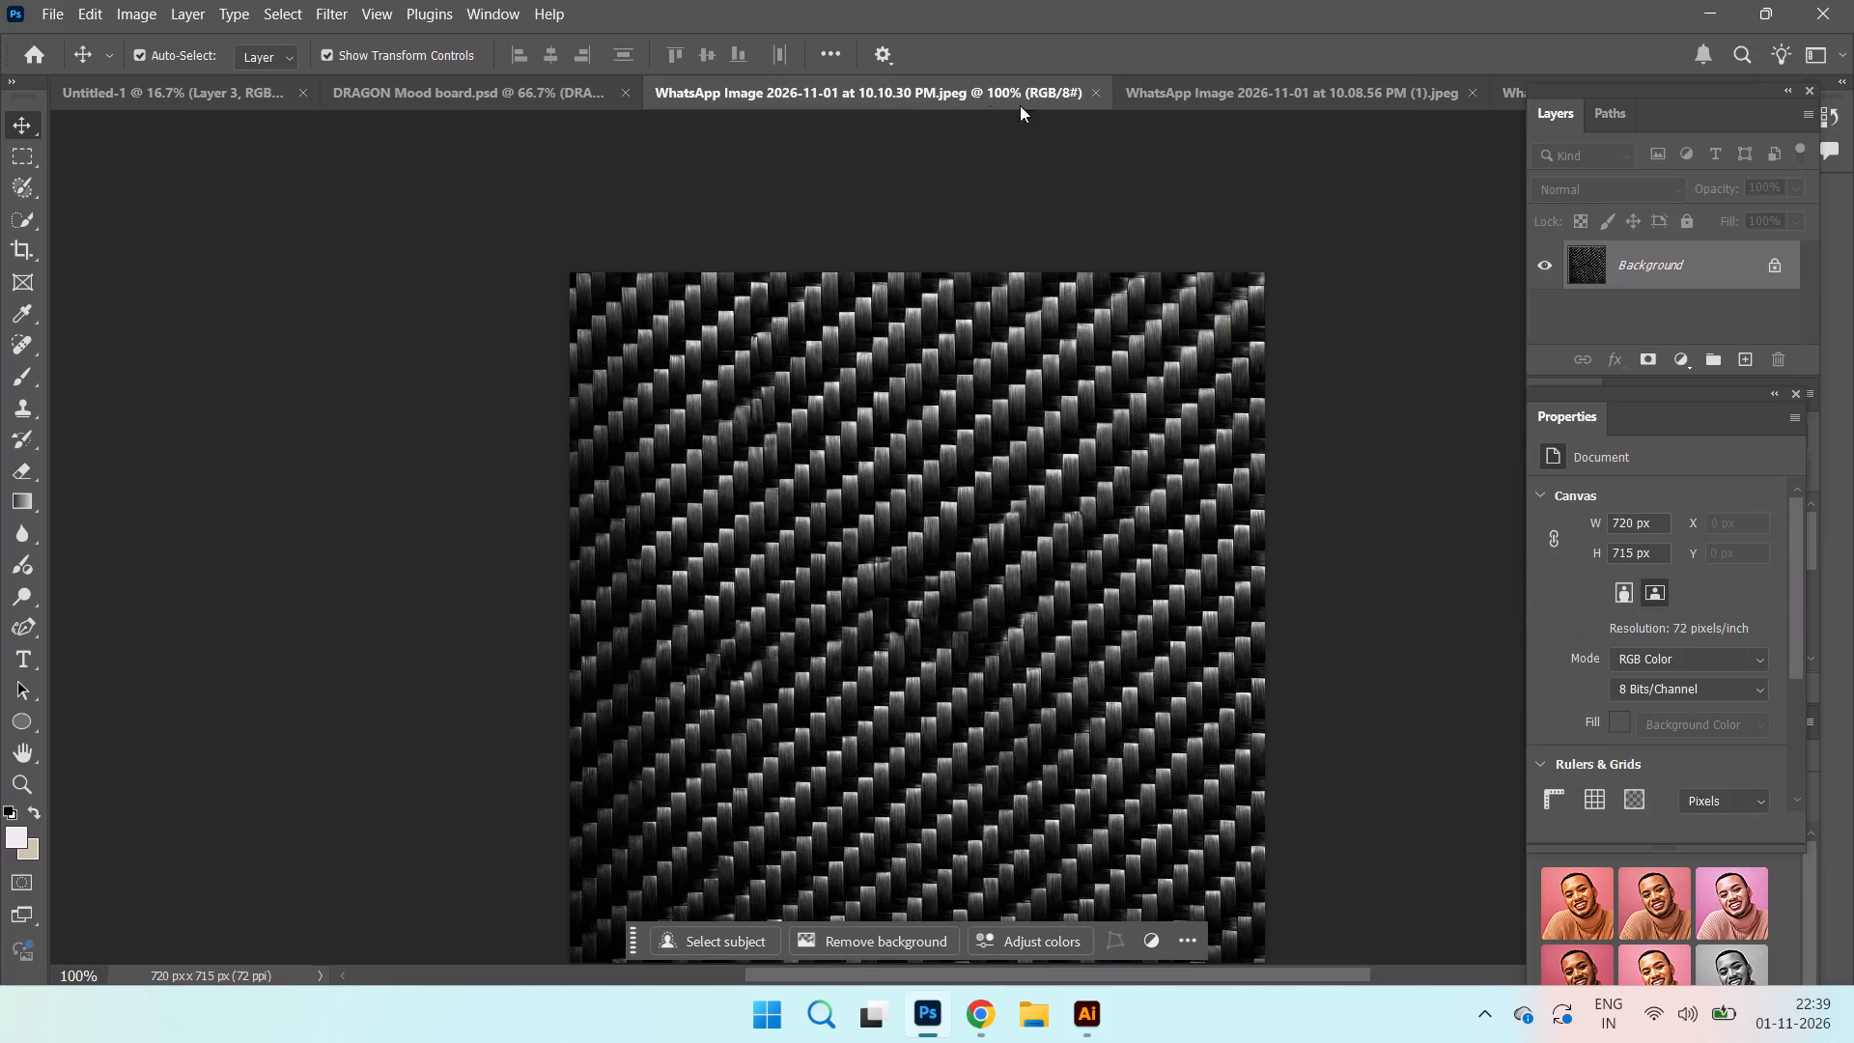
left_click(1095, 85)
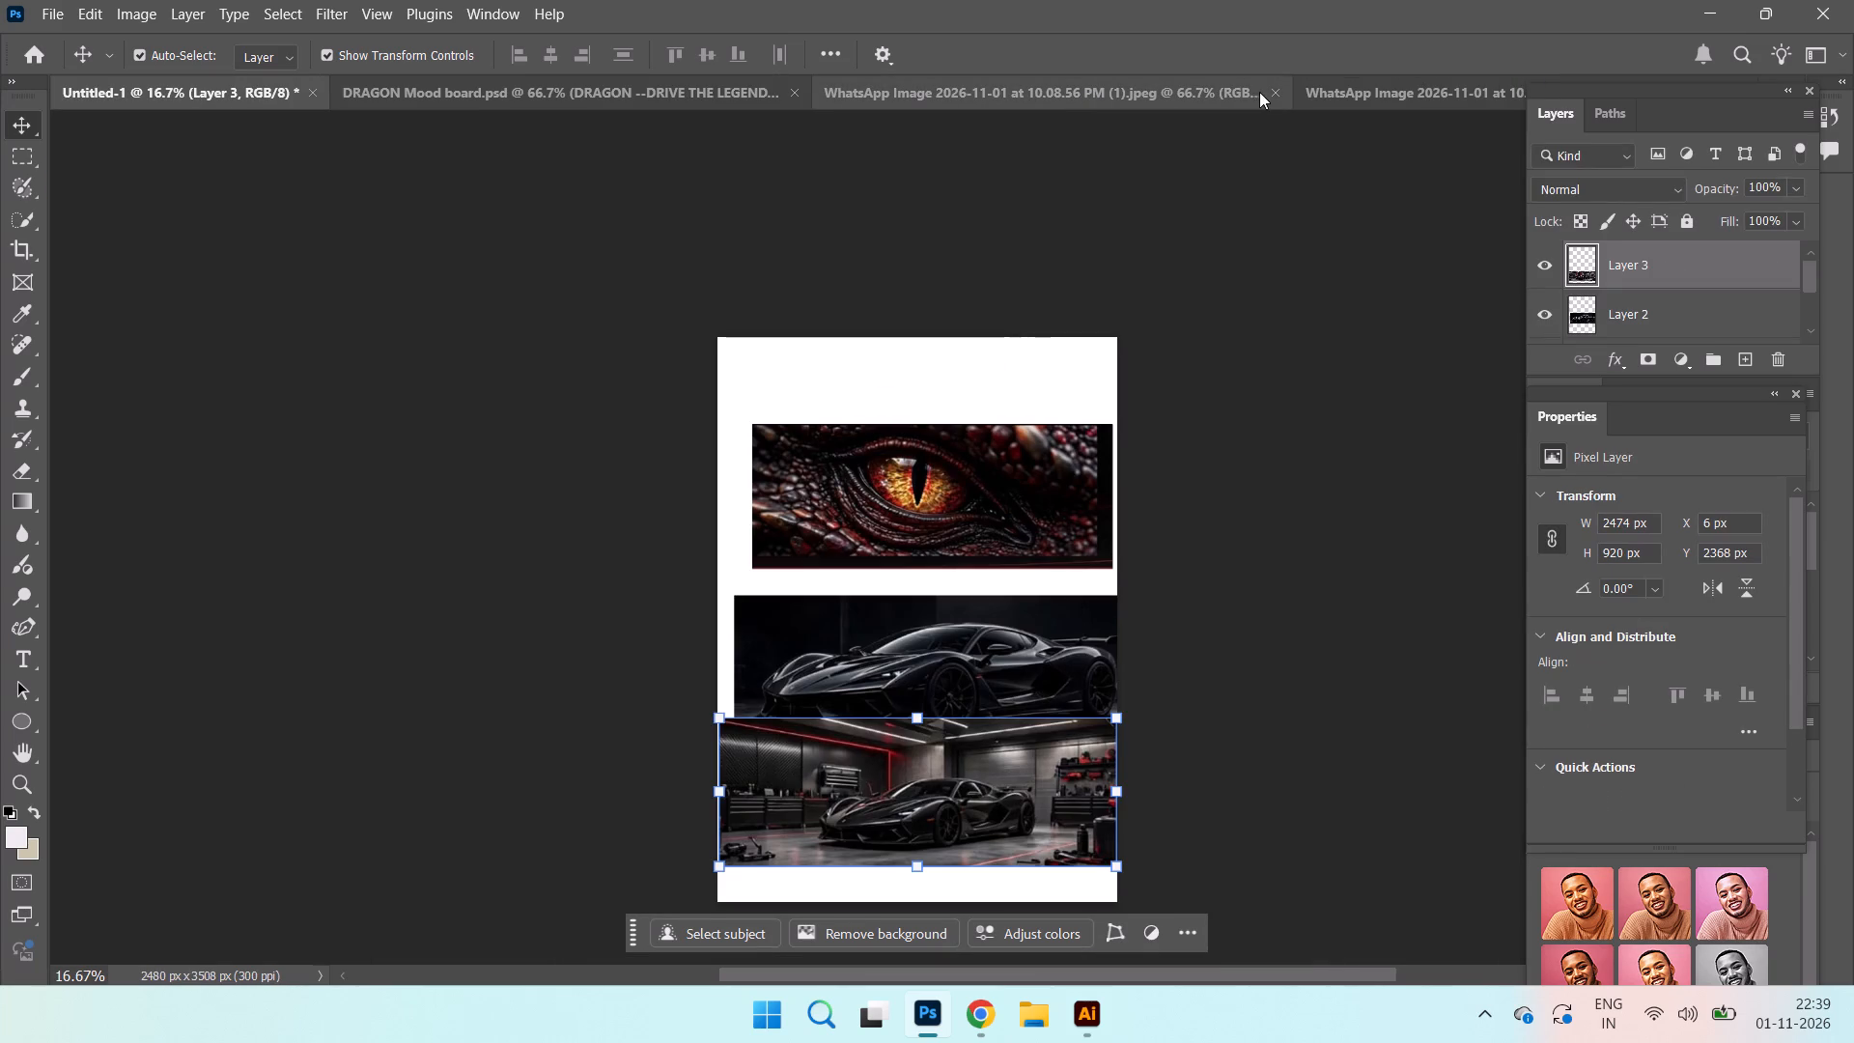
left_click(1273, 88)
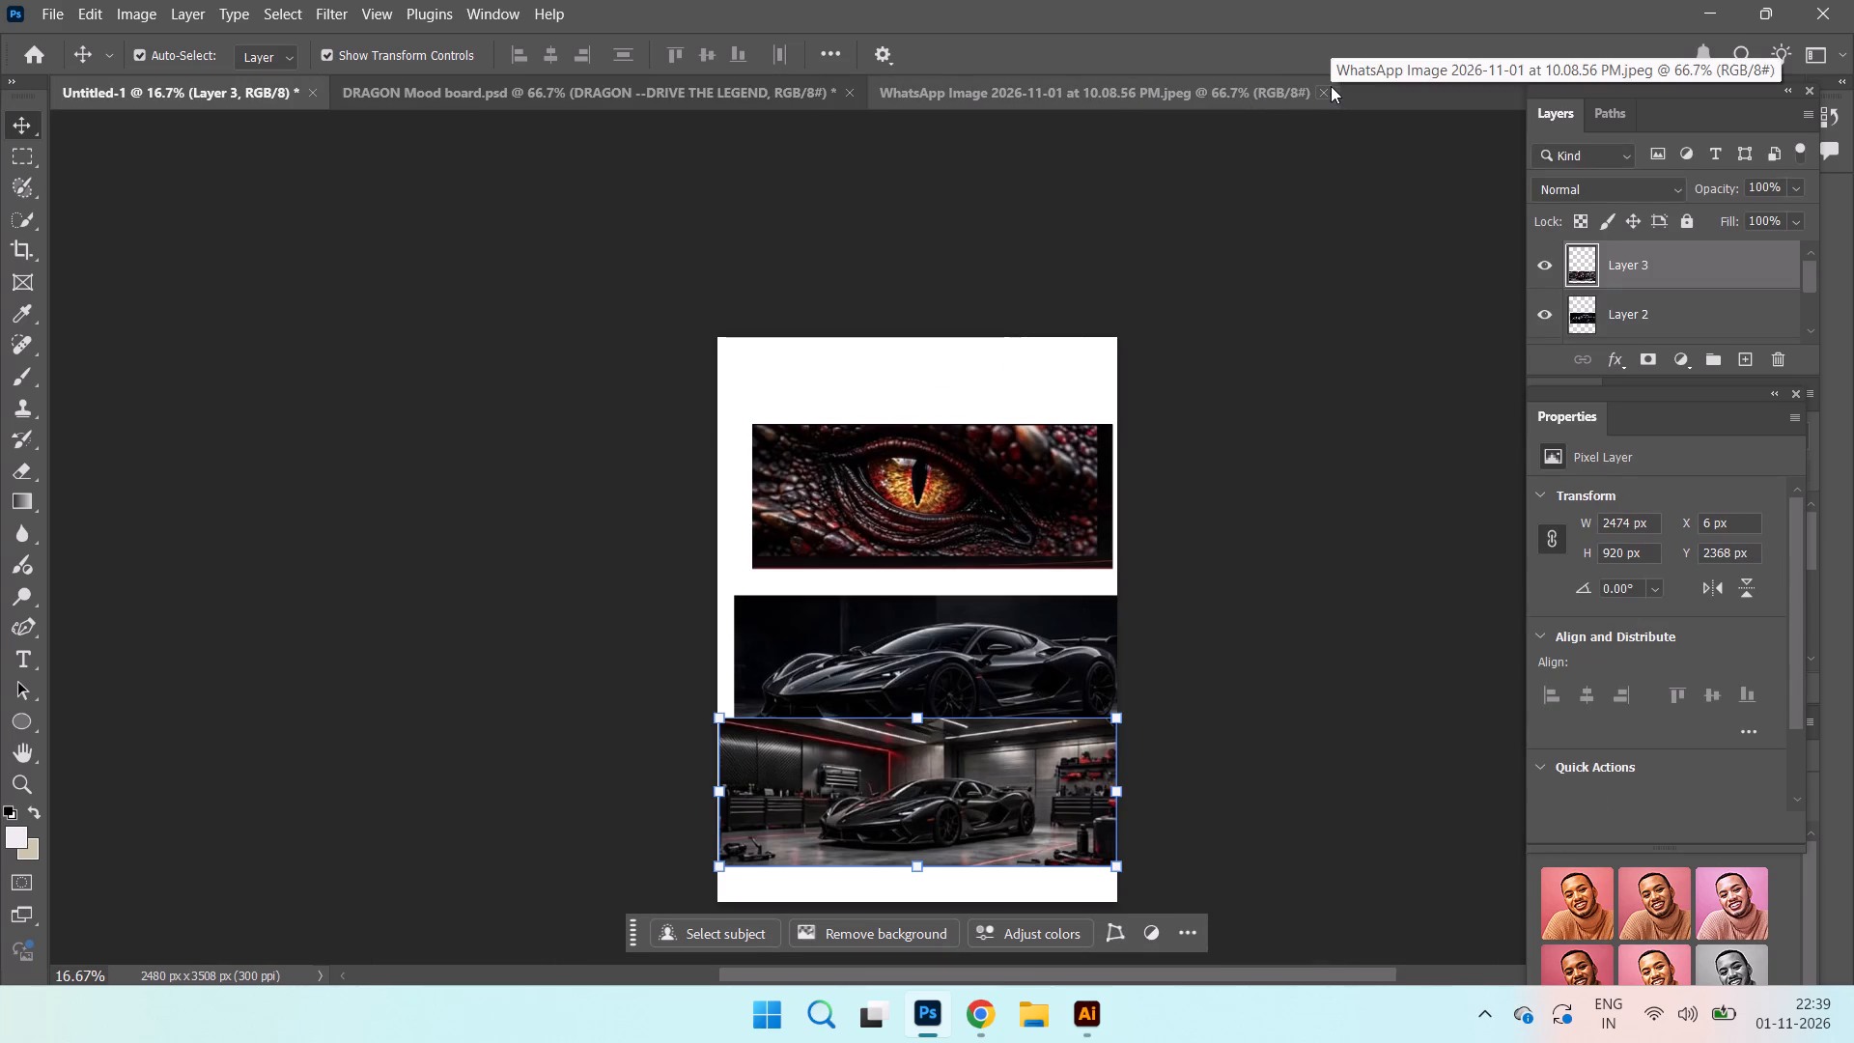
left_click(1325, 87)
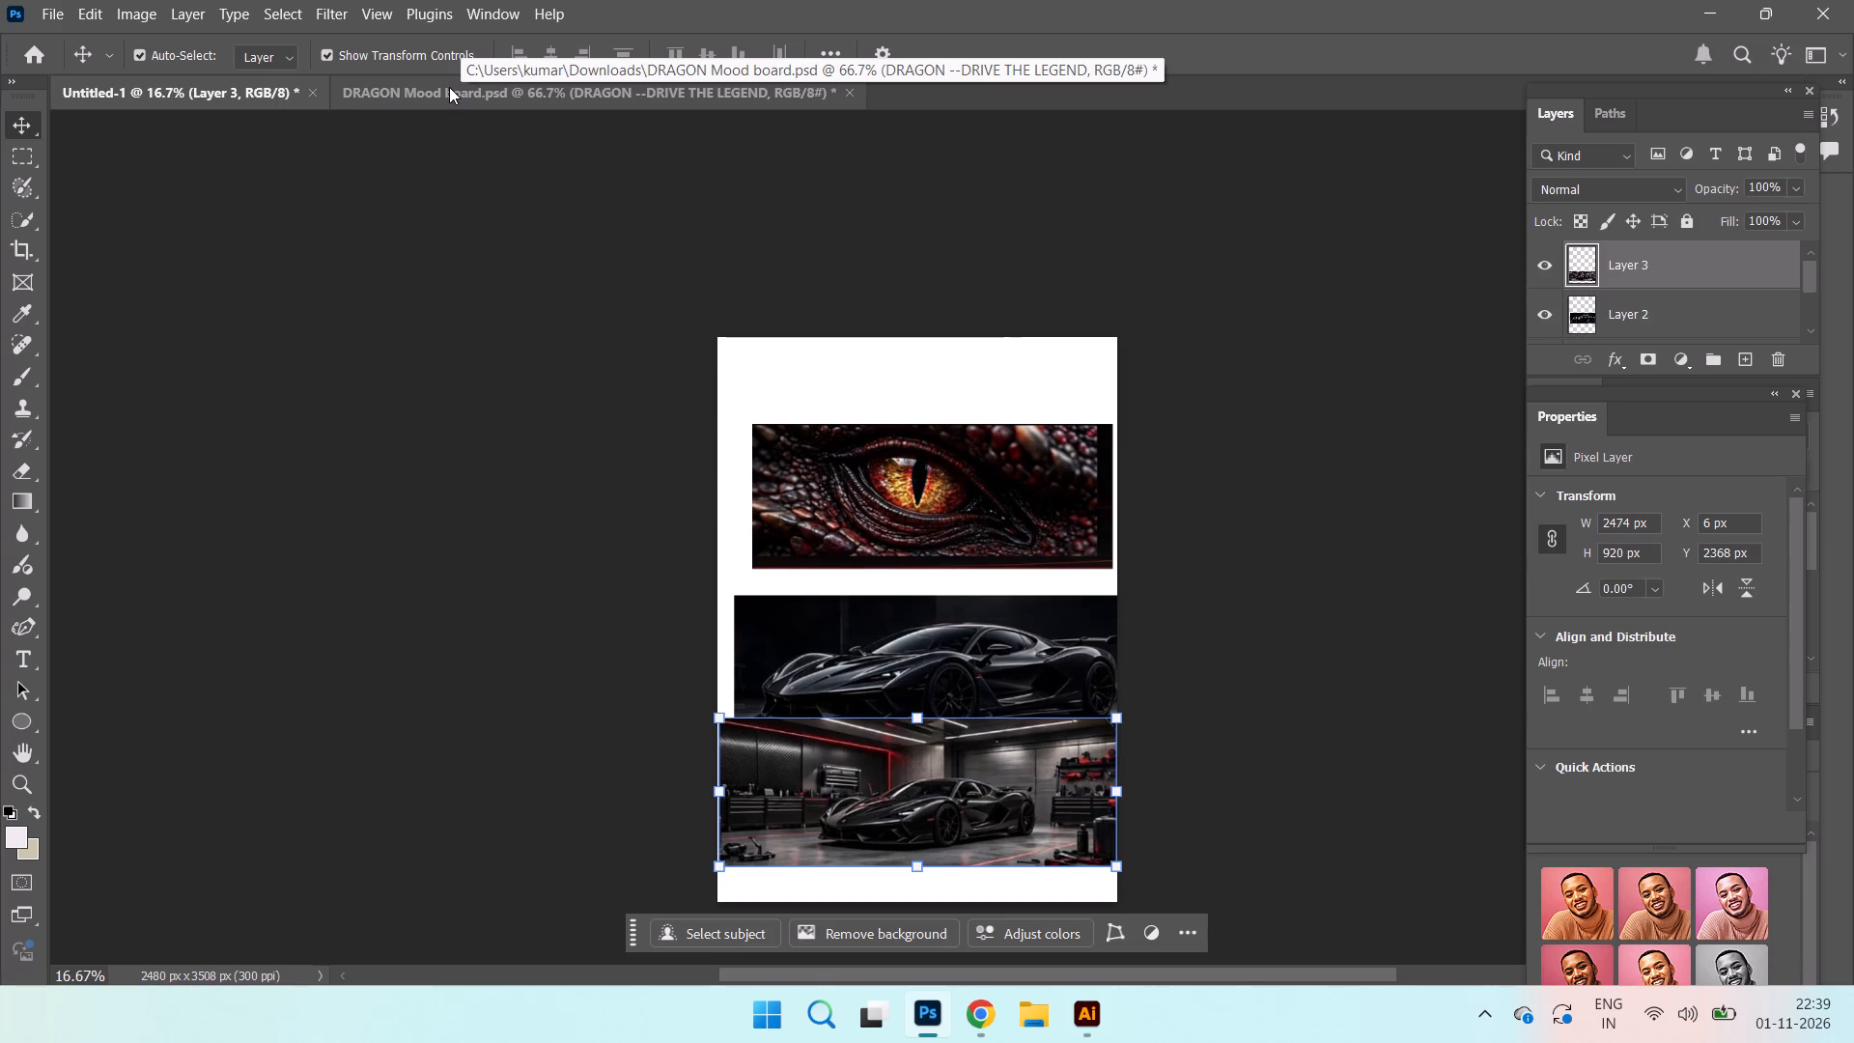
left_click(449, 87)
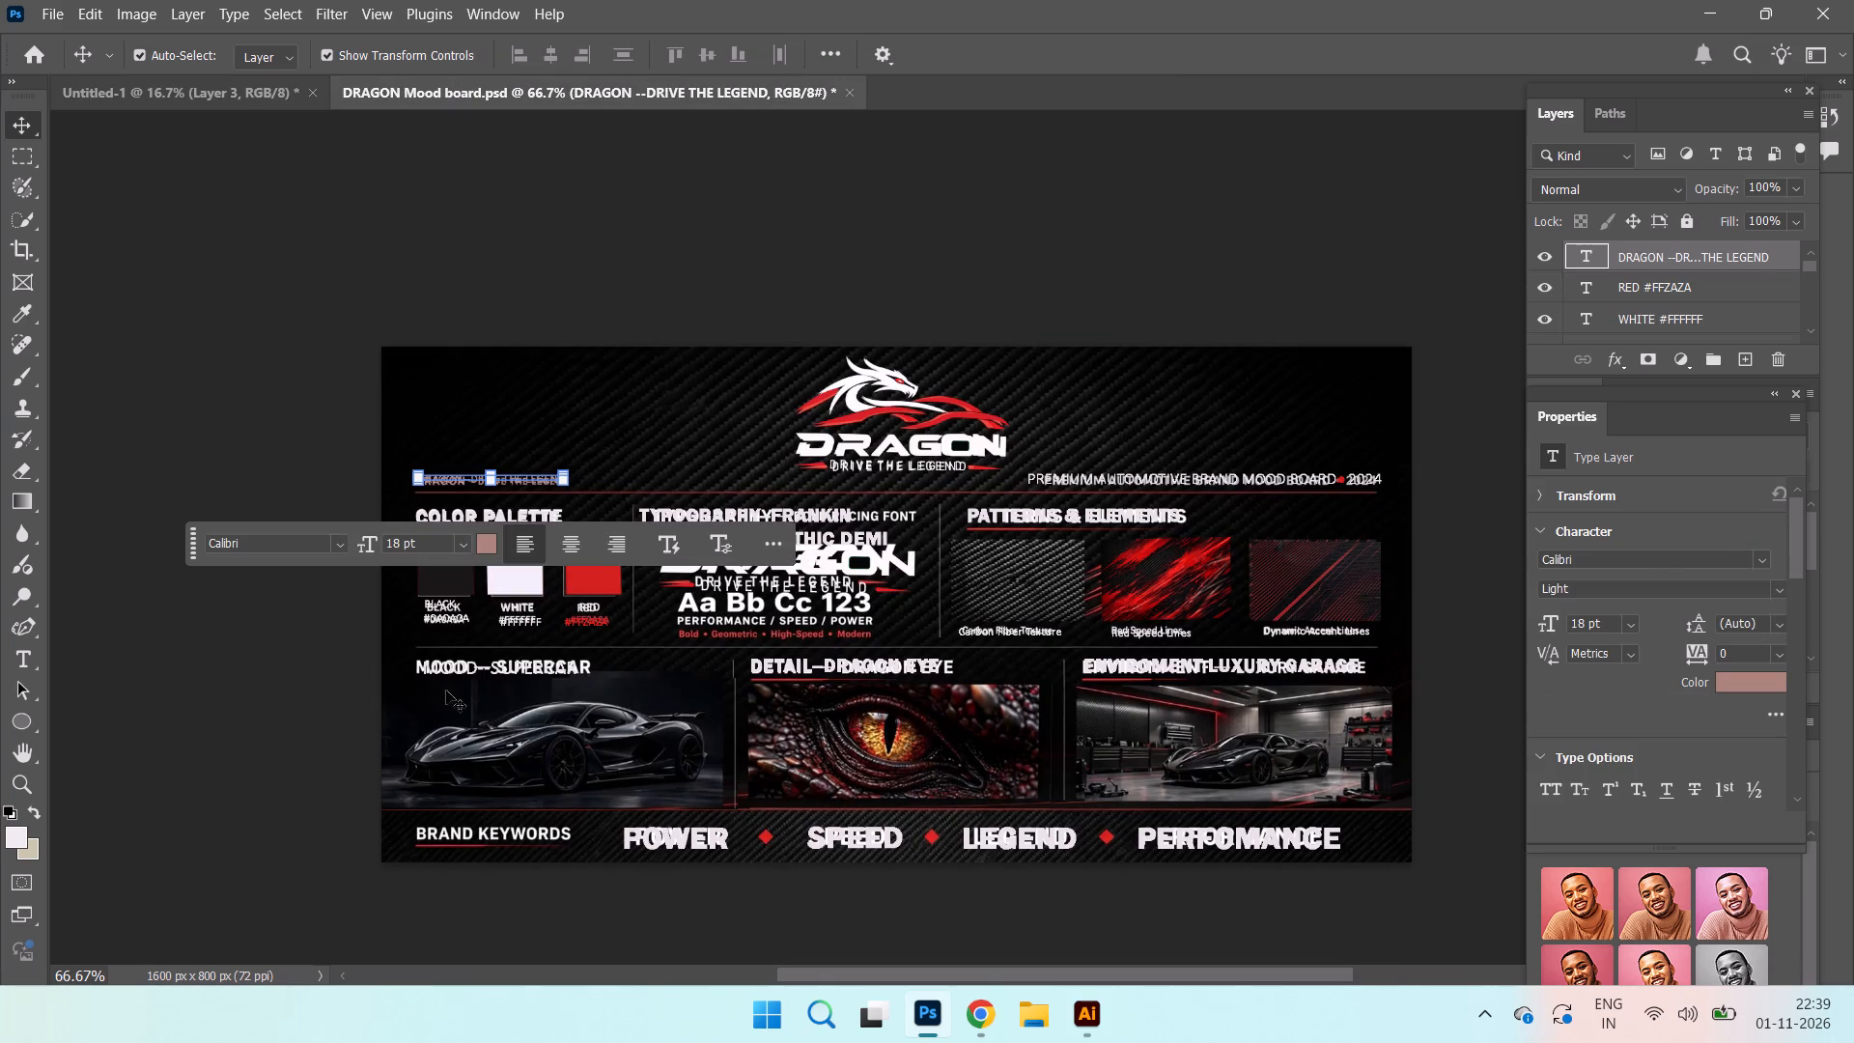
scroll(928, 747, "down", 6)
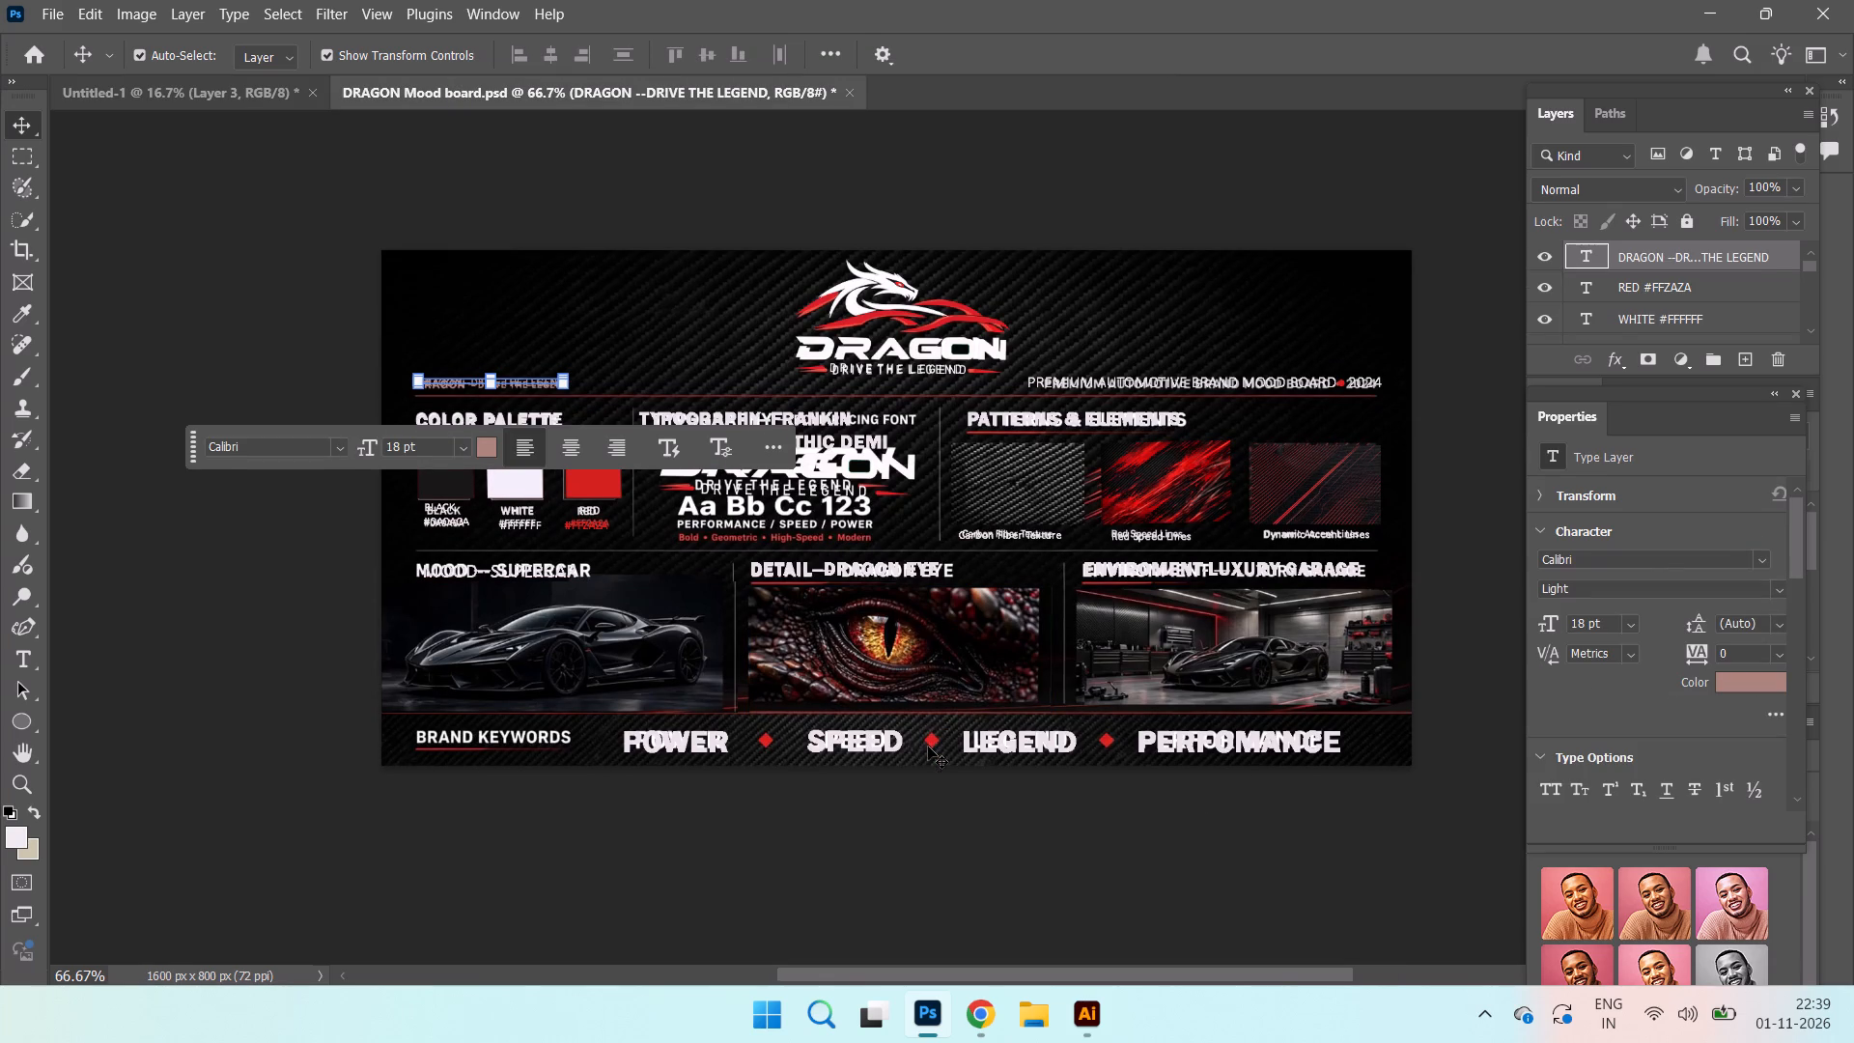
Draw a red 1 px line about 1495 px long over the divider between the colour palette row and the MOOD -- SUPERCAR row.
scroll(928, 747, "down", 1)
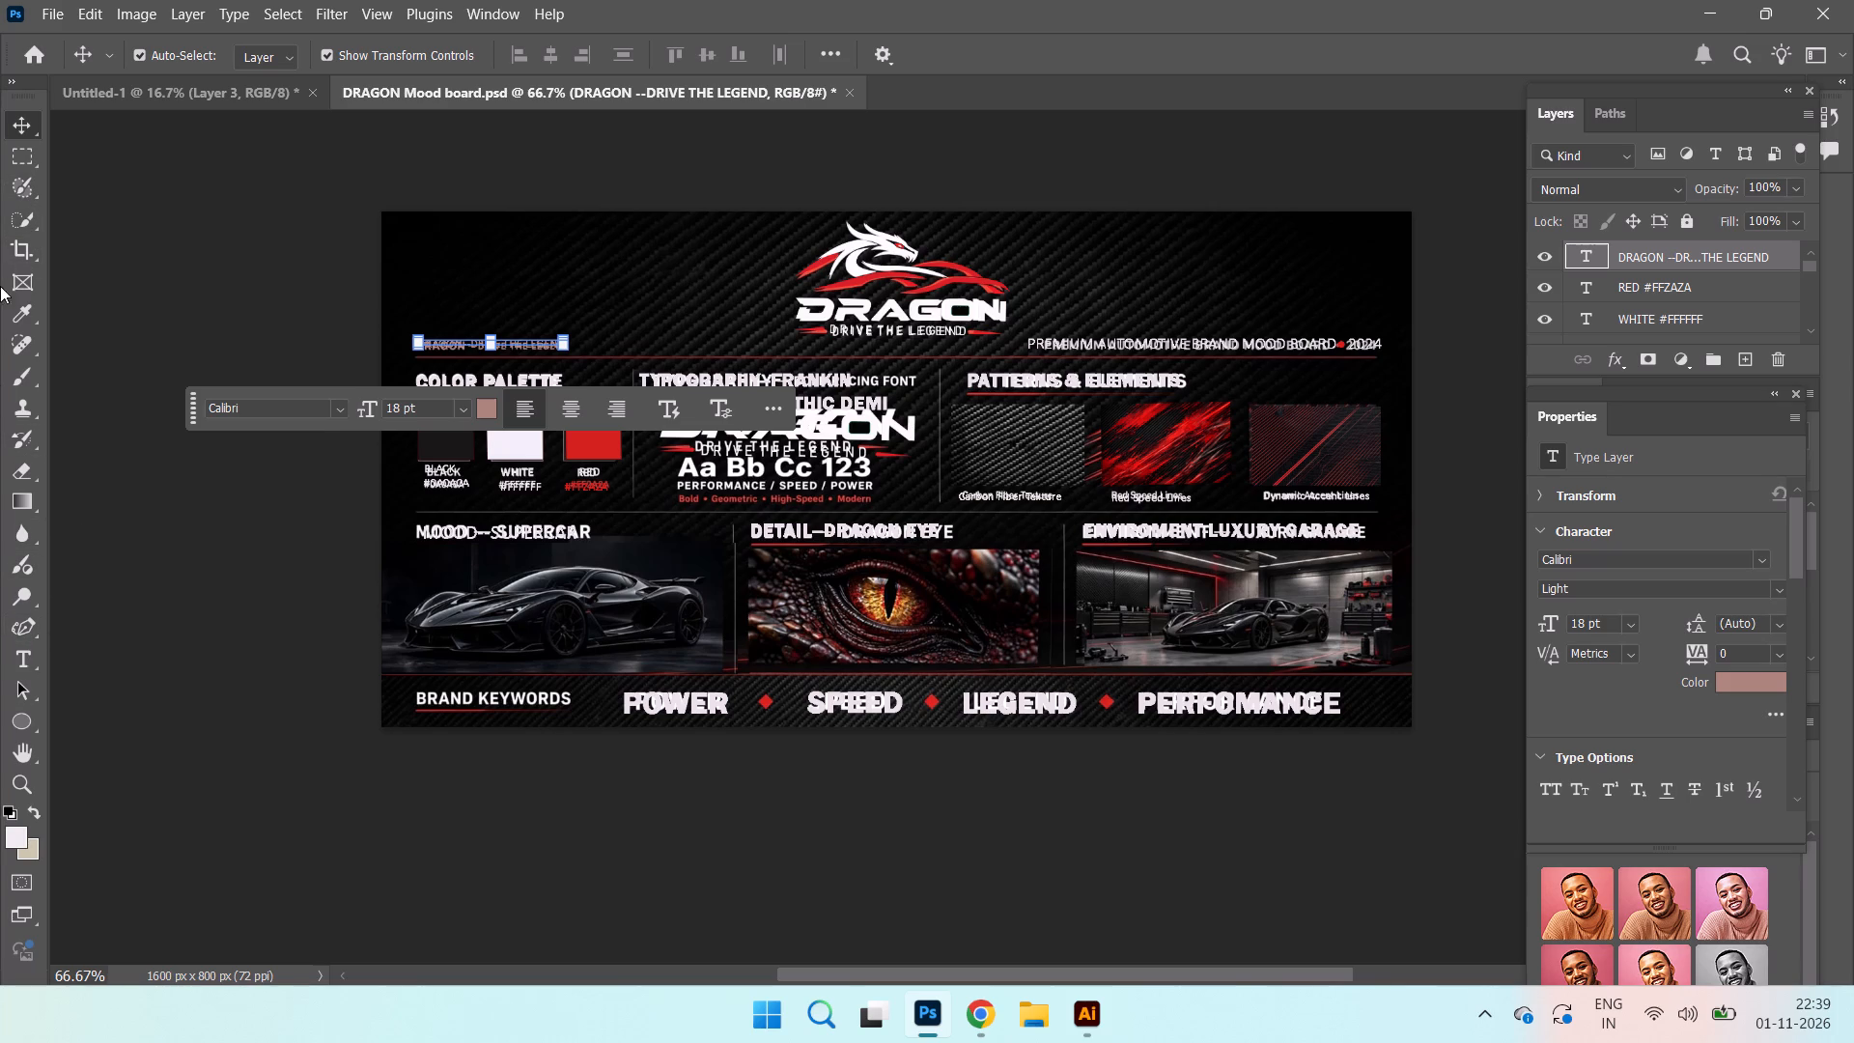
right_click(25, 716)
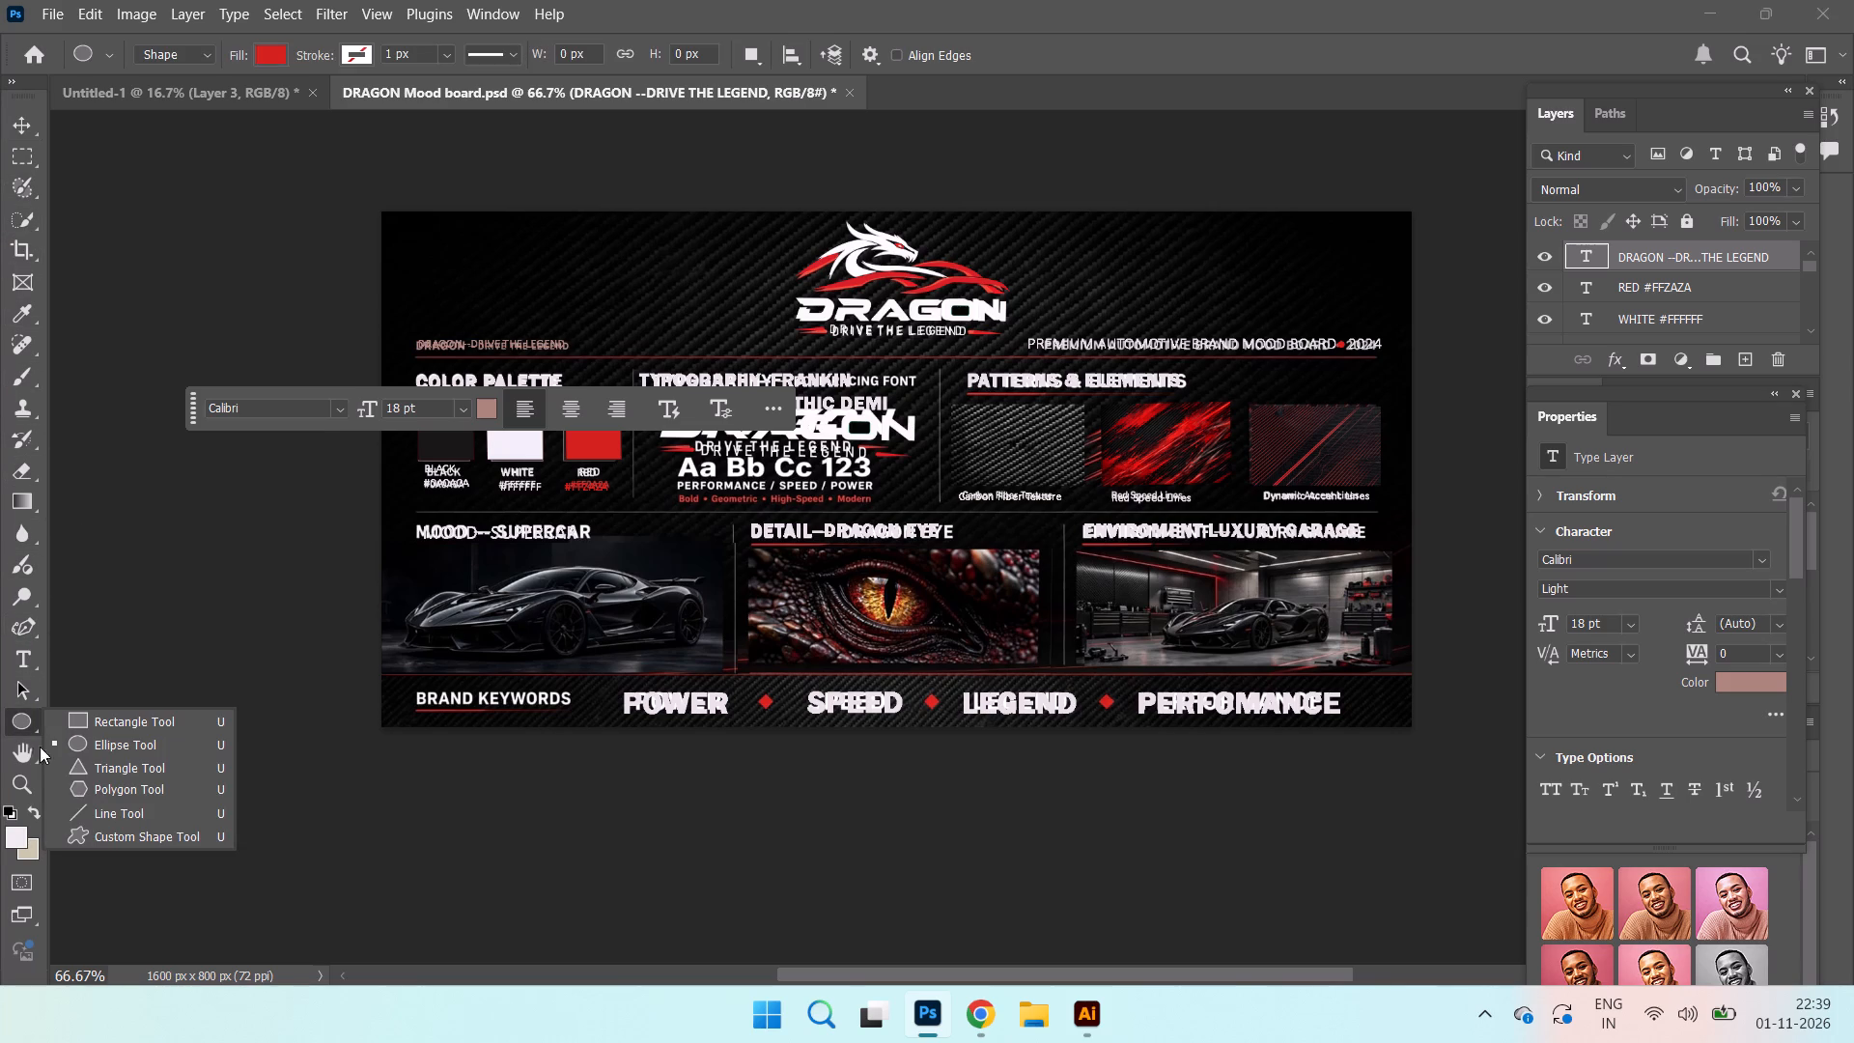
left_click(78, 812)
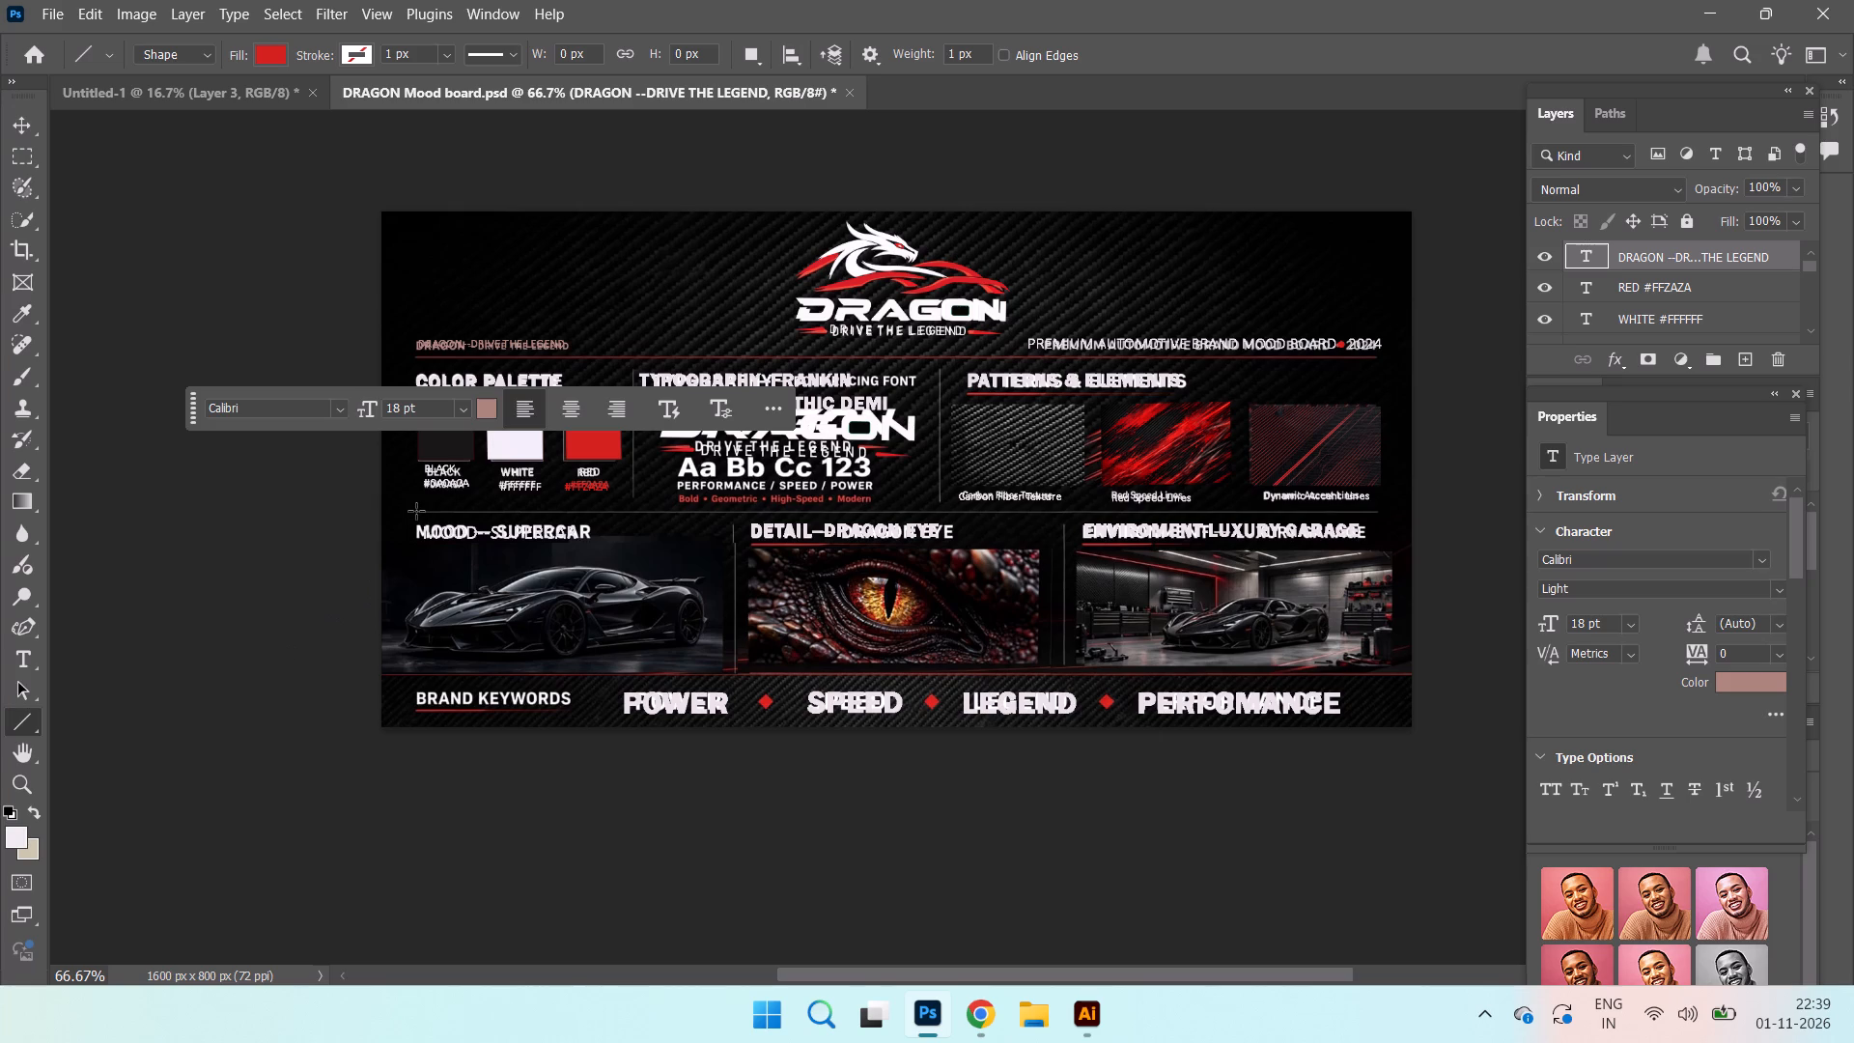
left_click_drag(416, 511, 1366, 515)
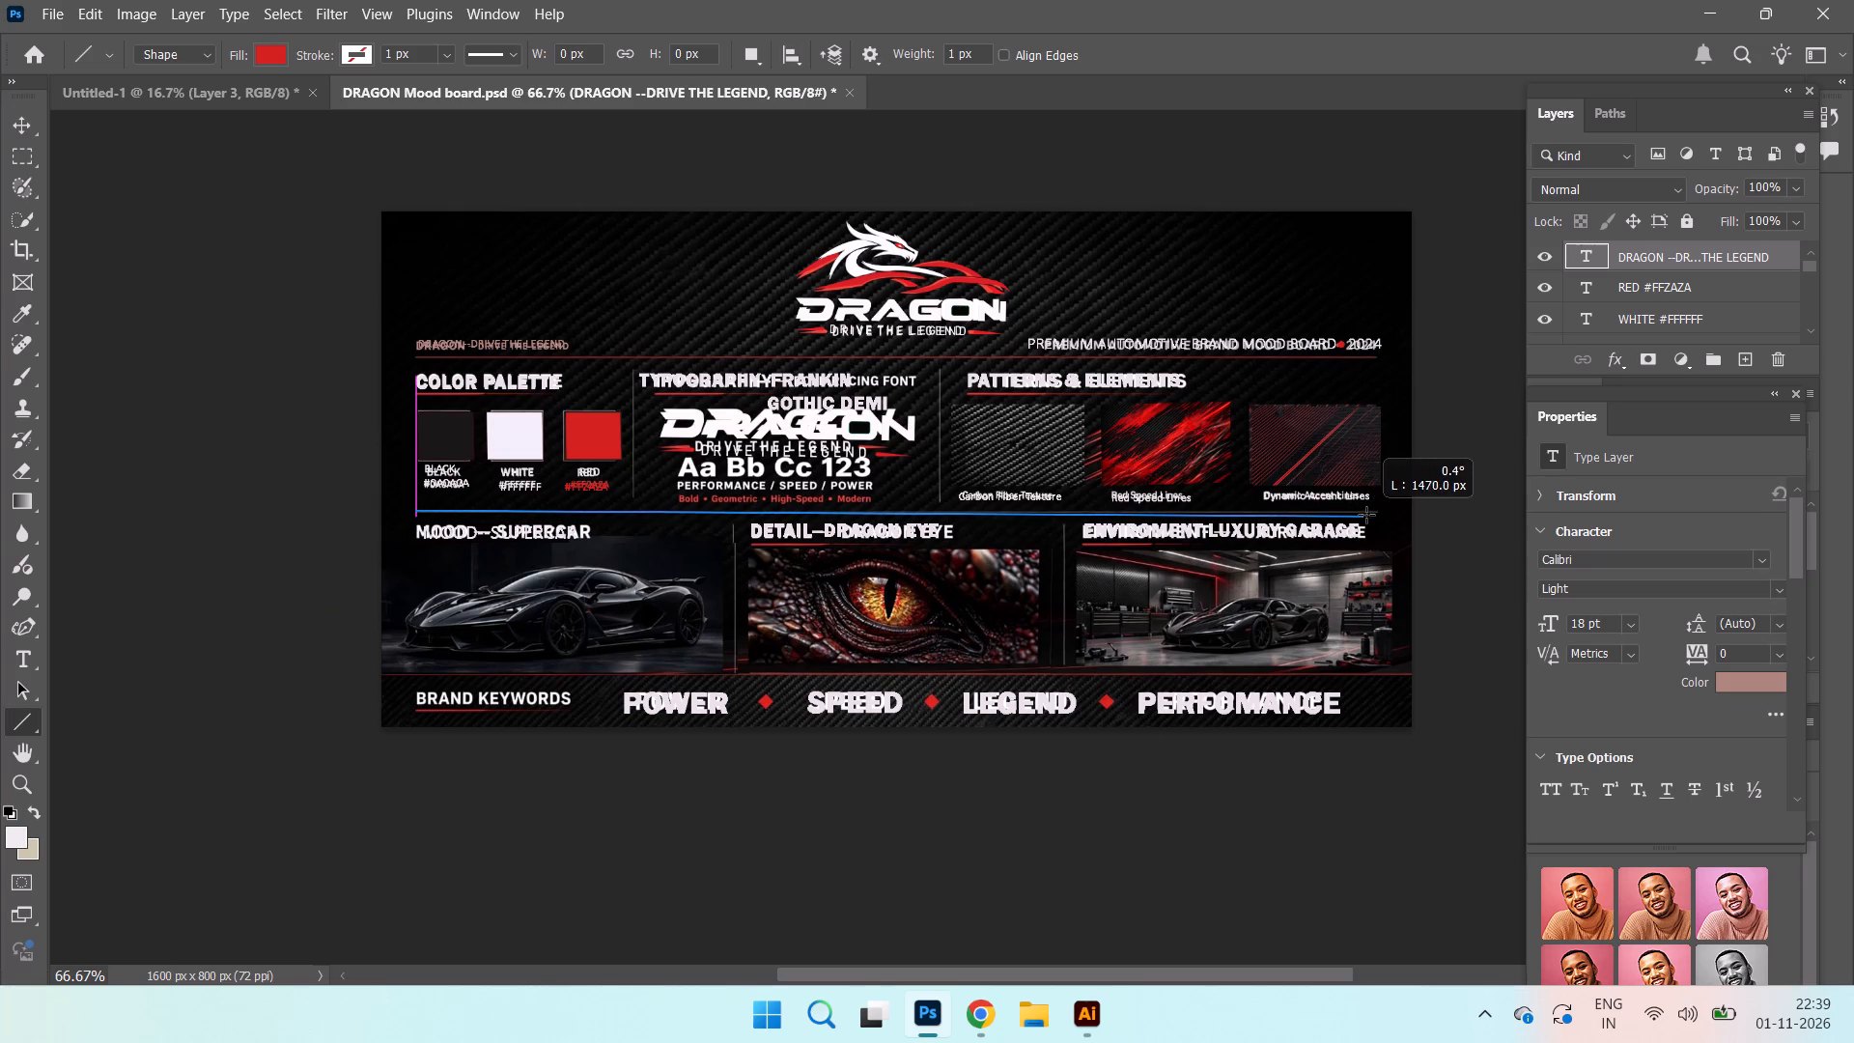
left_click_drag(1366, 515, 1379, 513)
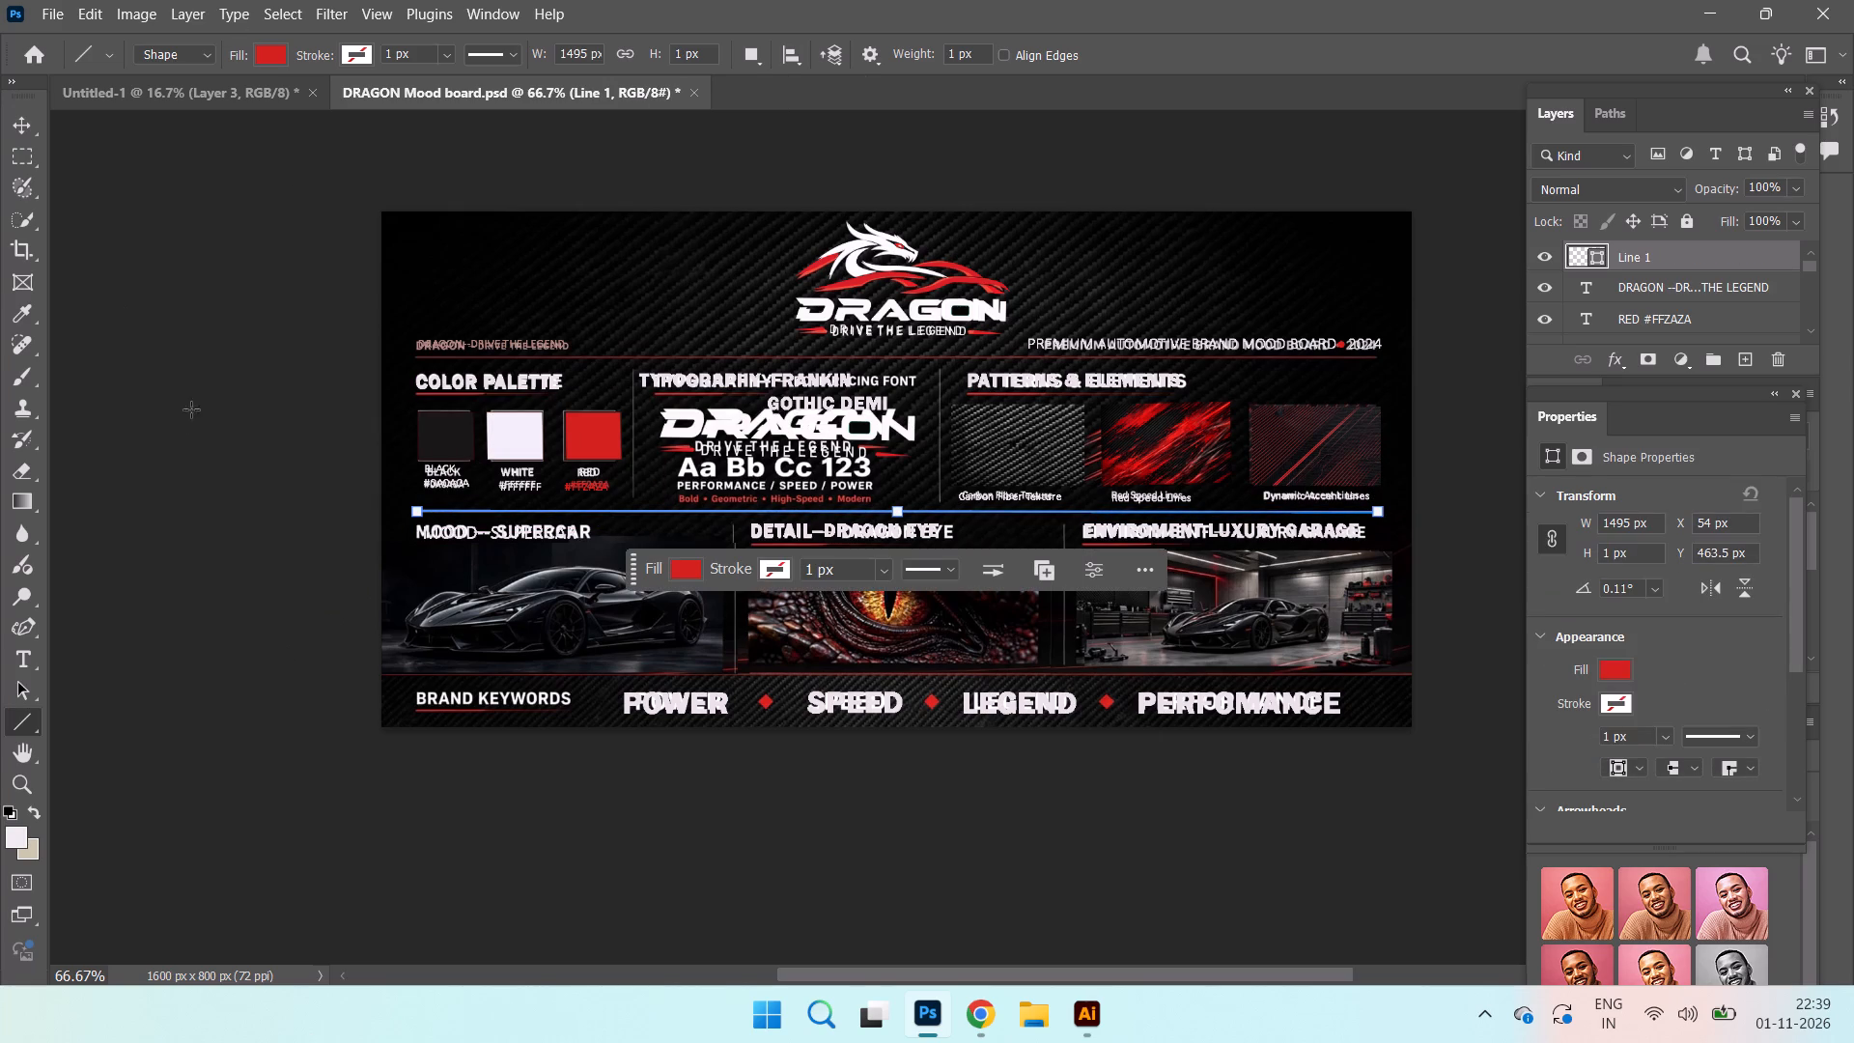
left_click(784, 574)
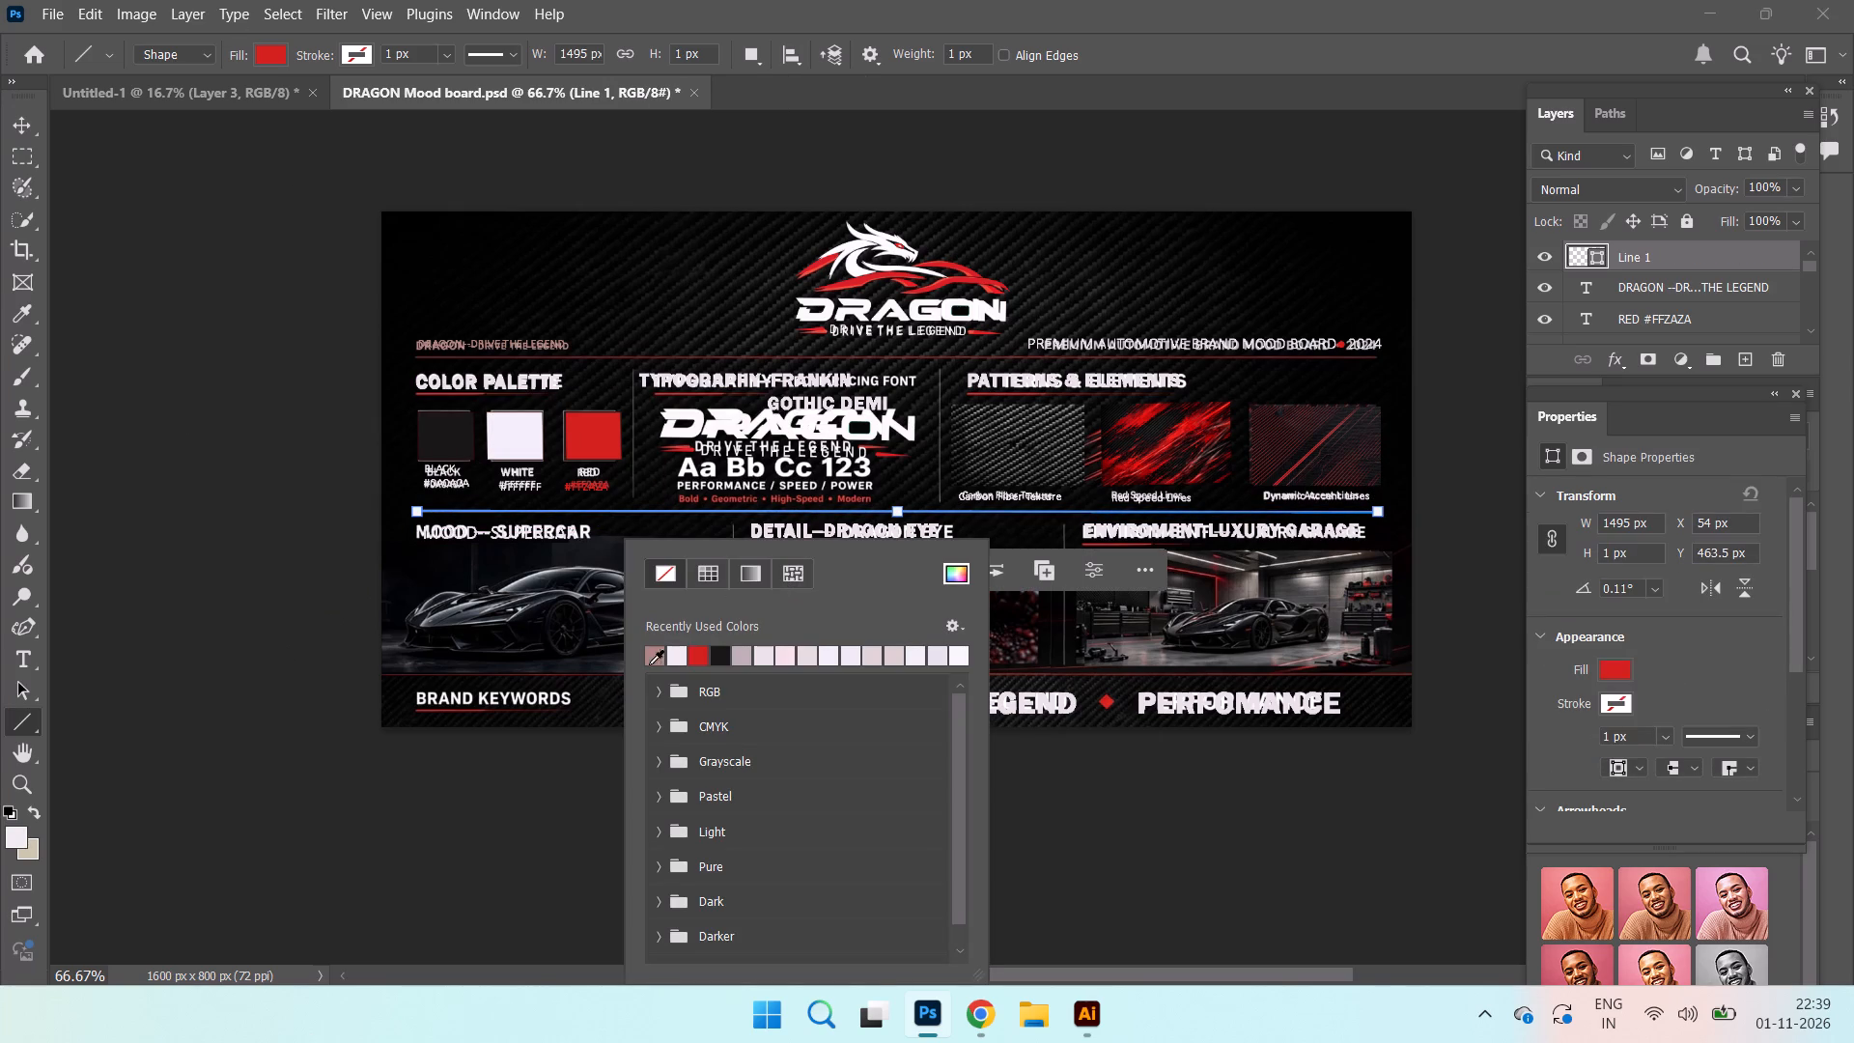
left_click(16, 127)
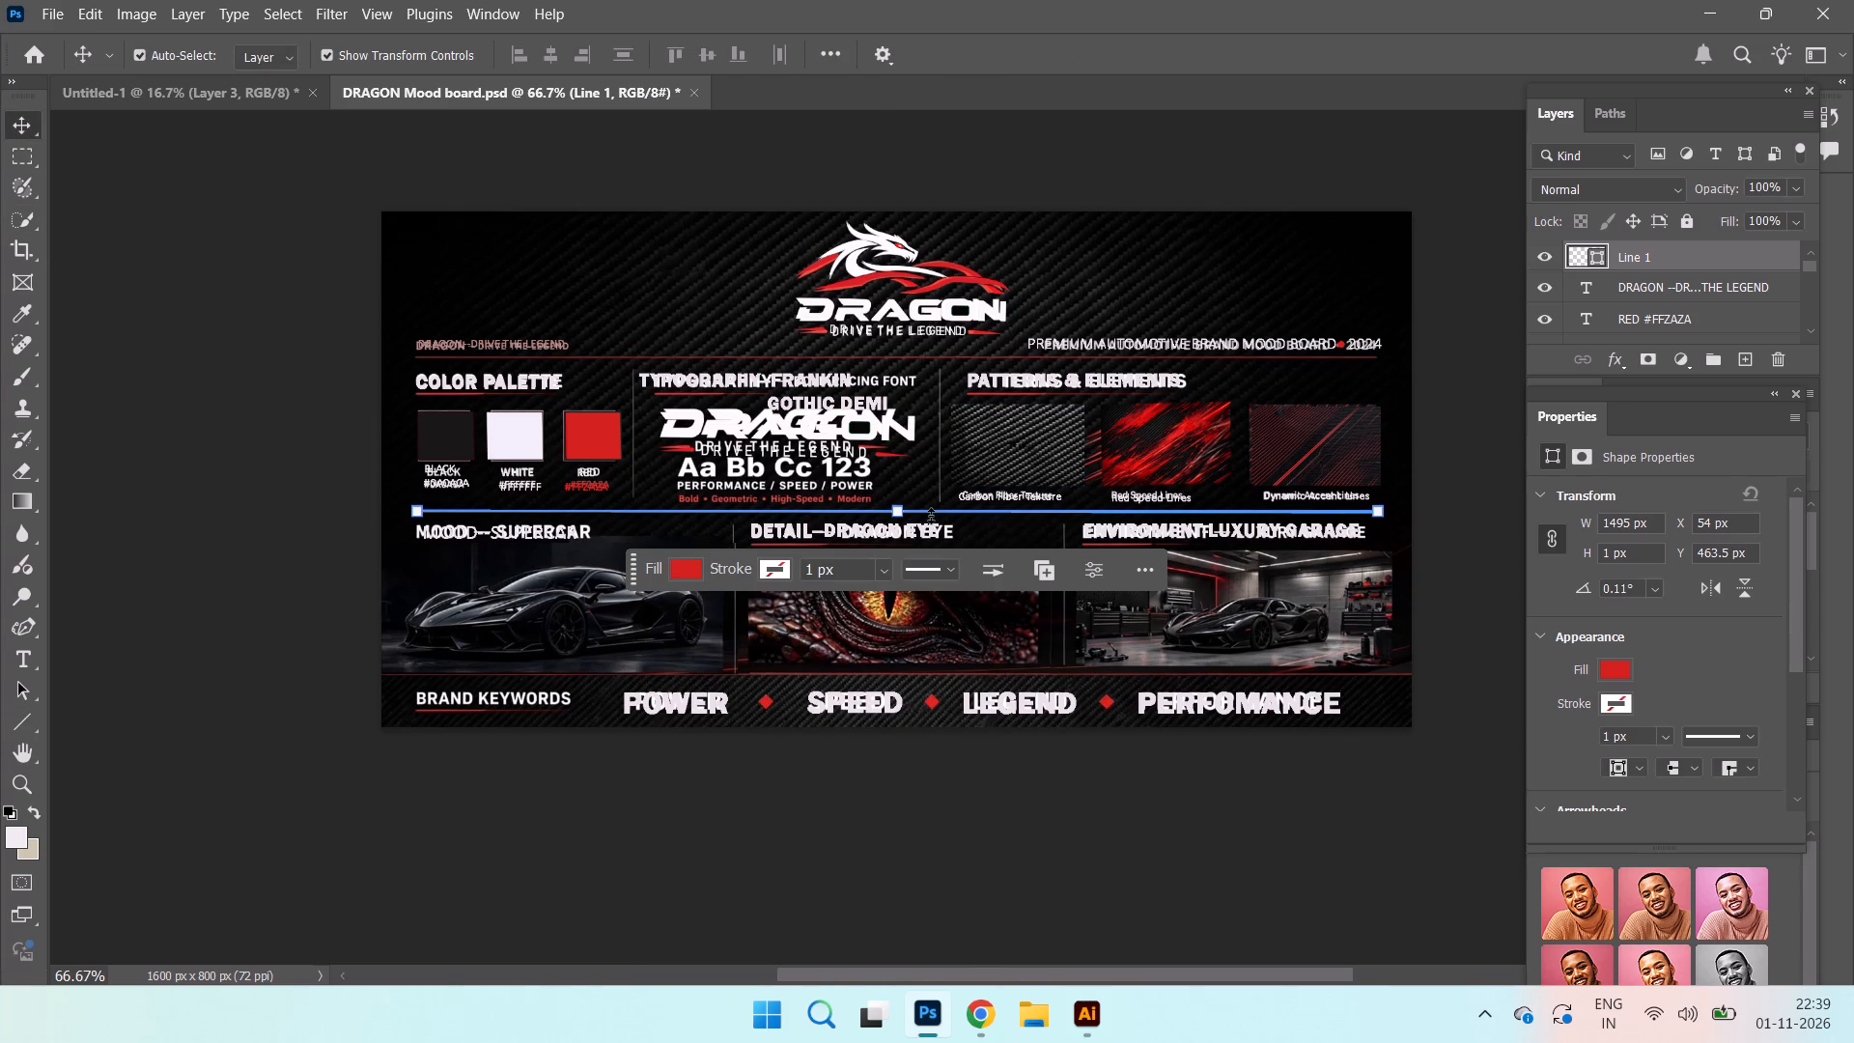
left_click(1080, 187)
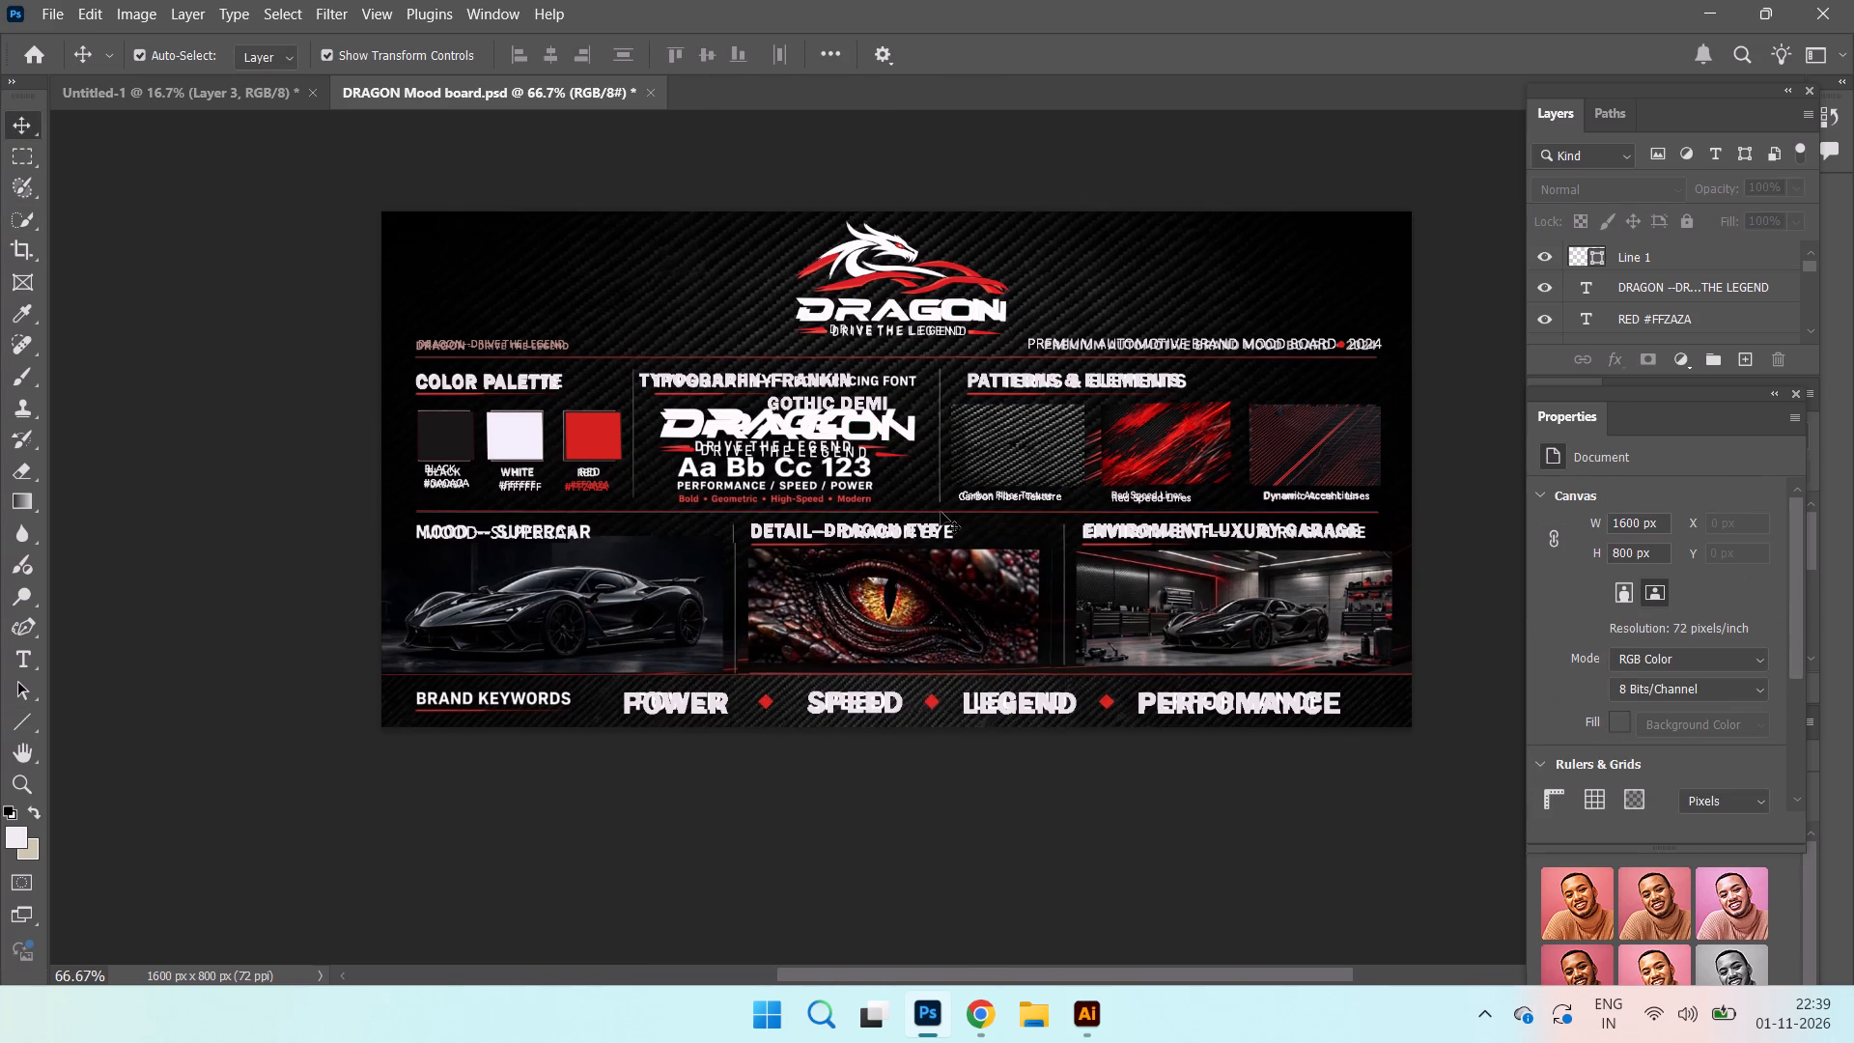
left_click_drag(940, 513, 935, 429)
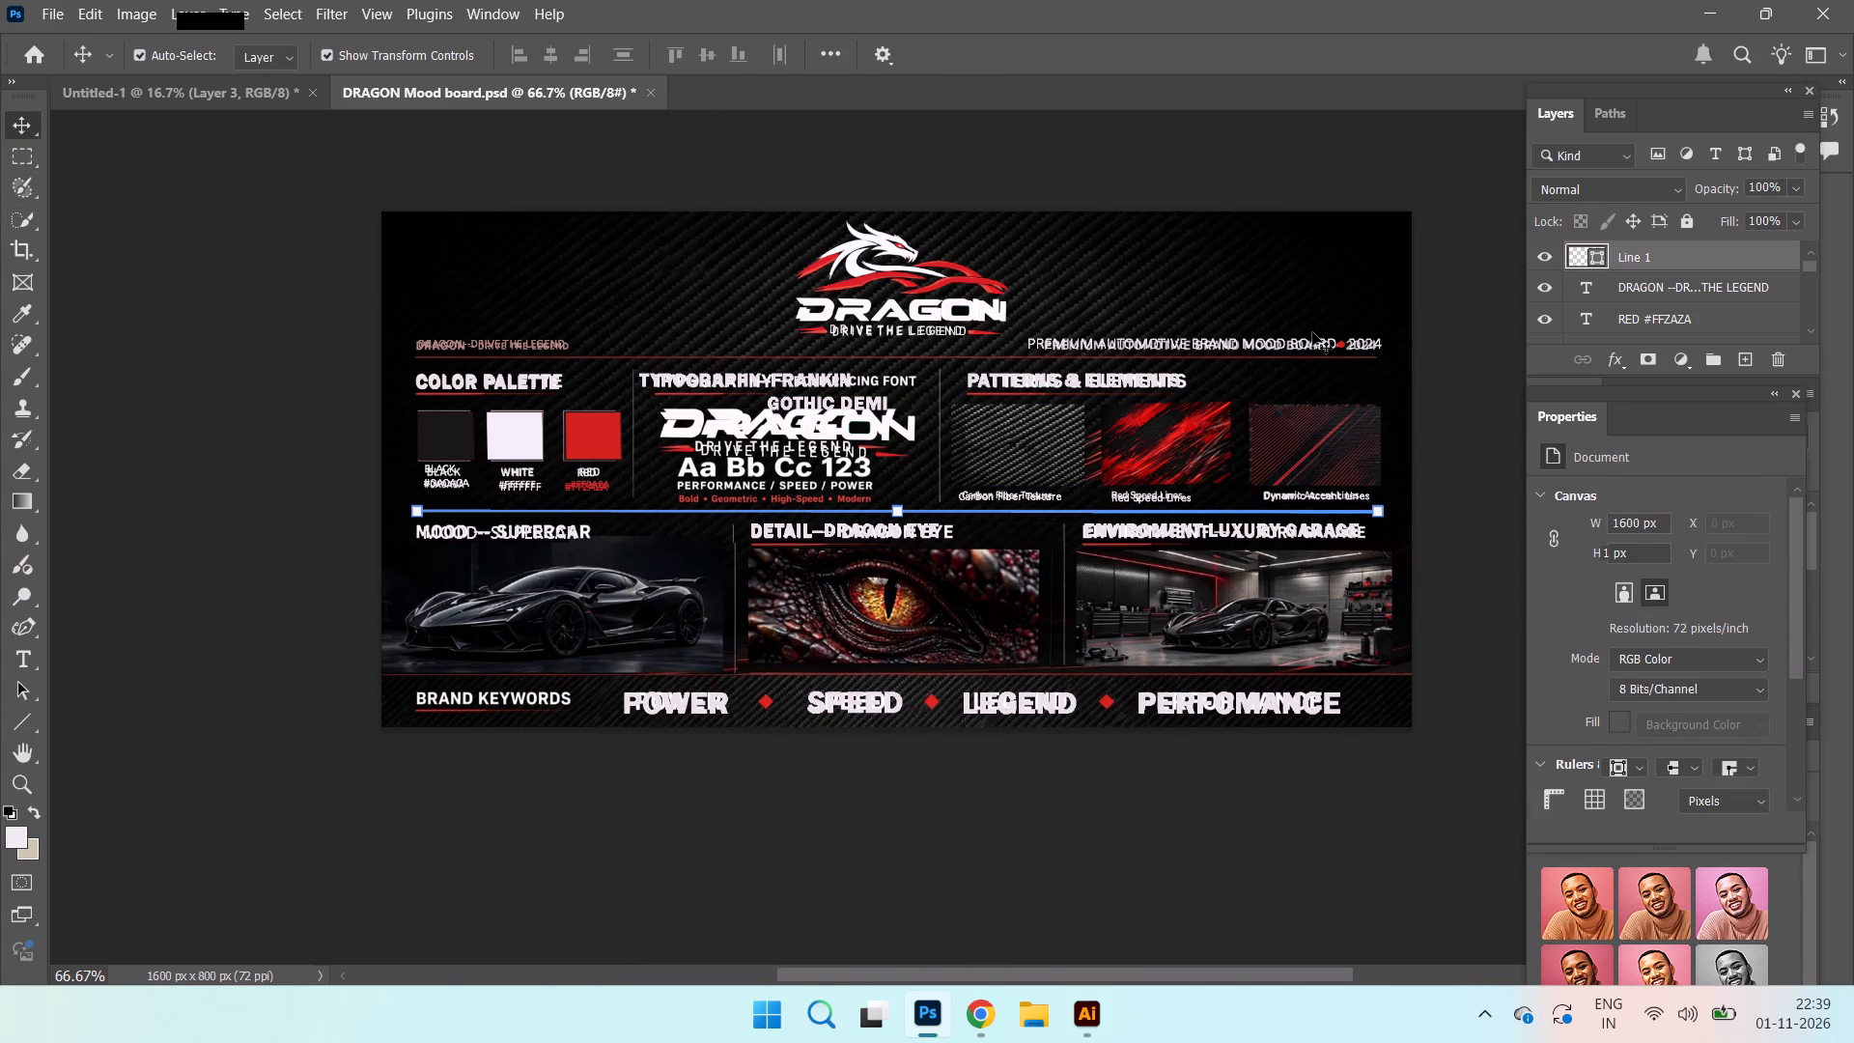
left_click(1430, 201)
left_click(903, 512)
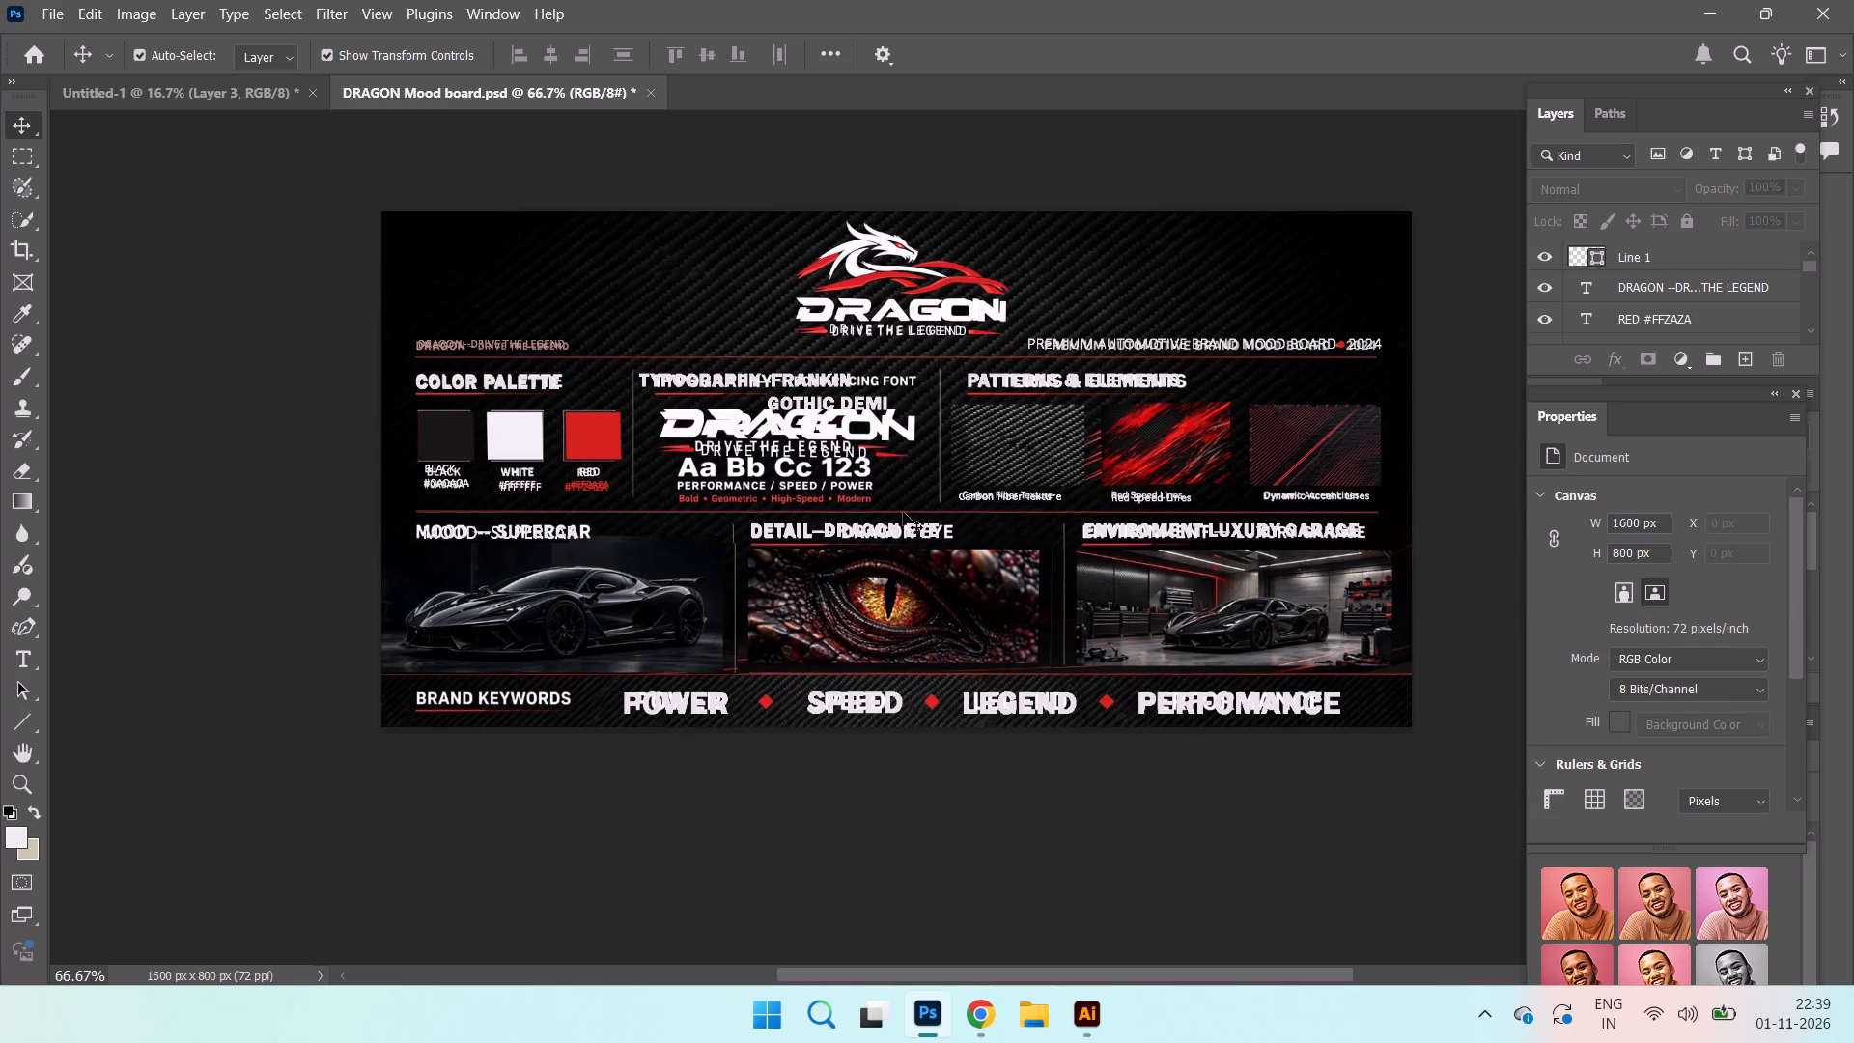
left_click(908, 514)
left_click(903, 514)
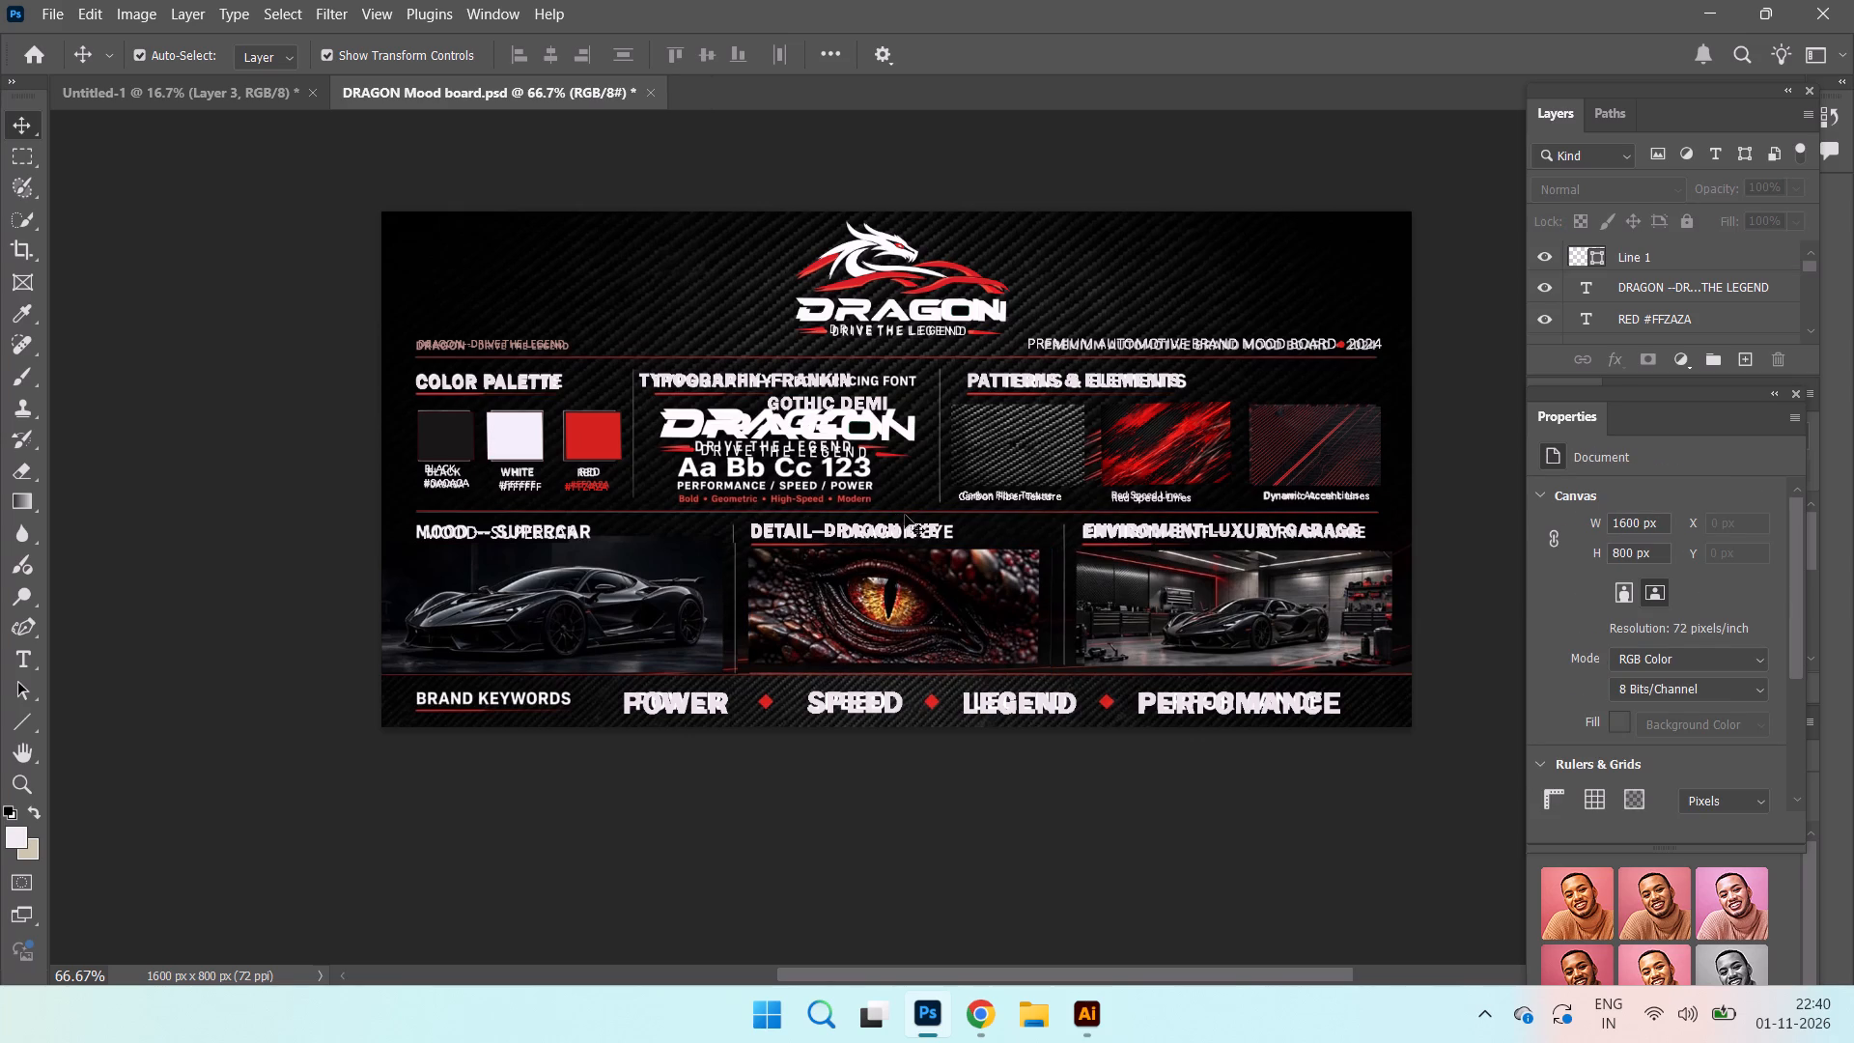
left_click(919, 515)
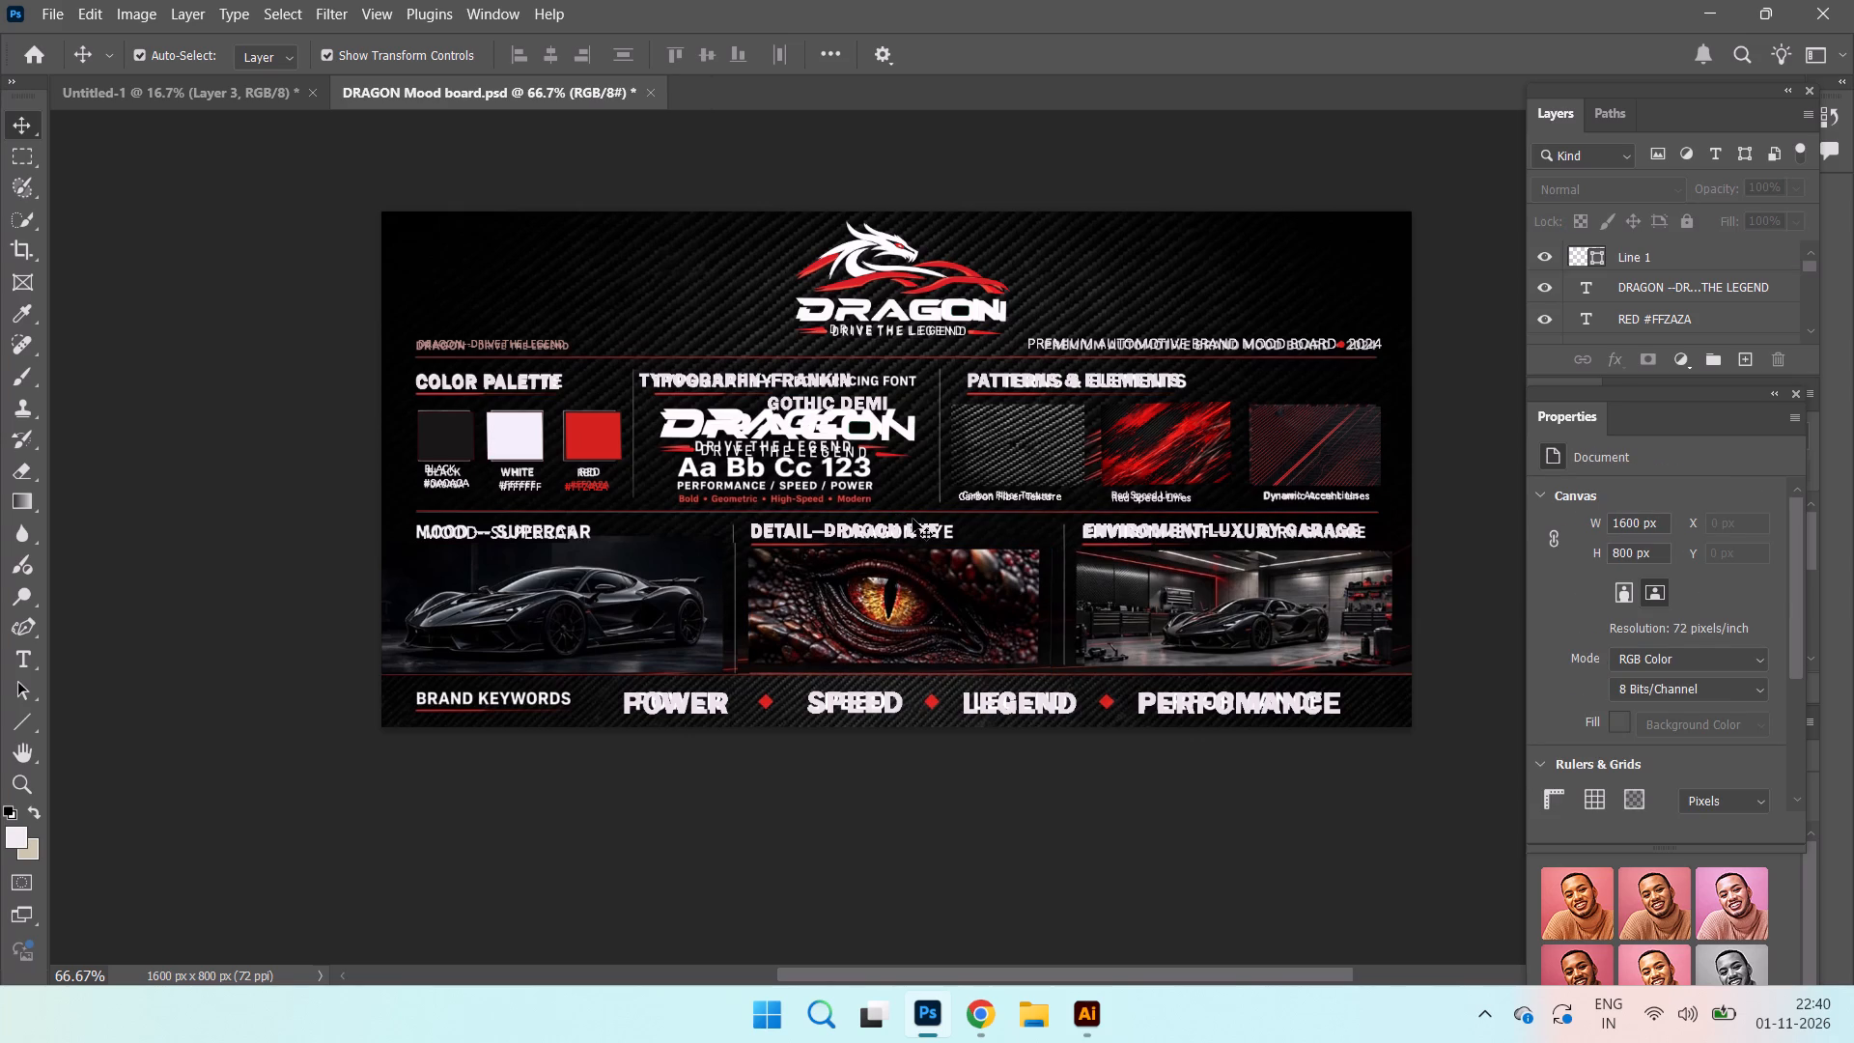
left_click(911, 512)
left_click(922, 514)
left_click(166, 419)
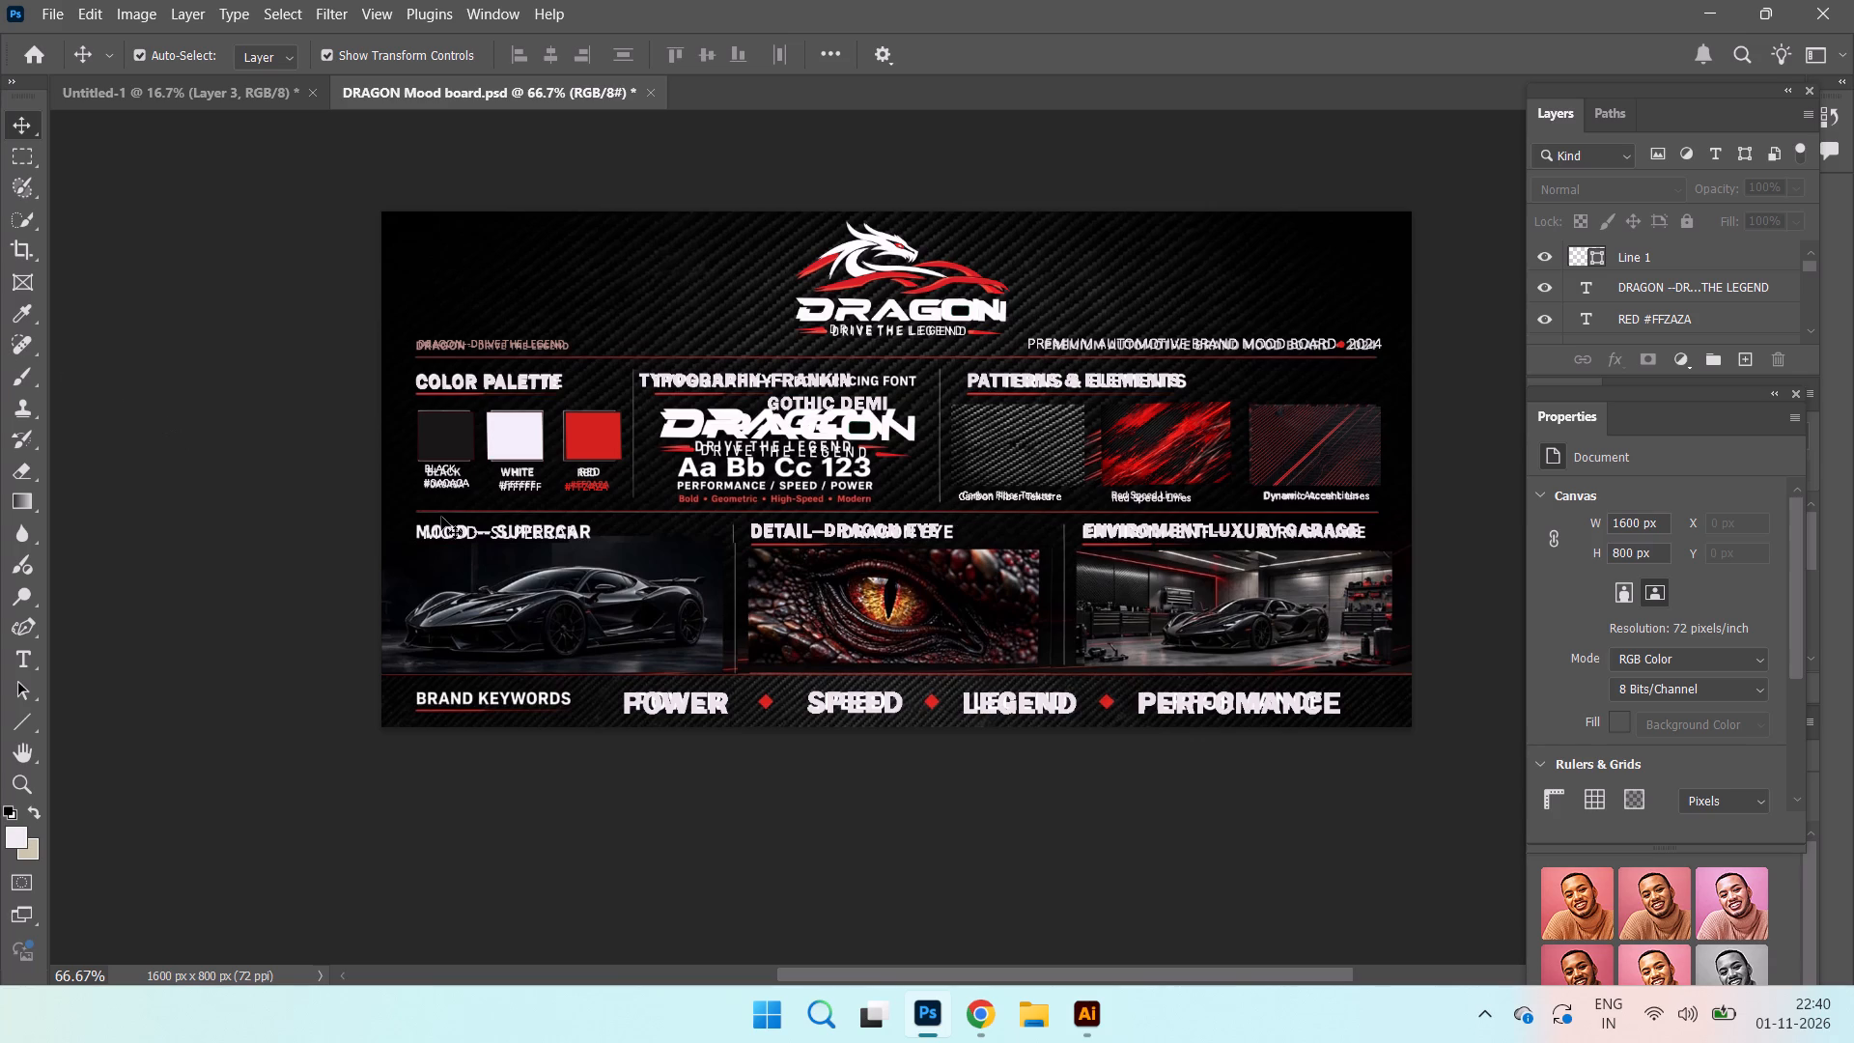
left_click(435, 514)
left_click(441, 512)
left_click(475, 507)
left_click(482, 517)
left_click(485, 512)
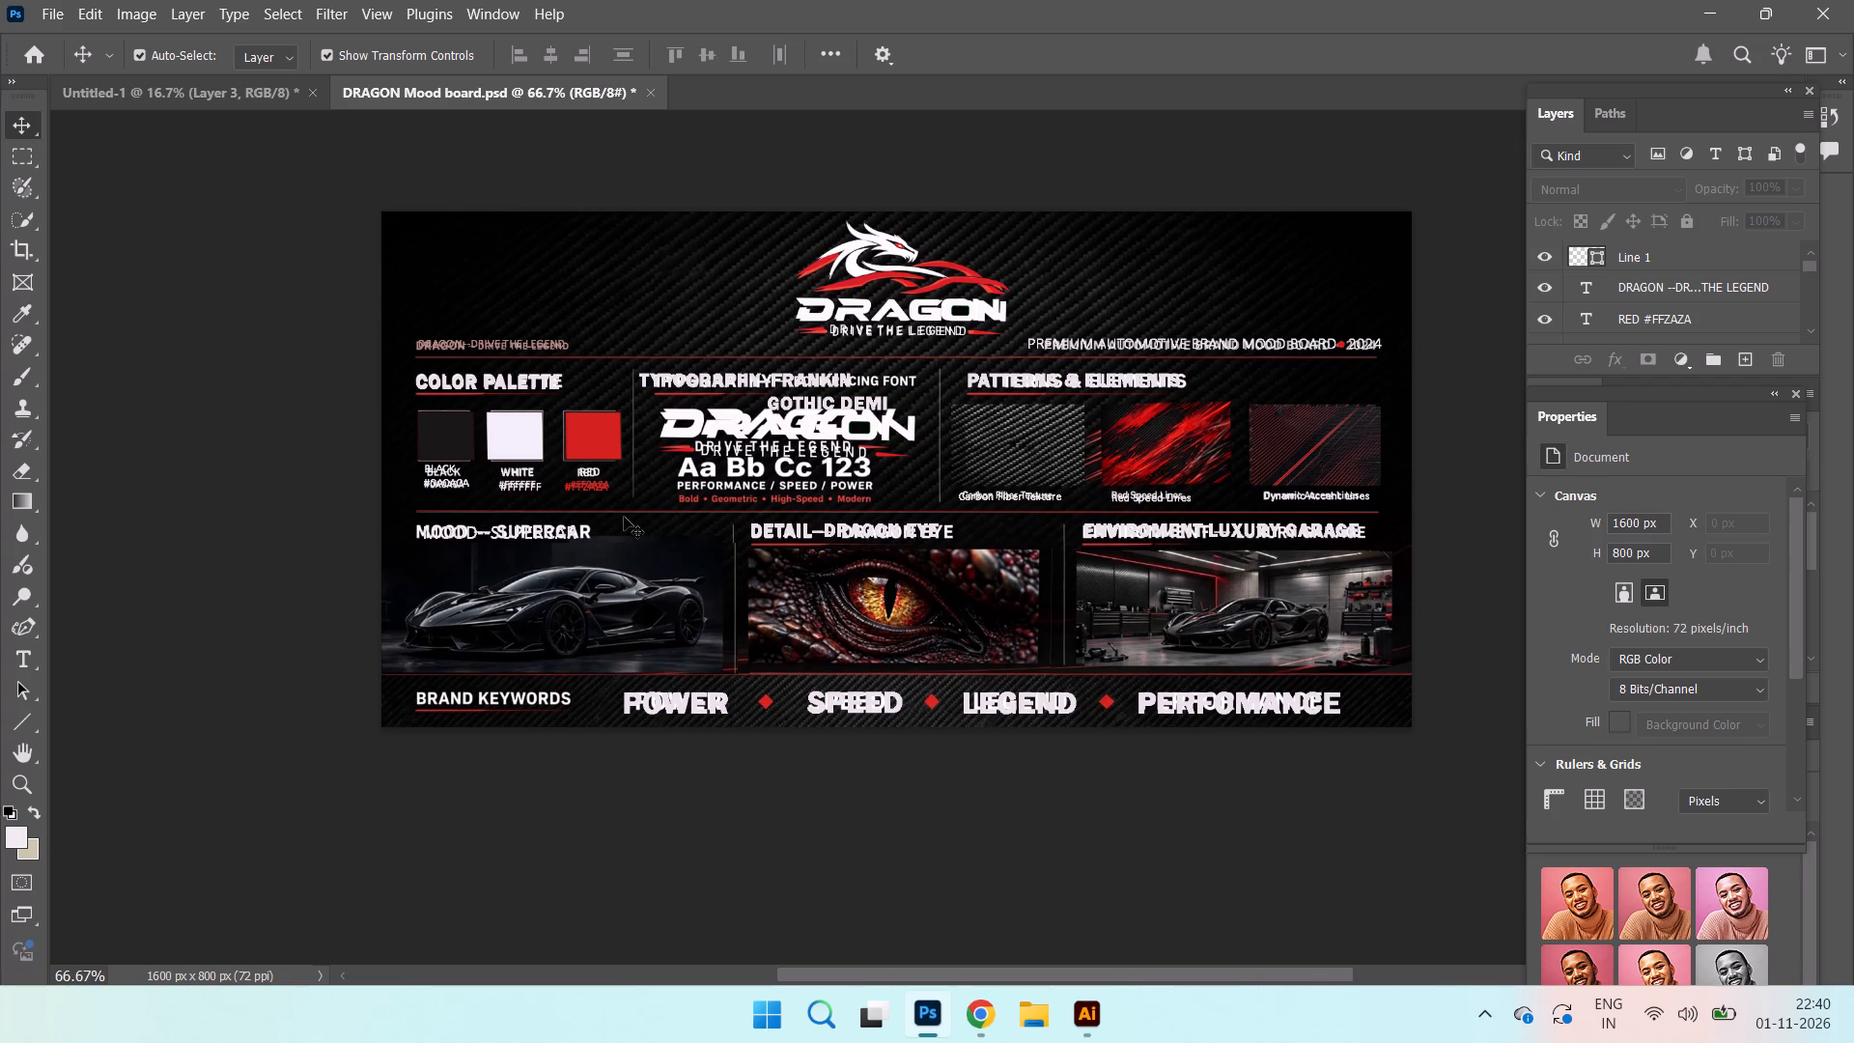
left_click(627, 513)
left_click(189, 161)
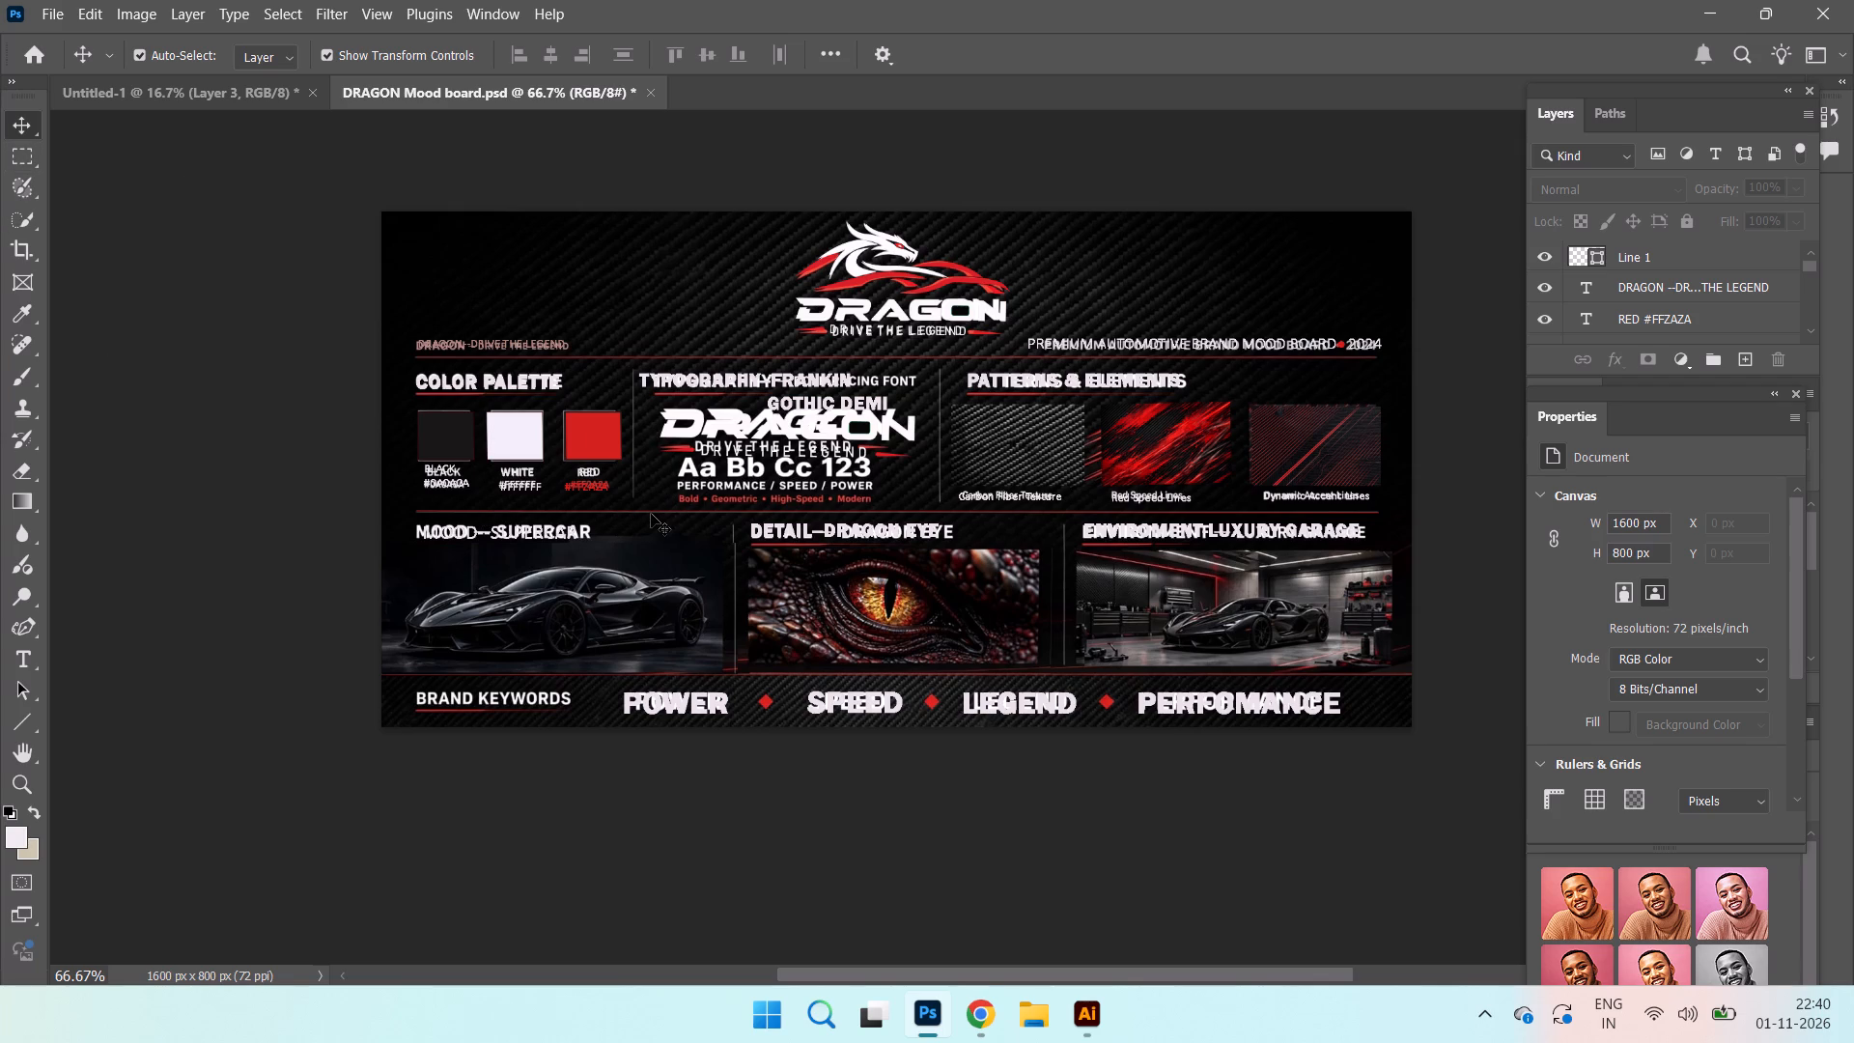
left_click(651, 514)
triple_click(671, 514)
Draw a second red 1 px line about 1491 px long across the header, just above the taglines.
left_click(10, 714)
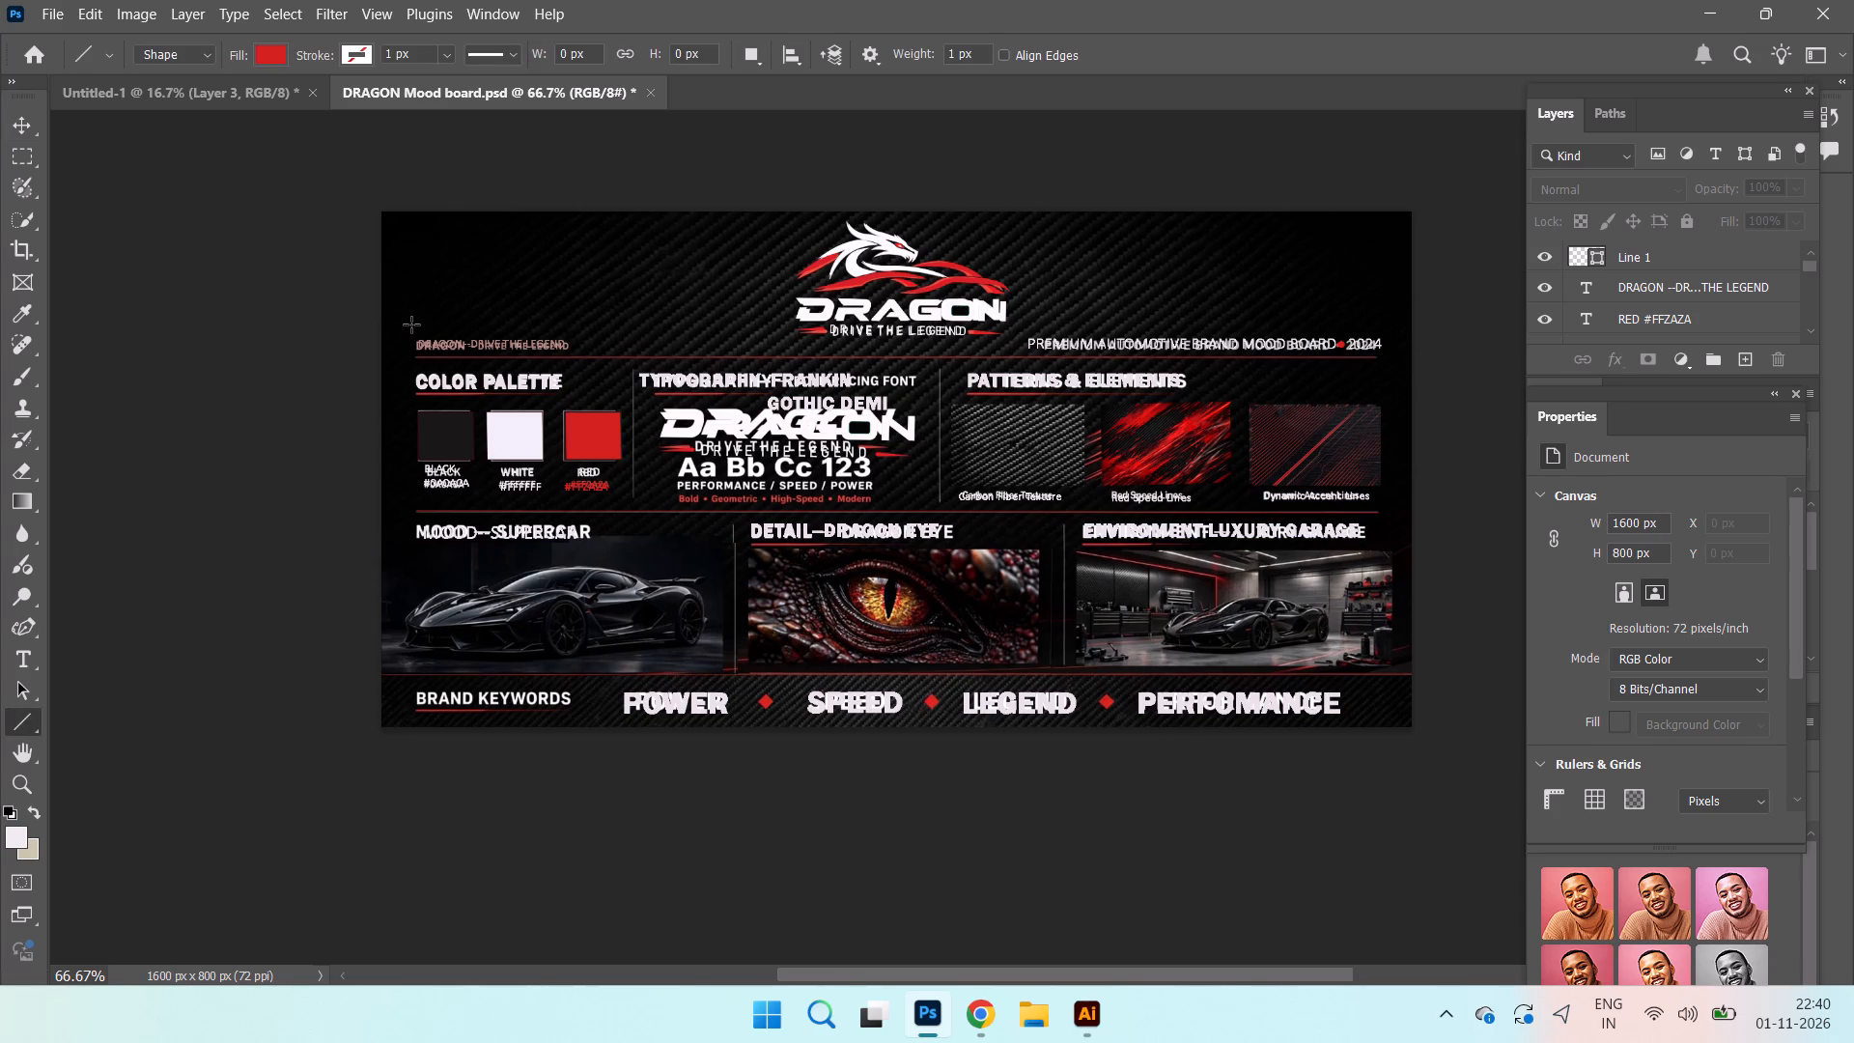
left_click_drag(418, 327, 1008, 341)
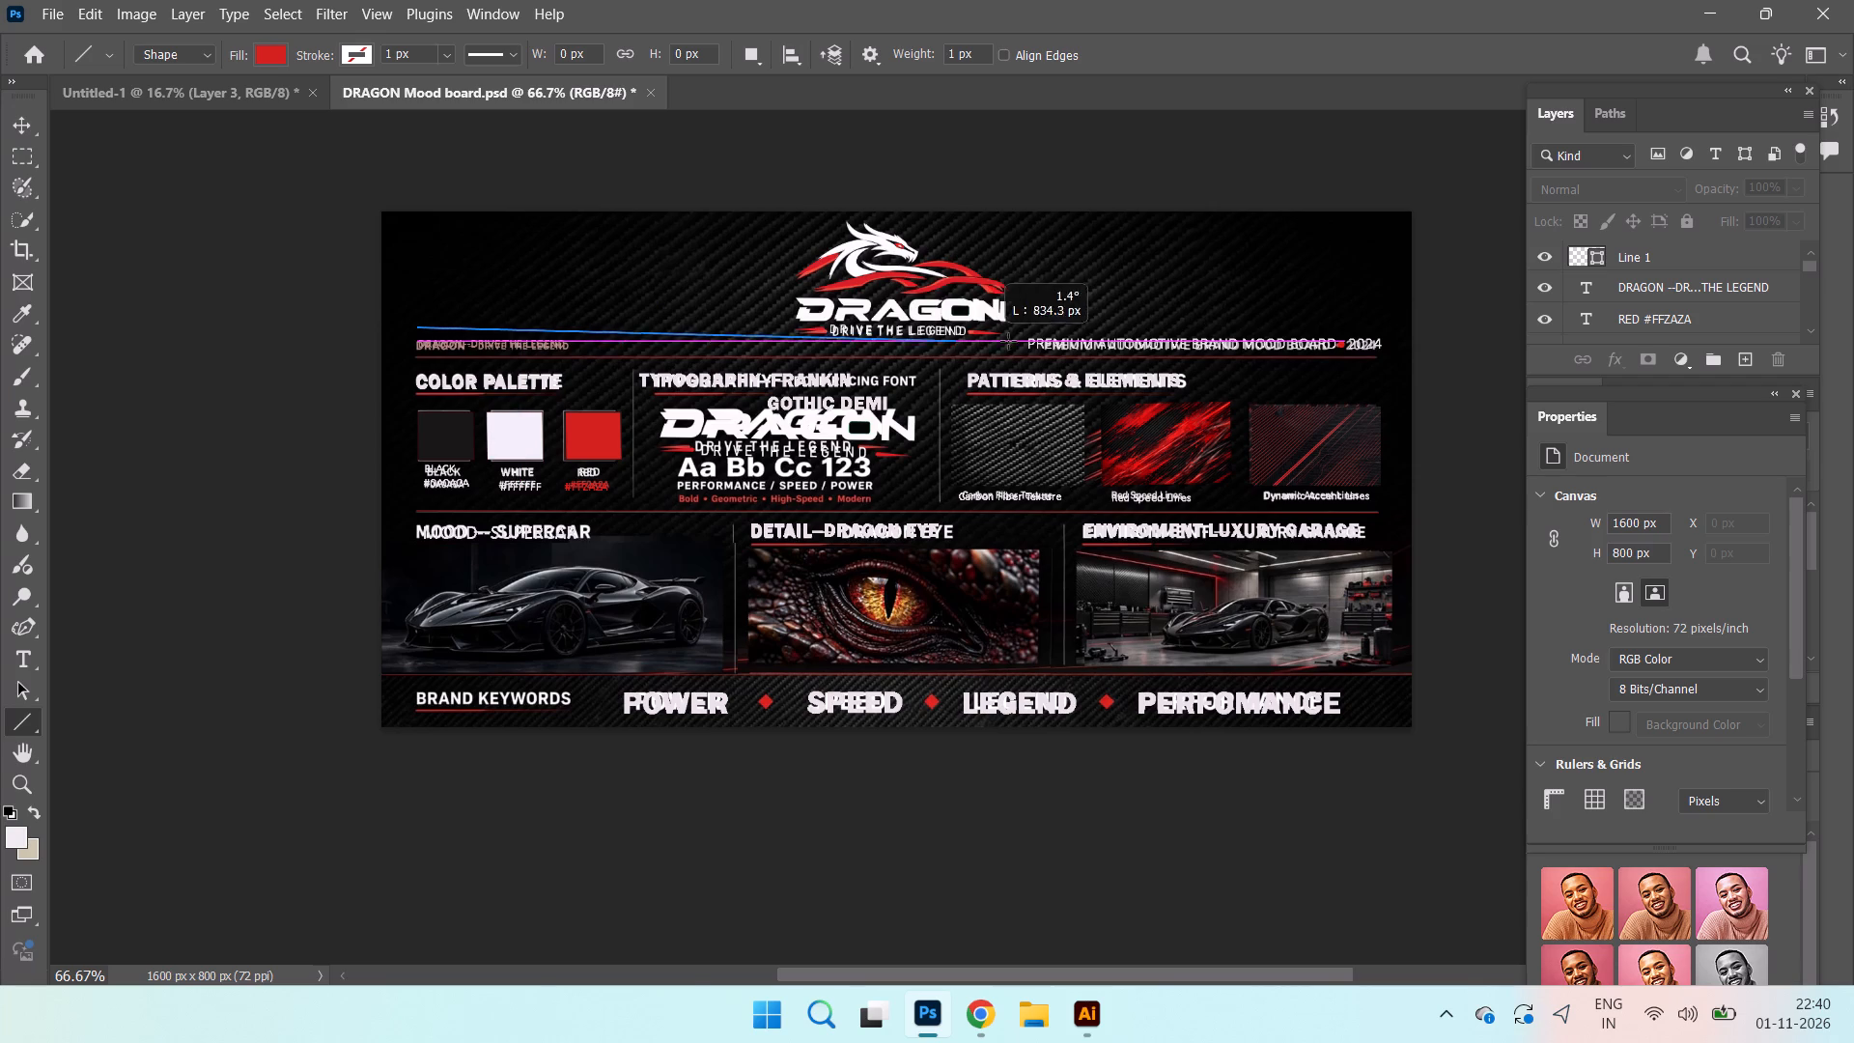
left_click_drag(1008, 341, 1367, 332)
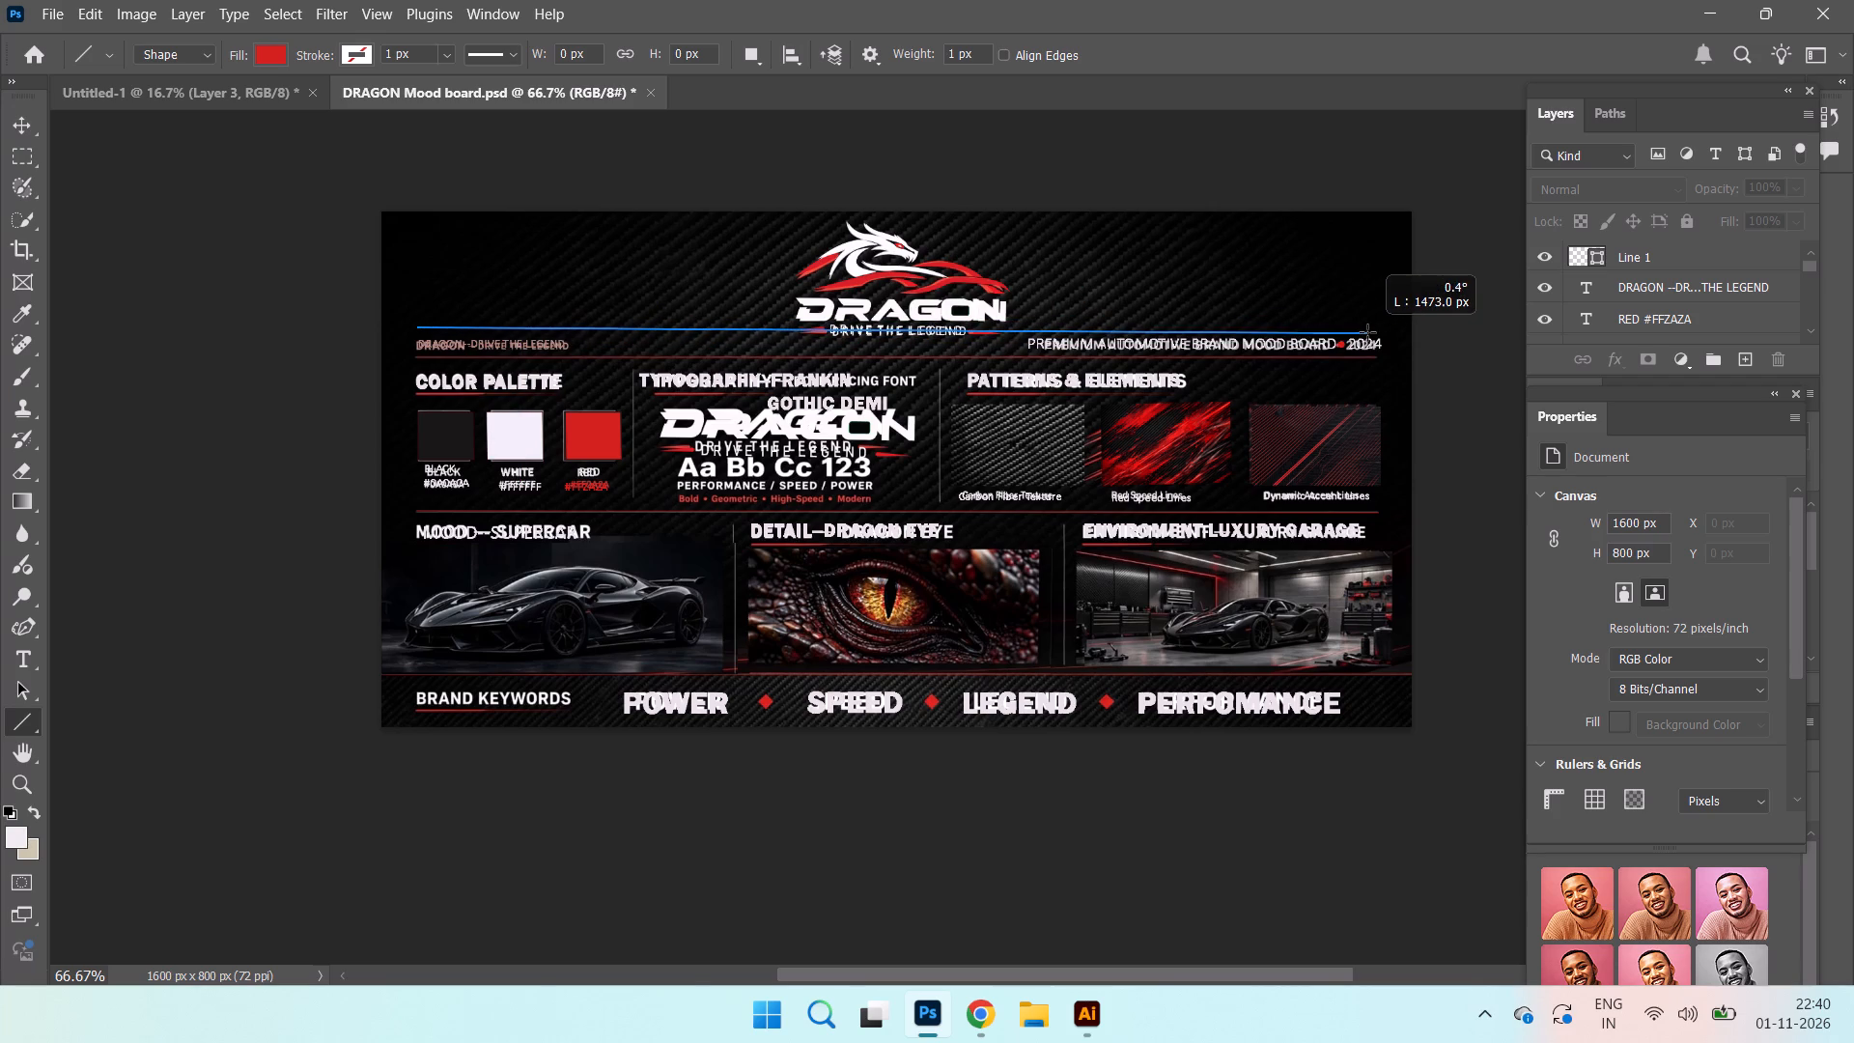
left_click_drag(1367, 332, 1375, 334)
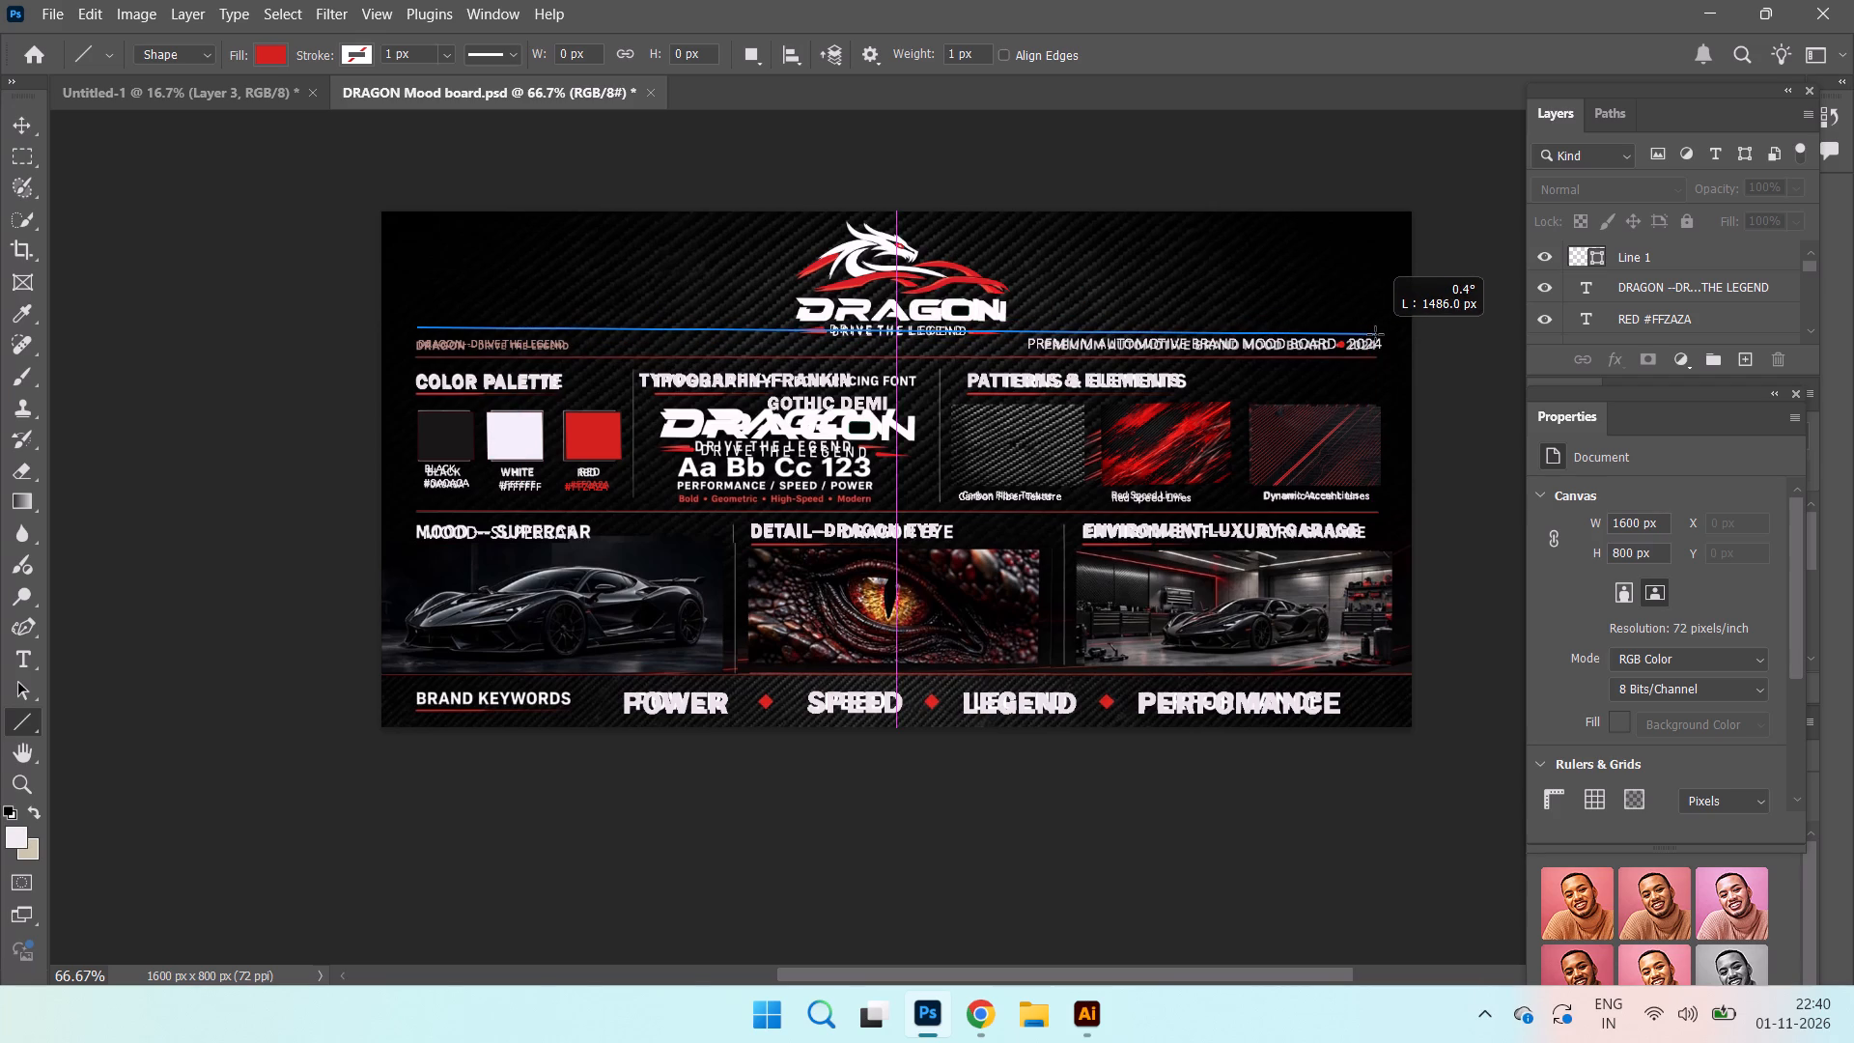
left_click_drag(1375, 334, 1378, 334)
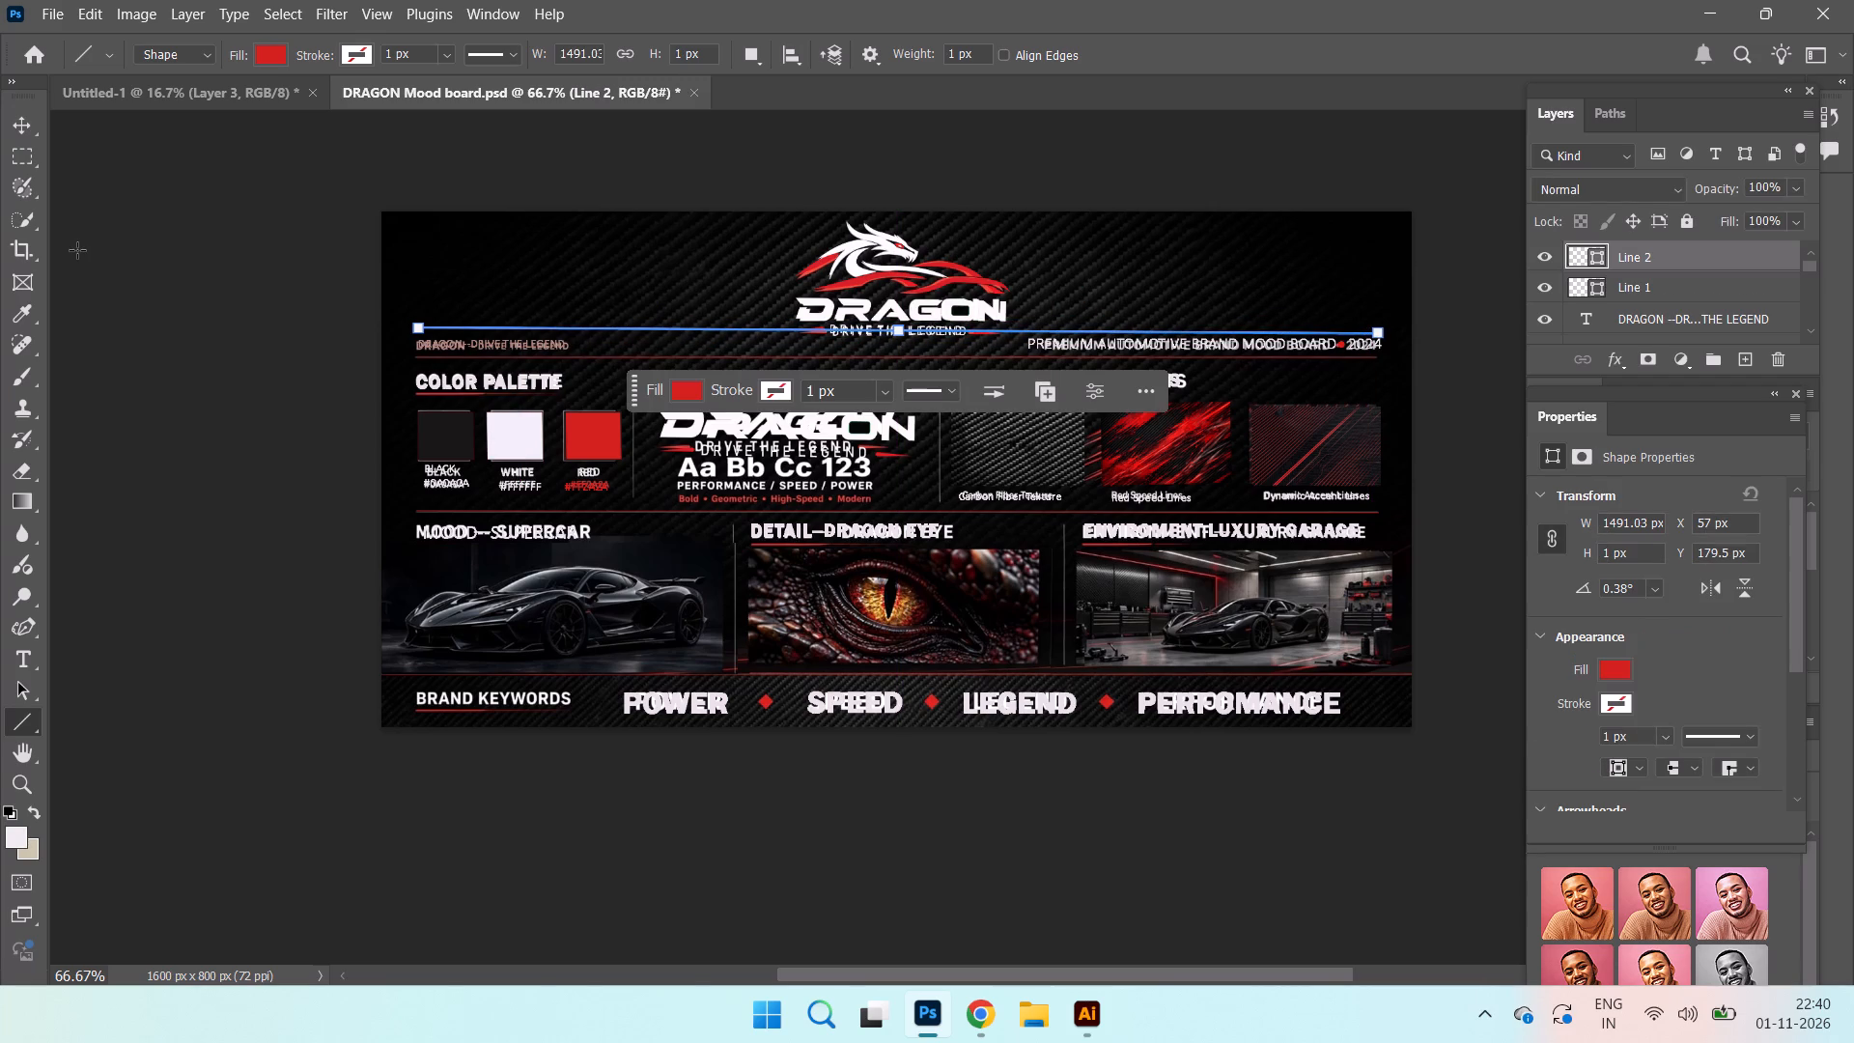
left_click(15, 122)
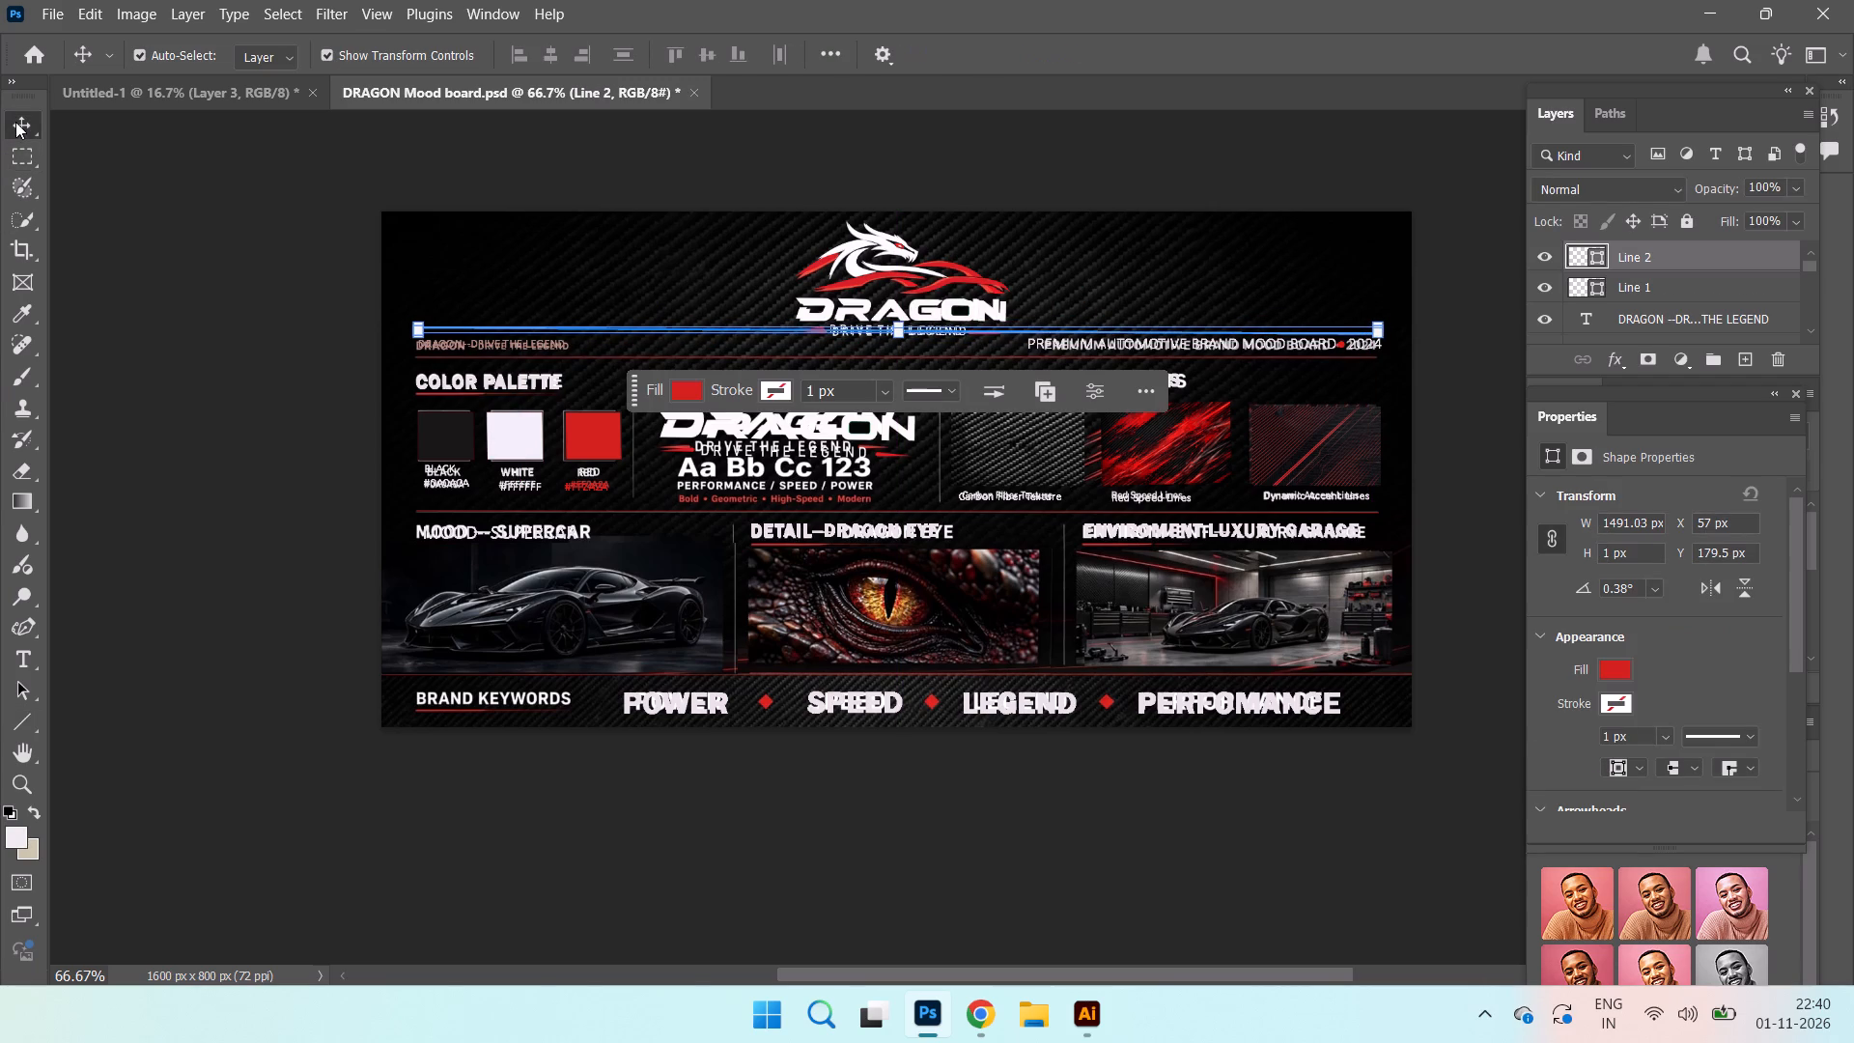
left_click(184, 239)
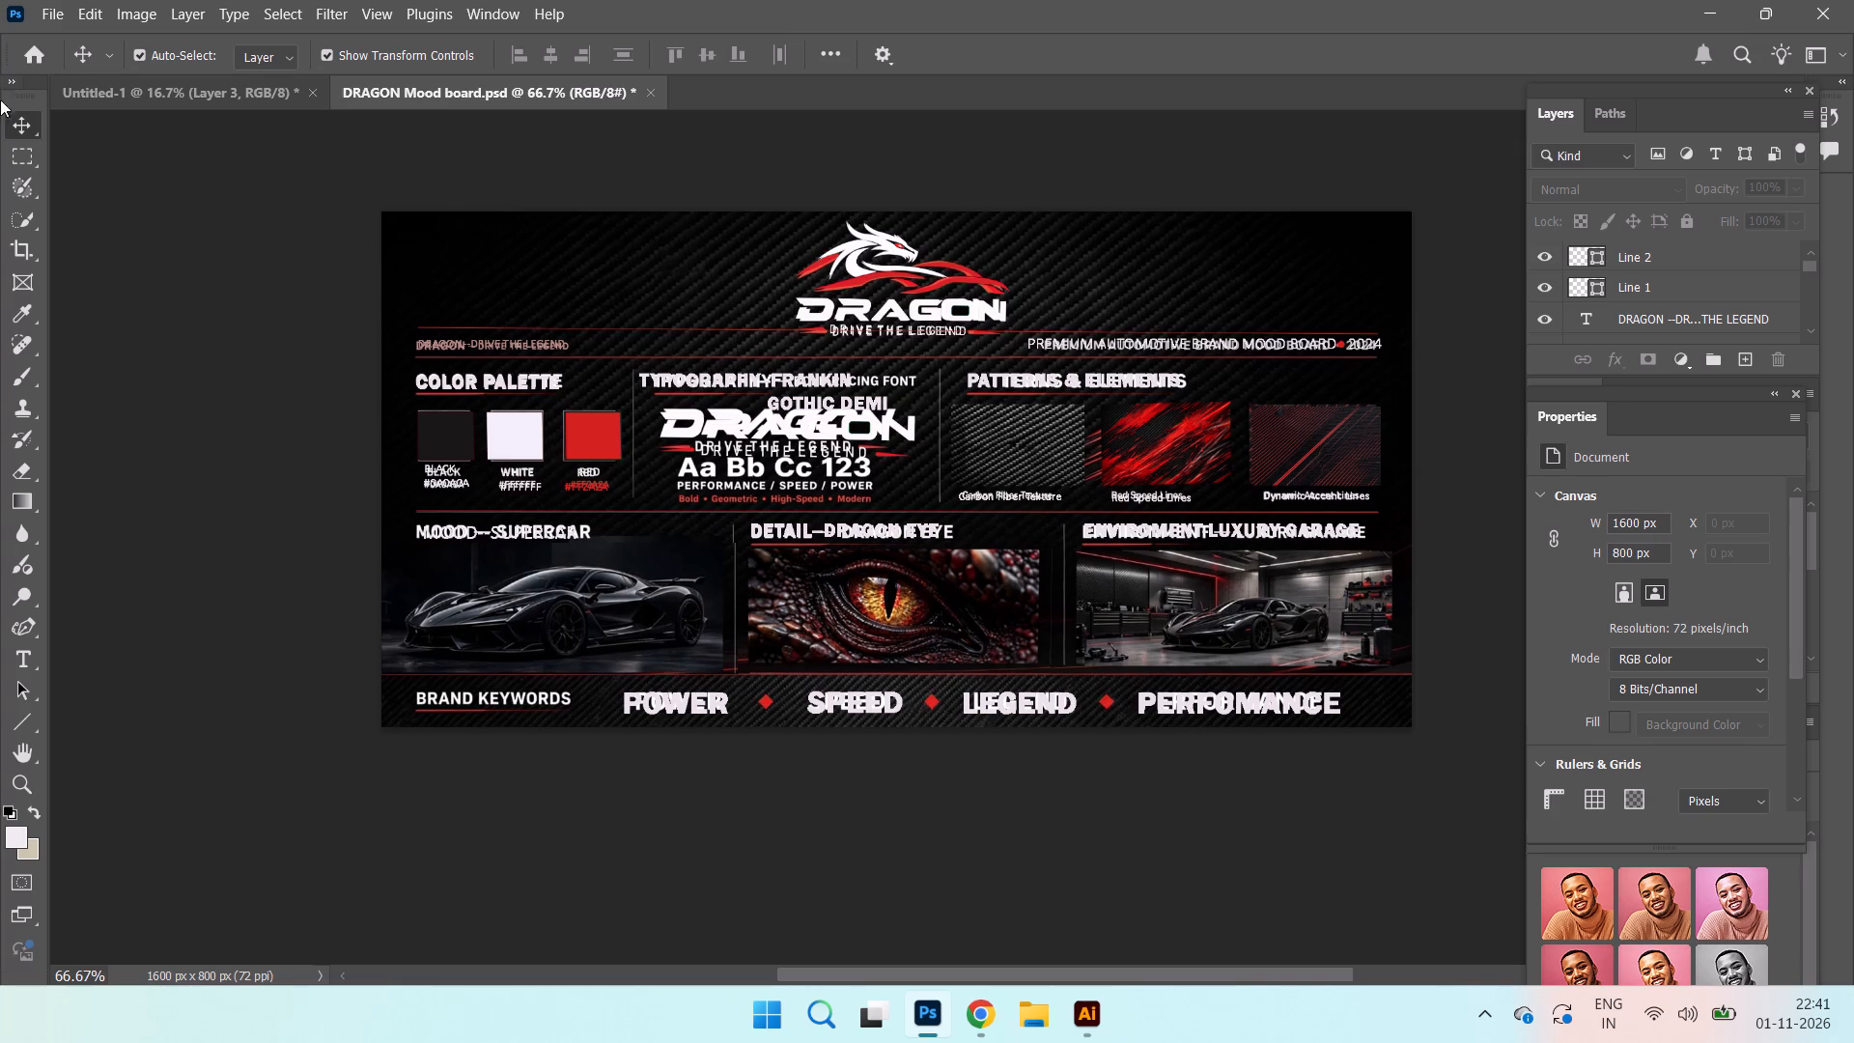
Move the second red line down to Y about 215 px, beside the original red line under the header taglines.
left_click(562, 332)
left_click(614, 331)
left_click(725, 331)
left_click(304, 219)
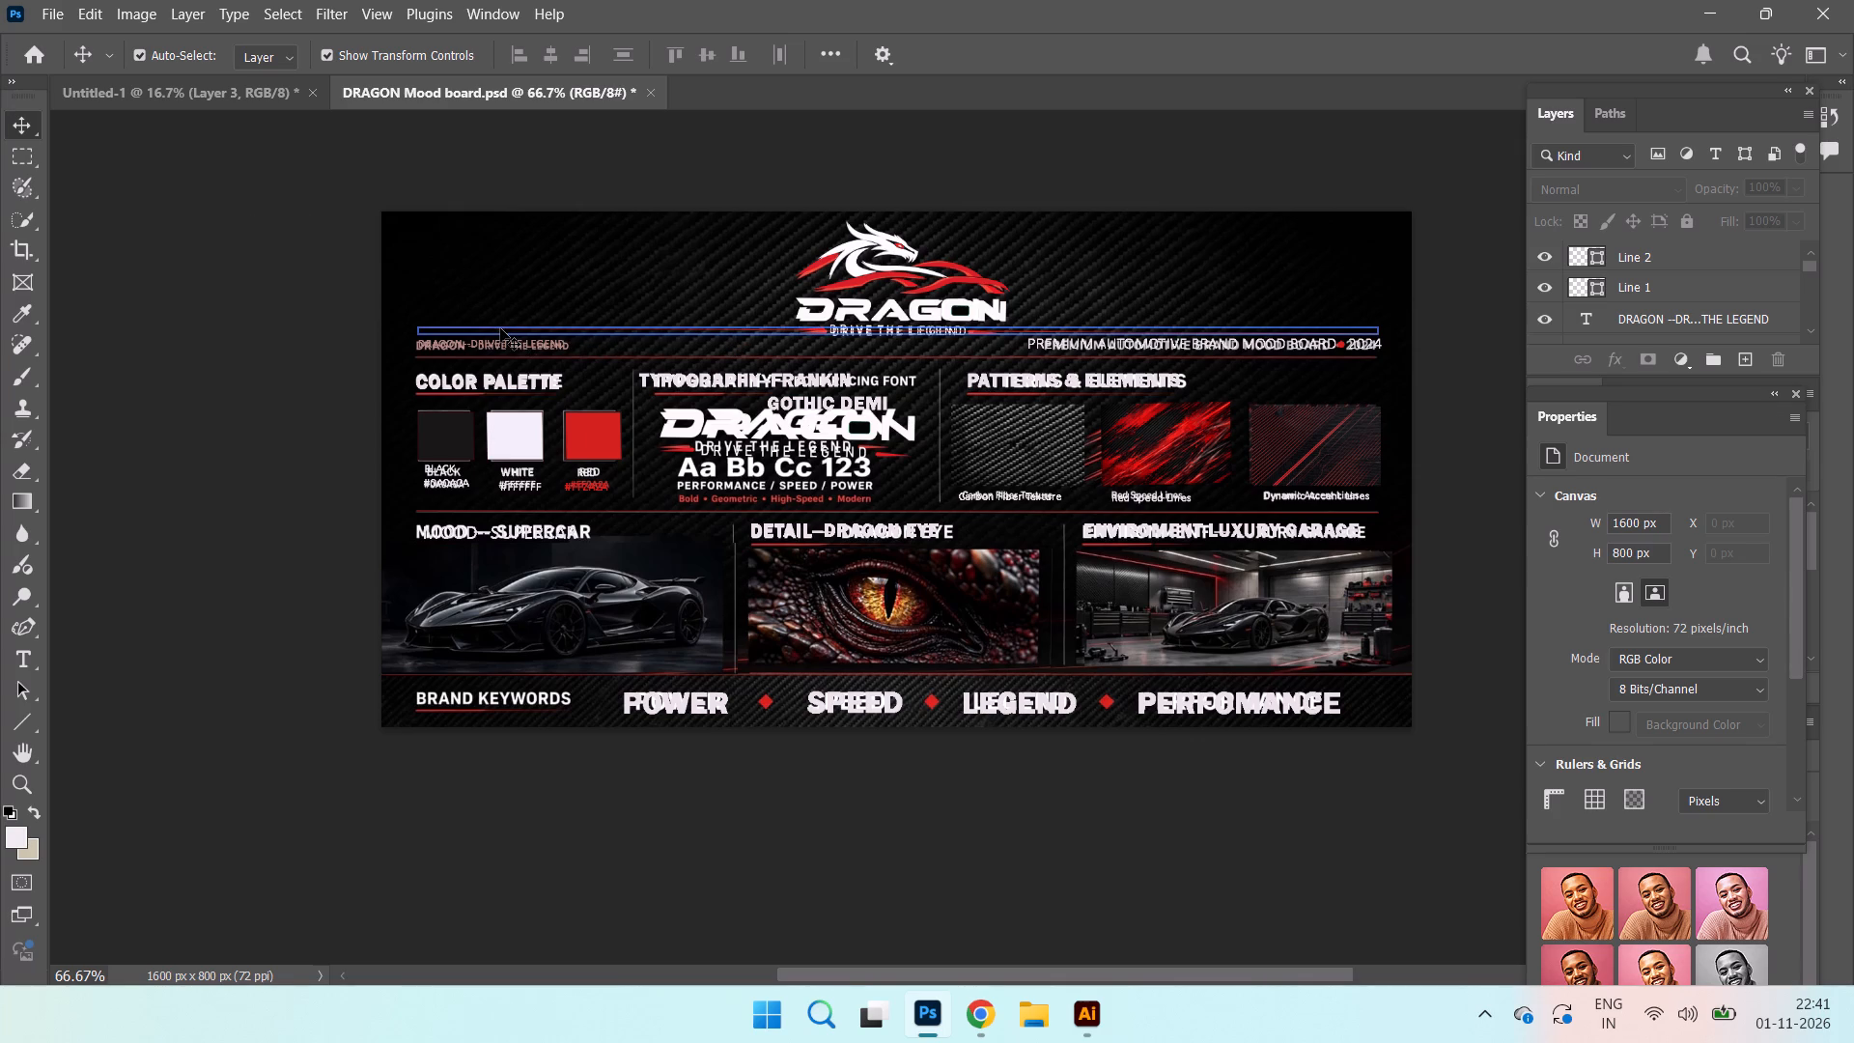
left_click(500, 328)
key("Down")
key("Down")
key("Down")
key("Down")
key("Down")
key("Down")
key("Down")
key("Down")
key("Down")
key("Down")
key("Down")
key("Down")
key("Down")
key("Down")
key("Down")
key("Down")
key("Down")
key("Down")
key("Down")
key("Down")
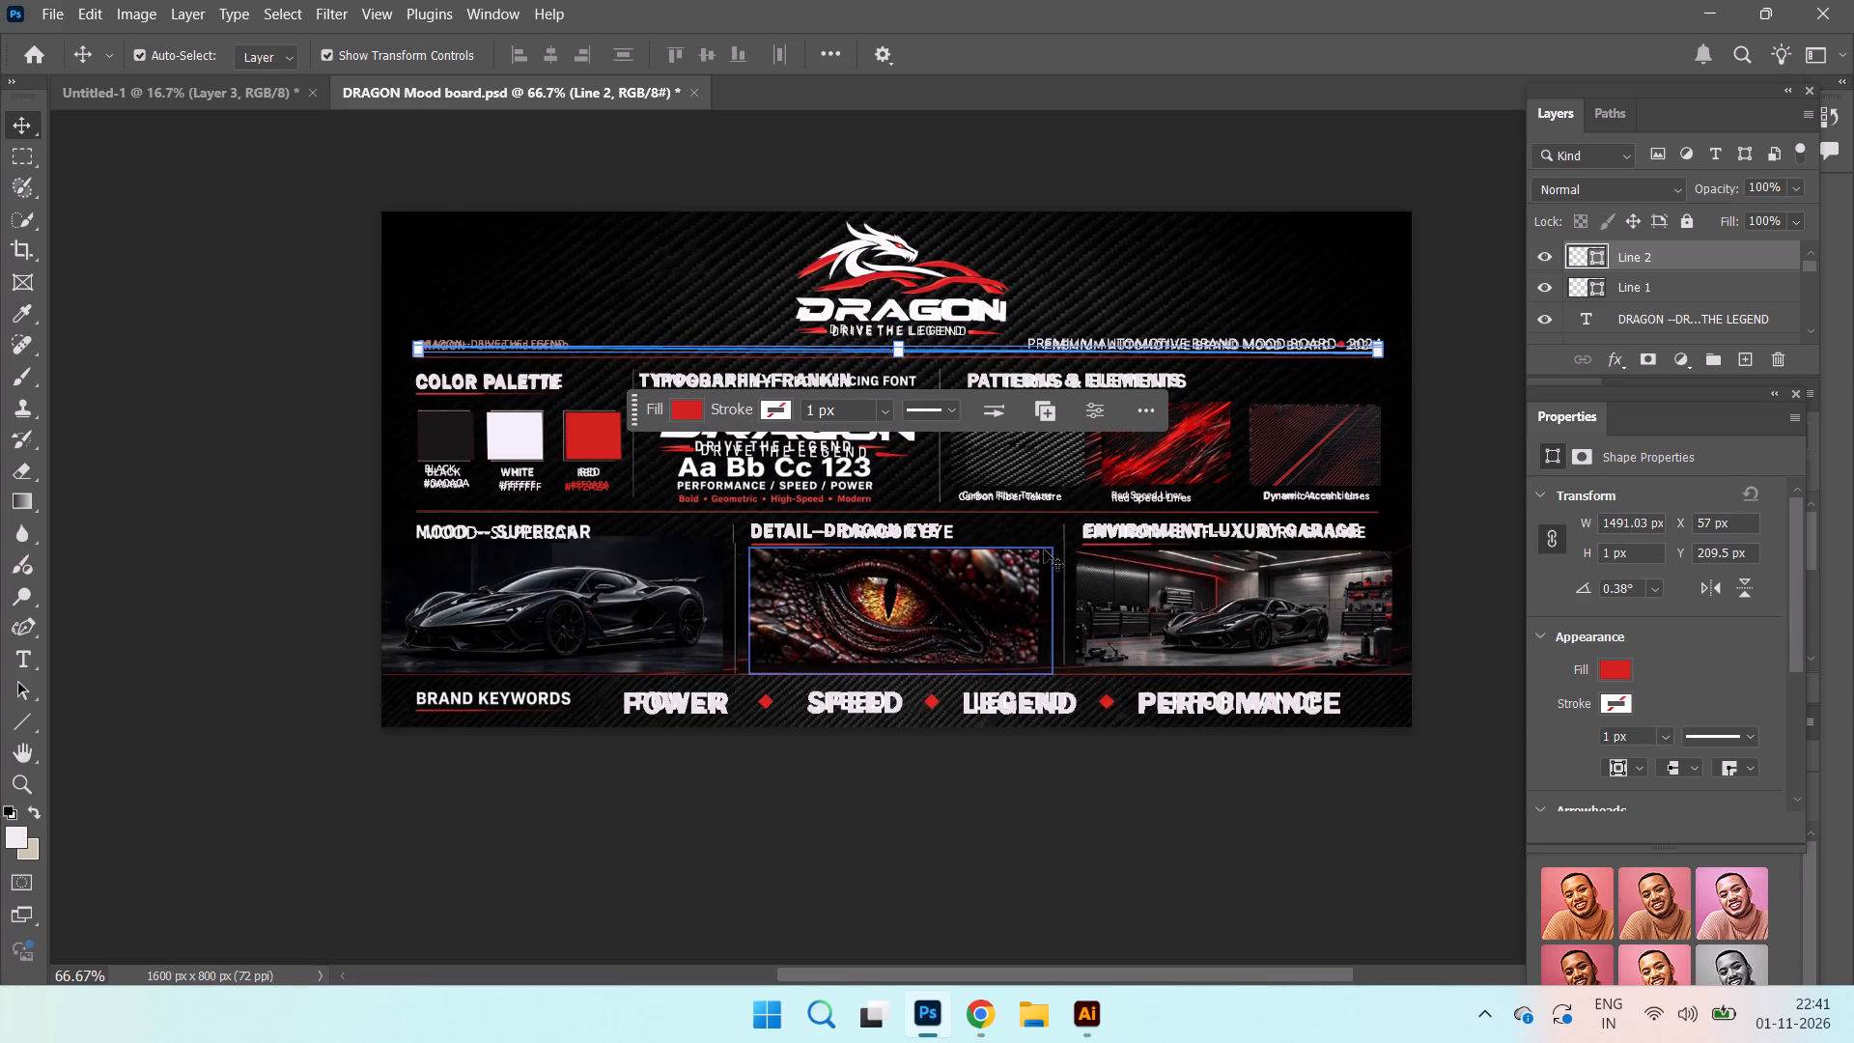
key("Down")
key("Down")
key("Down")
key("Down")
key("Down")
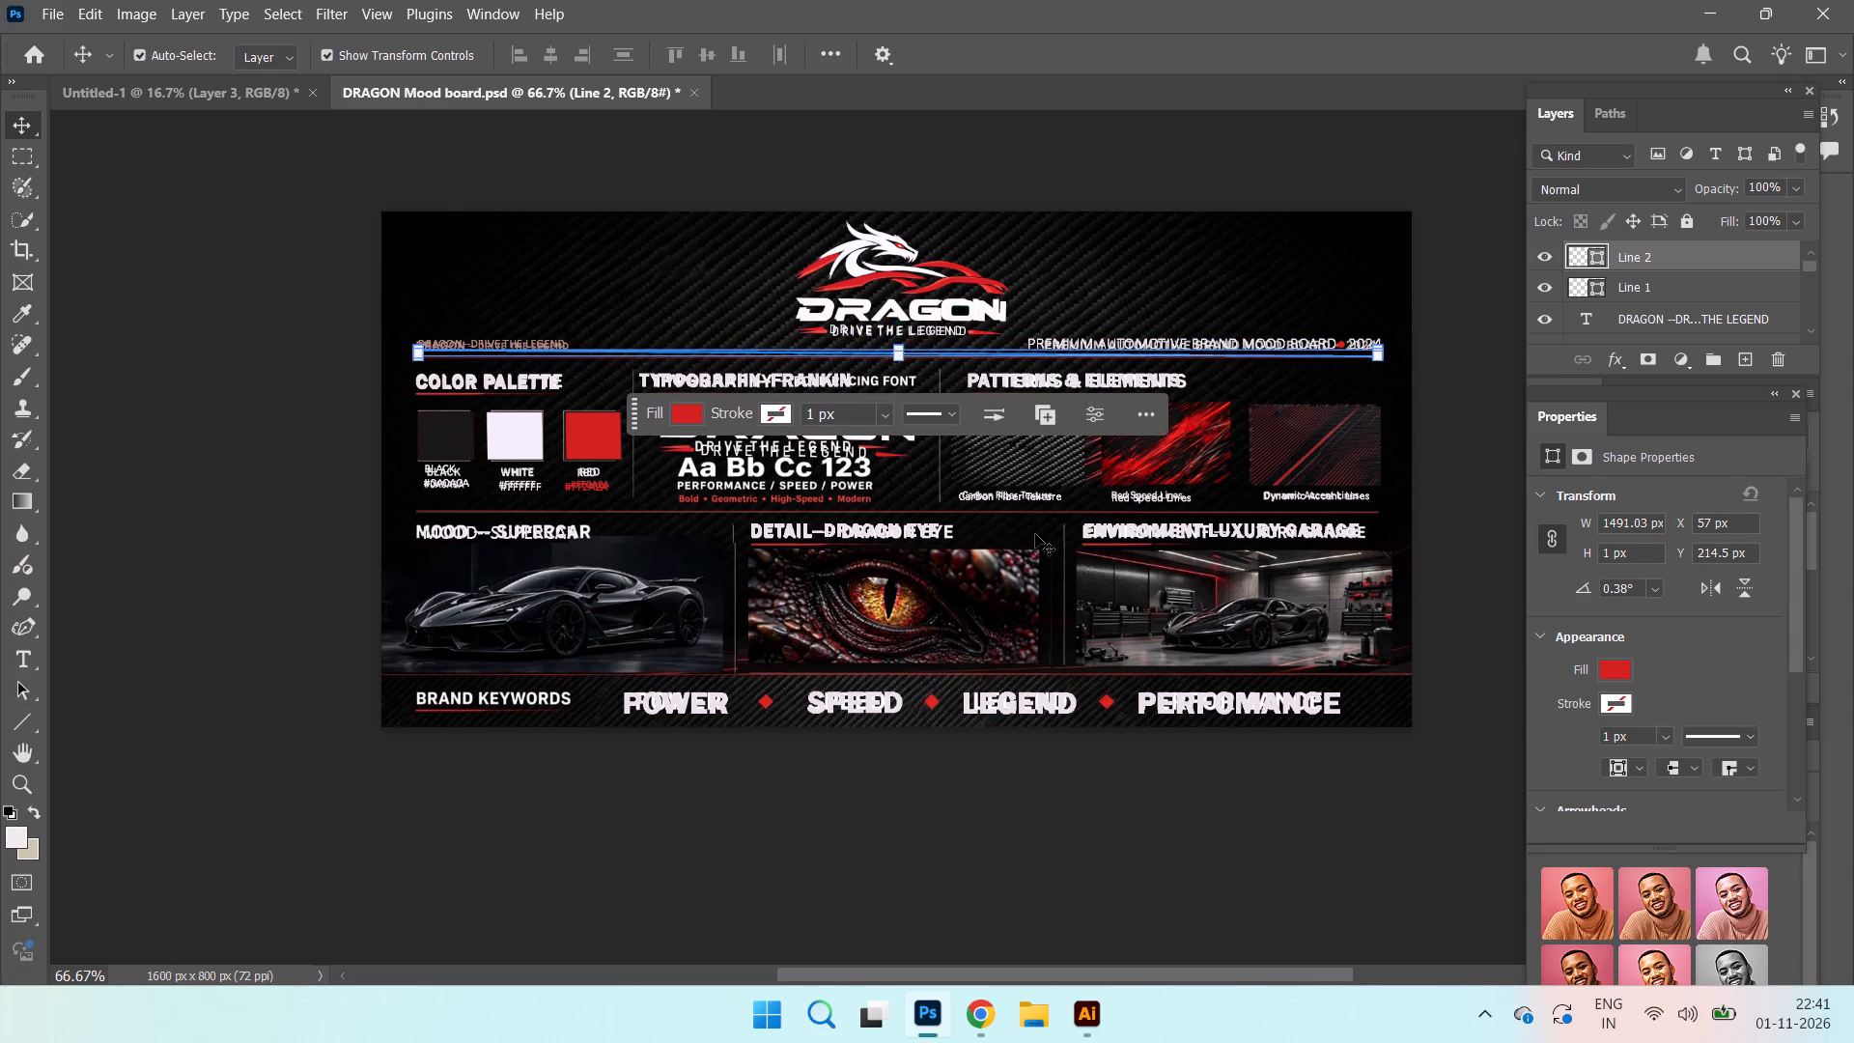
key("Down")
left_click(1095, 274)
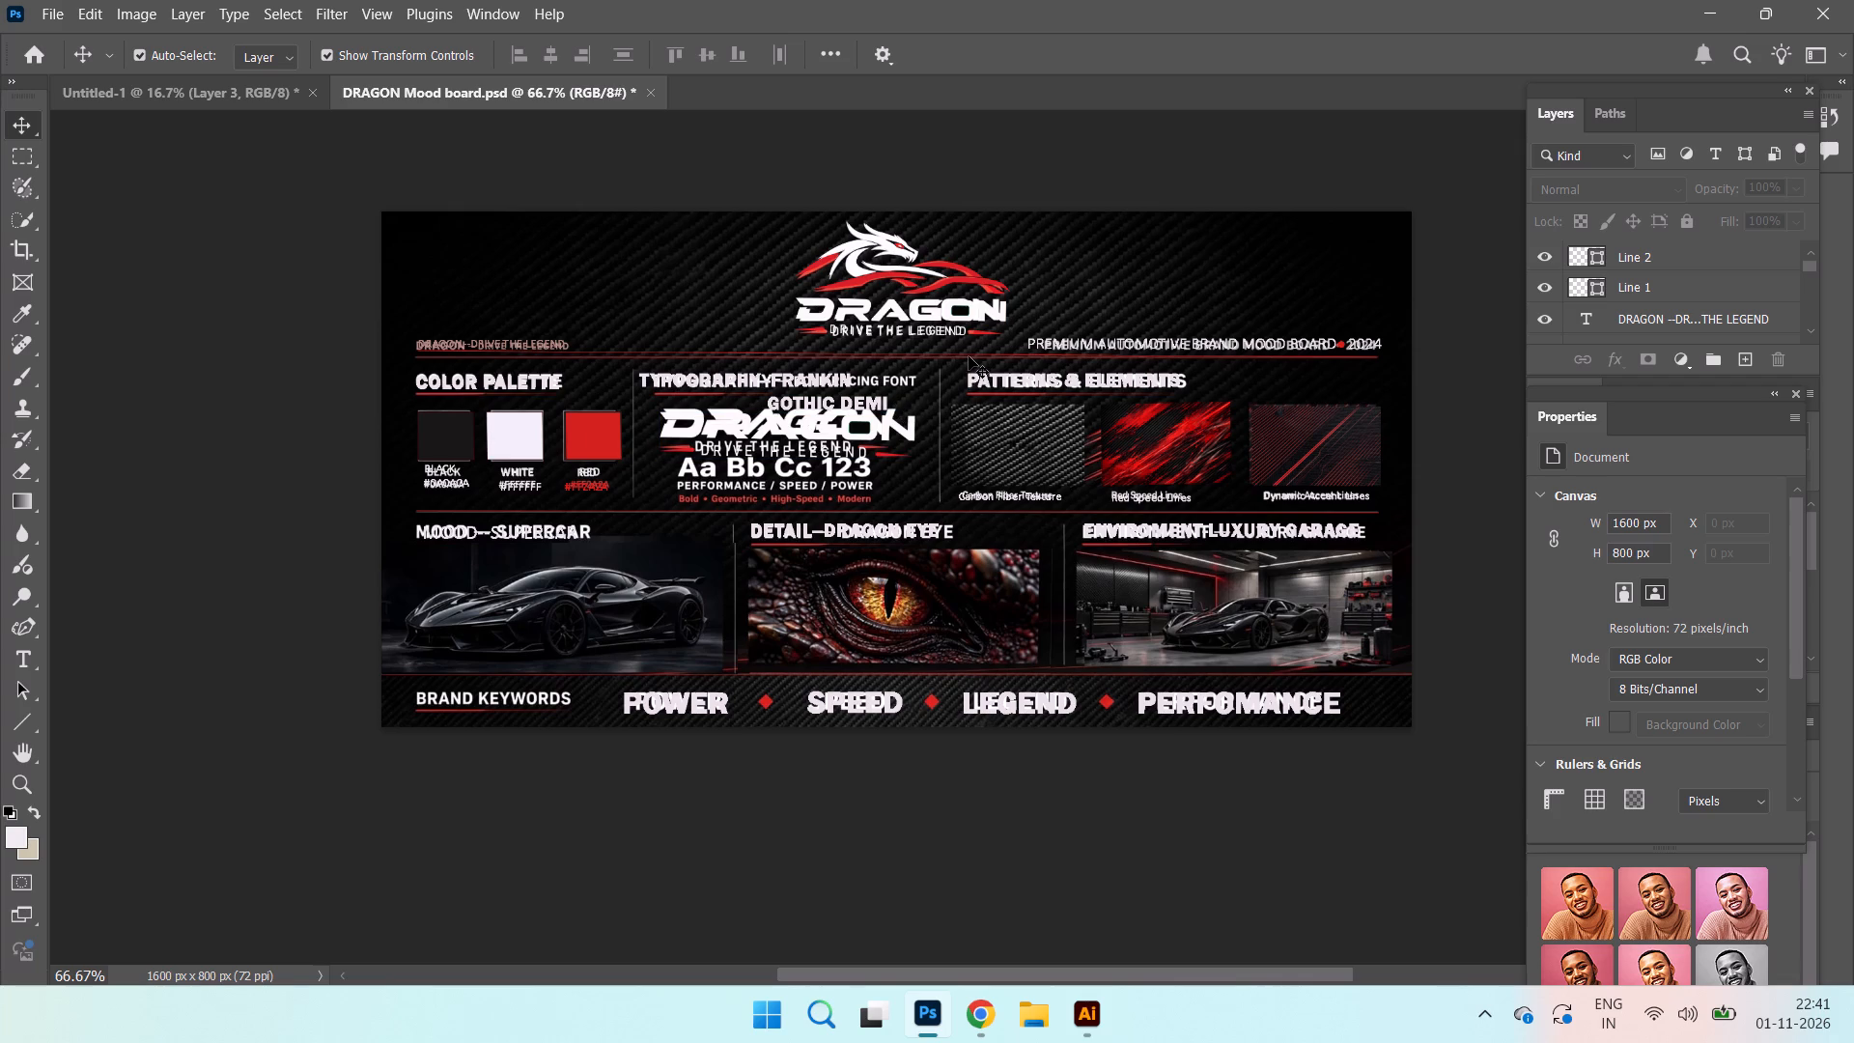
left_click(934, 357)
Nudge the second red line under the header taglines down to Y about 219.5 px.
left_click(877, 353)
left_click(835, 353)
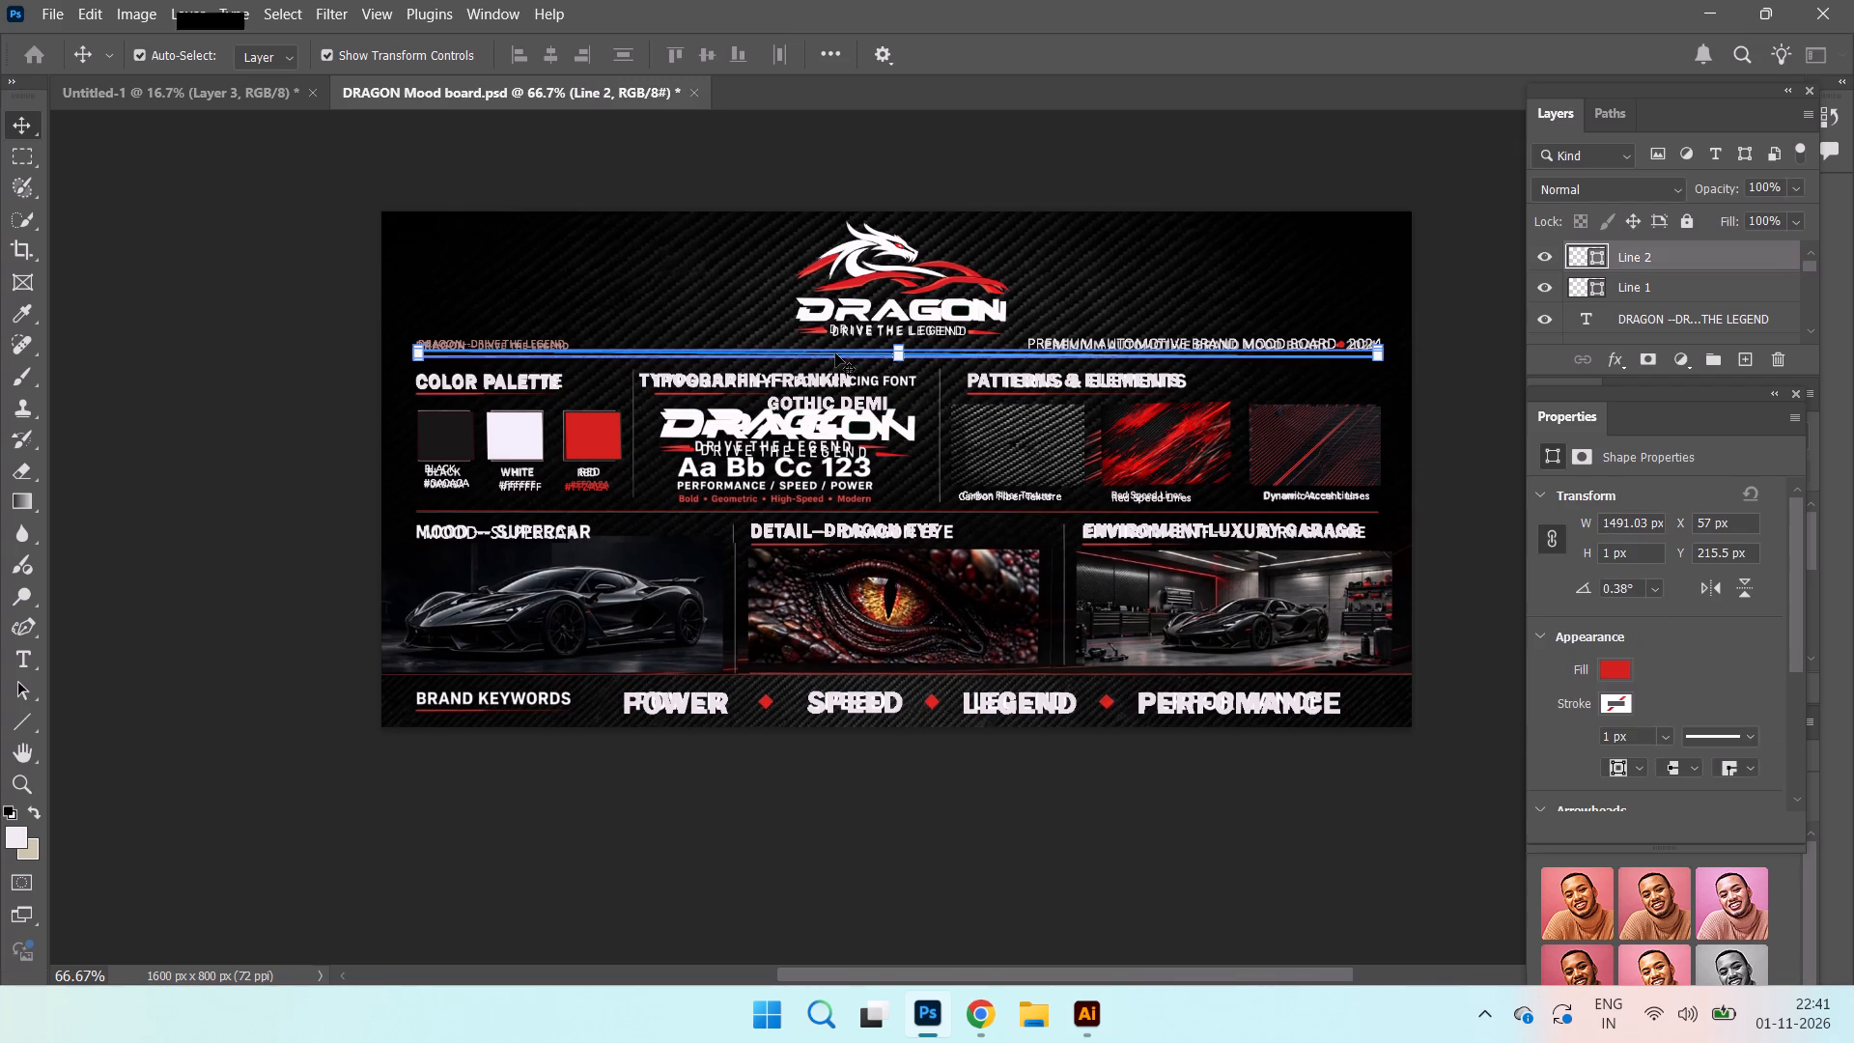
key("Down")
key("Down")
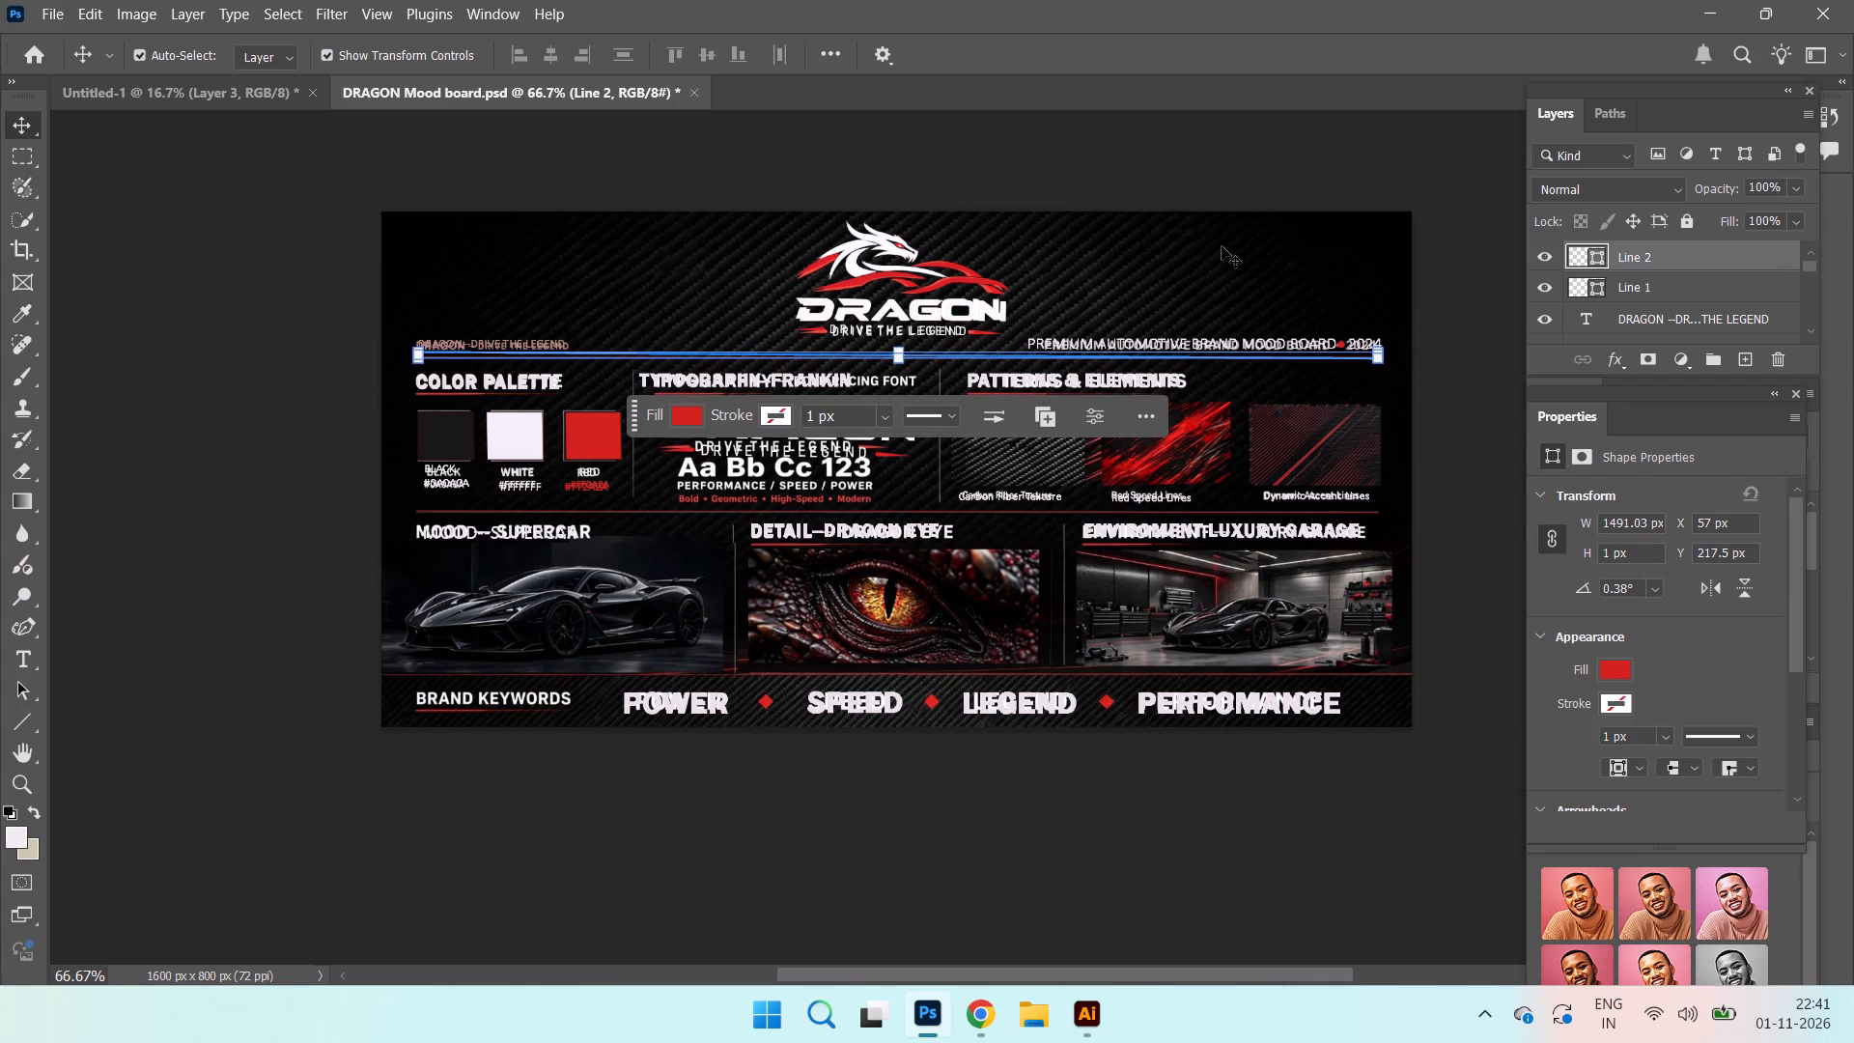
left_click(908, 184)
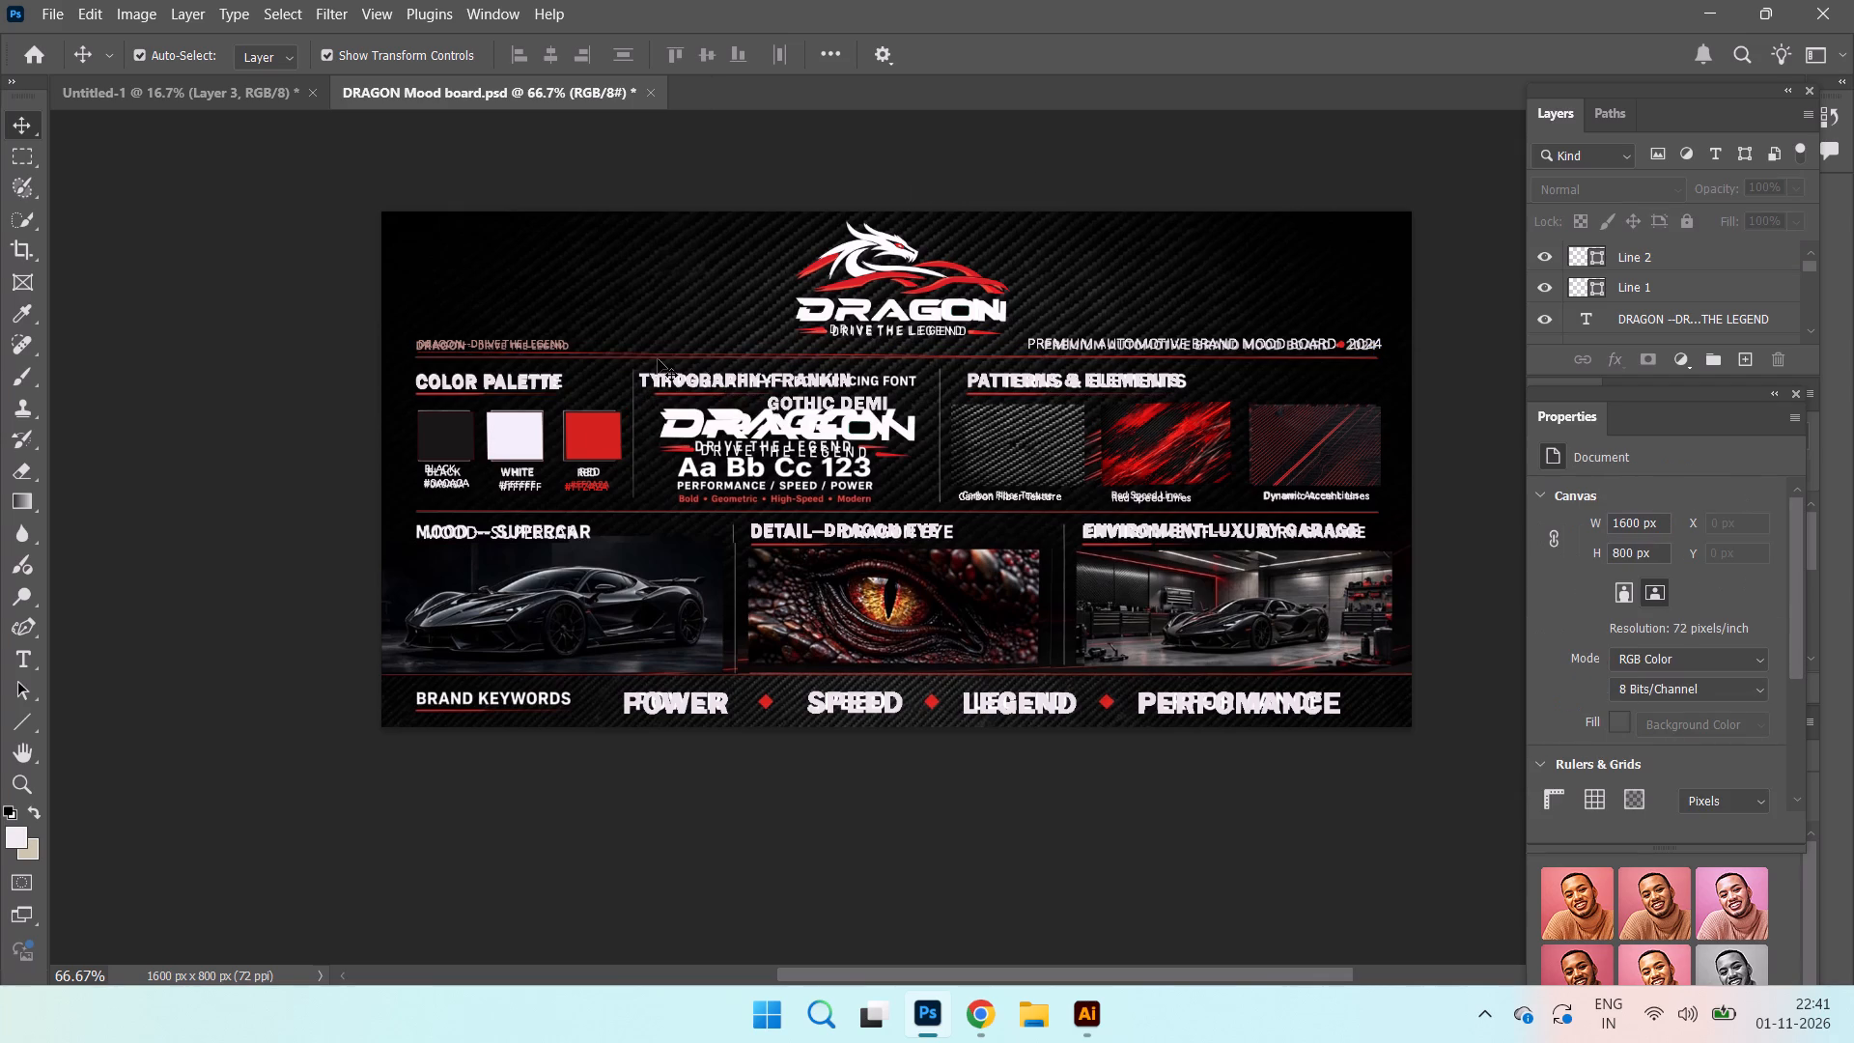
left_click(641, 352)
left_click(632, 353)
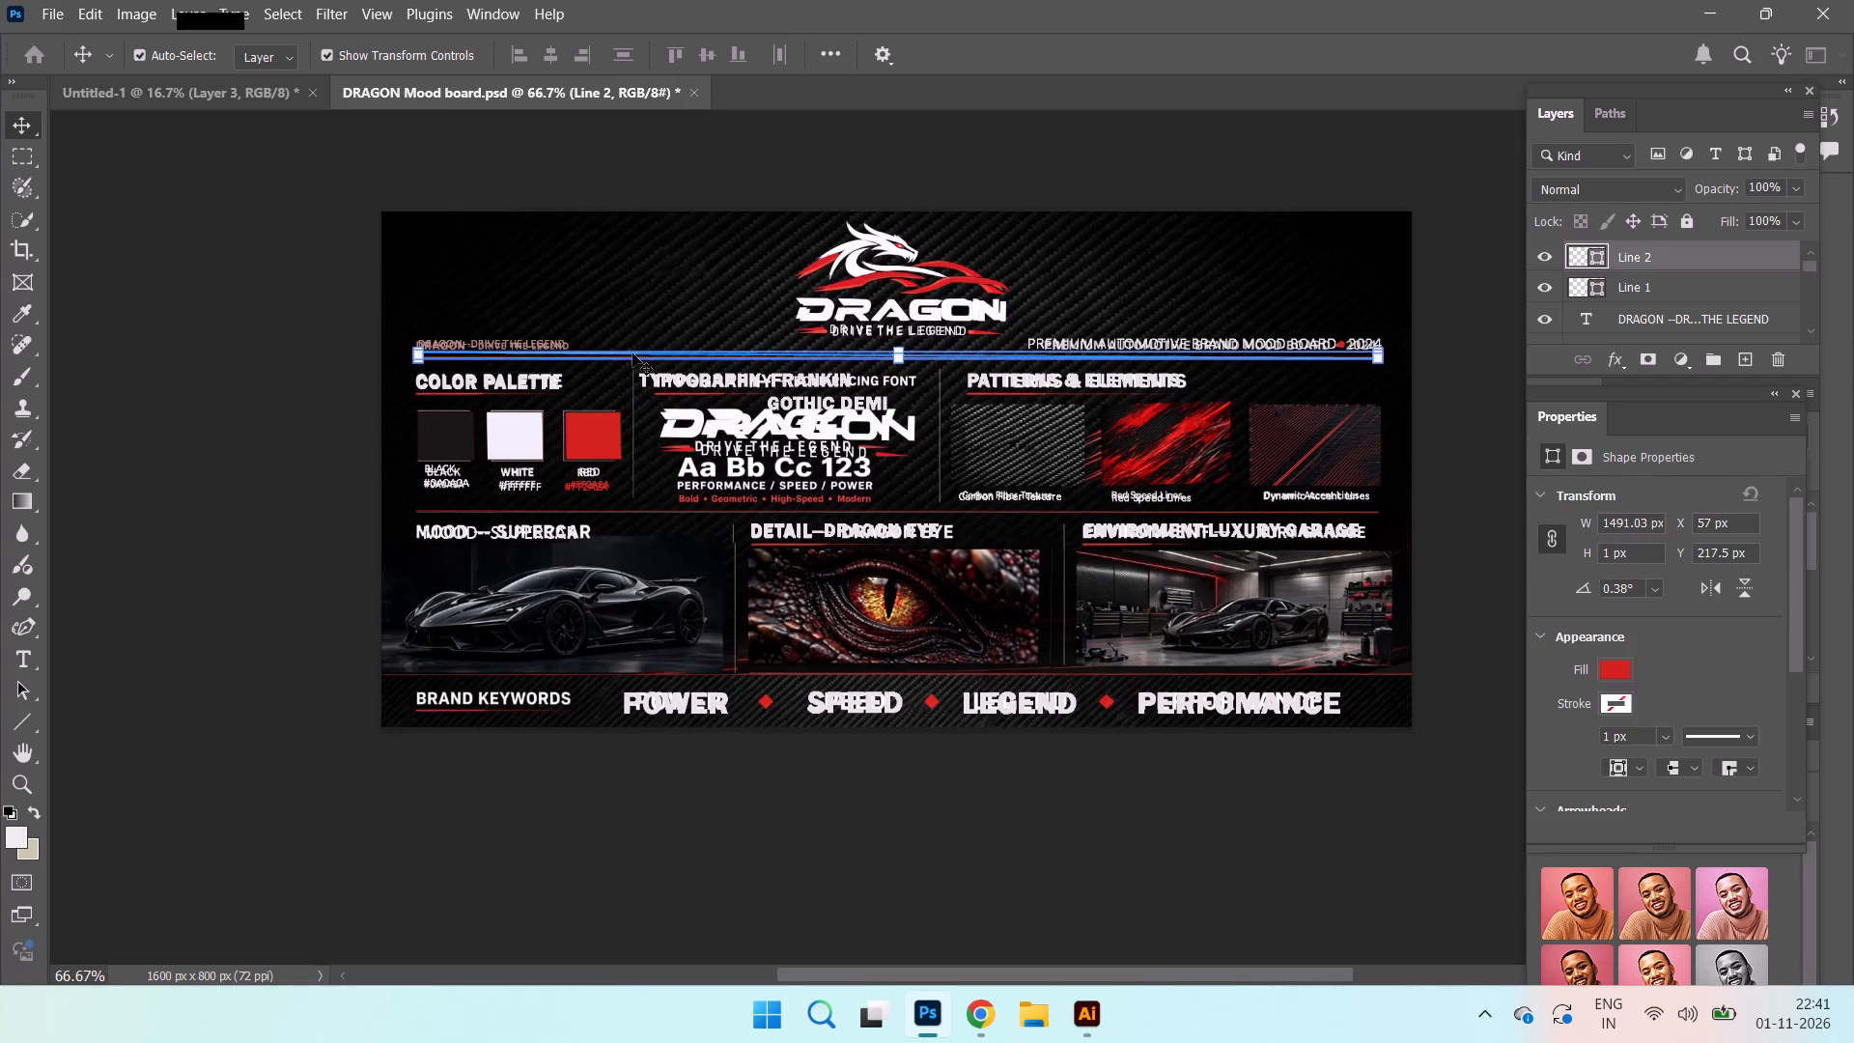
key("Down")
key("Down")
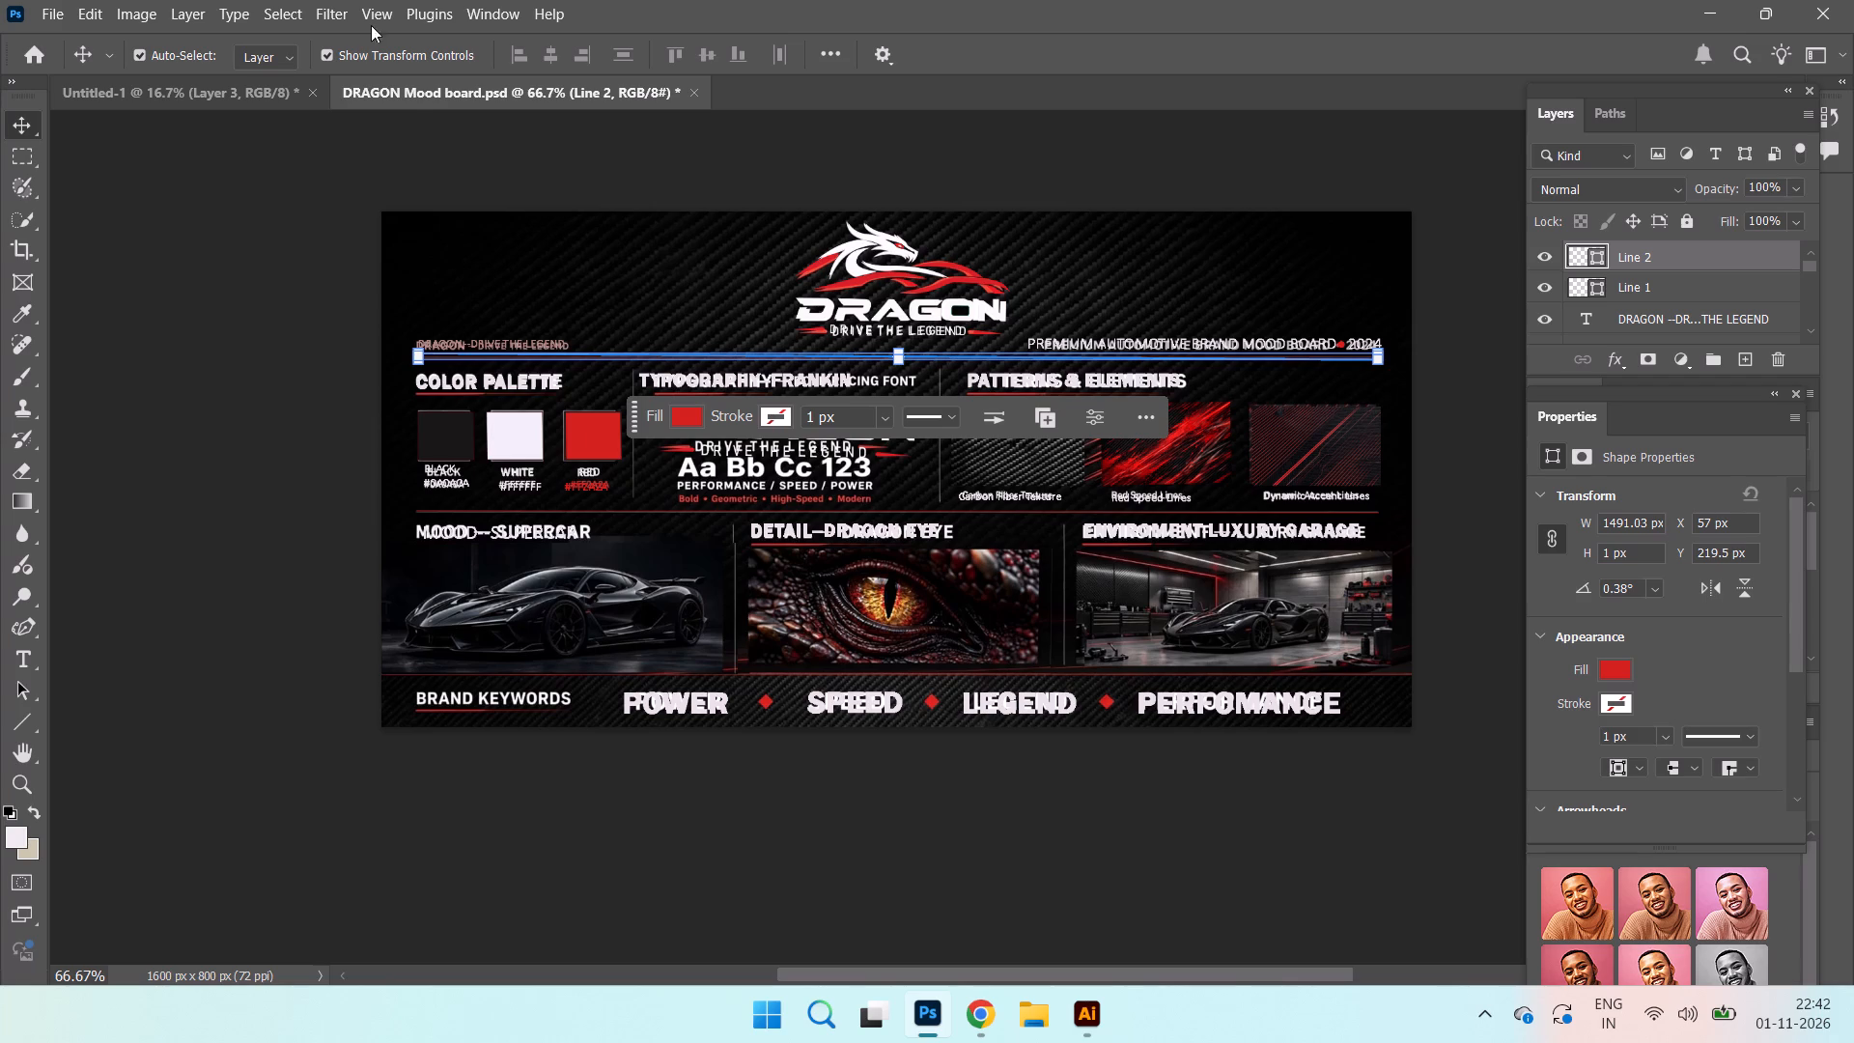
left_click(259, 346)
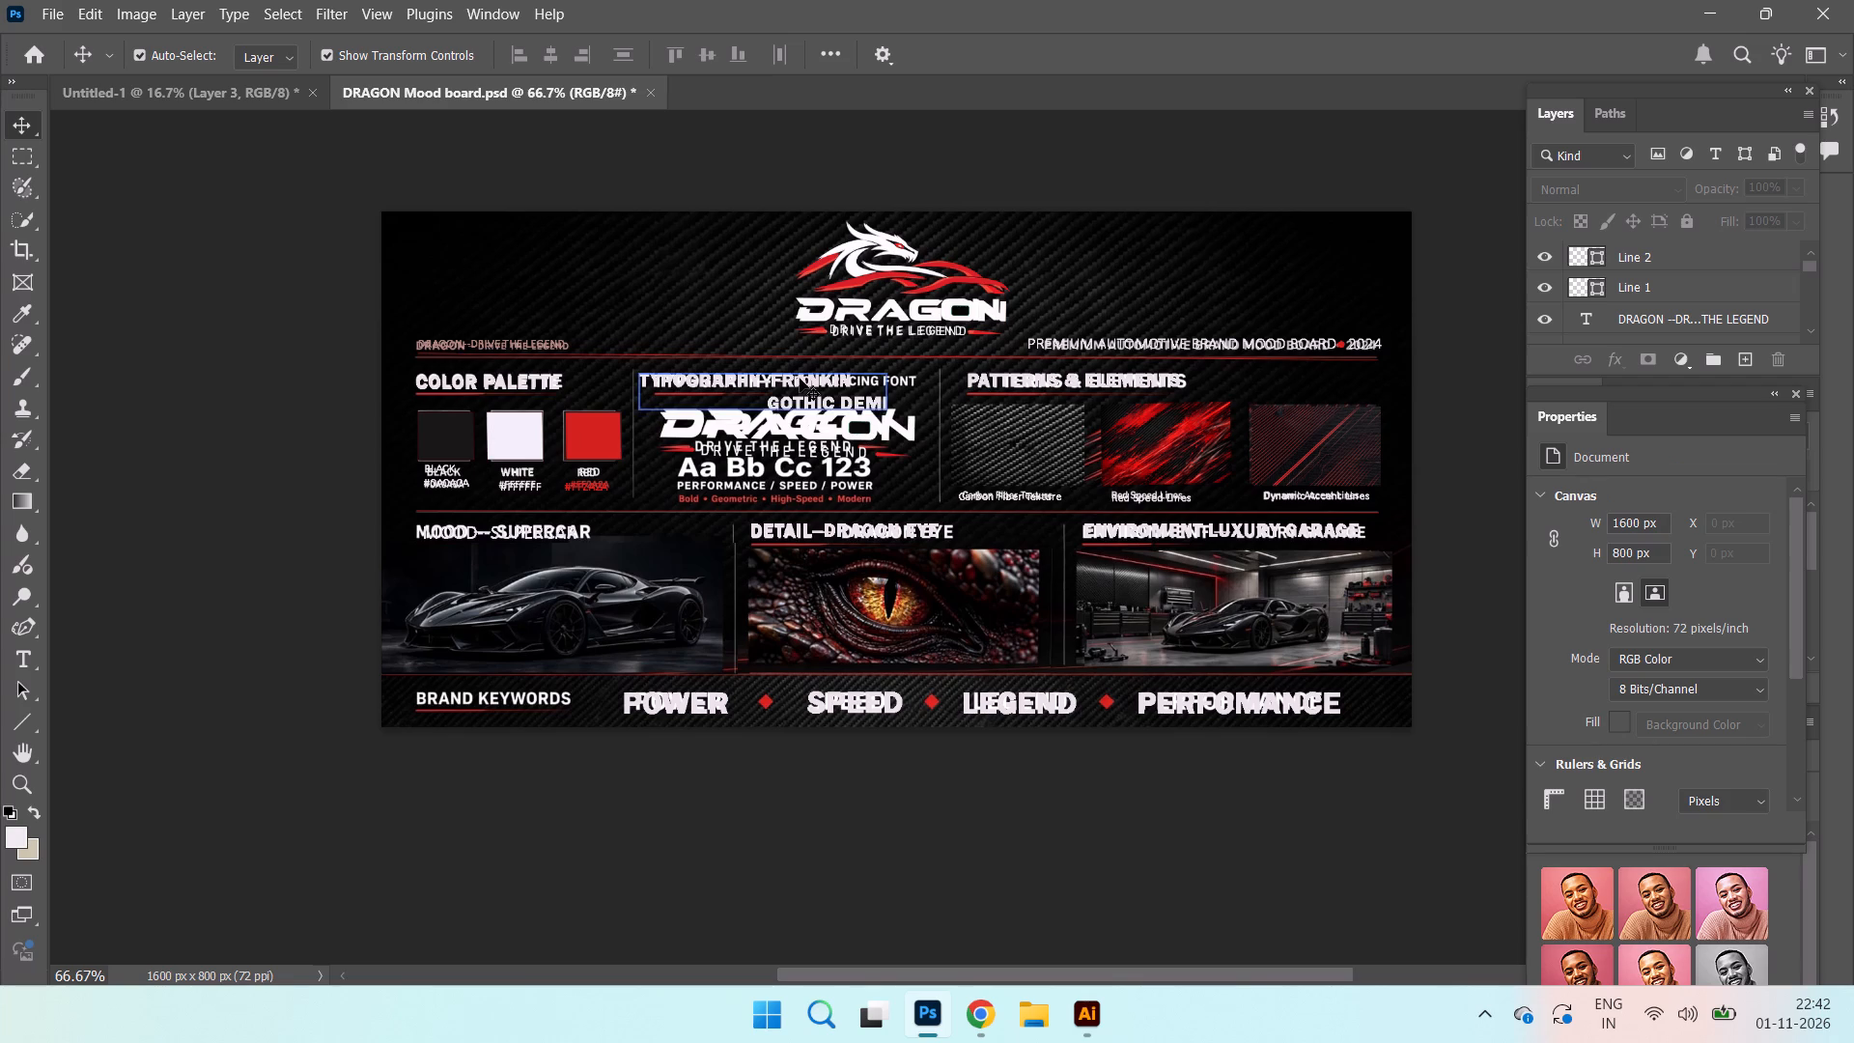
Rotate the red line under the header taglines to an angle of about -0.28°.
left_click(821, 357)
left_click(883, 358)
left_click(618, 355)
left_click(618, 356)
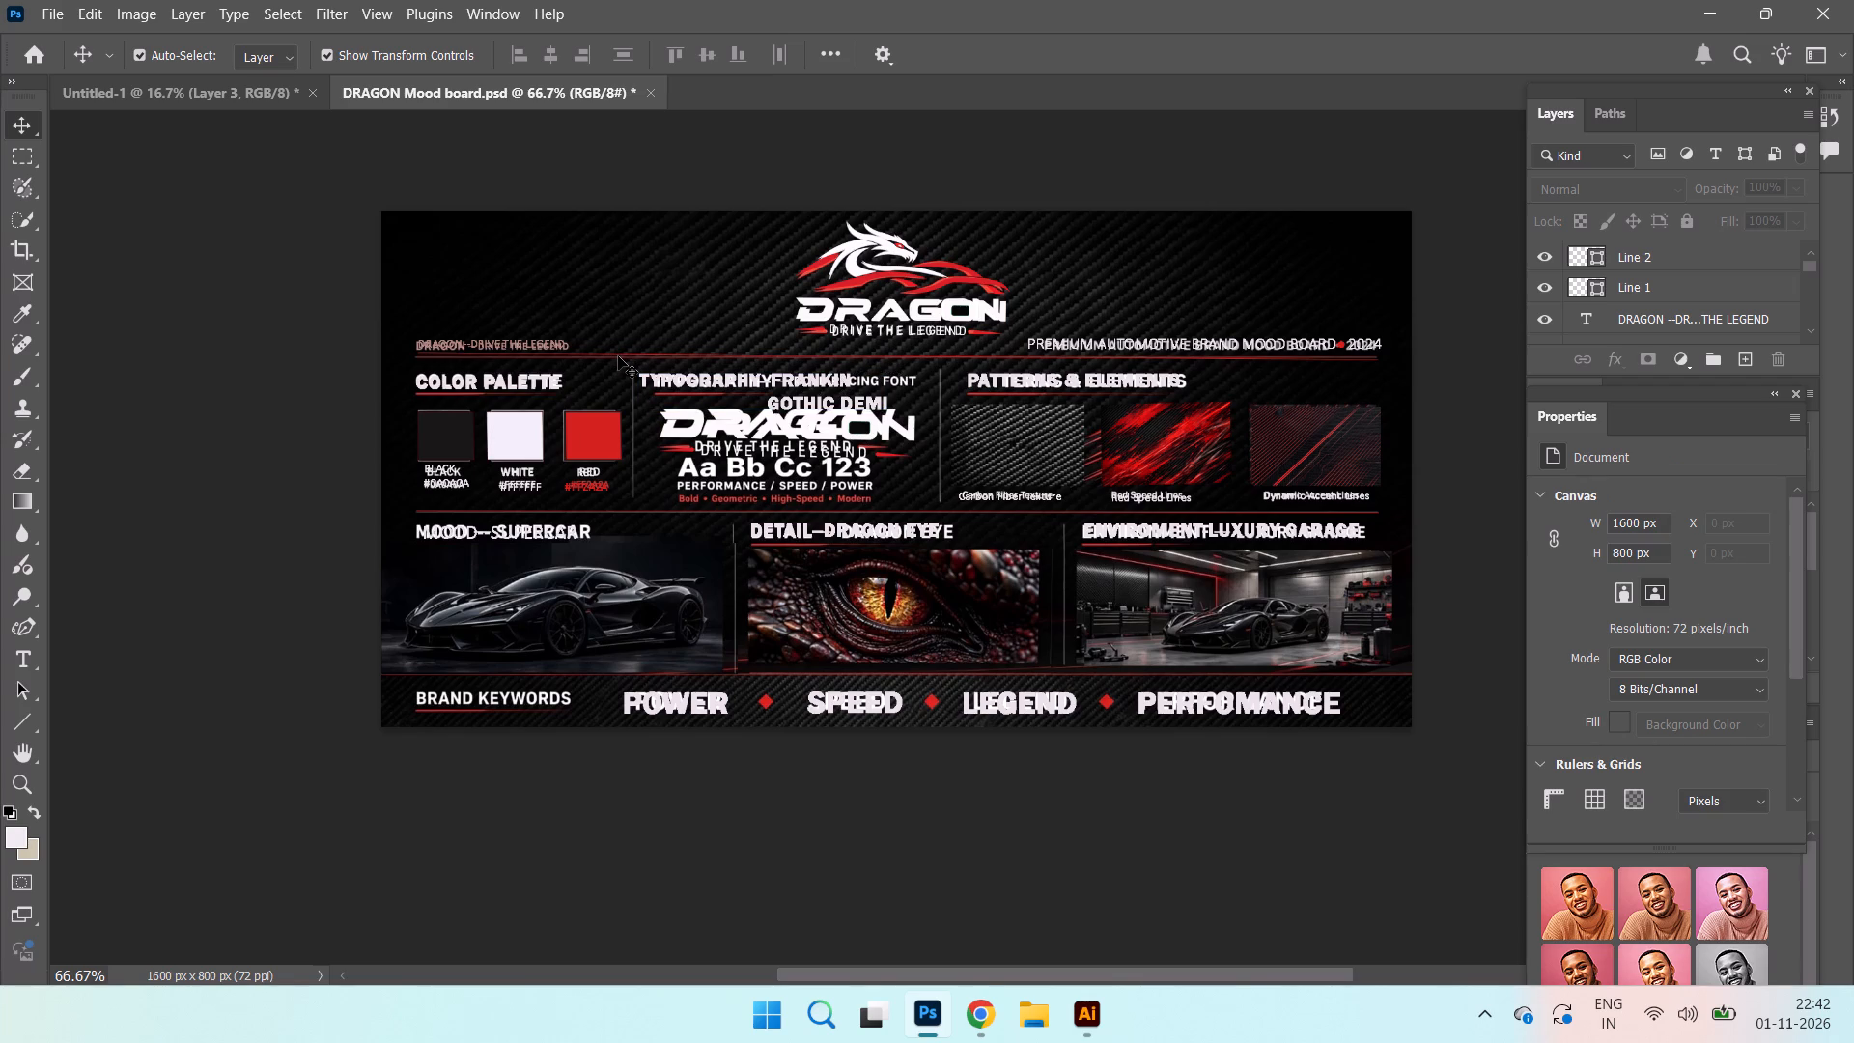
left_click(135, 152)
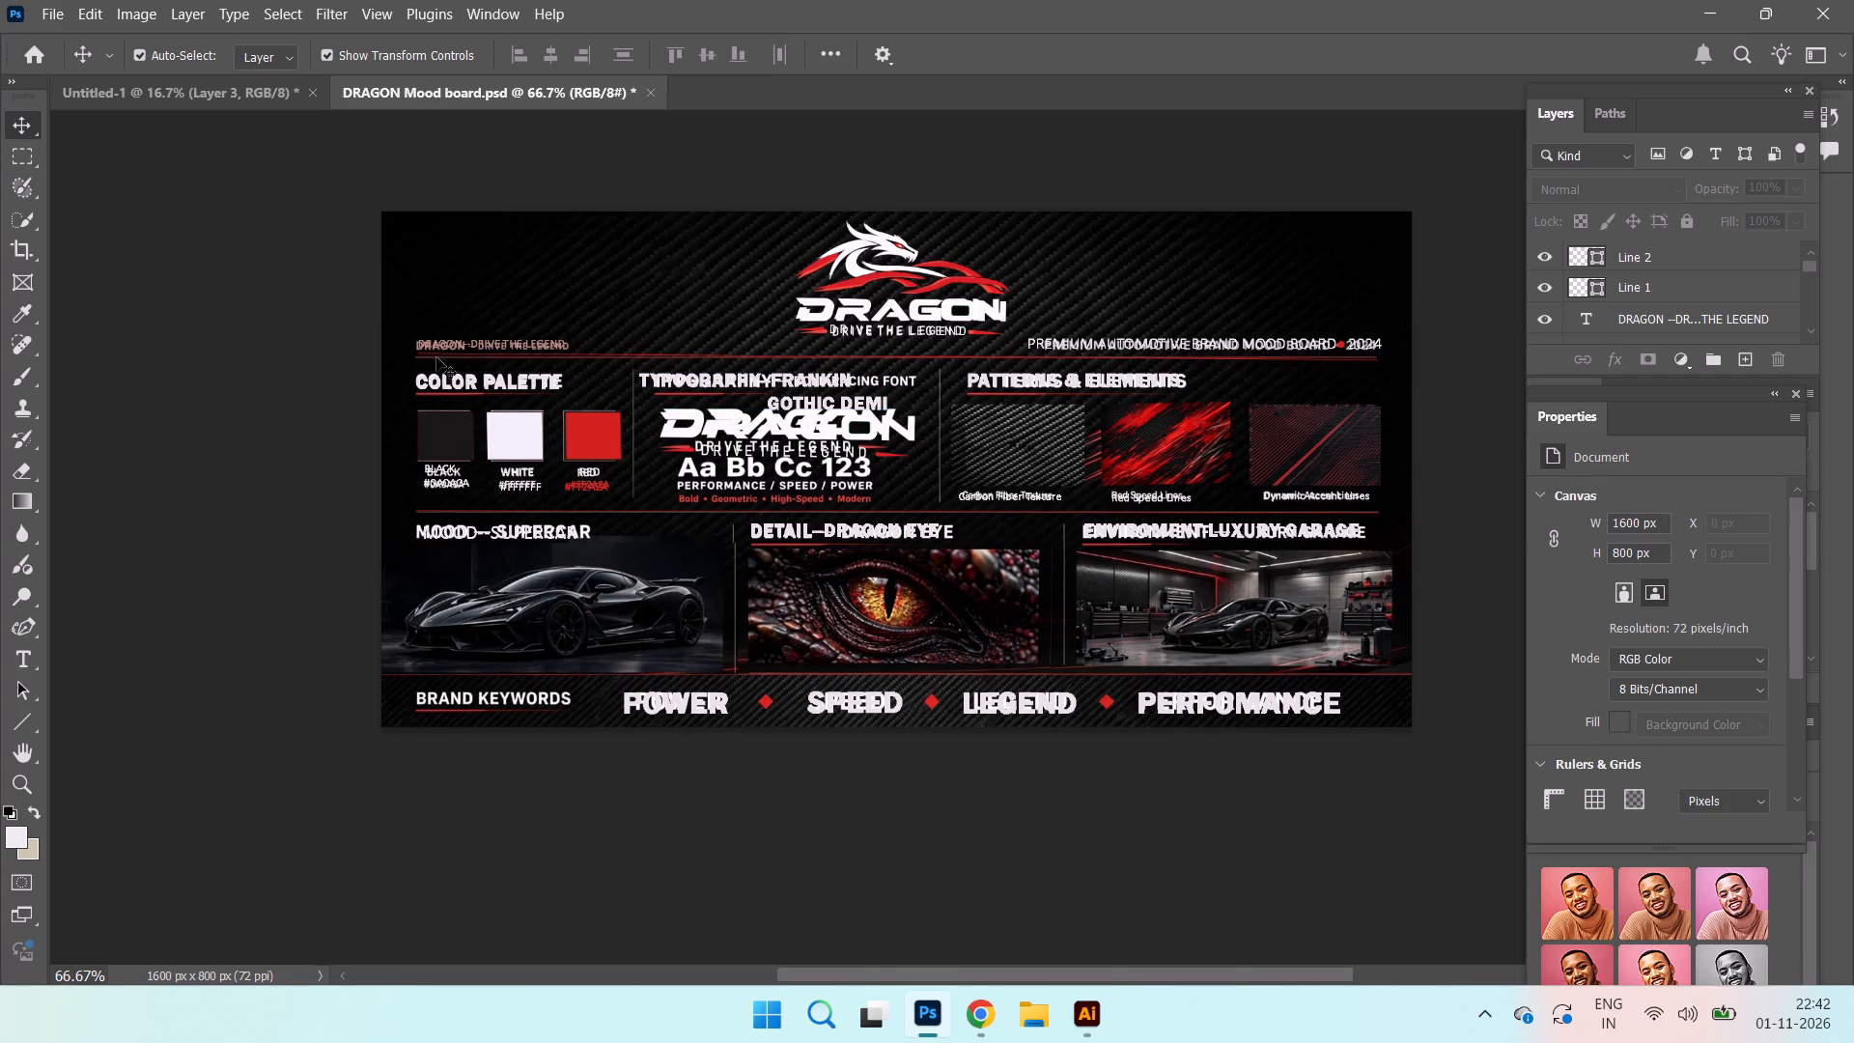
left_click(436, 354)
left_click(774, 359)
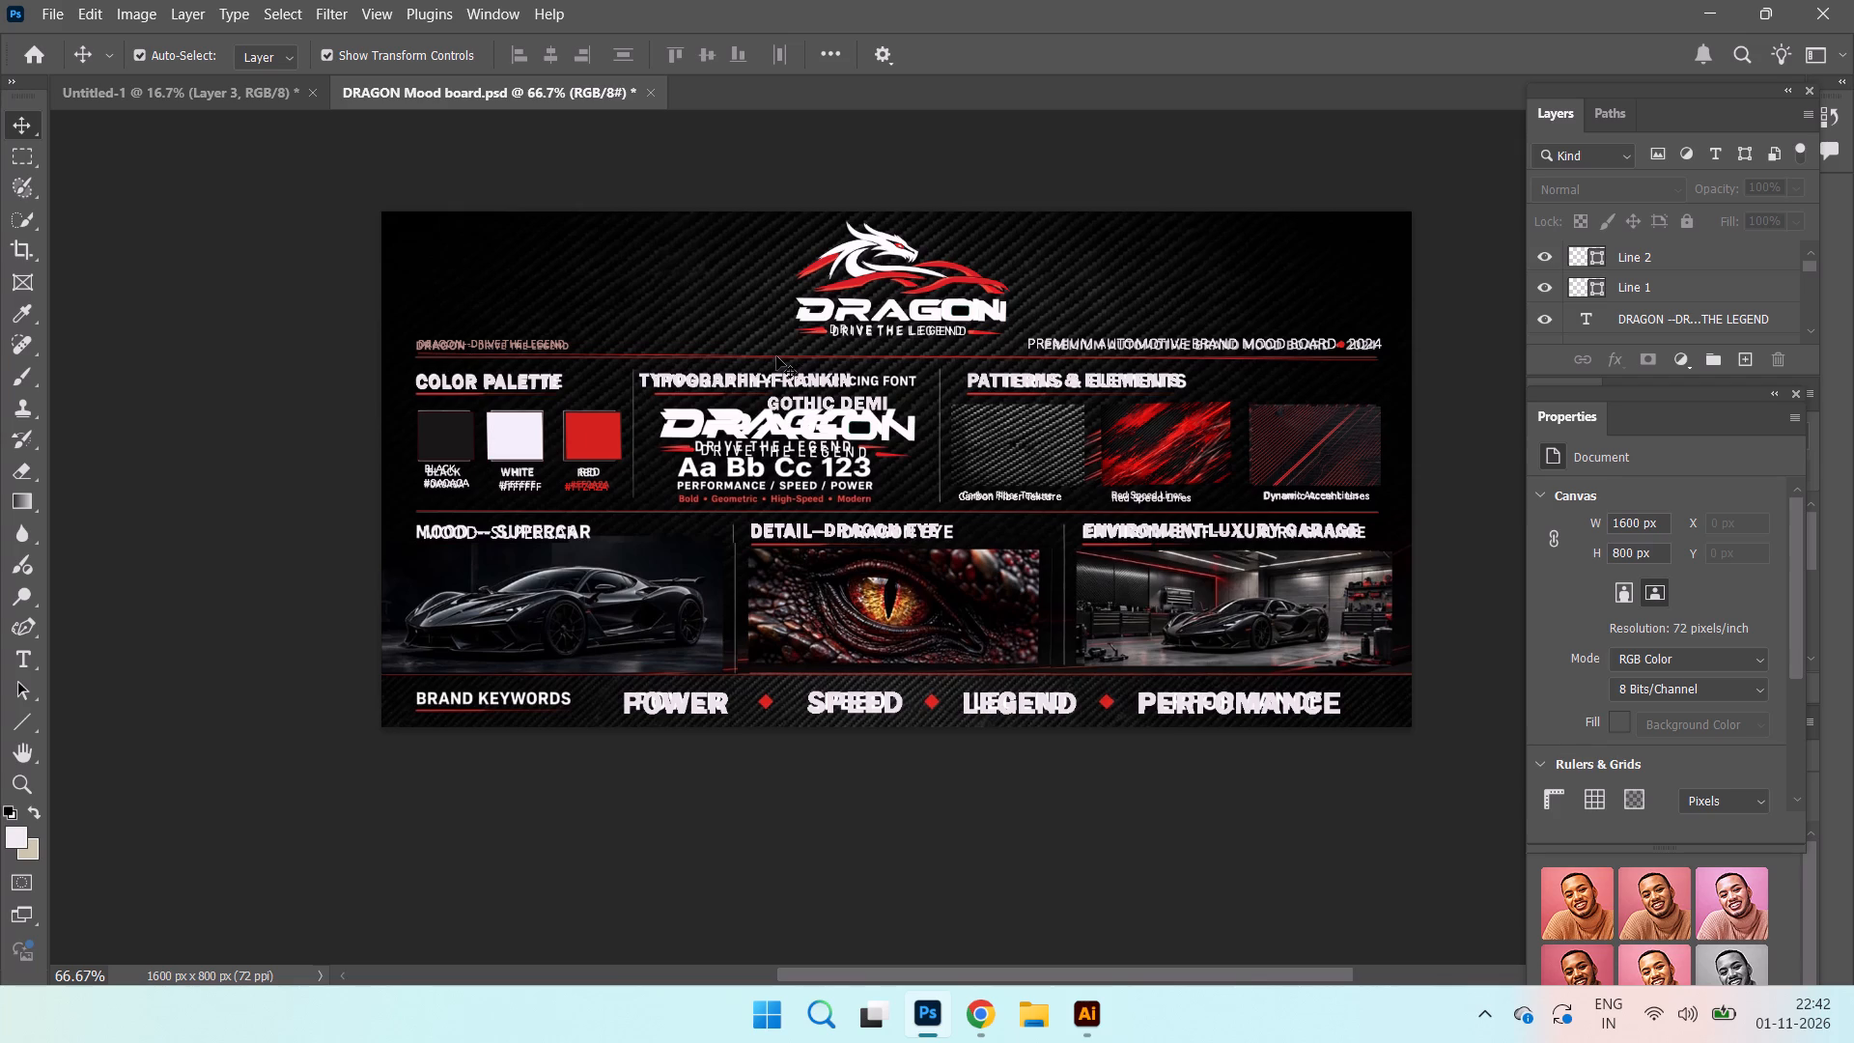
left_click(778, 355)
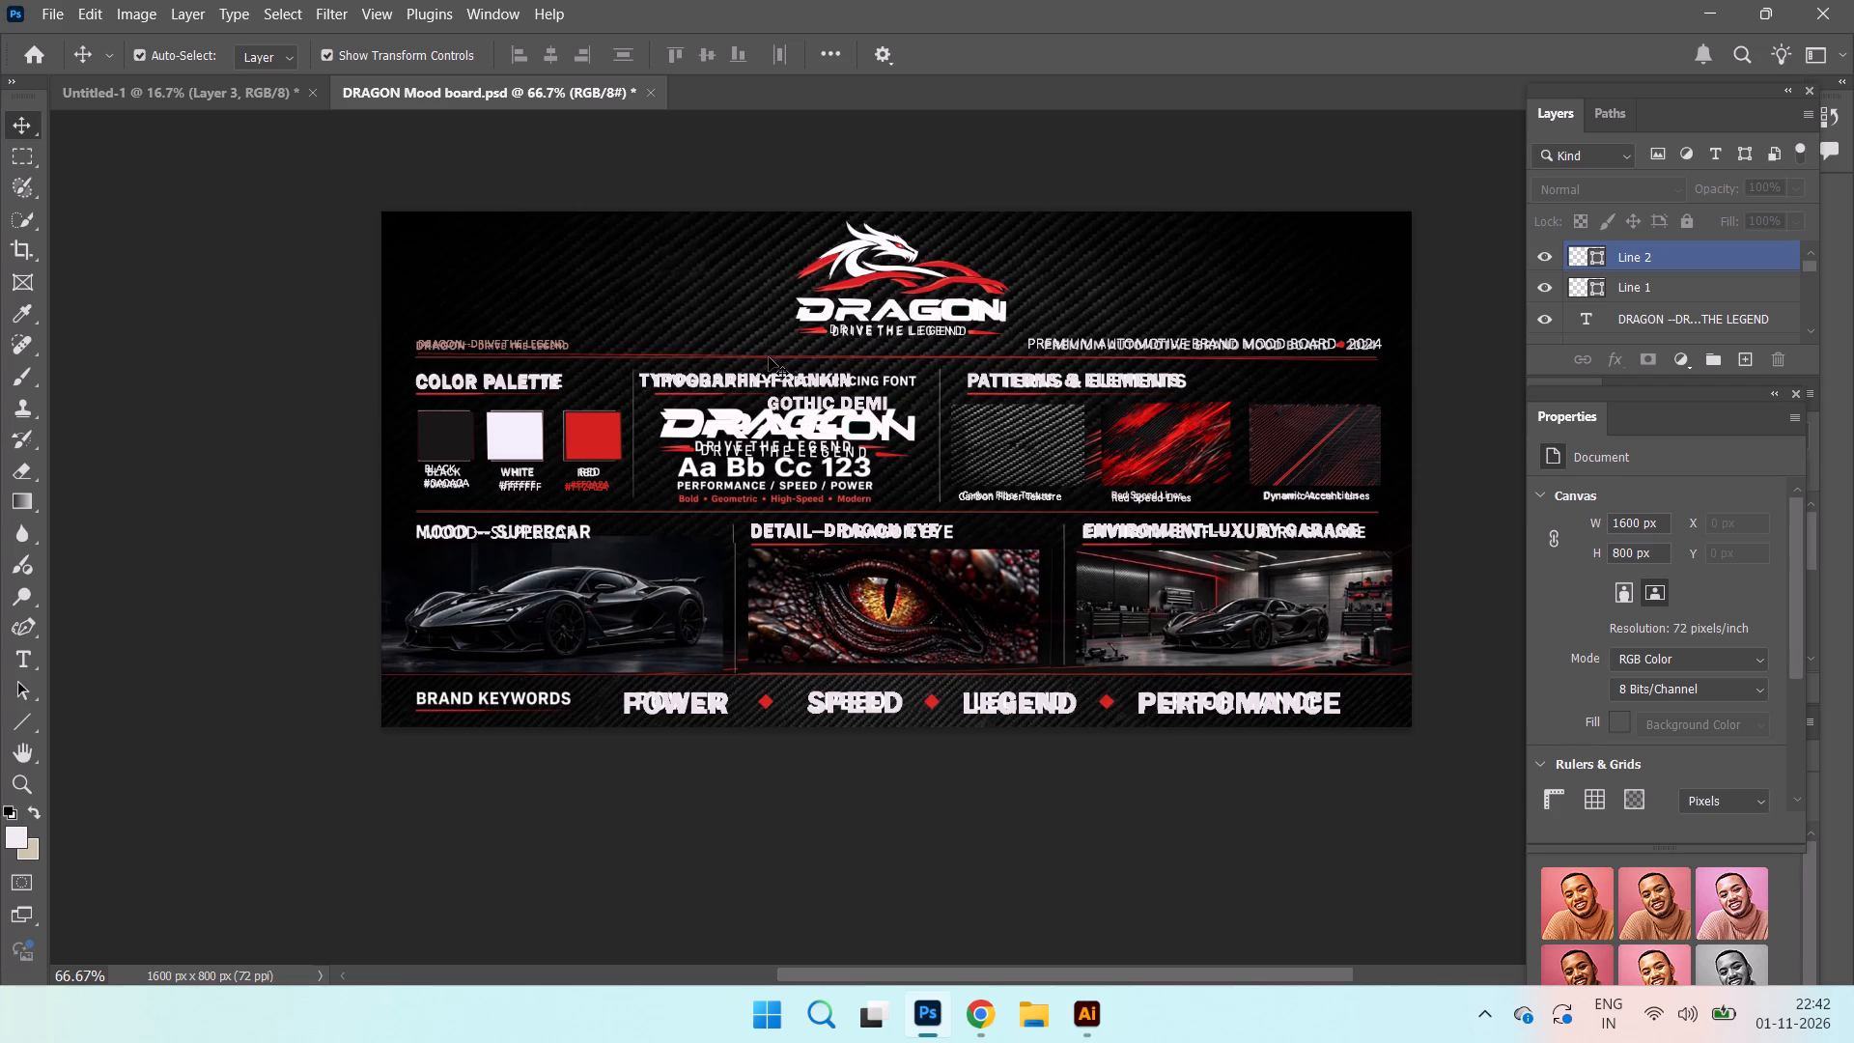
left_click(798, 355)
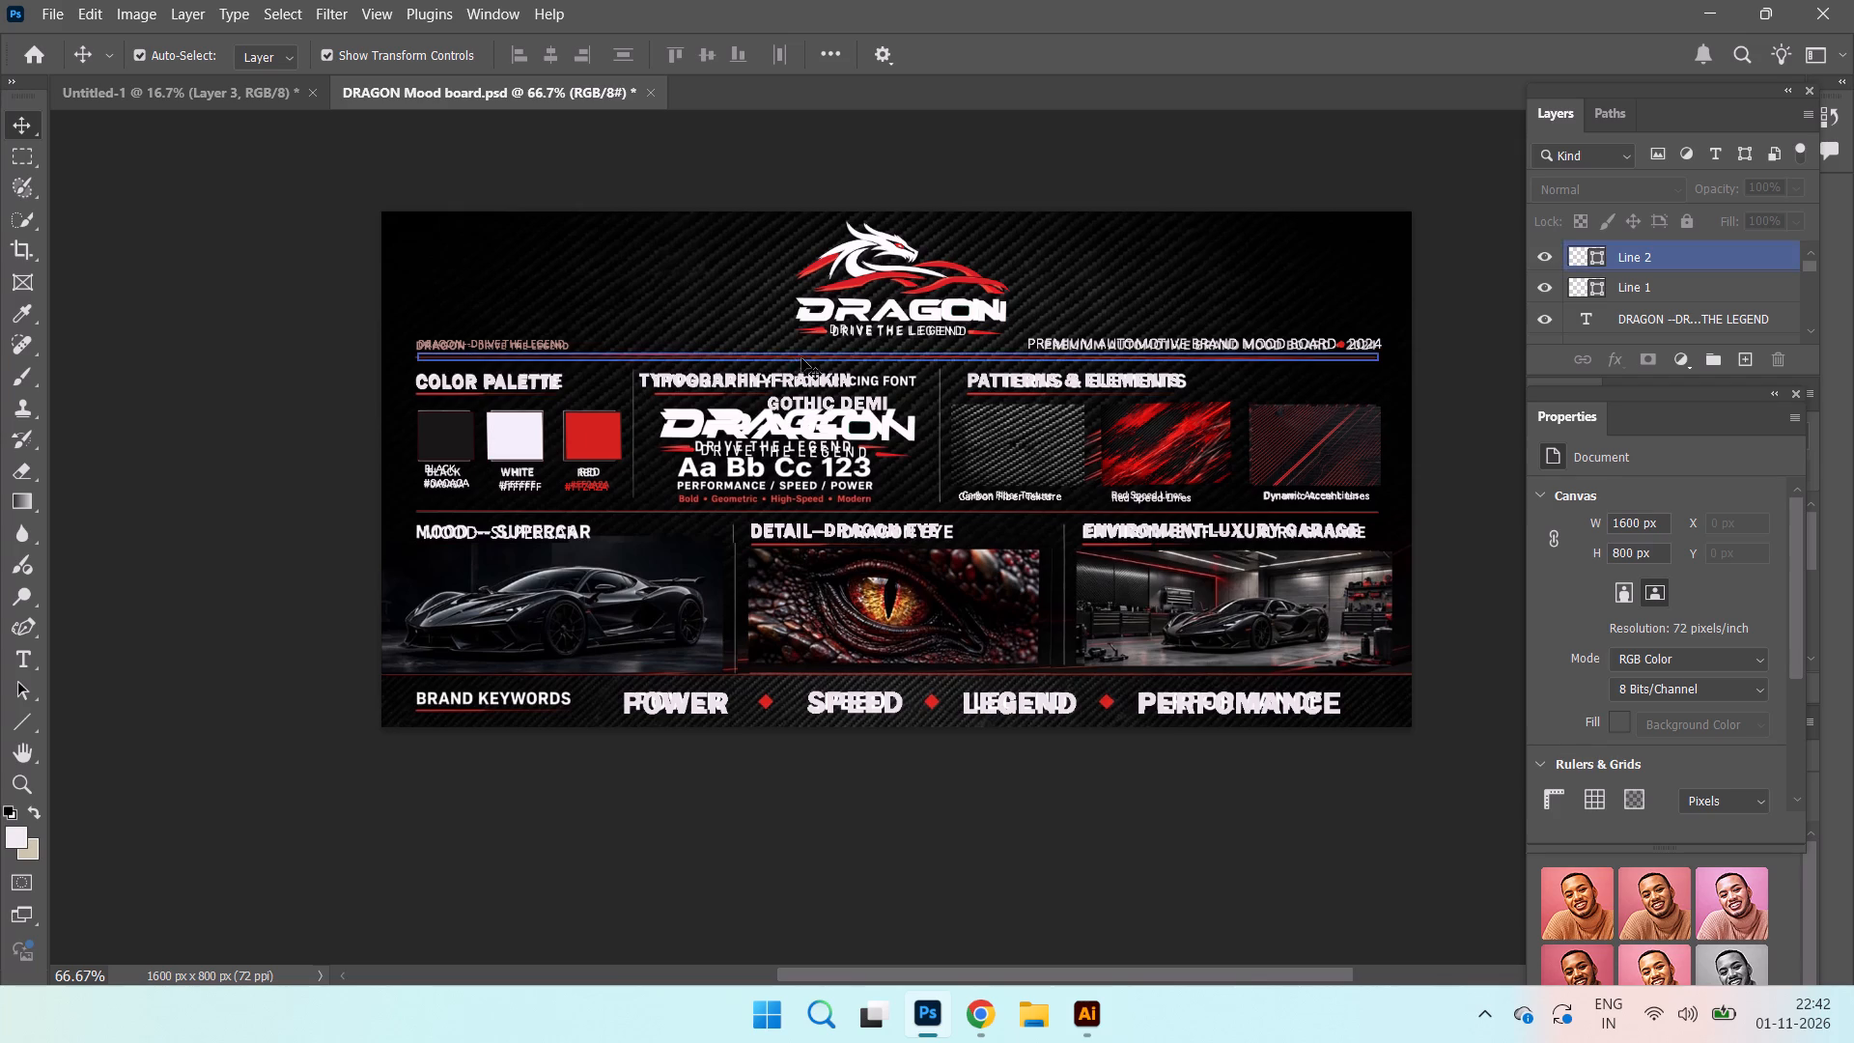
left_click(801, 358)
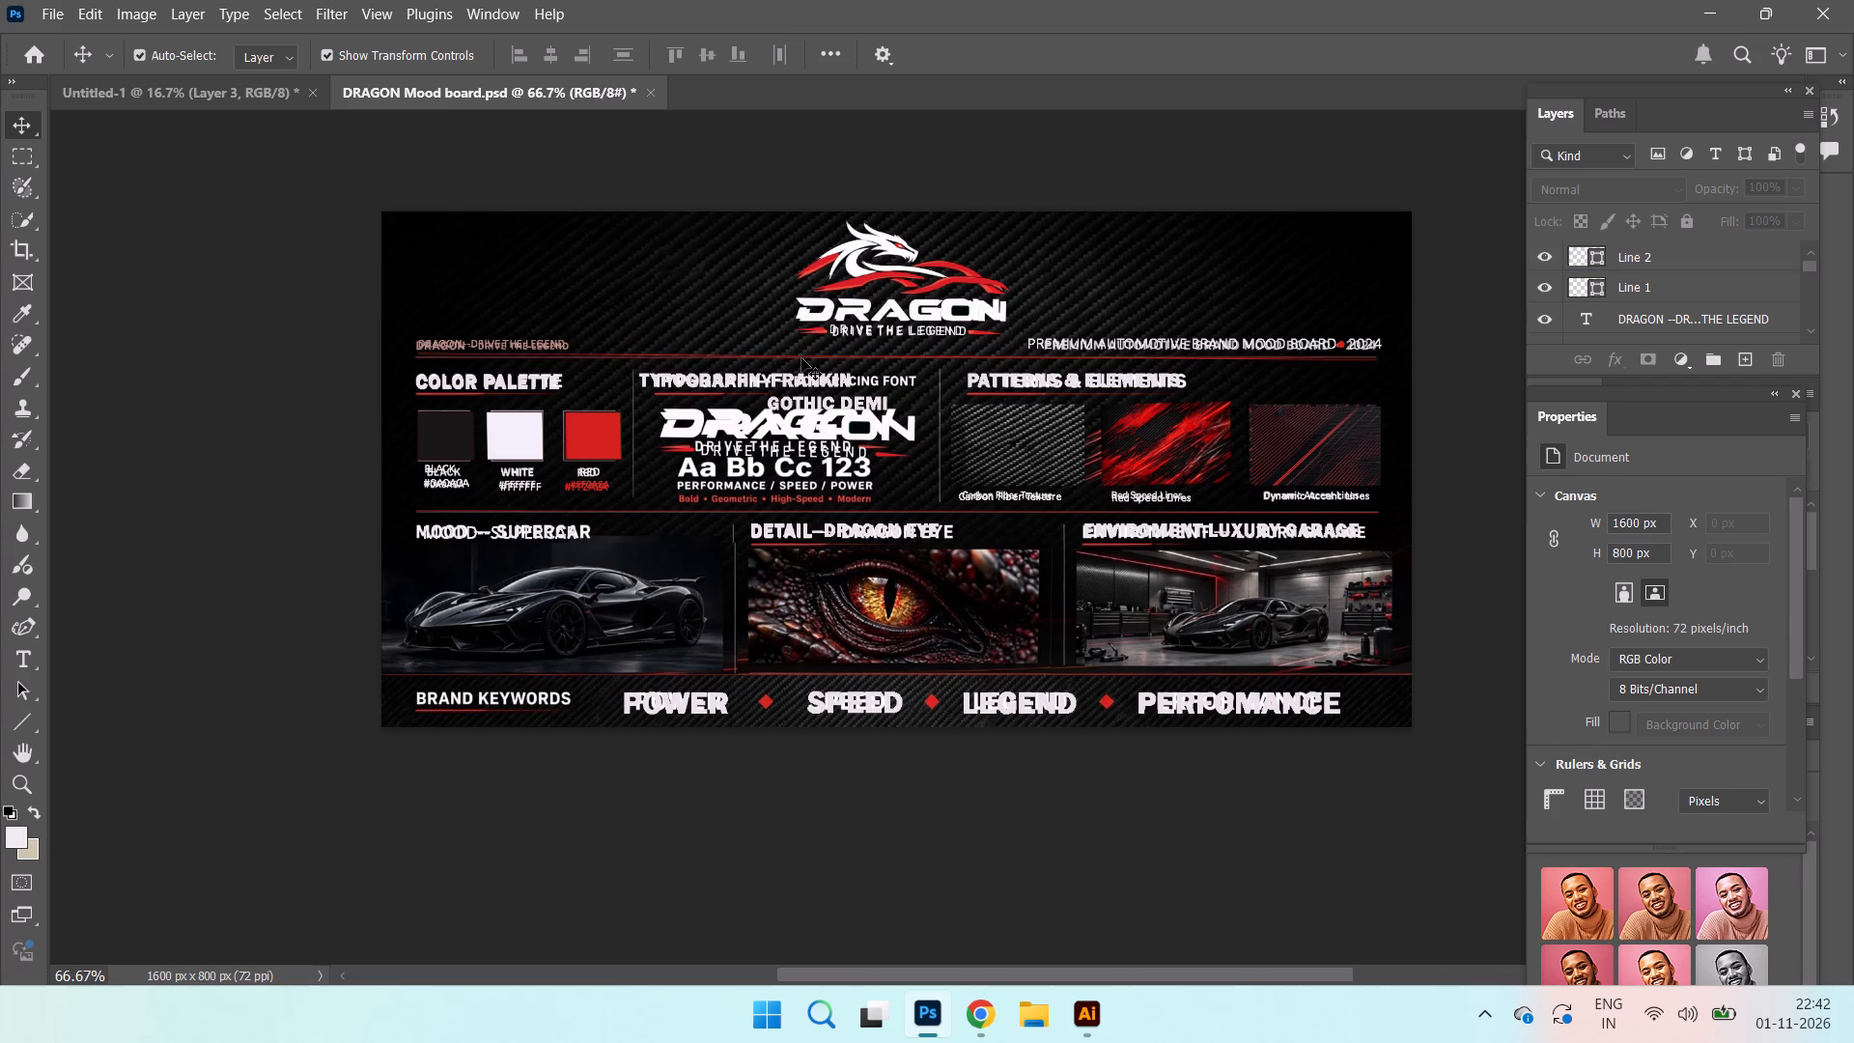
left_click(831, 356)
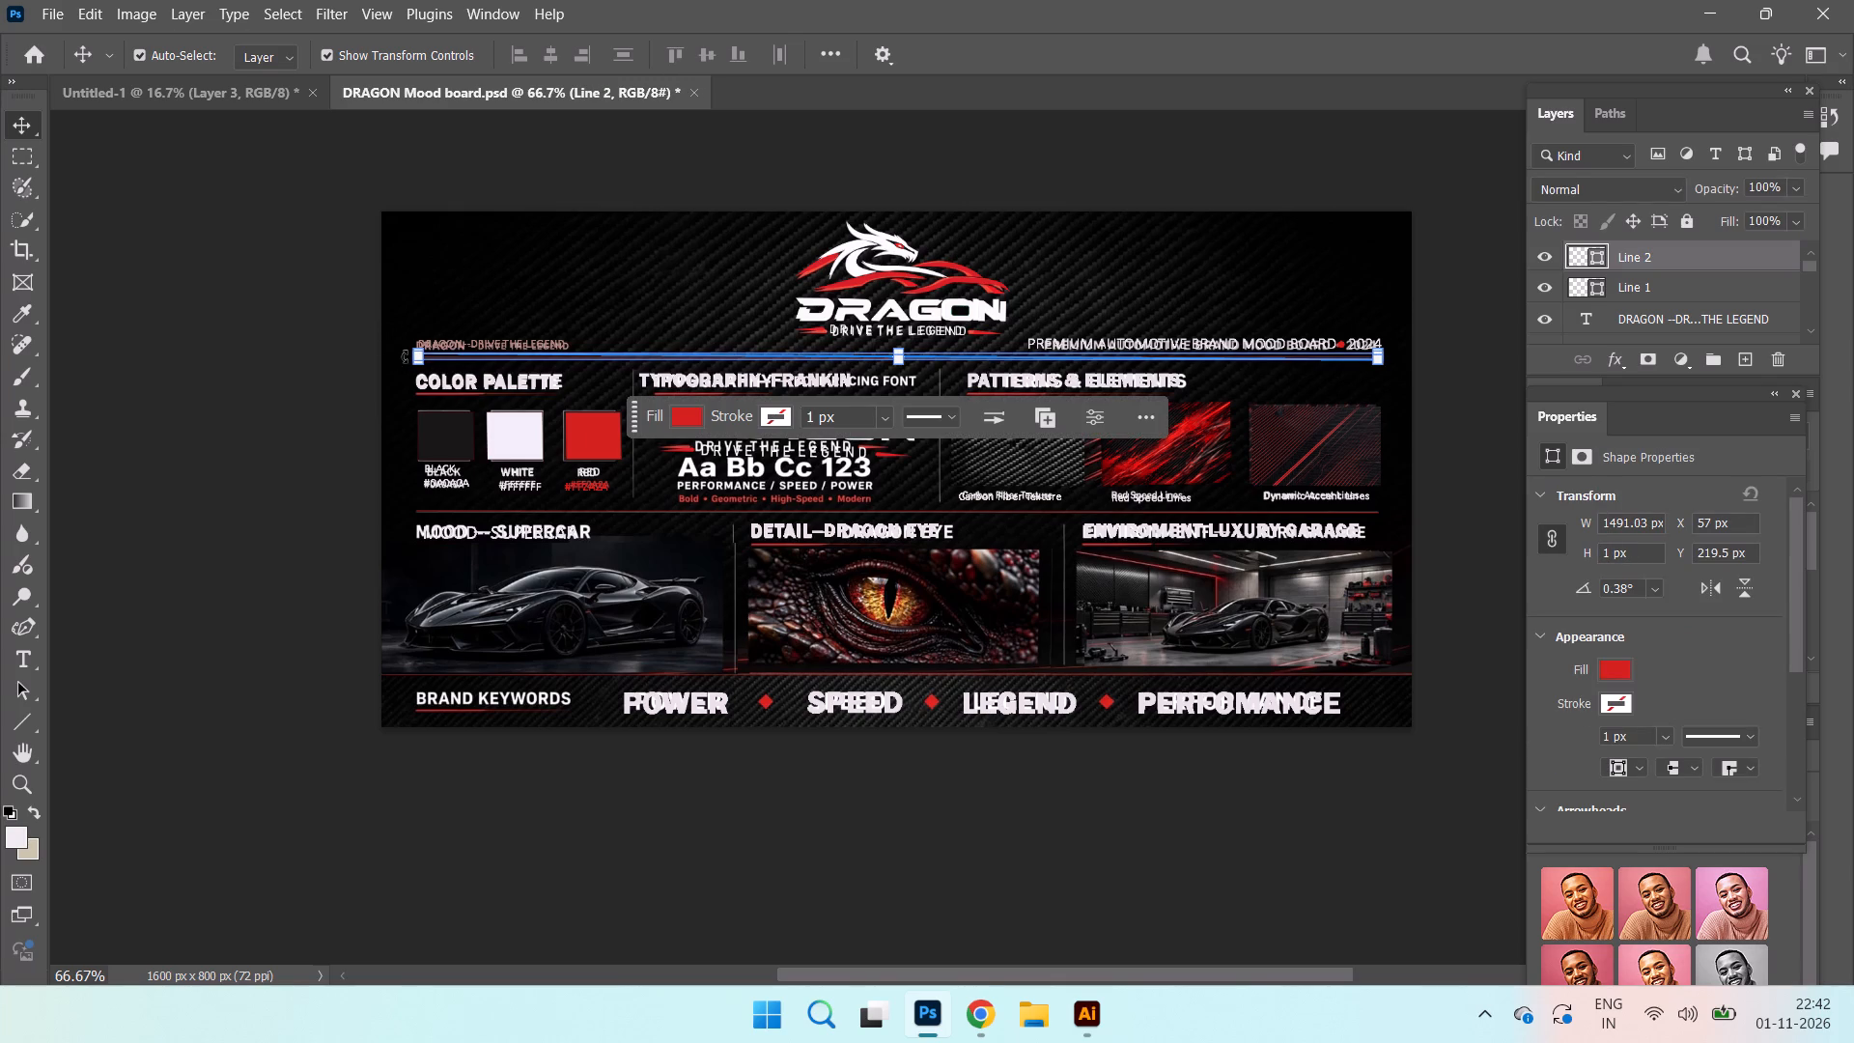
left_click(403, 353)
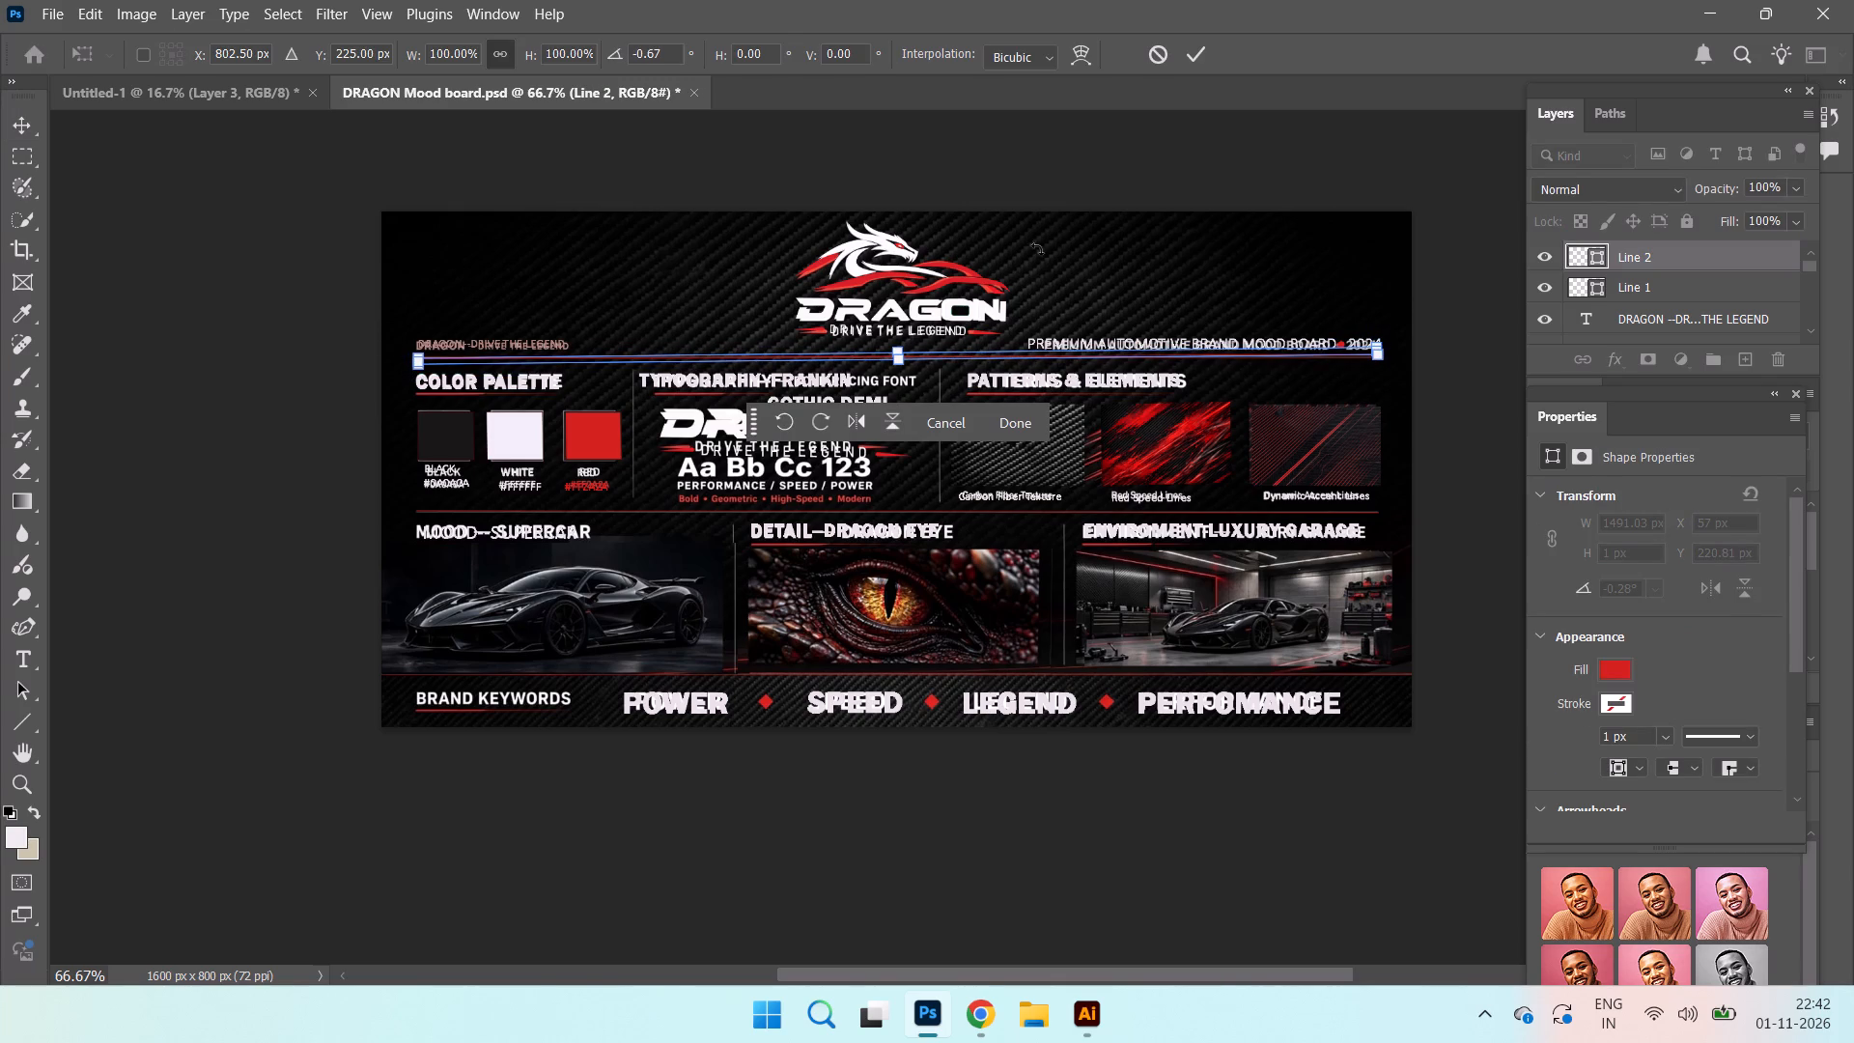
left_click(1195, 46)
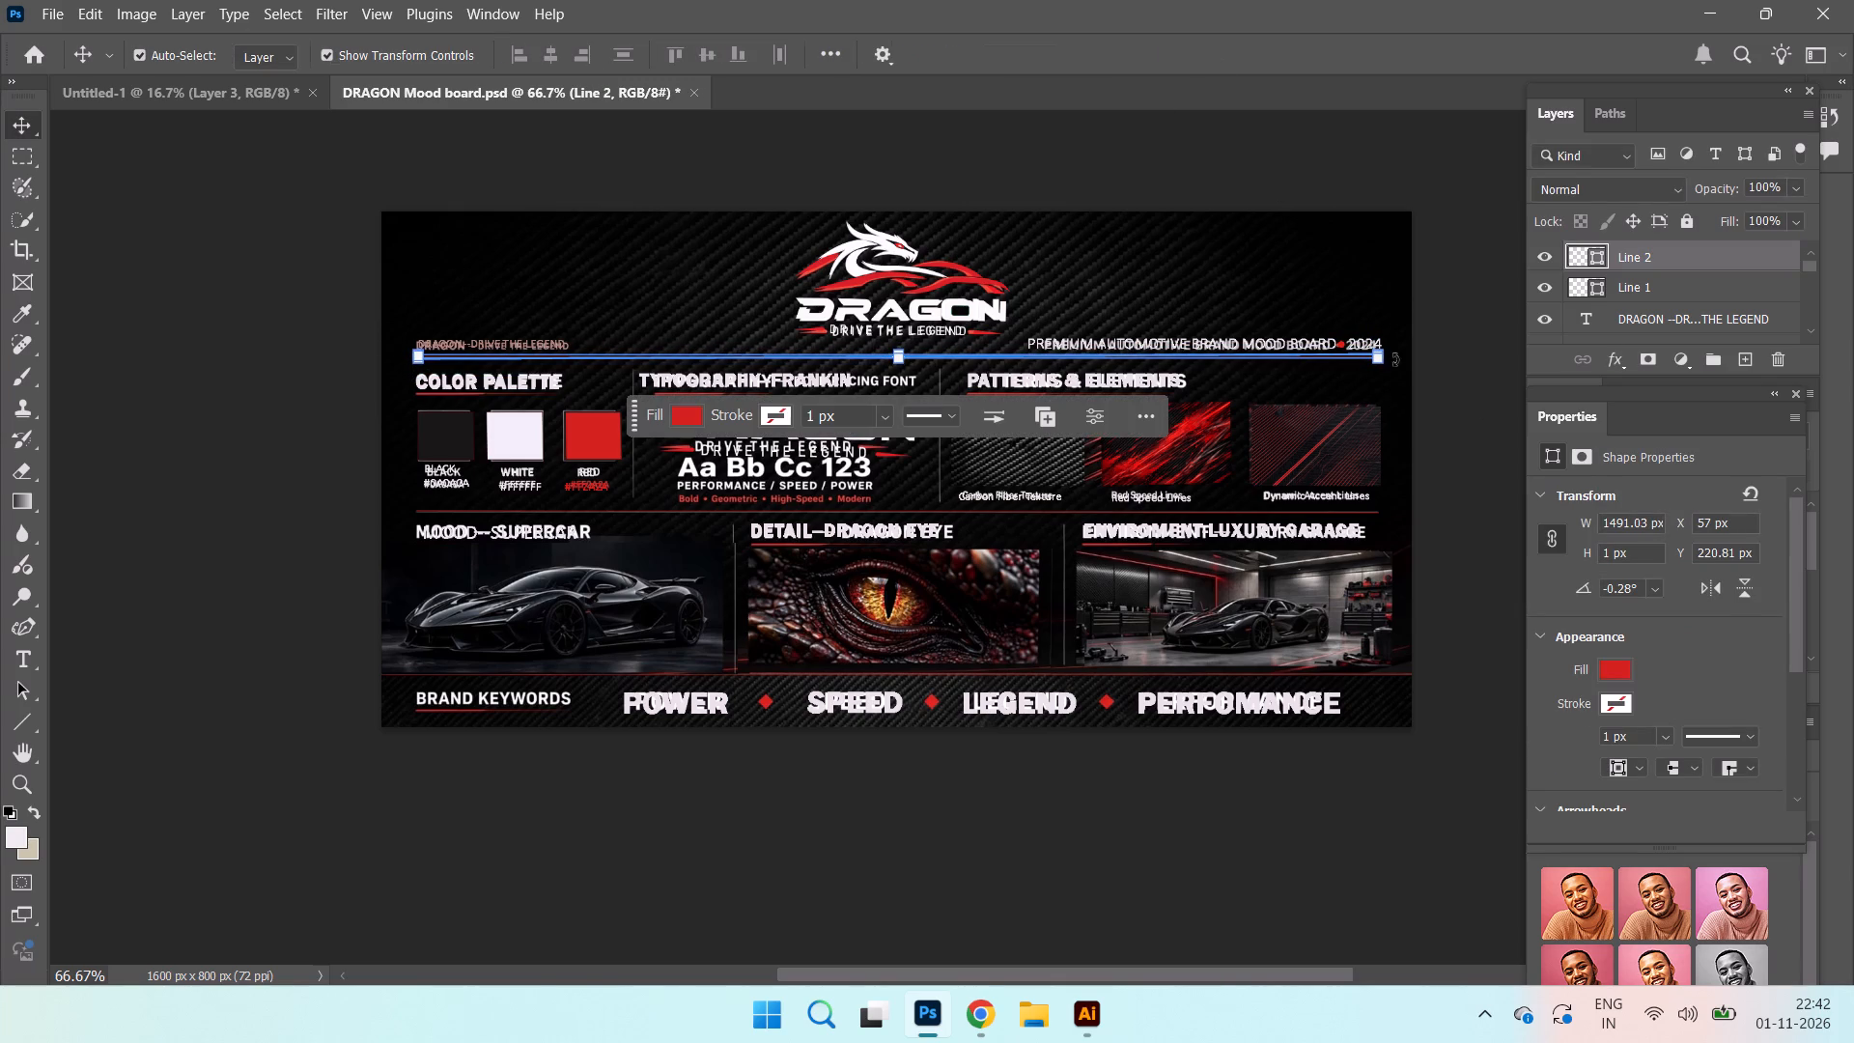
Lengthen the red line under the header taglines to about 1503 px wide.
left_click_drag(1381, 361, 1391, 385)
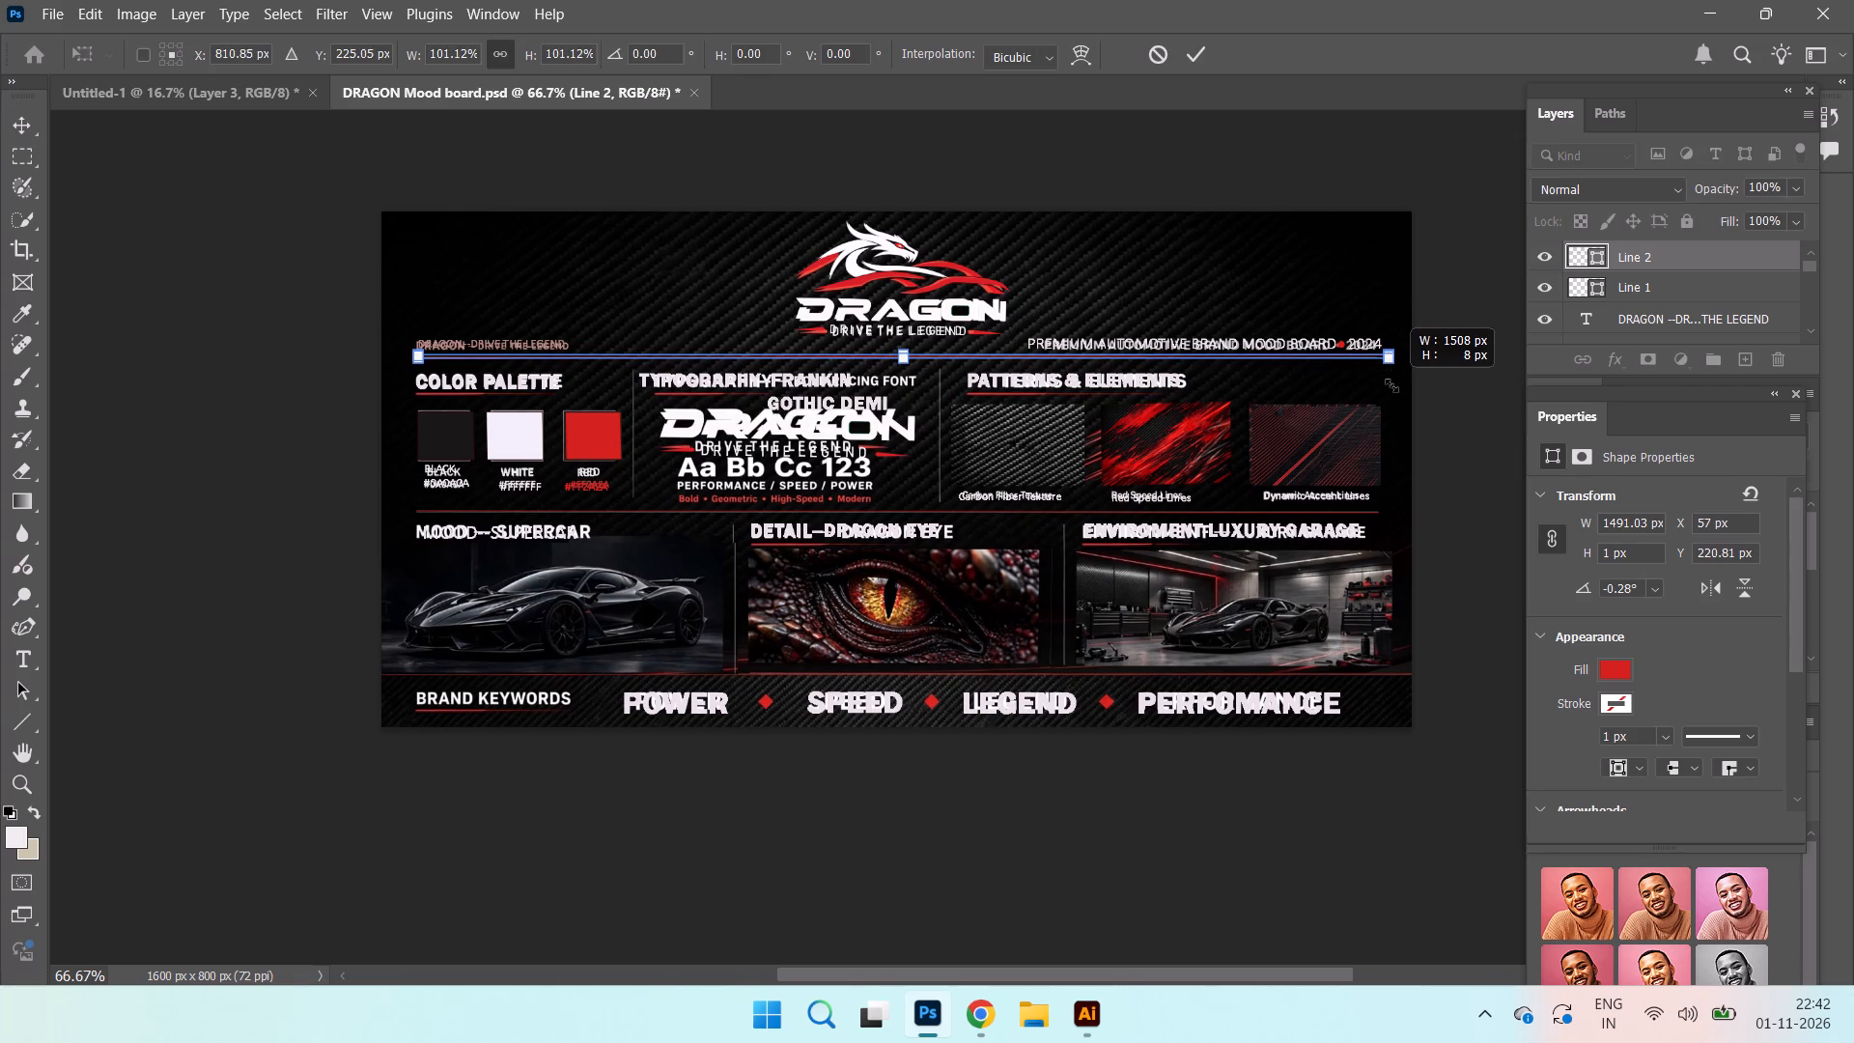
left_click_drag(1391, 385, 1389, 395)
left_click(1476, 358)
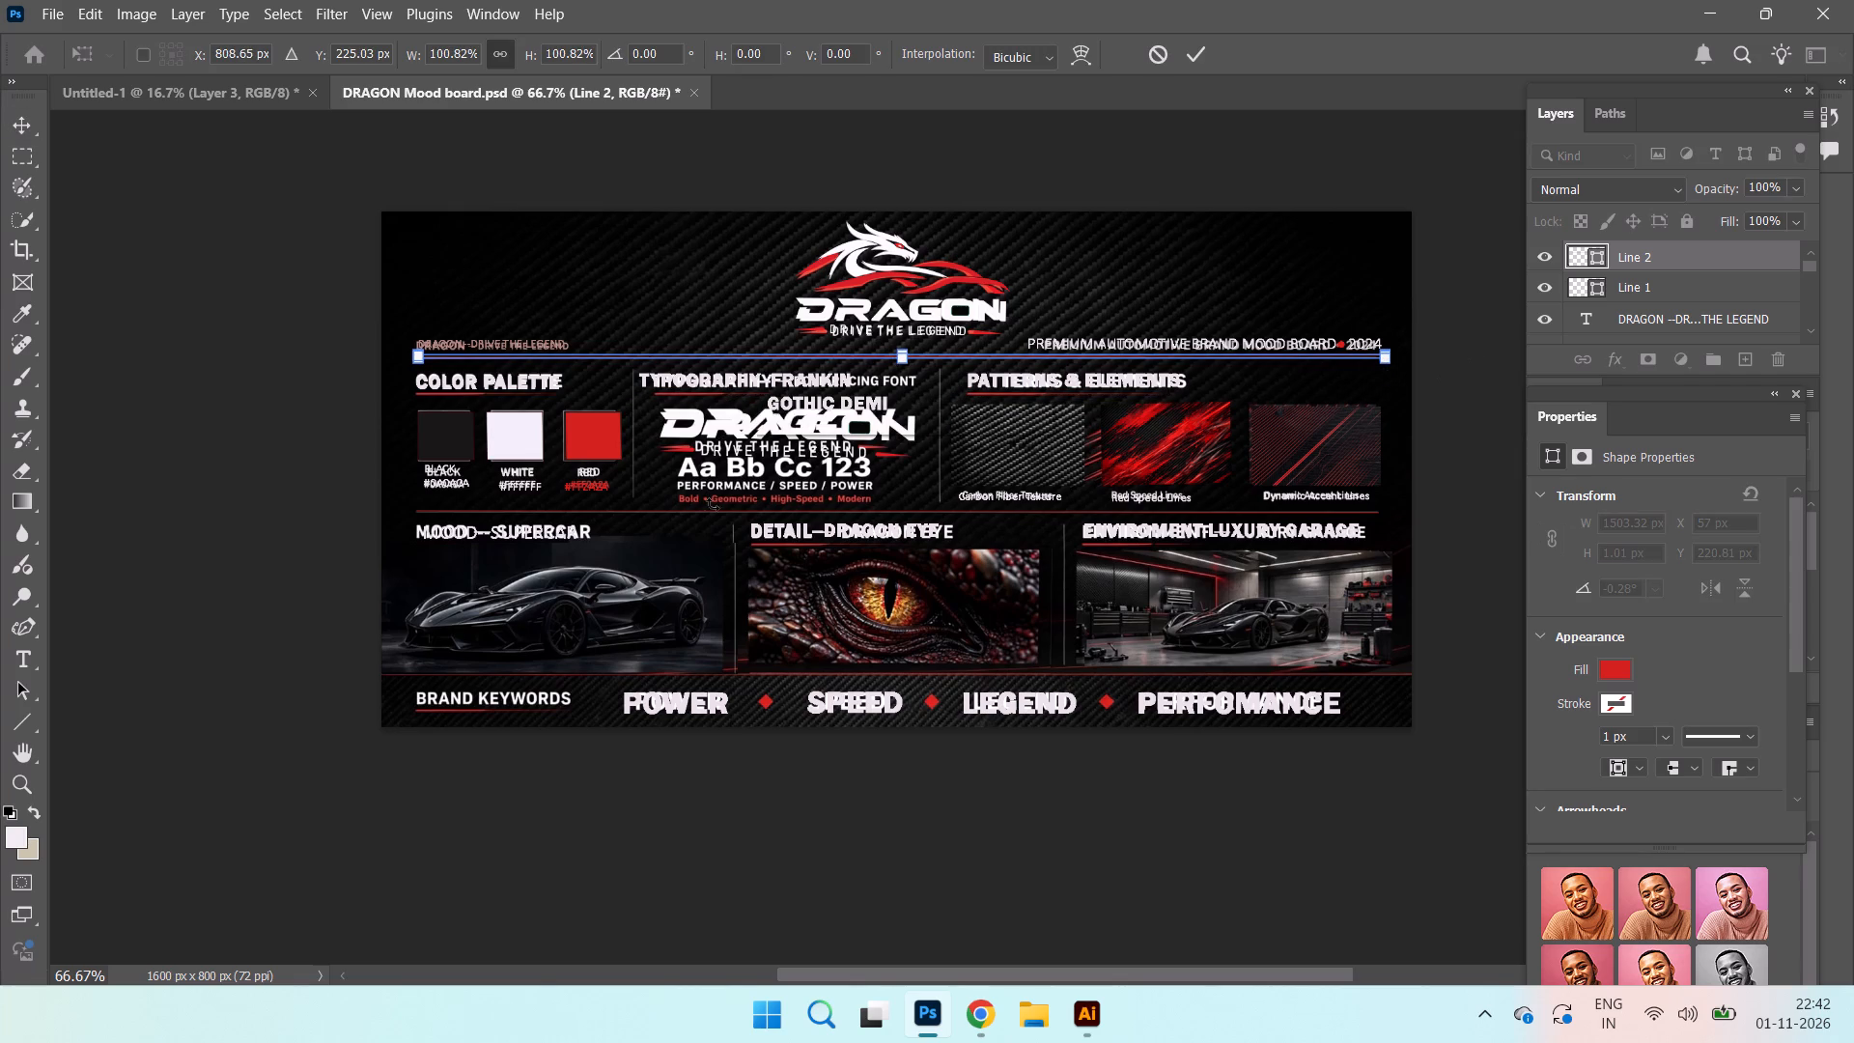
left_click(1191, 65)
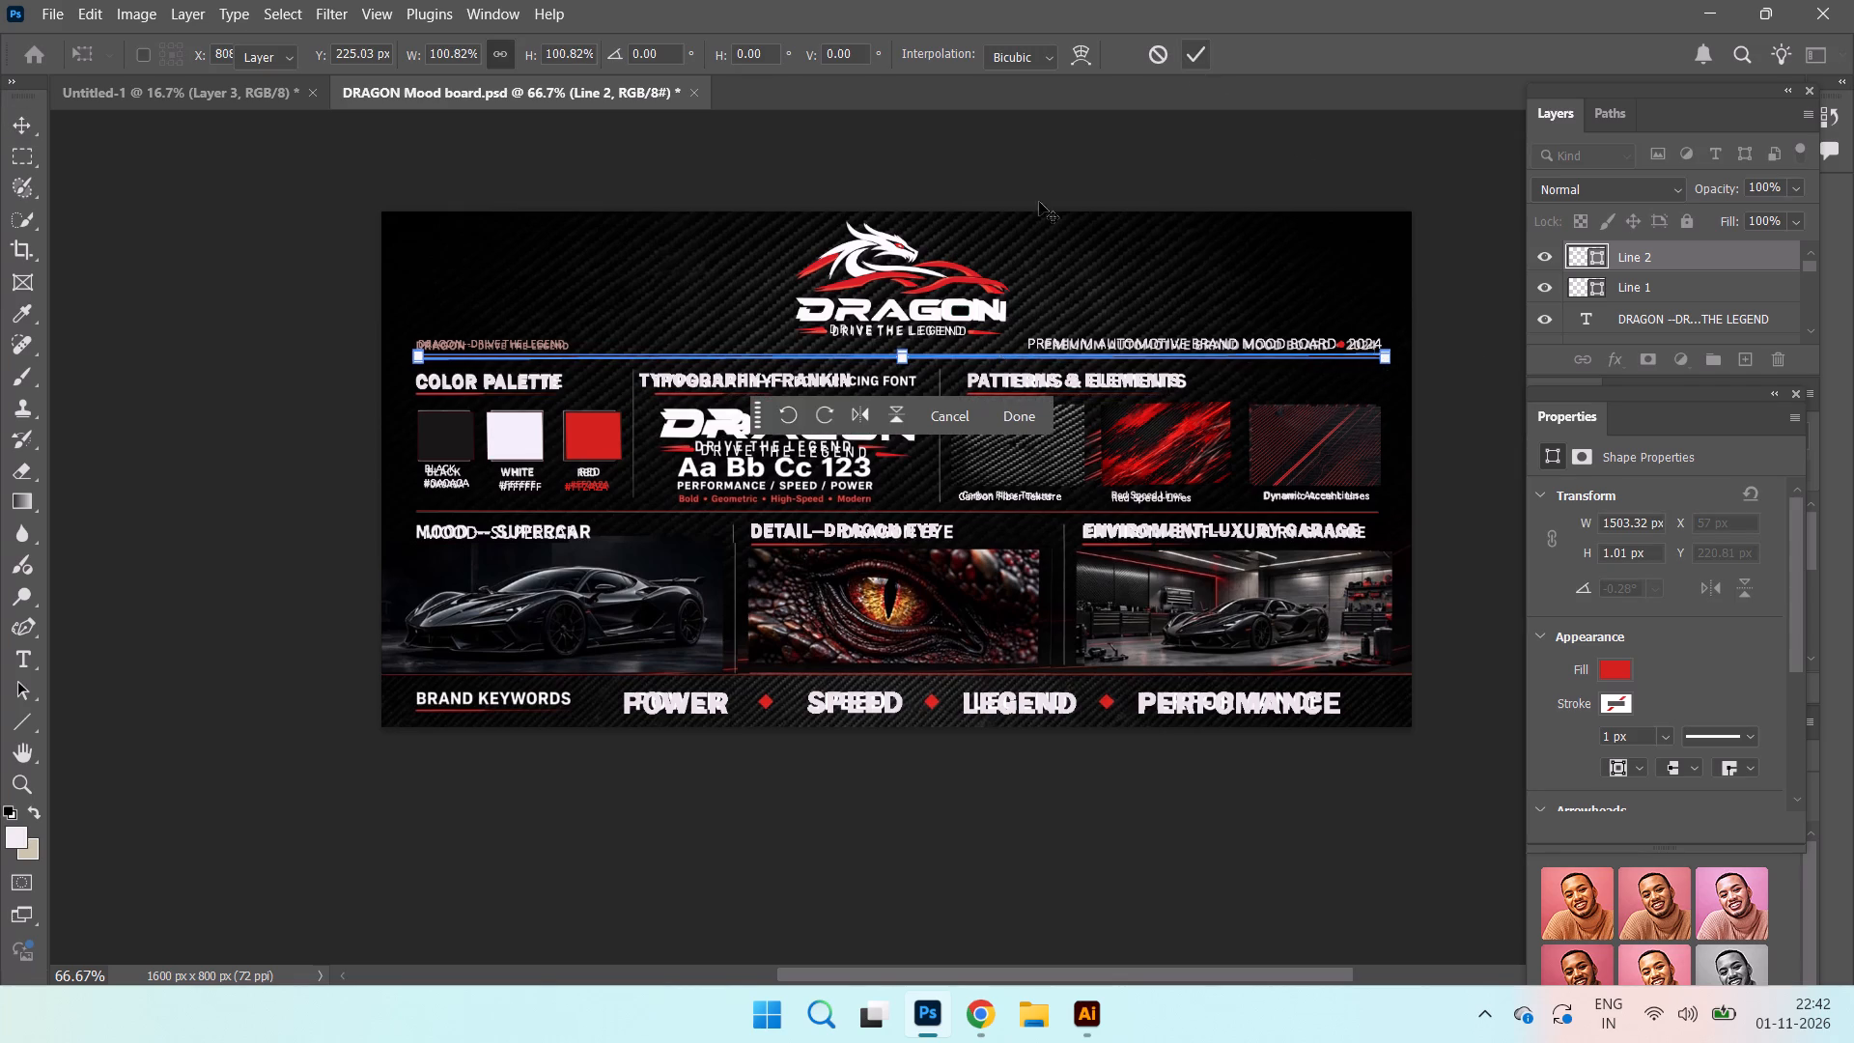
left_click(1073, 264)
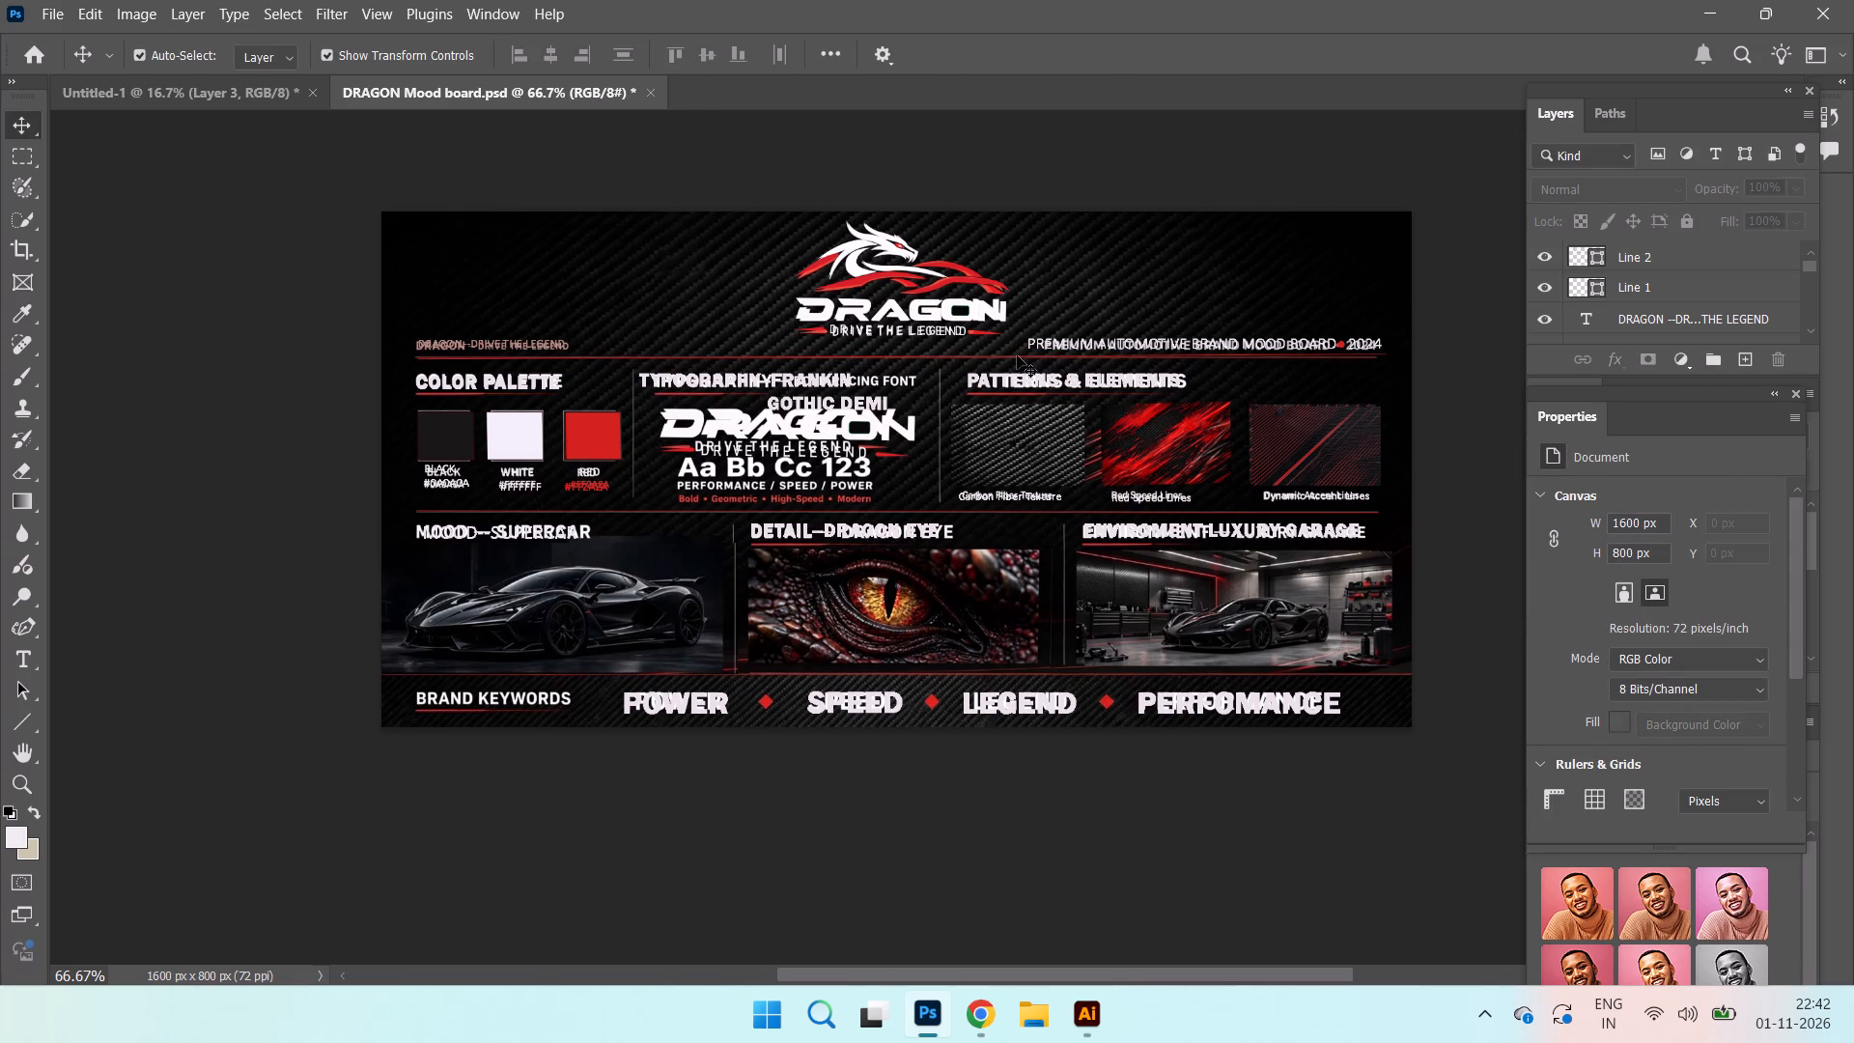
Hide the Background layer to isolate the red line between the colour palette and picture rows.
left_click(973, 356)
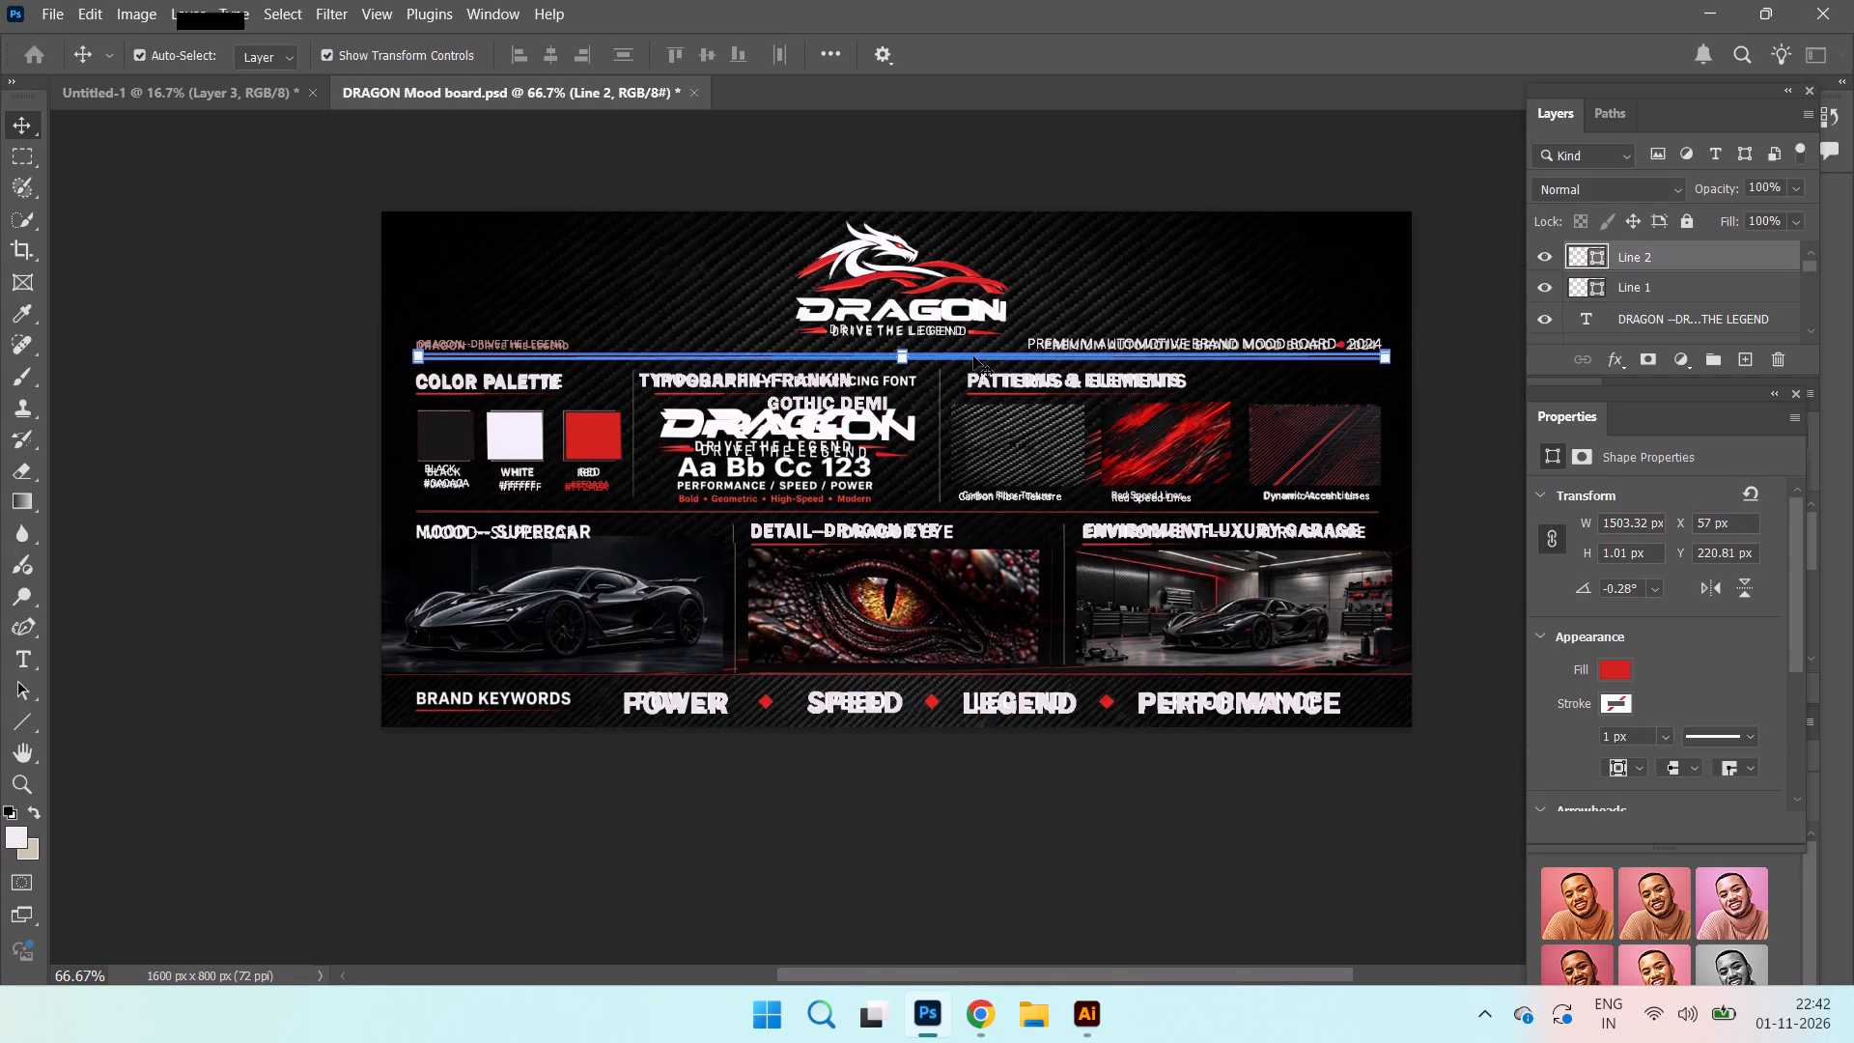
left_click(939, 513)
left_click(939, 513)
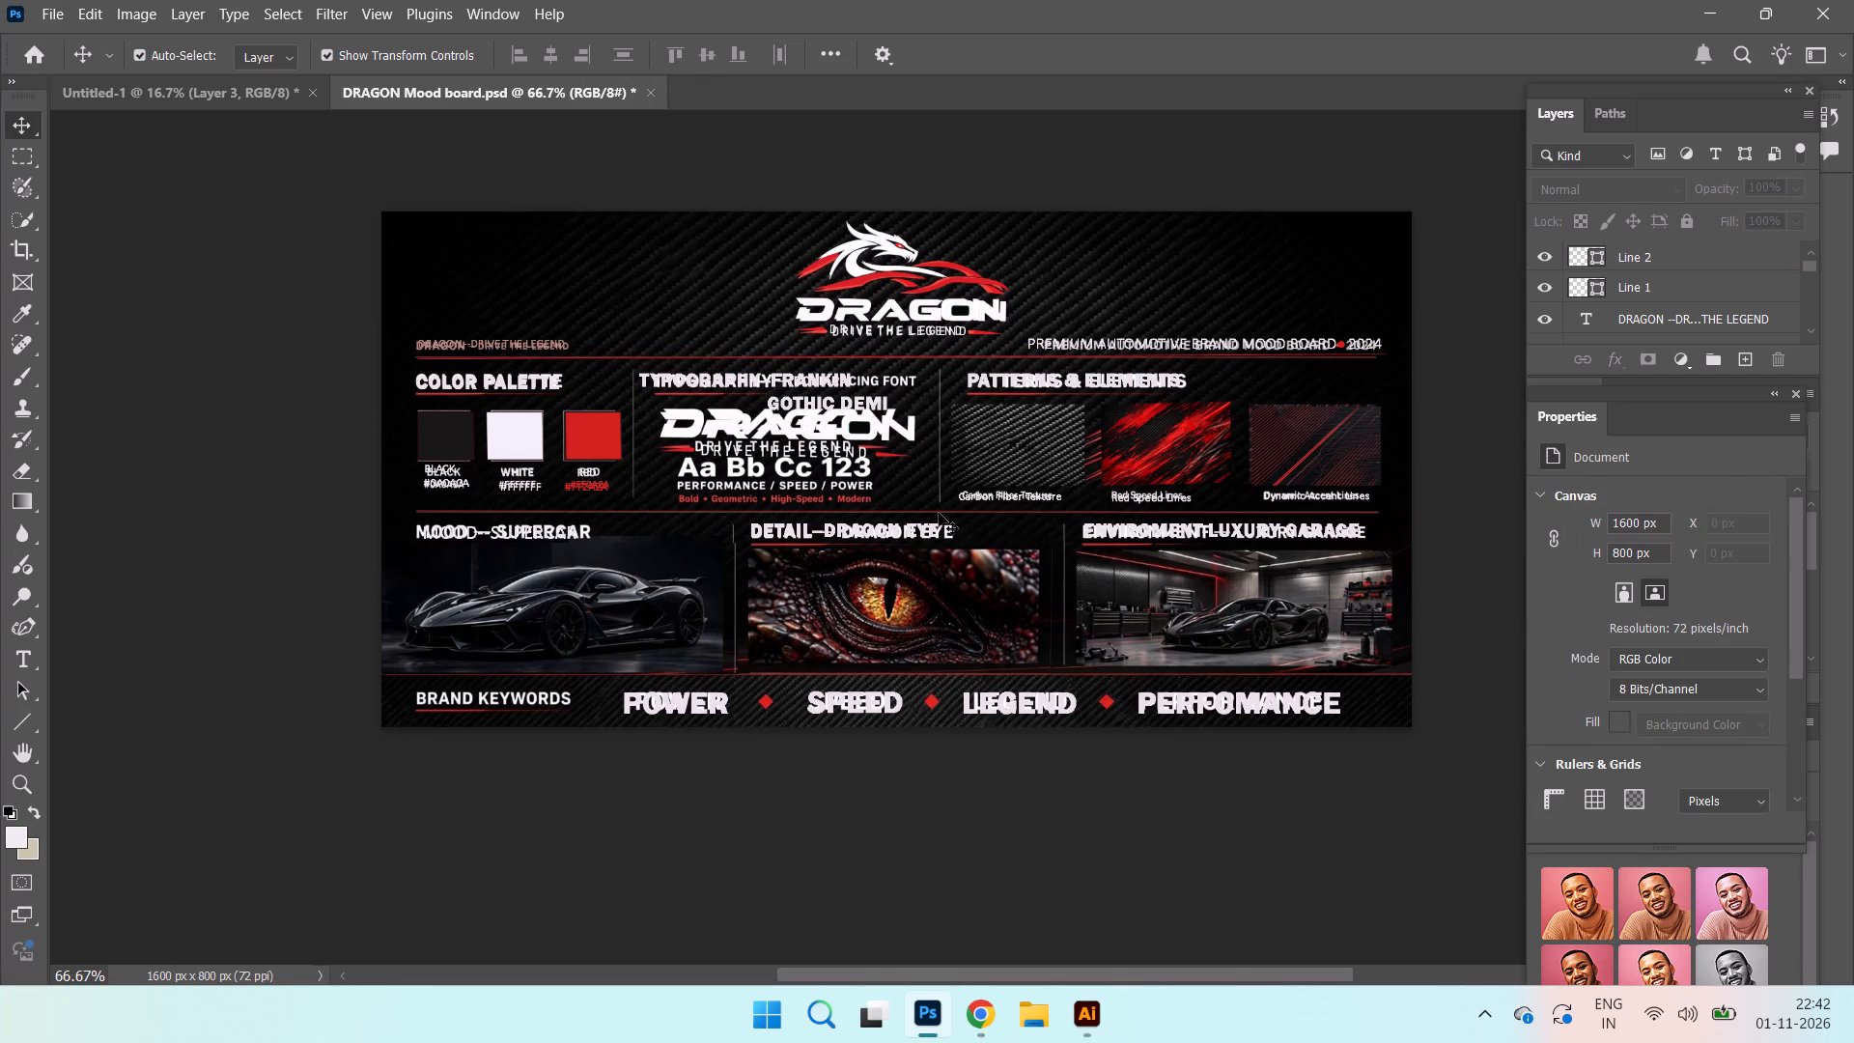
left_click(876, 514)
left_click(990, 515)
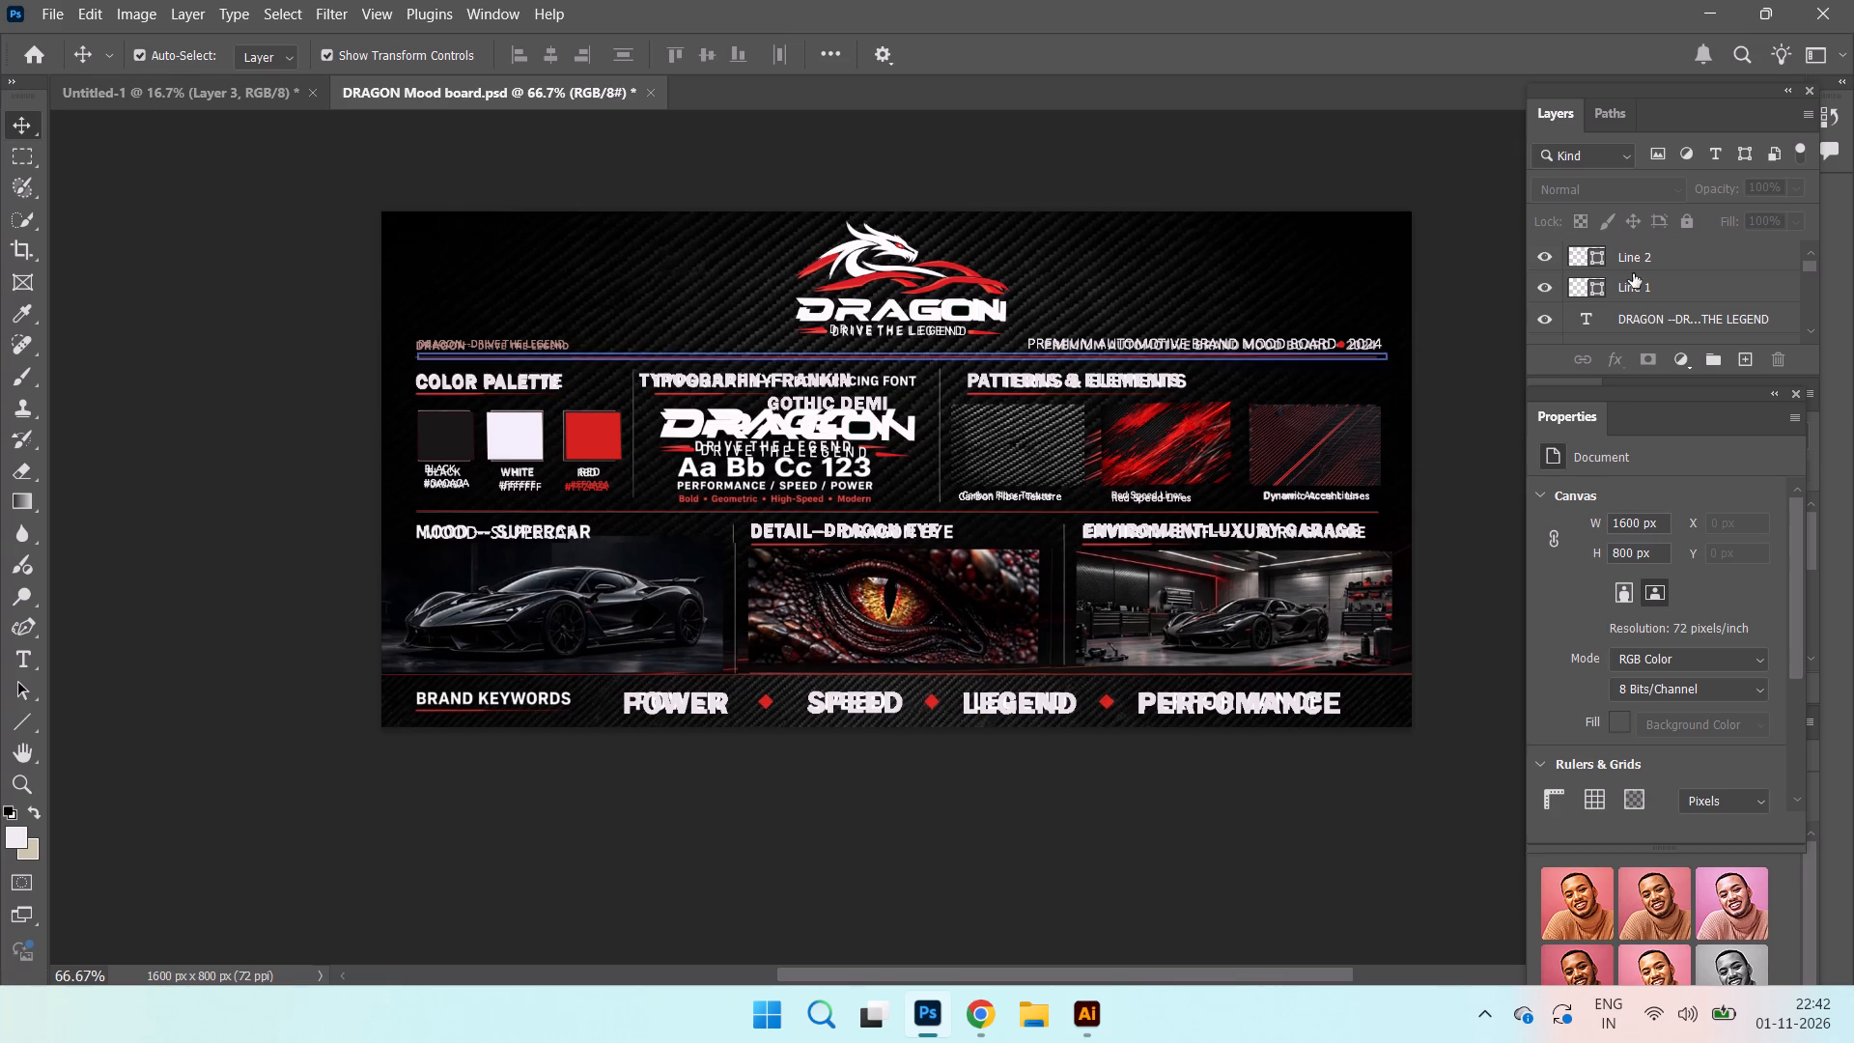
scroll(1638, 328, "down", 20)
scroll(1638, 328, "down", 5)
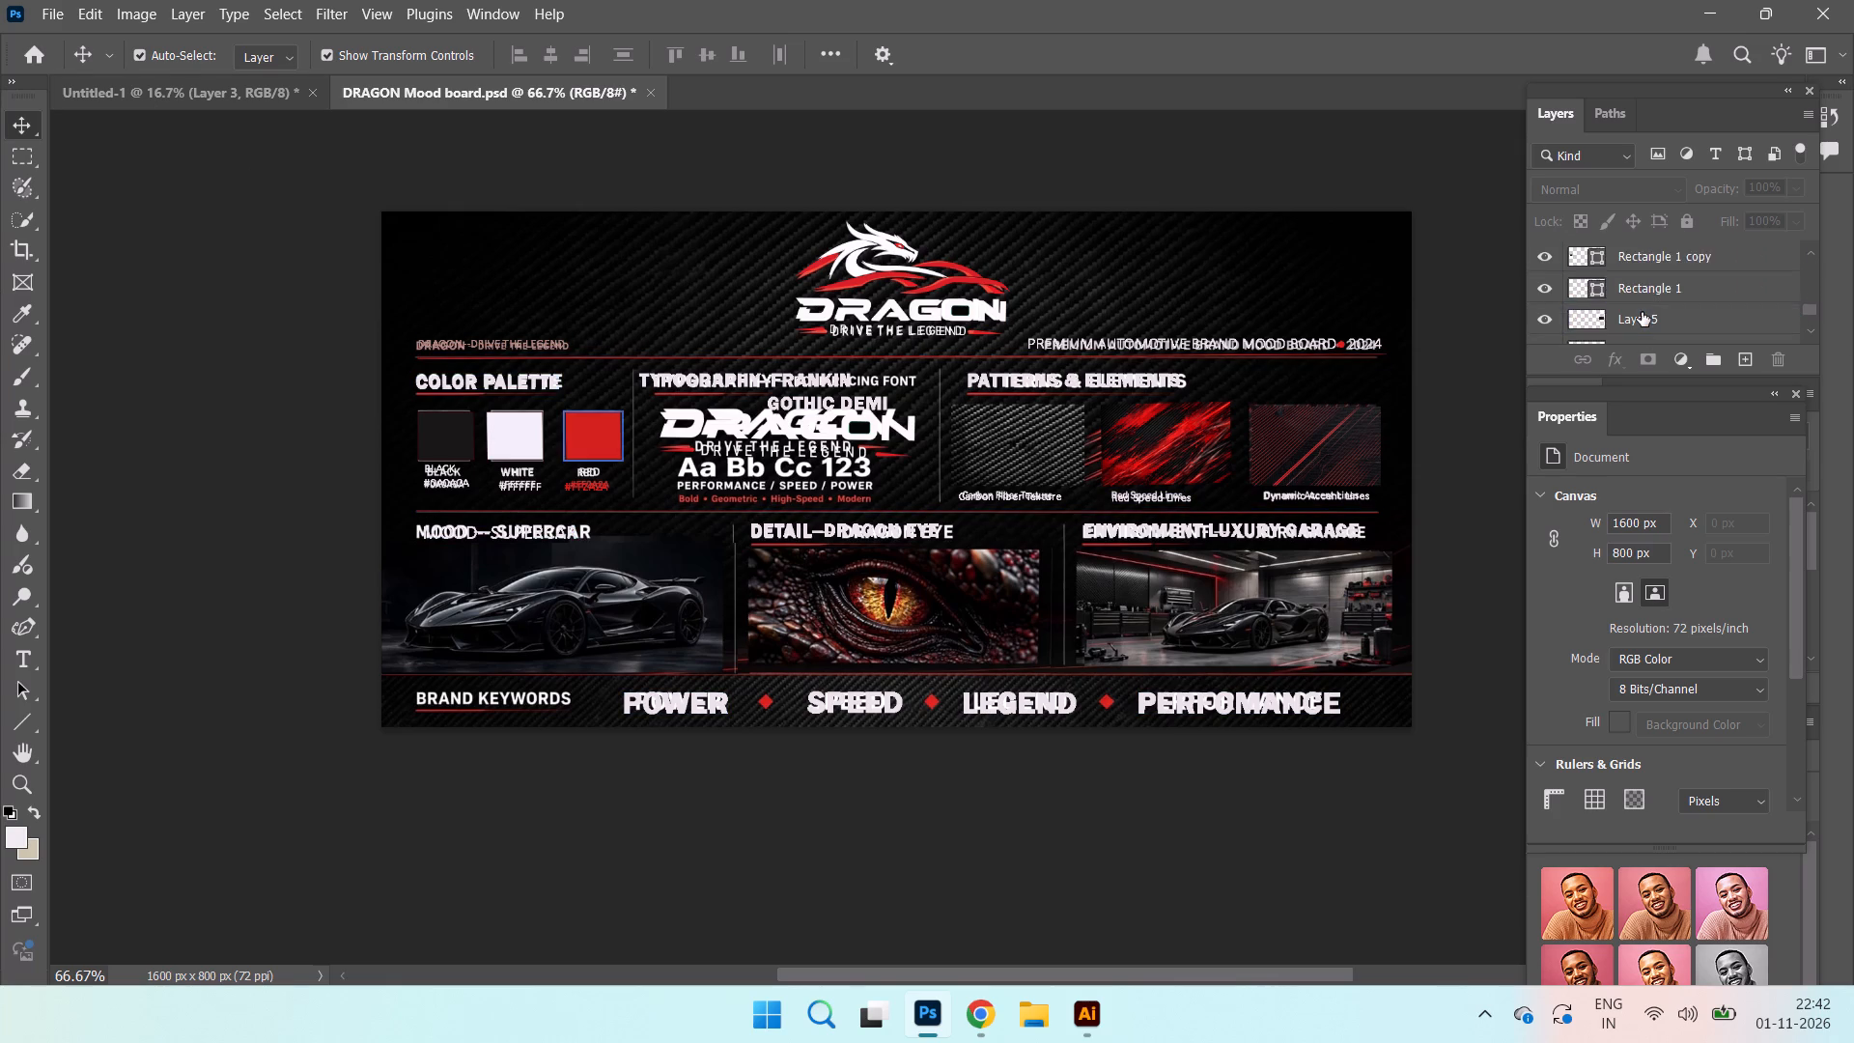
scroll(1642, 312, "down", 14)
left_click(1546, 324)
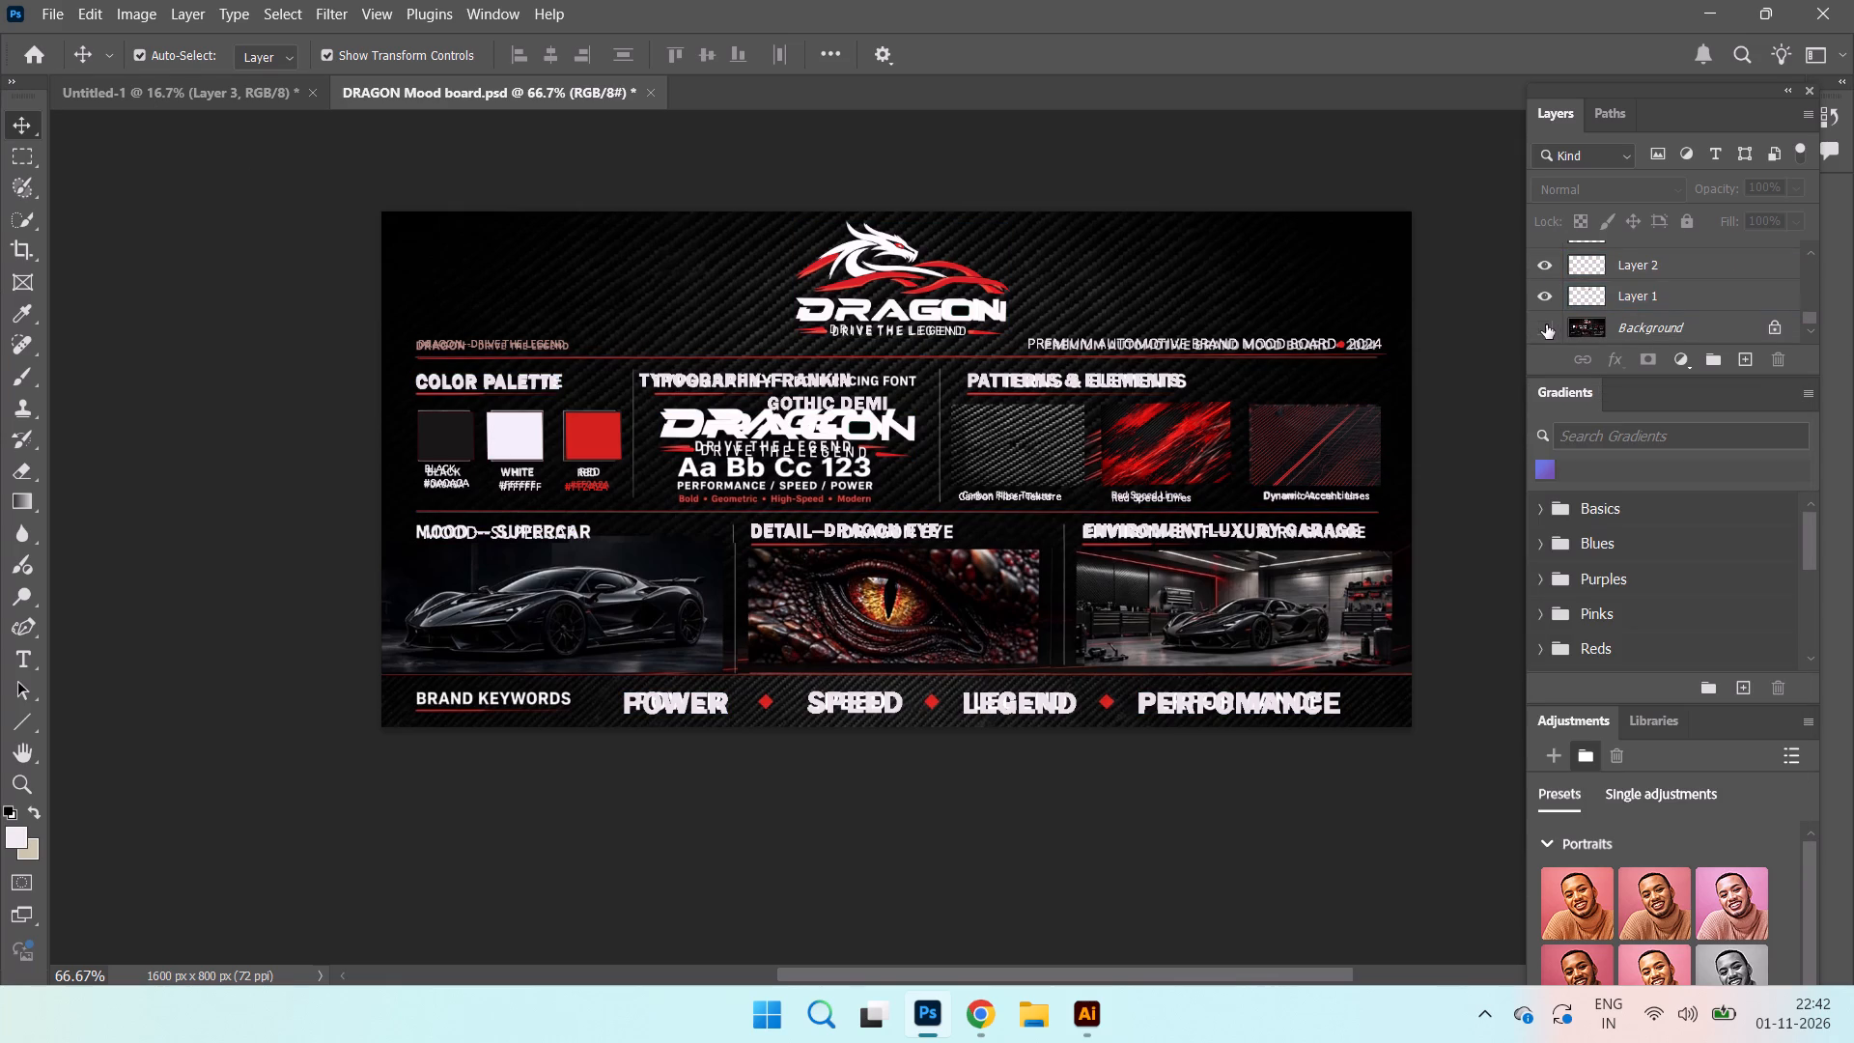
Move the Line 1 divider down to just above the three pictures, below its original position under the colour palette row.
left_click(975, 509)
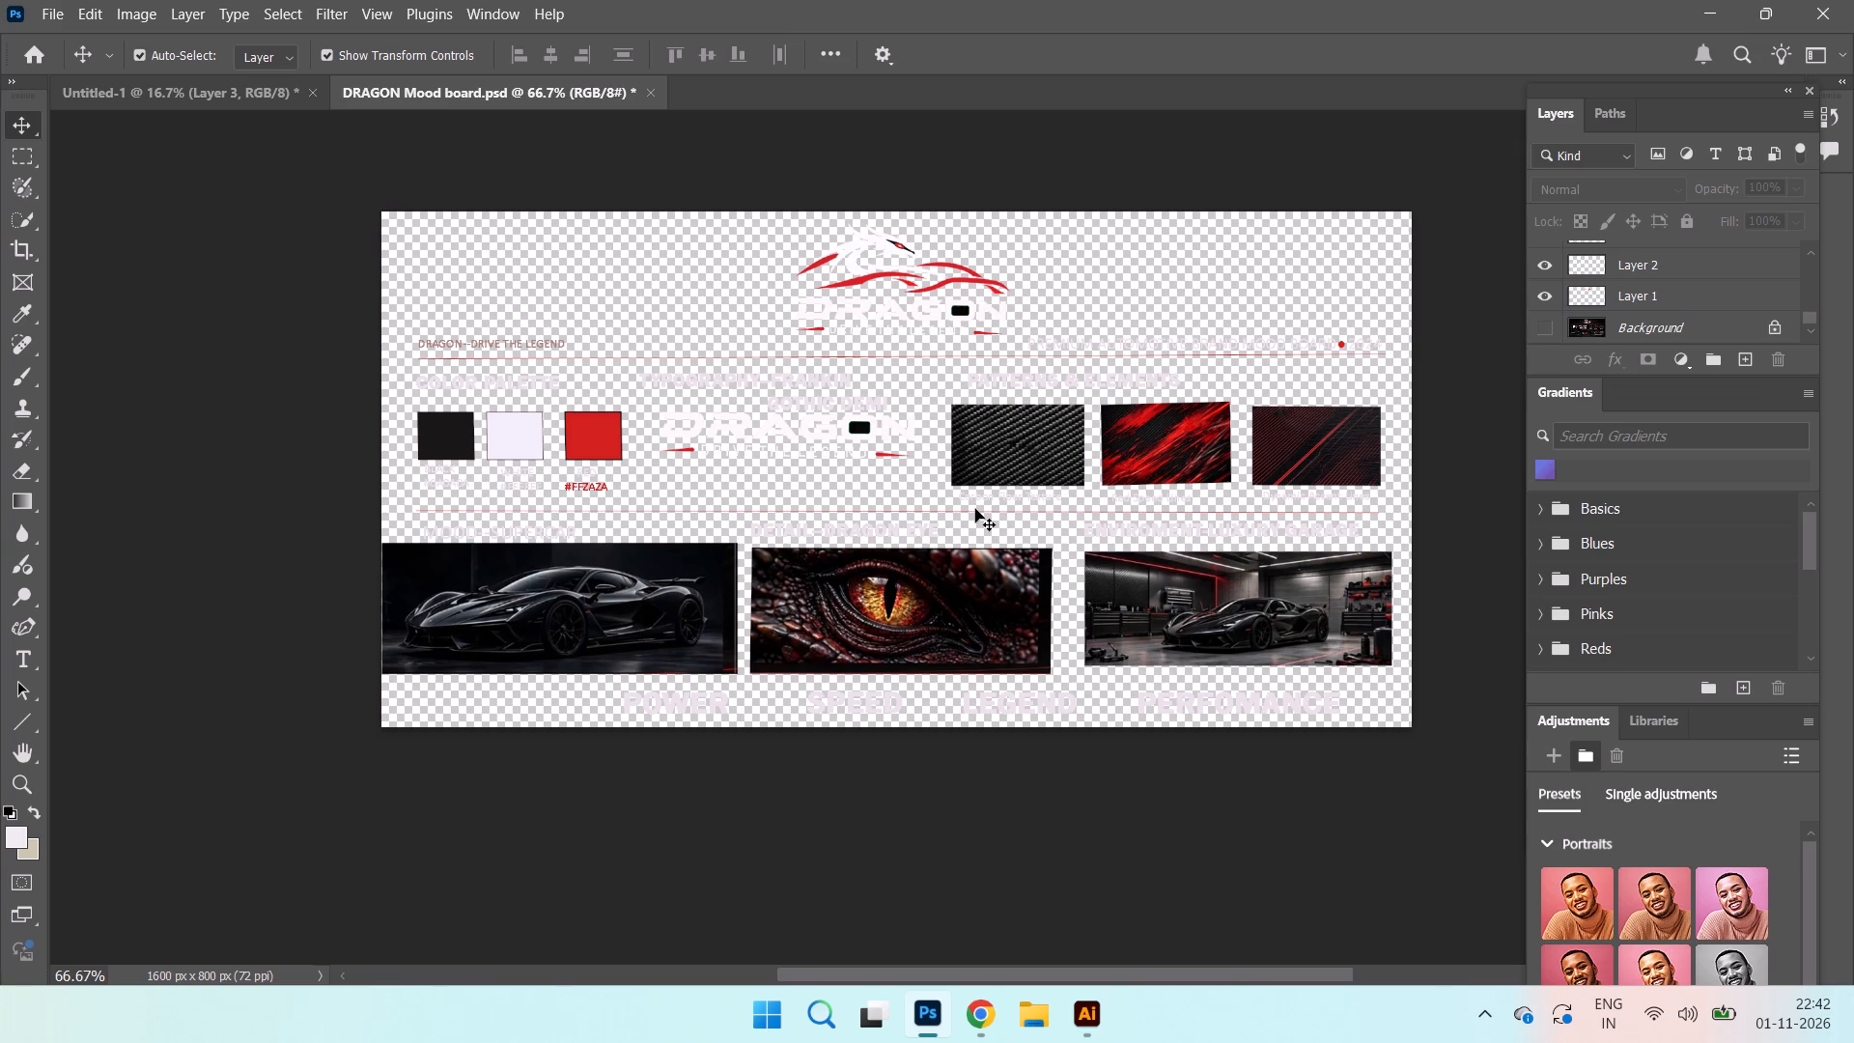
left_click_drag(973, 505, 1077, 525)
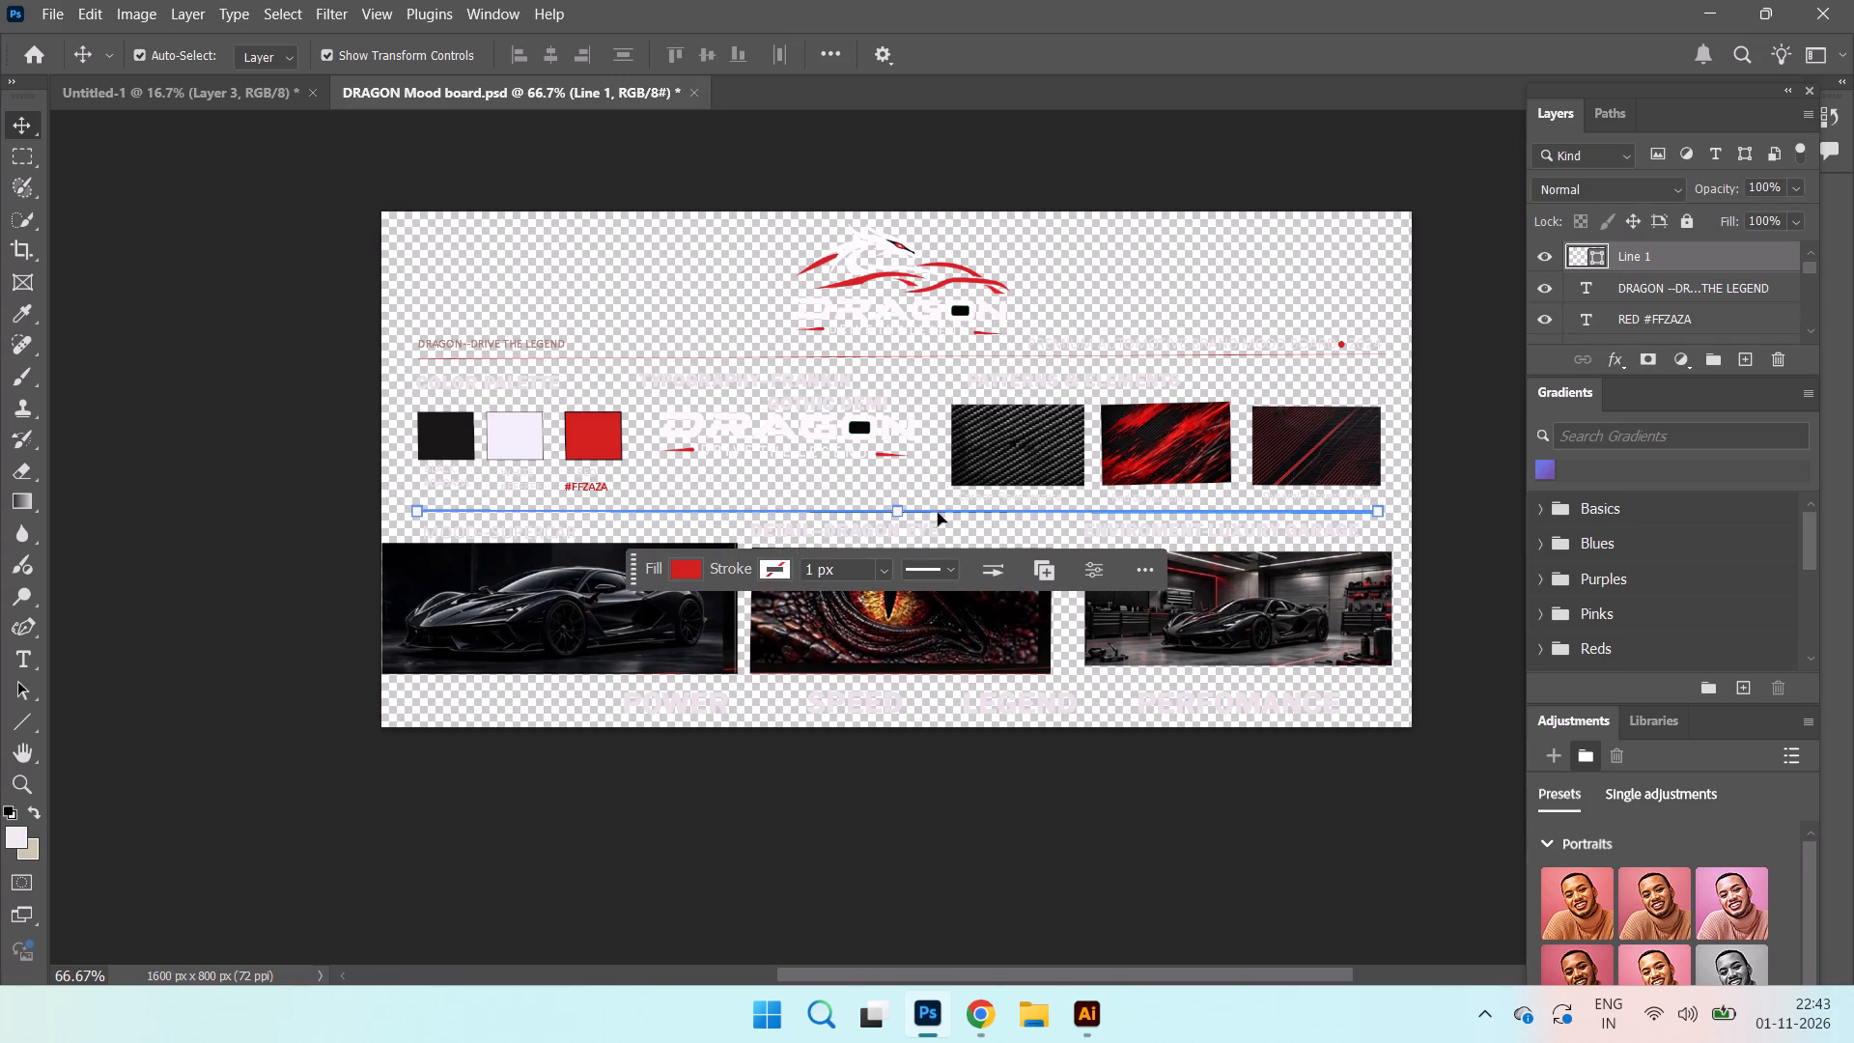
left_click_drag(941, 511, 946, 522)
key("Down")
key("Down")
key("Down")
key("Down")
key("Down")
key("Down")
key("Down")
key("Down")
key("Down")
key("Down")
key("Down")
key("Down")
key("Down")
key("Down")
key("Down")
key("Down")
key("Down")
key("Down")
key("Down")
key("Down")
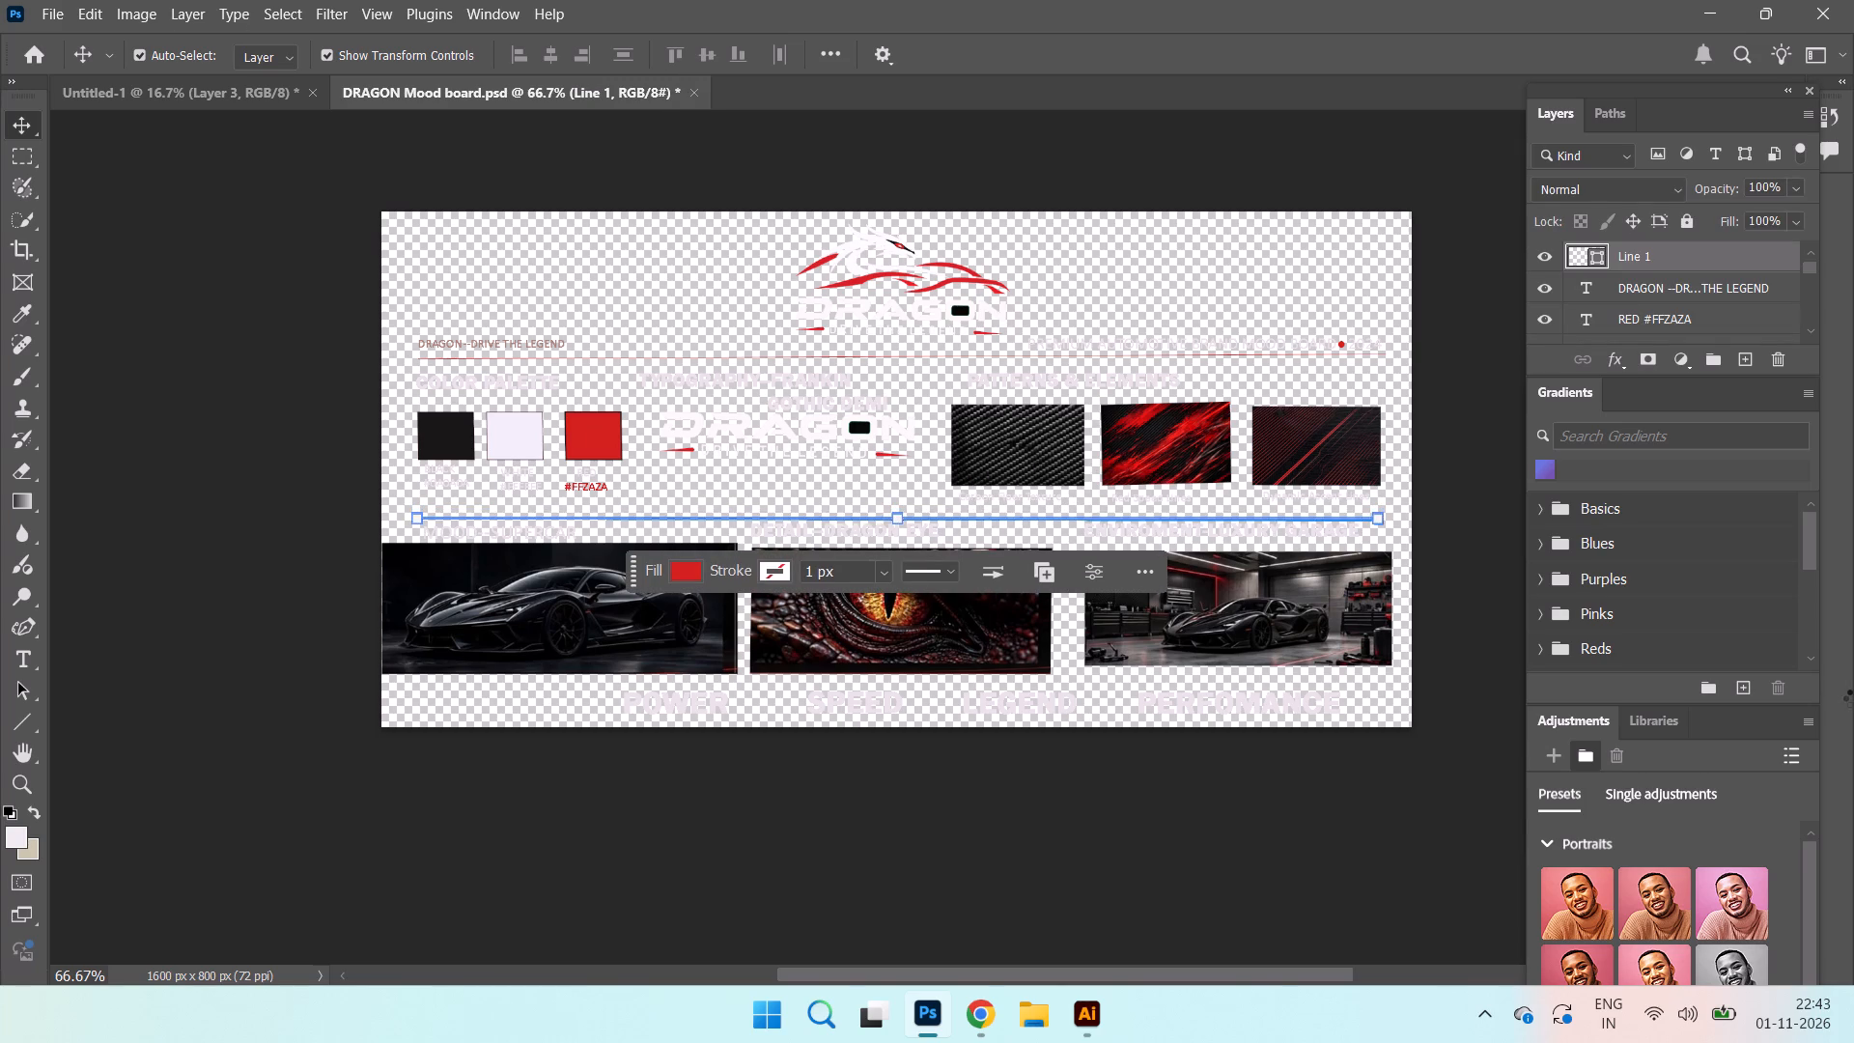
key("Down")
Show the Background layer again.
scroll(1635, 304, "down", 20)
scroll(1635, 304, "down", 10)
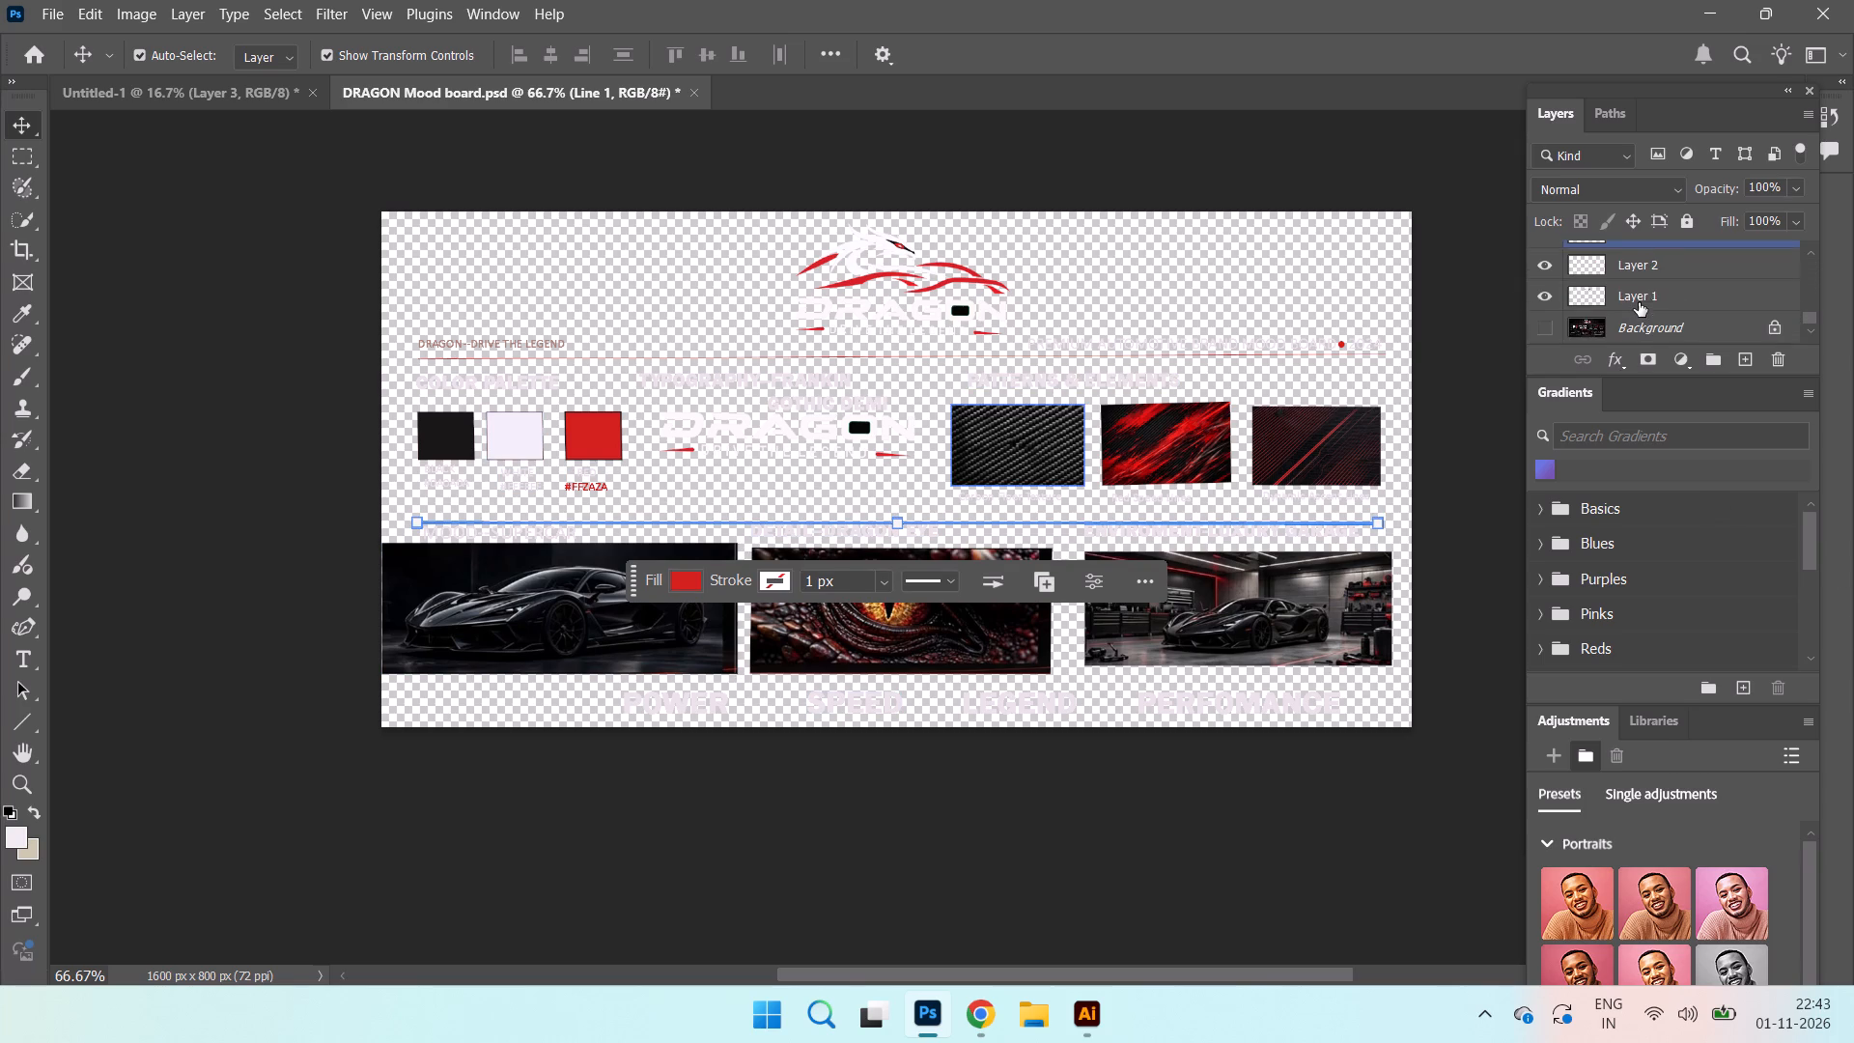
scroll(1639, 302, "down", 5)
left_click(1543, 324)
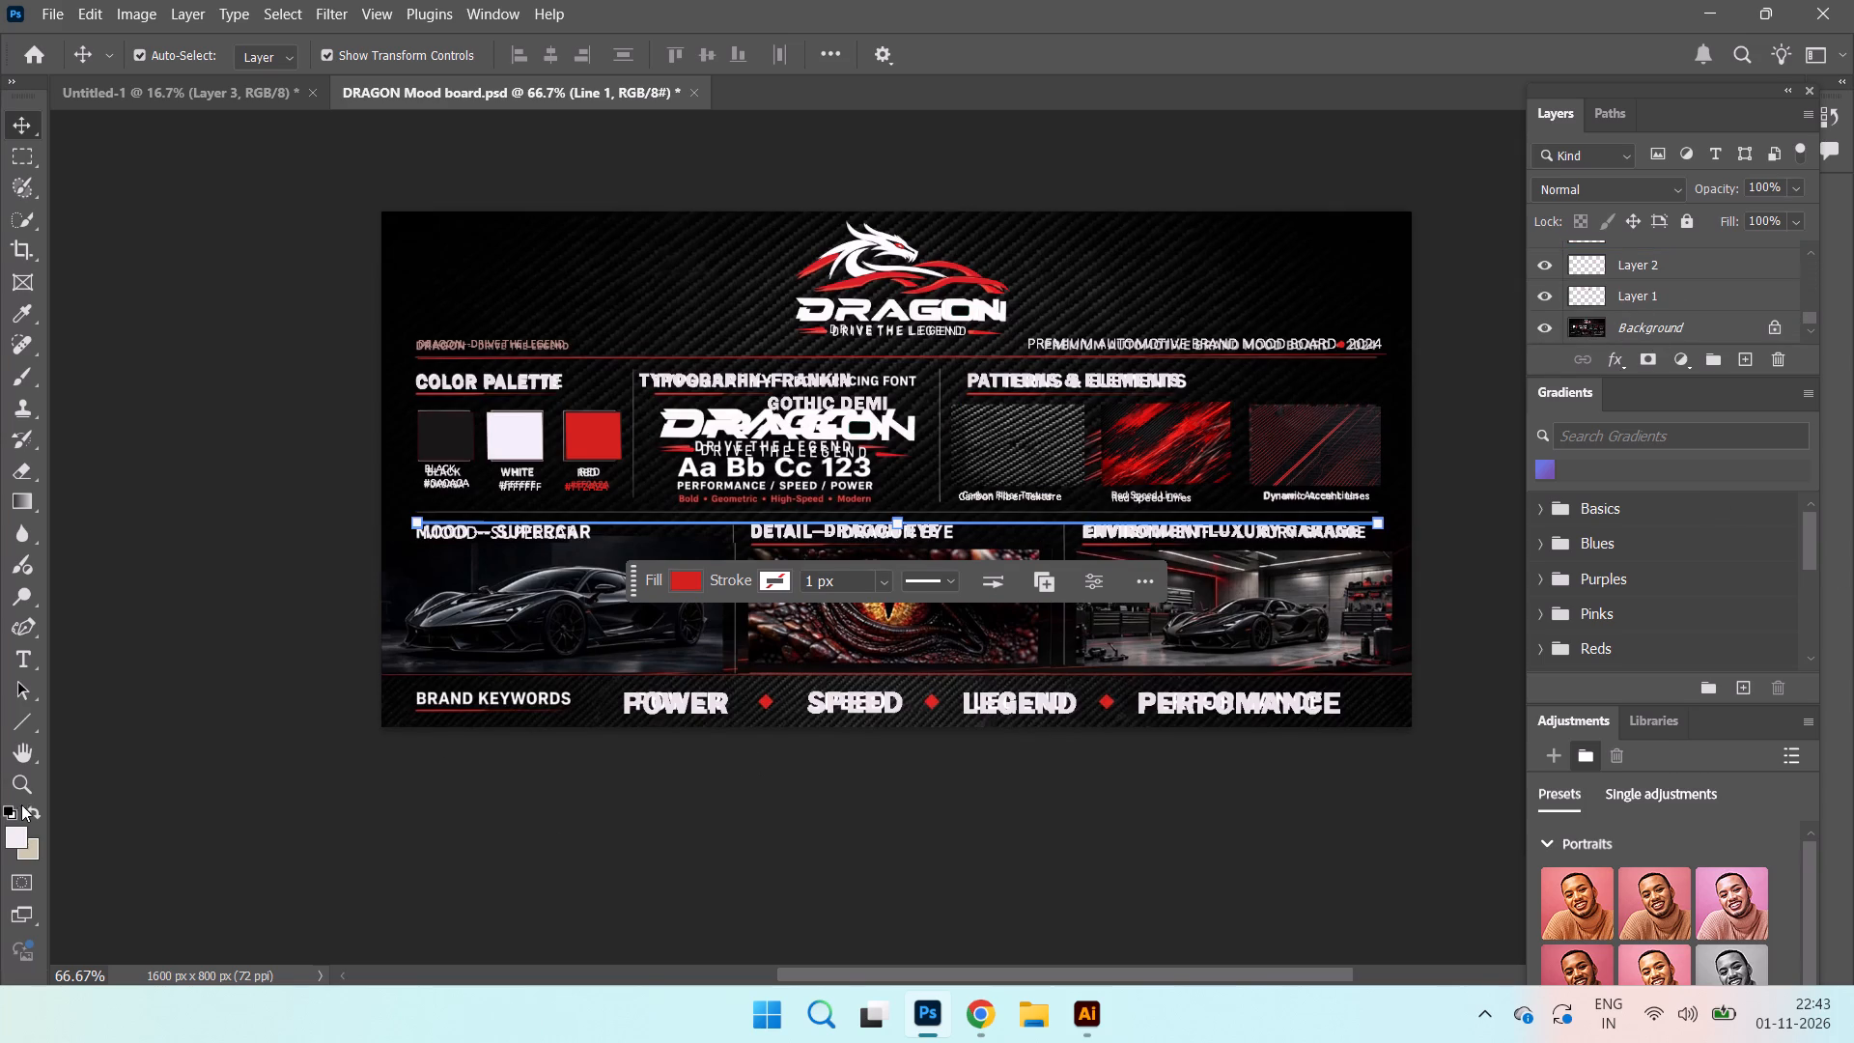
Set the Line 1 divider's stroke to dark grey 353535, sampled from the original divider under the palette row.
left_click(19, 716)
left_click(764, 582)
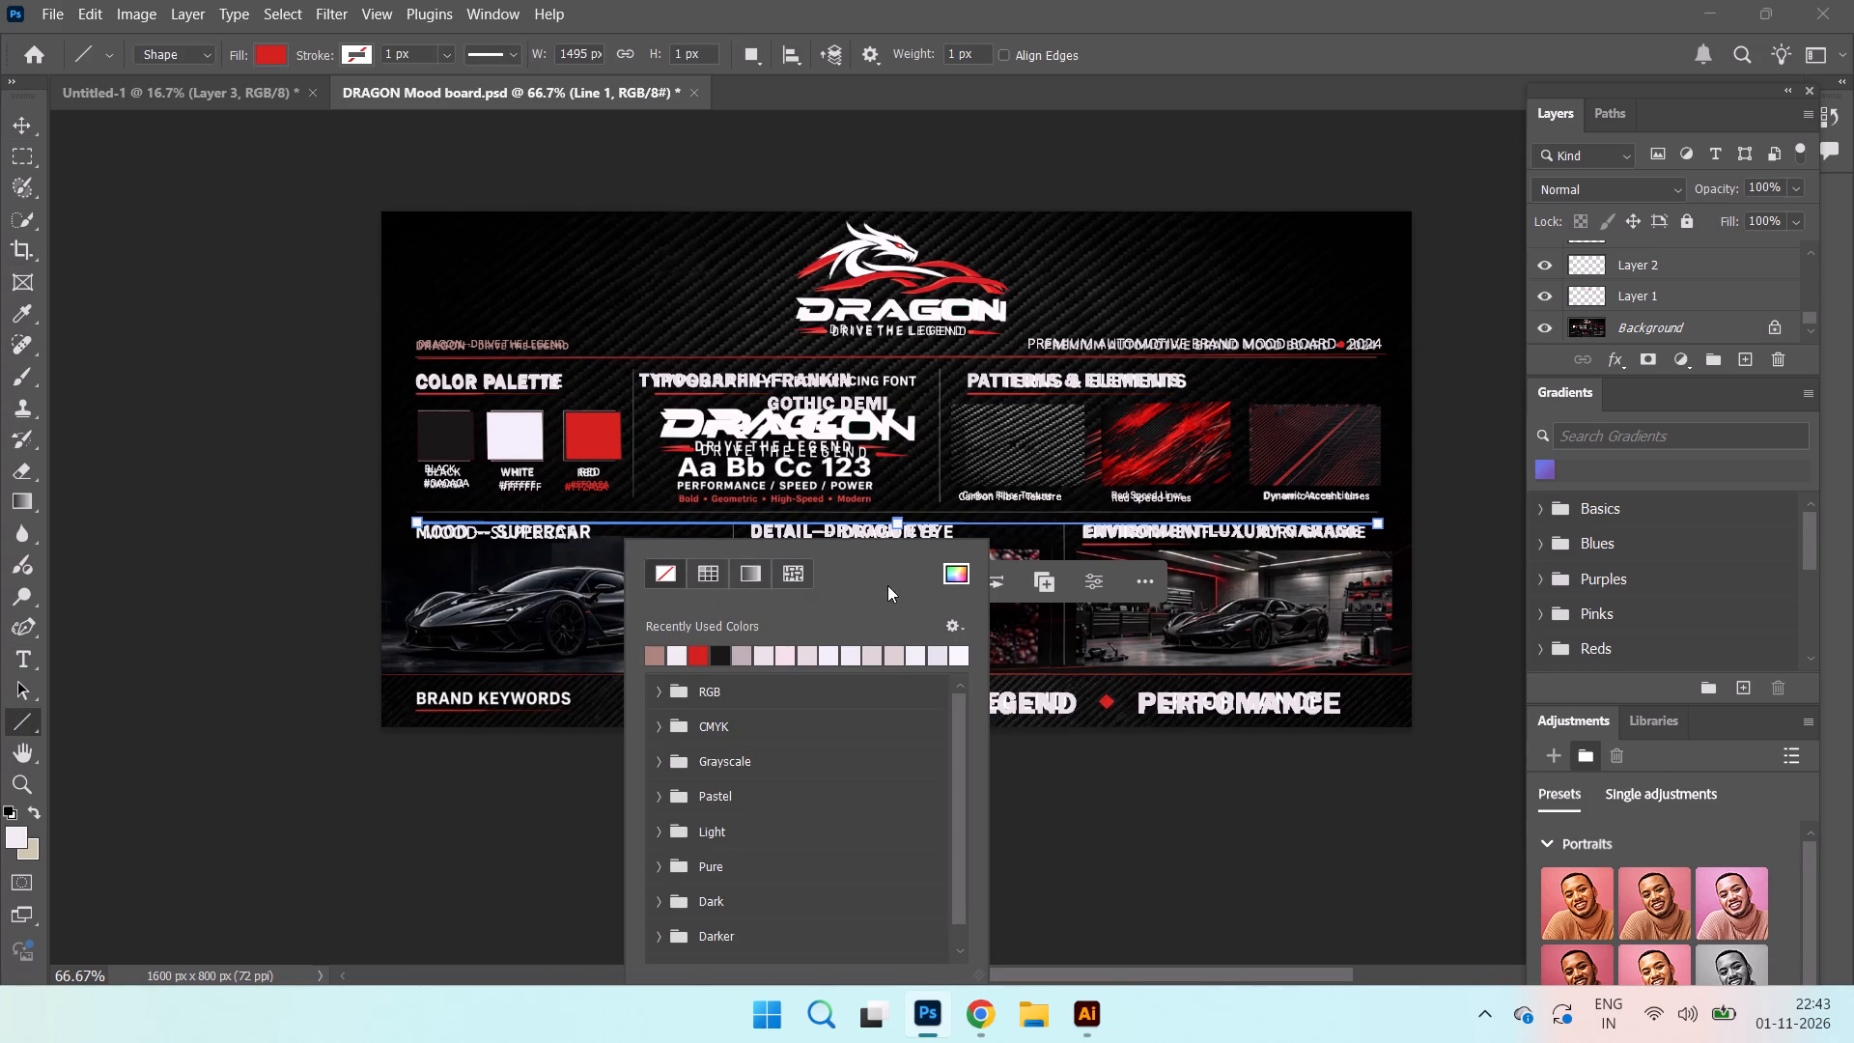
left_click(949, 573)
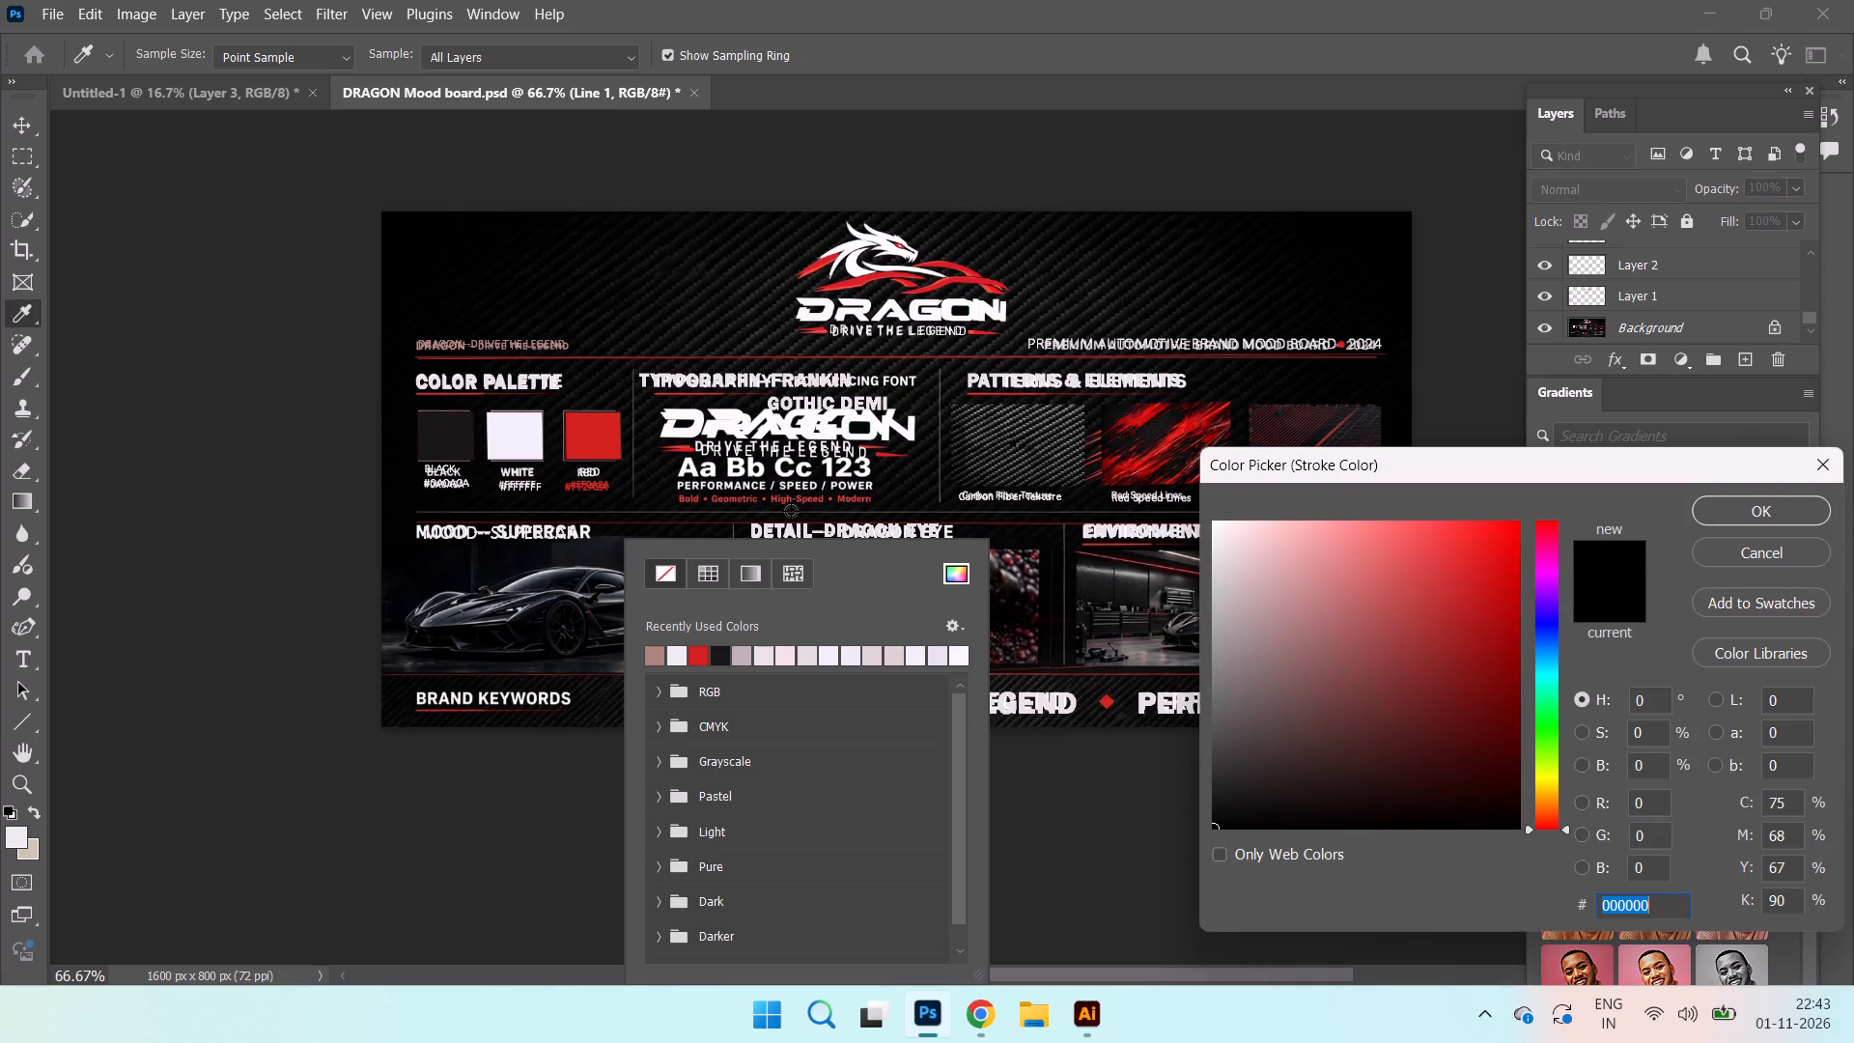
left_click(791, 511)
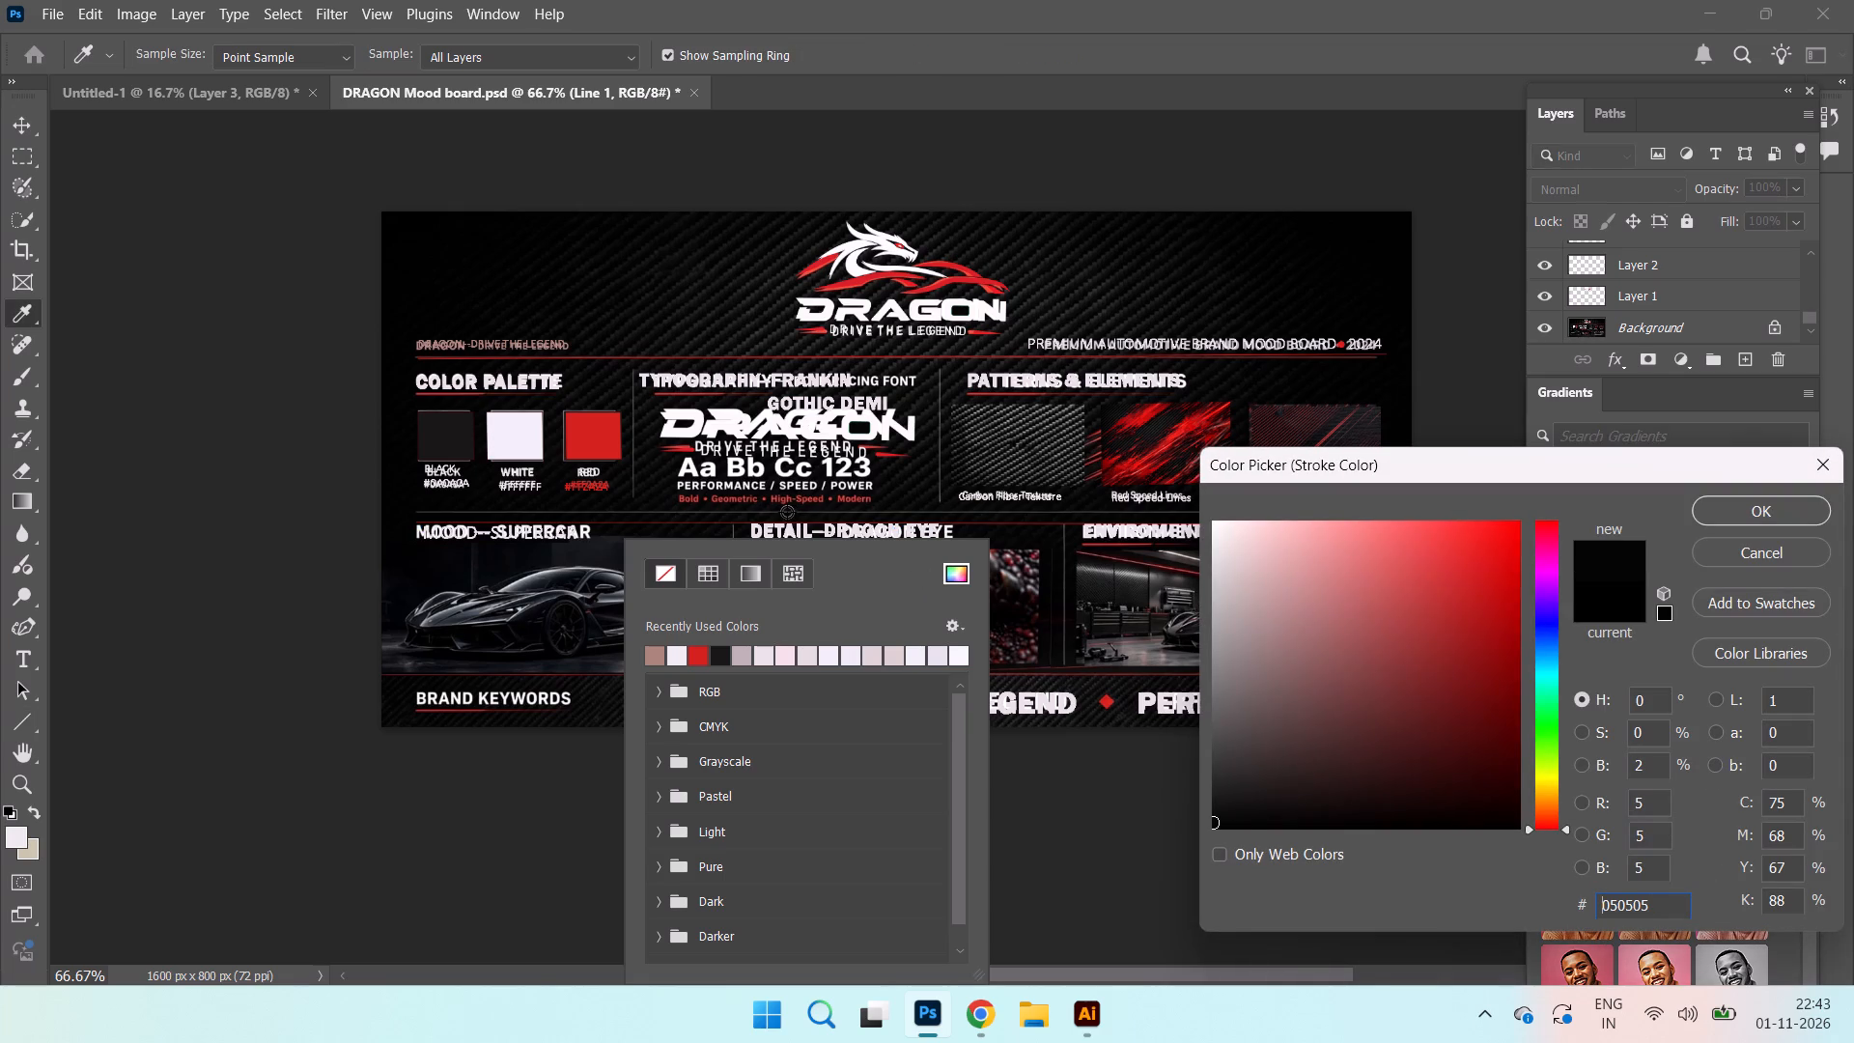
left_click(787, 512)
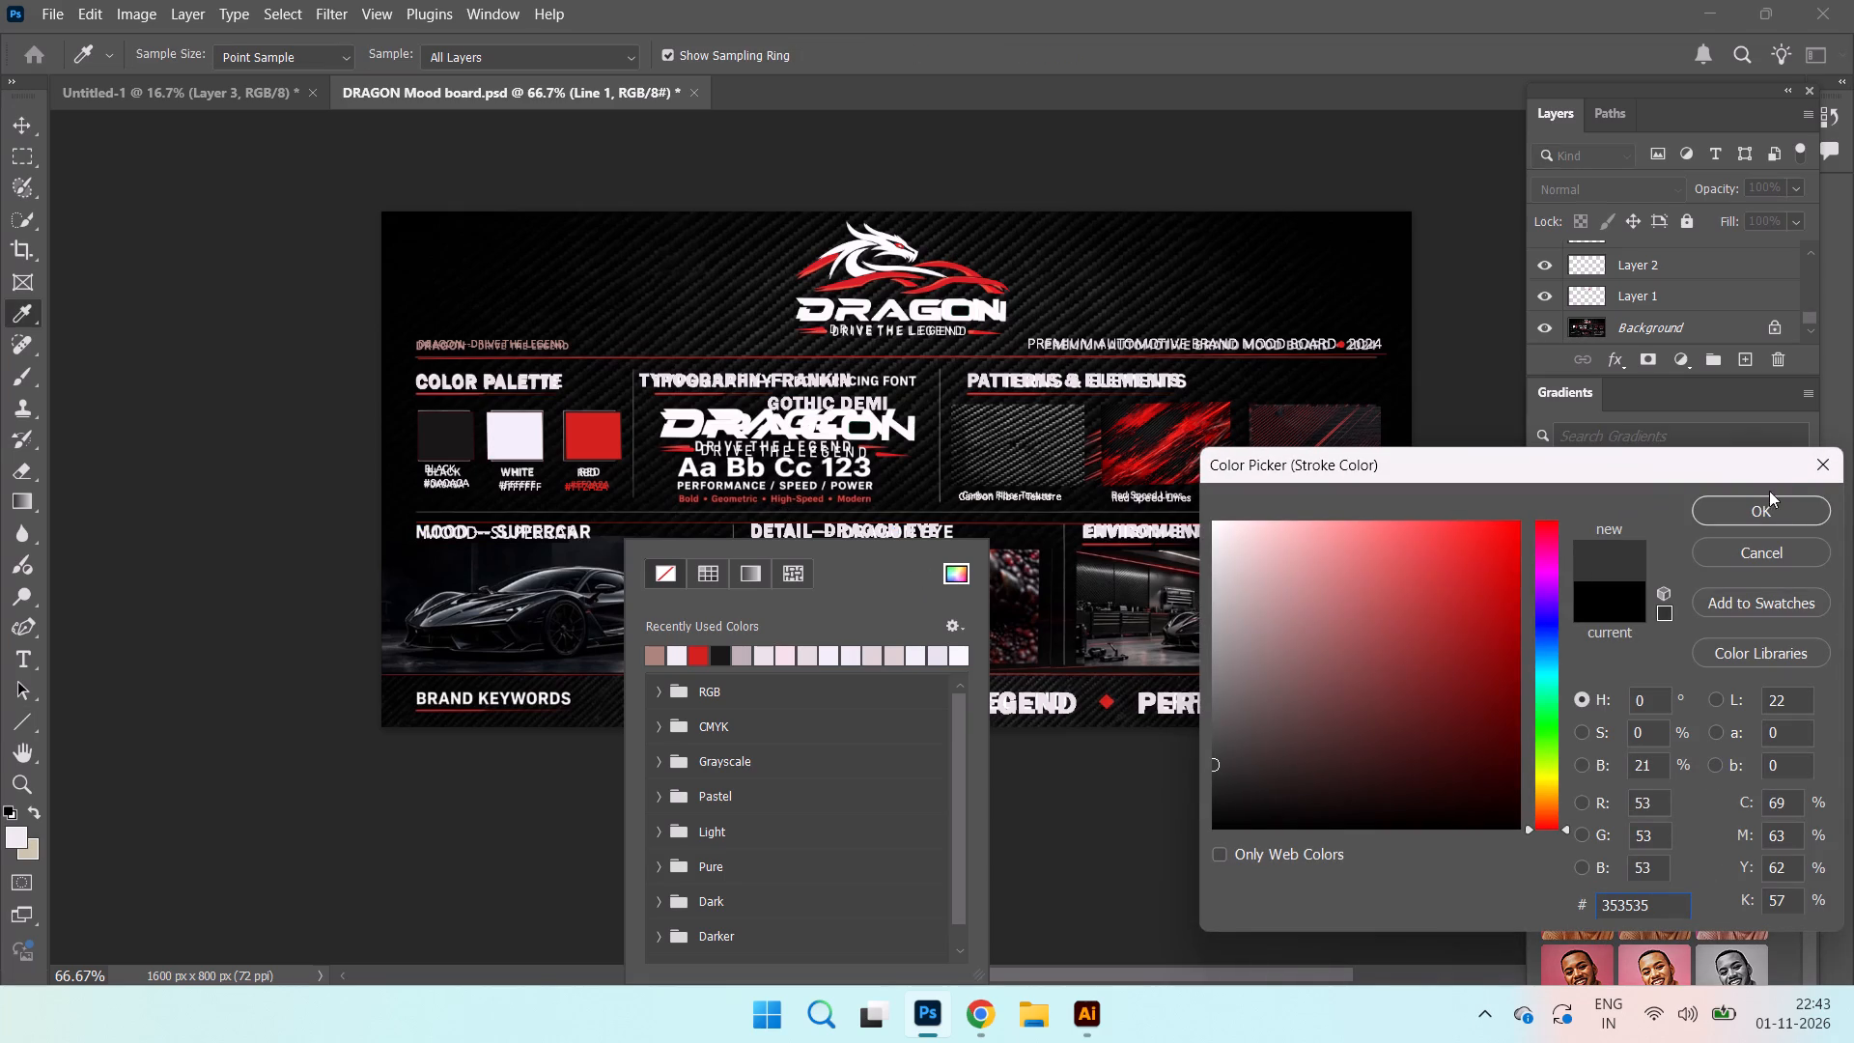
left_click(1781, 502)
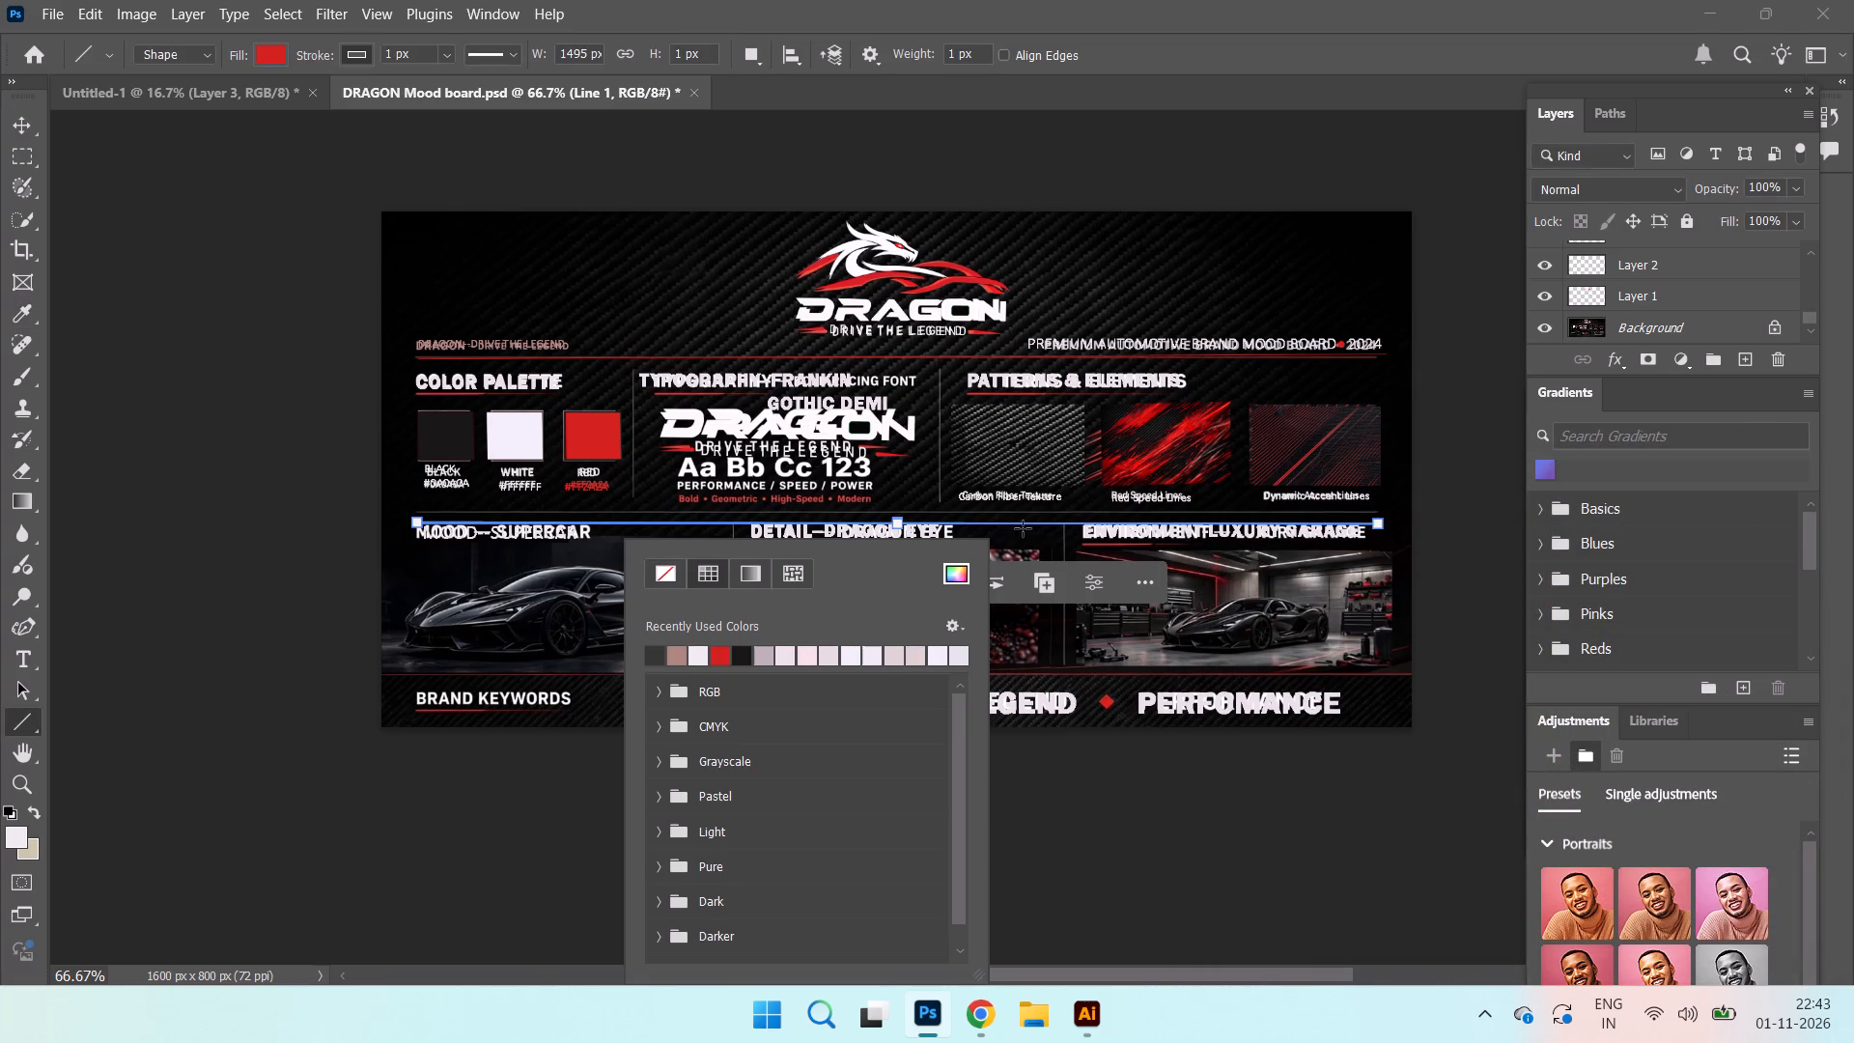
Nudge the Line 1 divider up onto the original grey divider between the colour palette row and the picture headings.
key("Up")
key("Up")
key("Up")
key("Up")
key("Up")
key("Up")
key("Up")
key("Up")
key("Up")
key("Up")
key("Up")
key("Up")
key("Up")
key("Up")
key("Up")
key("Up")
key("Up")
key("Up")
key("Up")
key("Up")
key("Up")
key("Up")
key("Up")
key("Up")
key("Up")
key("Up")
key("Up")
key("Up")
key("Up")
key("Up")
key("Up")
key("Up")
key("Up")
key("Up")
key("Up")
key("Up")
key("Up")
key("Up")
key("Up")
key("Up")
key("Up")
key("Up")
key("Up")
left_click(19, 127)
key("Up")
key("Up")
key("Up")
key("Up")
key("Up")
key("Up")
key("Up")
key("Up")
key("Up")
key("Up")
key("Up")
key("Up")
key("Up")
key("Up")
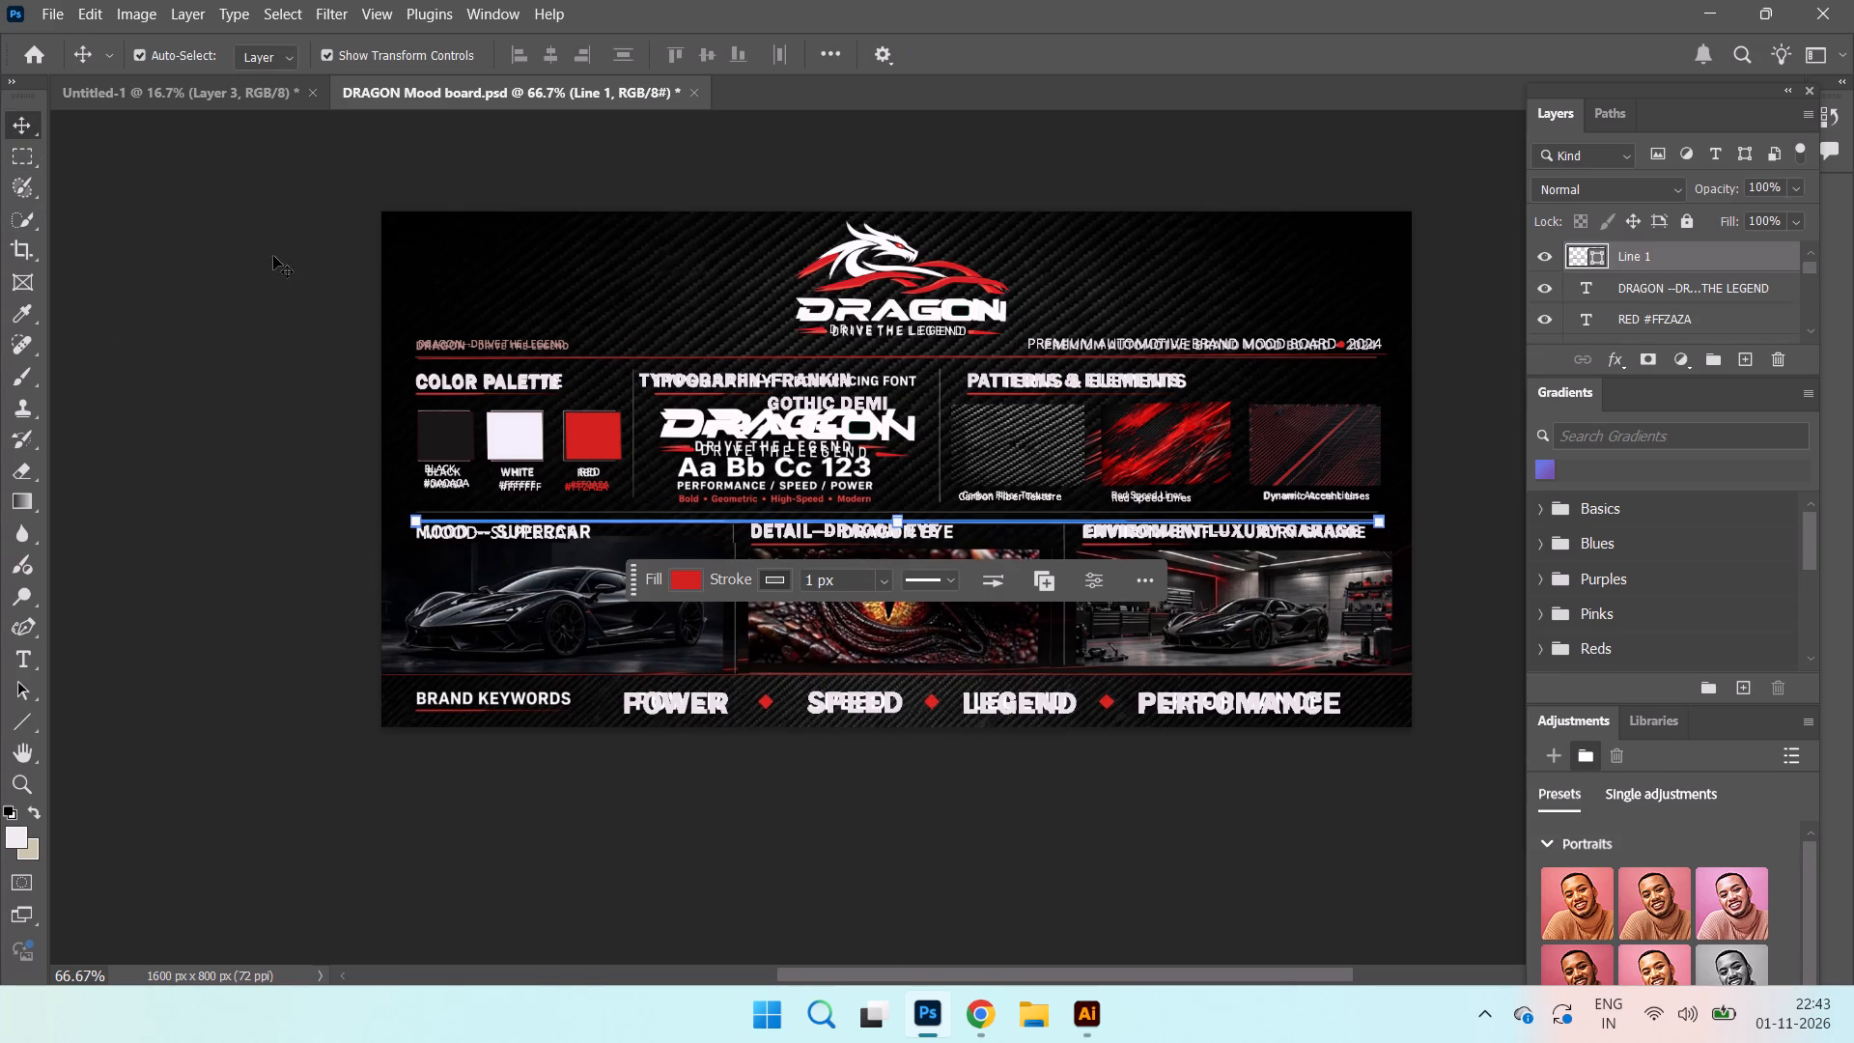
key("Up")
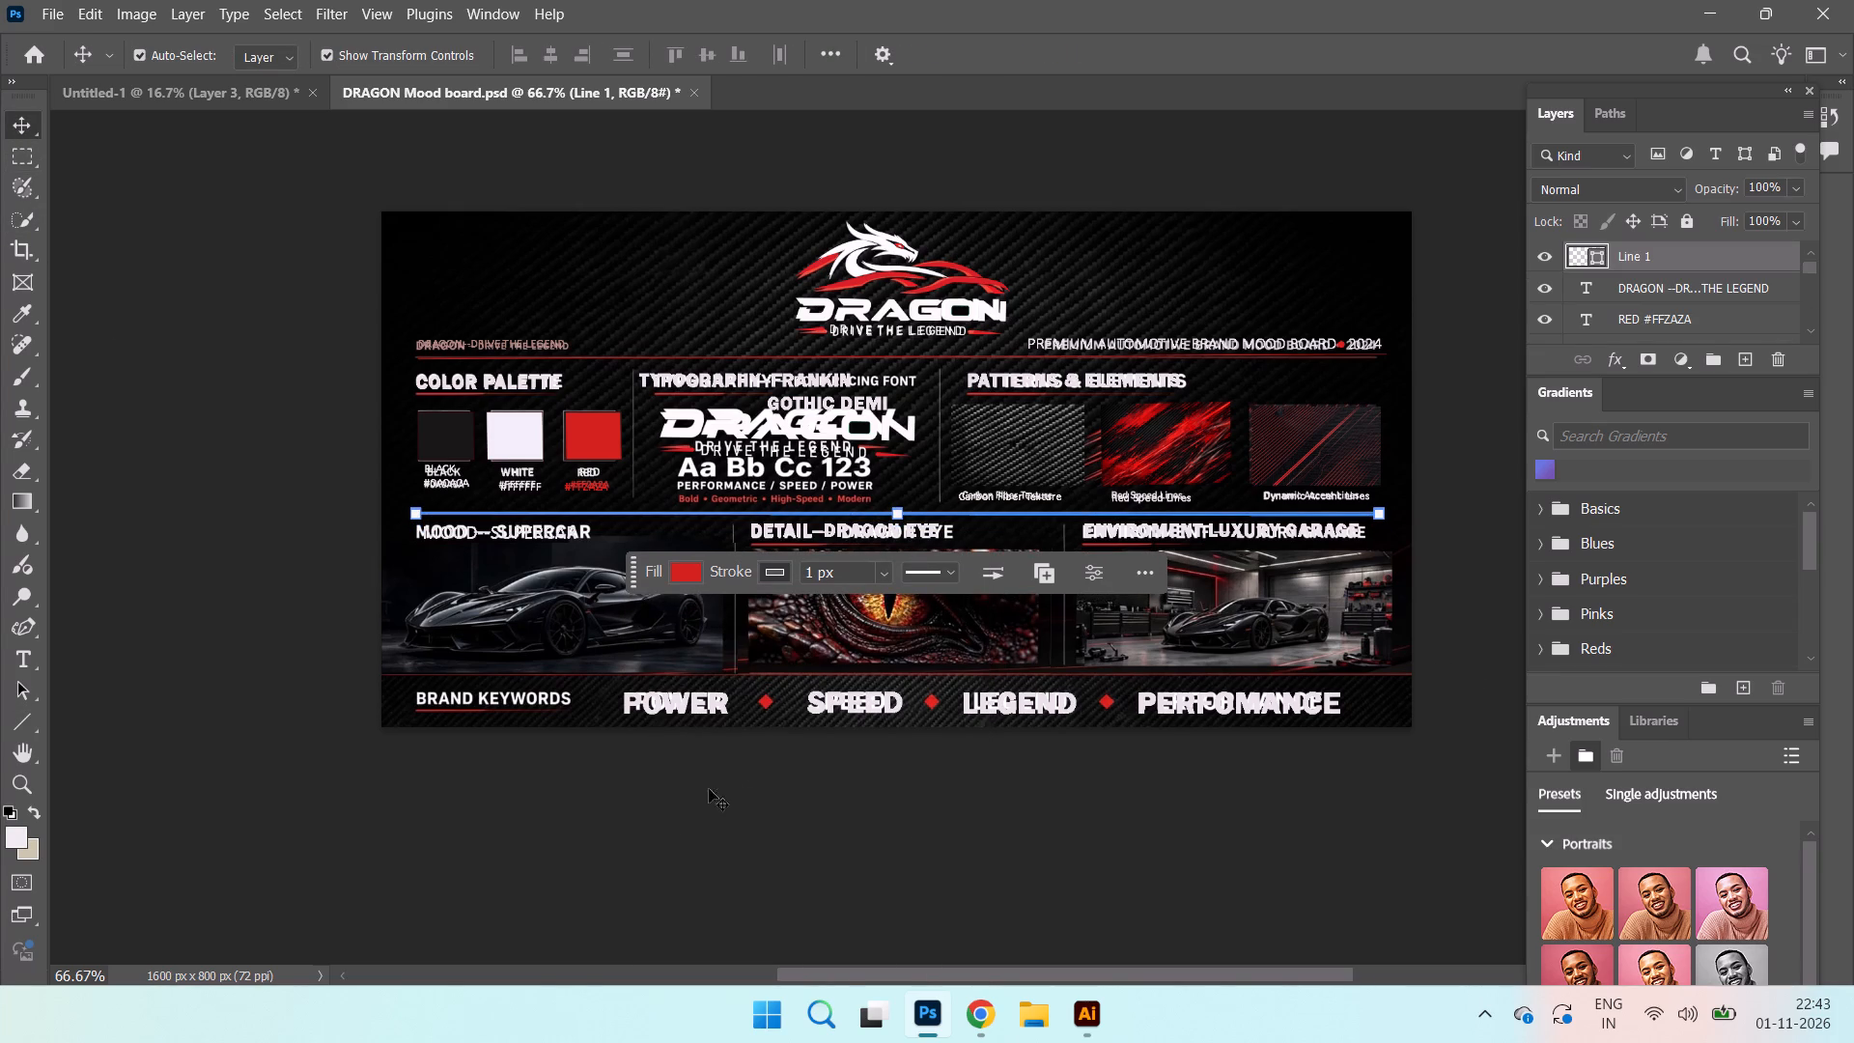
left_click(609, 844)
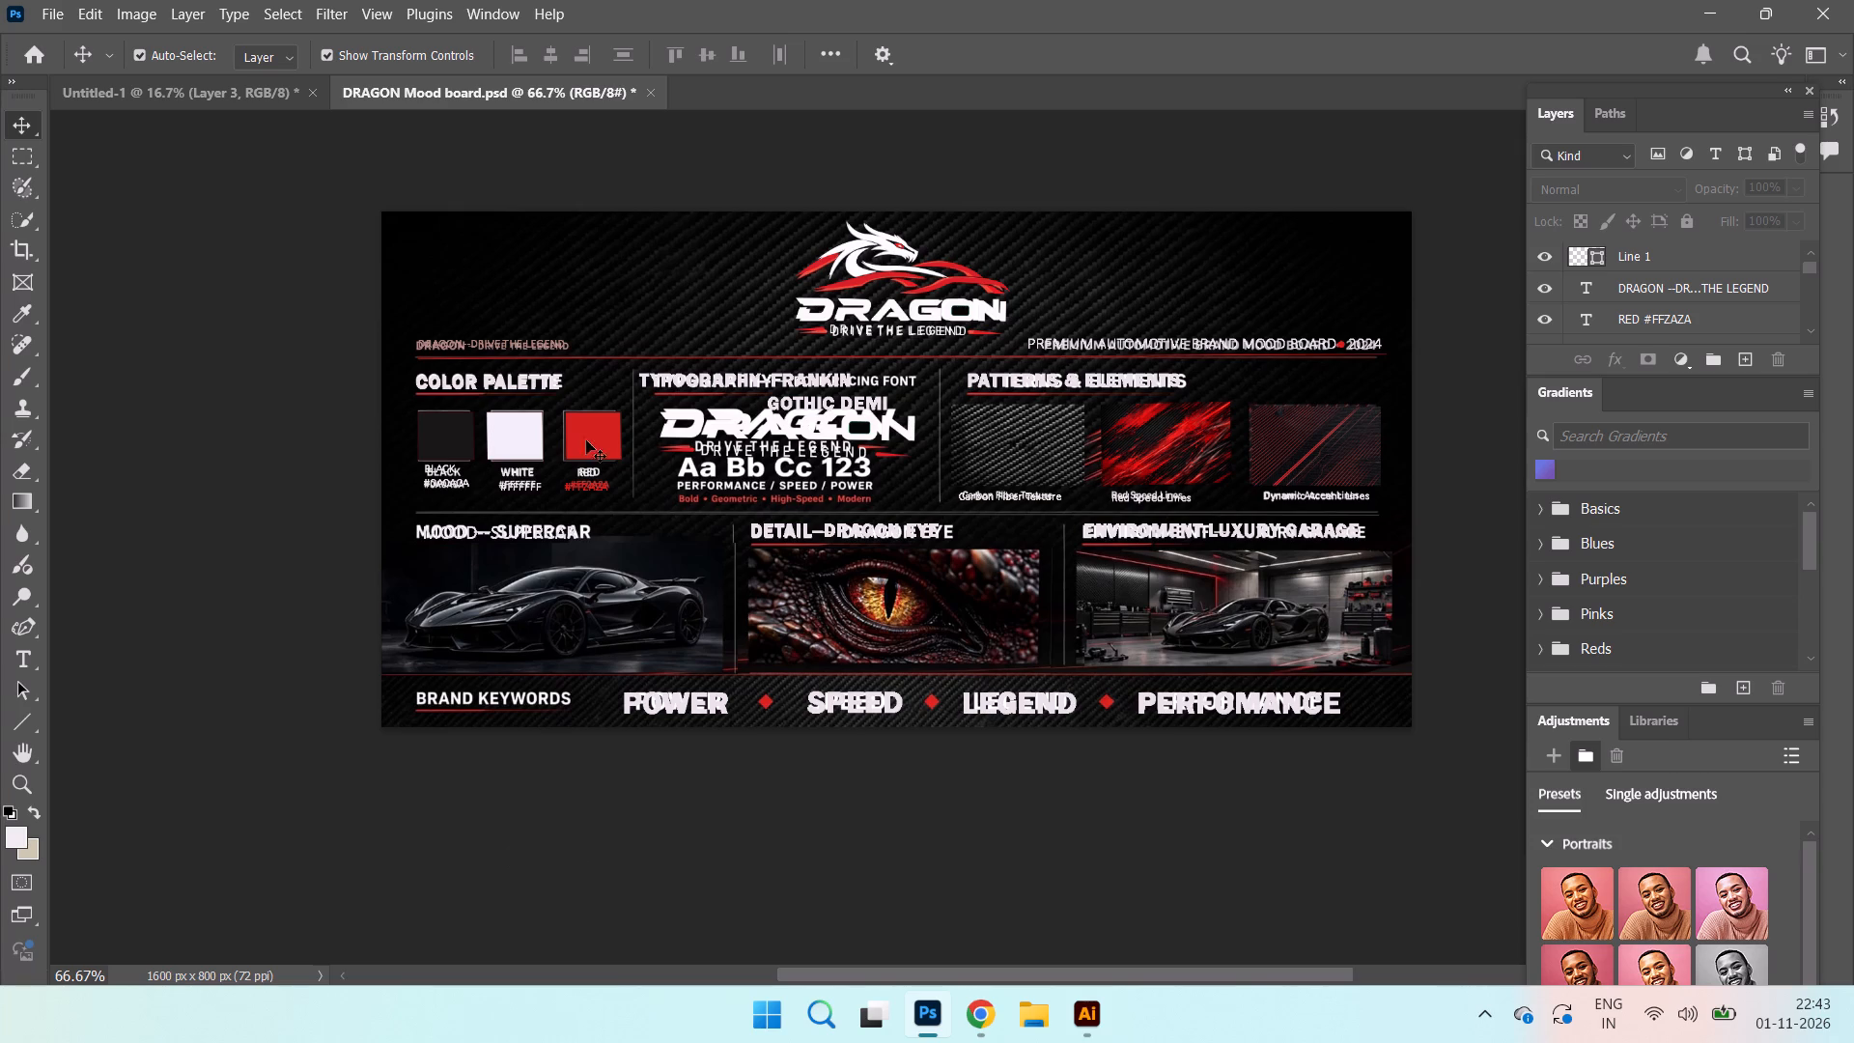
Draw a nearly horizontal line about 1597 px wide across the board, between the pictures and the brand keywords row.
left_click(17, 709)
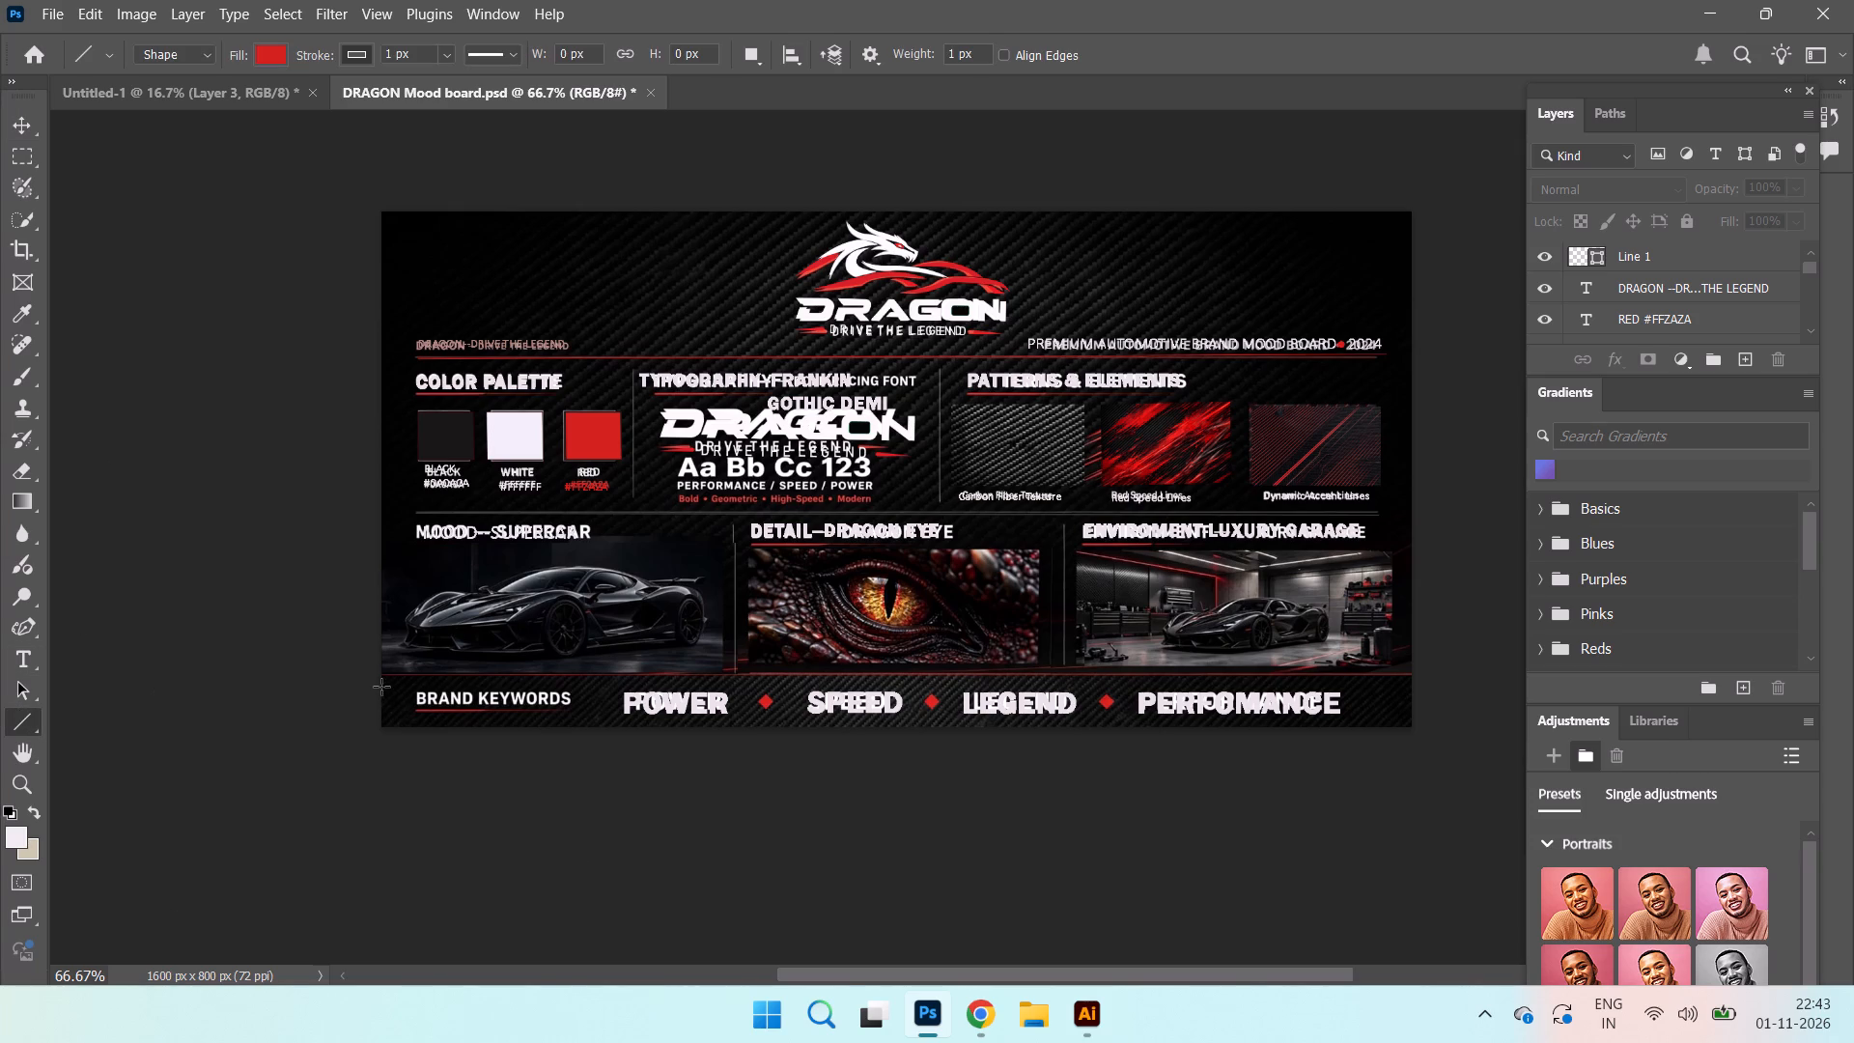
left_click(379, 677)
left_click_drag(379, 677, 466, 687)
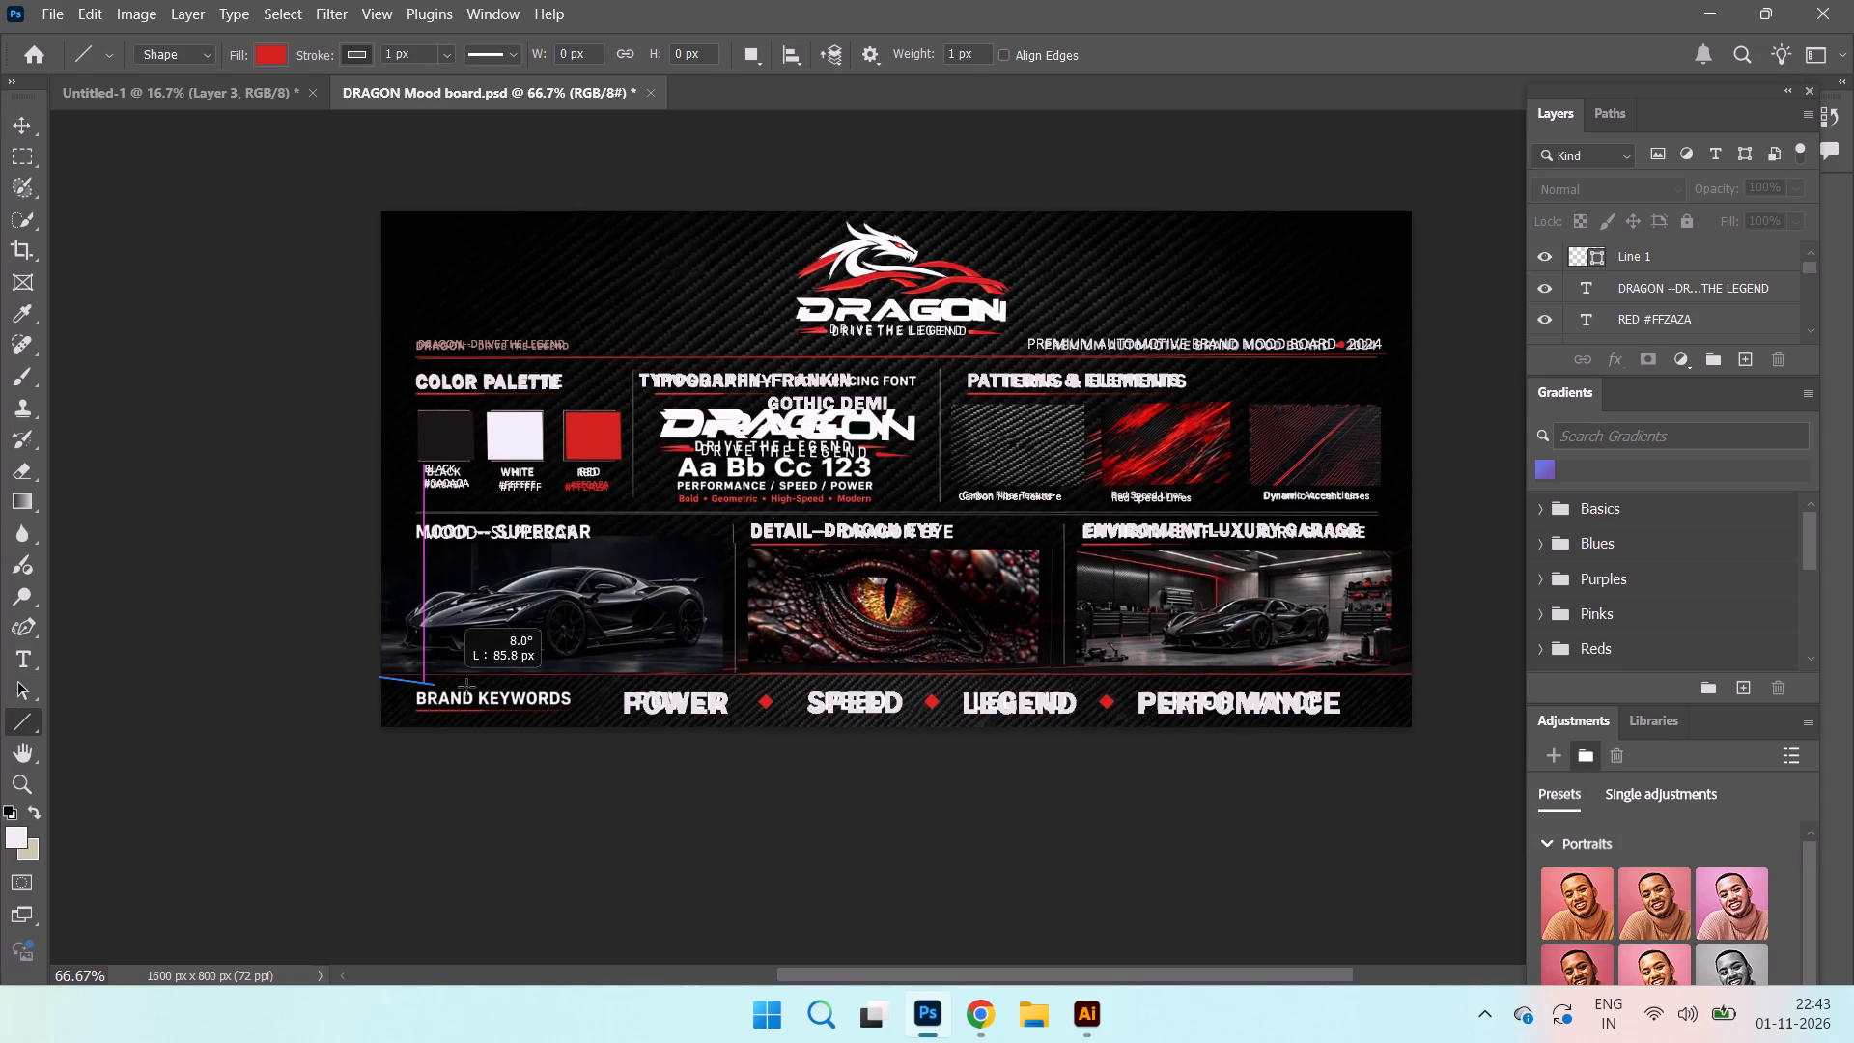
left_click_drag(466, 687, 1409, 675)
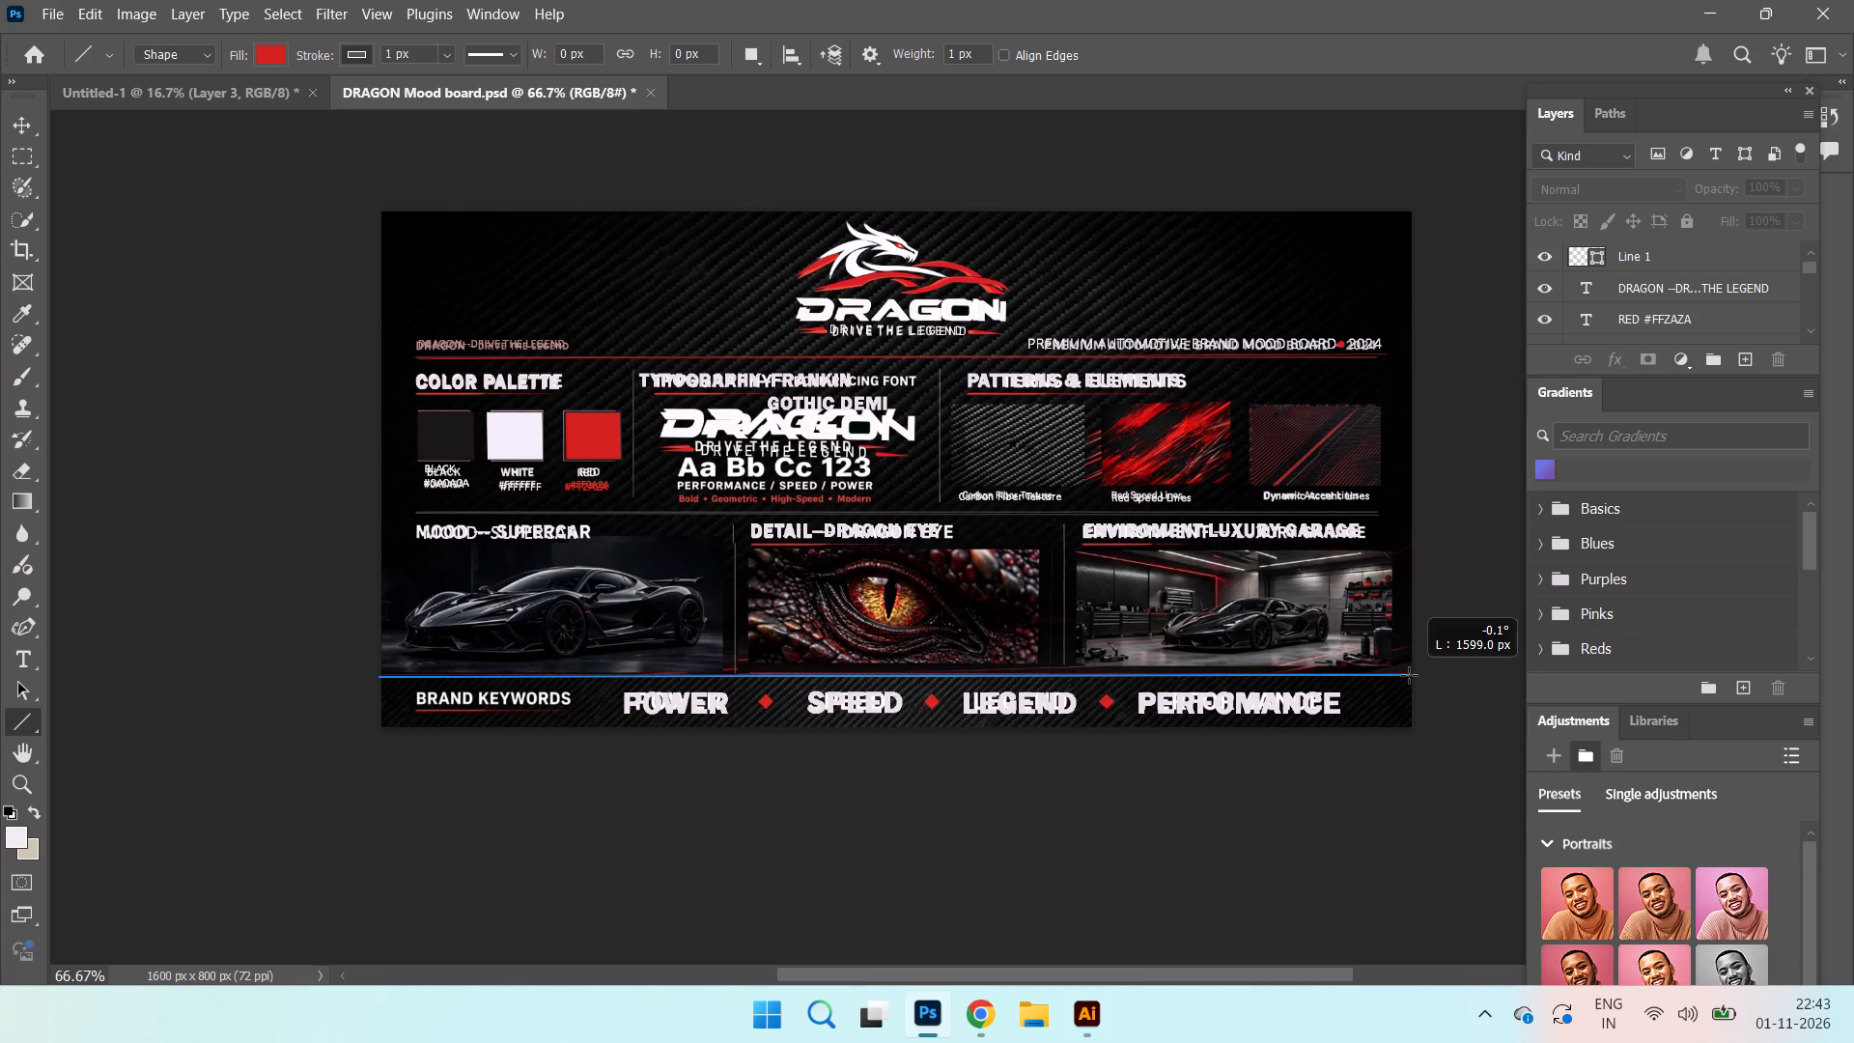
left_click_drag(1409, 675, 1410, 675)
left_click_drag(1410, 675, 1408, 674)
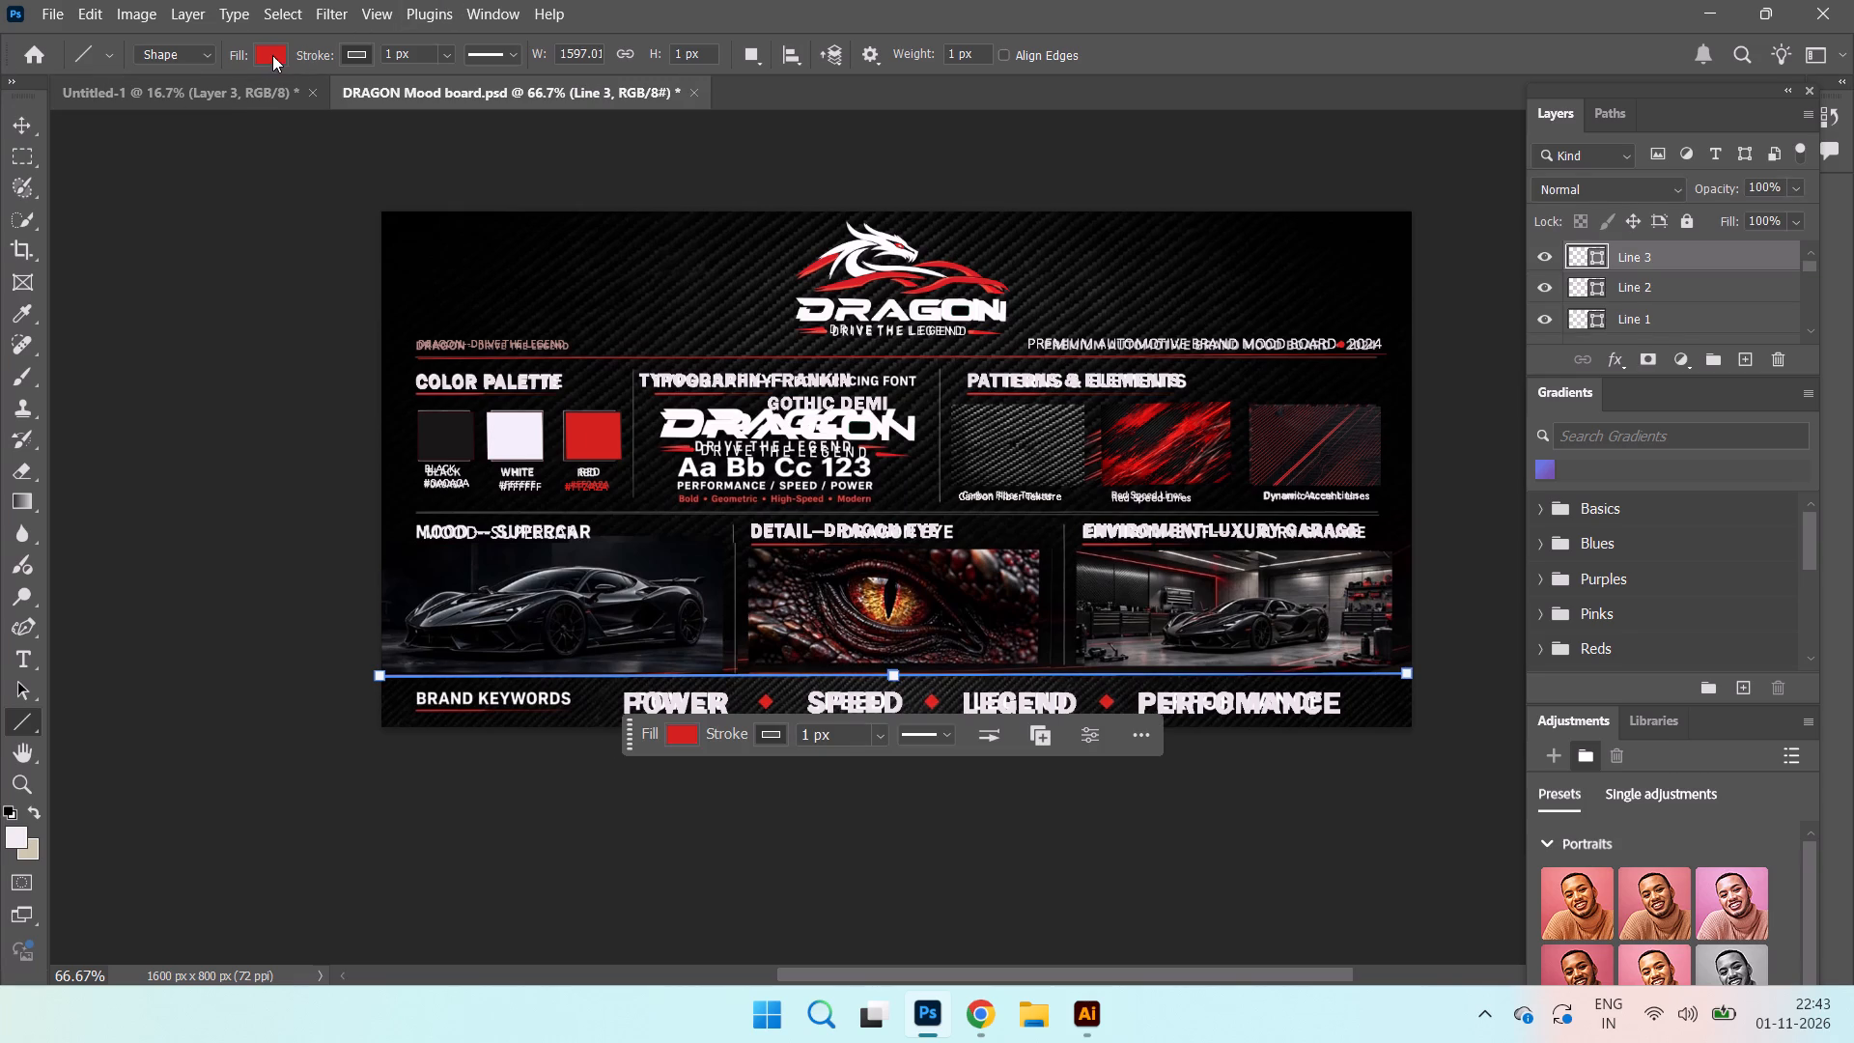
Set the stroke of the new line above the brand keywords to the recently used red.
left_click(362, 53)
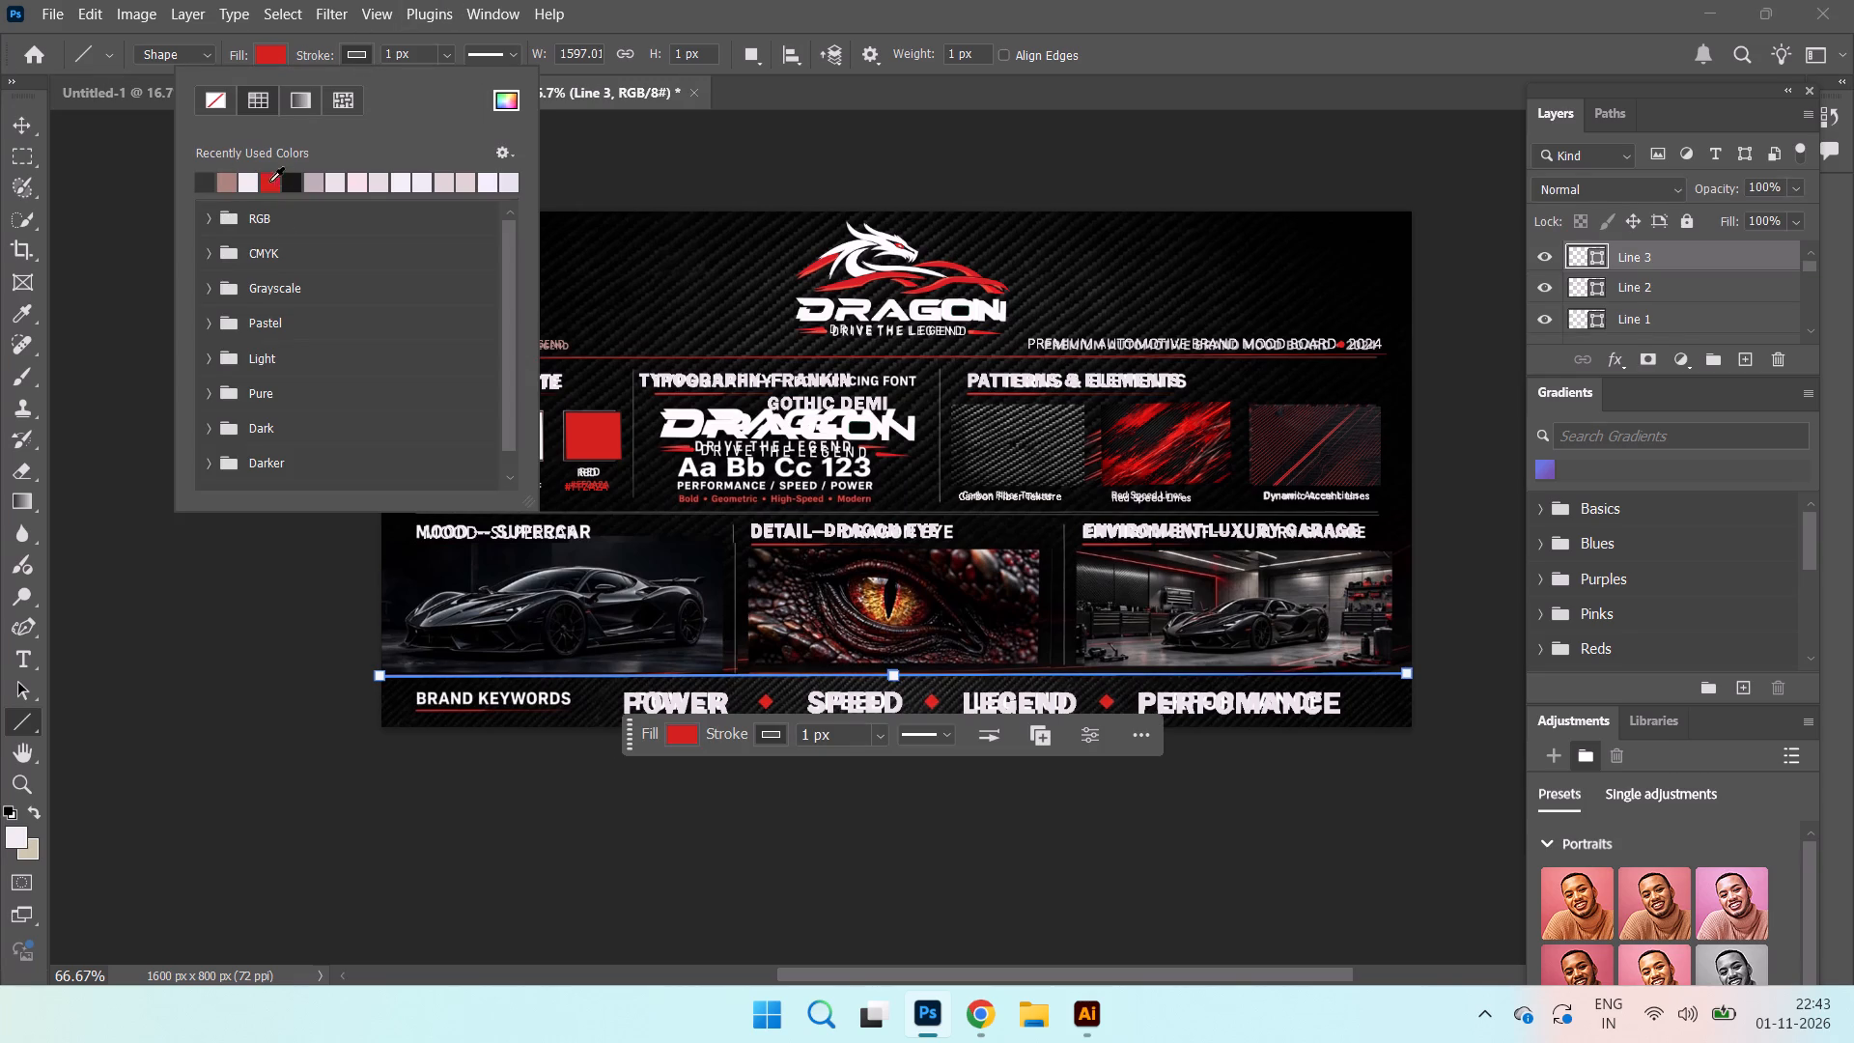
left_click(269, 182)
left_click(15, 126)
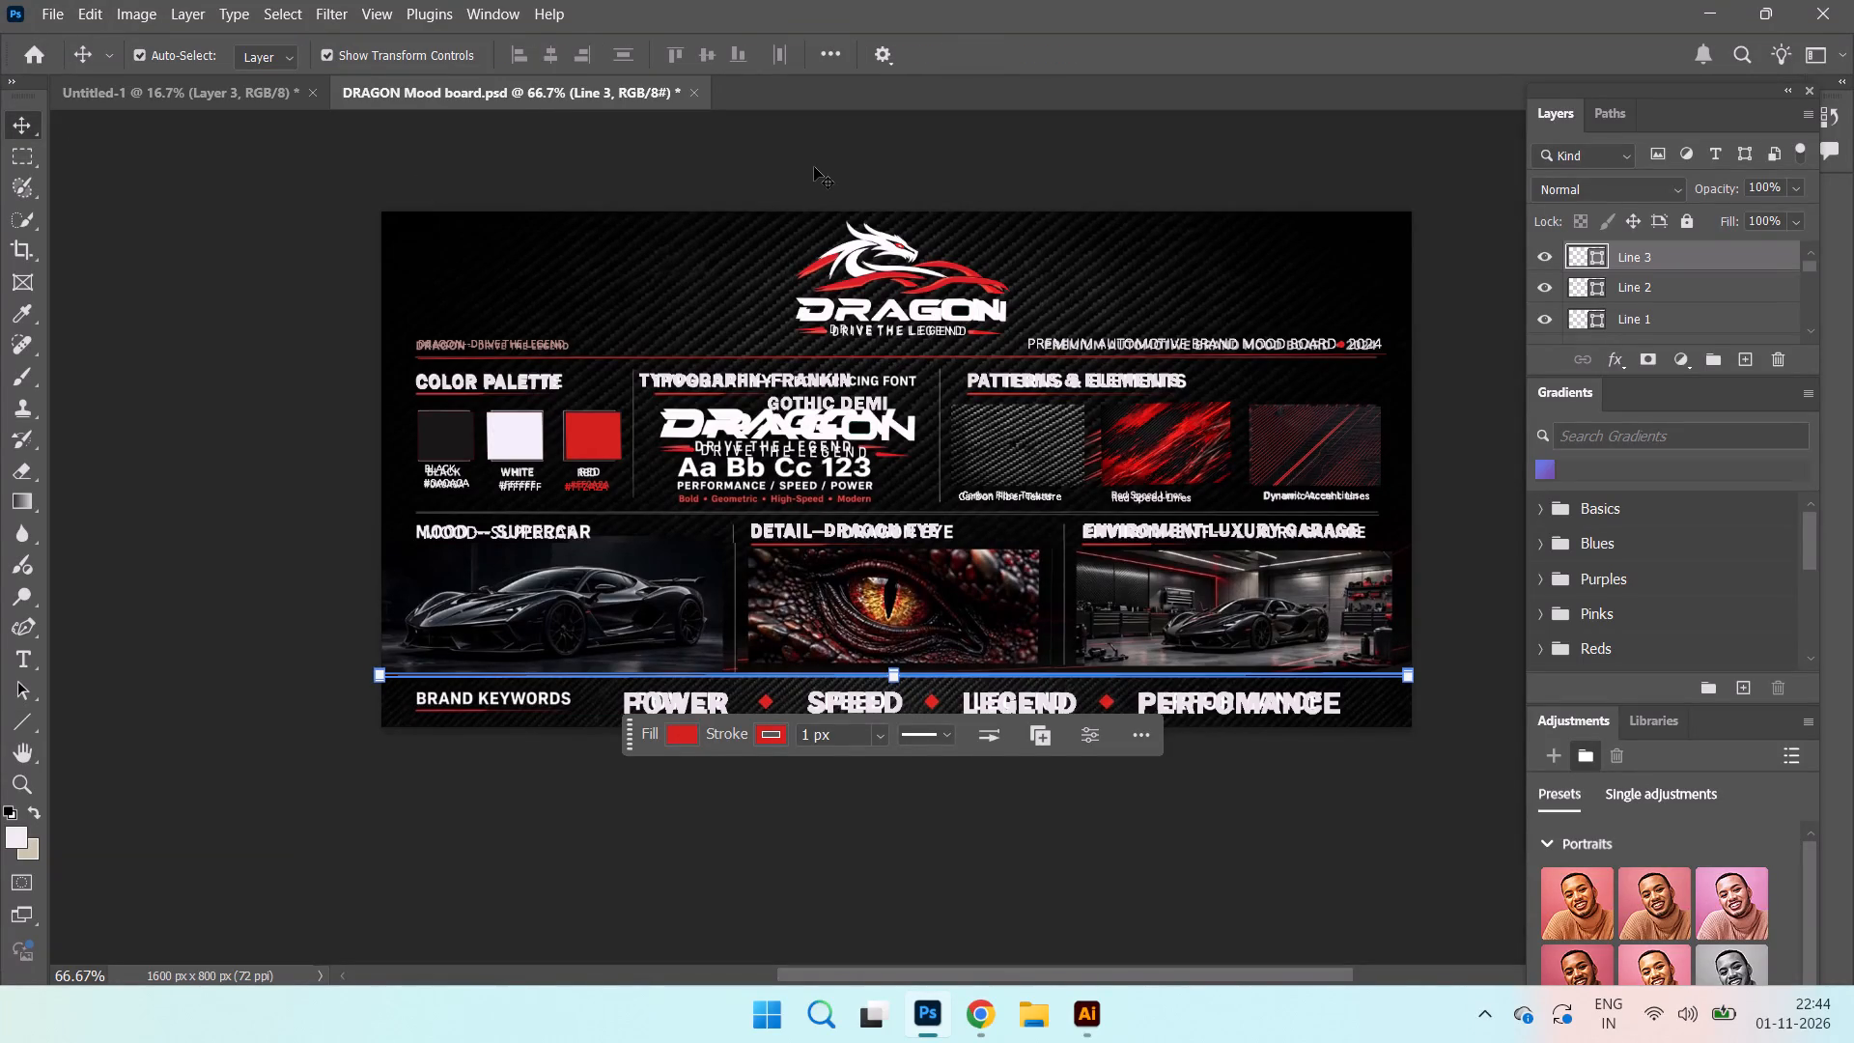
left_click(810, 165)
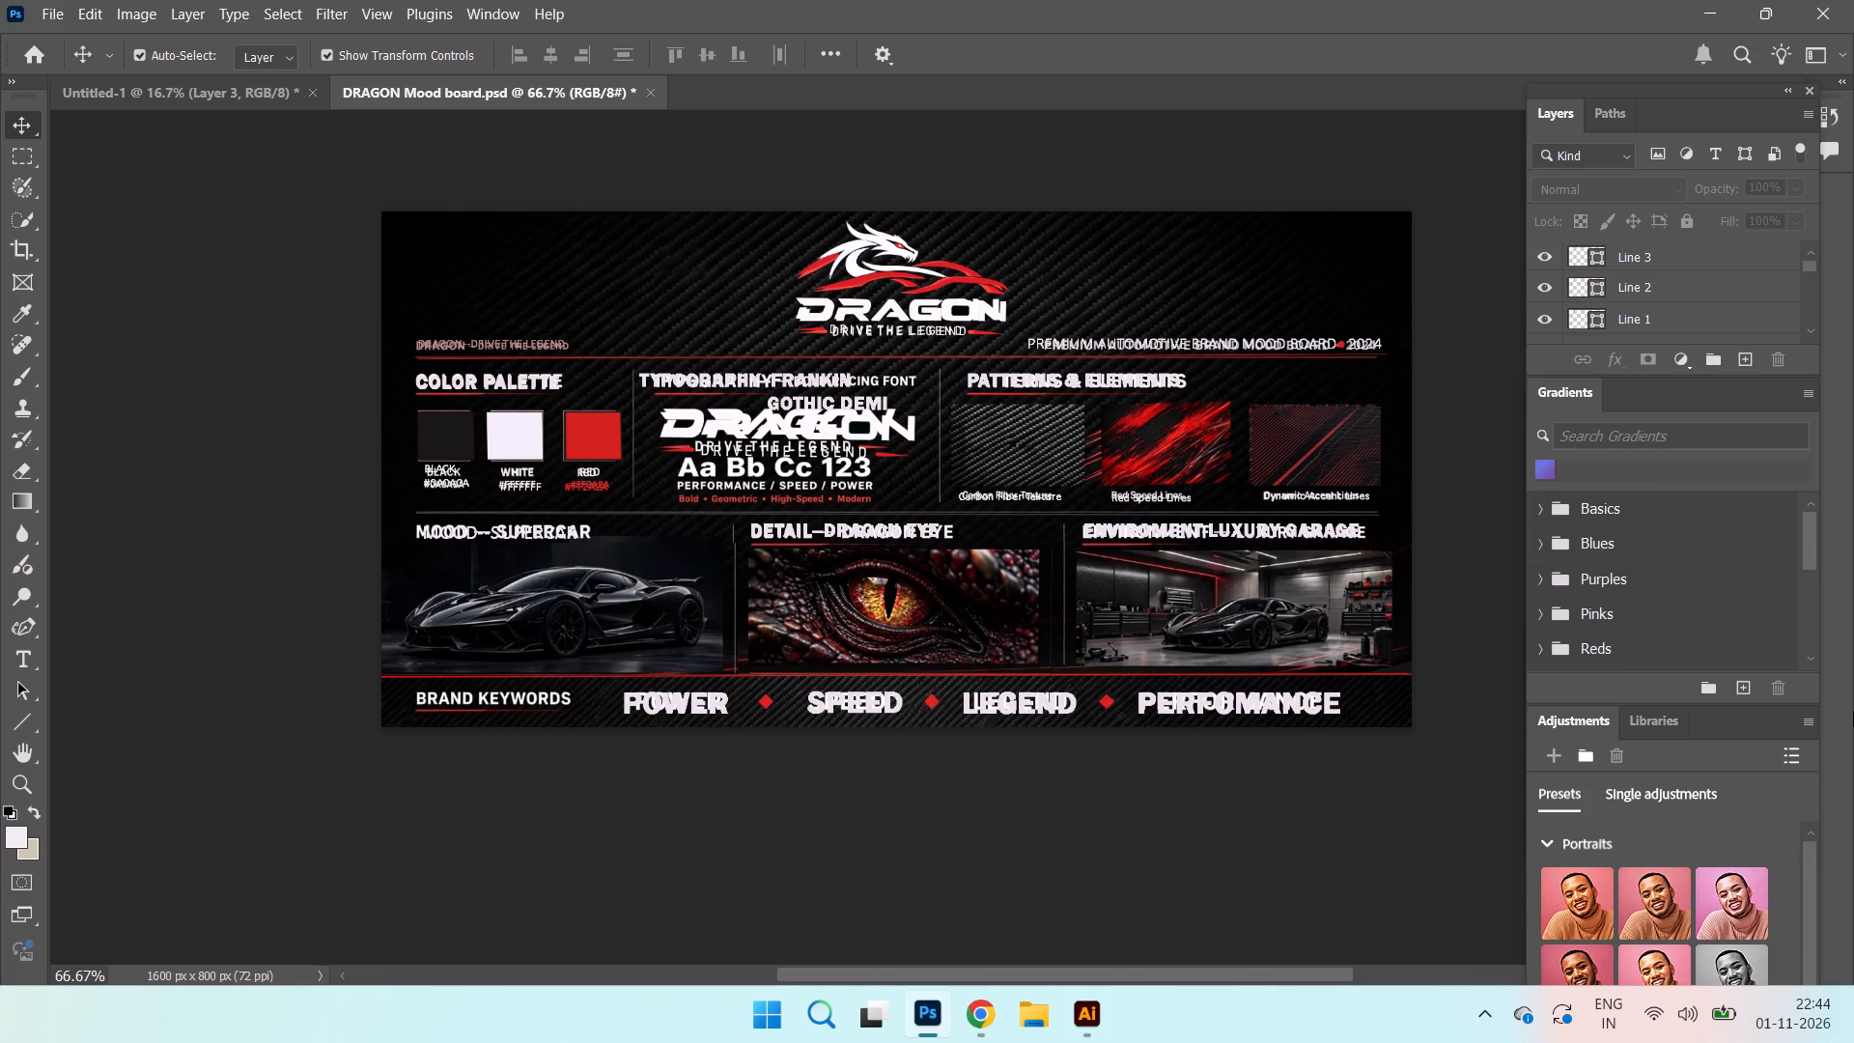
Save the DRAGON Mood board PSD.
key("ctrl+equal")
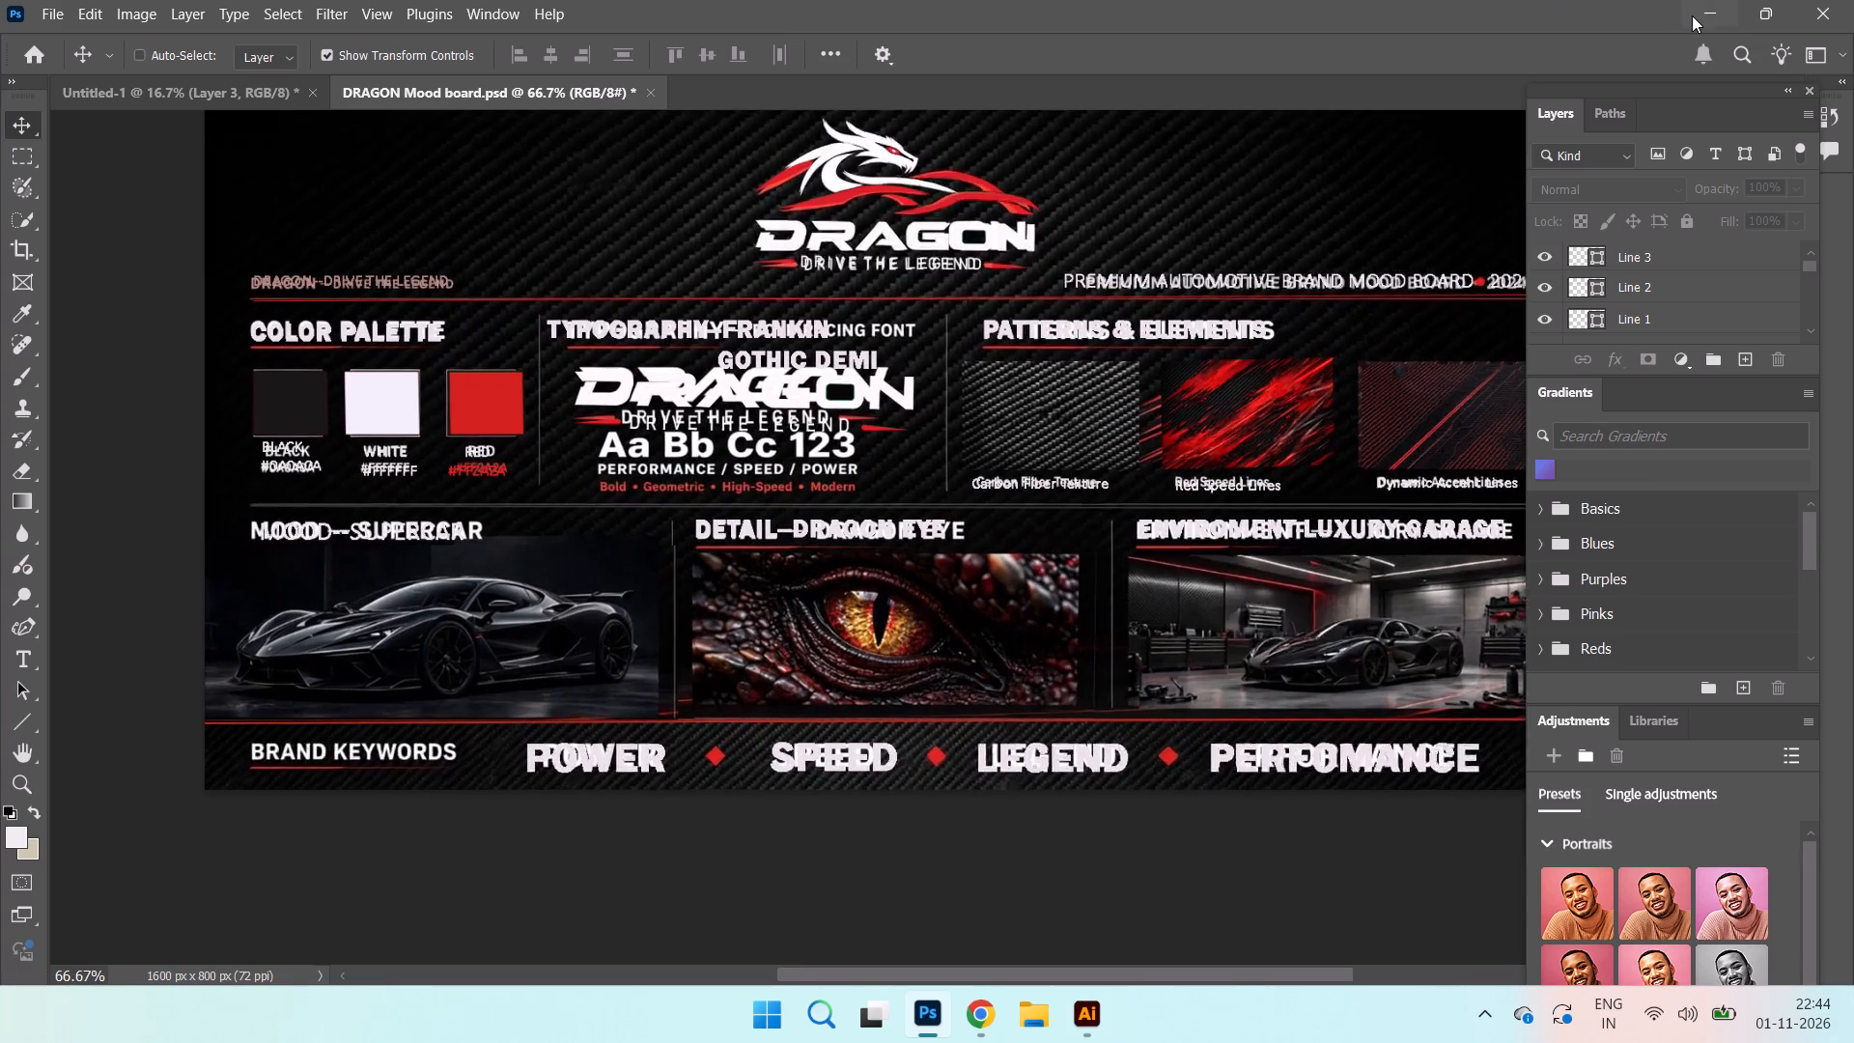
key("ctrl+minus")
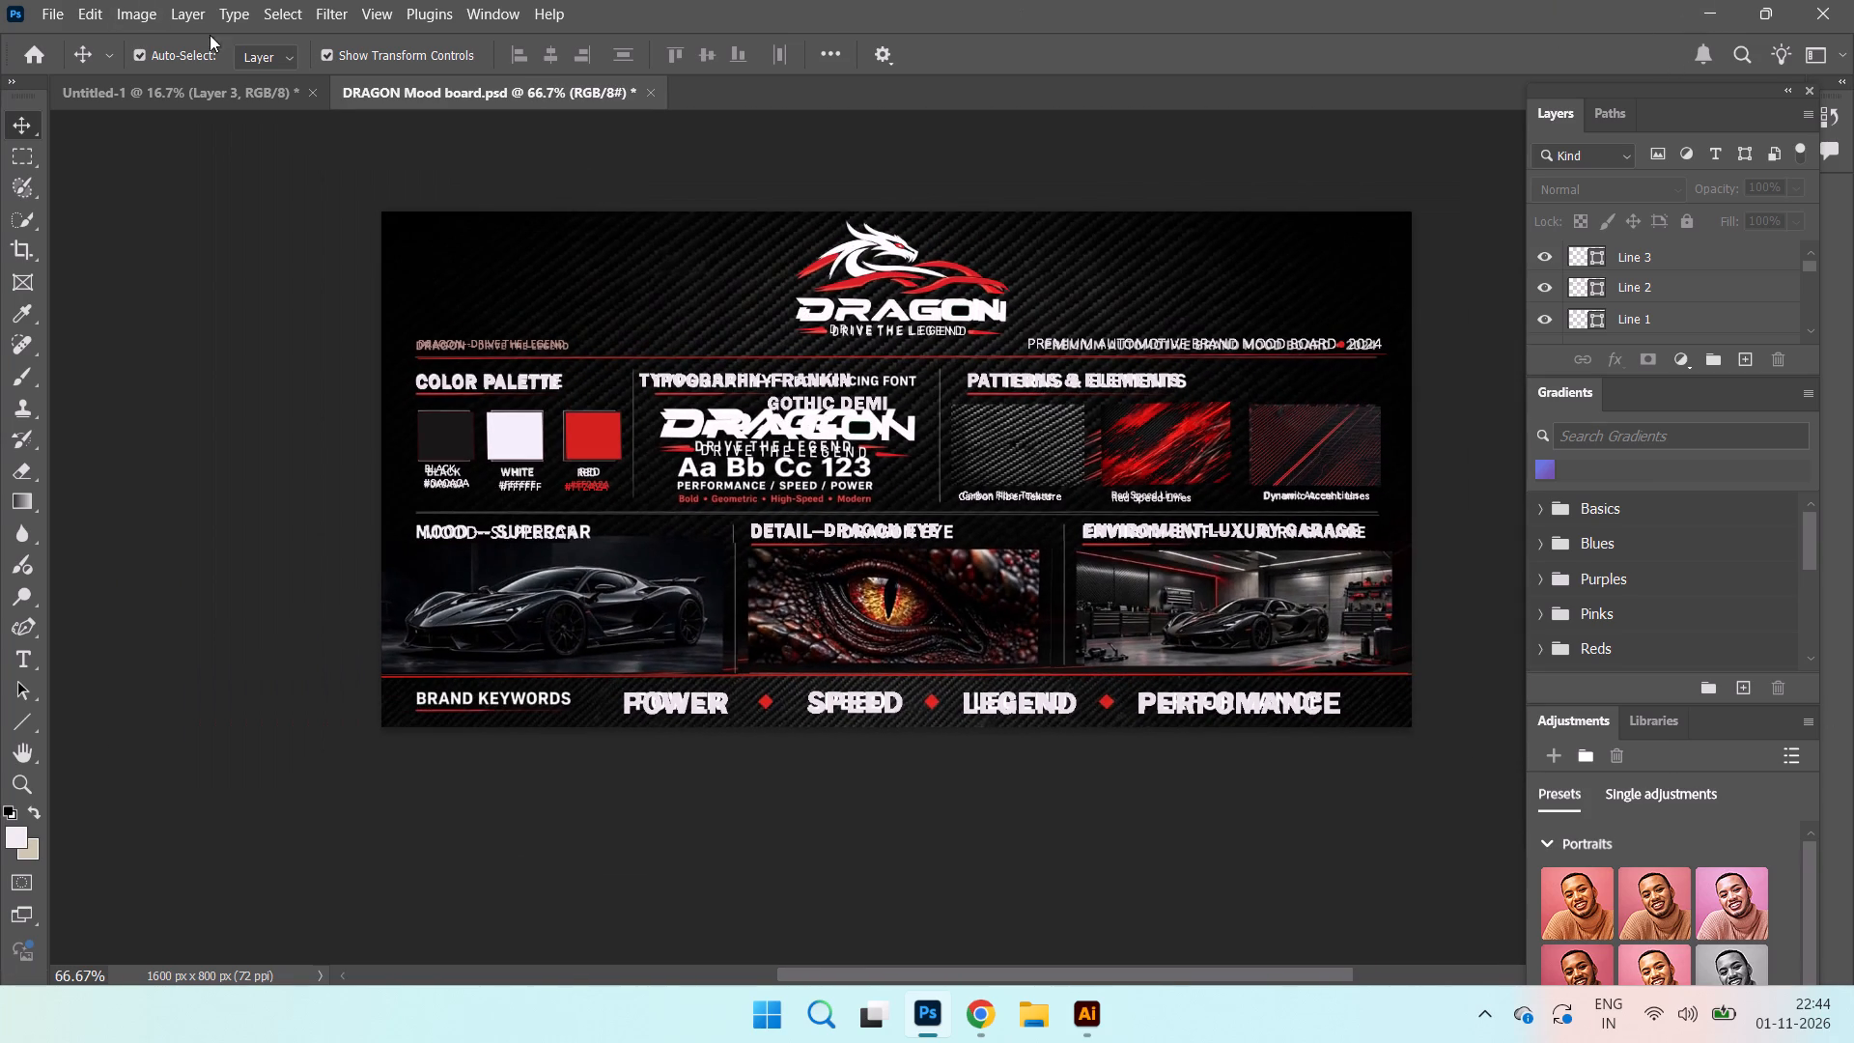
left_click(35, 18)
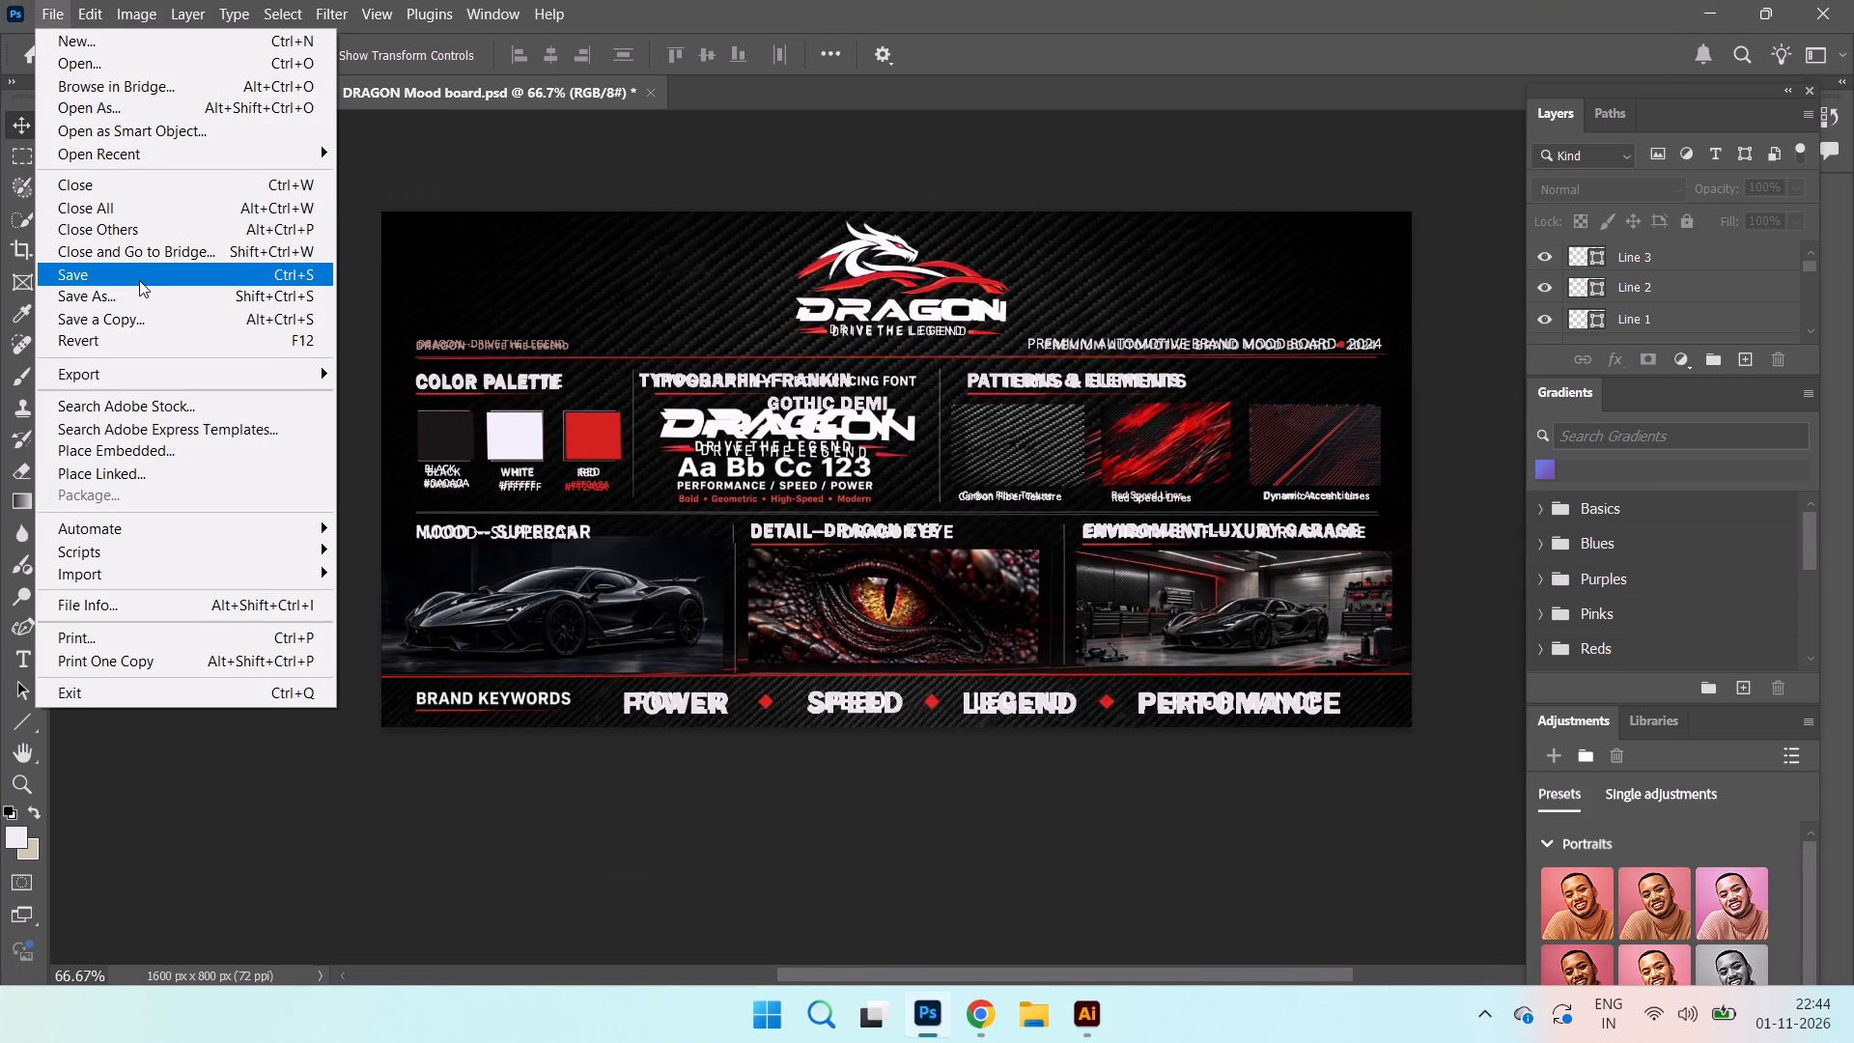
left_click(139, 280)
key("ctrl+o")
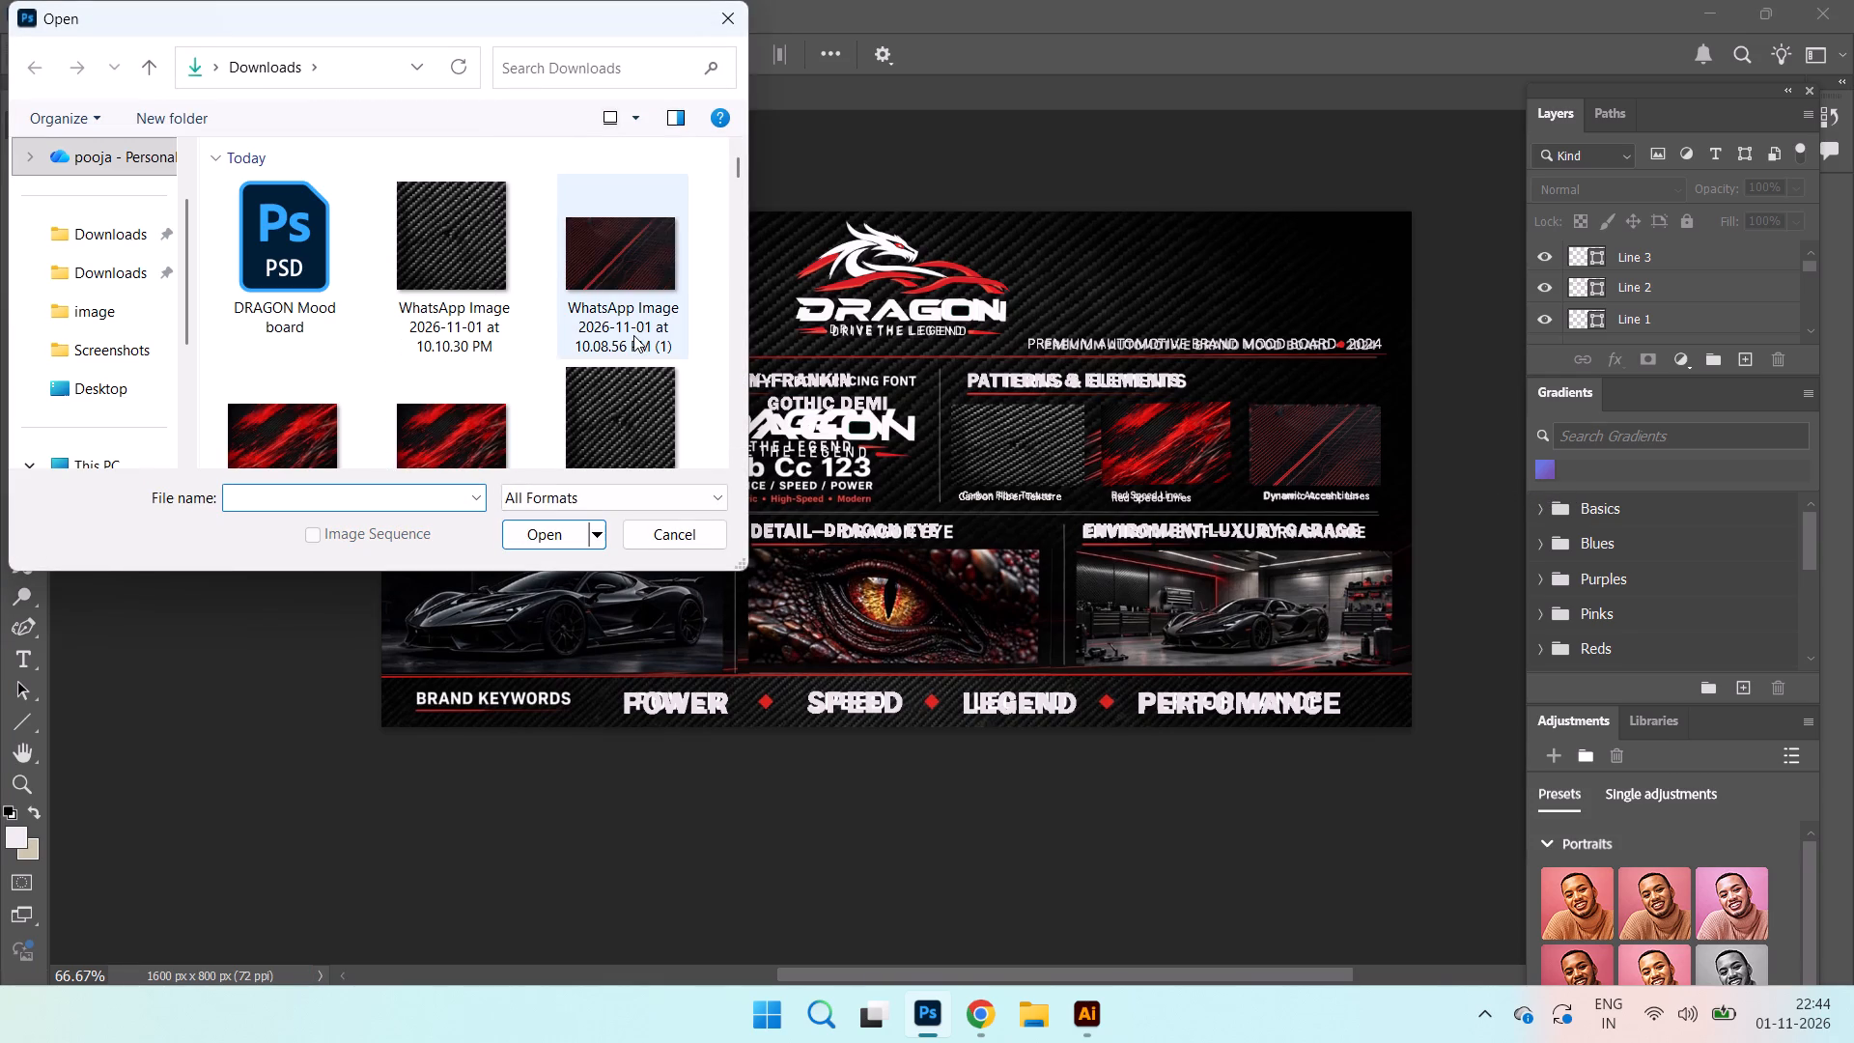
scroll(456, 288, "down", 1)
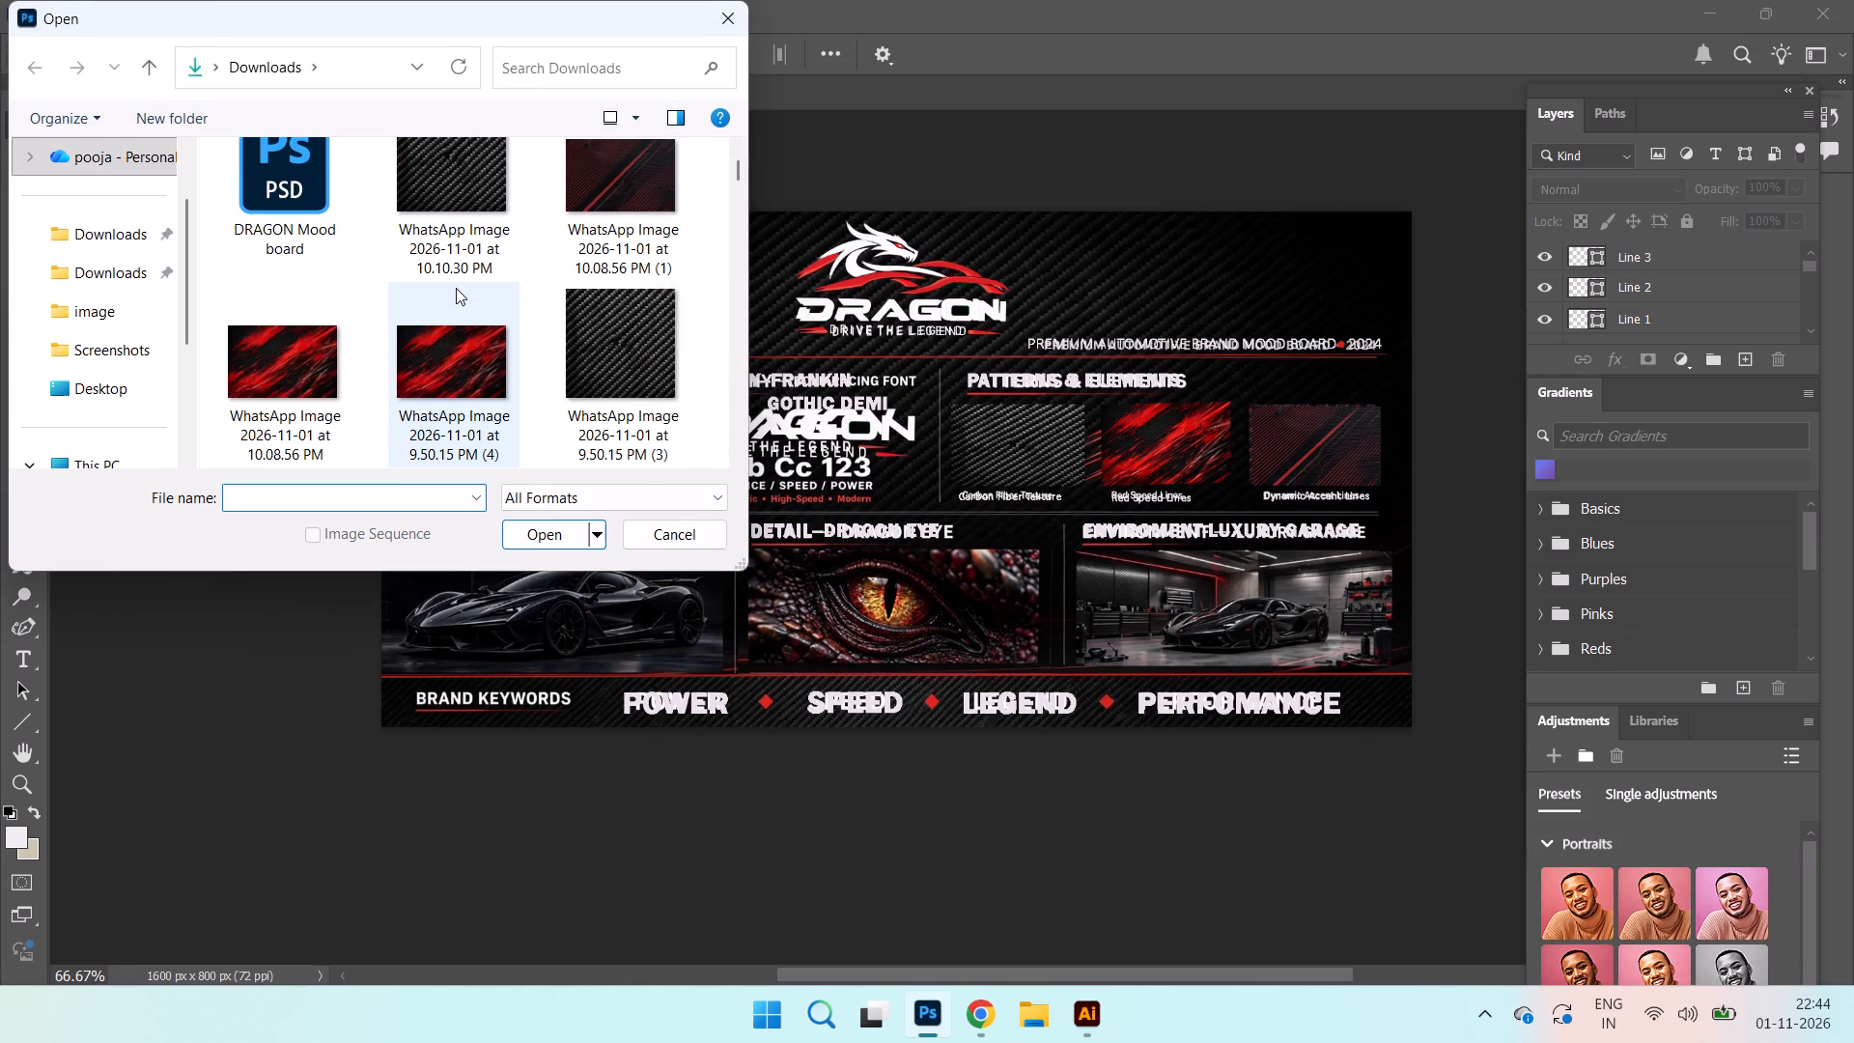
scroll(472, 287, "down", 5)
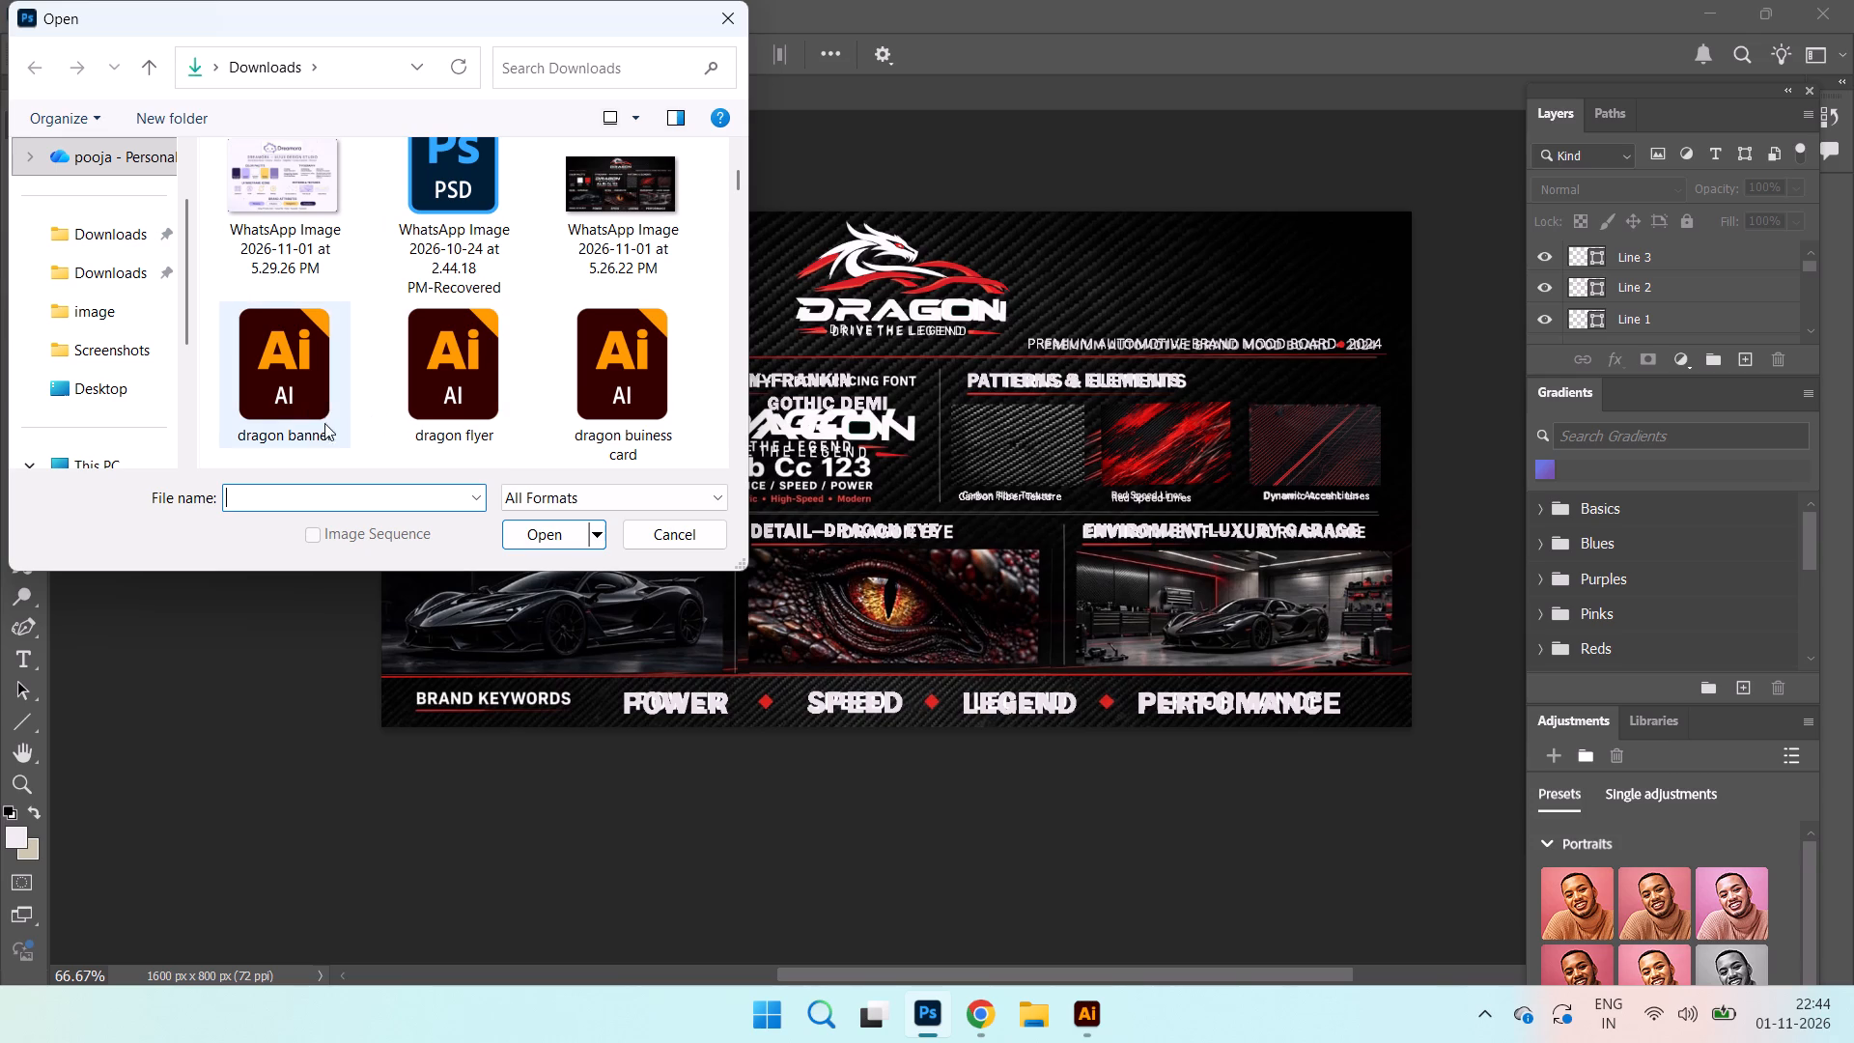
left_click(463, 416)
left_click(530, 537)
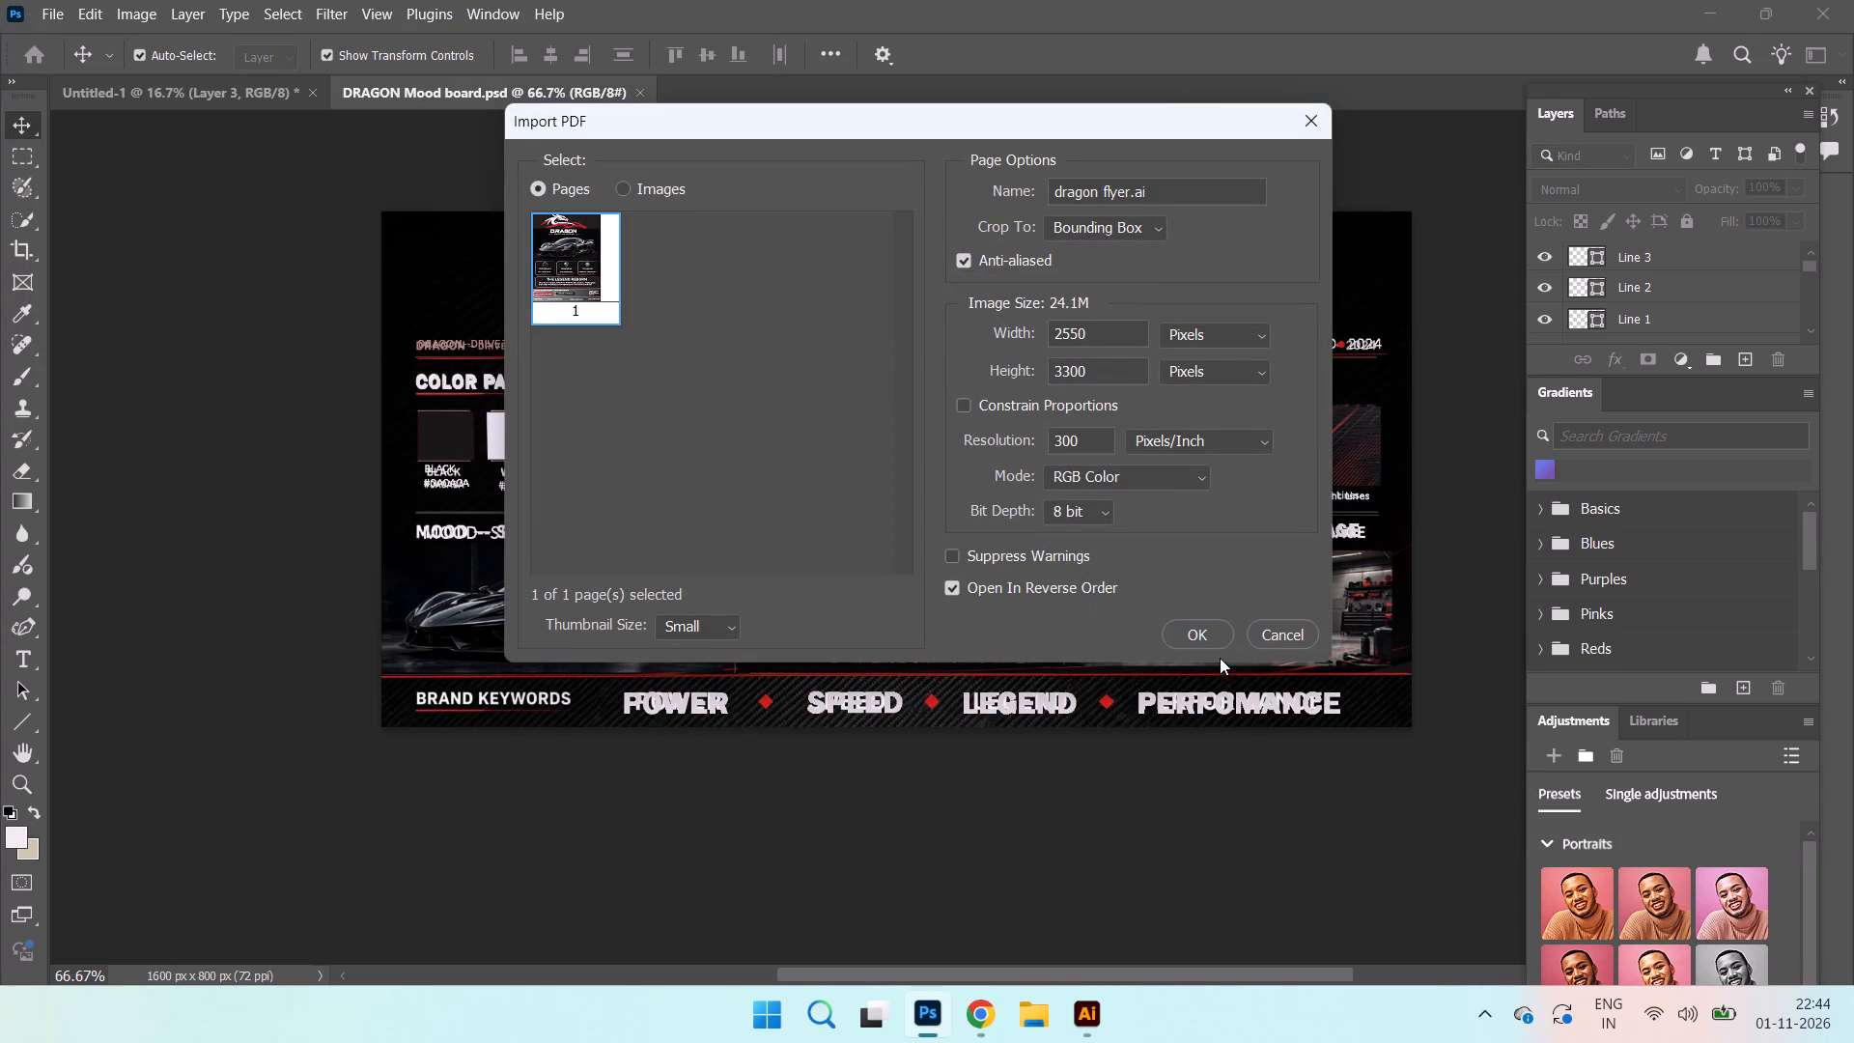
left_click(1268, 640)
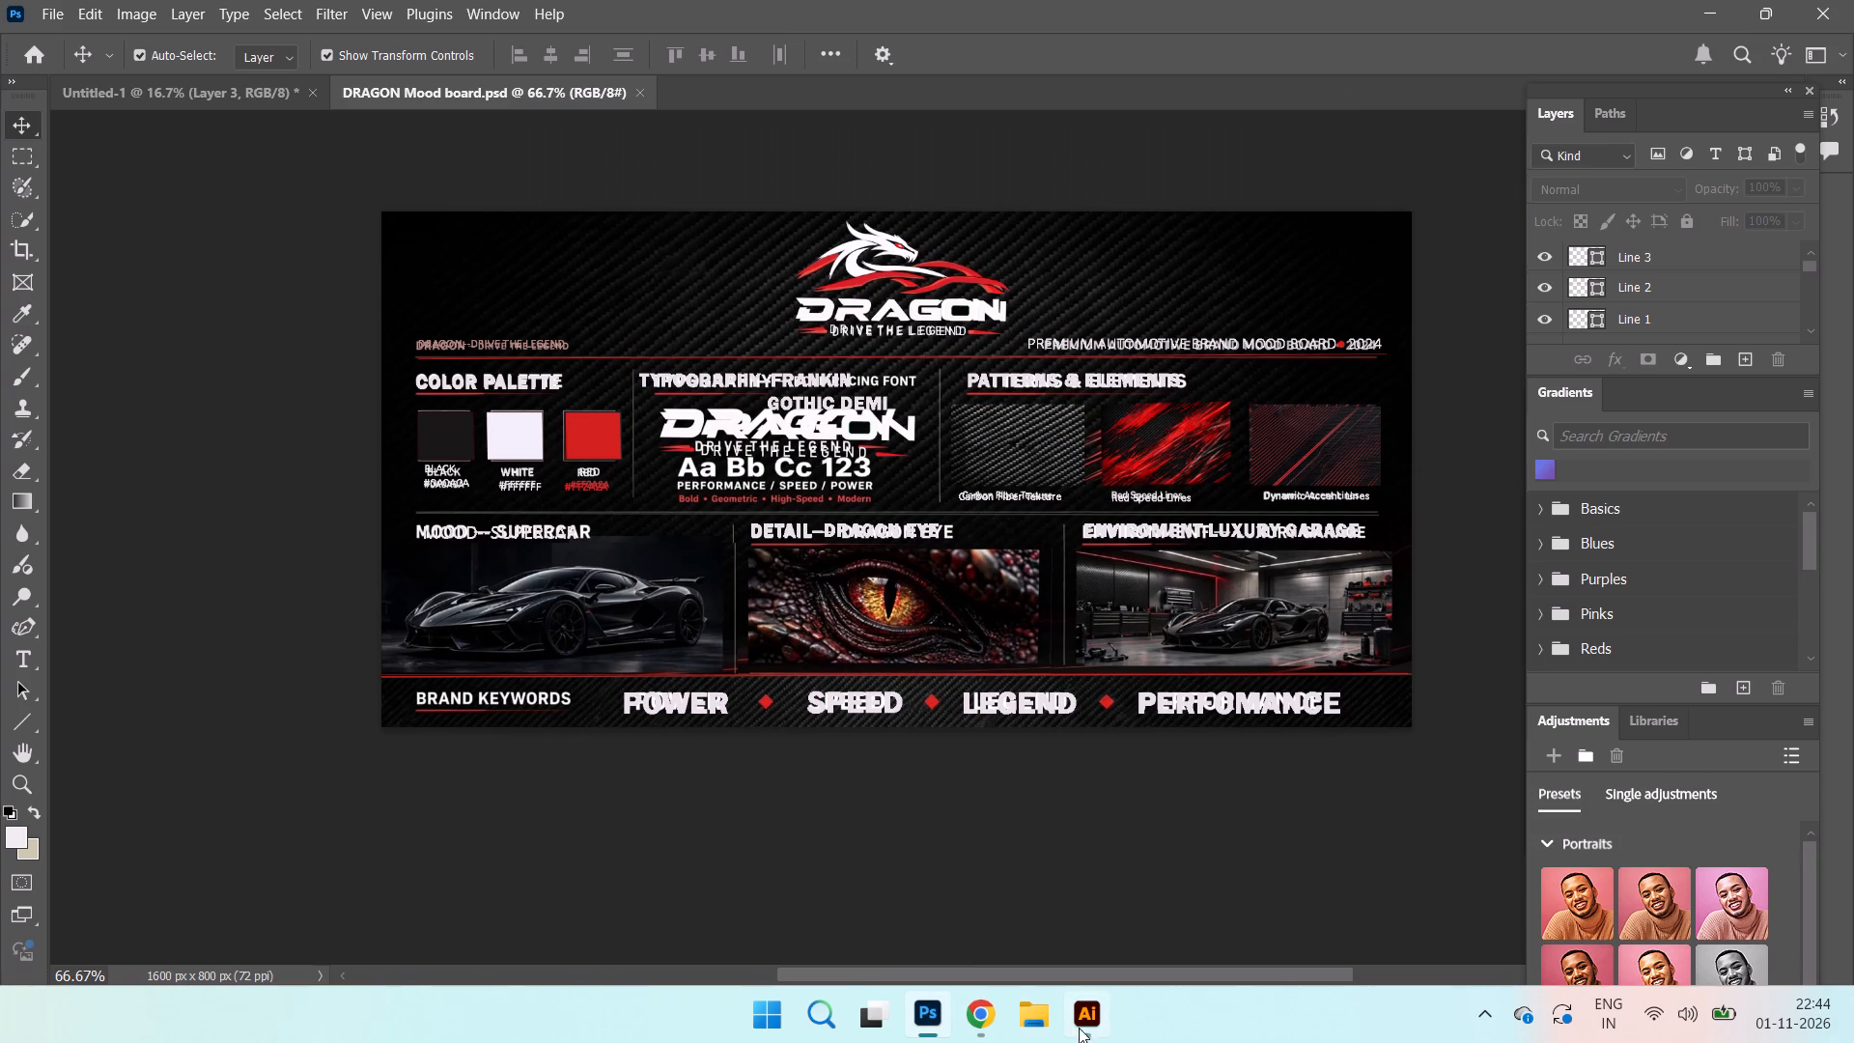
Switch to Illustrator, copy the gradient line above the contact details in dragon flyer.ai, and return to Photoshop.
left_click(1088, 1025)
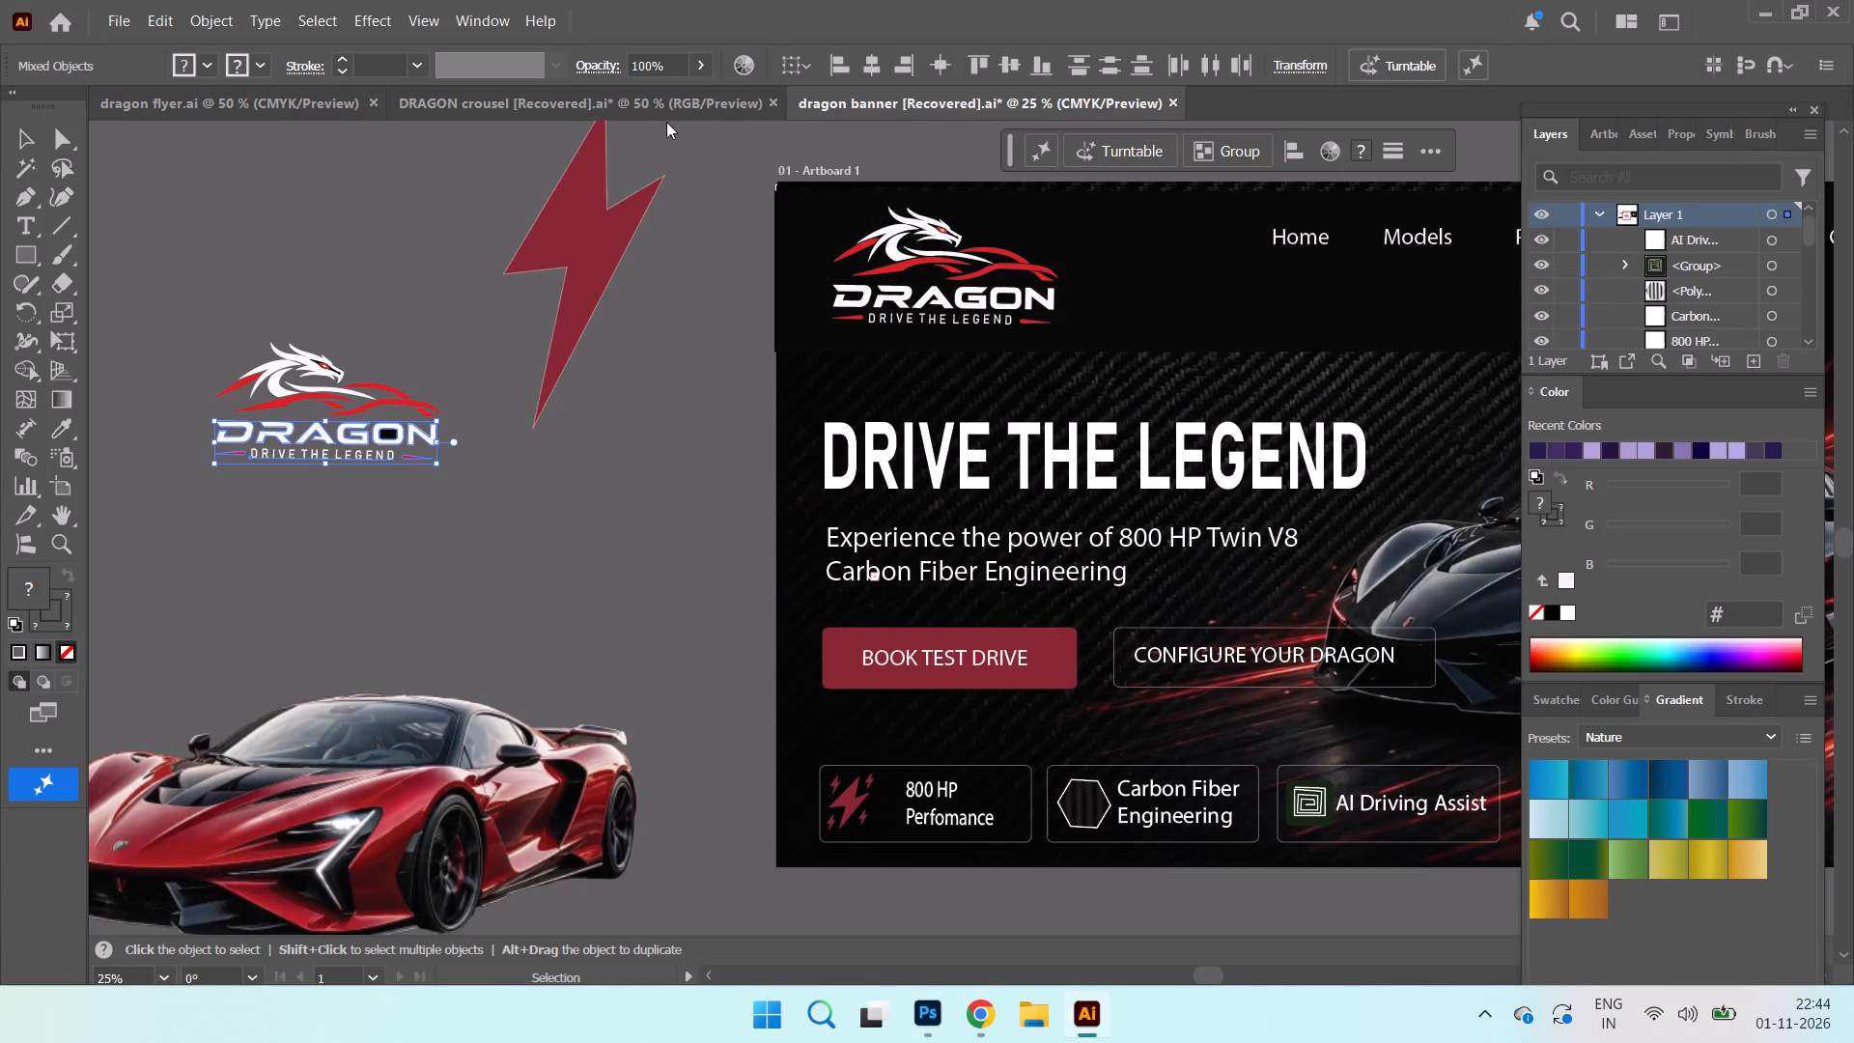
left_click(661, 100)
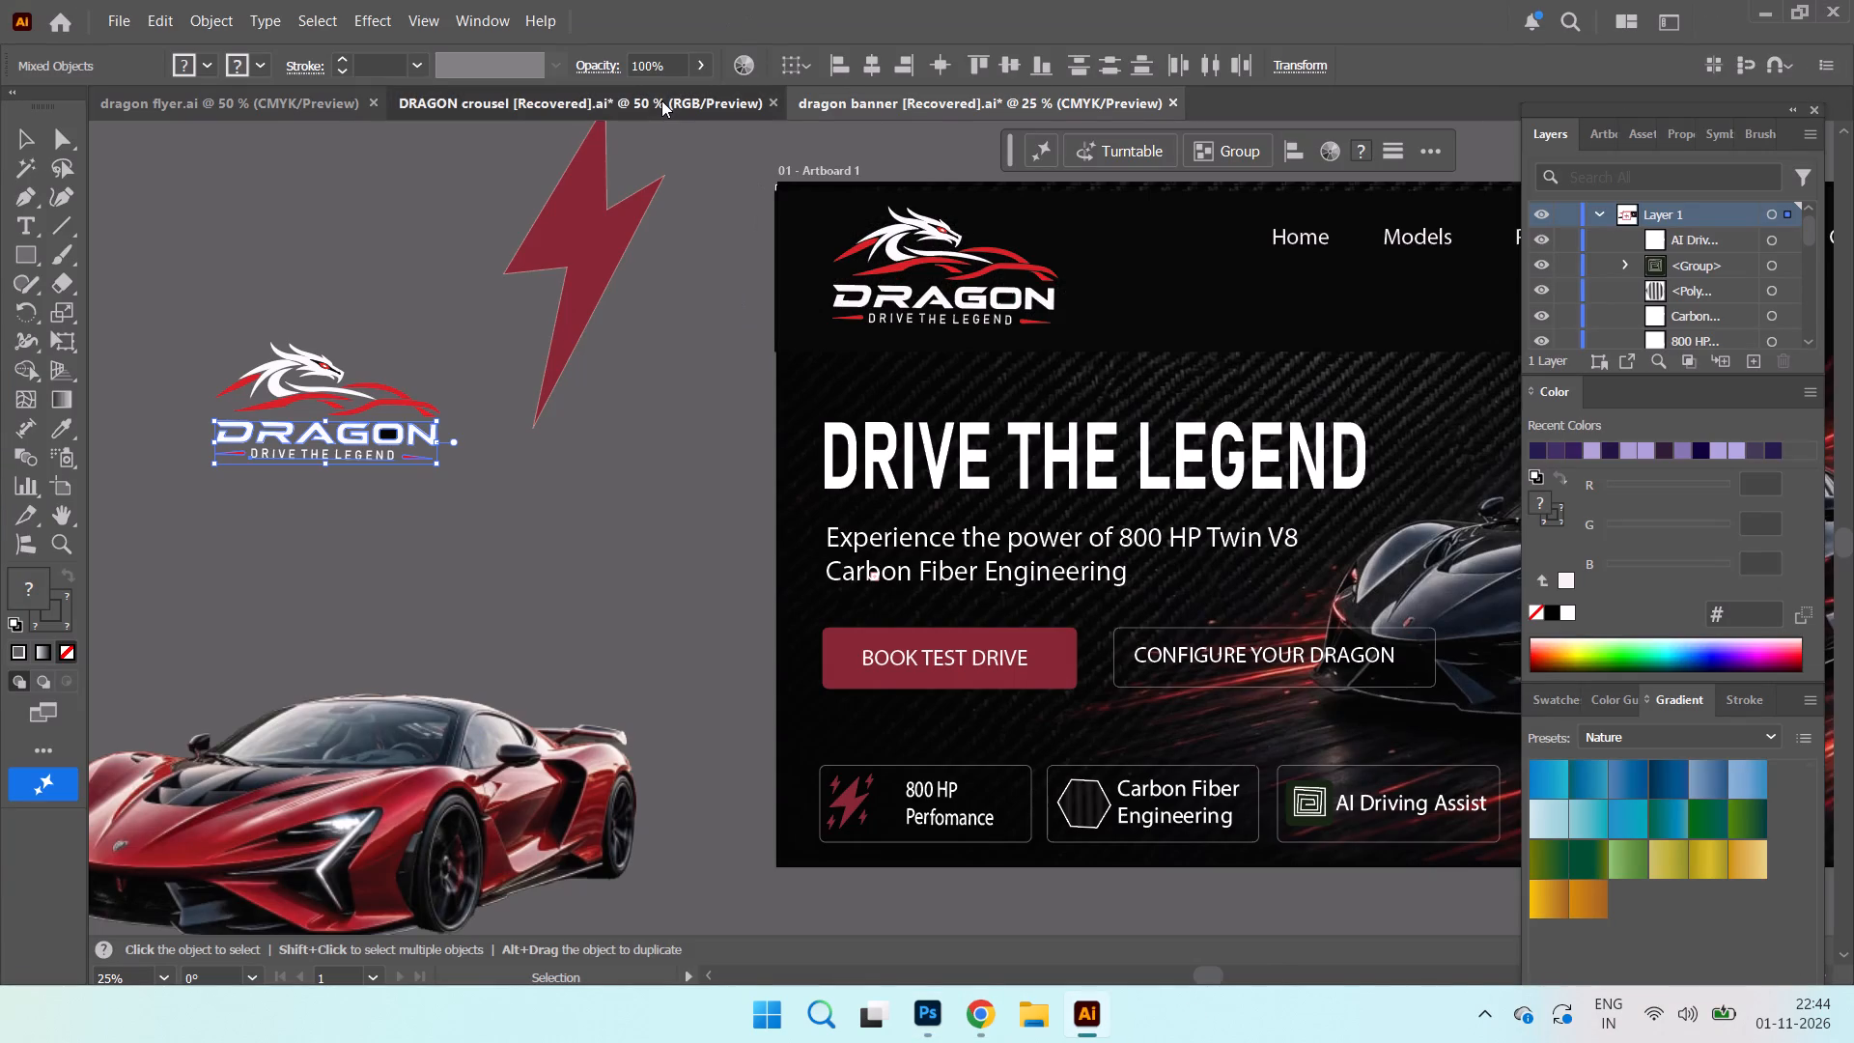
left_click(295, 103)
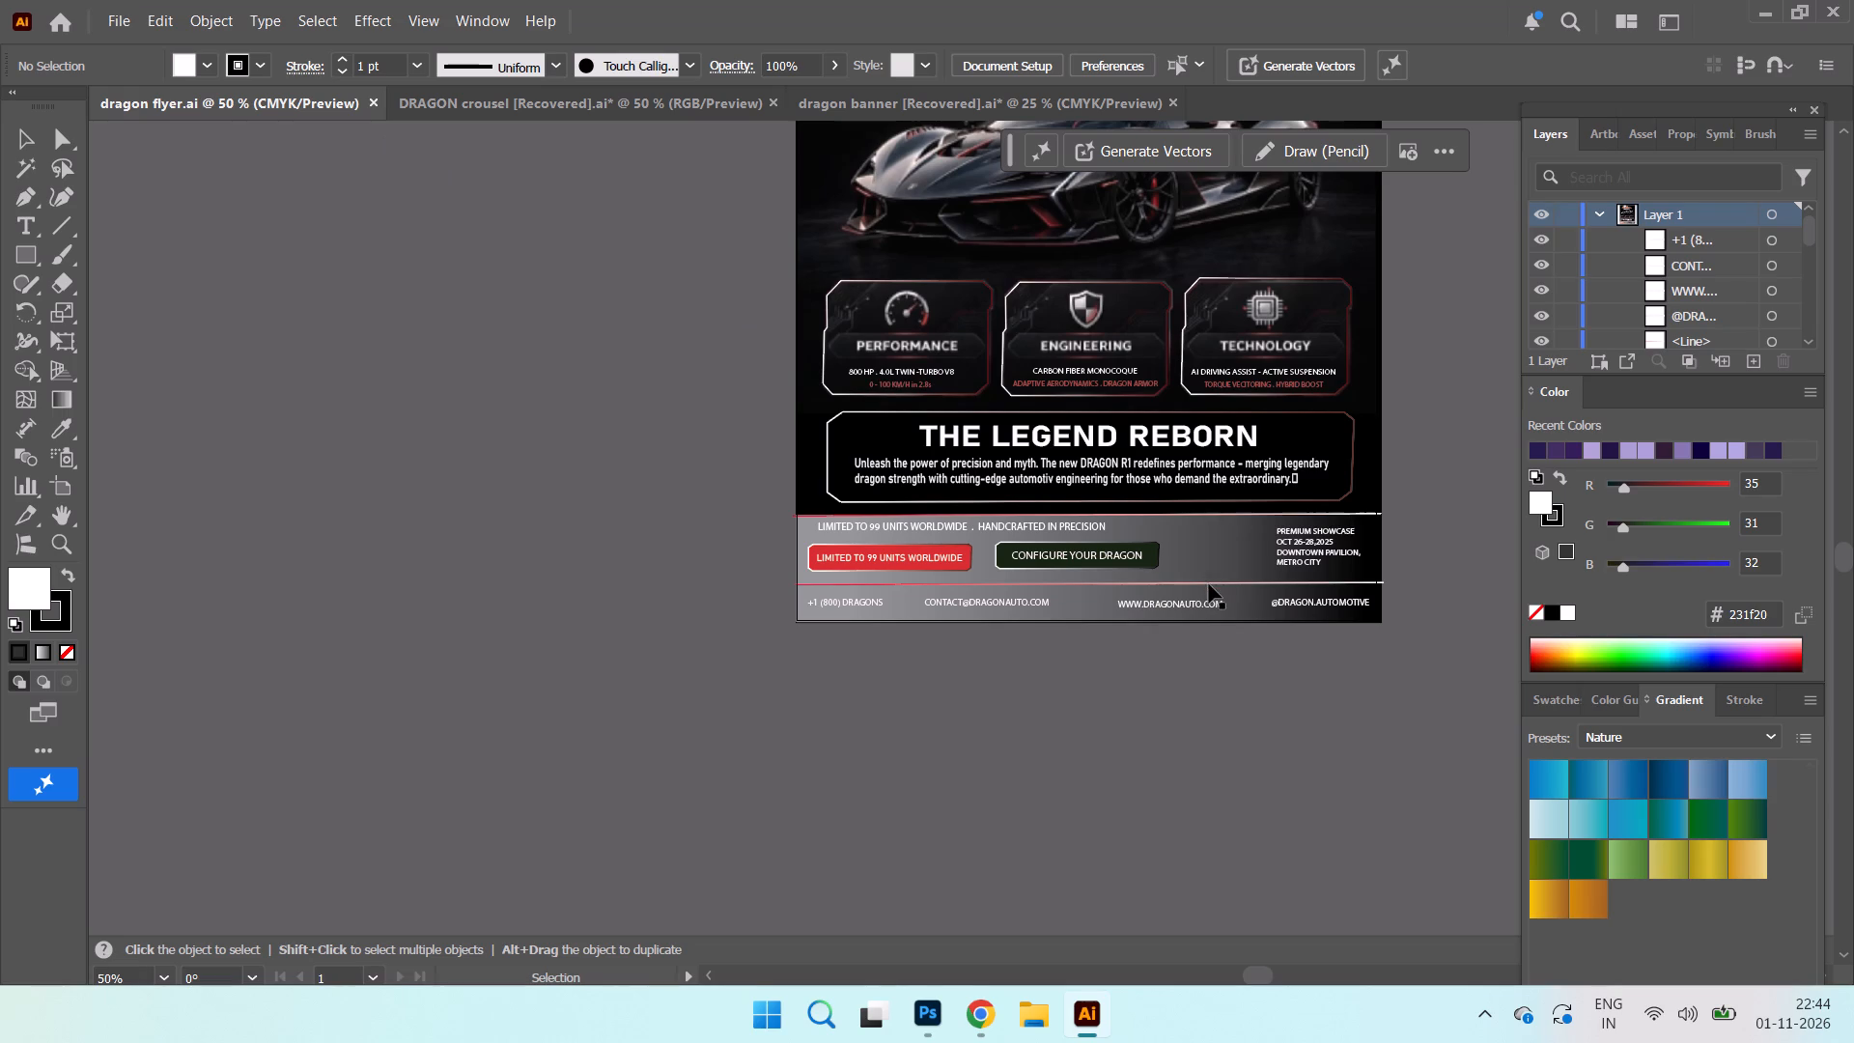
left_click(1207, 585)
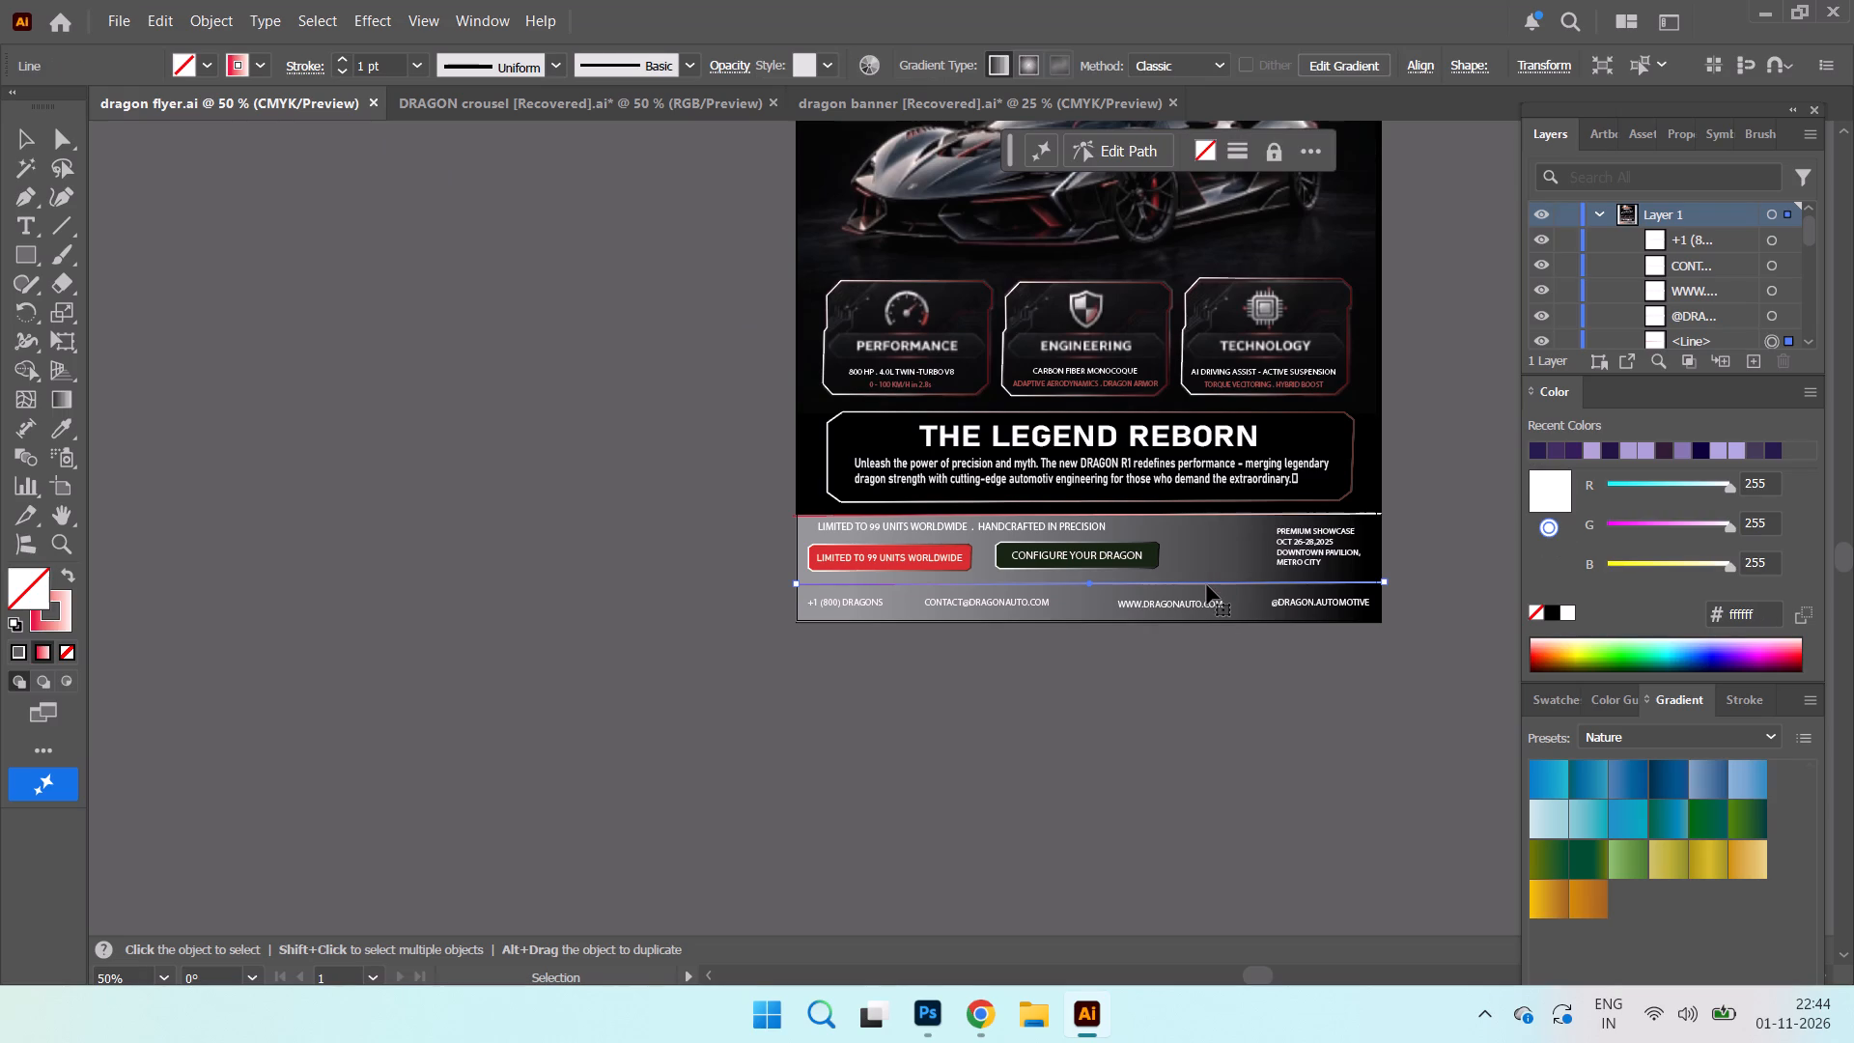
right_click(1206, 585)
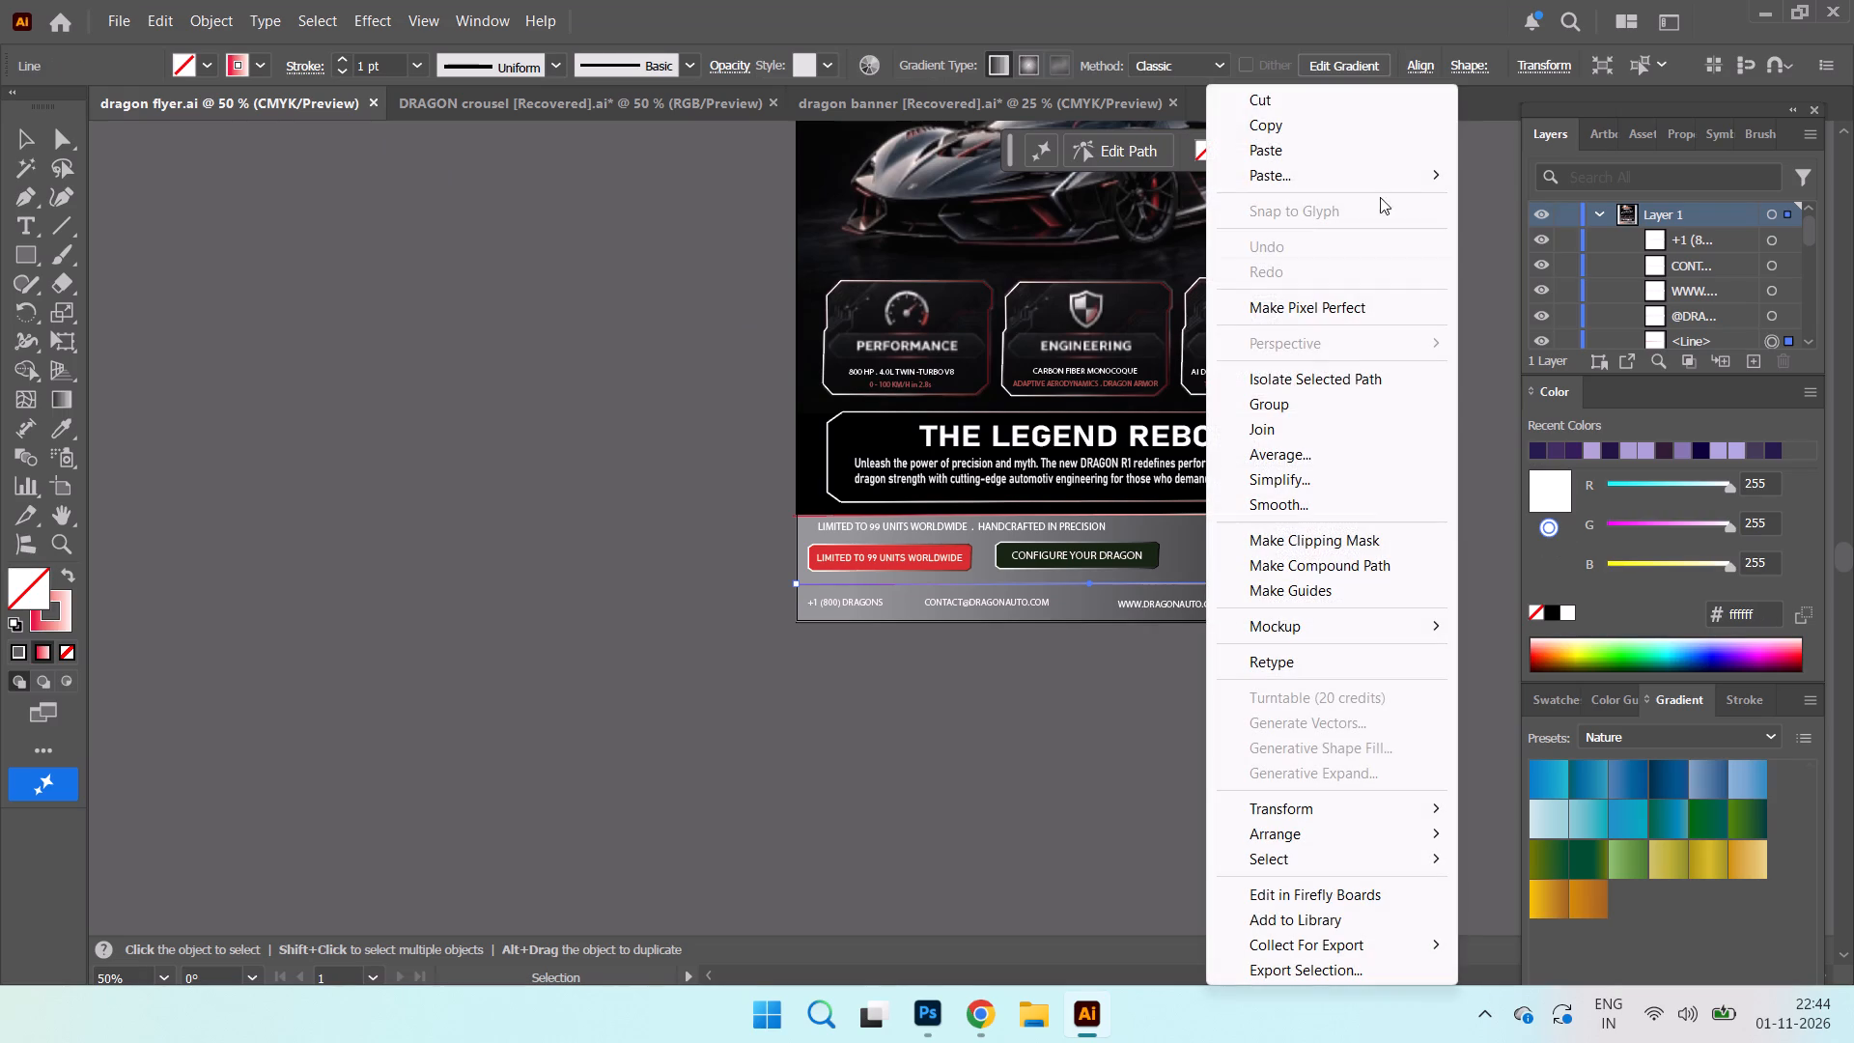
left_click(1266, 127)
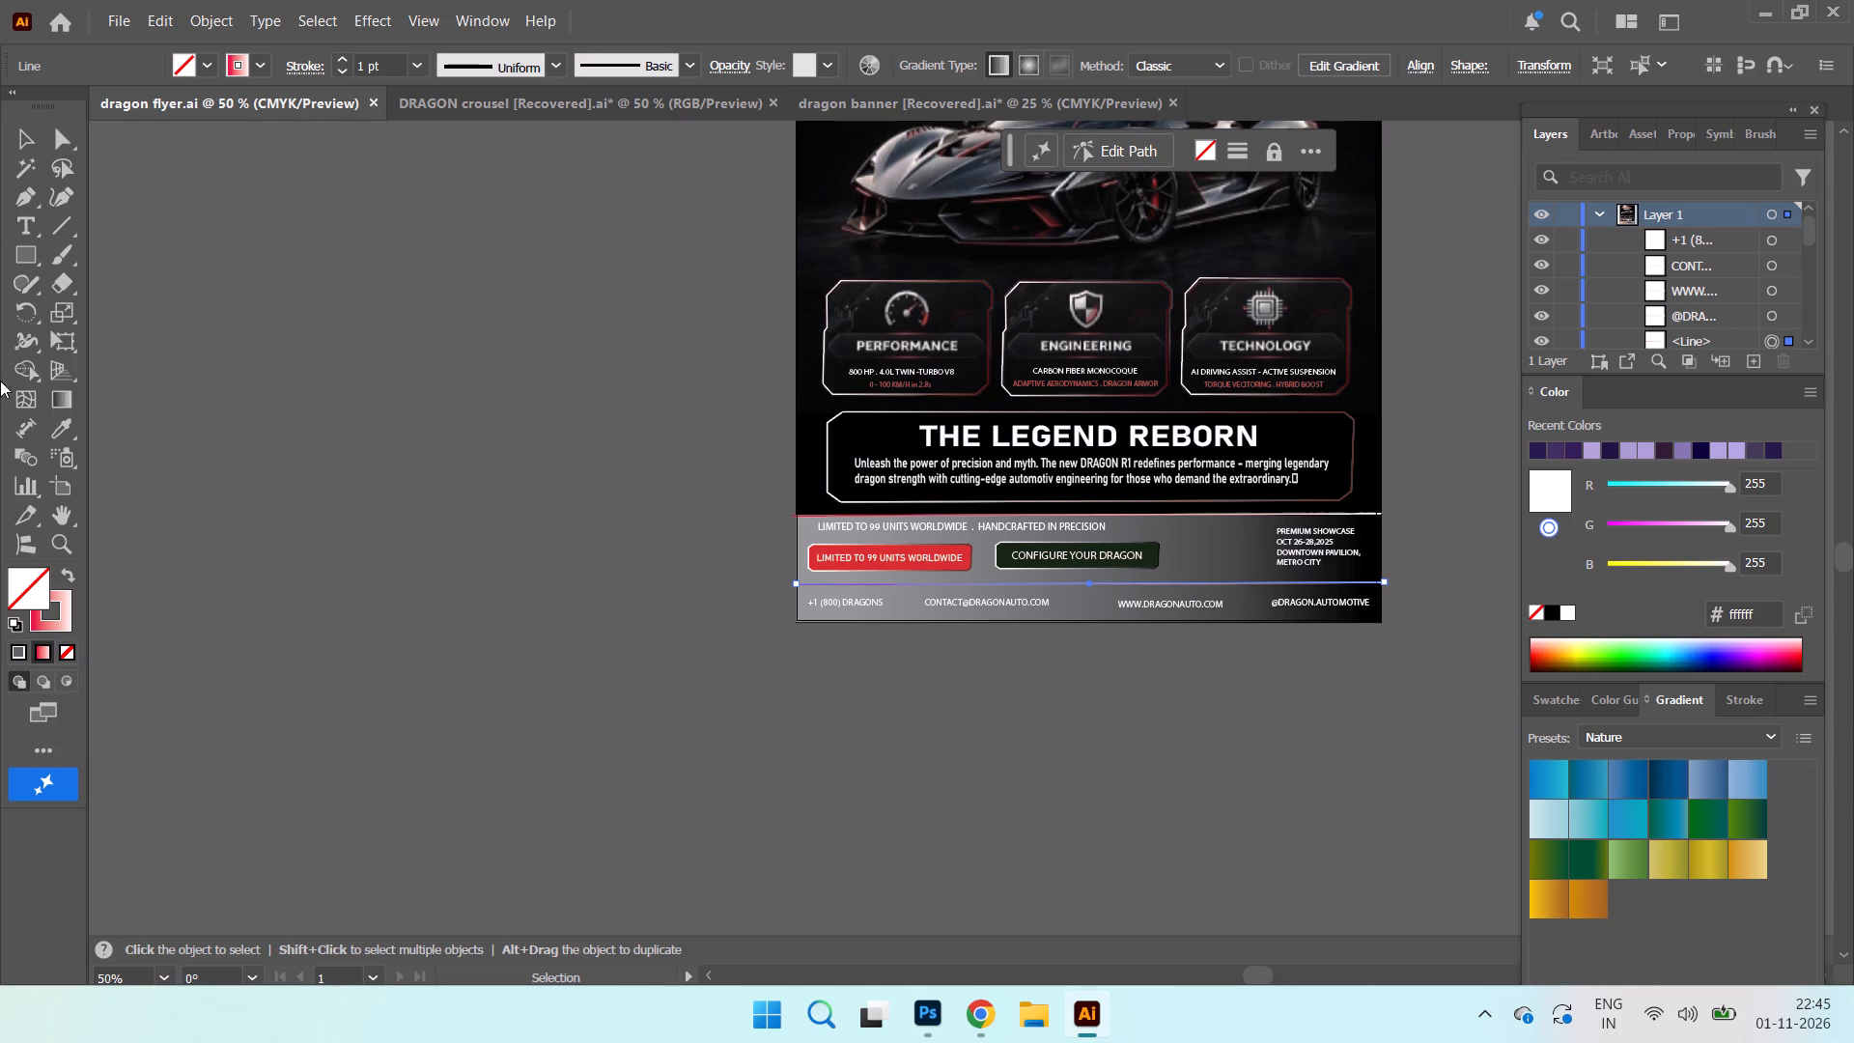
right_click(1101, 584)
left_click(1183, 119)
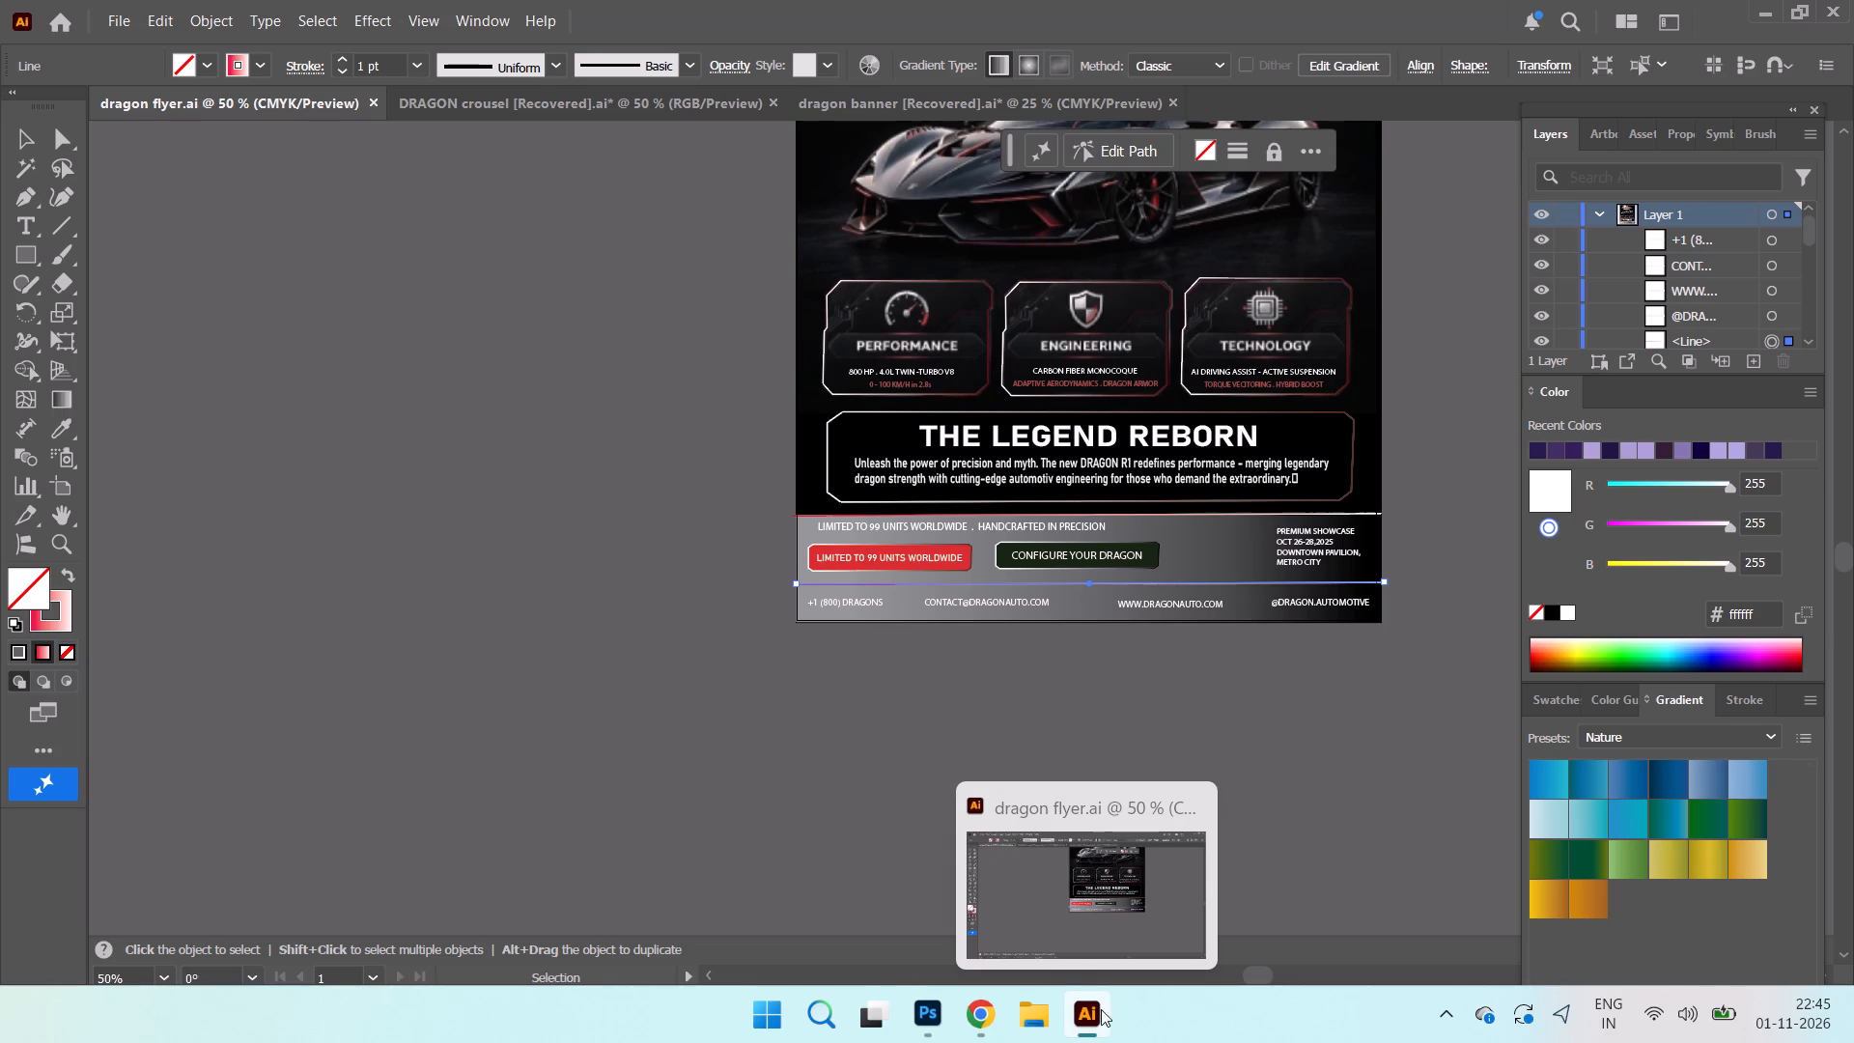
left_click(924, 1011)
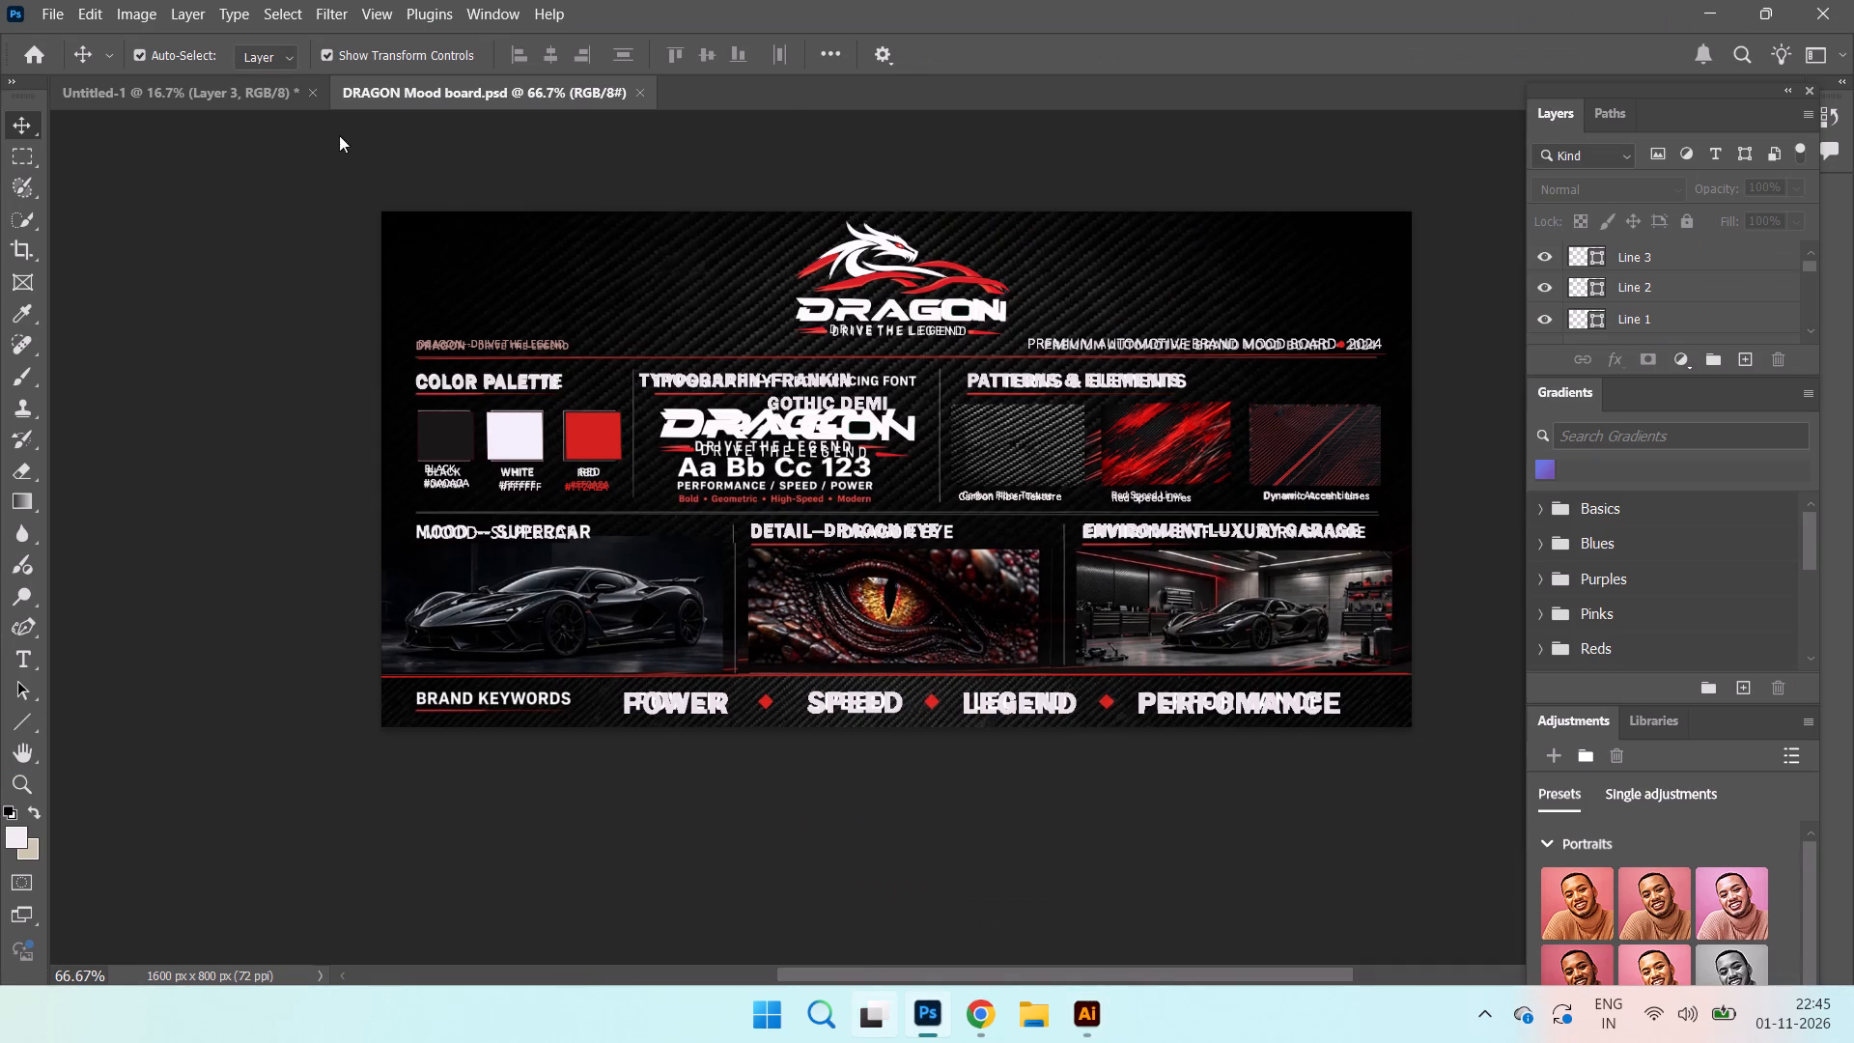
Paste the copied gradient line into the DRAGON Mood board as pixels.
right_click(296, 189)
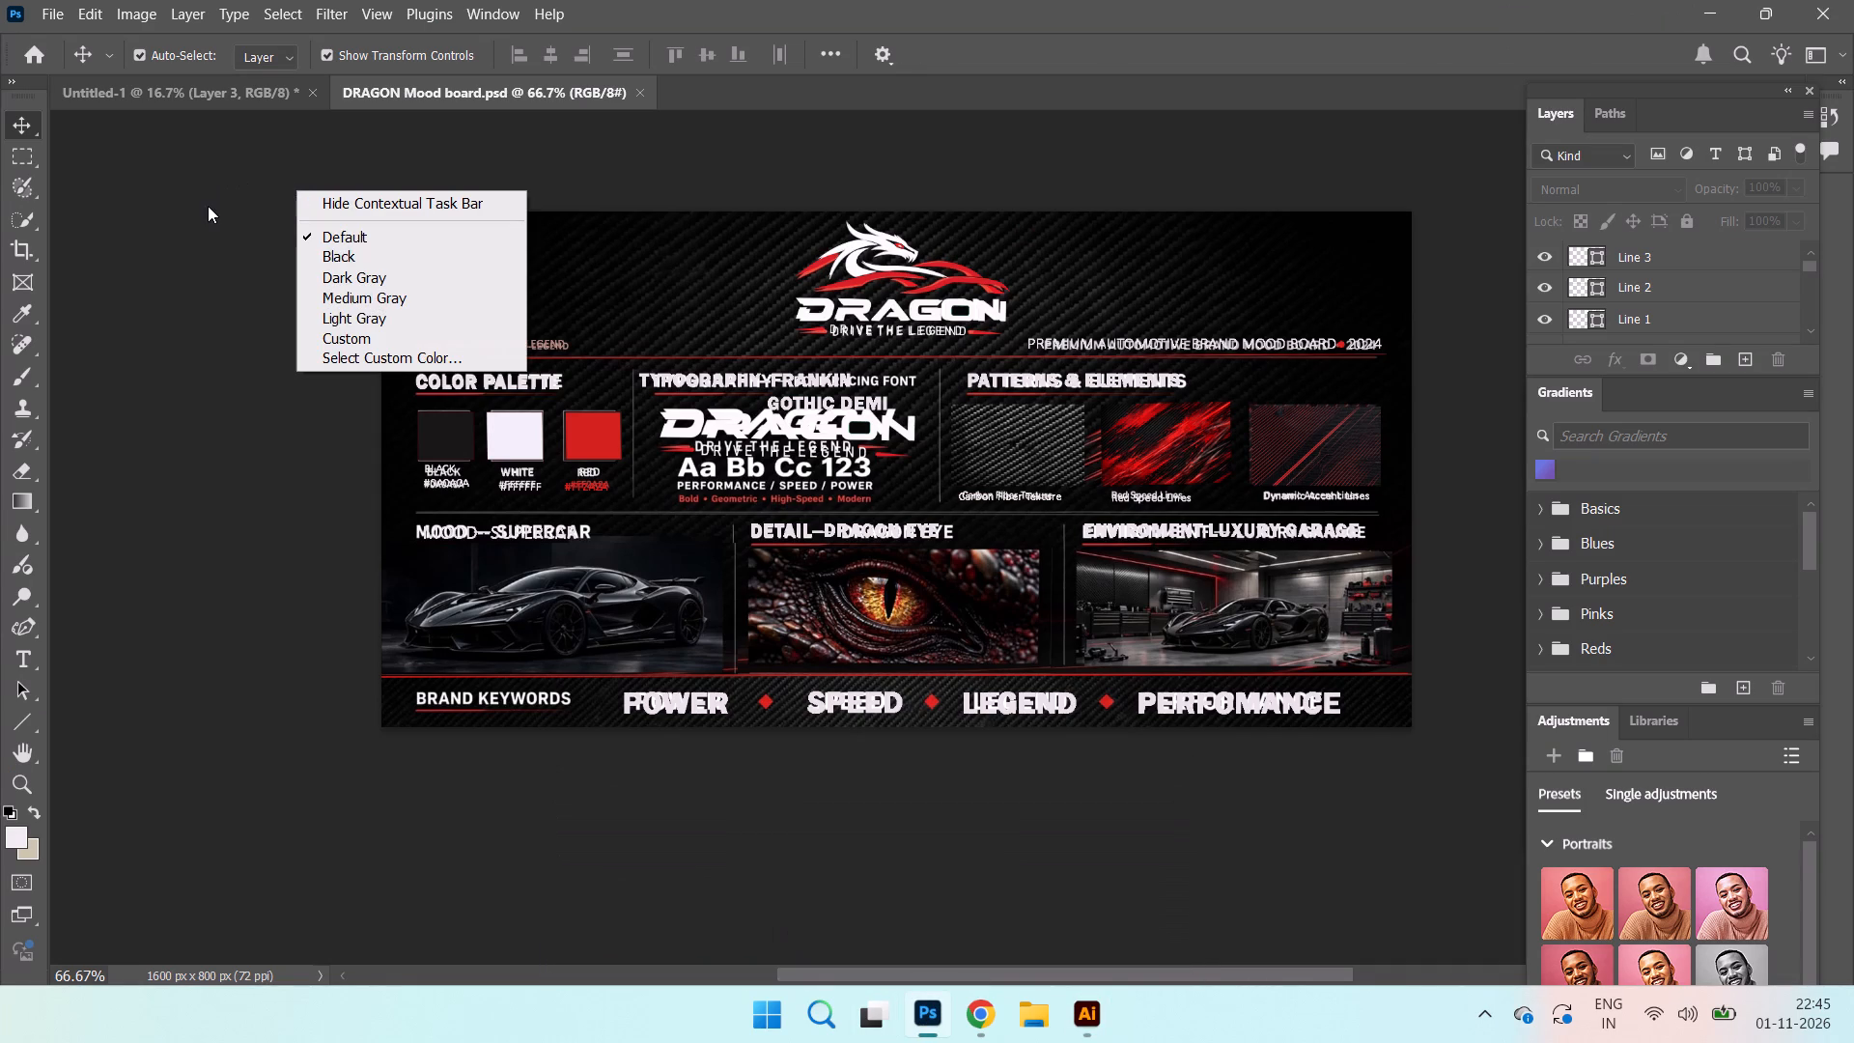
left_click(208, 206)
key("ctrl+v")
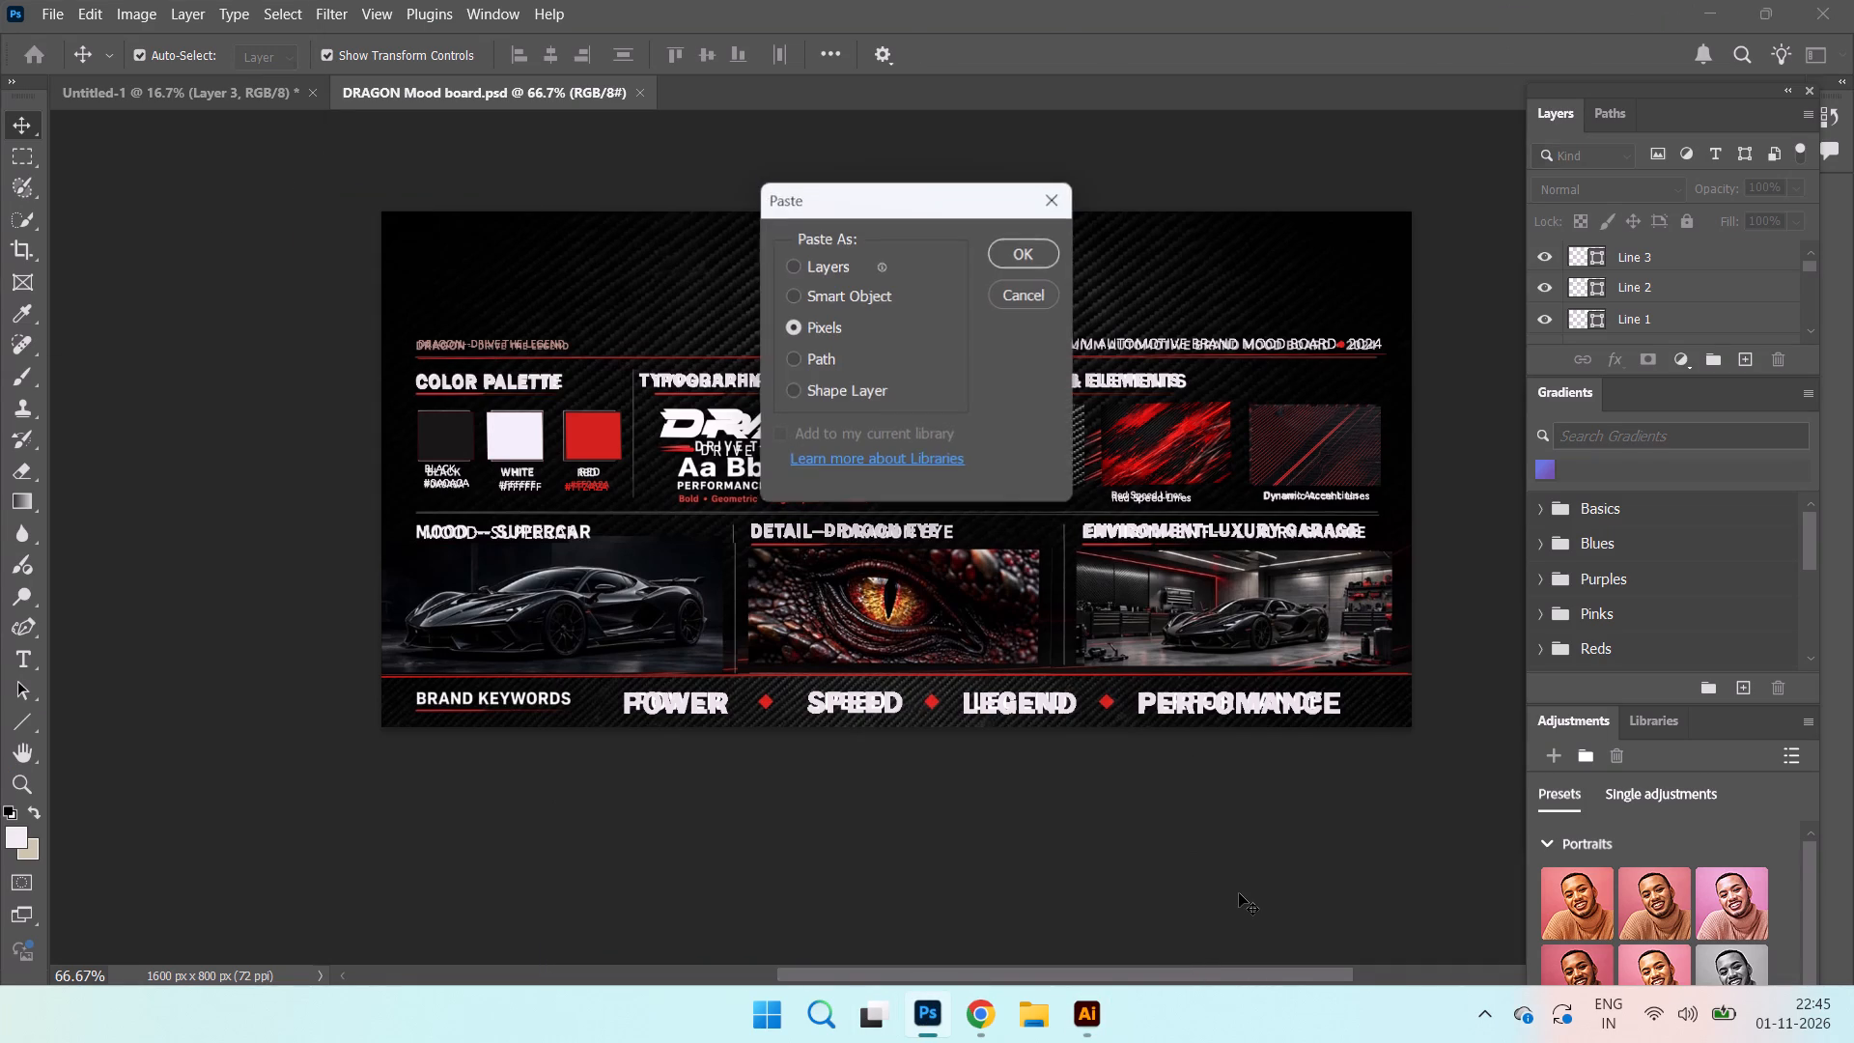
left_click(1024, 260)
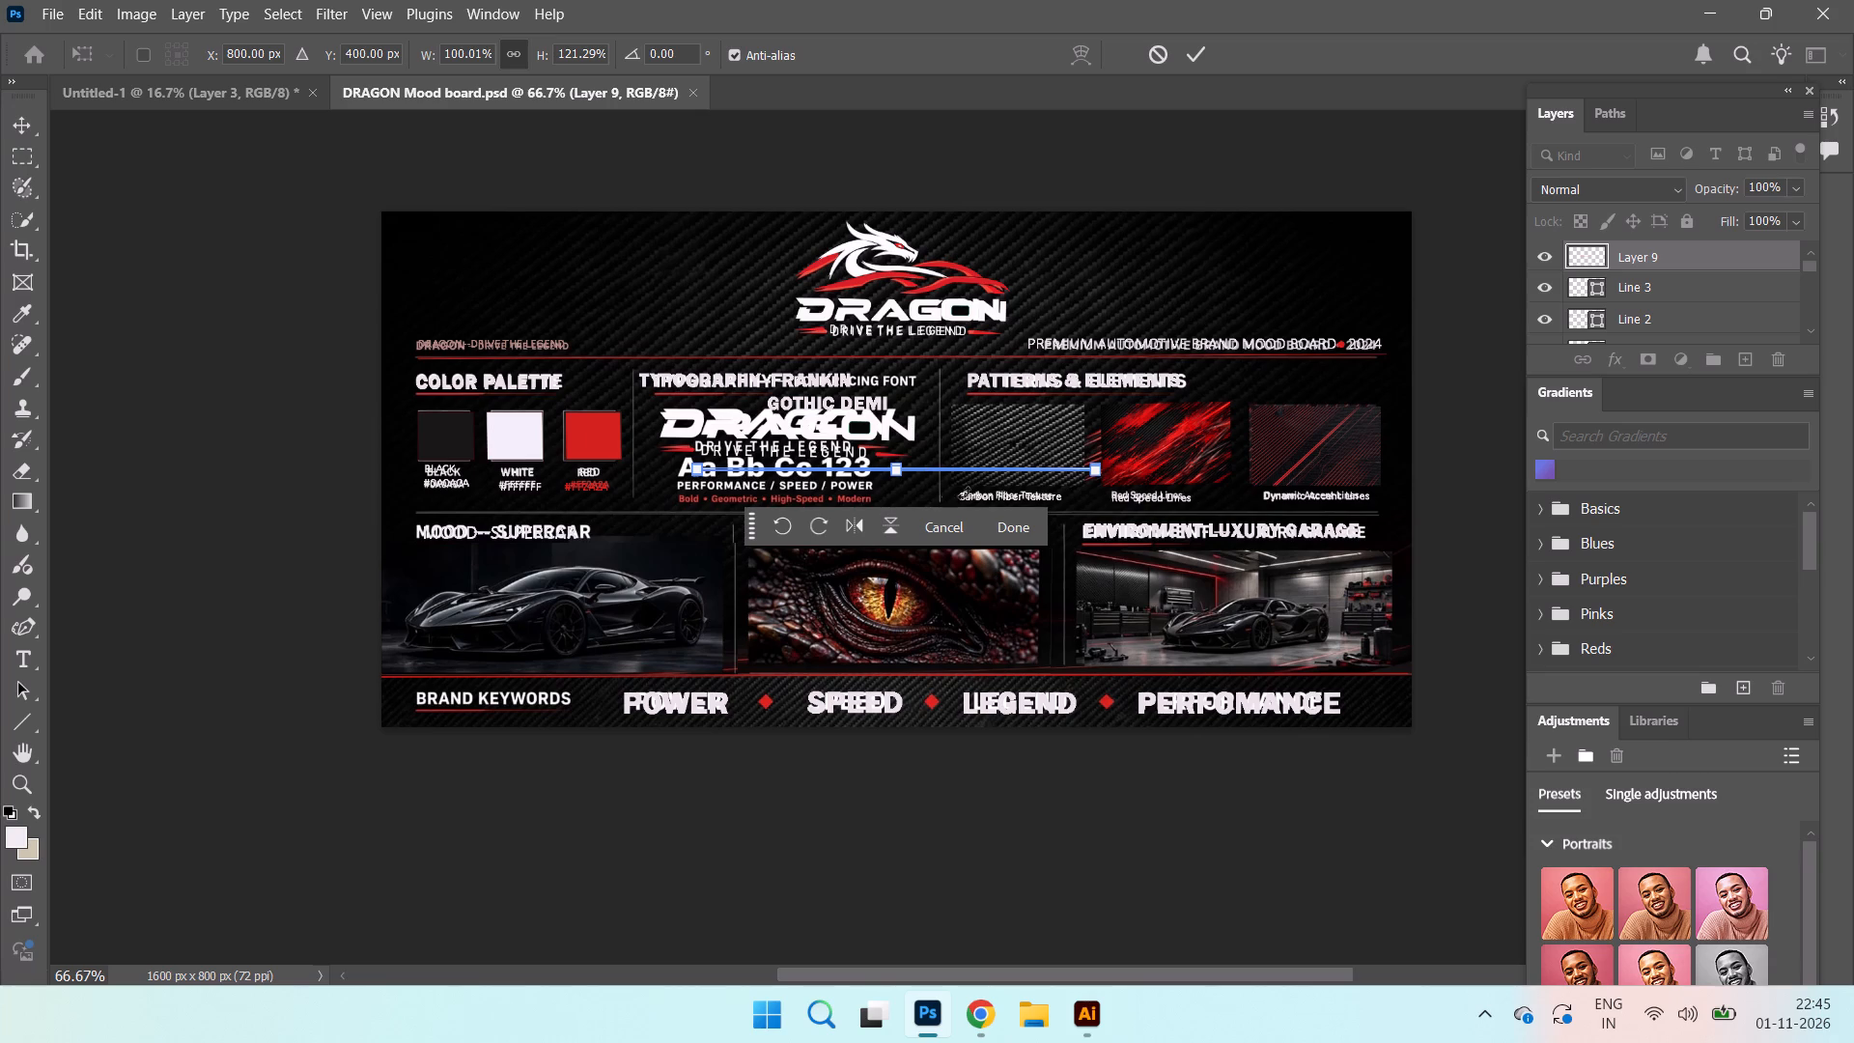
left_click(1001, 528)
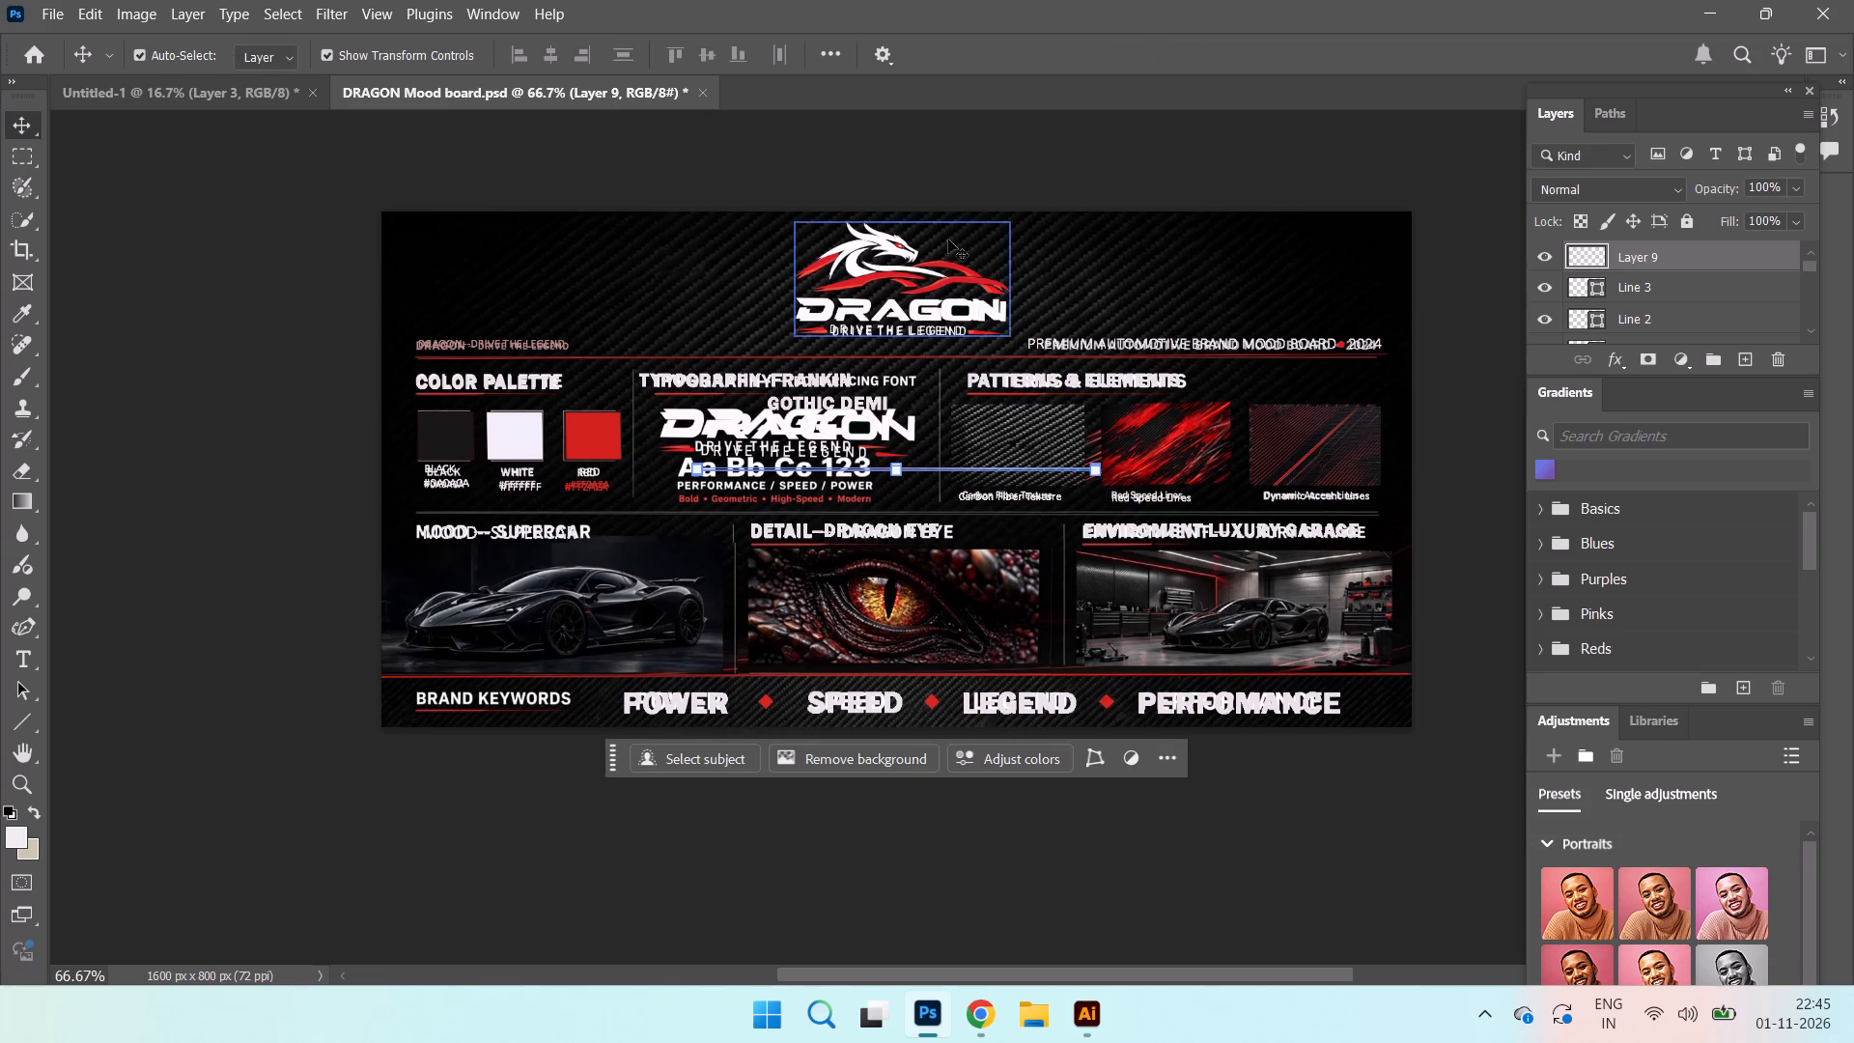
Move the pasted gradient line directly beneath the PATTERNS & ELEMENTS heading.
left_click(1058, 172)
left_click_drag(920, 470, 1001, 437)
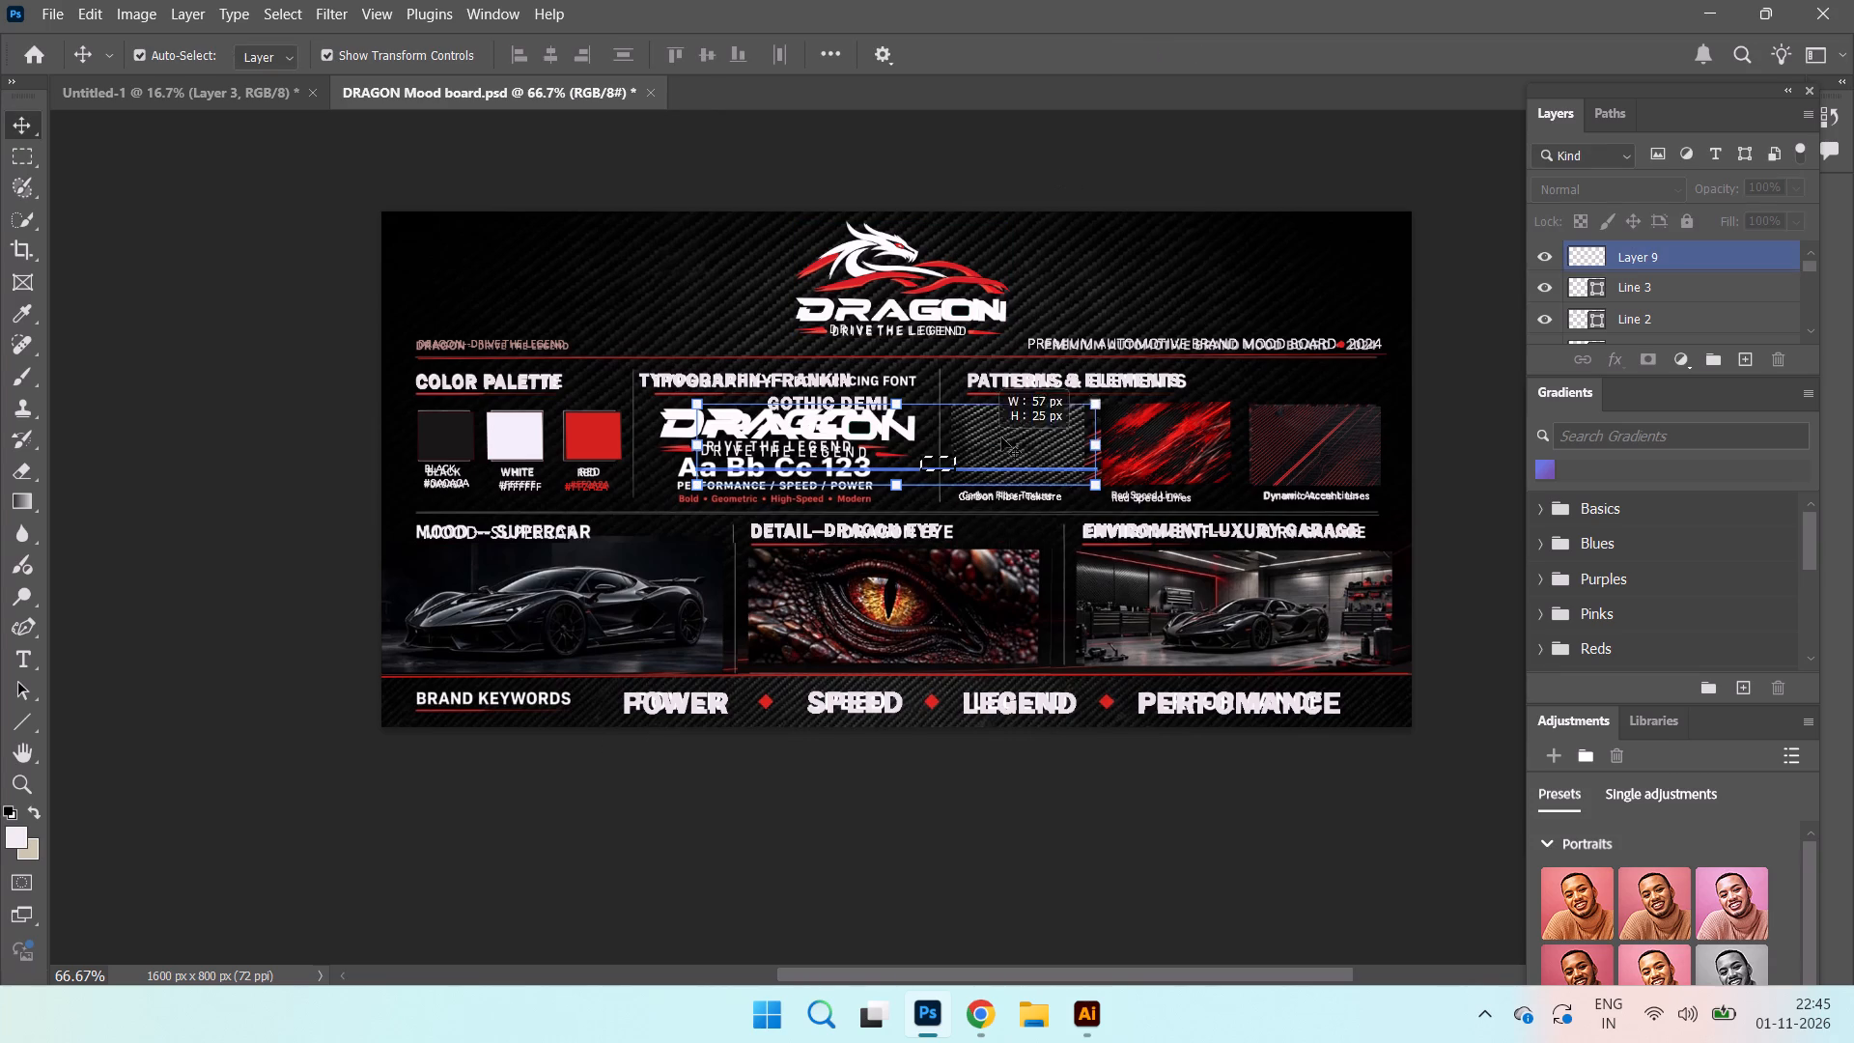
left_click_drag(1001, 437, 1076, 403)
left_click(1112, 176)
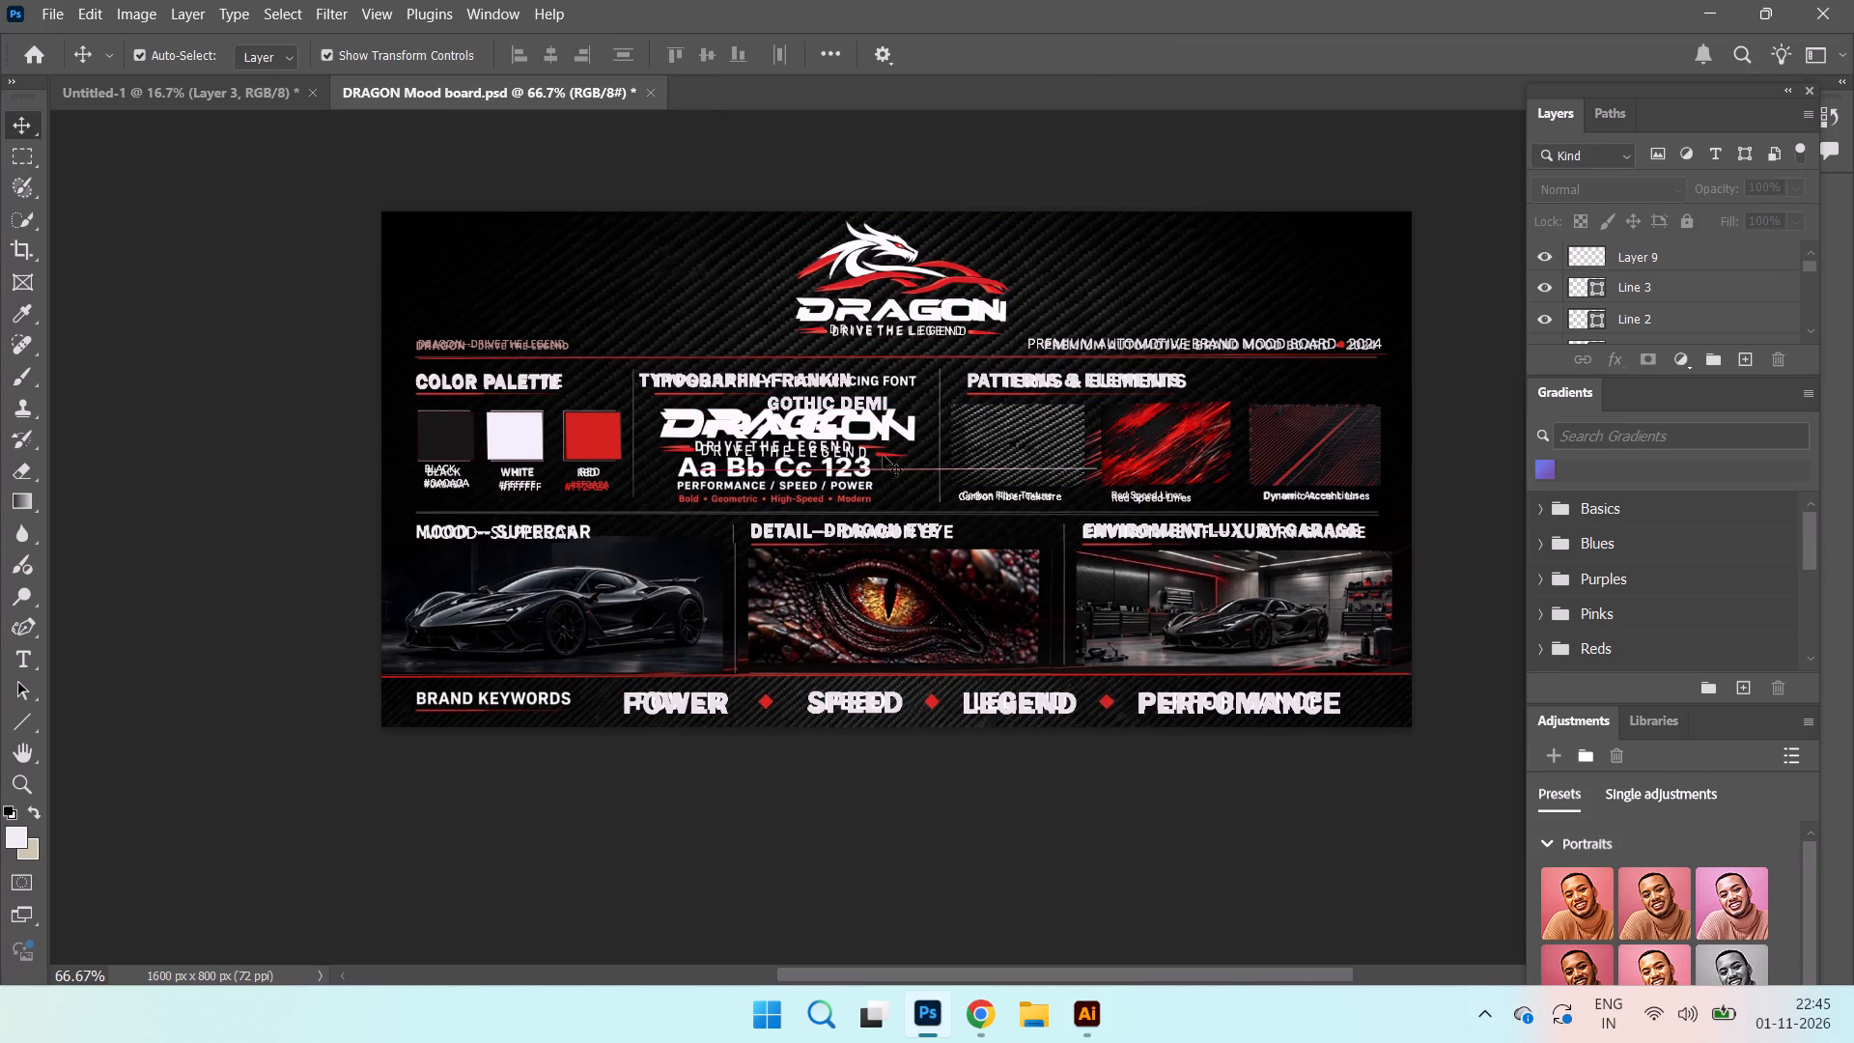
left_click(907, 470)
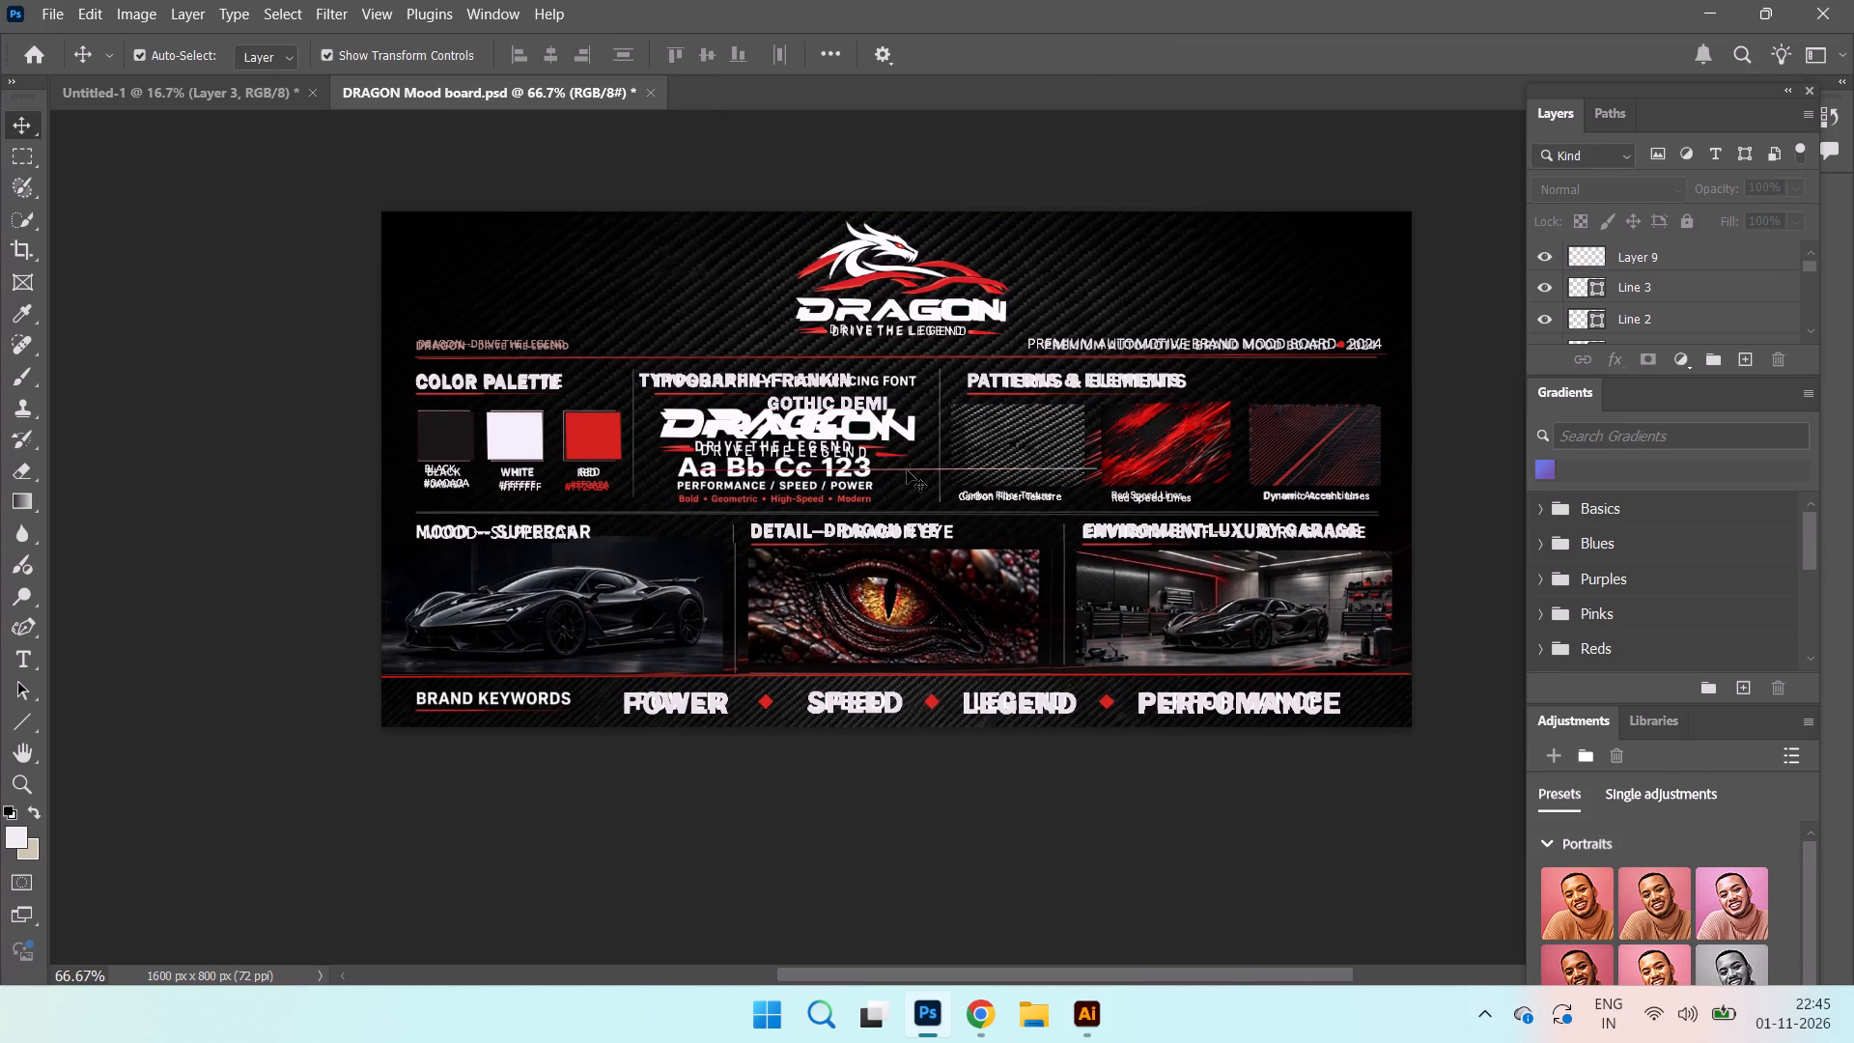
left_click(907, 470)
left_click(926, 470)
left_click(933, 470)
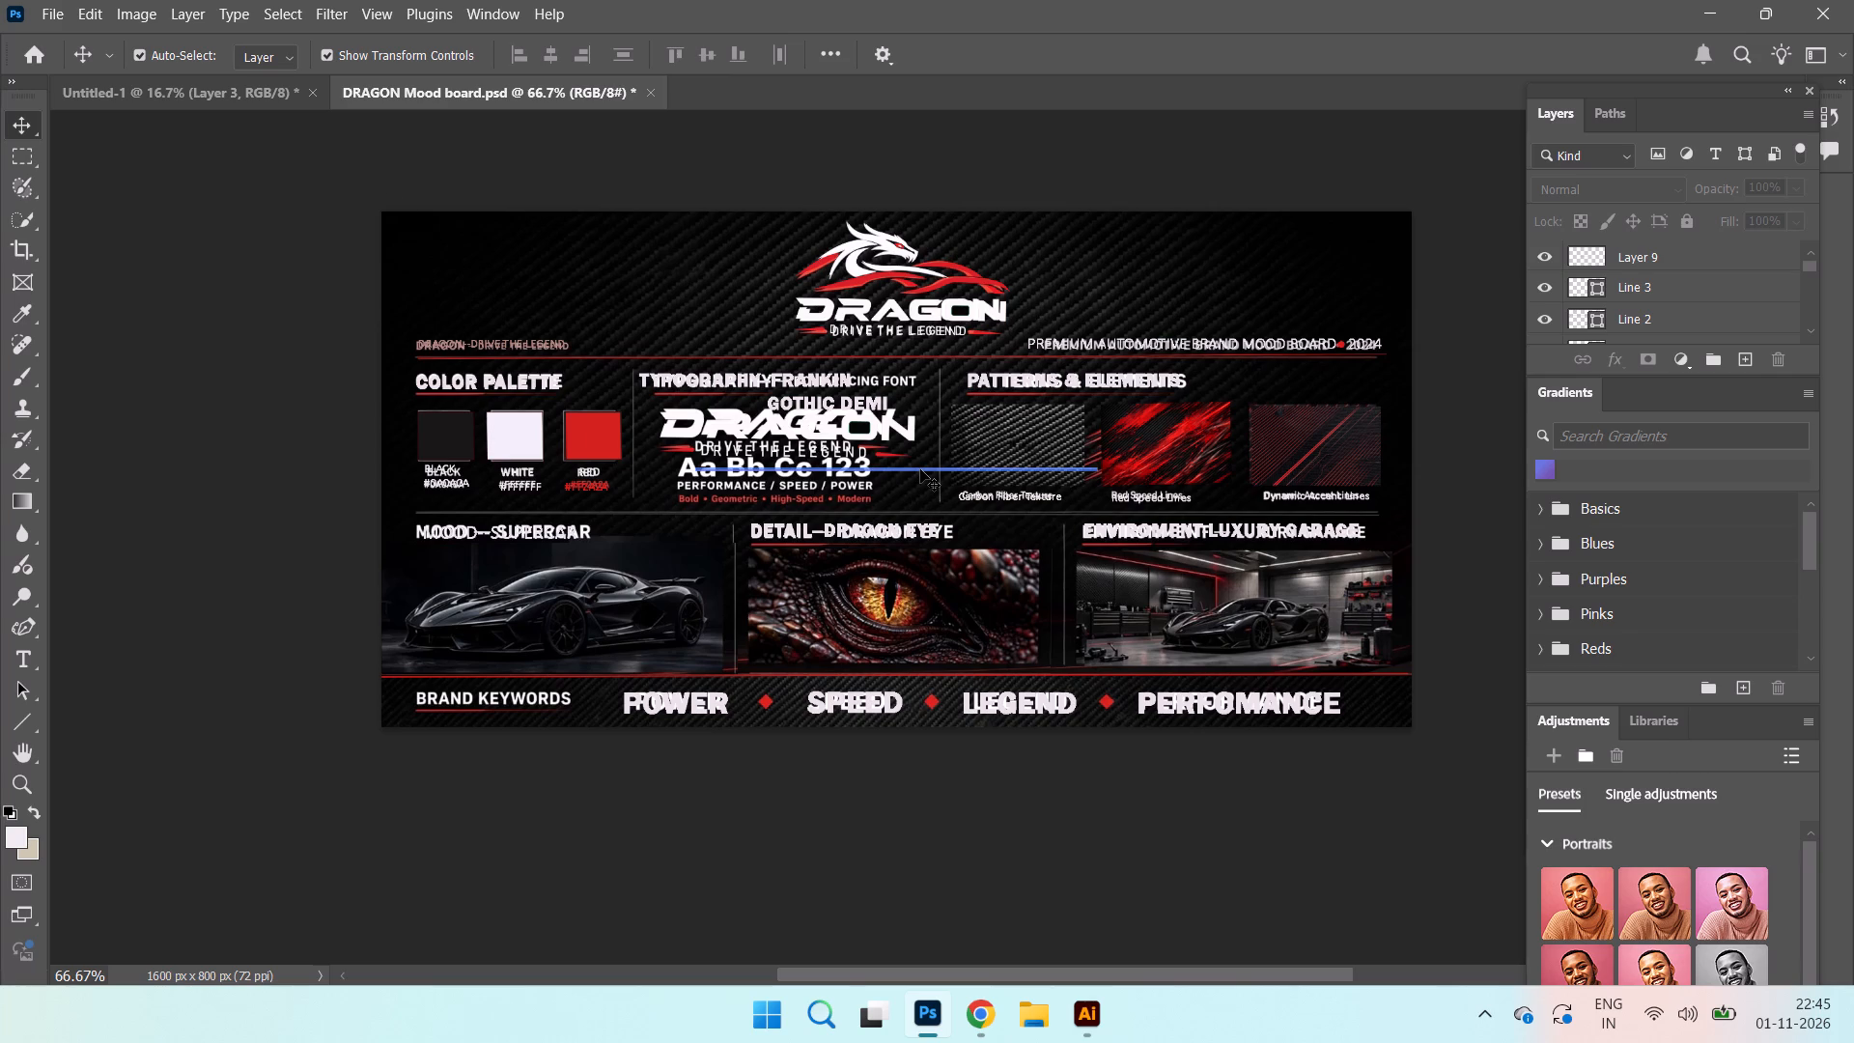
left_click(920, 469)
left_click_drag(917, 470, 980, 428)
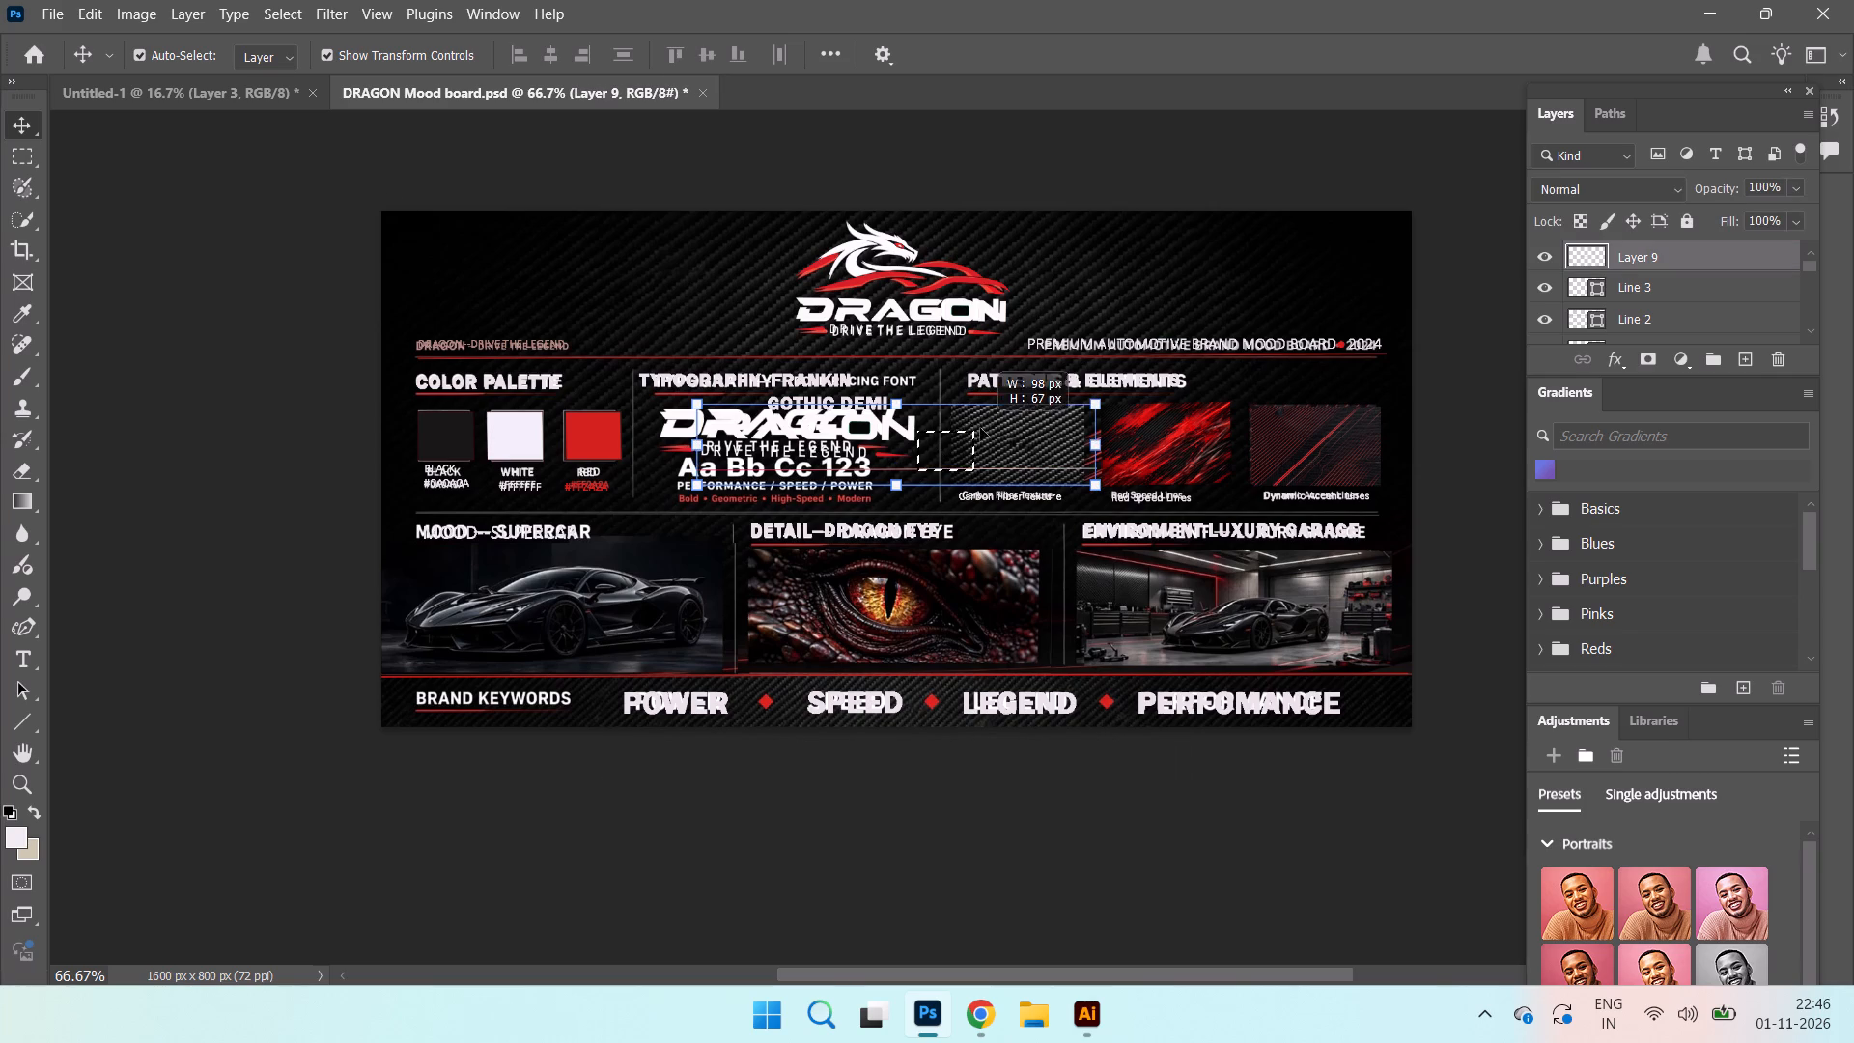
left_click_drag(980, 428, 981, 428)
left_click(922, 472)
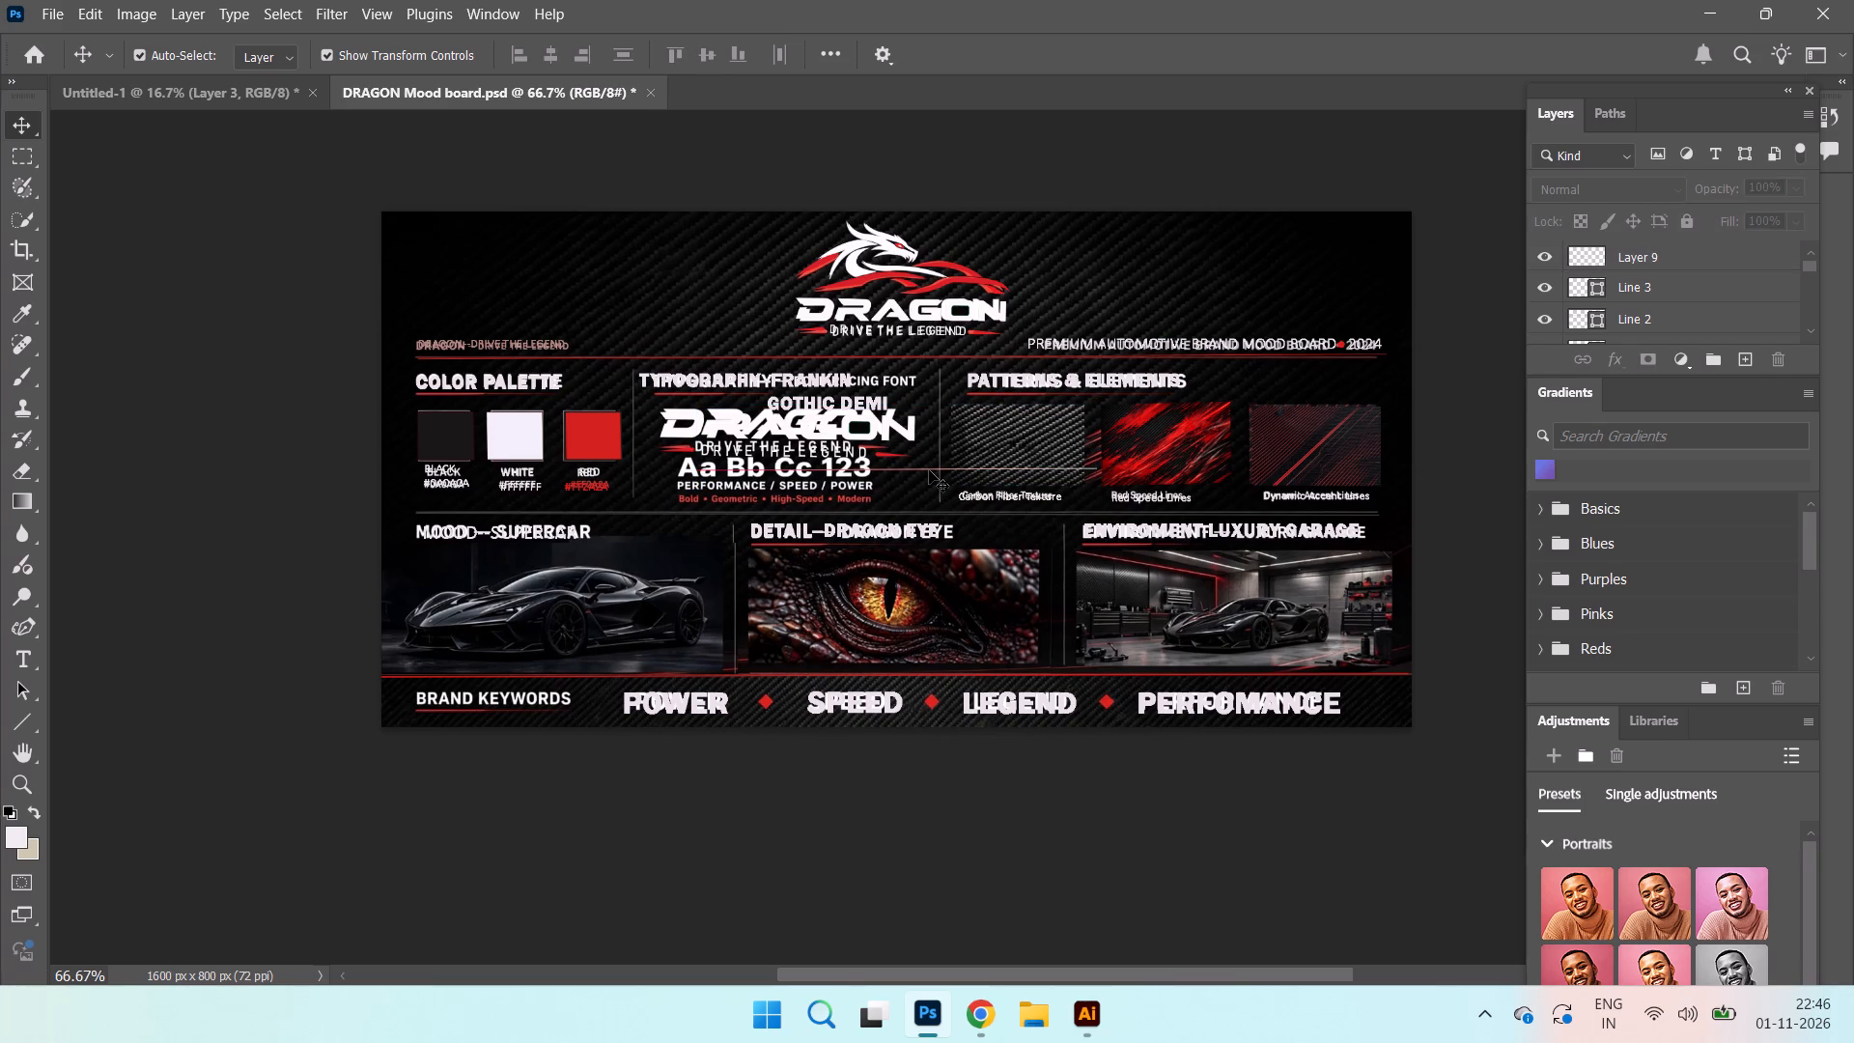
left_click(930, 469)
left_click_drag(930, 469, 949, 463)
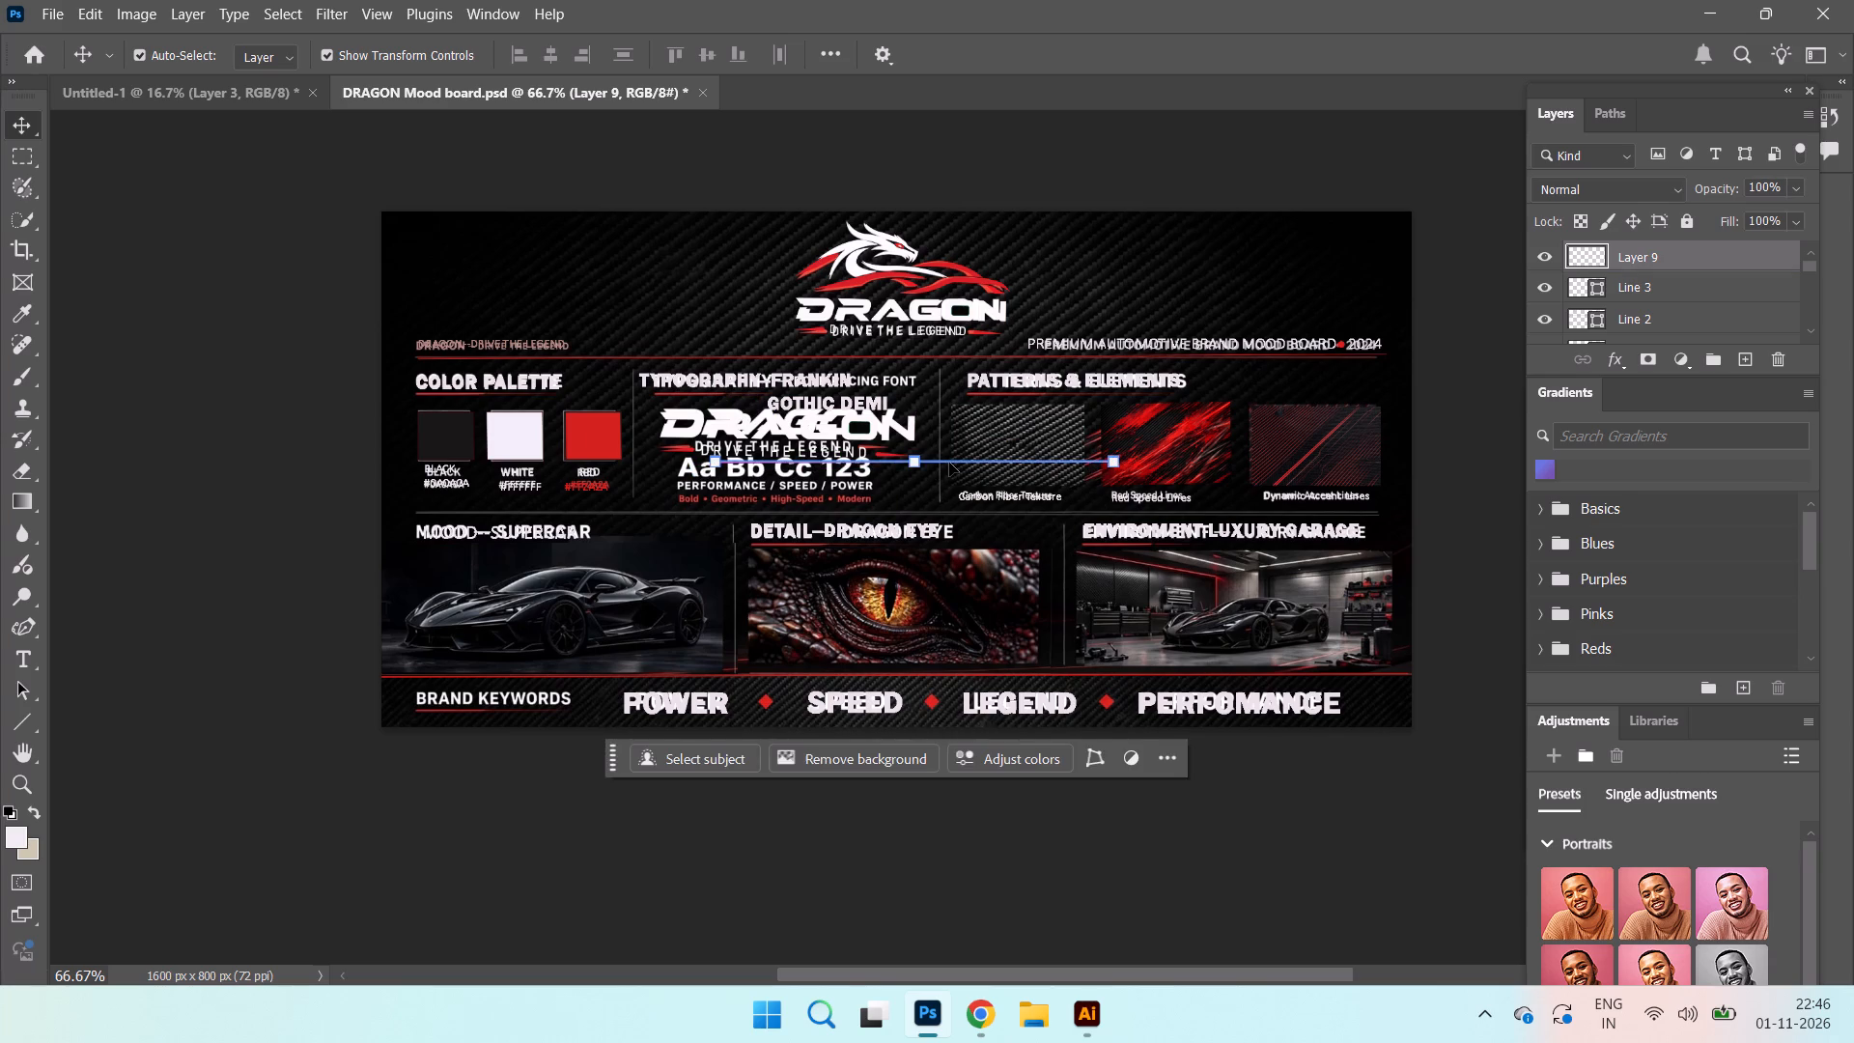
left_click_drag(950, 463, 1166, 401)
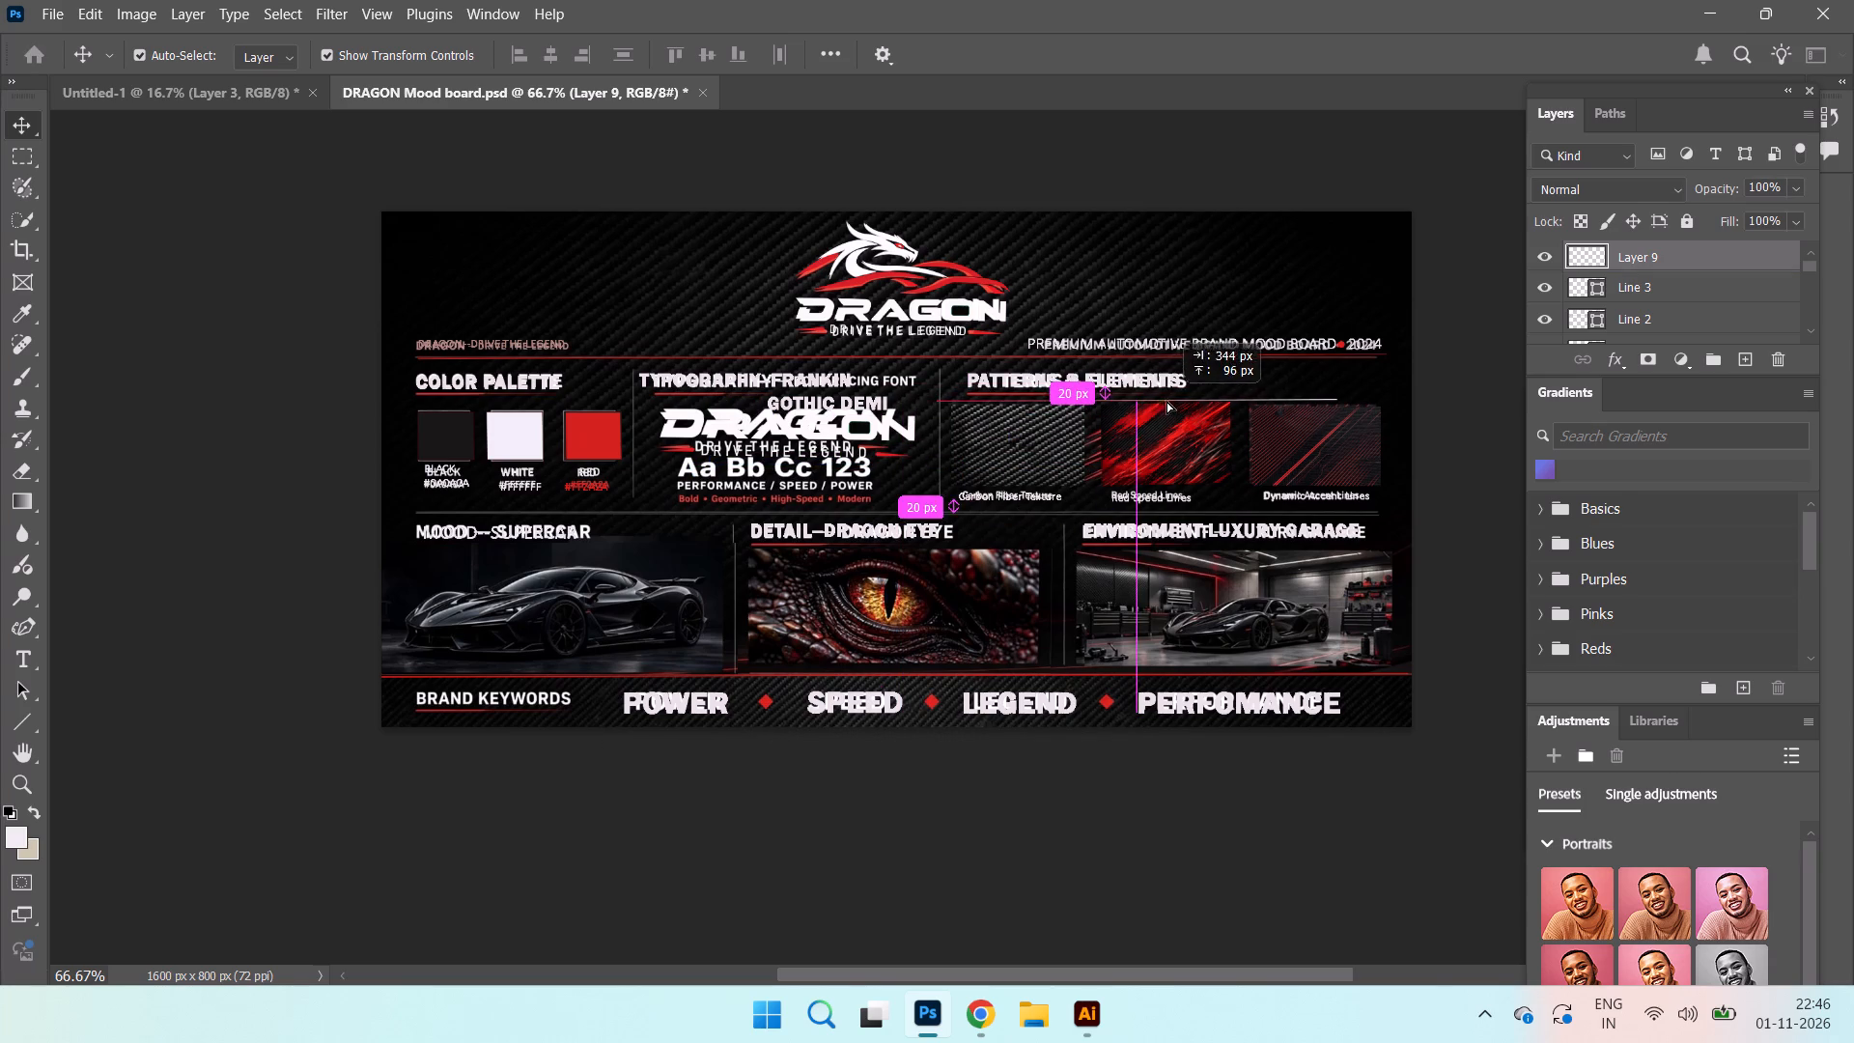
left_click_drag(1166, 401, 1198, 394)
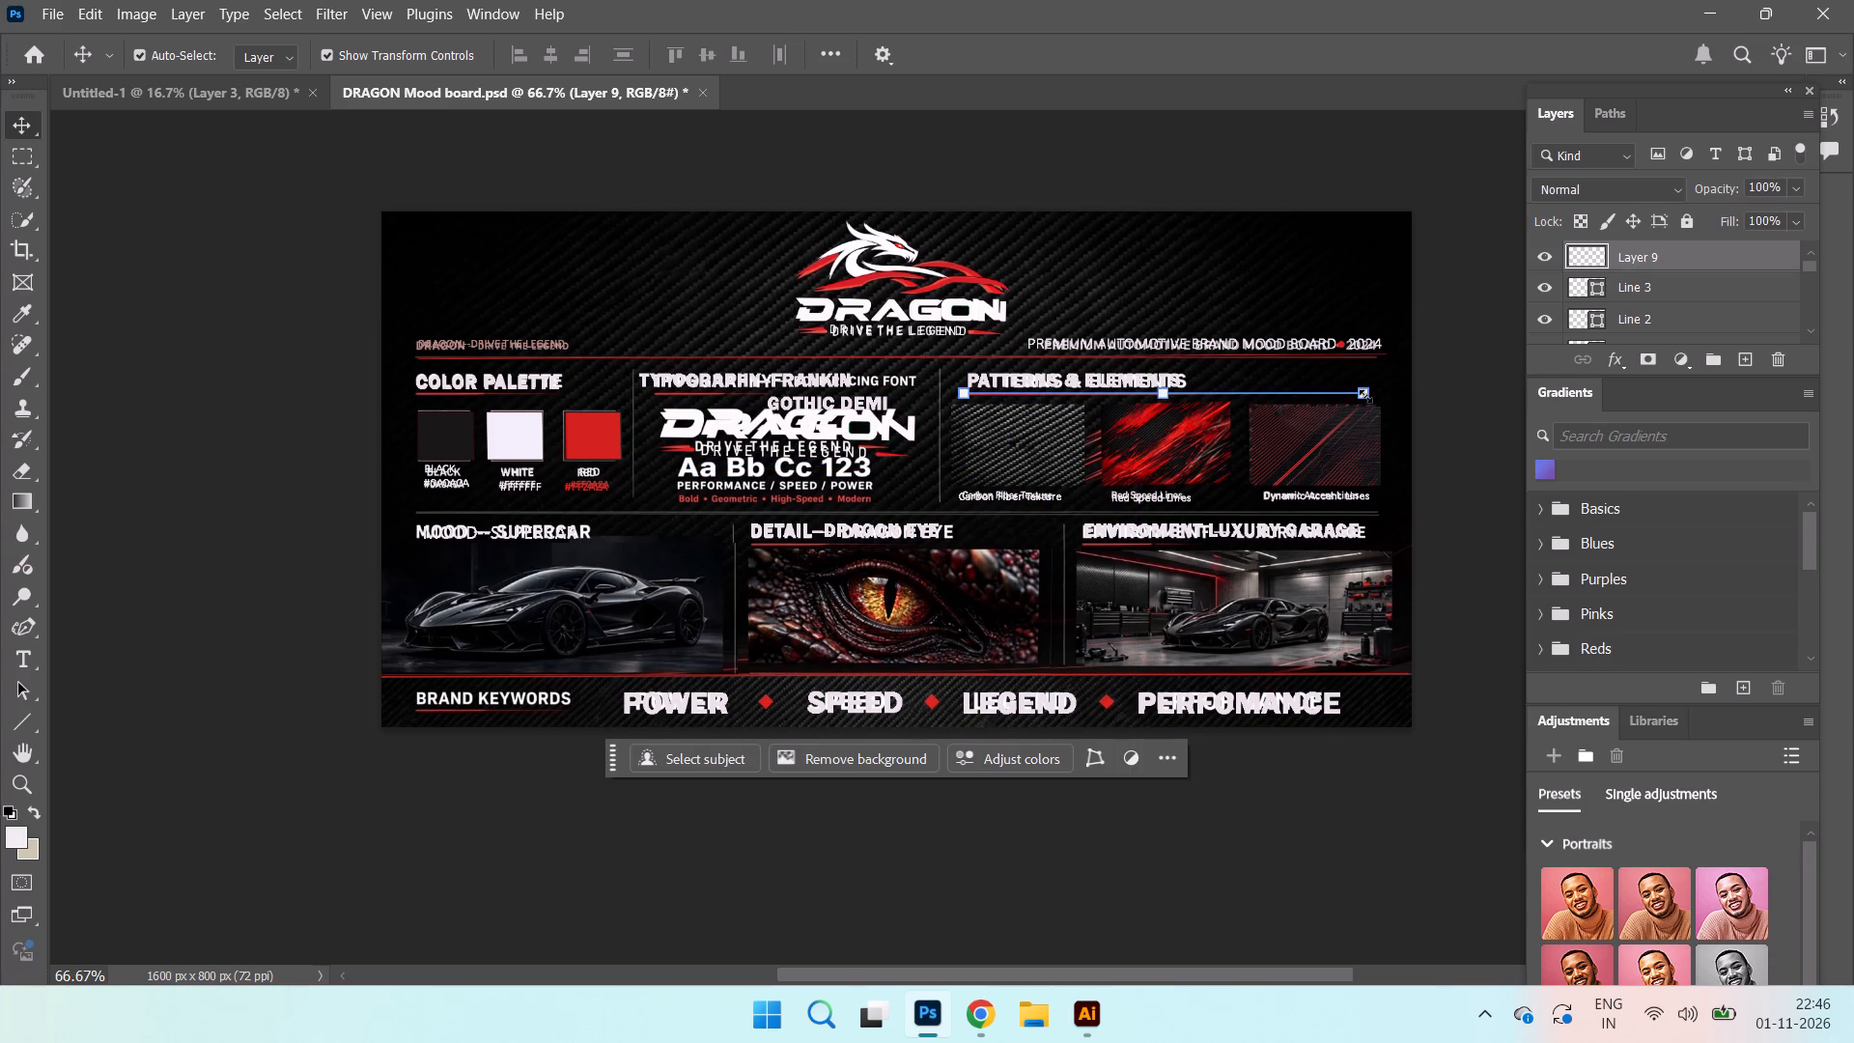
Scale the line under PATTERNS & ELEMENTS proportionally to about 55%, keeping its start fixed, to match the heading's width.
left_click_drag(1365, 397, 1337, 395)
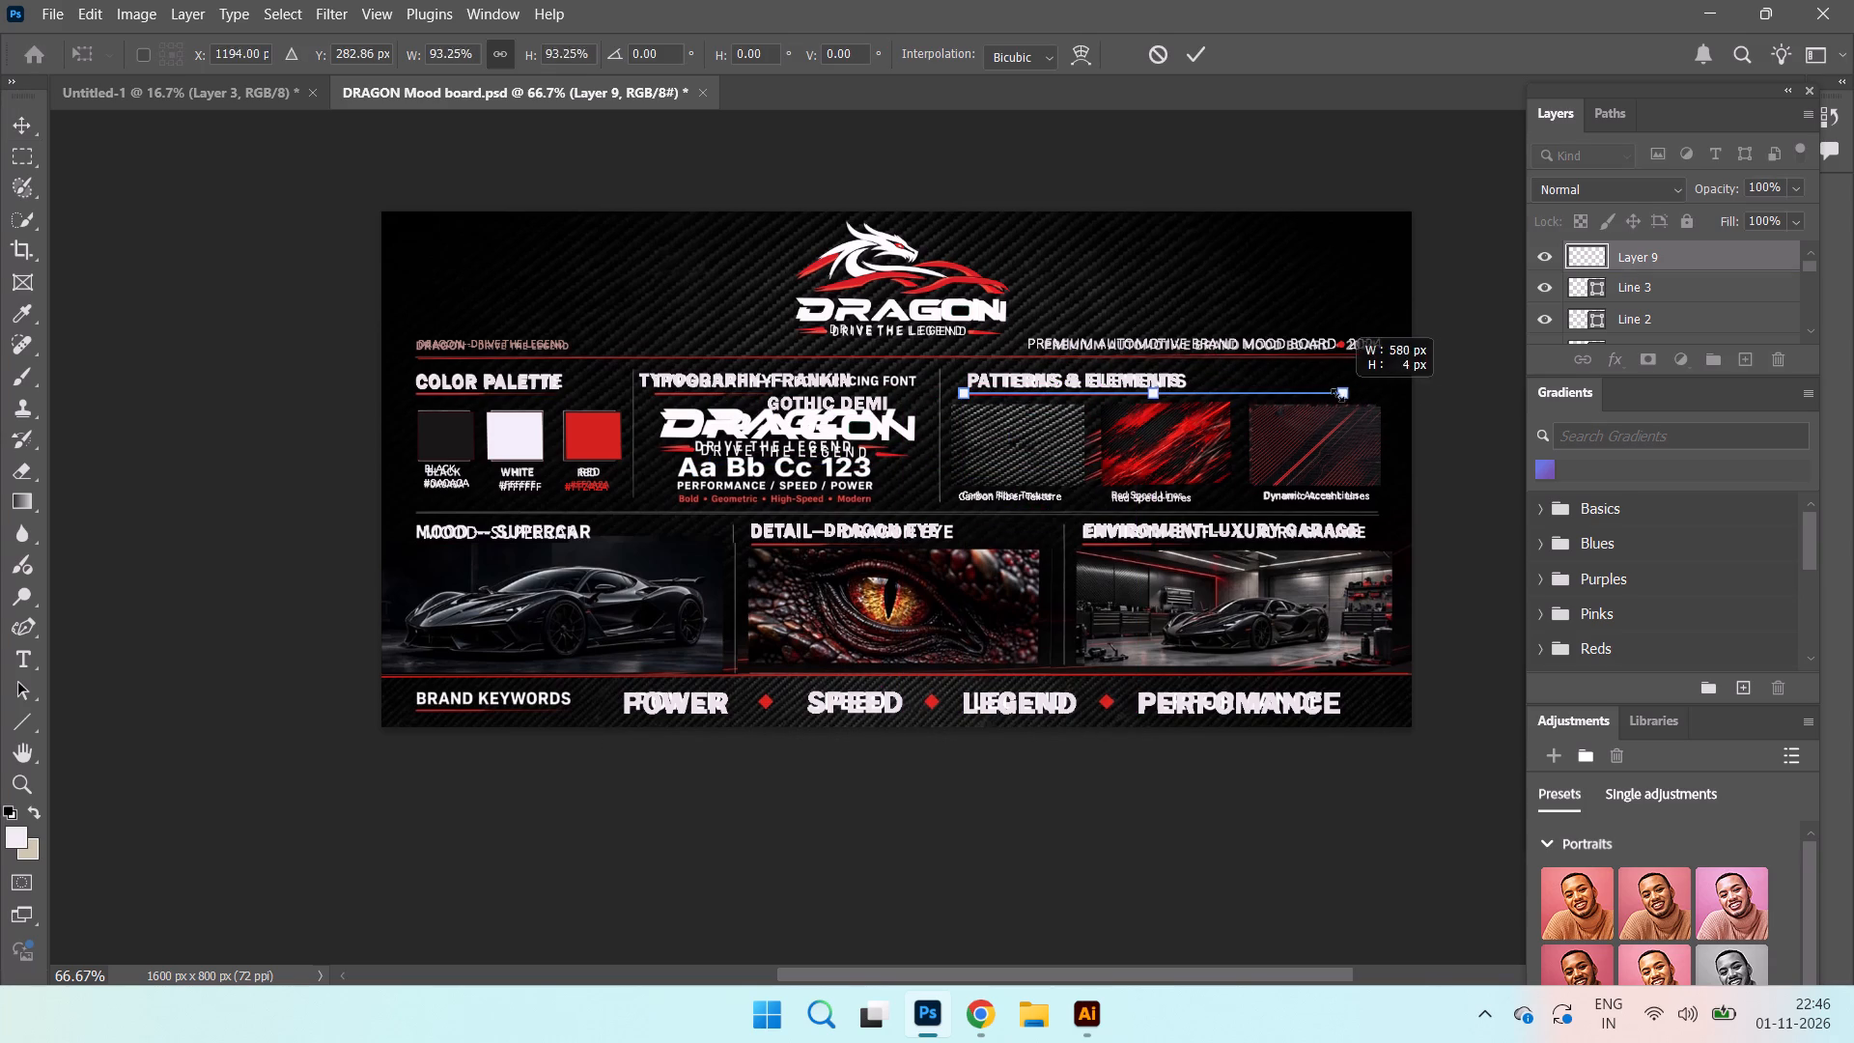
left_click_drag(1337, 395, 1135, 394)
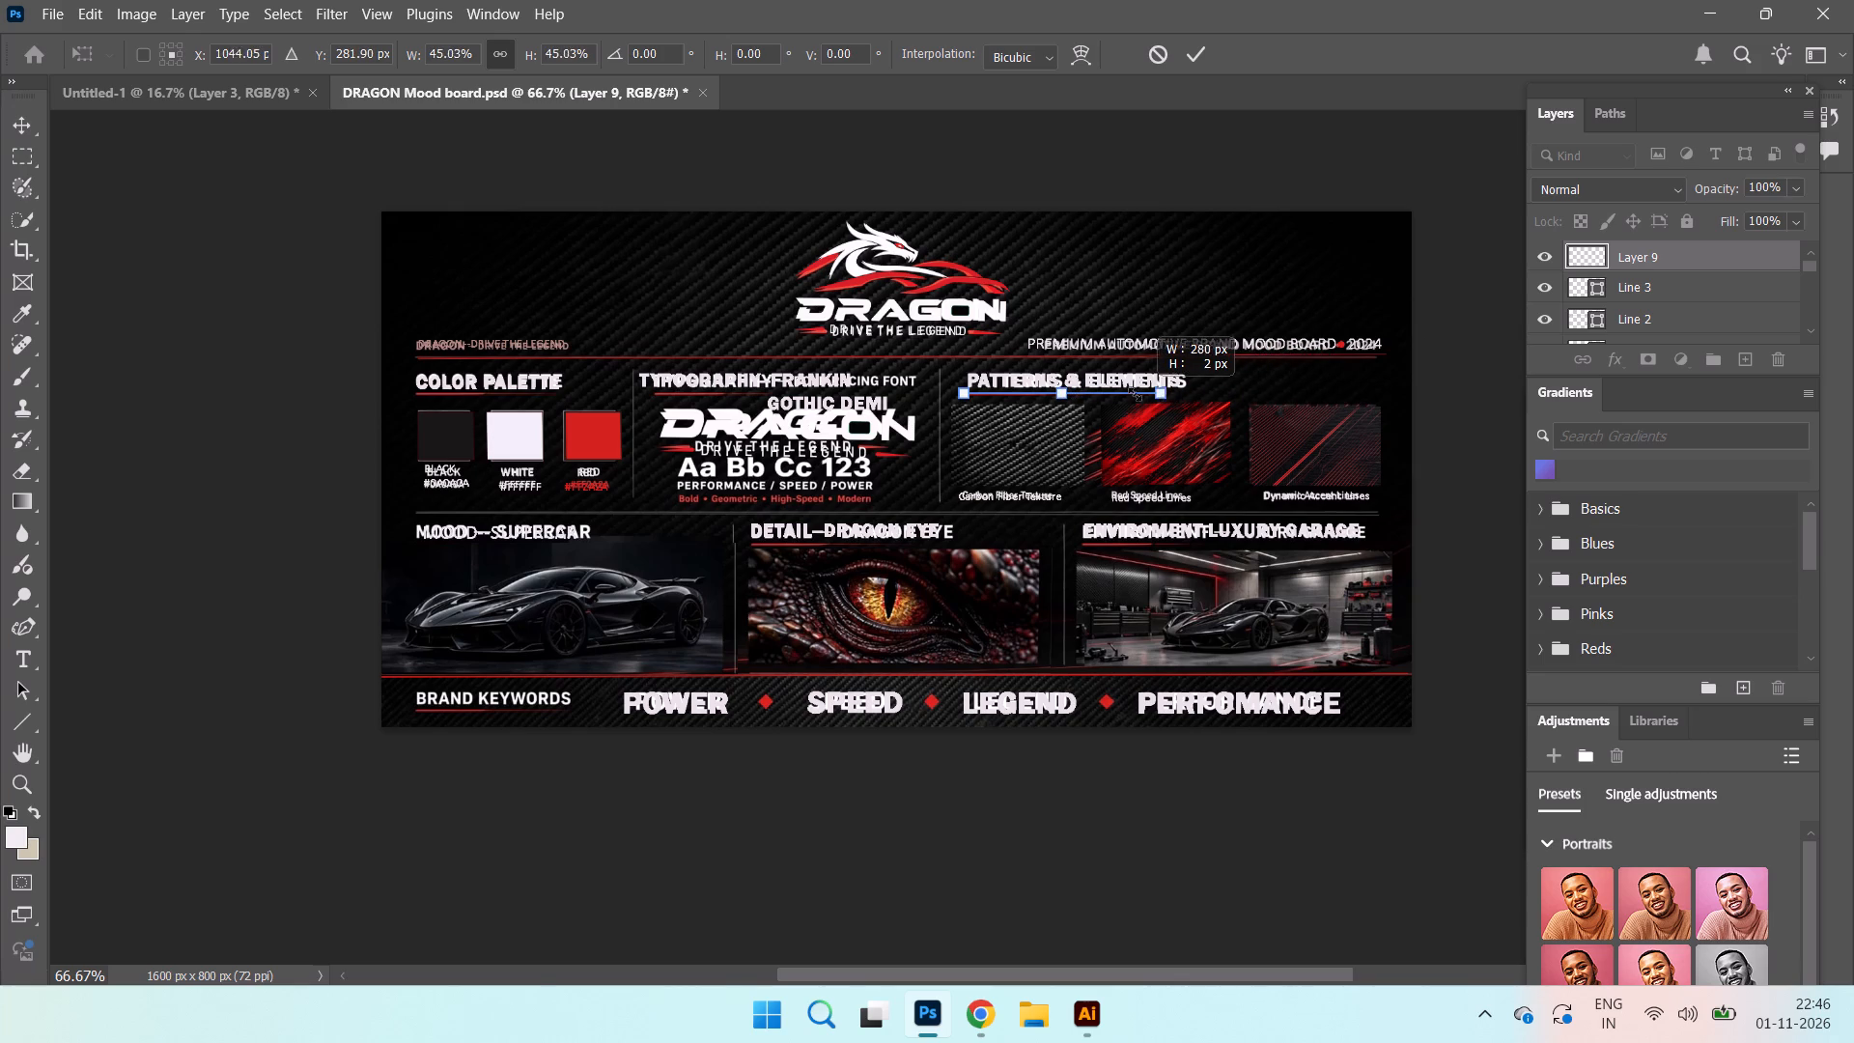
left_click_drag(1135, 394, 1186, 393)
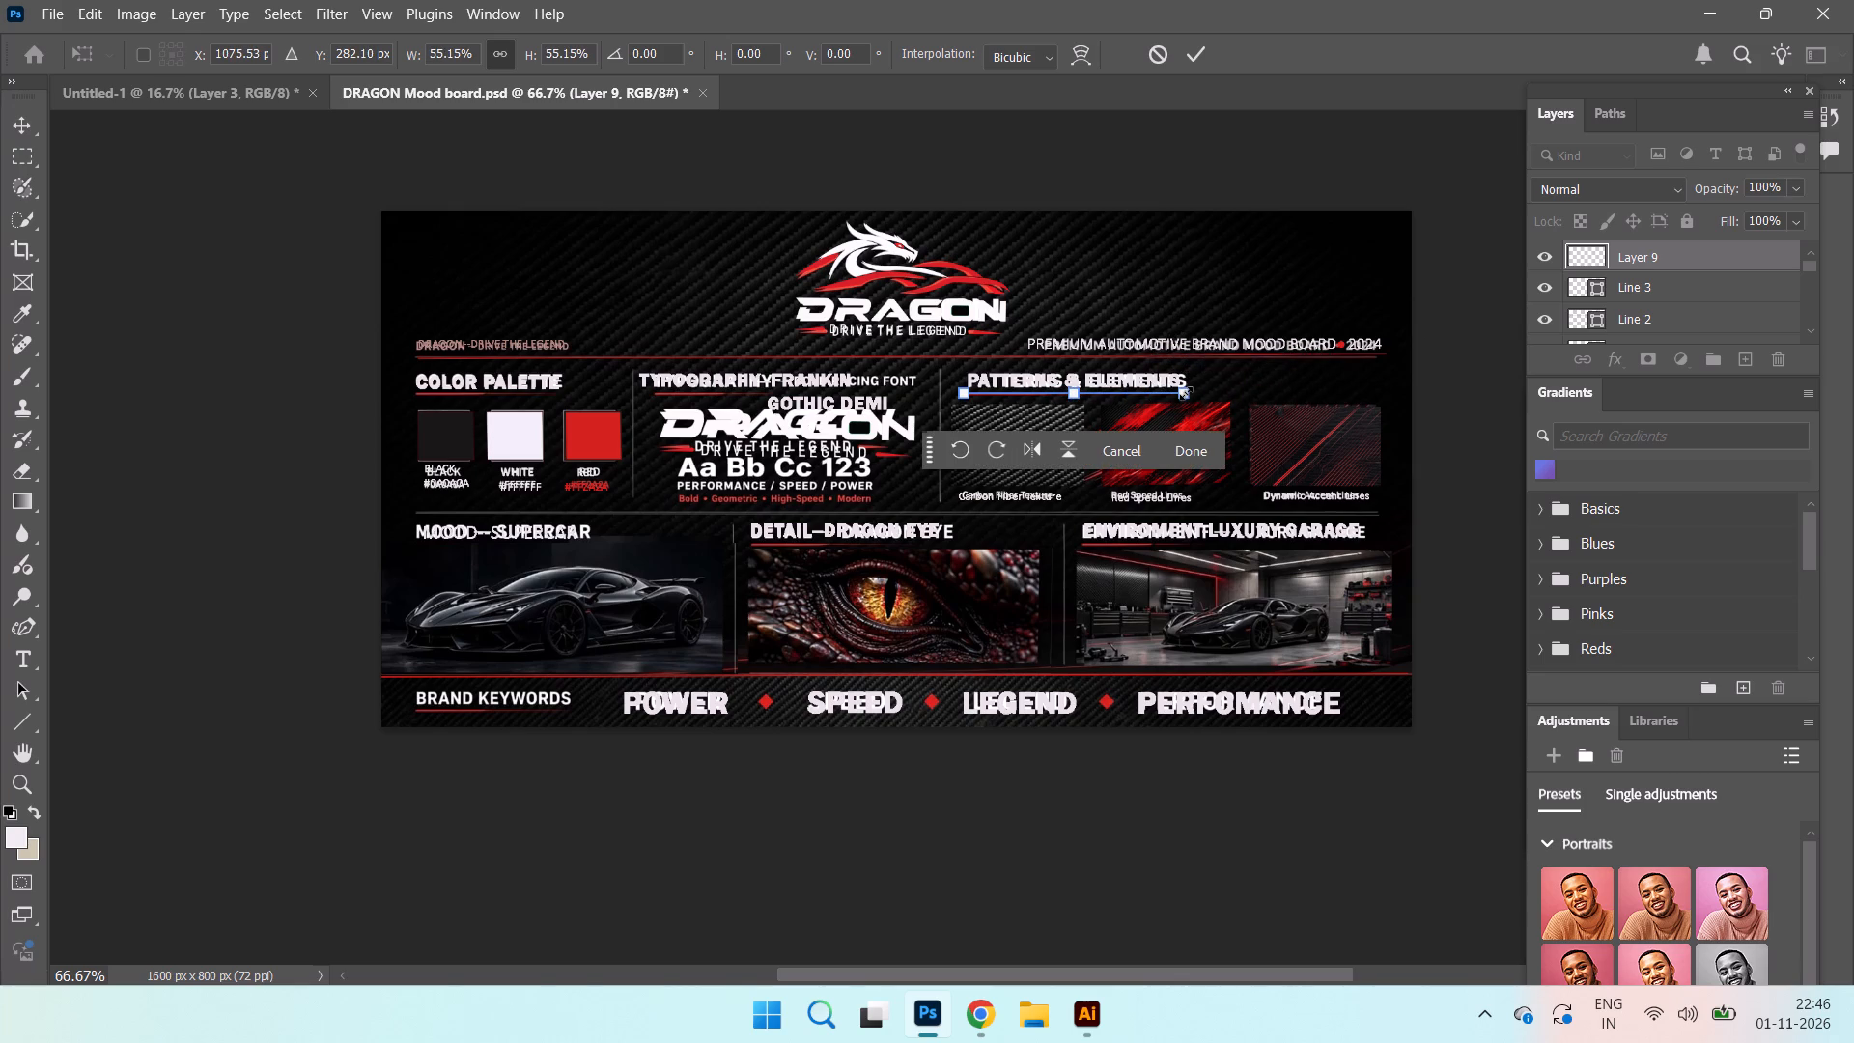
left_click(1193, 455)
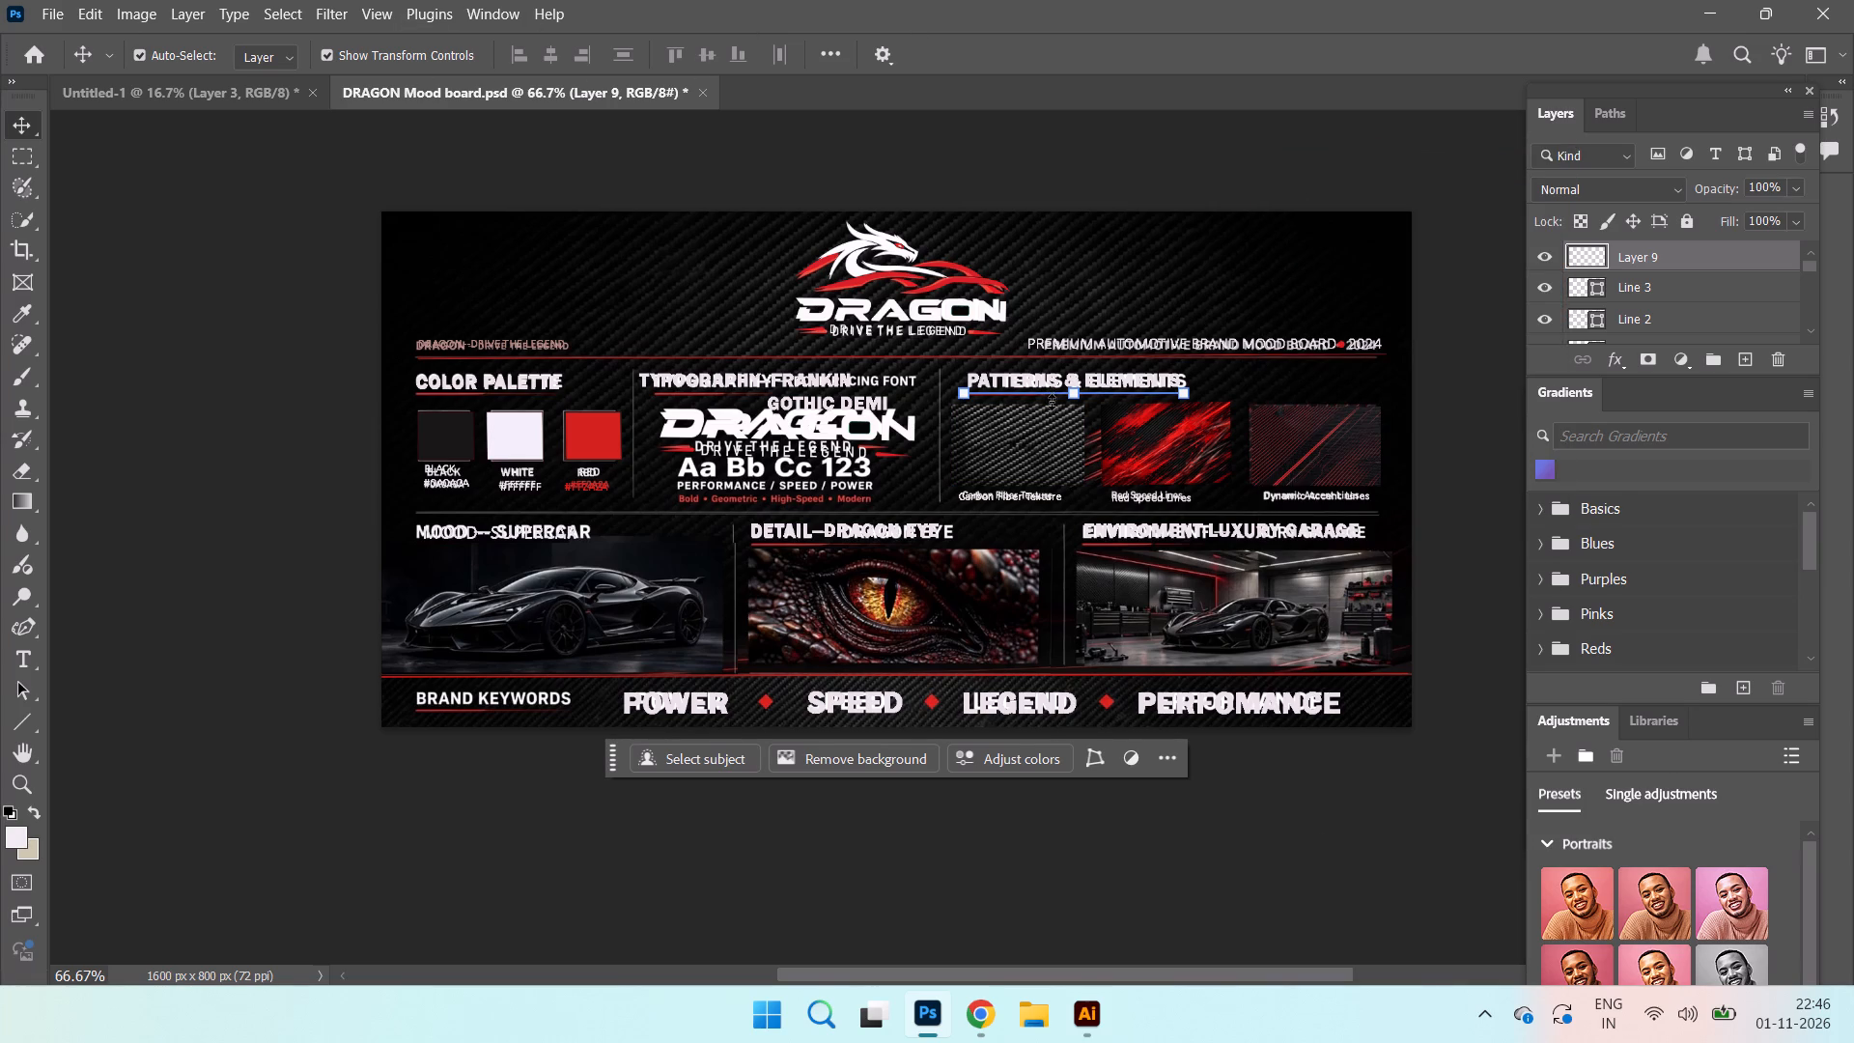
Duplicate the heading underline and place the copy level with it beneath the COLOR PALETTE heading.
left_click_drag(1059, 393, 491, 382, "alt")
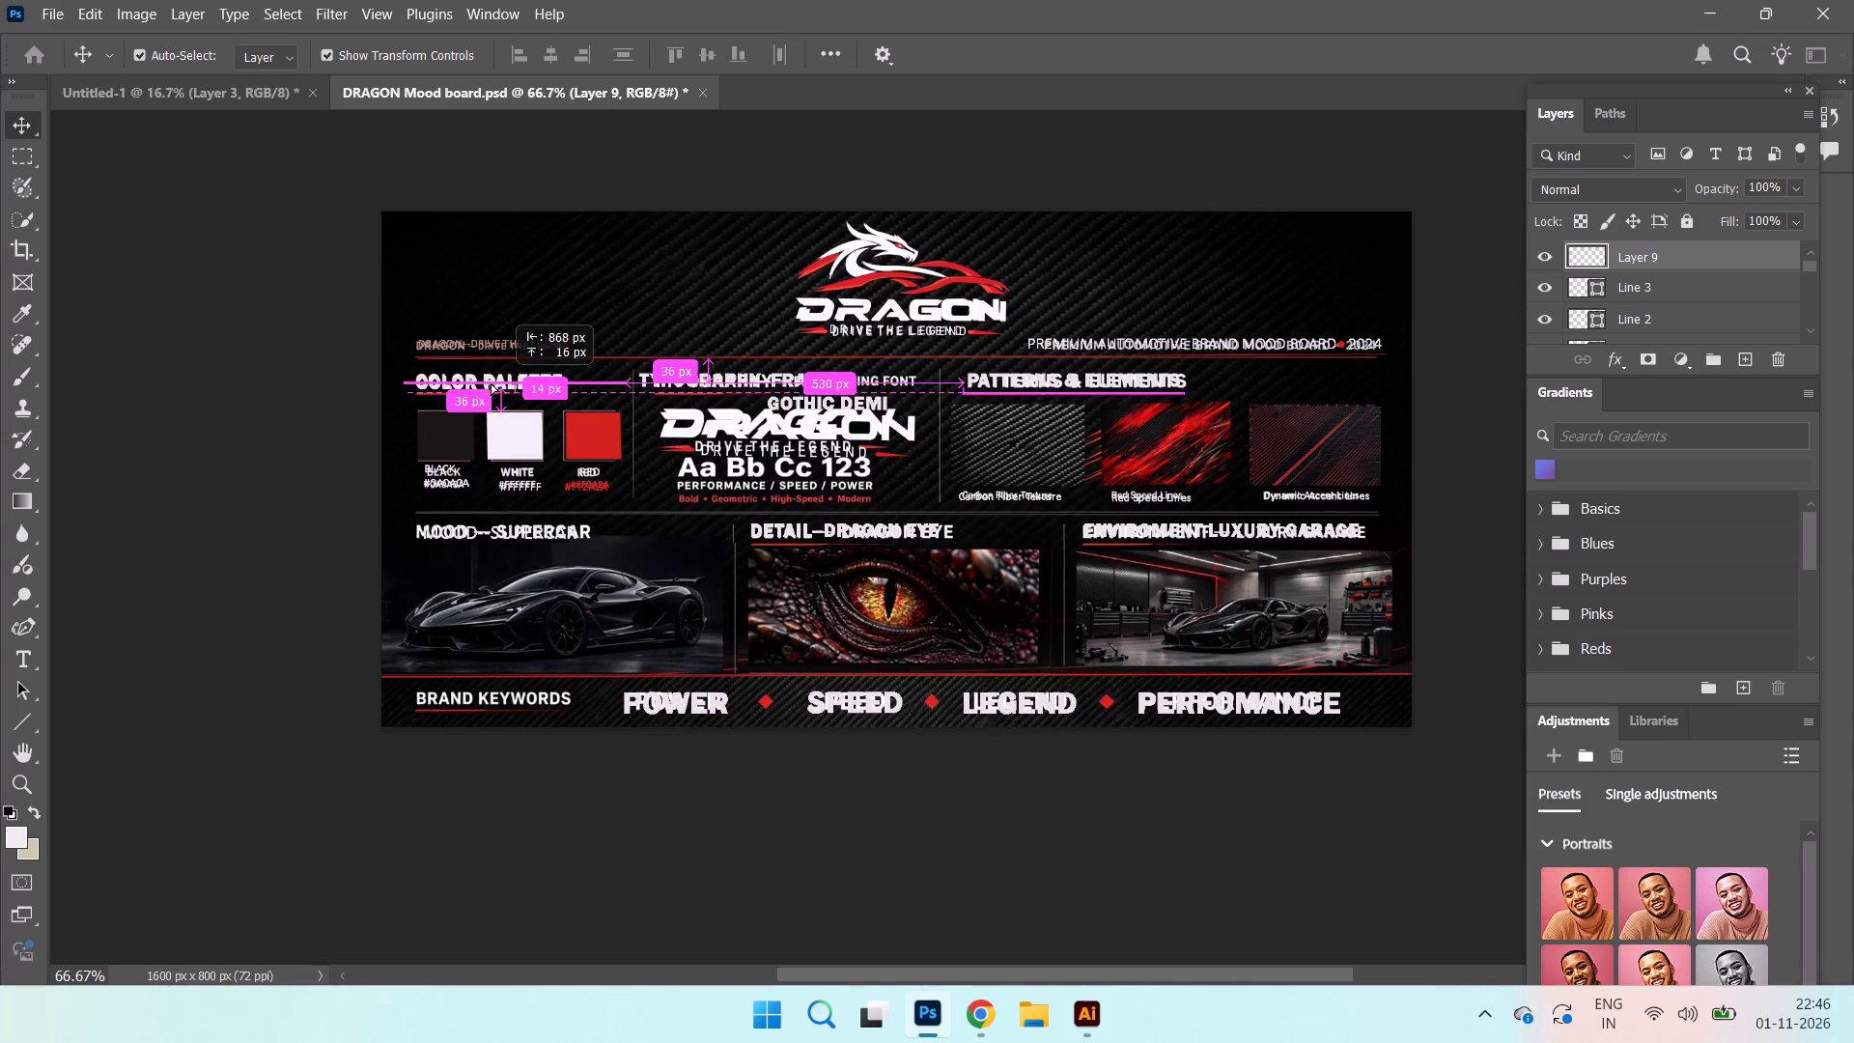
left_click_drag(491, 382, 491, 395, "alt")
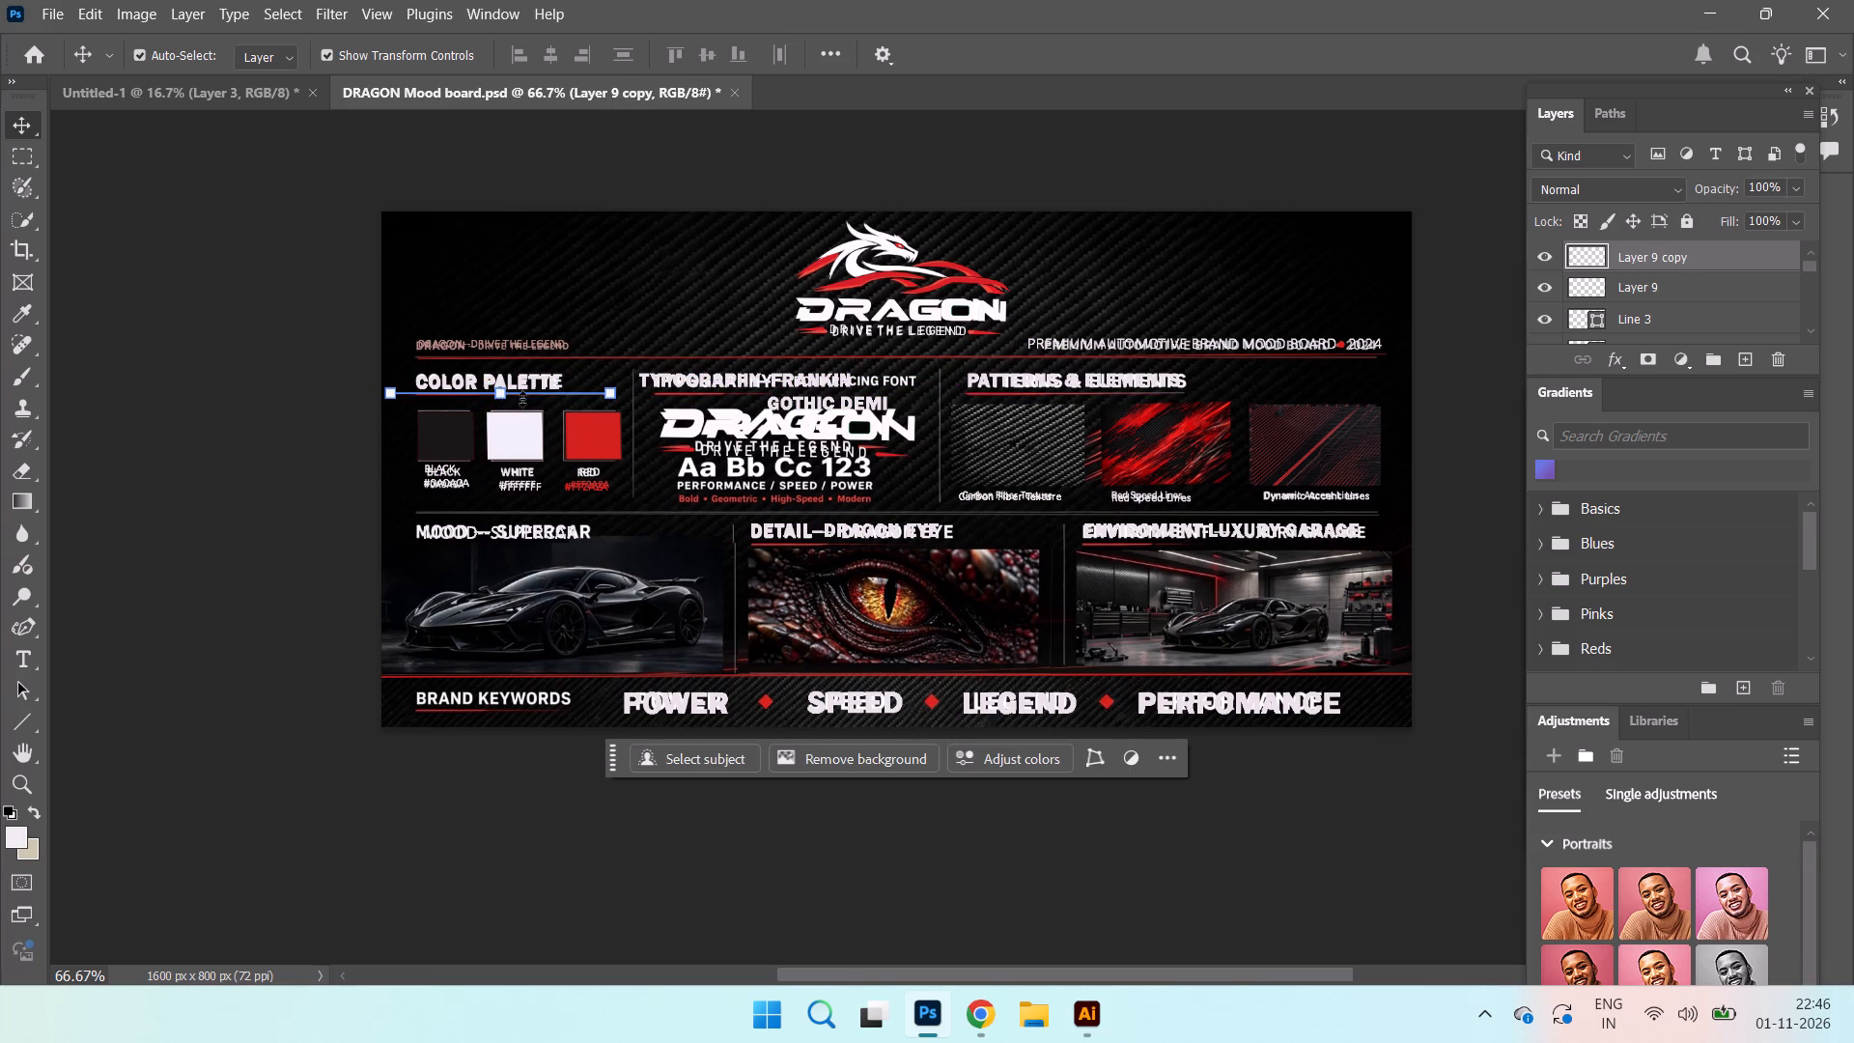
Duplicate the COLOR PALETTE underline and place the copy beneath the TYPOGRAPHY heading.
left_click_drag(545, 395, 828, 399, "alt")
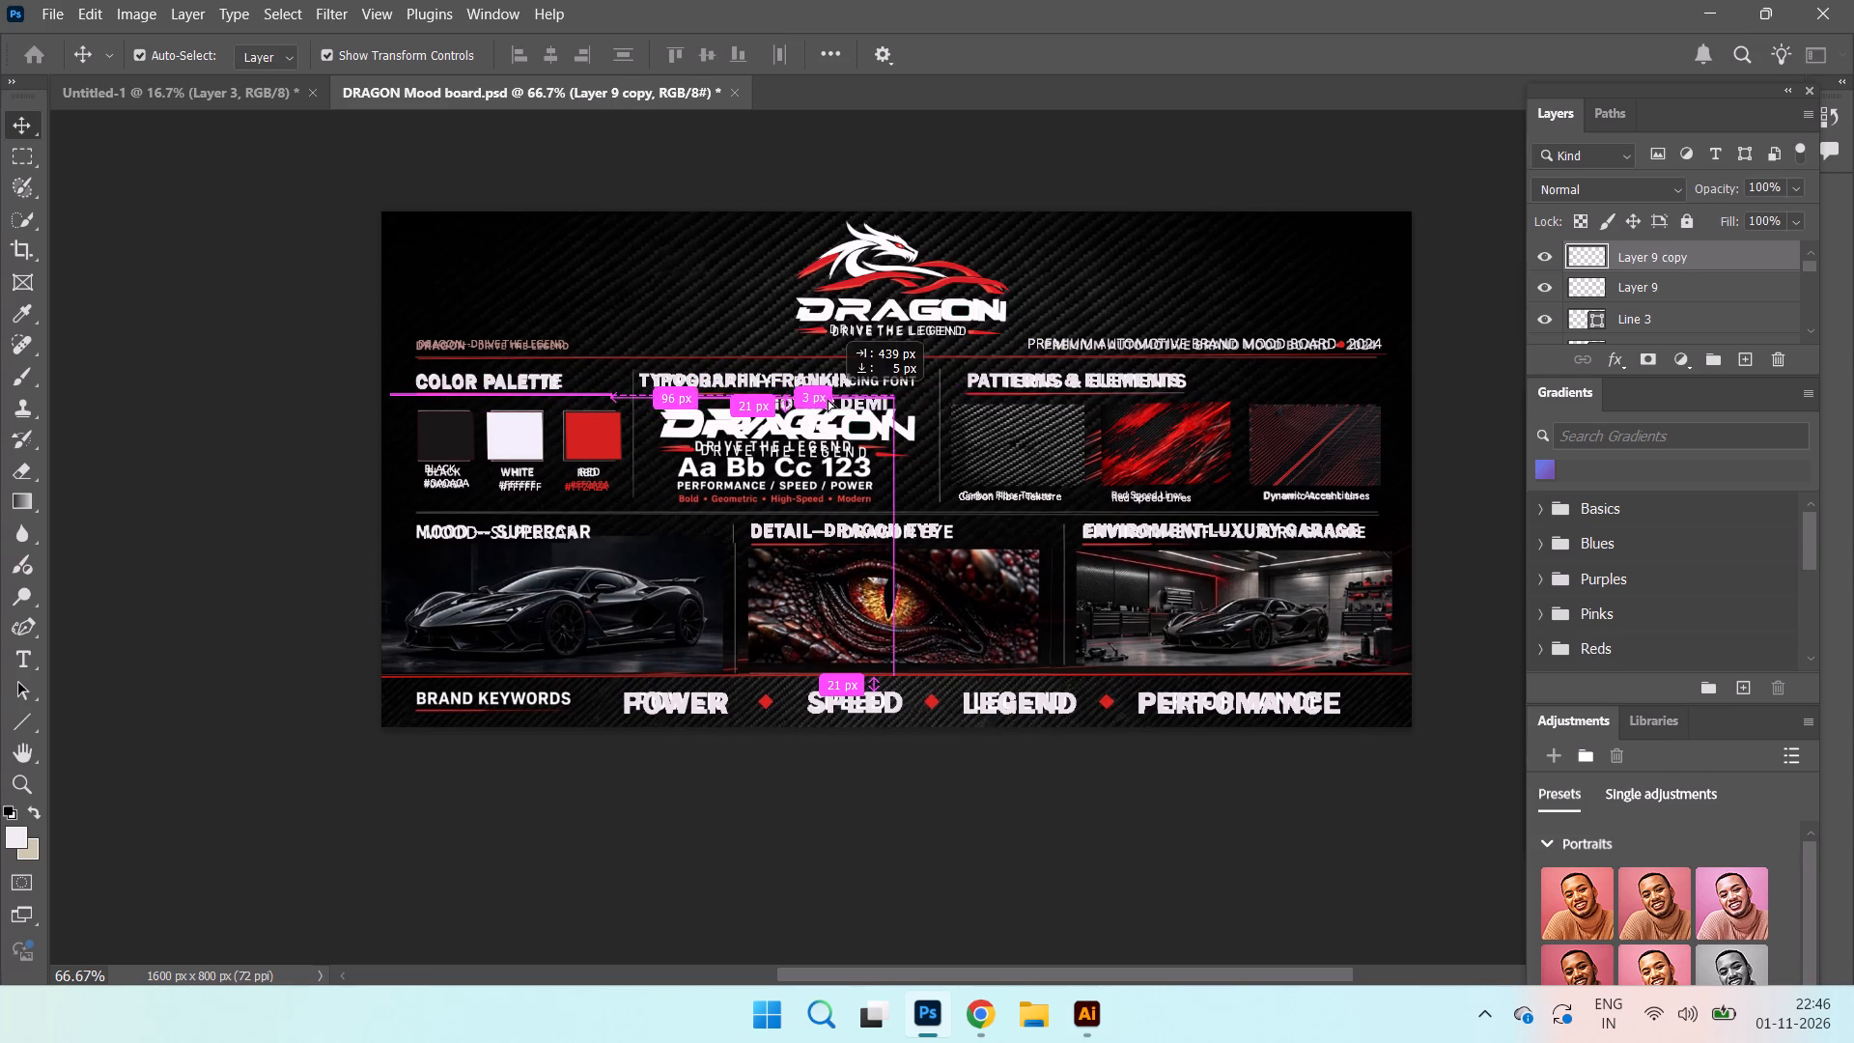
left_click_drag(828, 399, 864, 394, "alt")
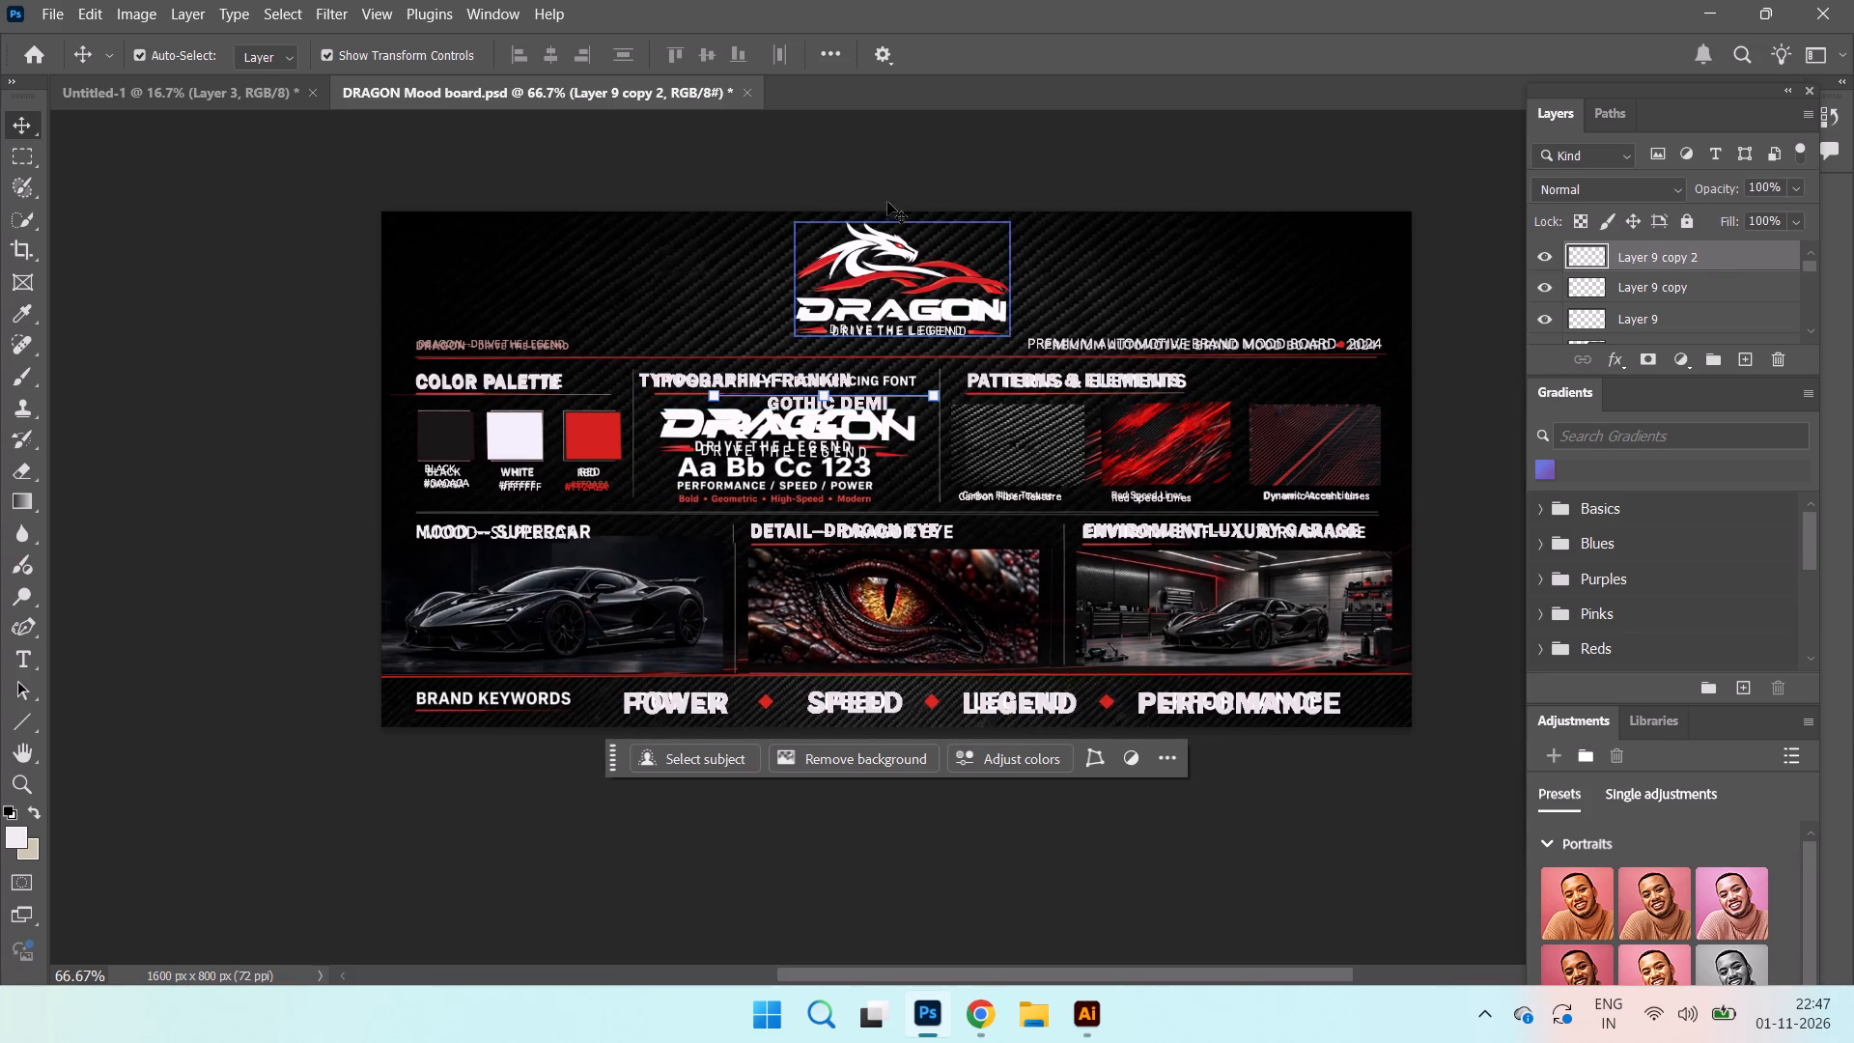
Hide the Background layer so only the rebuilt layers show.
left_click(980, 167)
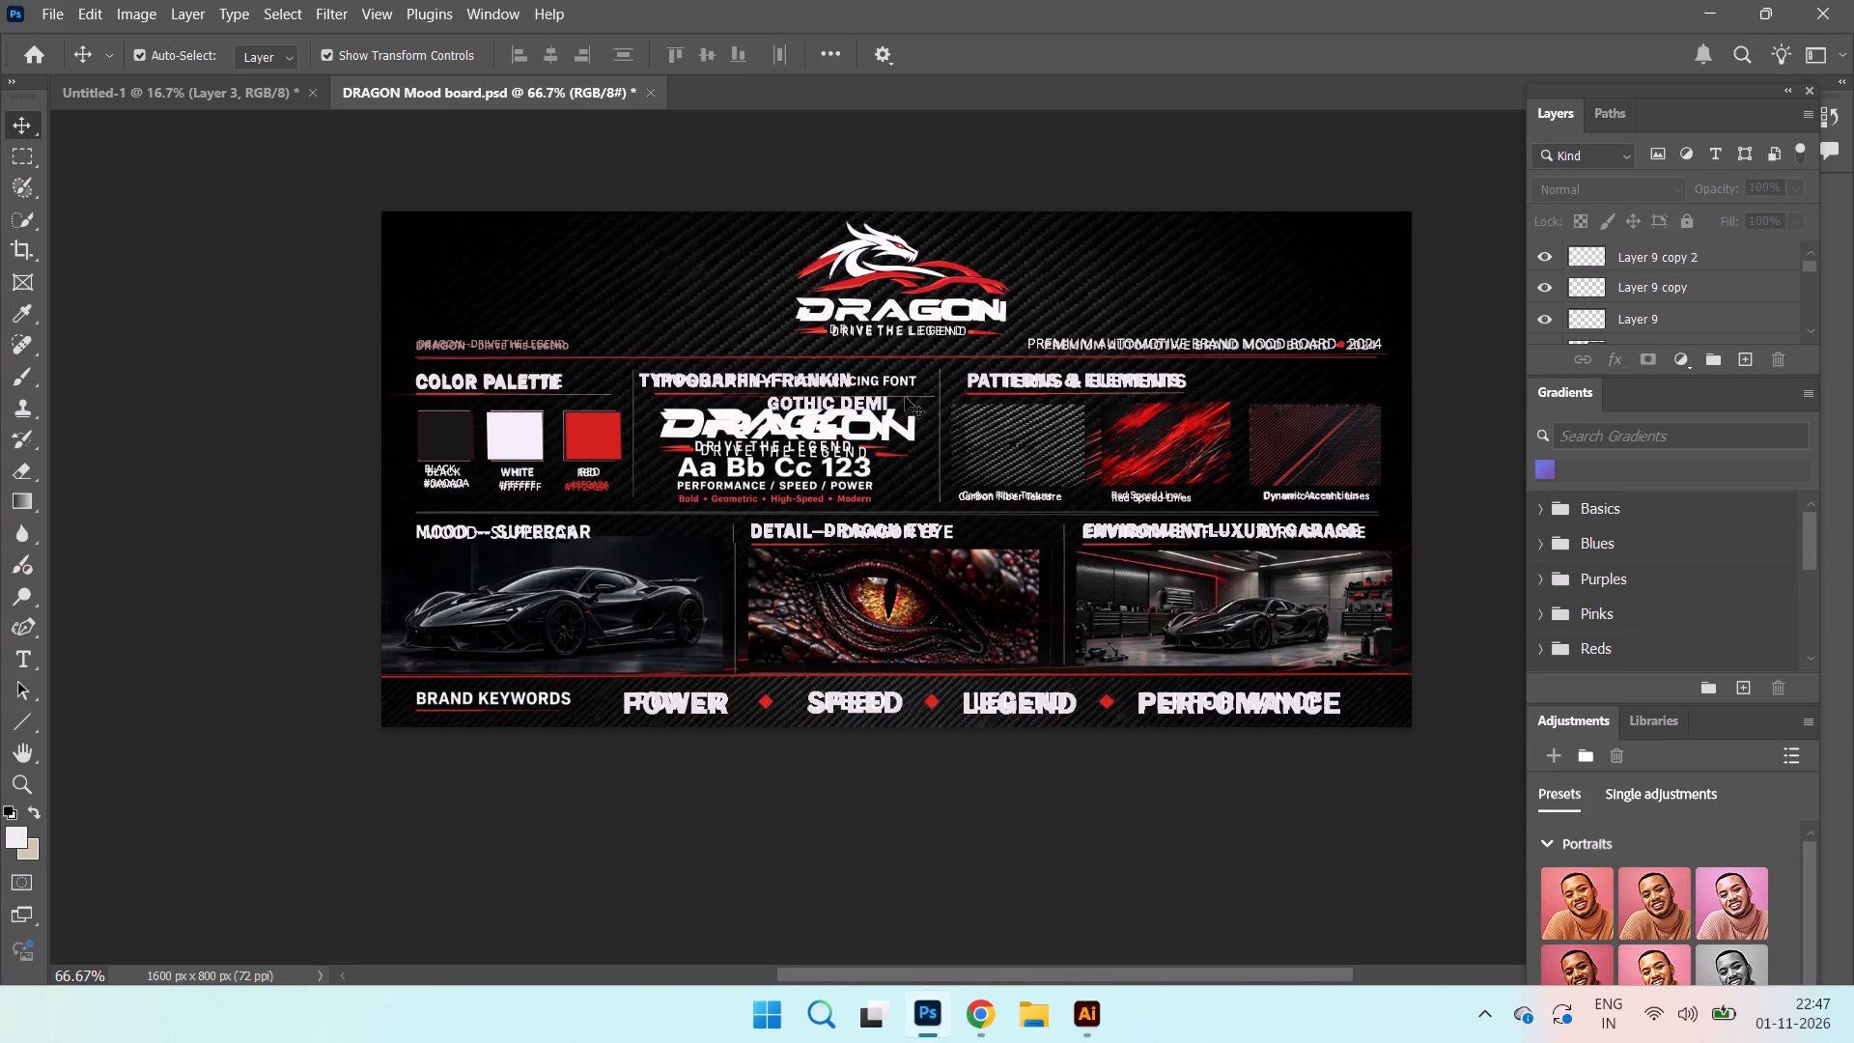
left_click(905, 397)
left_click(744, 398)
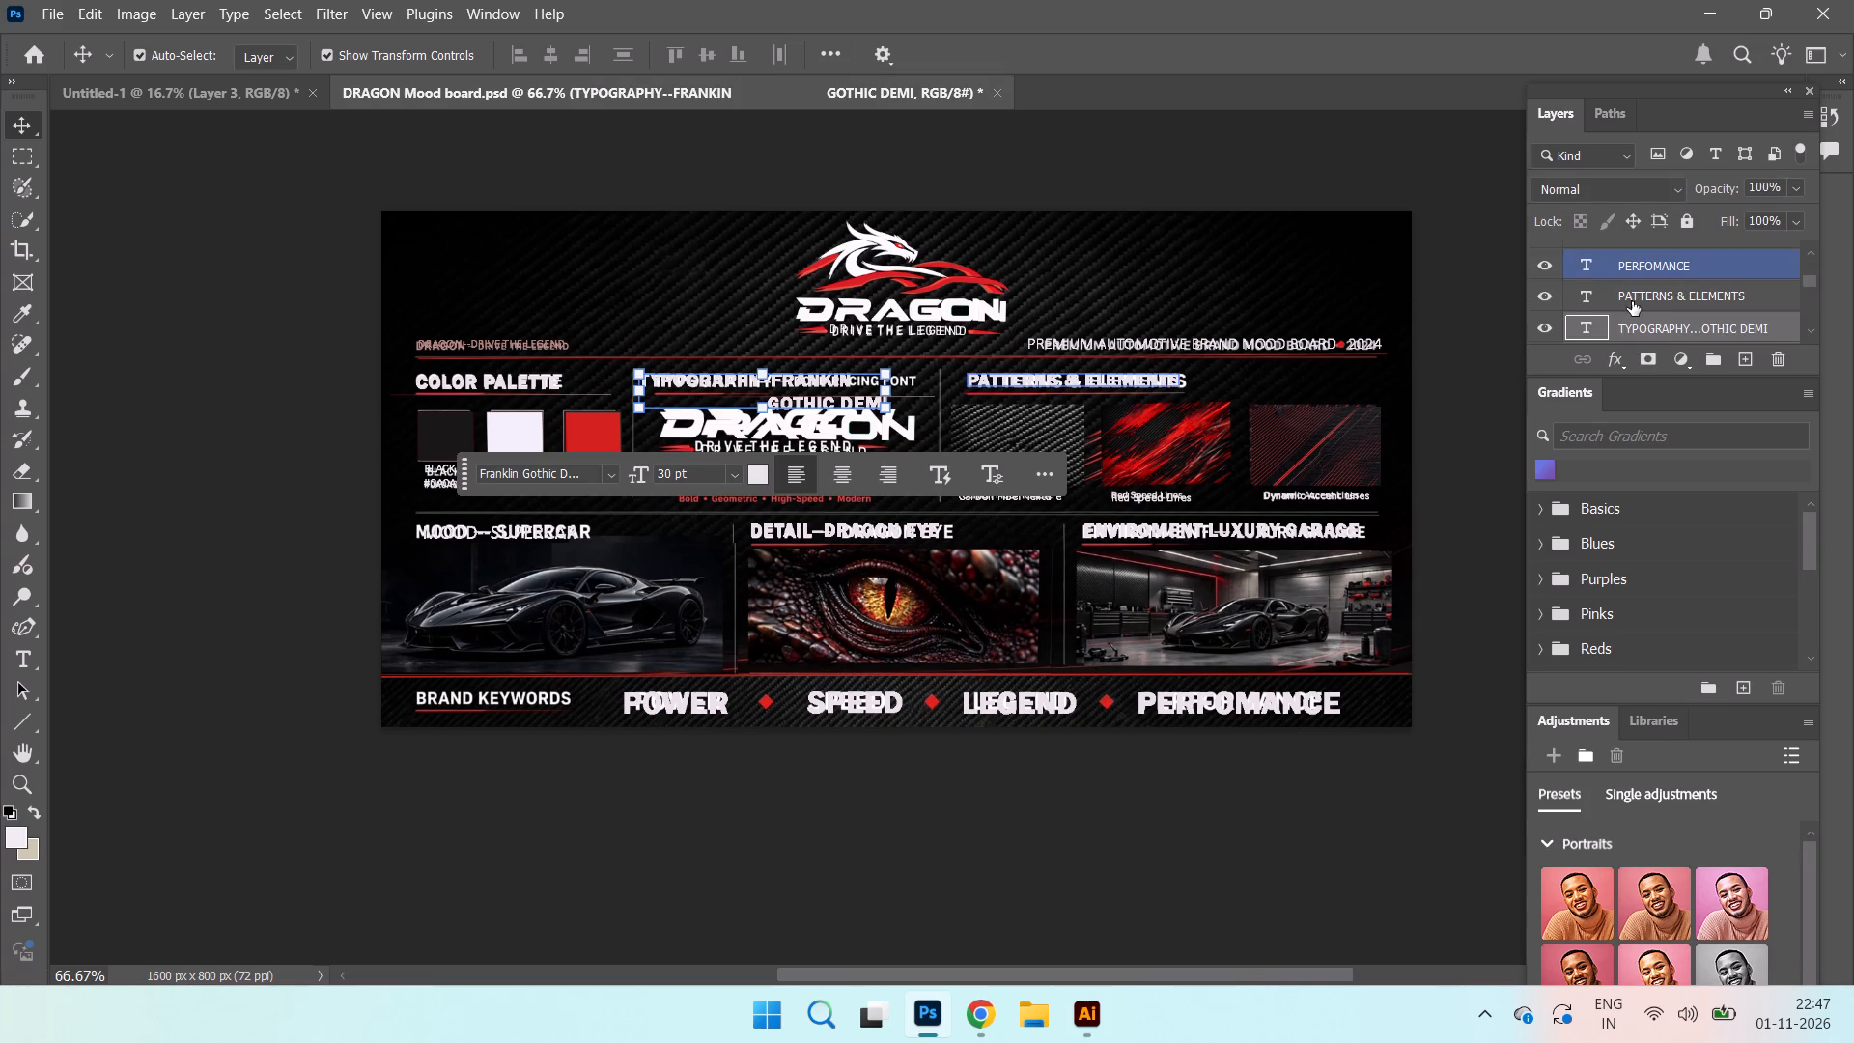
scroll(1648, 293, "down", 20)
scroll(1648, 293, "down", 5)
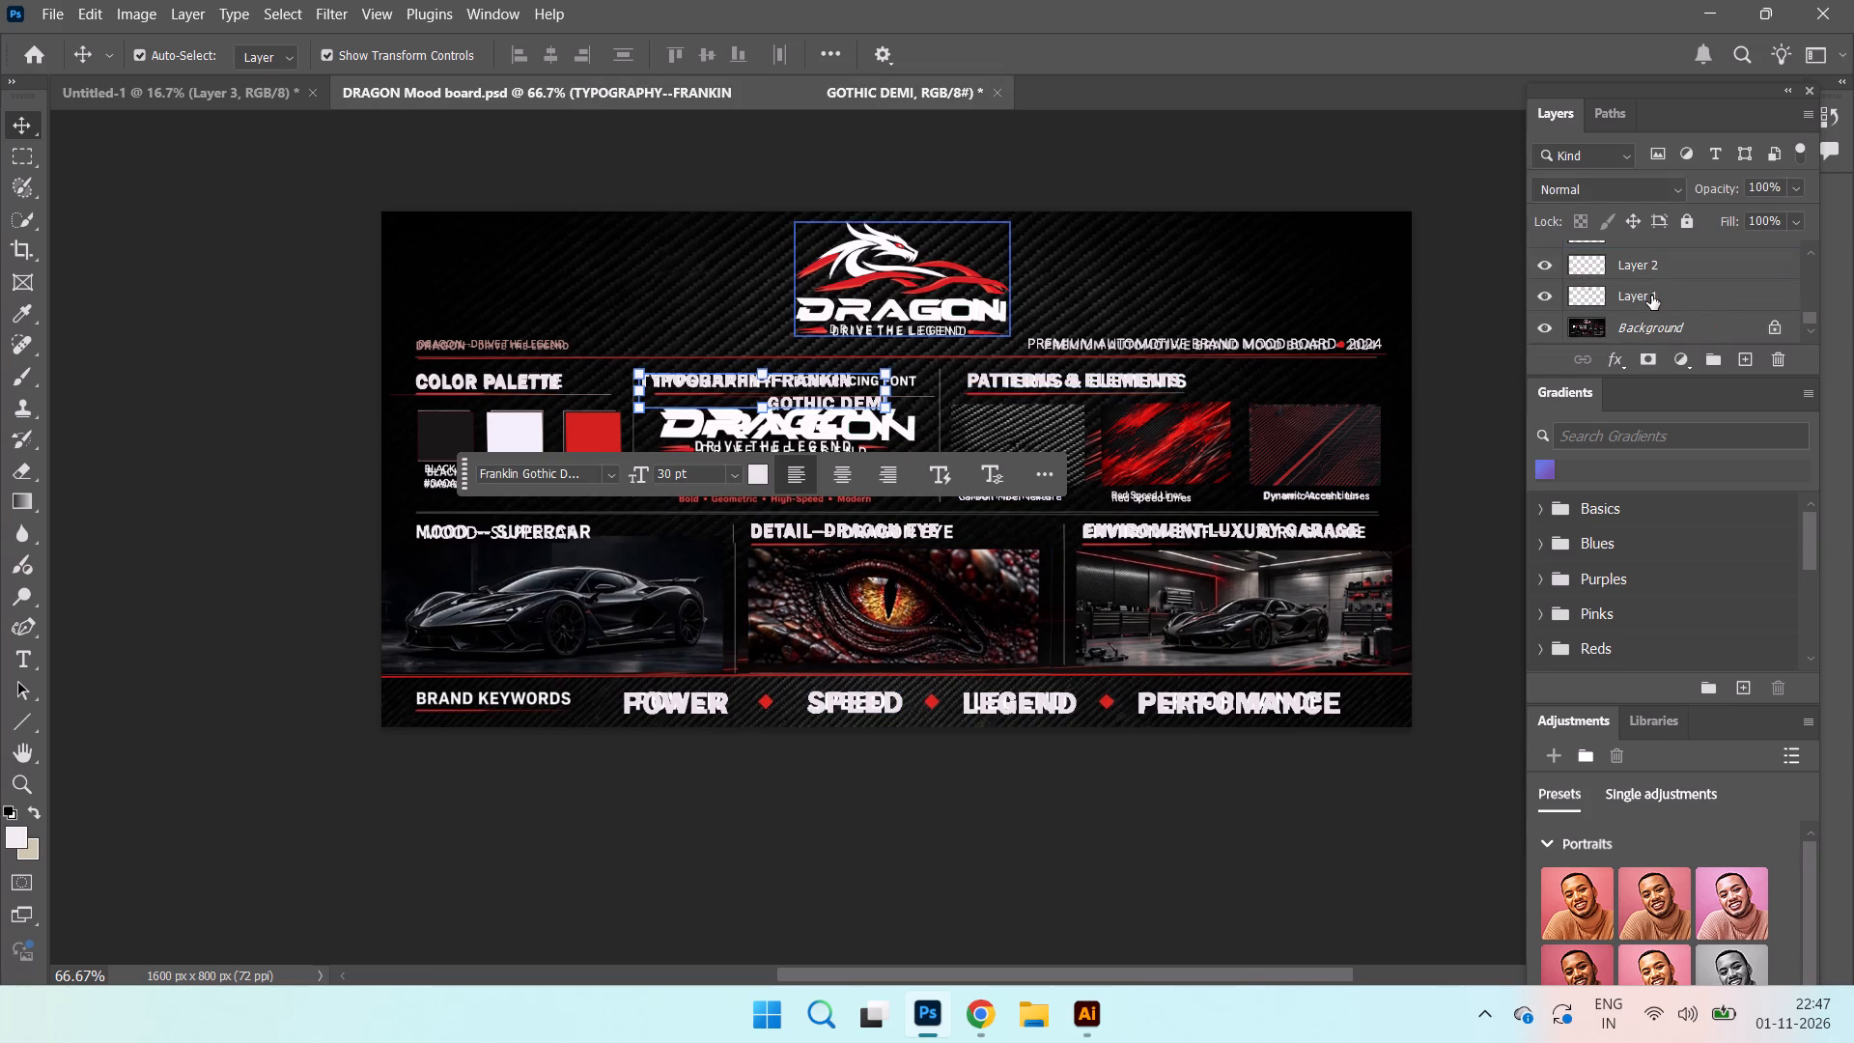
scroll(1651, 296, "down", 10)
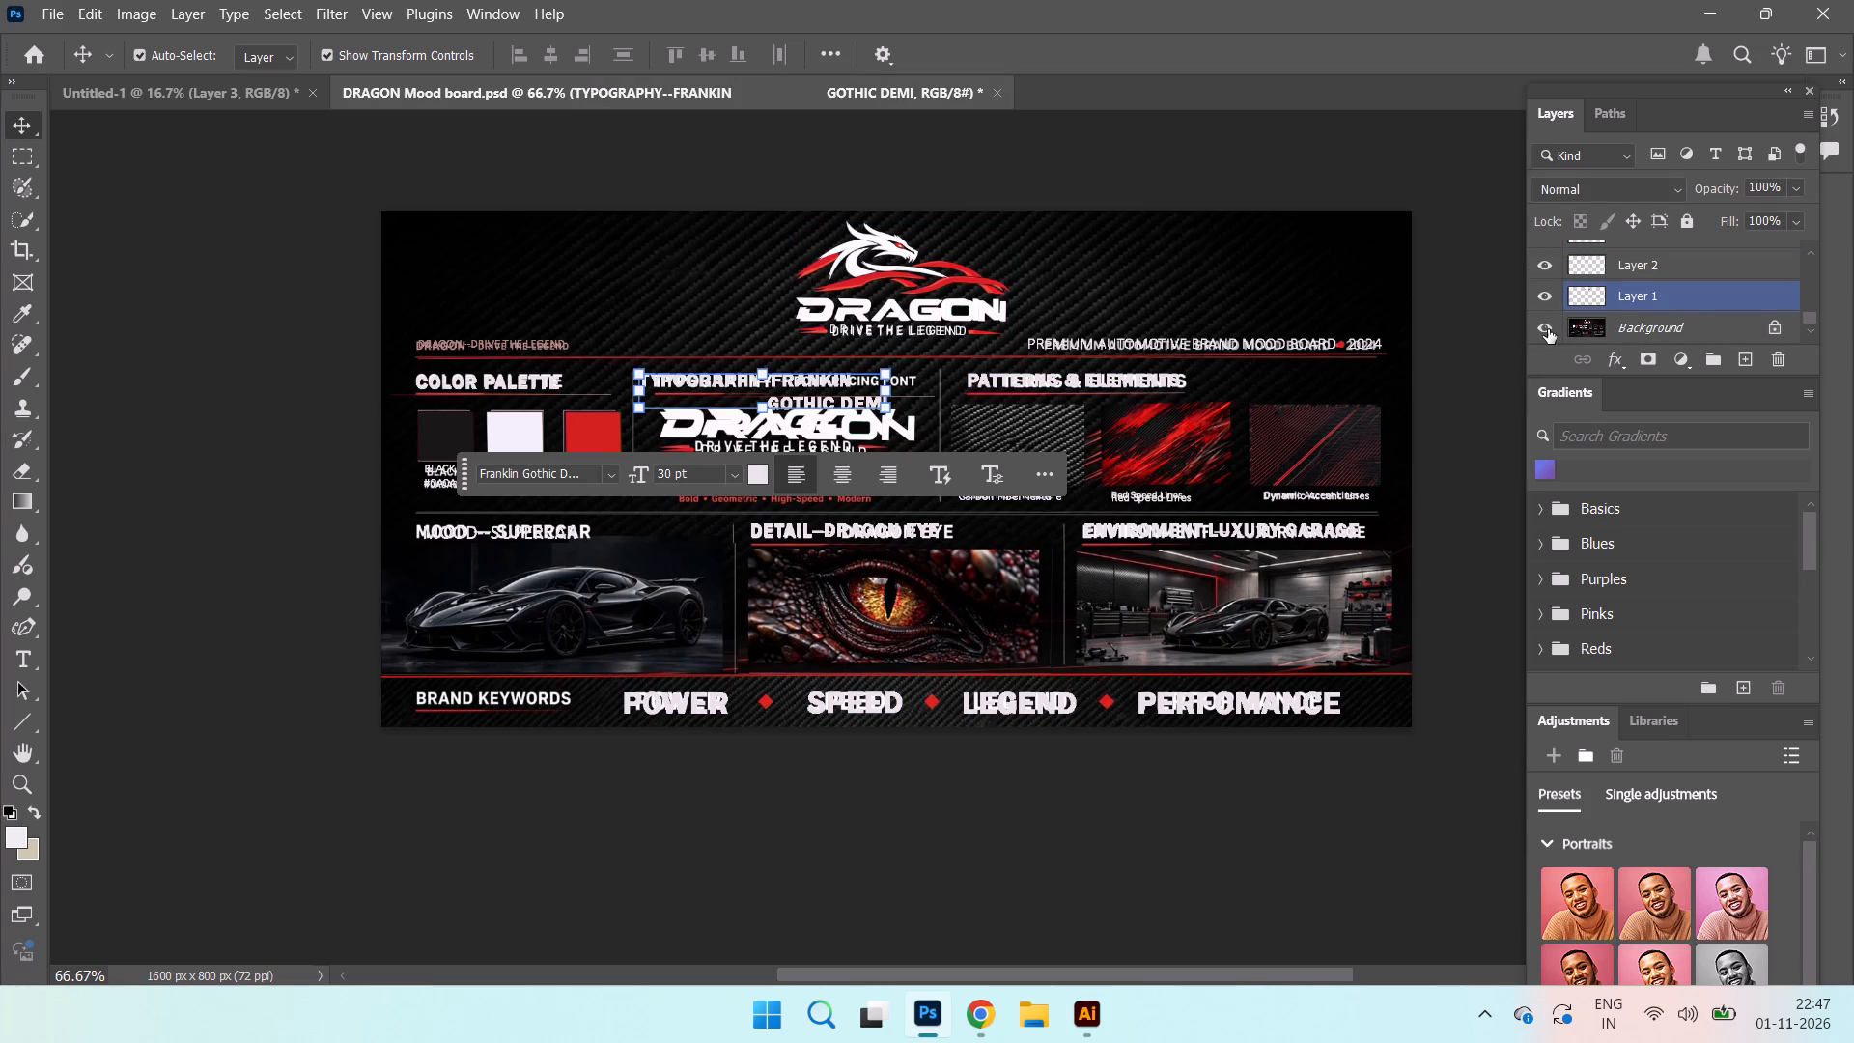
left_click(1548, 329)
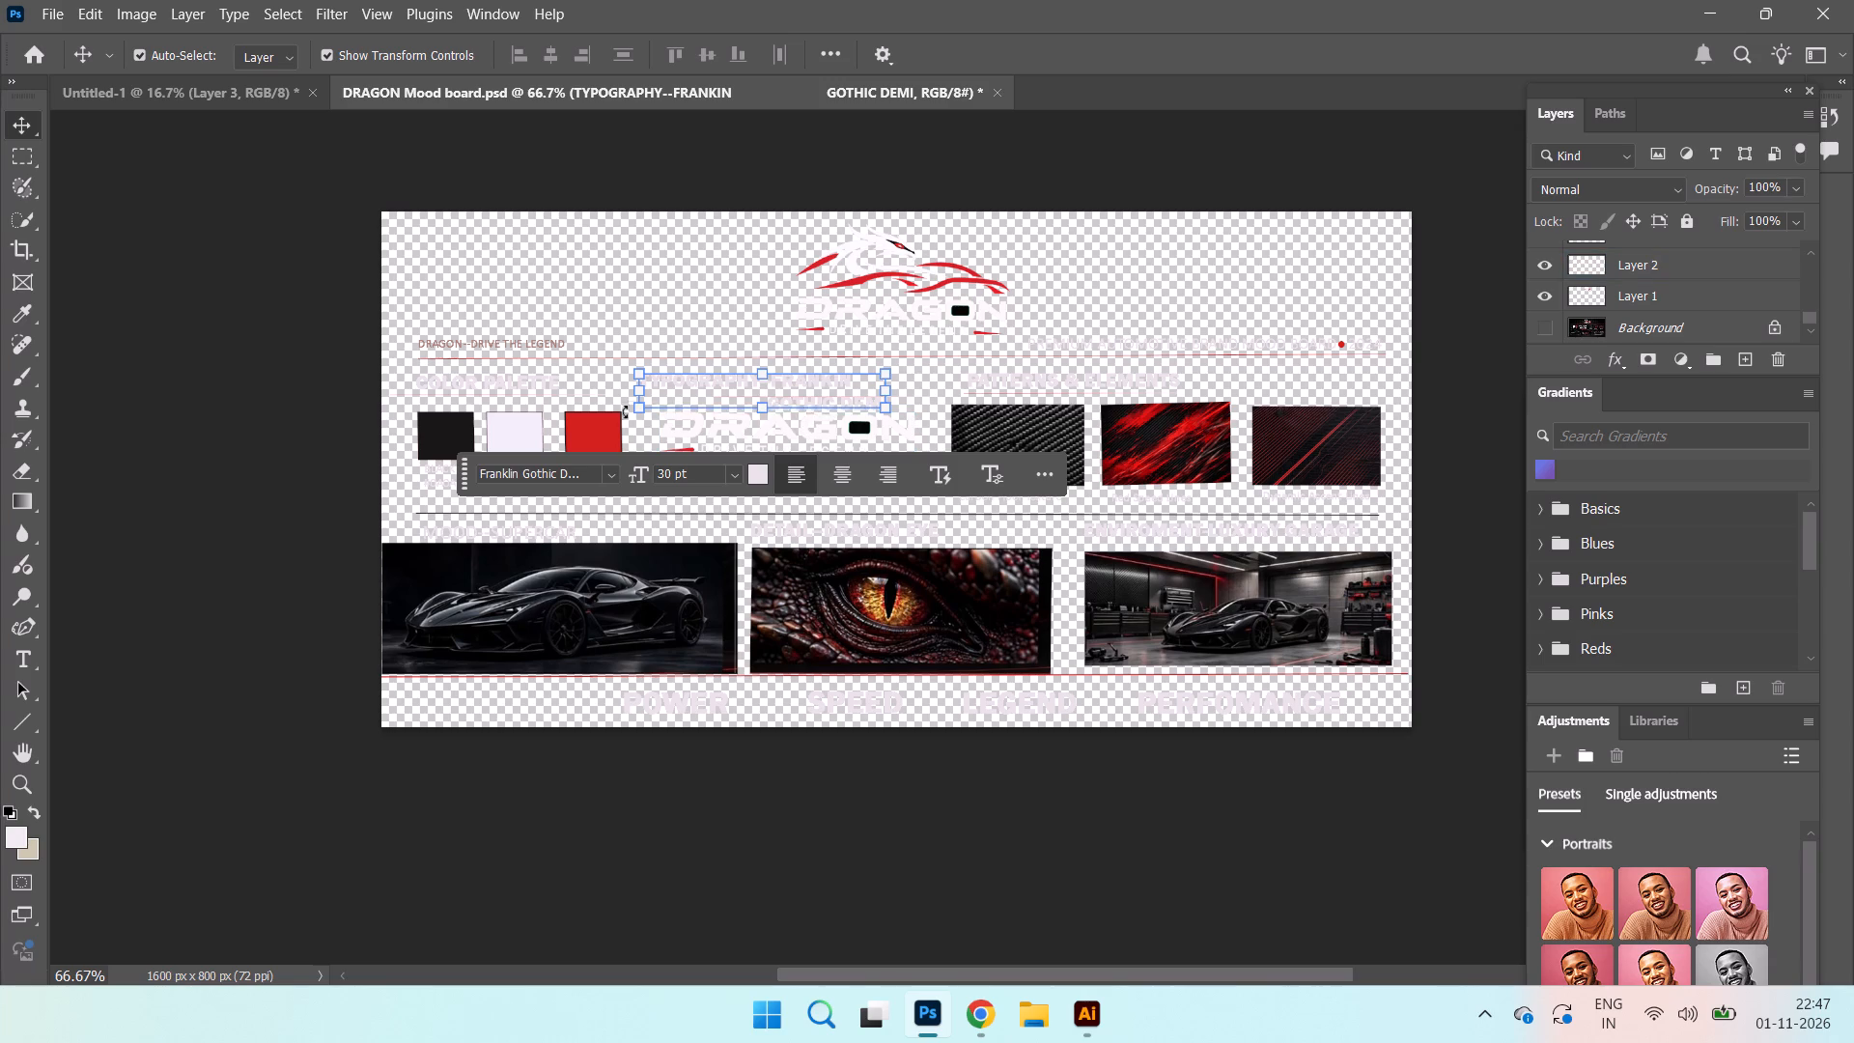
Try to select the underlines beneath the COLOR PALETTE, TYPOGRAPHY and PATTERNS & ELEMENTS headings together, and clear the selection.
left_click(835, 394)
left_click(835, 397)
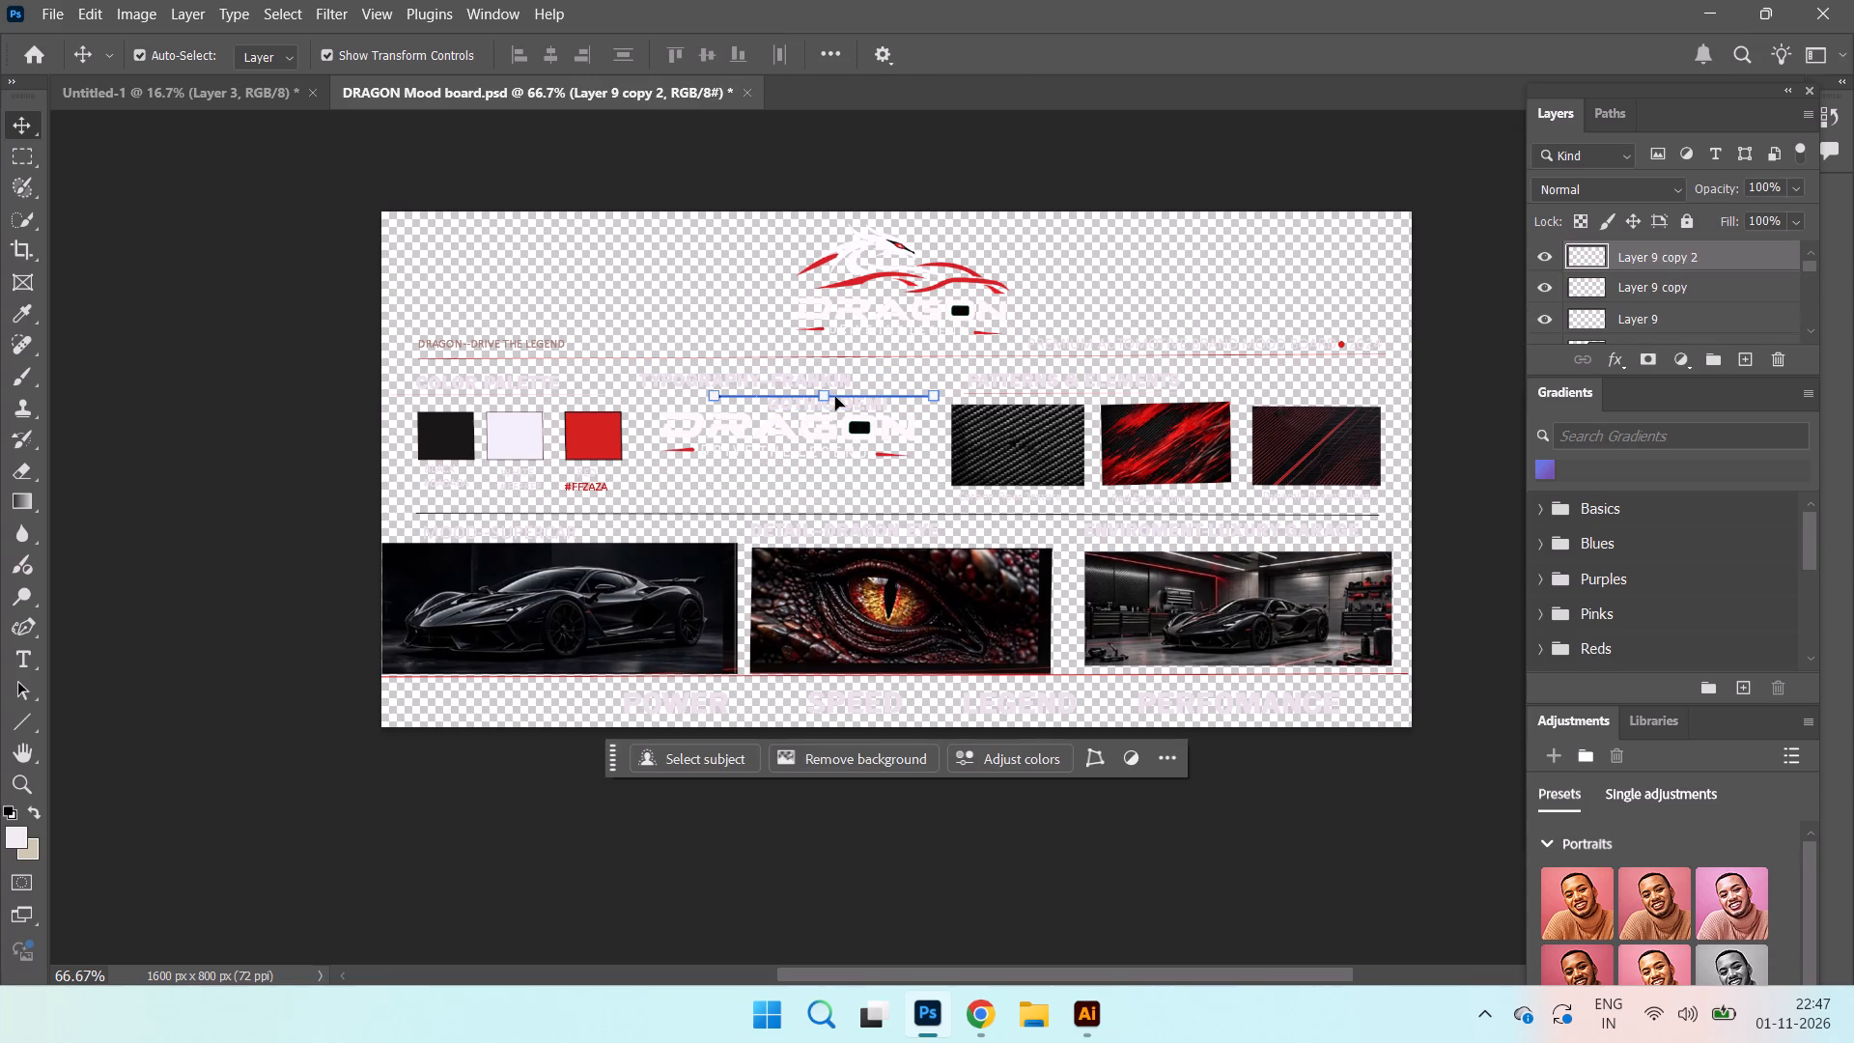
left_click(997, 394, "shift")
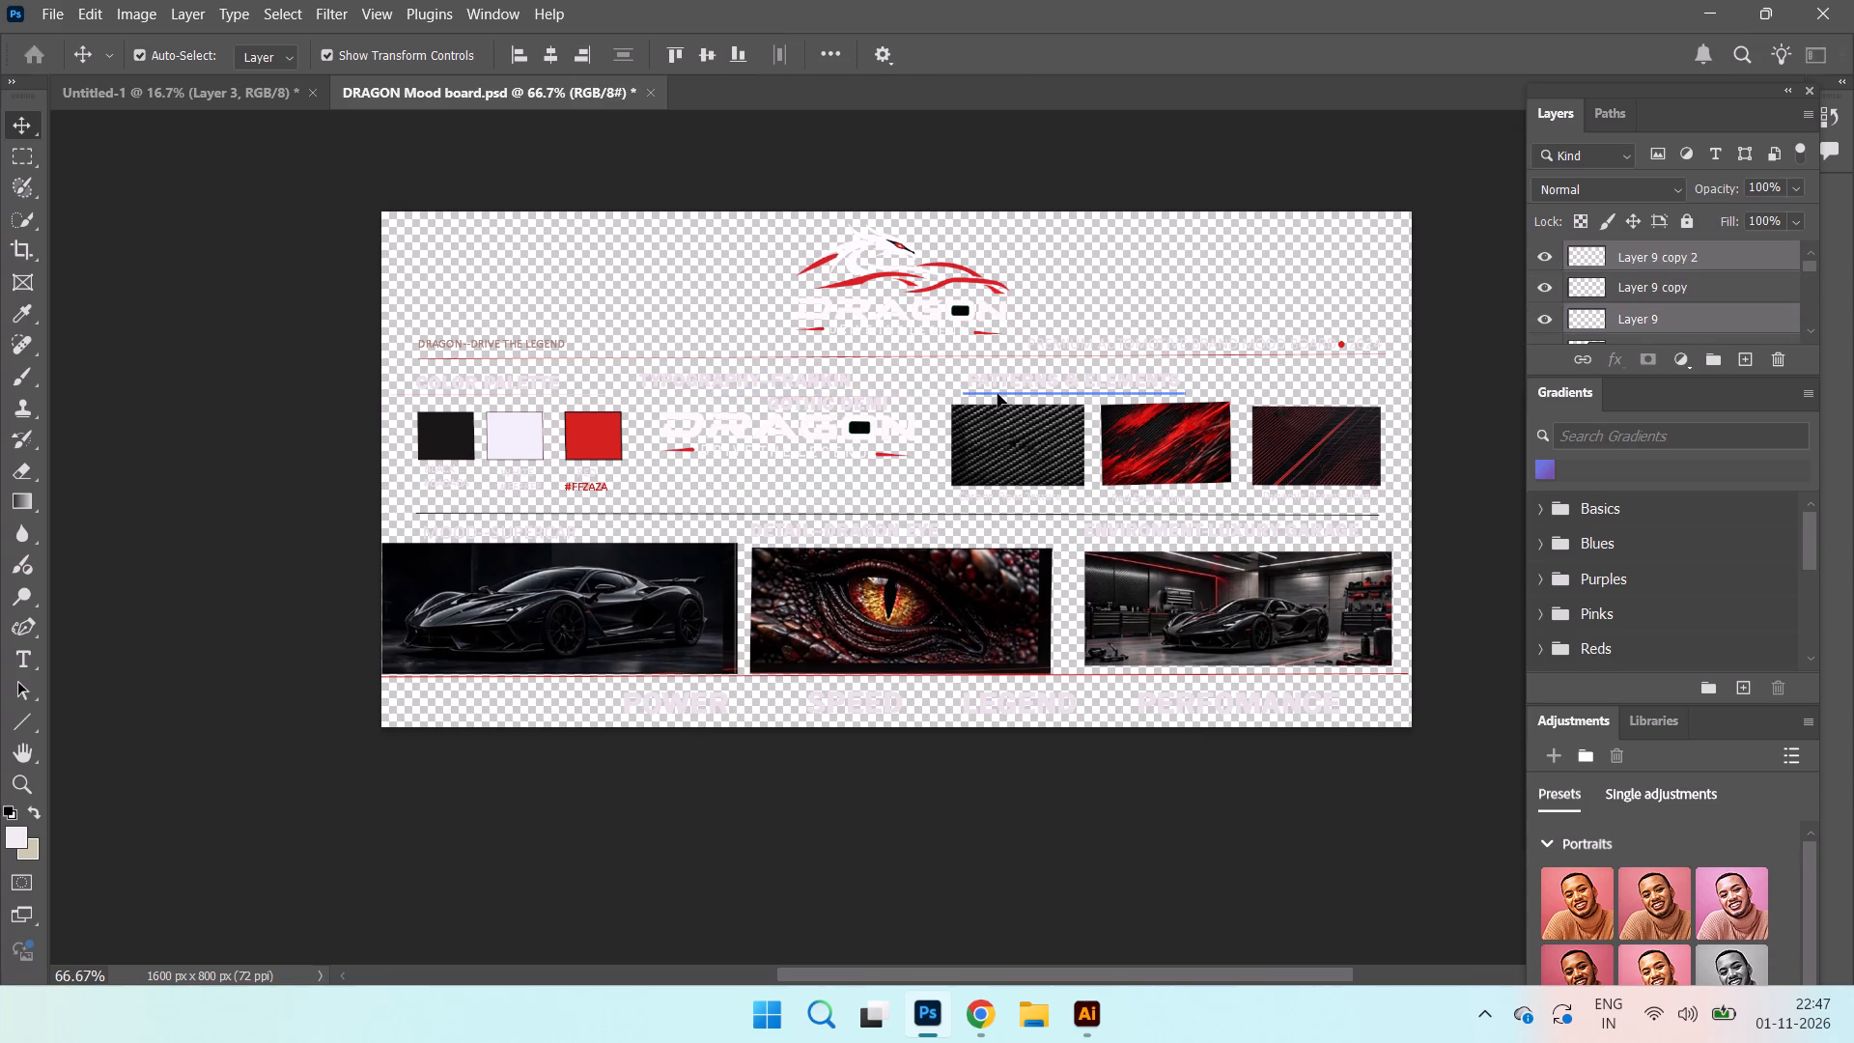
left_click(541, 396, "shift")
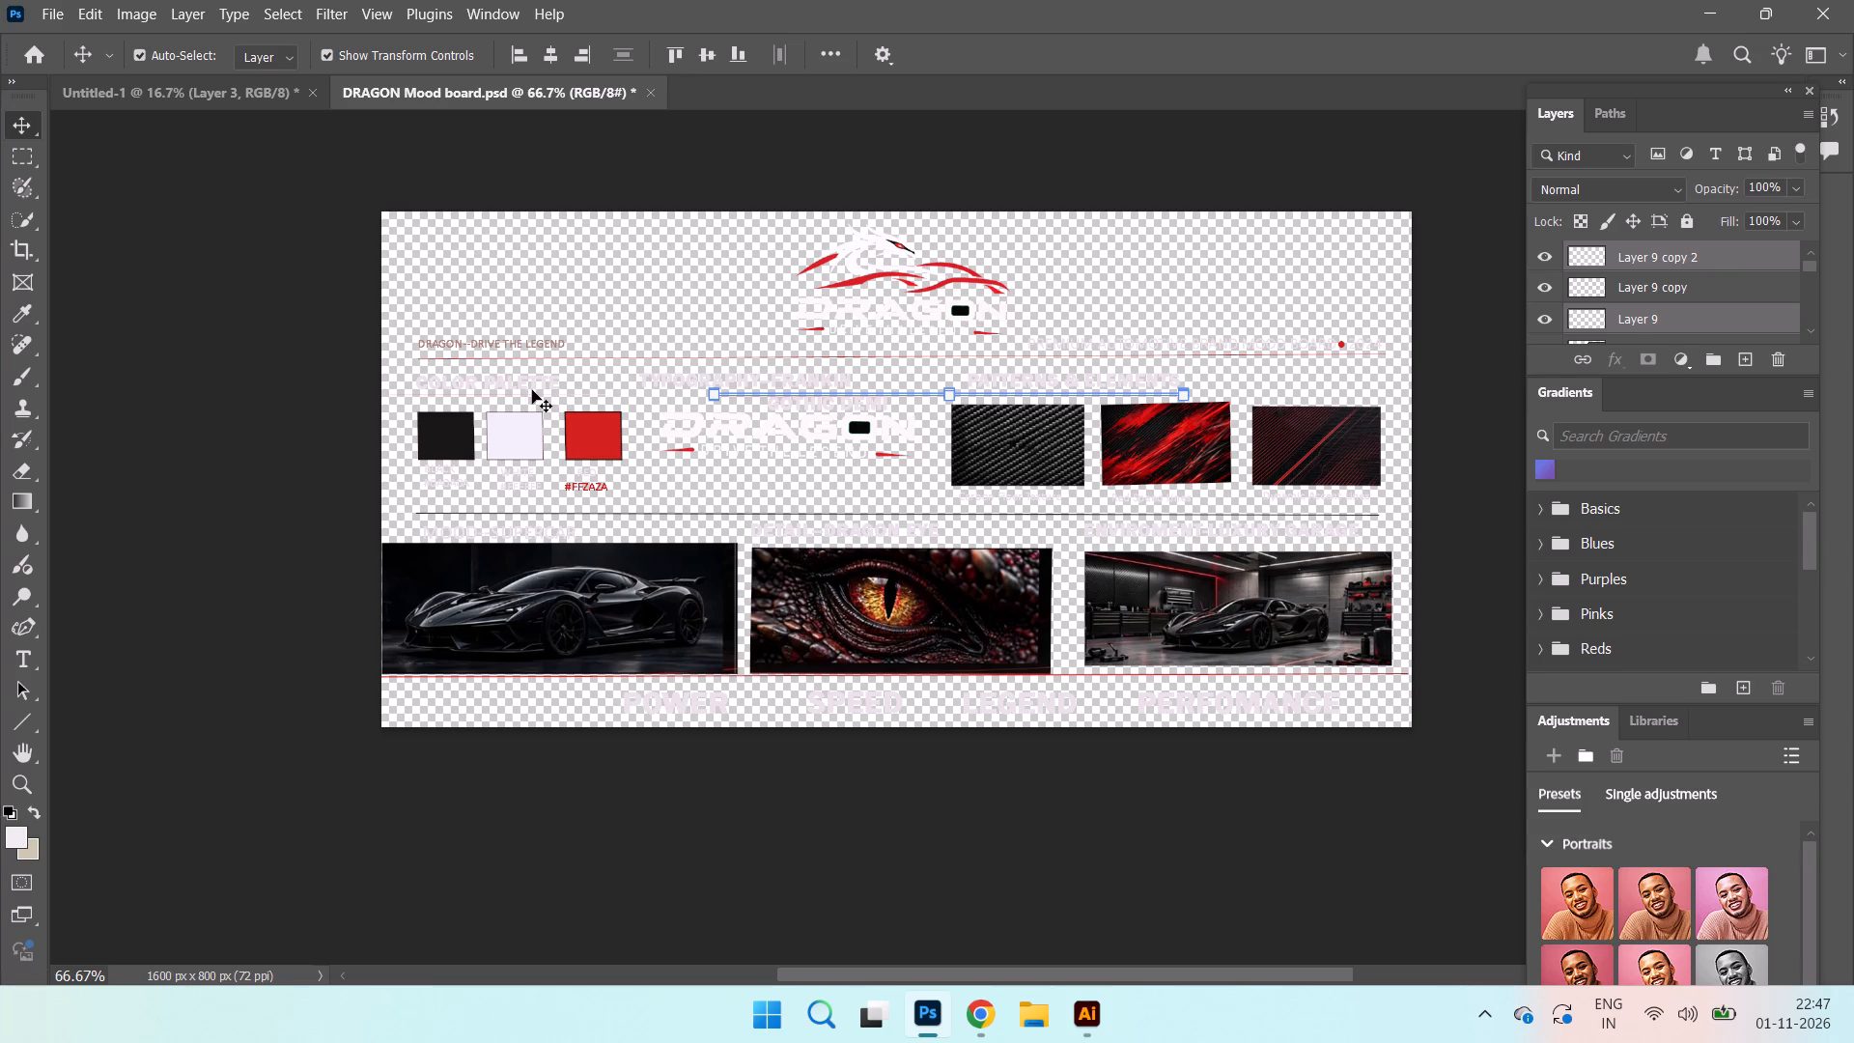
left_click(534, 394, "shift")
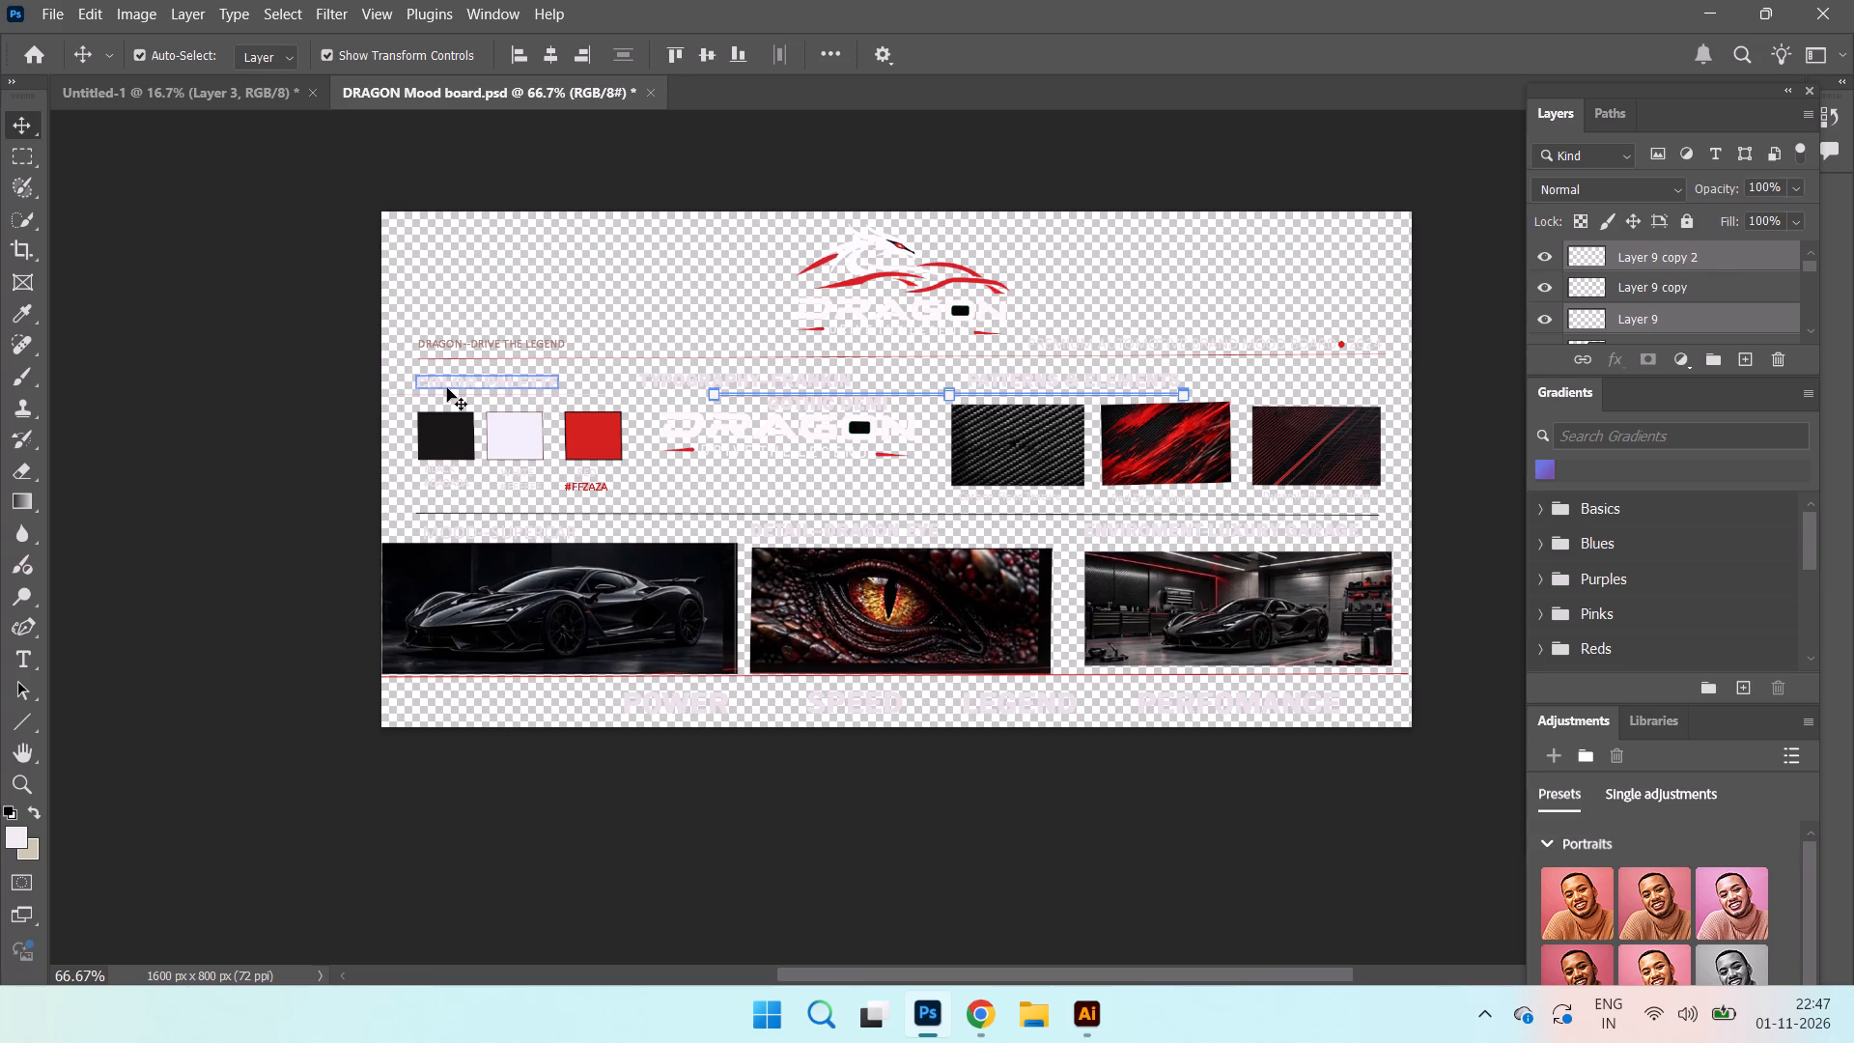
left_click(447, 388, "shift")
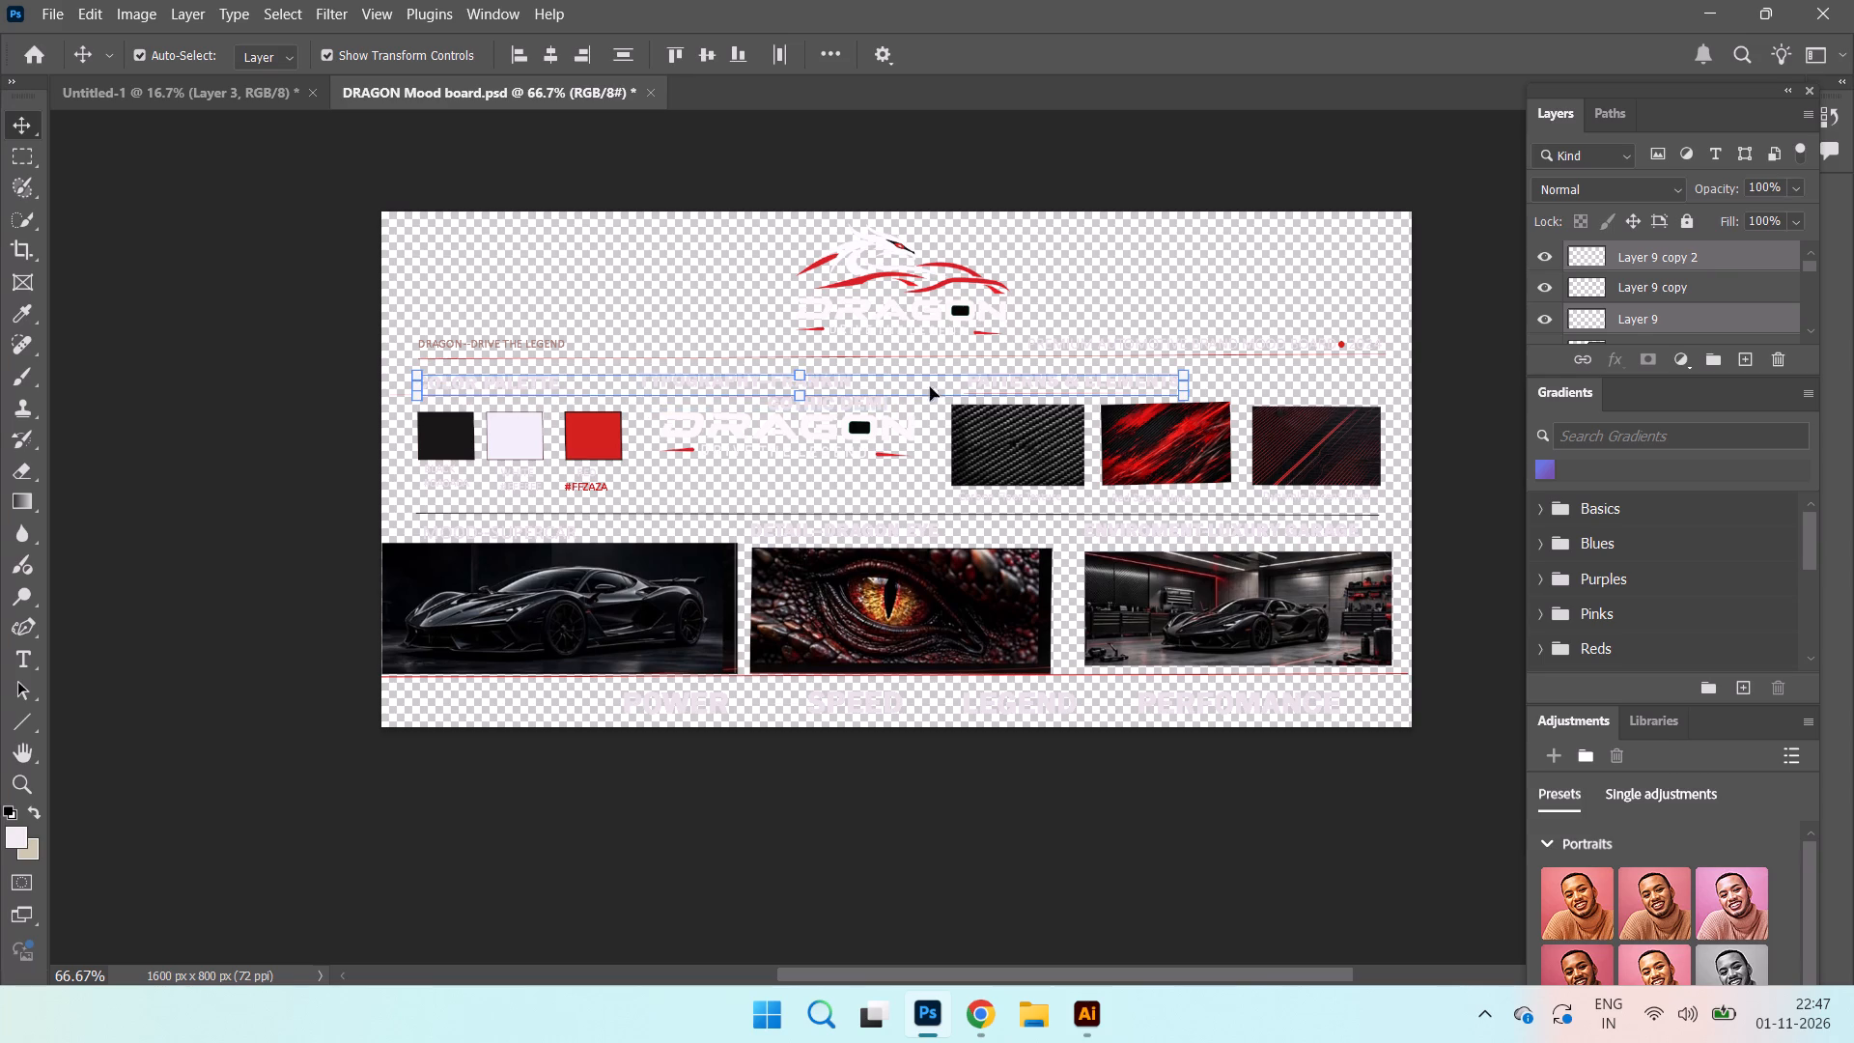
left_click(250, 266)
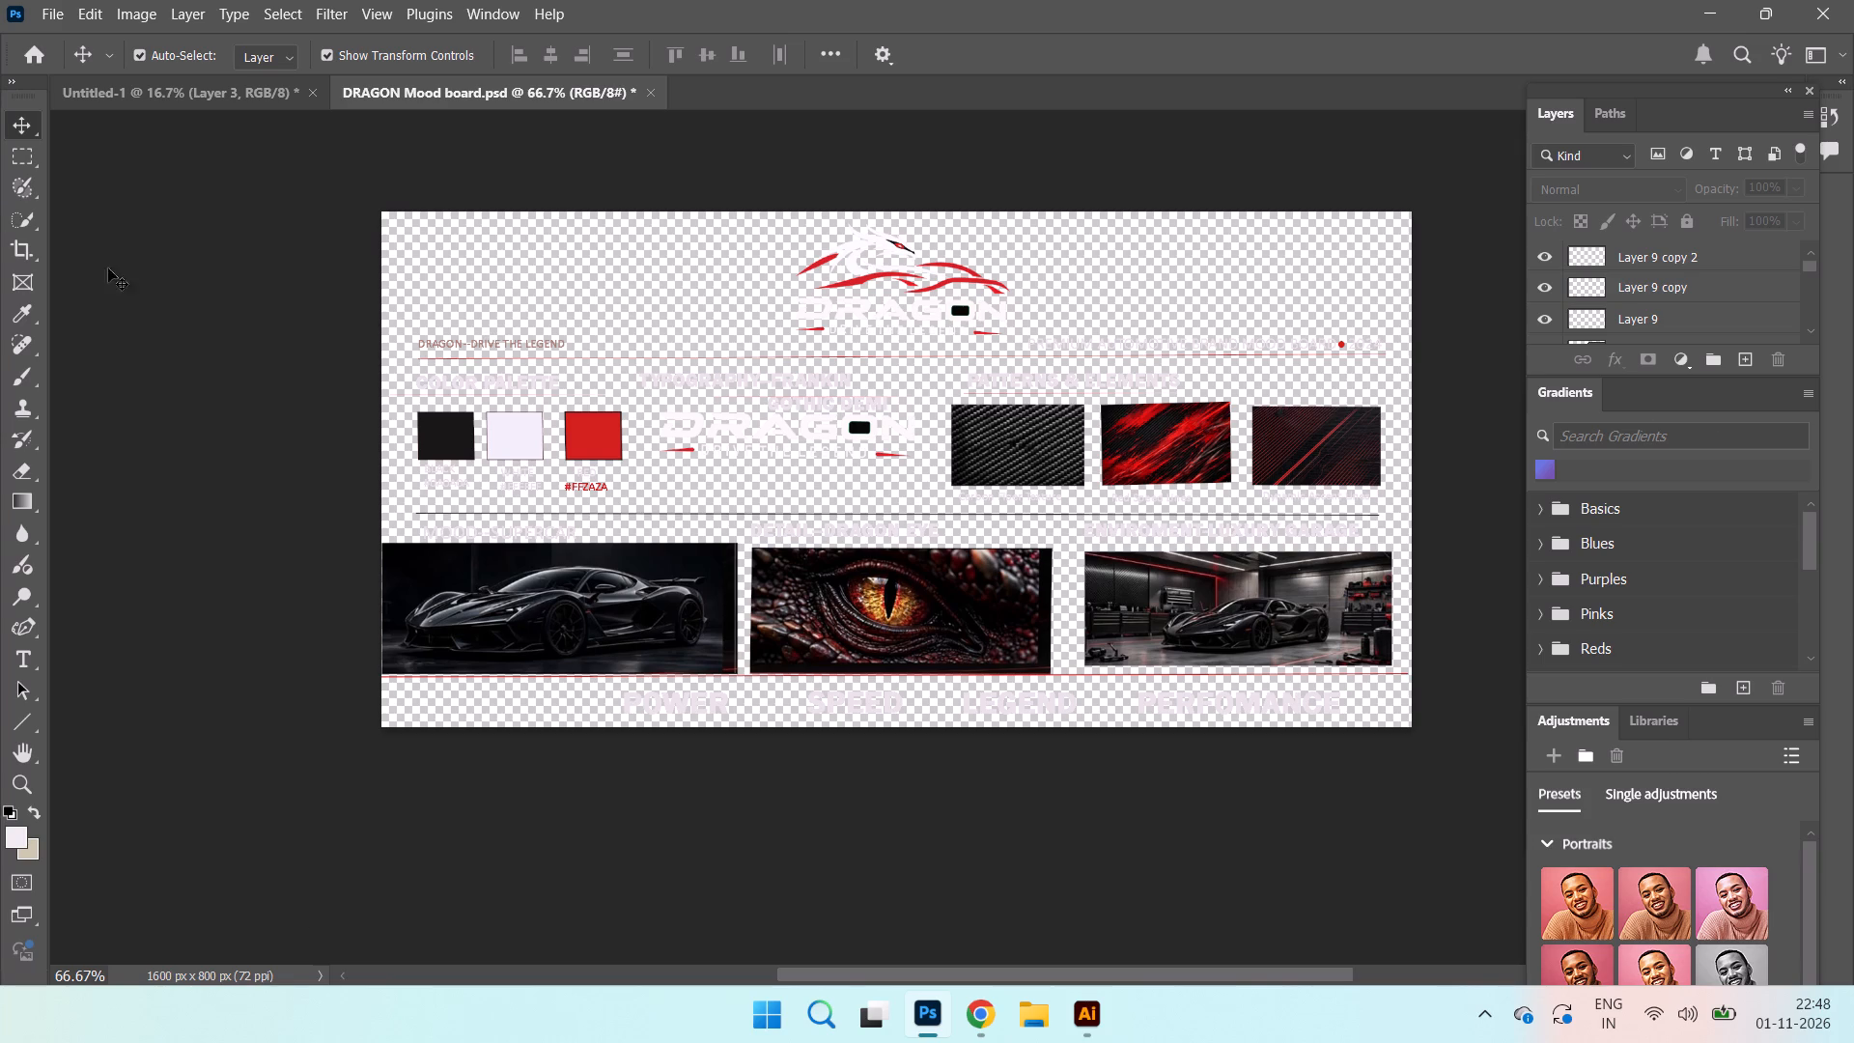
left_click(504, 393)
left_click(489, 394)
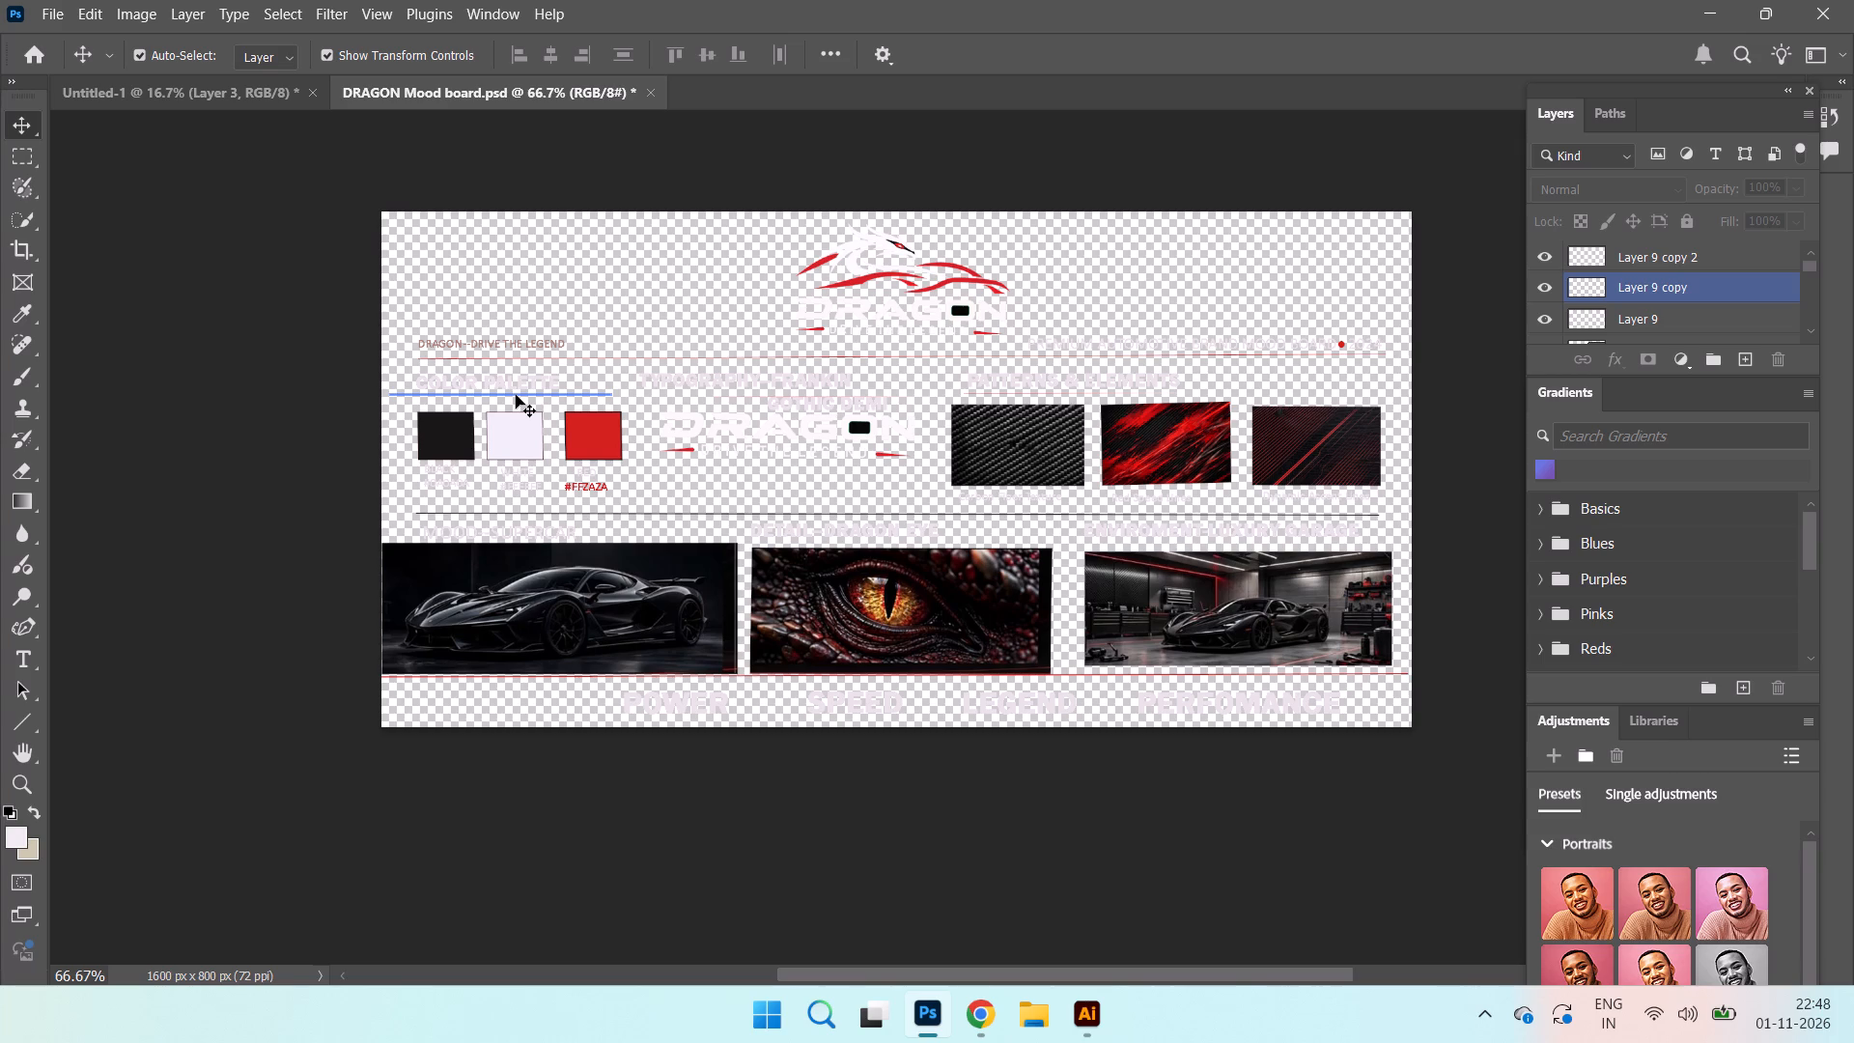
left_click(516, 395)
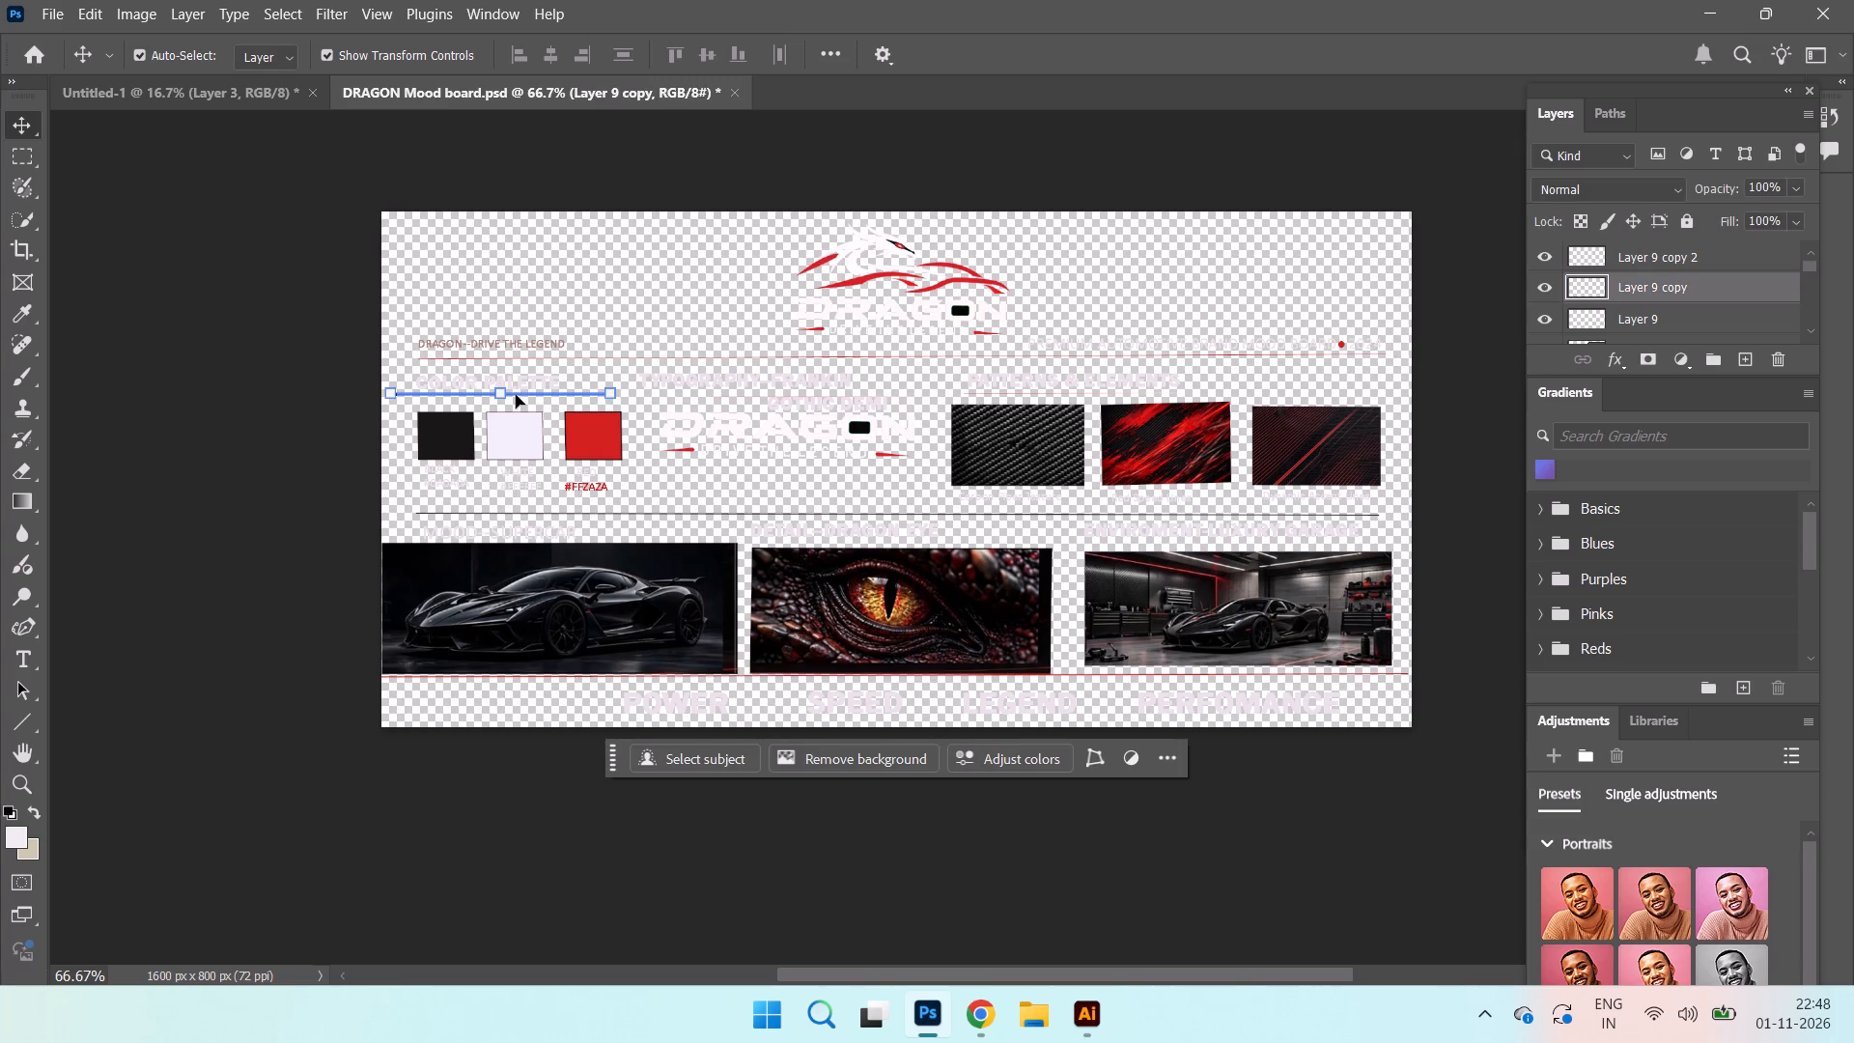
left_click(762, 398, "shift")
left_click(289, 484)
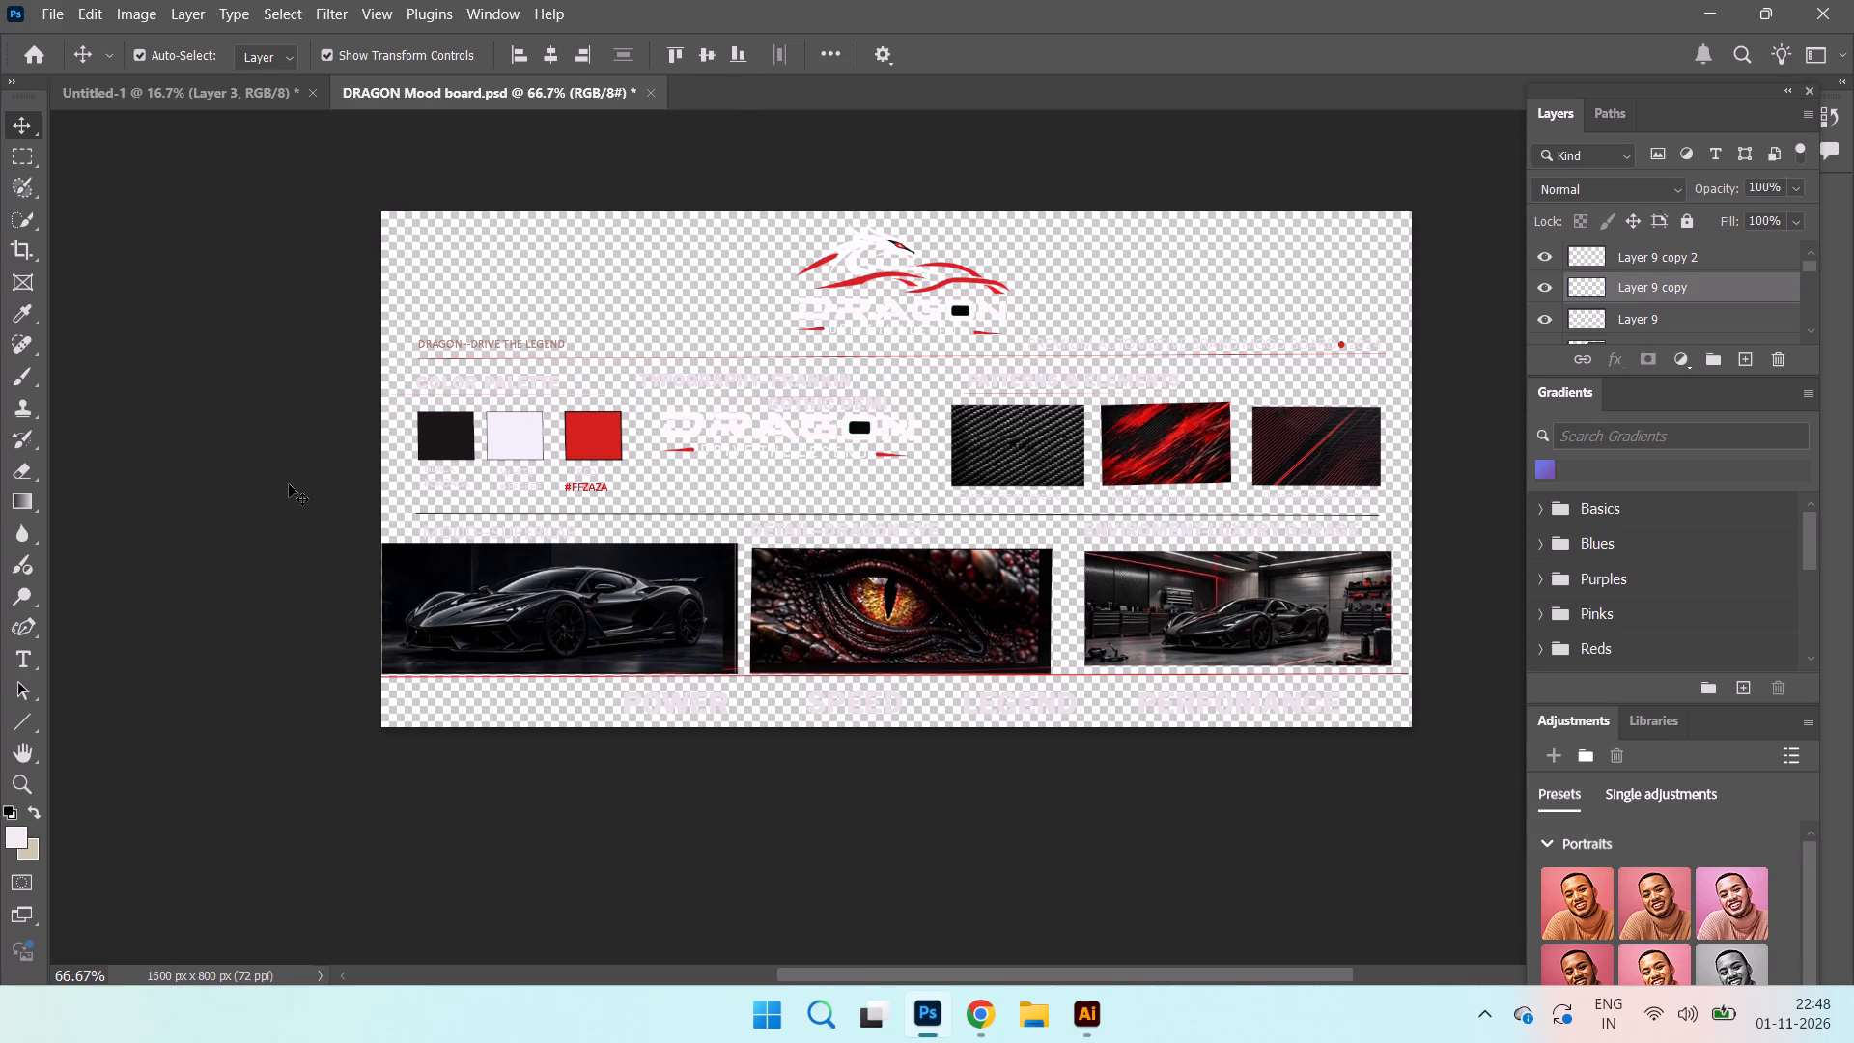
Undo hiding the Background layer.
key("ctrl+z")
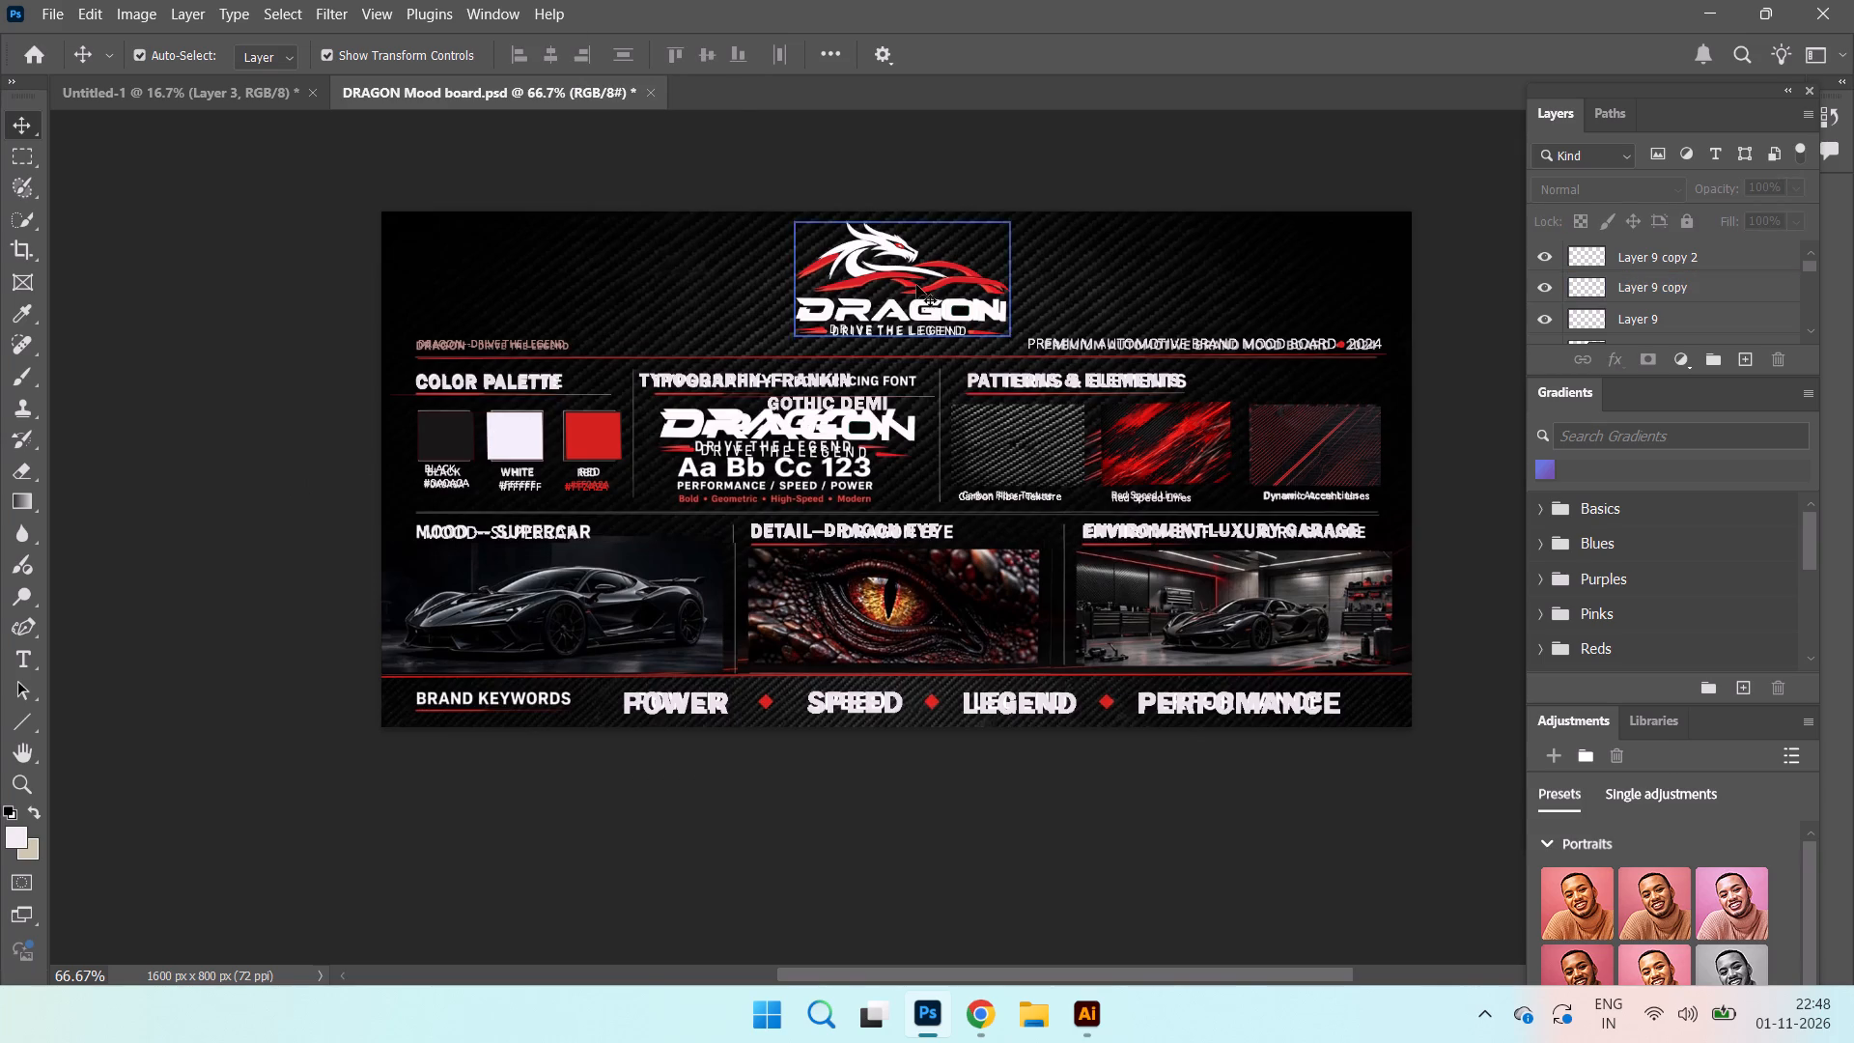
Look through the layer stack and check which divider lines the Line 1, Line 2 and Line 3 layers hold.
scroll(1767, 310, "down", 14)
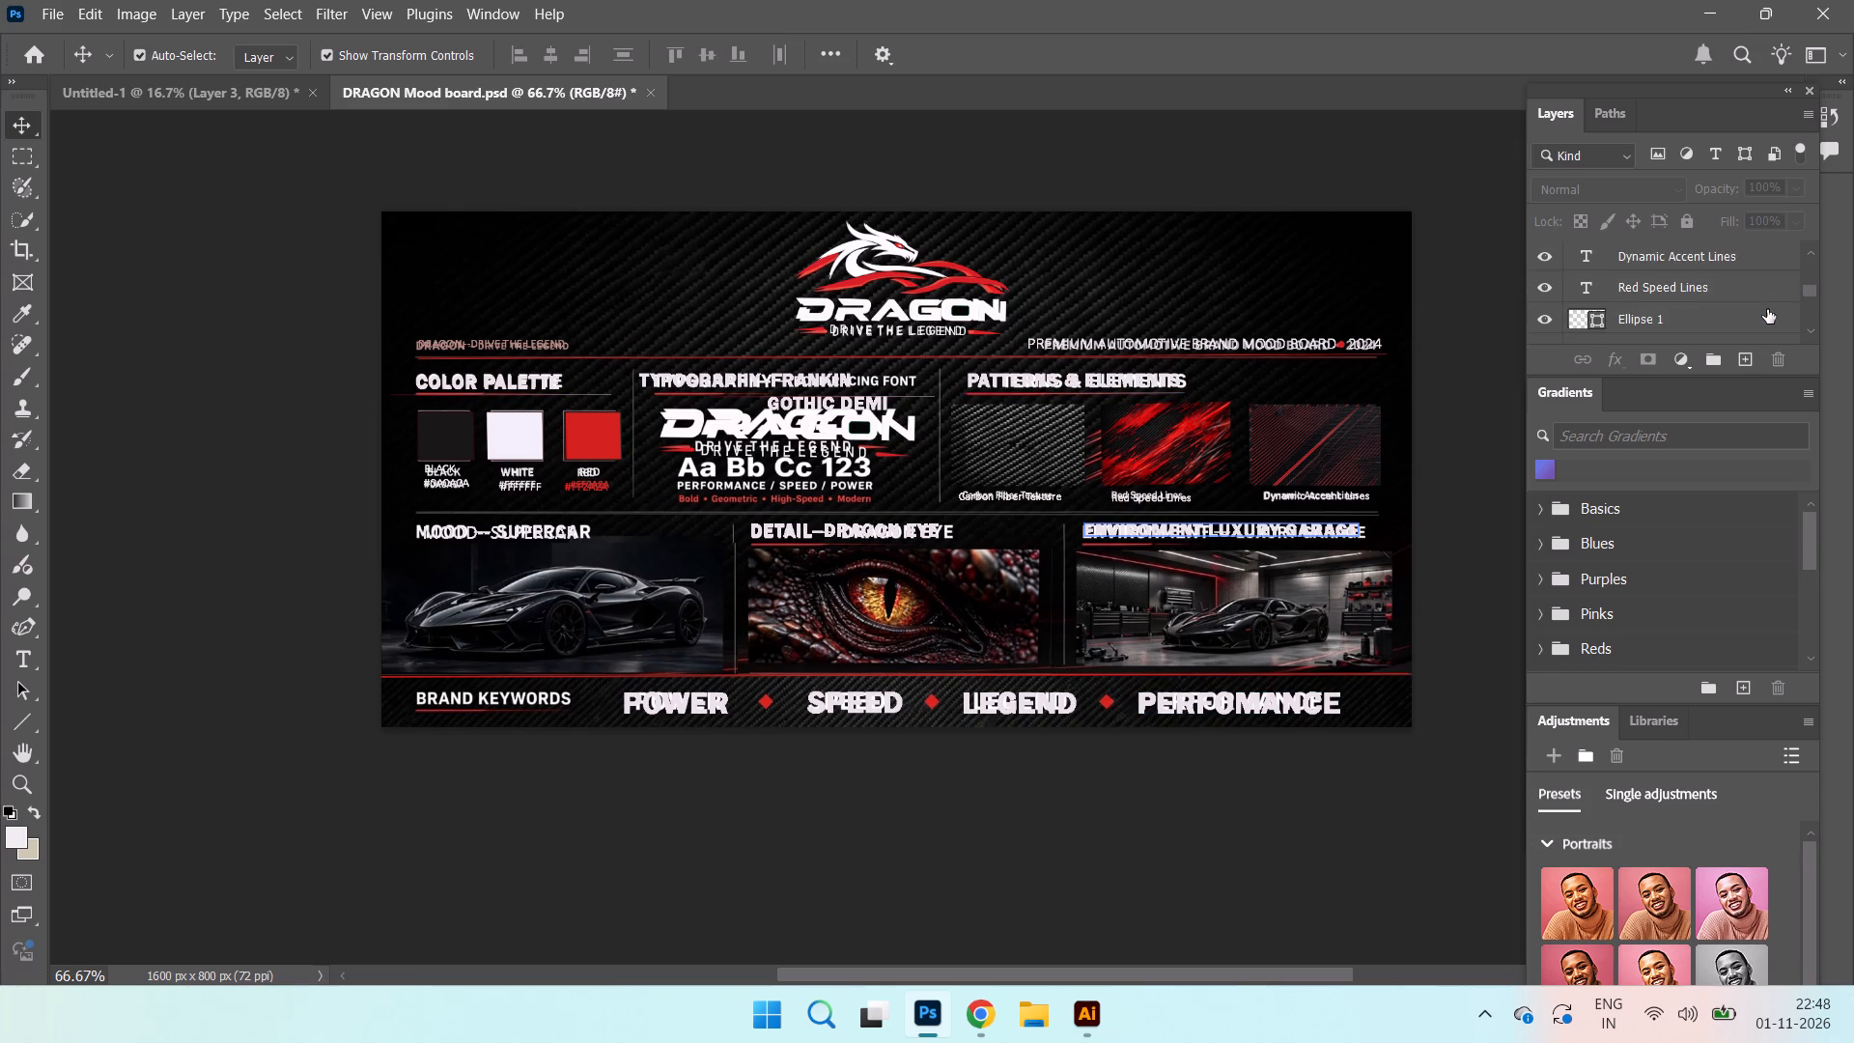
scroll(1767, 309, "down", 5)
scroll(1684, 304, "down", 11)
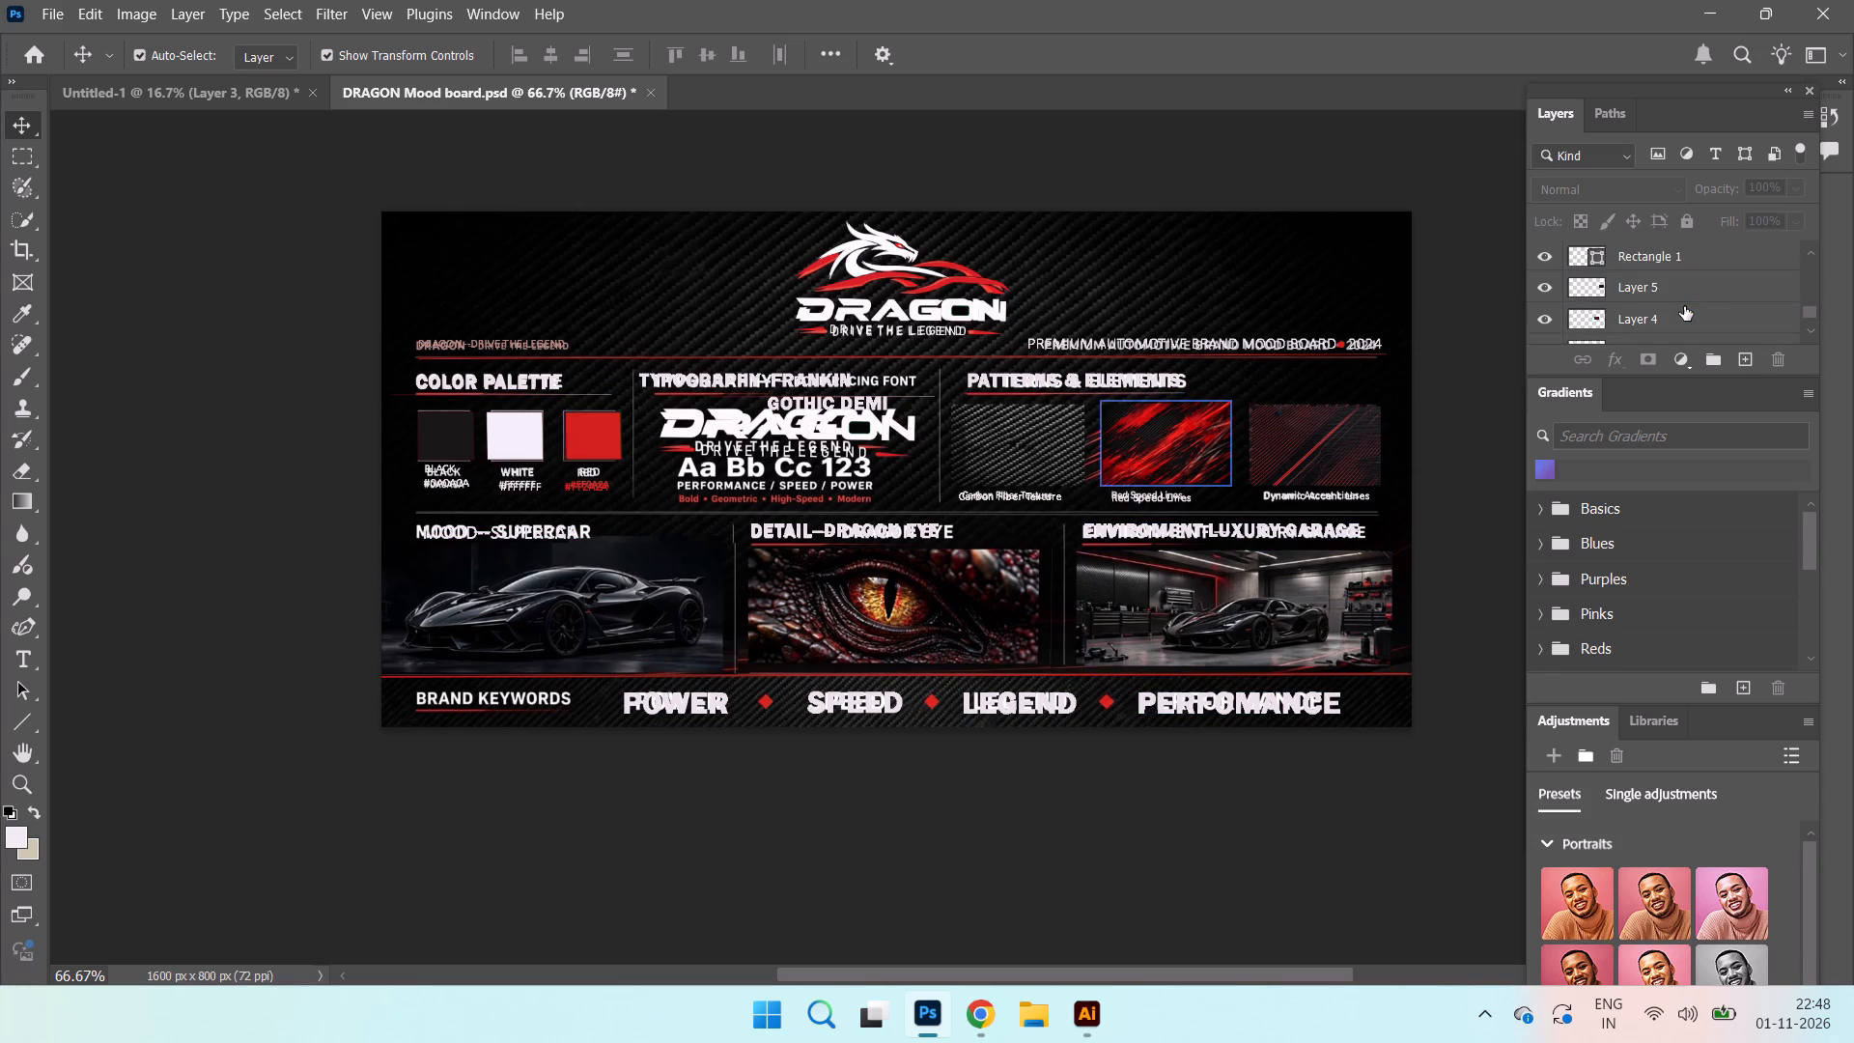
scroll(1684, 306, "down", 9)
scroll(1685, 305, "up", 11)
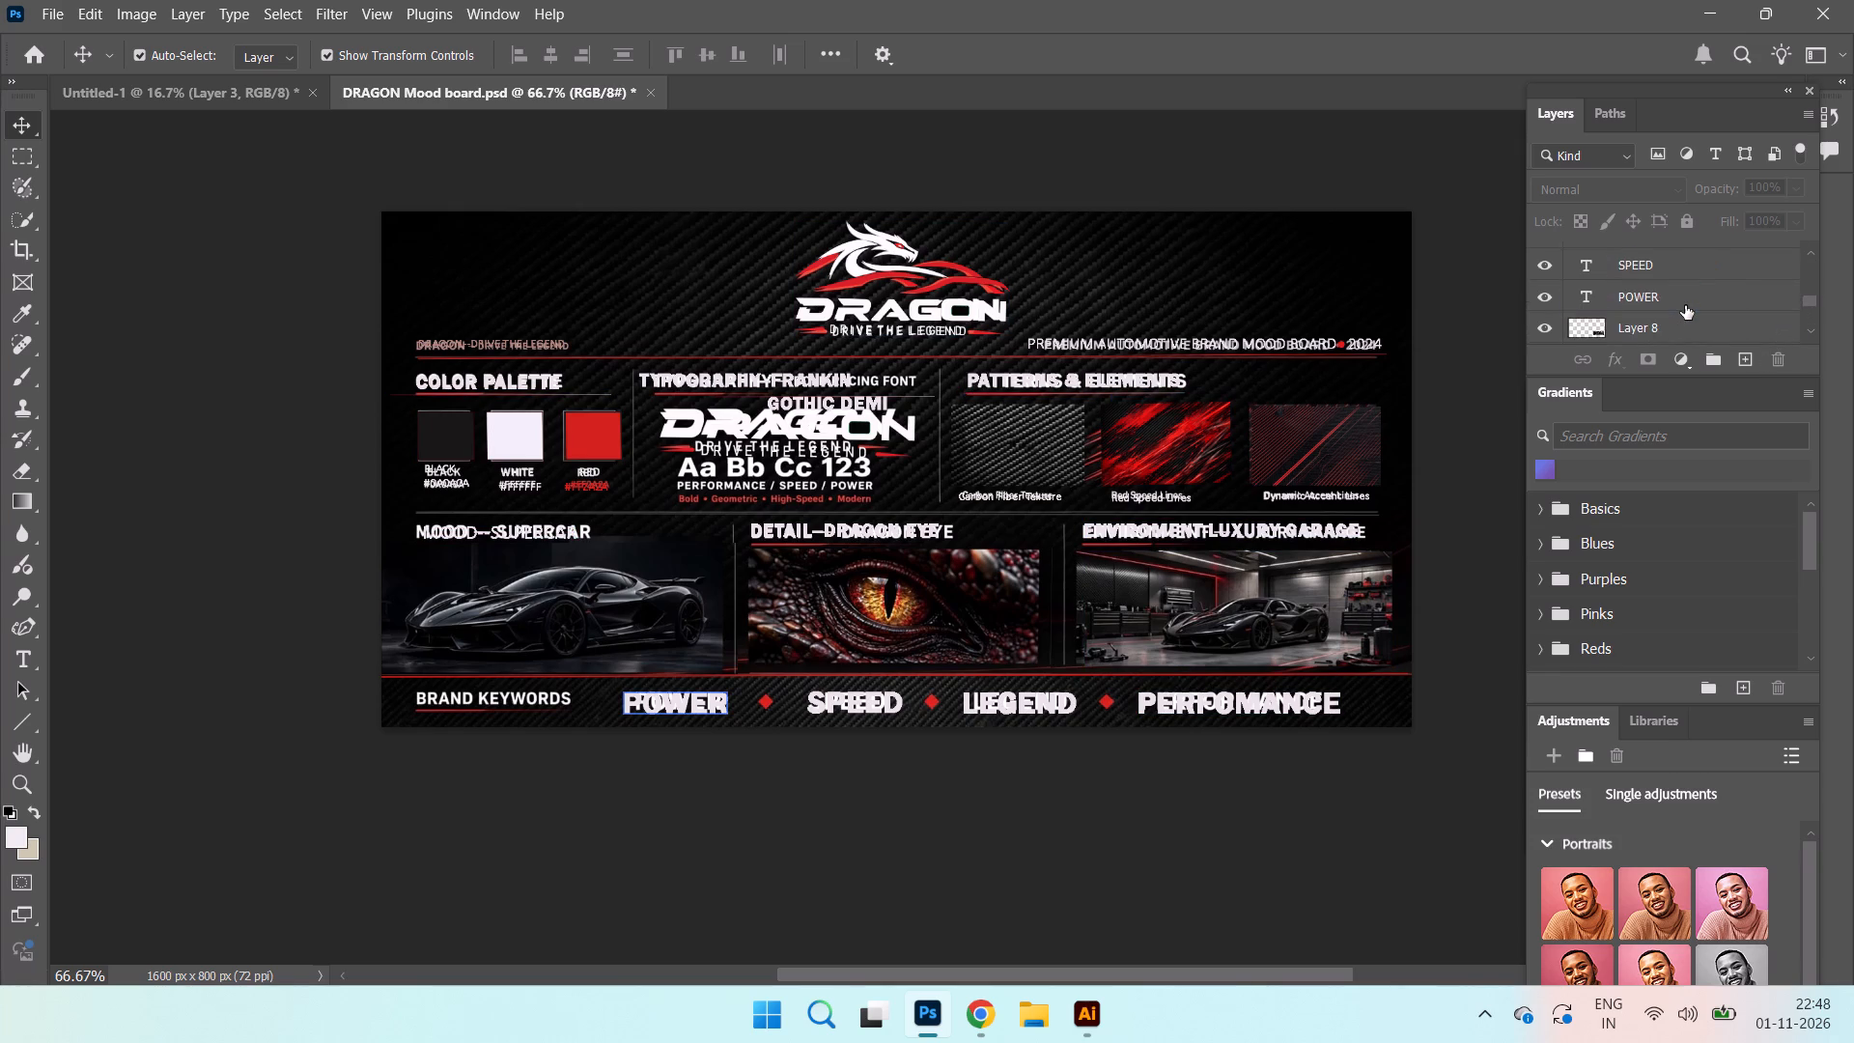
scroll(1685, 305, "up", 20)
scroll(1685, 305, "up", 3)
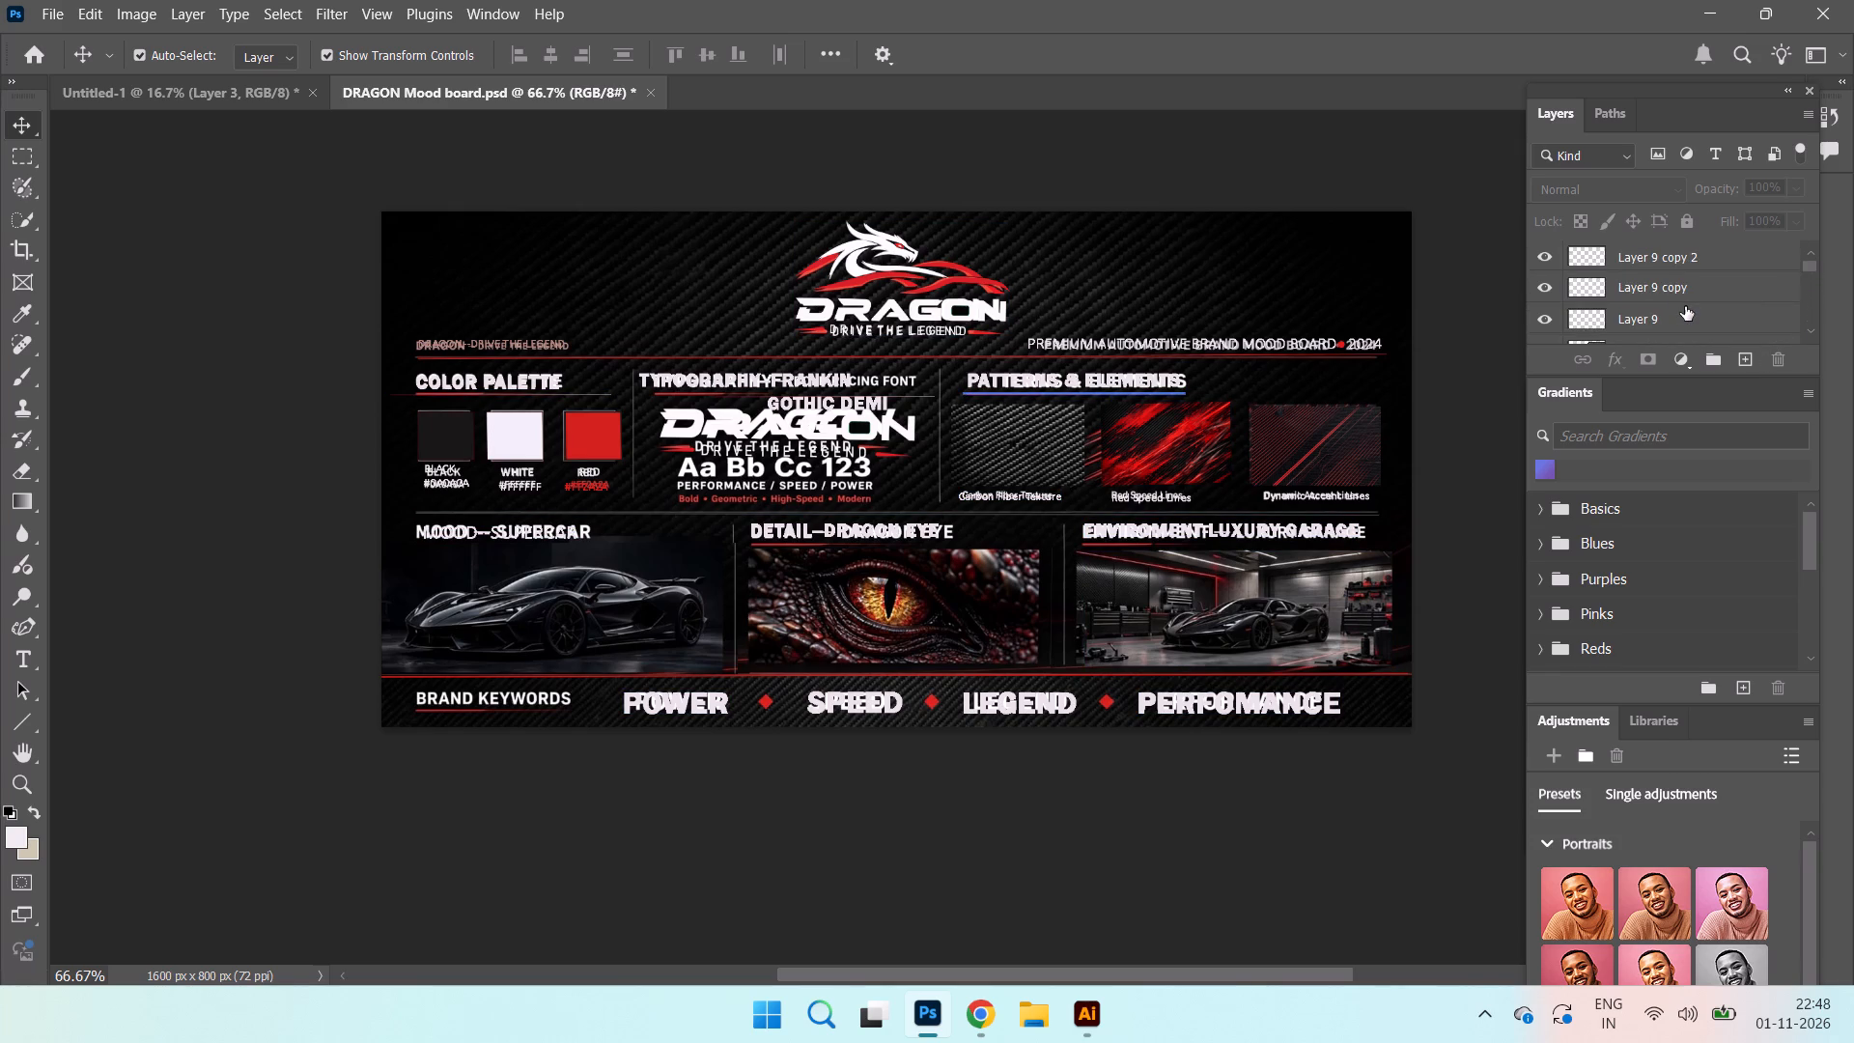
scroll(1685, 306, "down", 3)
left_click(1676, 318)
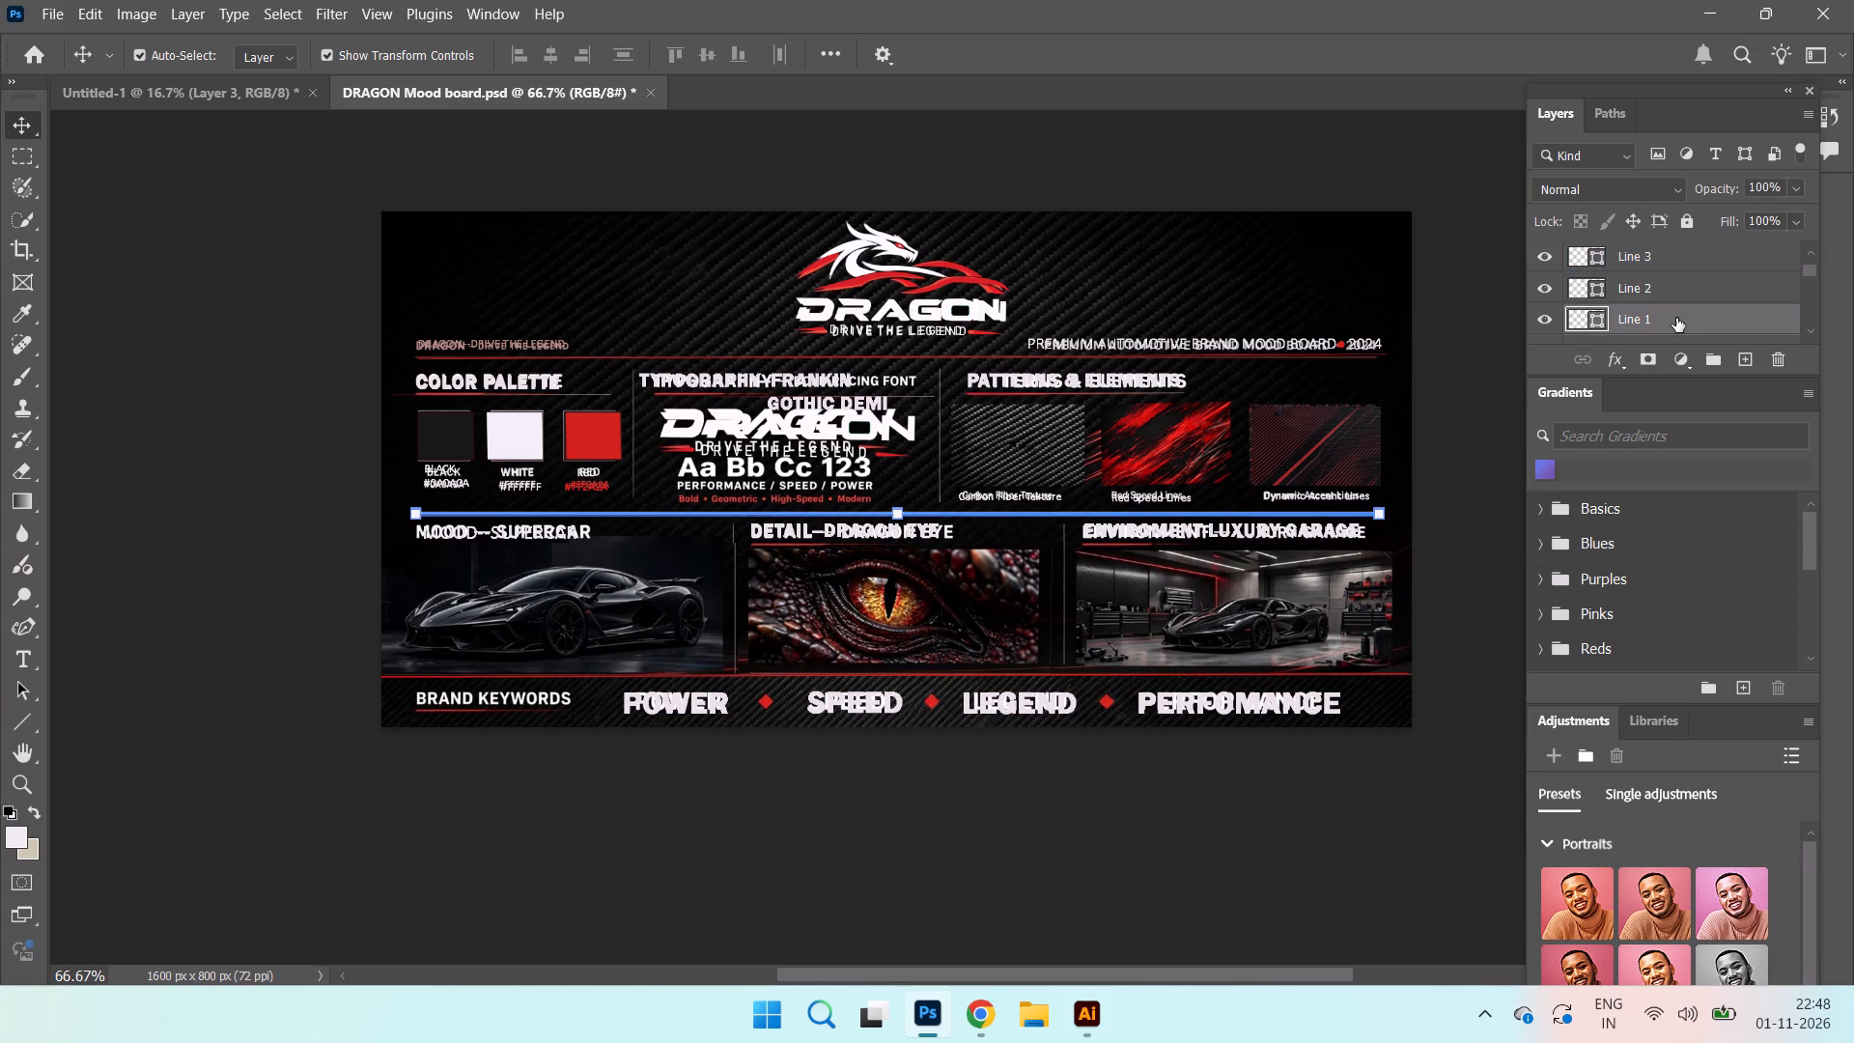
left_click(1662, 276)
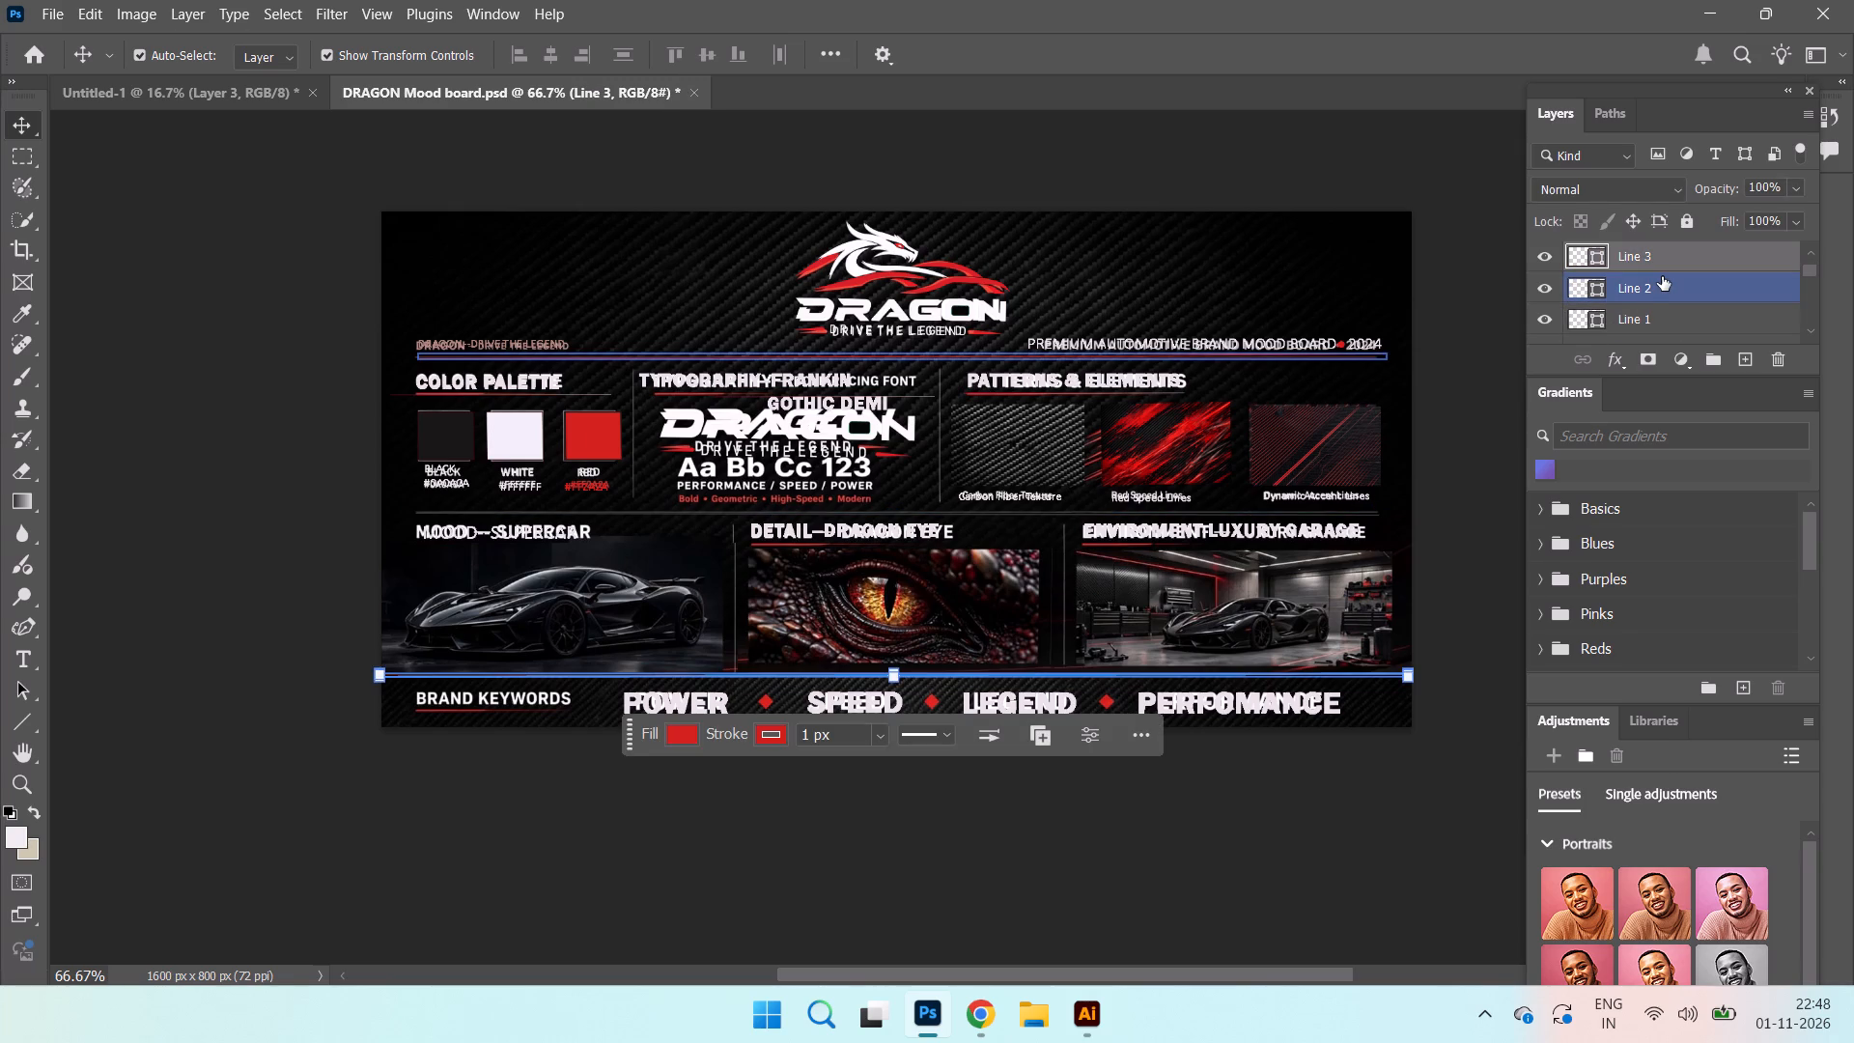
left_click(1659, 256)
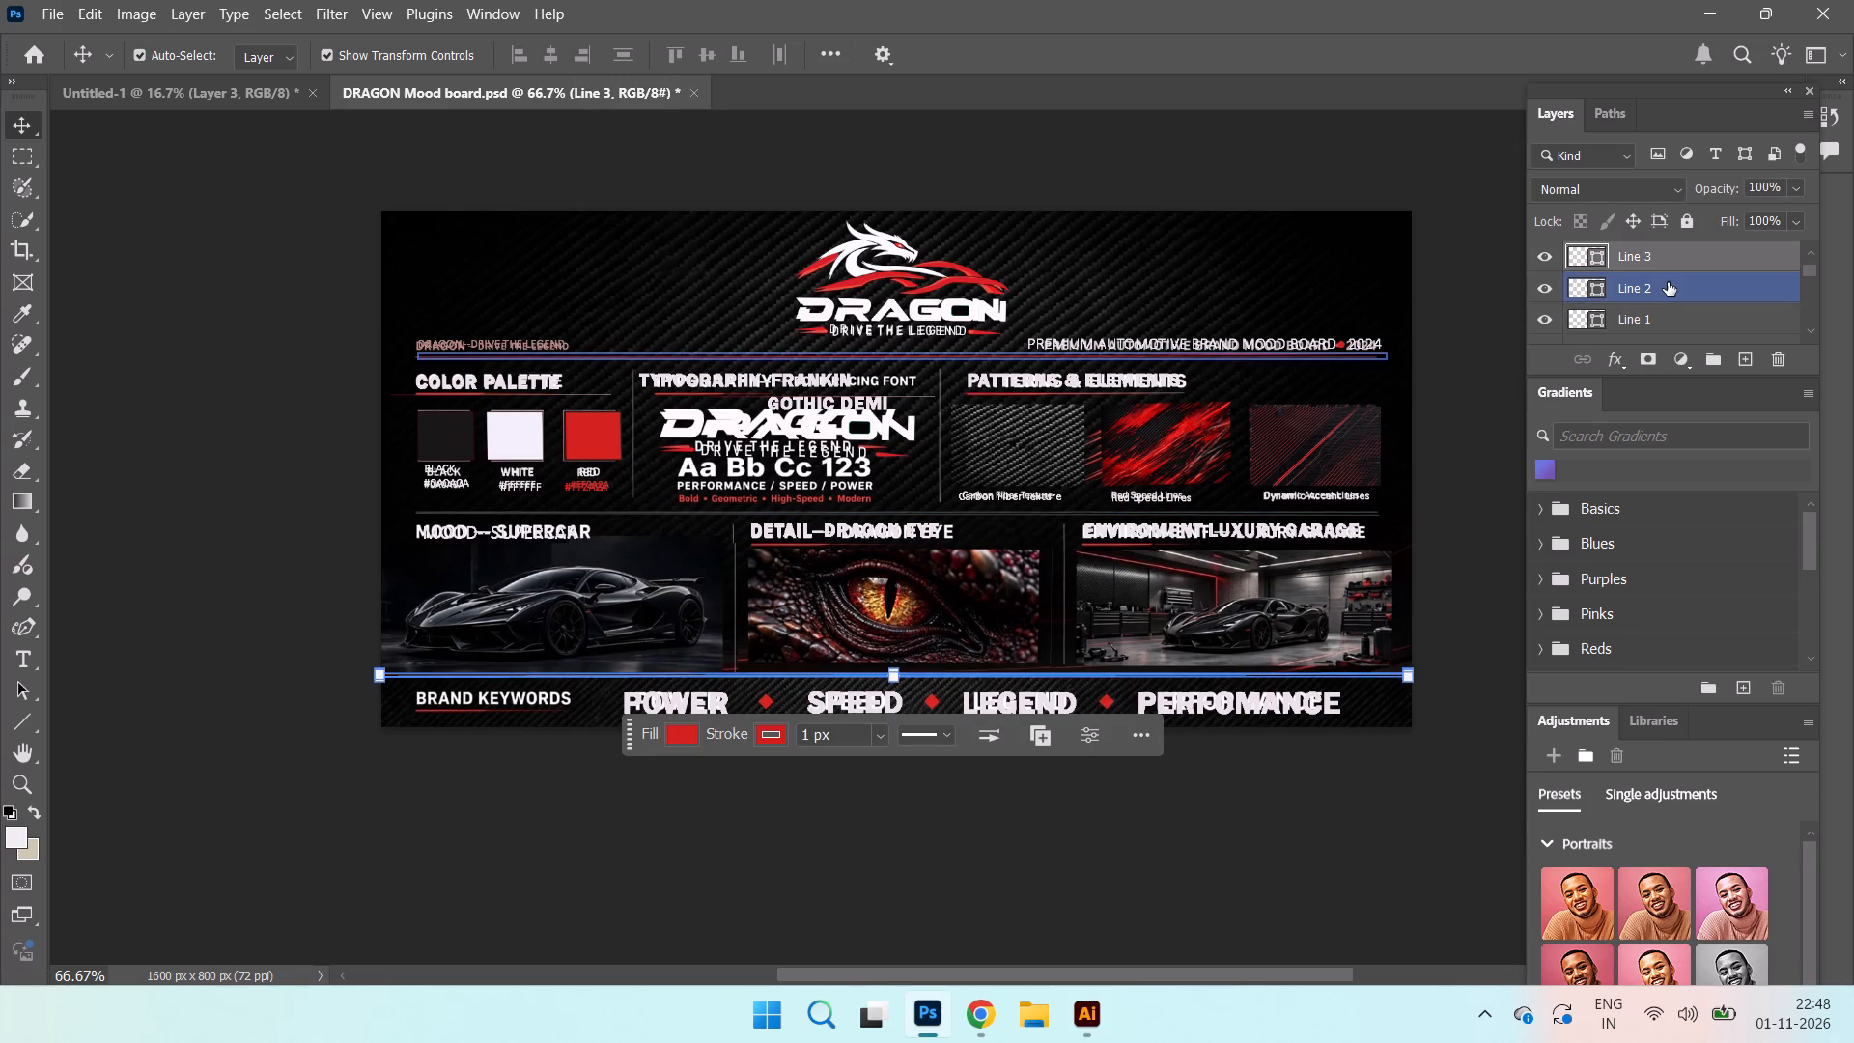
left_click(1668, 282)
scroll(1673, 283, "up", 10)
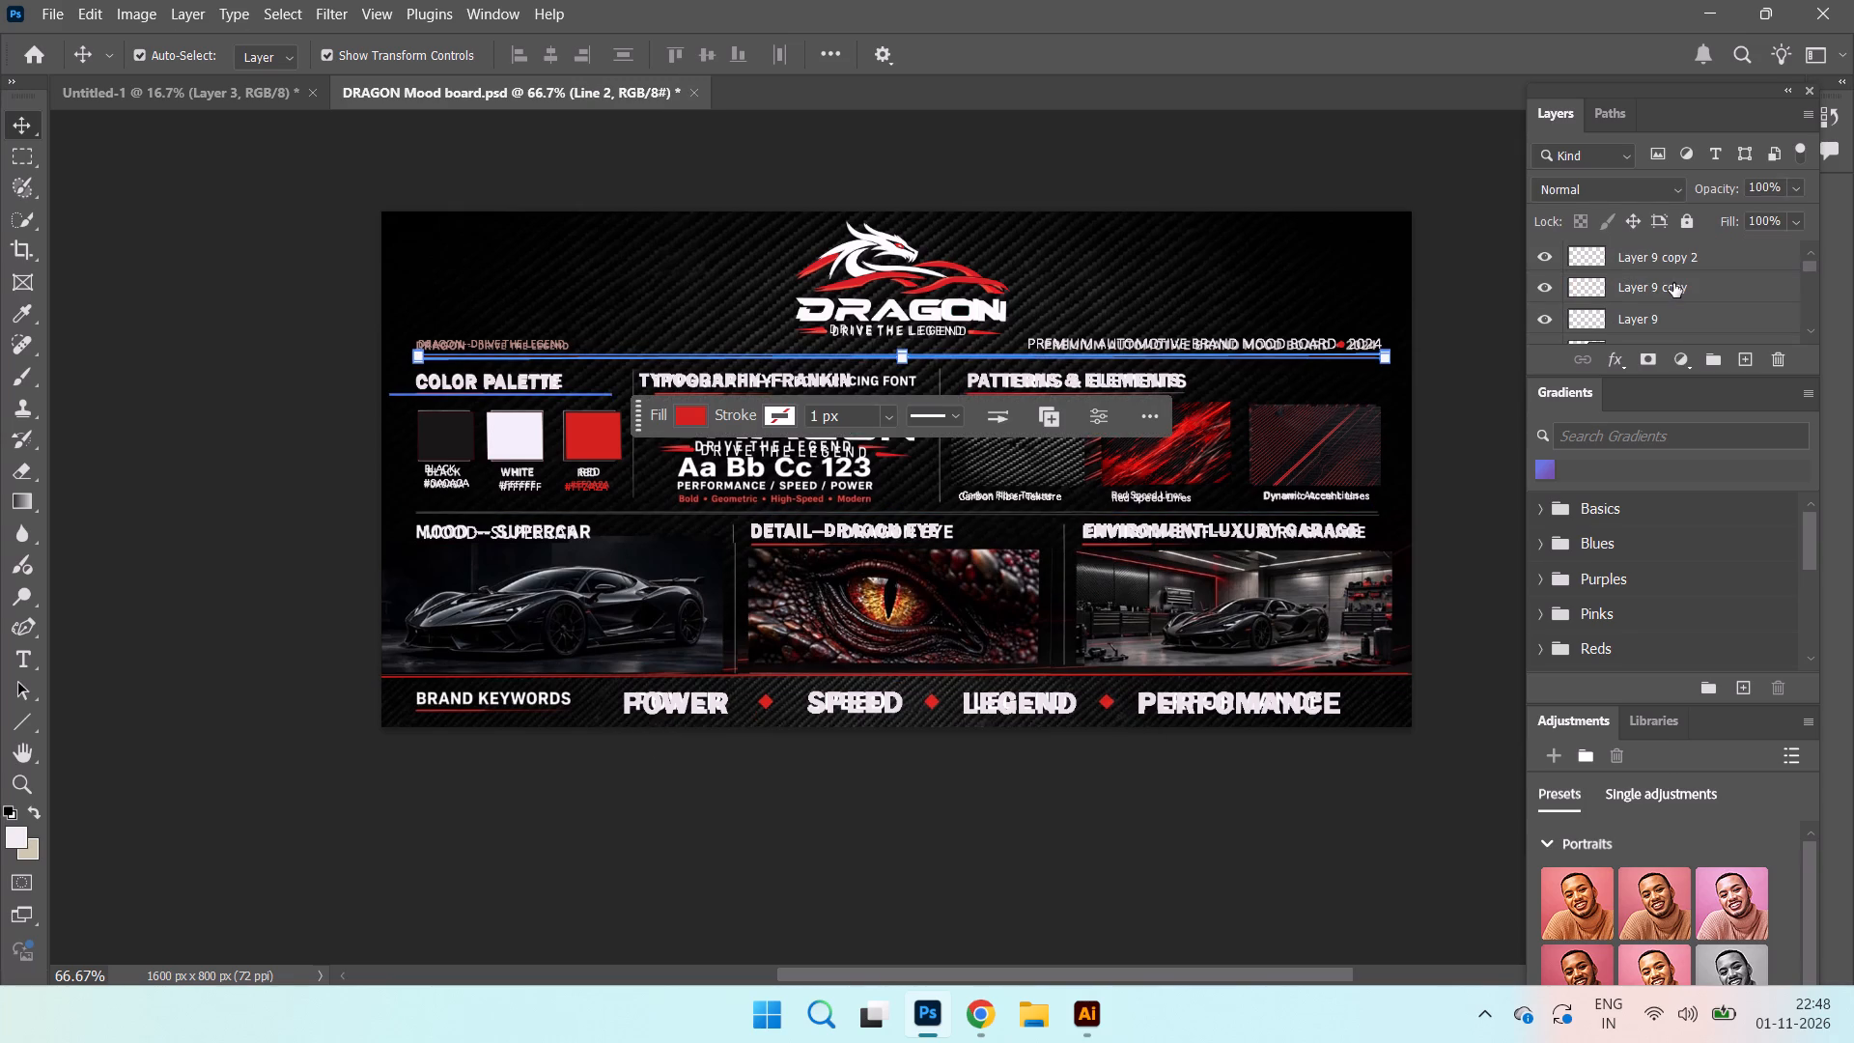
scroll(1673, 283, "up", 1)
scroll(1690, 304, "down", 2)
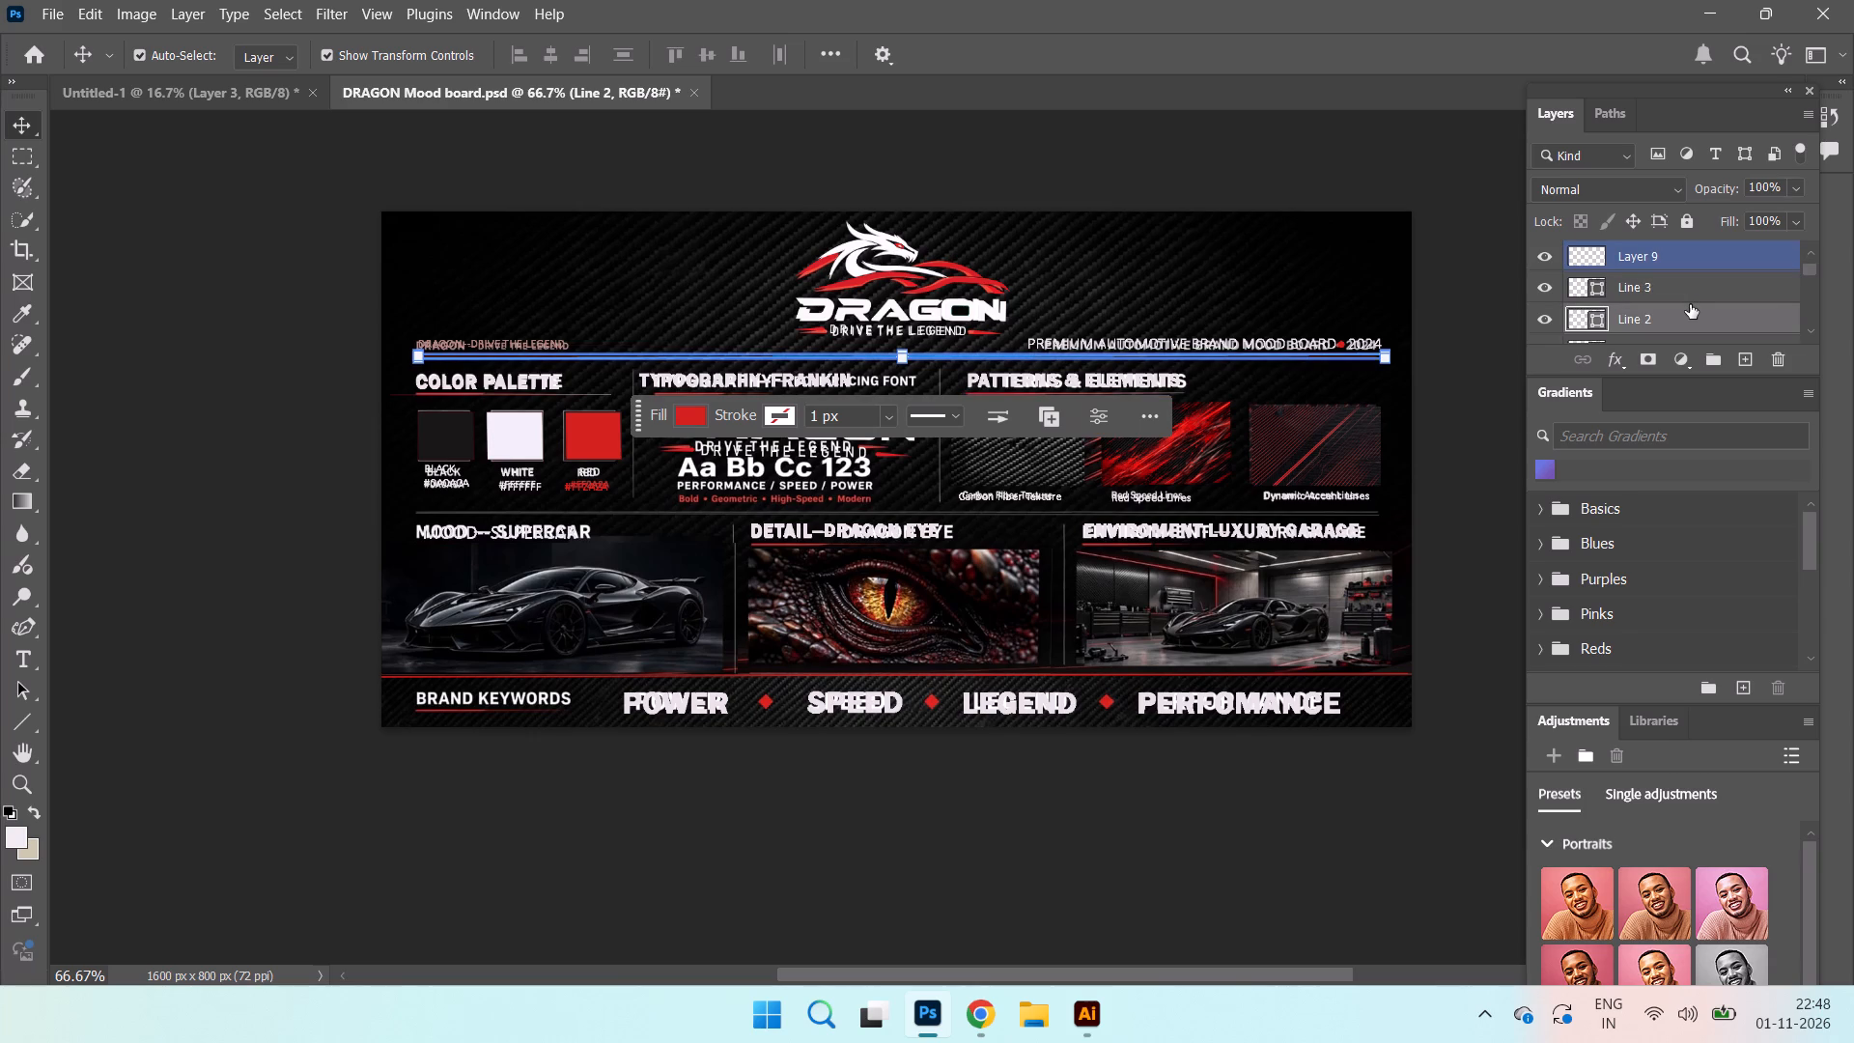
left_click(656, 860)
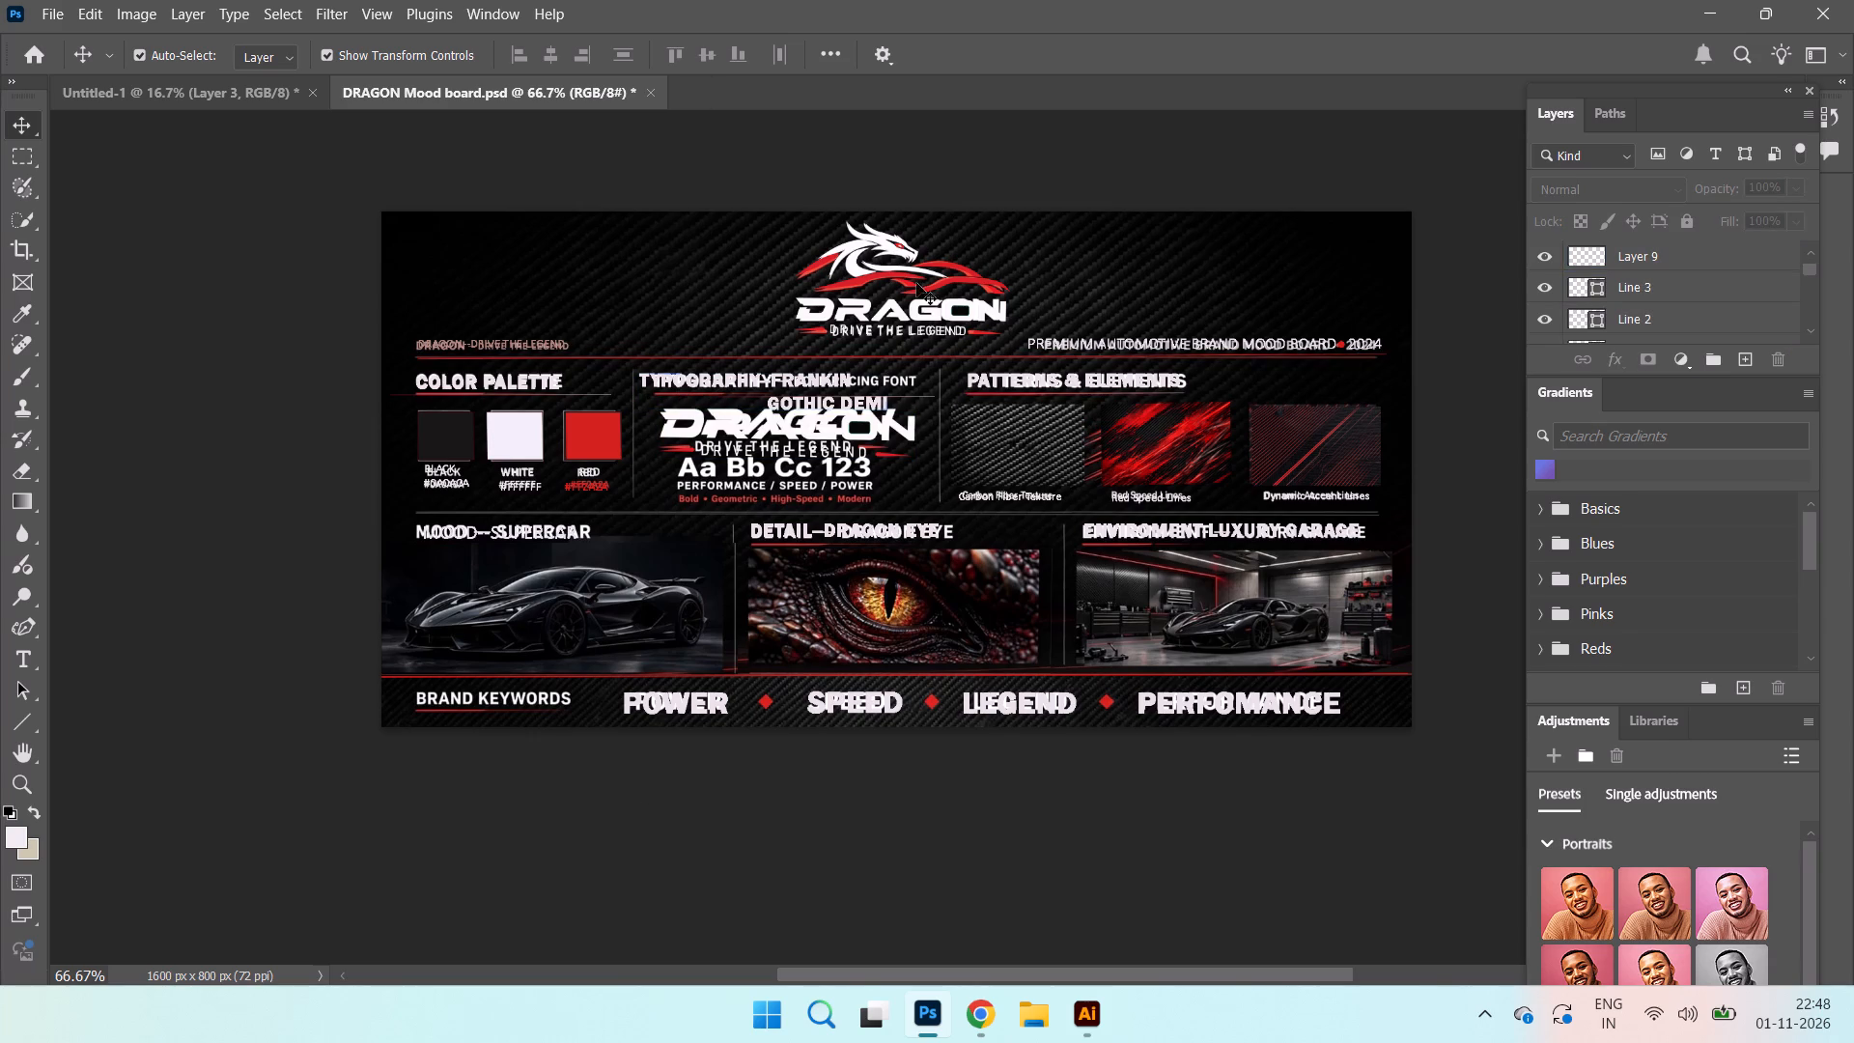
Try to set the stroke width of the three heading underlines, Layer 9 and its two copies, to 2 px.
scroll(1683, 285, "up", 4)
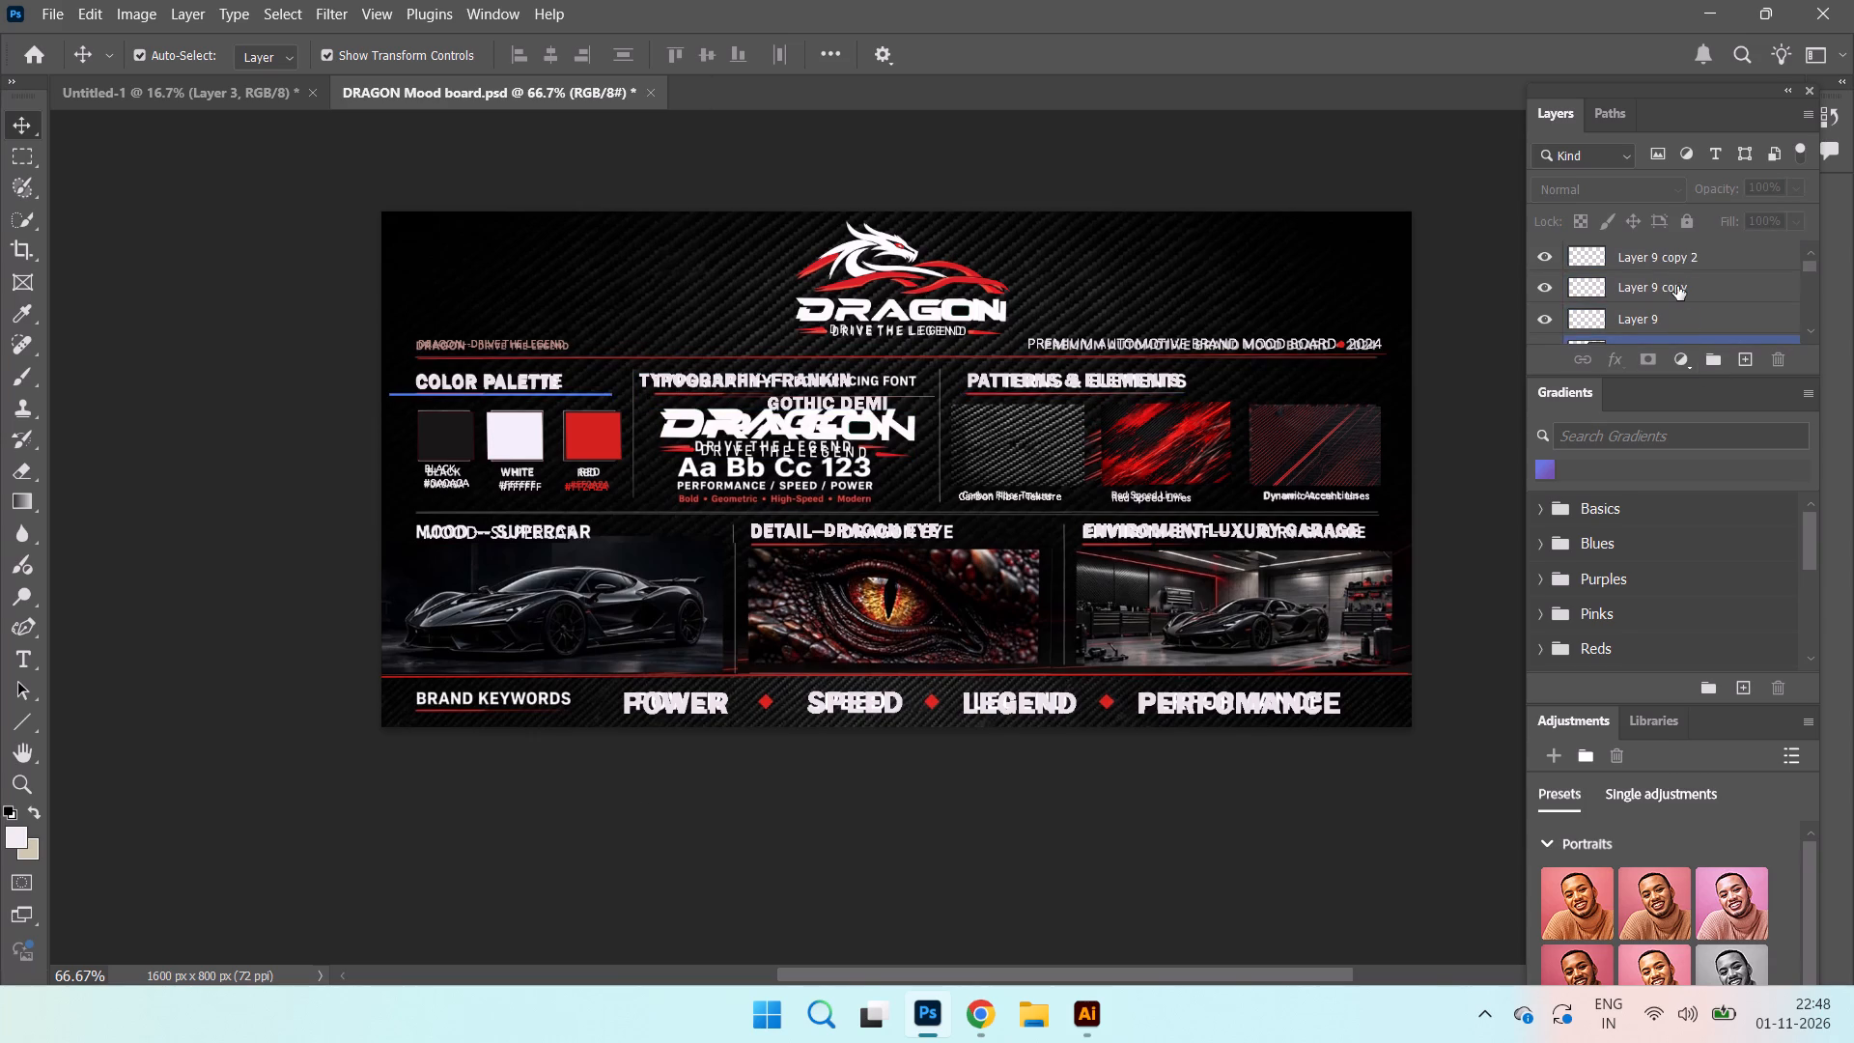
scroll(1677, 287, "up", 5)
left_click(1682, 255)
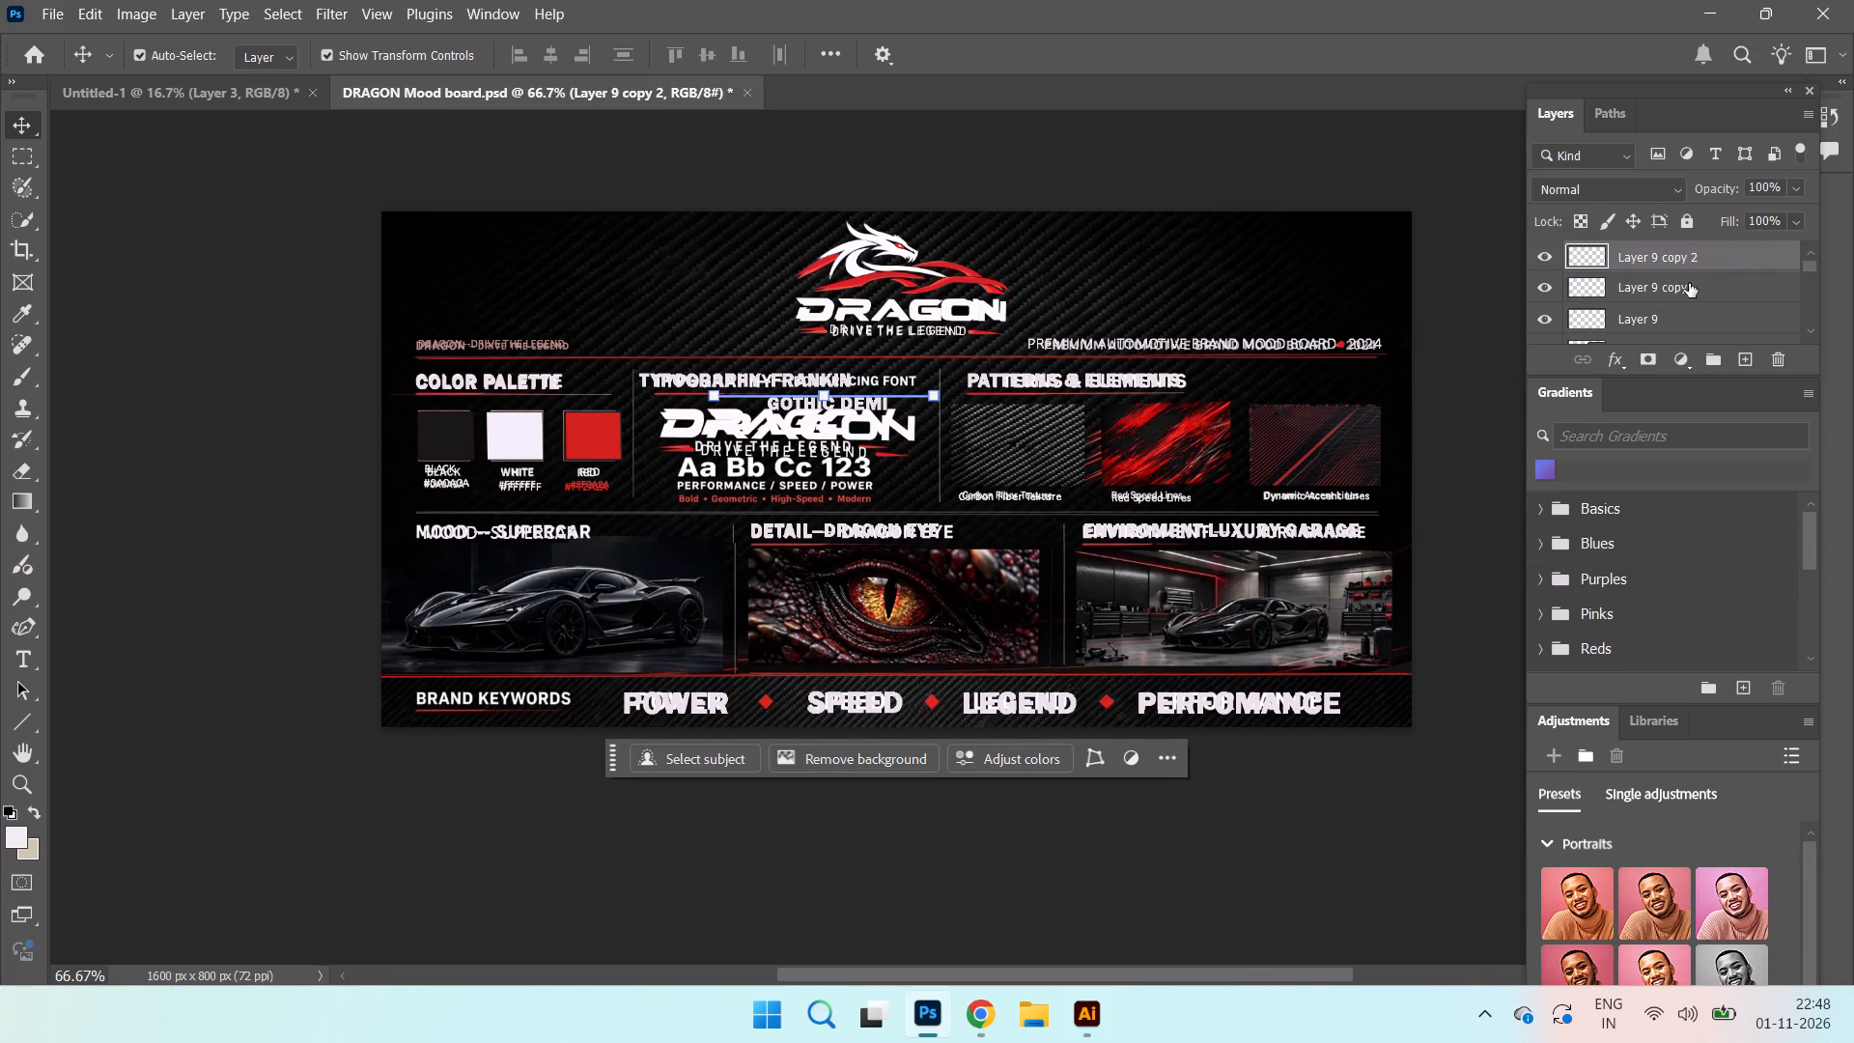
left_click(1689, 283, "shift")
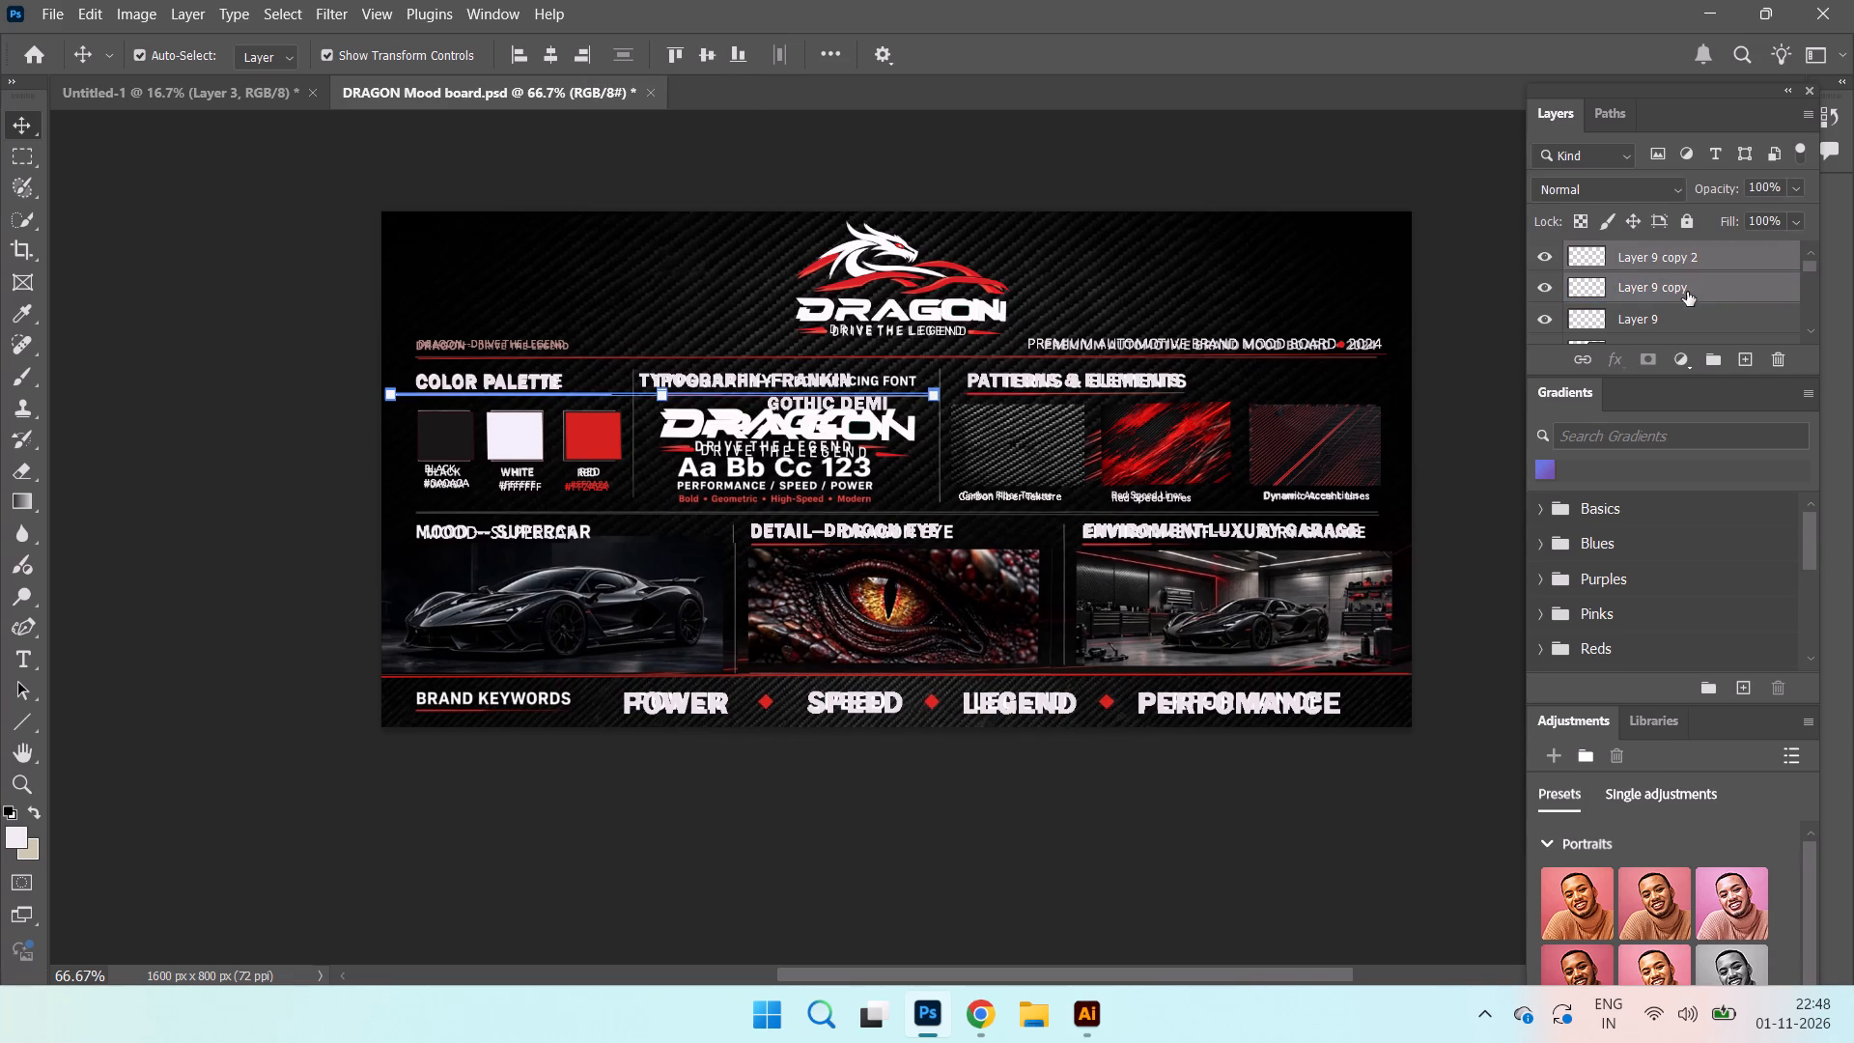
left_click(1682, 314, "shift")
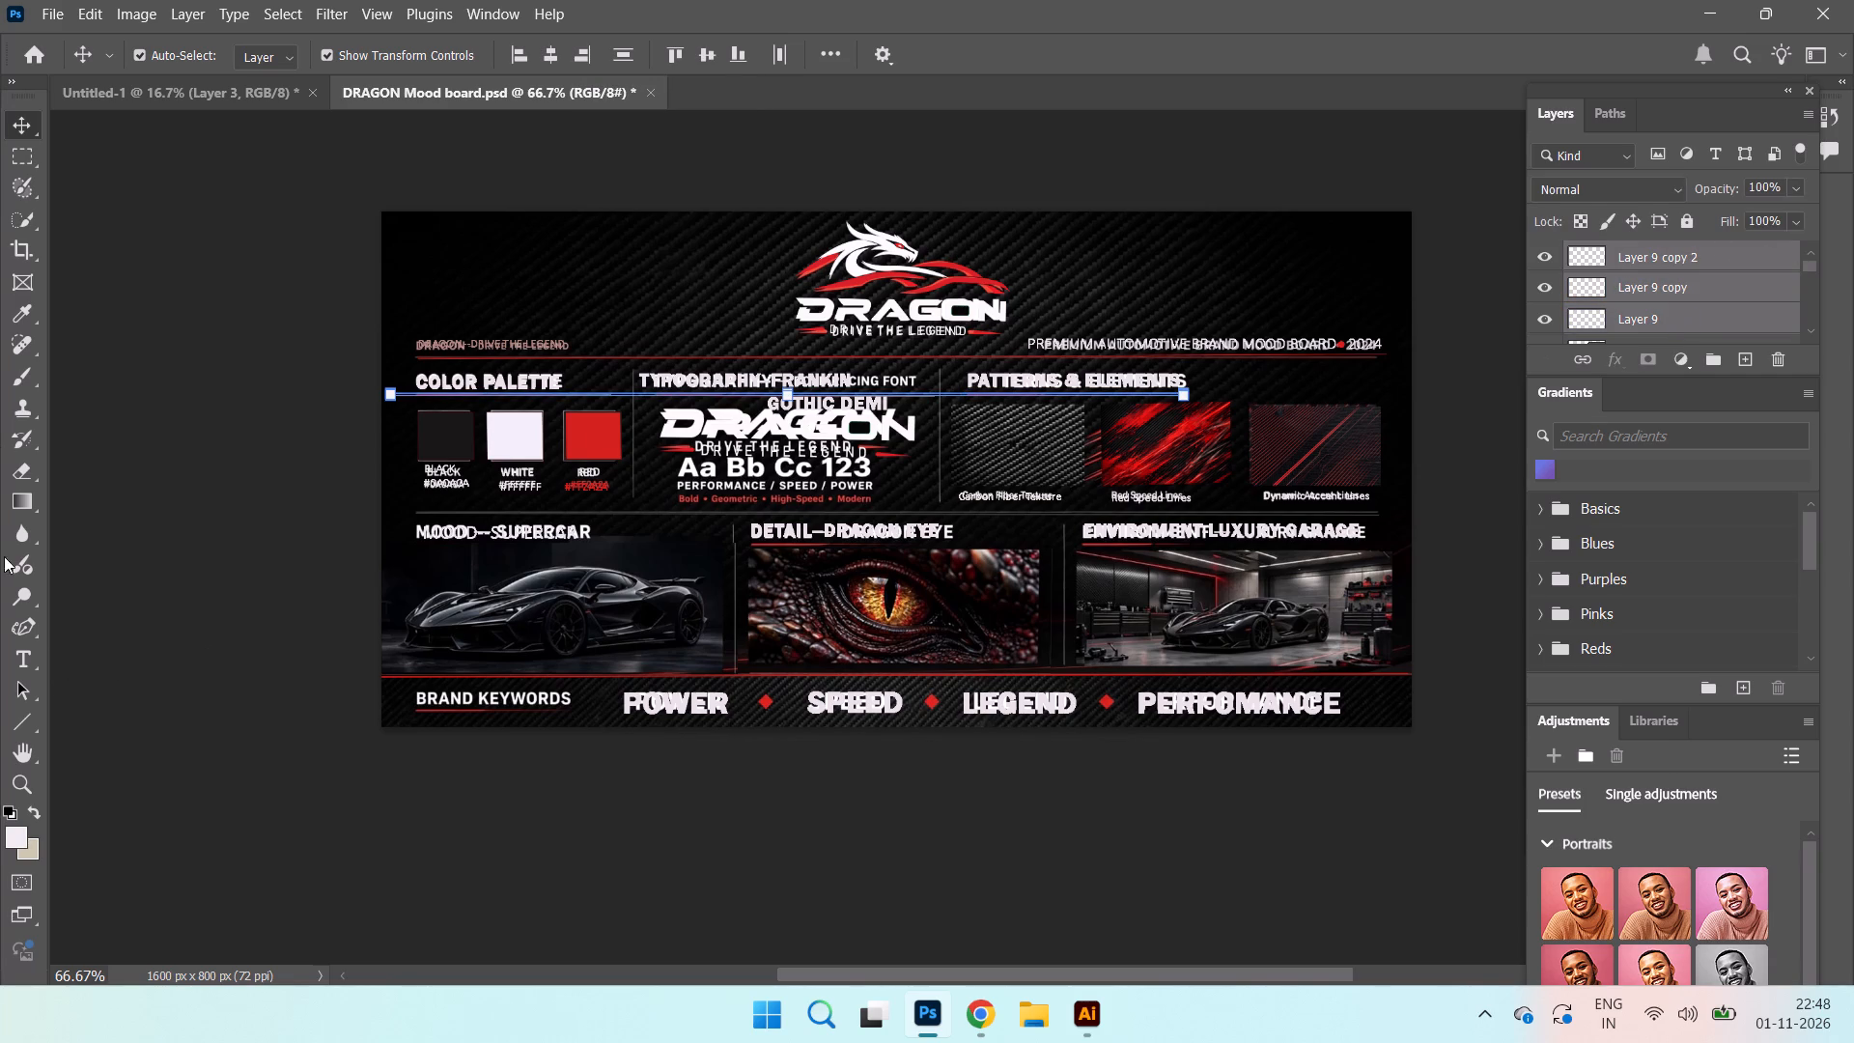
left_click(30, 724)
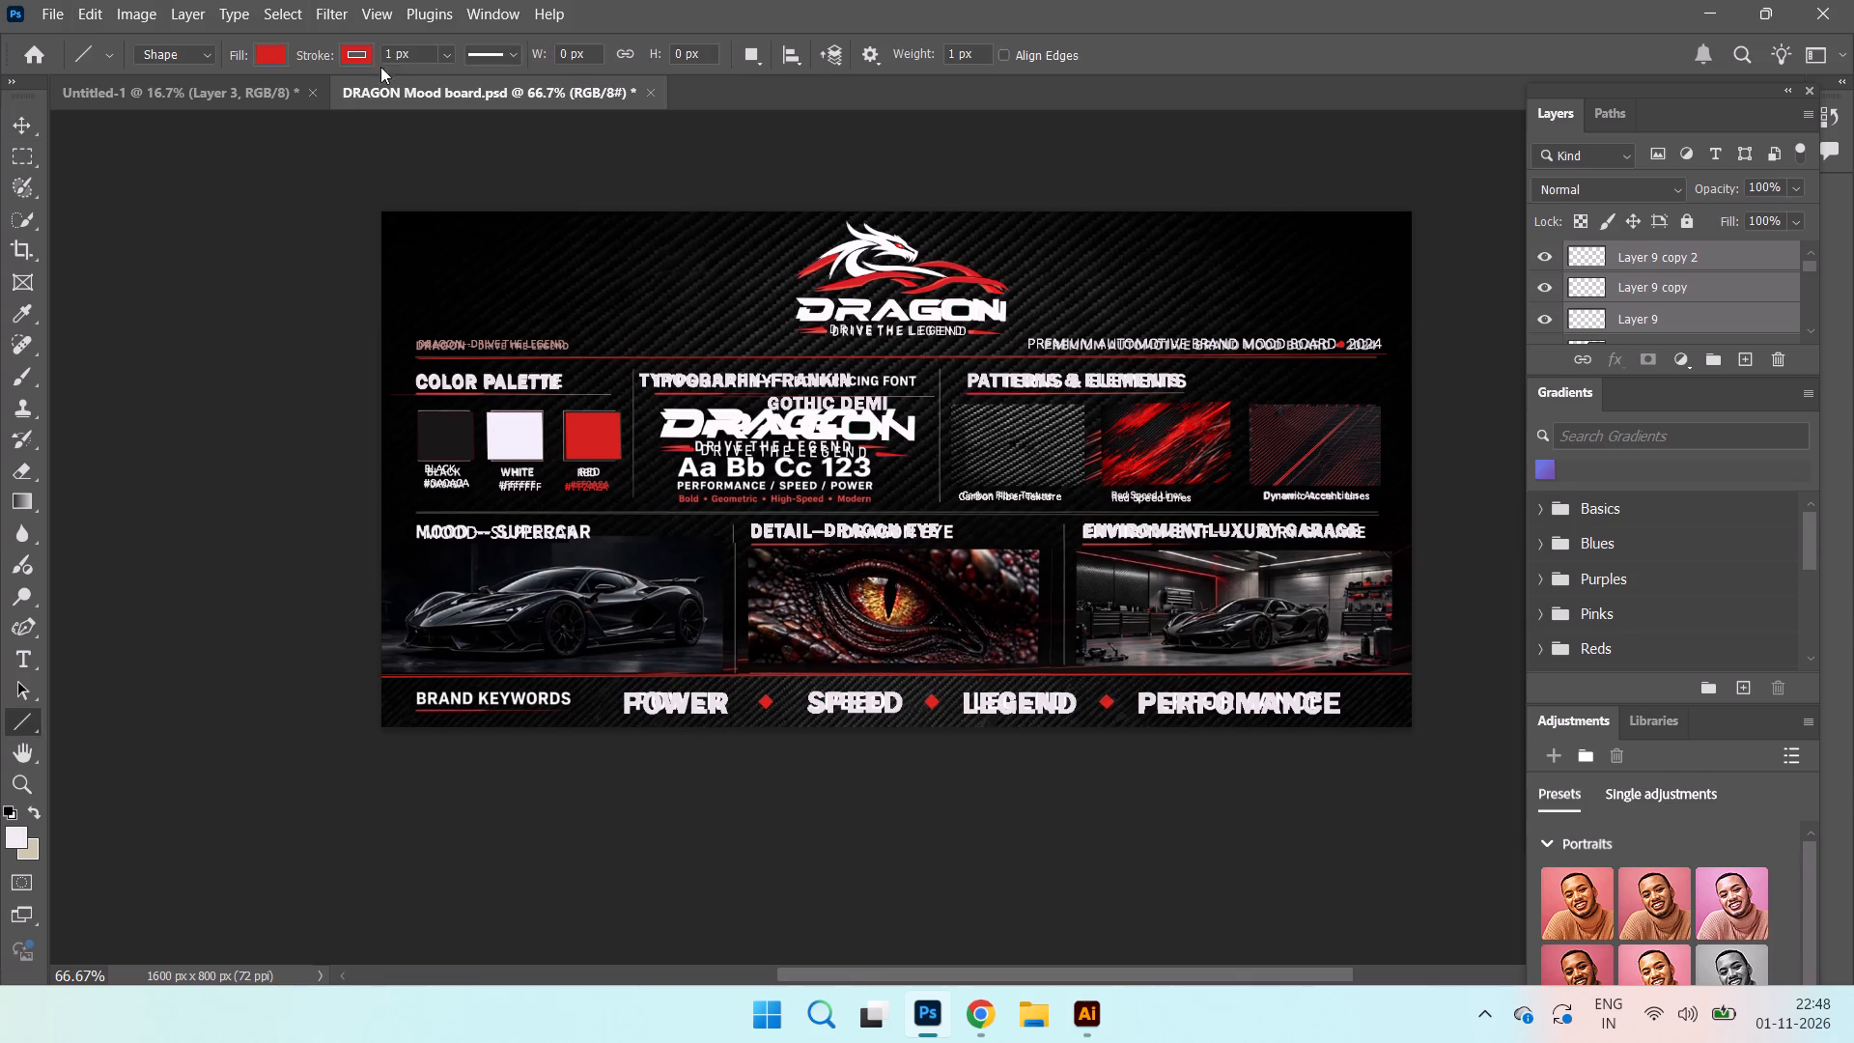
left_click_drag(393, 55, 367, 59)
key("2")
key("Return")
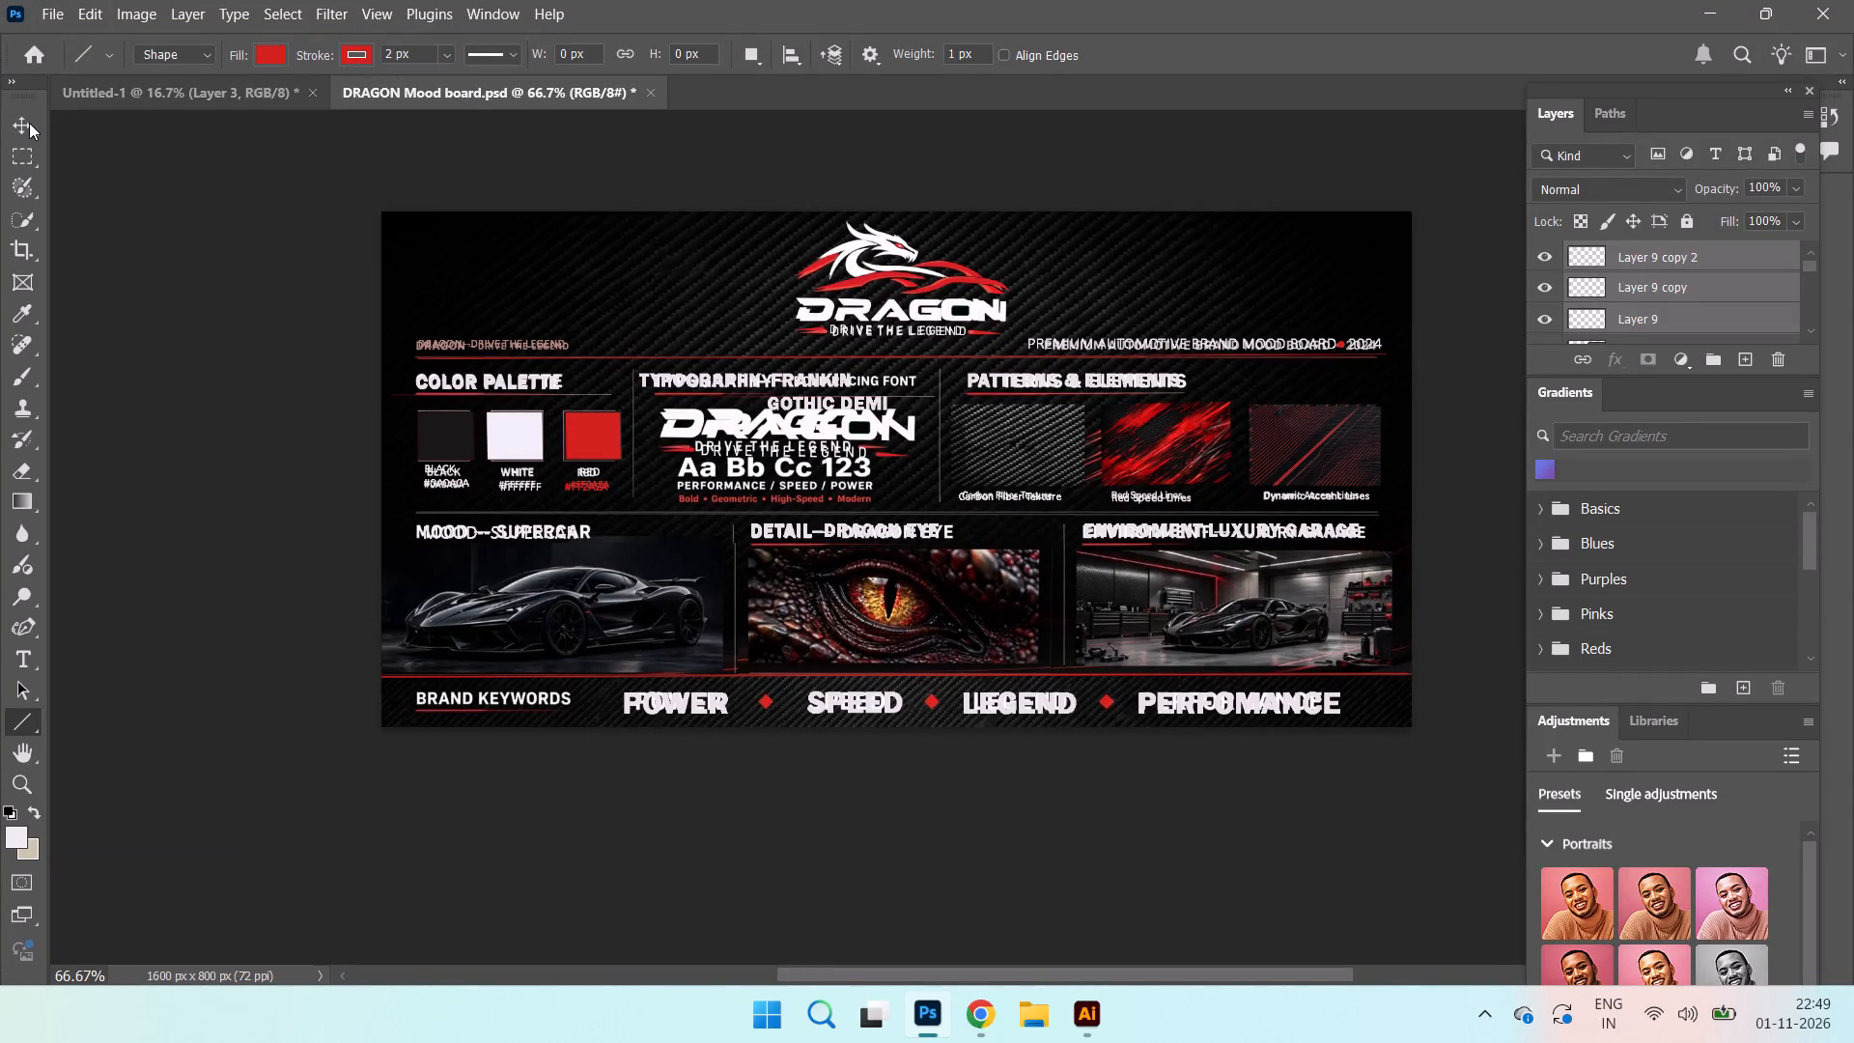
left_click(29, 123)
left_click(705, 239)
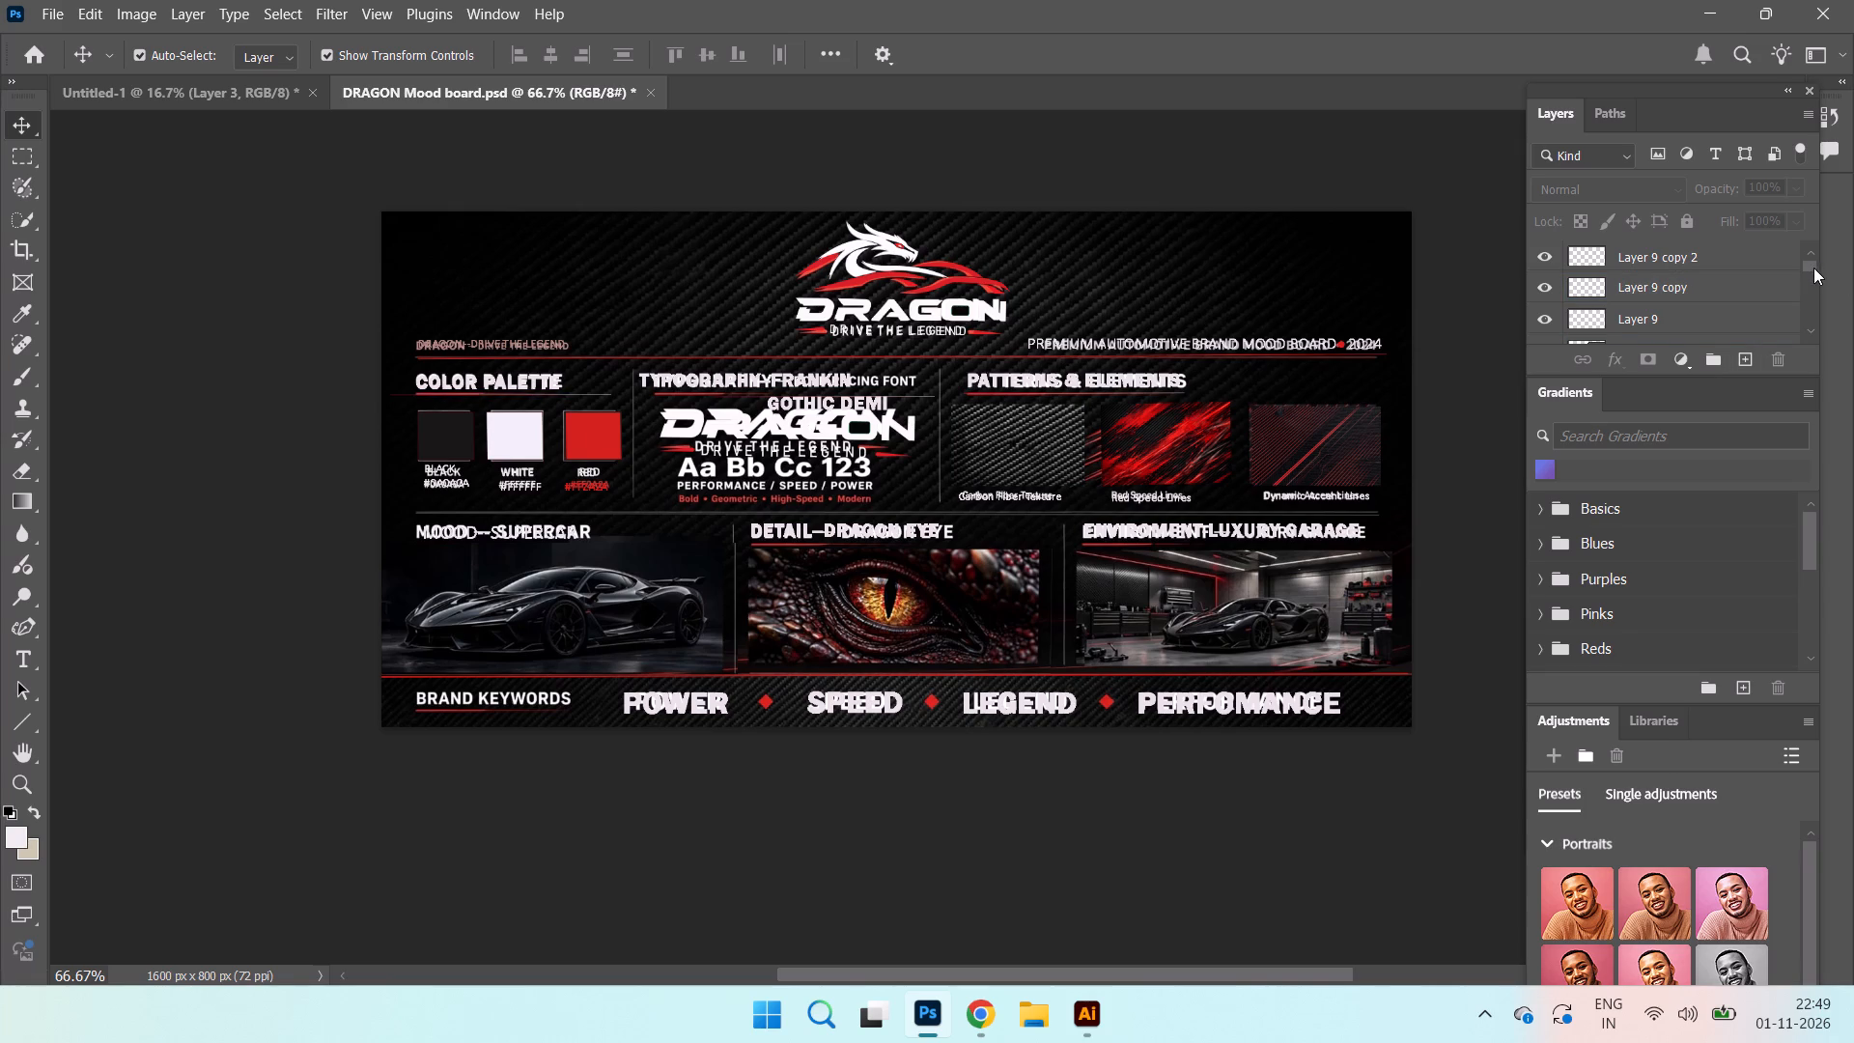
Hide the Background layer so only the rebuilt layers show.
left_click_drag(1812, 266, 1808, 346)
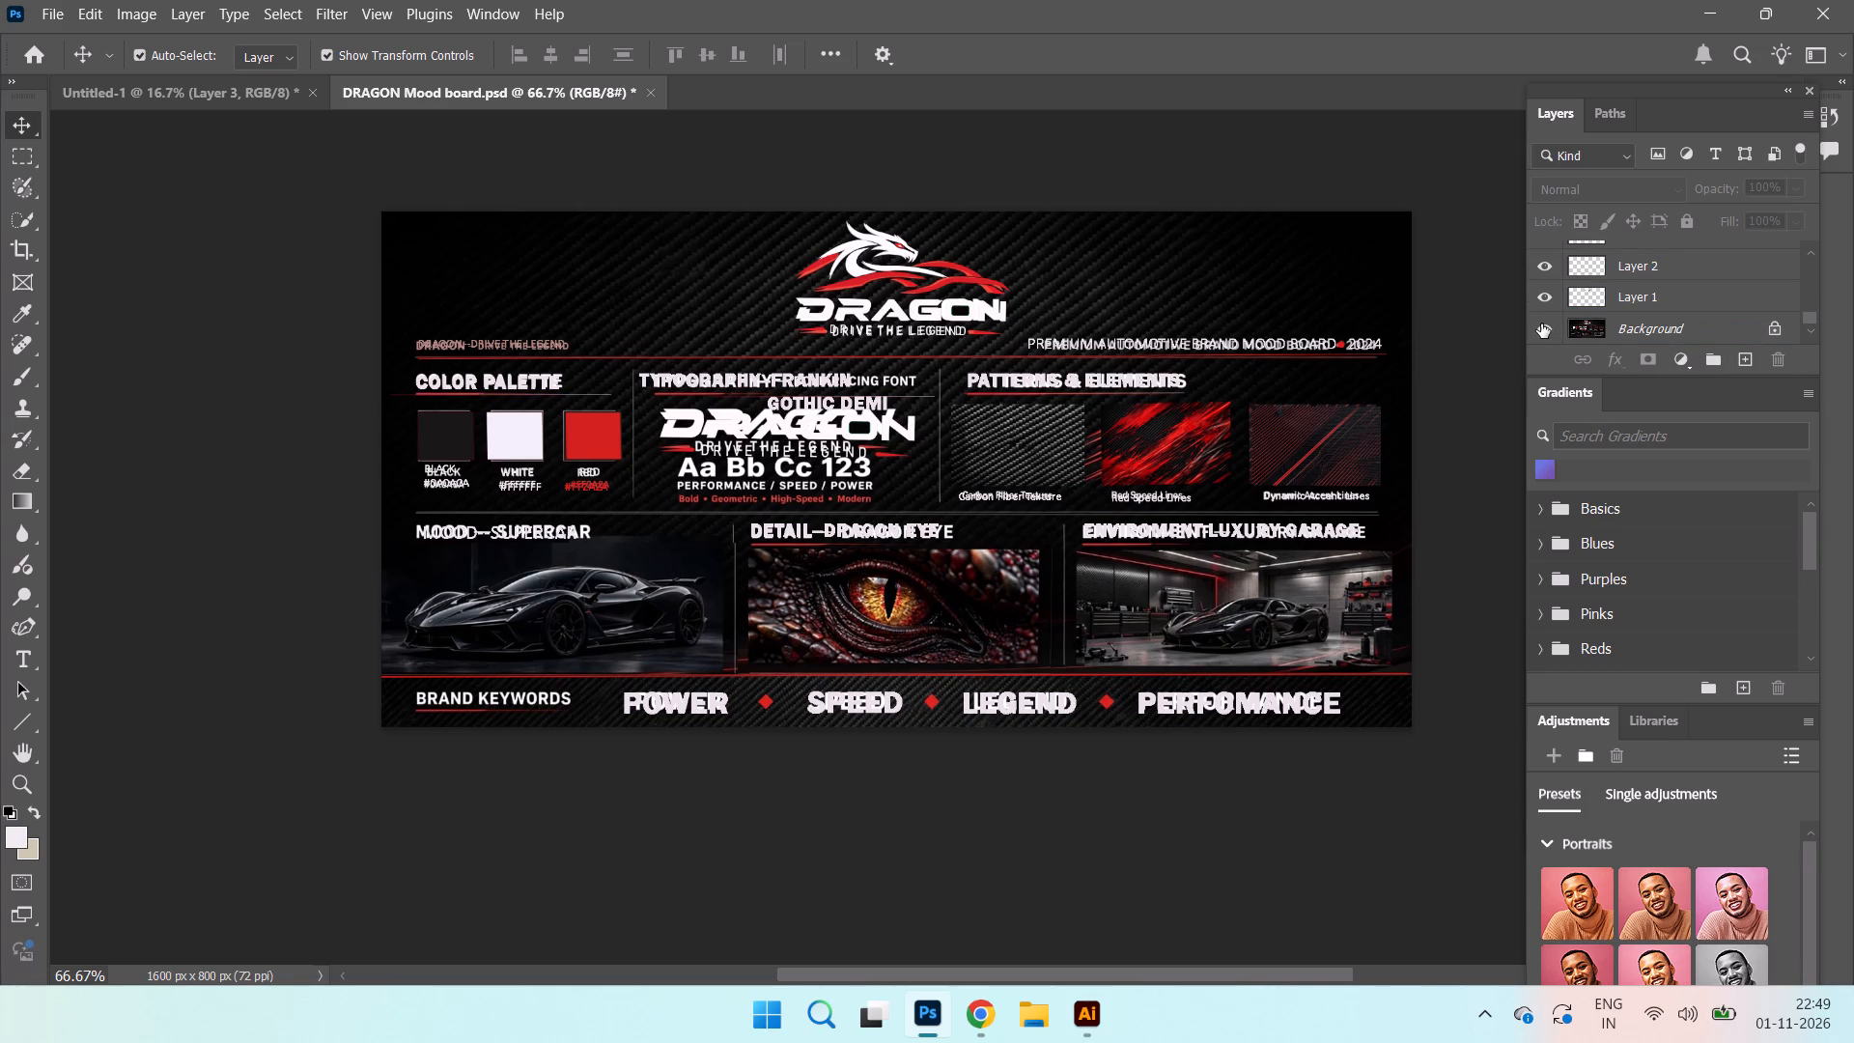
left_click(1541, 324)
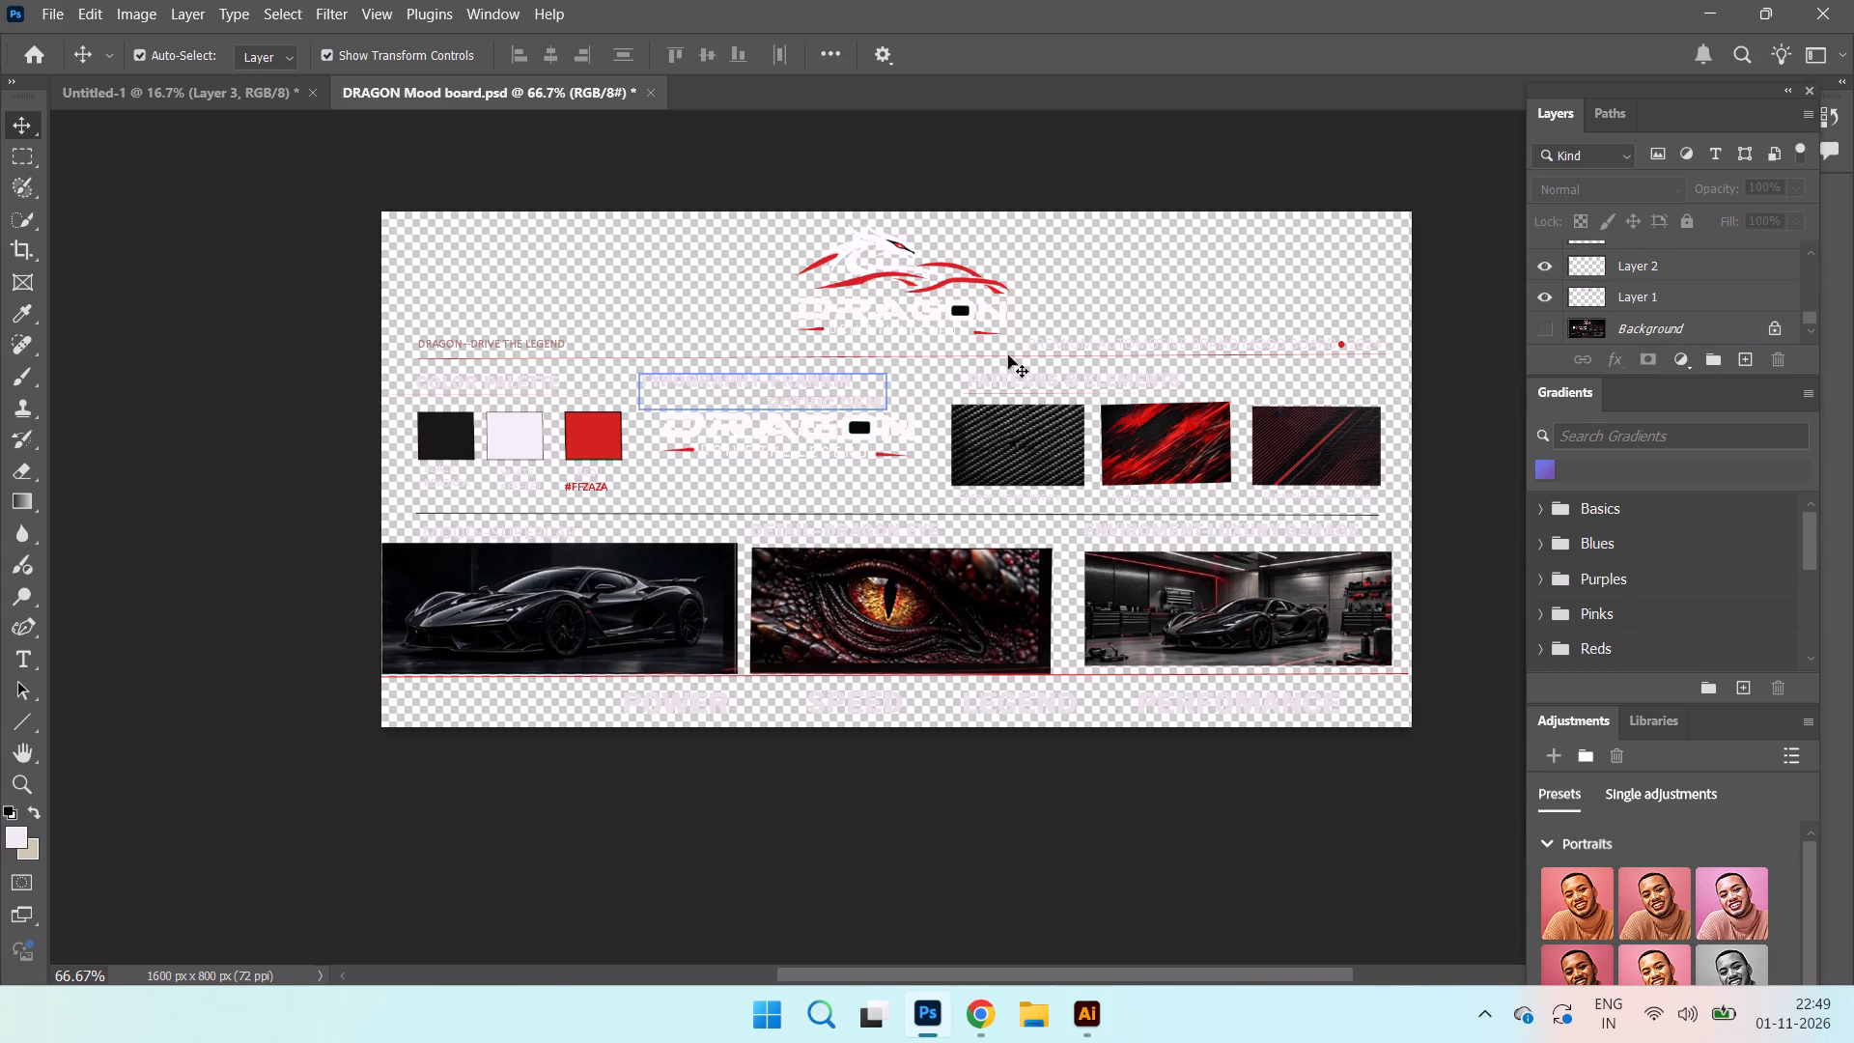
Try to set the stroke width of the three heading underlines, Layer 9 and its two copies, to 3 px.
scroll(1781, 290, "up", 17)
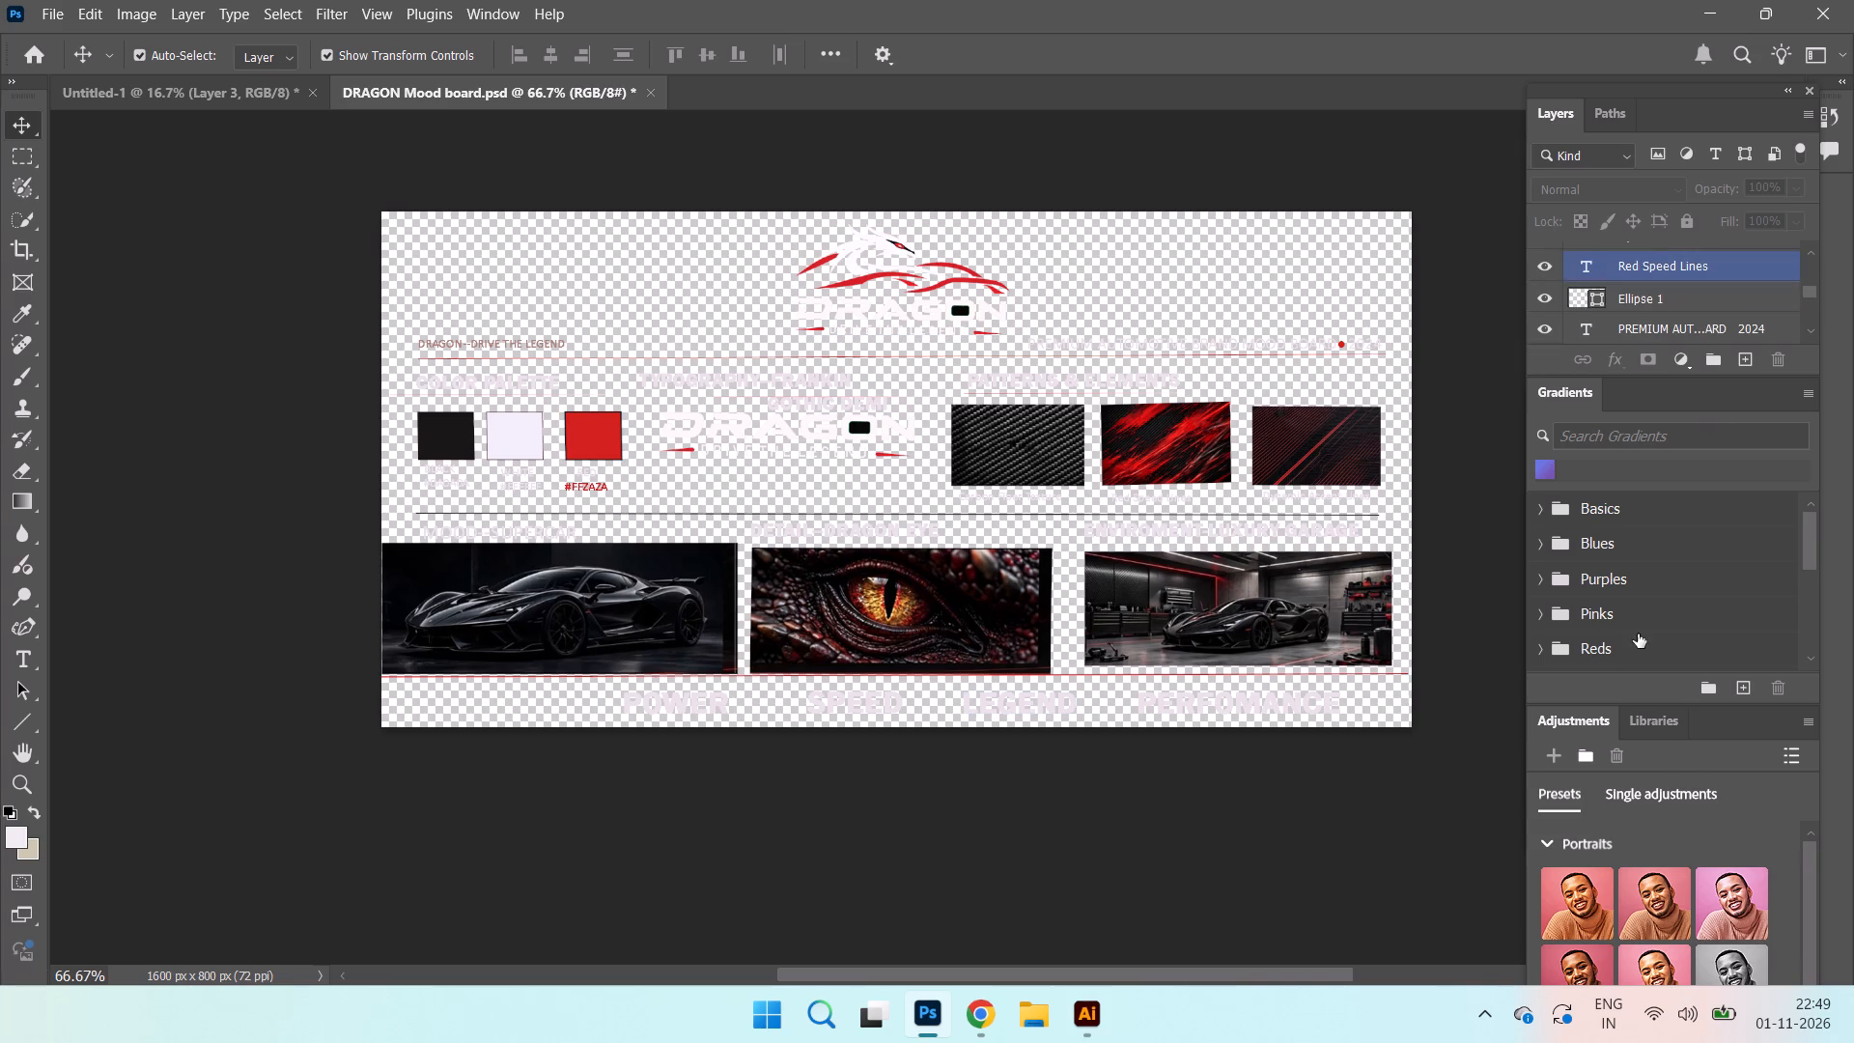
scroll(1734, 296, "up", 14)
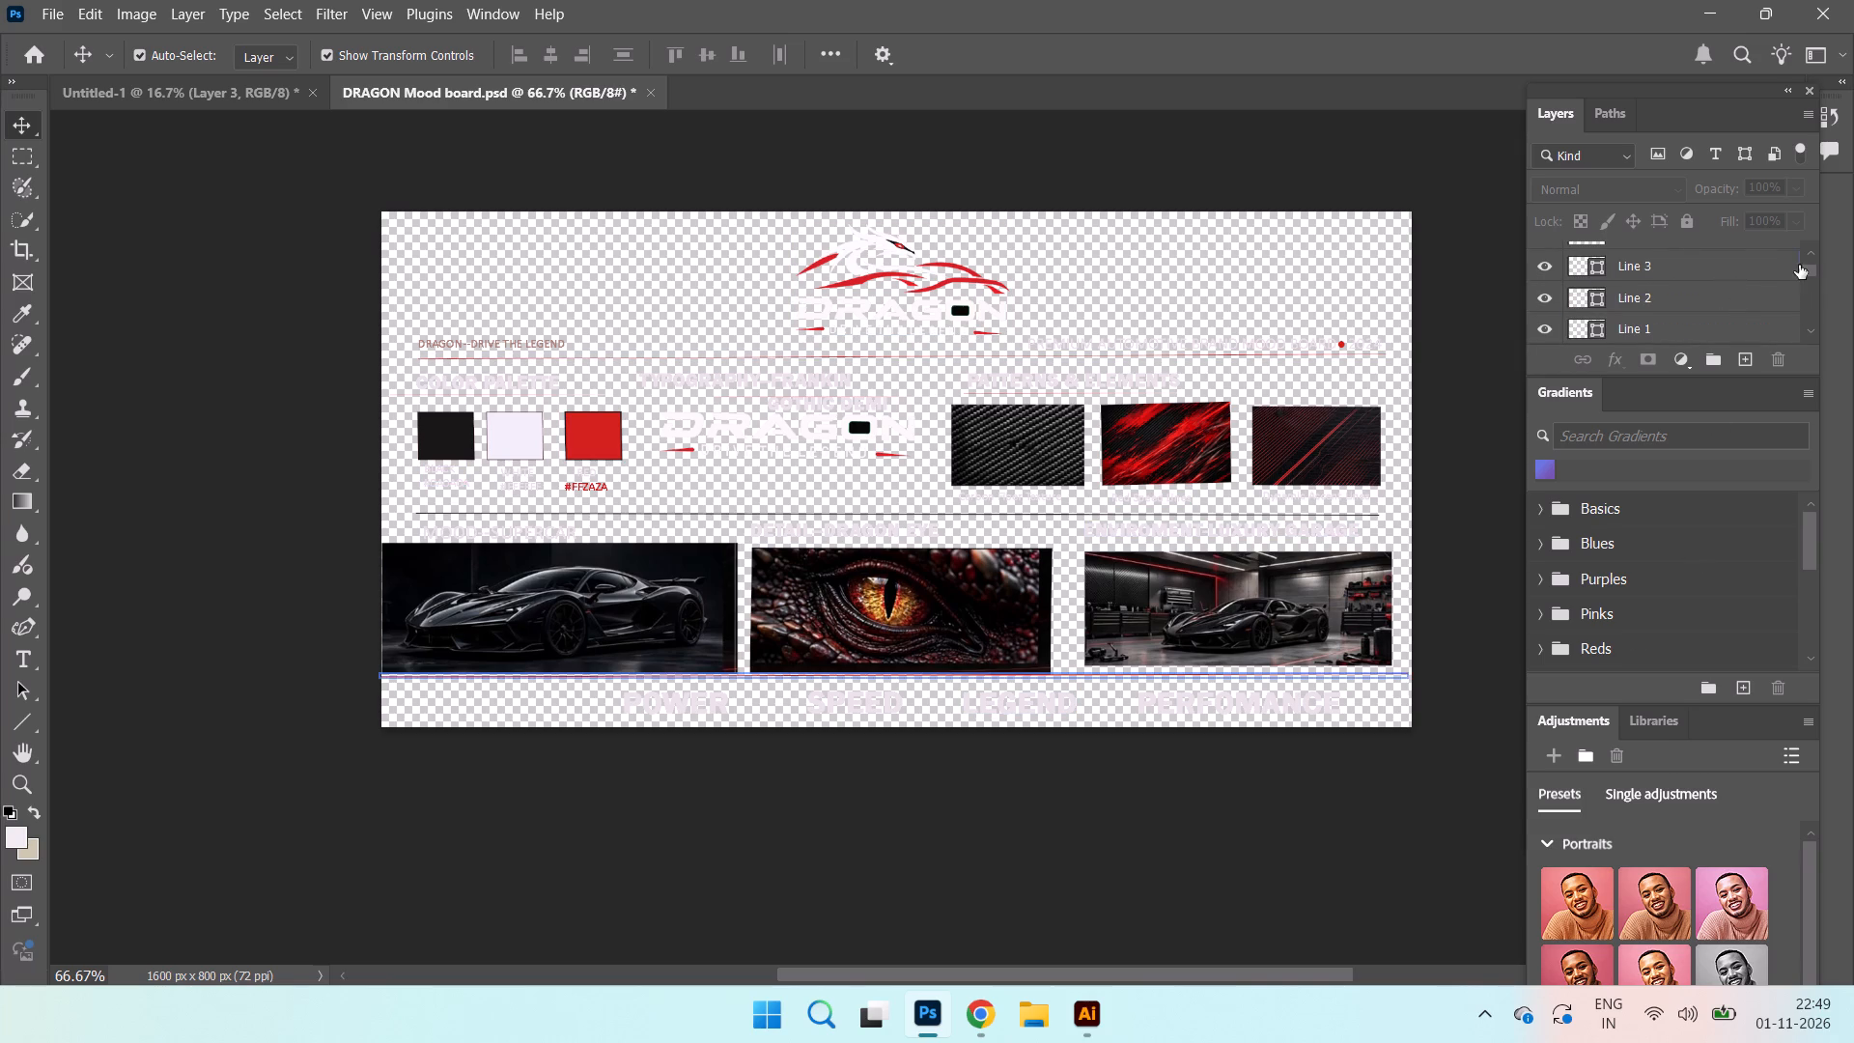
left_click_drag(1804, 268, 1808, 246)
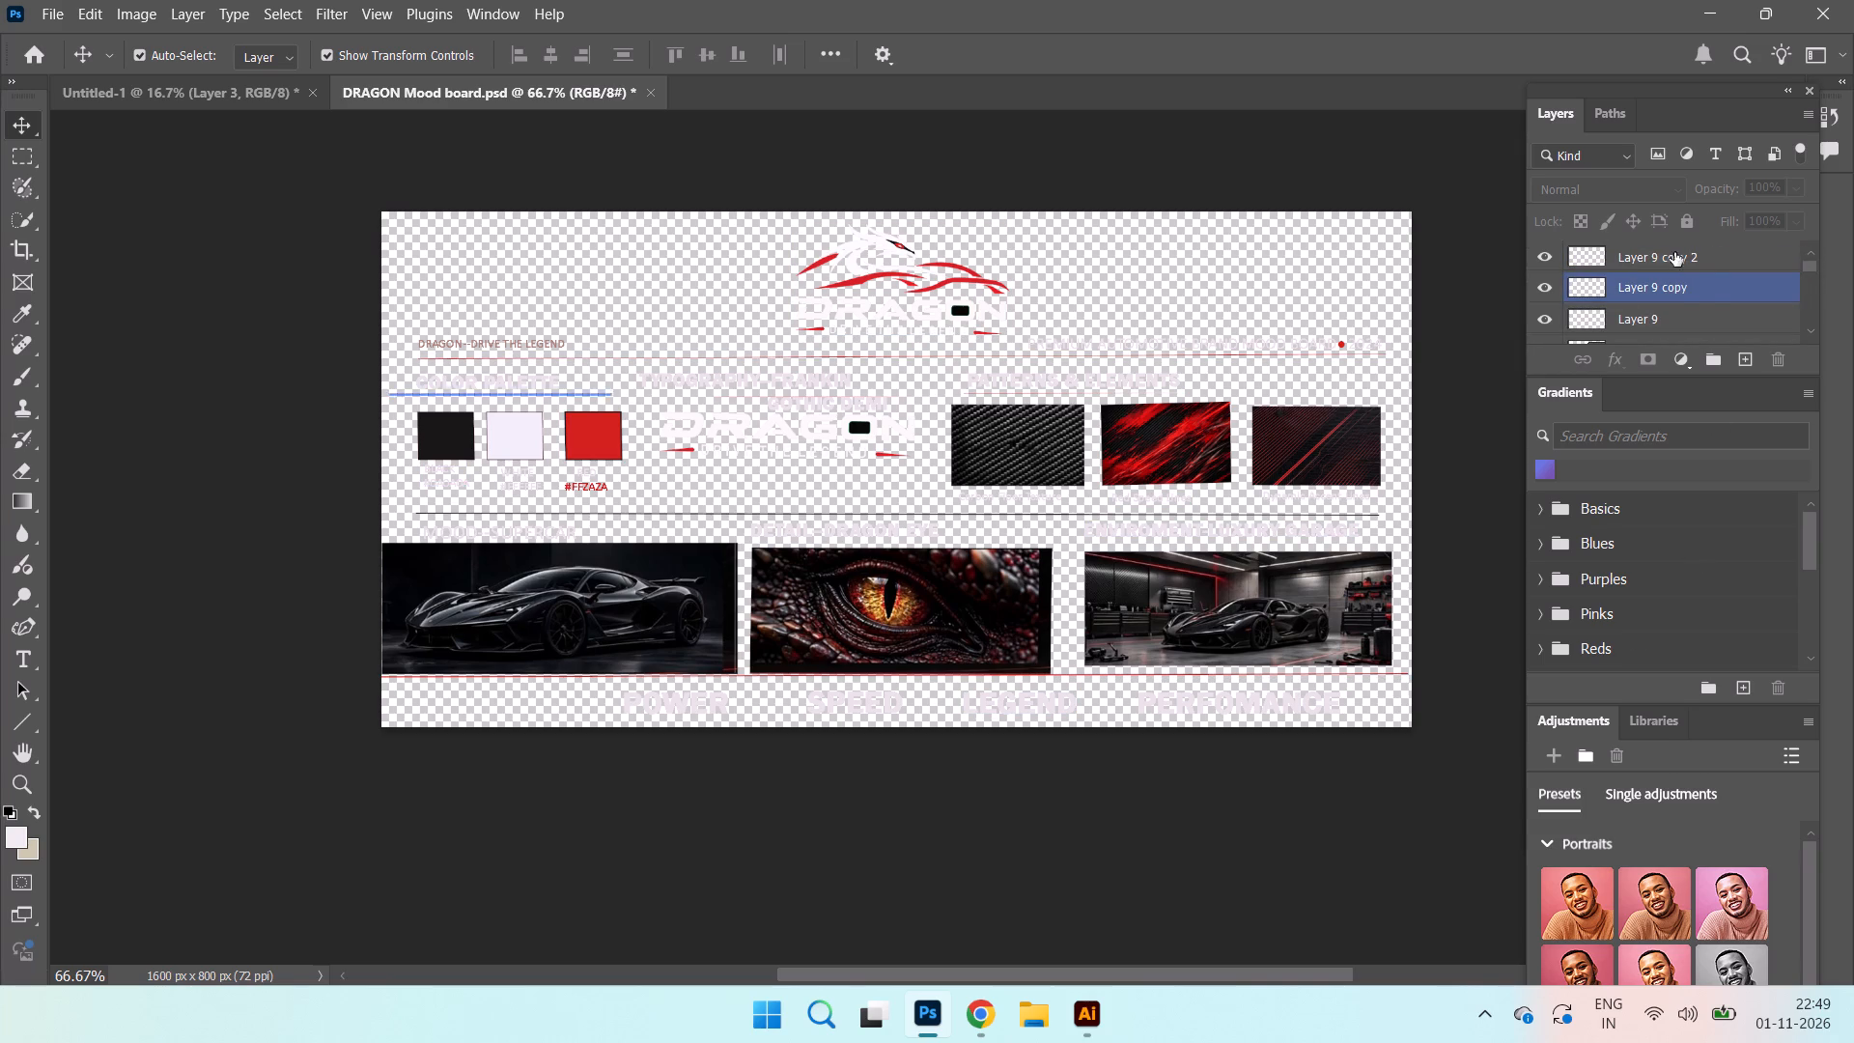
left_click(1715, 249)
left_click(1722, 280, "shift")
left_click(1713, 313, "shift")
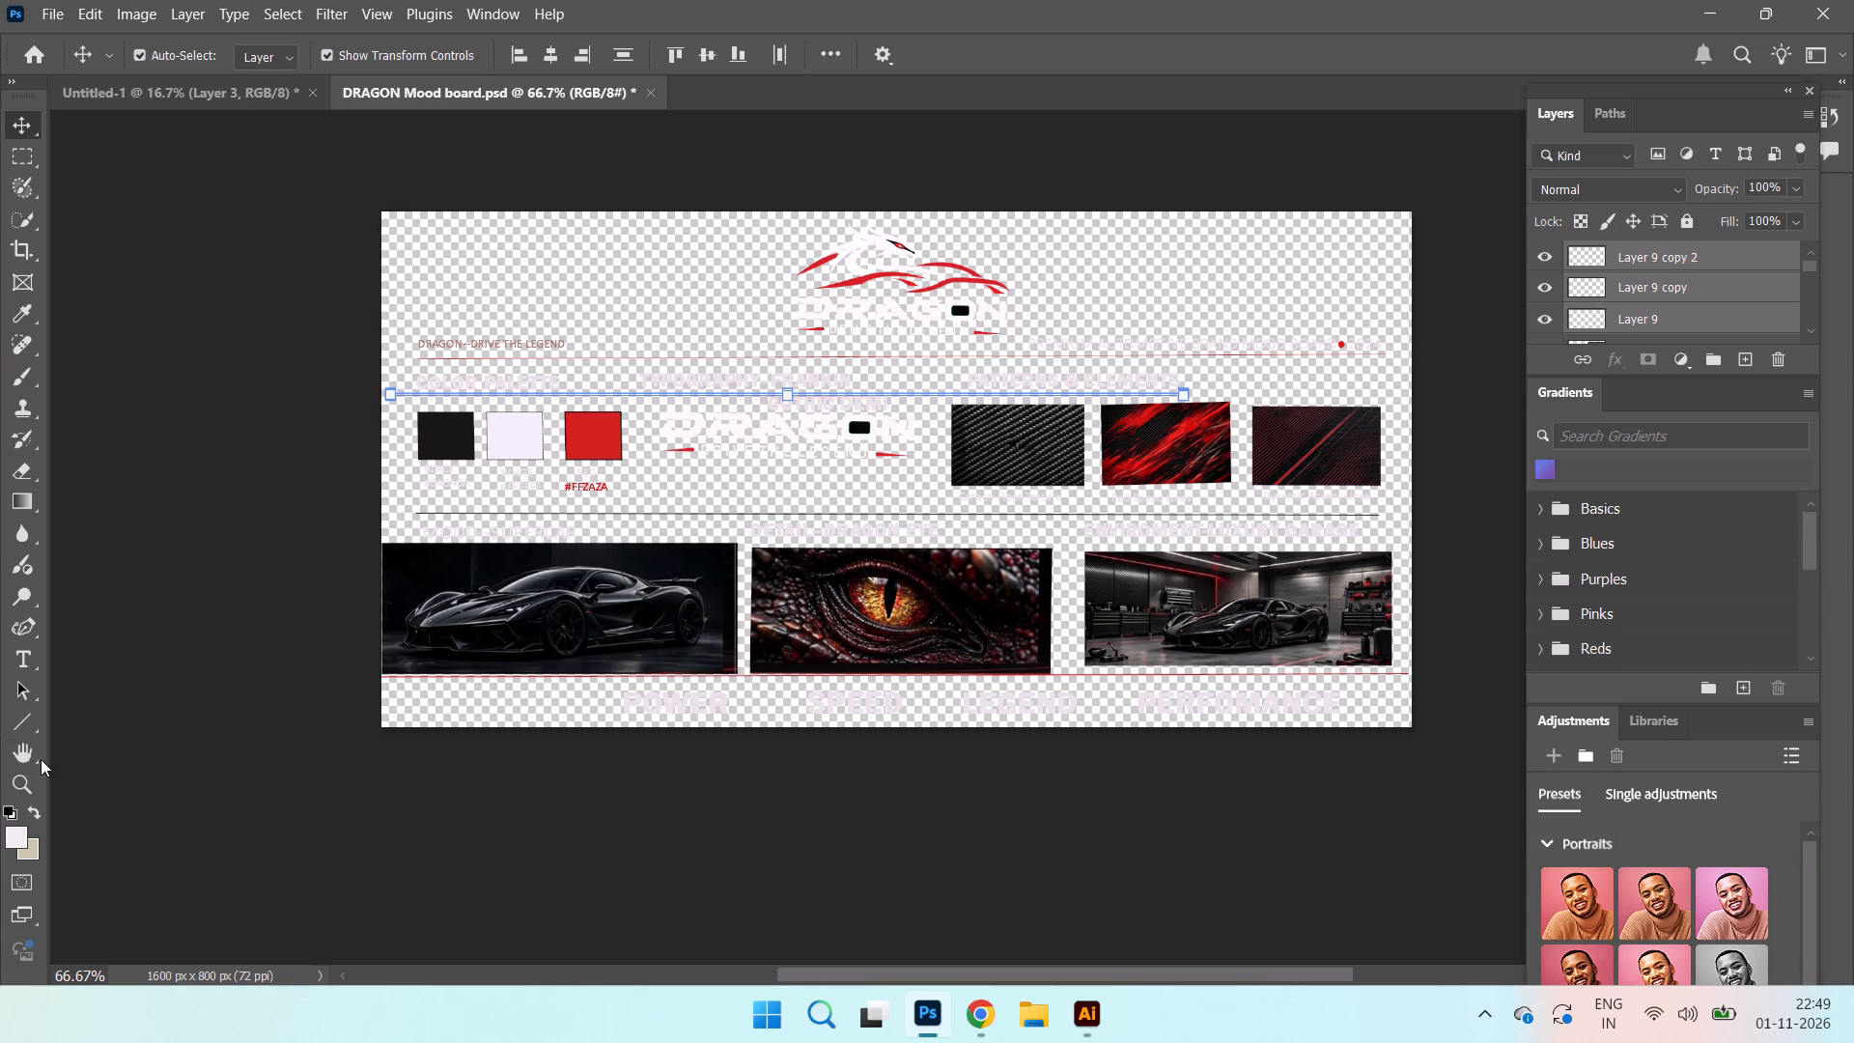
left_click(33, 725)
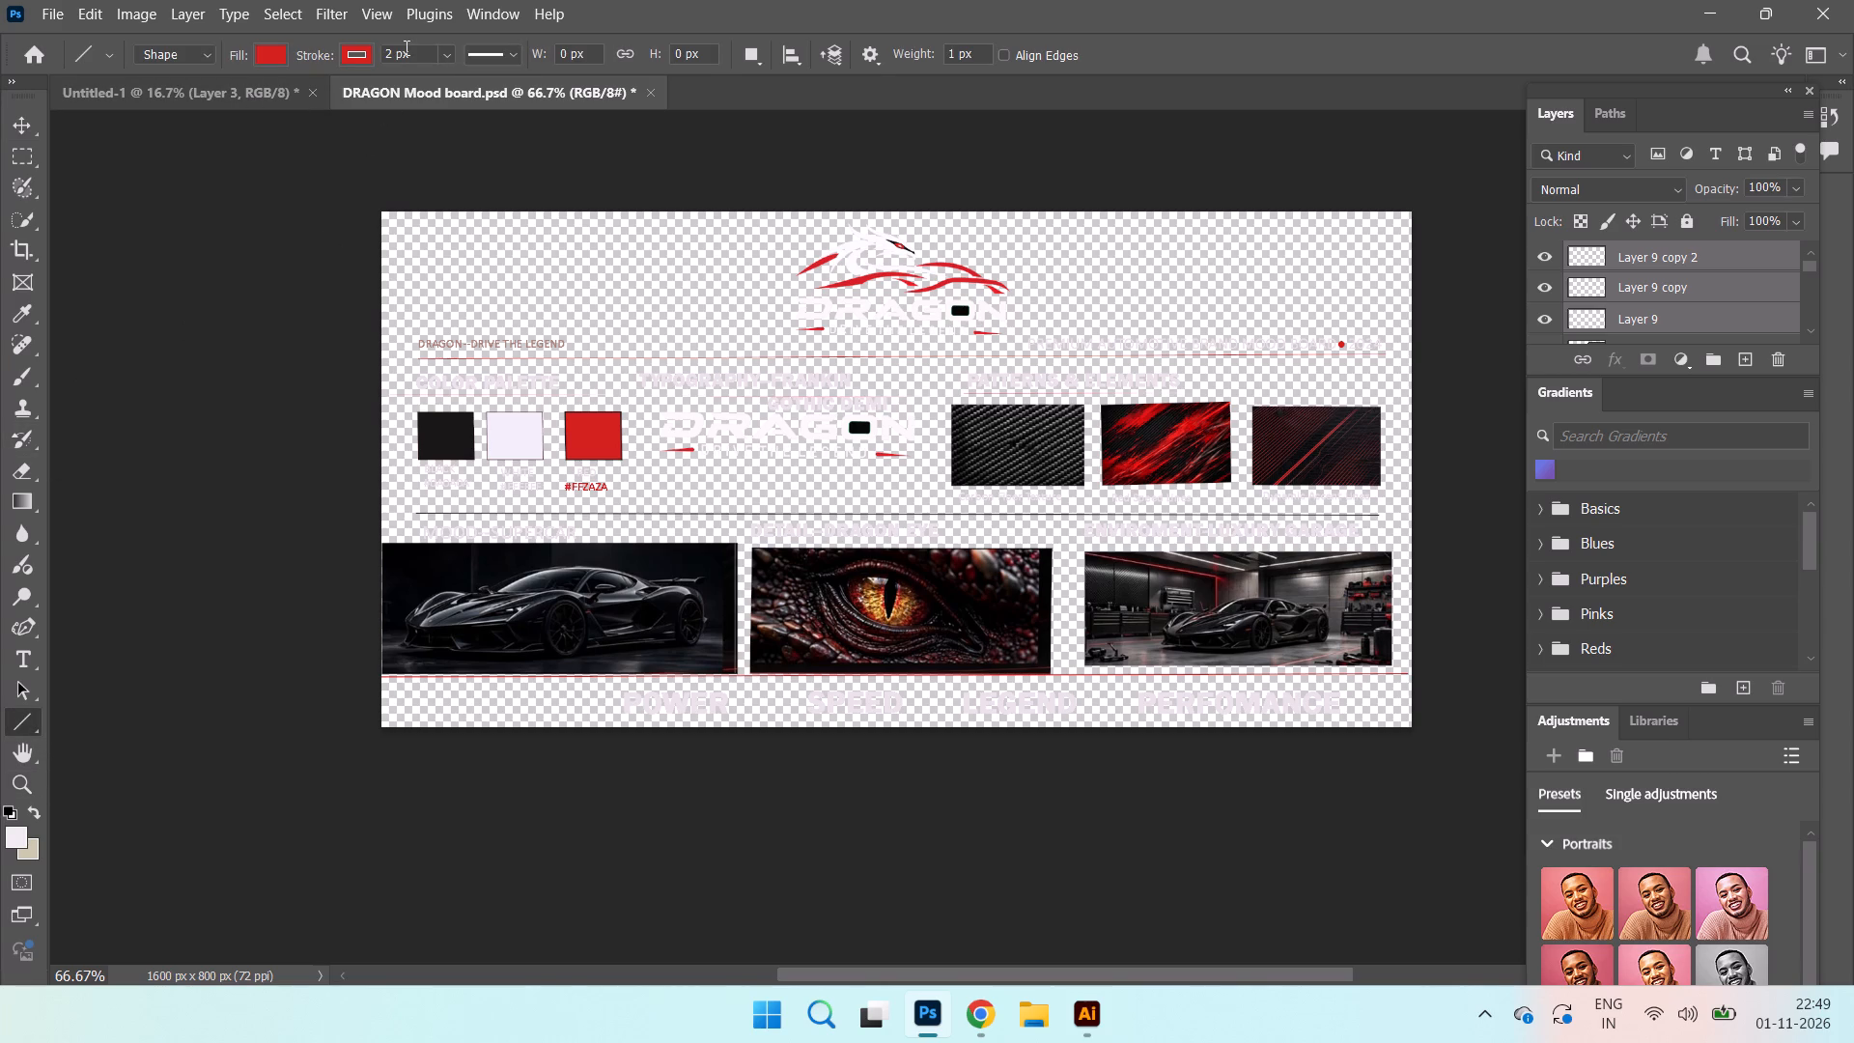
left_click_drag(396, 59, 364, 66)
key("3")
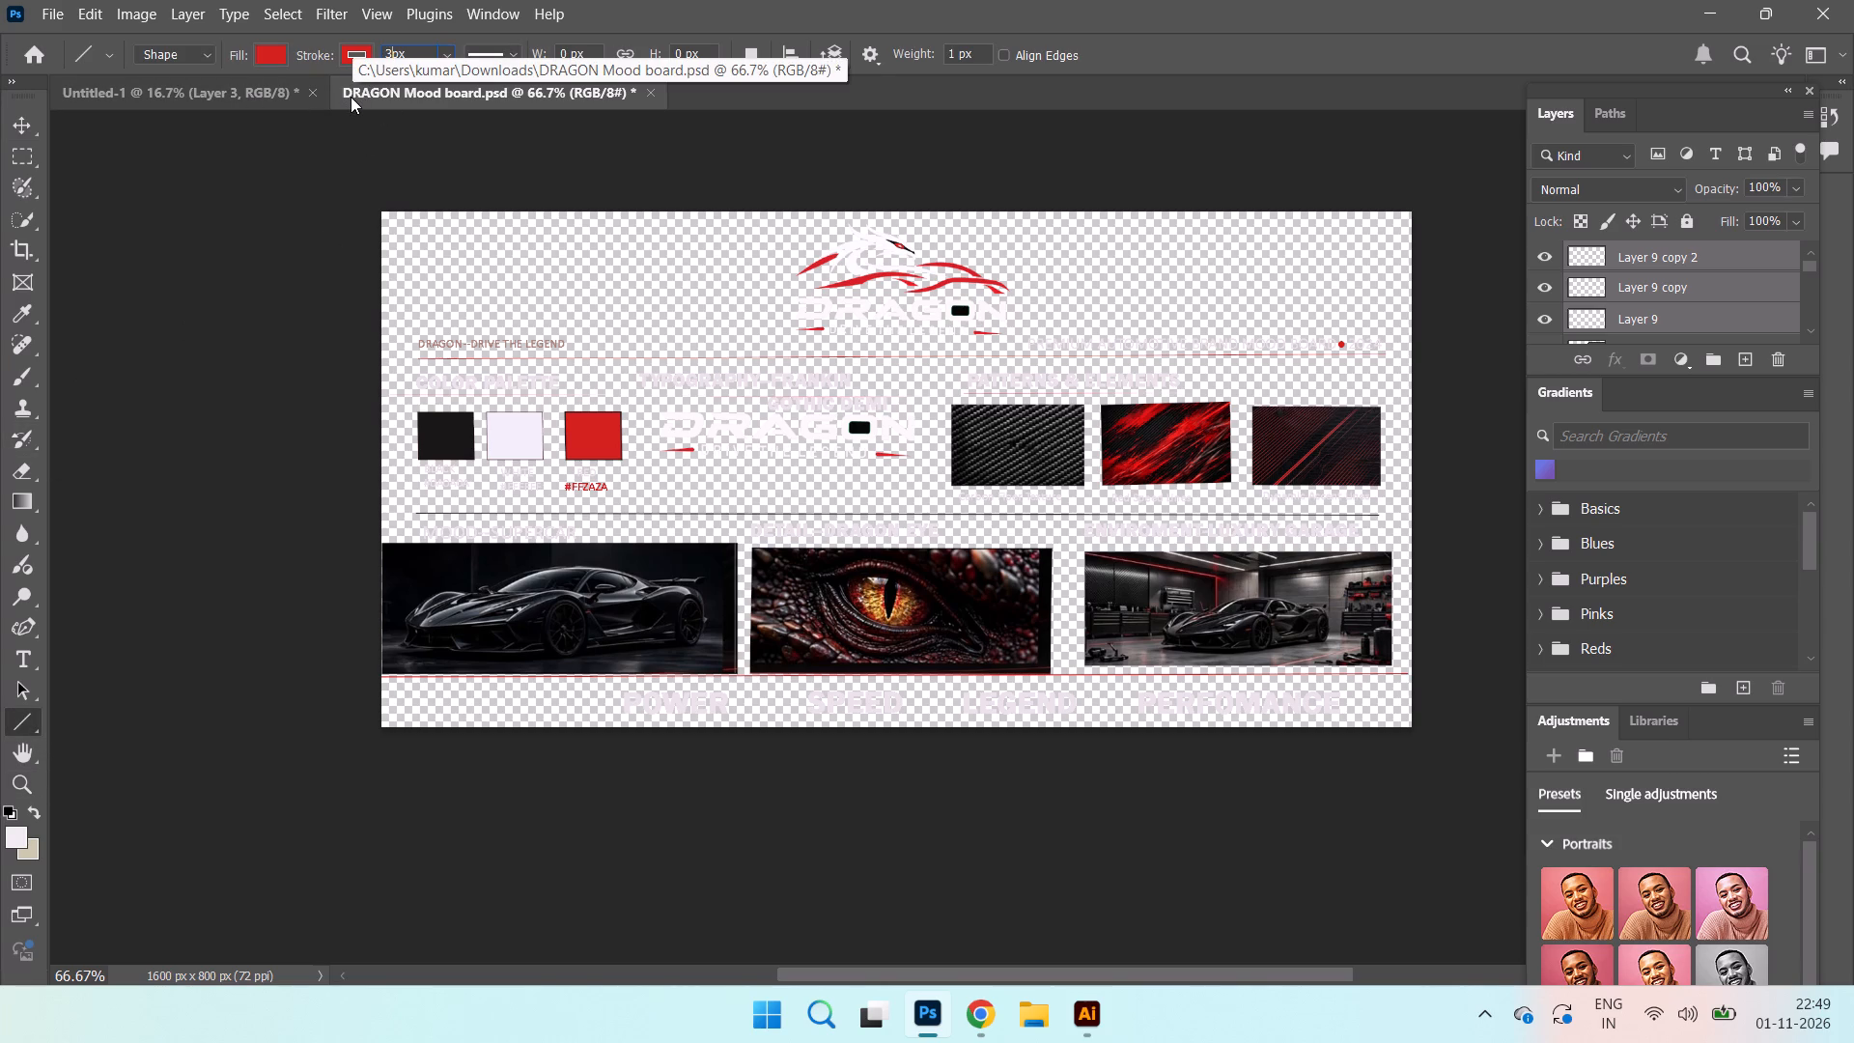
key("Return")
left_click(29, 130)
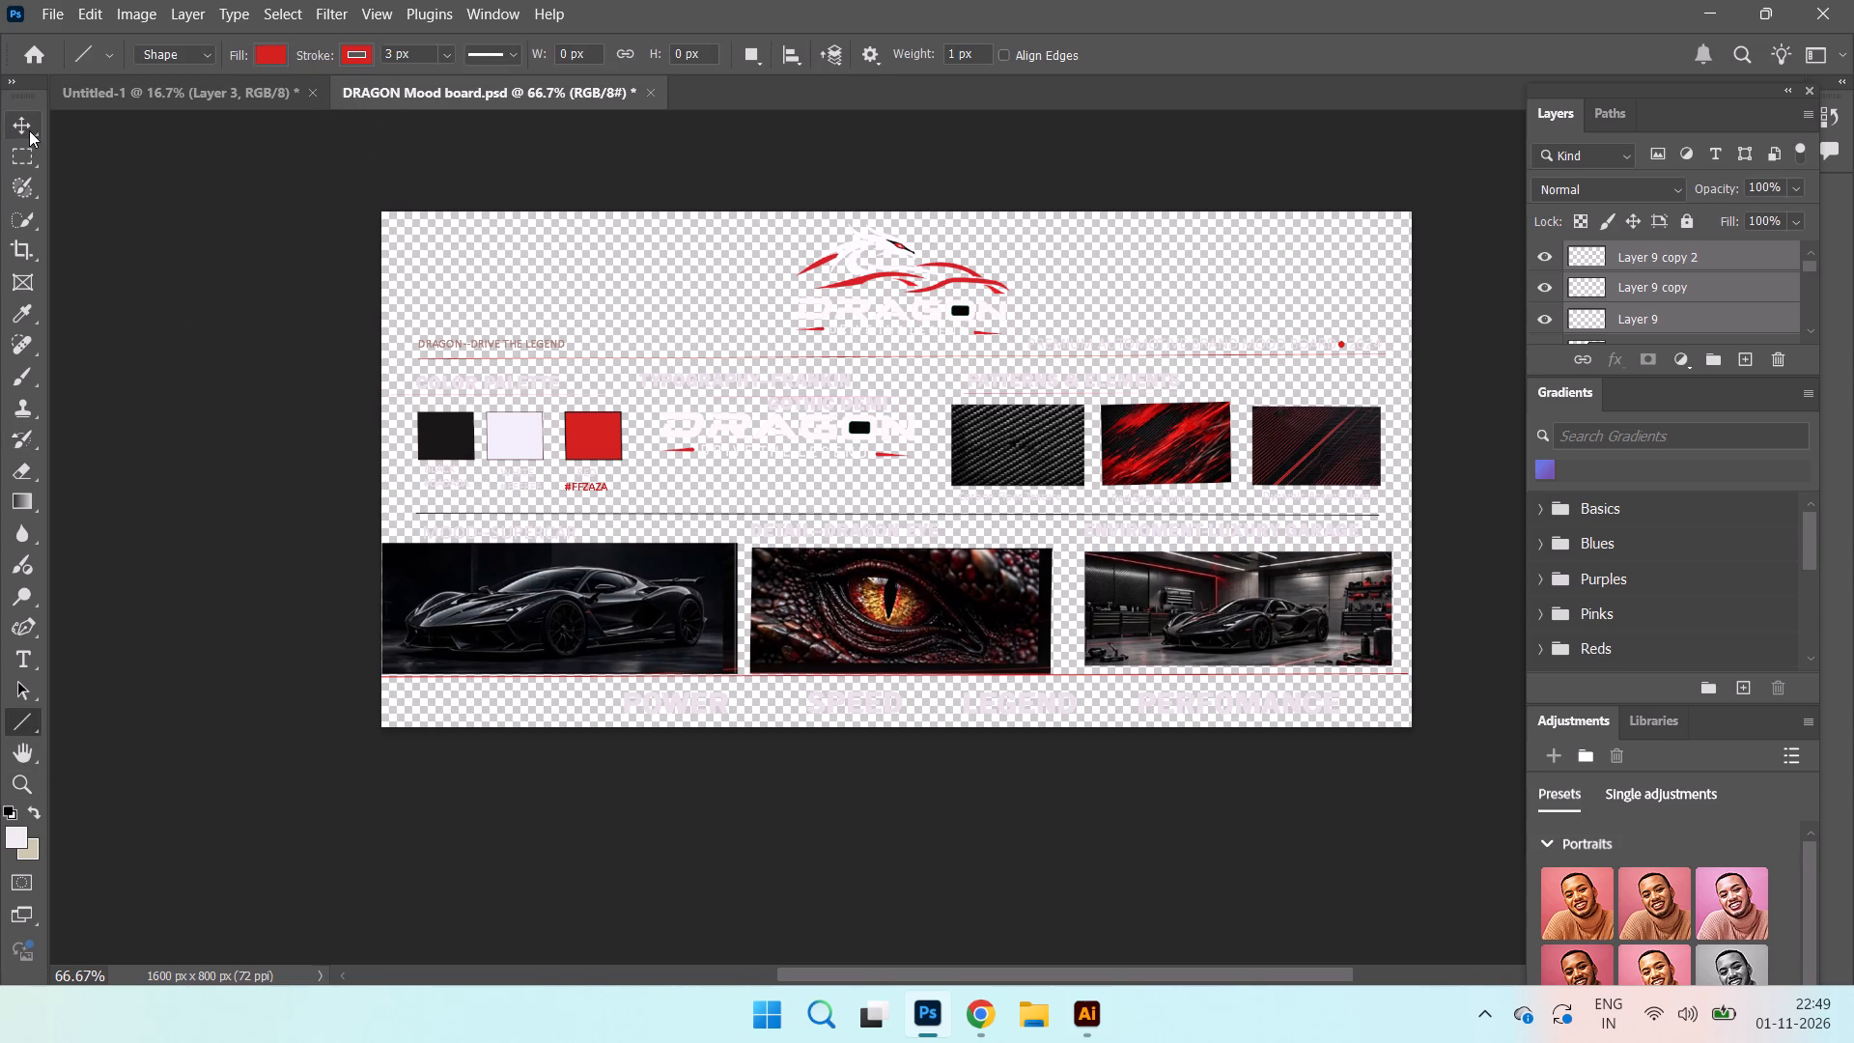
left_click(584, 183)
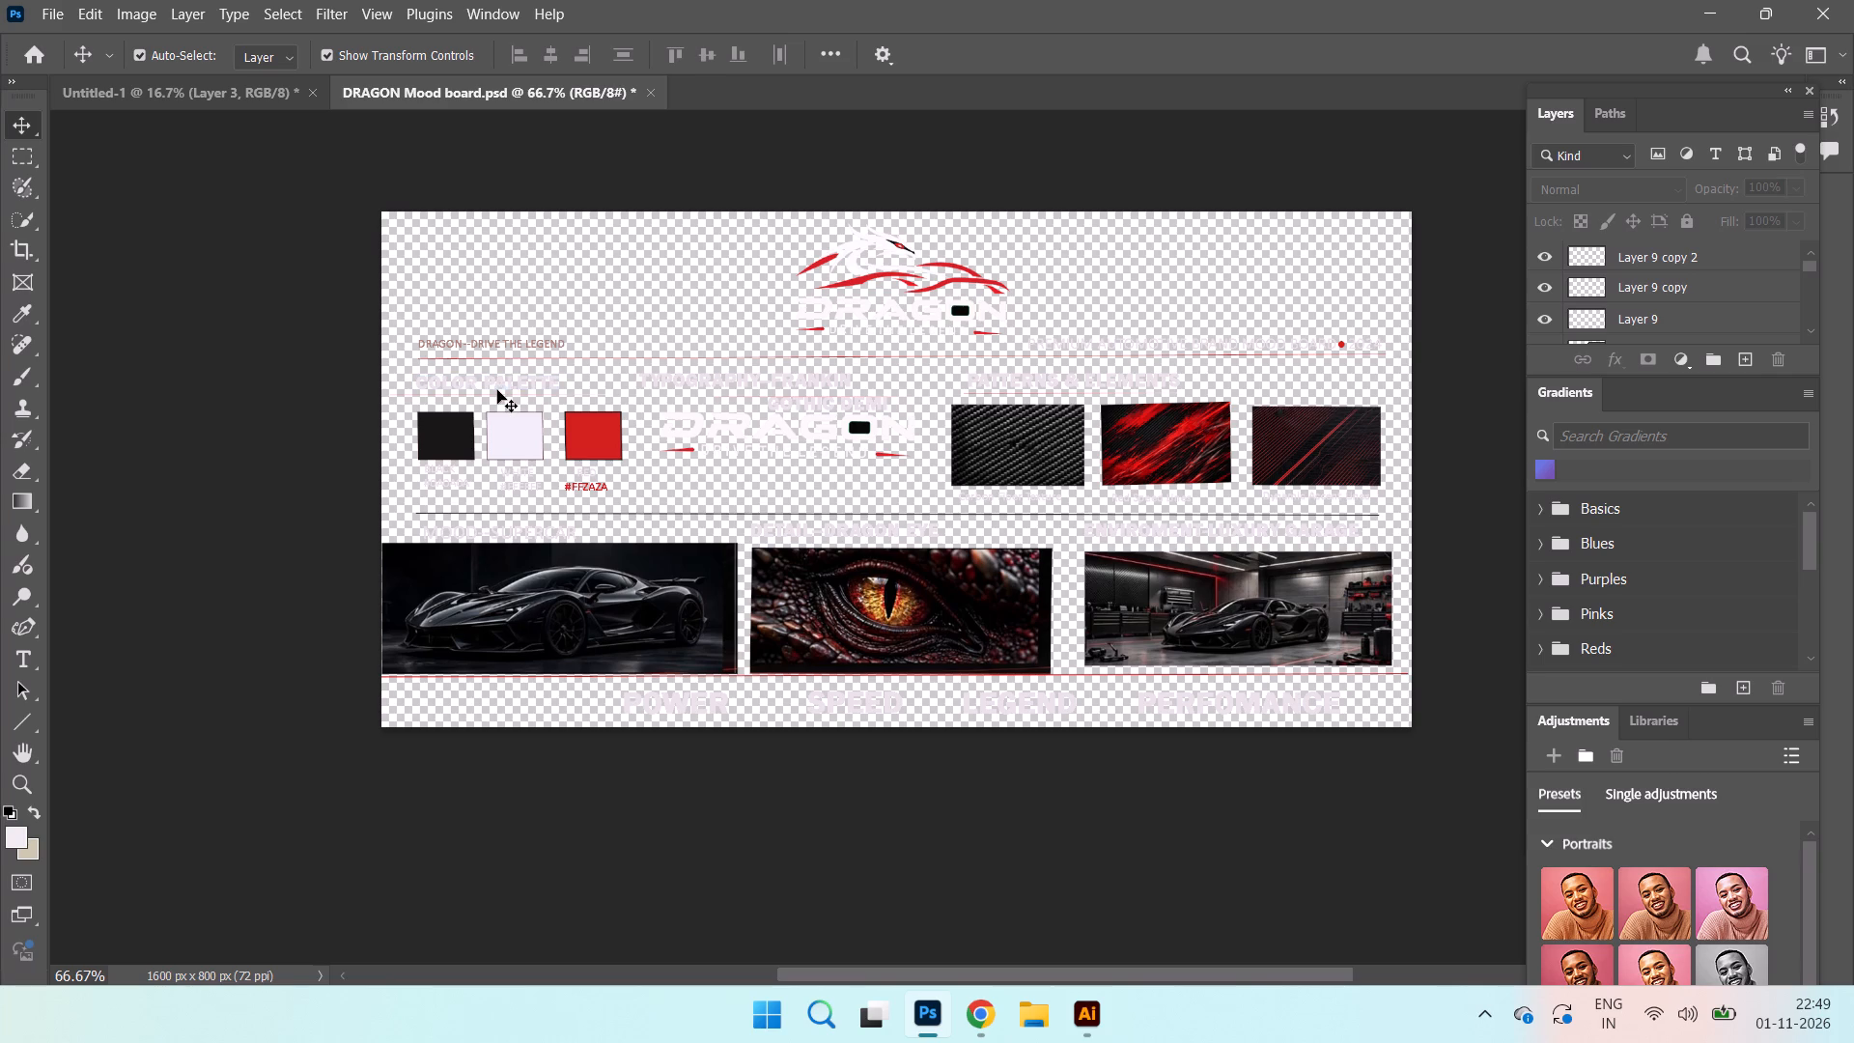
Try to set the stroke width of the underline beneath the COLOR PALETTE heading alone to 4 px.
left_click(1645, 294)
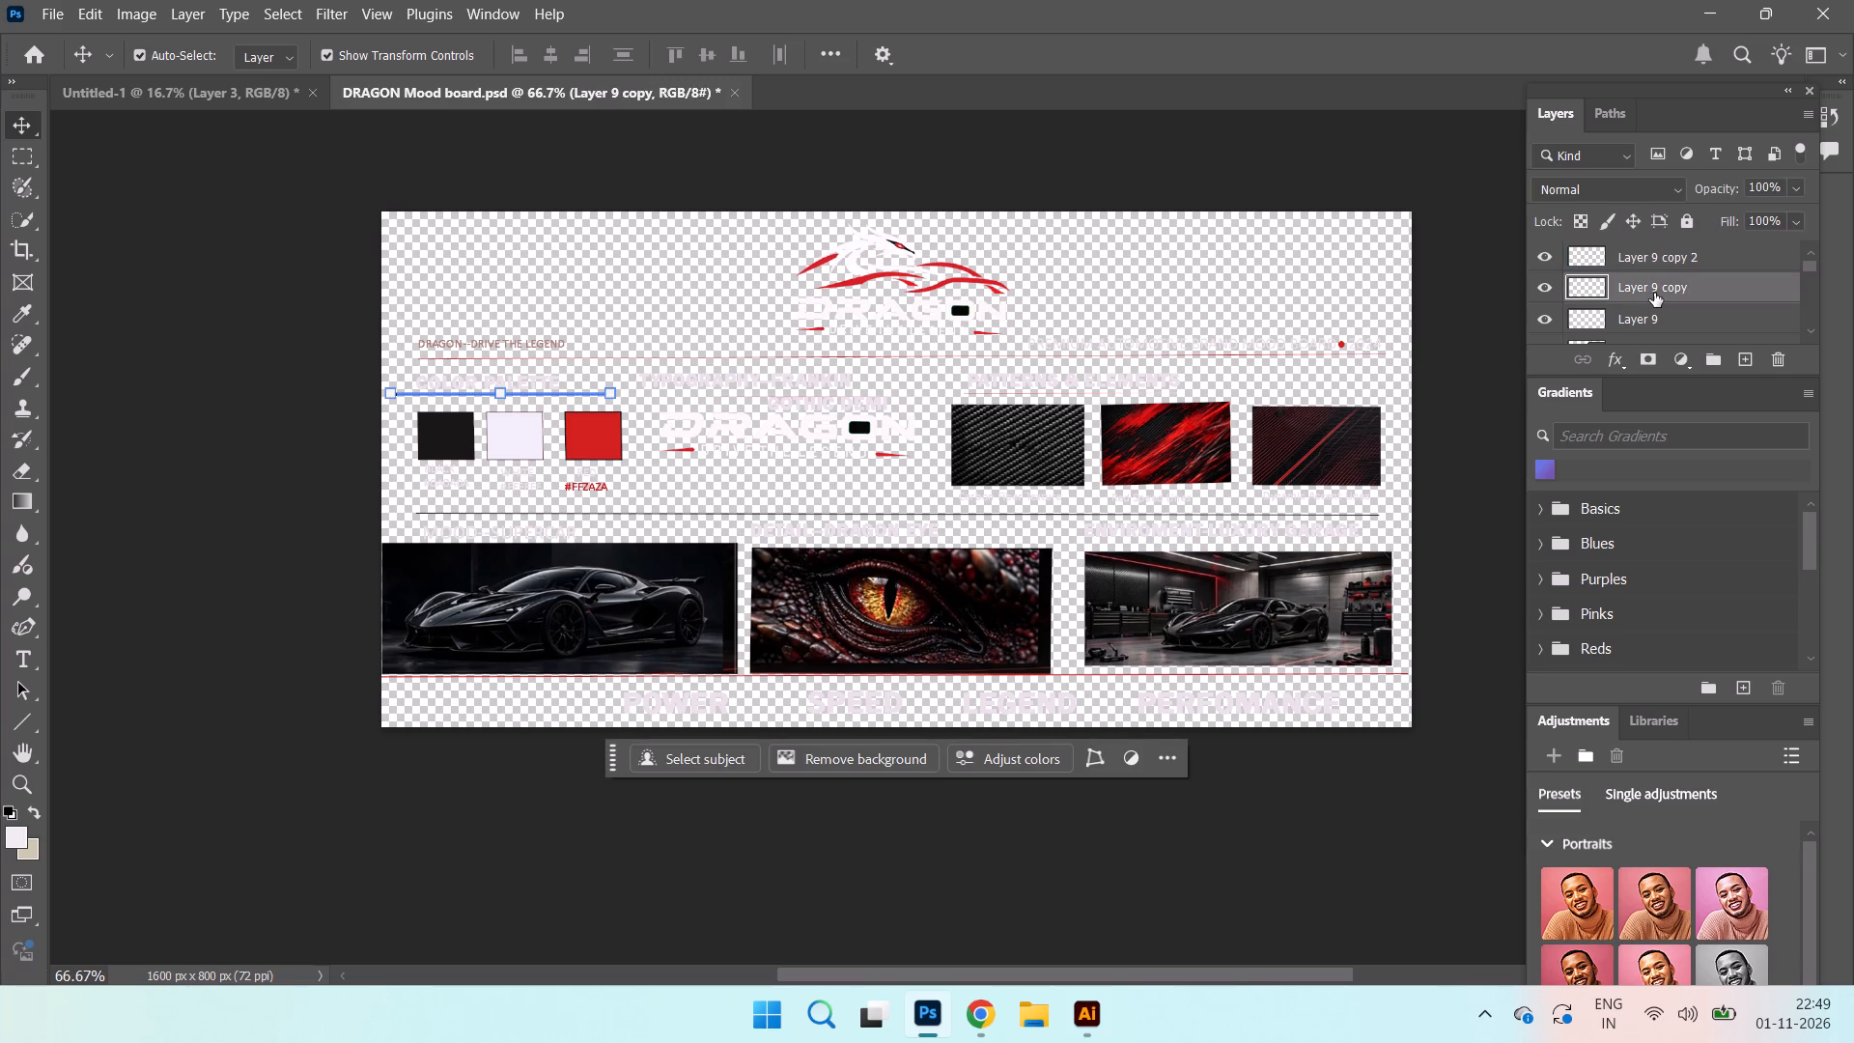
left_click(19, 716)
left_click_drag(391, 57, 356, 63)
key("4")
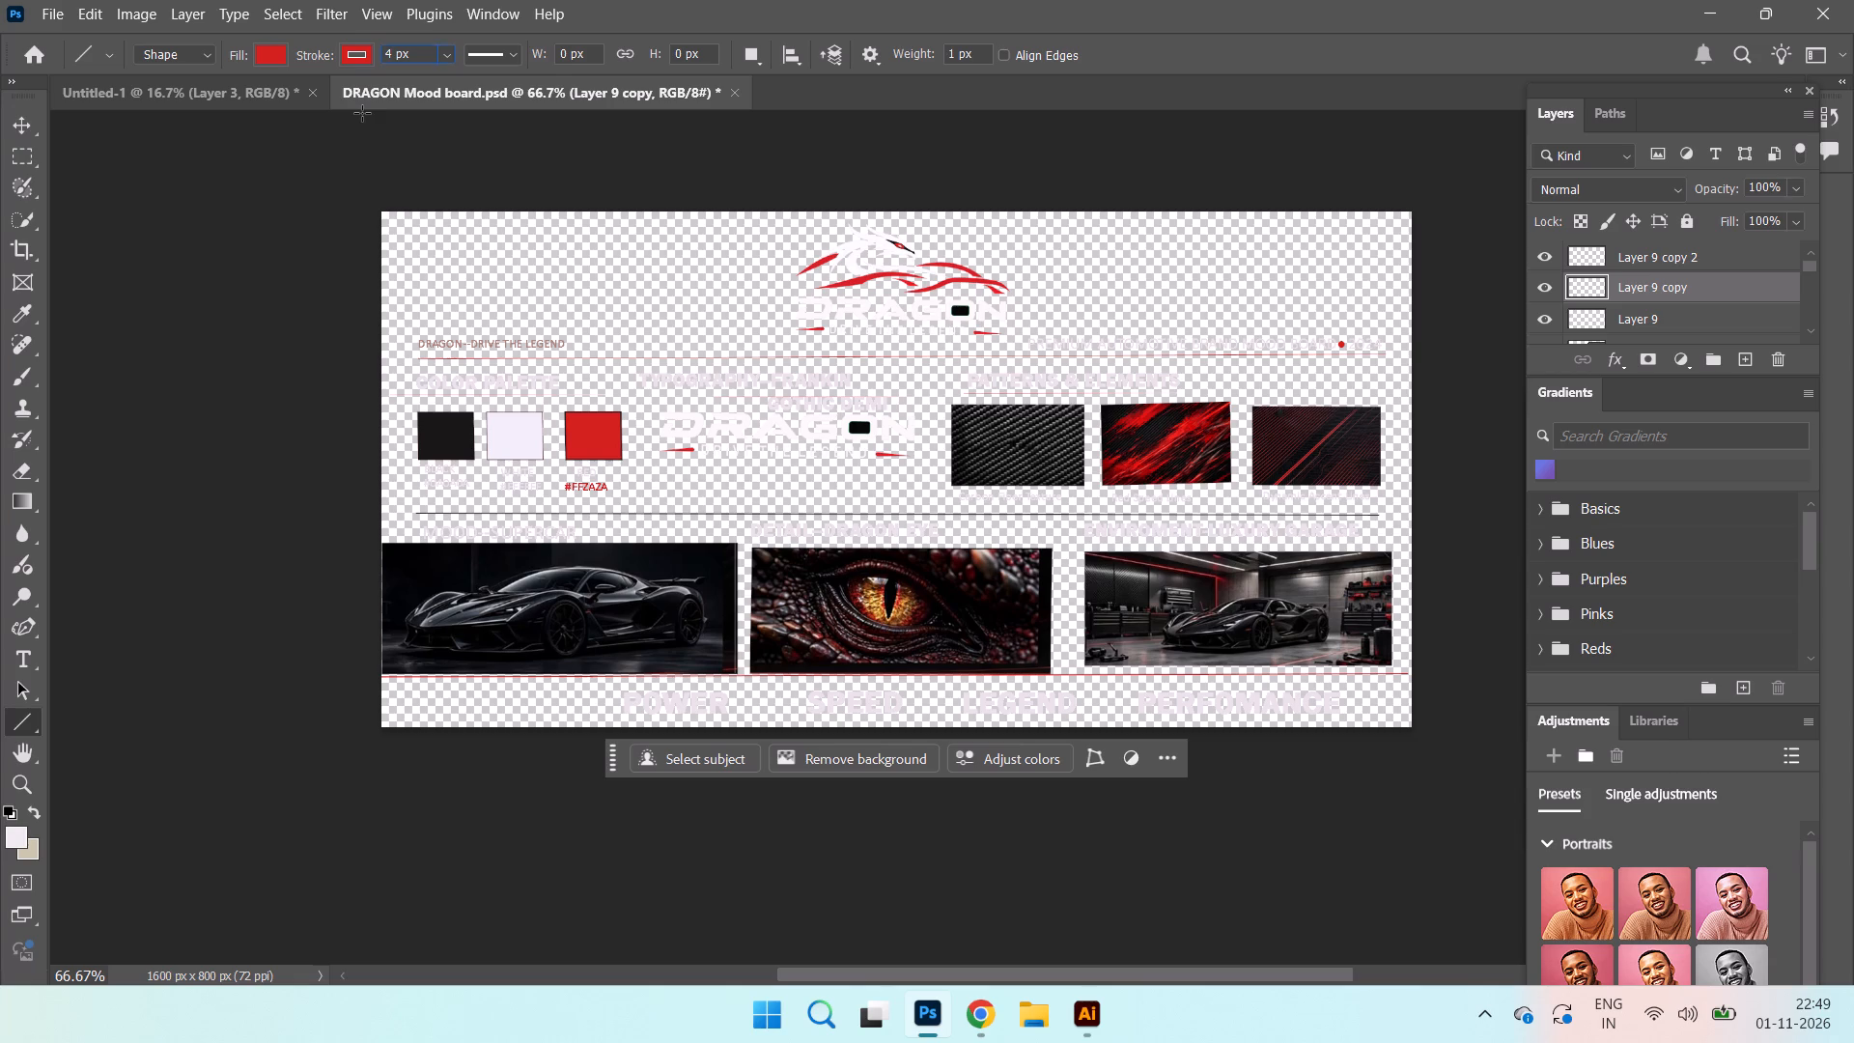
key("Return")
left_click(23, 128)
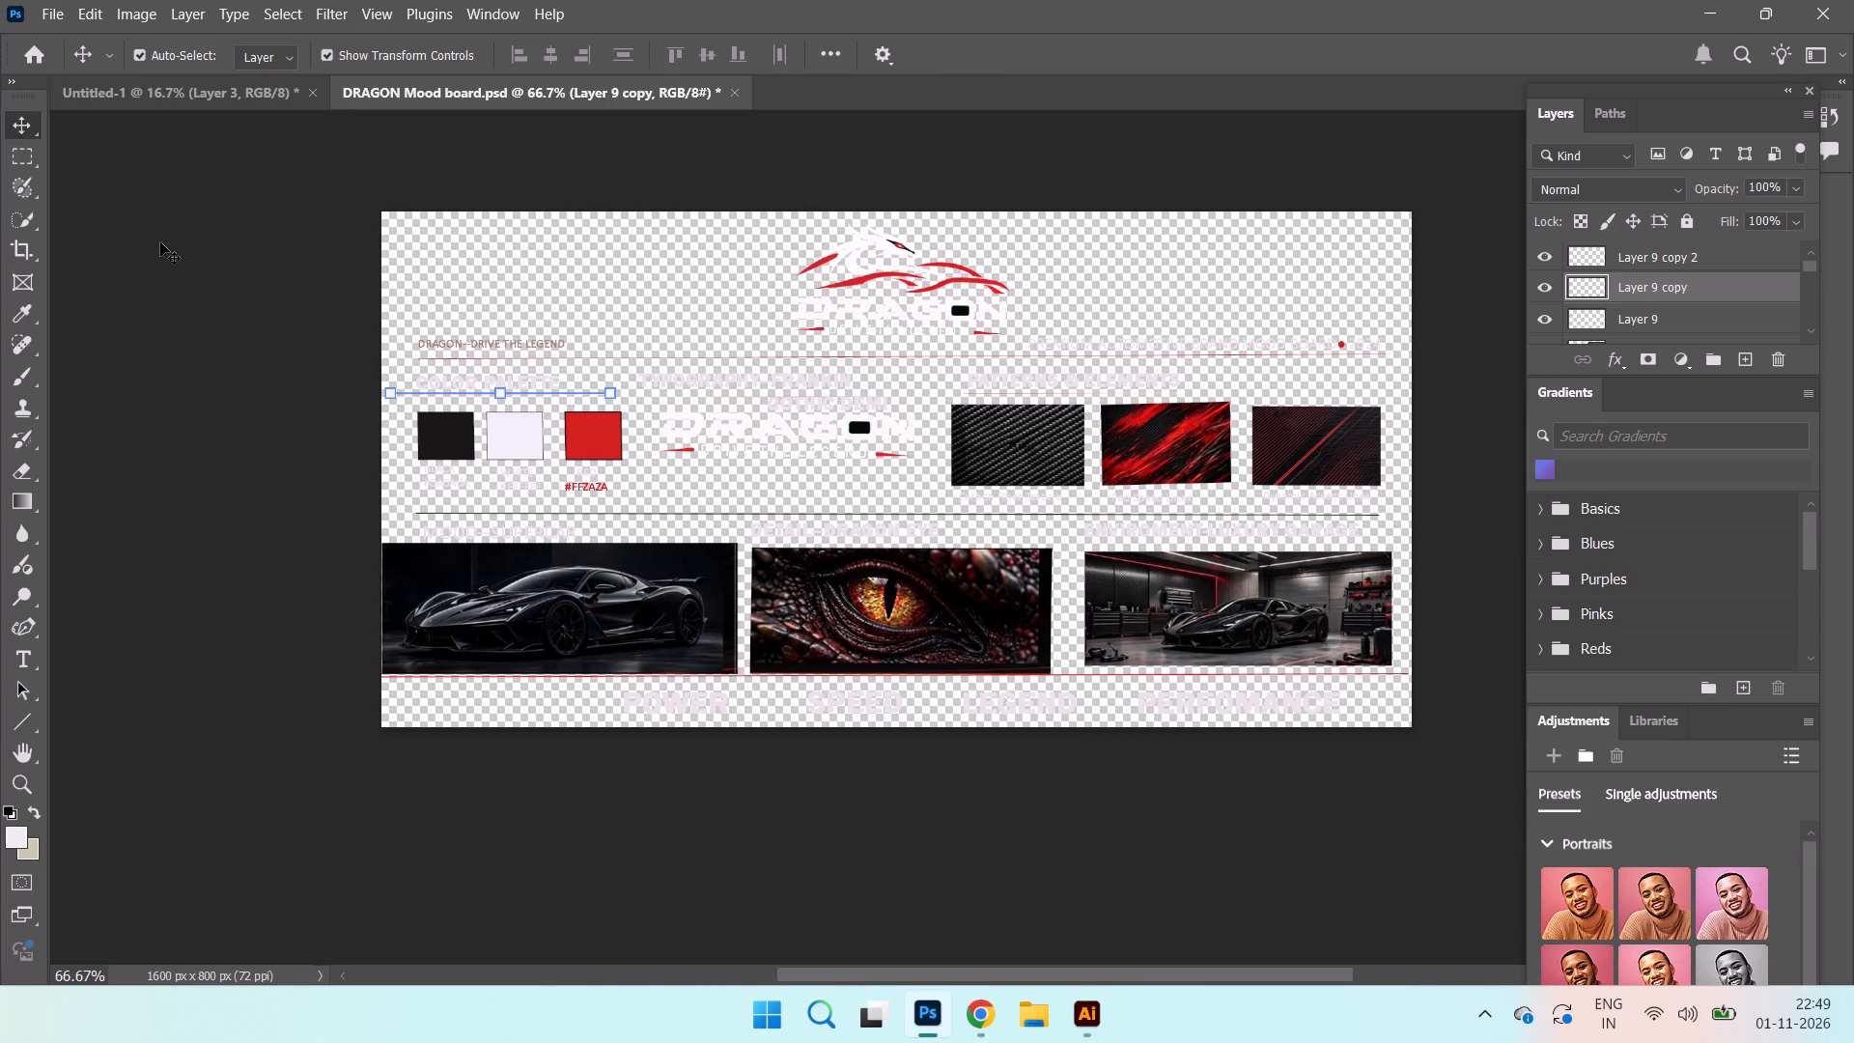
left_click(160, 242)
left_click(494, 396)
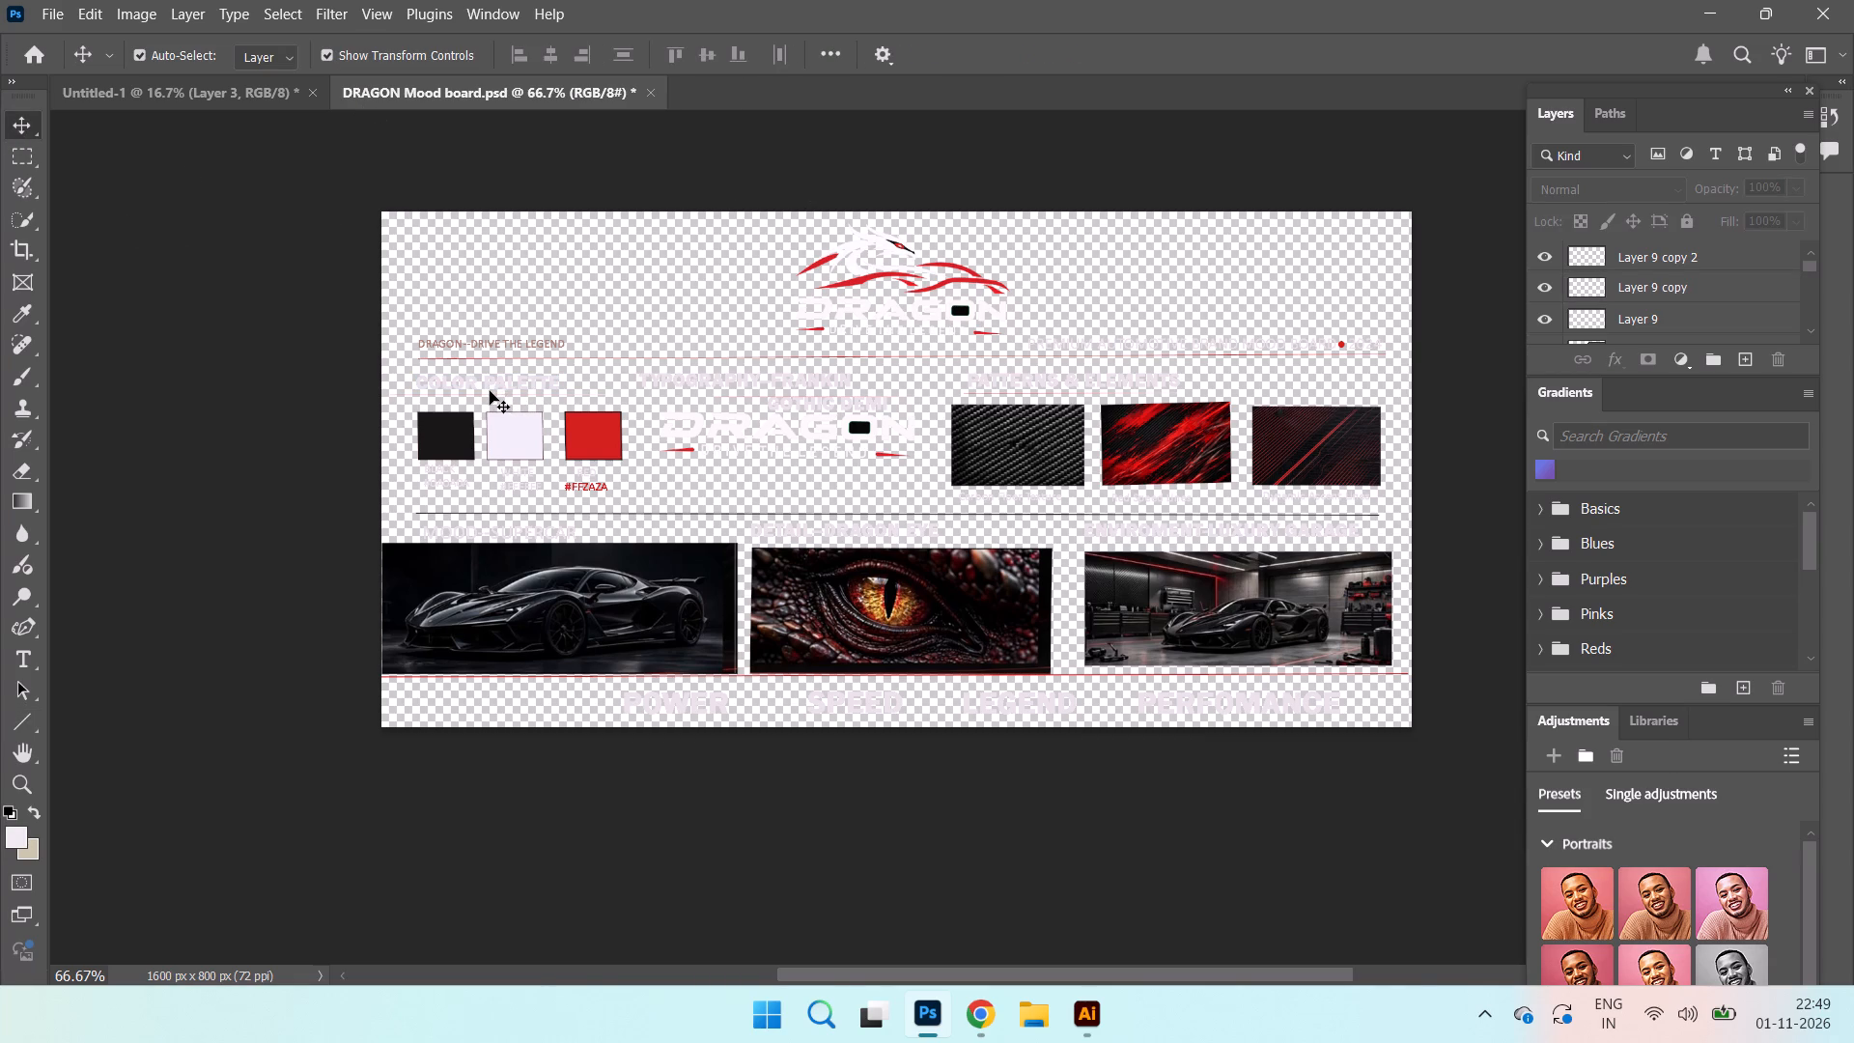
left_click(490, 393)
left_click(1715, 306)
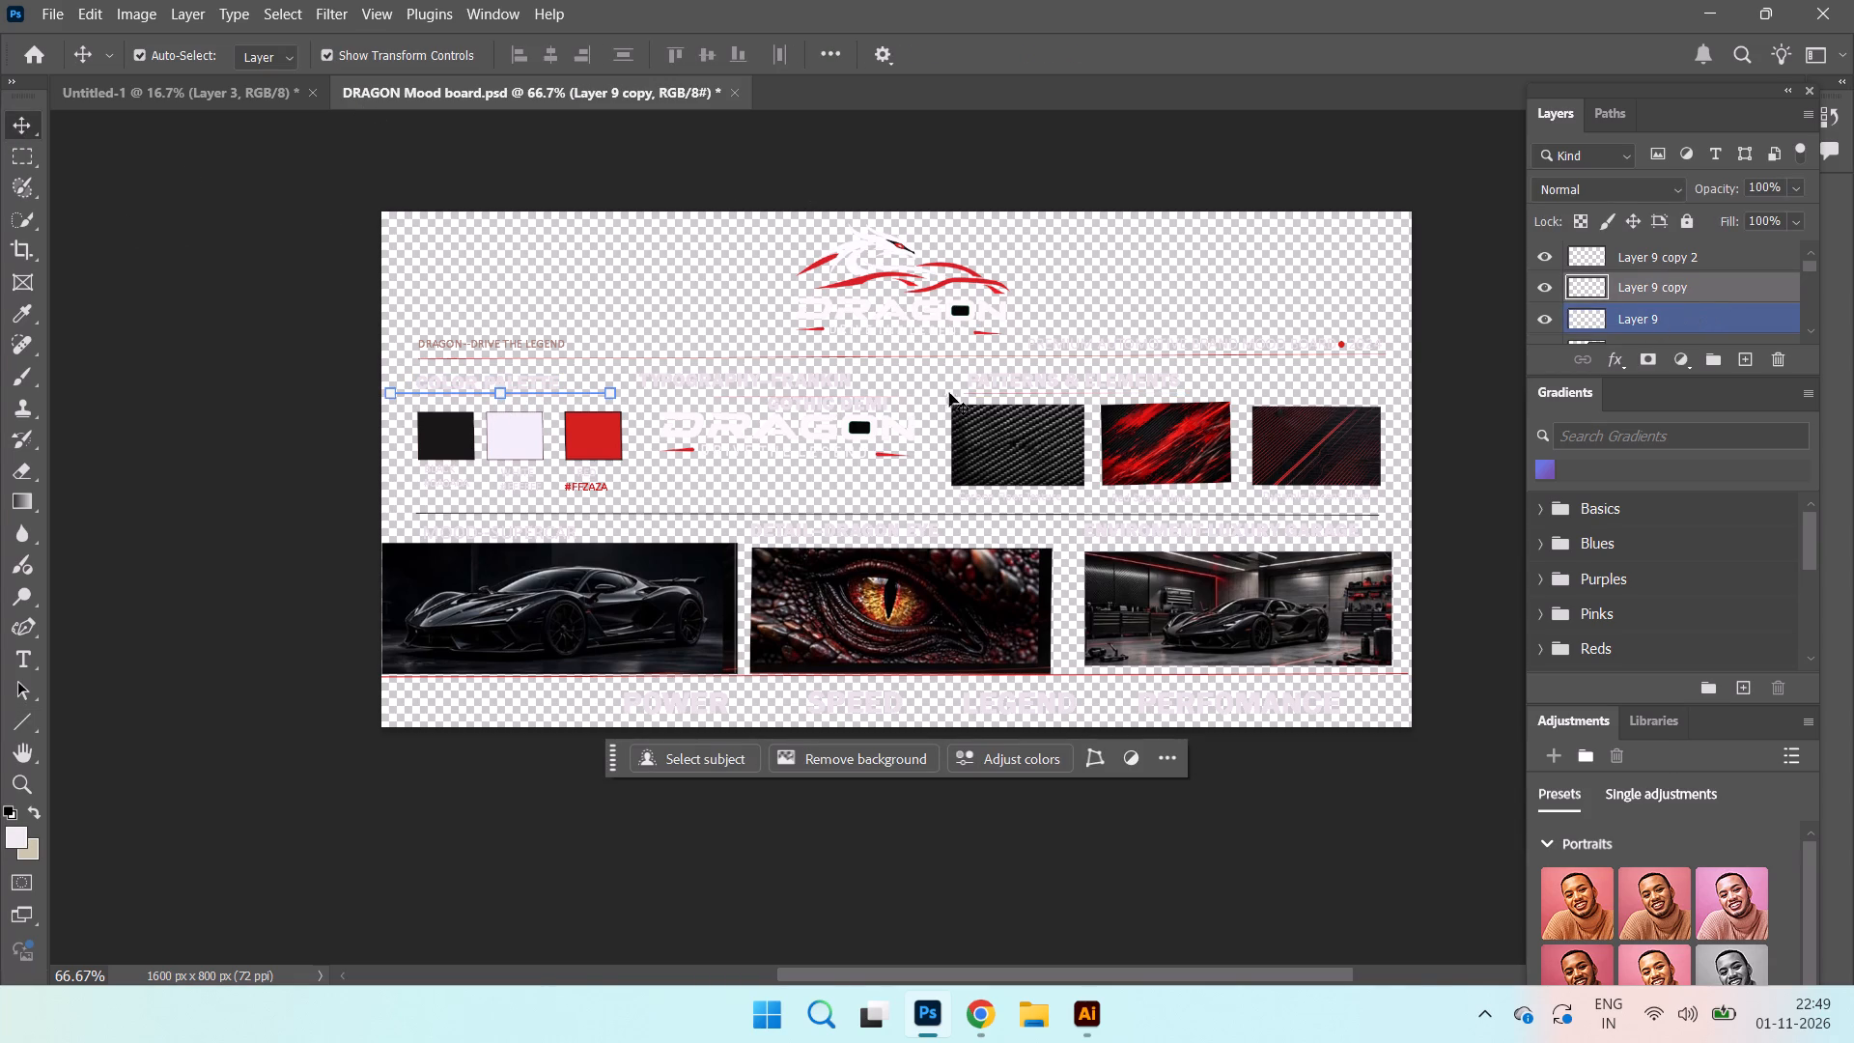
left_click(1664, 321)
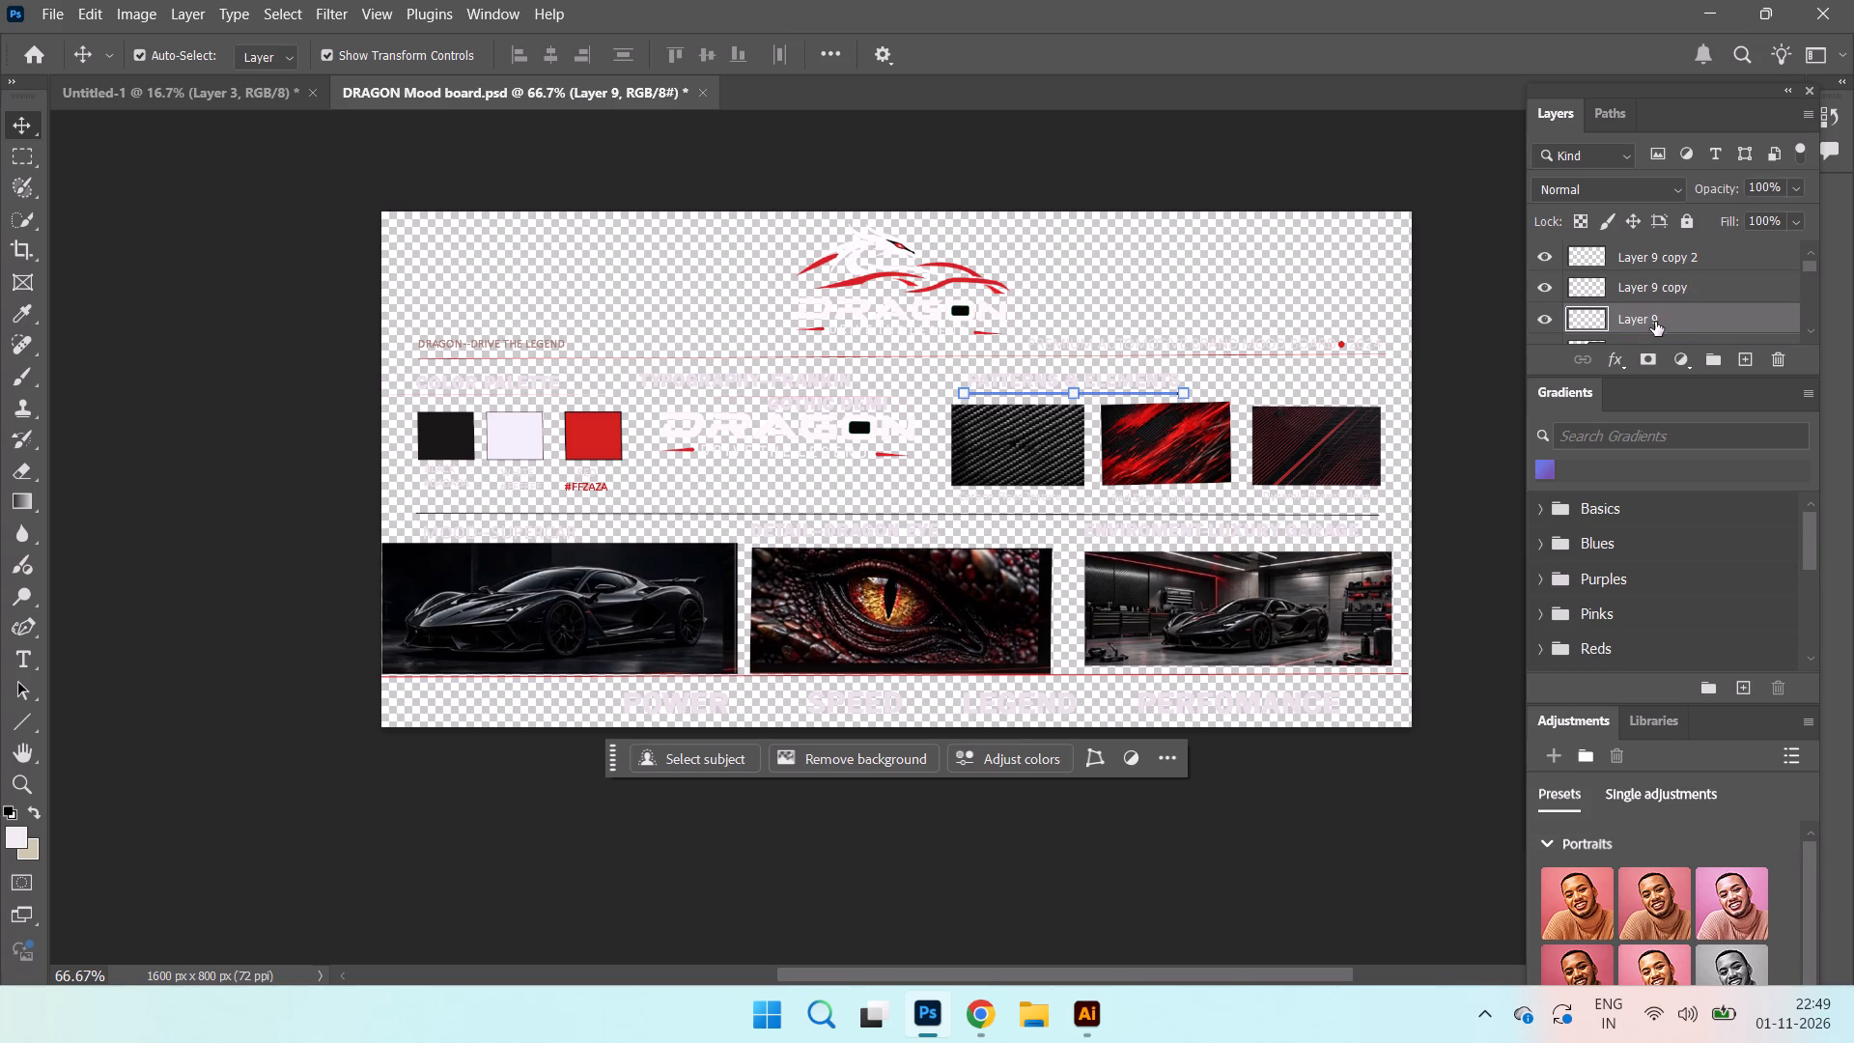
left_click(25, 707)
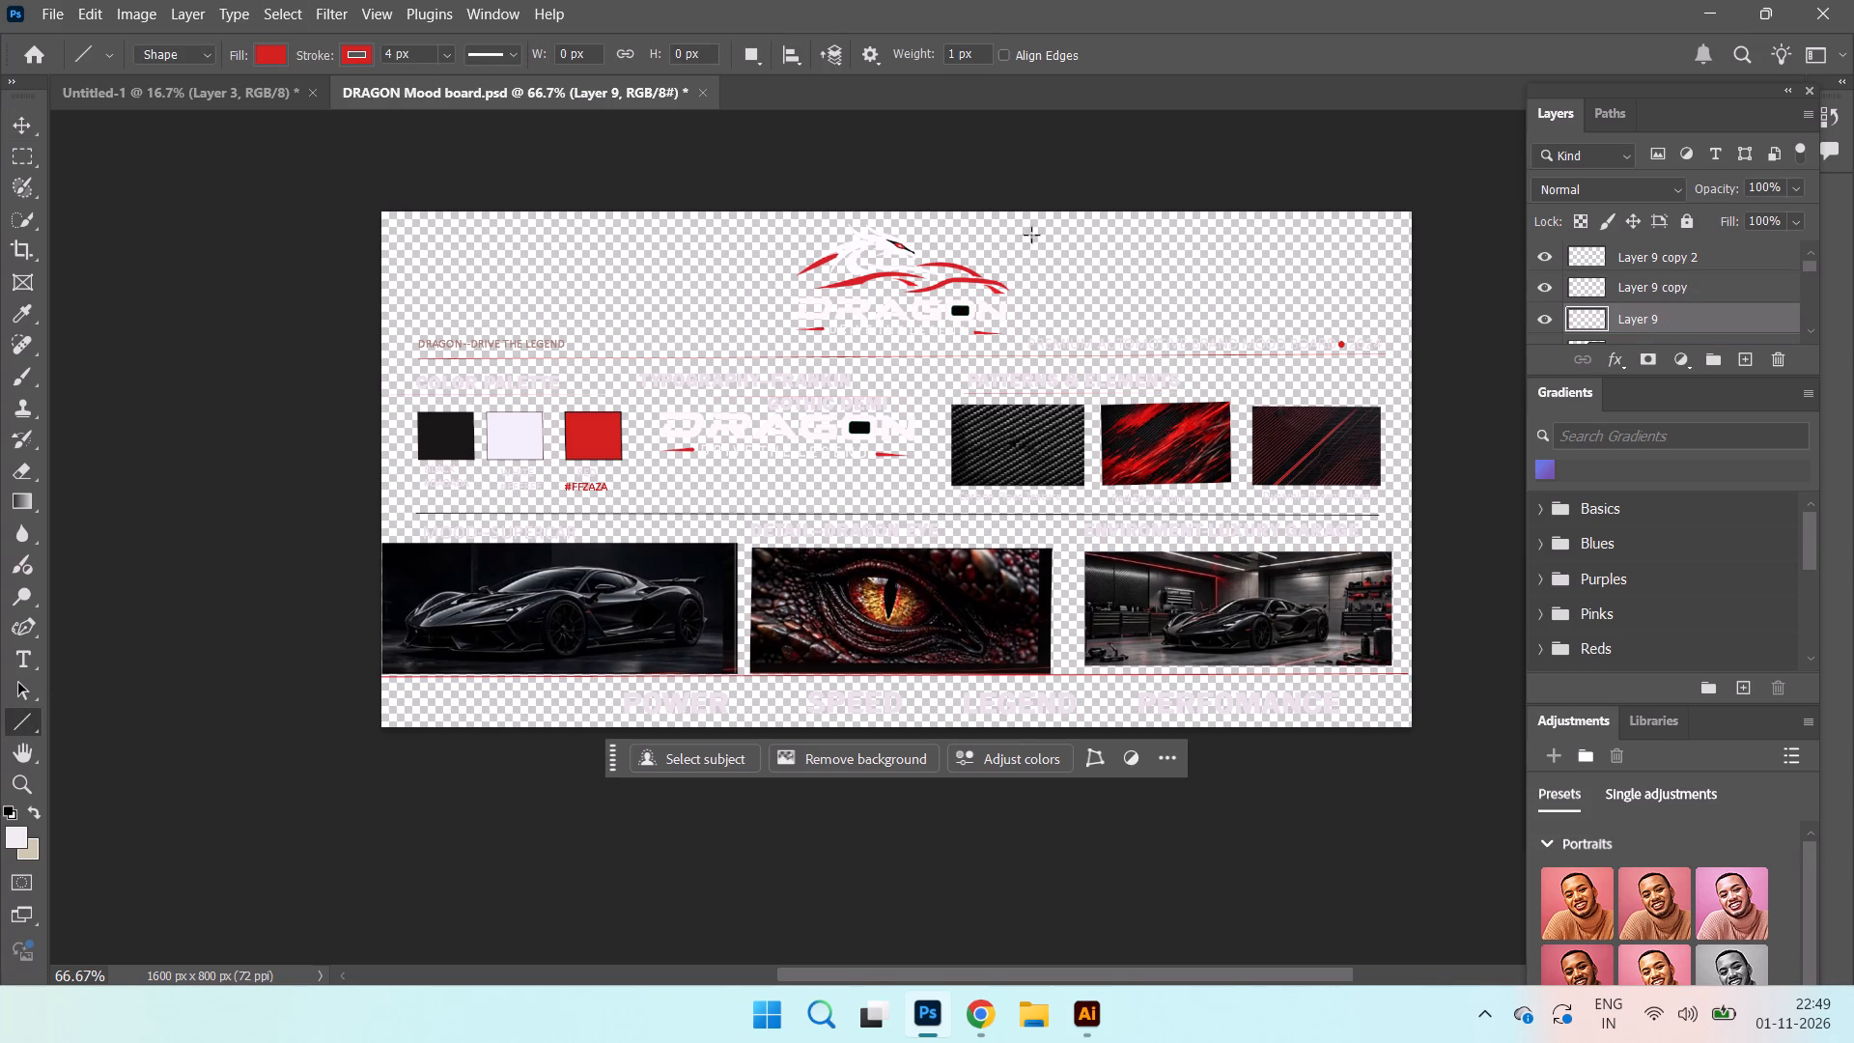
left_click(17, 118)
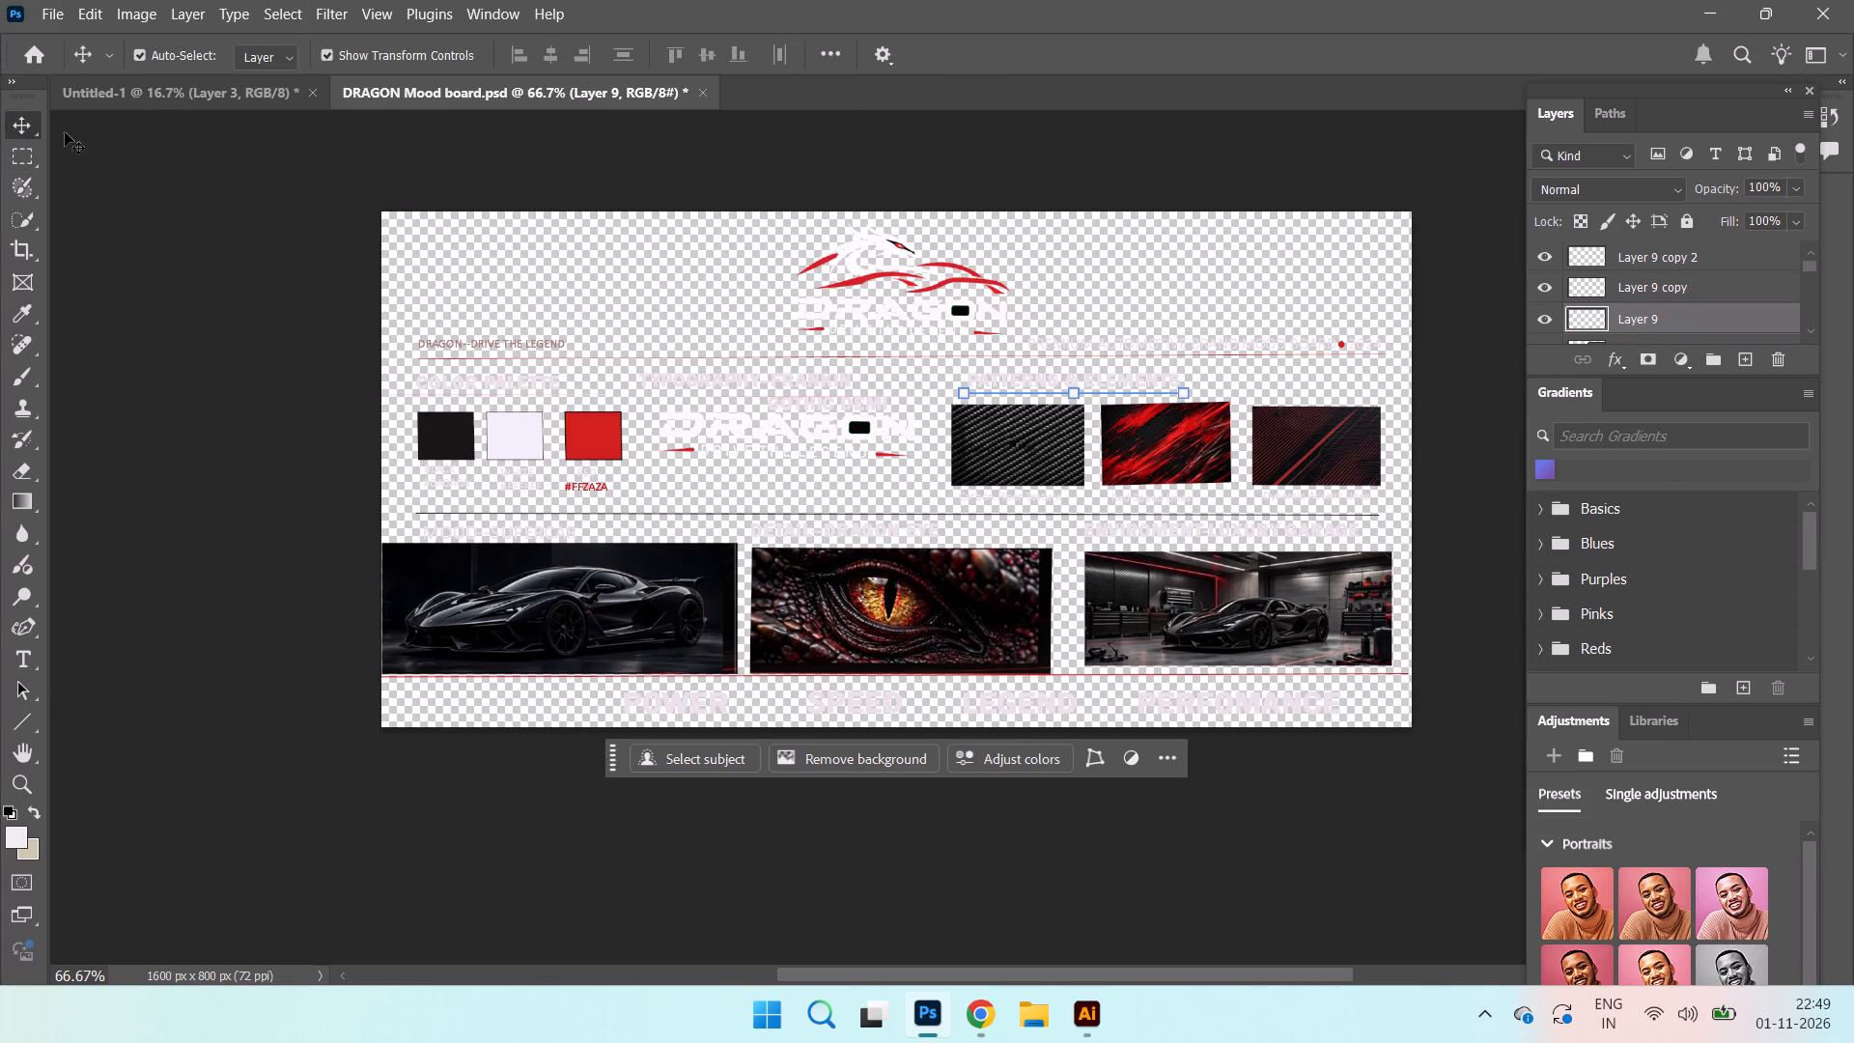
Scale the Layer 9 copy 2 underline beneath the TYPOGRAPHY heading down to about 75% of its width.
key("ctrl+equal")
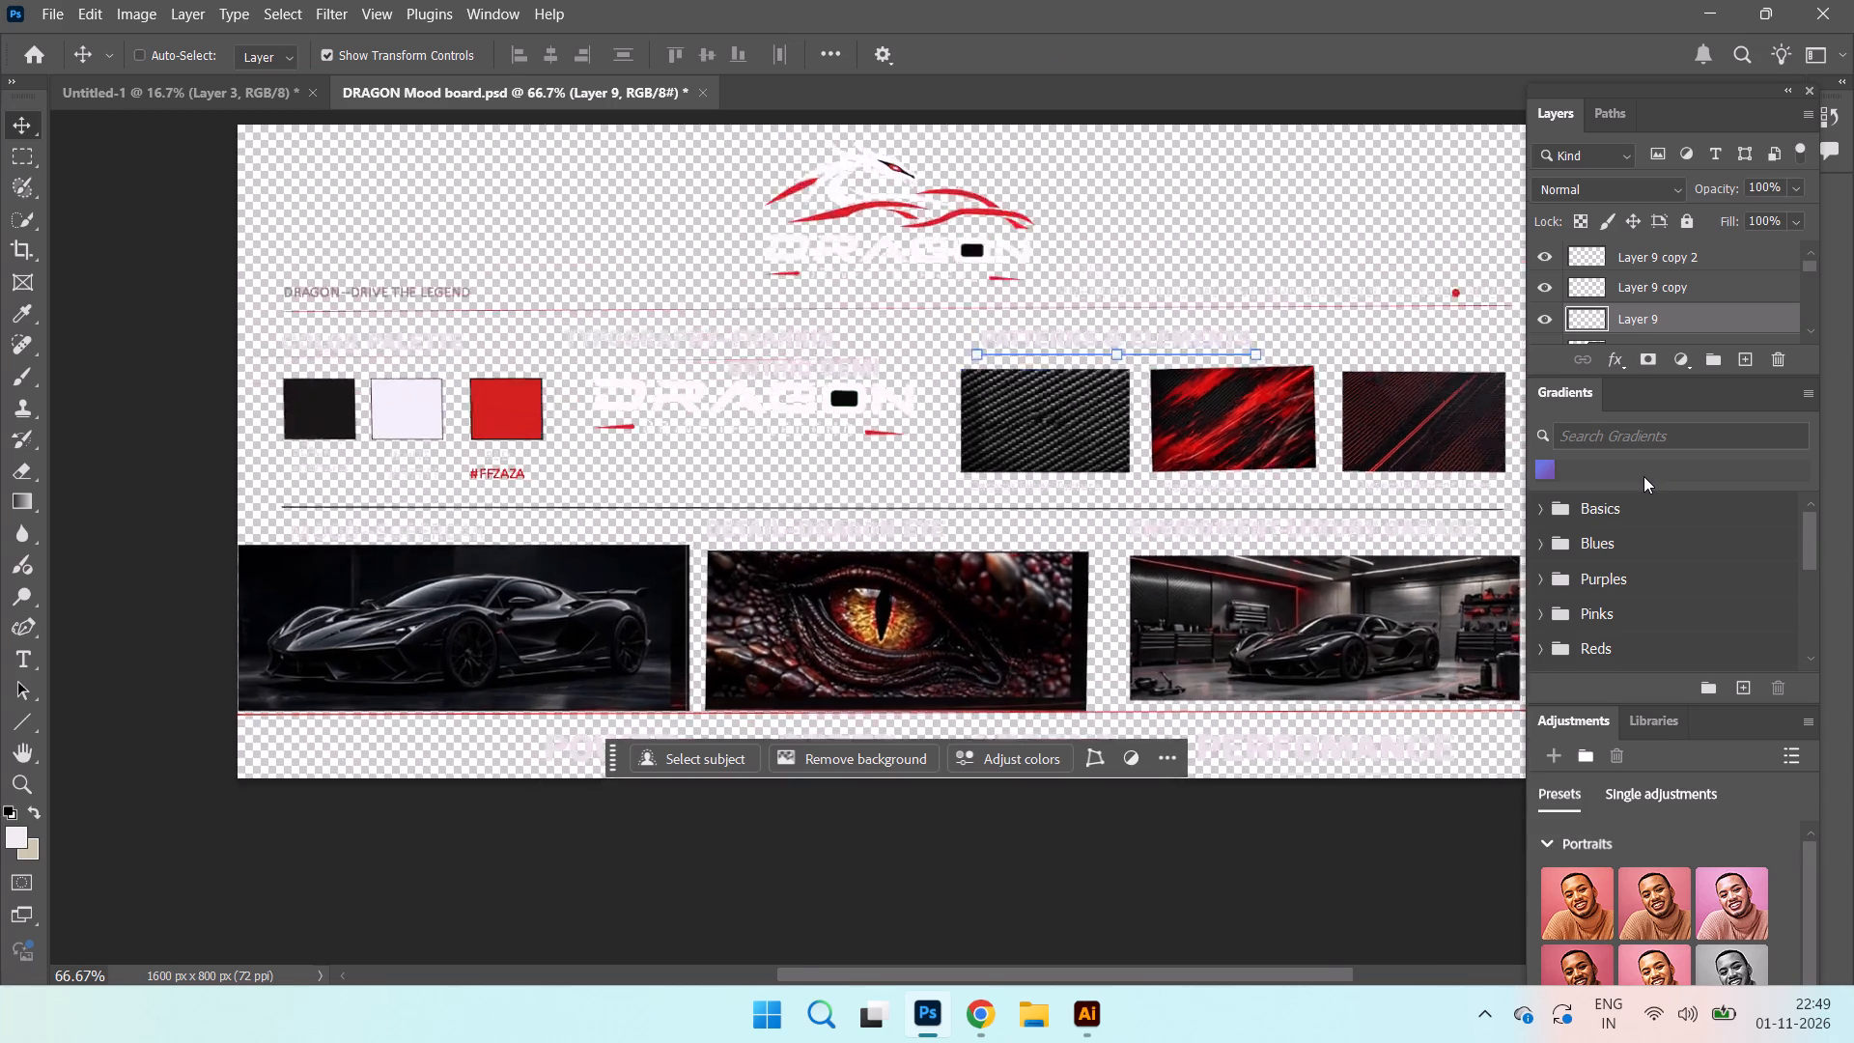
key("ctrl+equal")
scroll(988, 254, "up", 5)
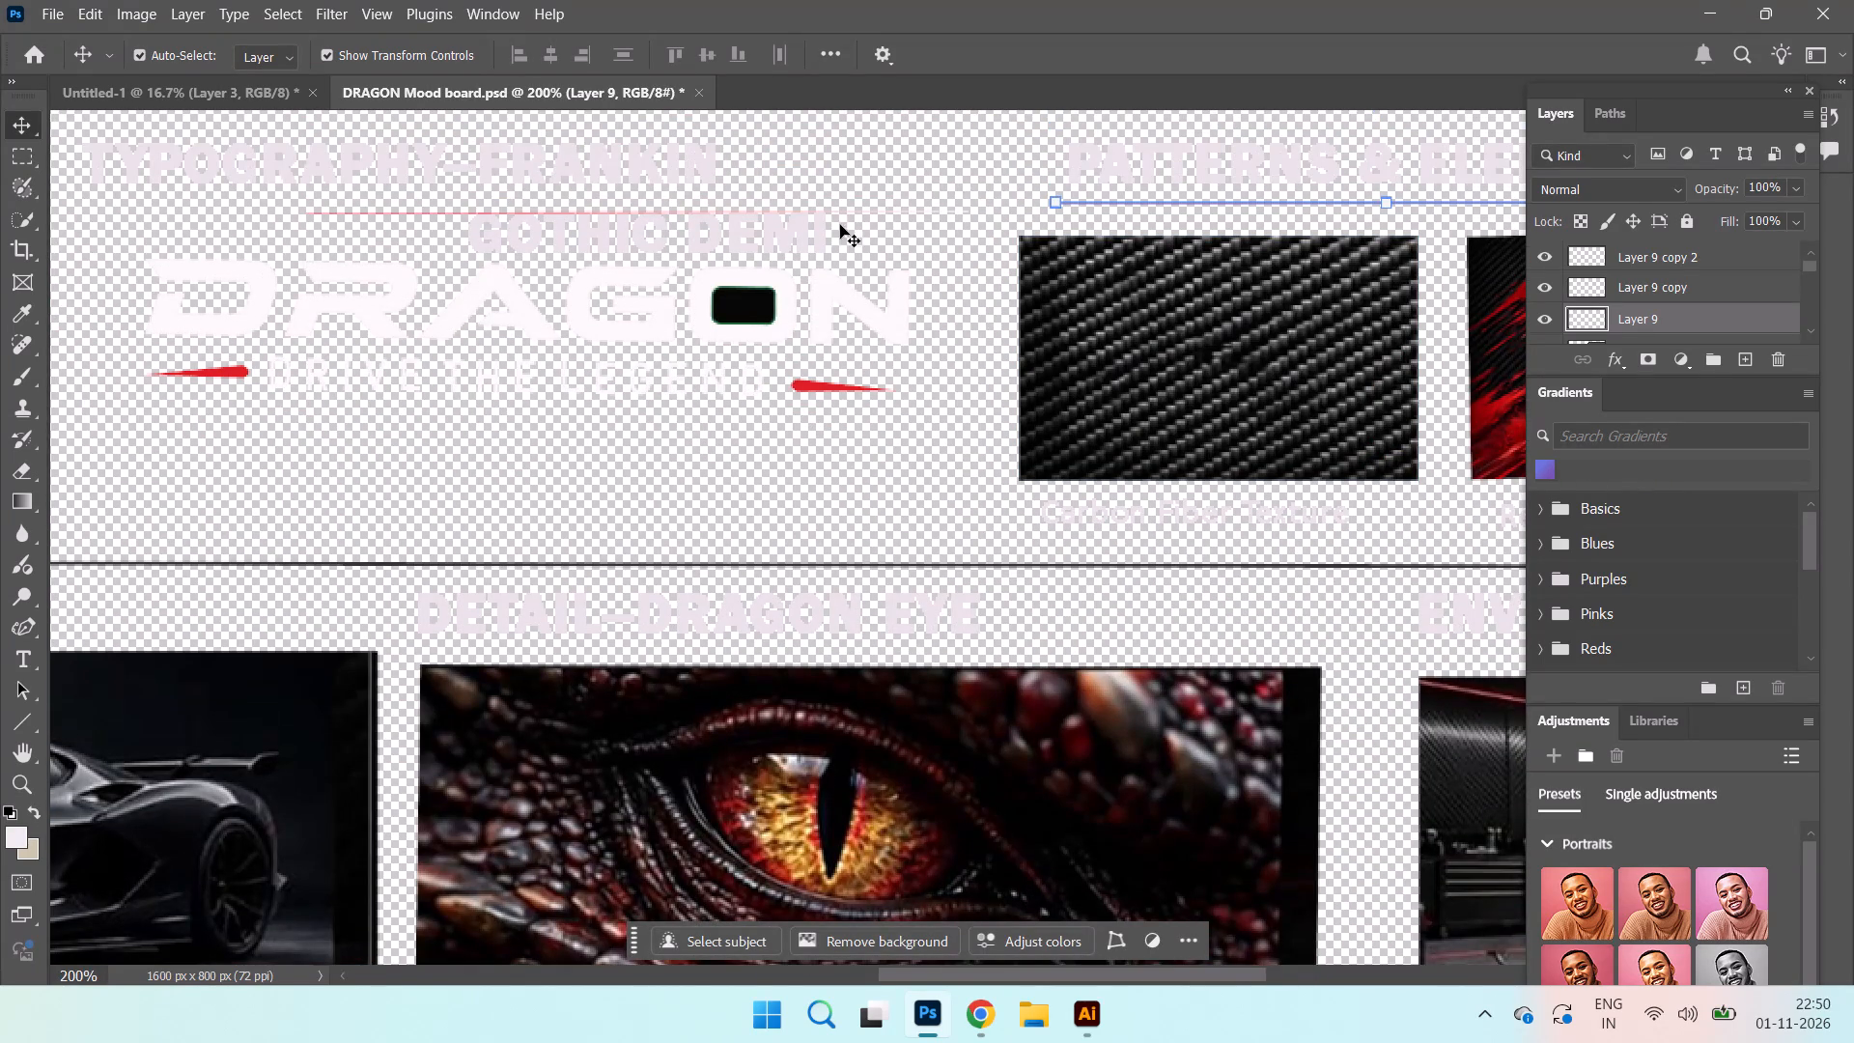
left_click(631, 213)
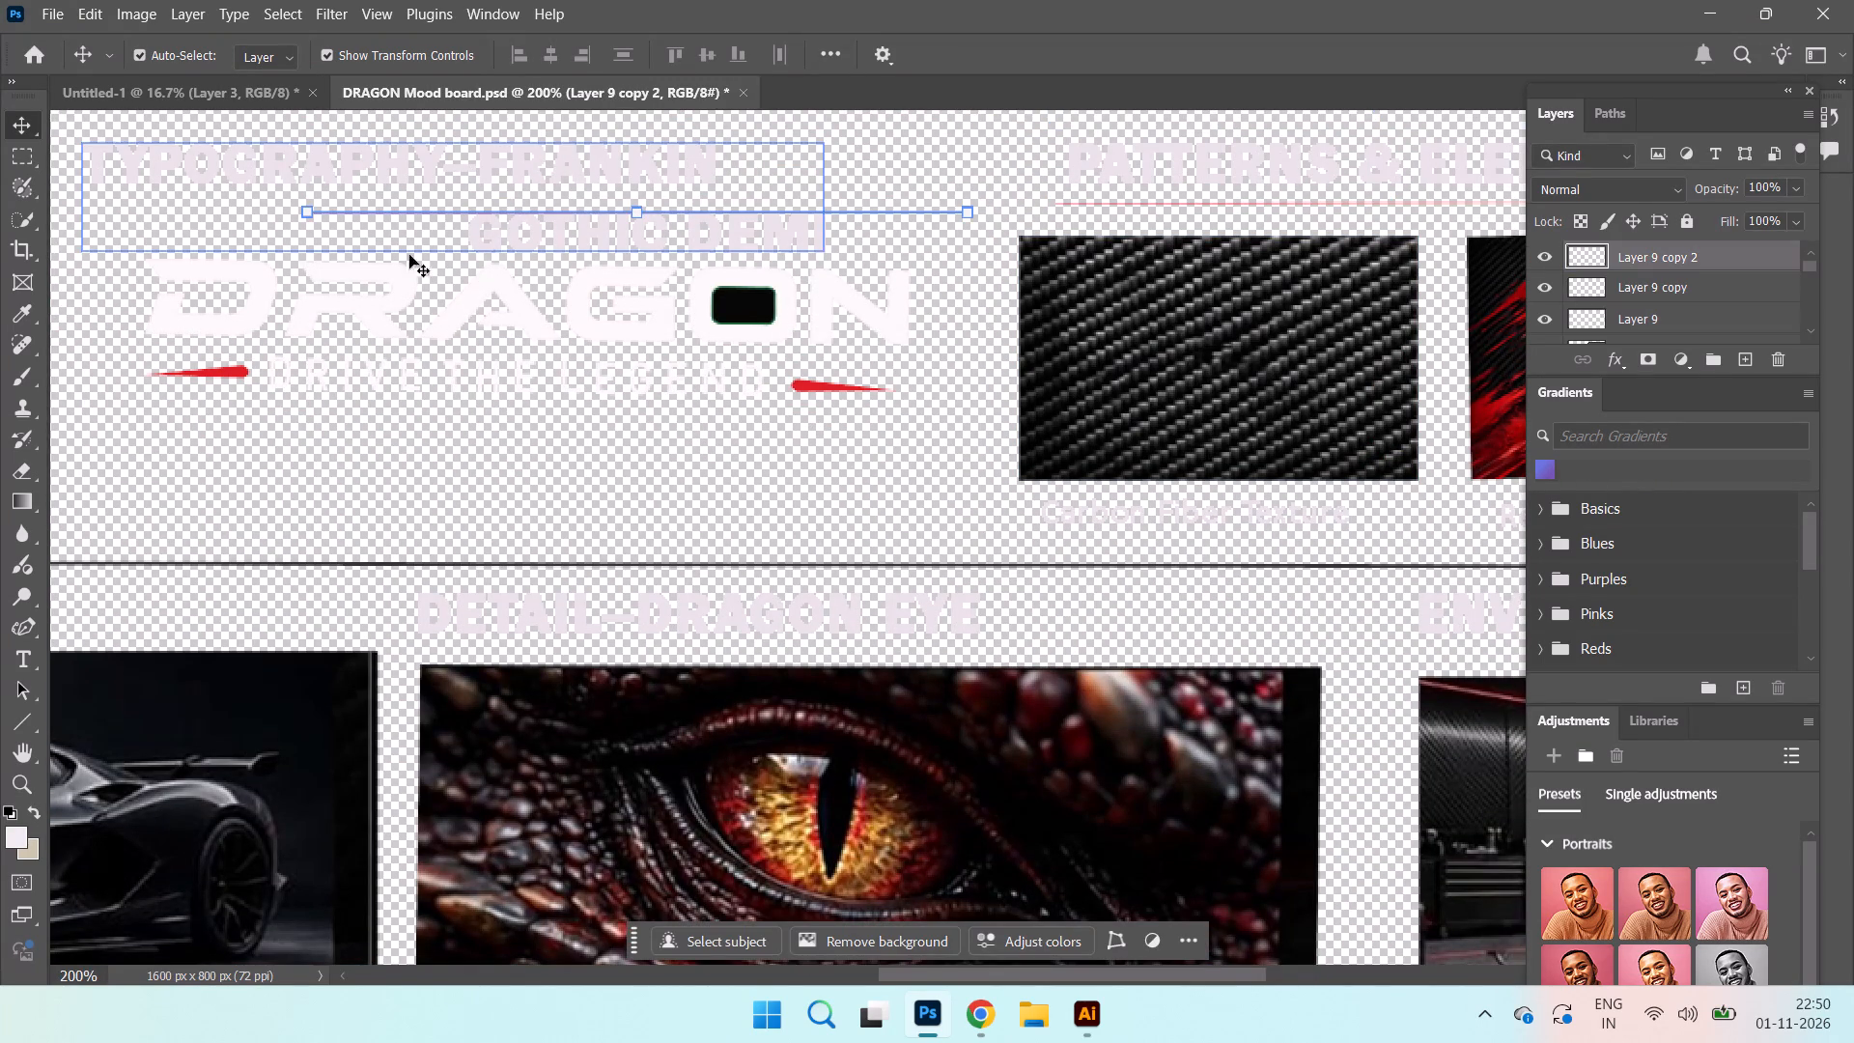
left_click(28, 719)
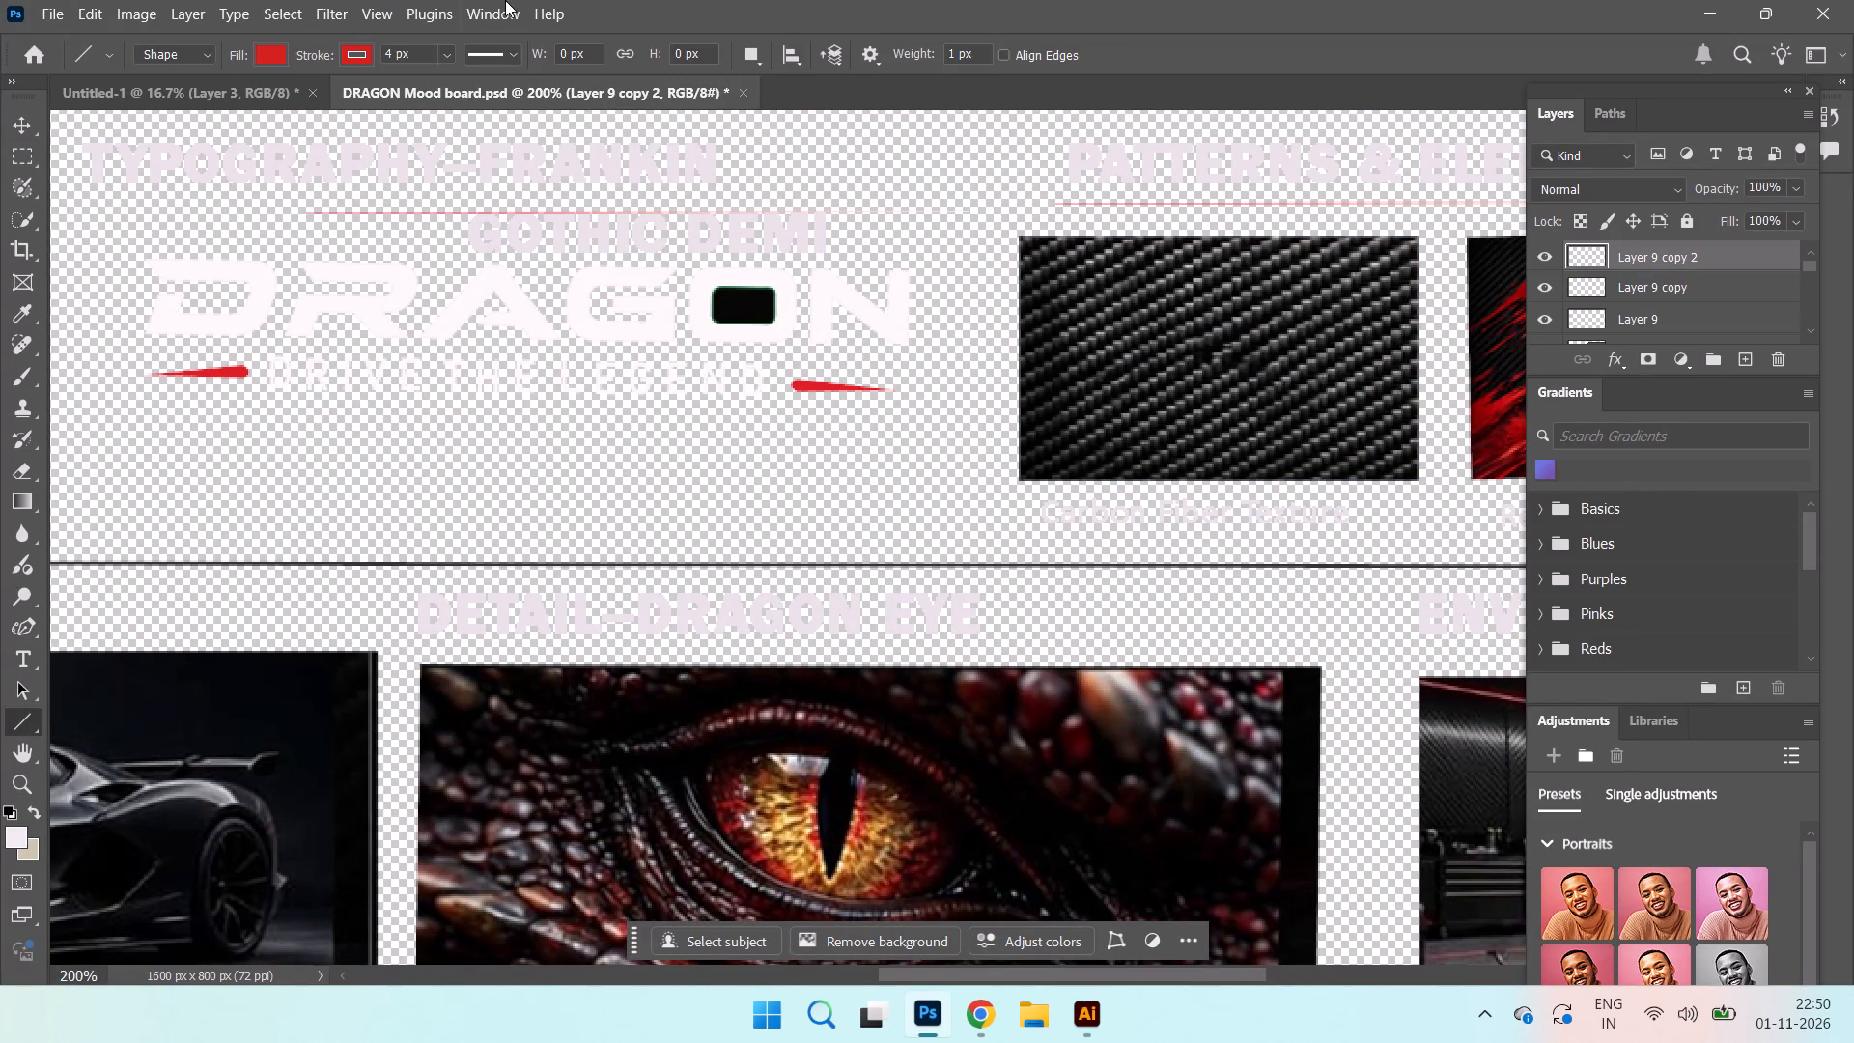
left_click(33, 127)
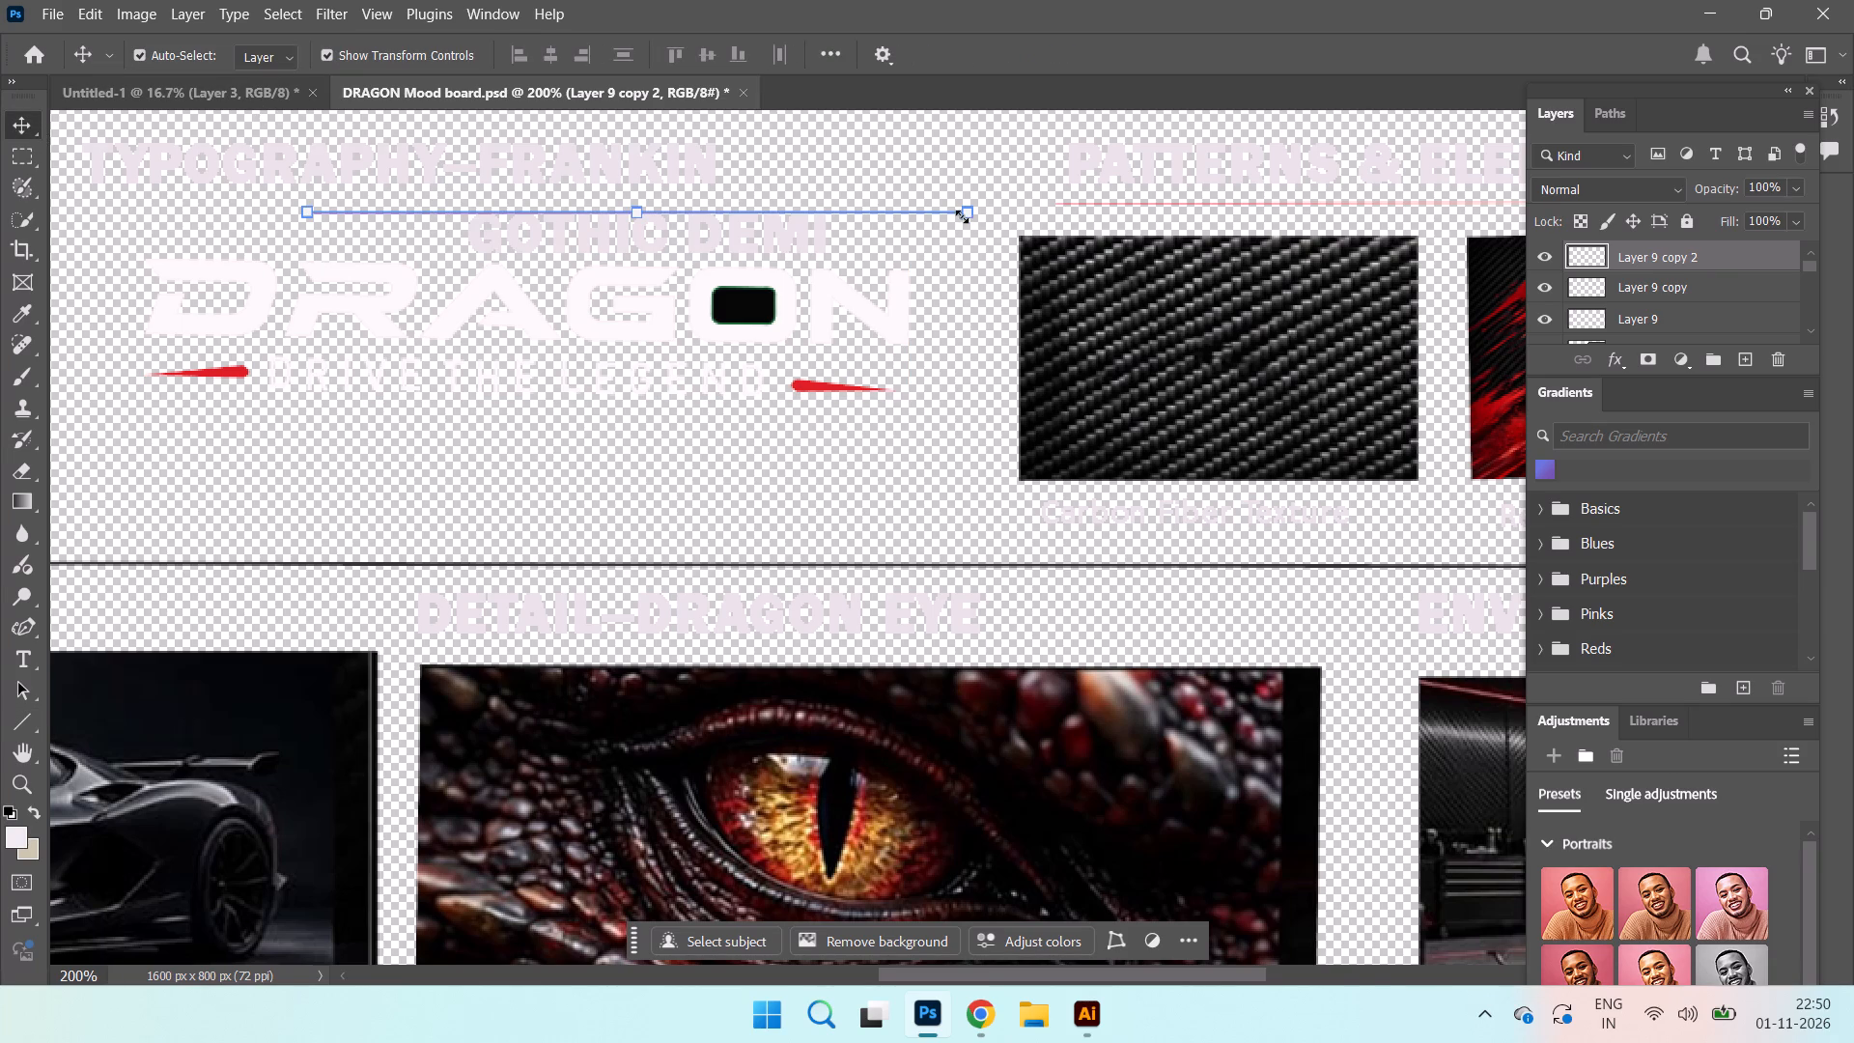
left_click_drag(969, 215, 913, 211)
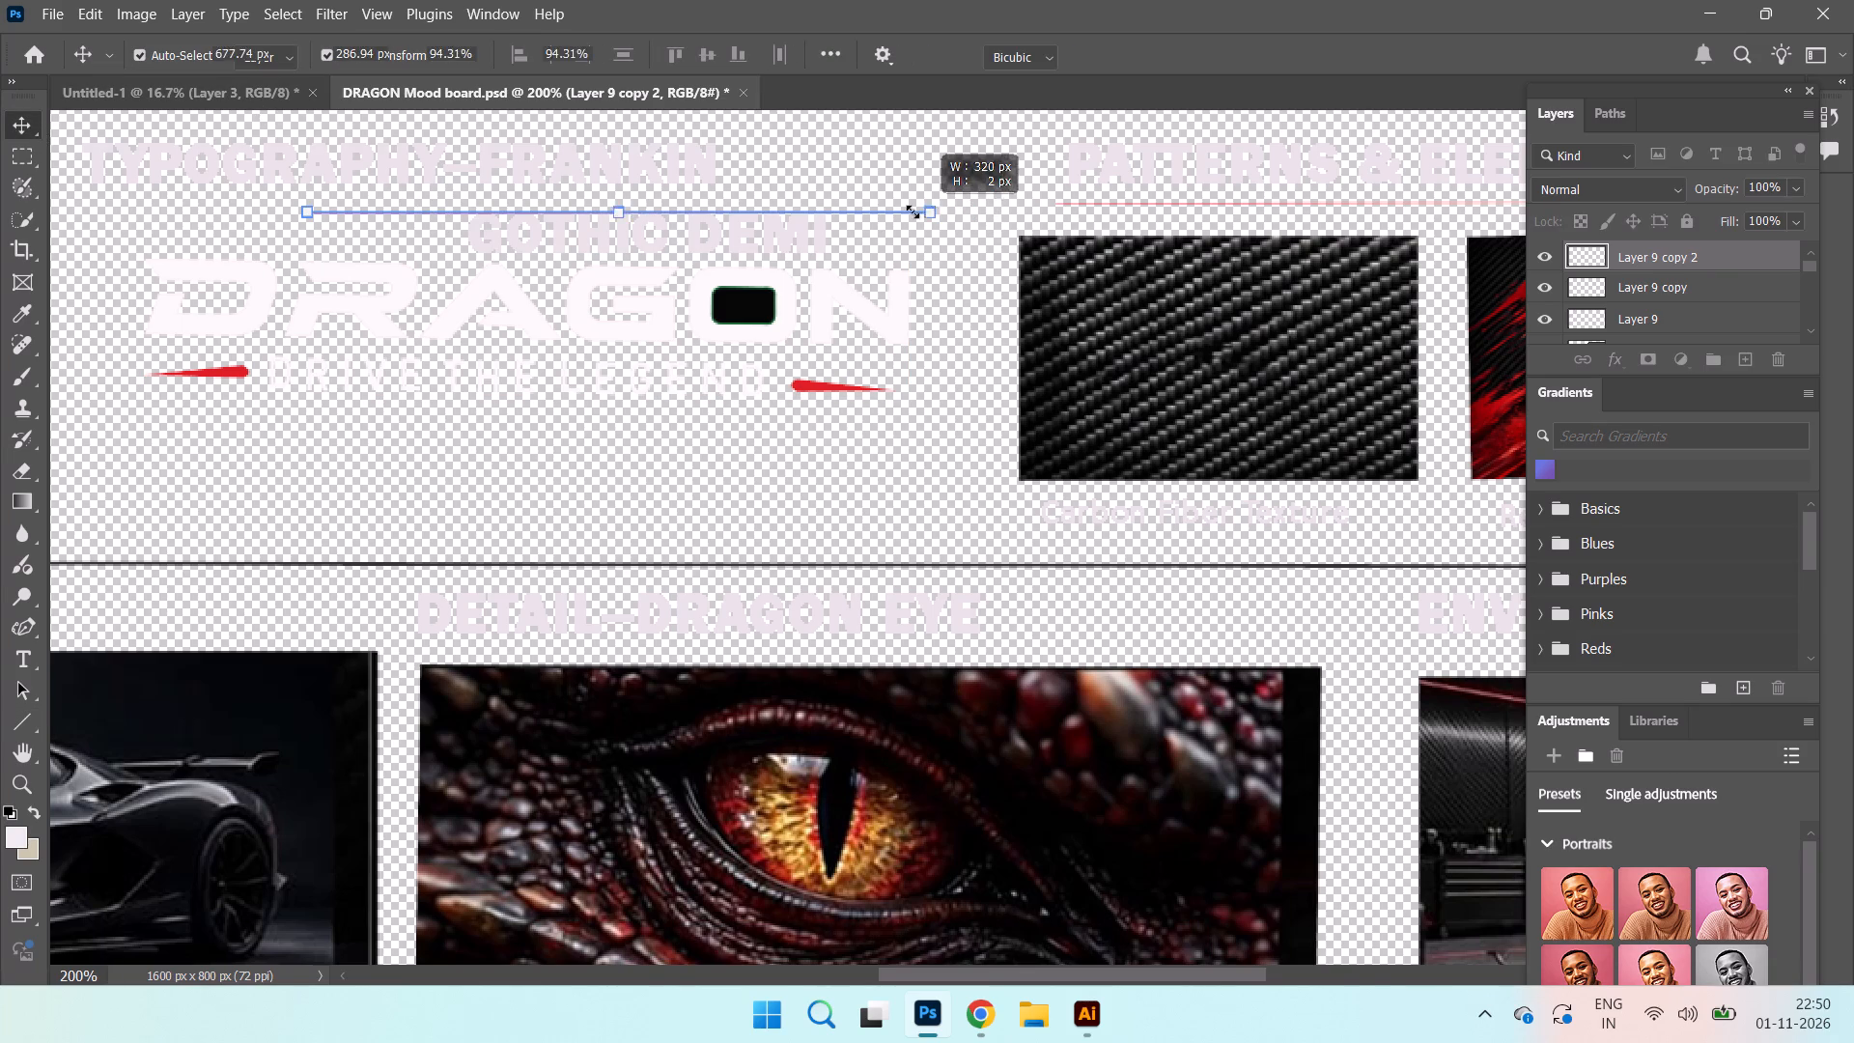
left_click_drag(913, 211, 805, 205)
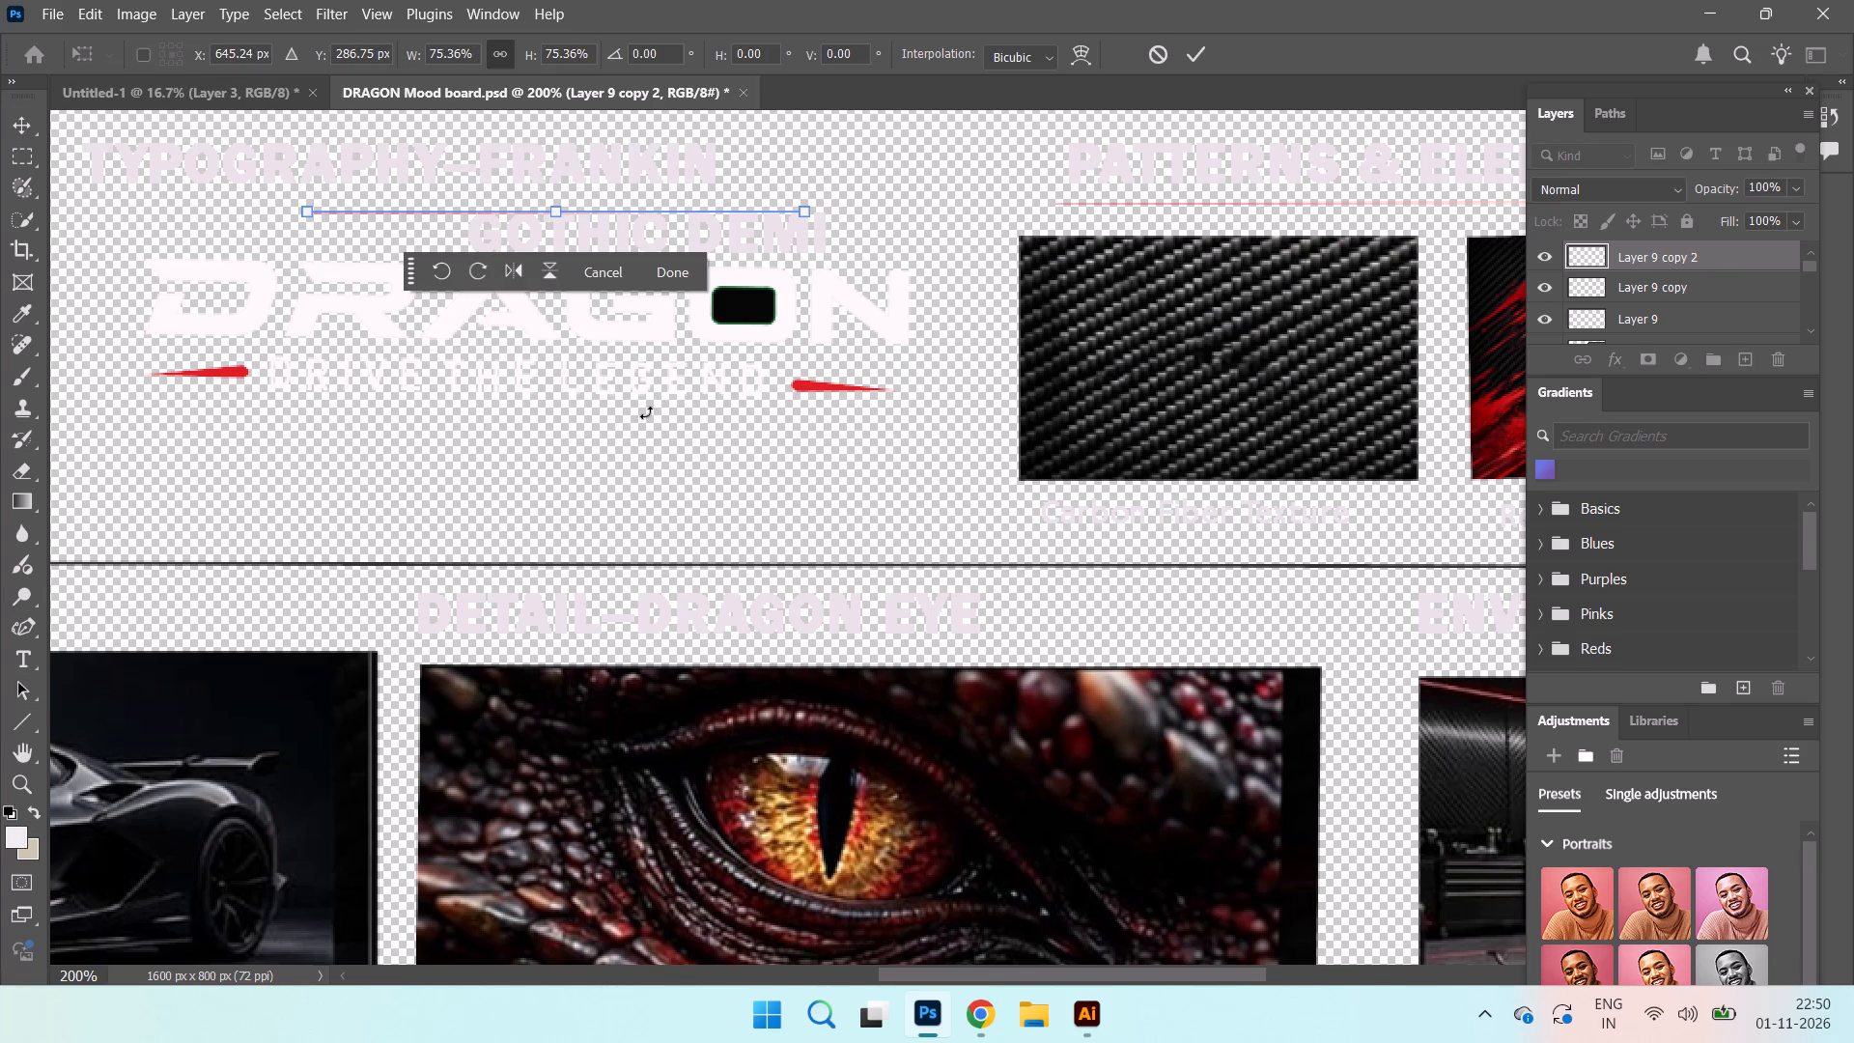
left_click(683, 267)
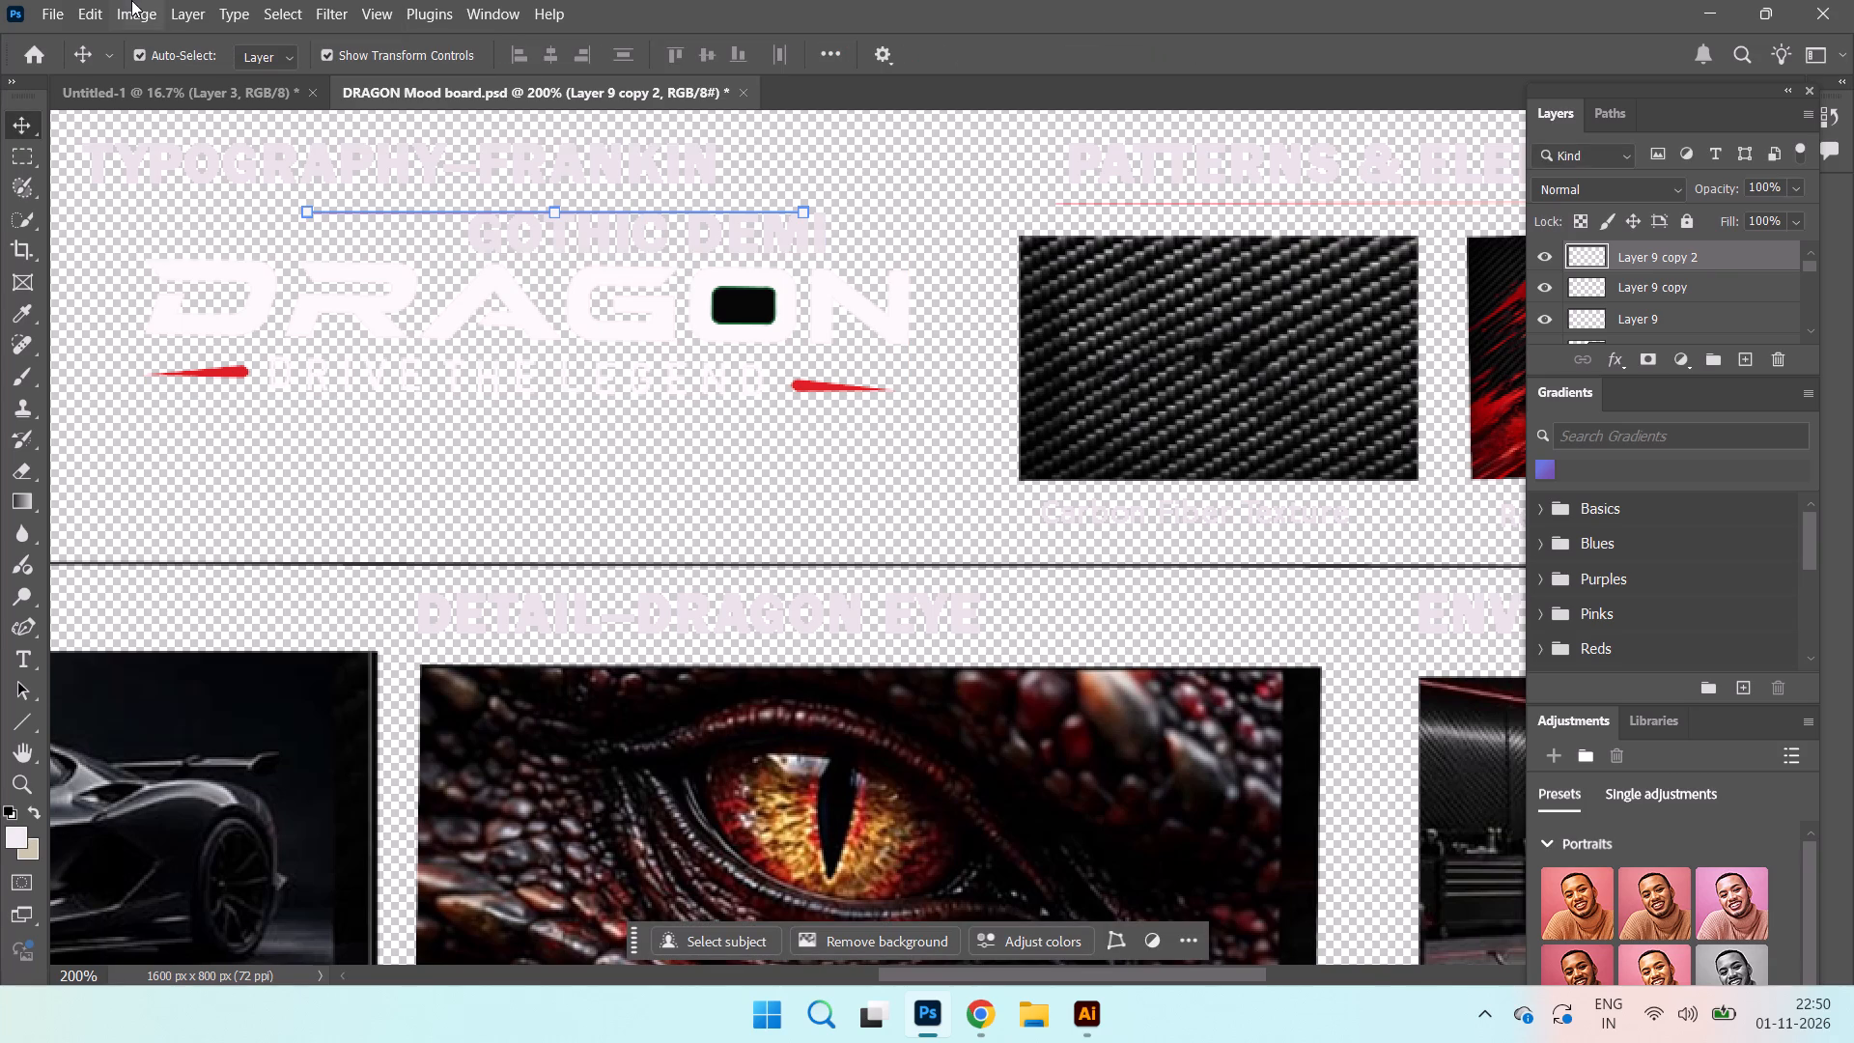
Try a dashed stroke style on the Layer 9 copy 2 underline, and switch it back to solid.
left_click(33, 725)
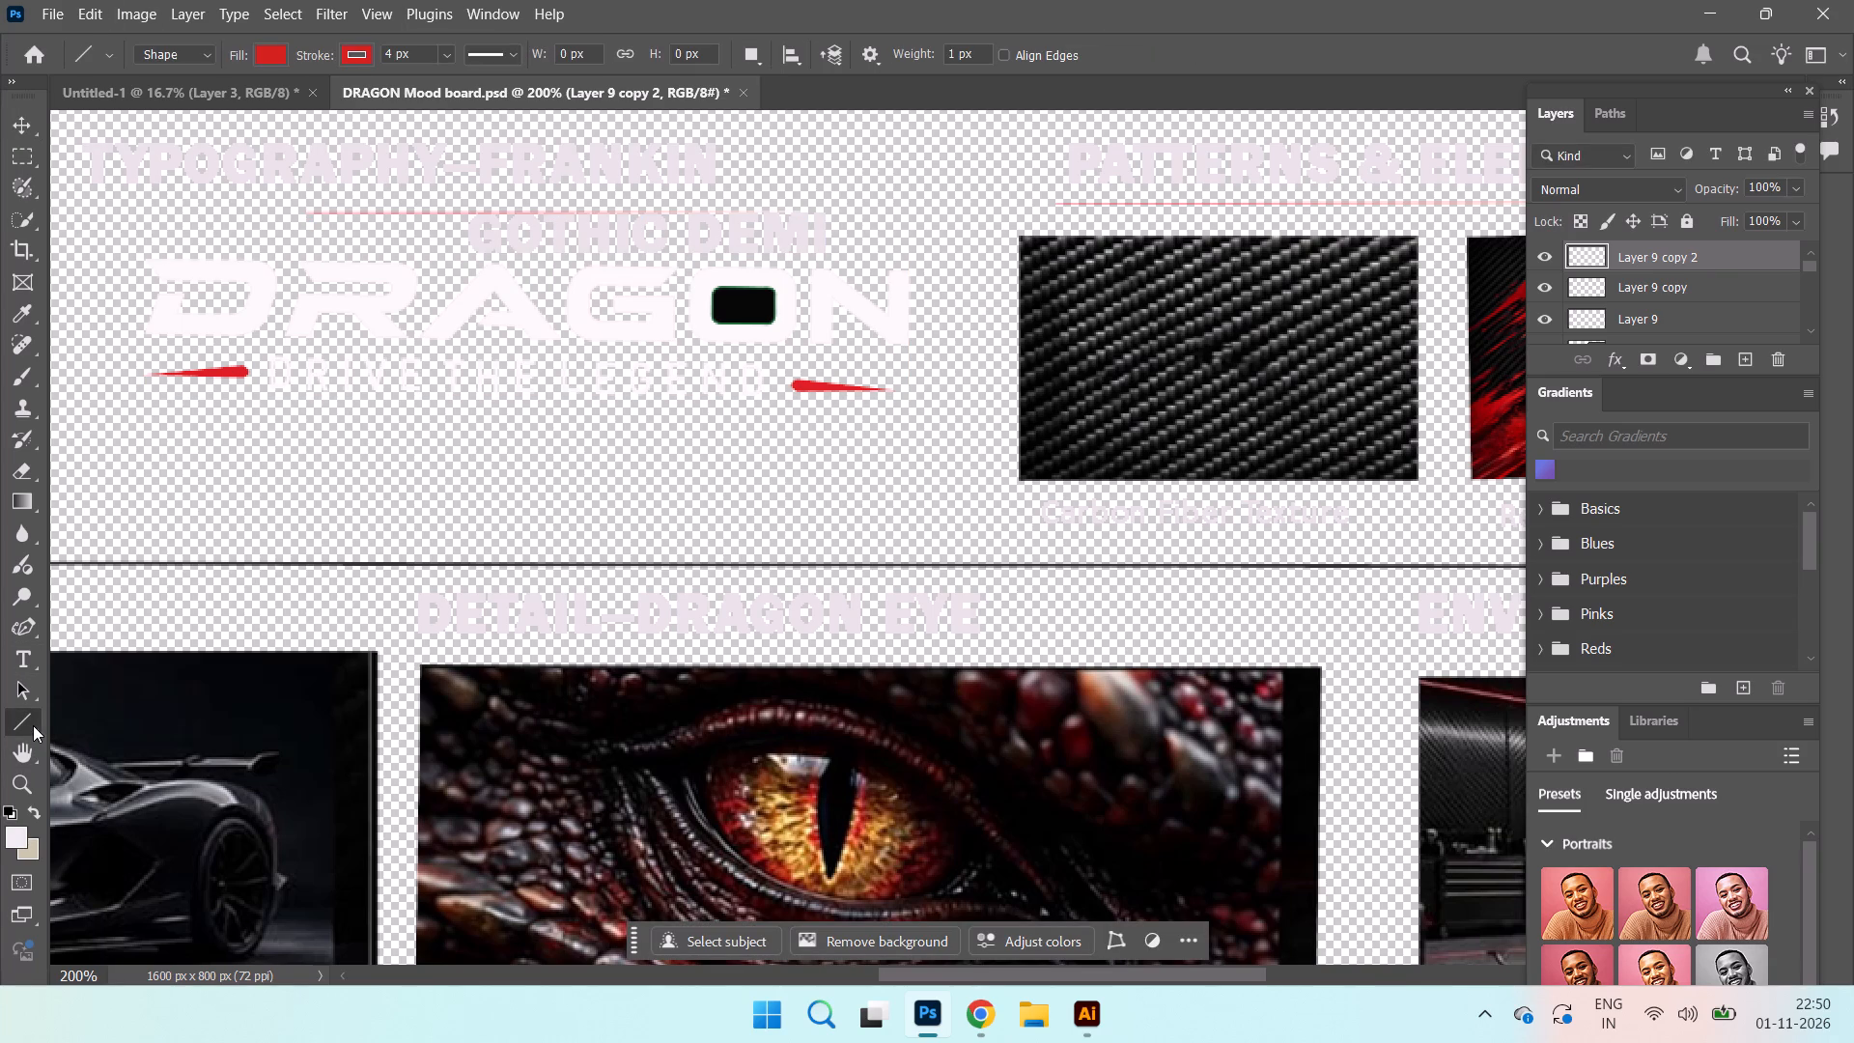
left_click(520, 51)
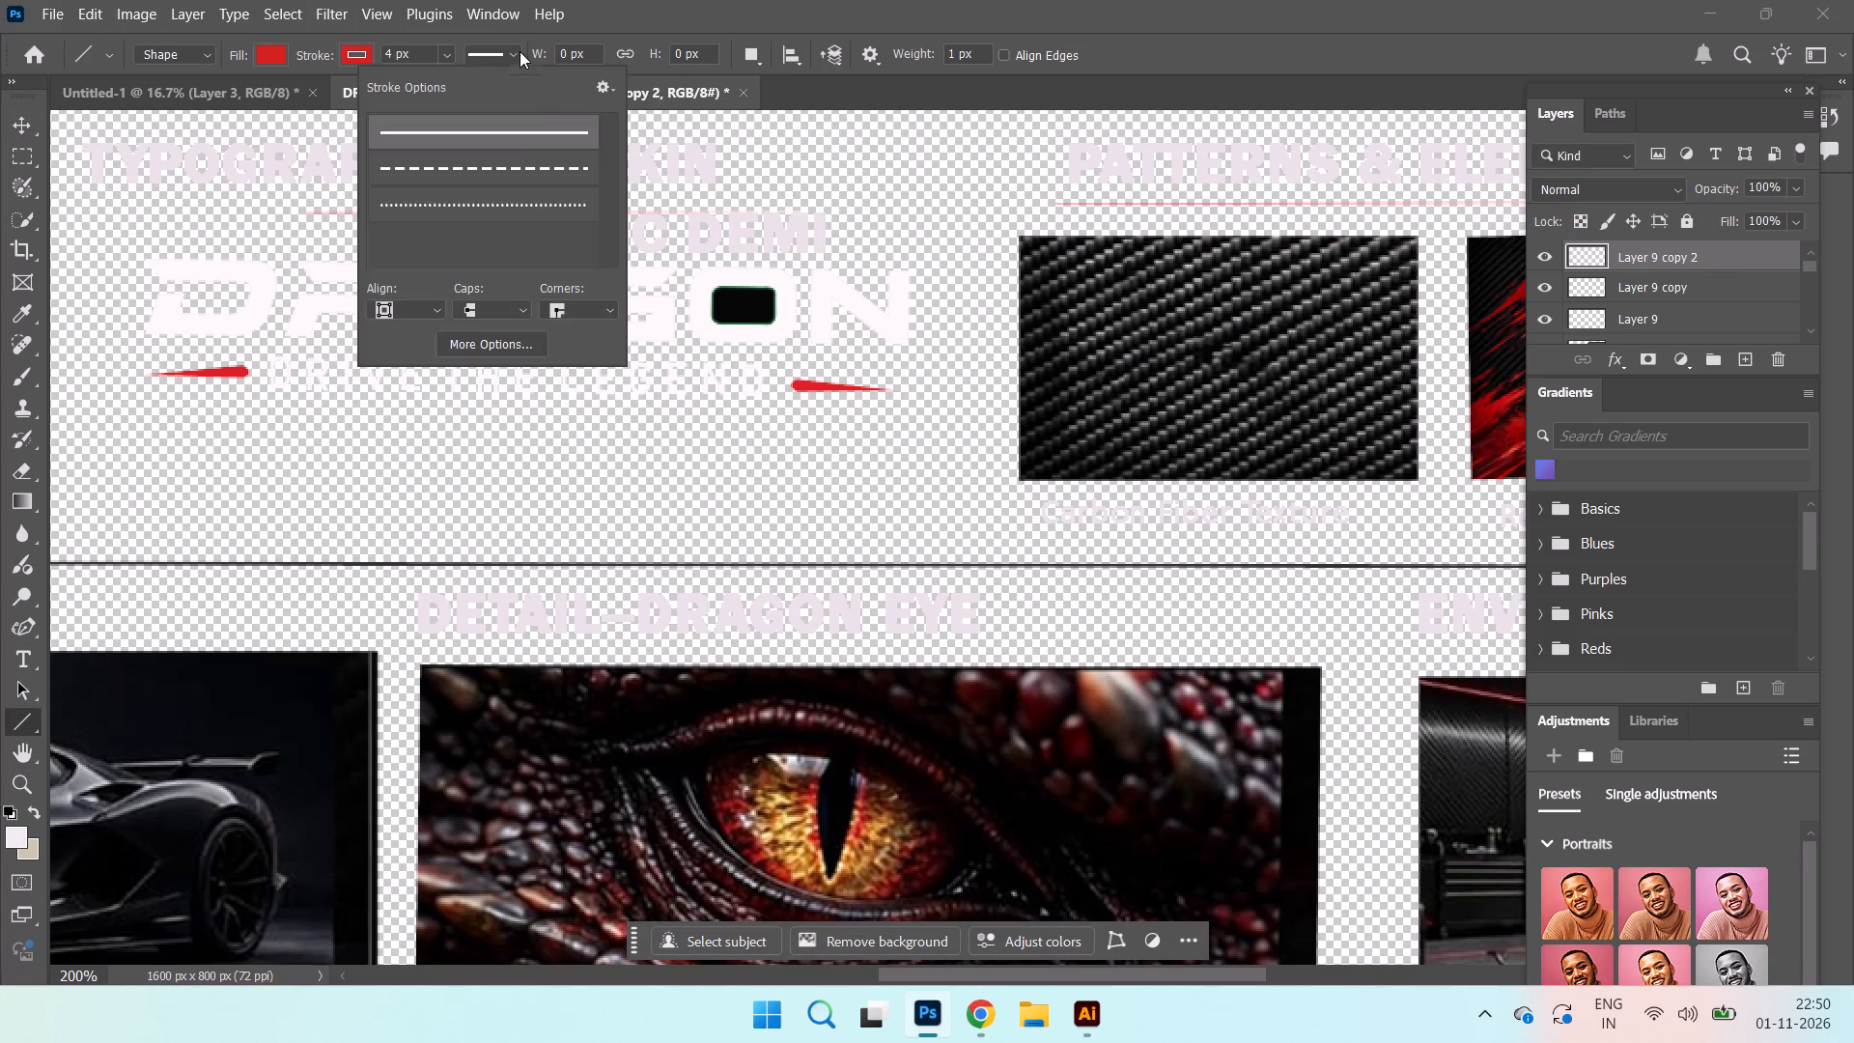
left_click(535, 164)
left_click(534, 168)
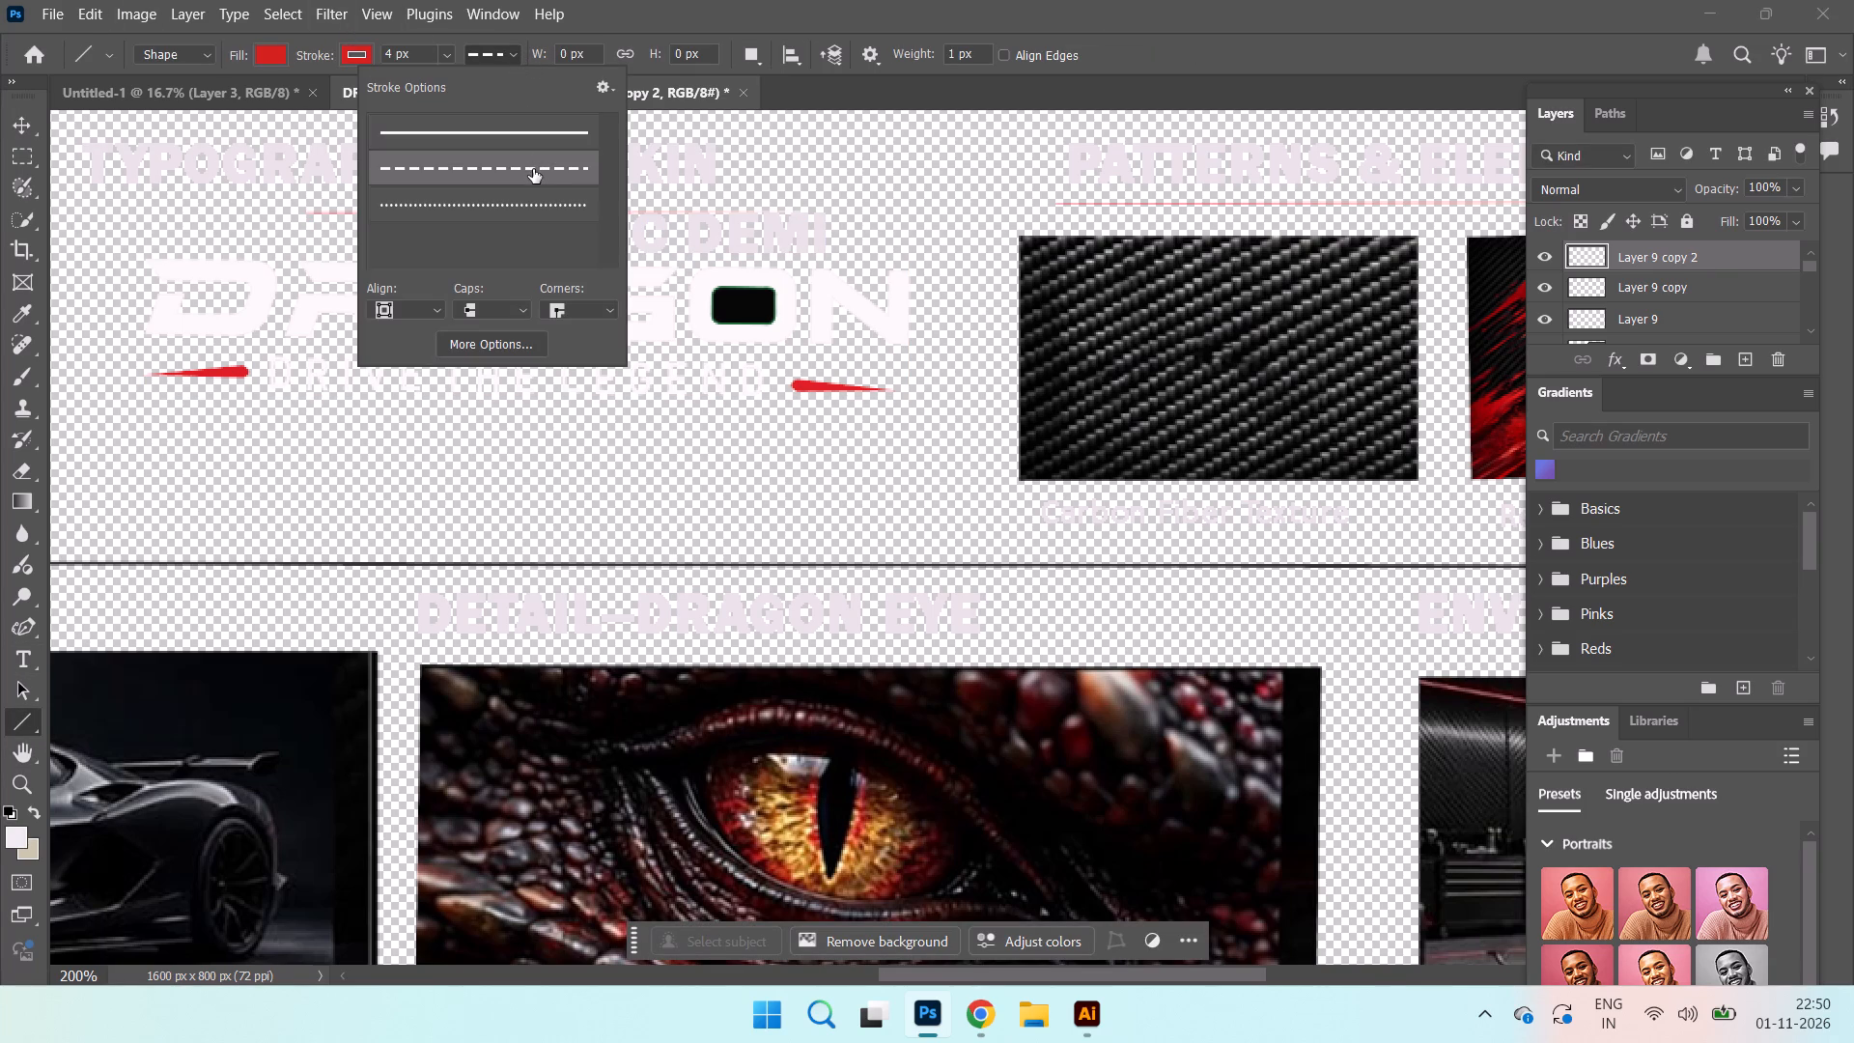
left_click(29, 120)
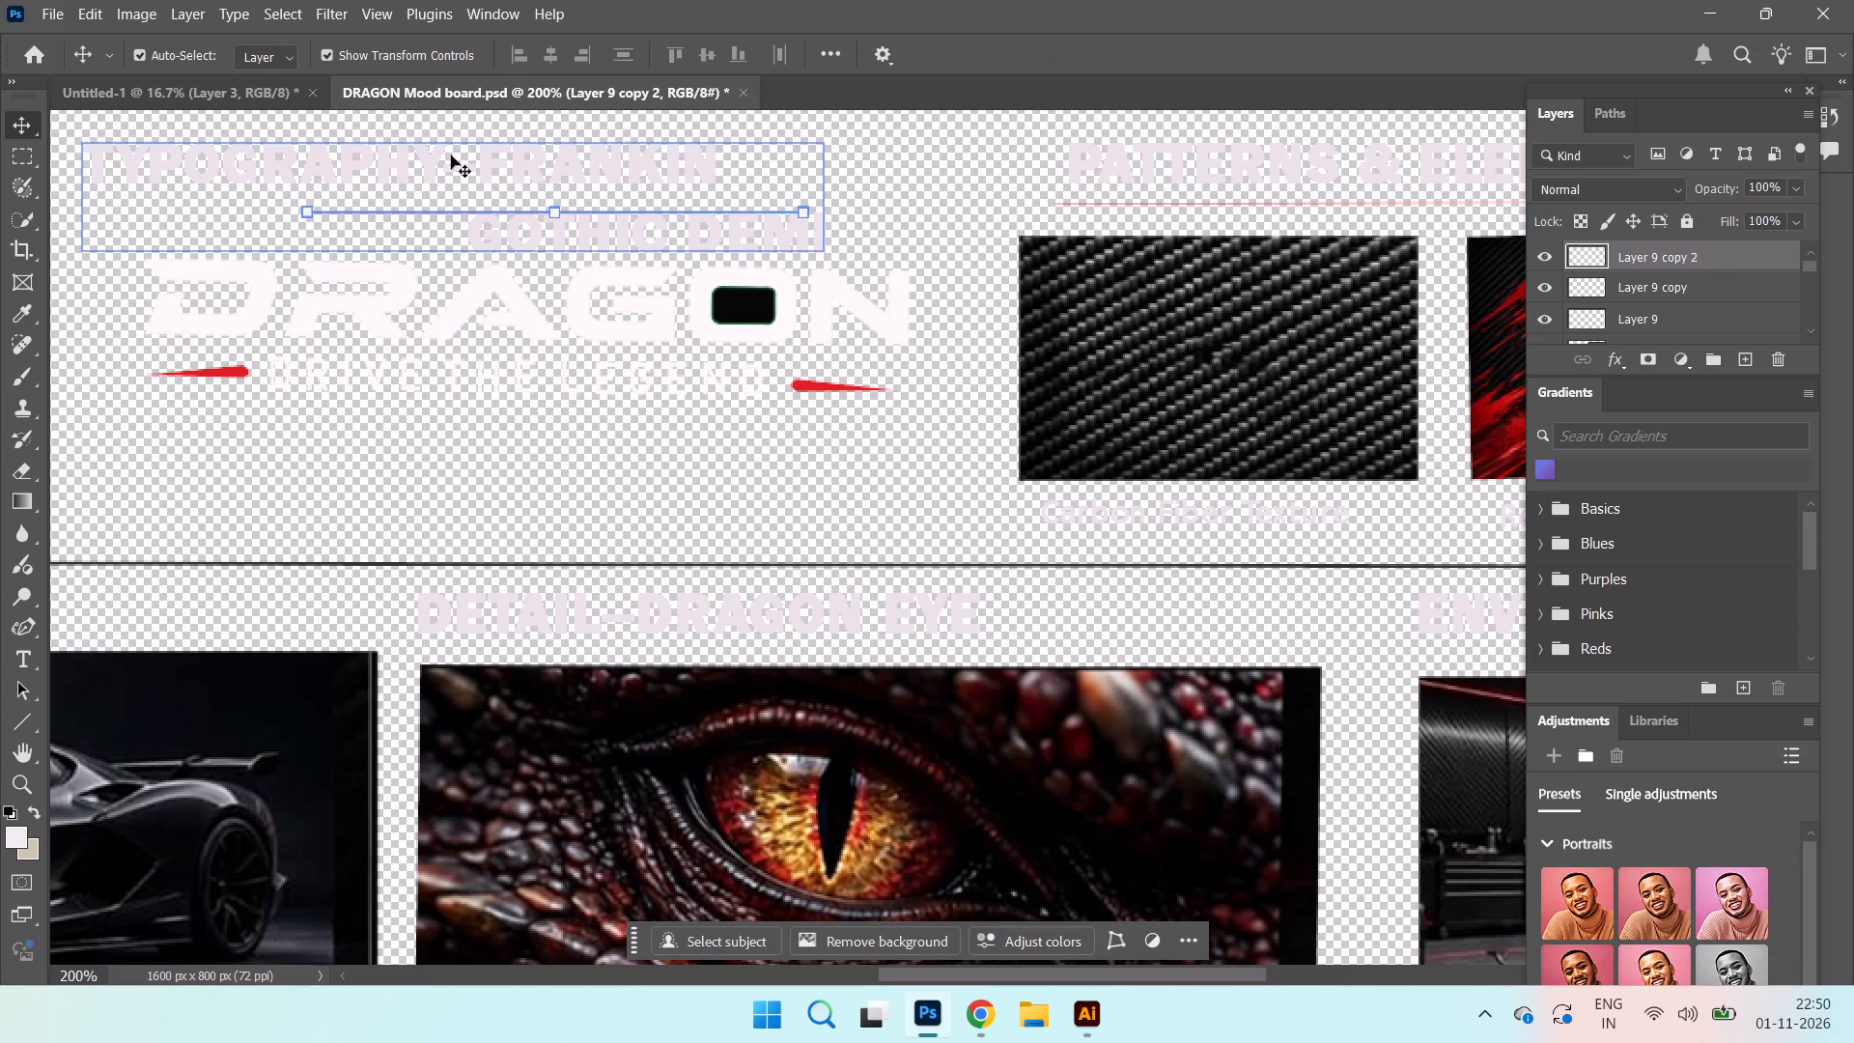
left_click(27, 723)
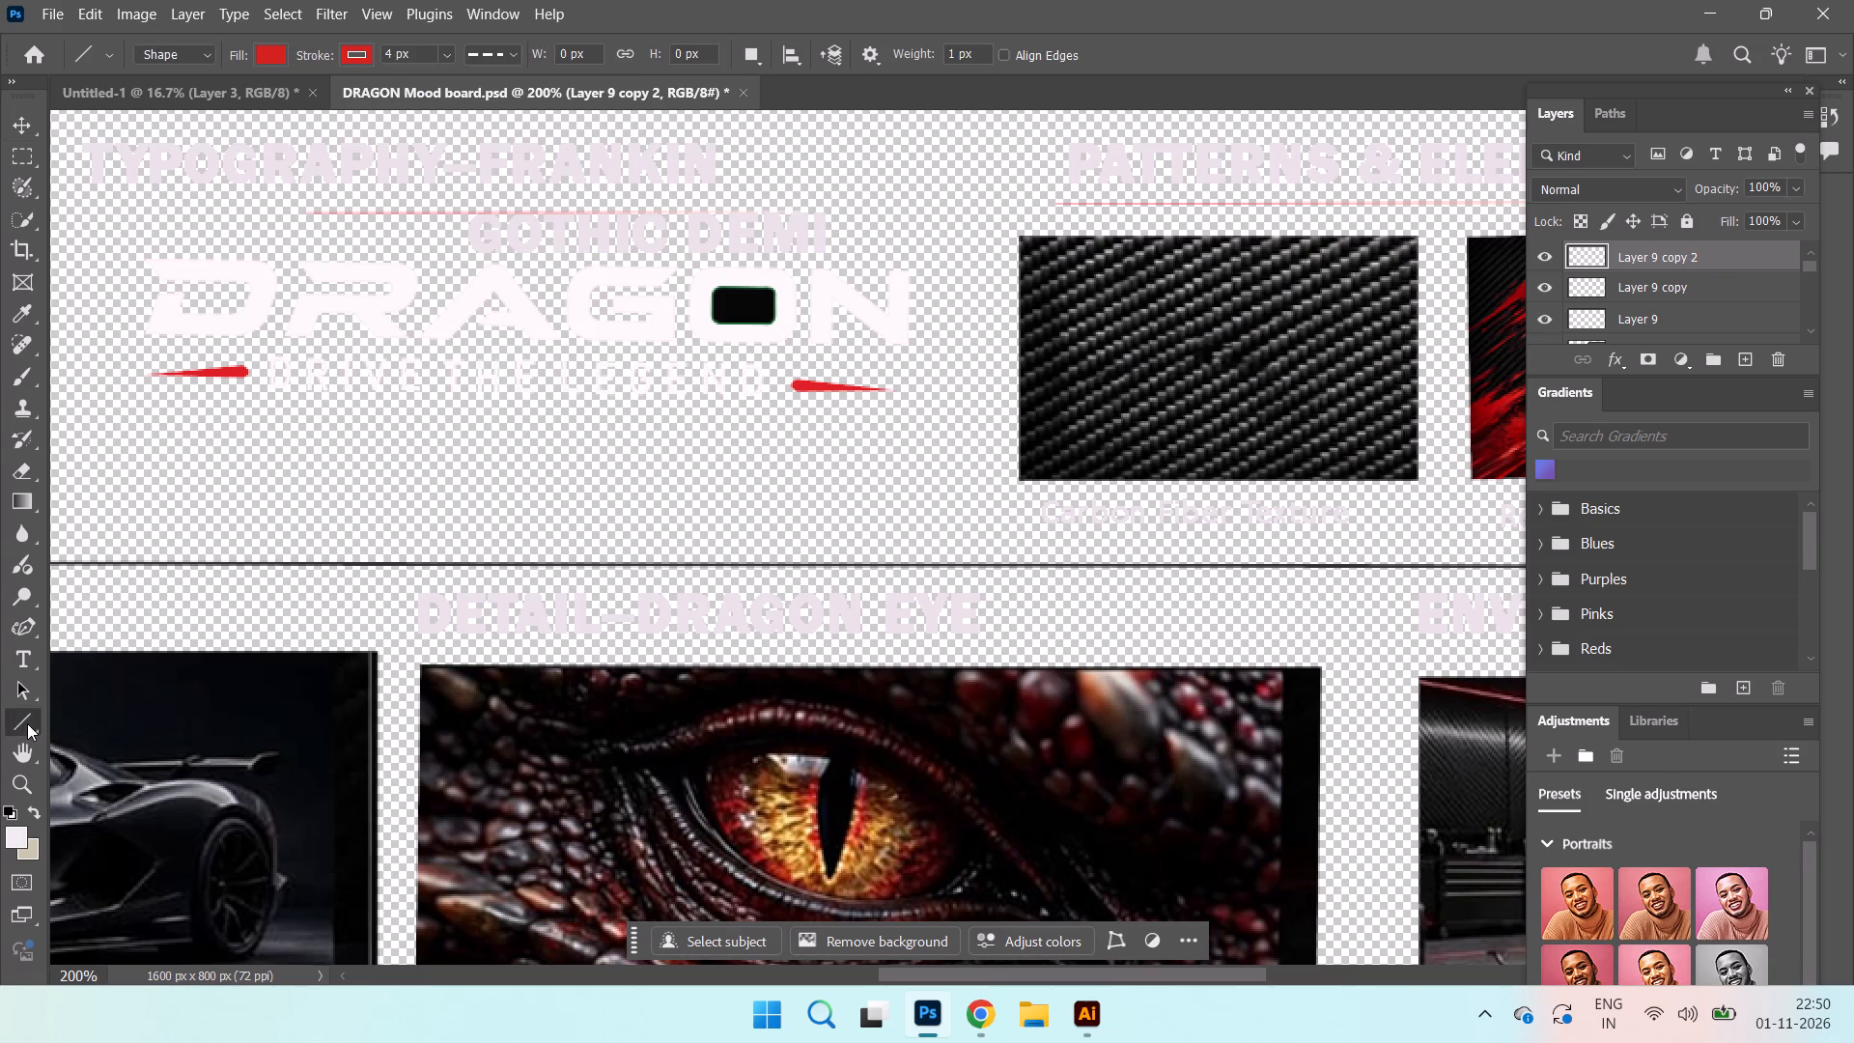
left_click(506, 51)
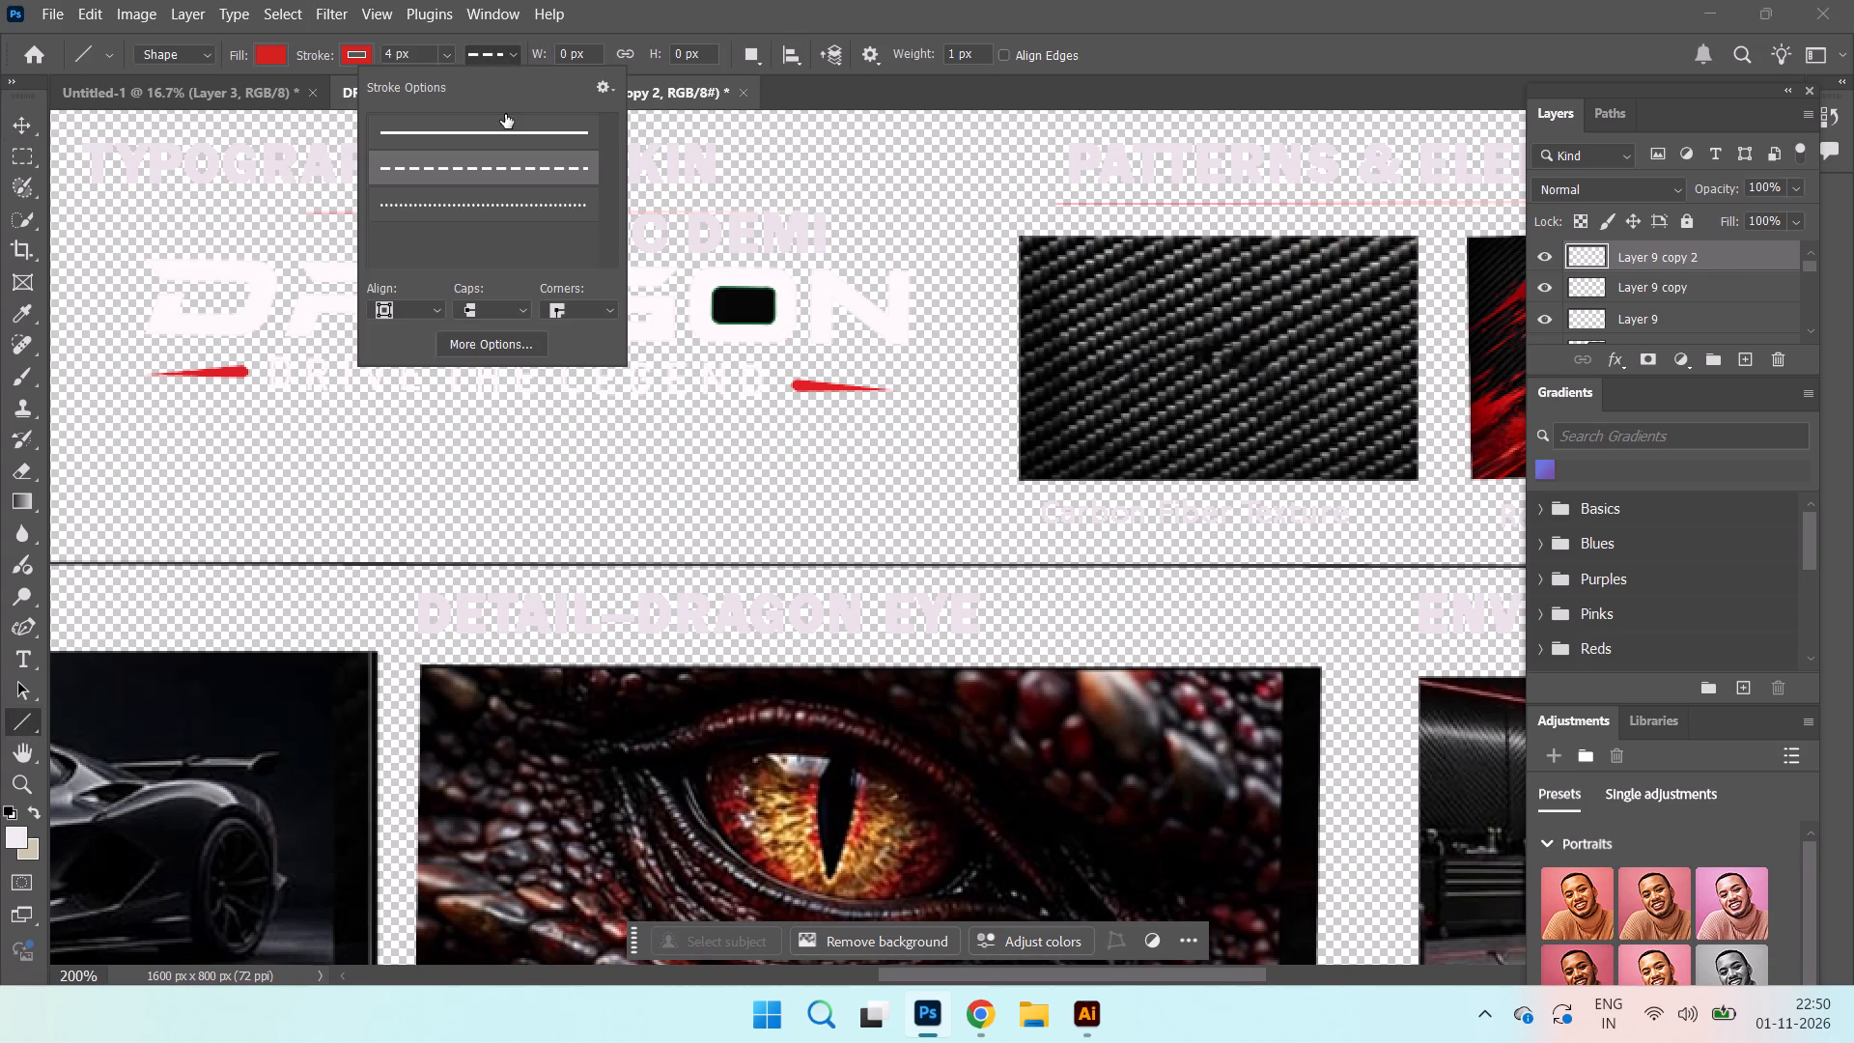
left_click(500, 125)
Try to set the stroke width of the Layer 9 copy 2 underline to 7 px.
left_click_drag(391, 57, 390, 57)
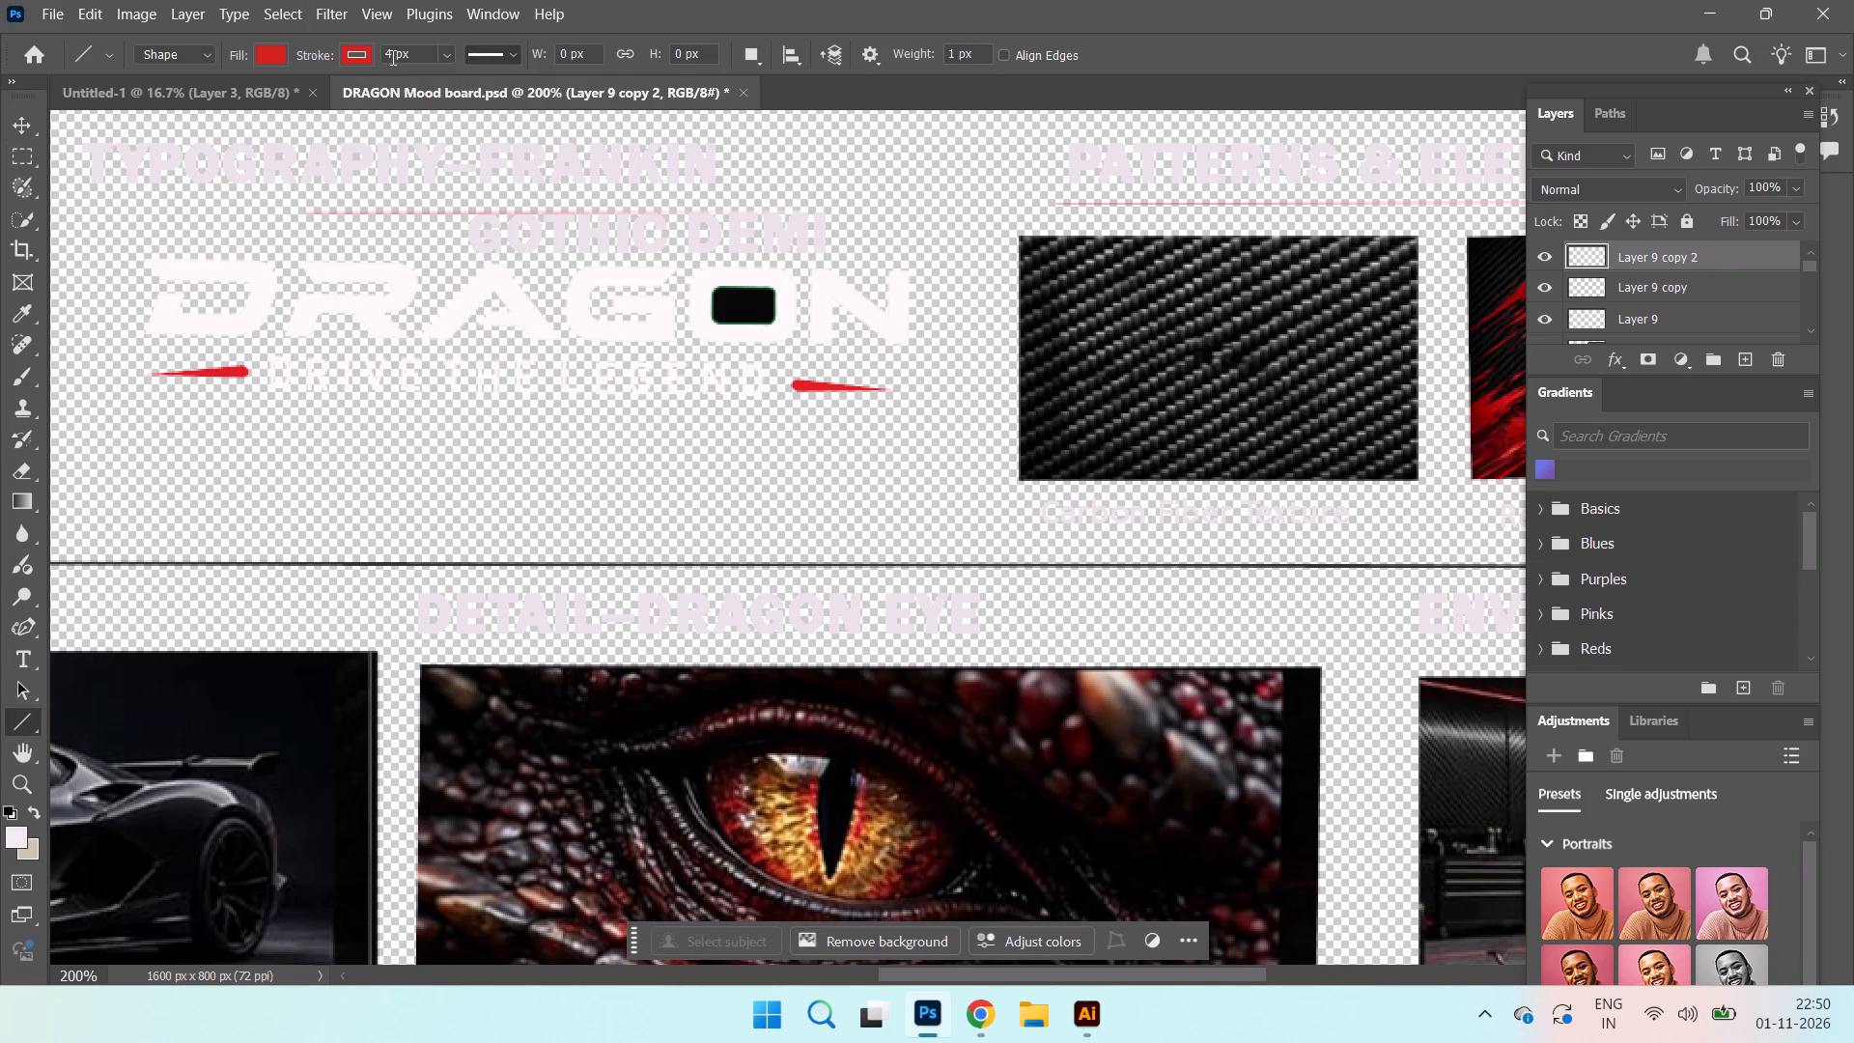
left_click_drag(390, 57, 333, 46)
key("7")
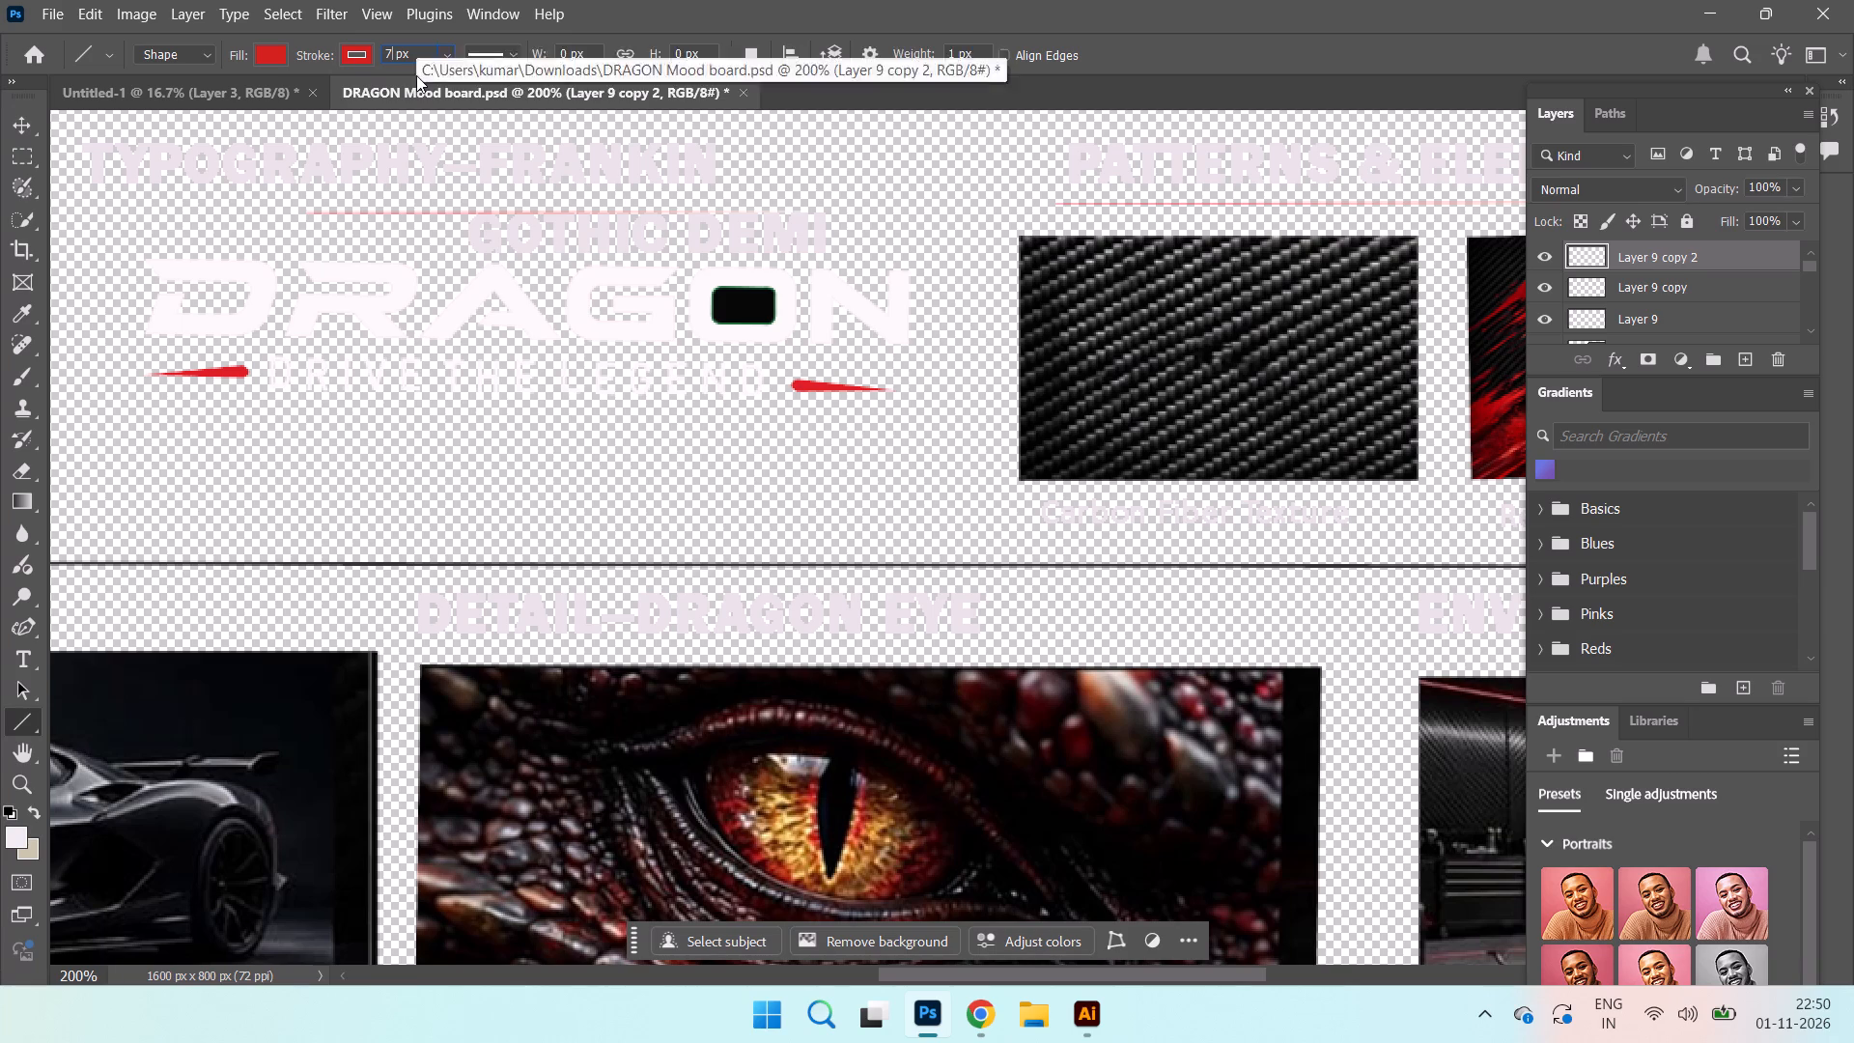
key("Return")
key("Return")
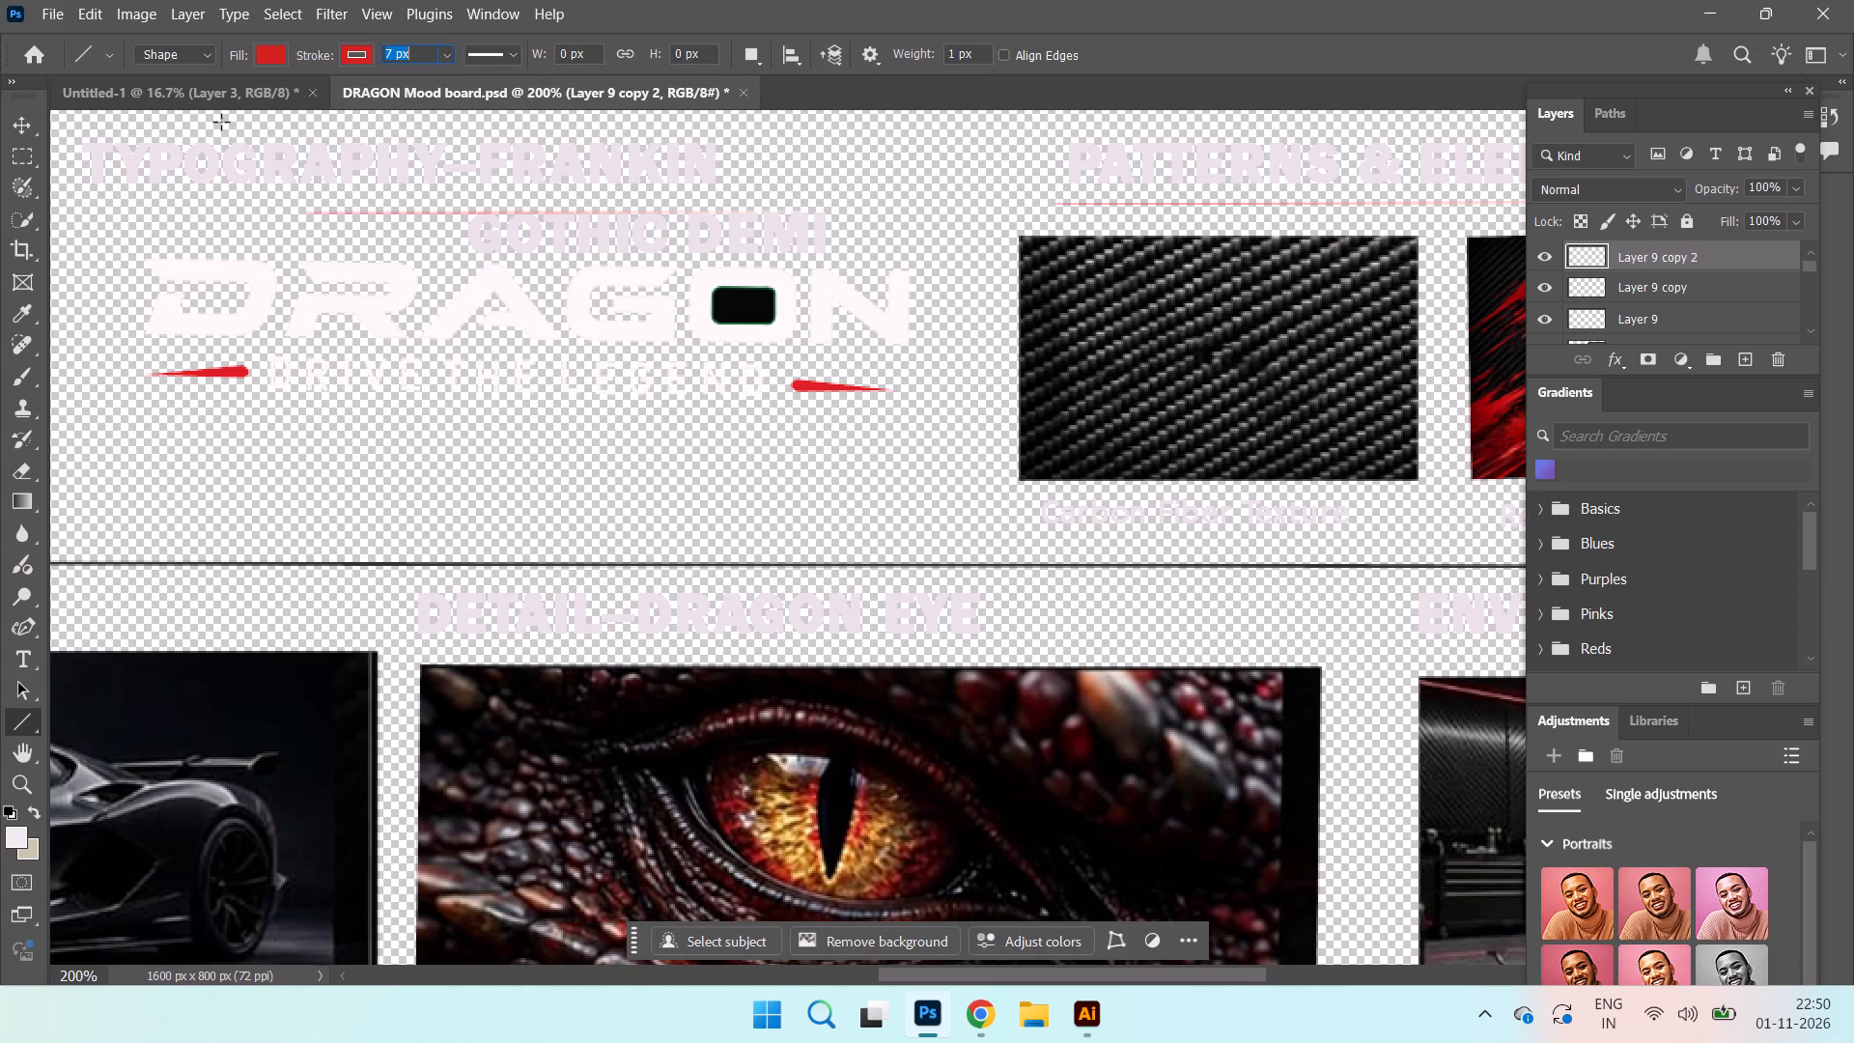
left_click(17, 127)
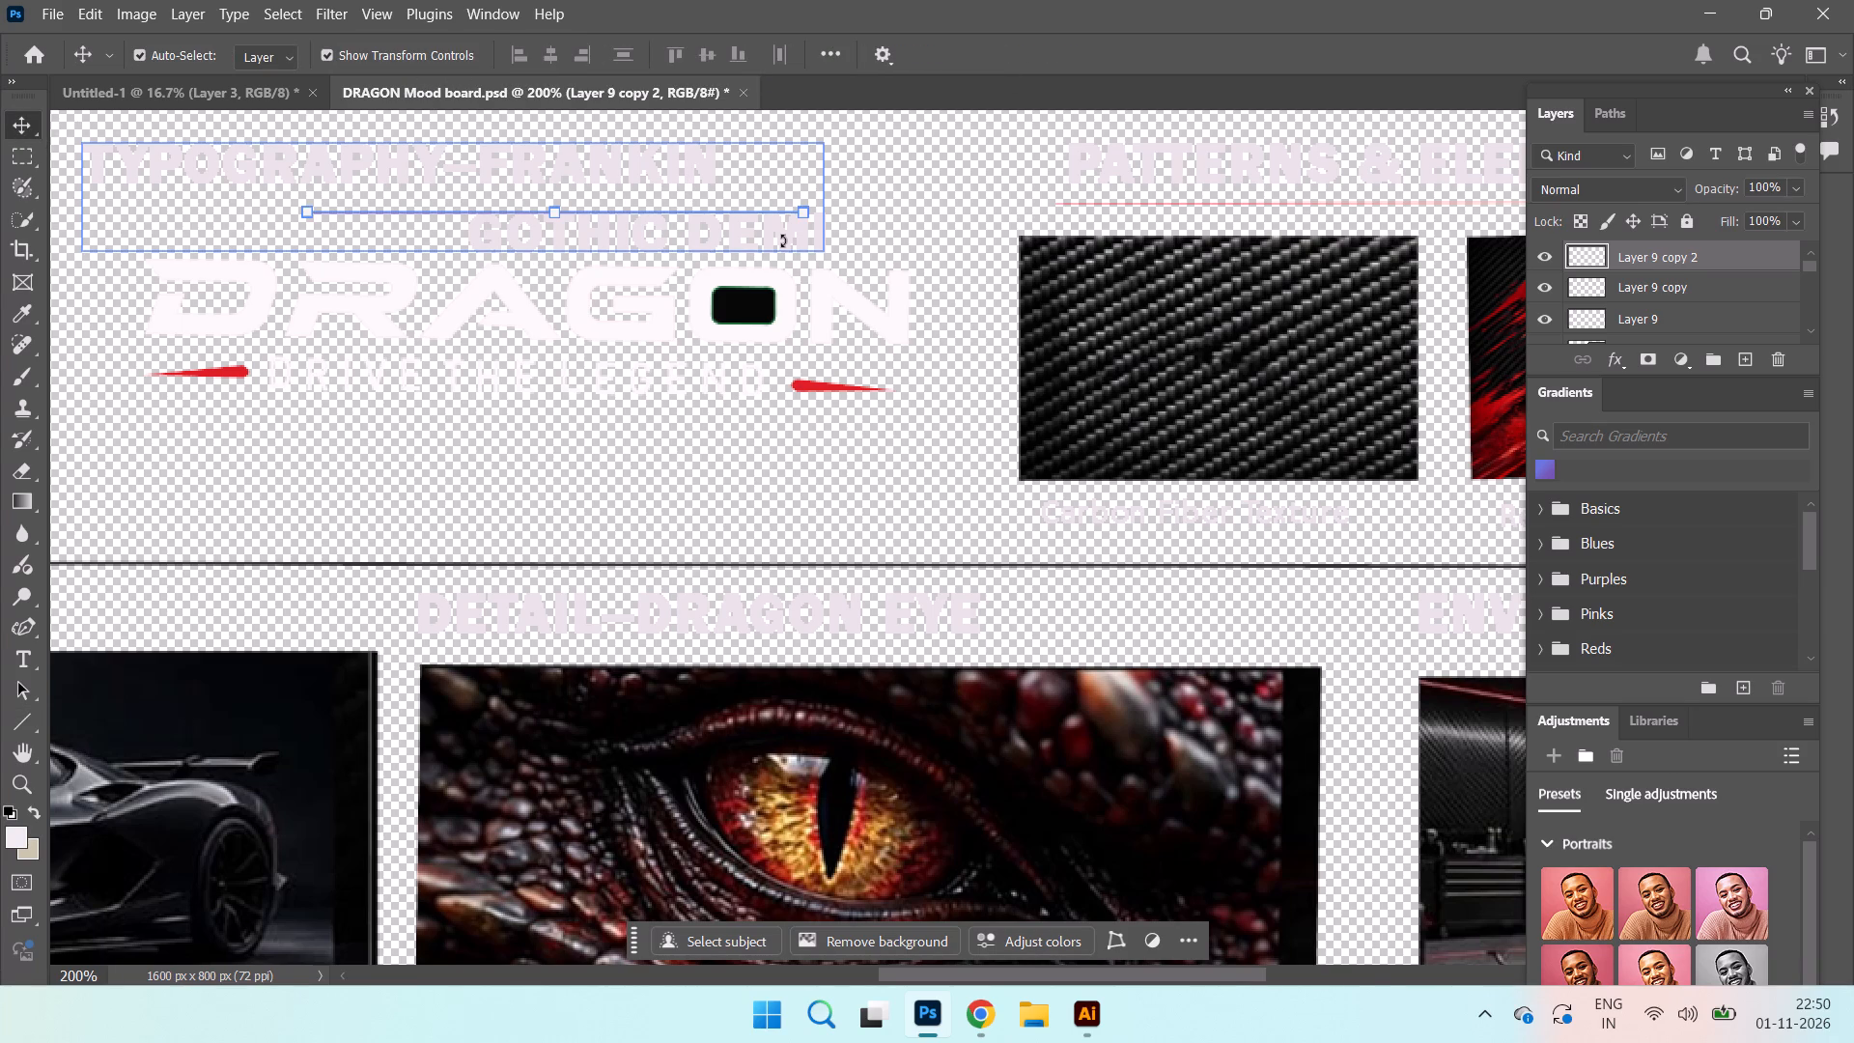
Delete the three heading underline layers: Layer 9 copy, Layer 9 copy 2 and Layer 9.
key("ctrl+minus")
key("ctrl+minus")
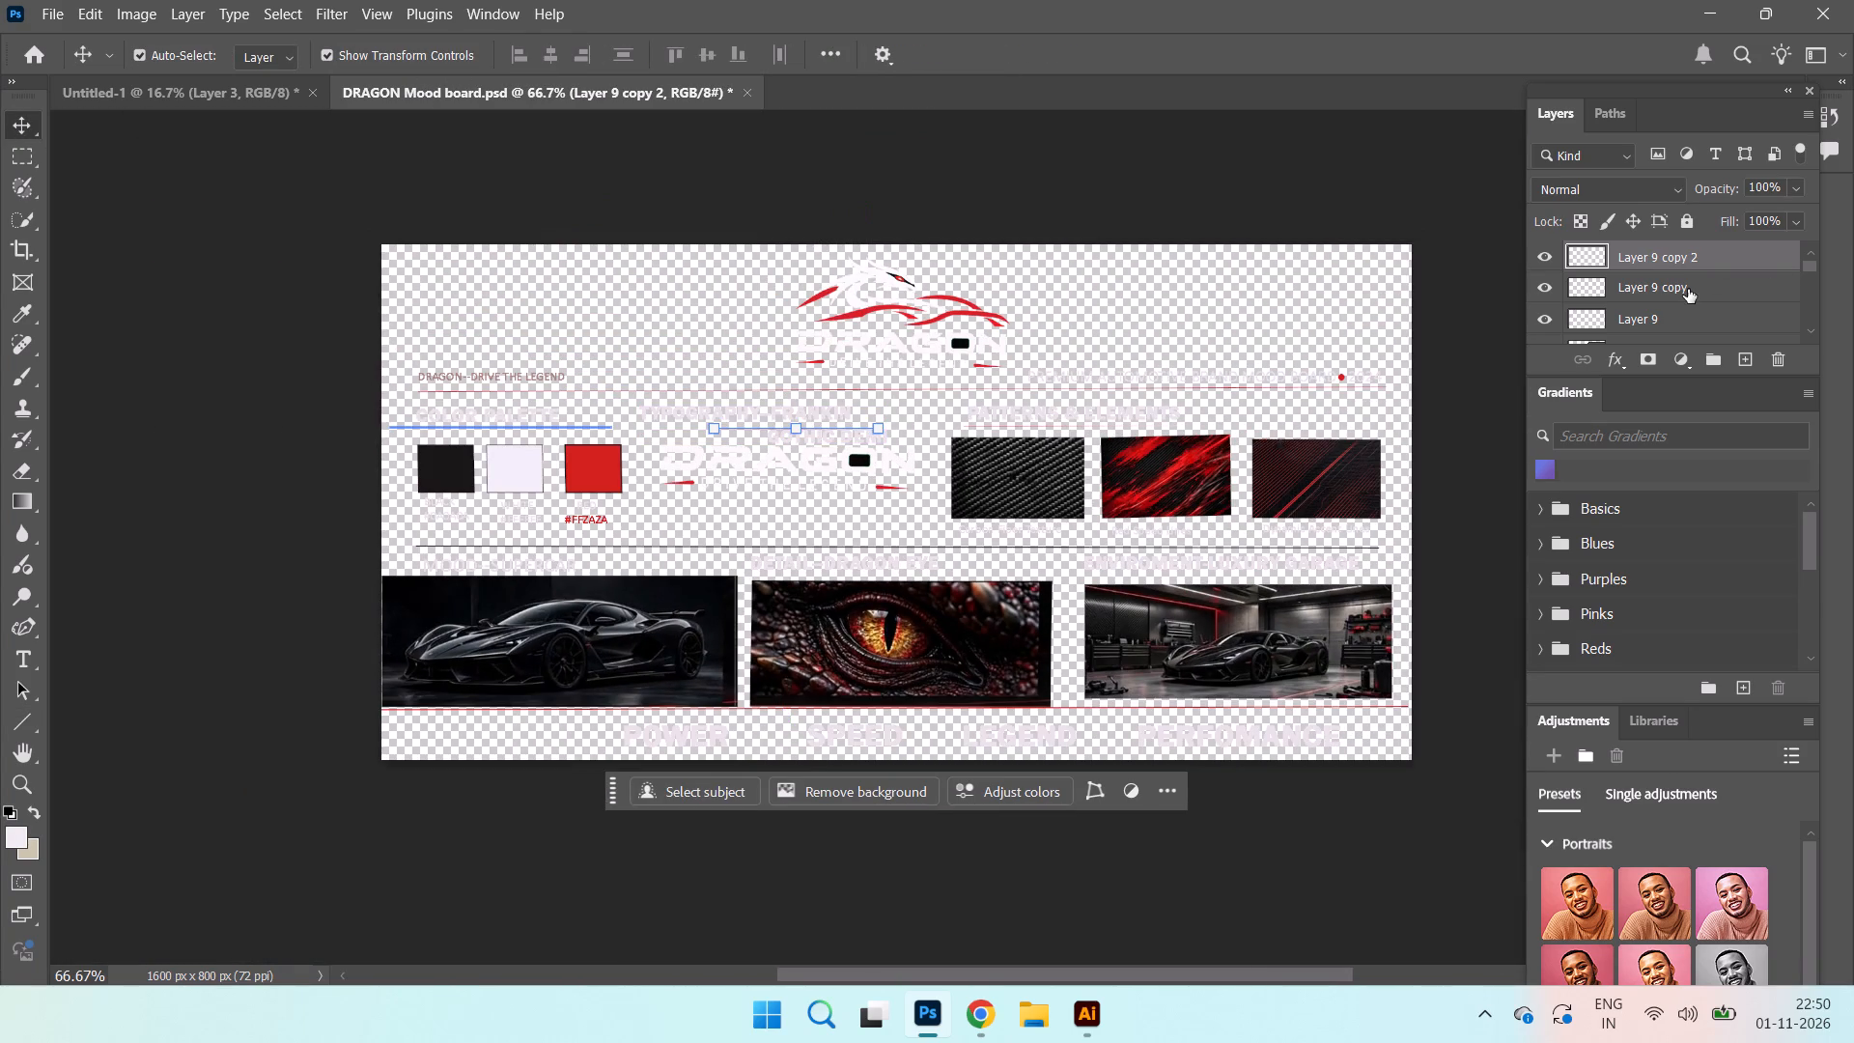
left_click(1688, 289)
key("Delete")
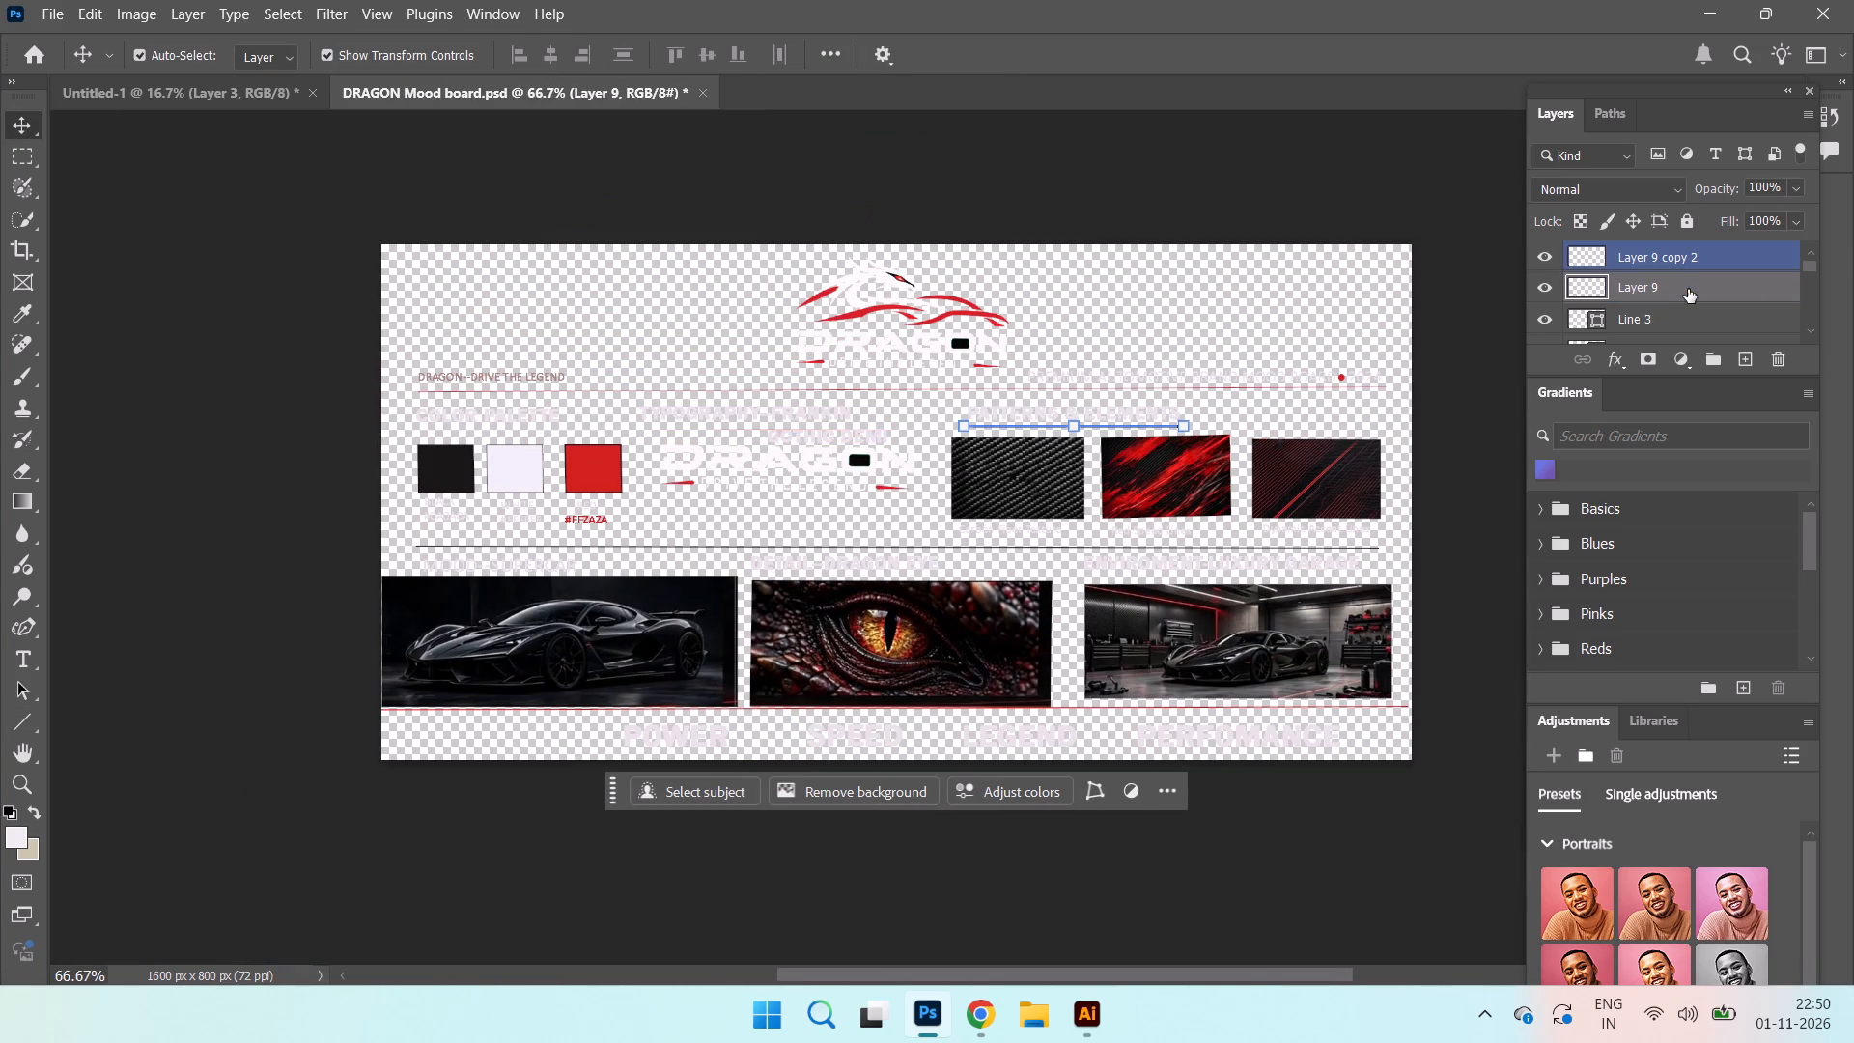
left_click(1690, 263)
key("Delete")
left_click(1677, 258)
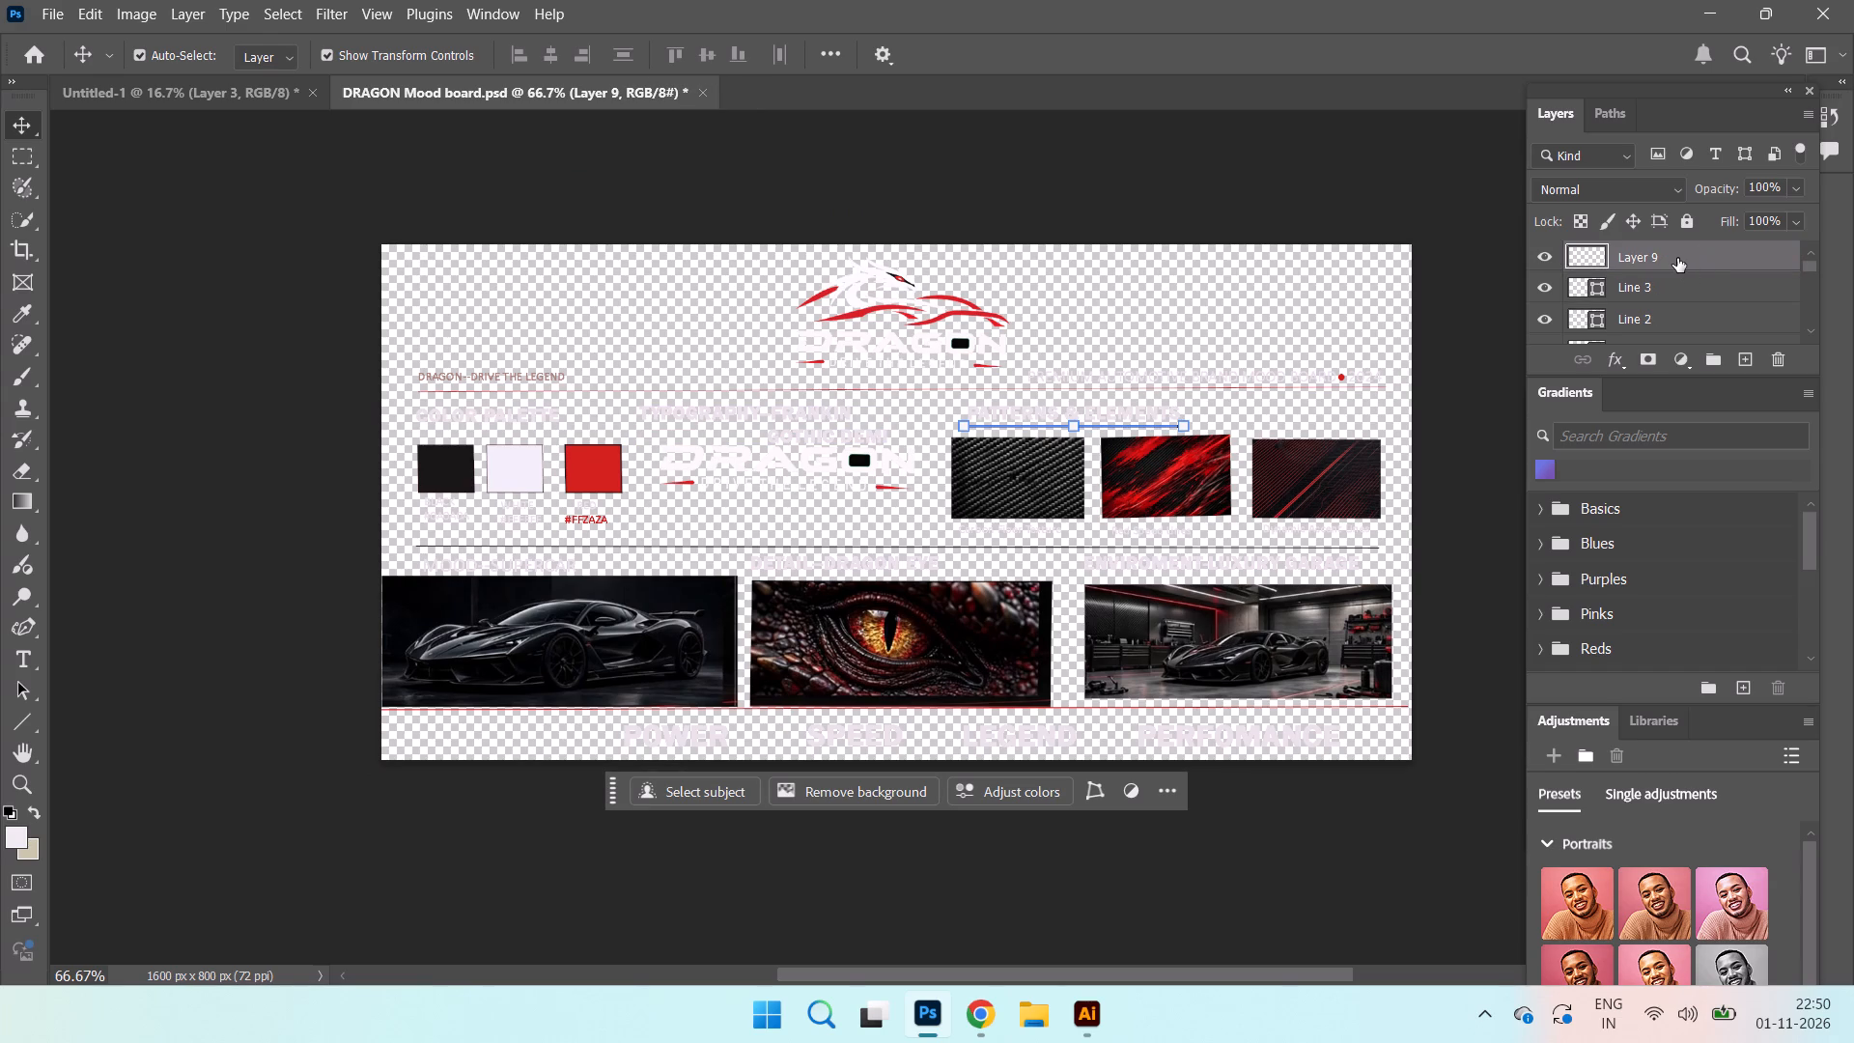
key("Delete")
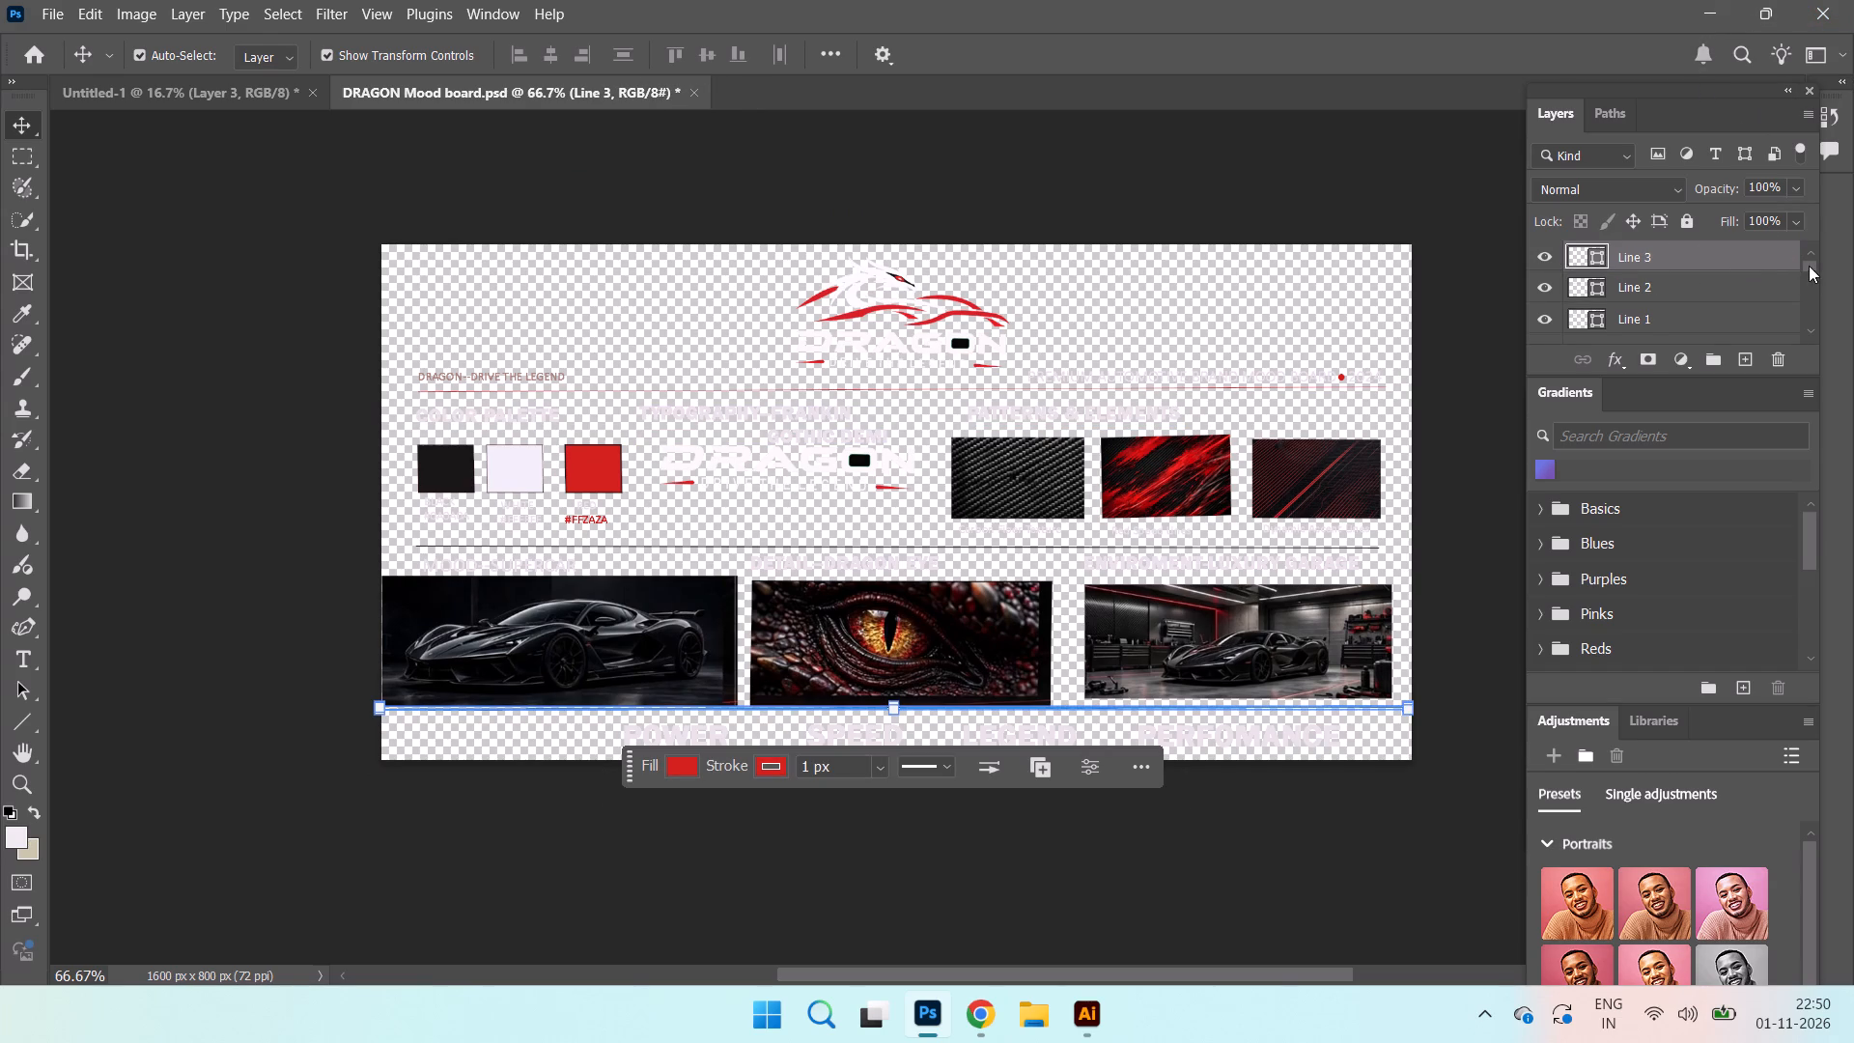
Show the Background layer again as the reference for the rebuilt elements.
left_click_drag(1809, 266, 1808, 340)
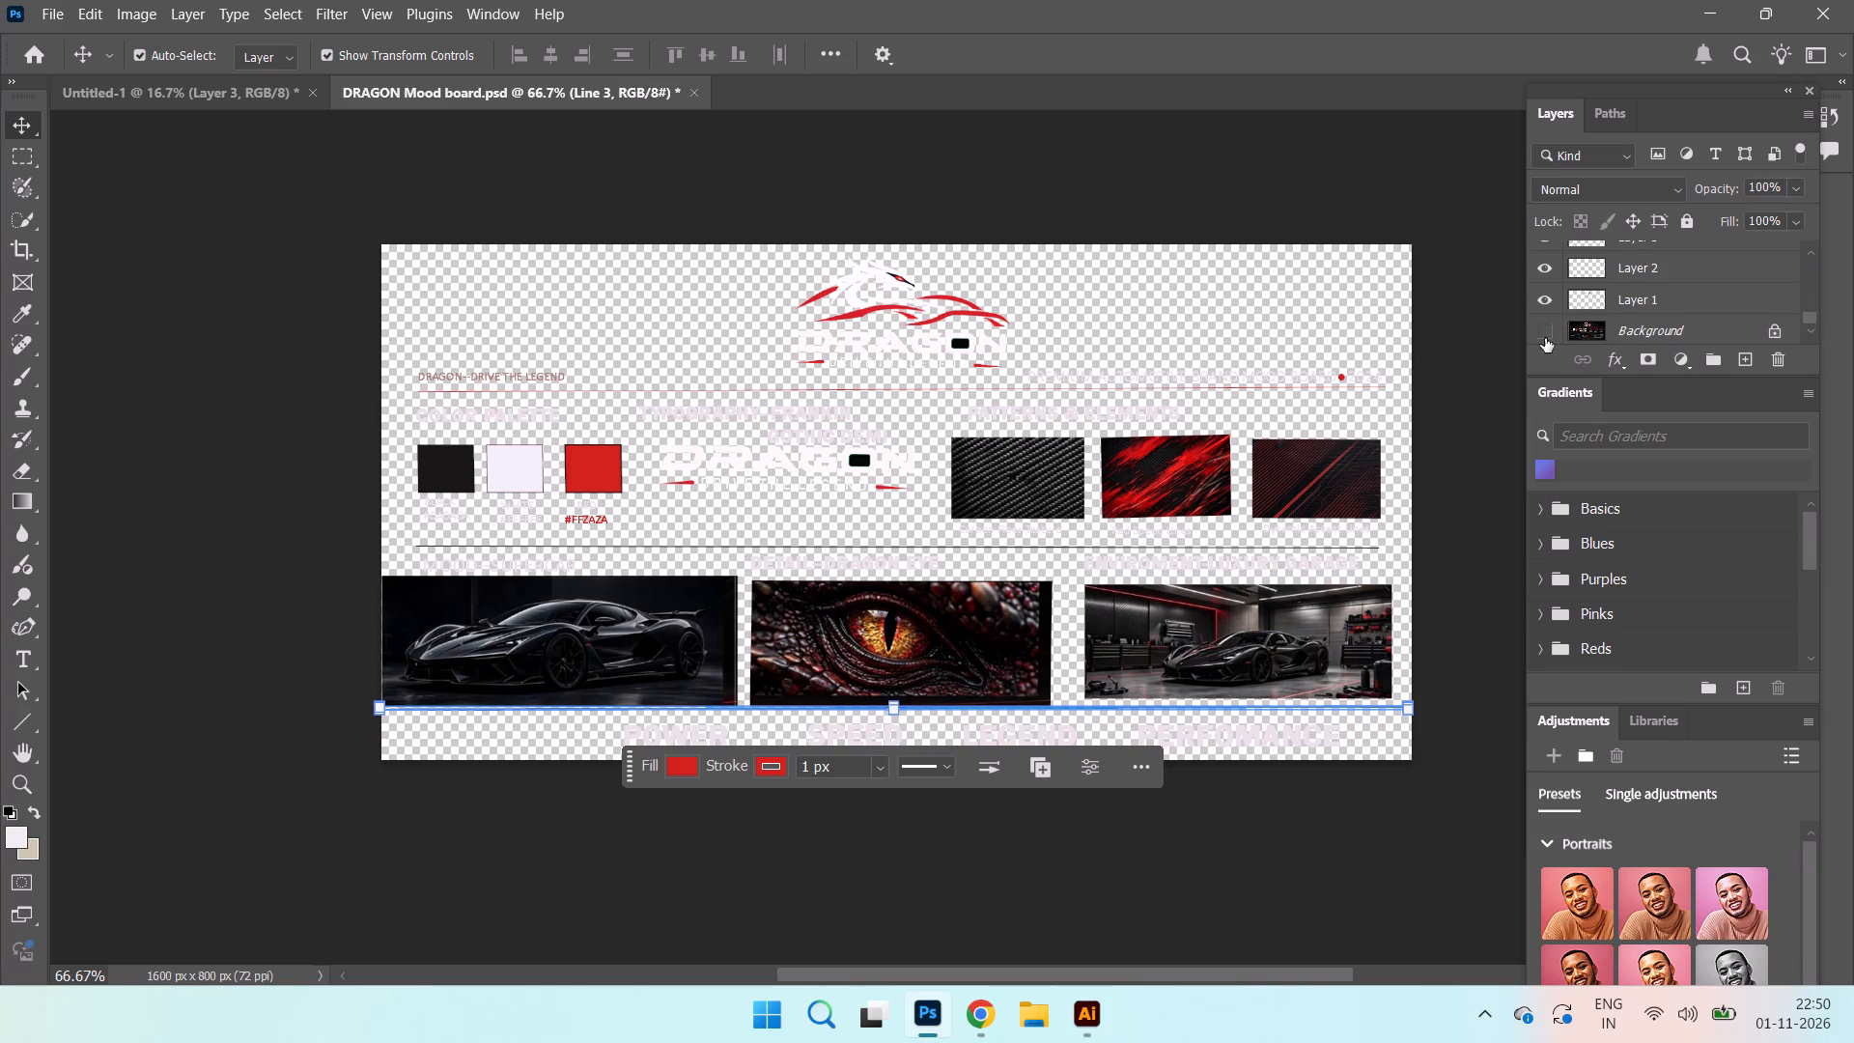
left_click(1546, 331)
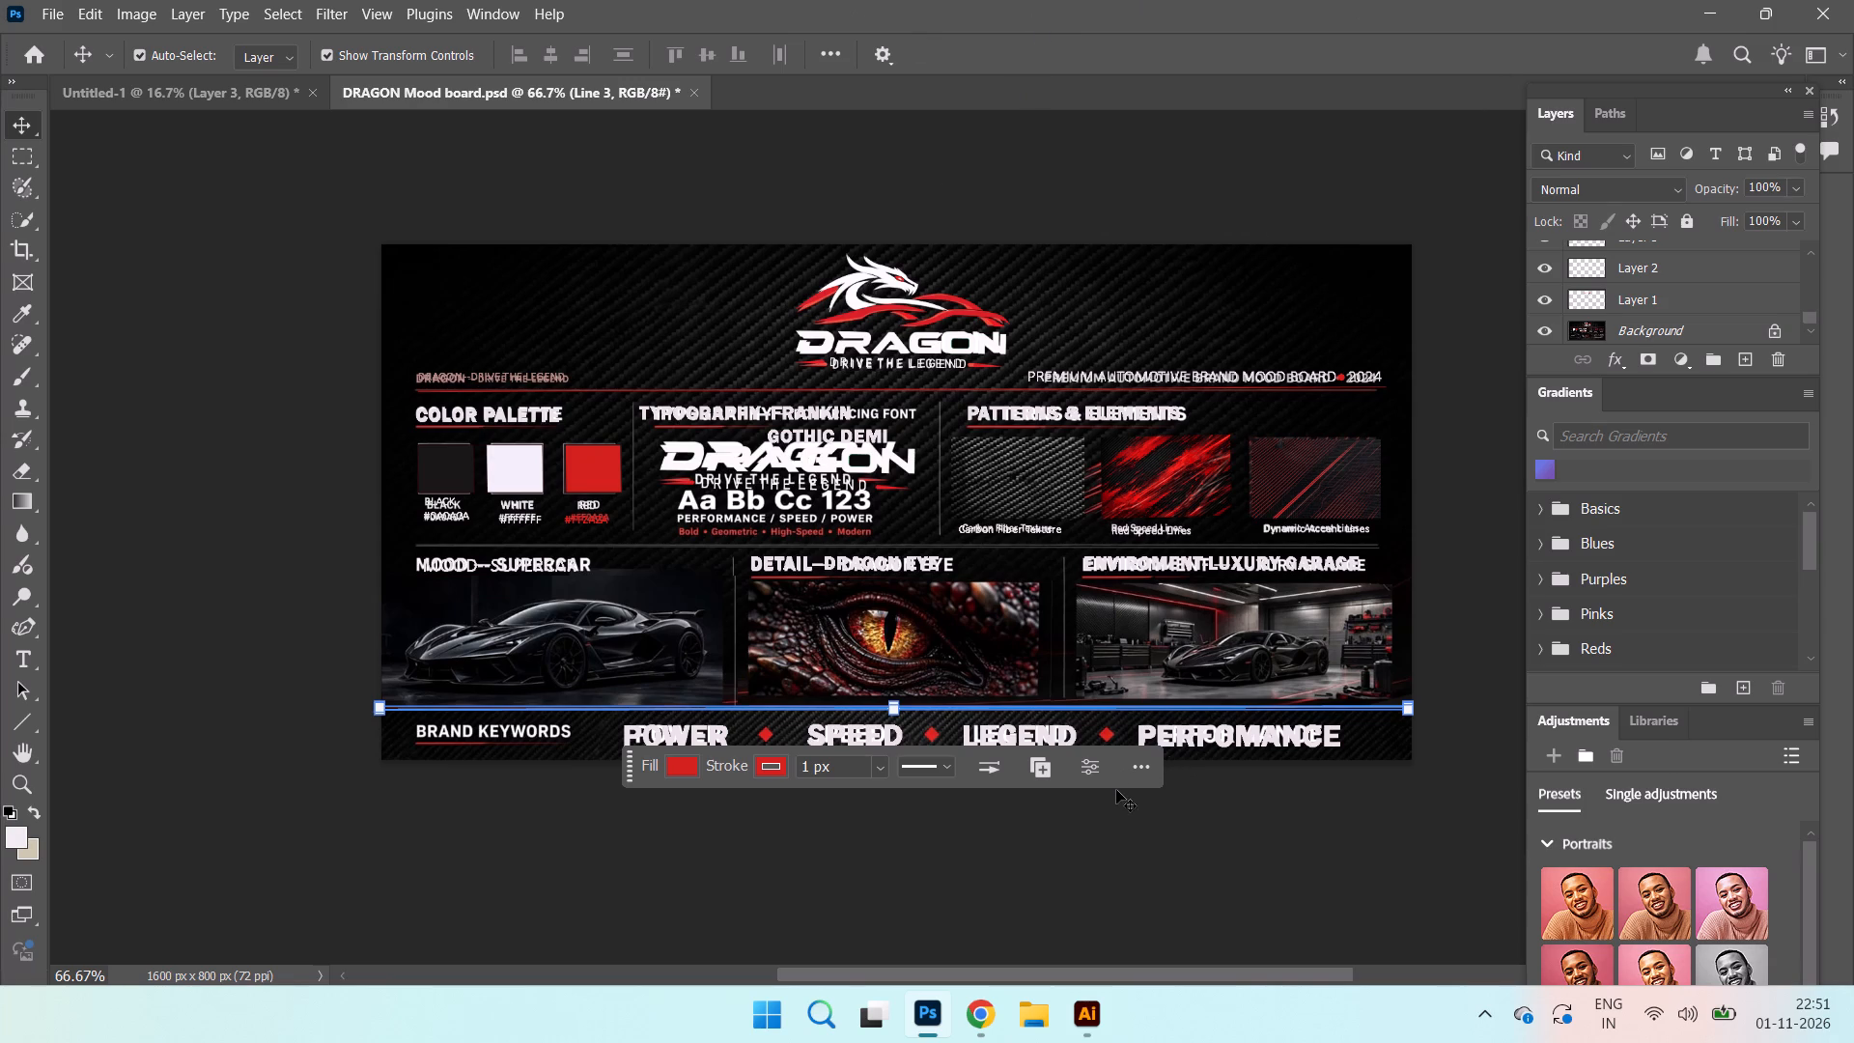
Draw a red horizontal line shape about 349 px long beside the dragon logo, above the DRIVE THE LEGEND tagline text.
right_click(31, 717)
left_click_drag(455, 296, 680, 295)
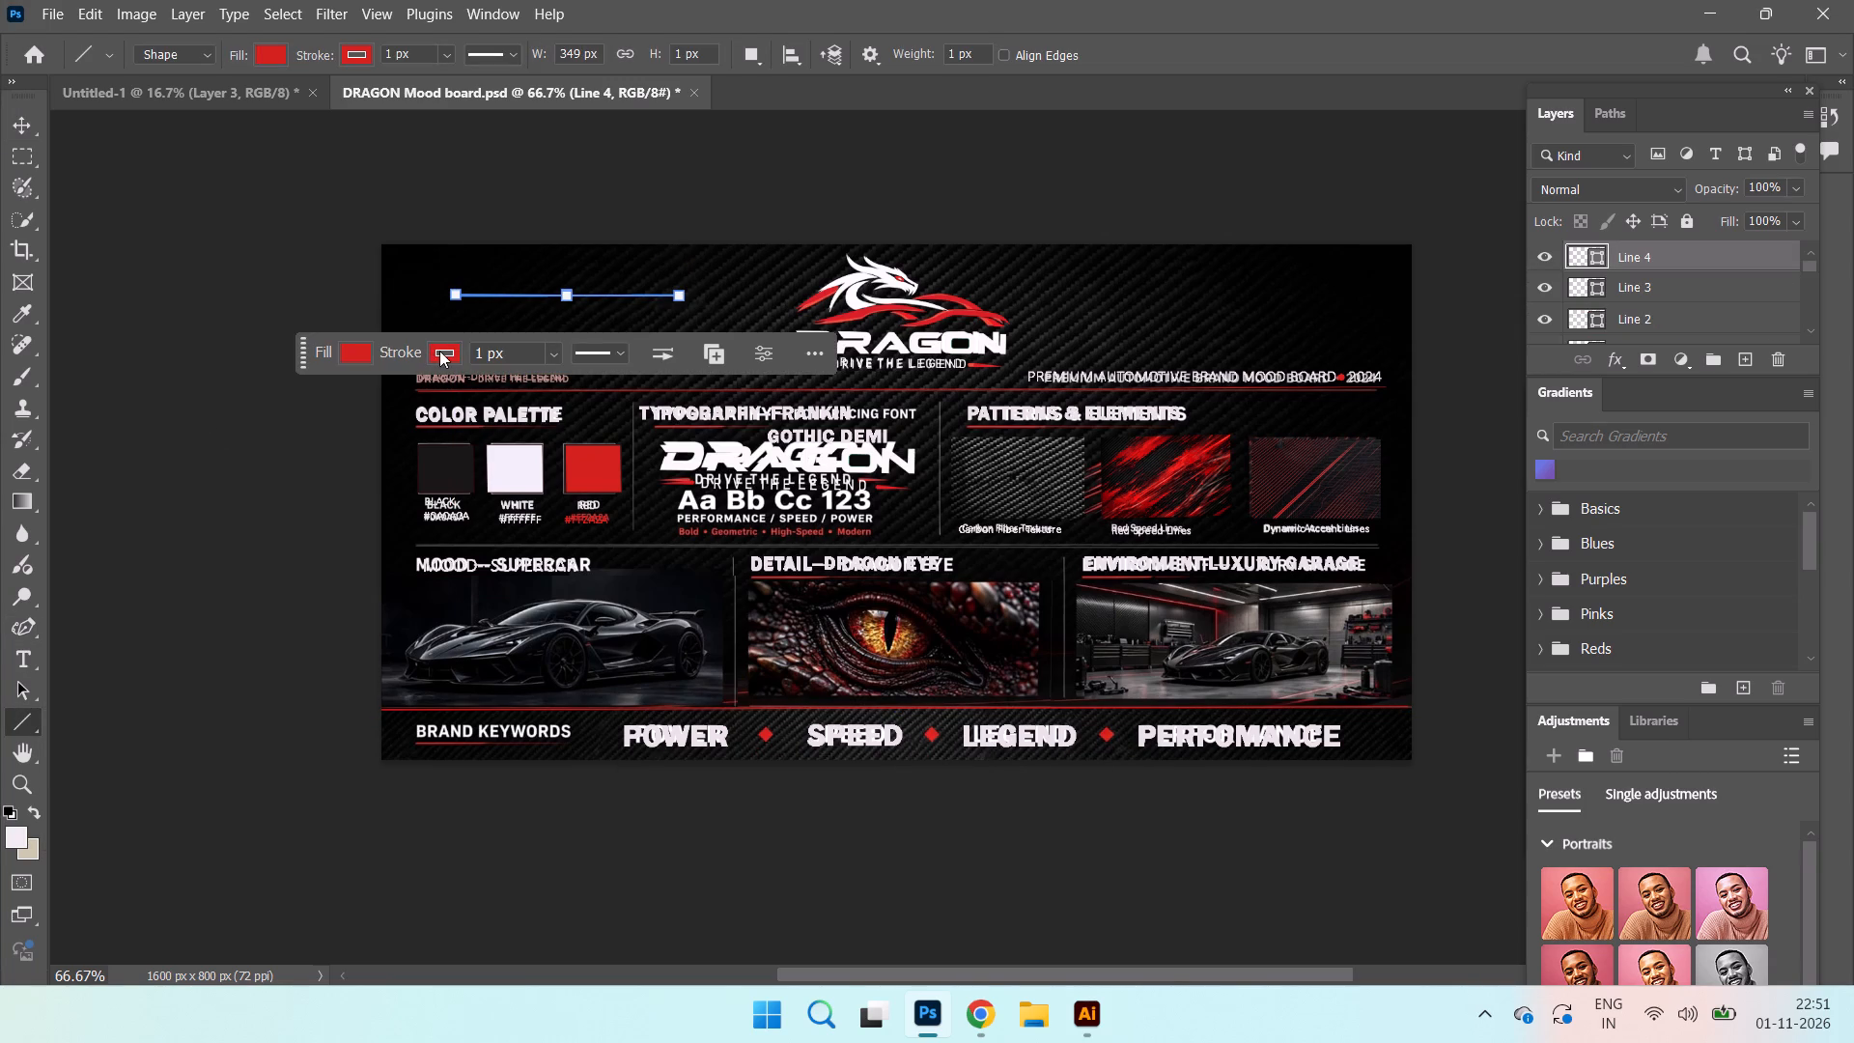
Change the Line 4 shape's stroke from solid red to a linear black-to-white gradient.
left_click(439, 351)
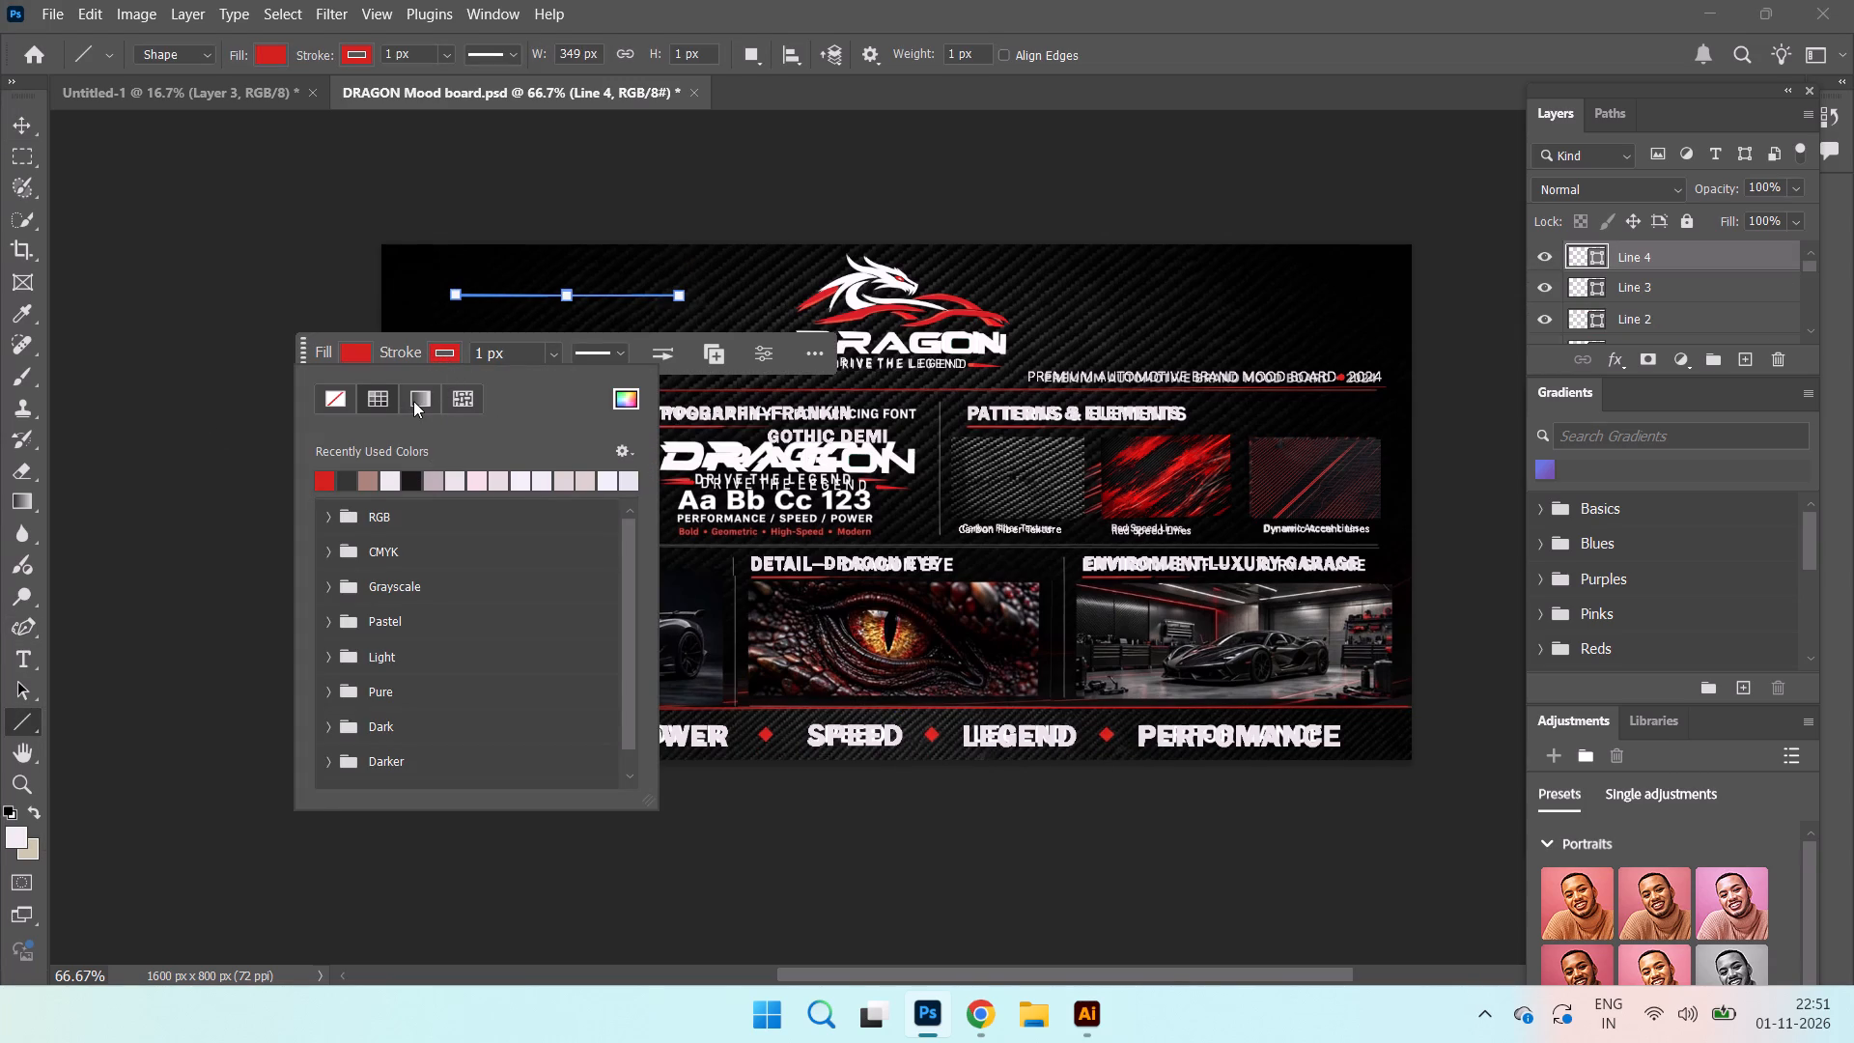
left_click(413, 401)
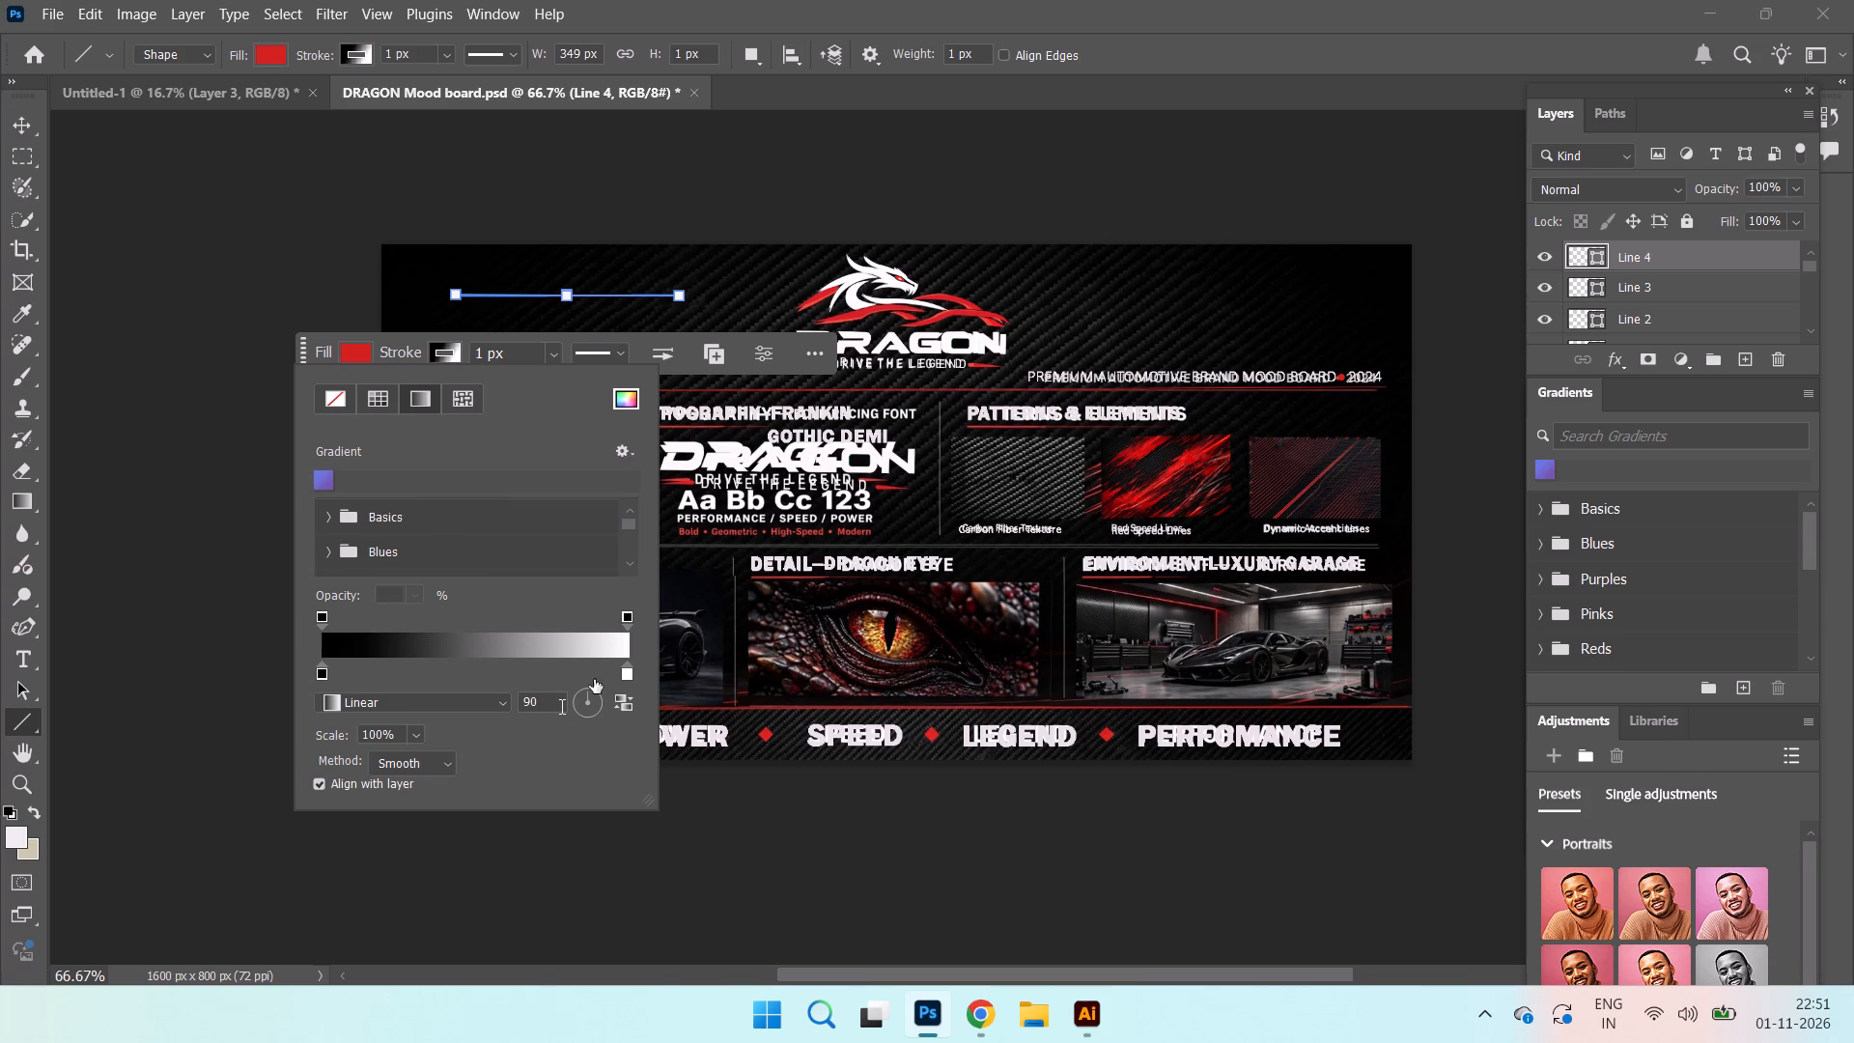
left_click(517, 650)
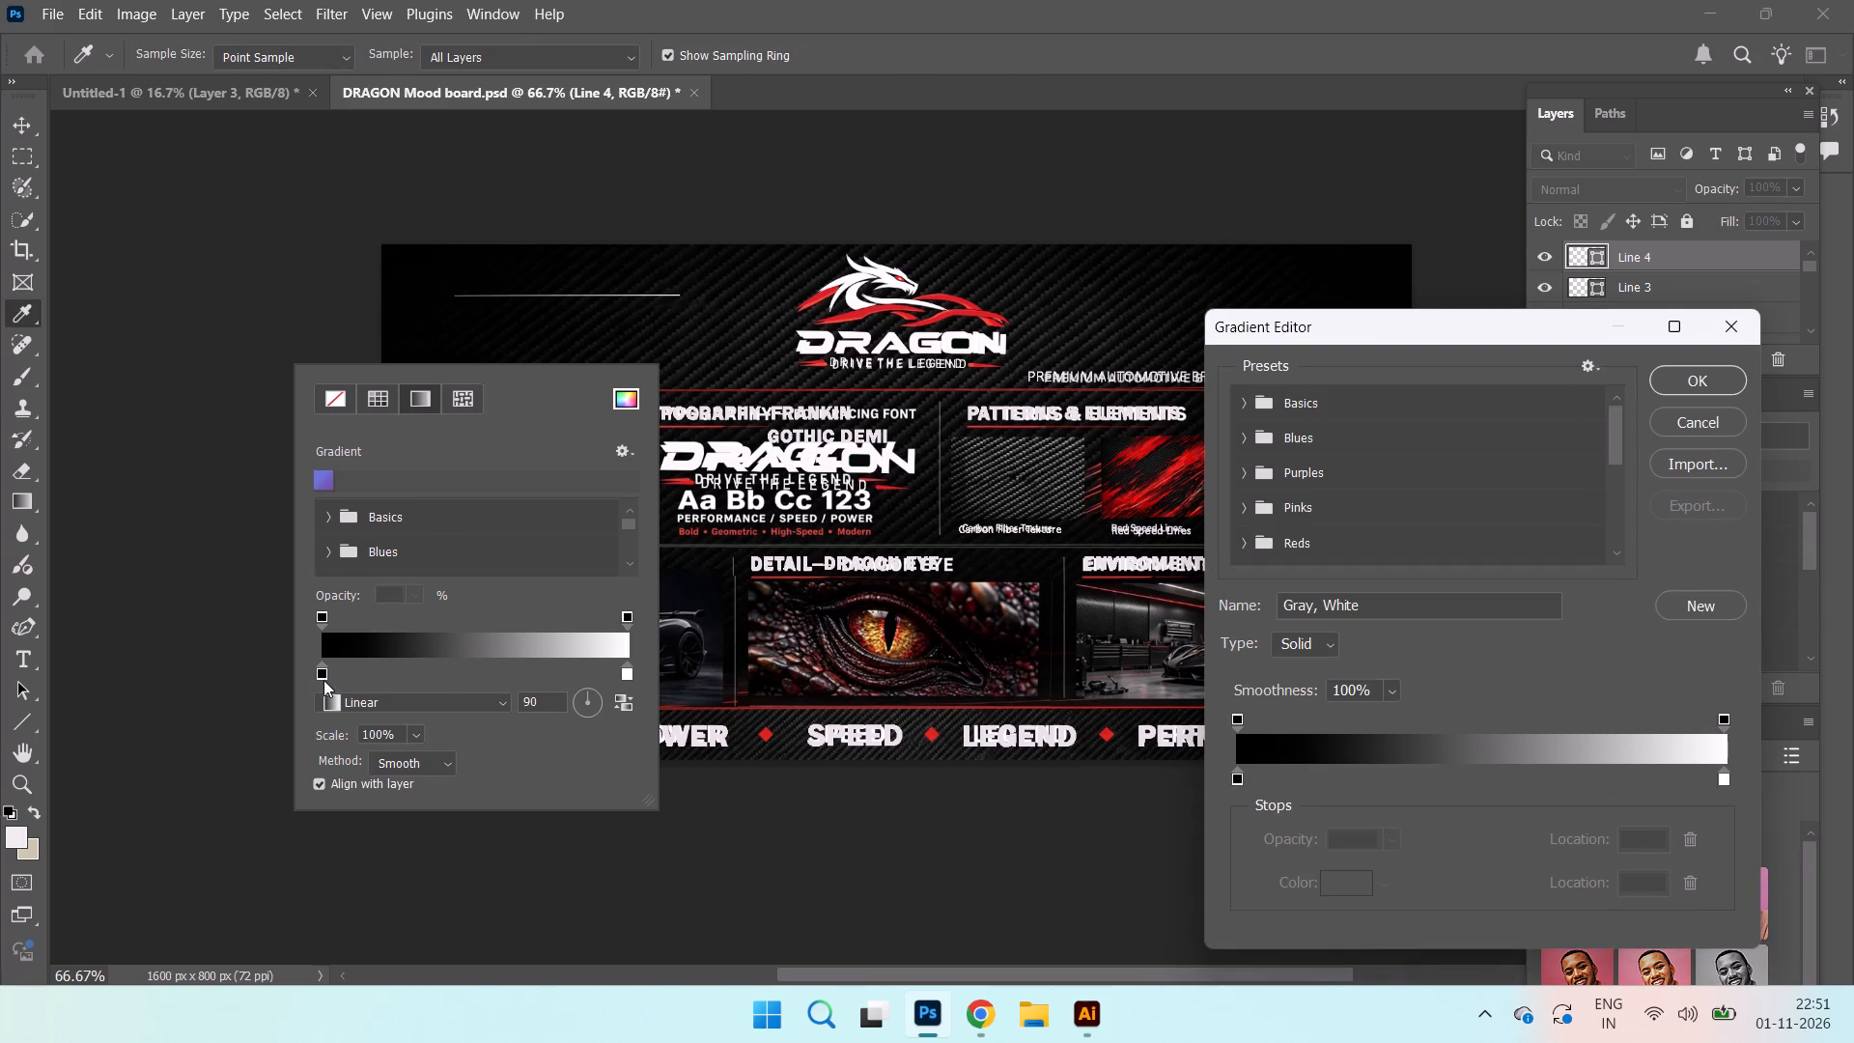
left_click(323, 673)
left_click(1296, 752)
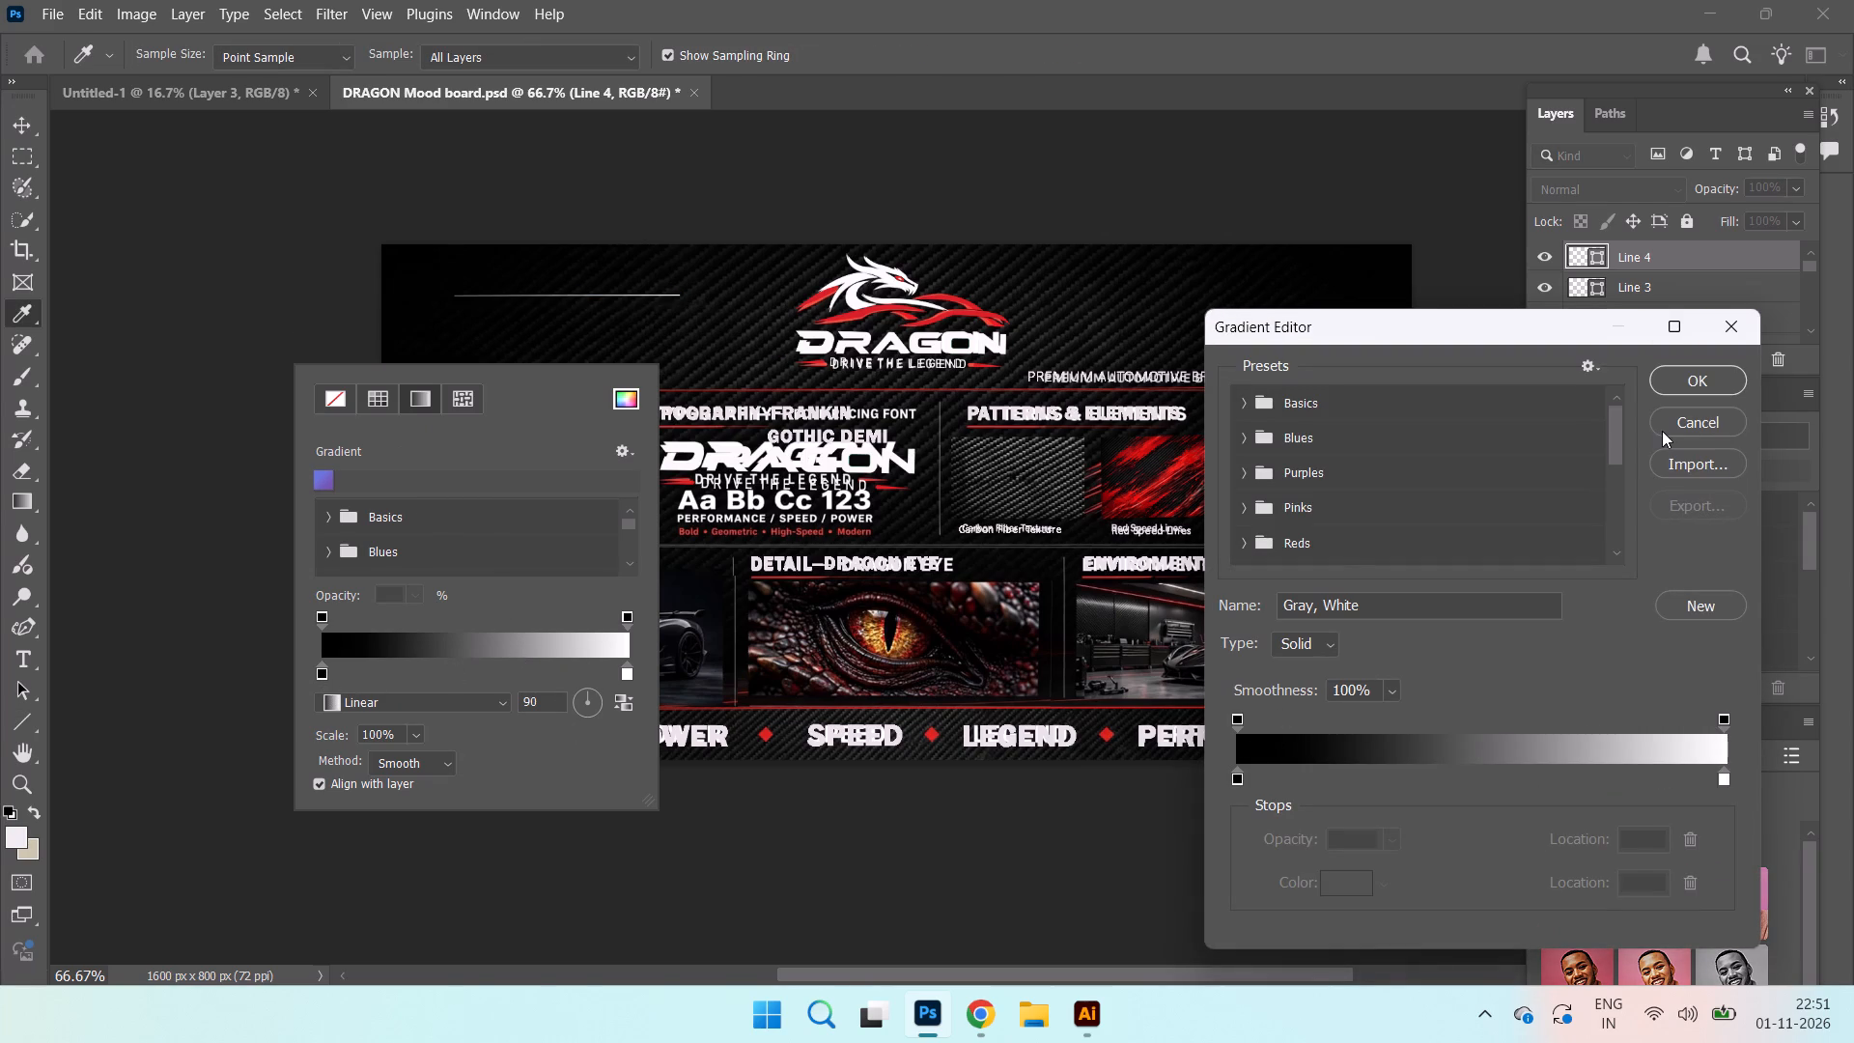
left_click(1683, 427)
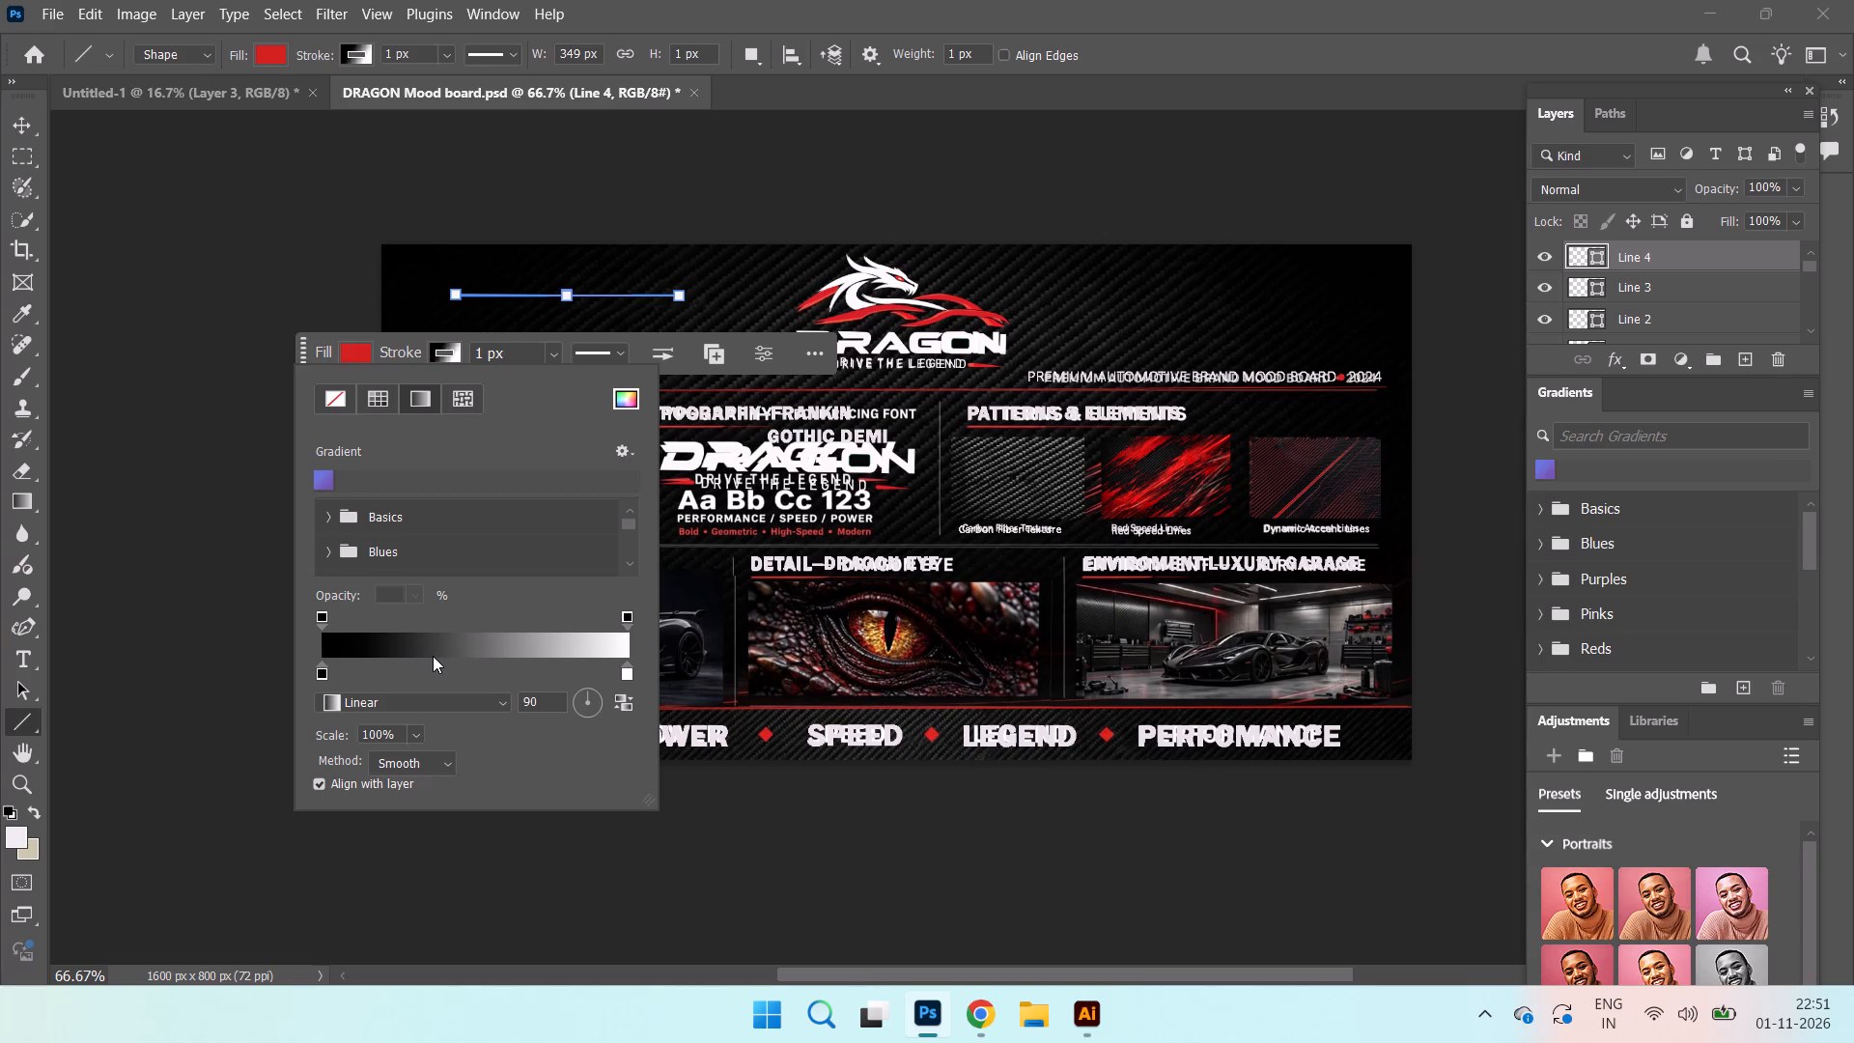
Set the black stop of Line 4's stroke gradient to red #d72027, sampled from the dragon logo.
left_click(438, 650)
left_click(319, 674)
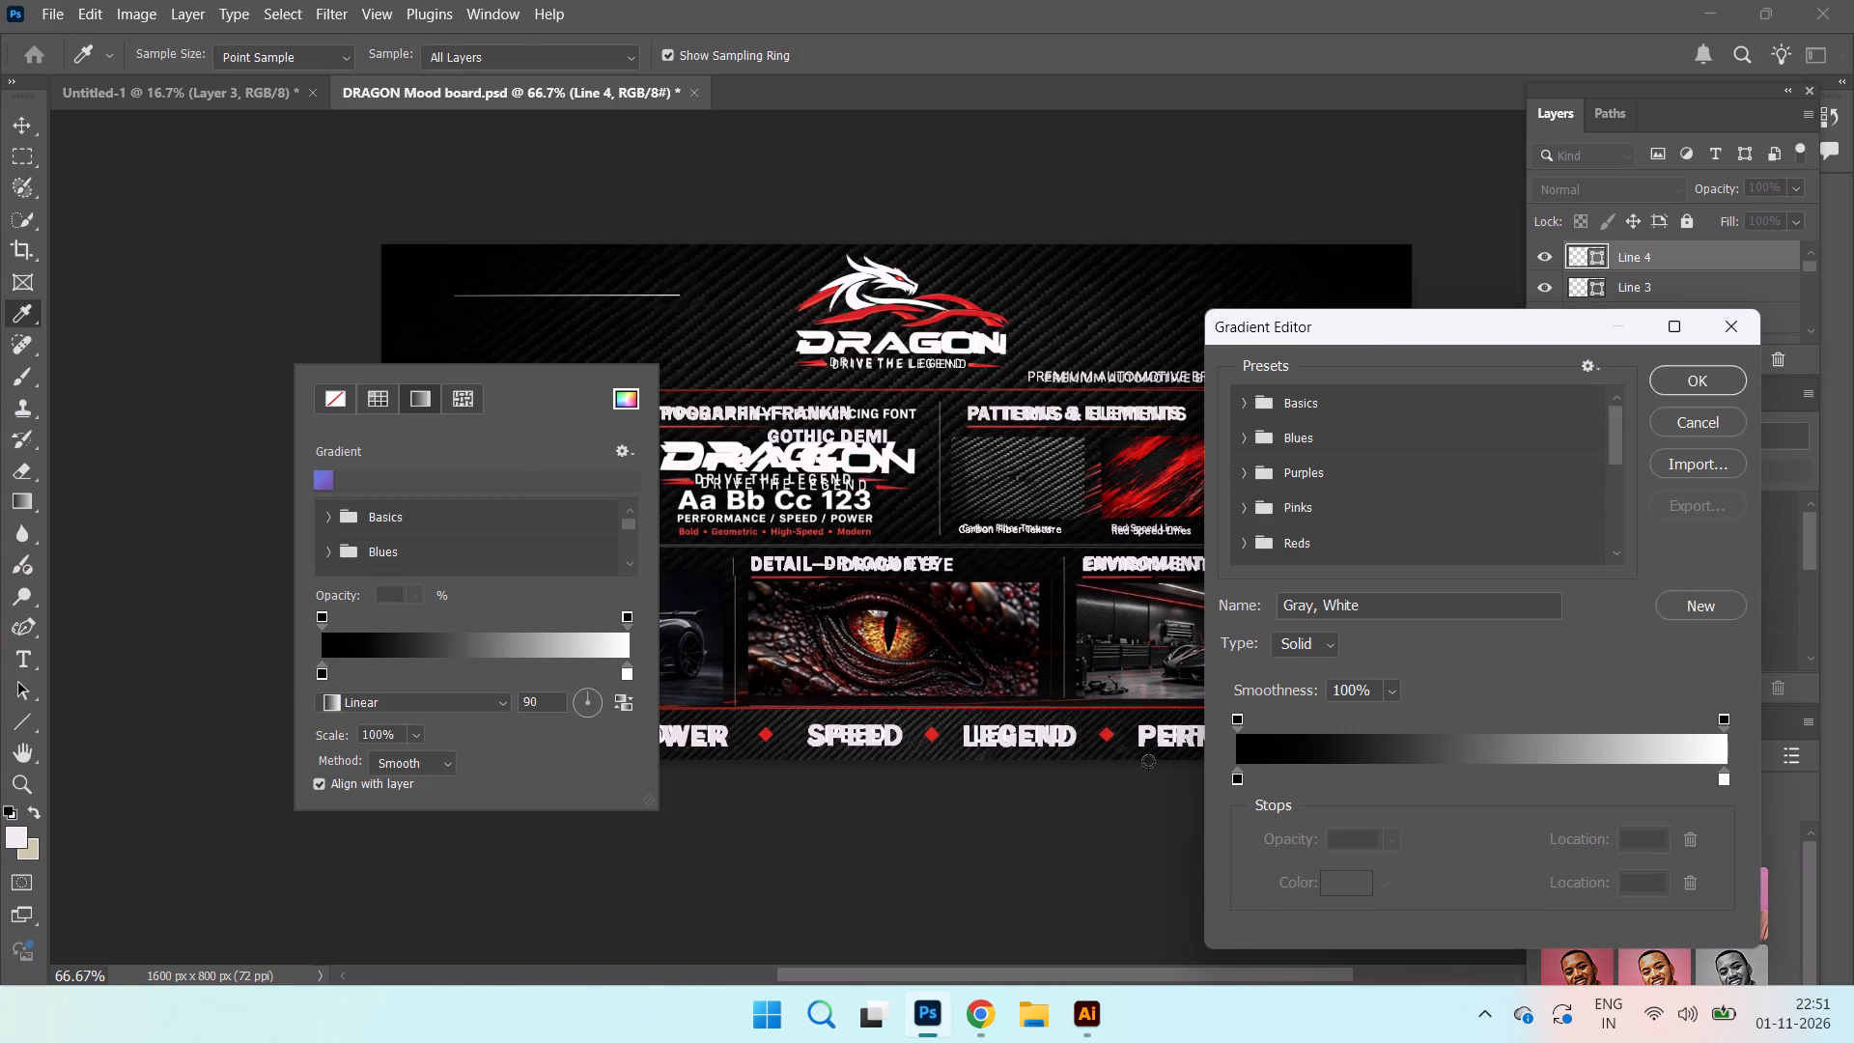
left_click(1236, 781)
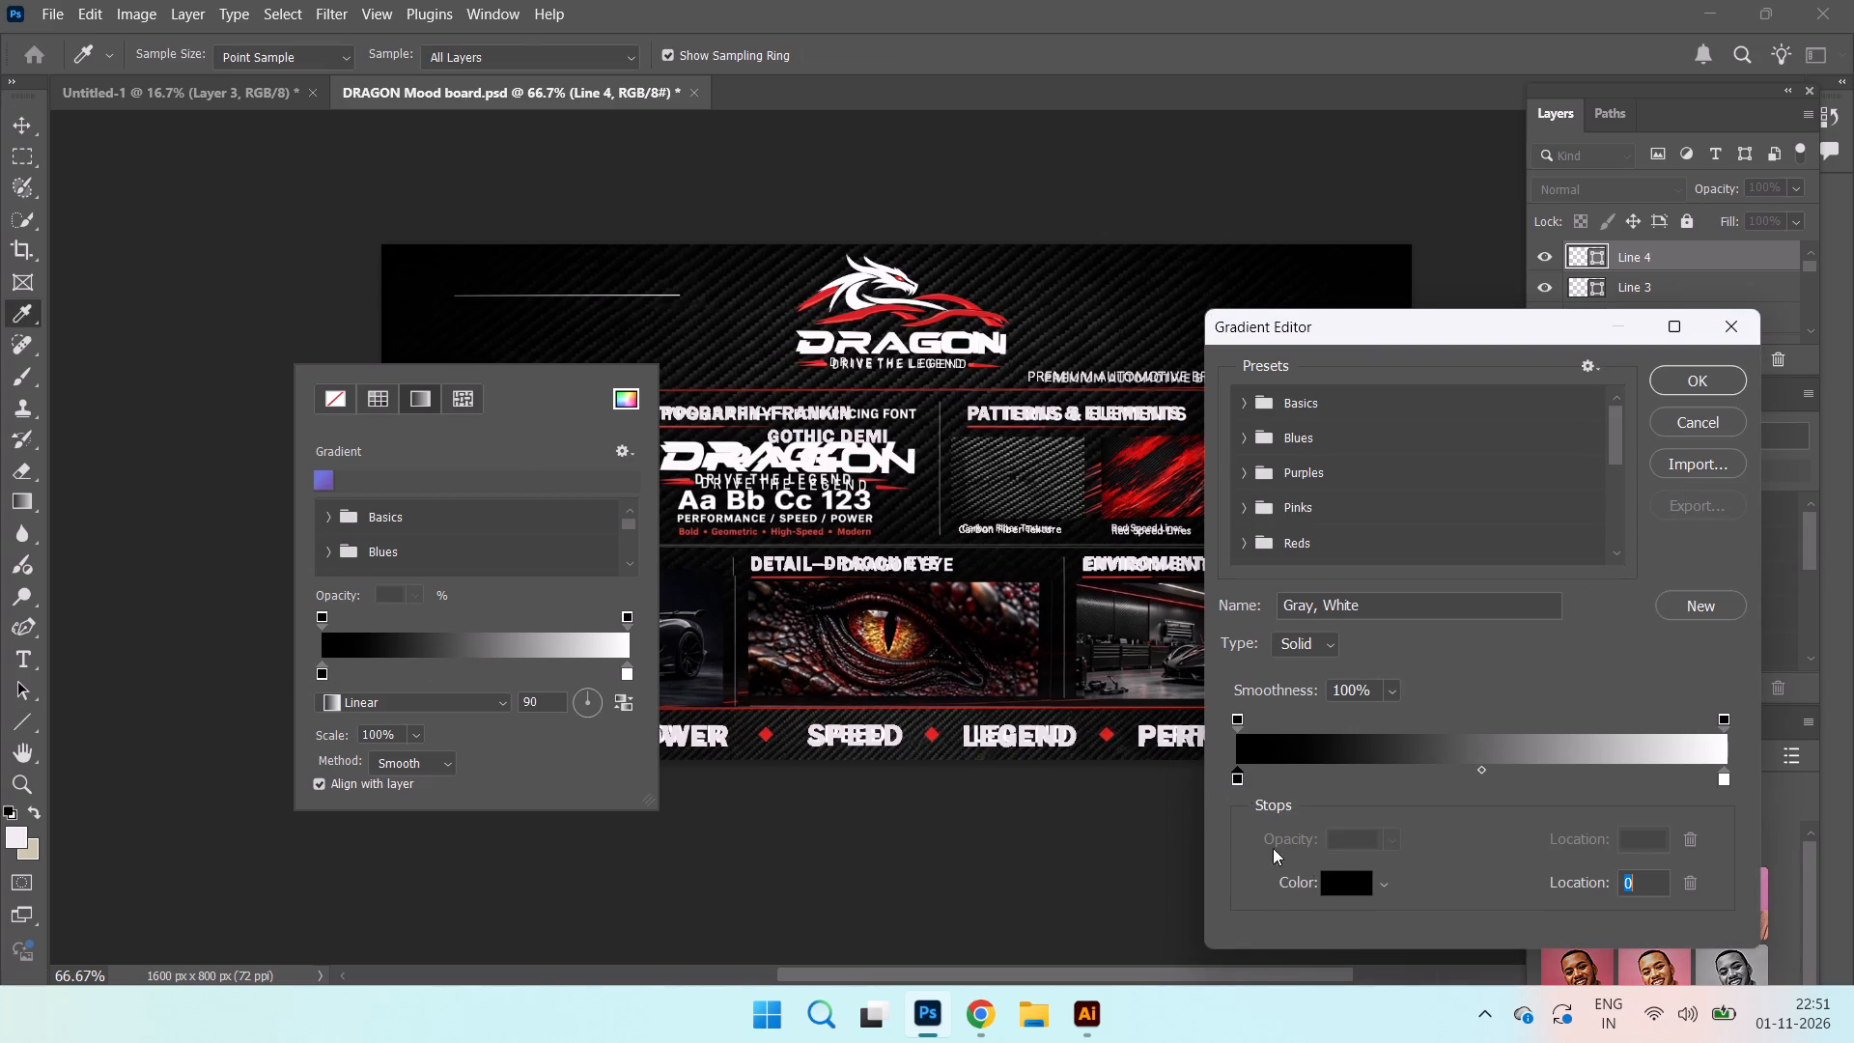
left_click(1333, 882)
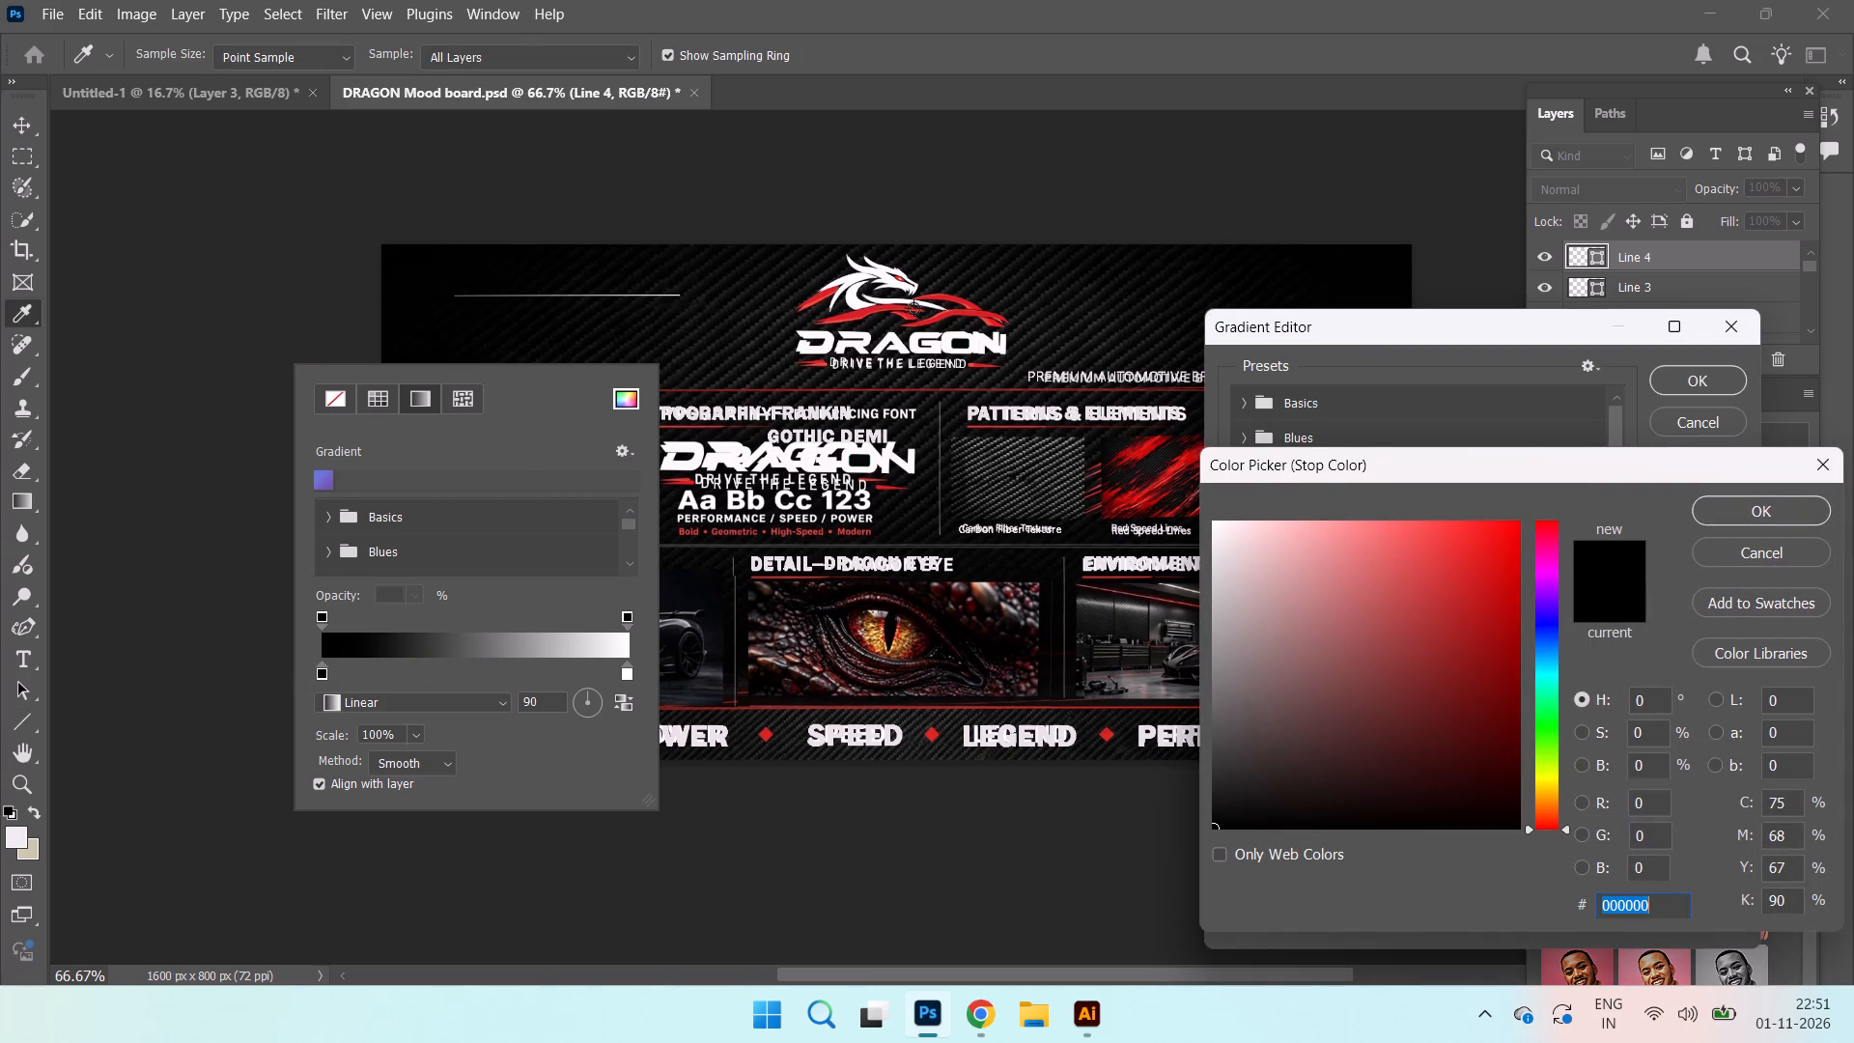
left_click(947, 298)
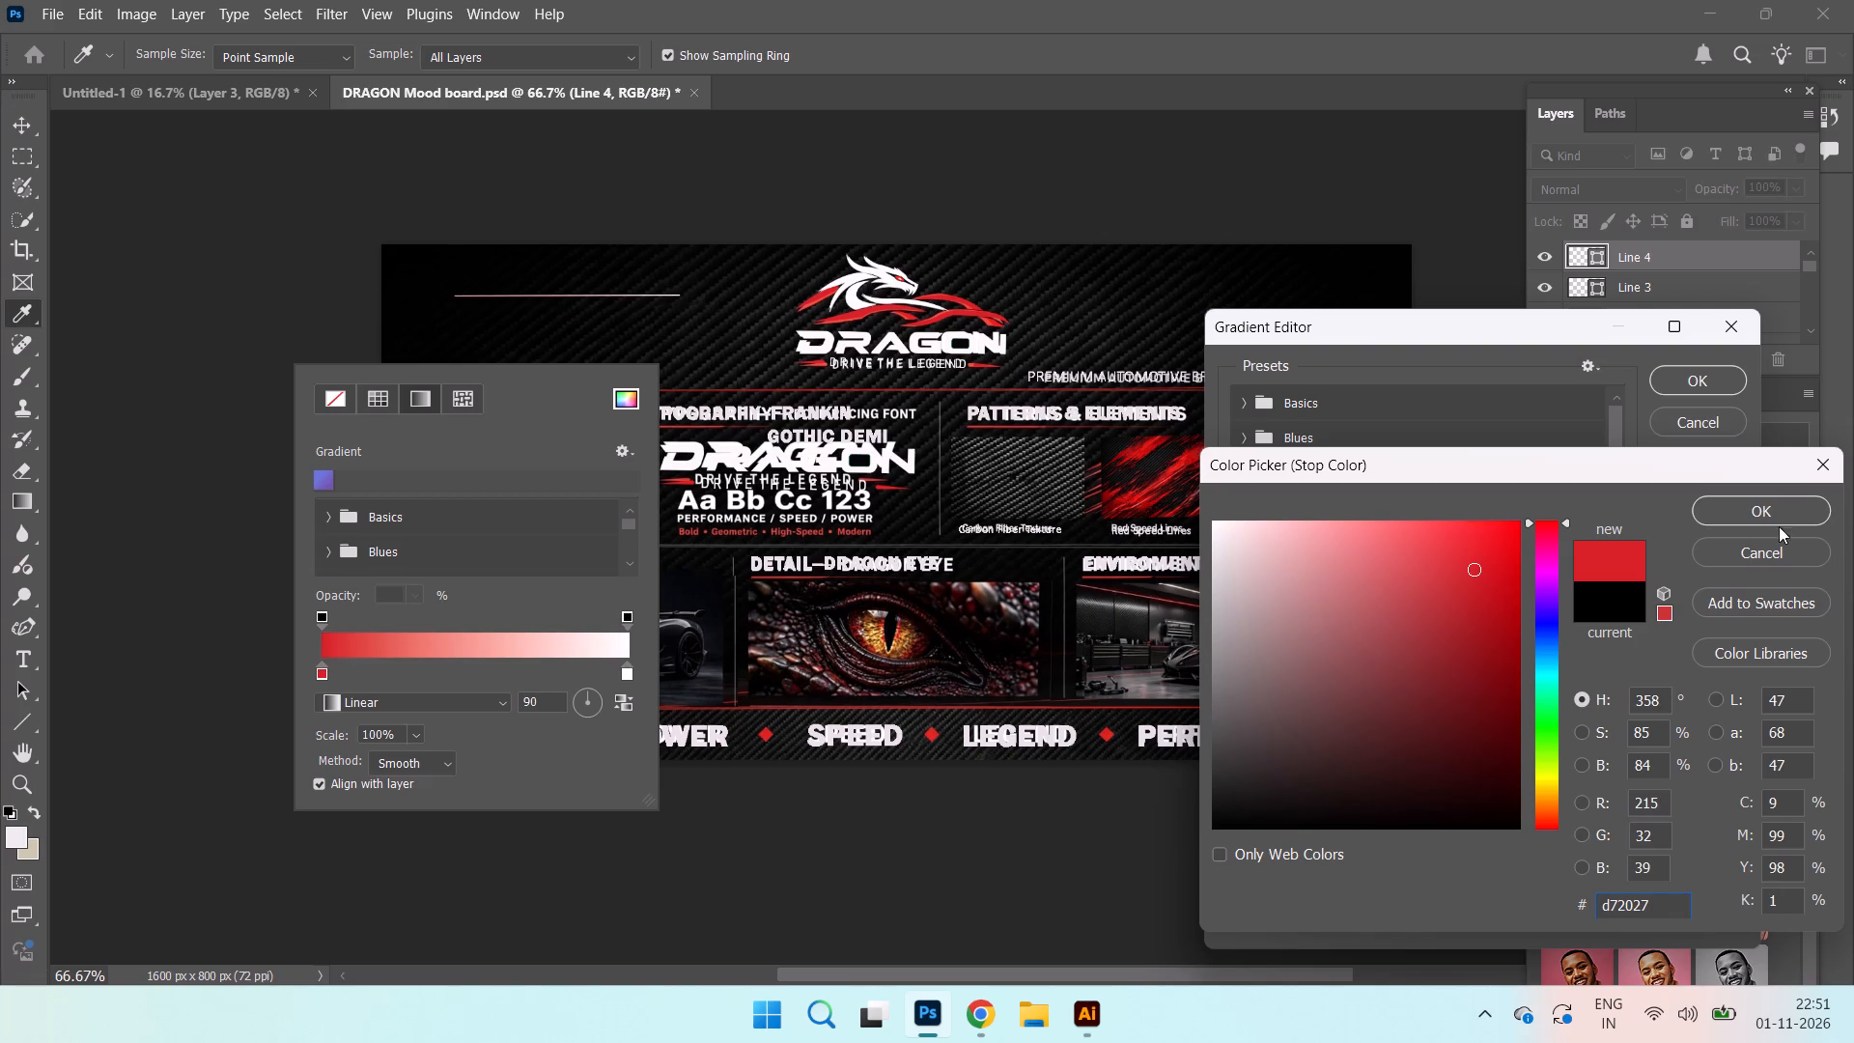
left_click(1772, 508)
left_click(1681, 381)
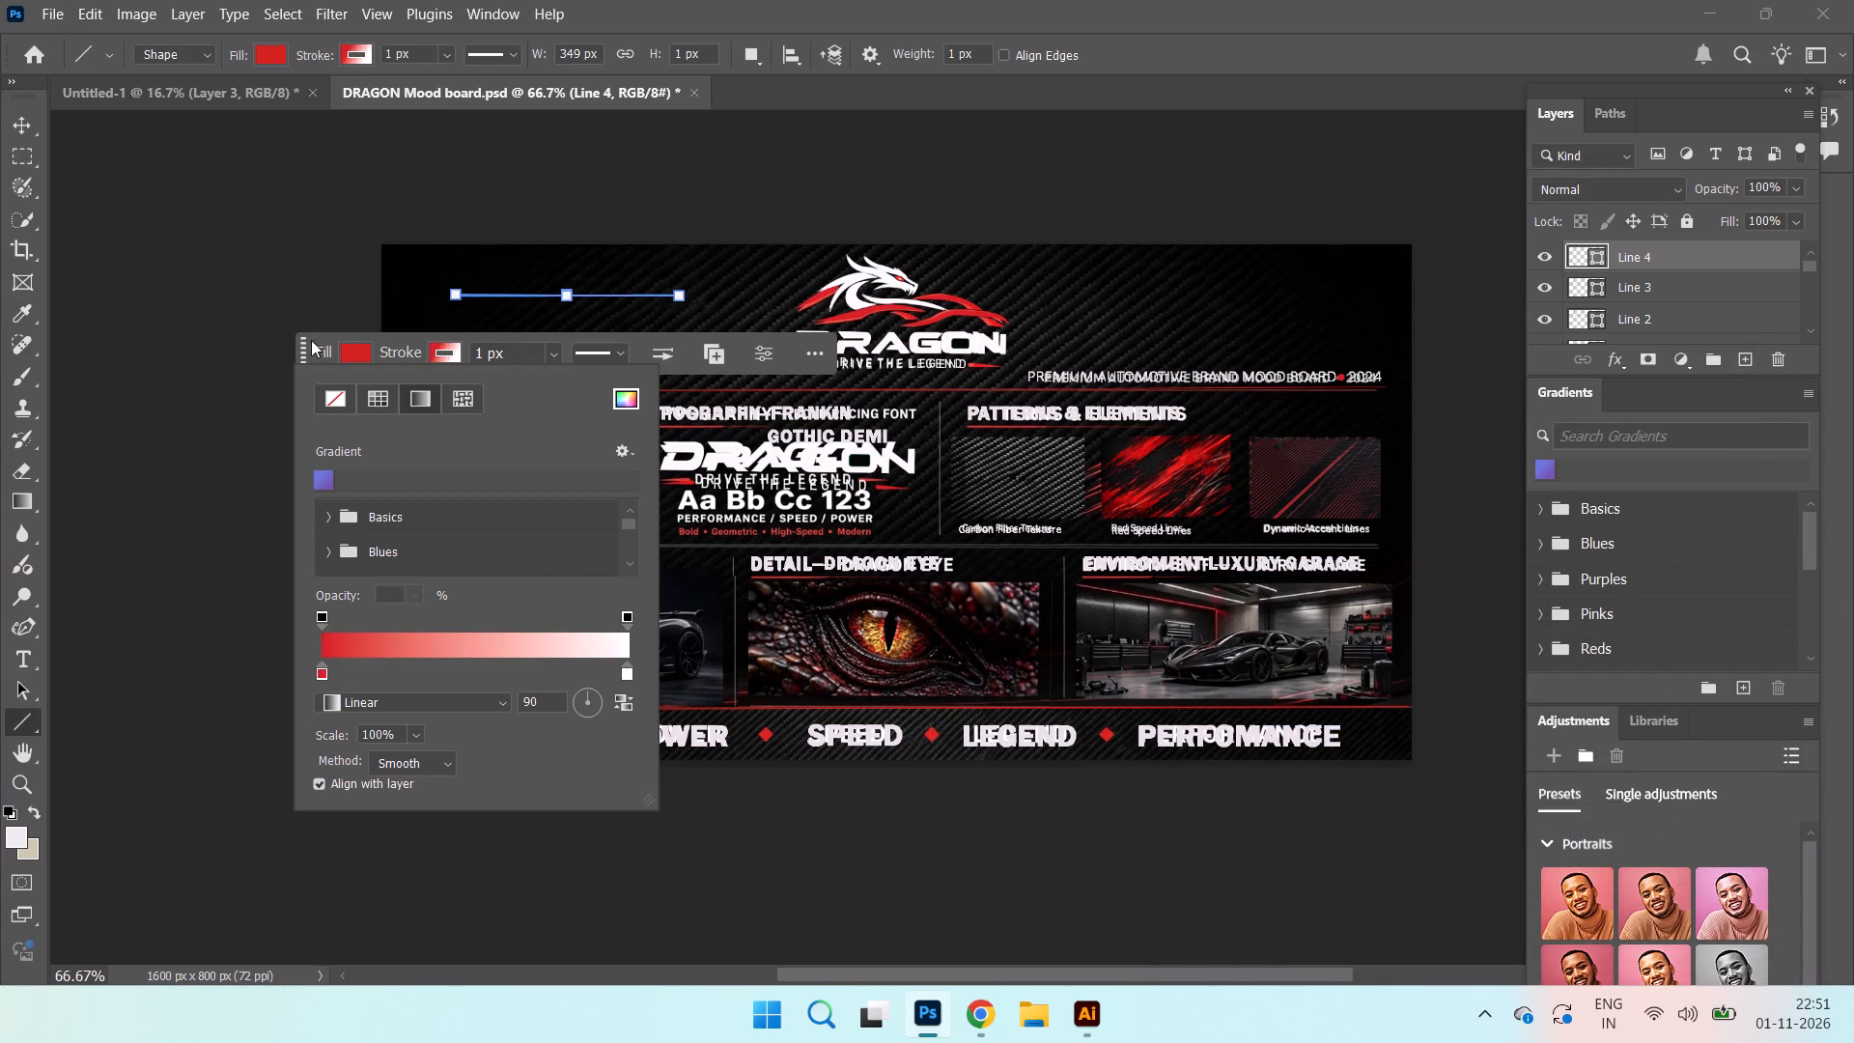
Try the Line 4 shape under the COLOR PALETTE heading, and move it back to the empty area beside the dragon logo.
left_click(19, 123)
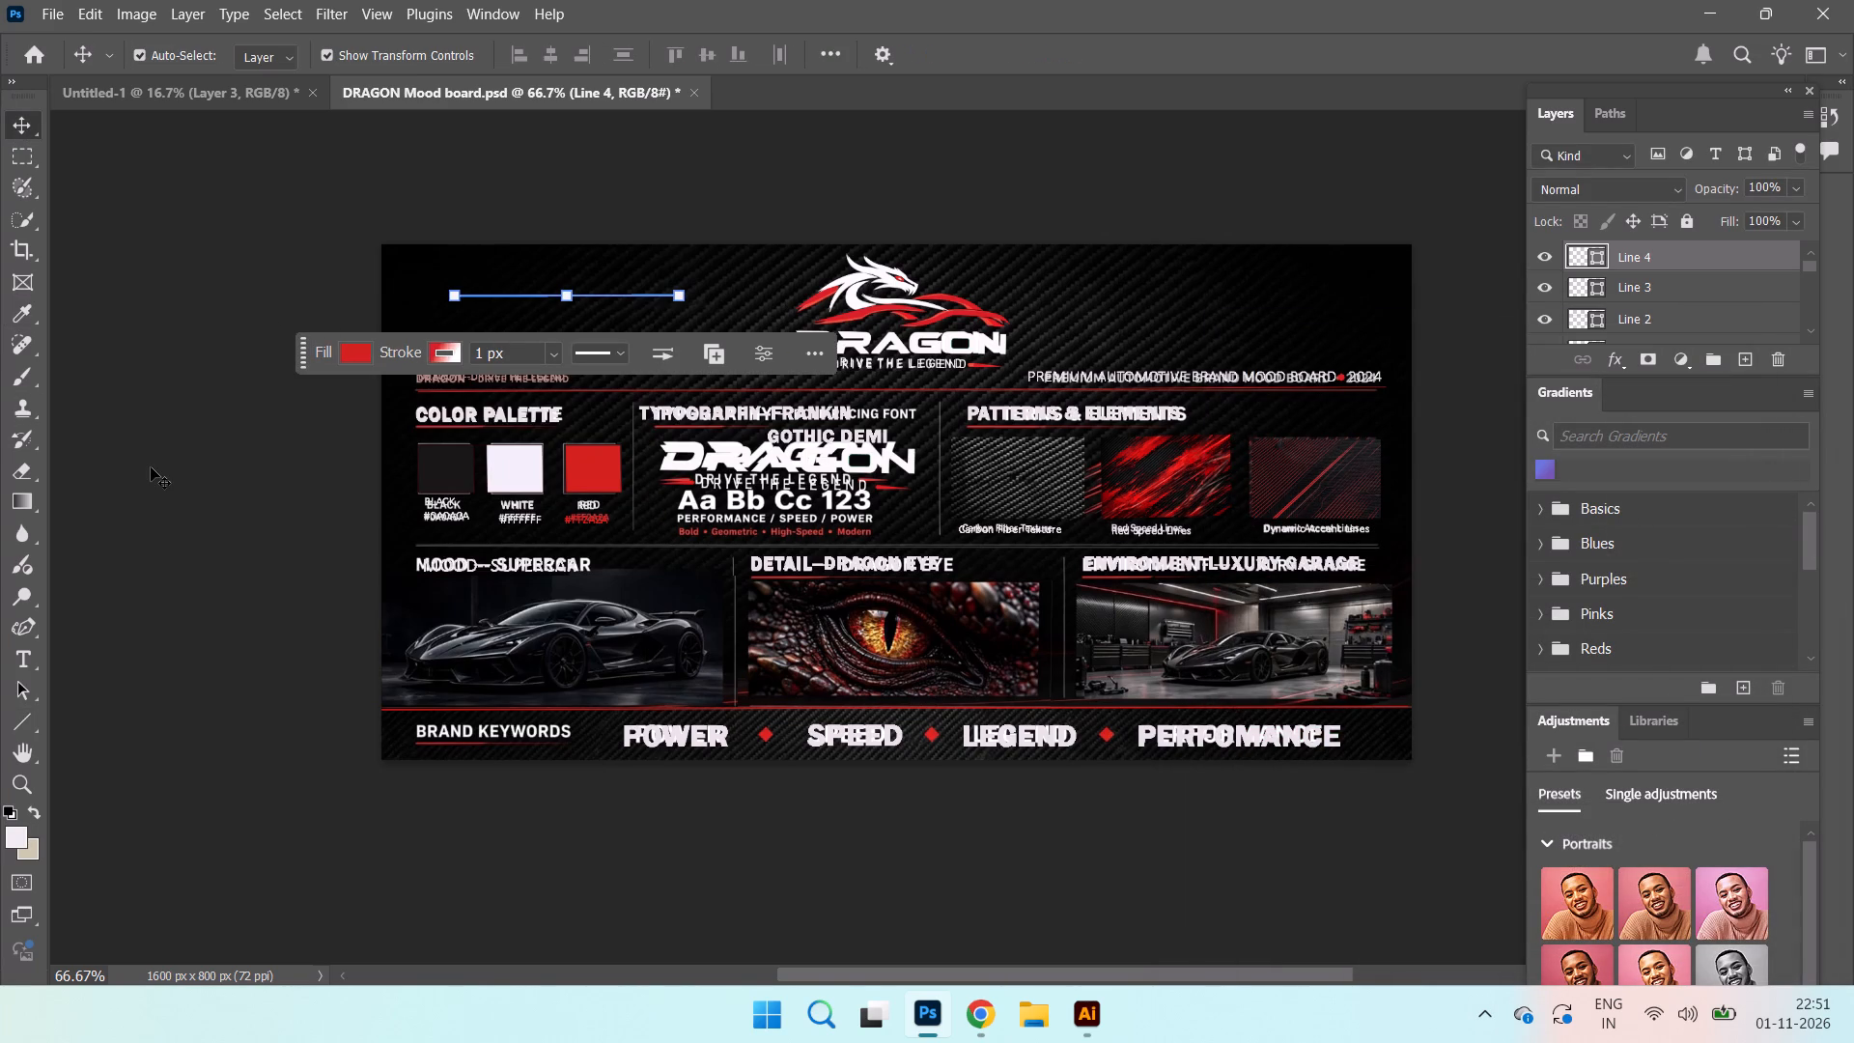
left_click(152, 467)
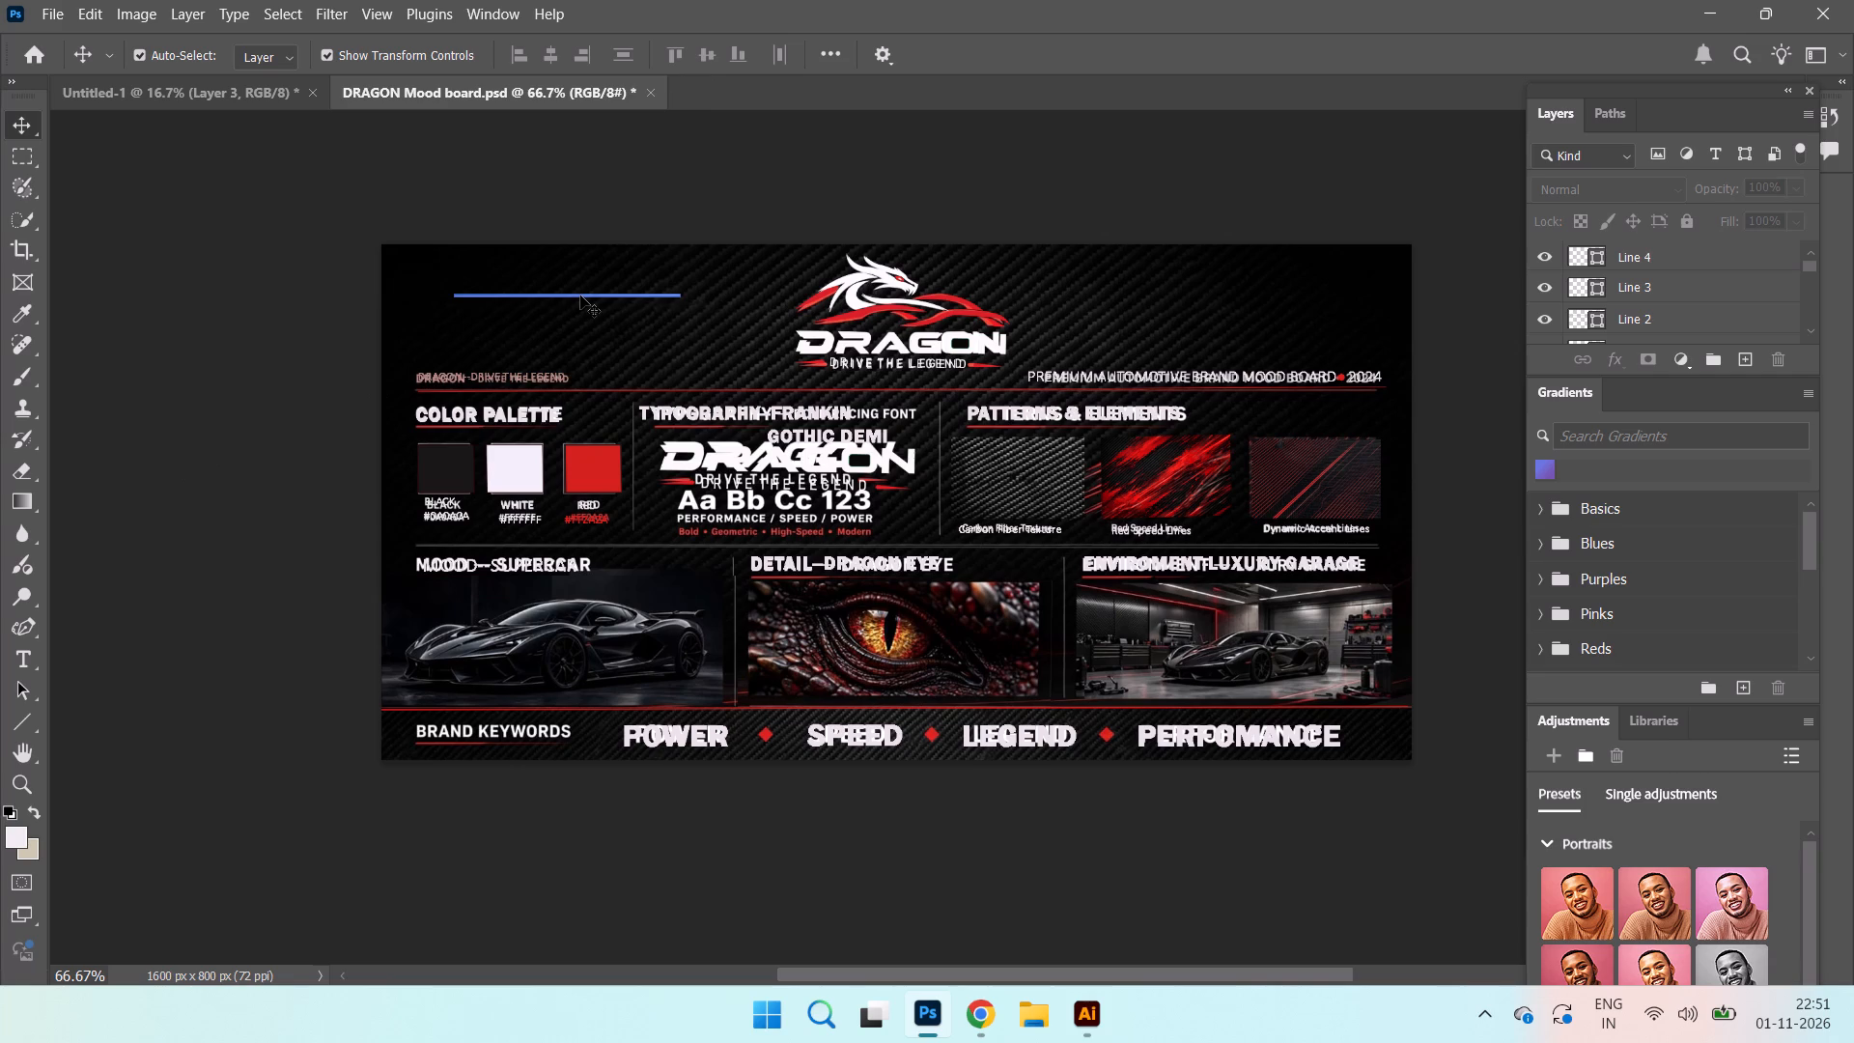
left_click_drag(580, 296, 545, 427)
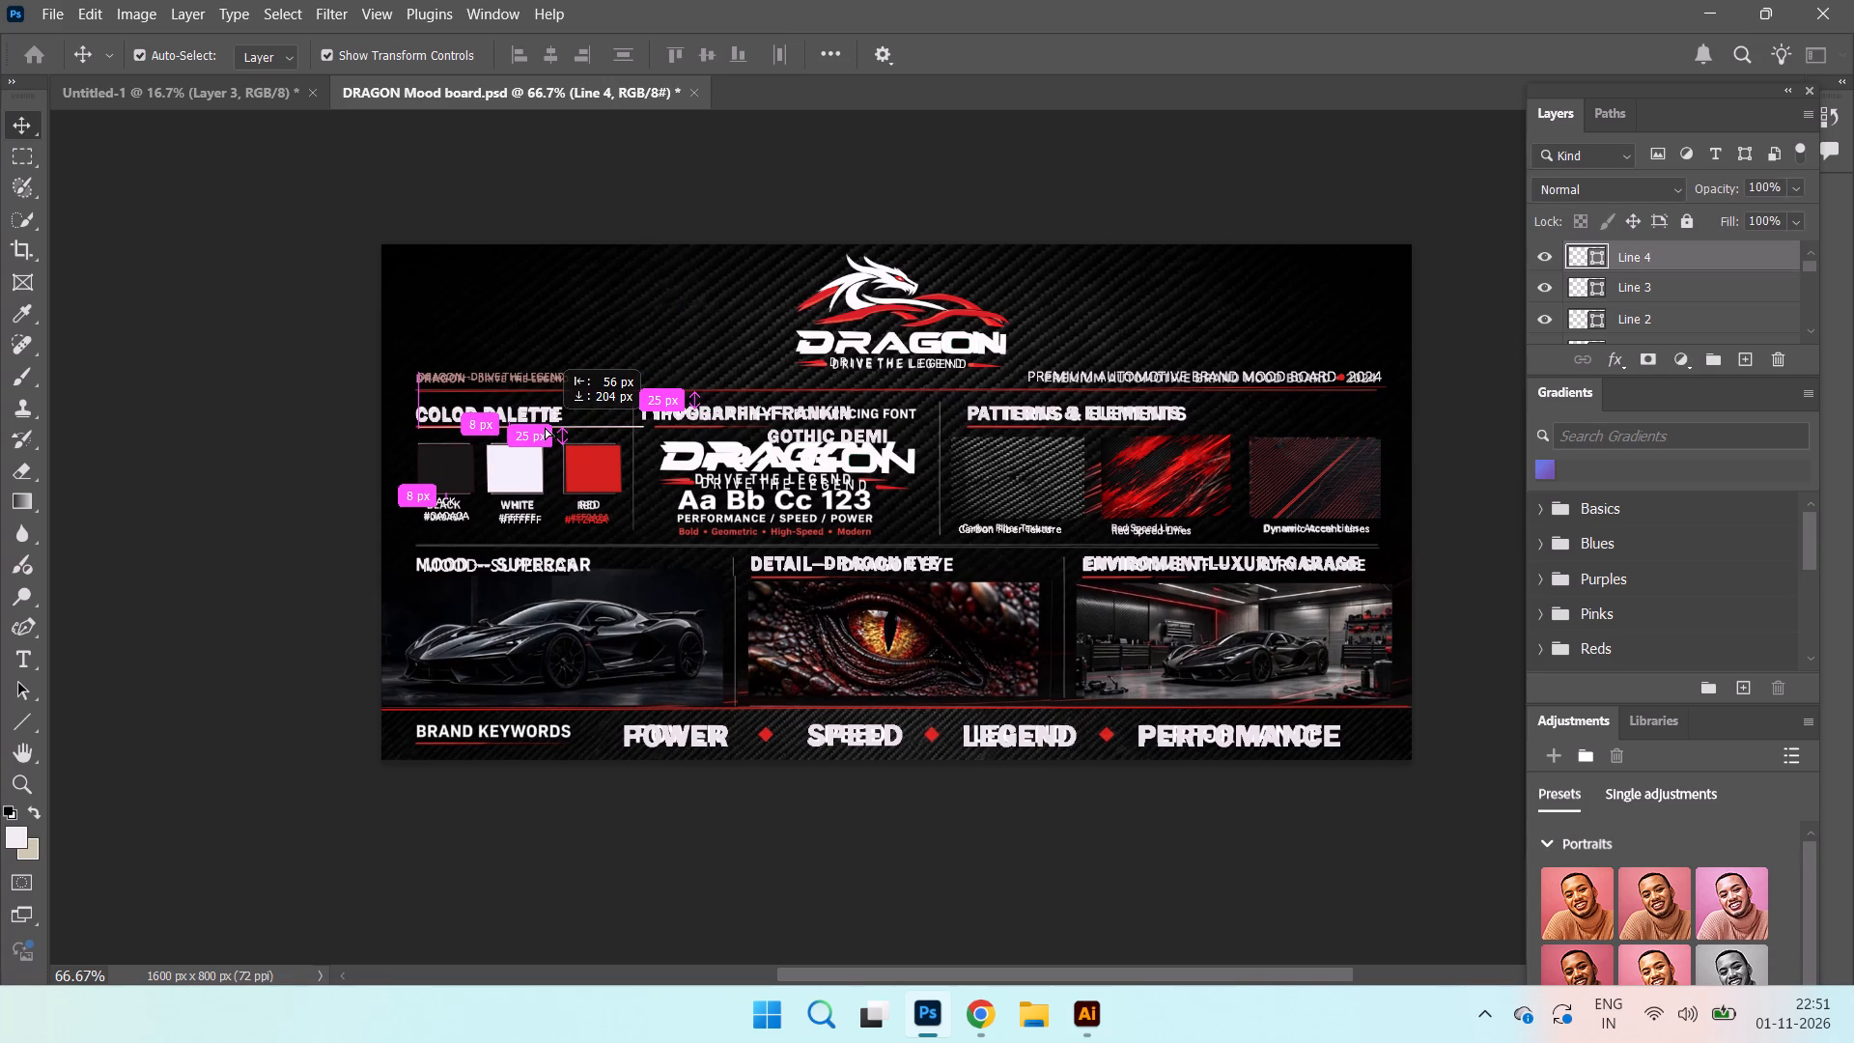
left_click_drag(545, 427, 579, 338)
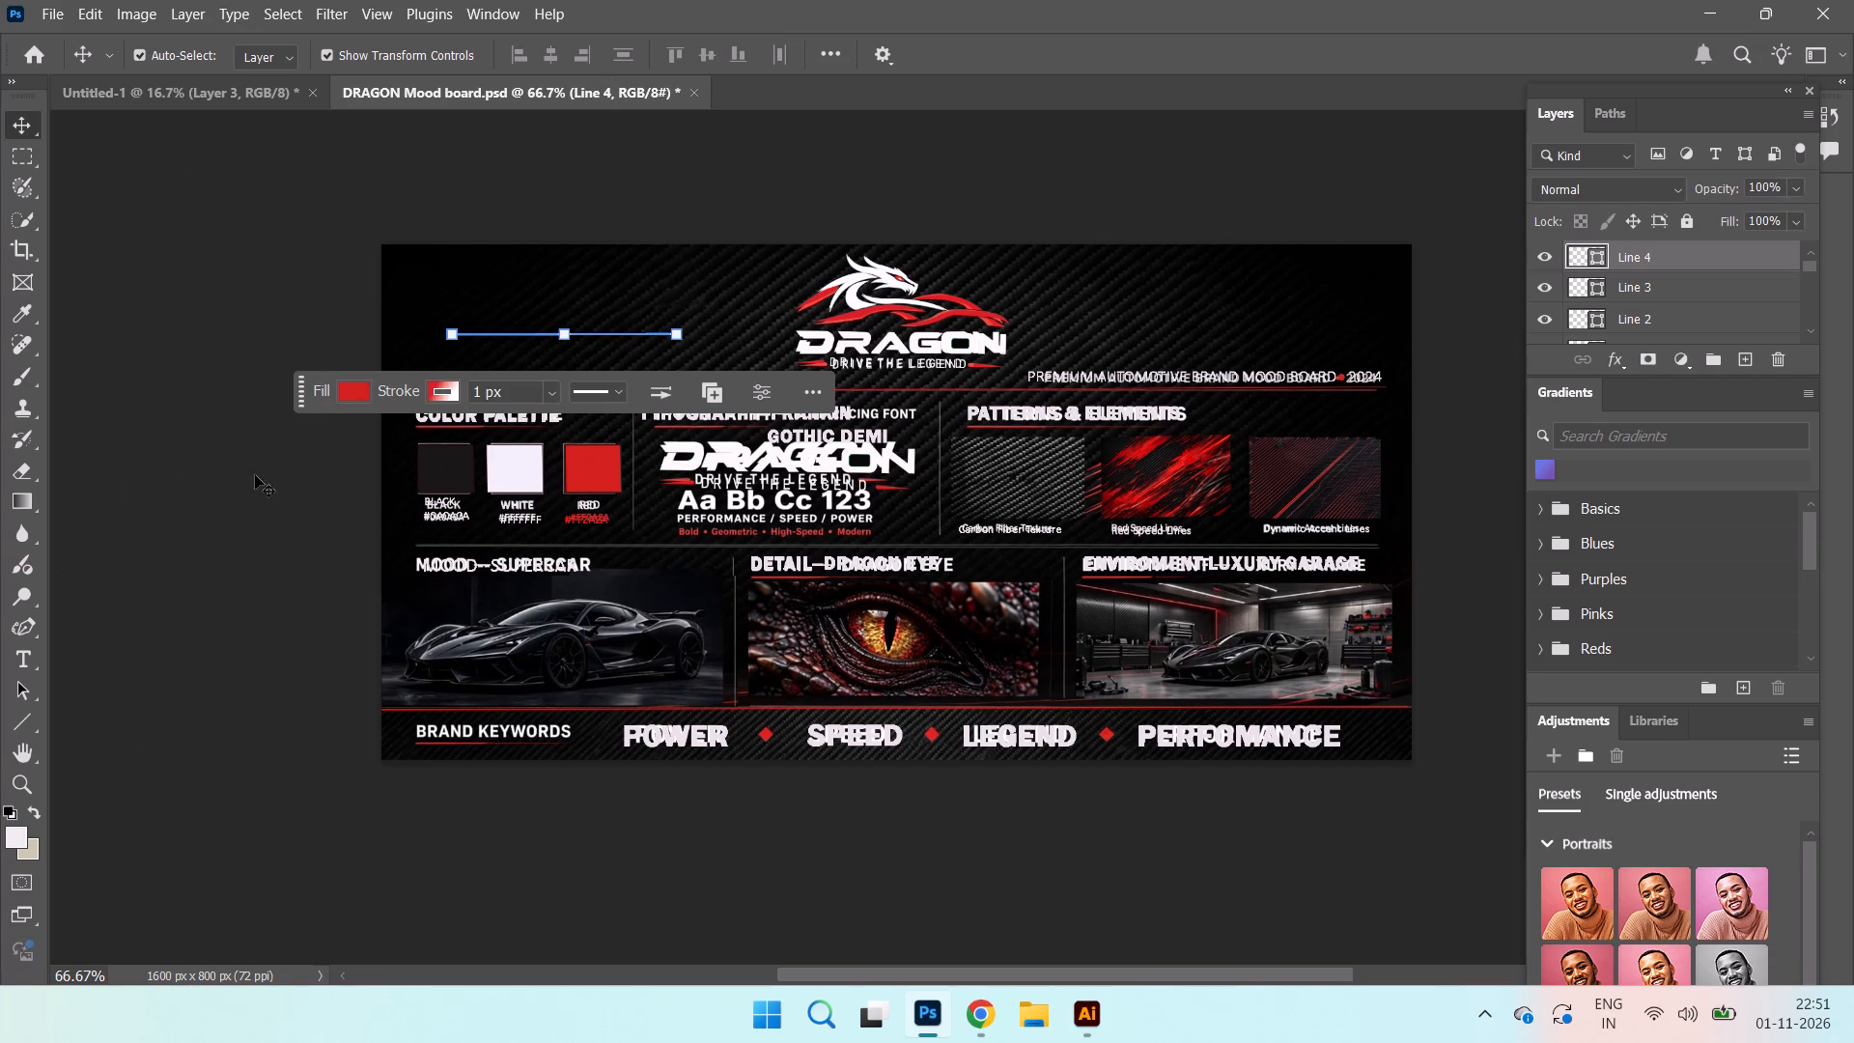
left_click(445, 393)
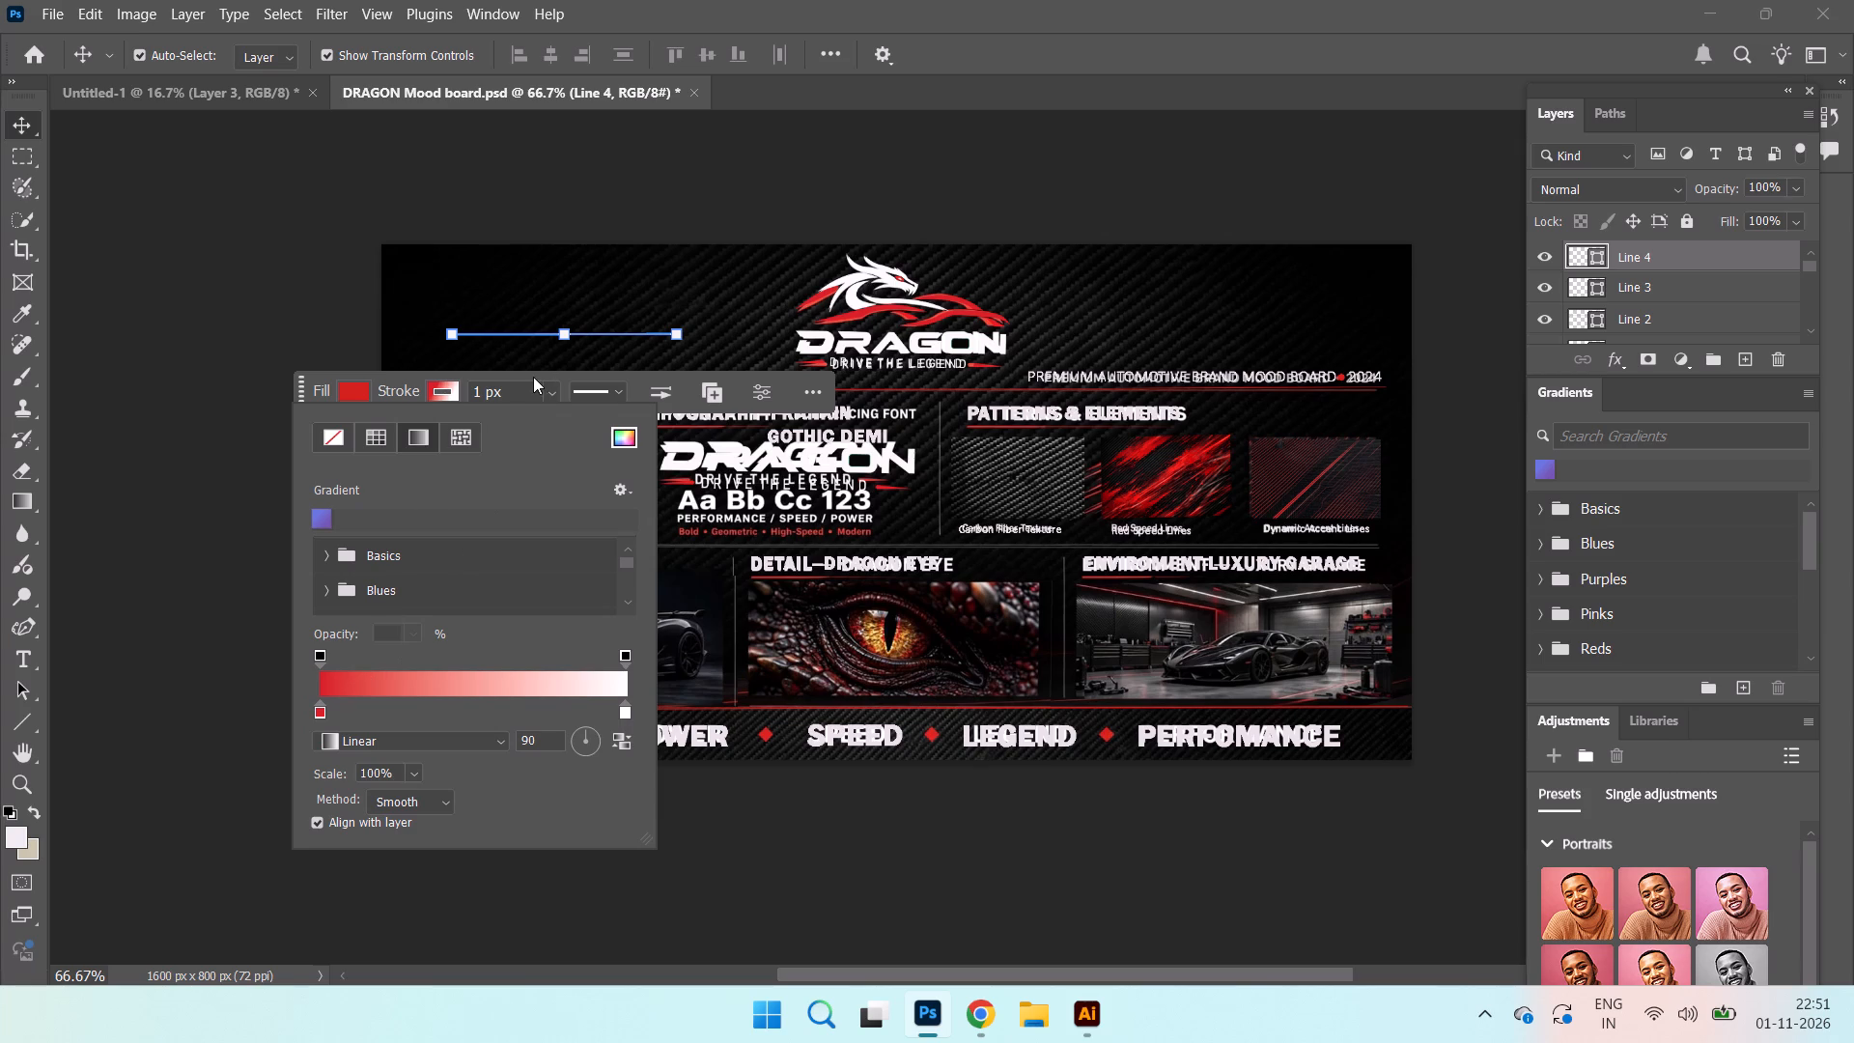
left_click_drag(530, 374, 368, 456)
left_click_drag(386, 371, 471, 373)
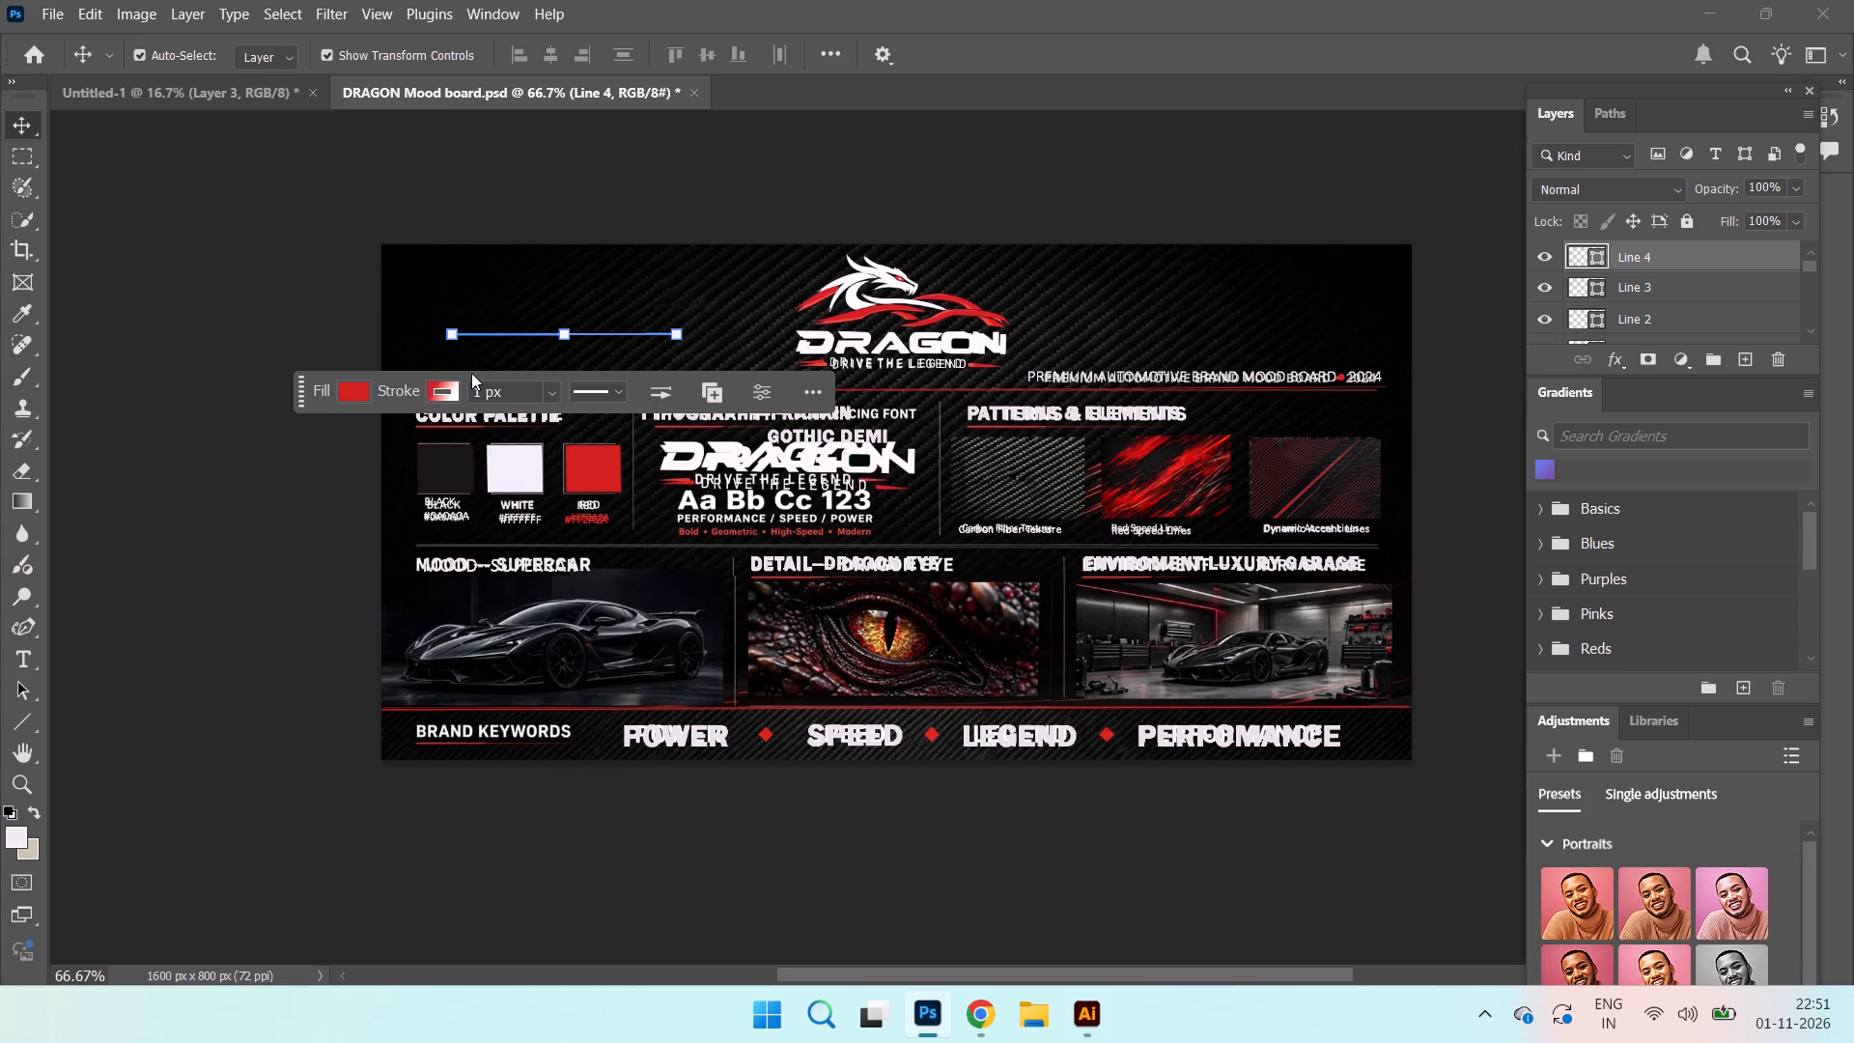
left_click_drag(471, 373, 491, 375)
Move the Line 4 shape to the empty area on the opposite side of the logo, above the PREMIUM AUTOMOTIVE tagline.
left_click_drag(542, 334, 1158, 303)
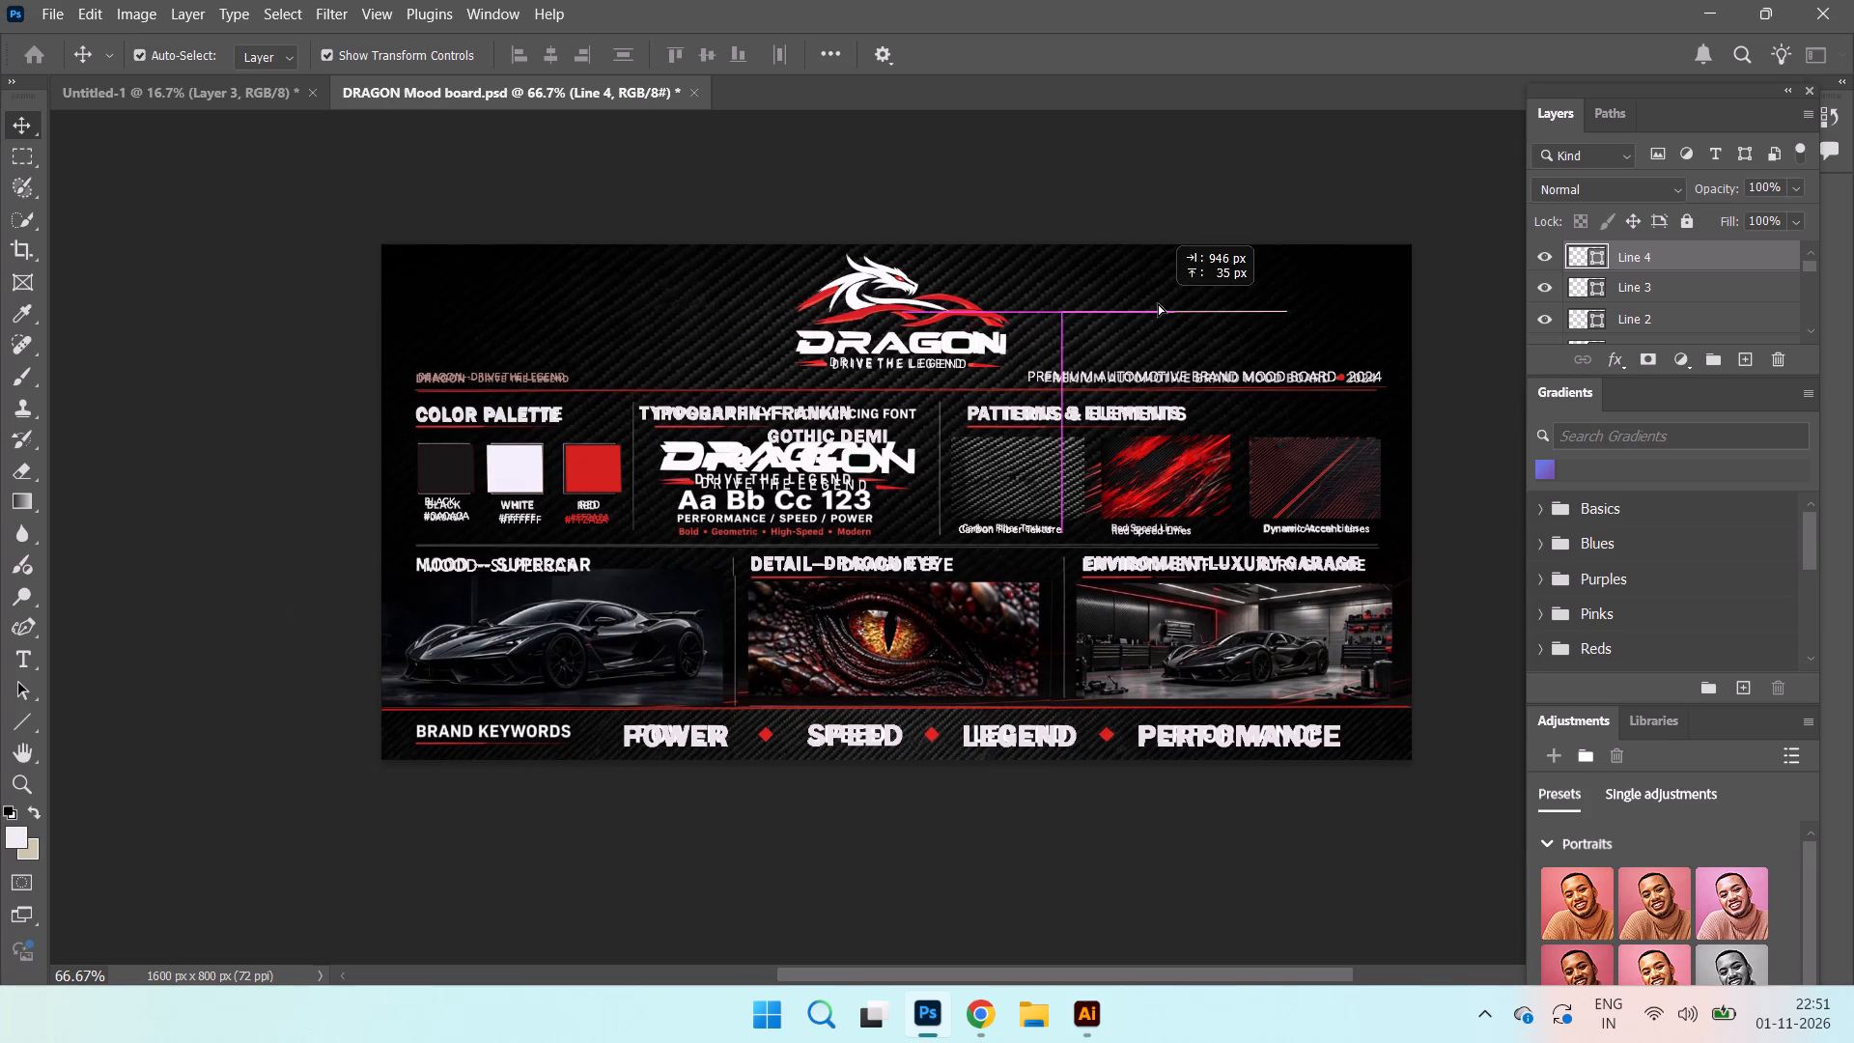
left_click_drag(1158, 303, 1223, 286)
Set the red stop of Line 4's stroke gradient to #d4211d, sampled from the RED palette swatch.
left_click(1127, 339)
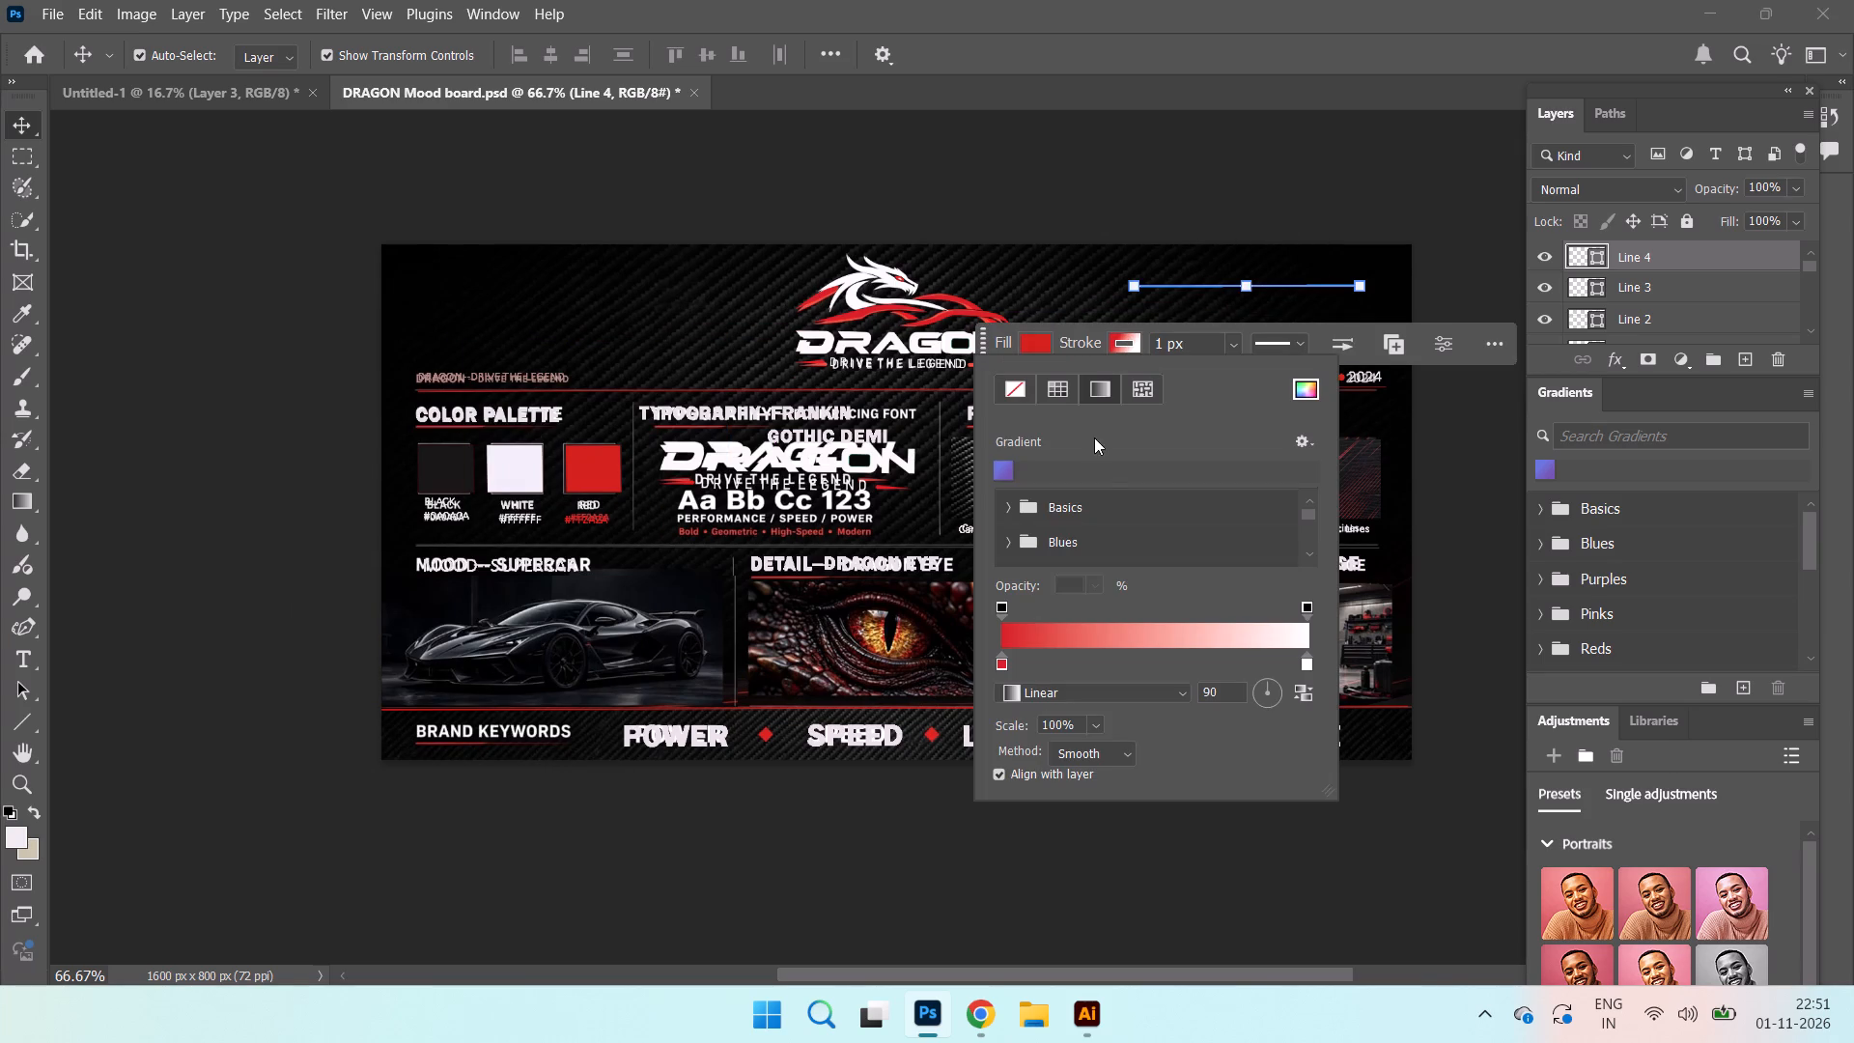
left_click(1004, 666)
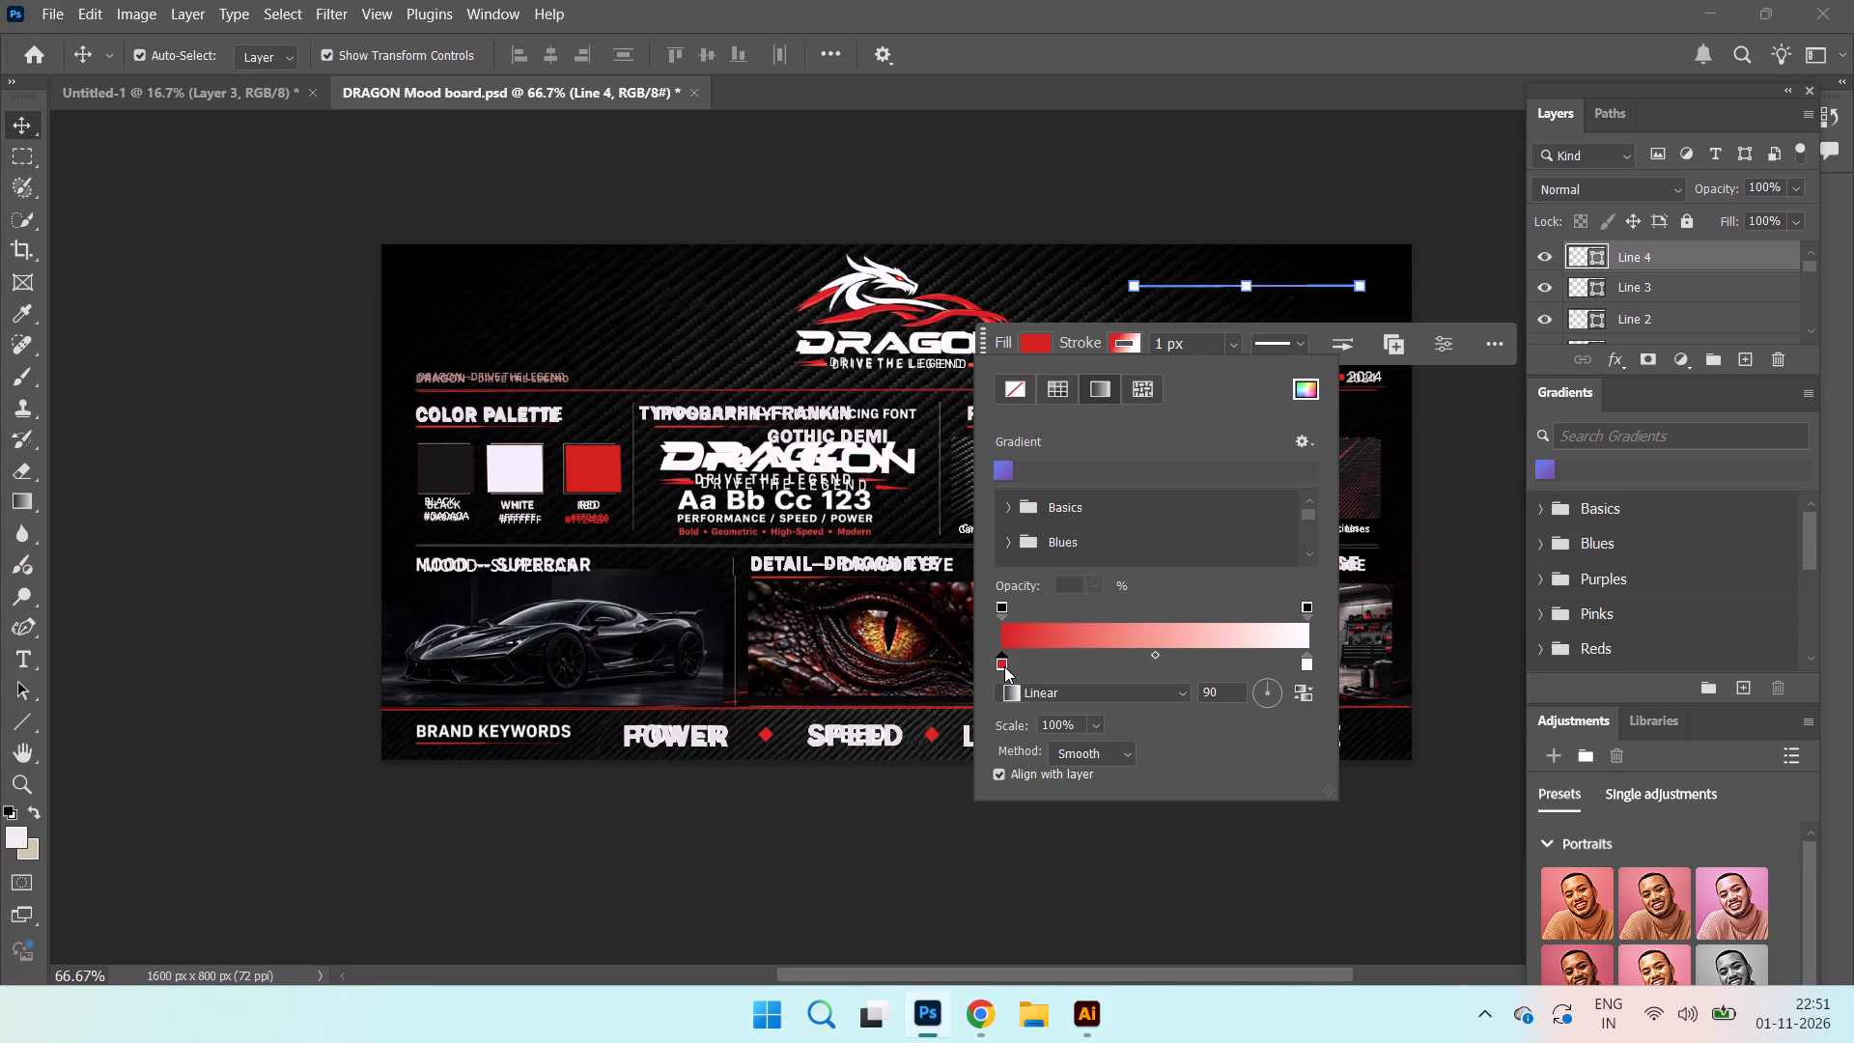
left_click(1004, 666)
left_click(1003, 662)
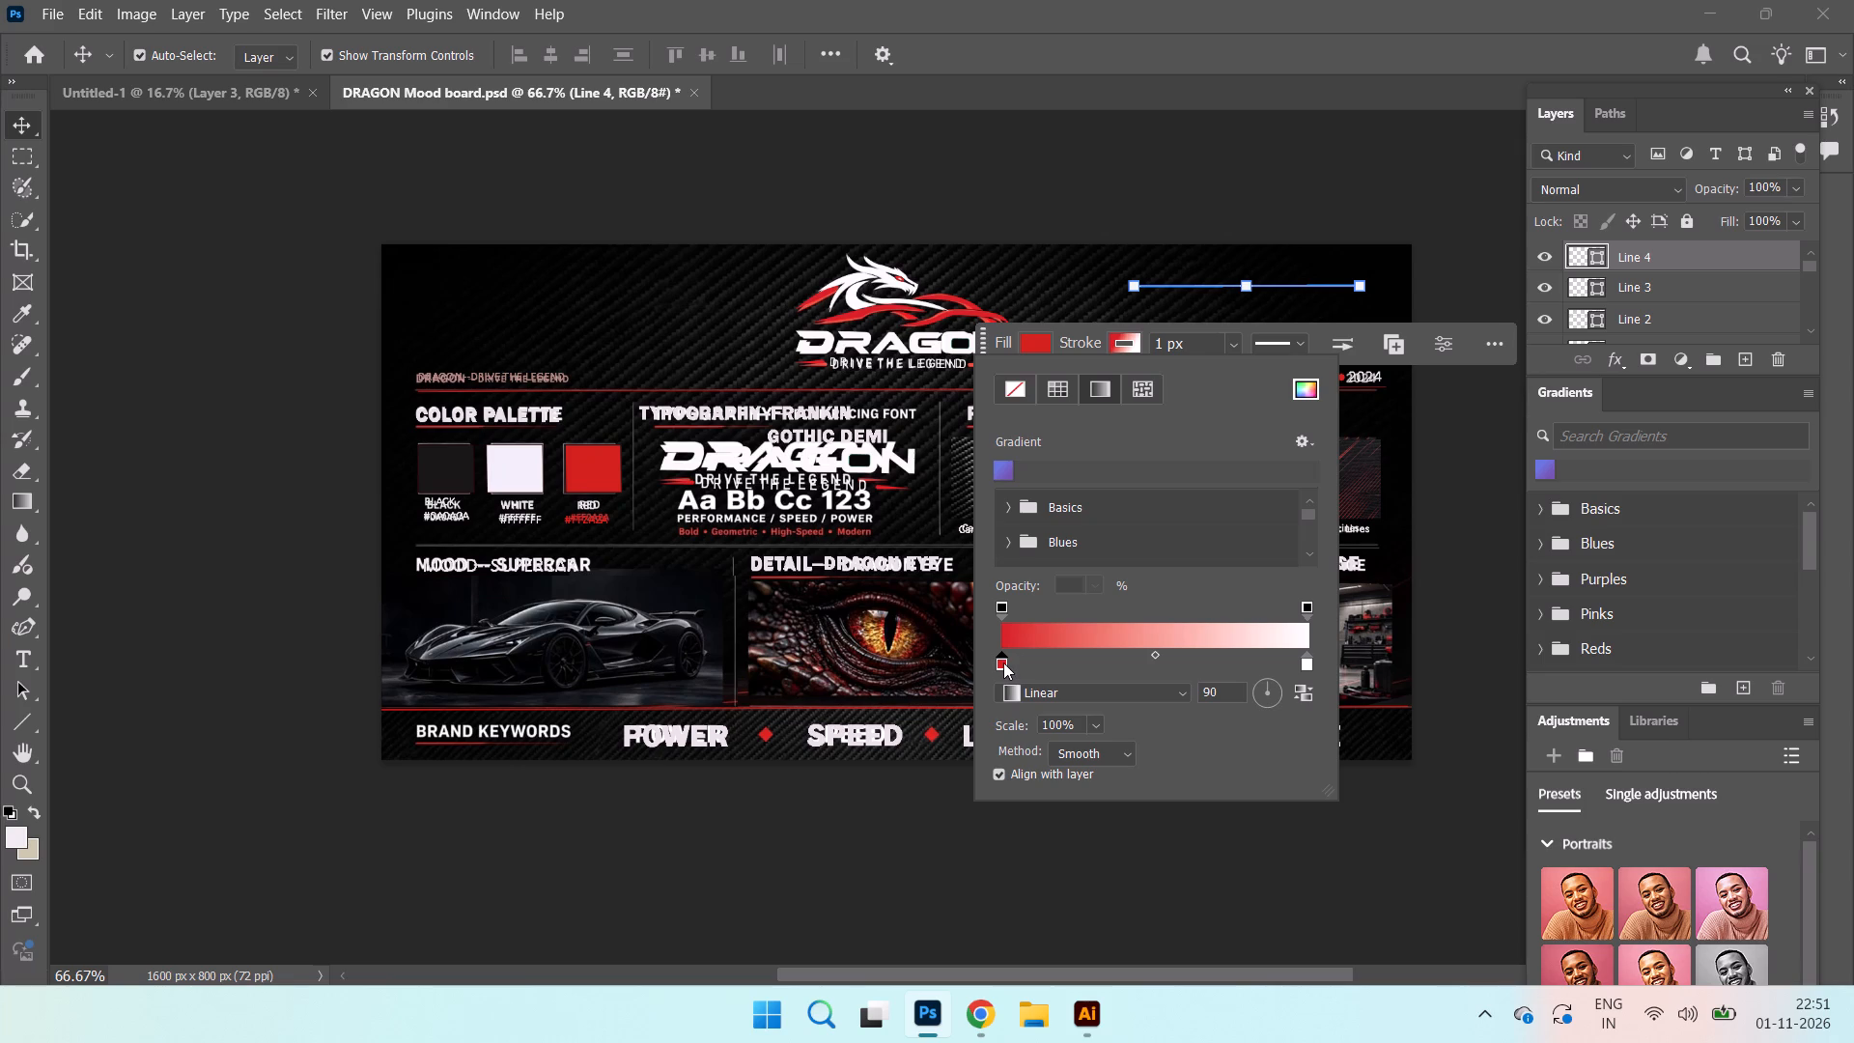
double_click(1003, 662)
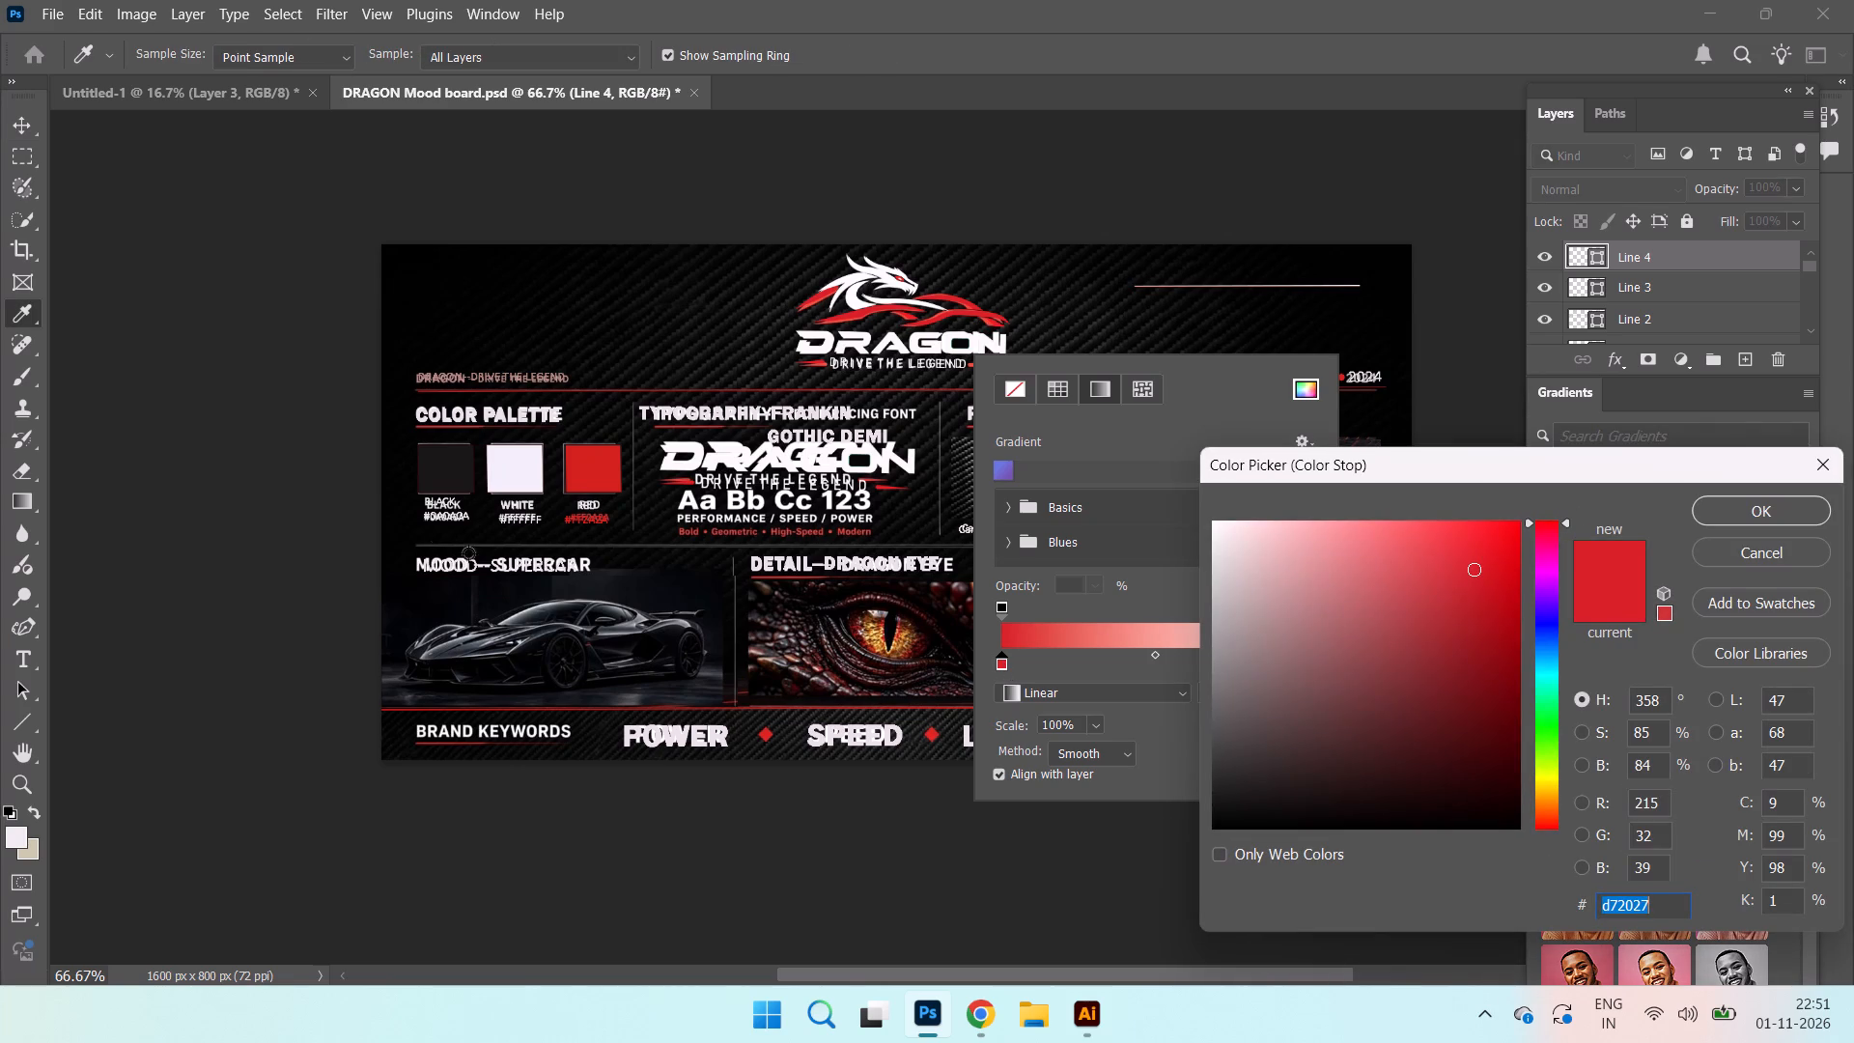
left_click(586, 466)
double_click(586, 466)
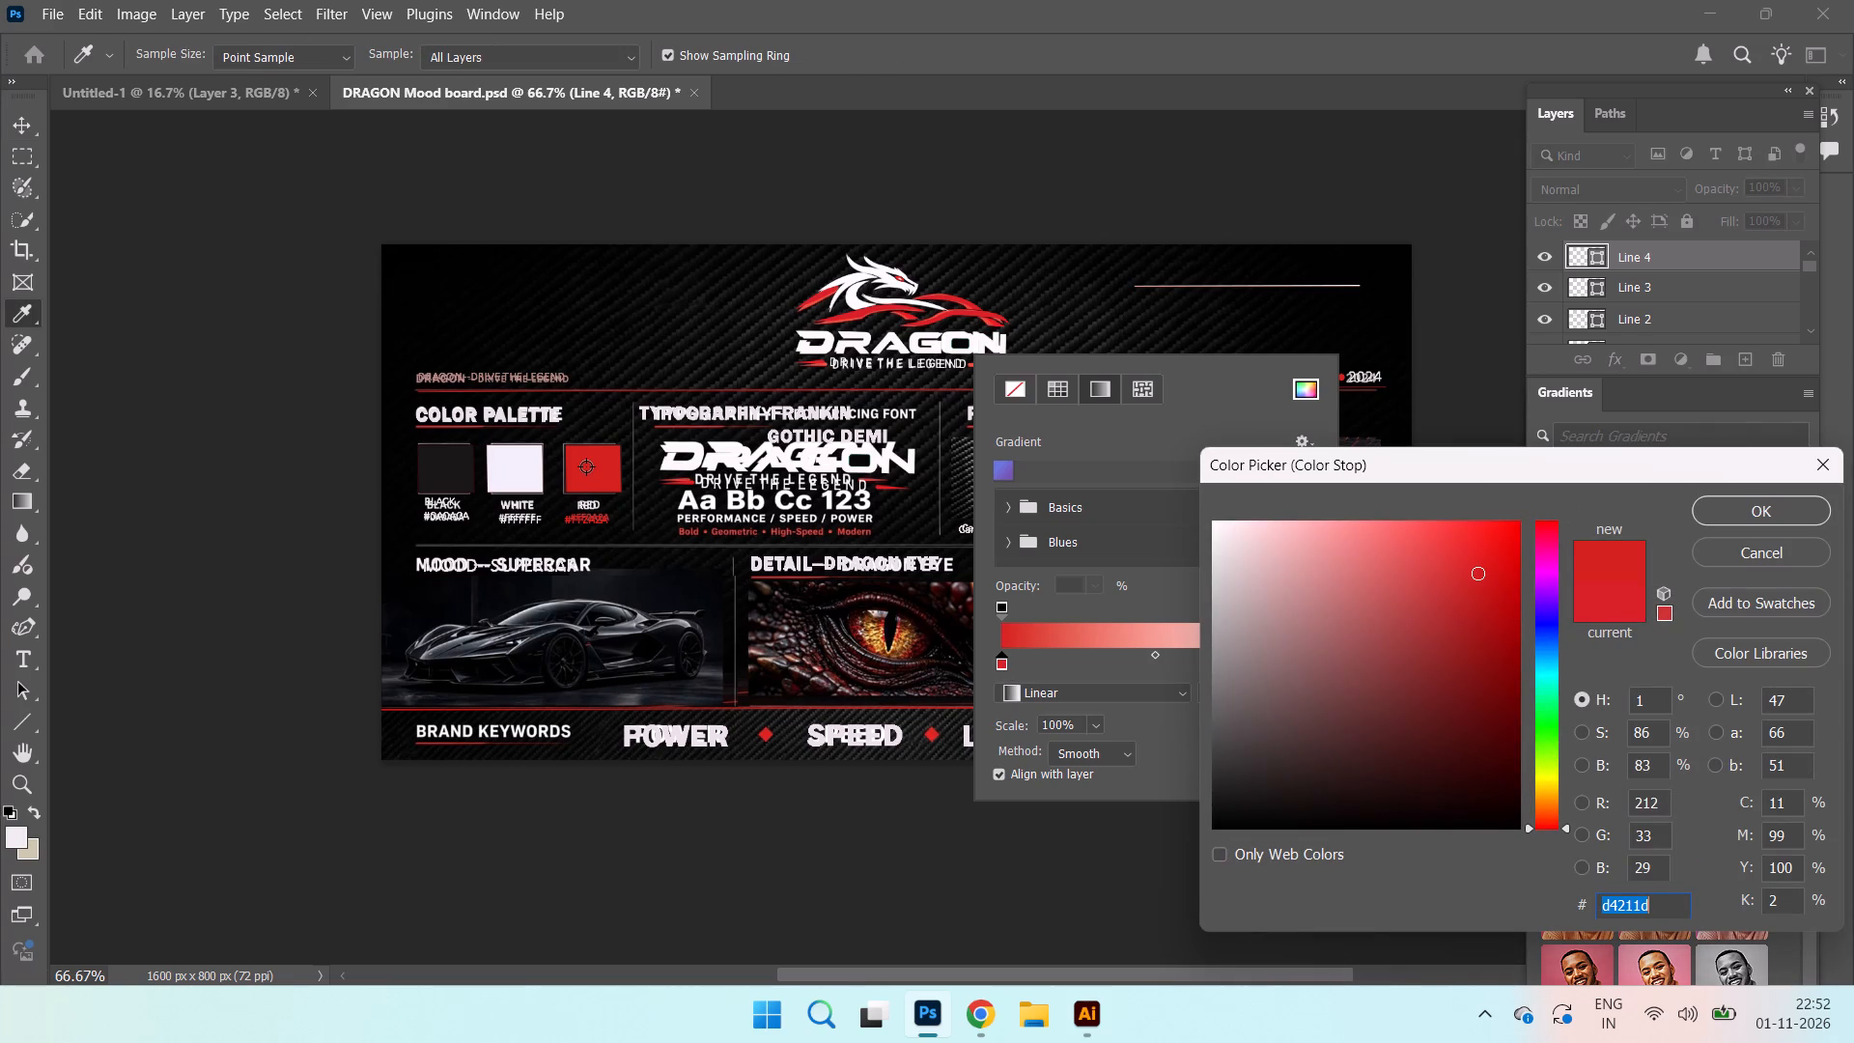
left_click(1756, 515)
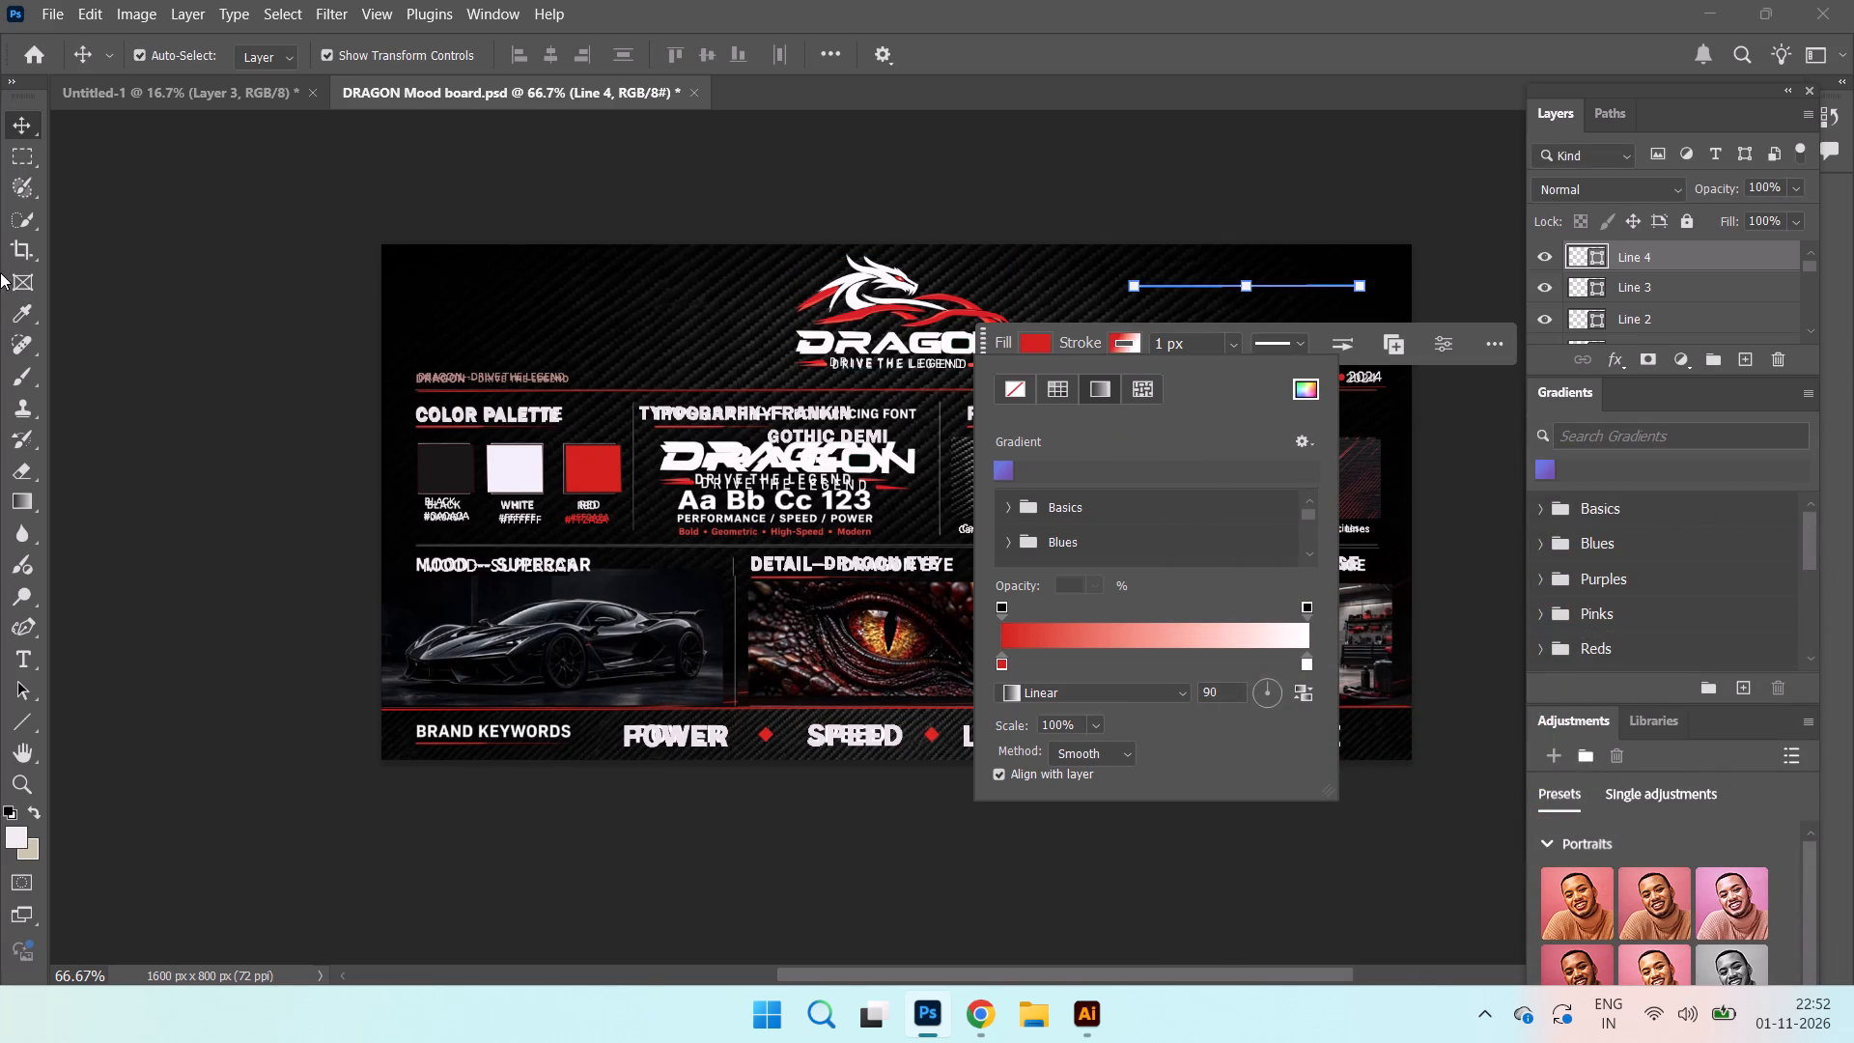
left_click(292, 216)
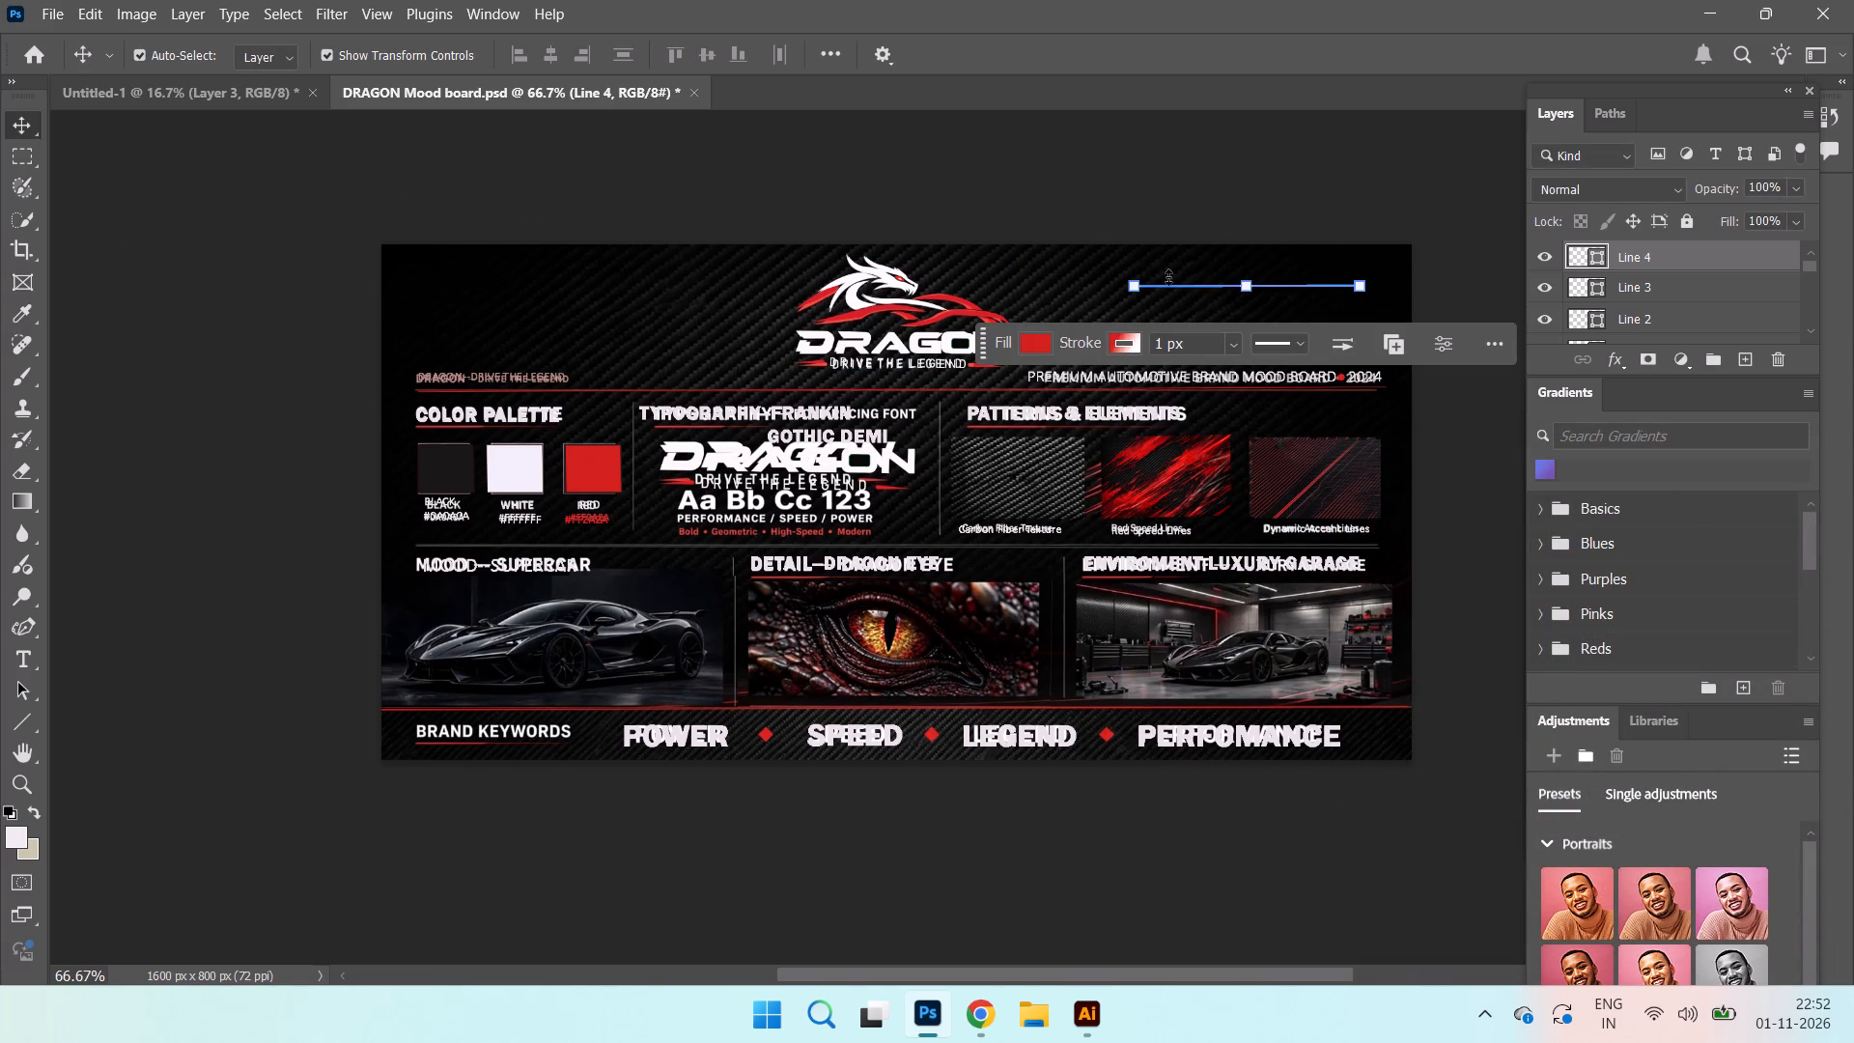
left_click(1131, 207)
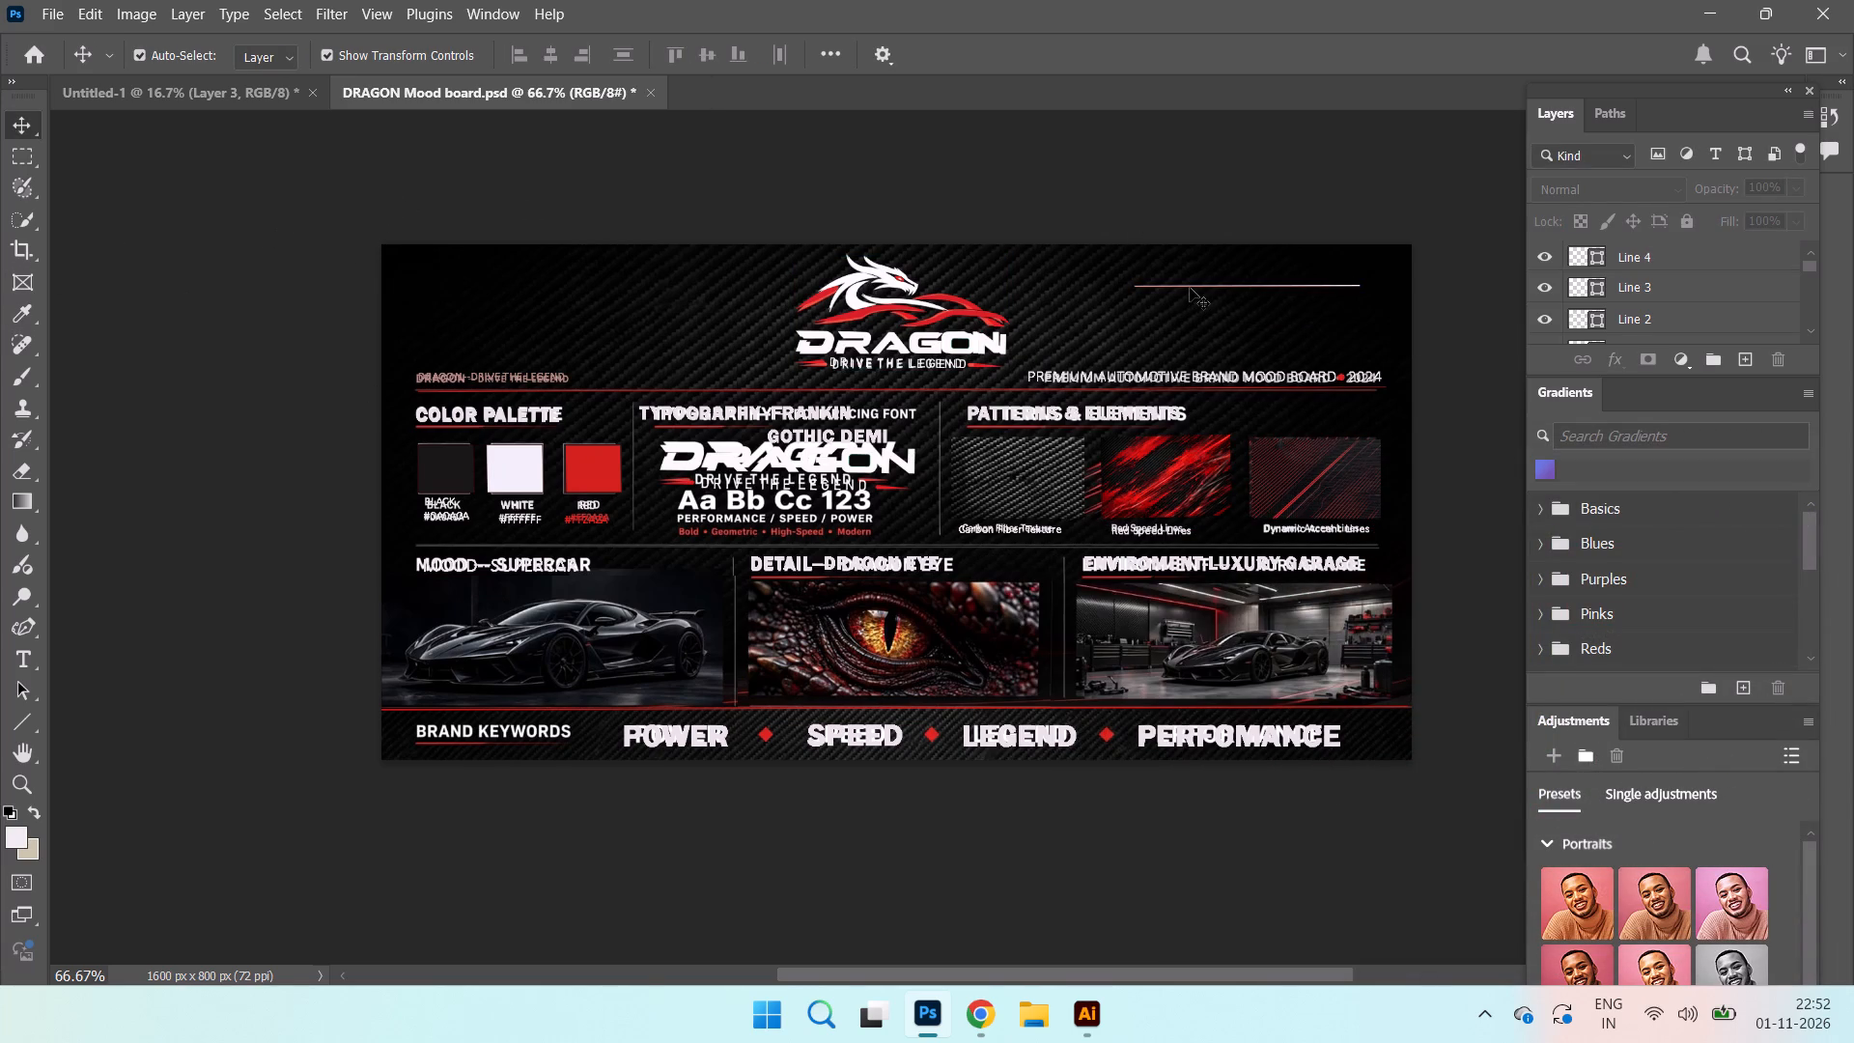
Darken the red stop of Line 4's stroke gradient to #7e0f0c and deselect the line.
left_click(1190, 286)
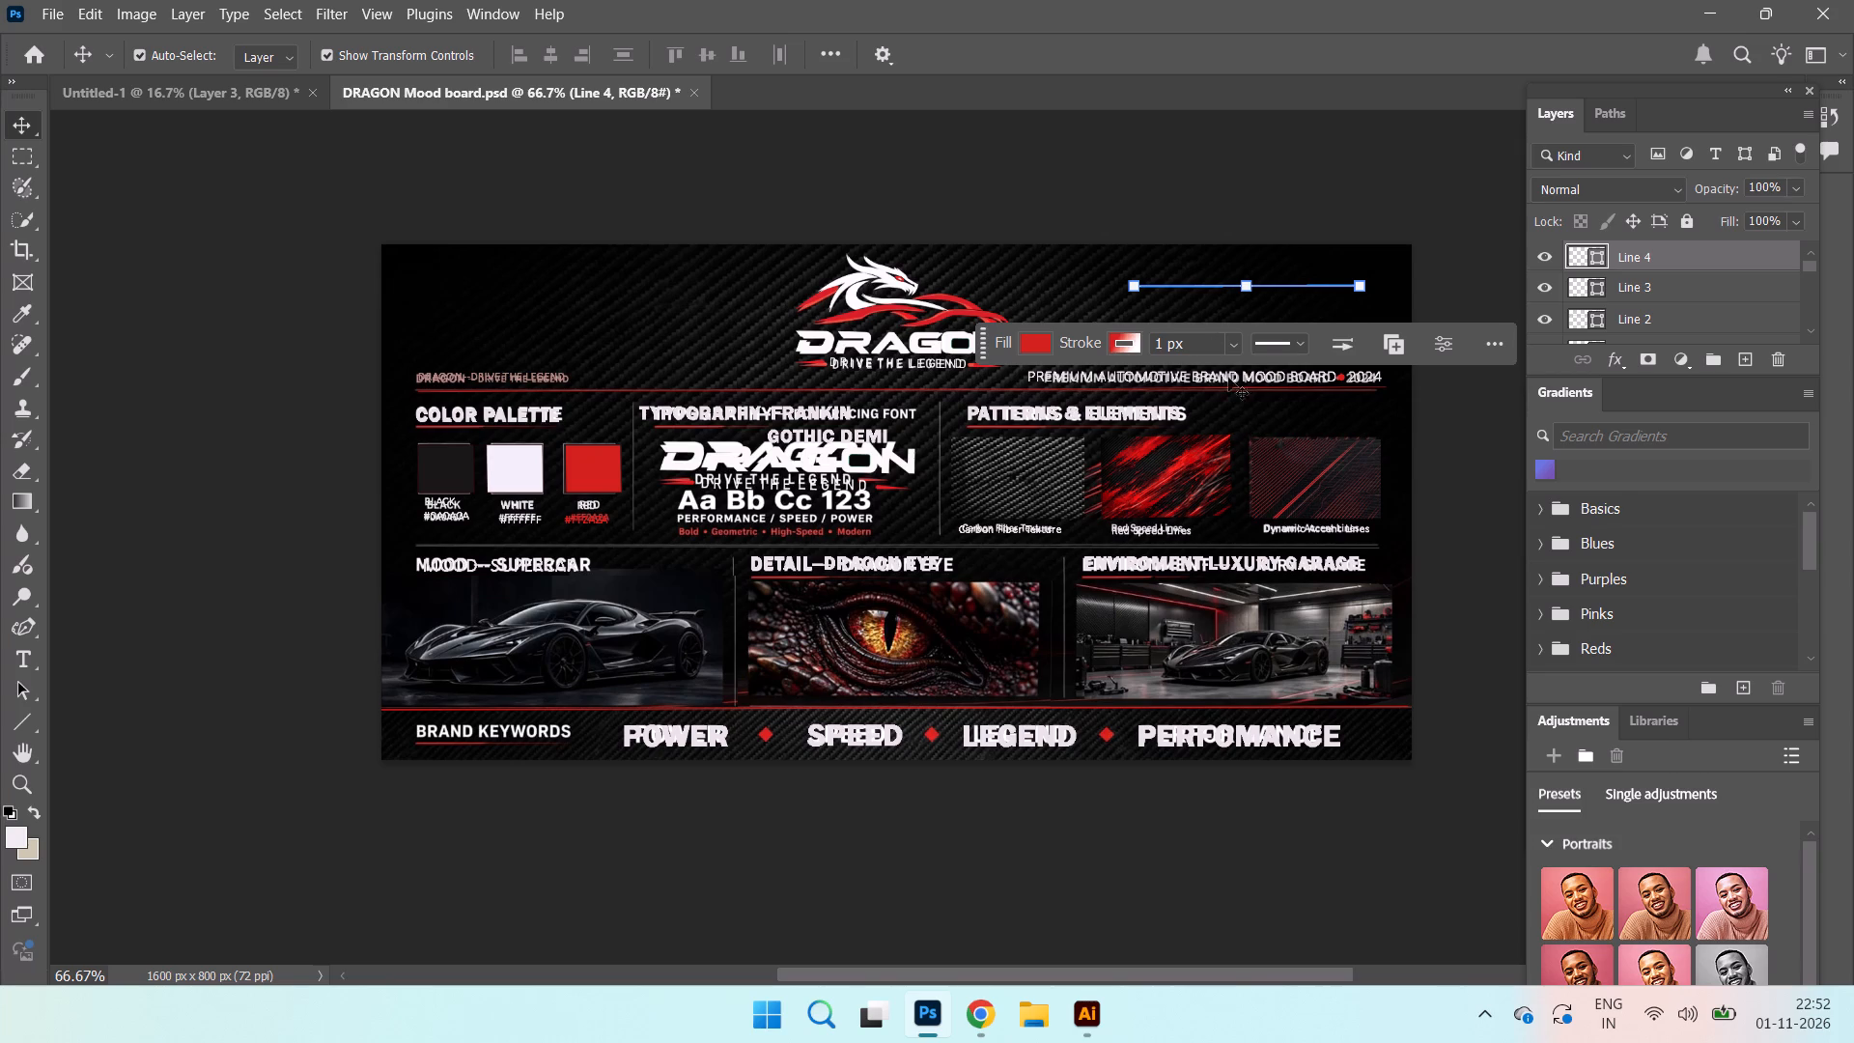
left_click(1113, 346)
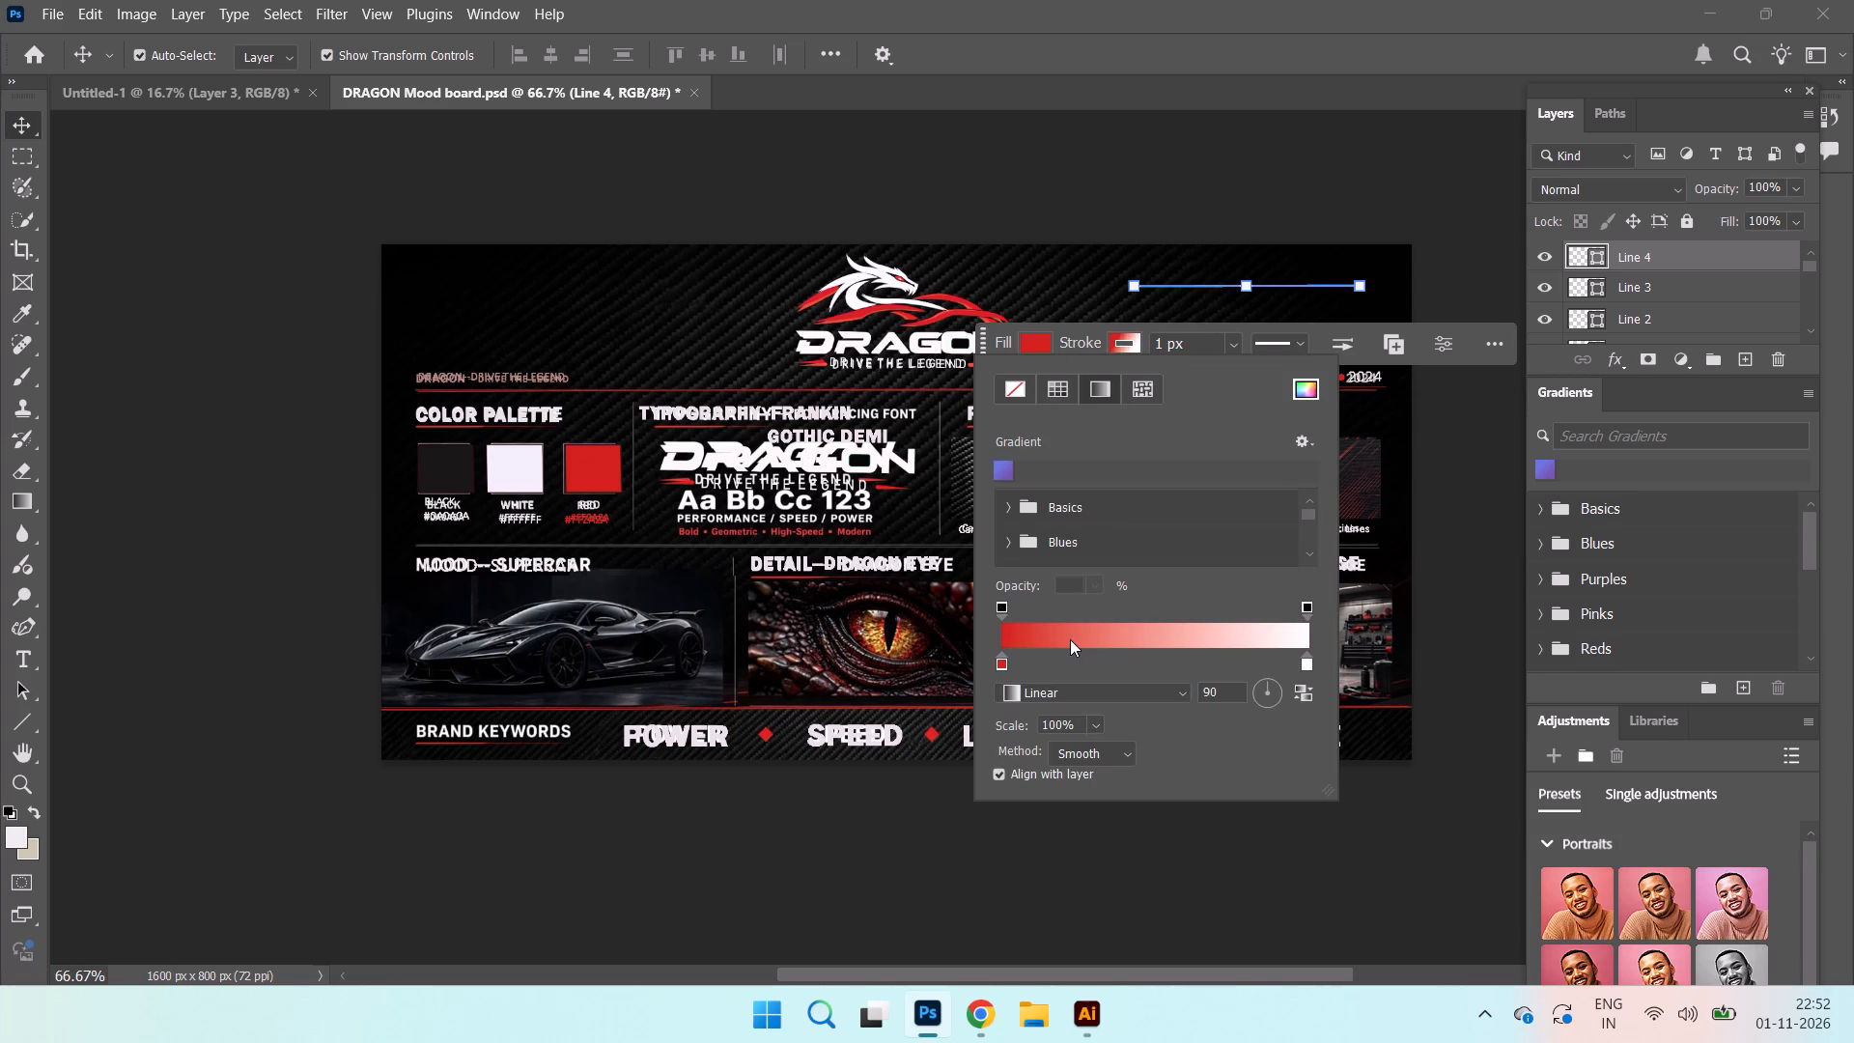
left_click(999, 664)
left_click(999, 664)
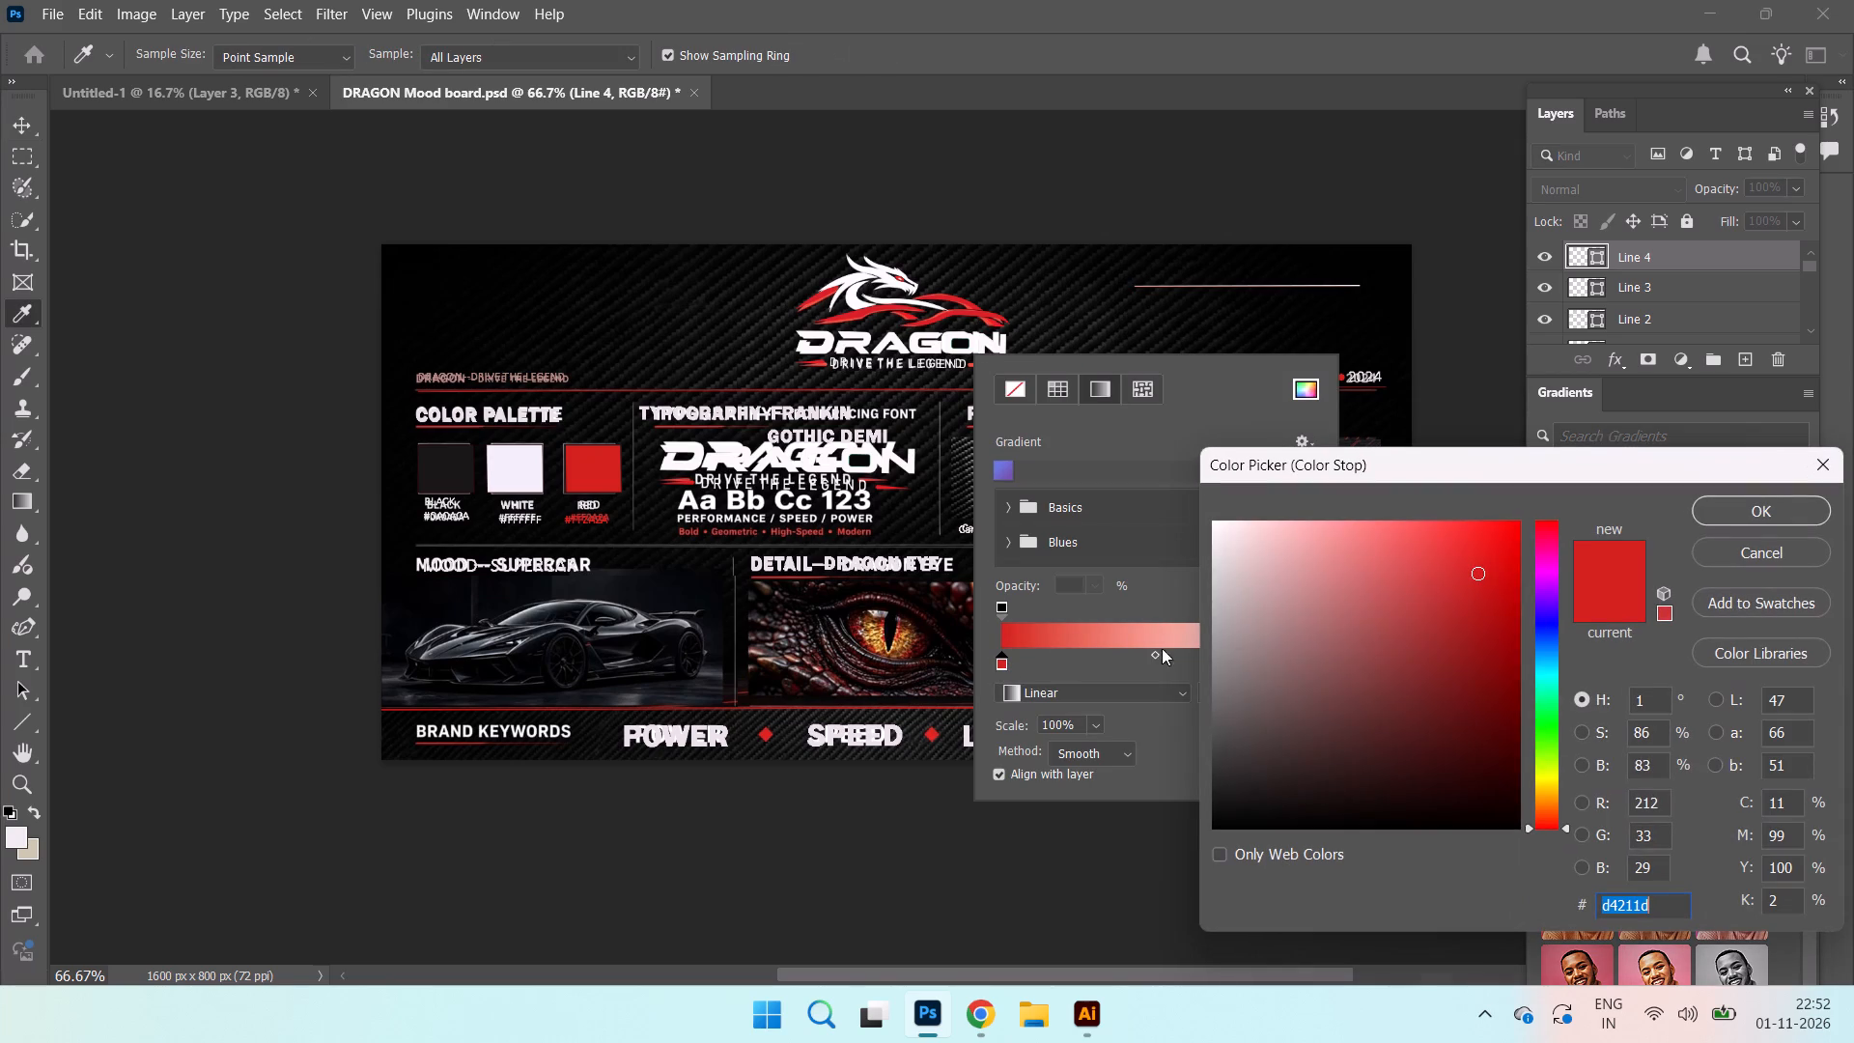
left_click(1512, 543)
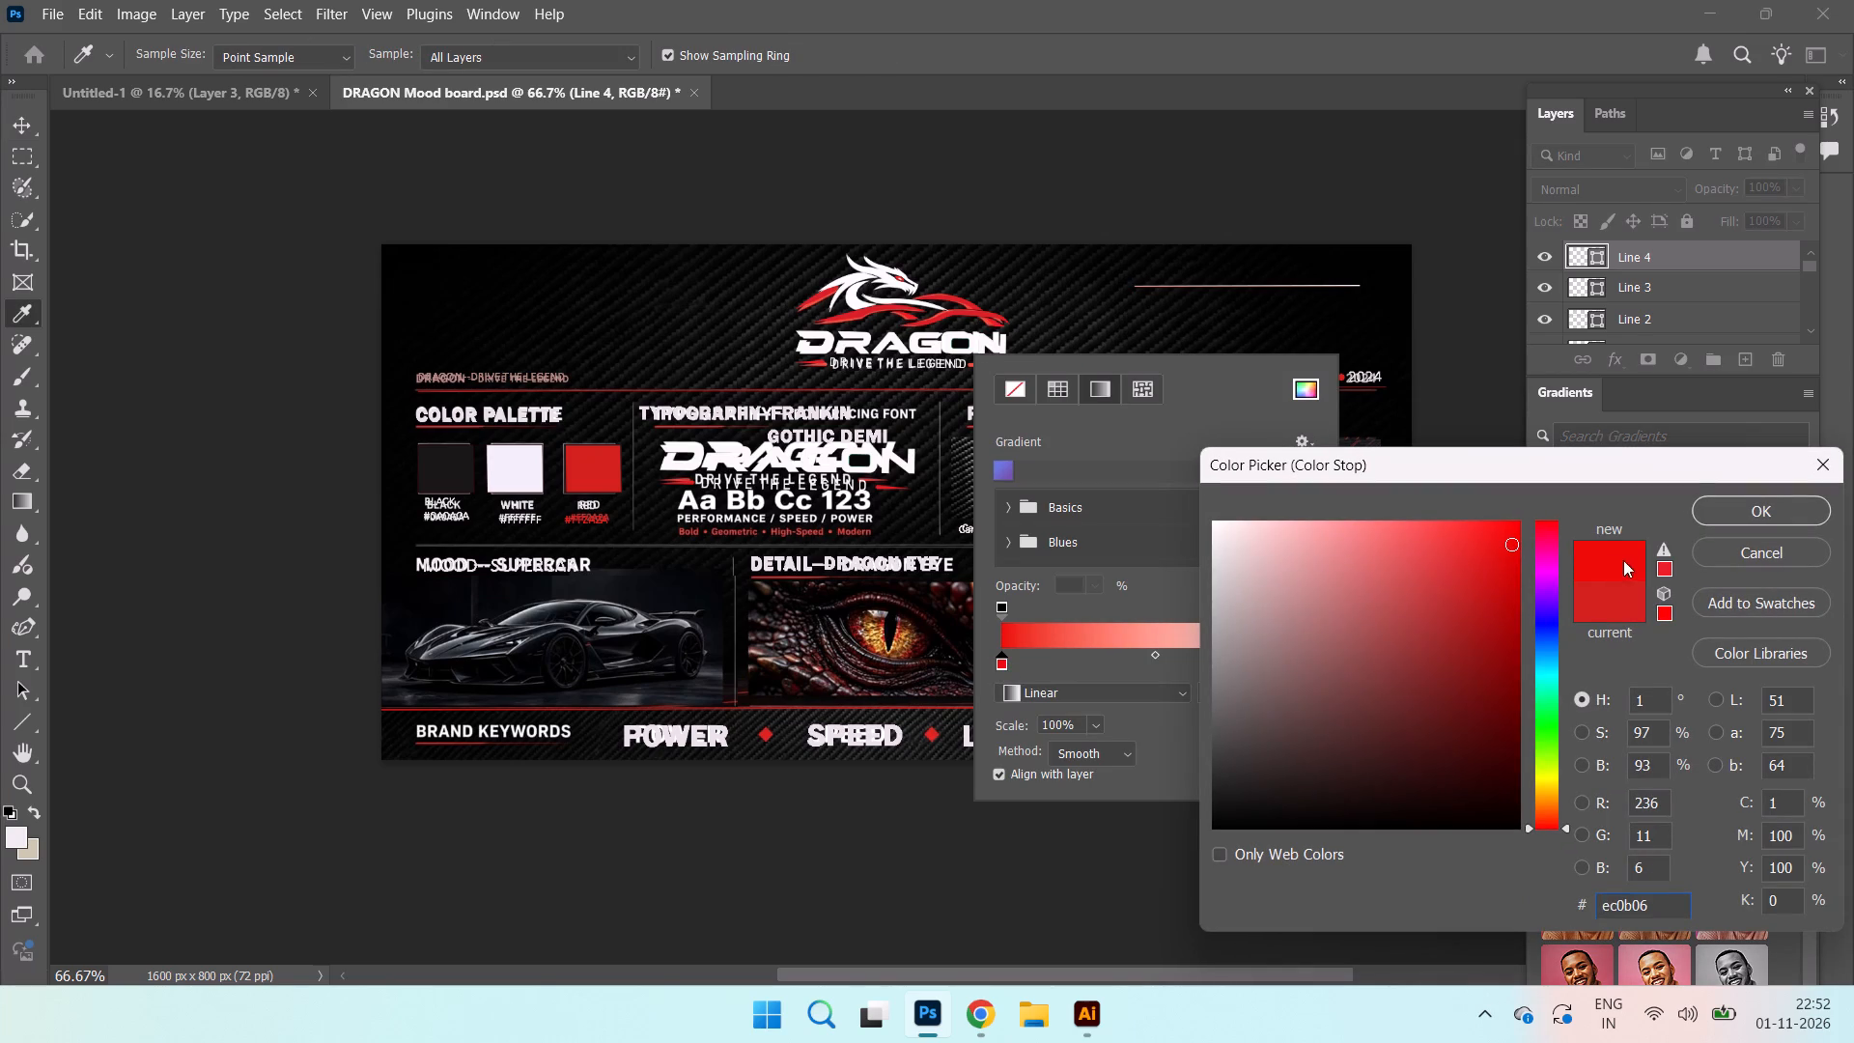
left_click(1501, 585)
left_click(1490, 676)
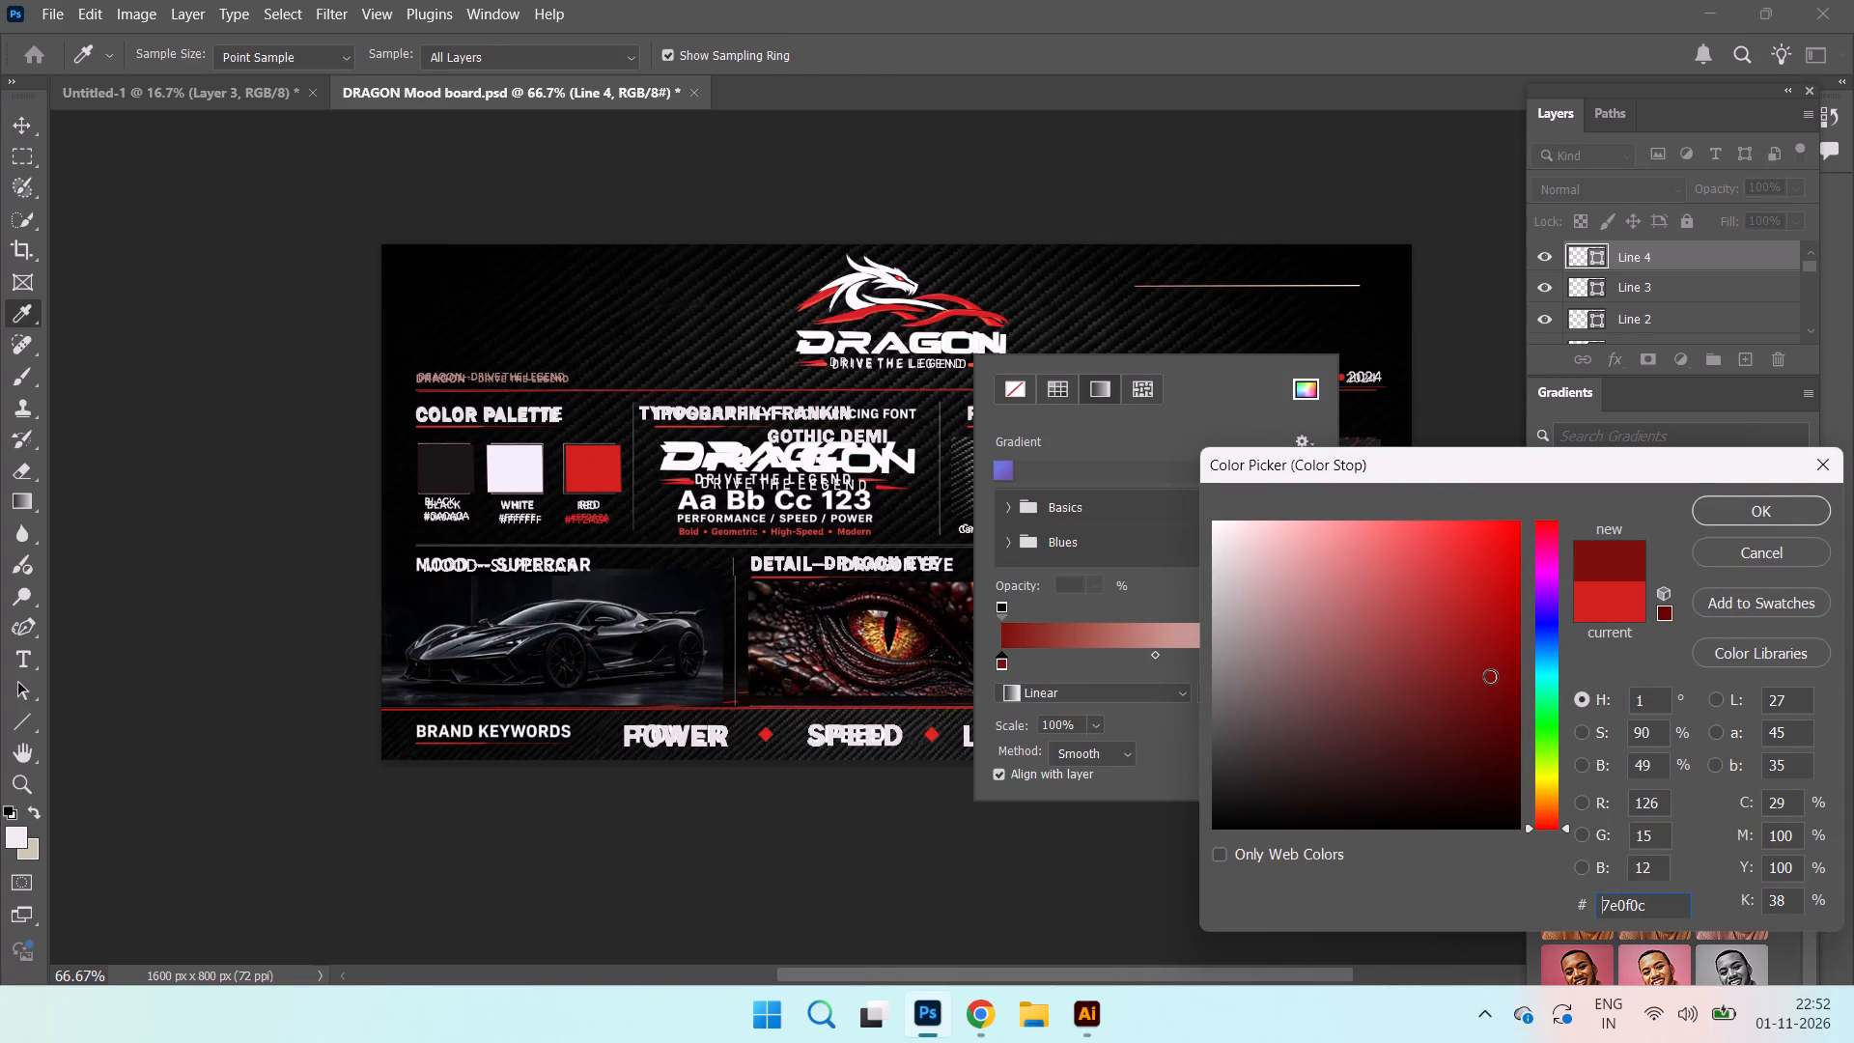
left_click(1731, 517)
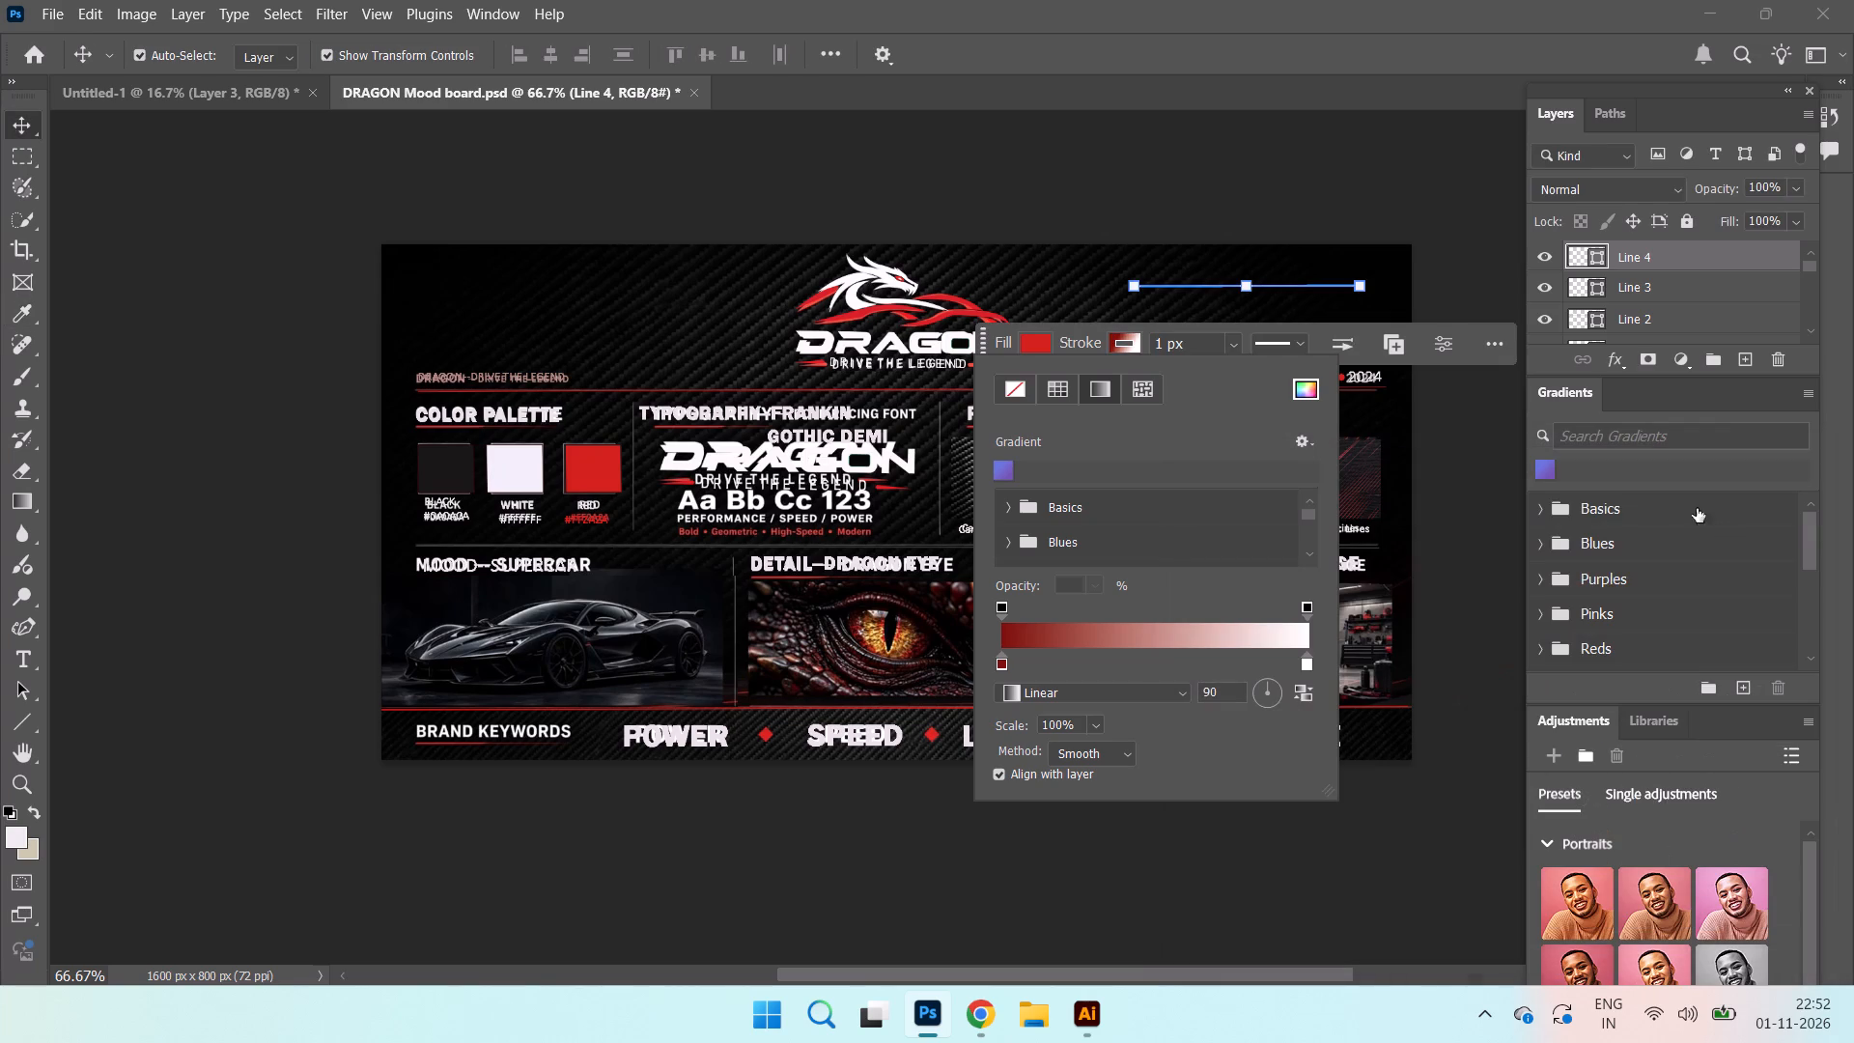
left_click(1070, 161)
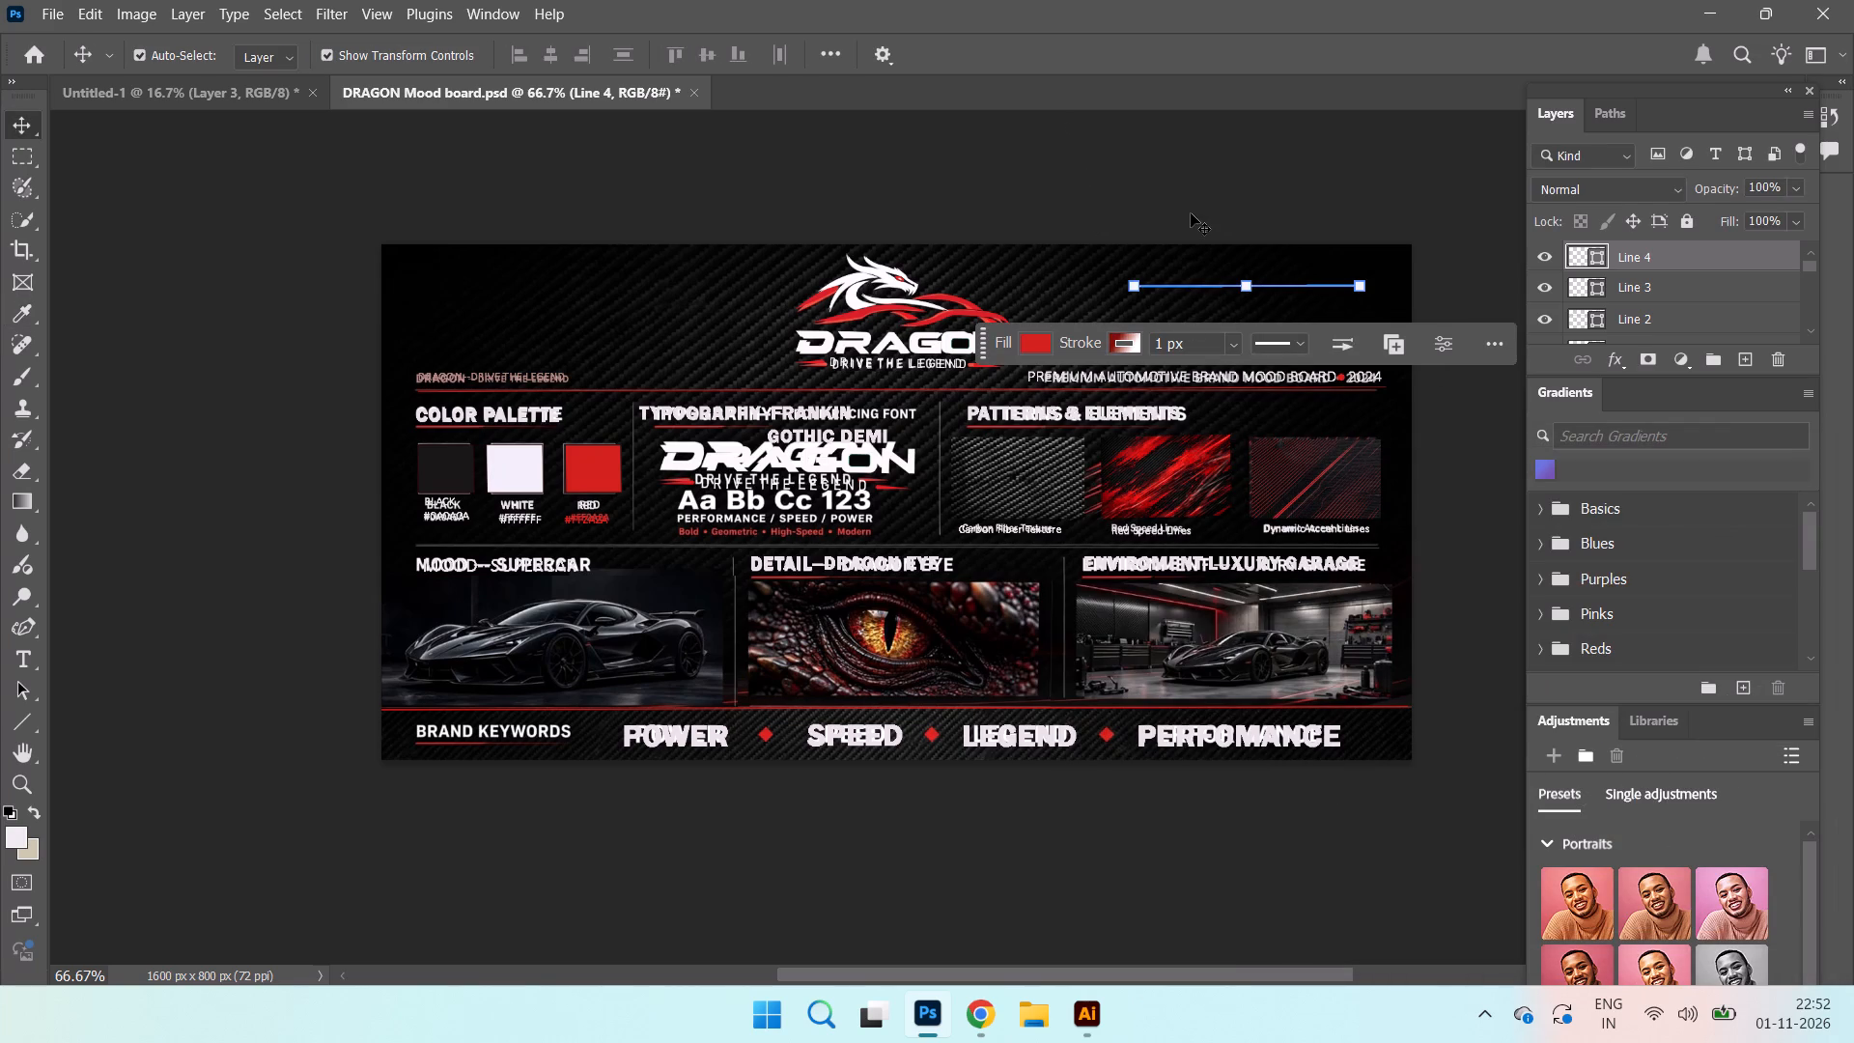
left_click(1191, 212)
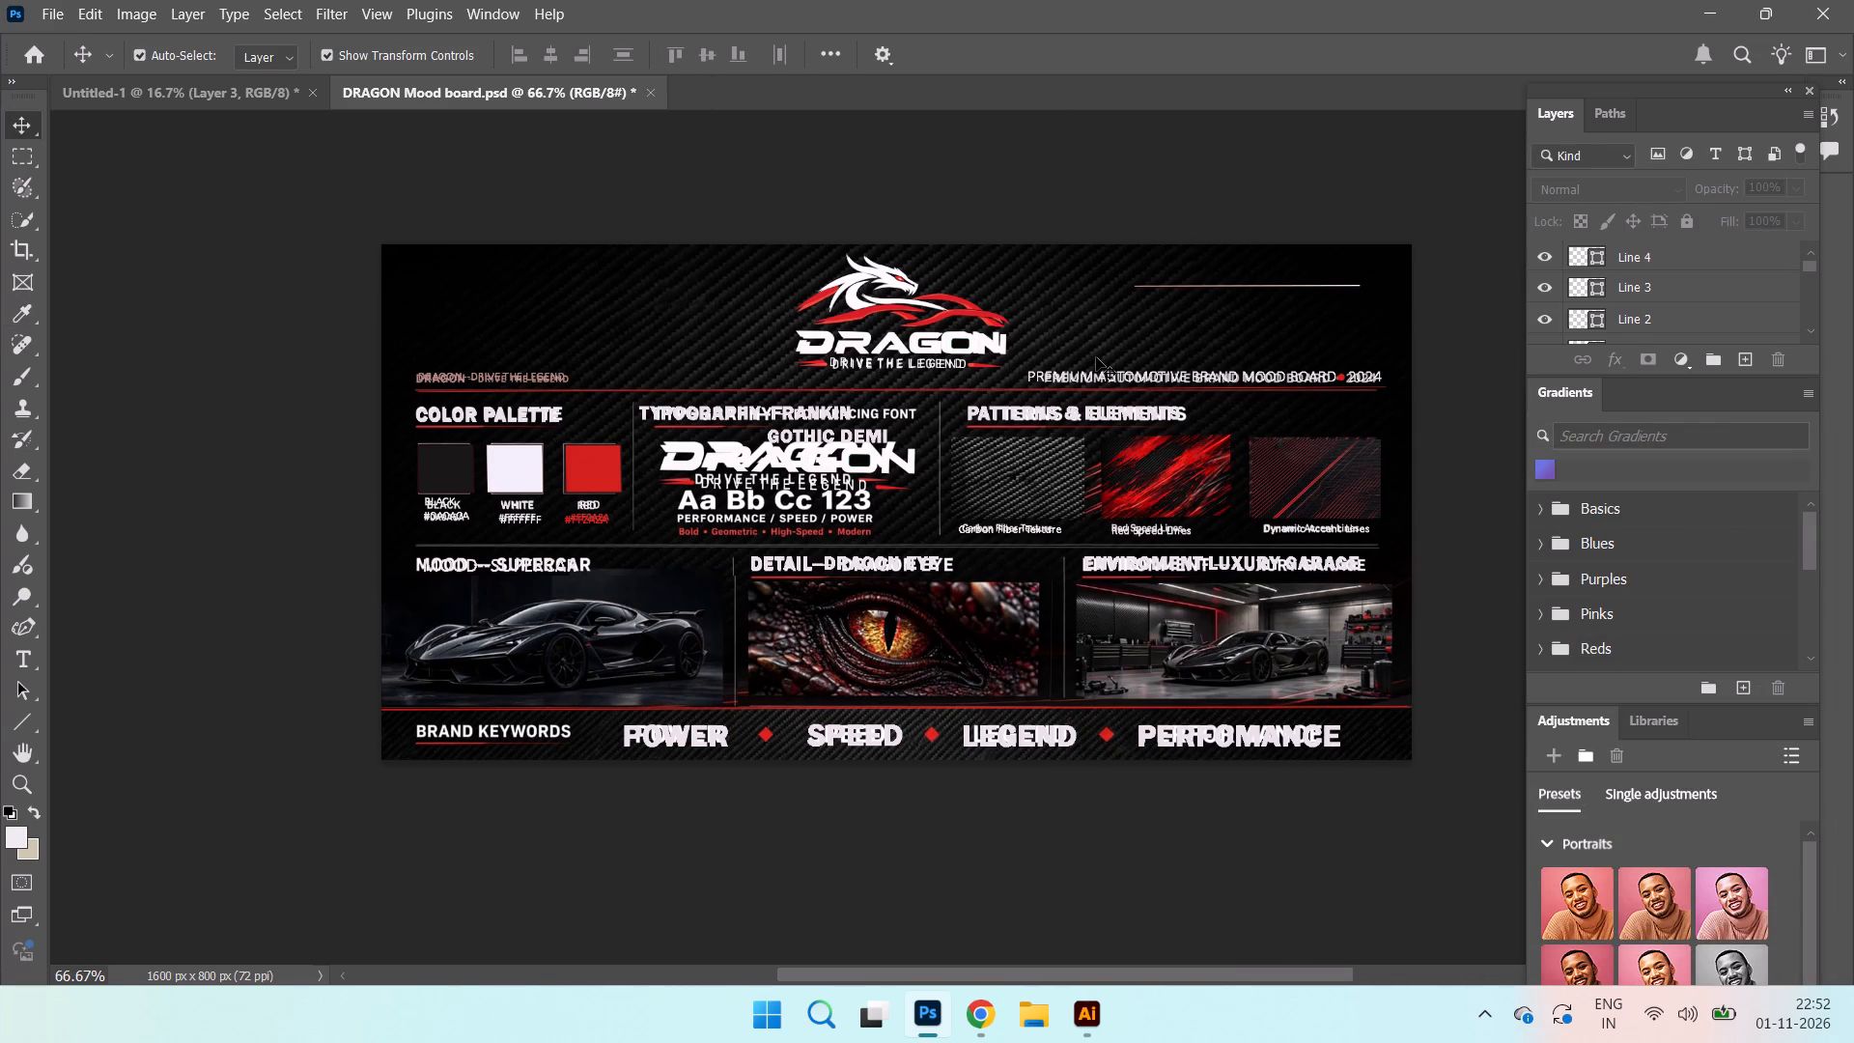
left_click(1194, 288)
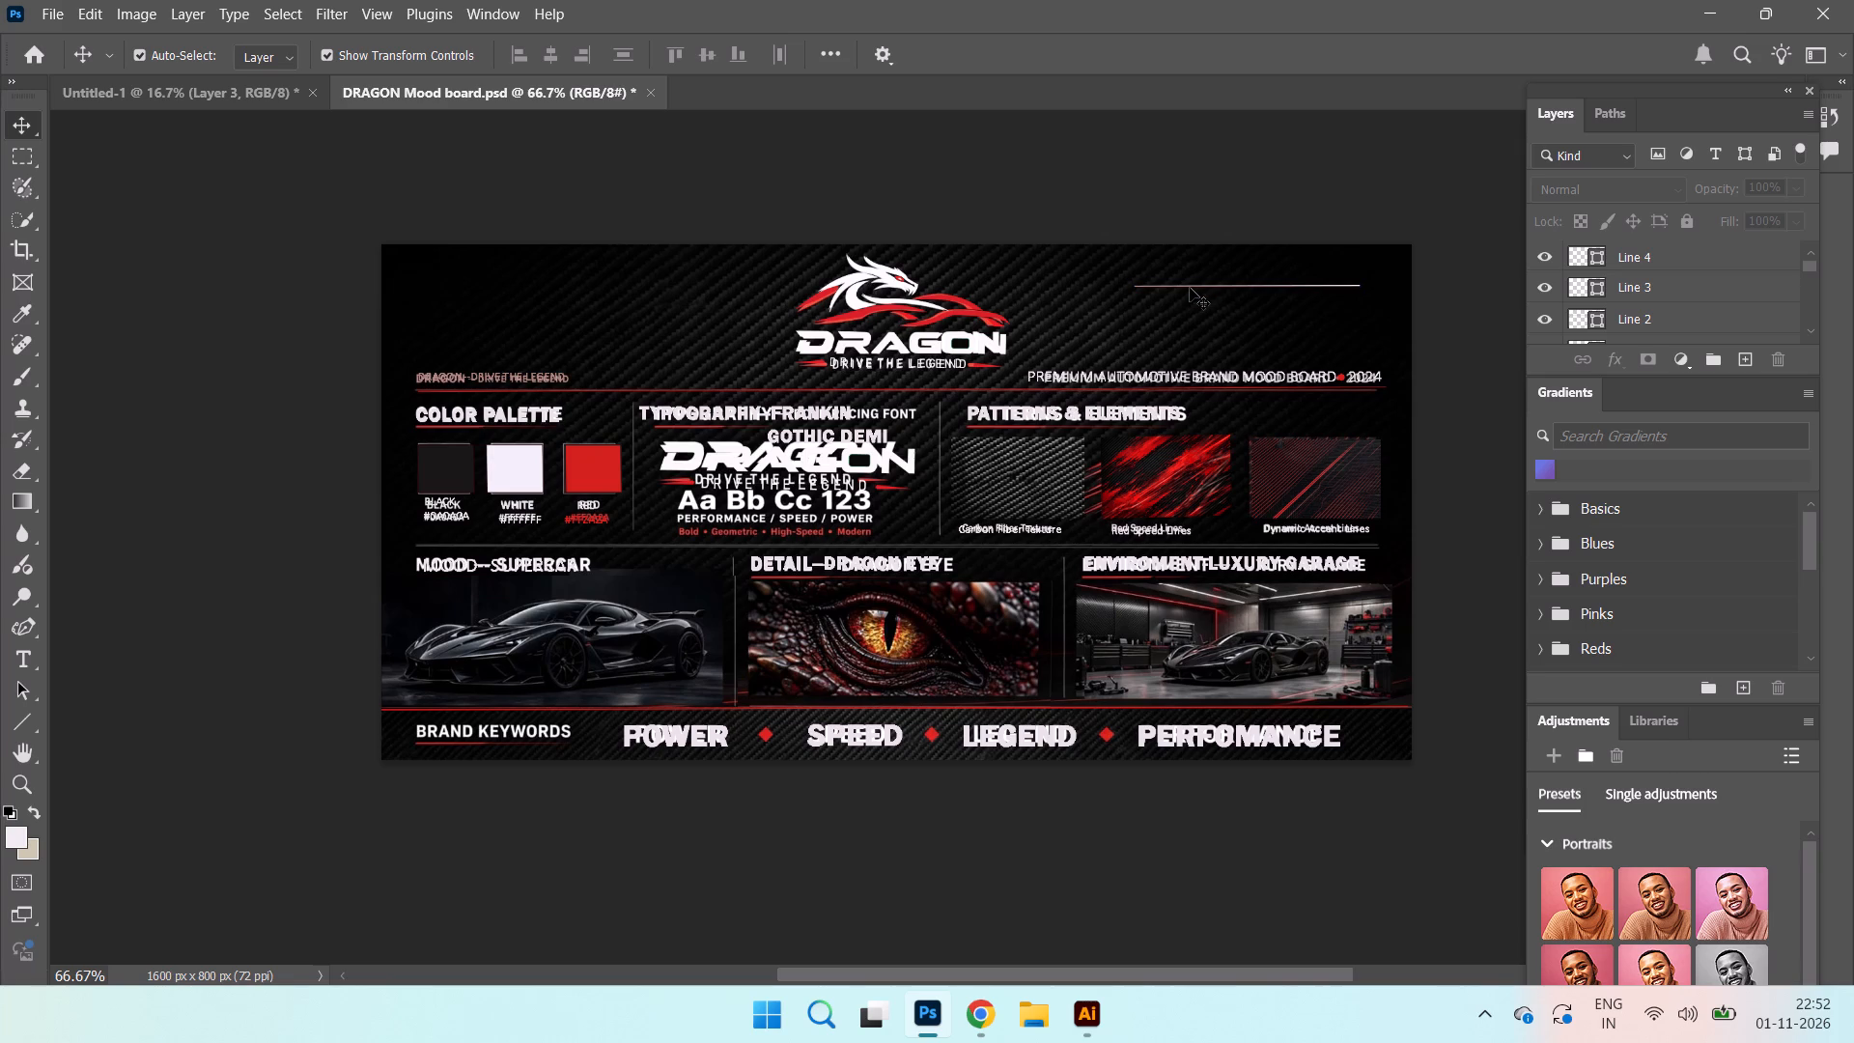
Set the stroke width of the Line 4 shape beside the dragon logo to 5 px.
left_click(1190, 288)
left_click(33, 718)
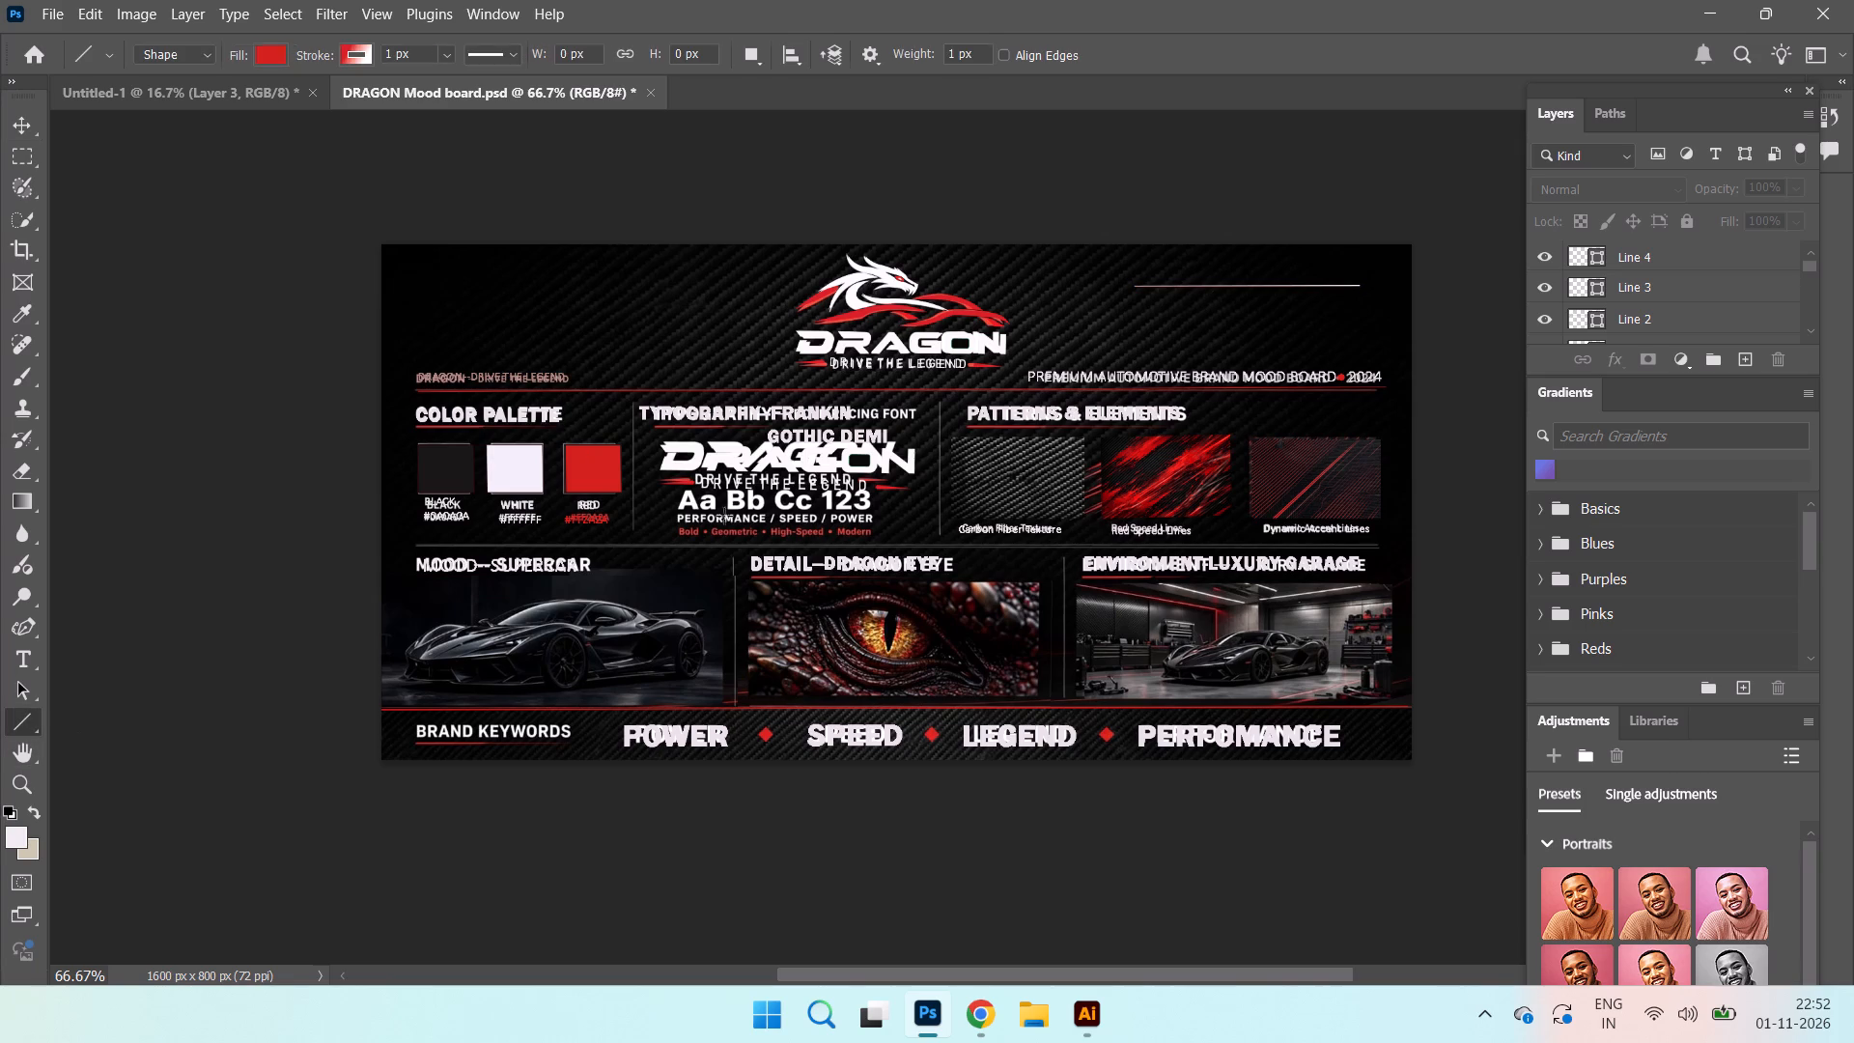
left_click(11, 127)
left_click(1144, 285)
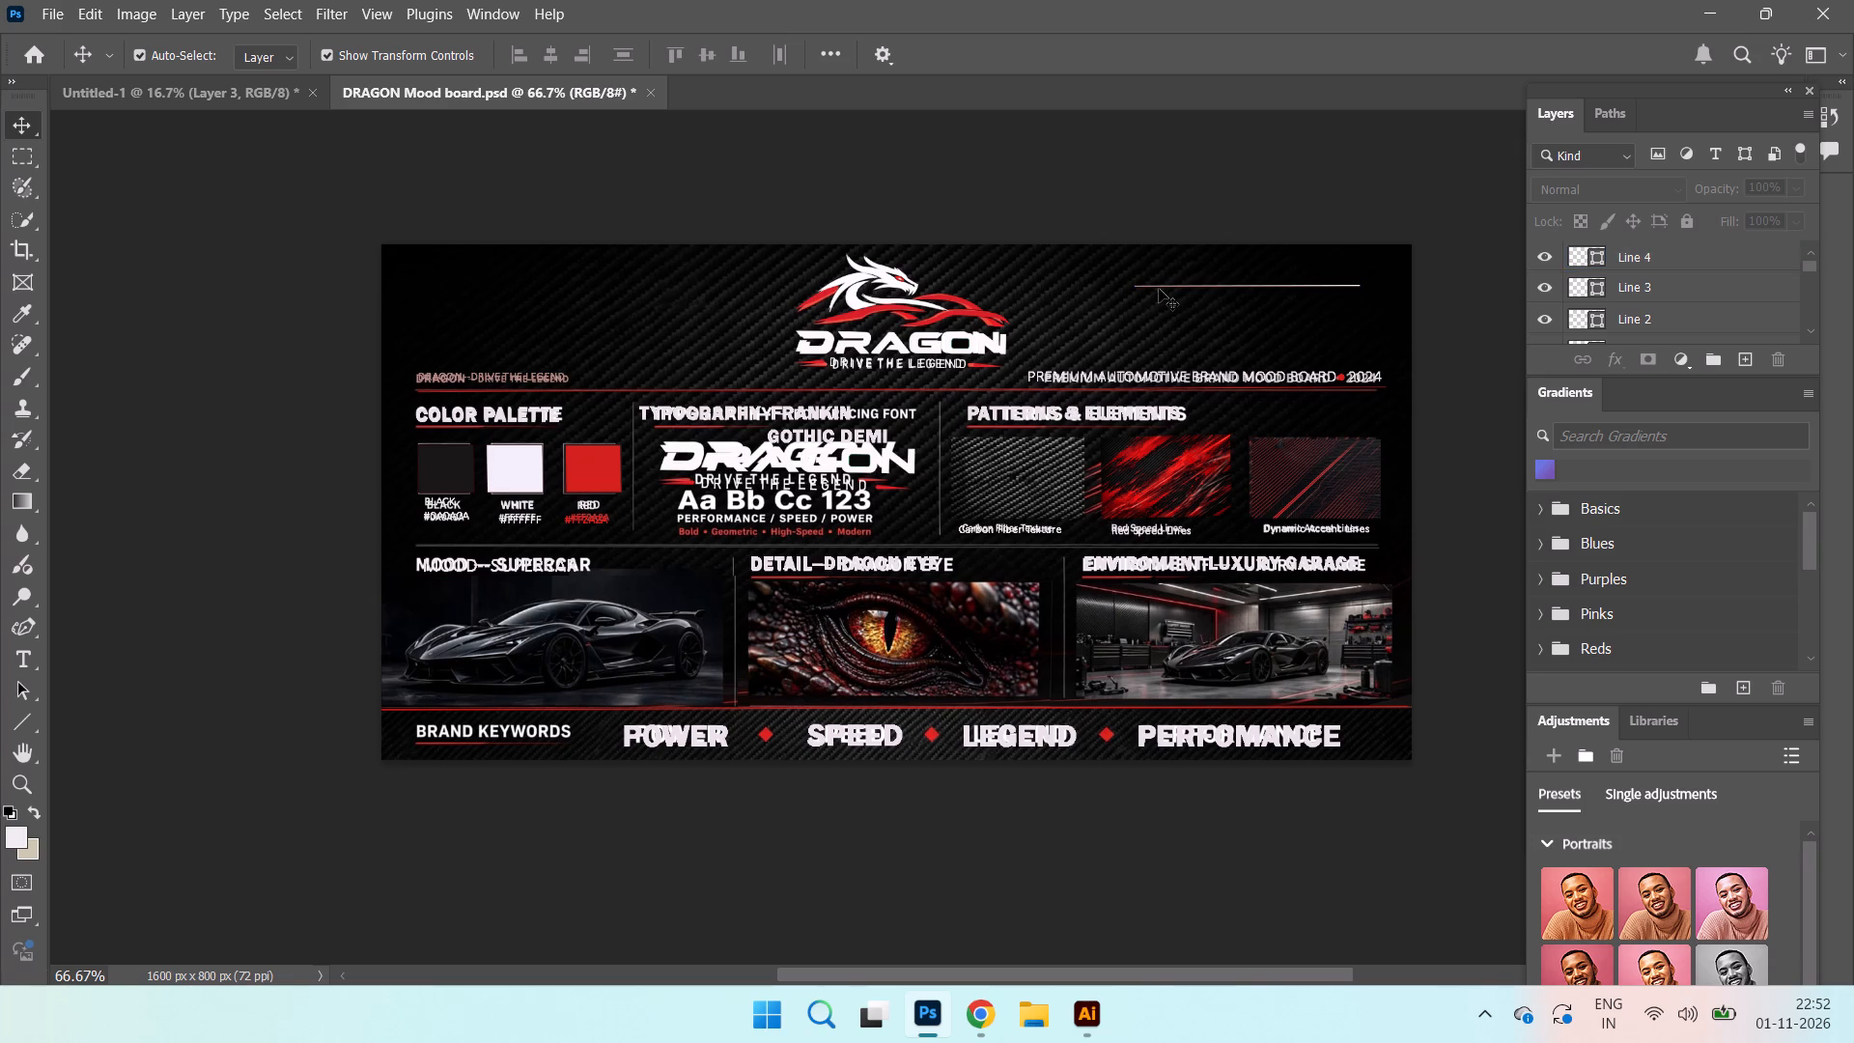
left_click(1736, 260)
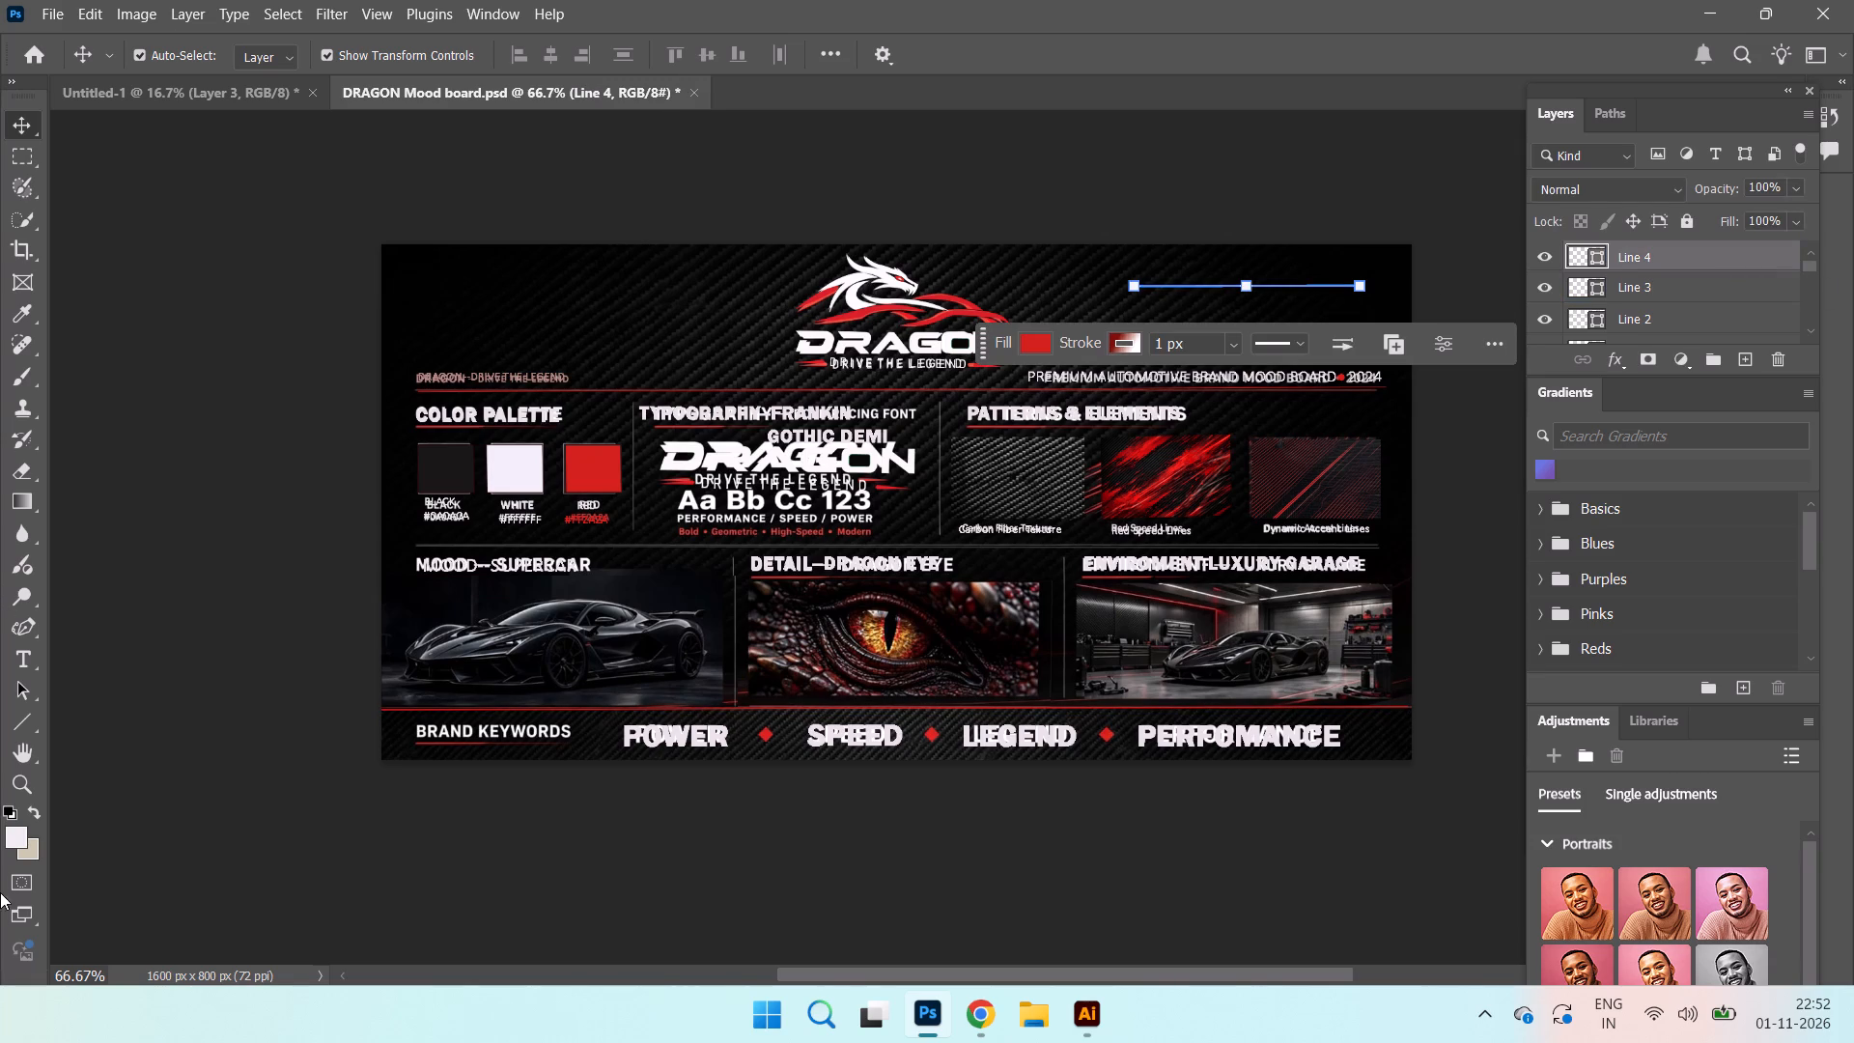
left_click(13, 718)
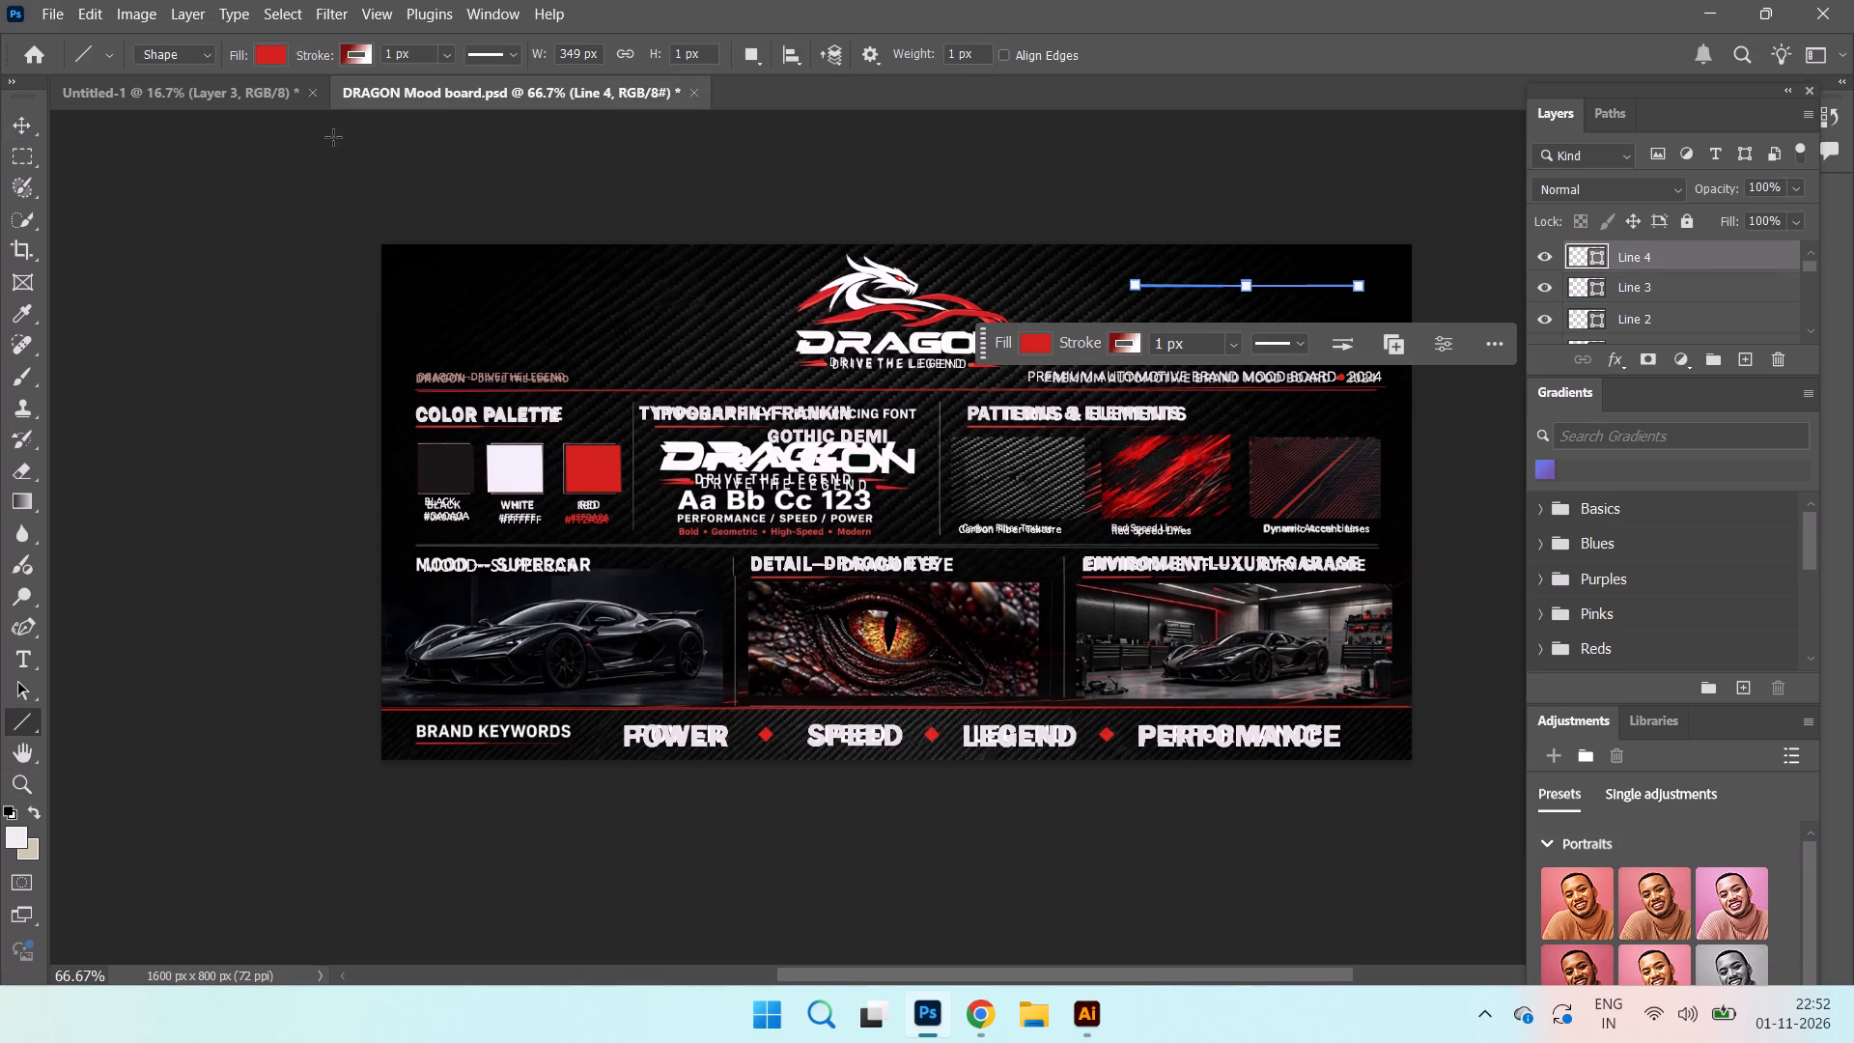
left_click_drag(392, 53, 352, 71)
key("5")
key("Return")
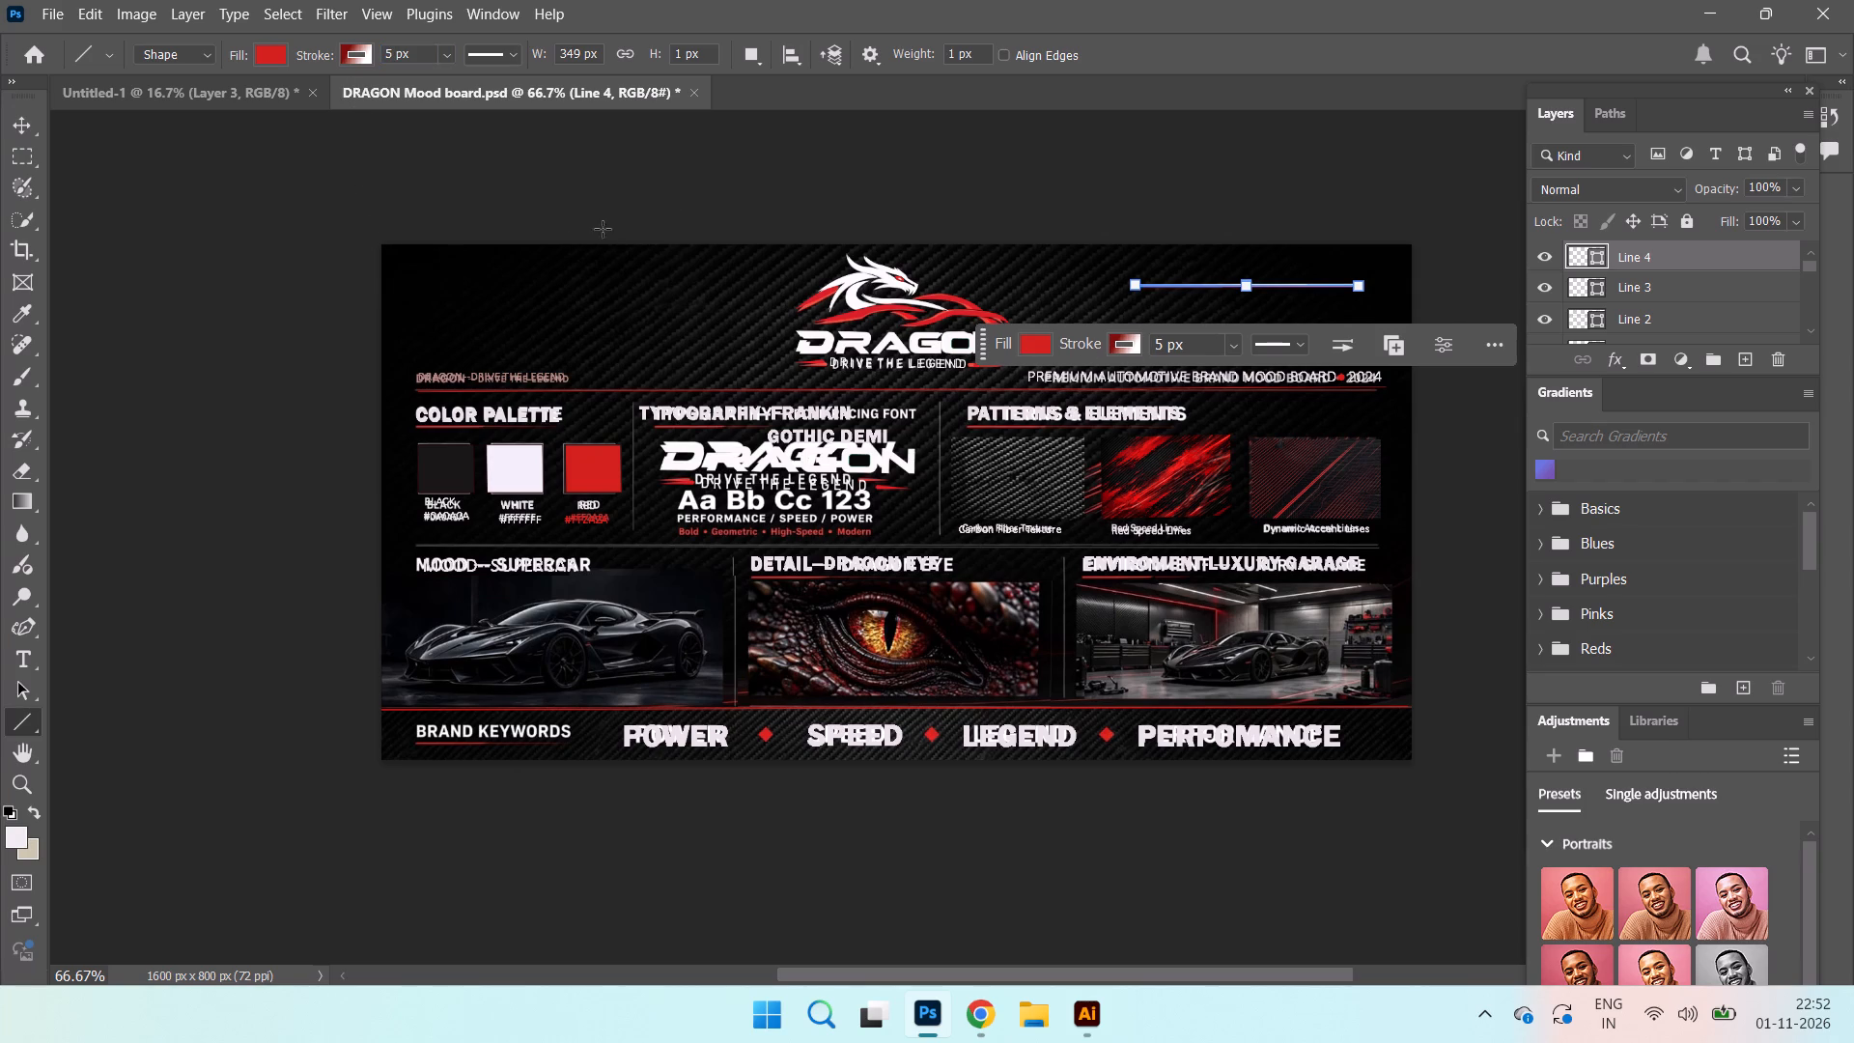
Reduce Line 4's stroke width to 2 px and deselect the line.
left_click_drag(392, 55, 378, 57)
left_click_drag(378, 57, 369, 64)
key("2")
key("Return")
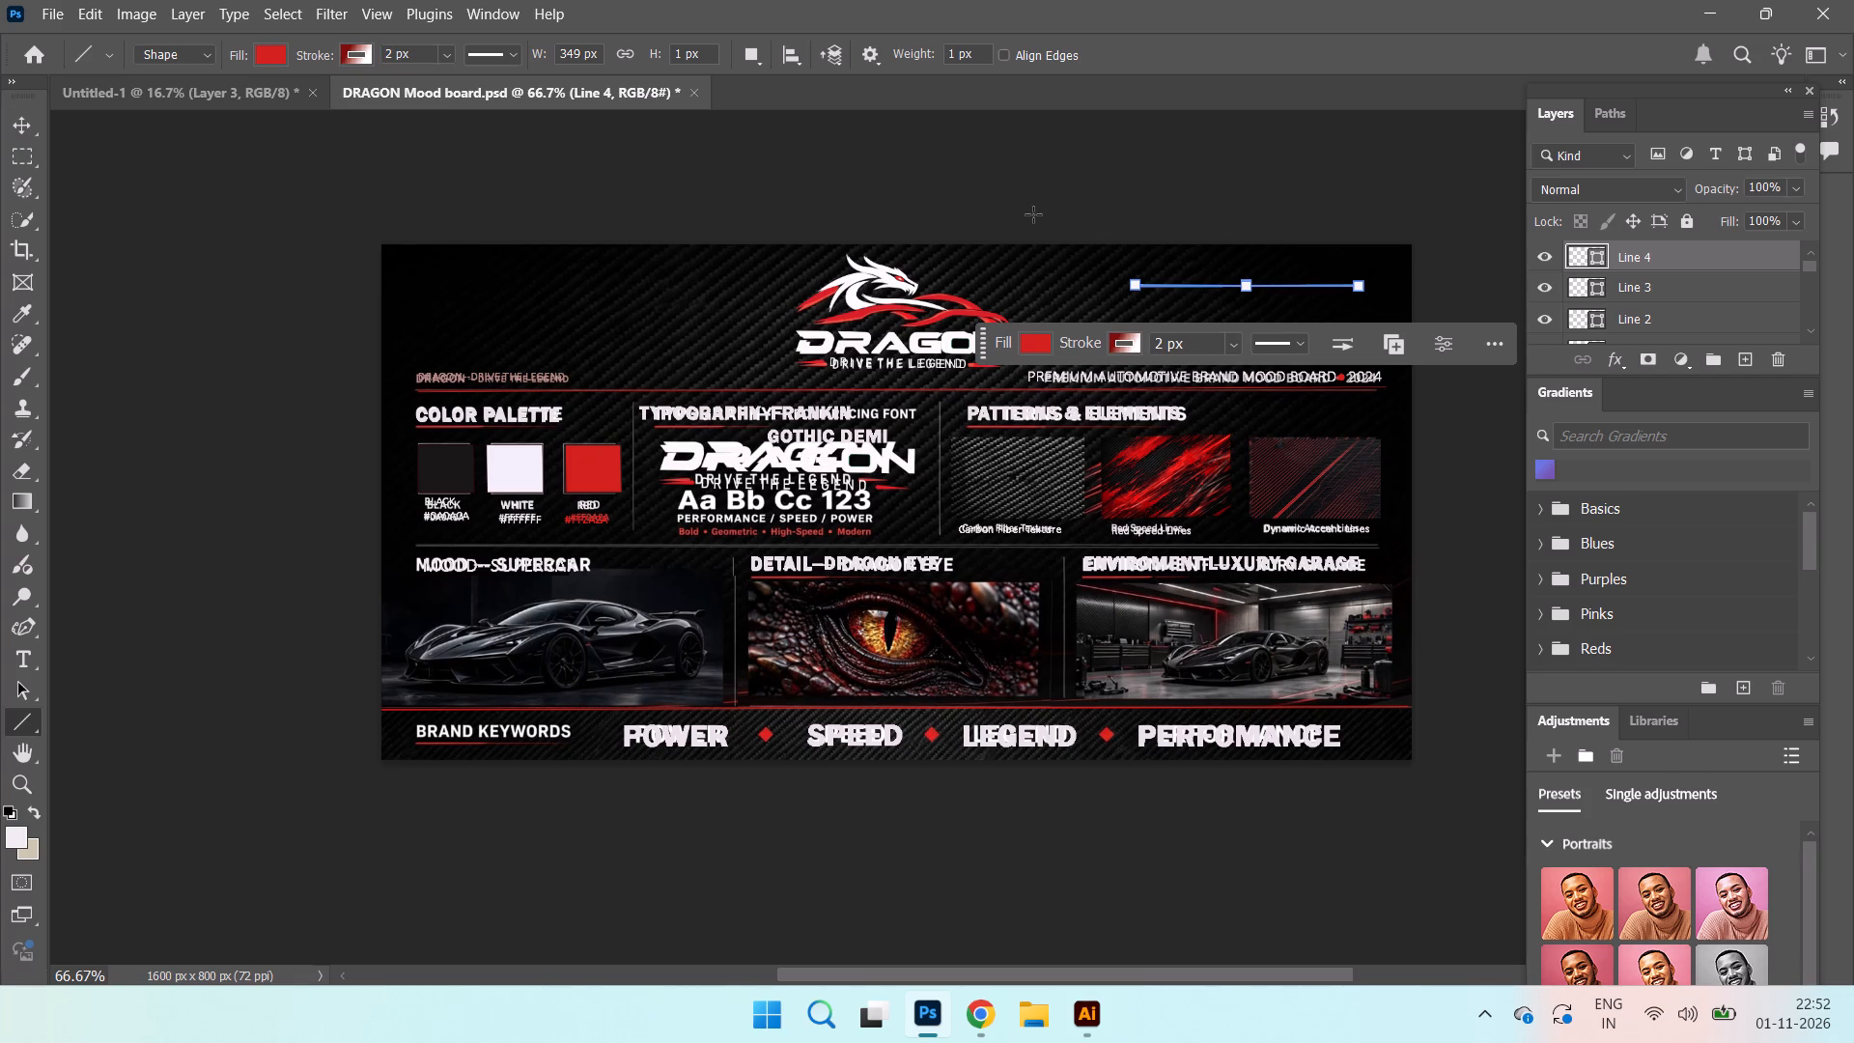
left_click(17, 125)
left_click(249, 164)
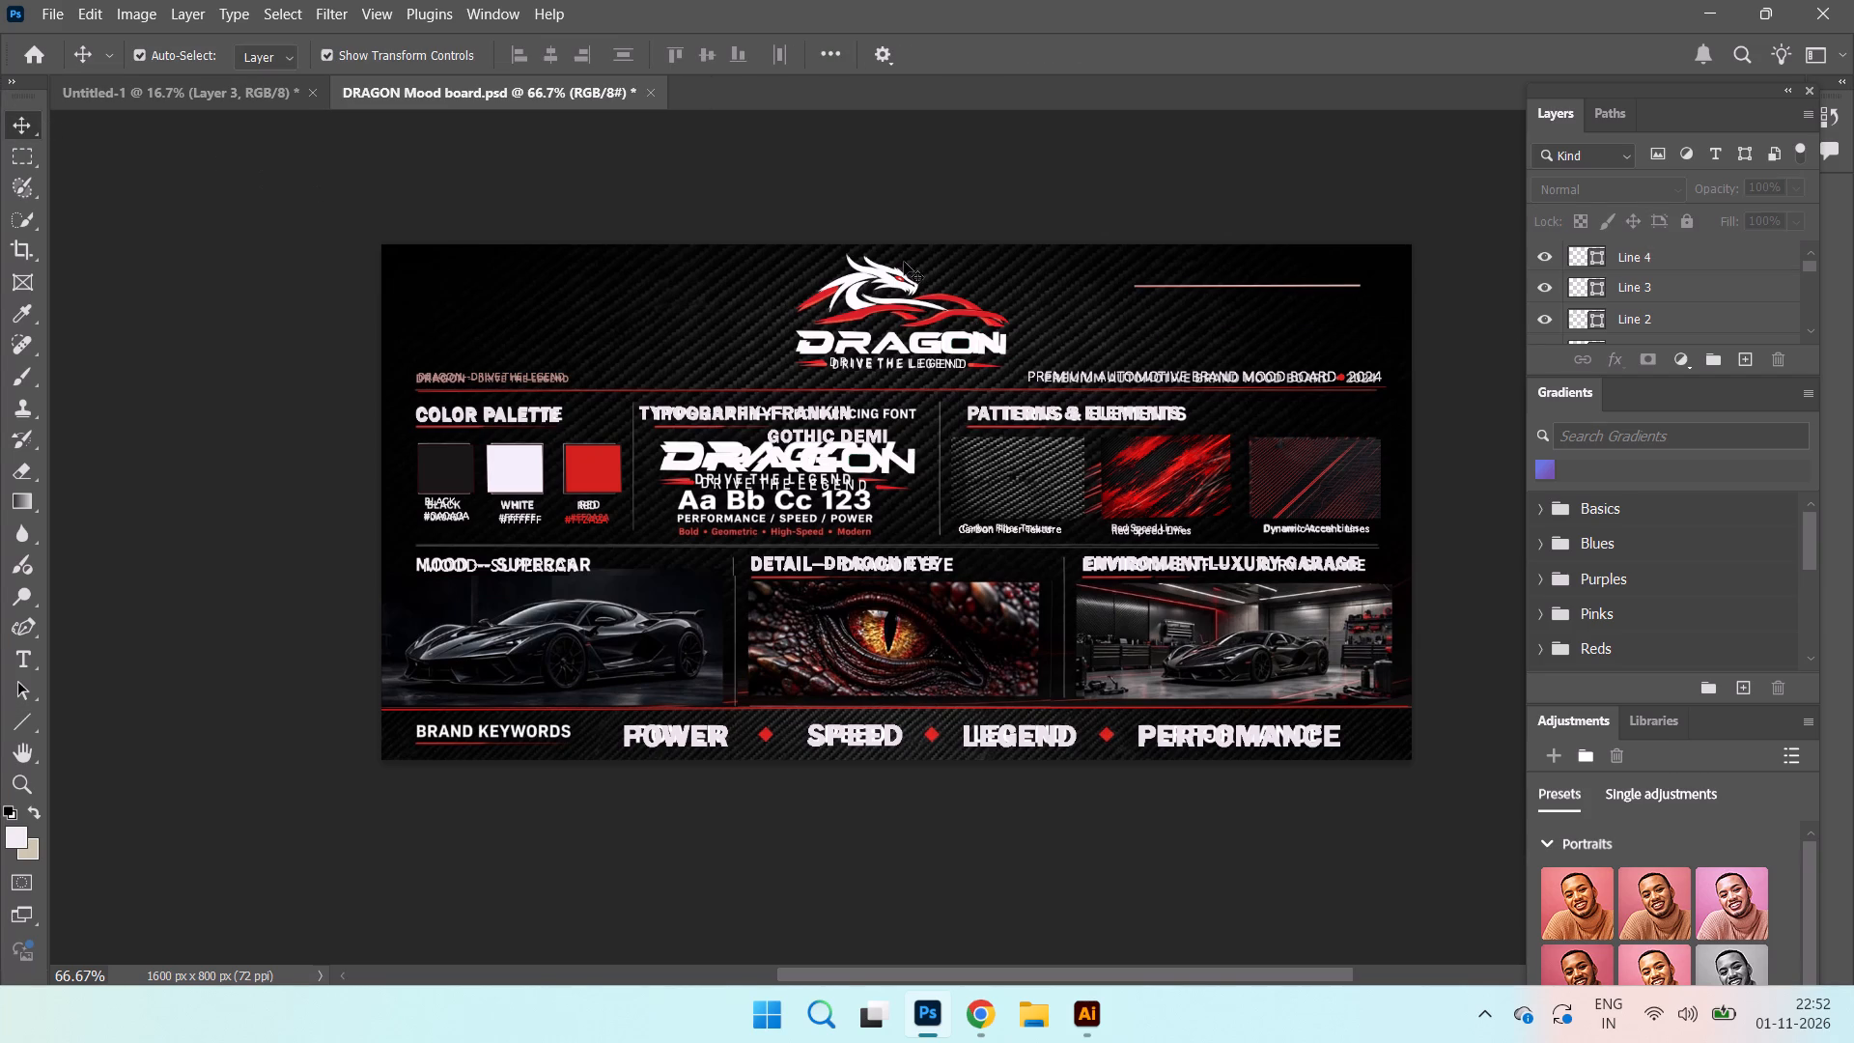
Shift the dark red stop of Line 4's stroke gradient to about the middle of the gradient bar.
left_click(1194, 285)
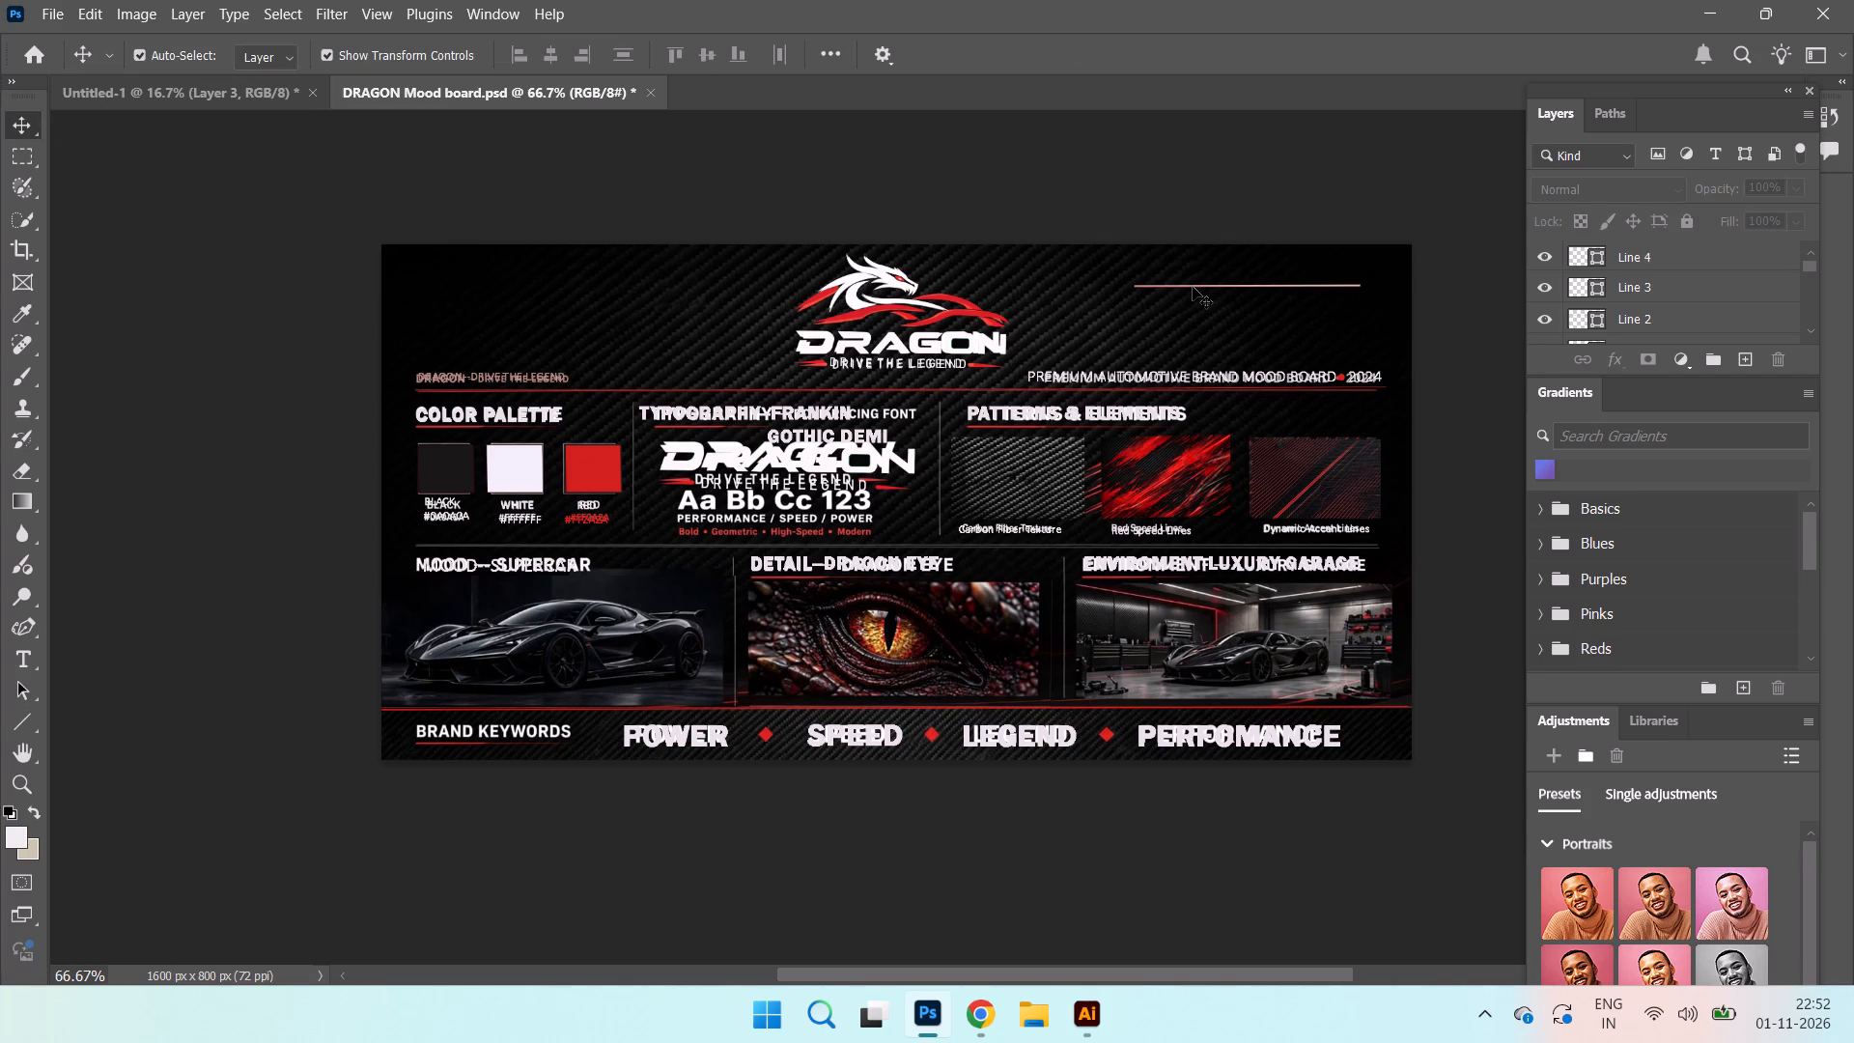
left_click(1193, 287)
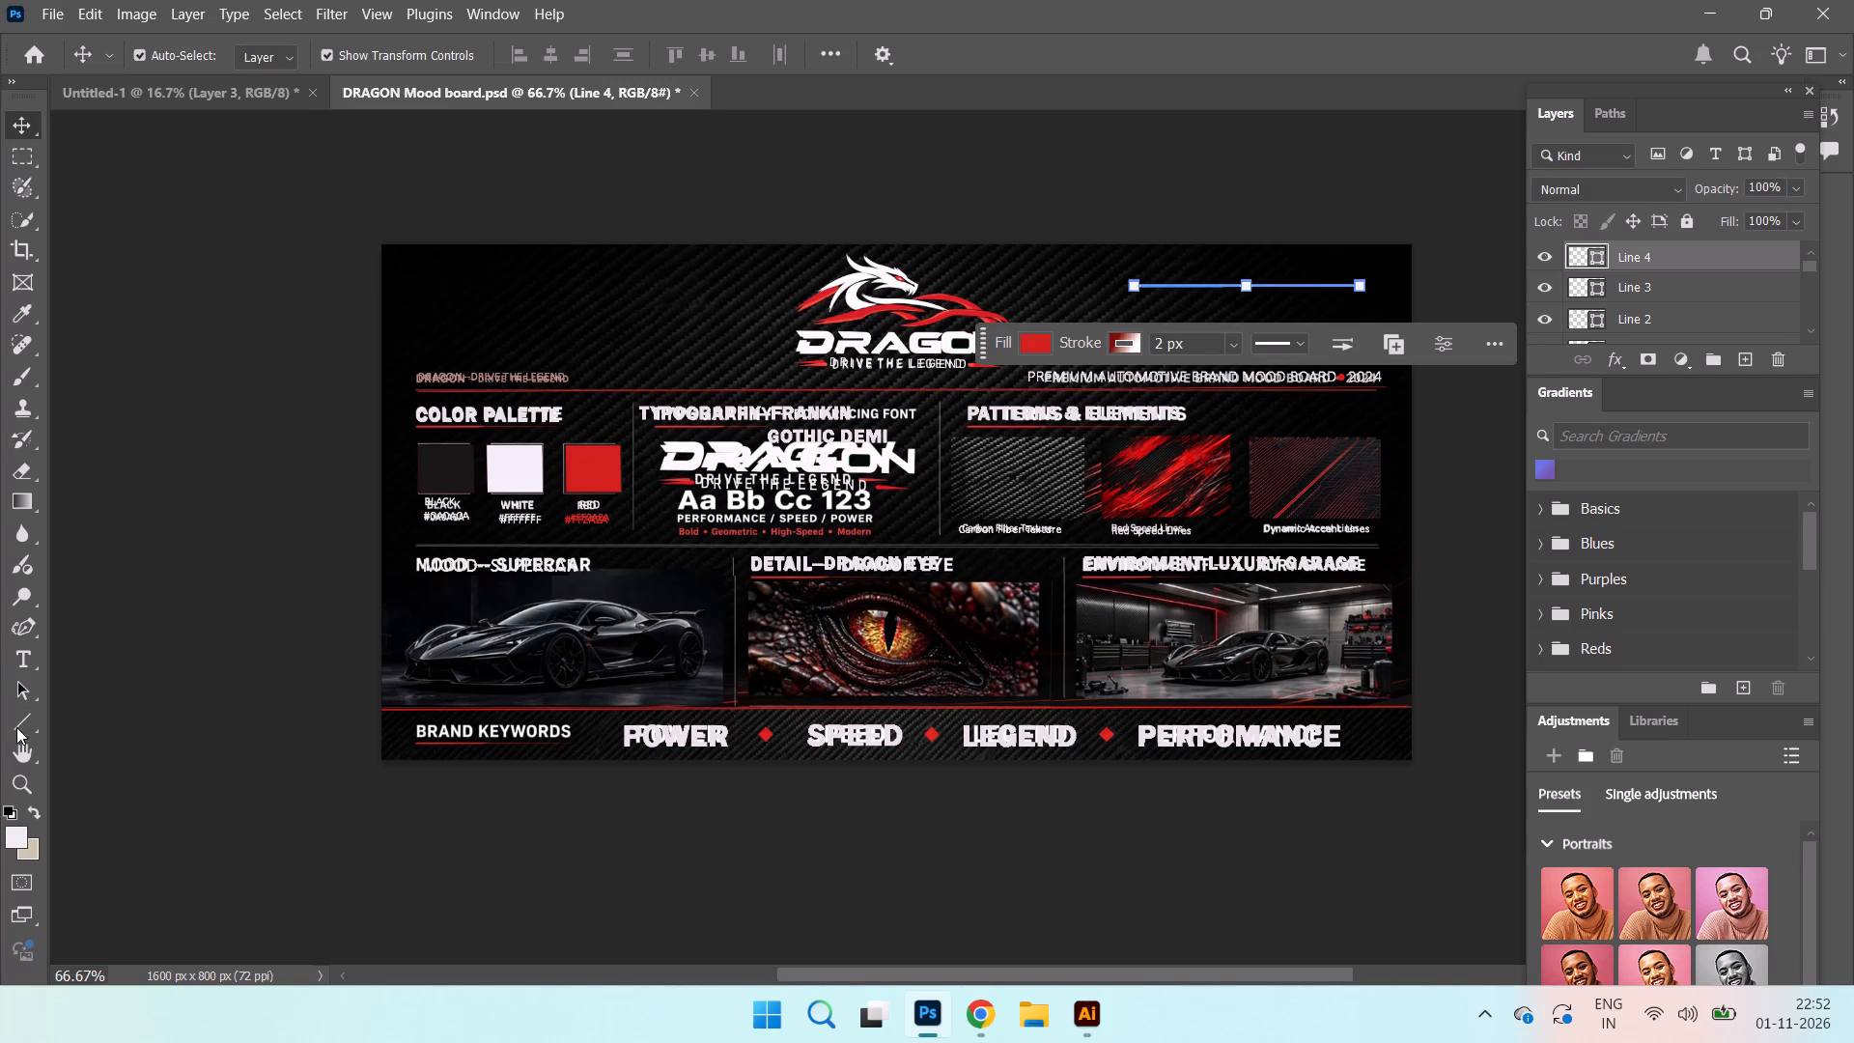
left_click(26, 732)
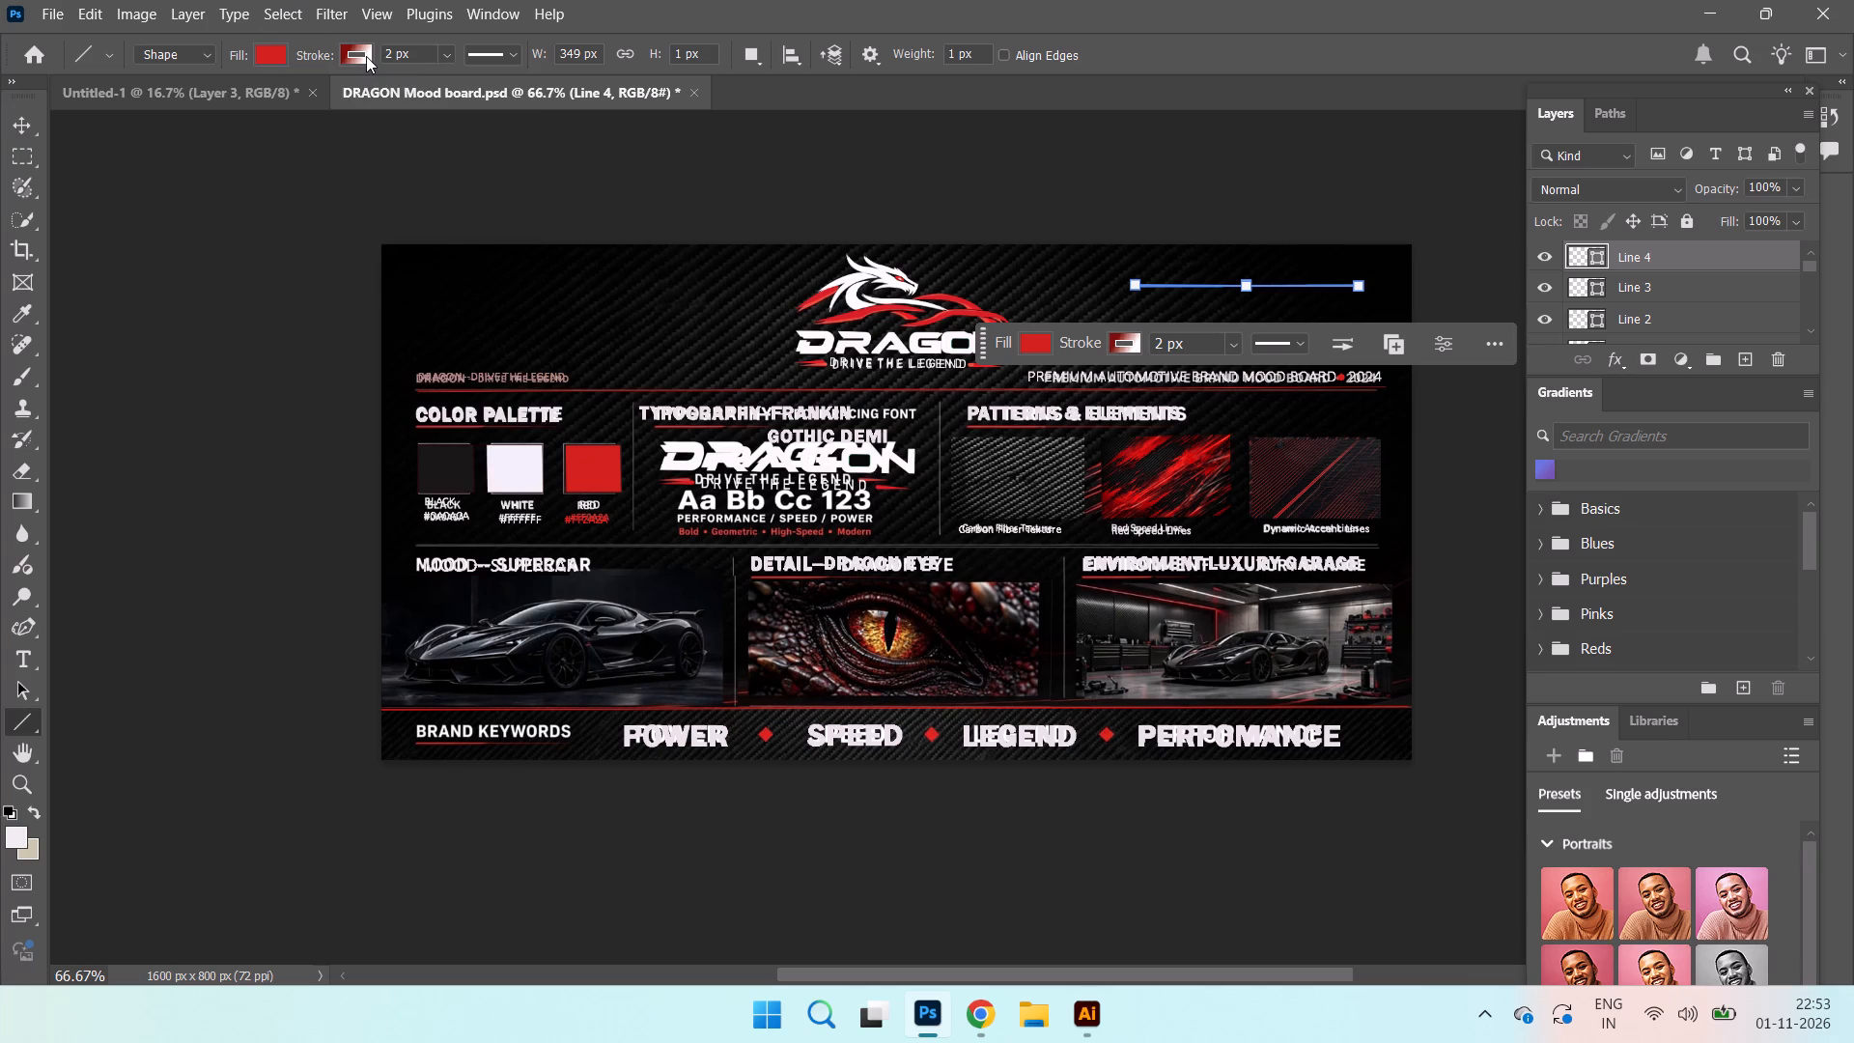
left_click(366, 56)
left_click_drag(201, 379, 349, 383)
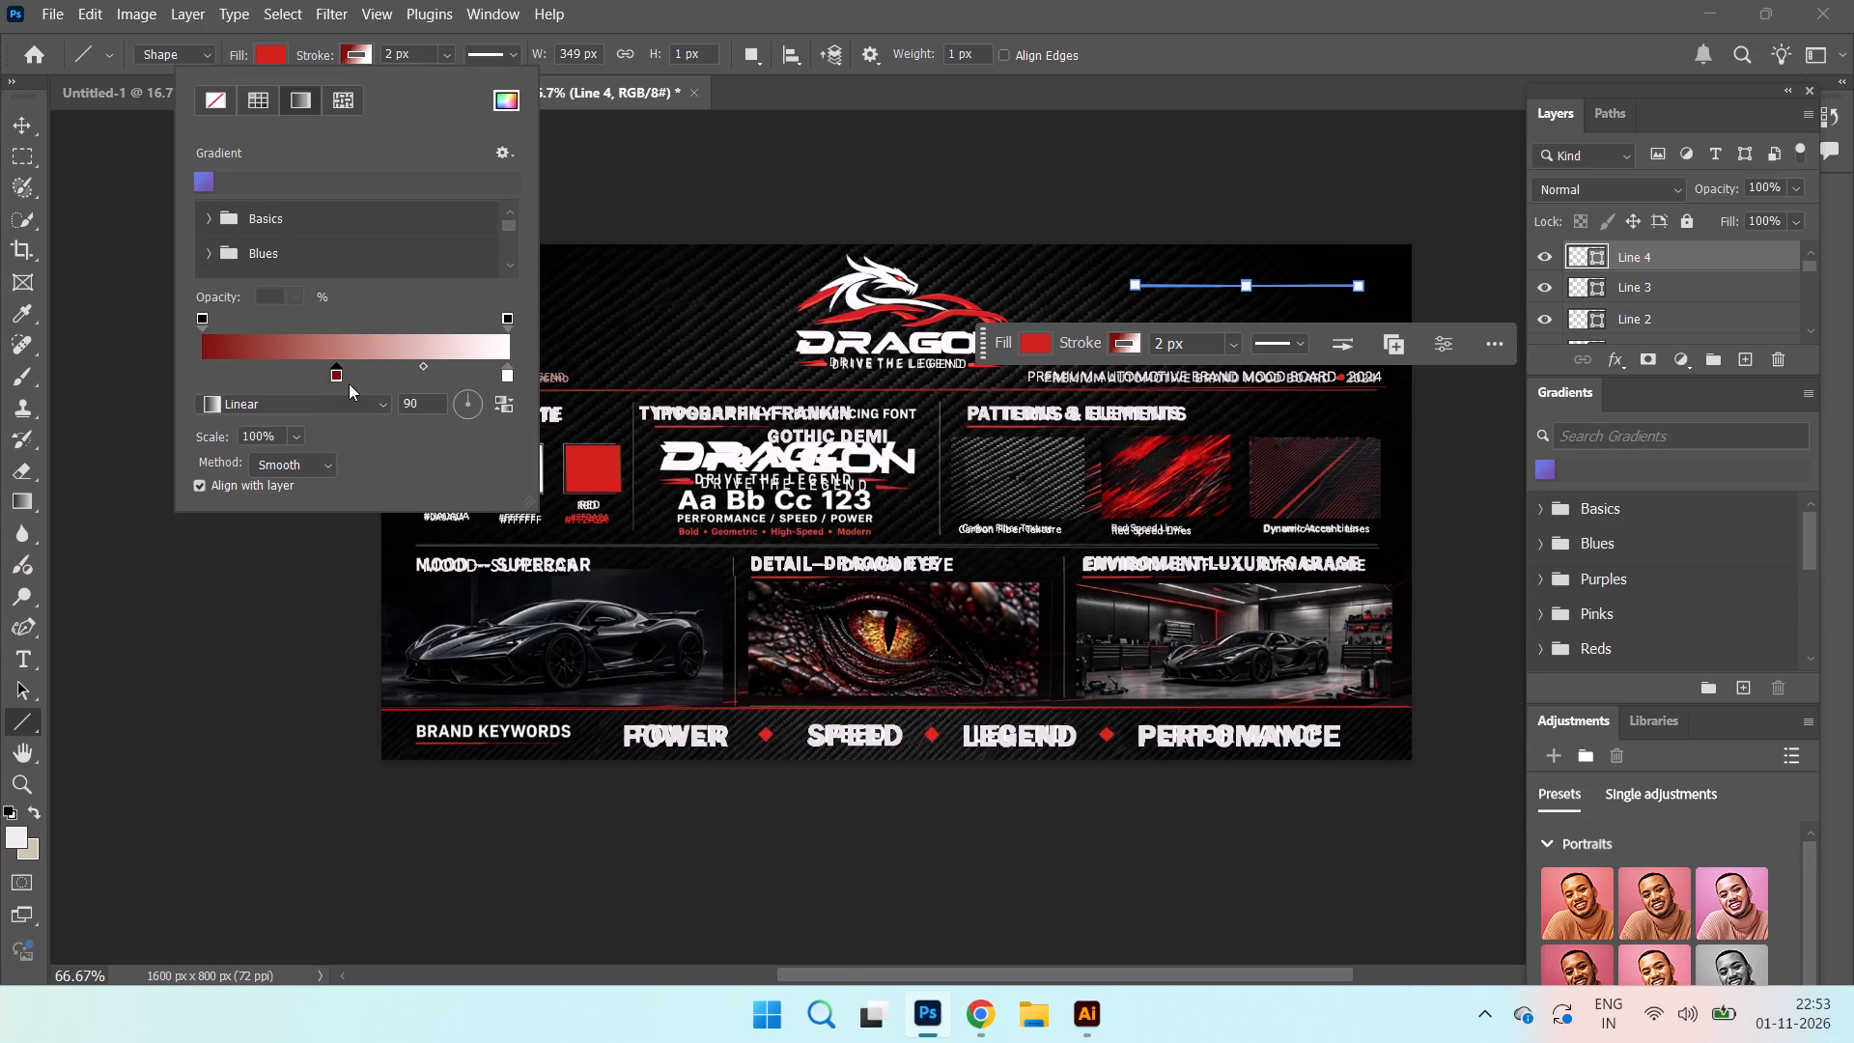
left_click_drag(349, 383, 351, 383)
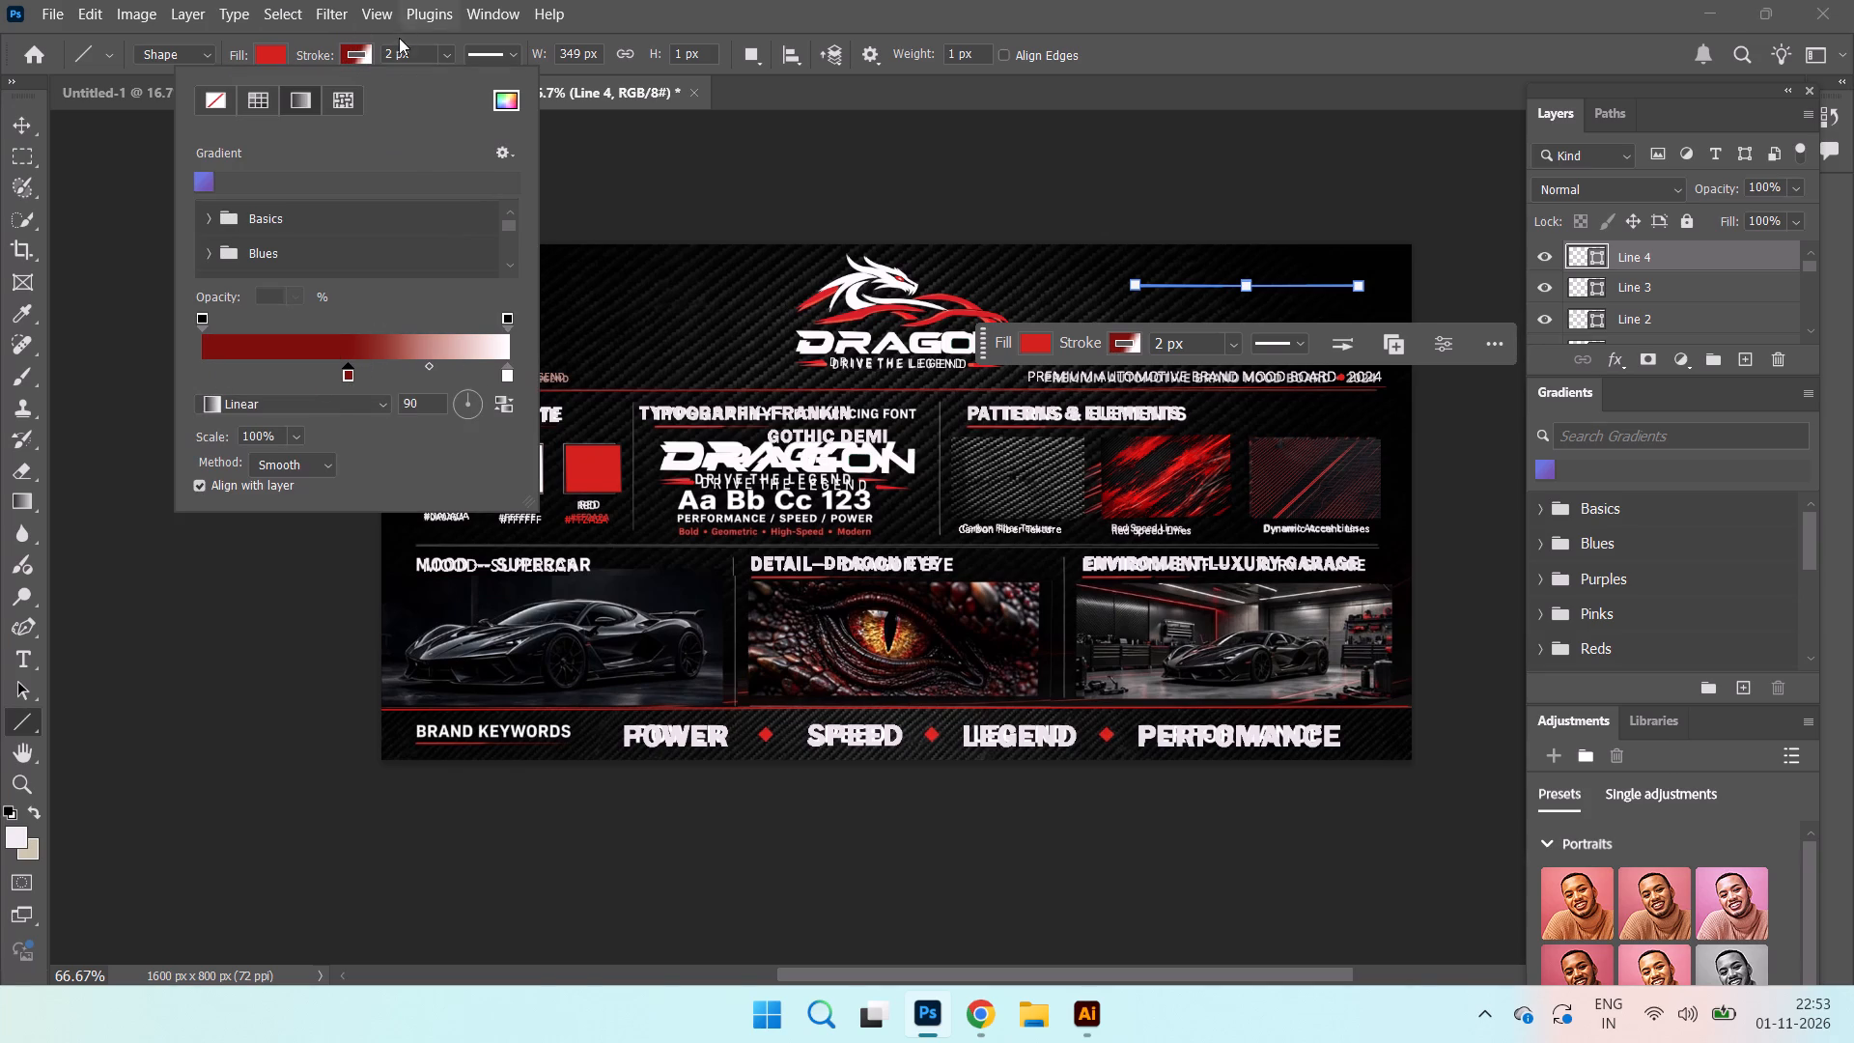
Set Line 4's stroke width to 3 px and deselect the line.
left_click_drag(391, 53, 342, 66)
key("3")
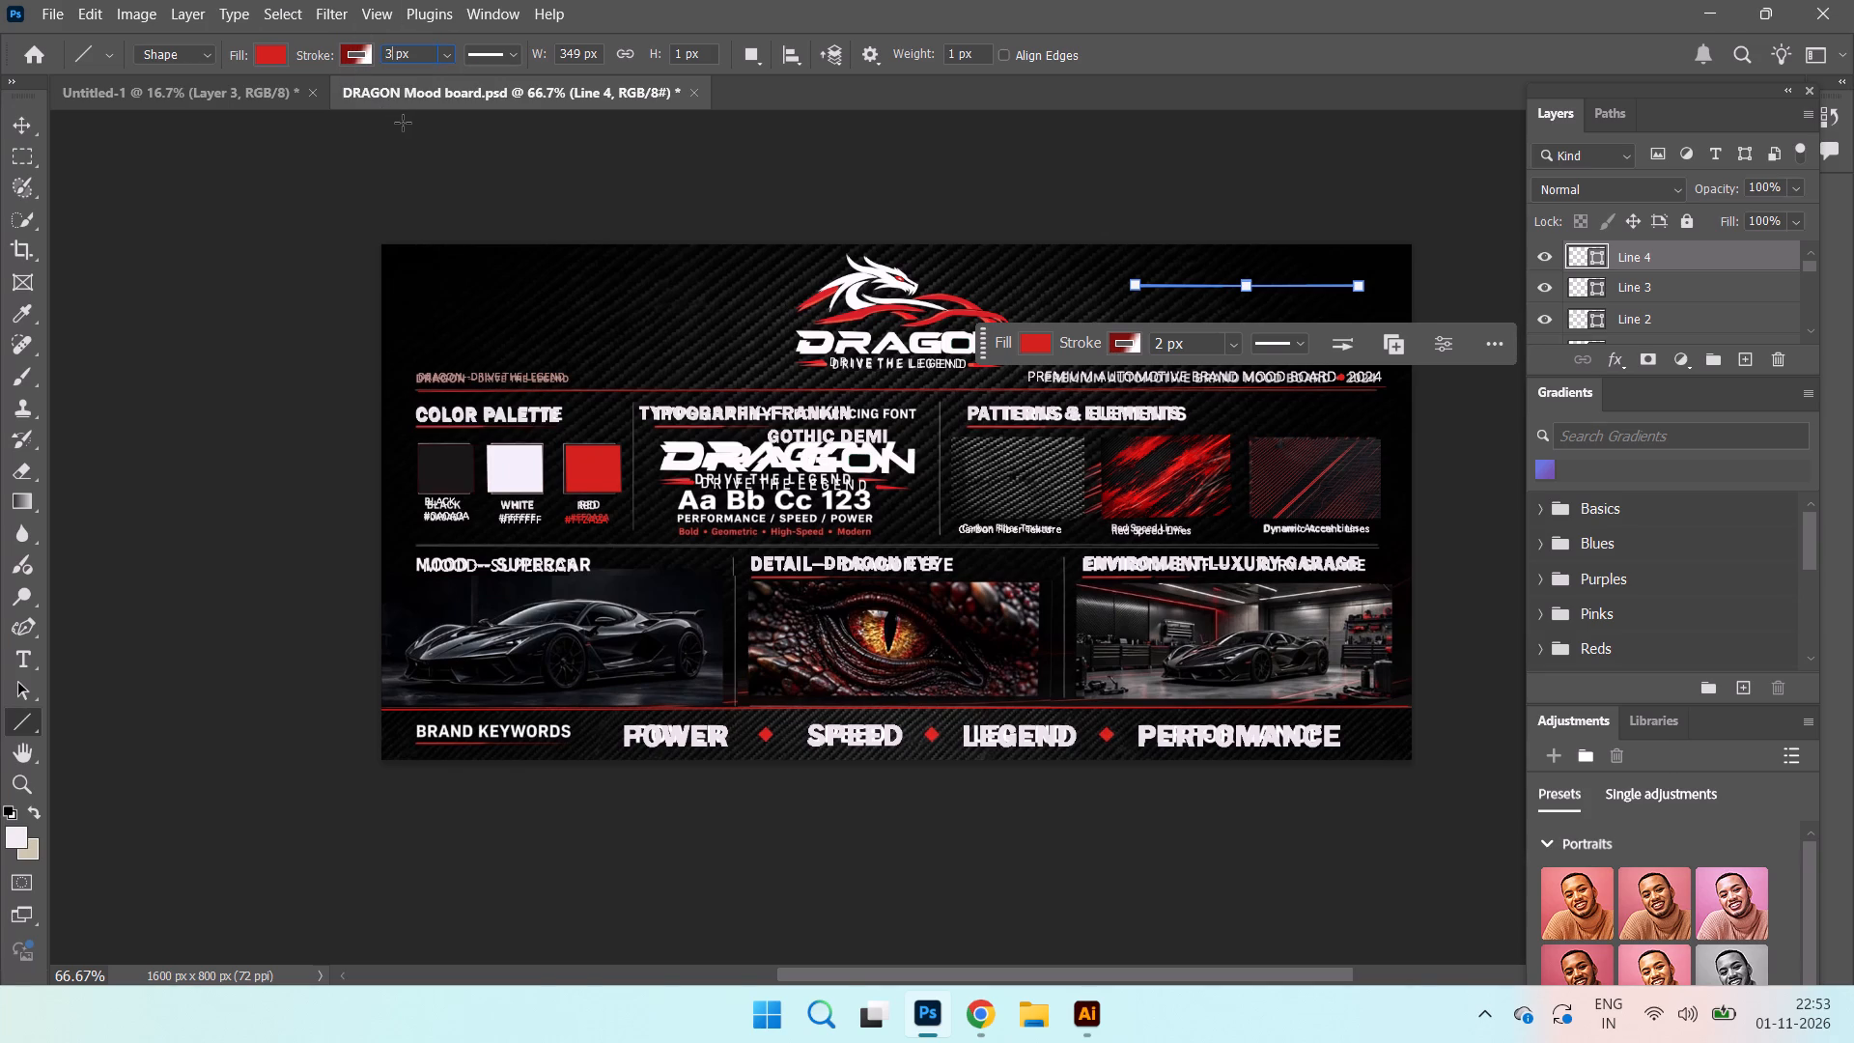
key("Return")
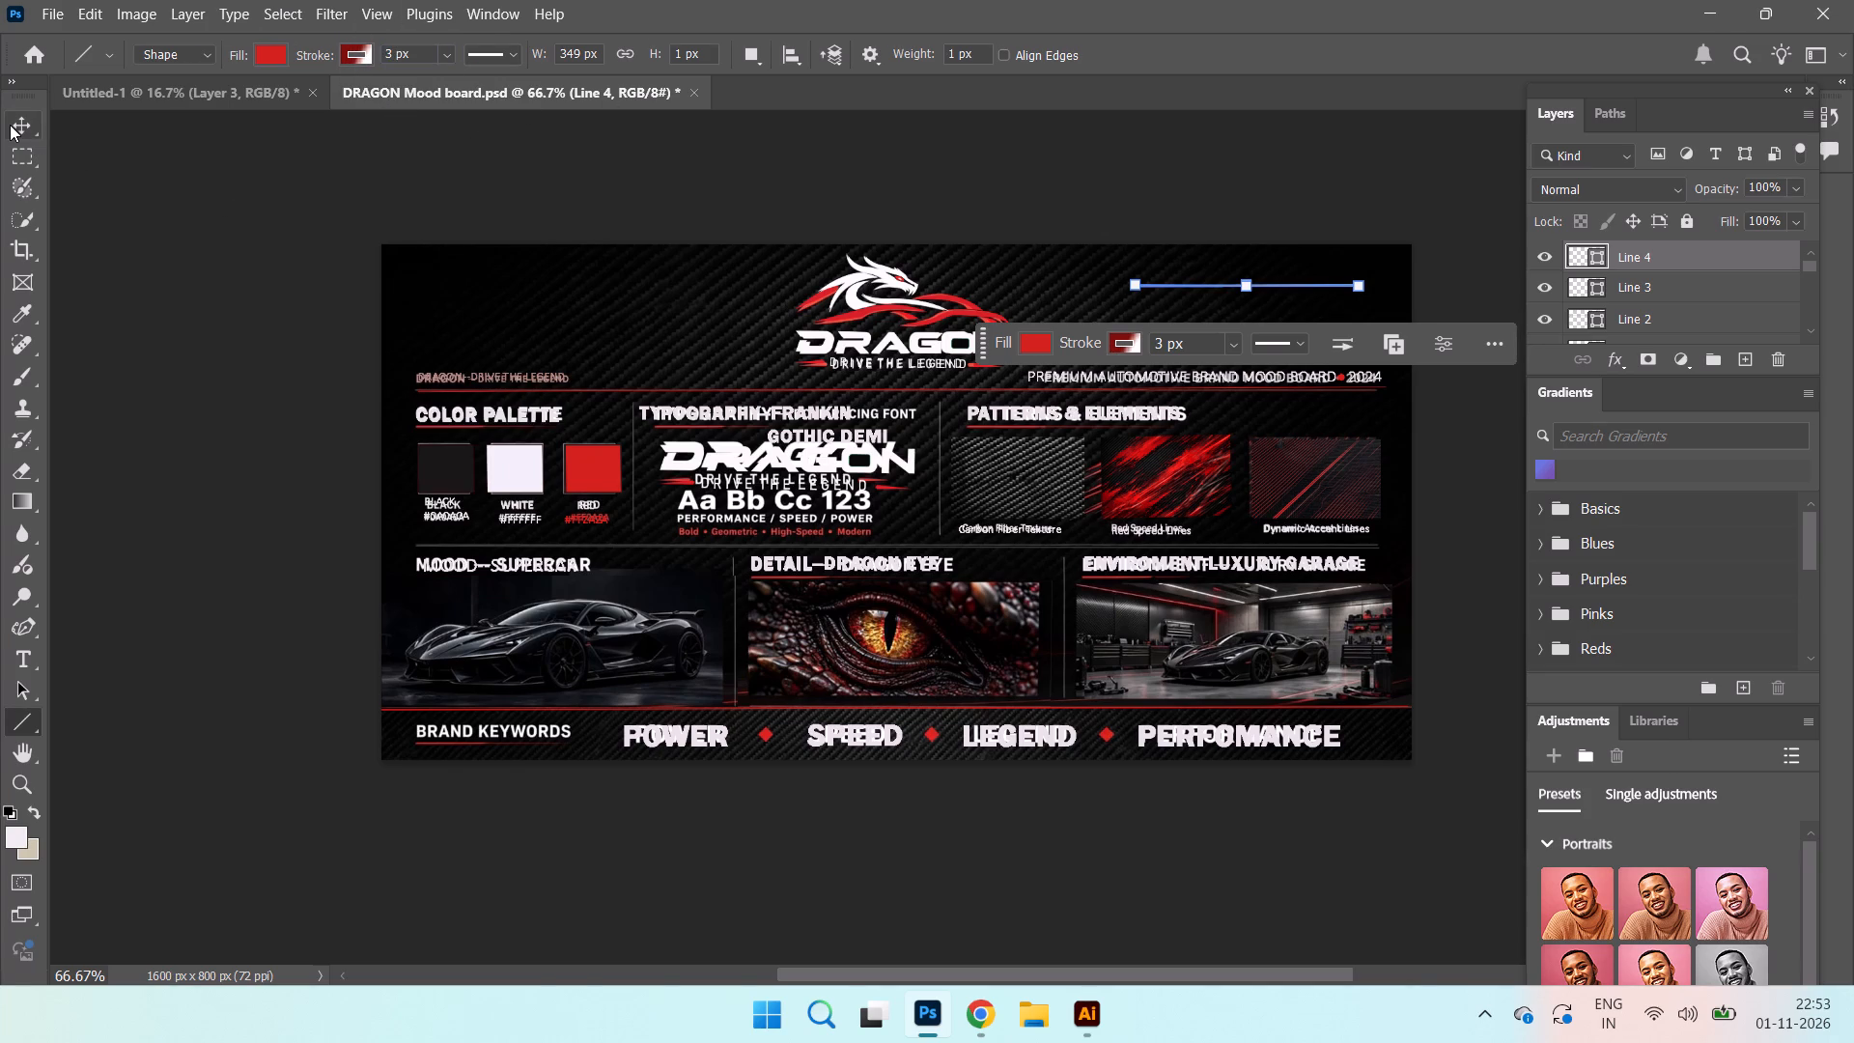
left_click(10, 125)
left_click(784, 185)
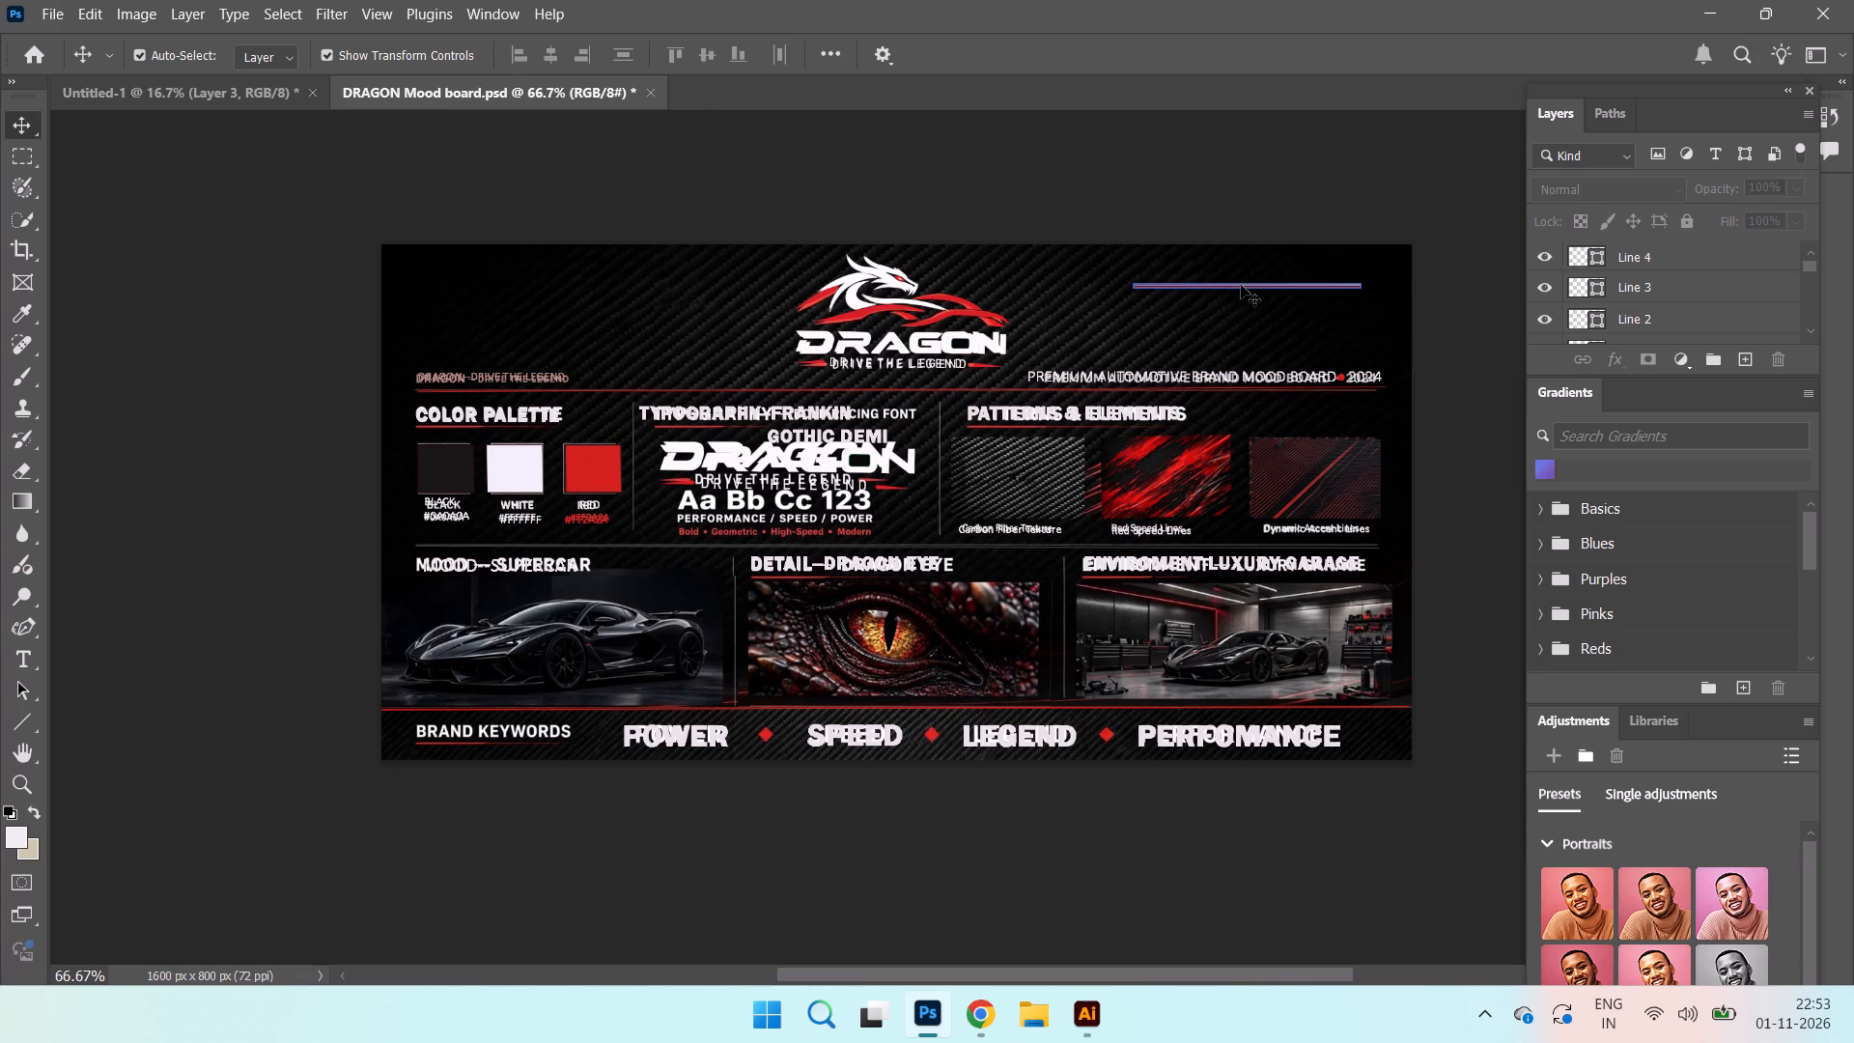
Move Line 4 directly under the COLOR PALETTE heading and scale it down to about 82%, keeping its start aligned with the heading.
left_click_drag(1241, 285, 526, 426)
left_click(644, 426)
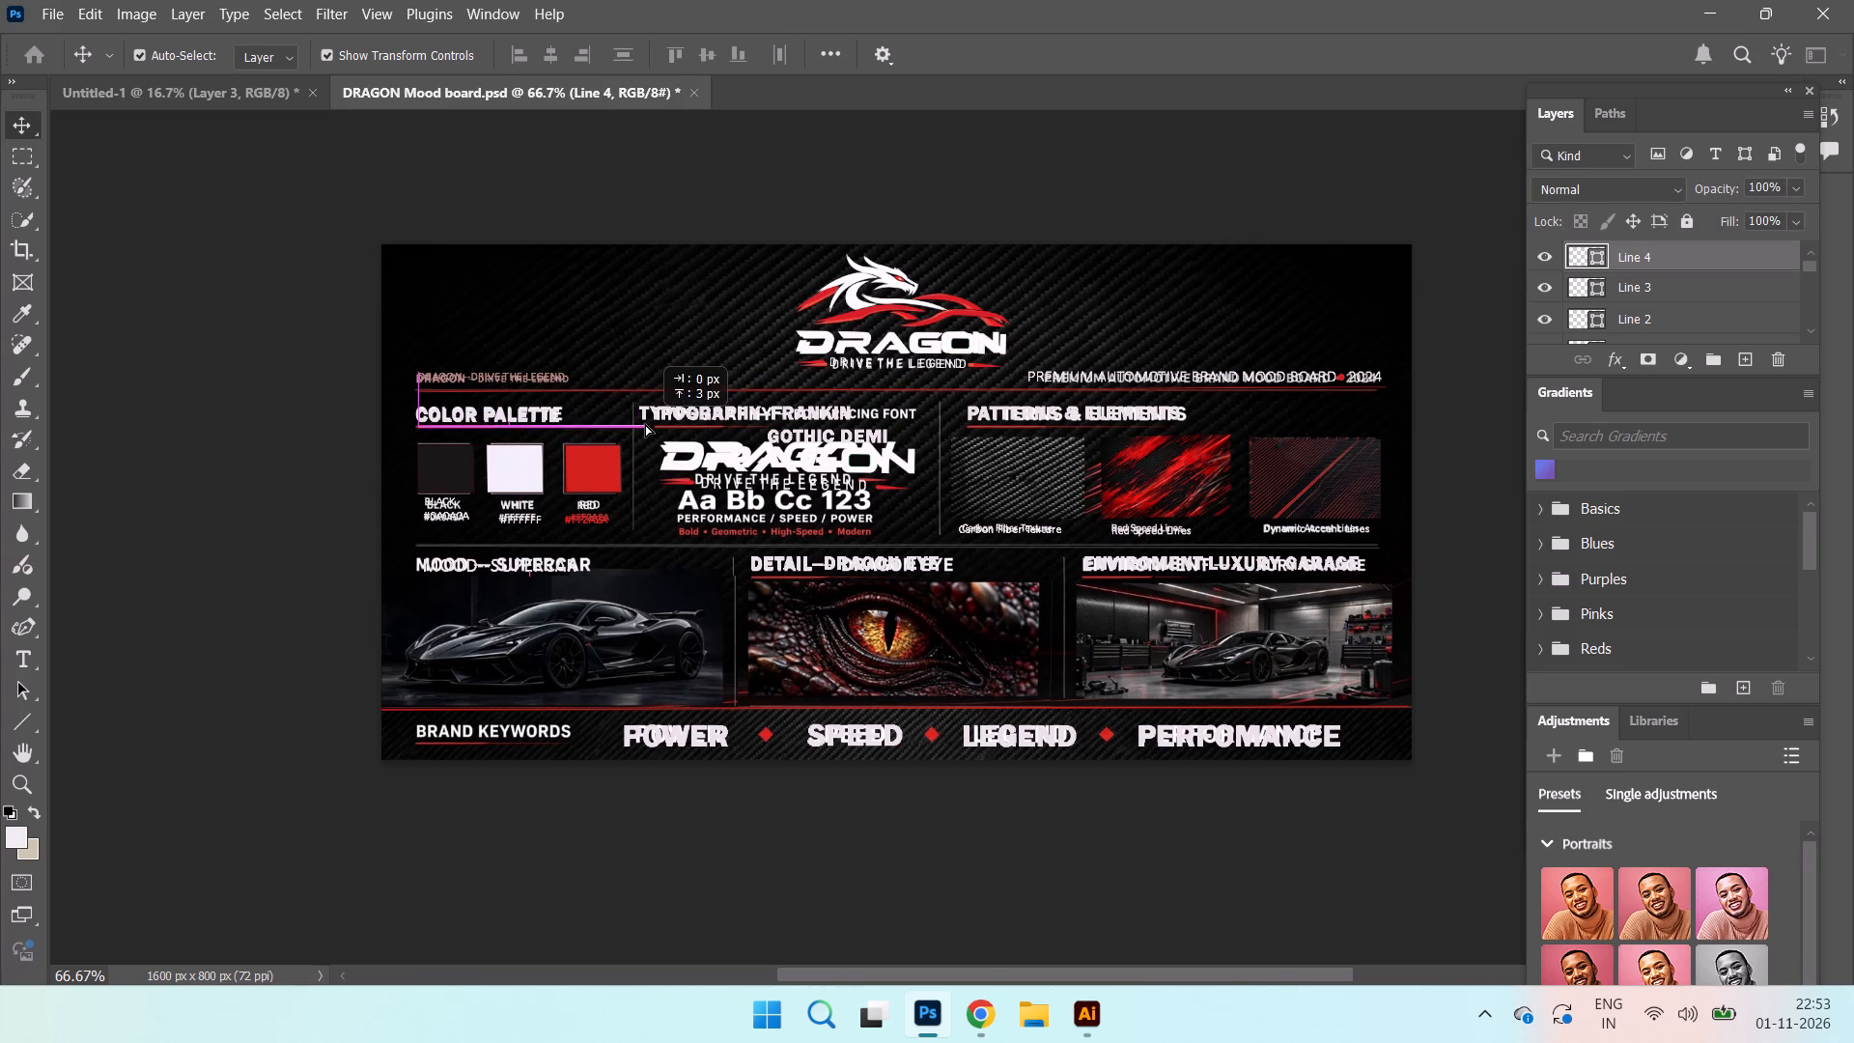
left_click_drag(652, 428, 645, 428)
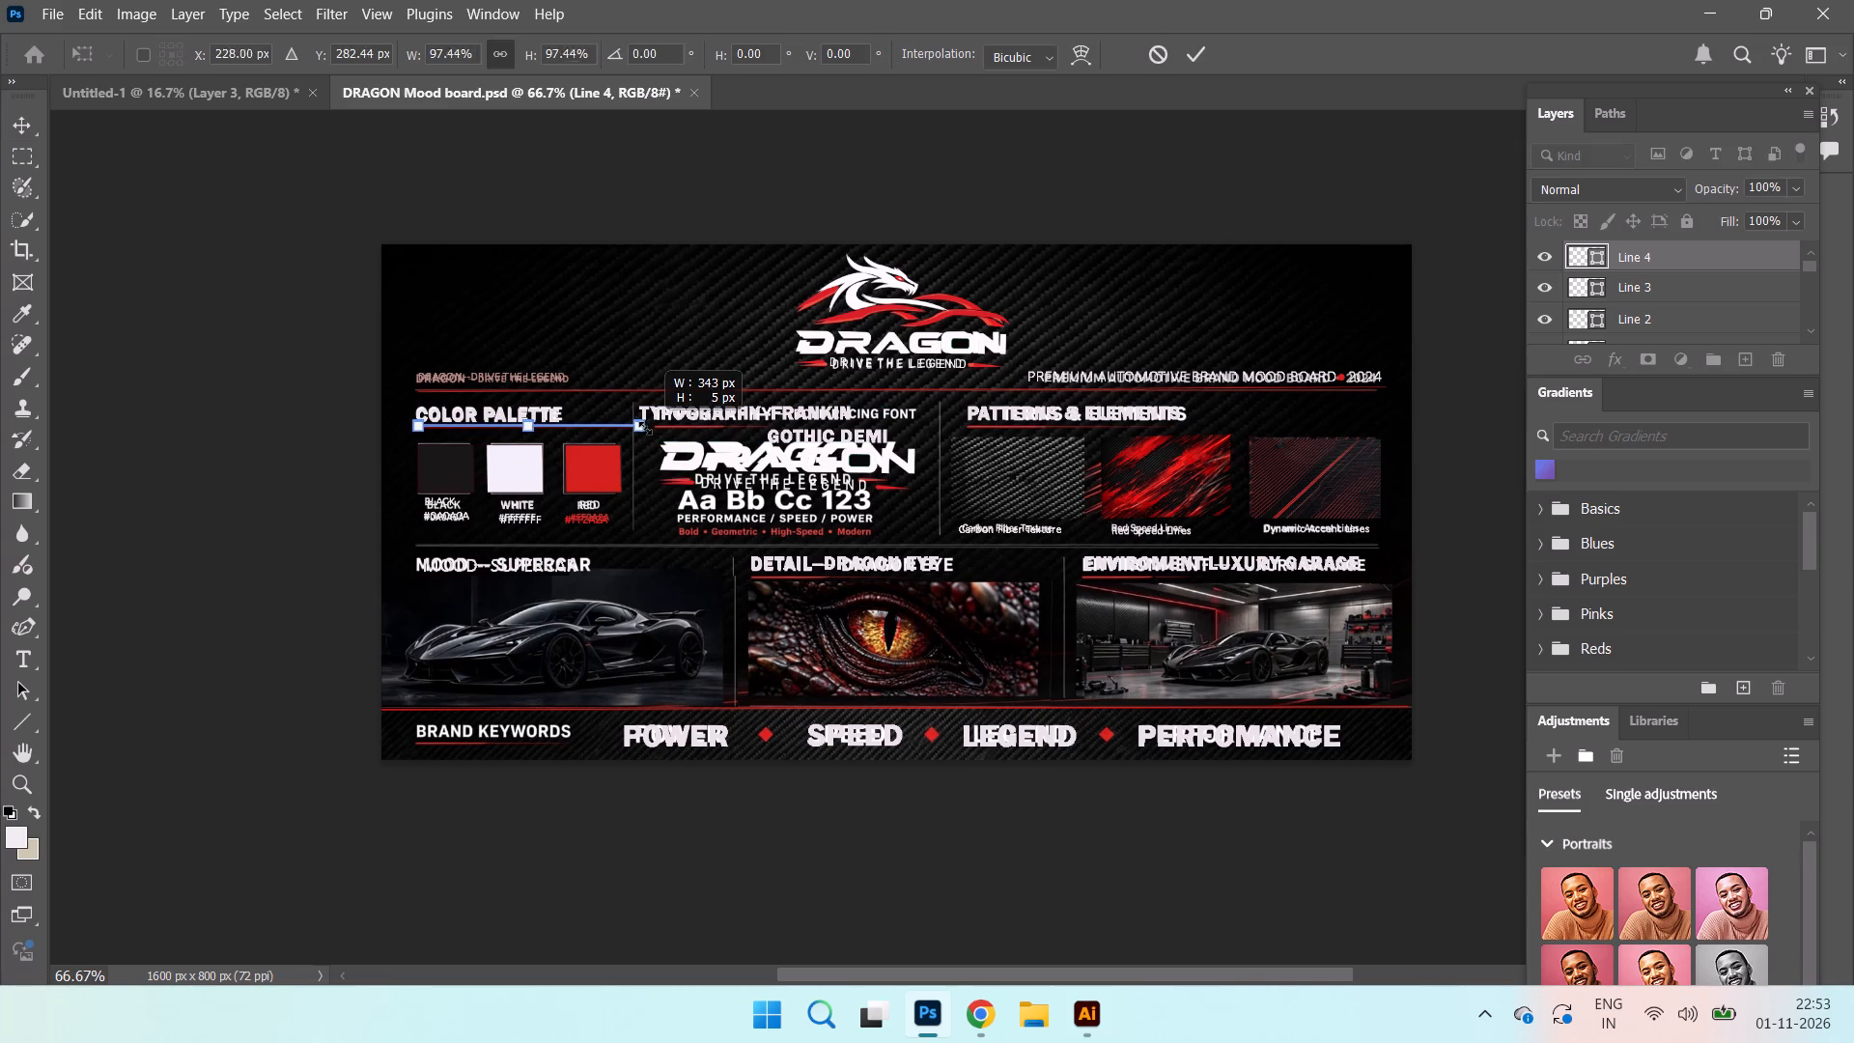
left_click_drag(645, 428, 611, 431)
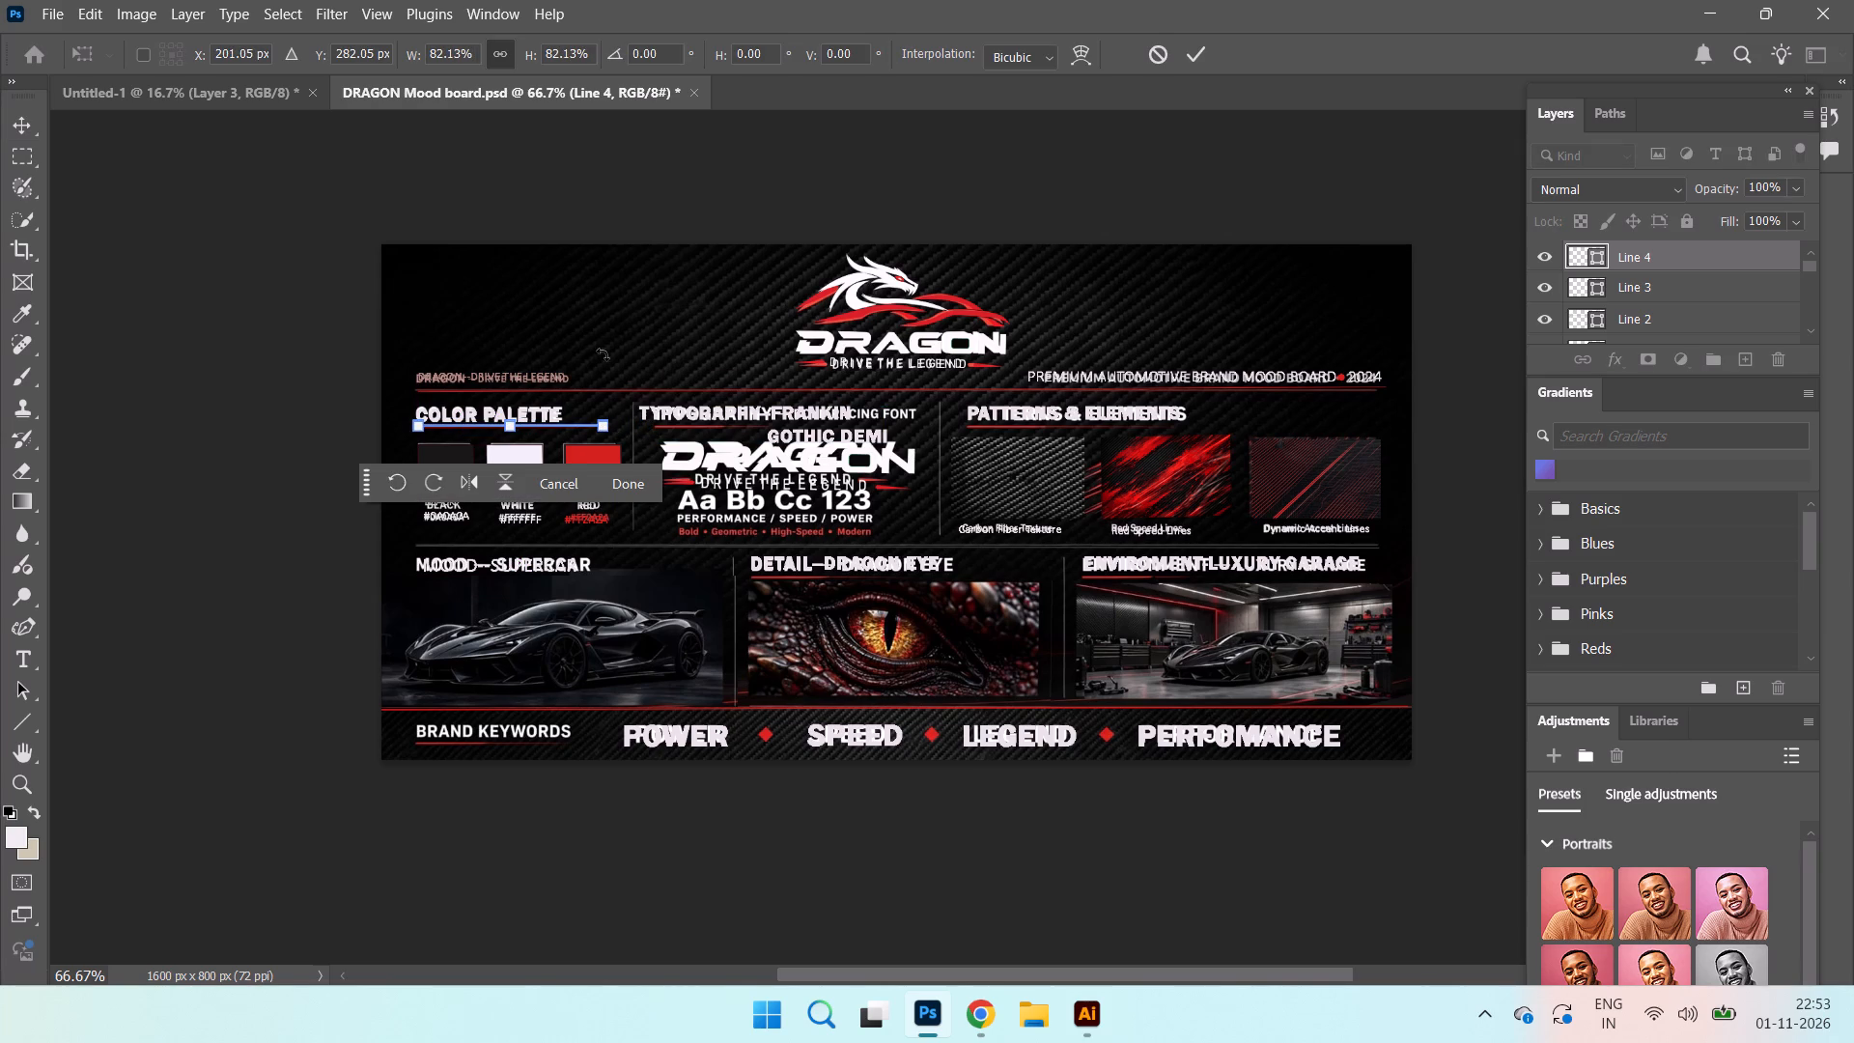
left_click(620, 485)
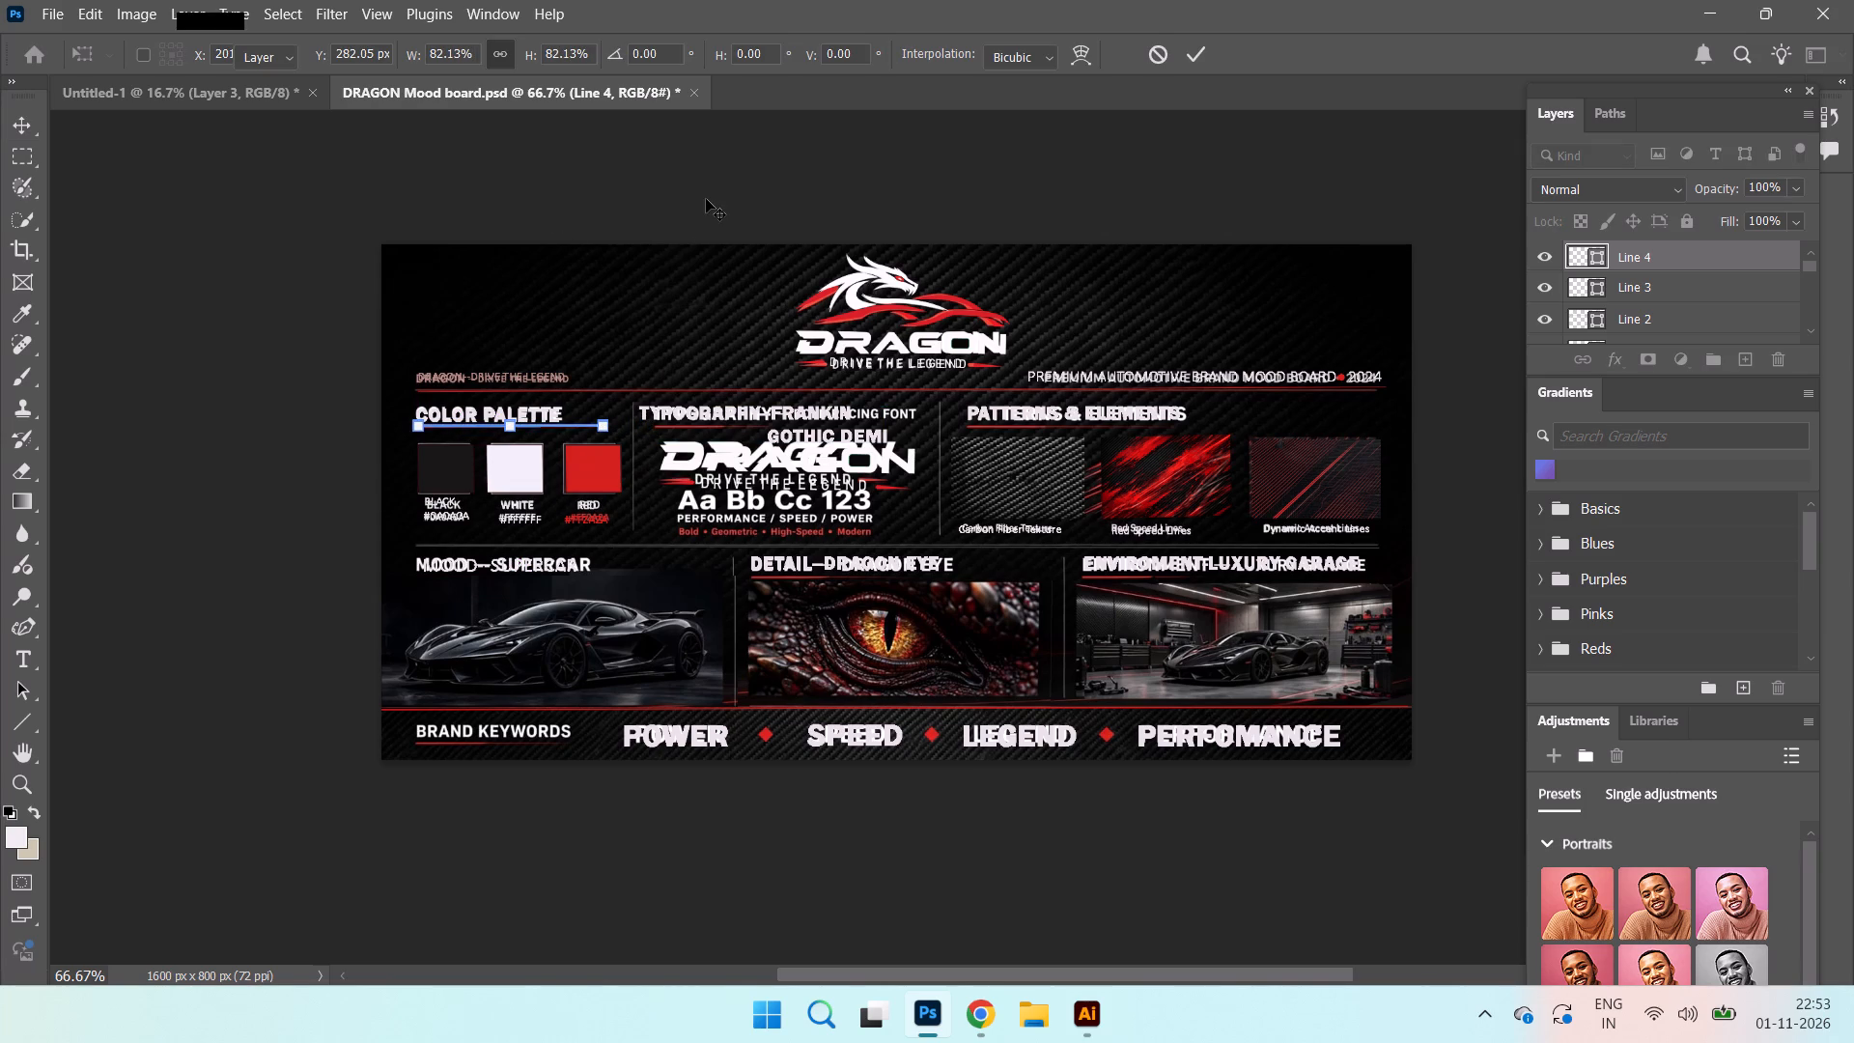
left_click(706, 199)
left_click(500, 428)
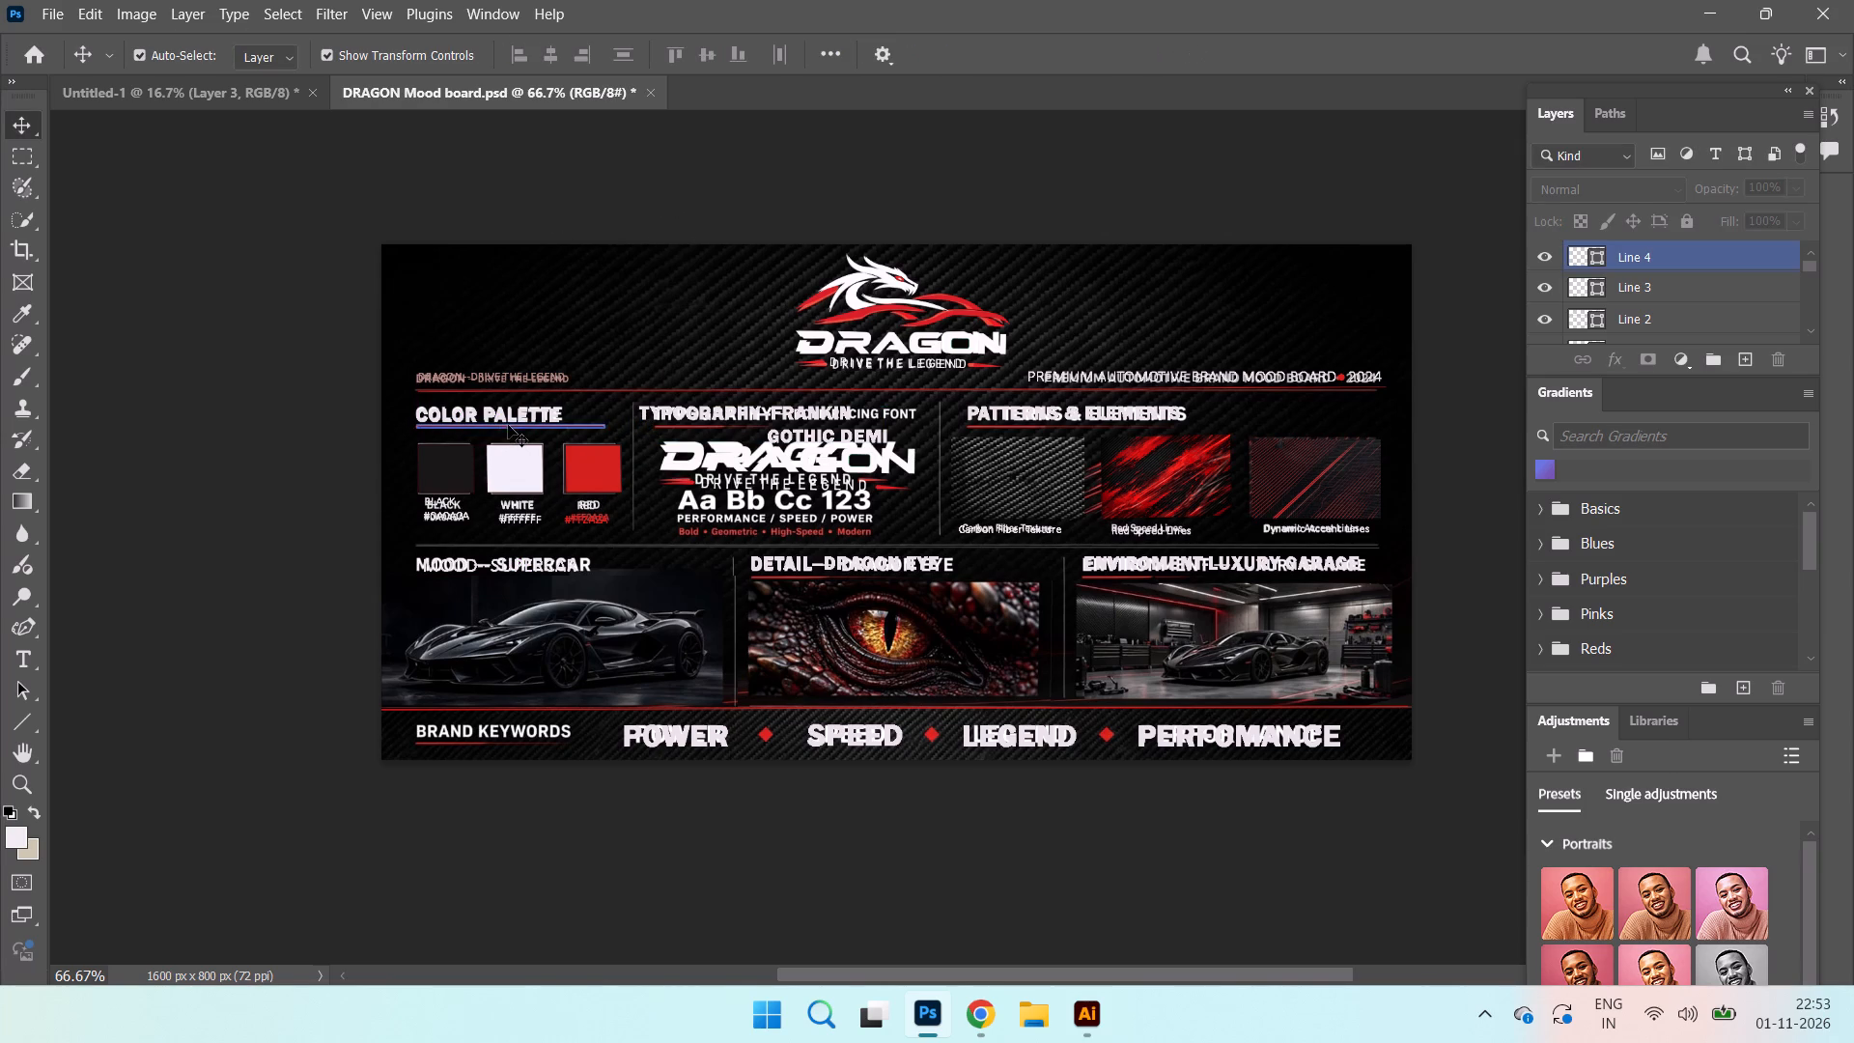
left_click(508, 425)
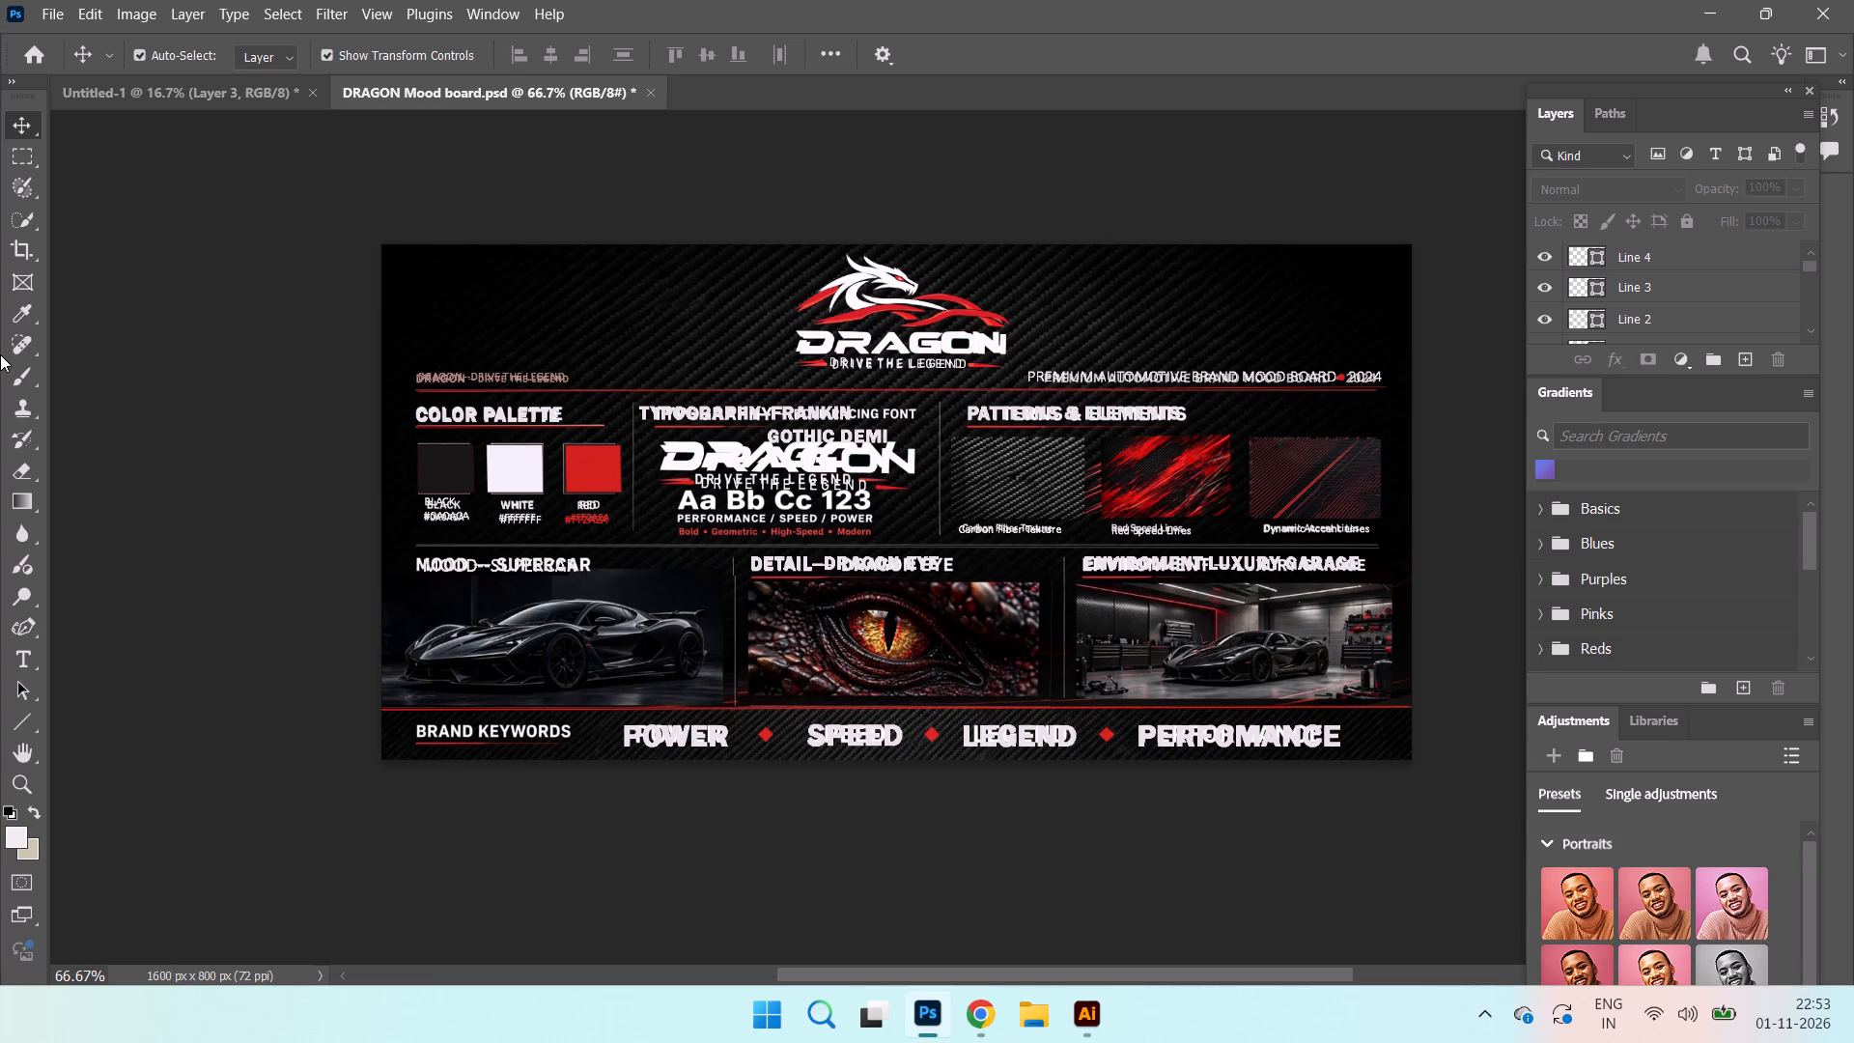
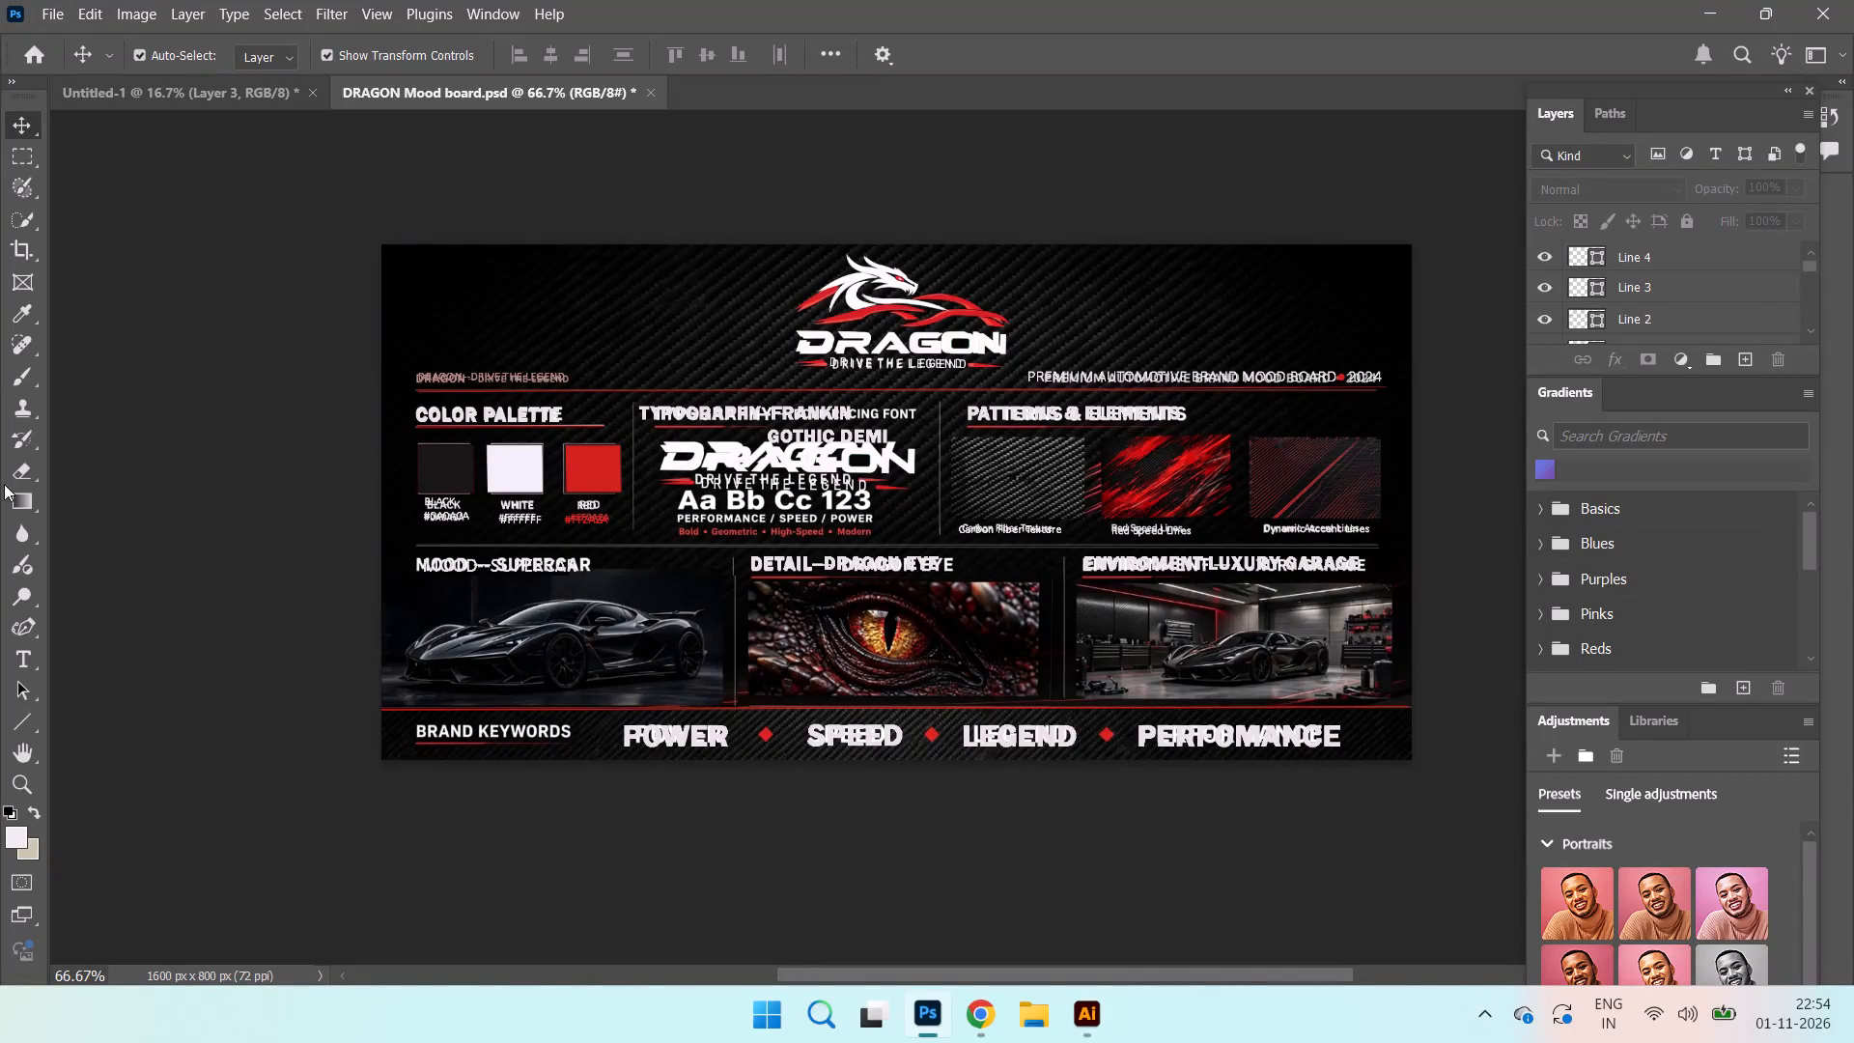
Nudge the red underline beneath the COLOR PALETTE heading slightly downward.
left_click(569, 426)
key("Down")
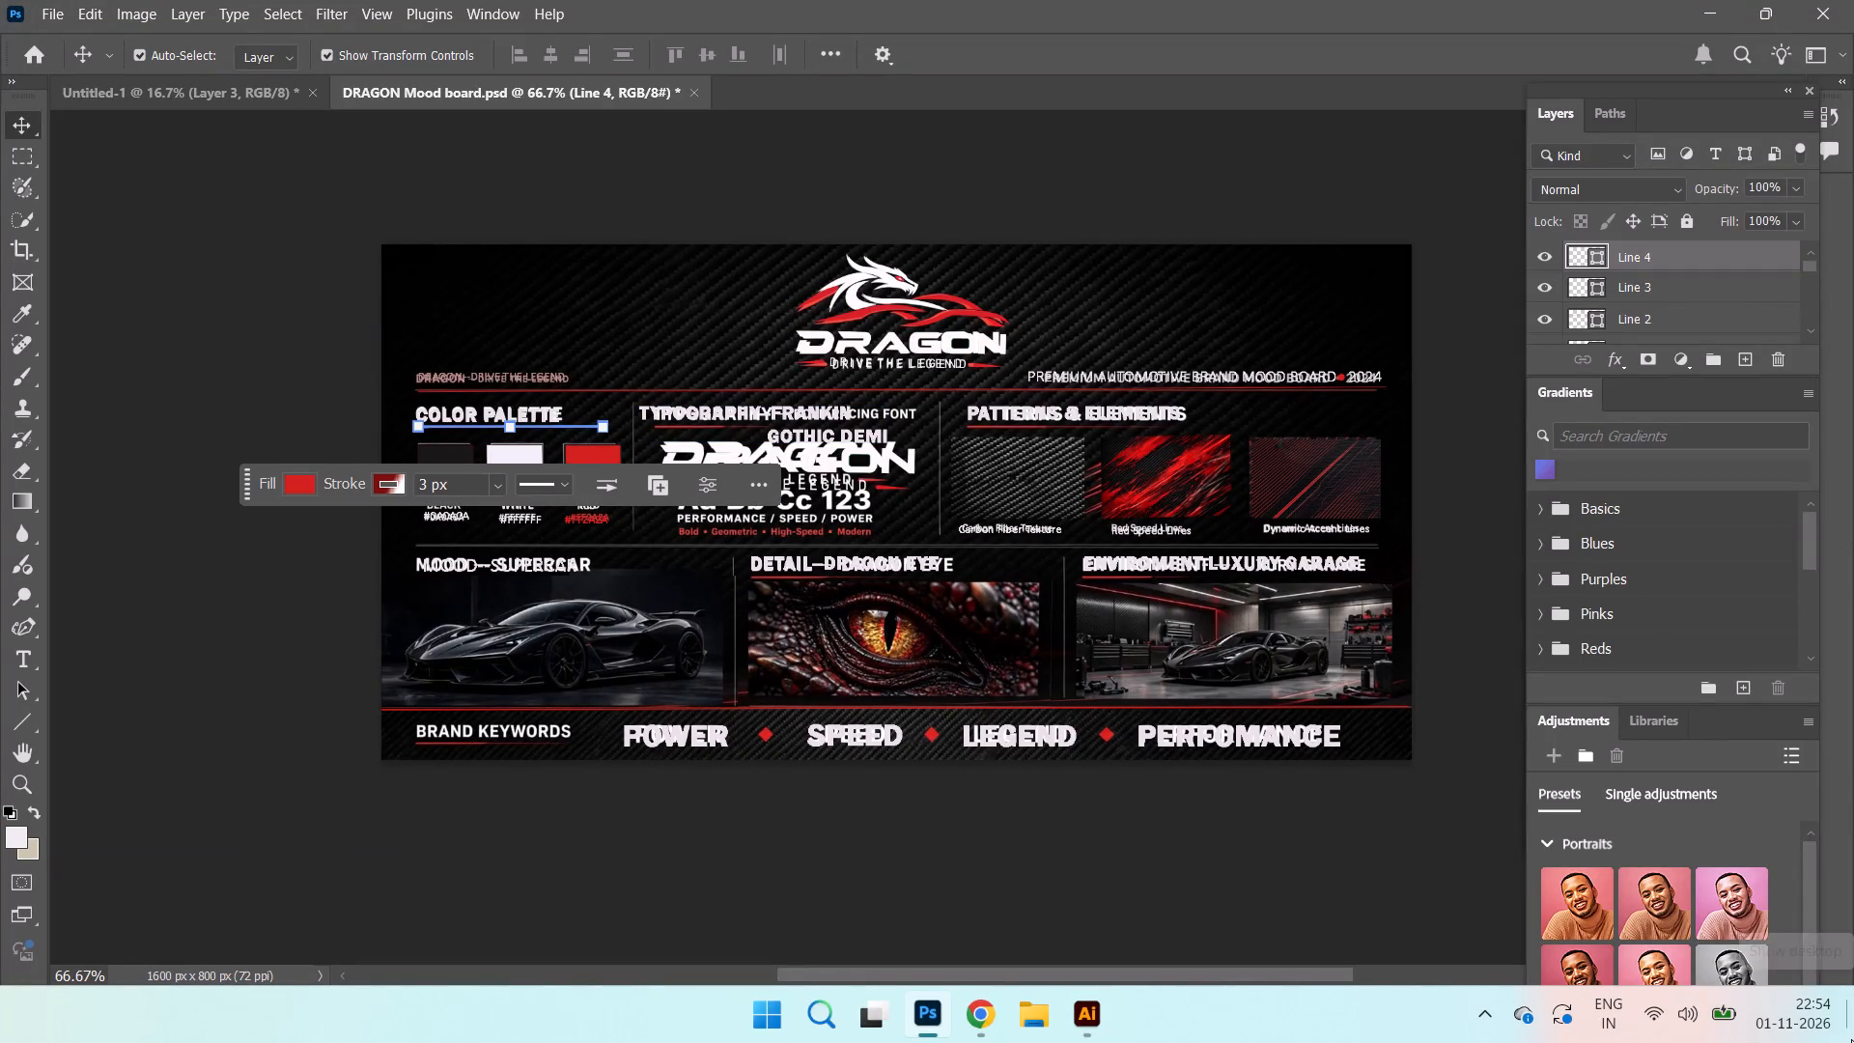
key("Down")
key("Down")
key("Down")
key("Down")
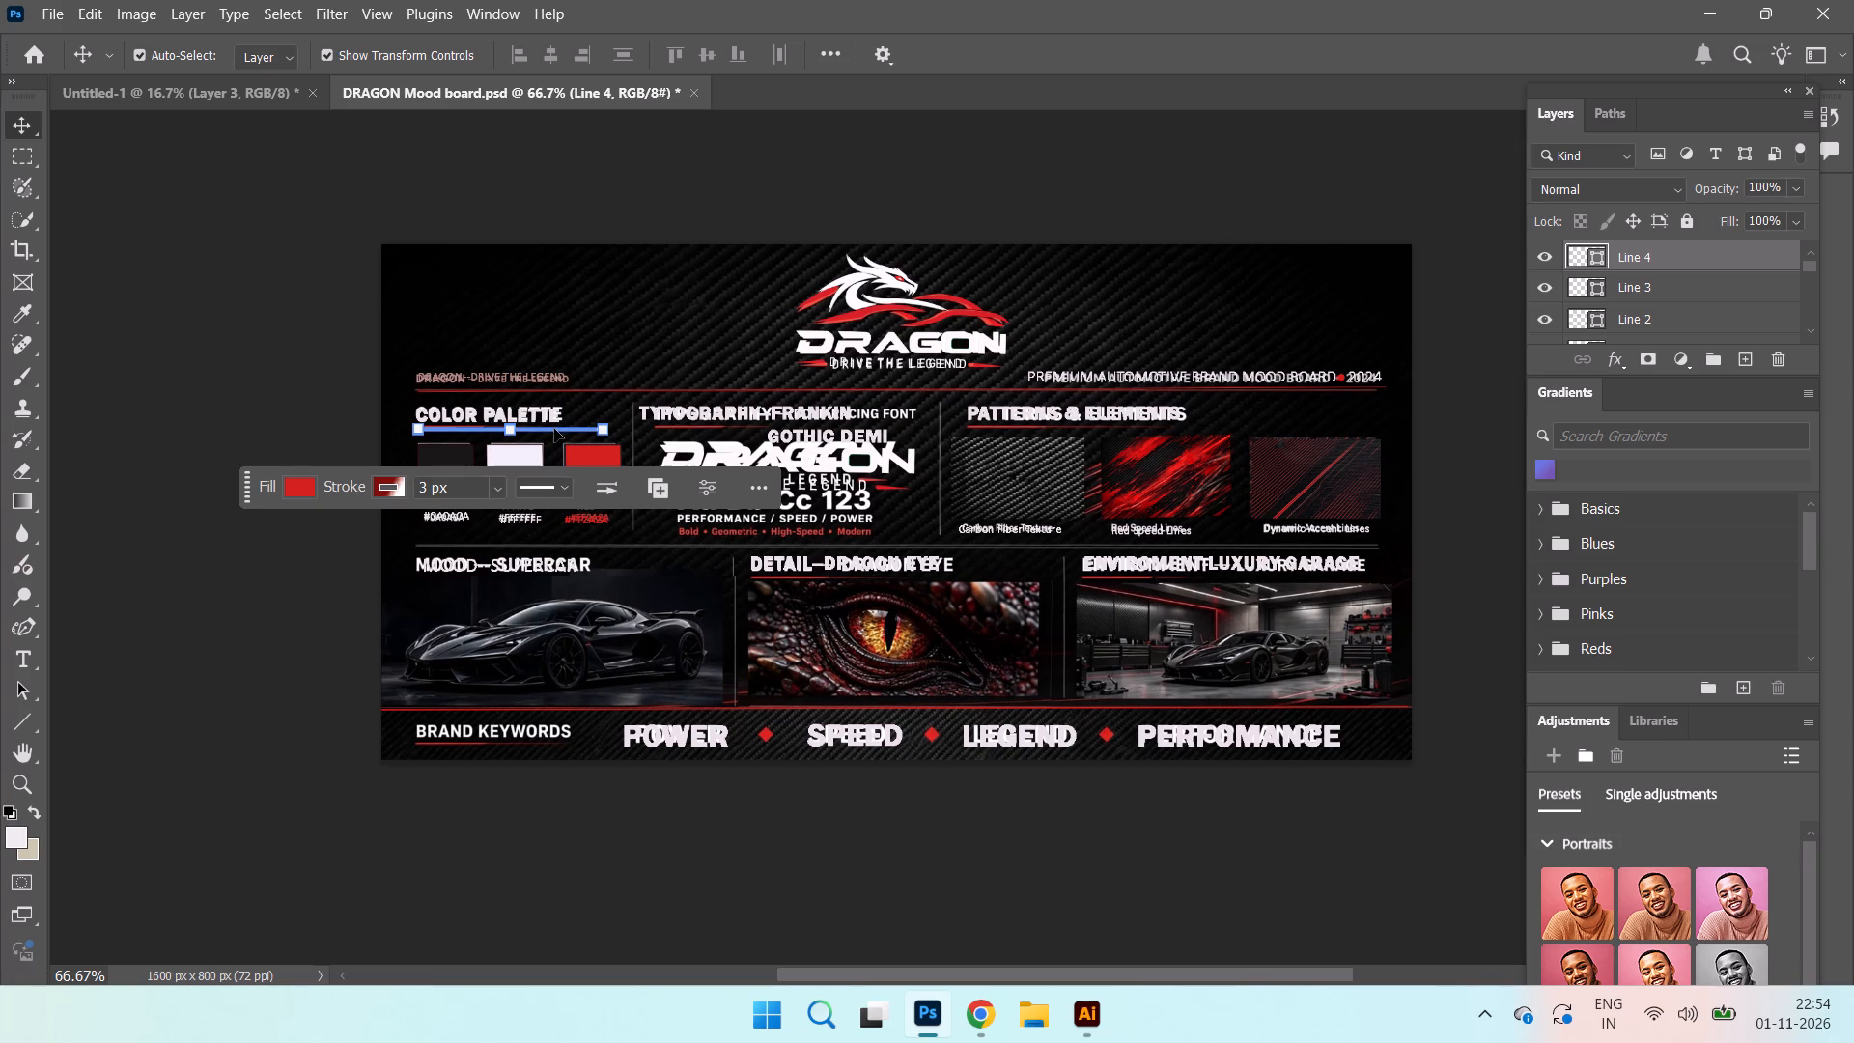
Duplicate the COLOR PALETTE underline and position the copy beneath the TYPOGRAPHY heading.
left_click_drag(554, 429, 799, 425, "alt")
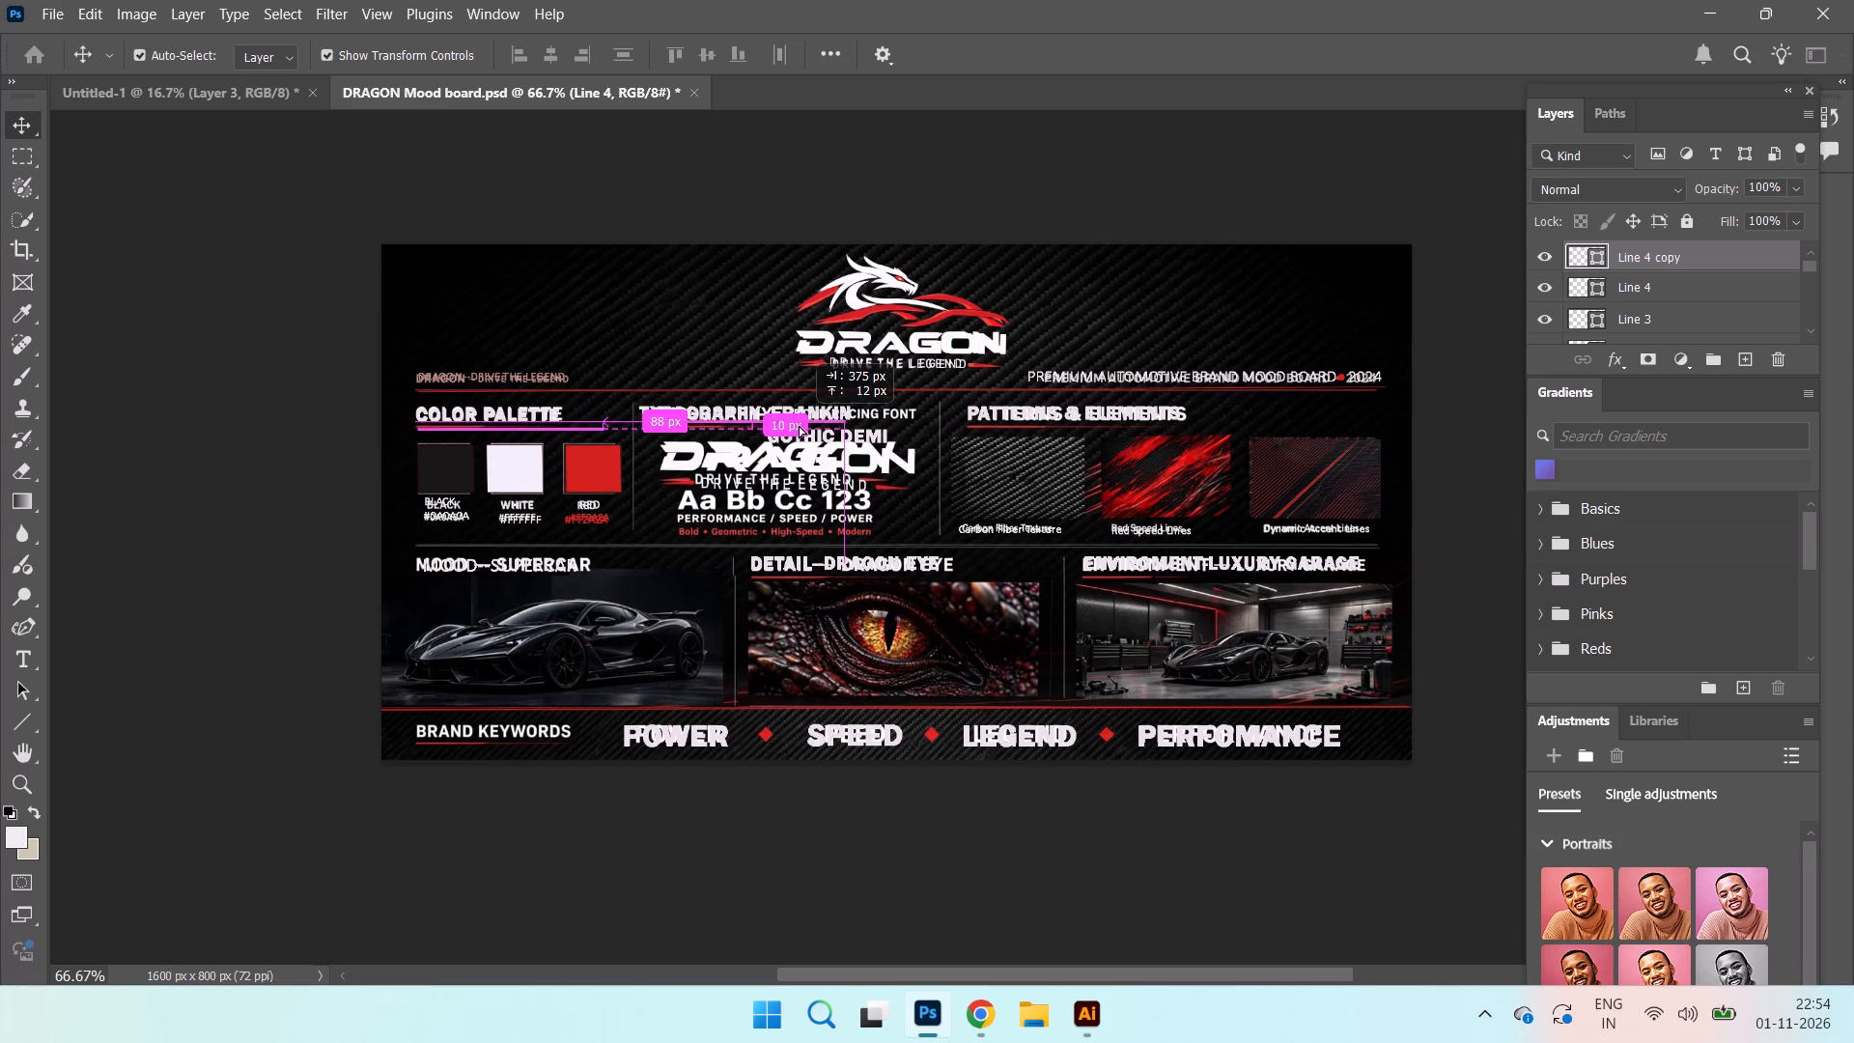
left_click_drag(799, 425, 825, 428, "alt")
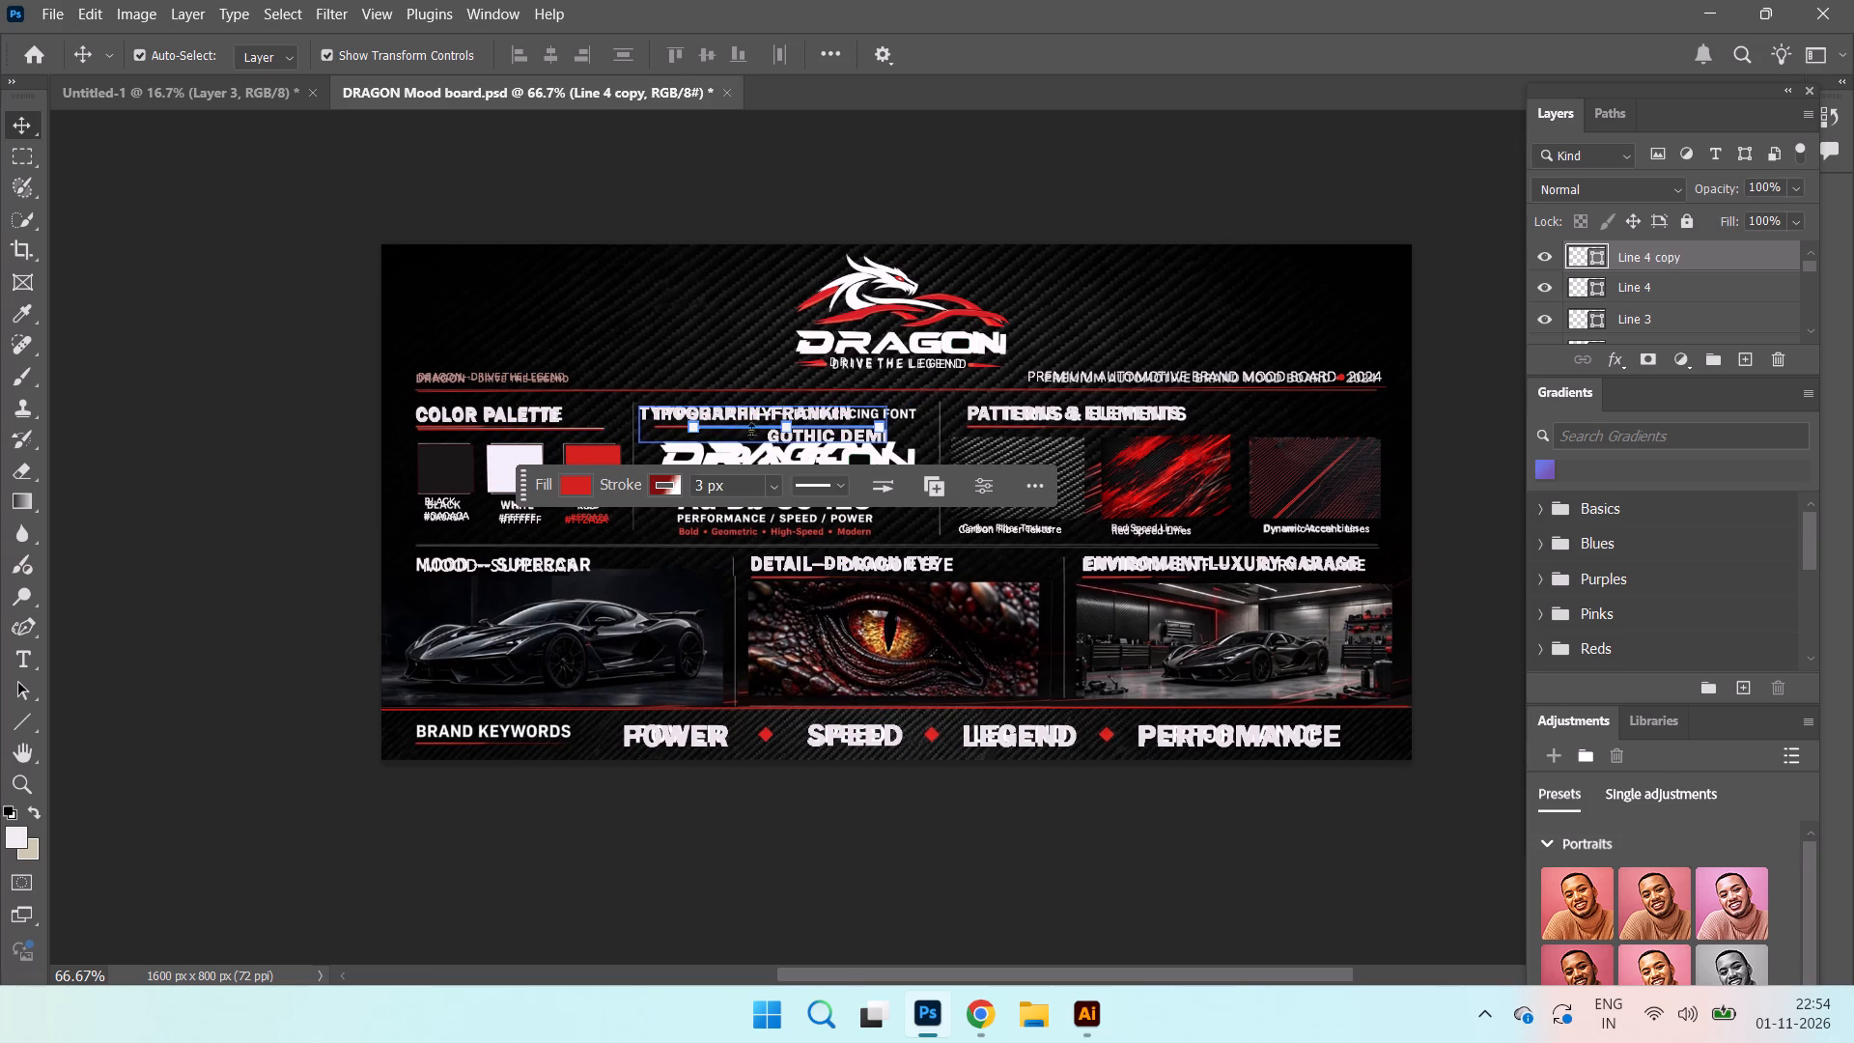
left_click_drag(733, 427, 727, 424)
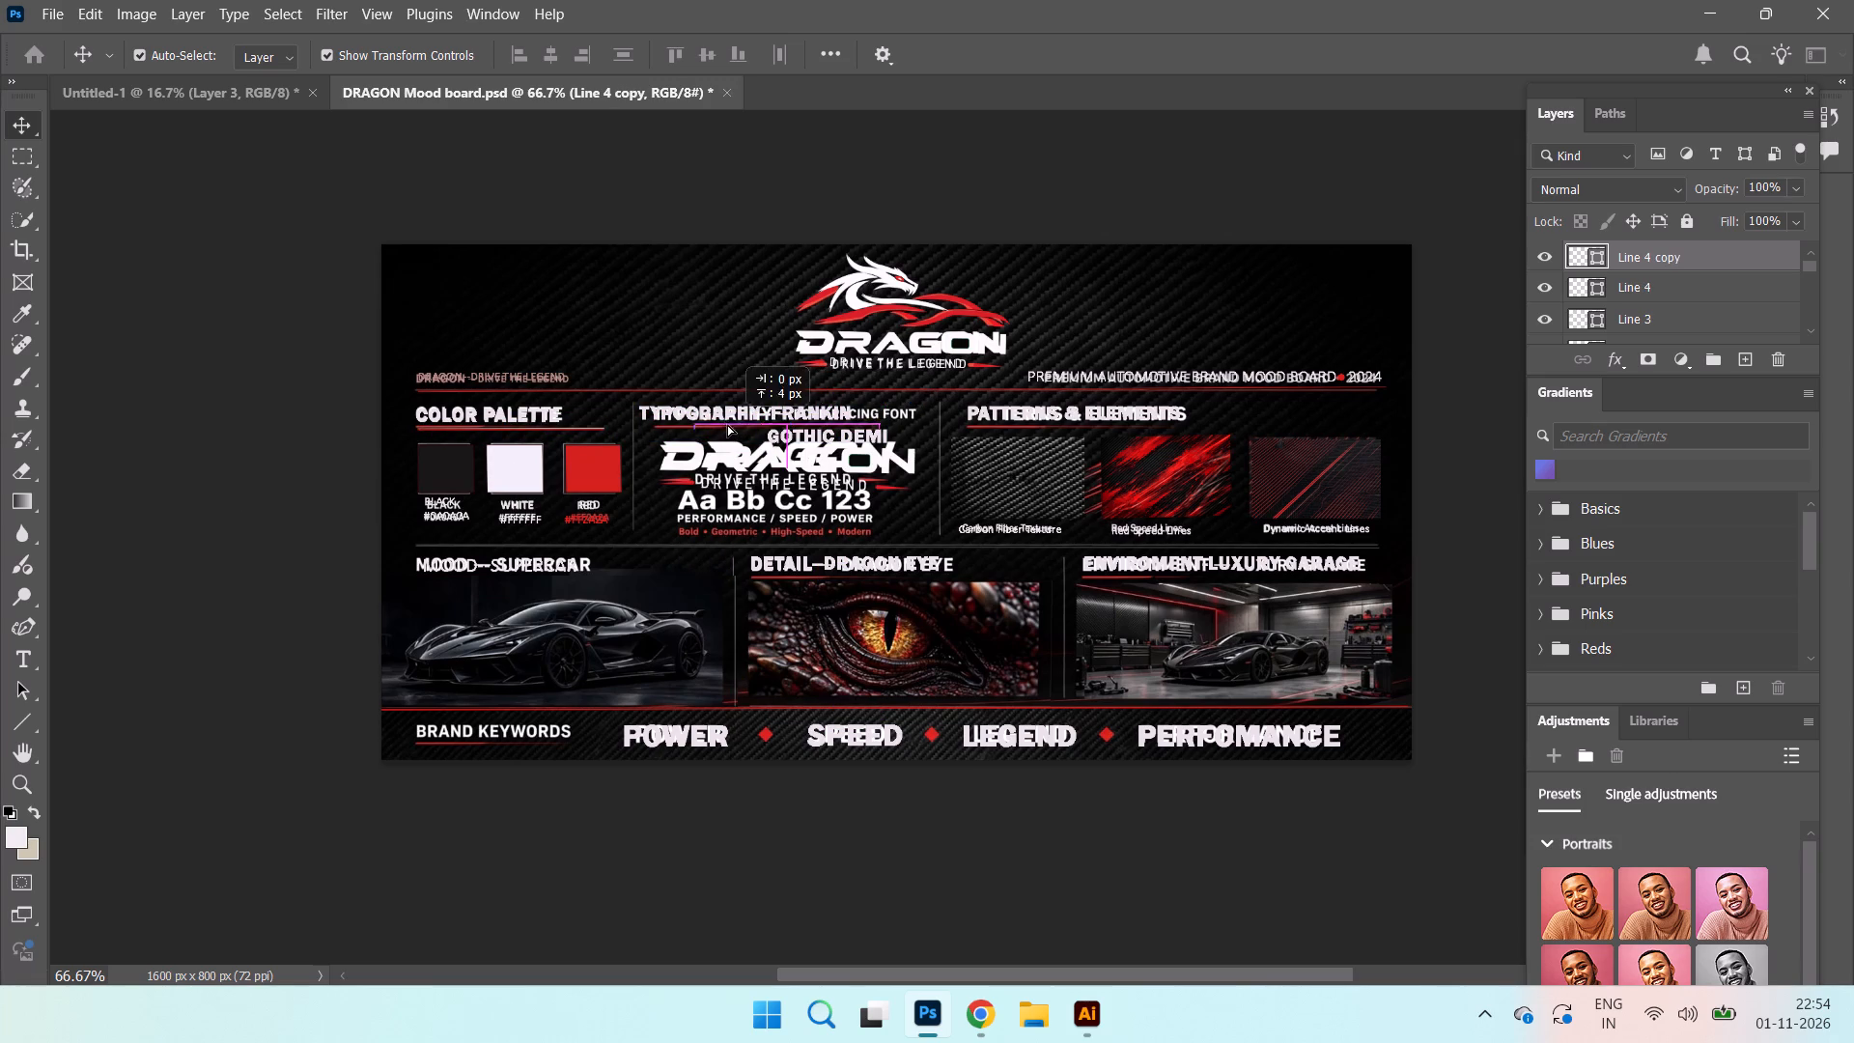
left_click_drag(727, 424, 695, 428)
Duplicate the TYPOGRAPHY underline and align the copy with the start of the PATTERNS & ELEMENTS heading, just beneath it.
left_click_drag(695, 428, 1026, 431, "alt")
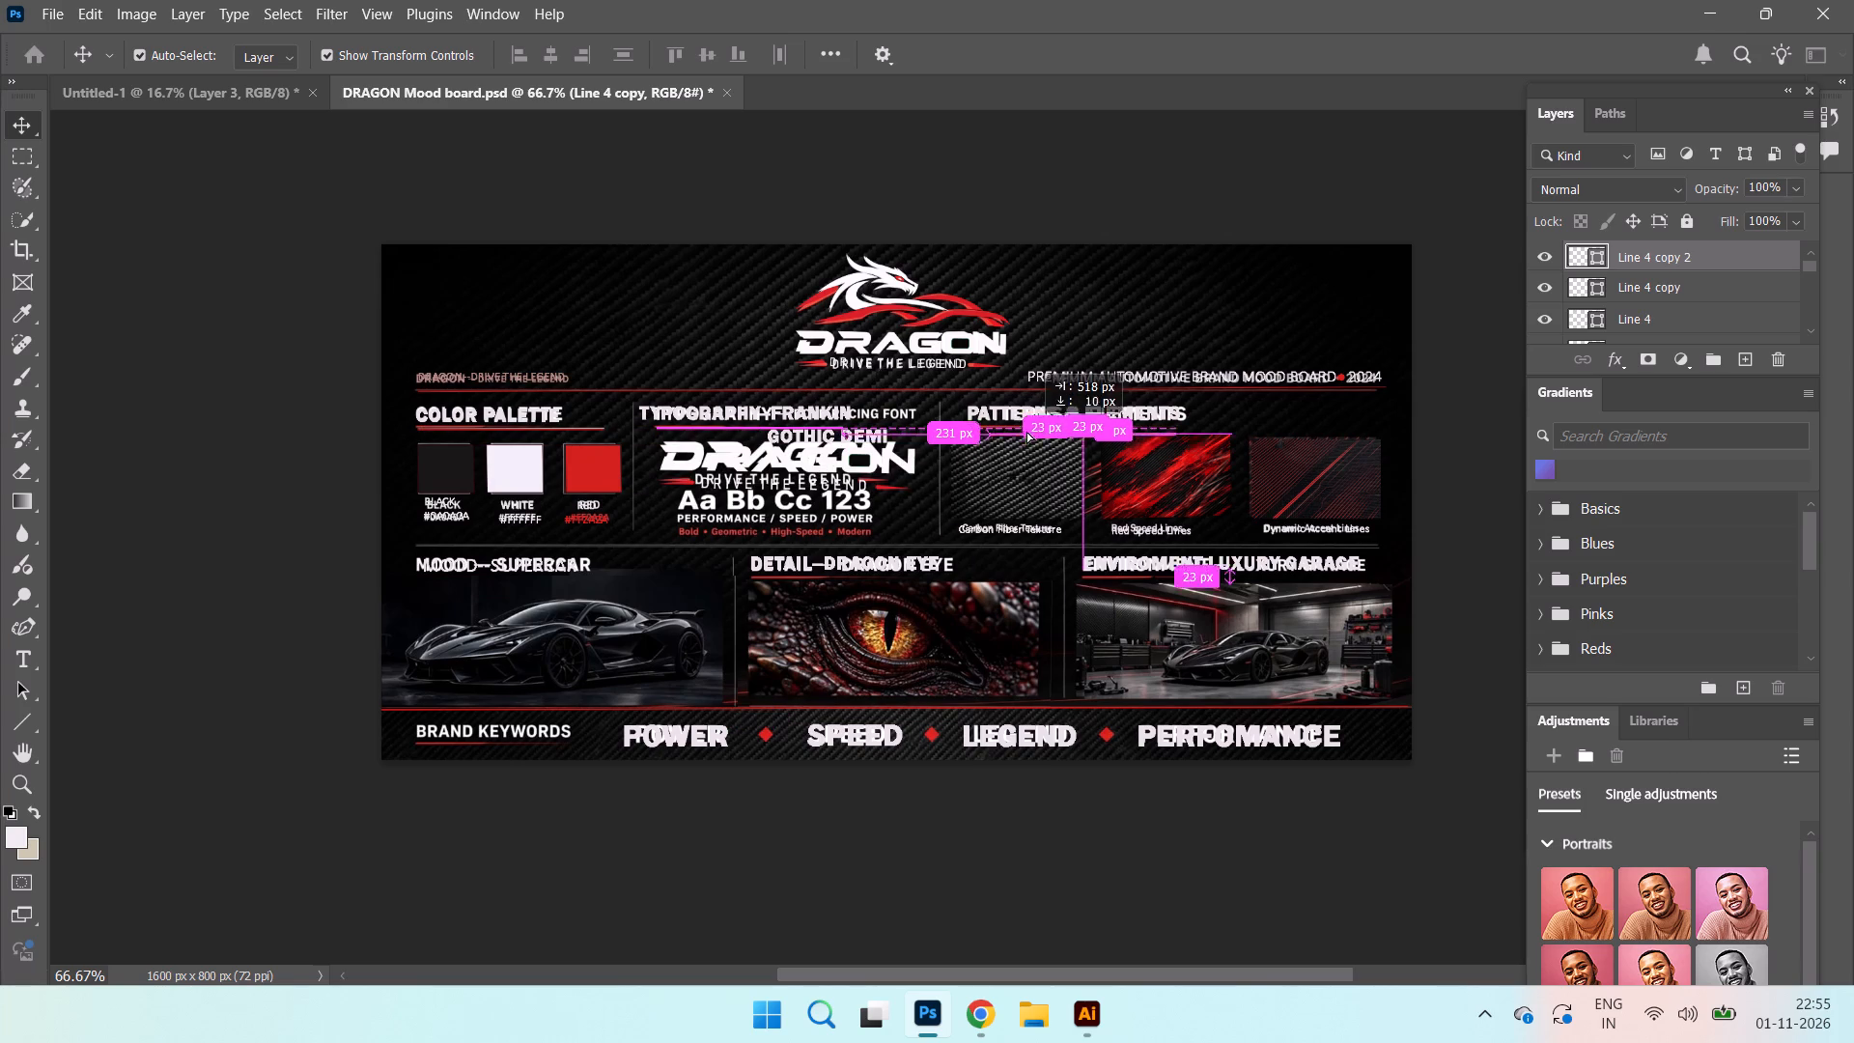
left_click_drag(1026, 431, 1031, 426, "alt")
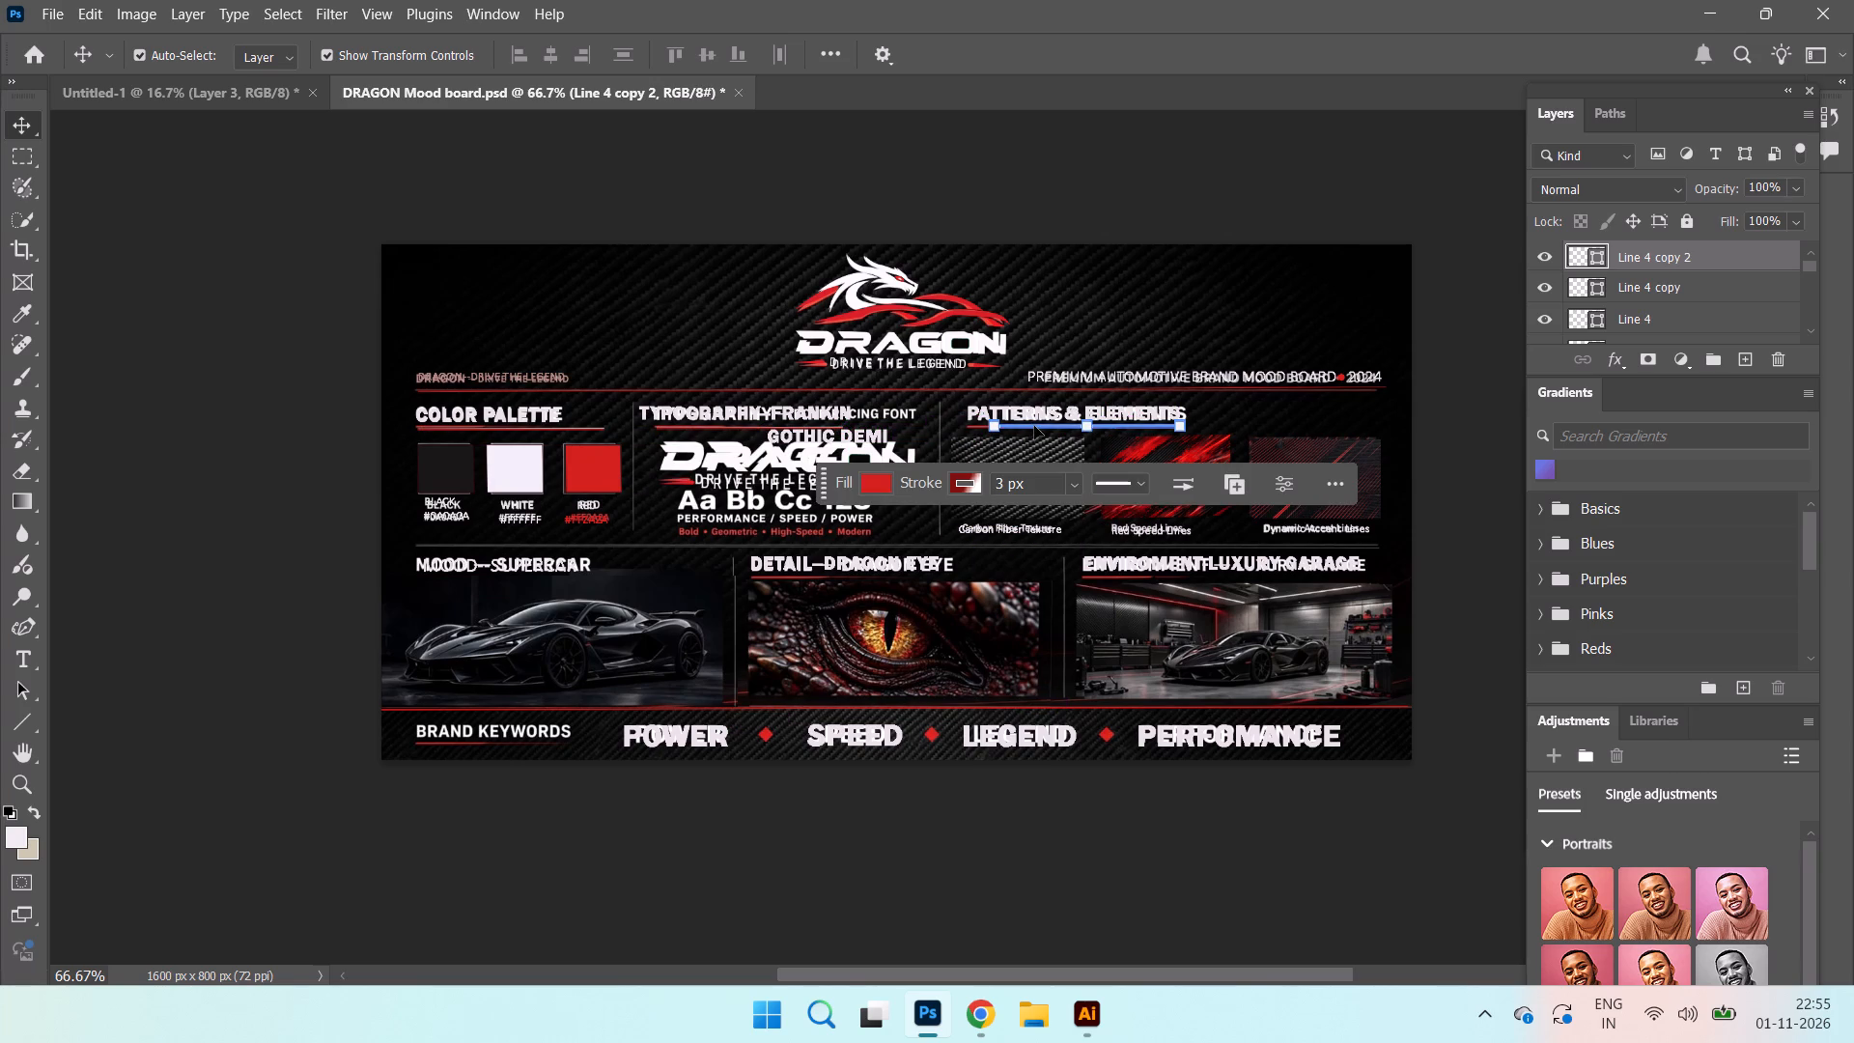
left_click_drag(1034, 426, 1007, 426)
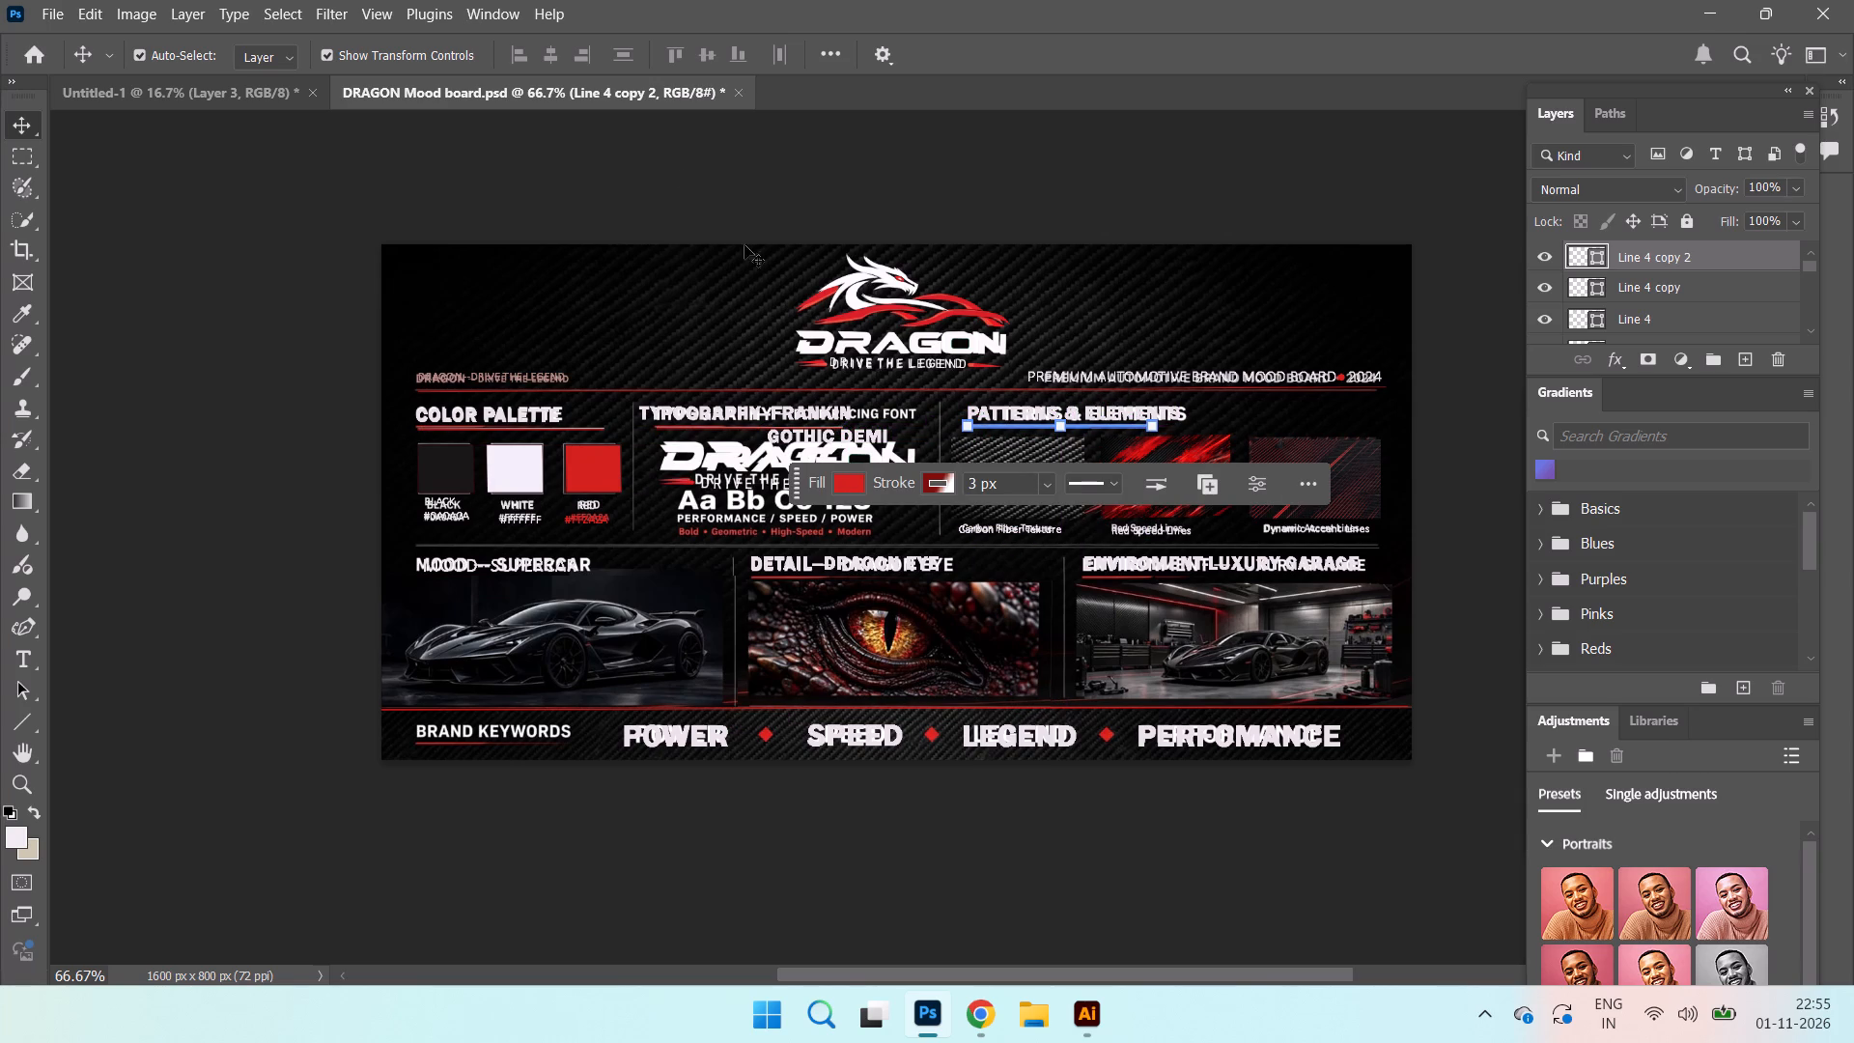
left_click(1198, 189)
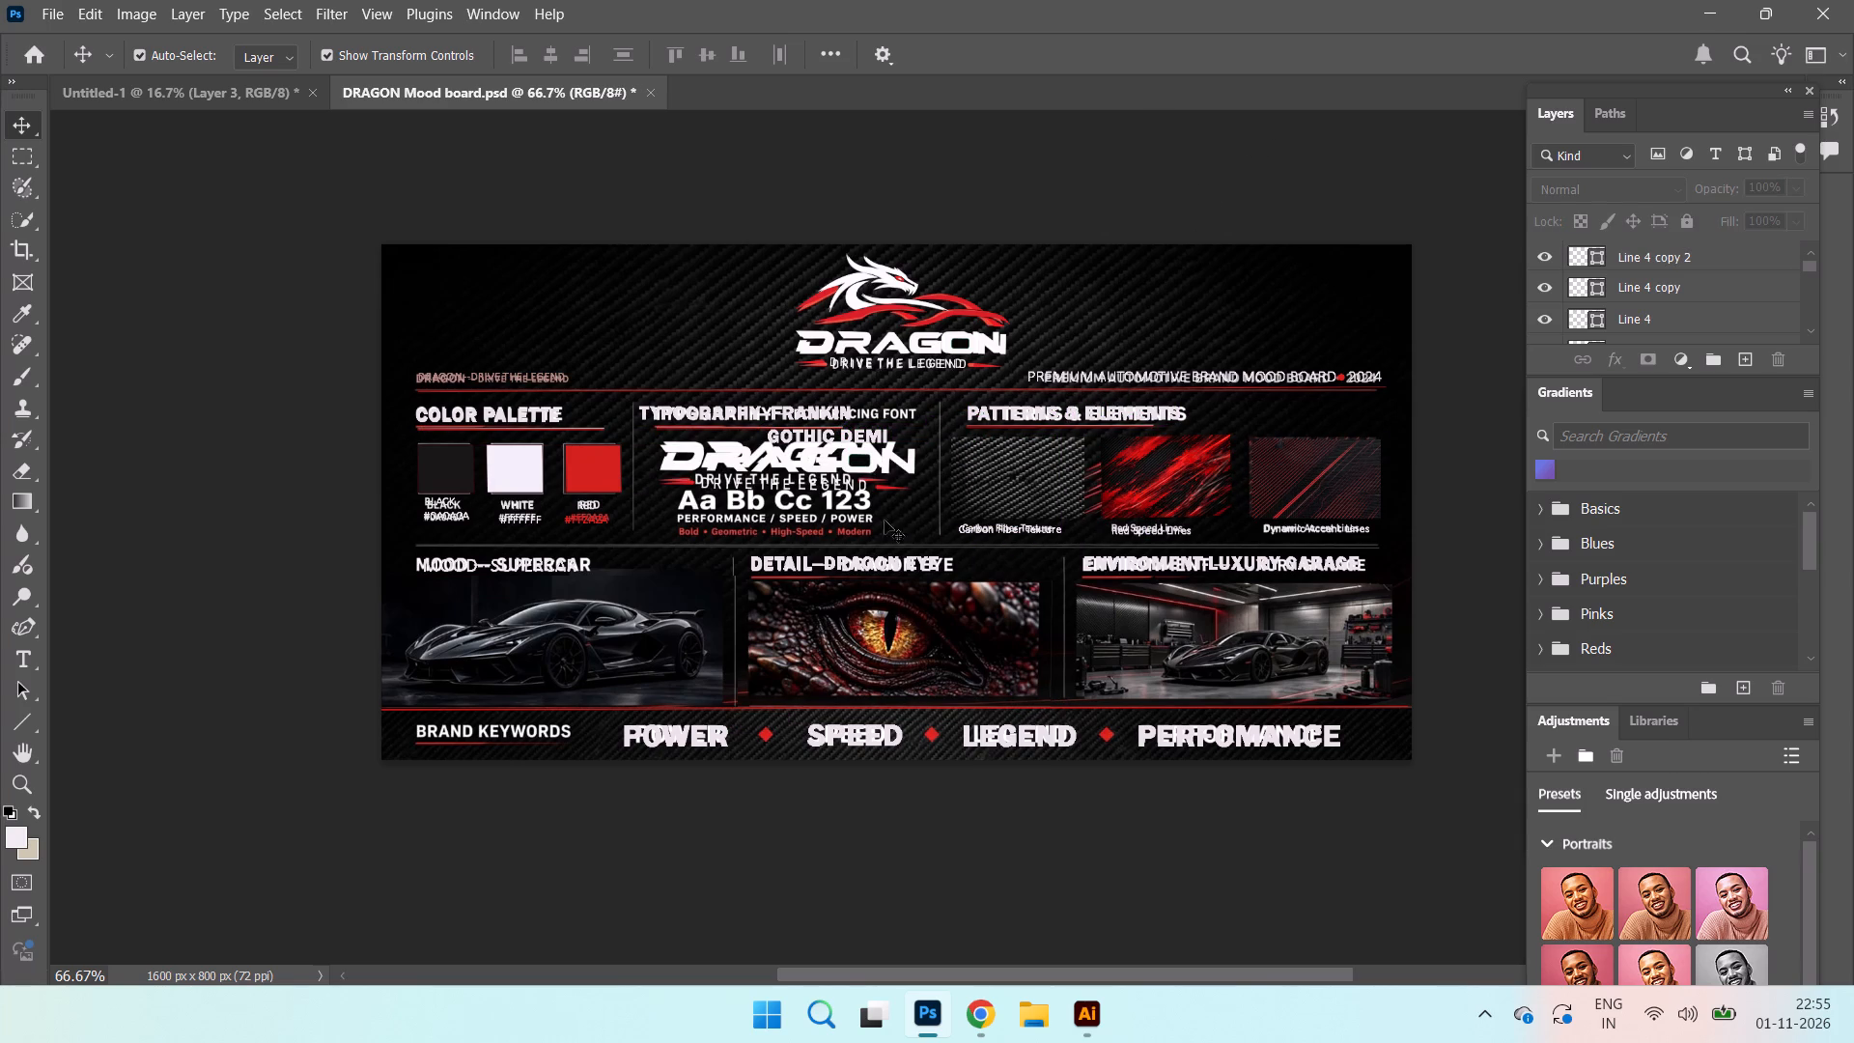
Hide the Background layer to check the elements rebuilt above it, and show it again.
scroll(1680, 316, "down", 6)
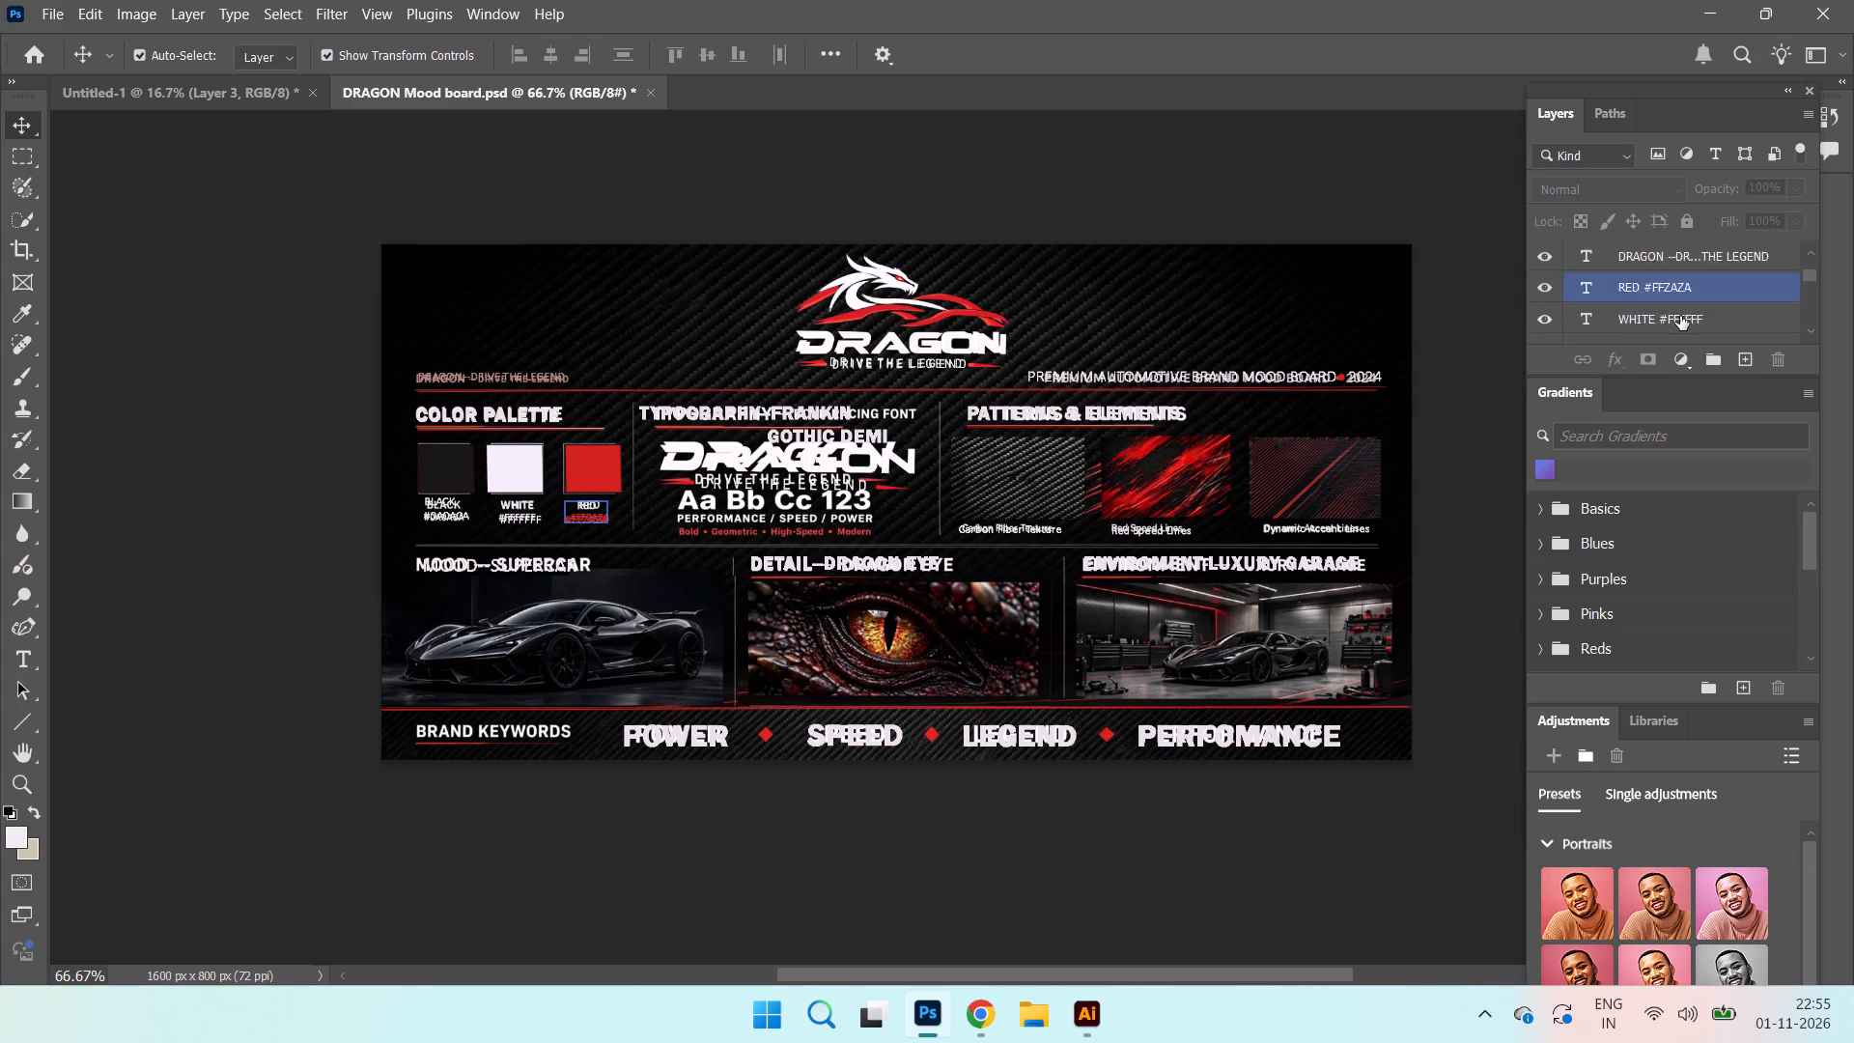
scroll(1680, 316, "down", 15)
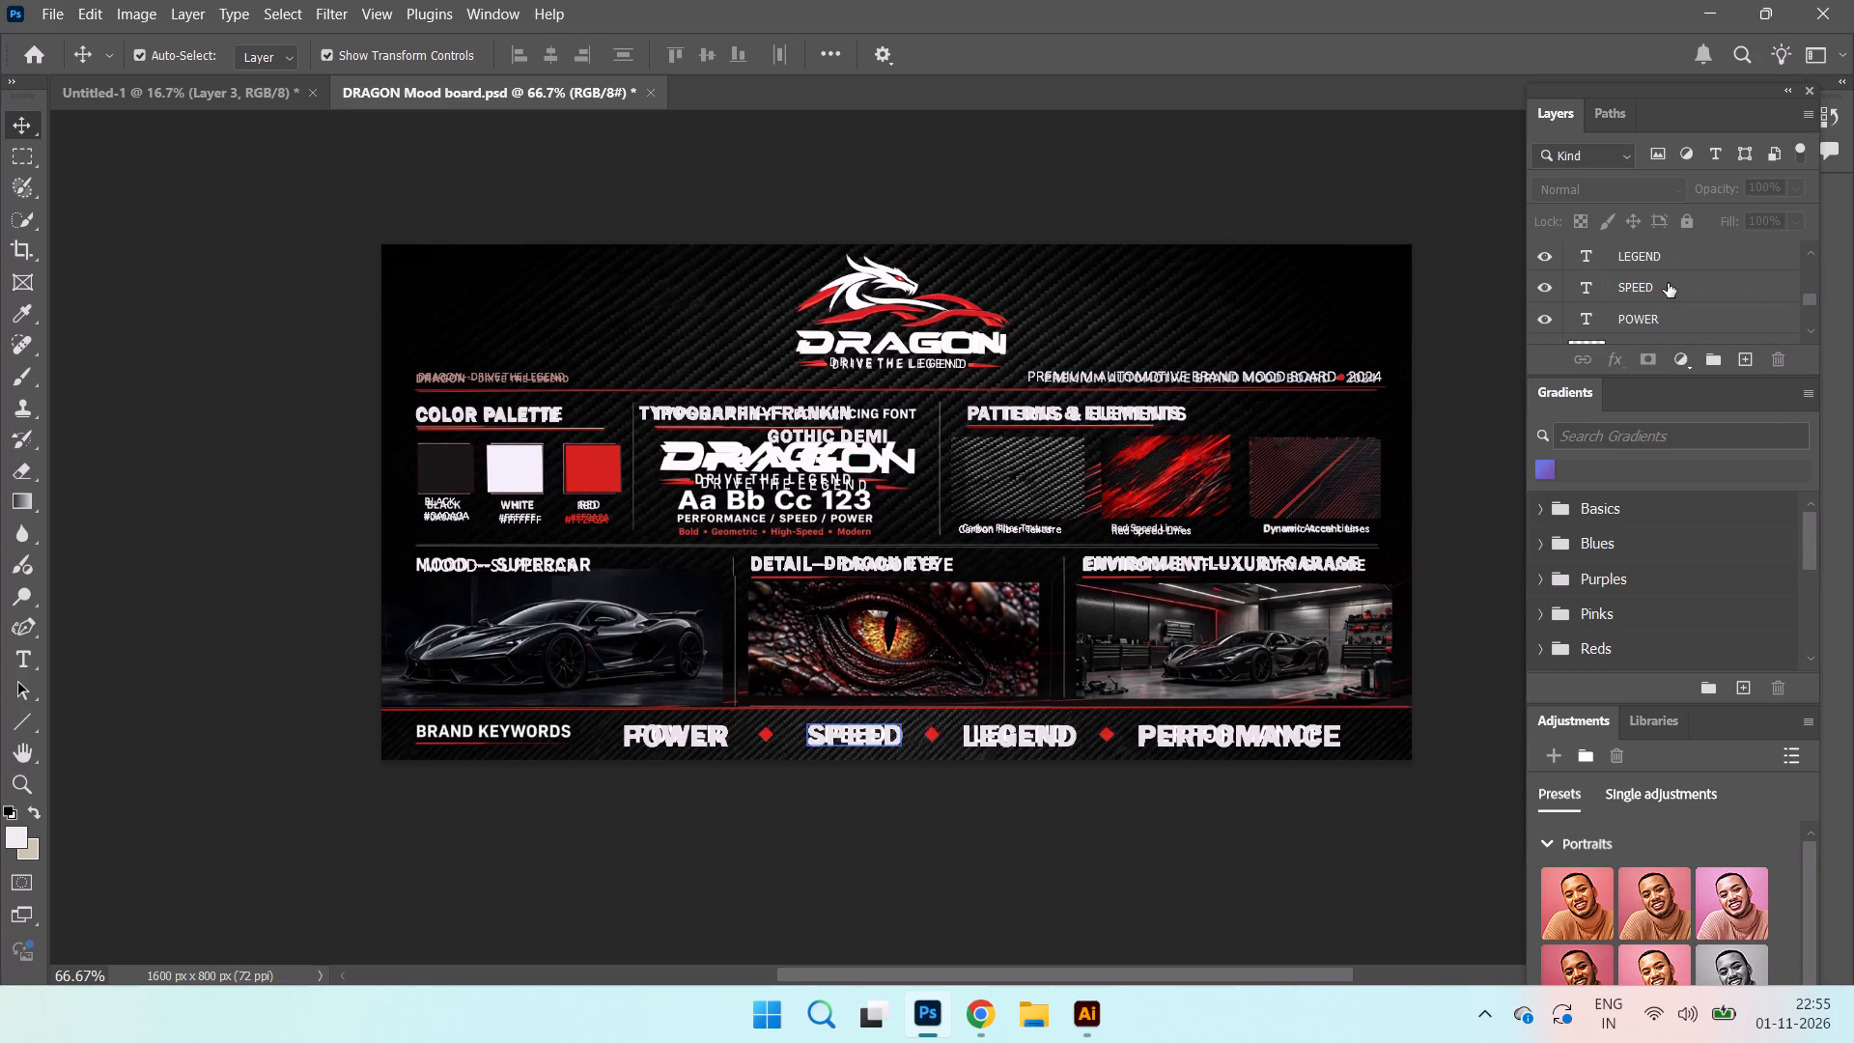
scroll(1668, 283, "down", 19)
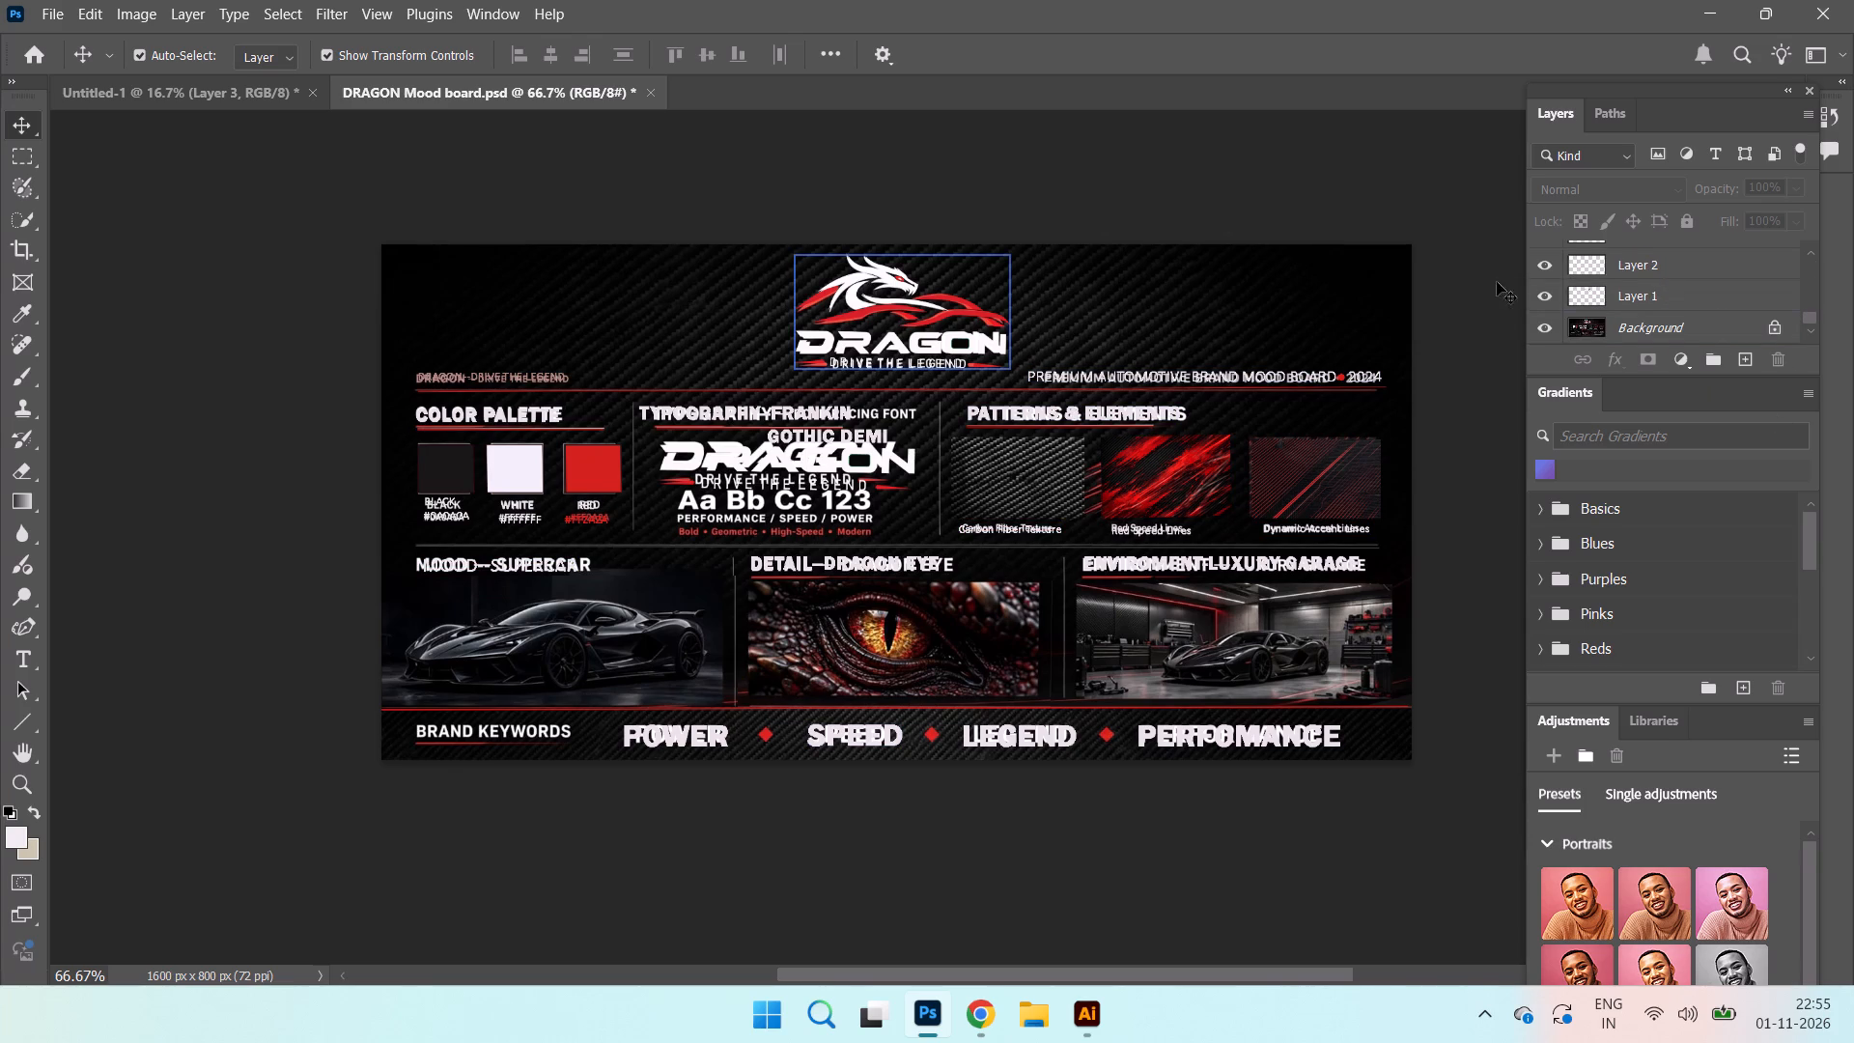
left_click(1551, 329)
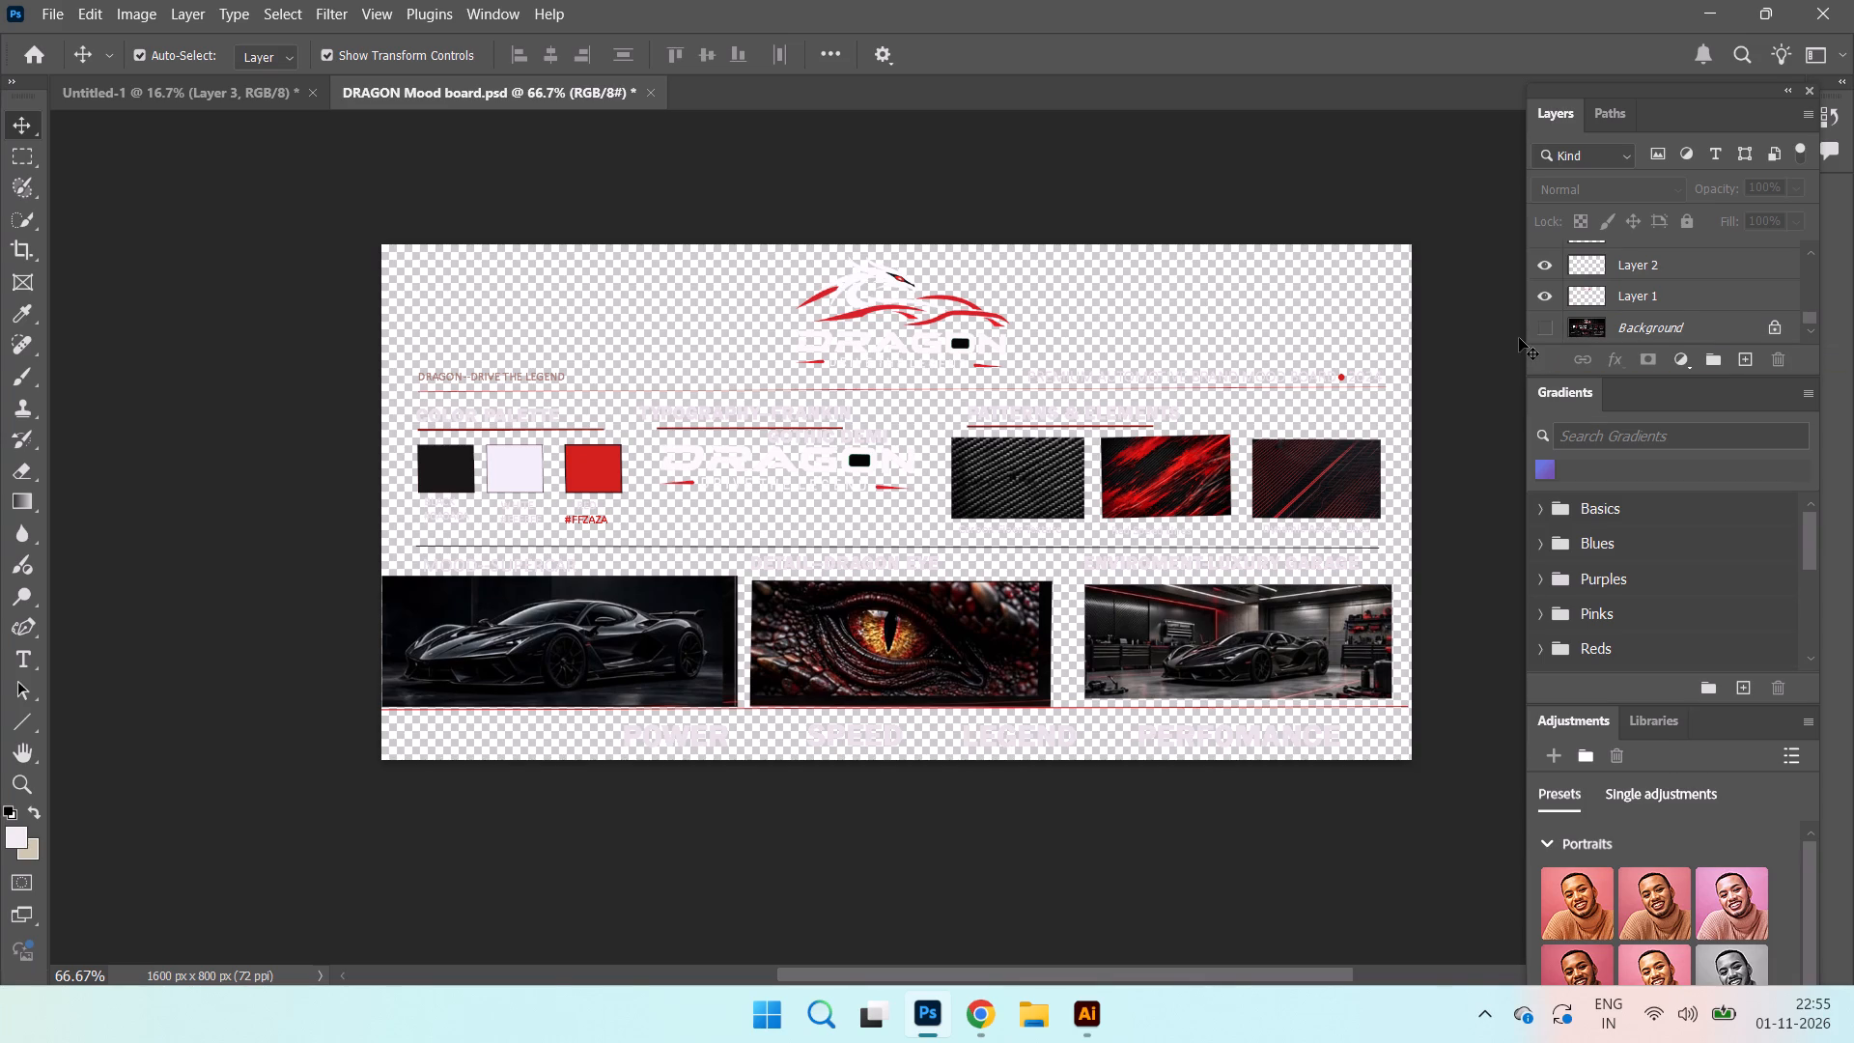
left_click(1545, 332)
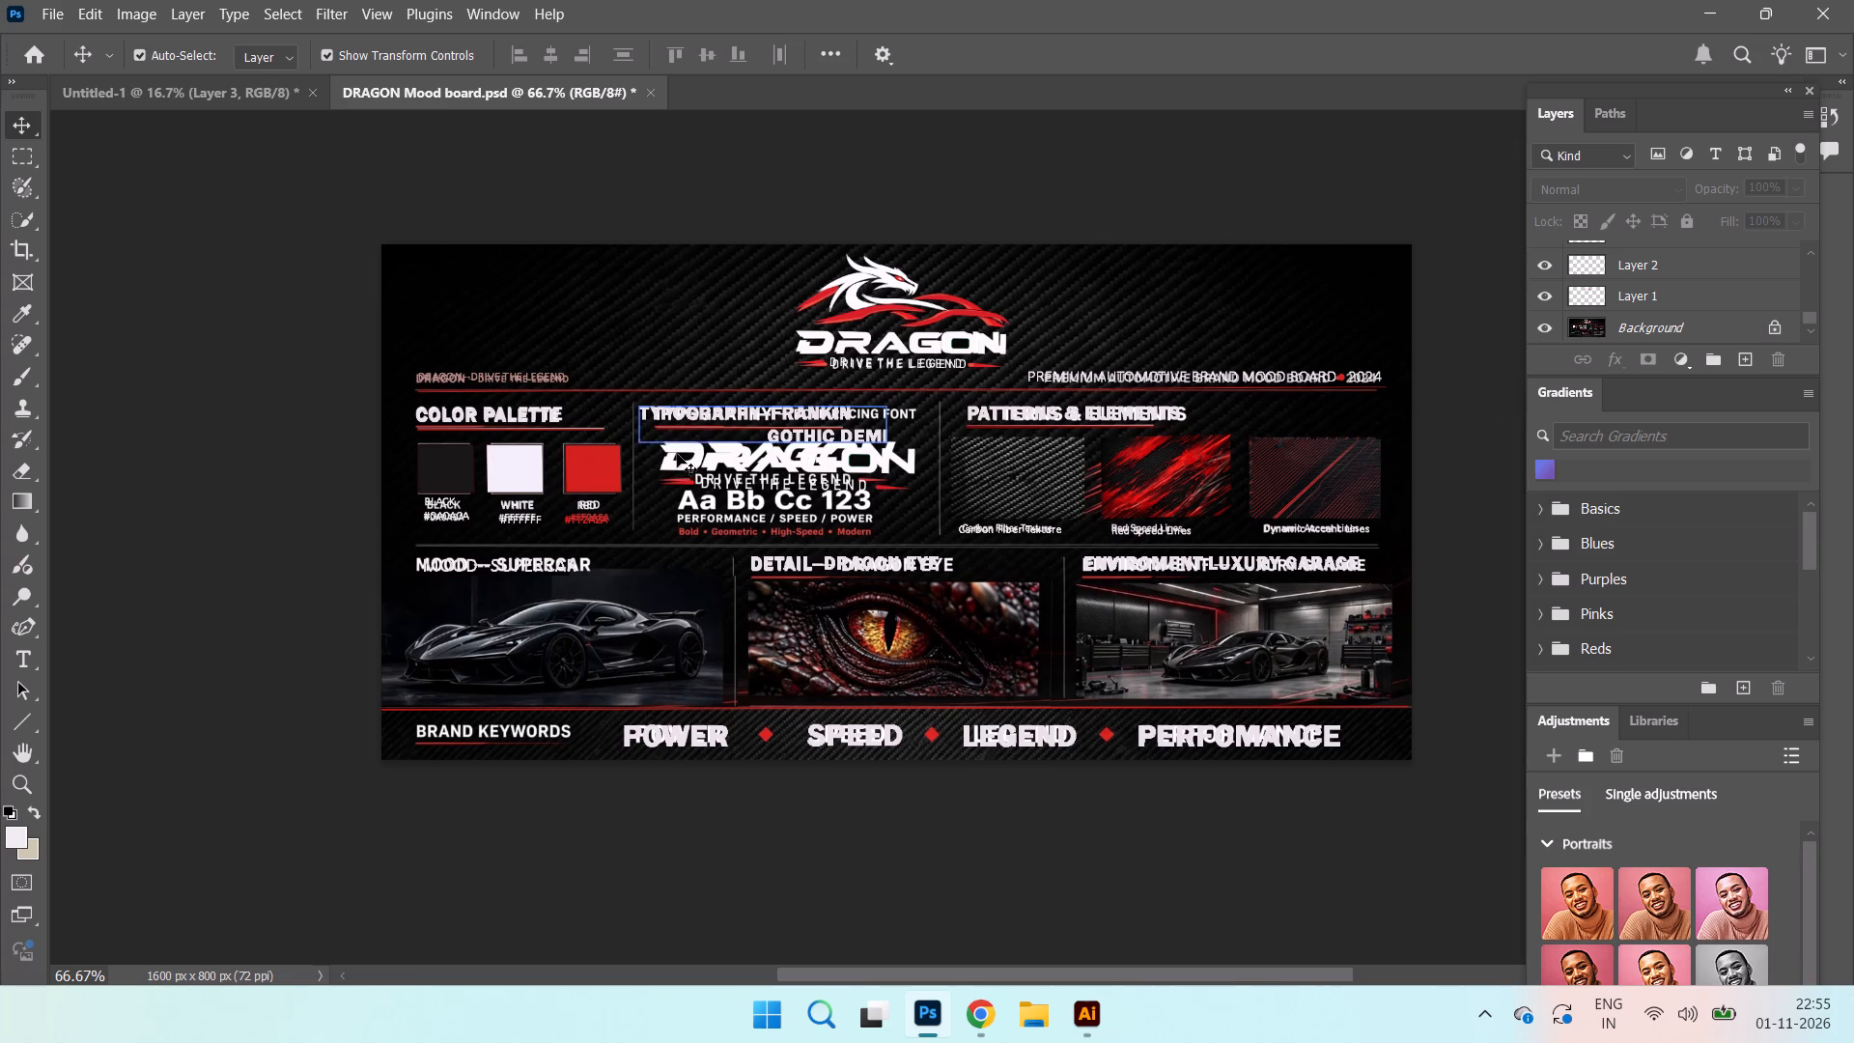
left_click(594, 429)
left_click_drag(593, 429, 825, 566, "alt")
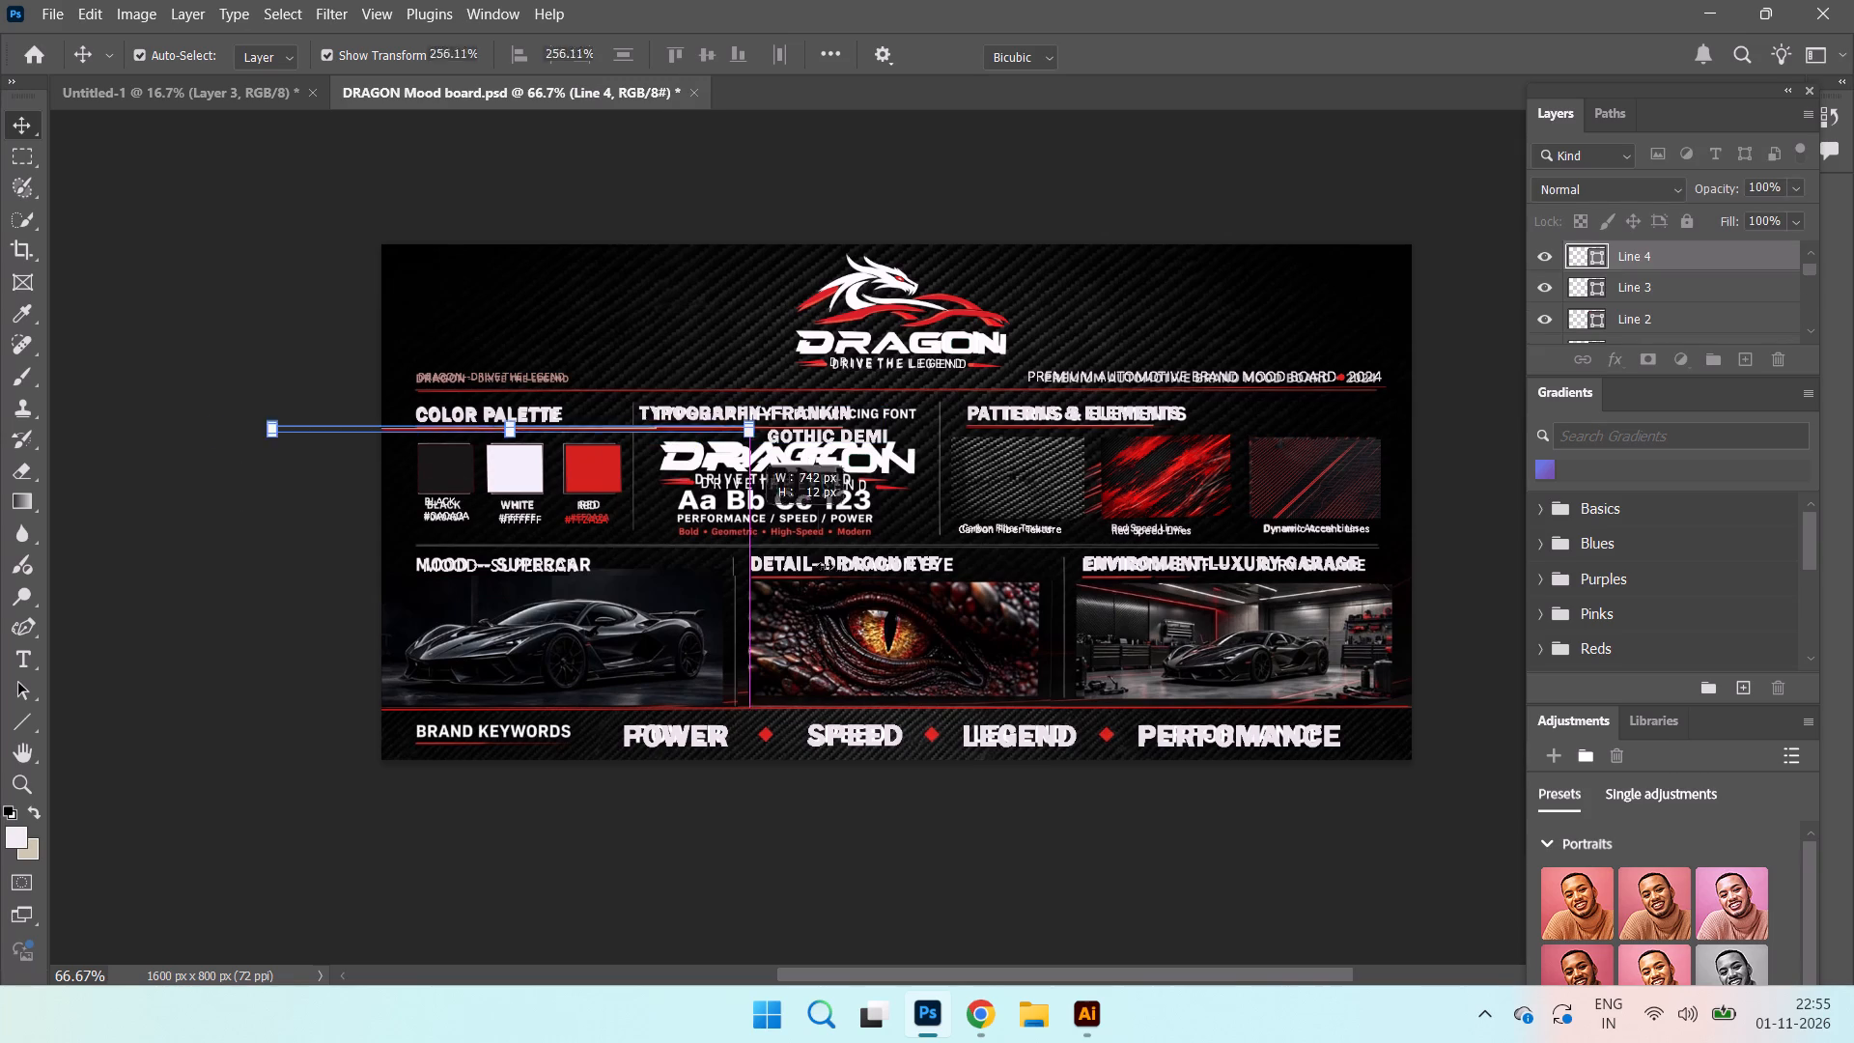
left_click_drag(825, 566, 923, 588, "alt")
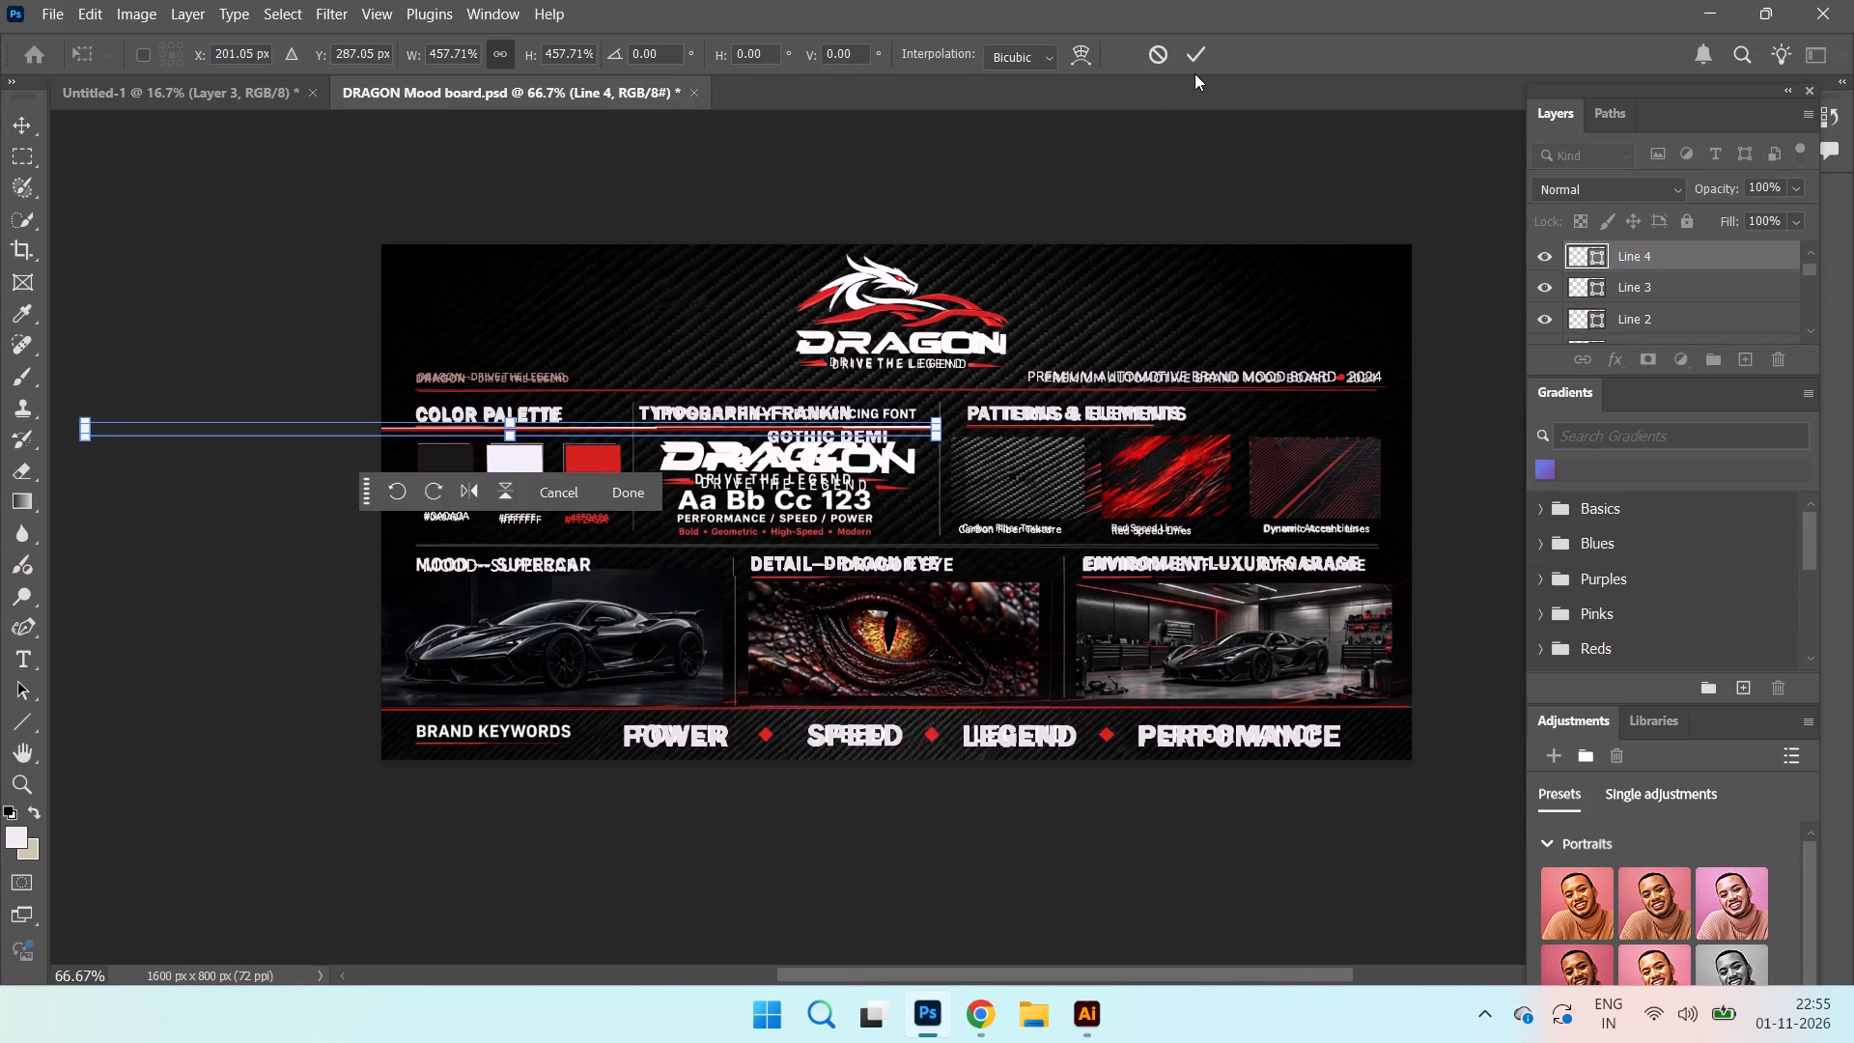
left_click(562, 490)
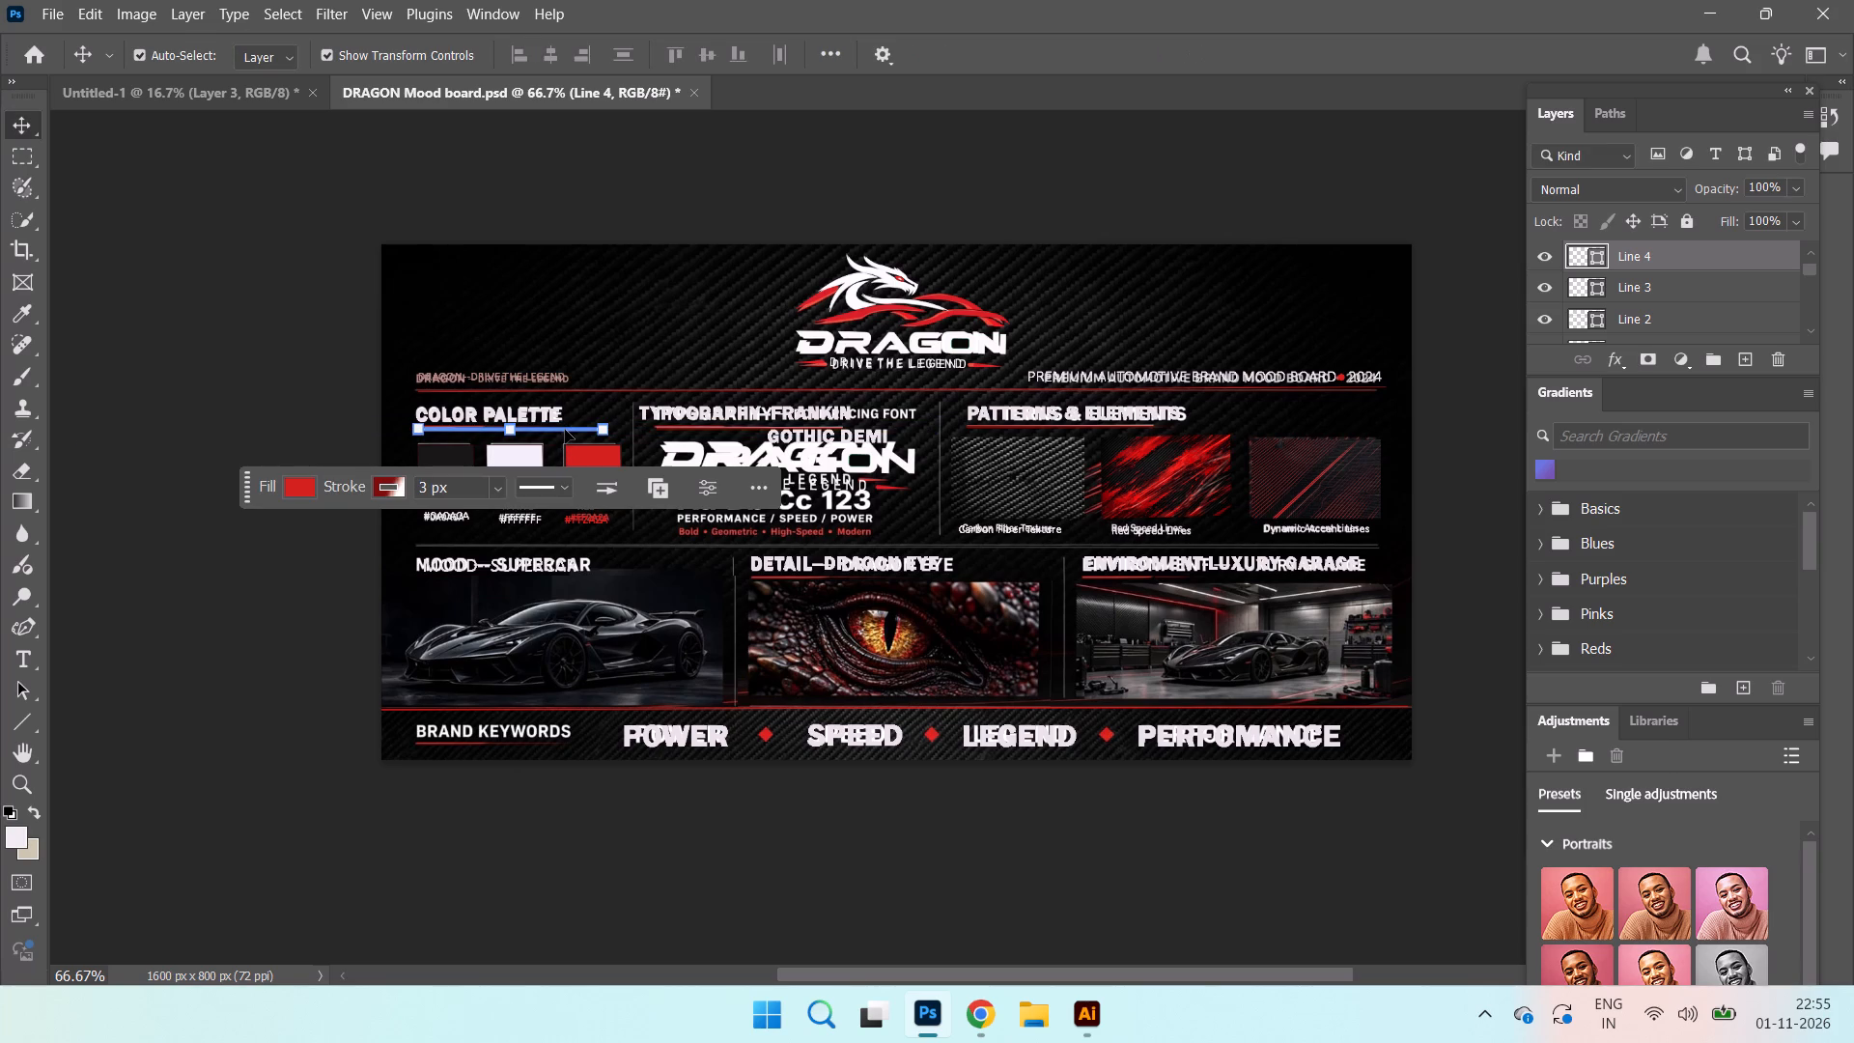
Duplicate the COLOR PALETTE underline and place the copy beneath the DETAIL—DRAGON EYE heading.
left_click_drag(565, 430, 907, 590, "alt")
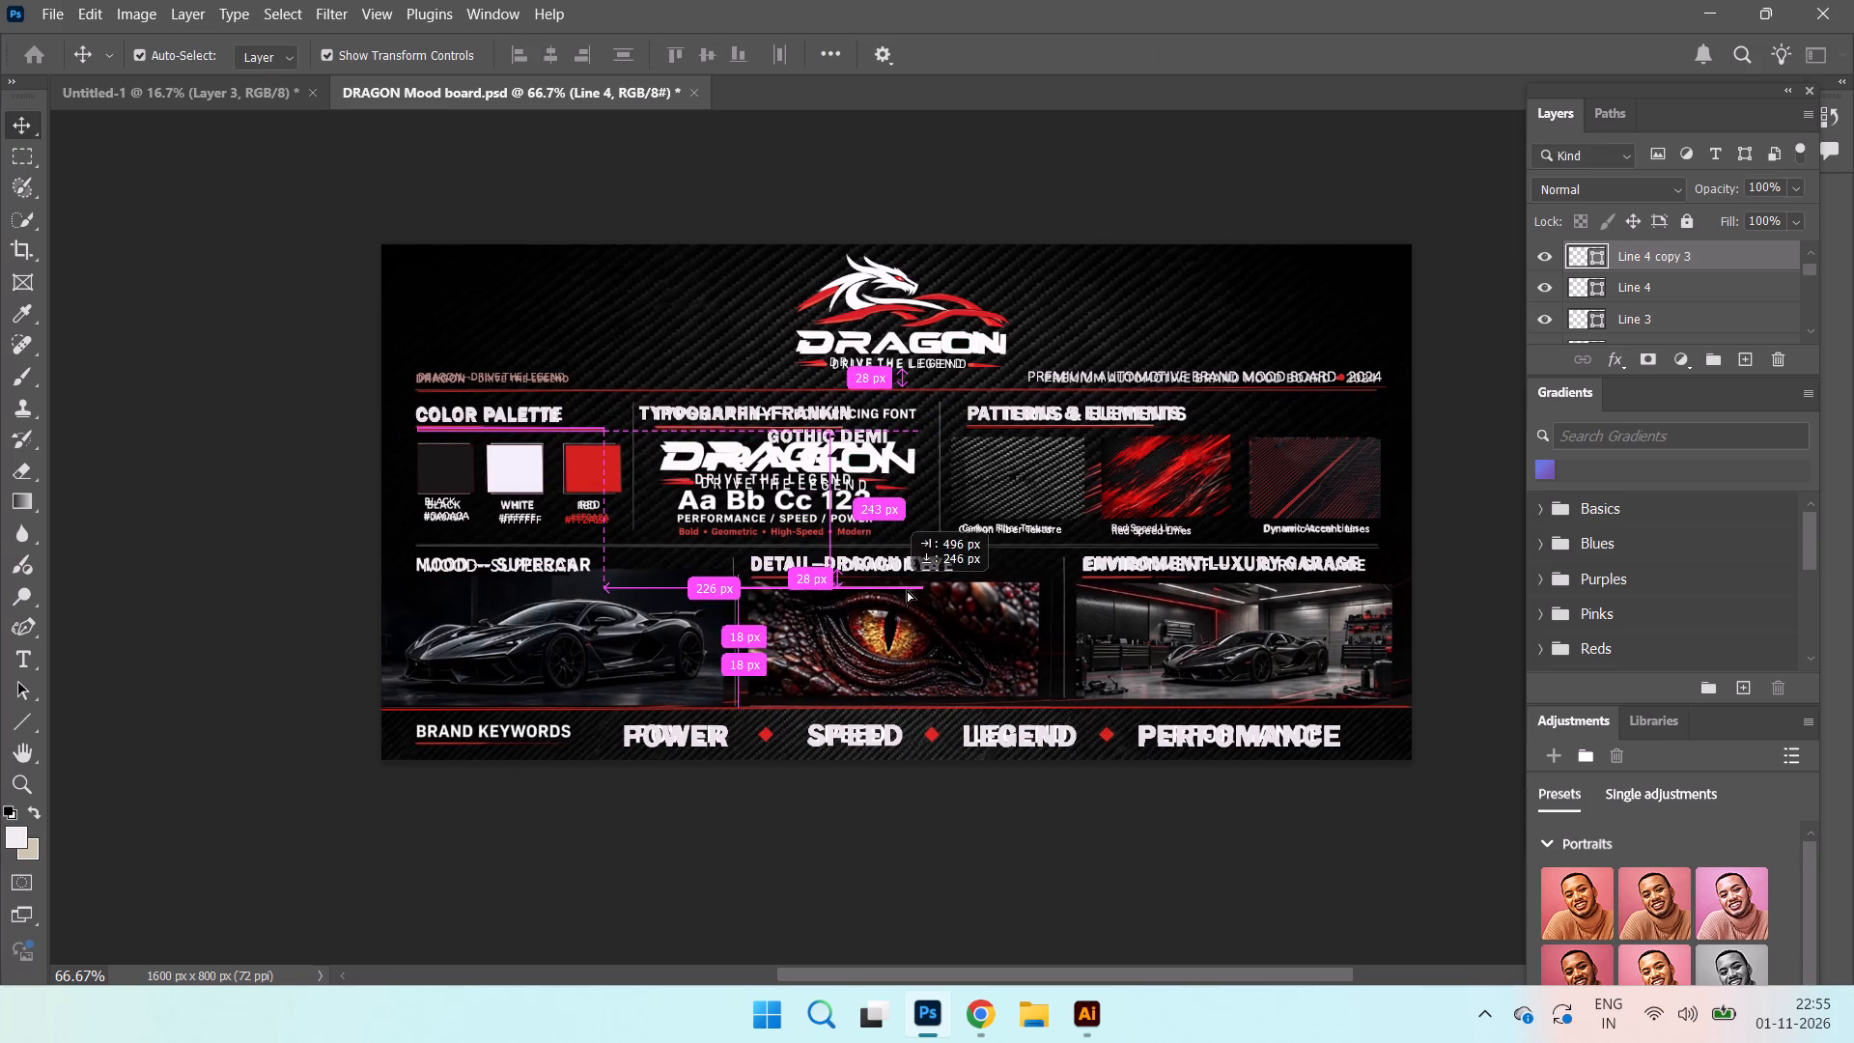
left_click_drag(907, 590, 901, 577, "alt")
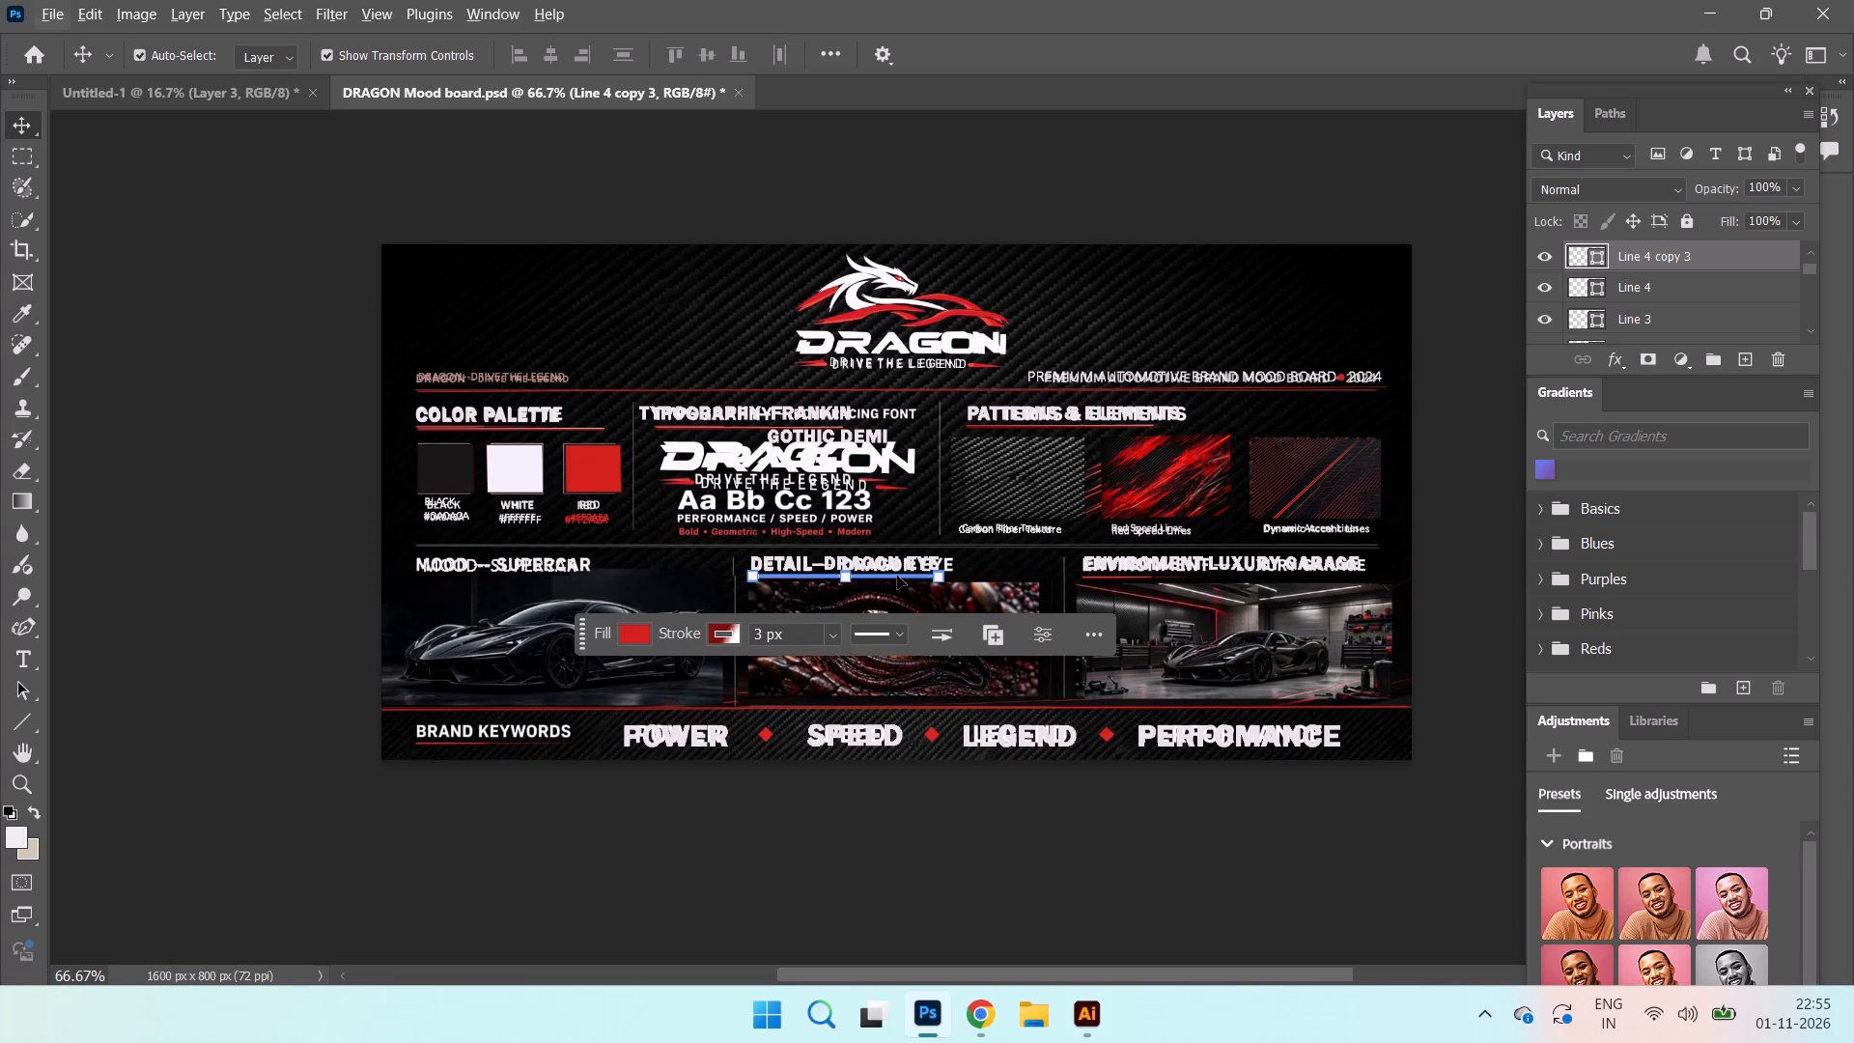
Duplicate the DRAGON EYE underline beneath the LUXURY GARAGE heading and nudge the copy slightly up and left.
left_click_drag(897, 575, 1236, 578, "alt")
key("Up")
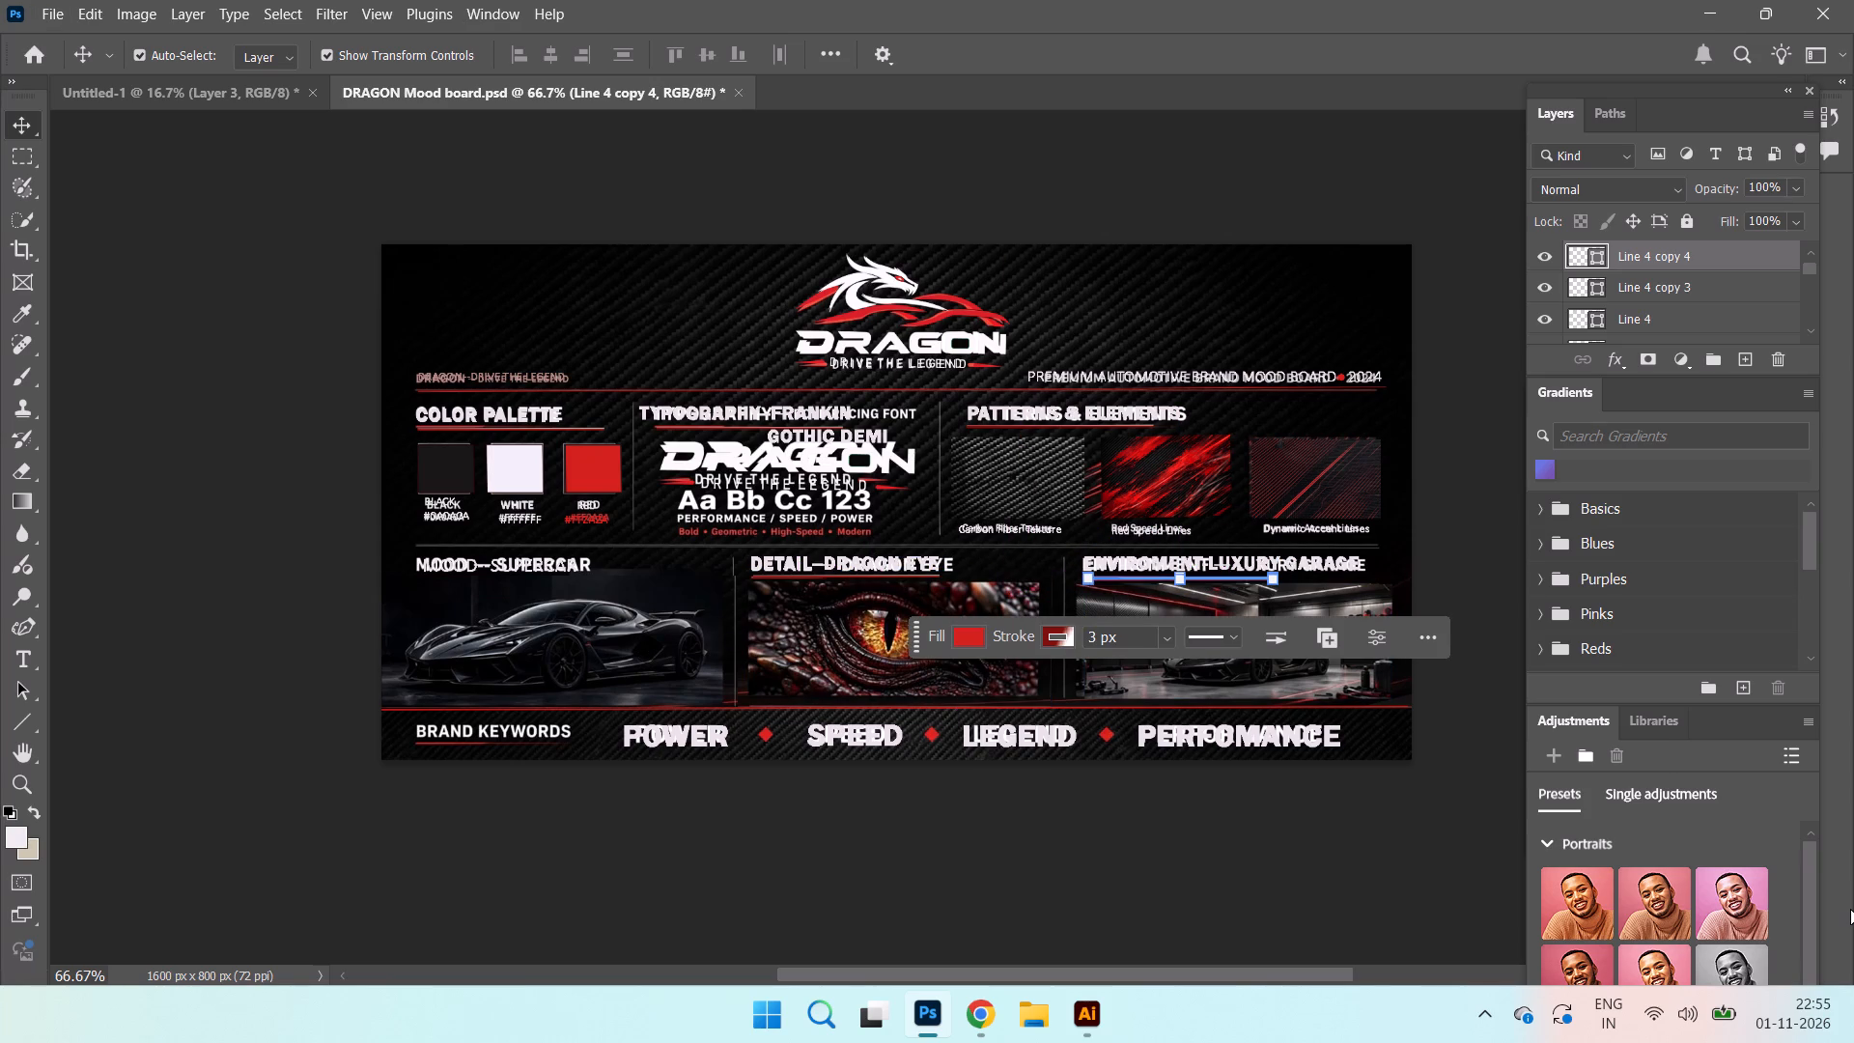
key("Up")
key("Left")
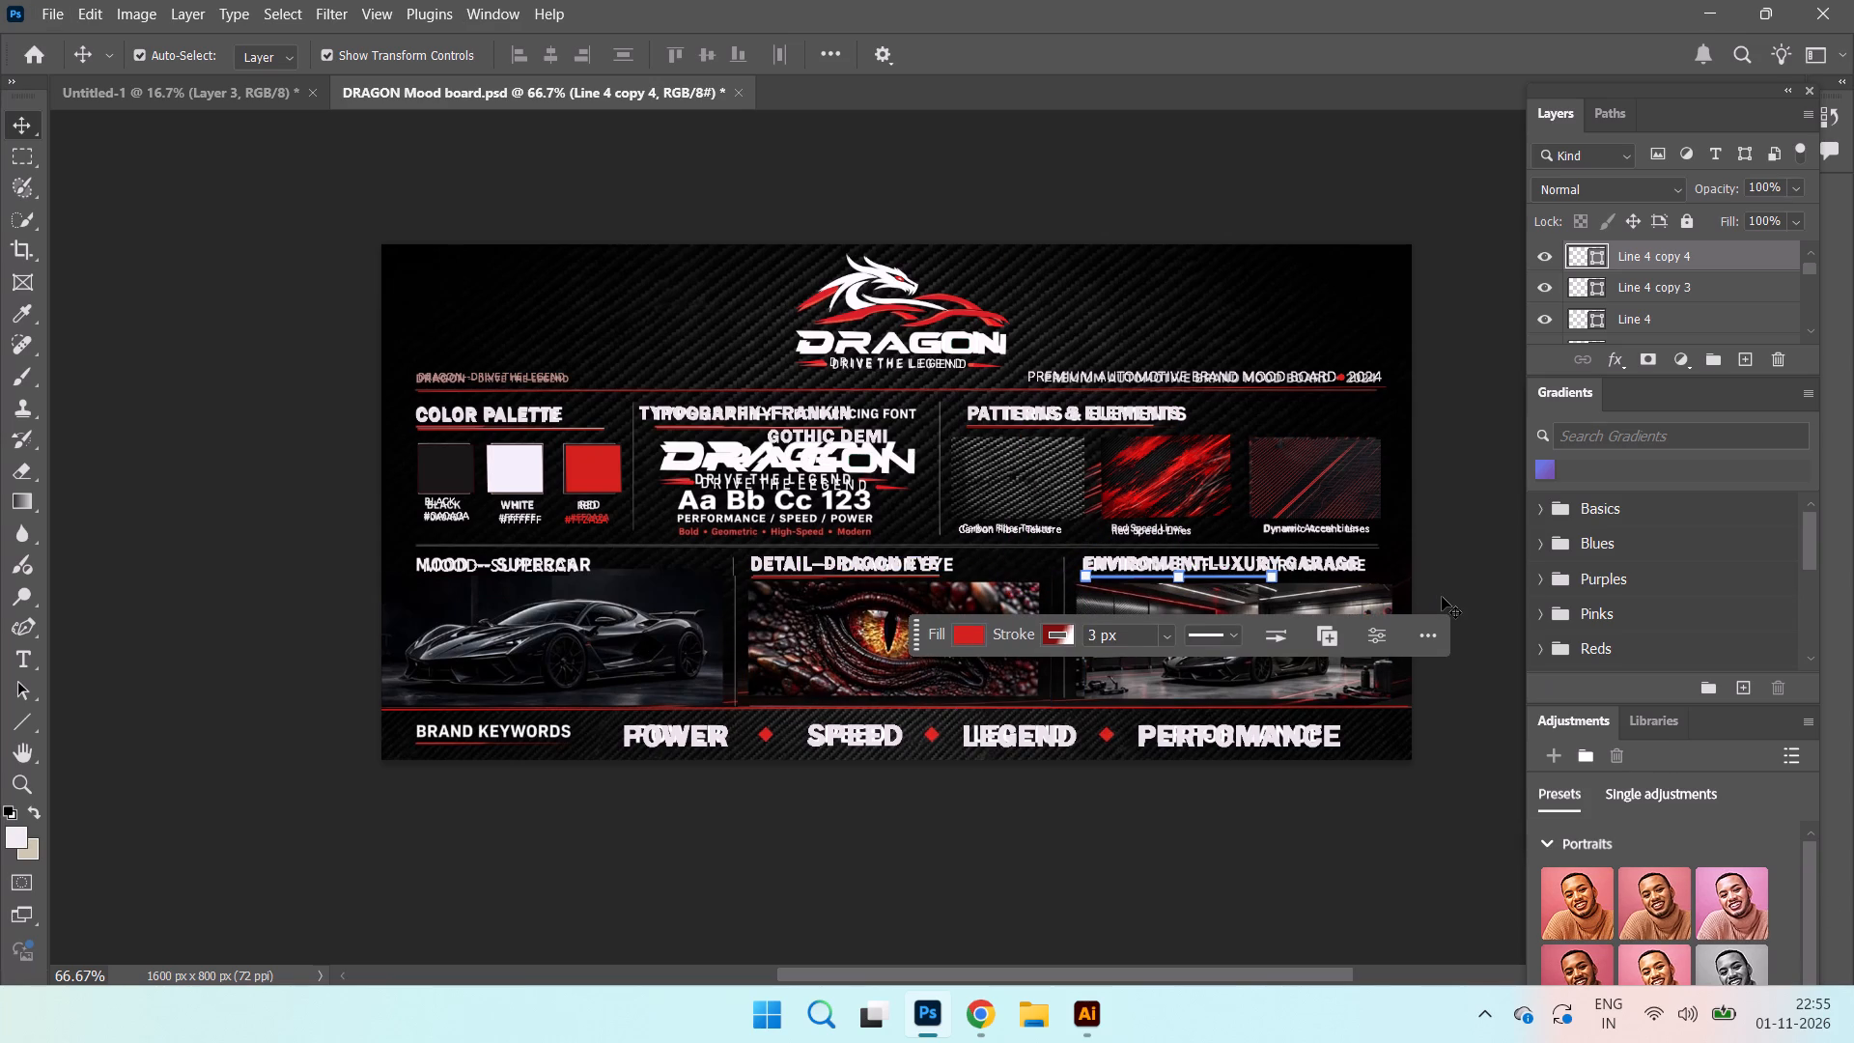
left_click(1039, 180)
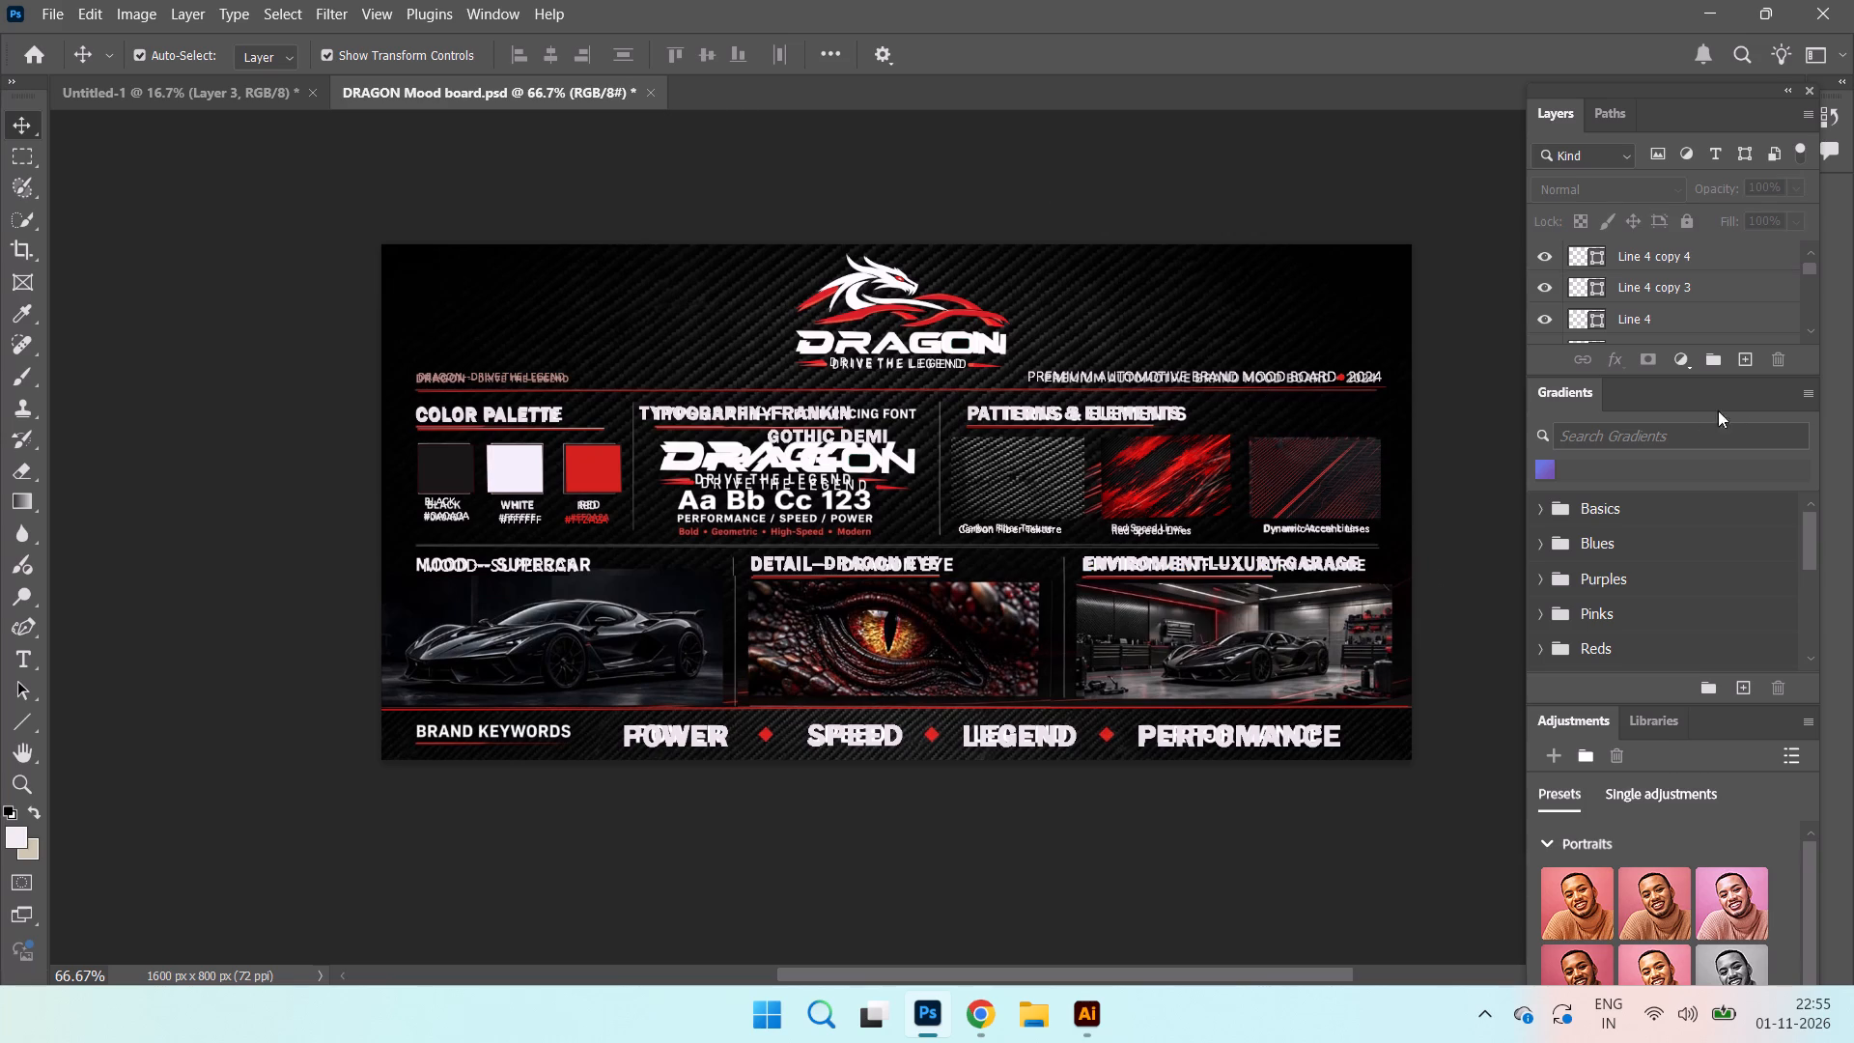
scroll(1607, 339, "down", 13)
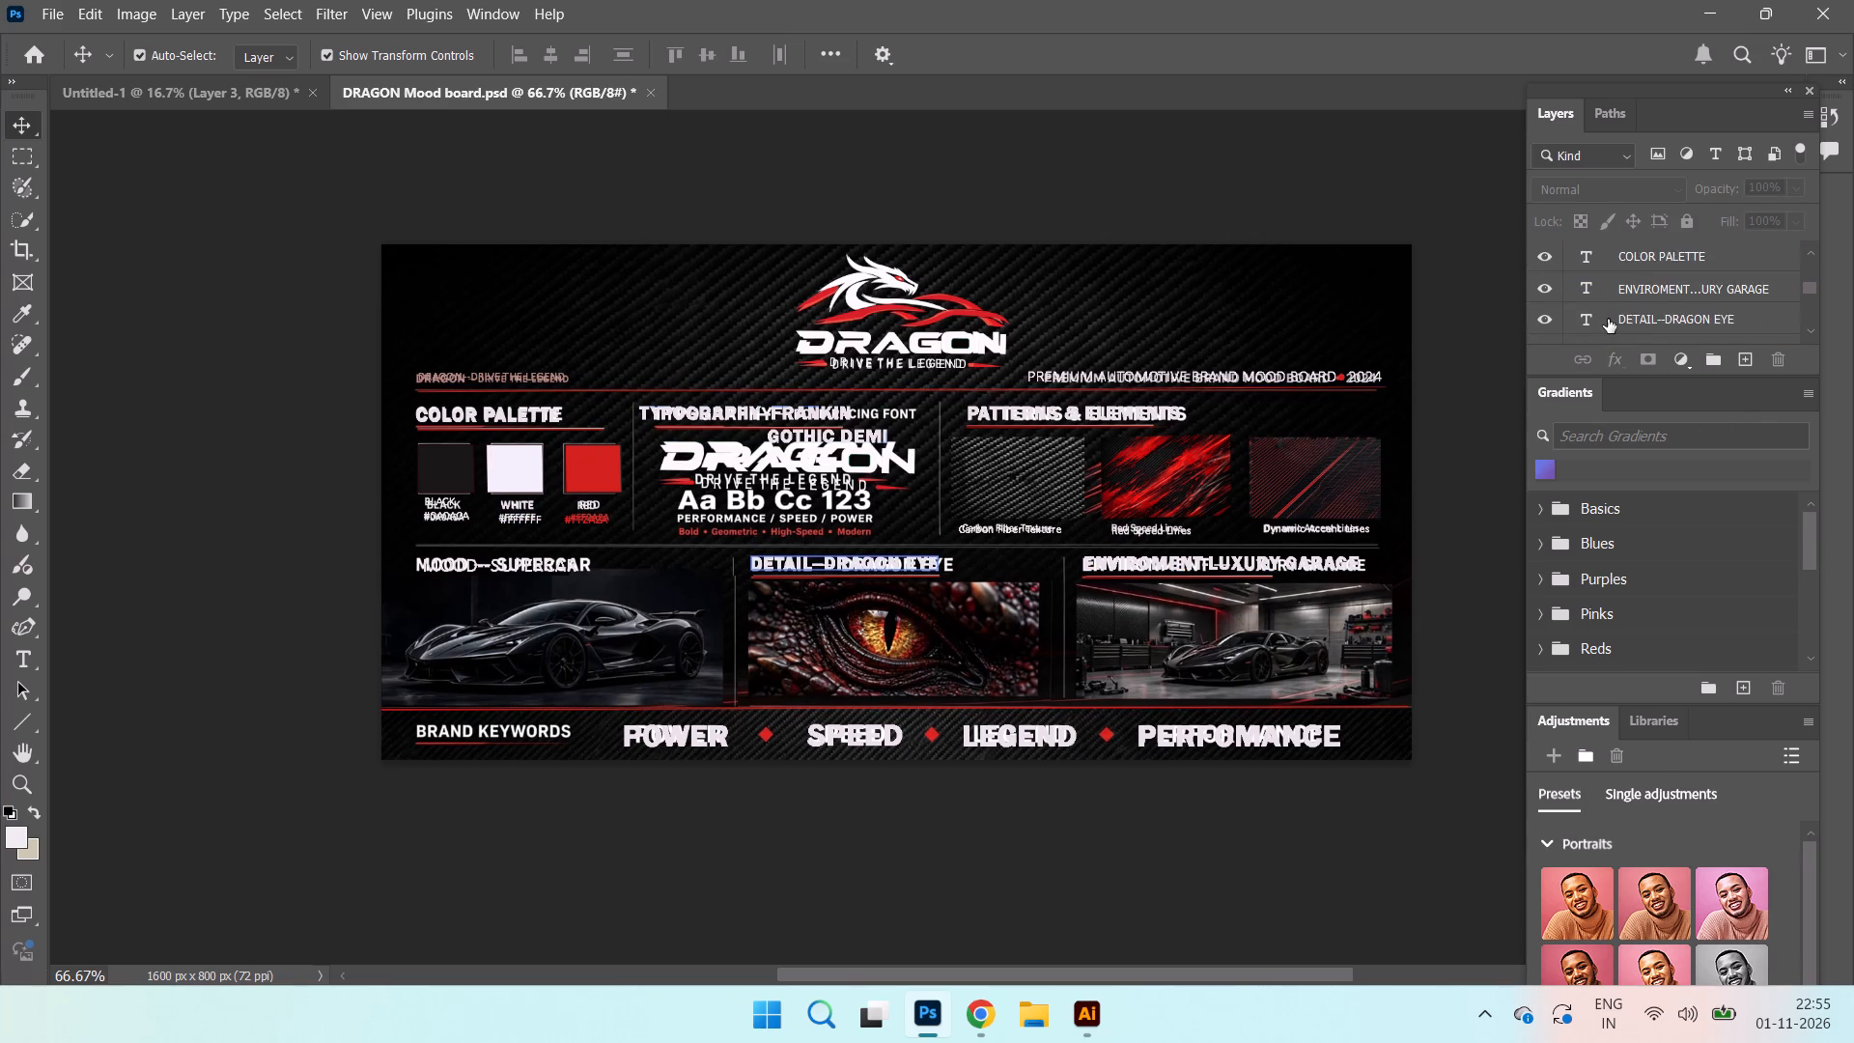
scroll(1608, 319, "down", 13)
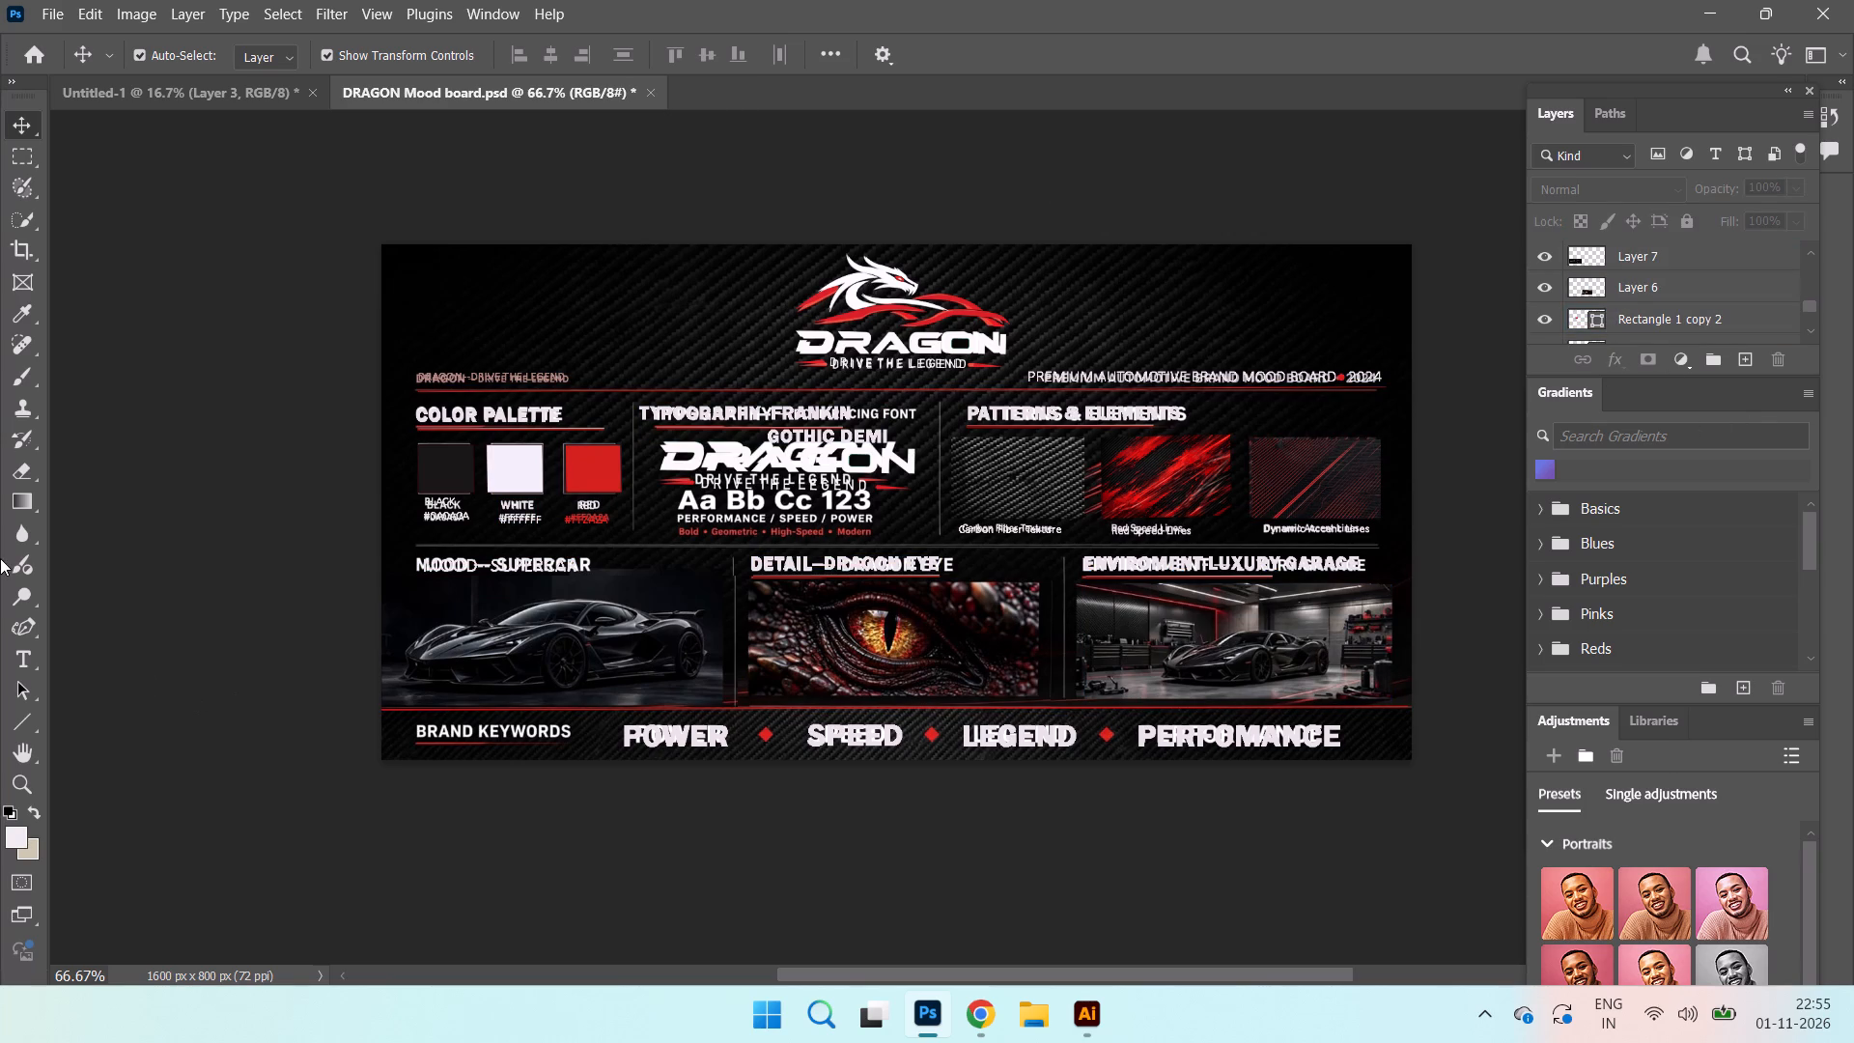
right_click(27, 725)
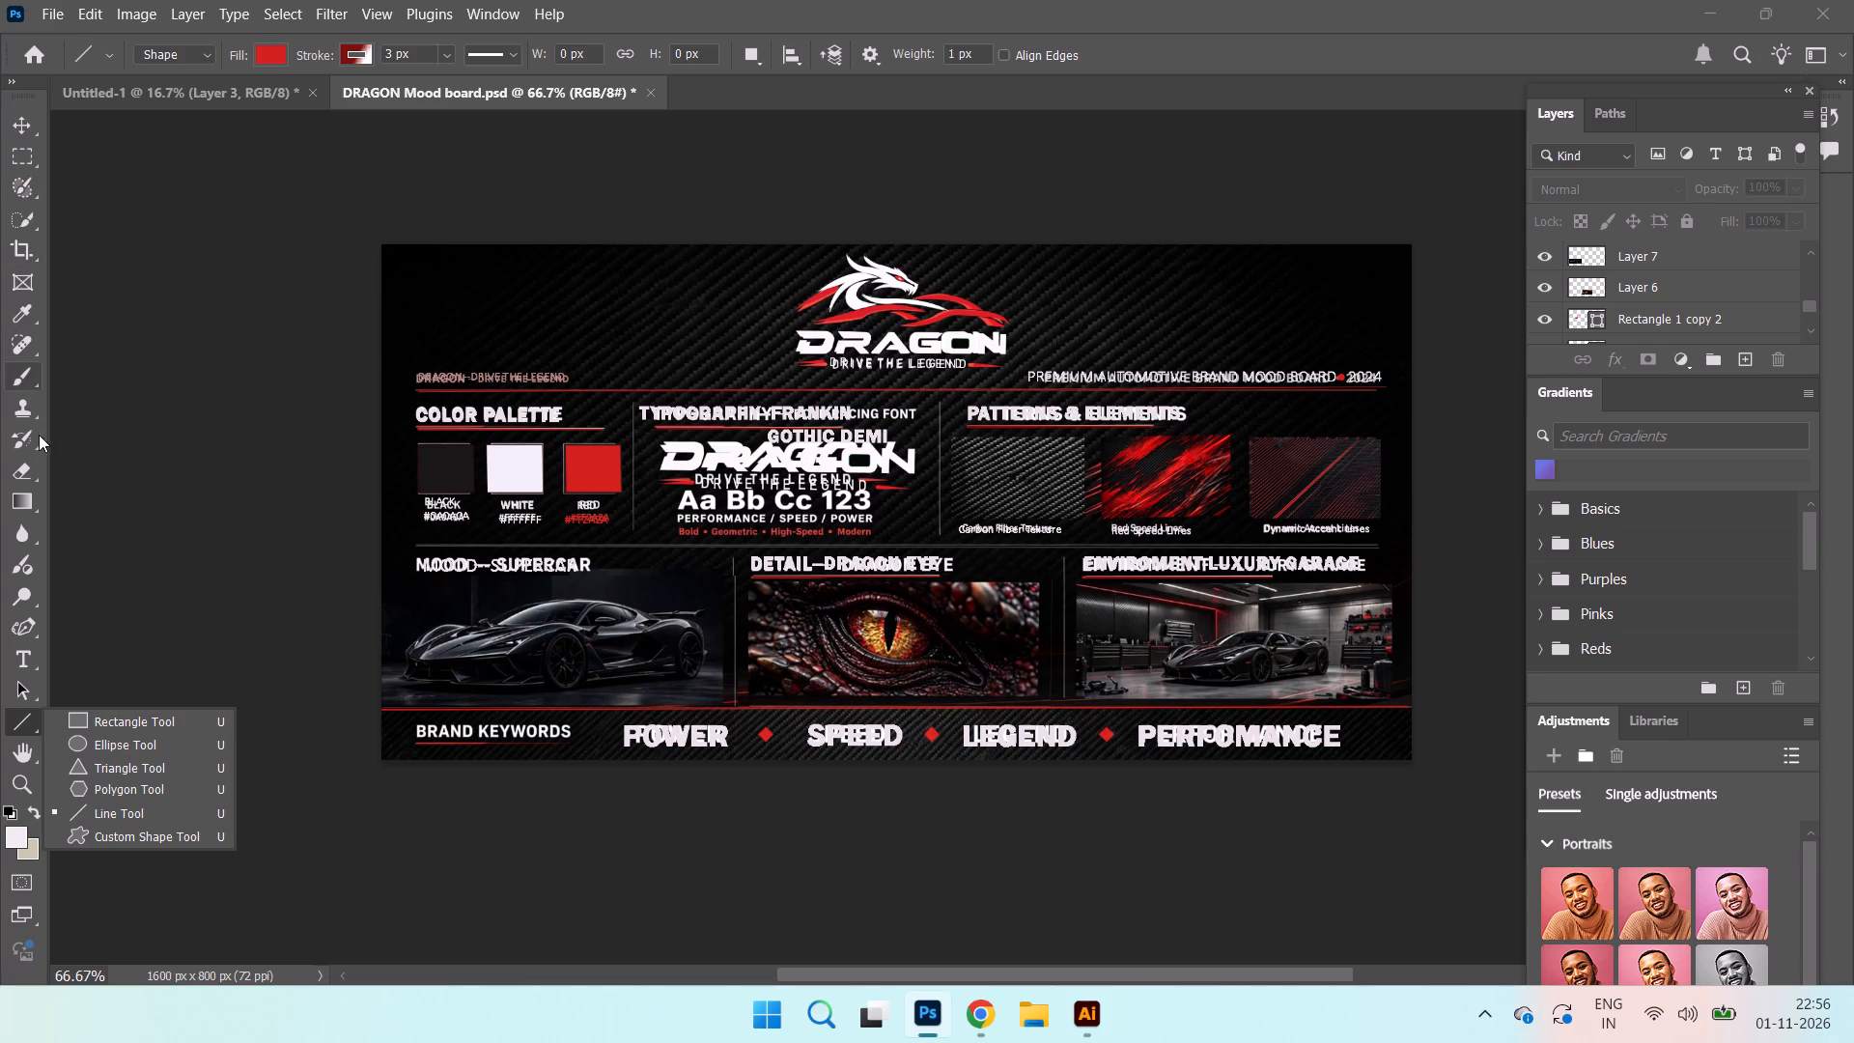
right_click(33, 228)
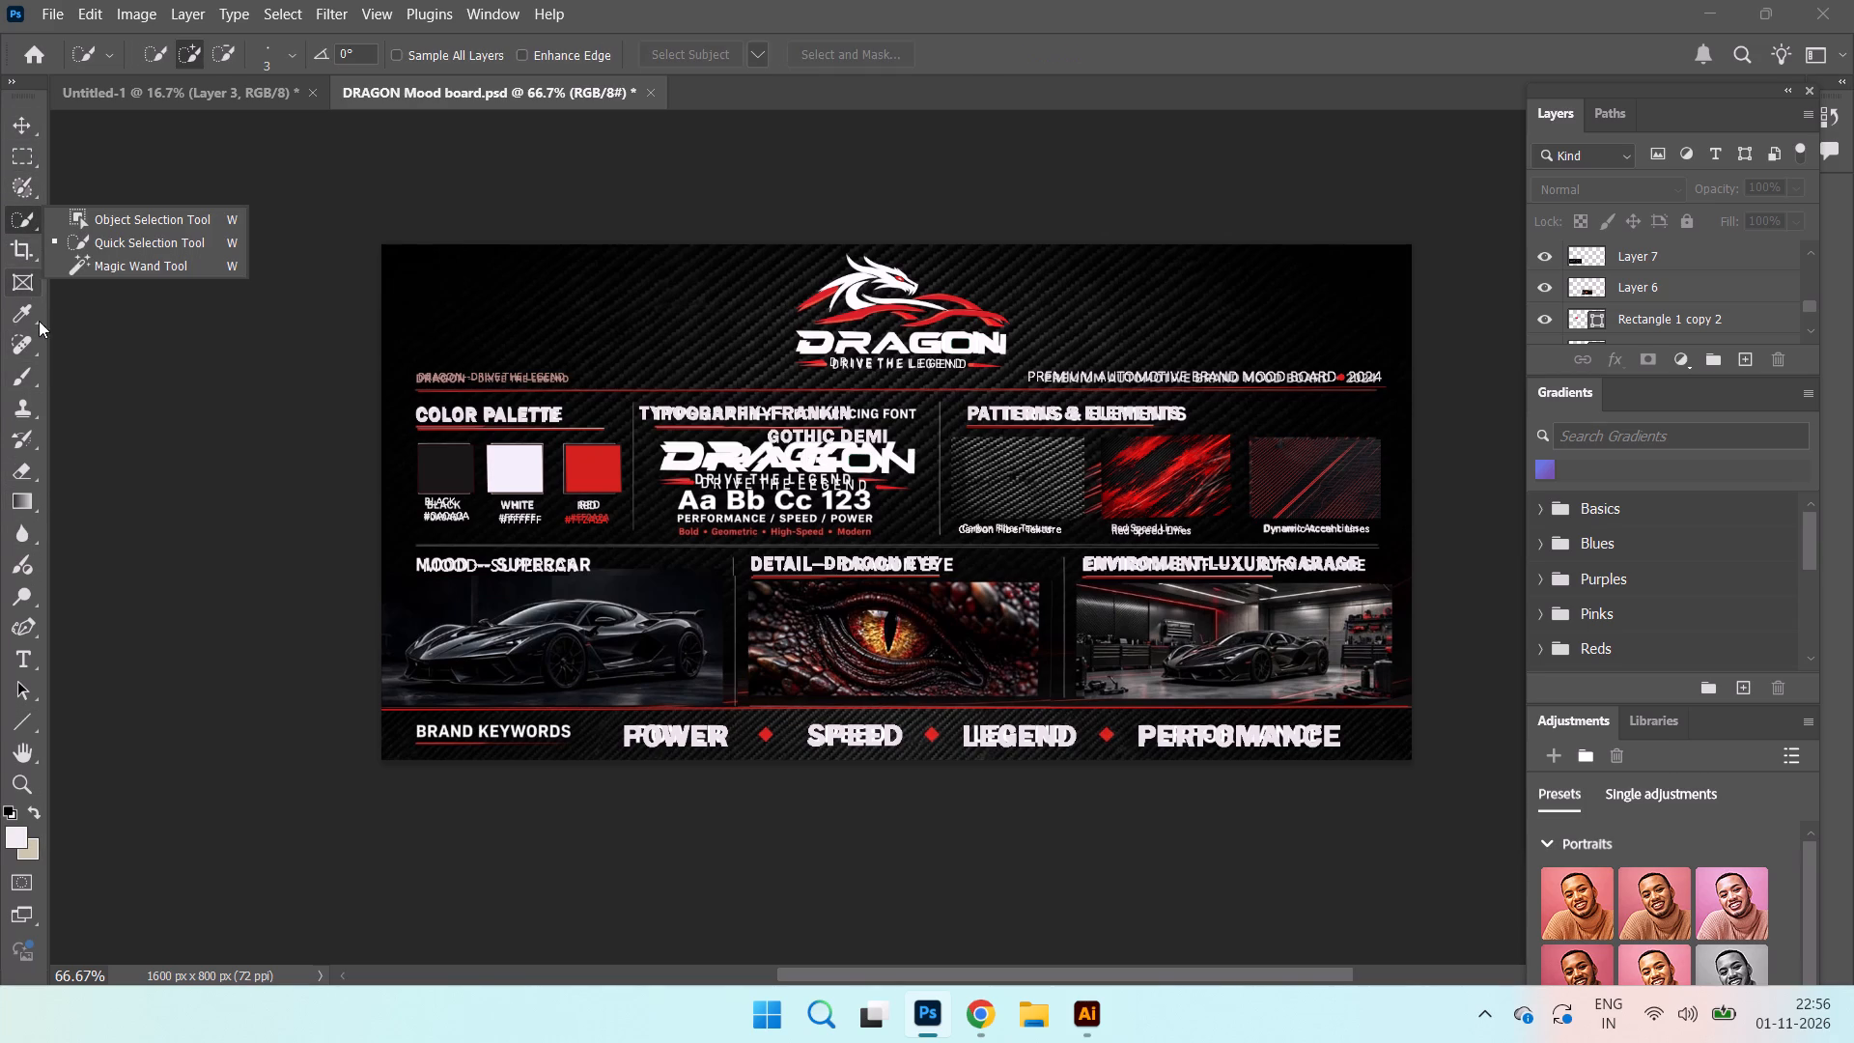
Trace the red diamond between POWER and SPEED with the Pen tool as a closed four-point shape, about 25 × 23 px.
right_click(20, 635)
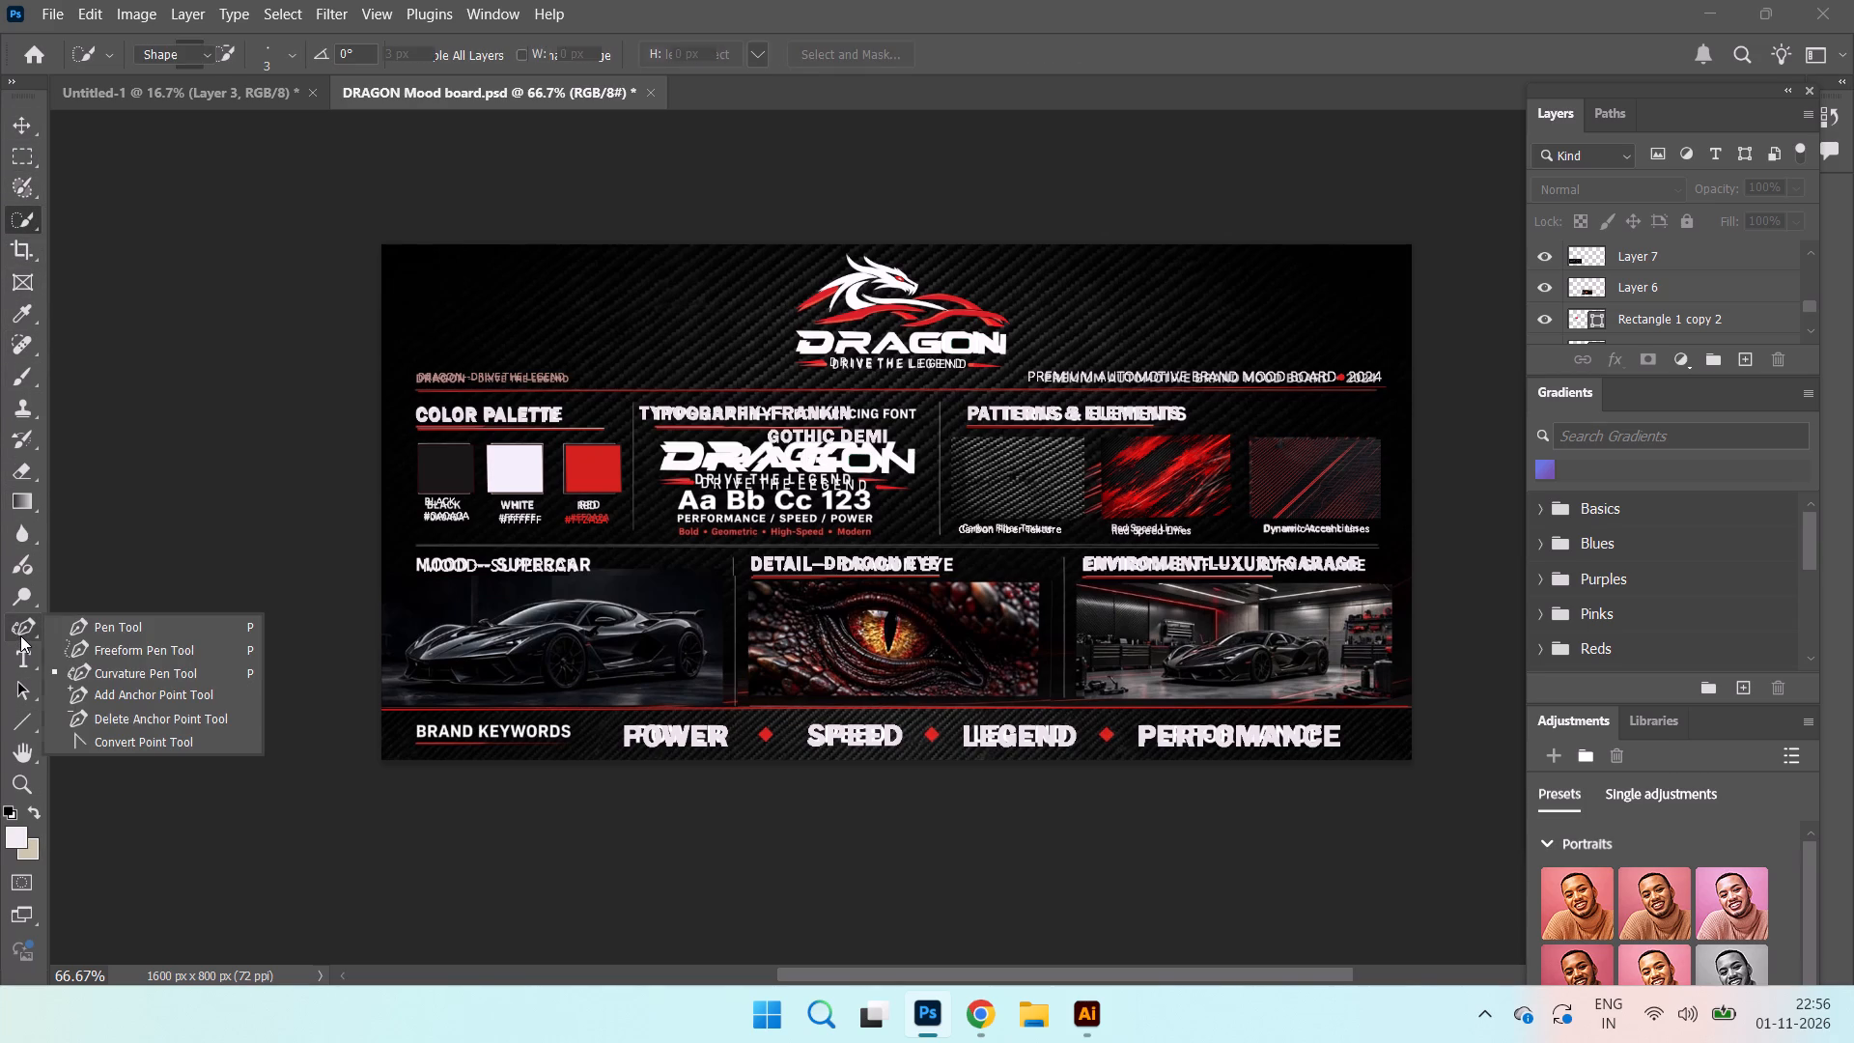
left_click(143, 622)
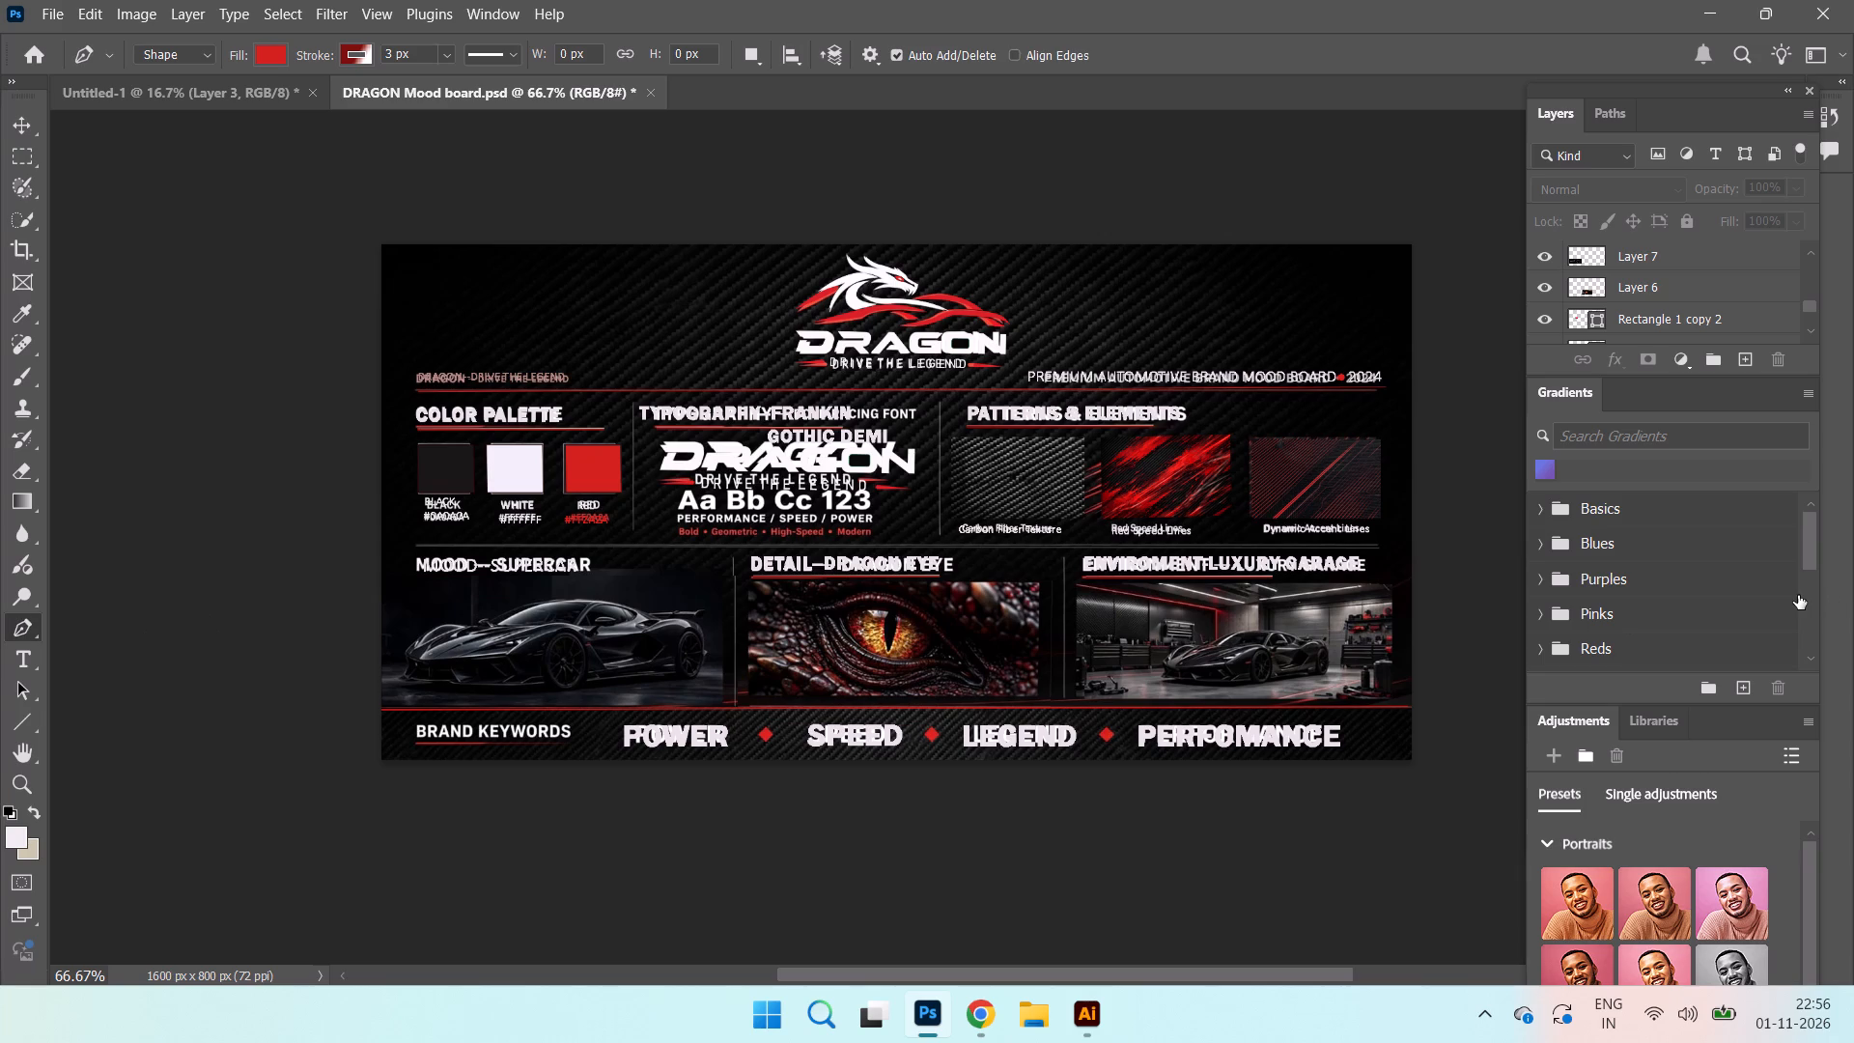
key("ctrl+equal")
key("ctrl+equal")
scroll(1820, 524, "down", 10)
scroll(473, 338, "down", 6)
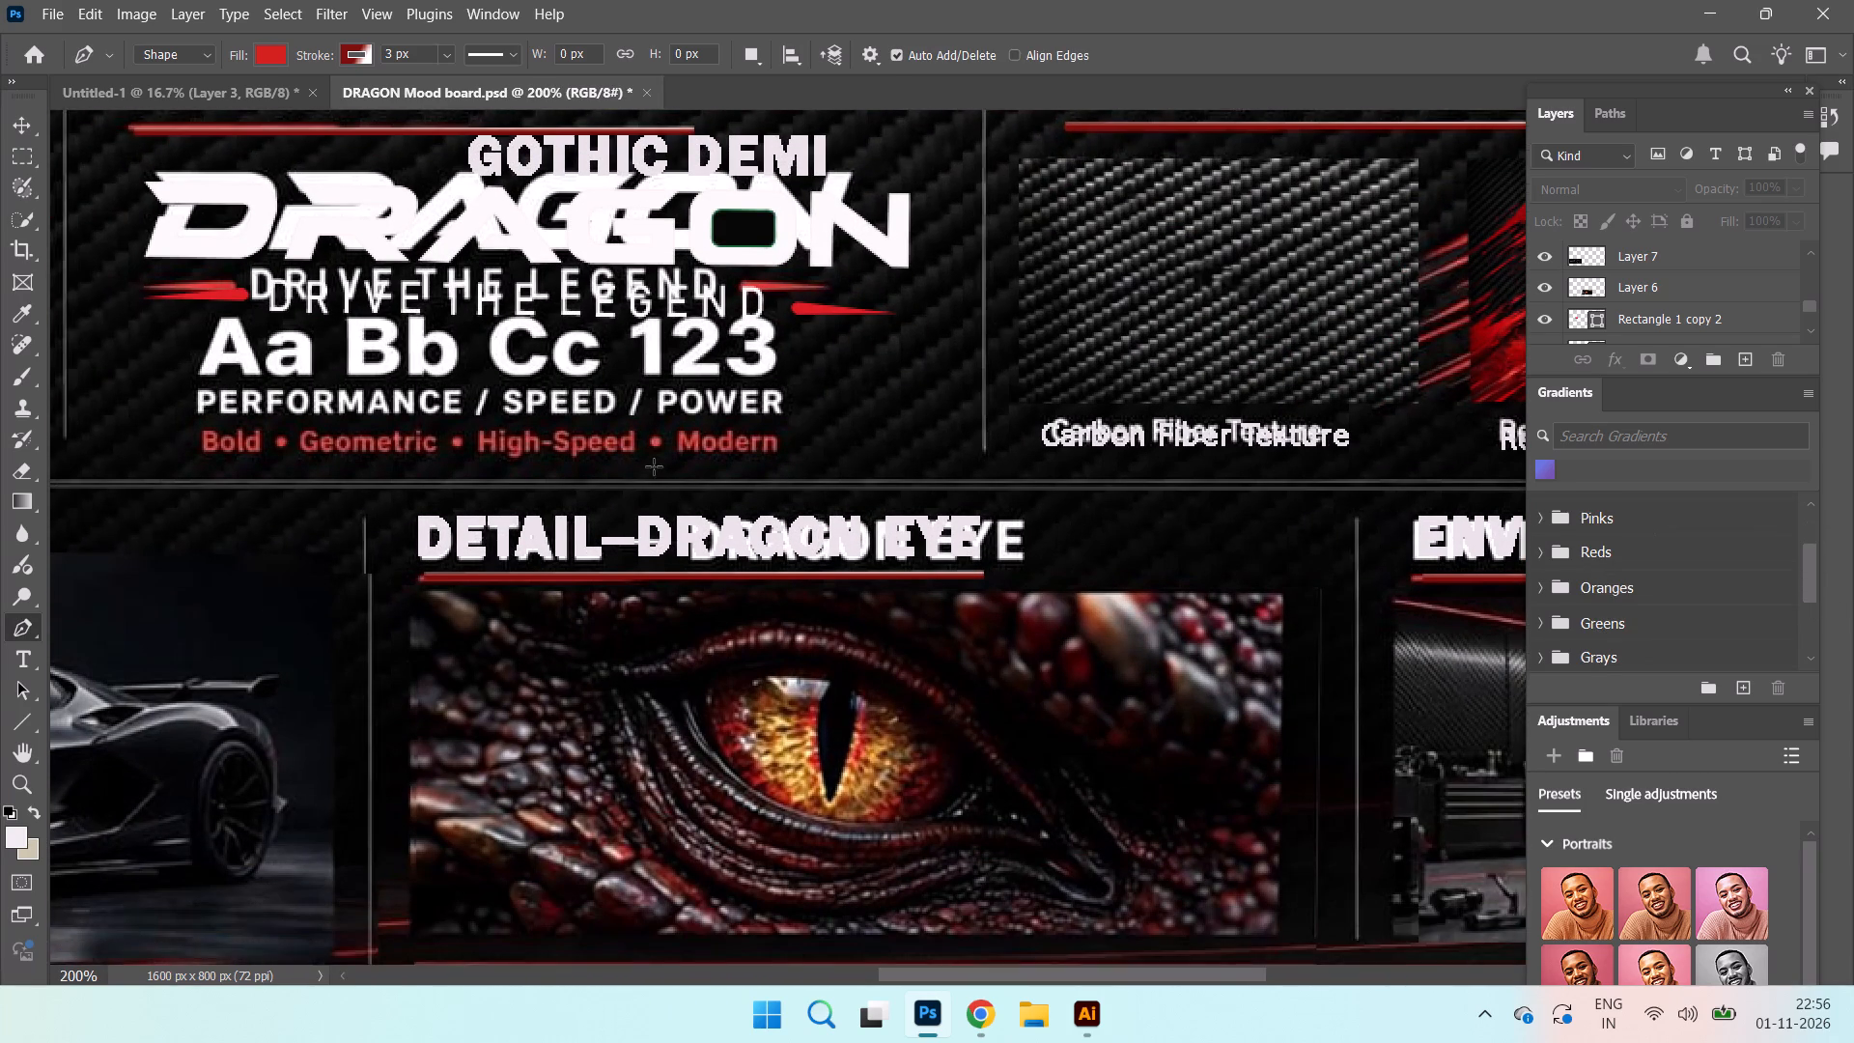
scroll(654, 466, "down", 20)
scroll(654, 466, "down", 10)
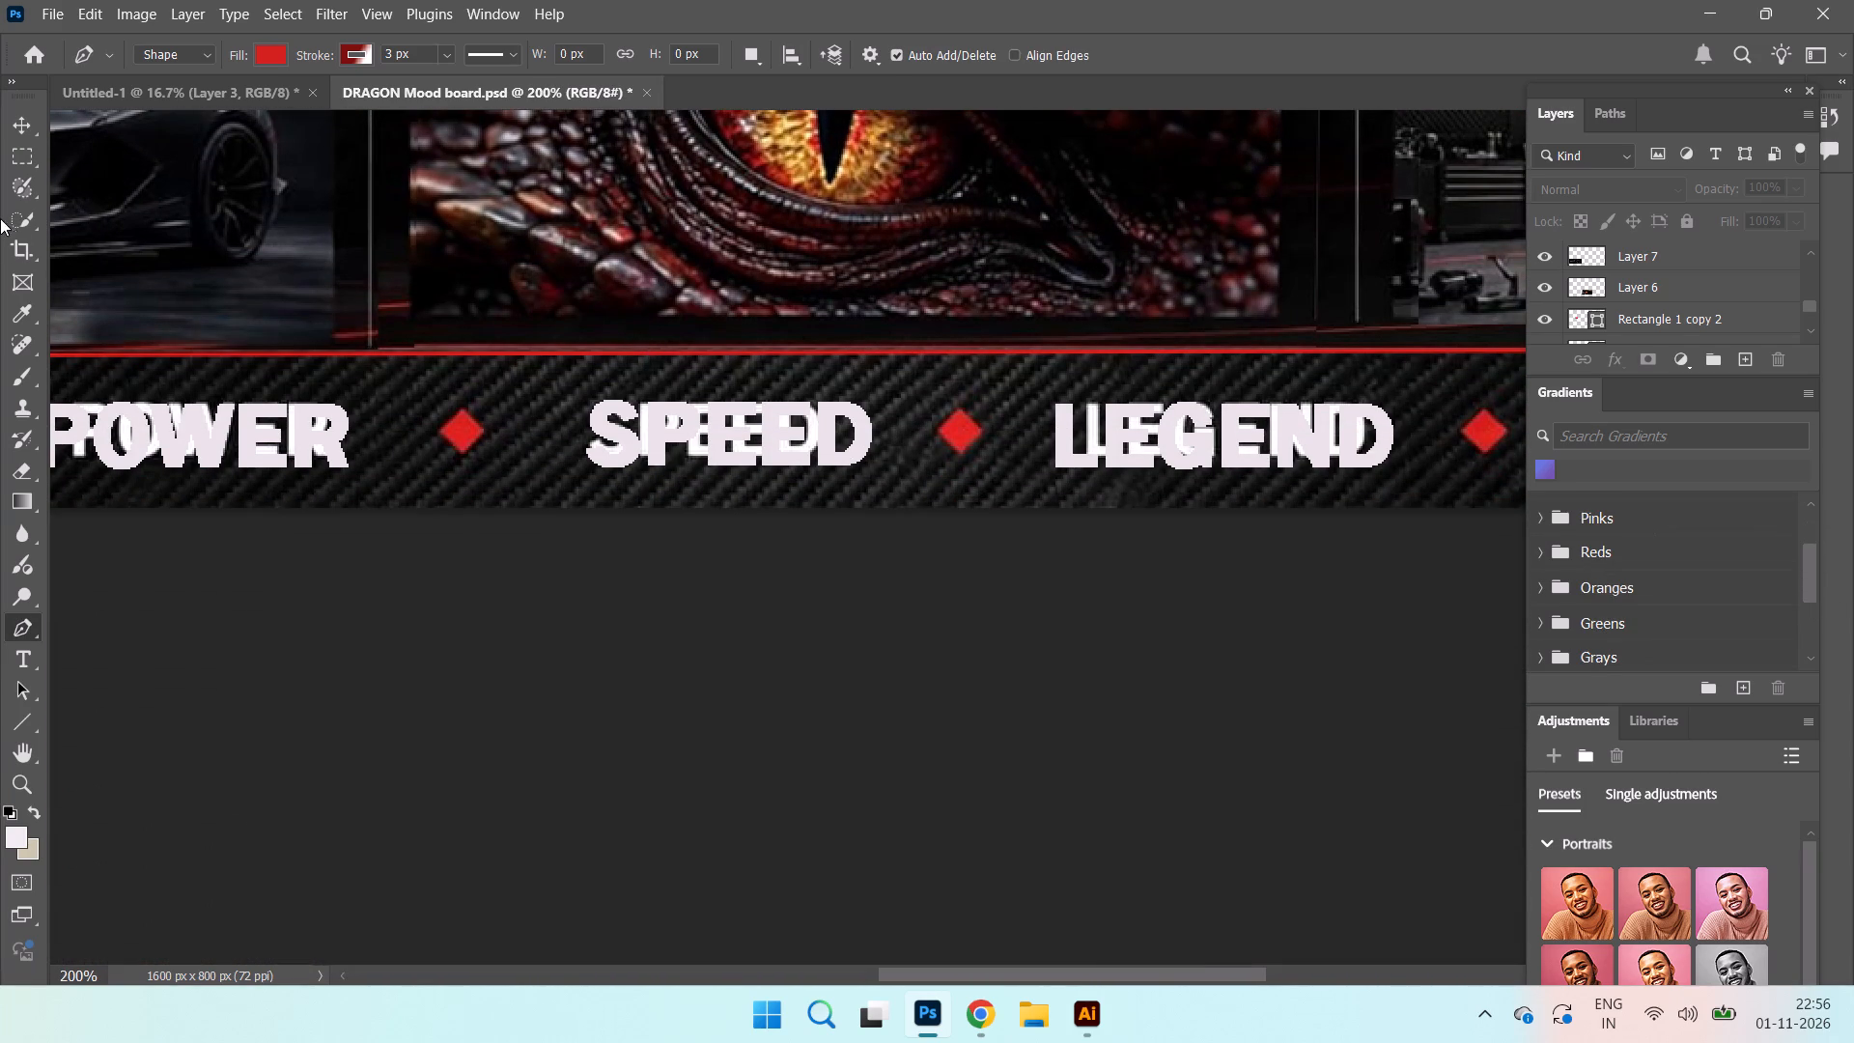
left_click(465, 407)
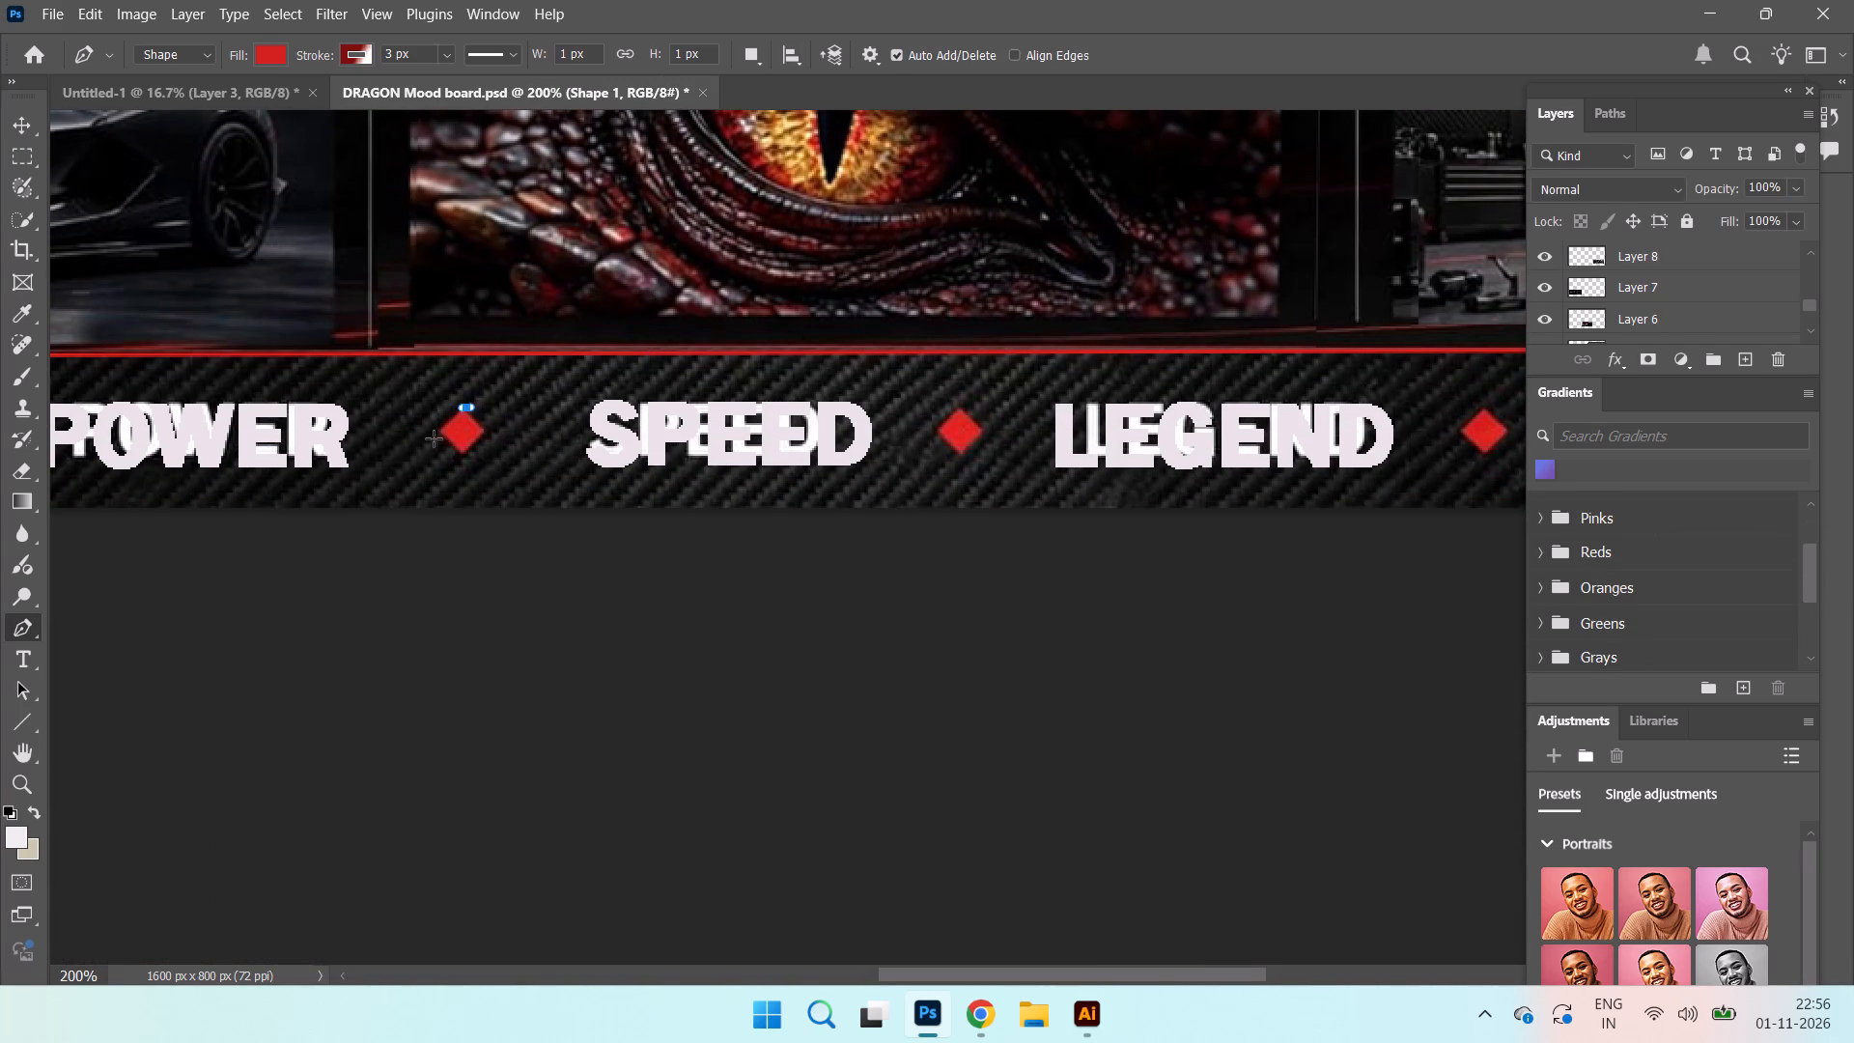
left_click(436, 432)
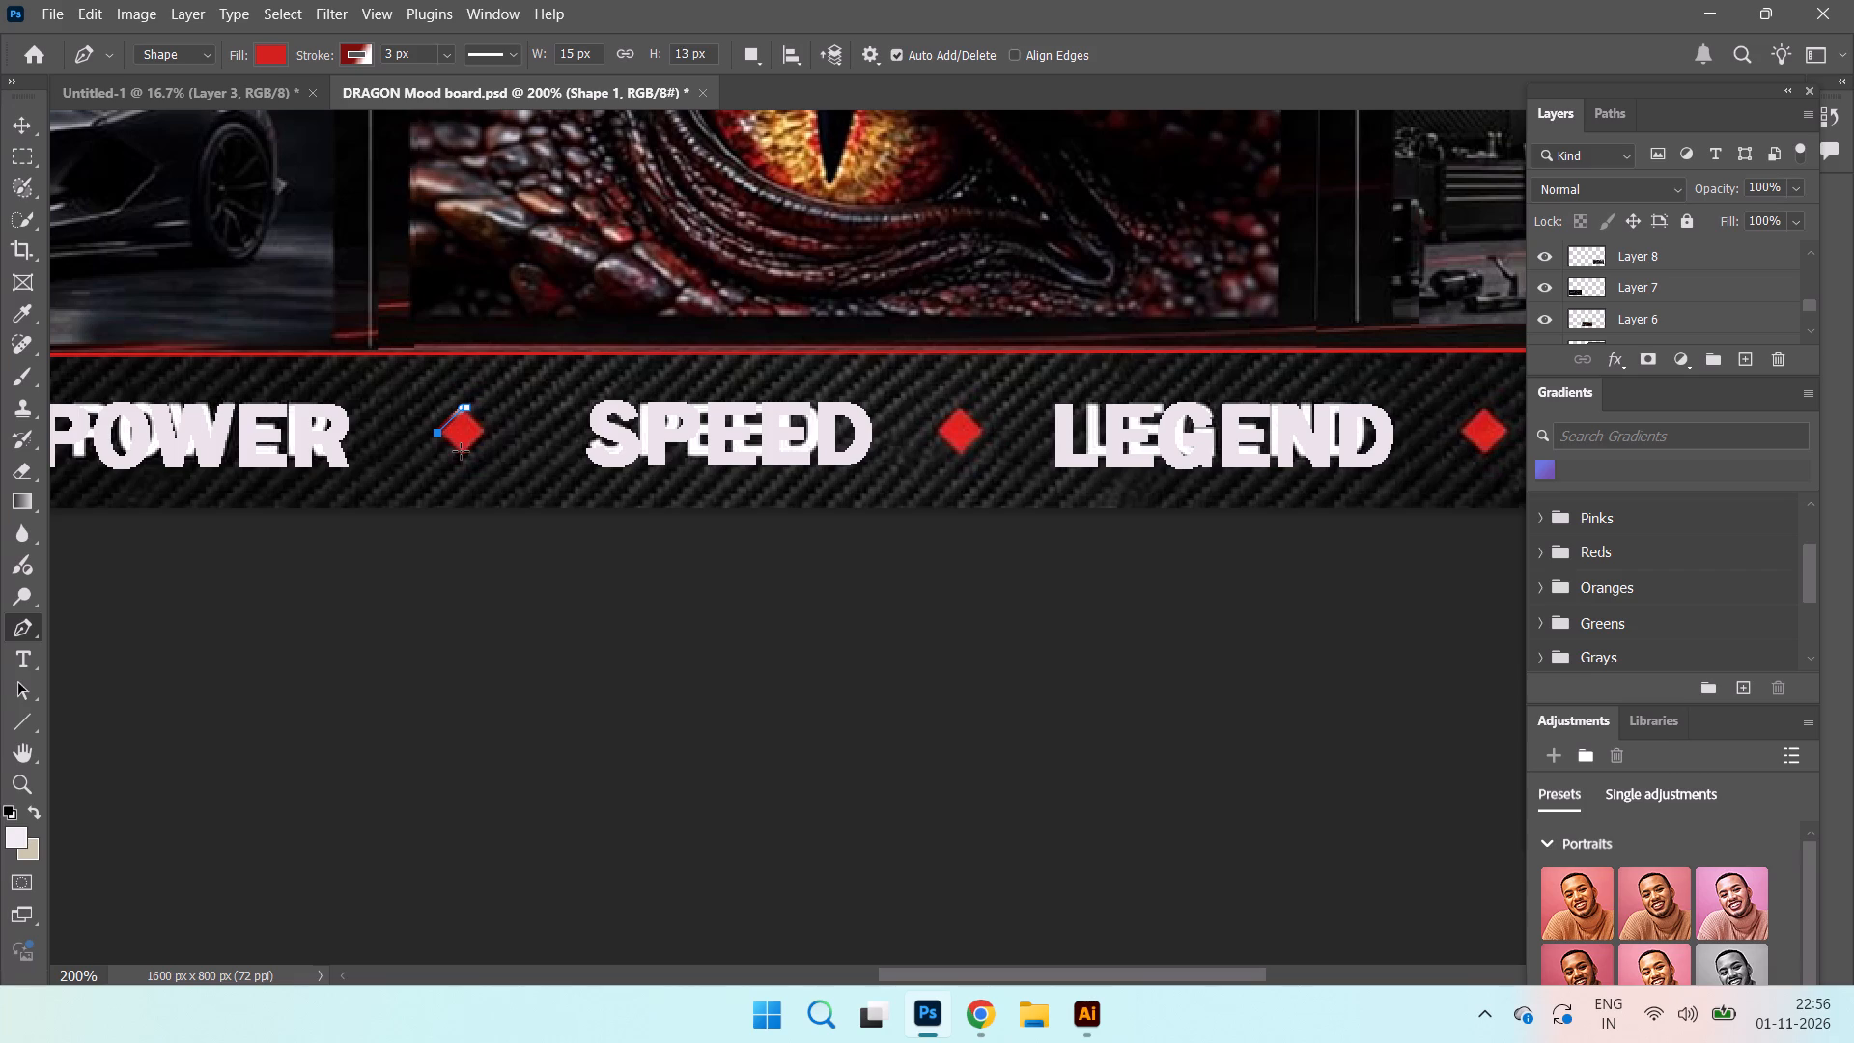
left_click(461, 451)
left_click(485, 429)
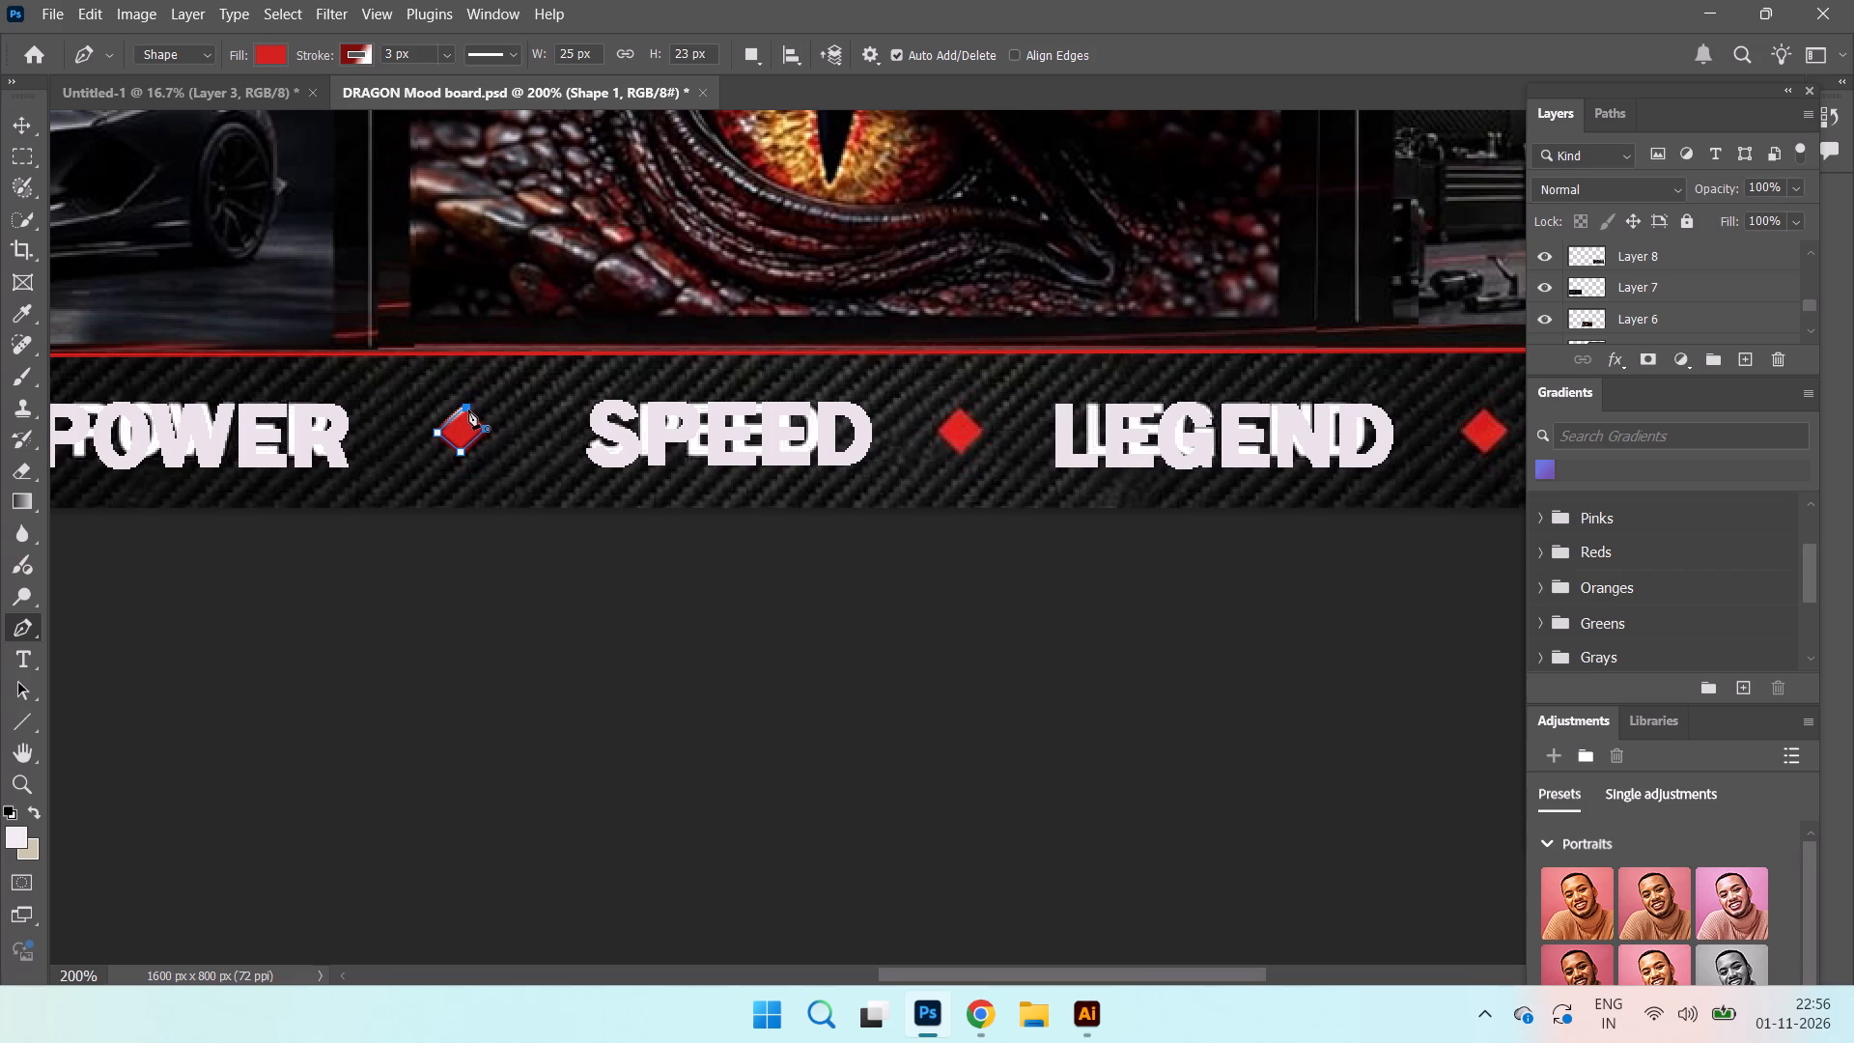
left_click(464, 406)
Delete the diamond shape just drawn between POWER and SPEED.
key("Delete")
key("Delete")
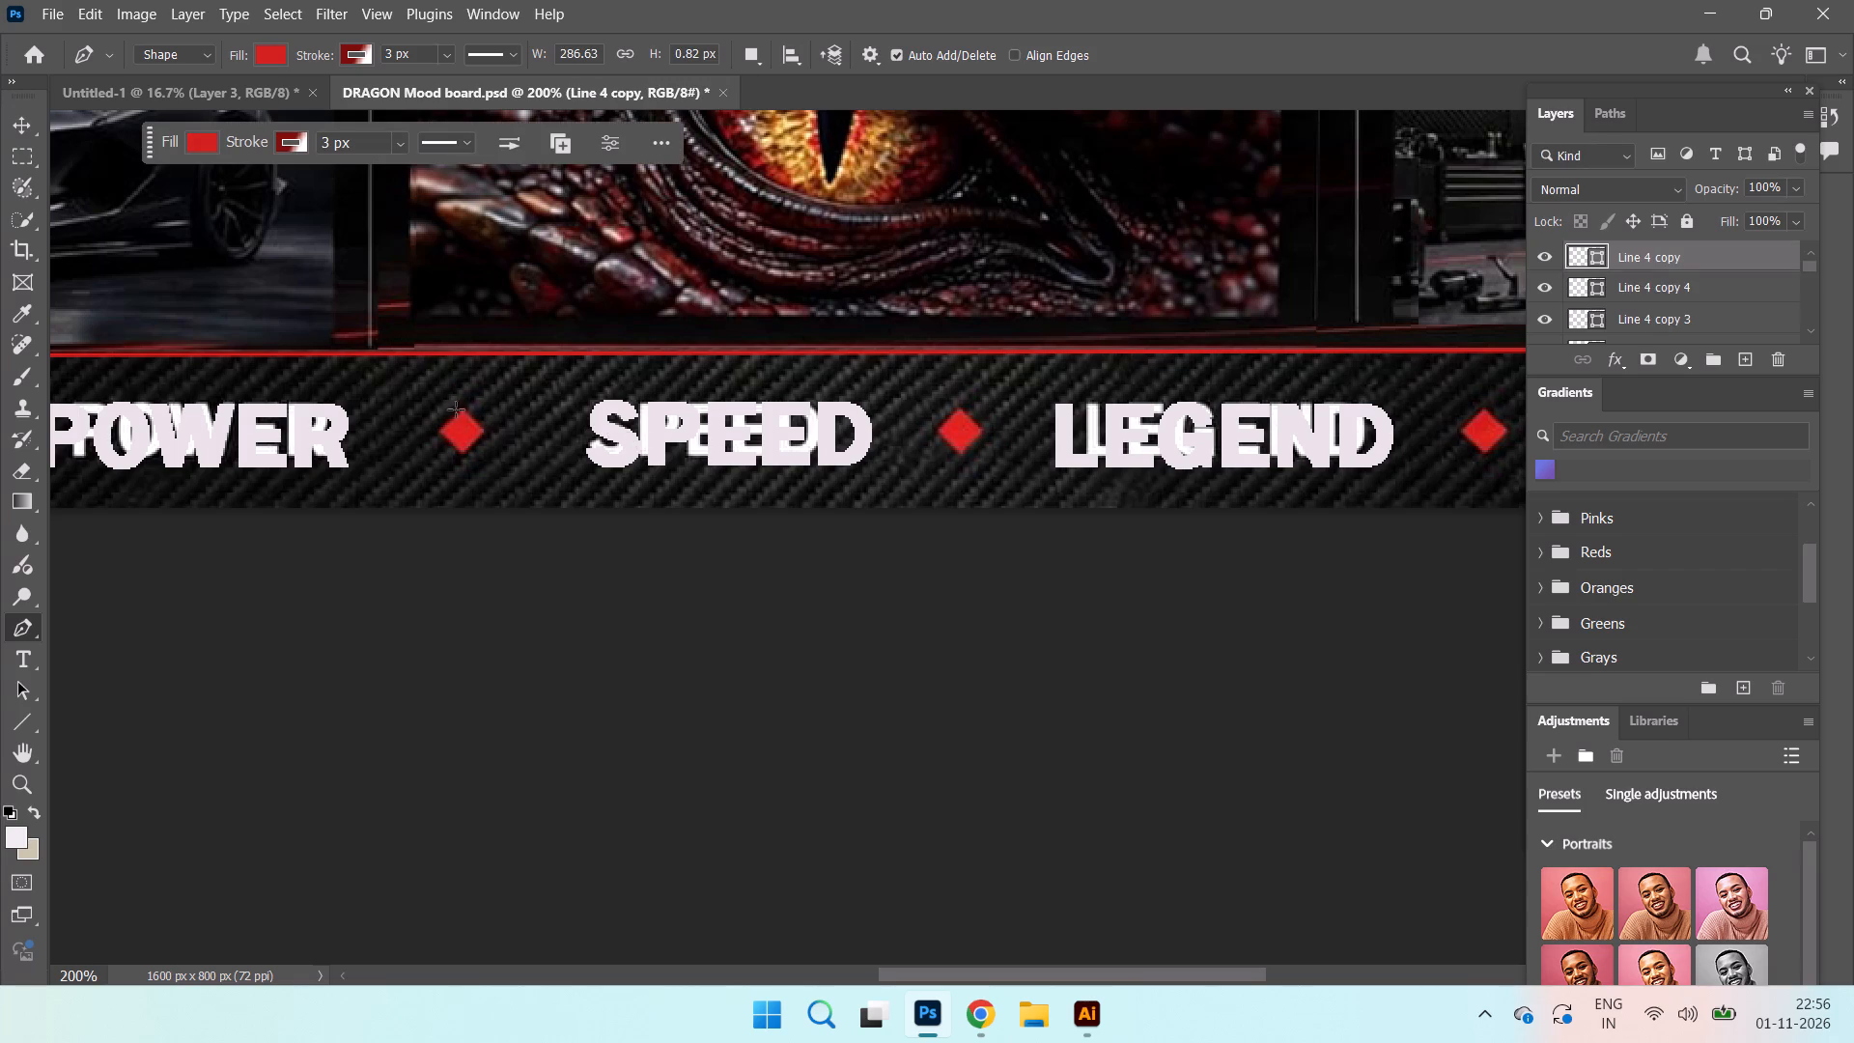
Trace the red diamond between POWER and SPEED with the Pen tool as a closed four-point shape, about 21 × 25 px.
left_click(458, 407)
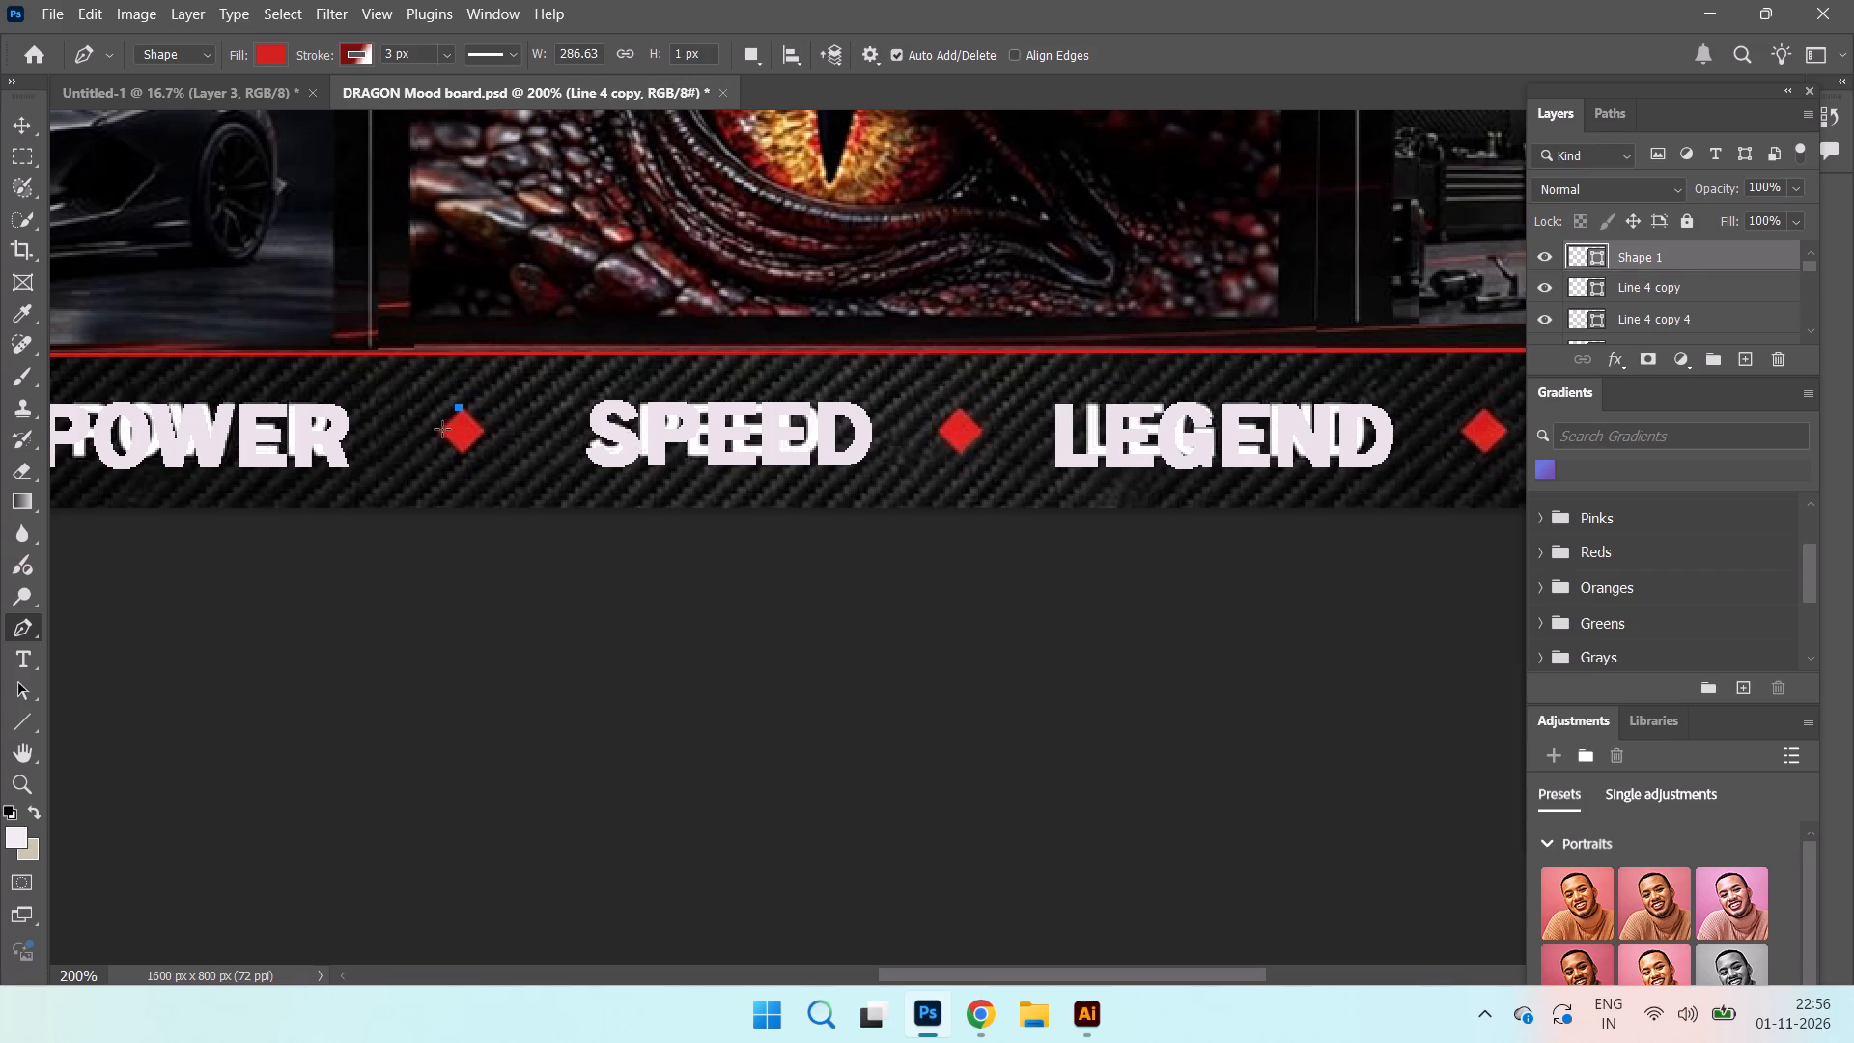
left_click(440, 430)
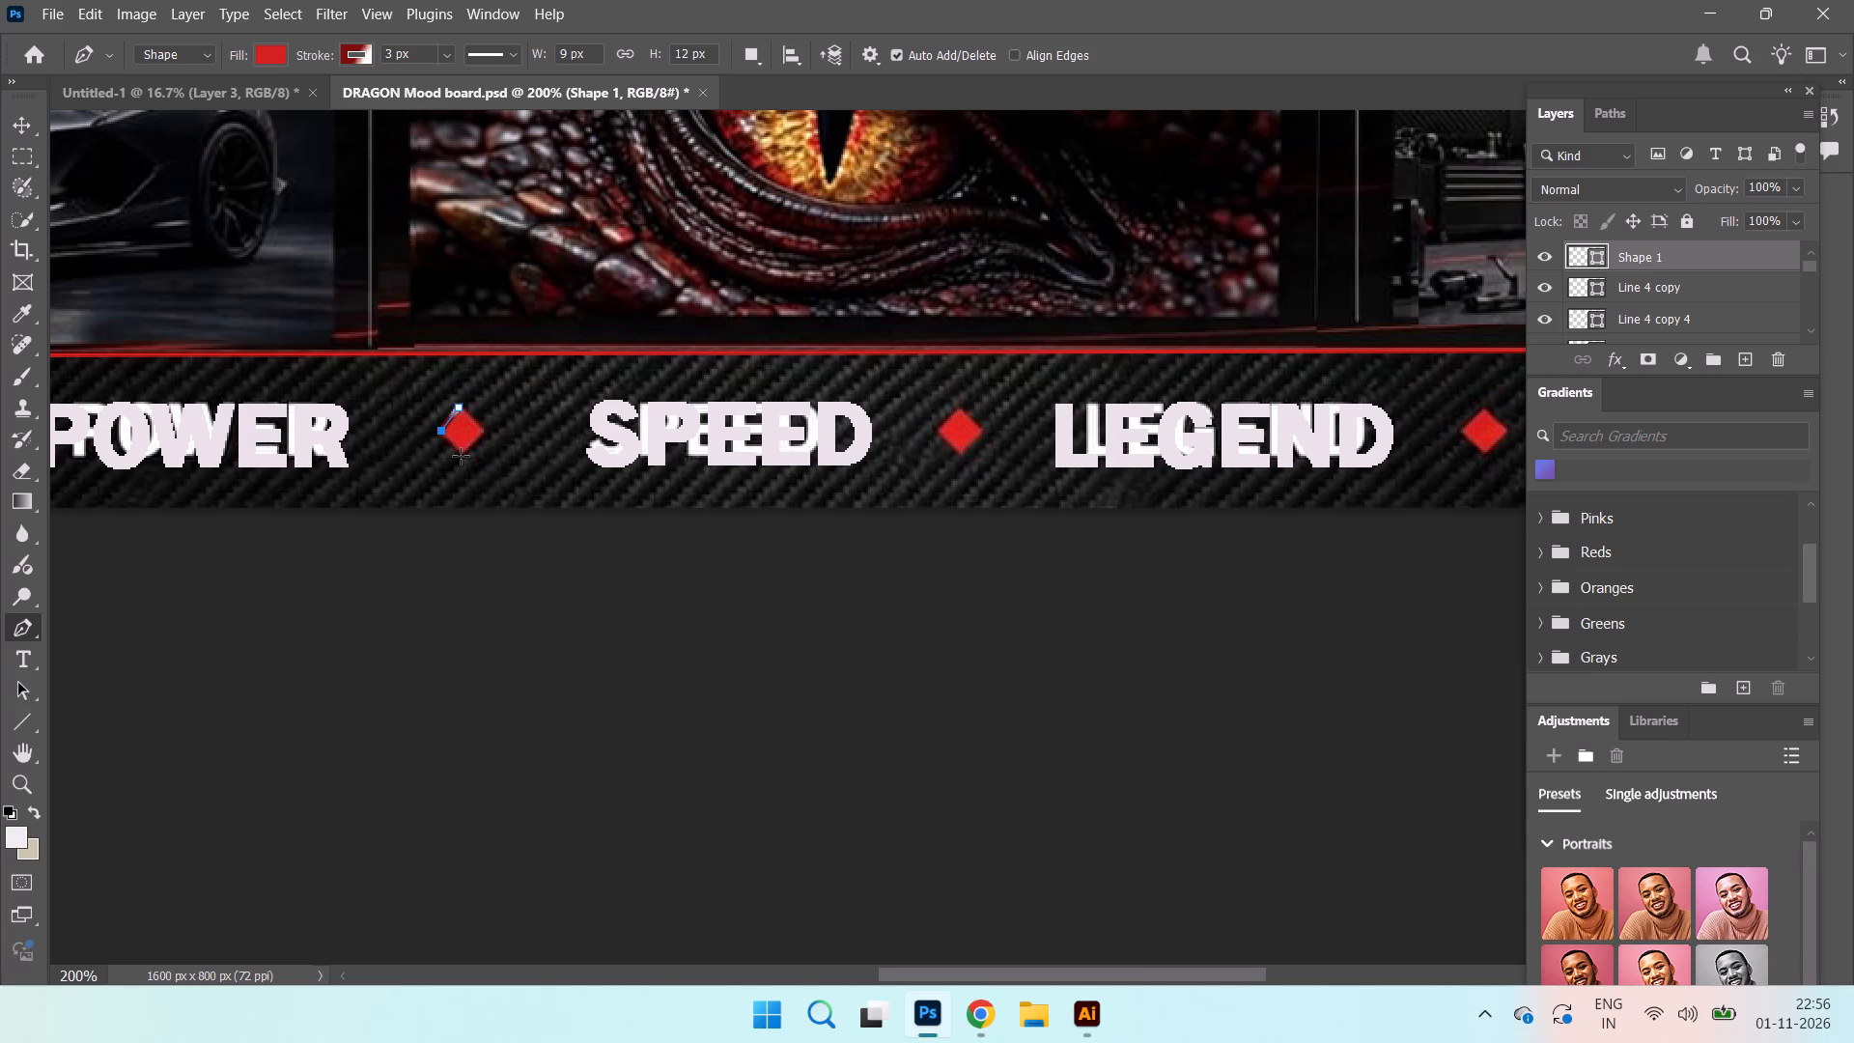
left_click(461, 455)
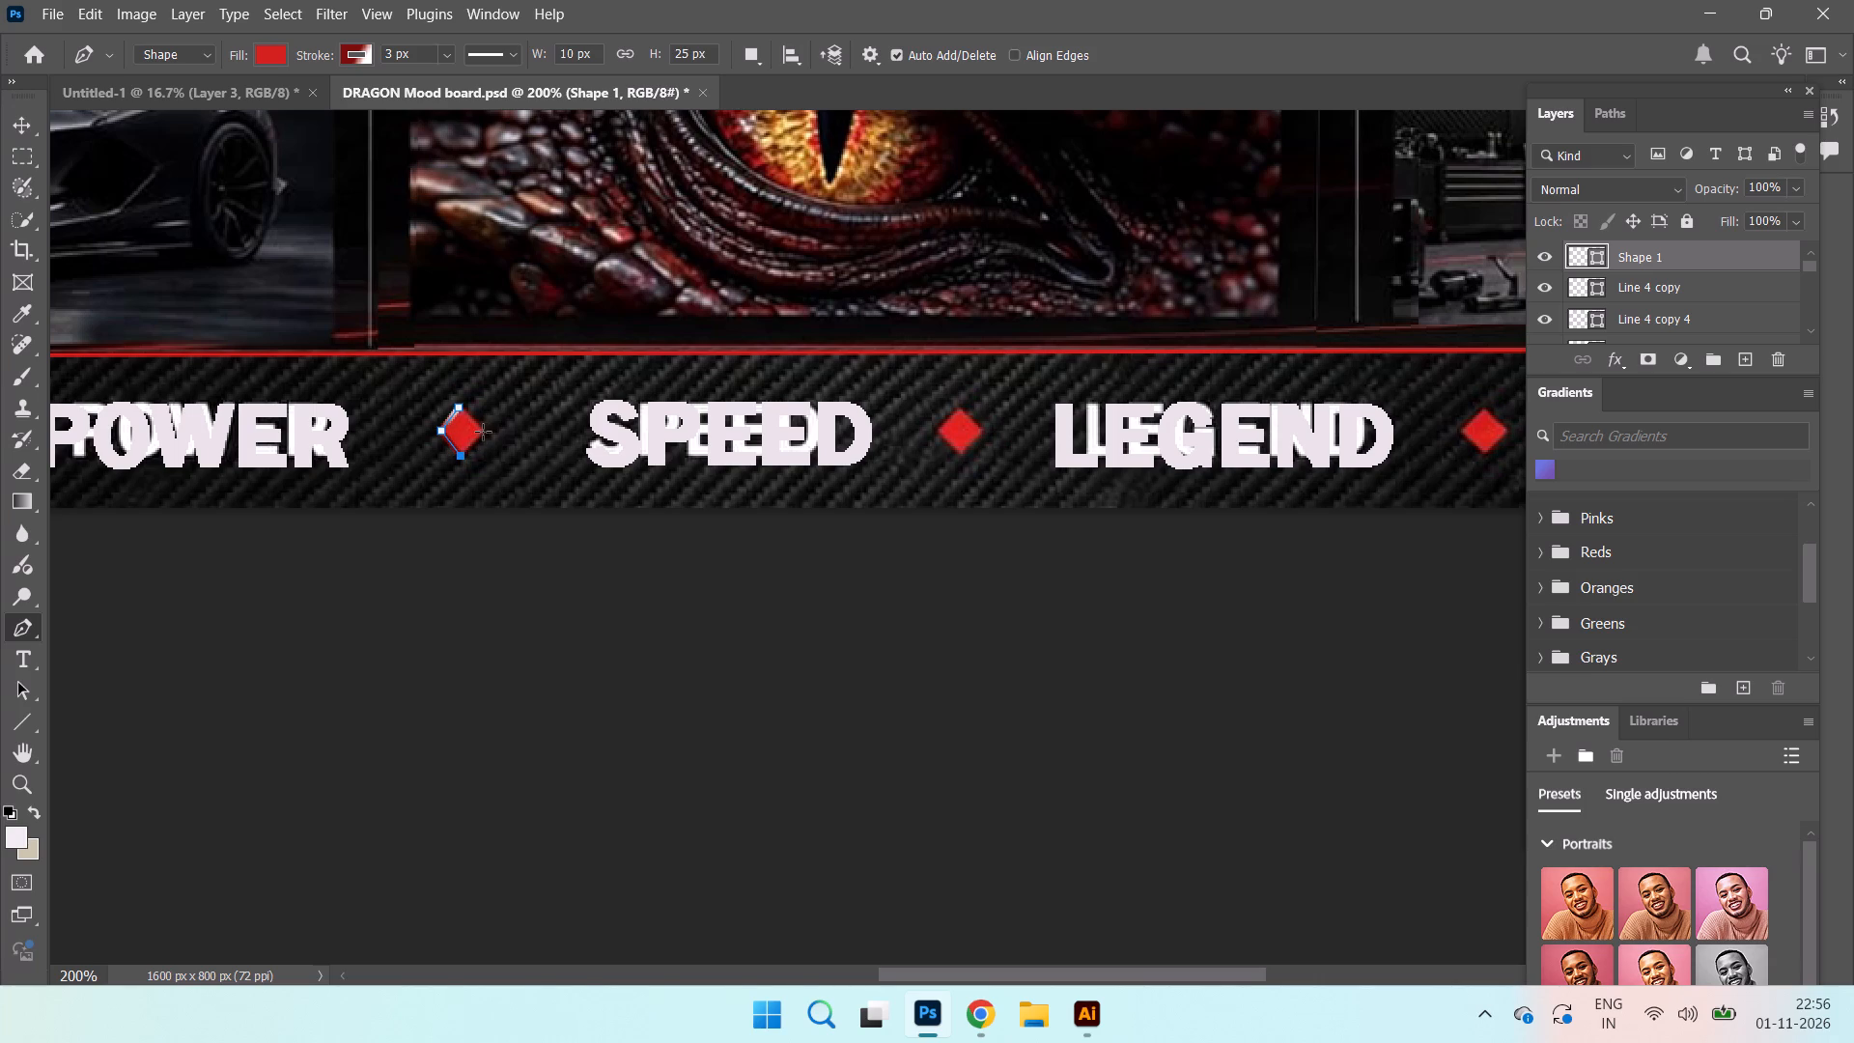
left_click(483, 432)
key("ctrl+z")
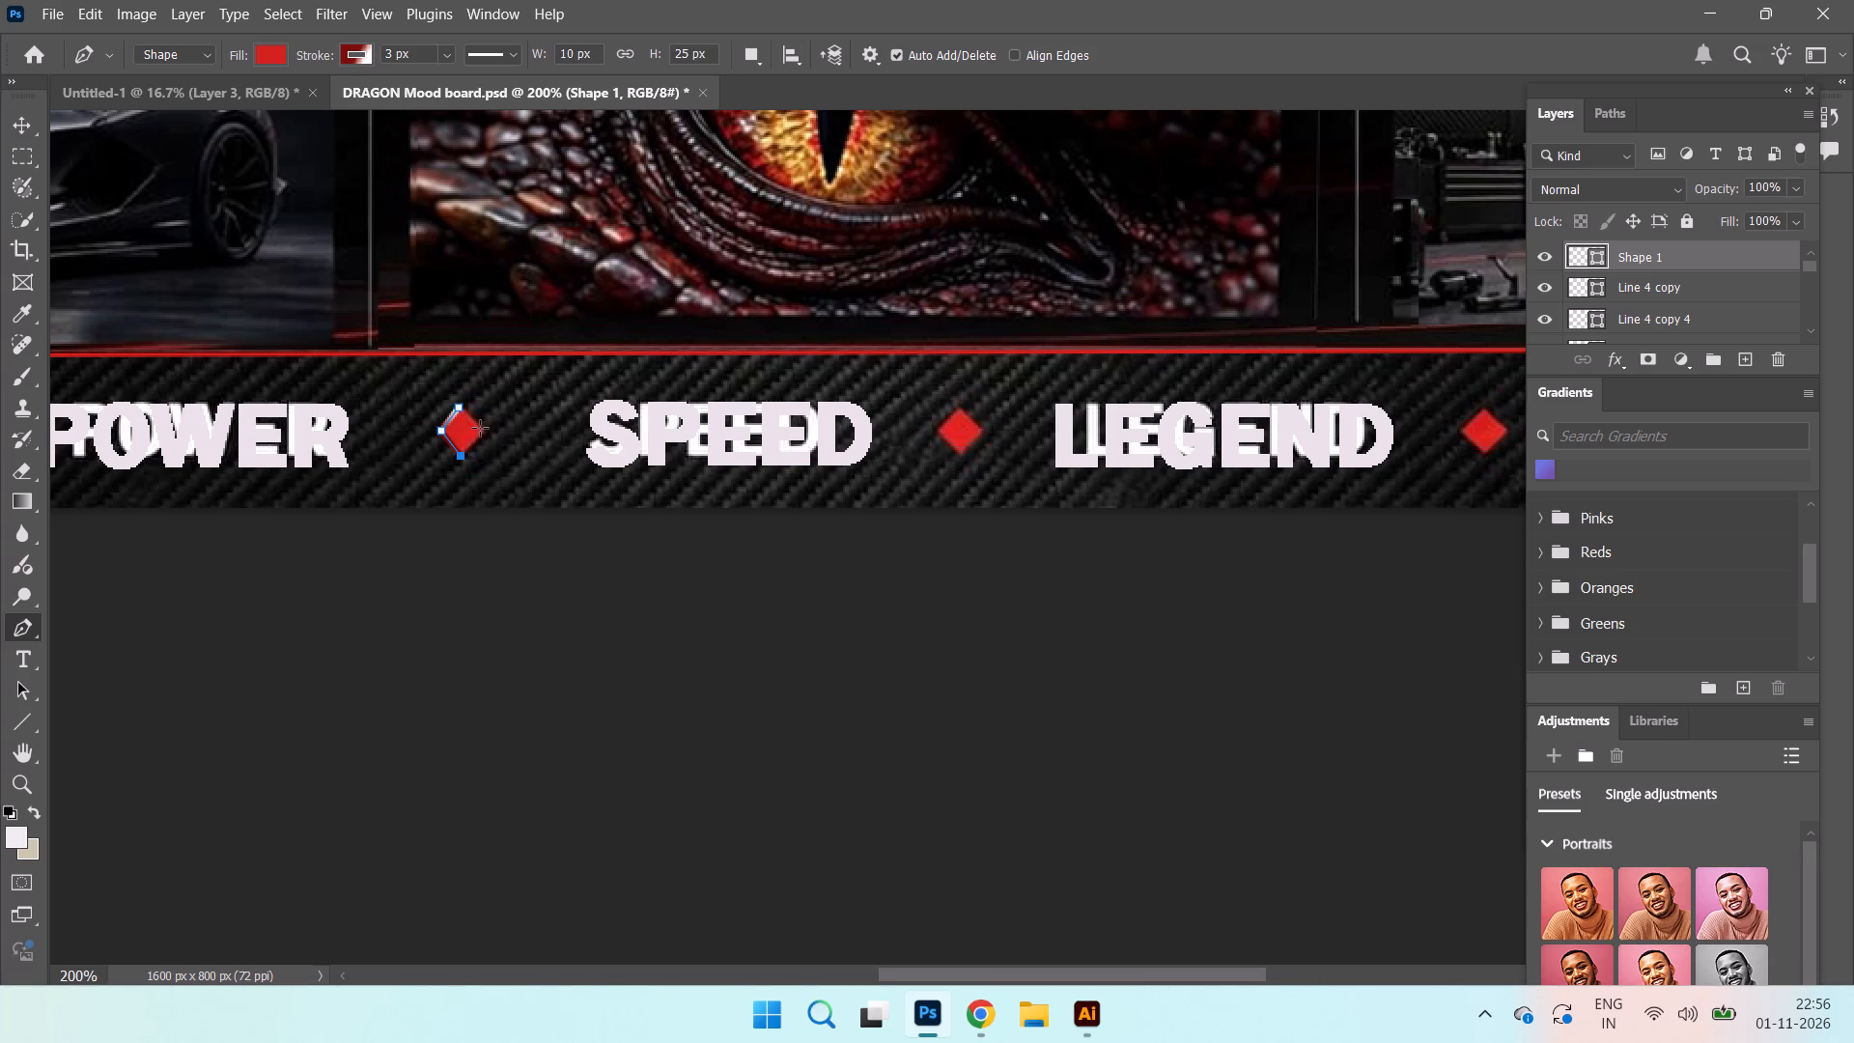
left_click(482, 430)
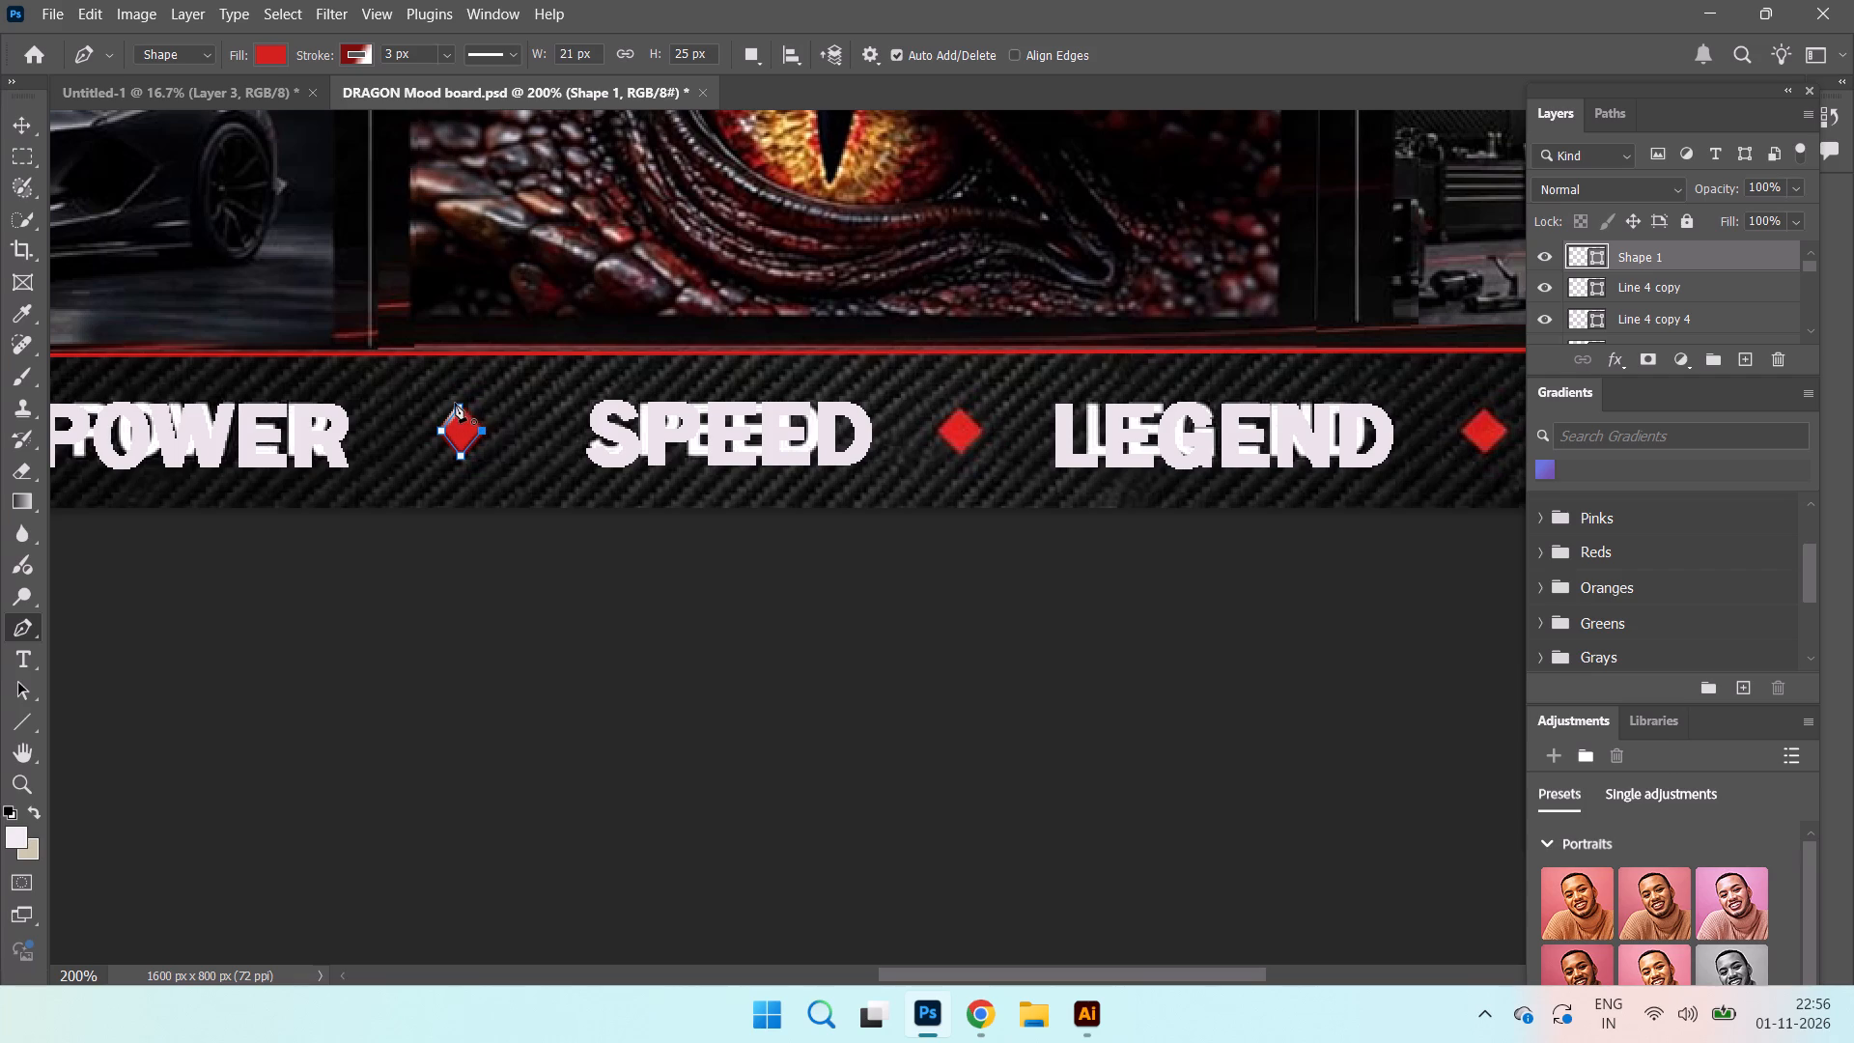
left_click(459, 407)
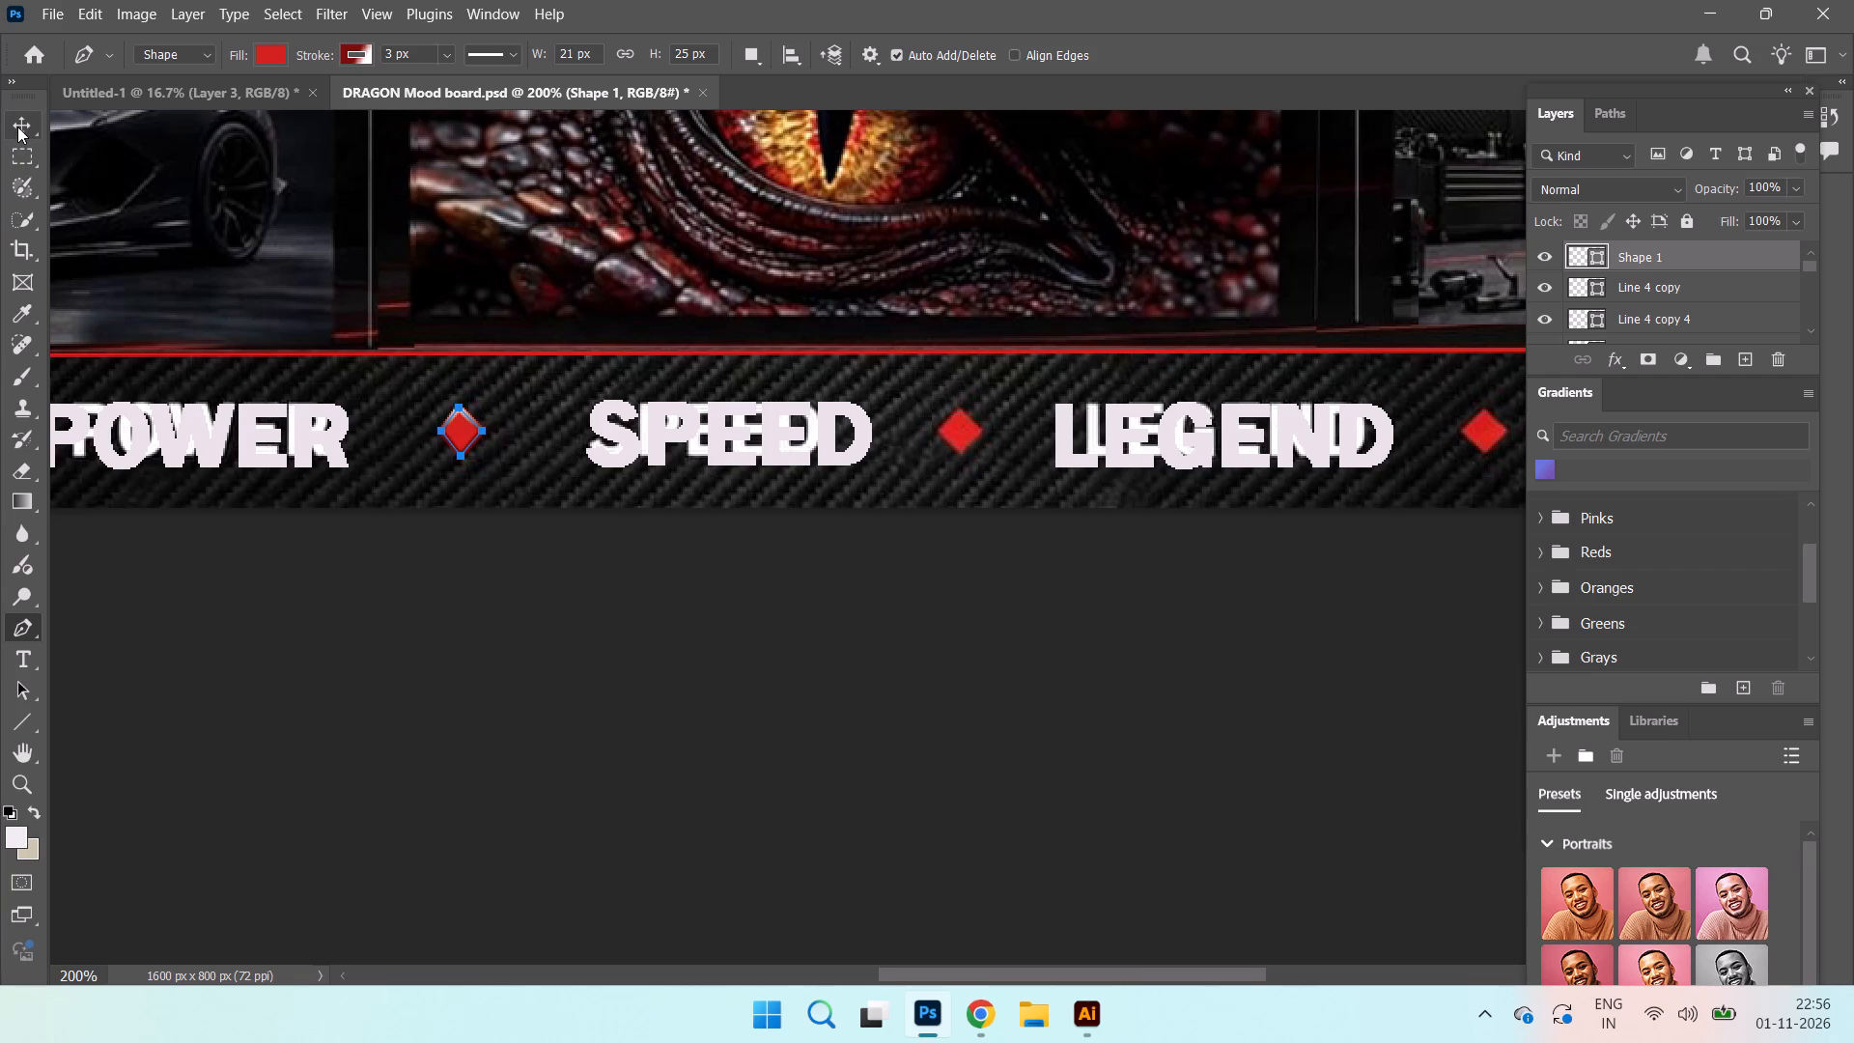
left_click(17, 127)
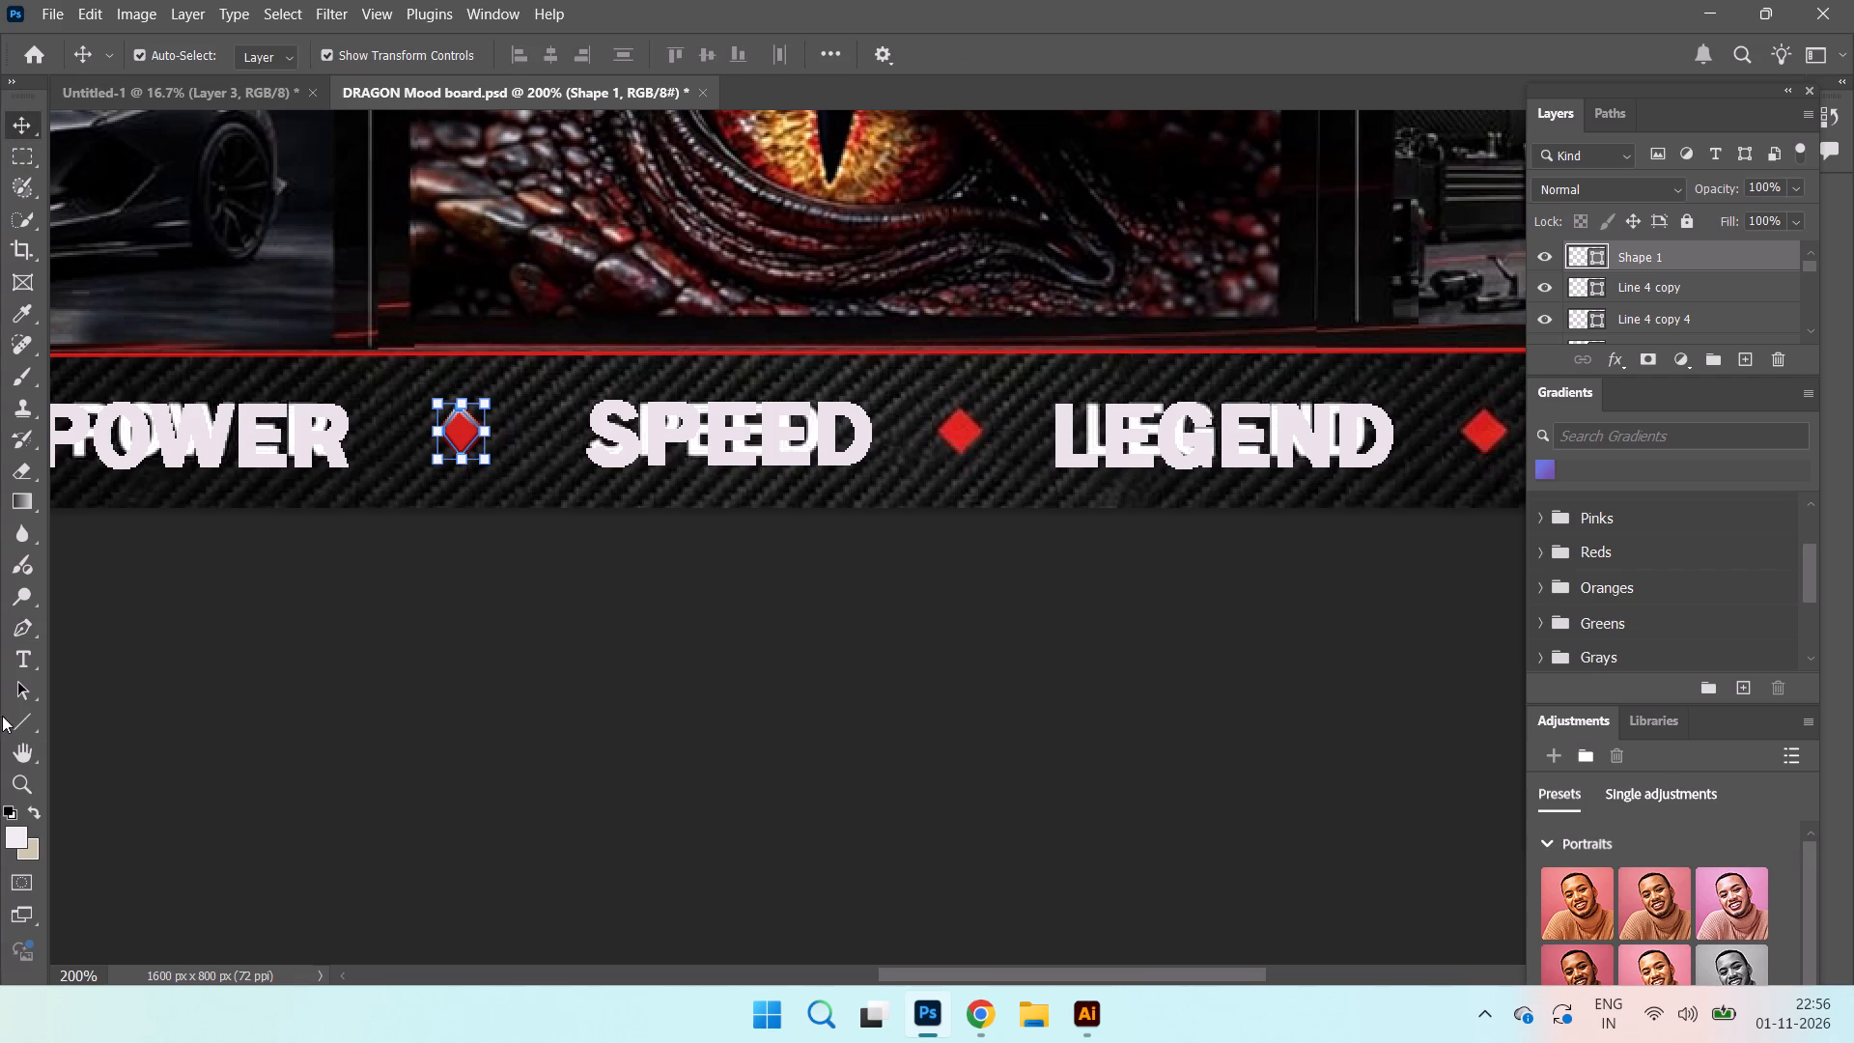
Set the new diamond shape's stroke width to 0 px and deselect it.
left_click(30, 637)
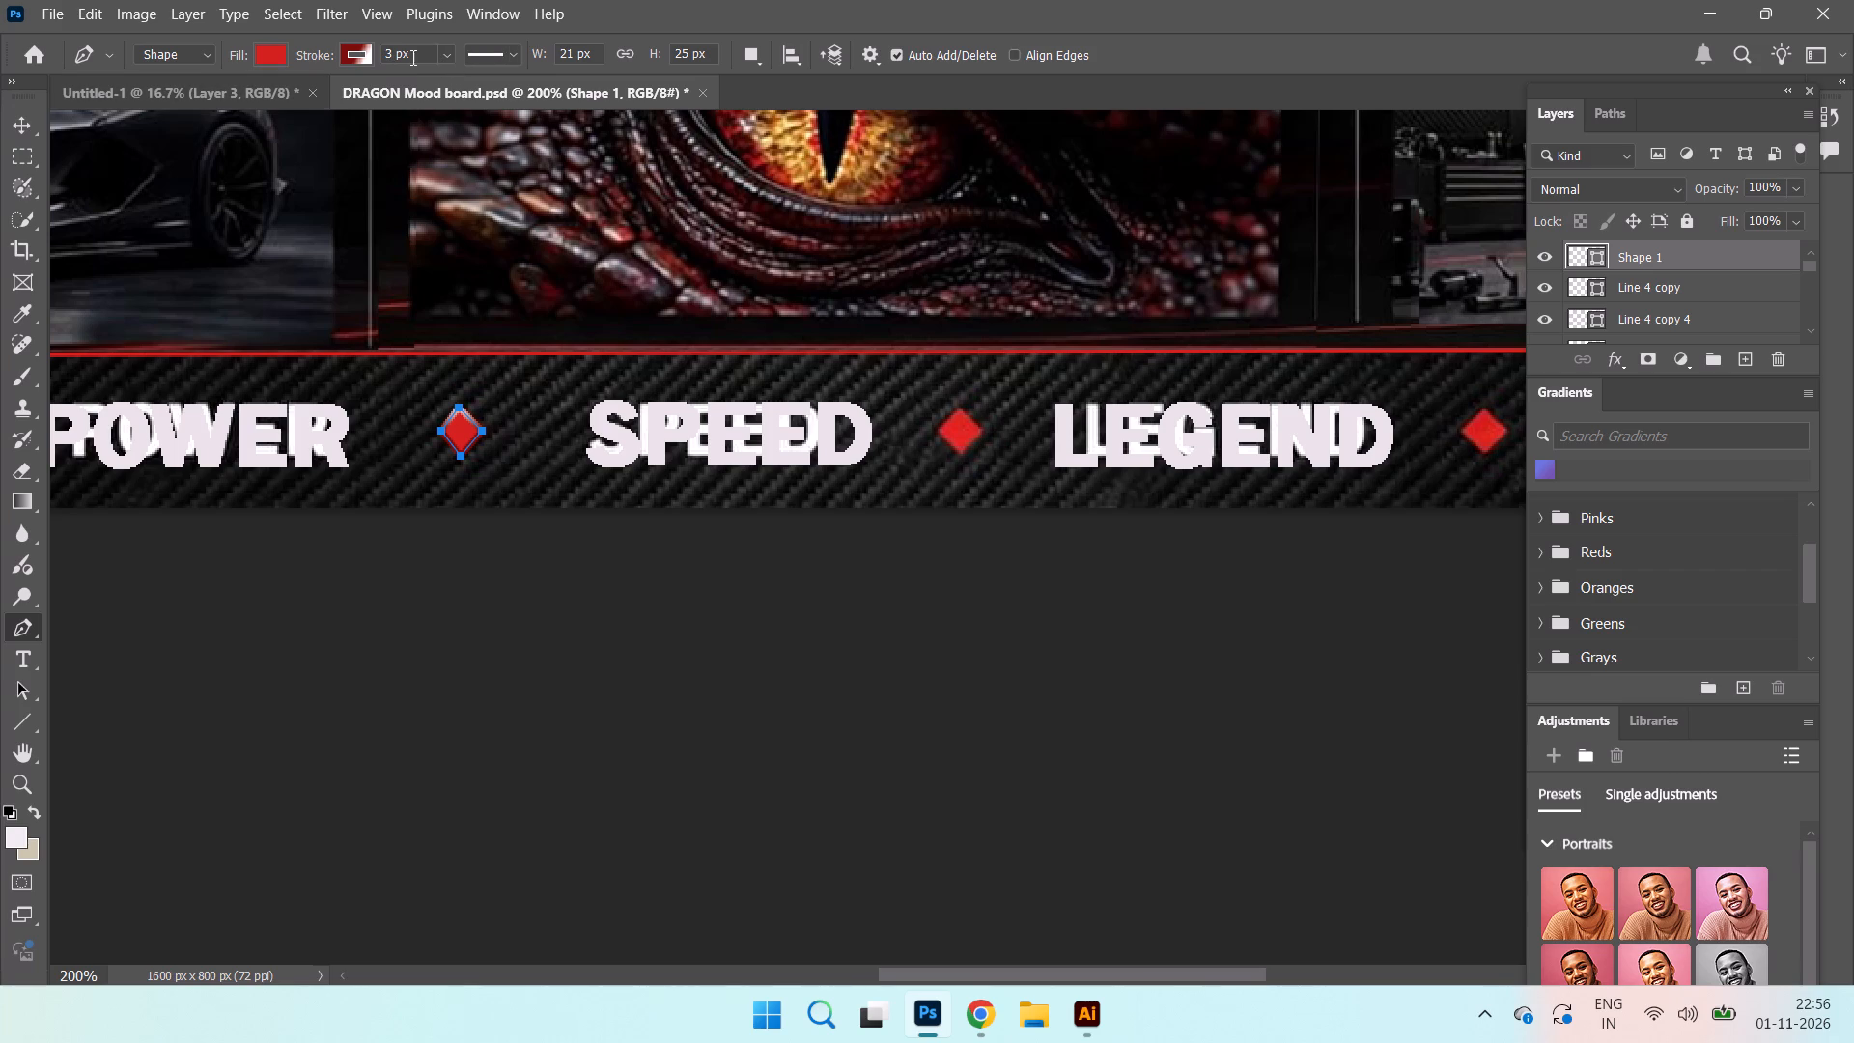
left_click_drag(392, 54, 348, 52)
key("0")
key("Return")
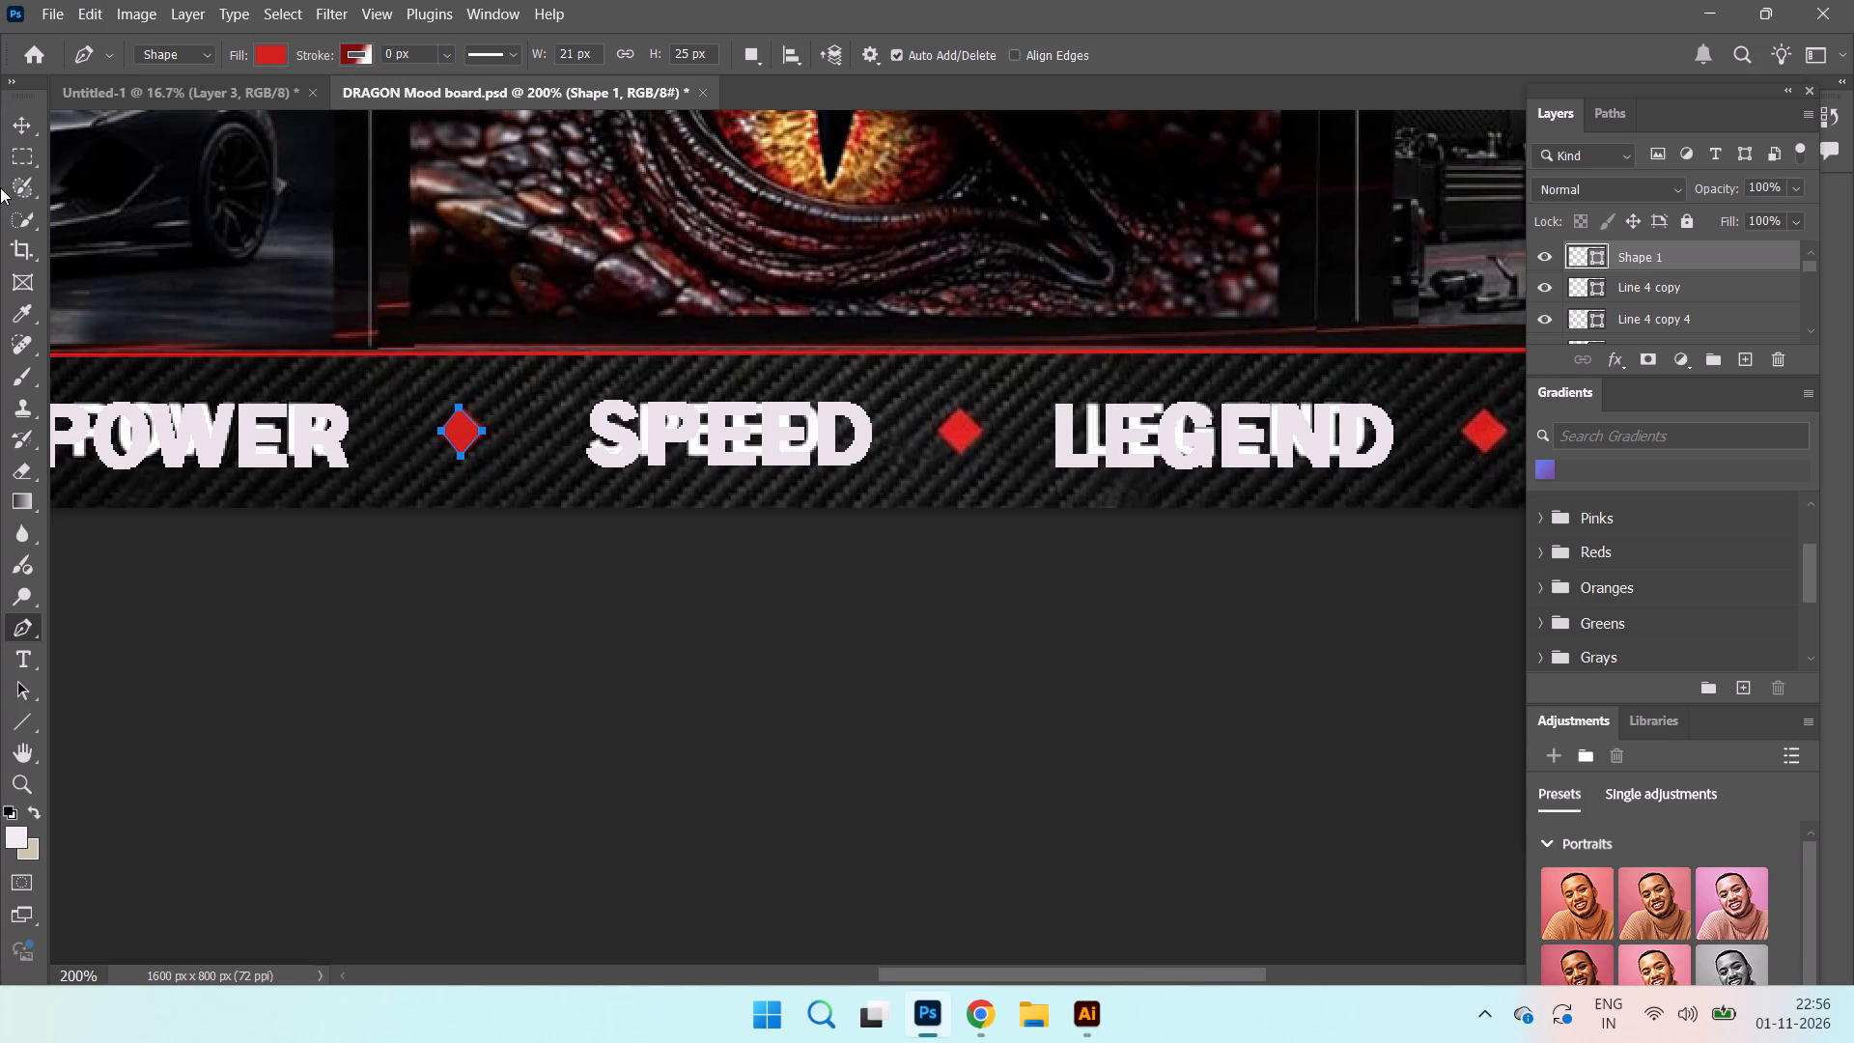
left_click(21, 118)
left_click(487, 635)
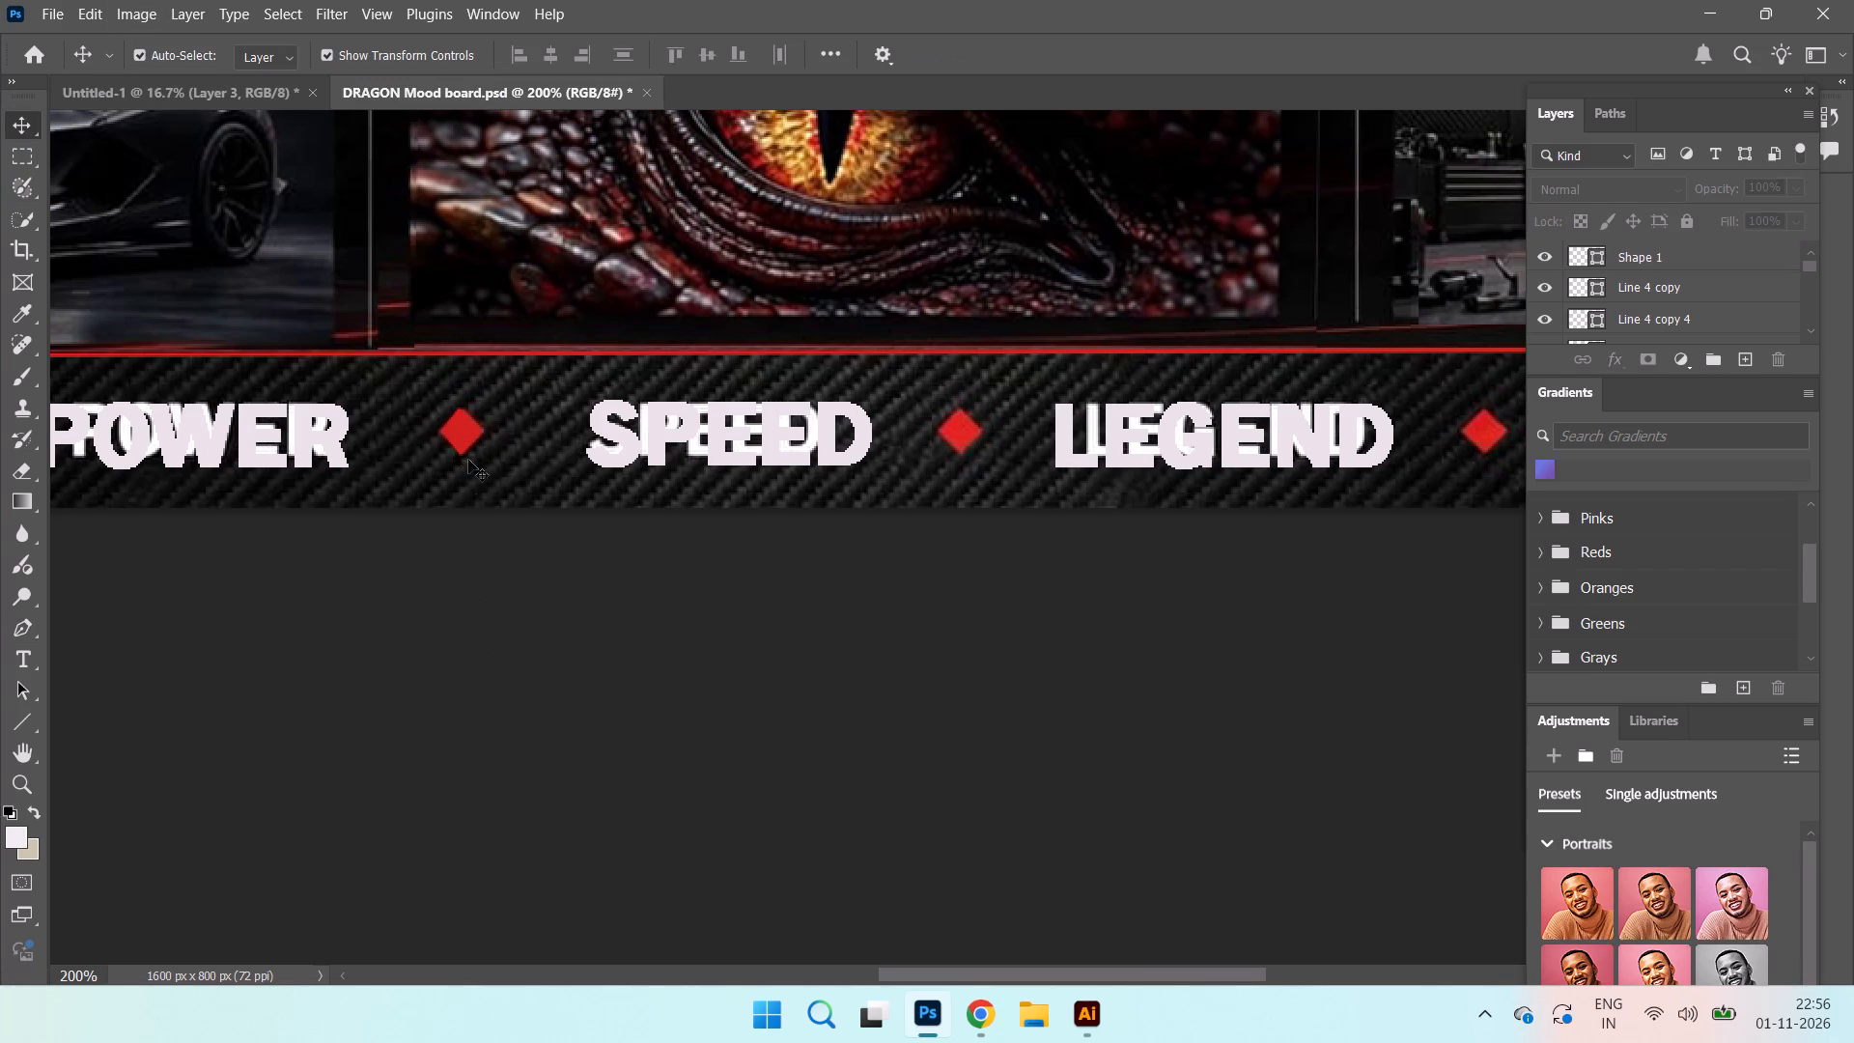
Duplicate the diamond onto the reference diamonds between SPEED and LEGEND and after LEGEND, then deselect.
left_click(461, 437)
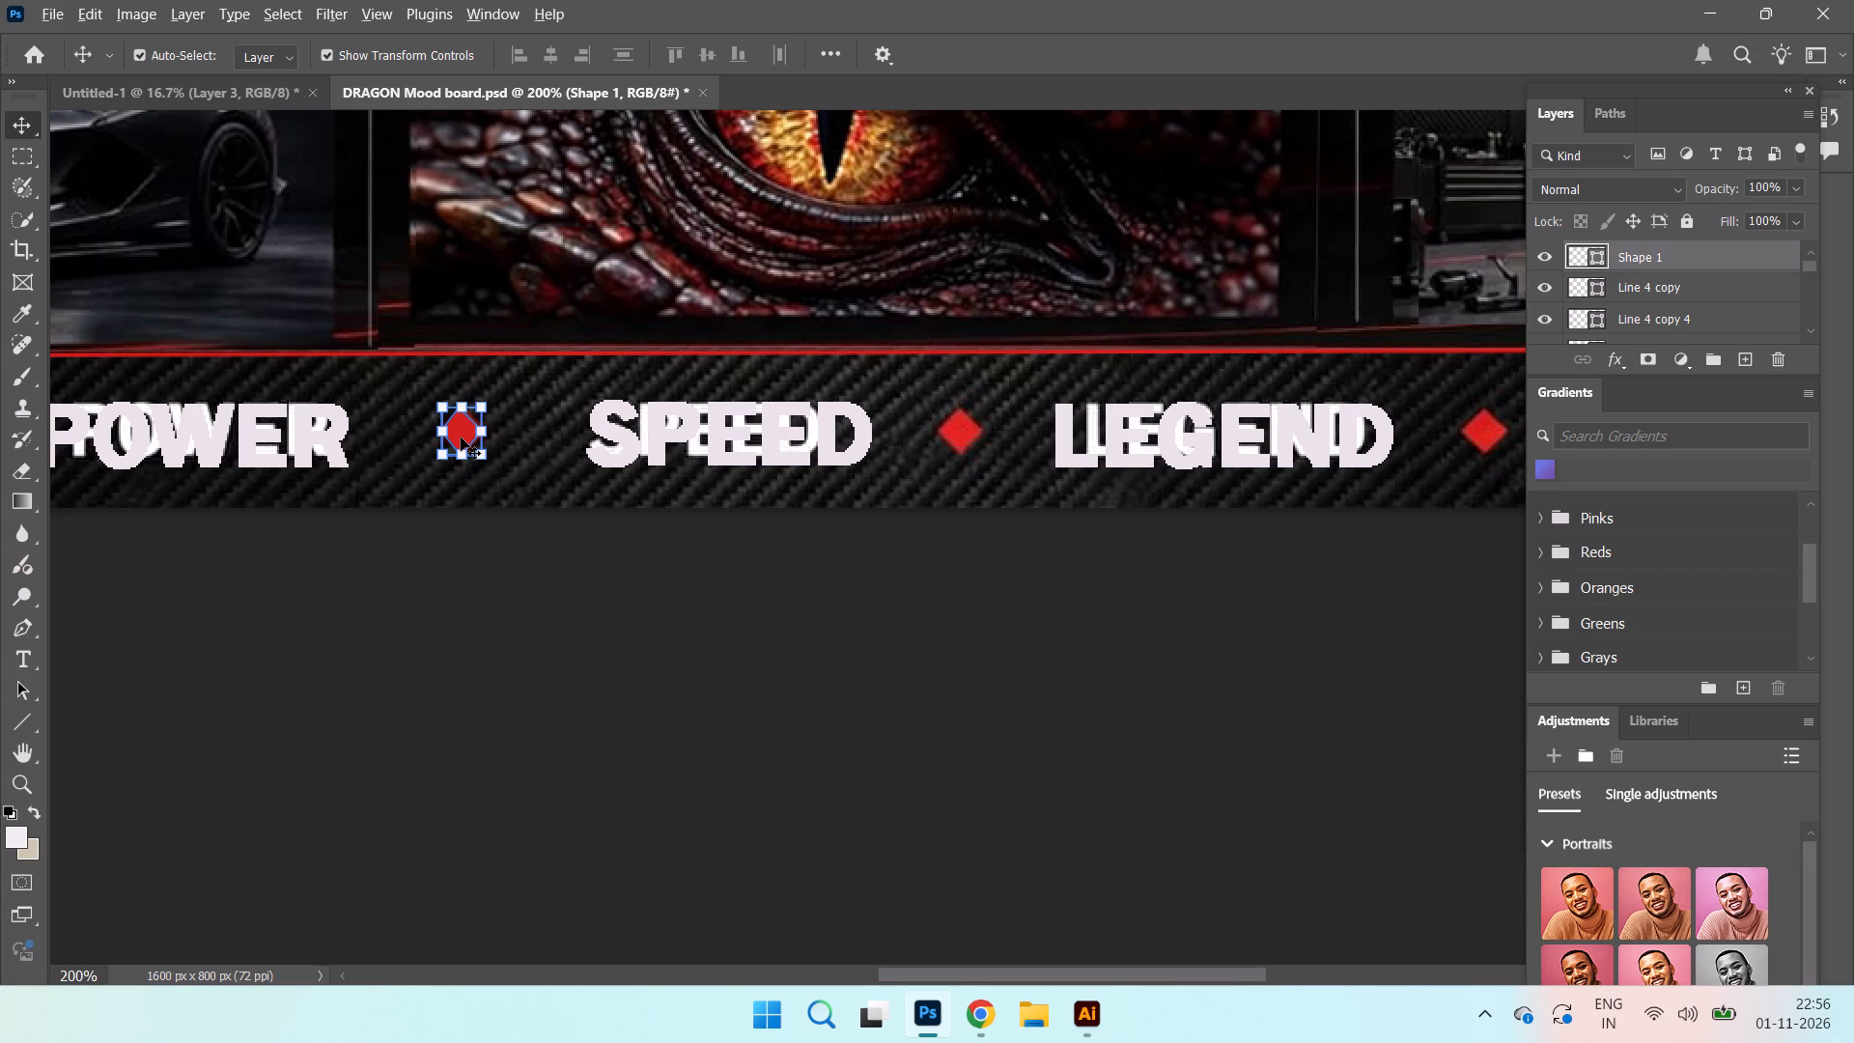
left_click_drag(461, 437, 963, 442, "alt")
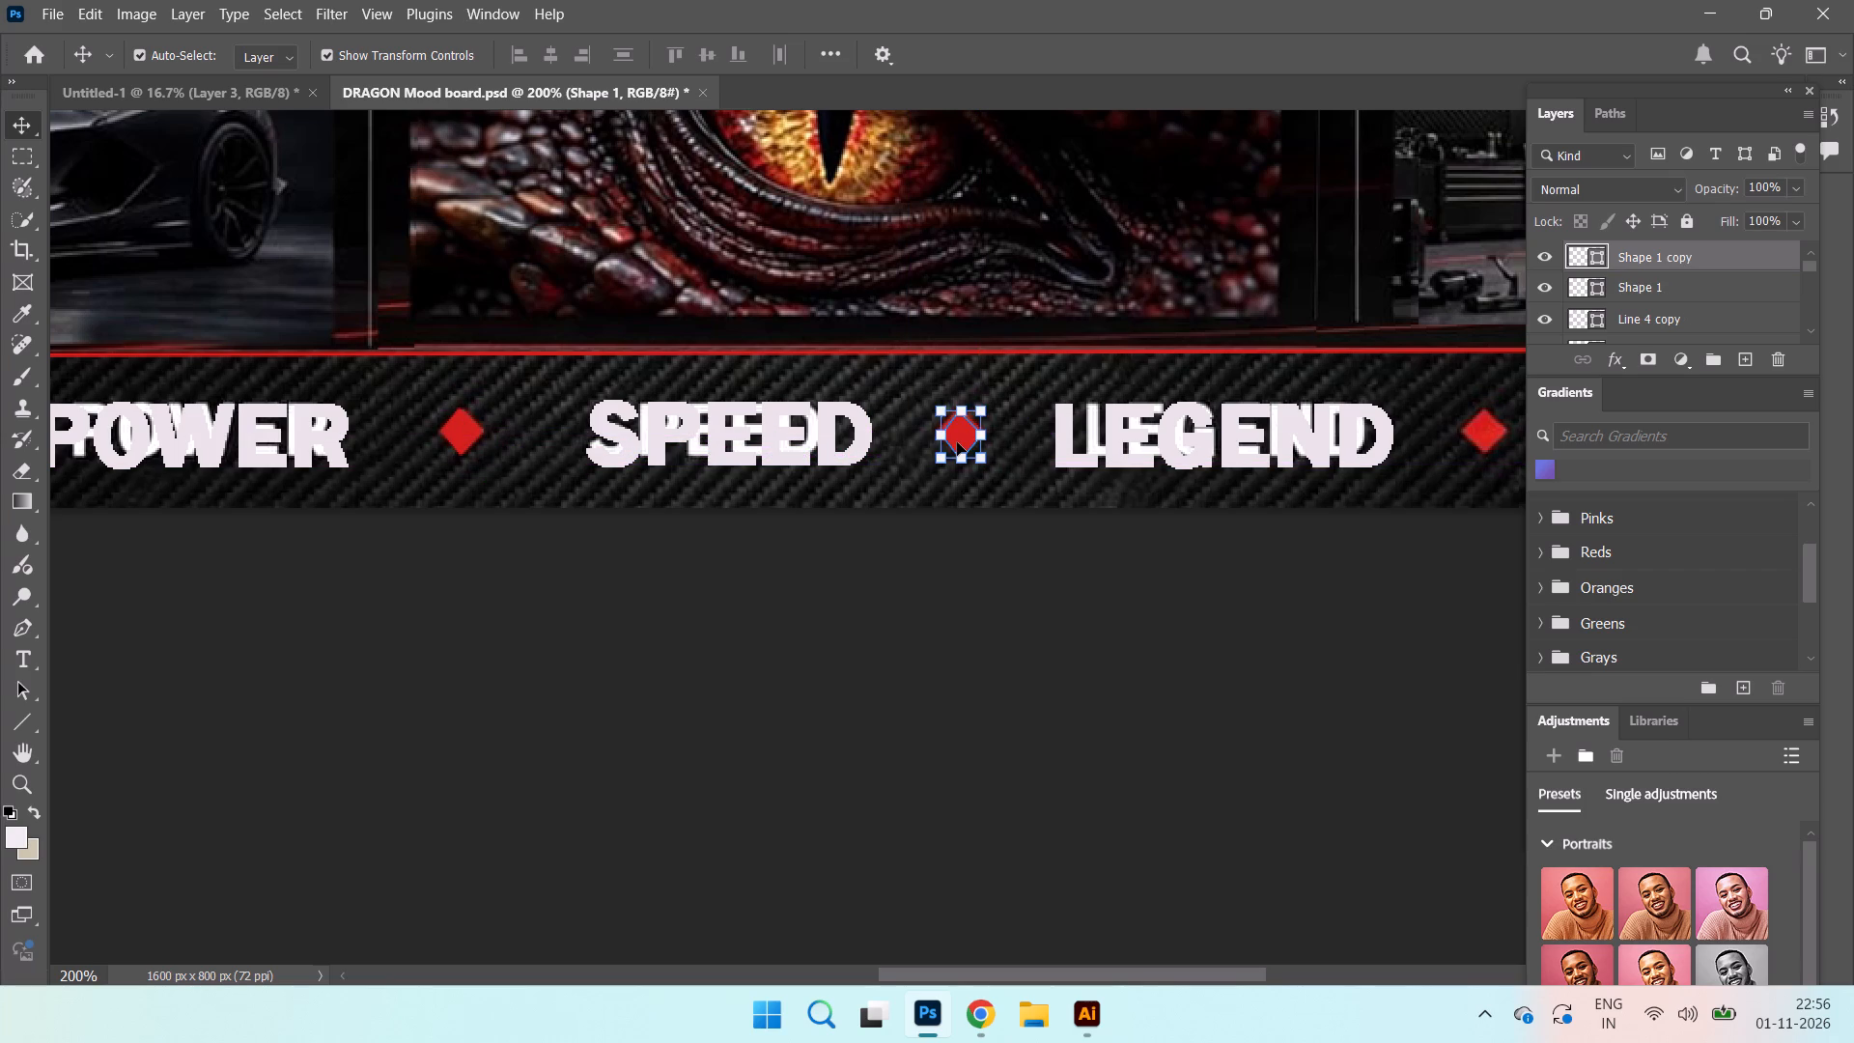
left_click_drag(957, 442, 1630, 456, "alt")
left_click_drag(956, 439, 1426, 449, "alt")
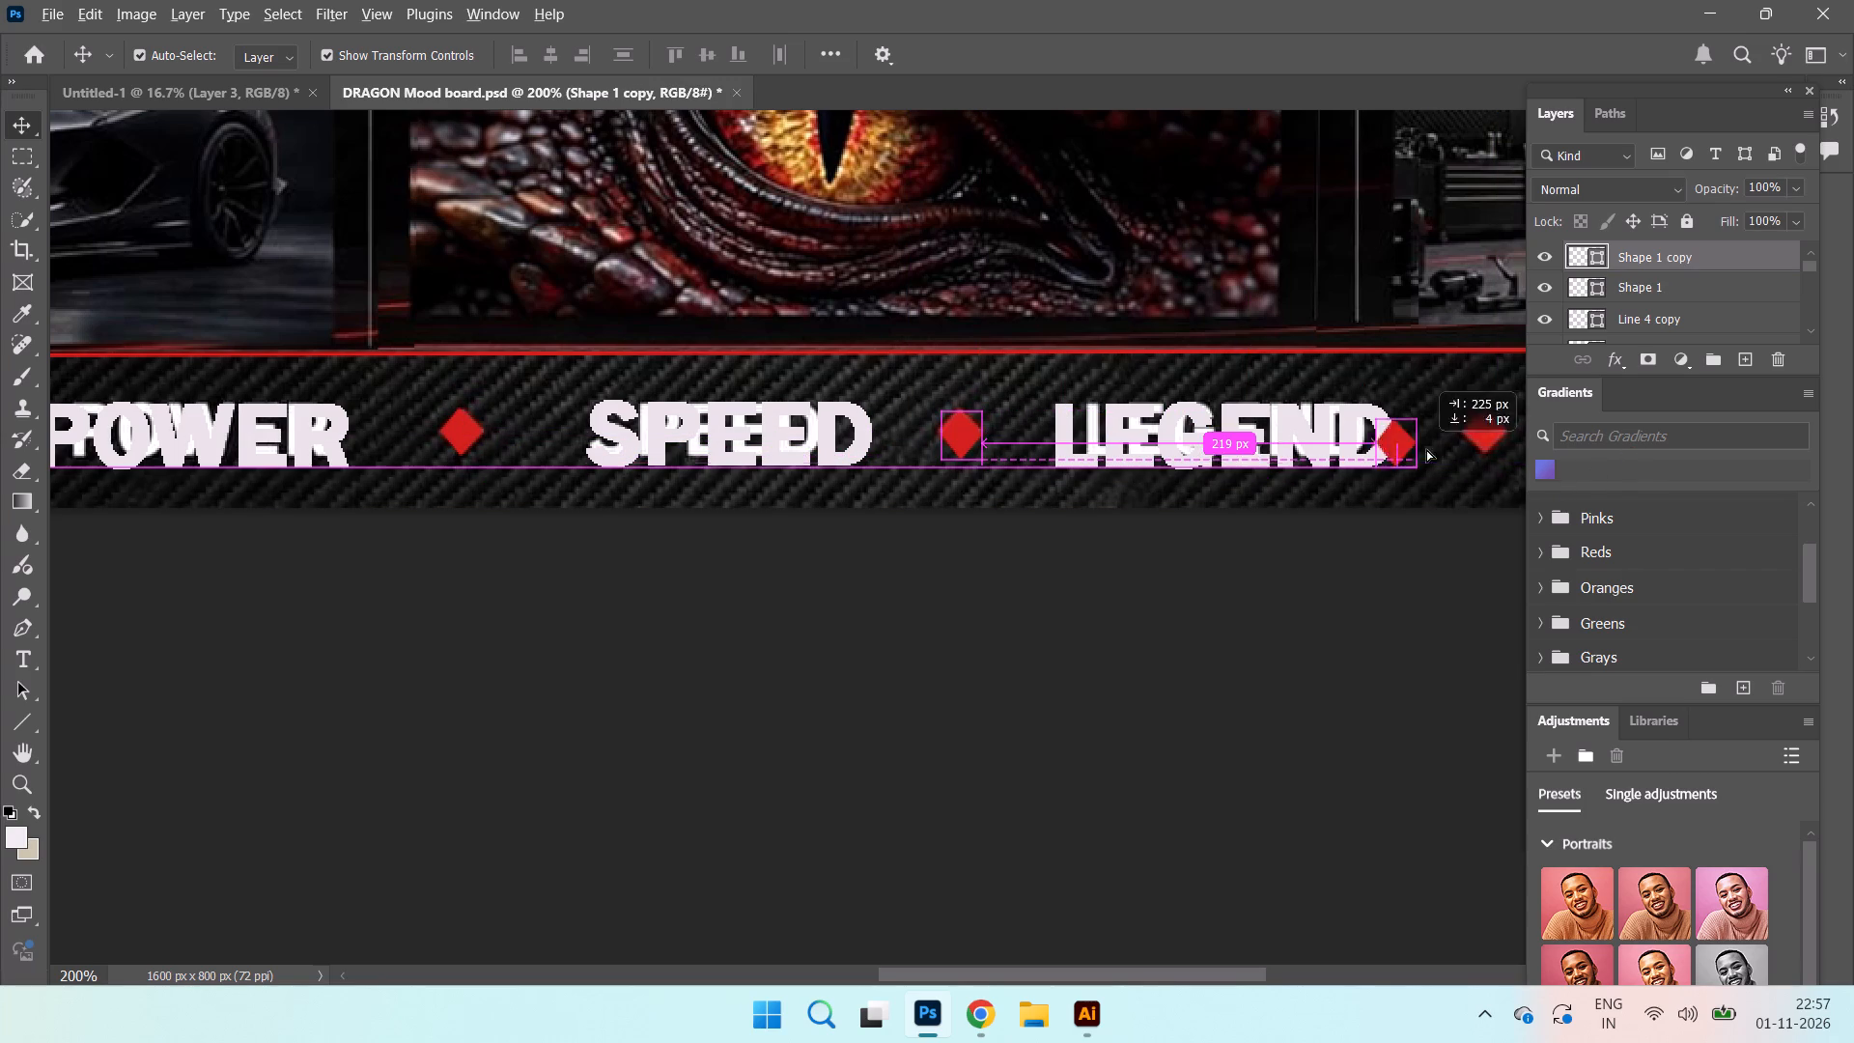
left_click_drag(1426, 449, 1483, 437, "alt")
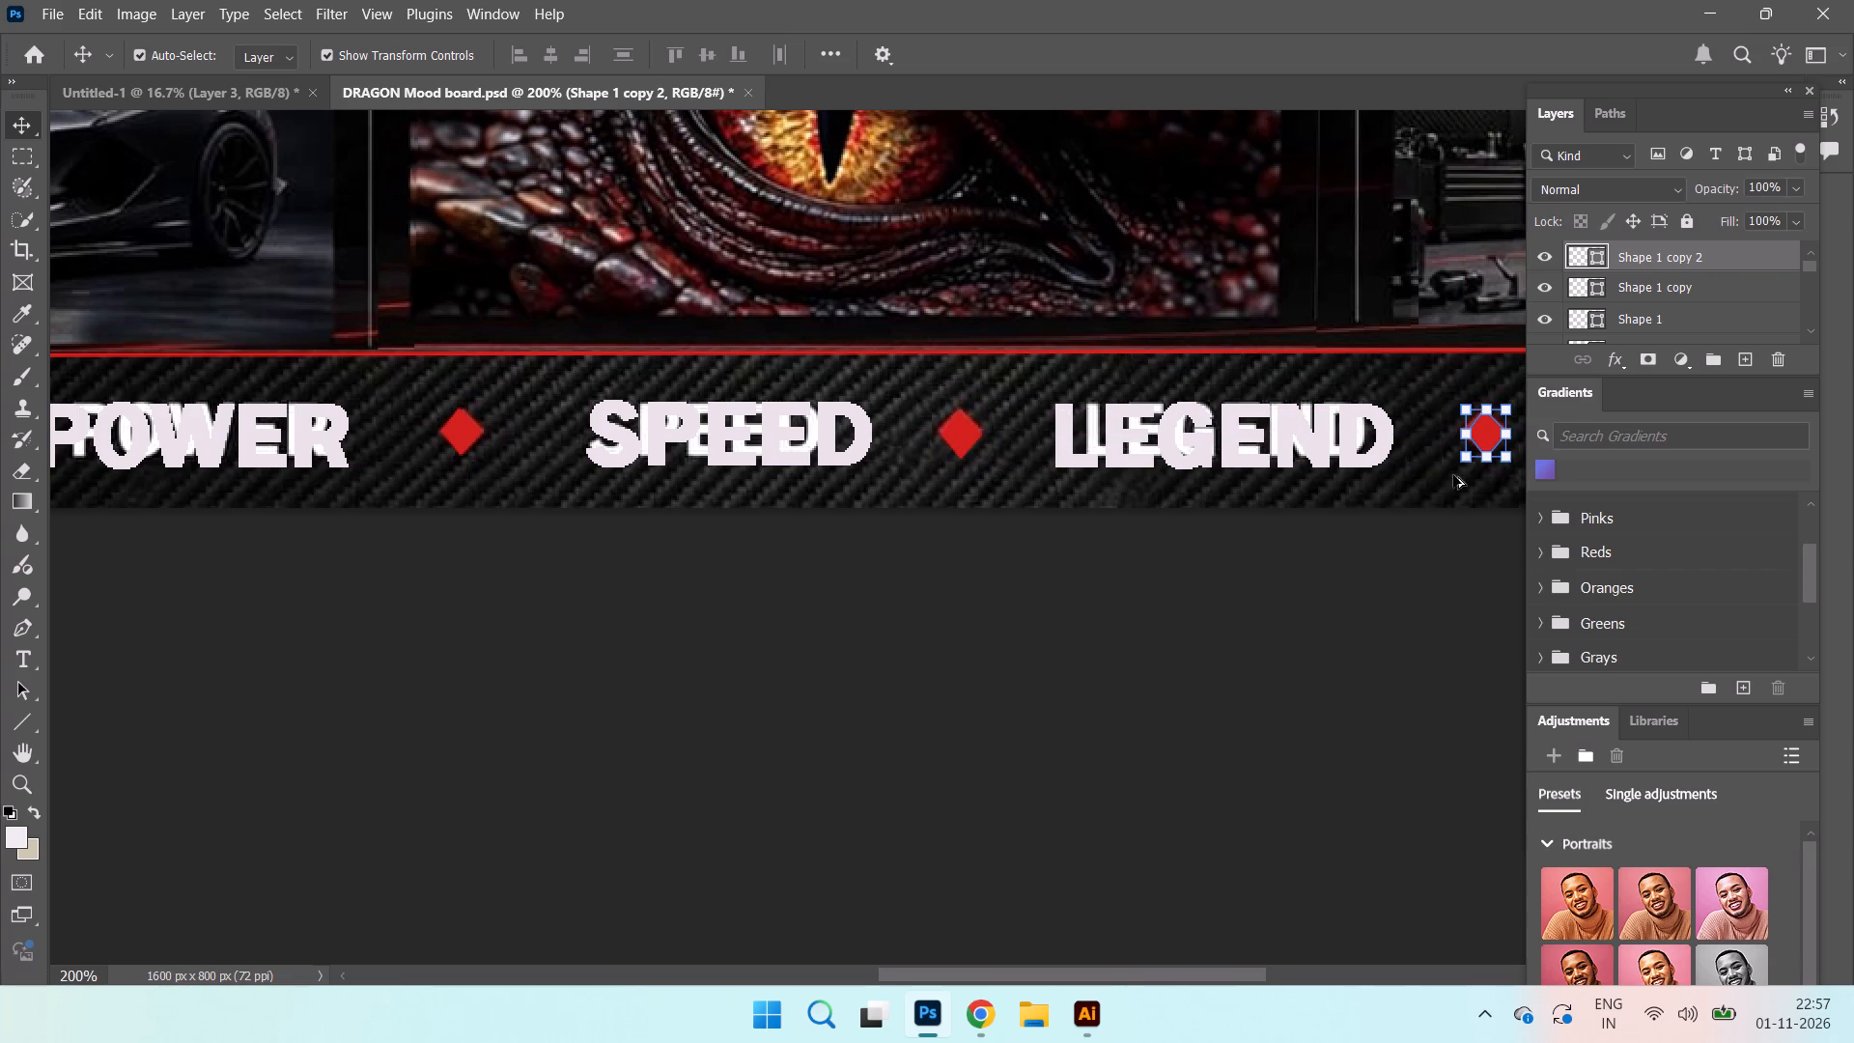
left_click(1355, 588)
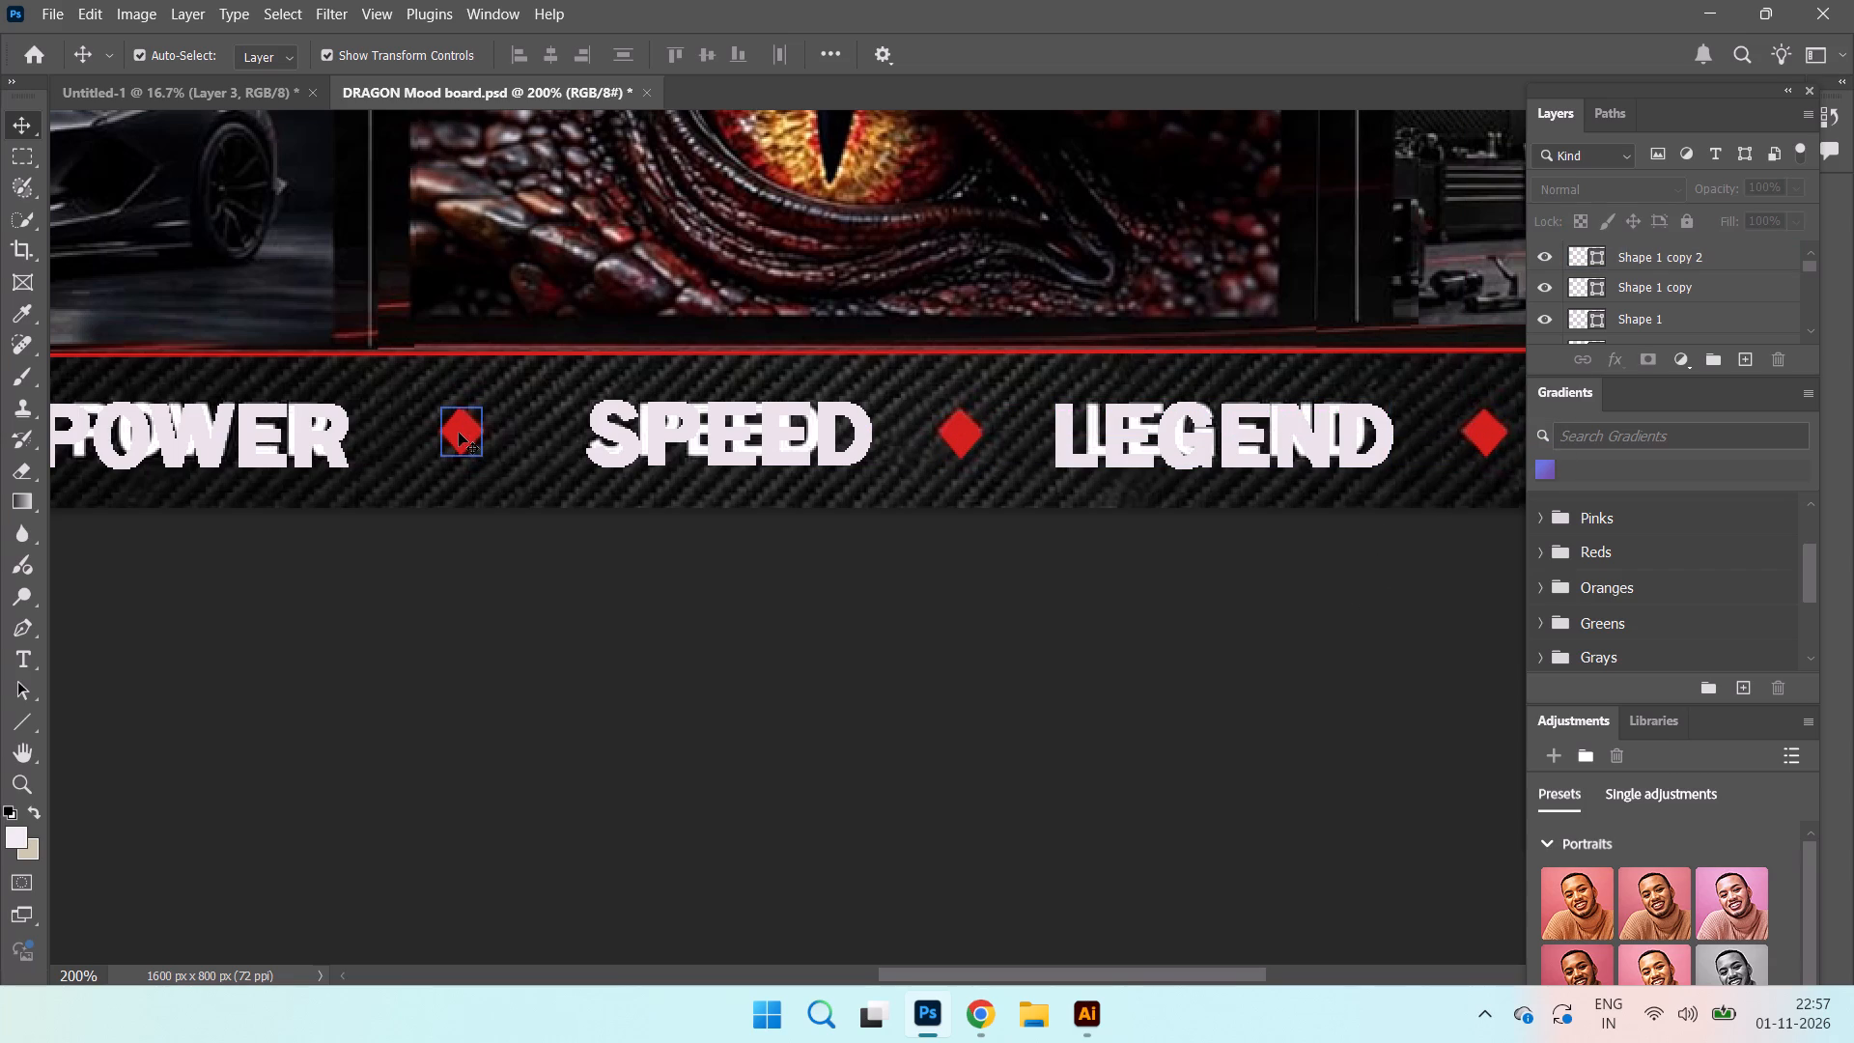
Hide the Background layer holding the reference image.
key("ctrl+minus")
key("ctrl+minus")
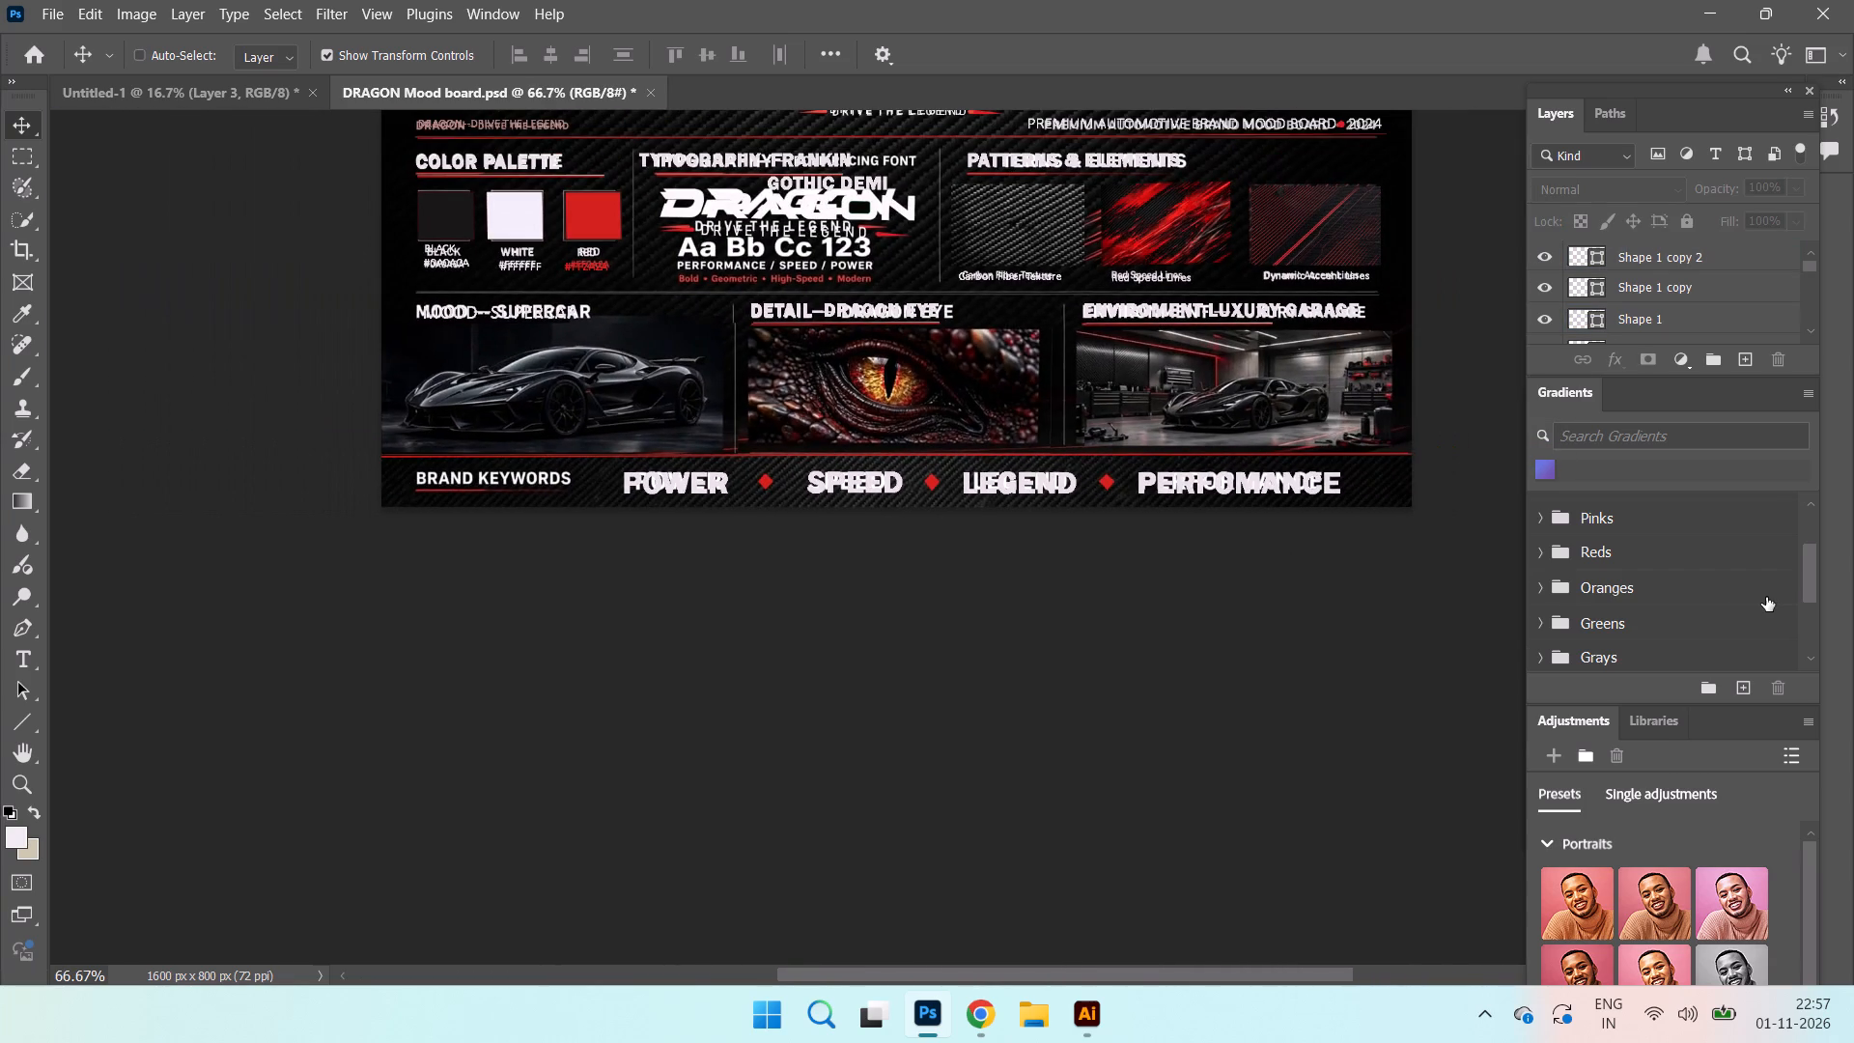
key("ctrl+minus")
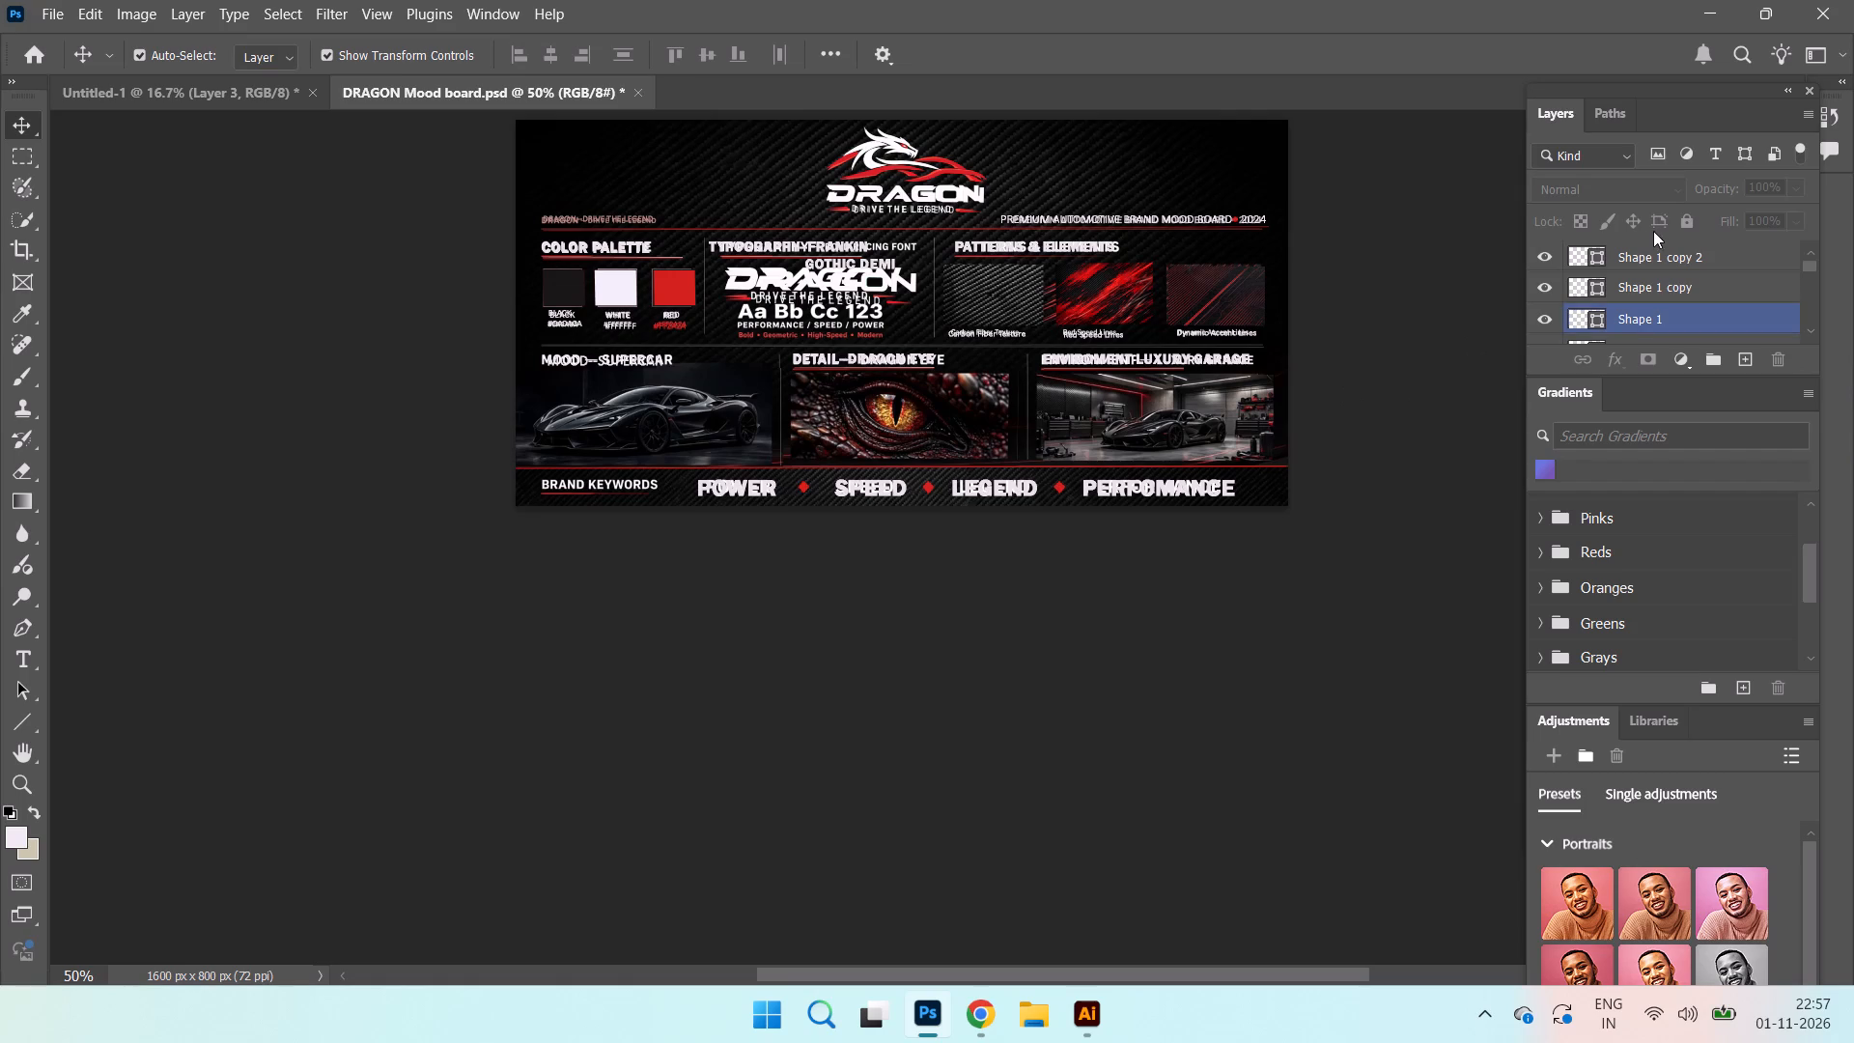
scroll(1667, 229, "down", 12)
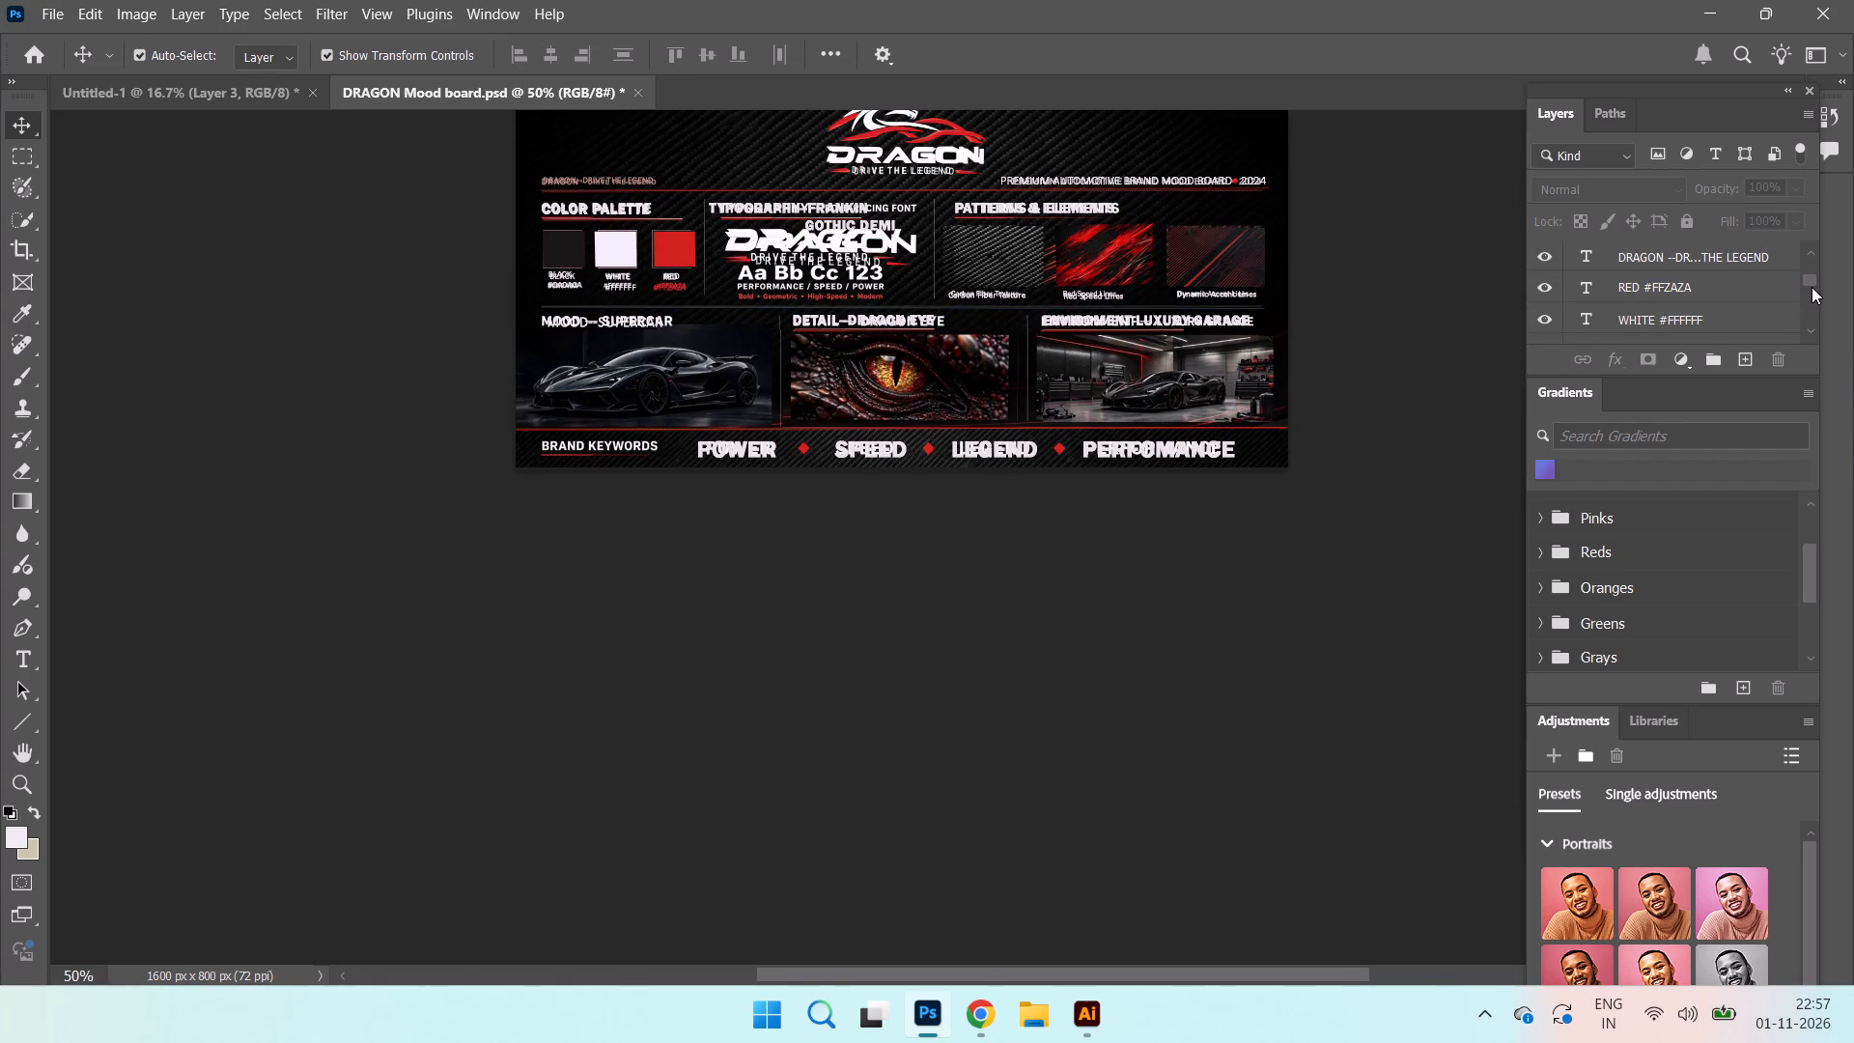
left_click_drag(1812, 281, 1812, 339)
left_click(1544, 329)
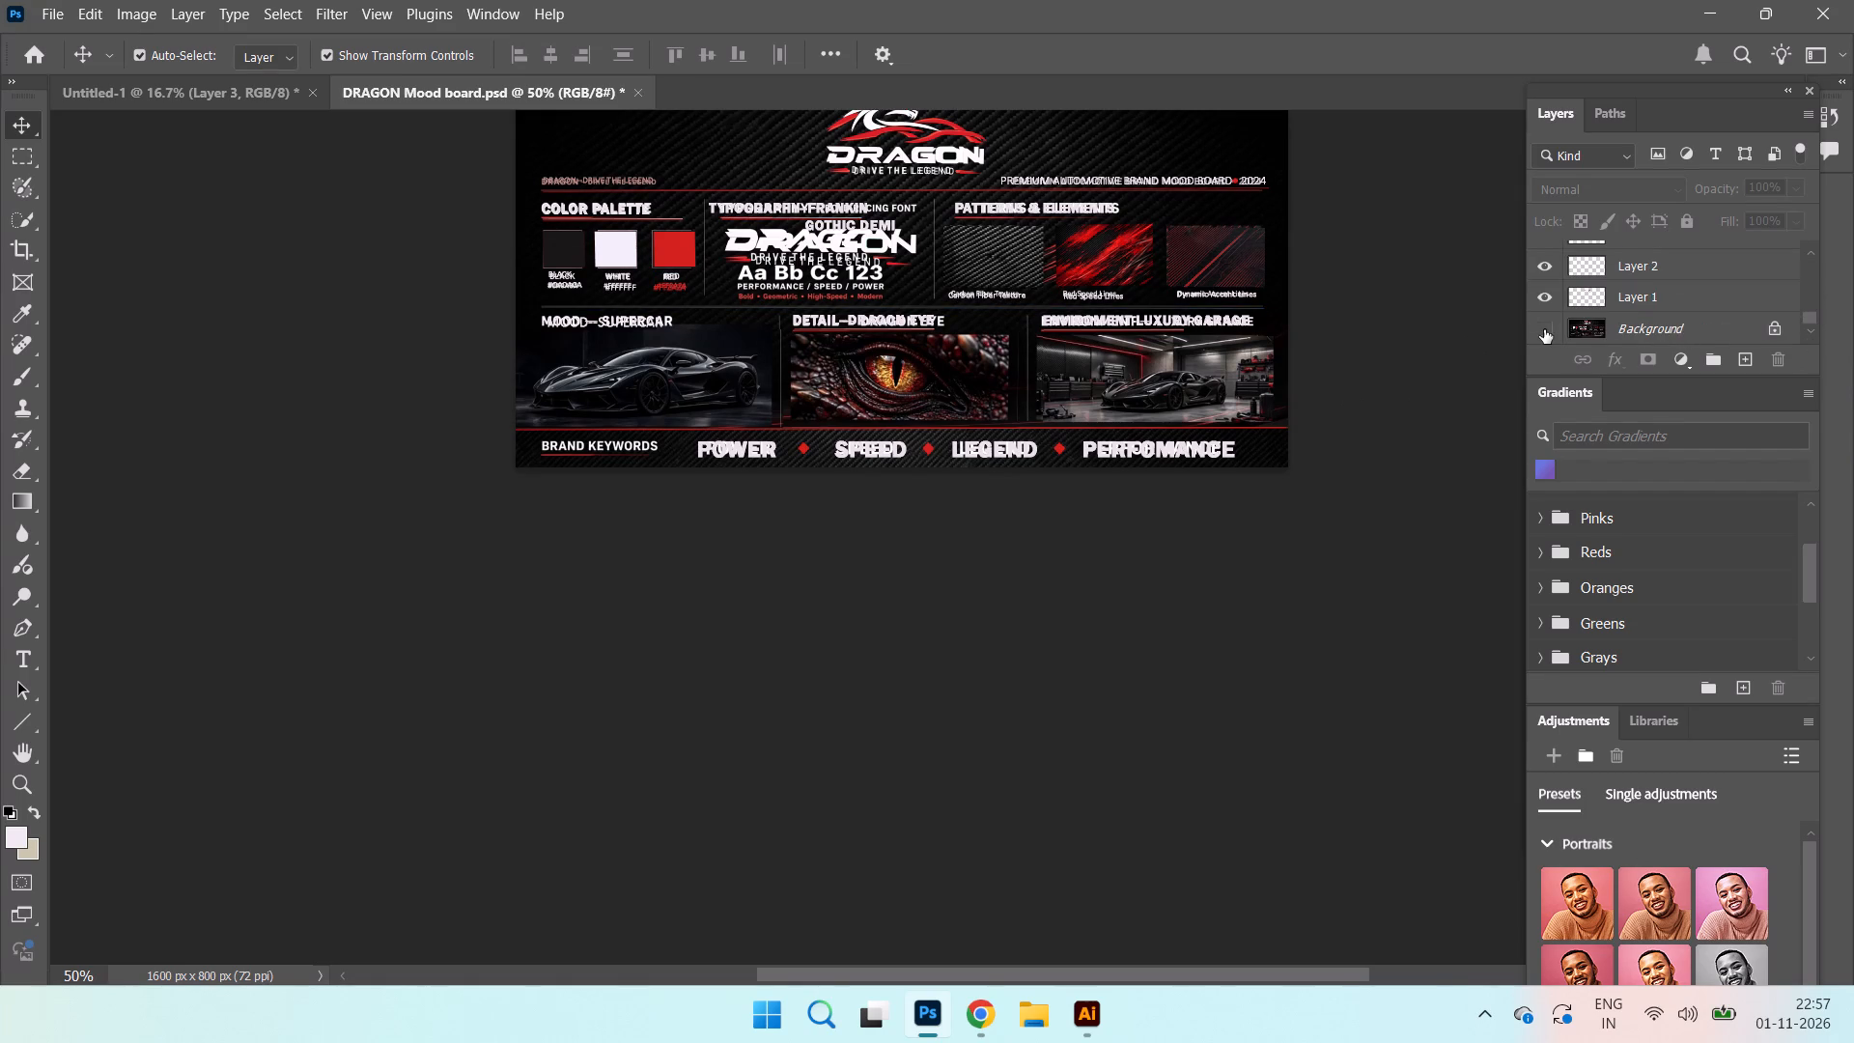
Draw a red rectangle with the Rectangle tool, about 1801 × 621 px, starting from the canvas's top edge.
scroll(1344, 402, "up", 3)
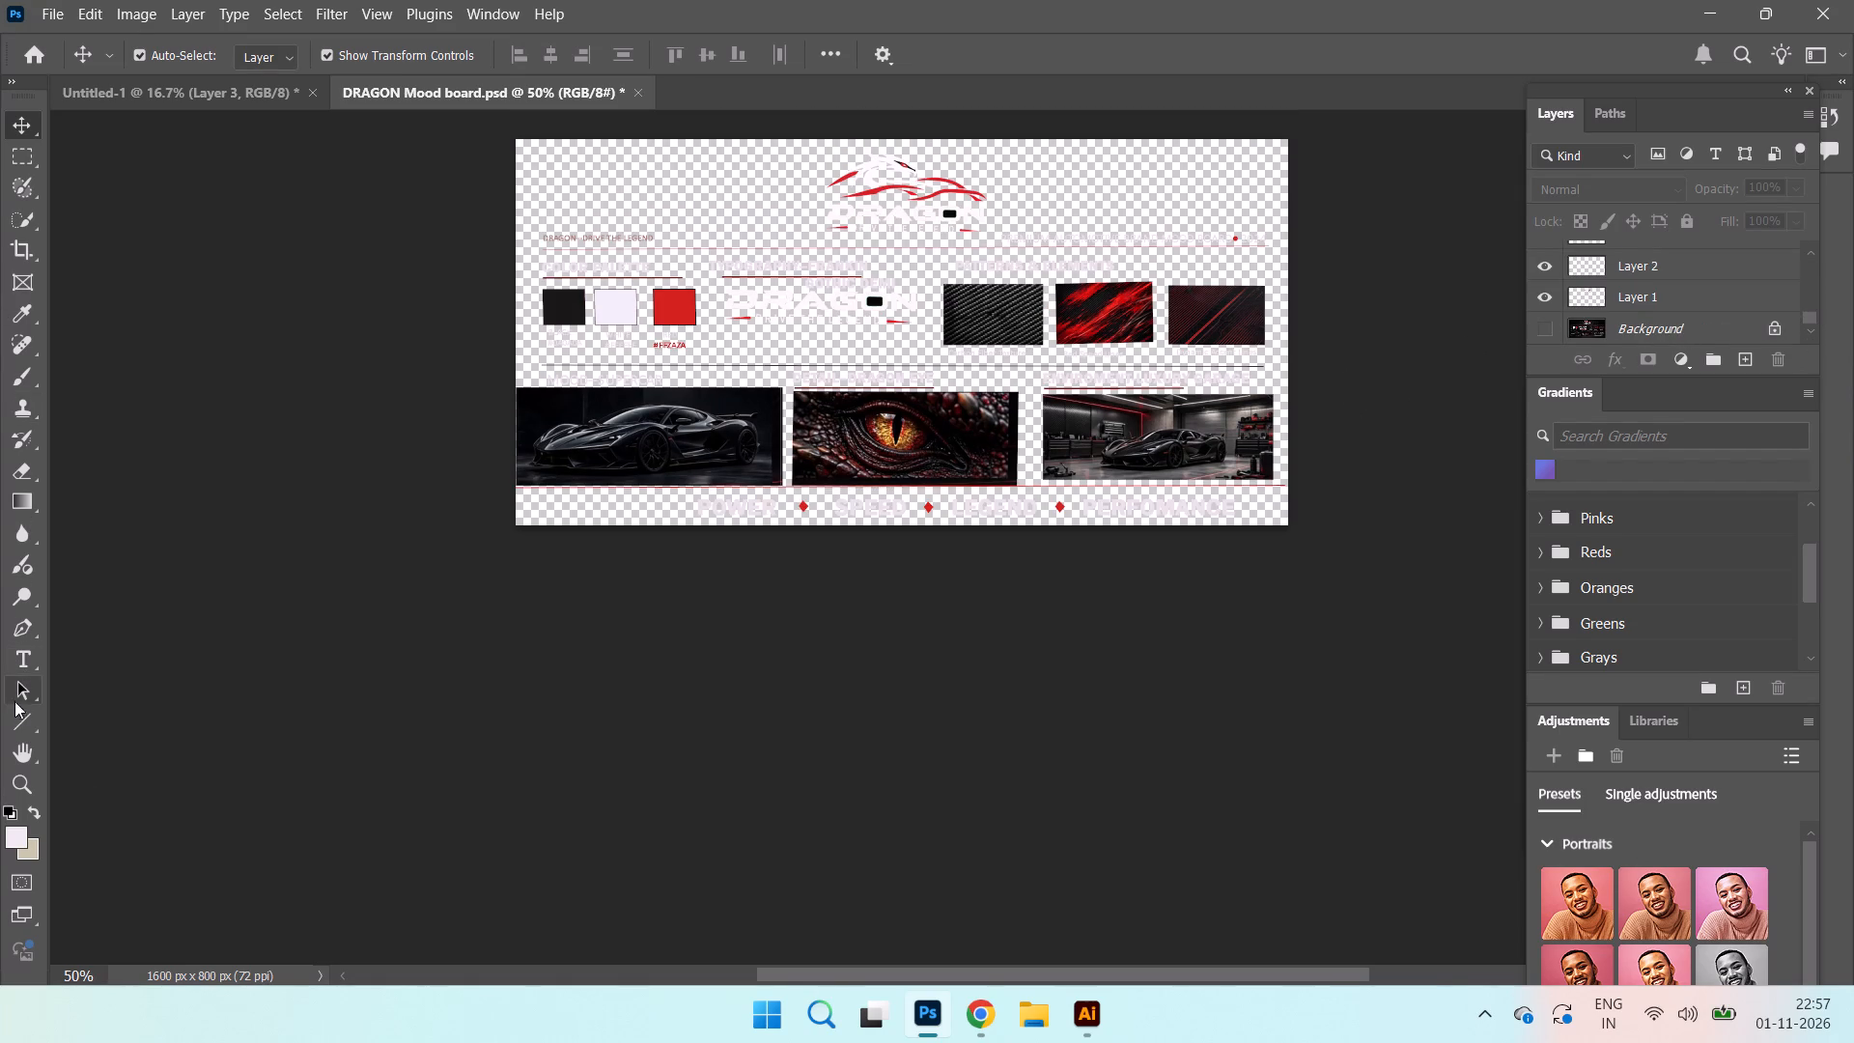
right_click(17, 732)
left_click(107, 719)
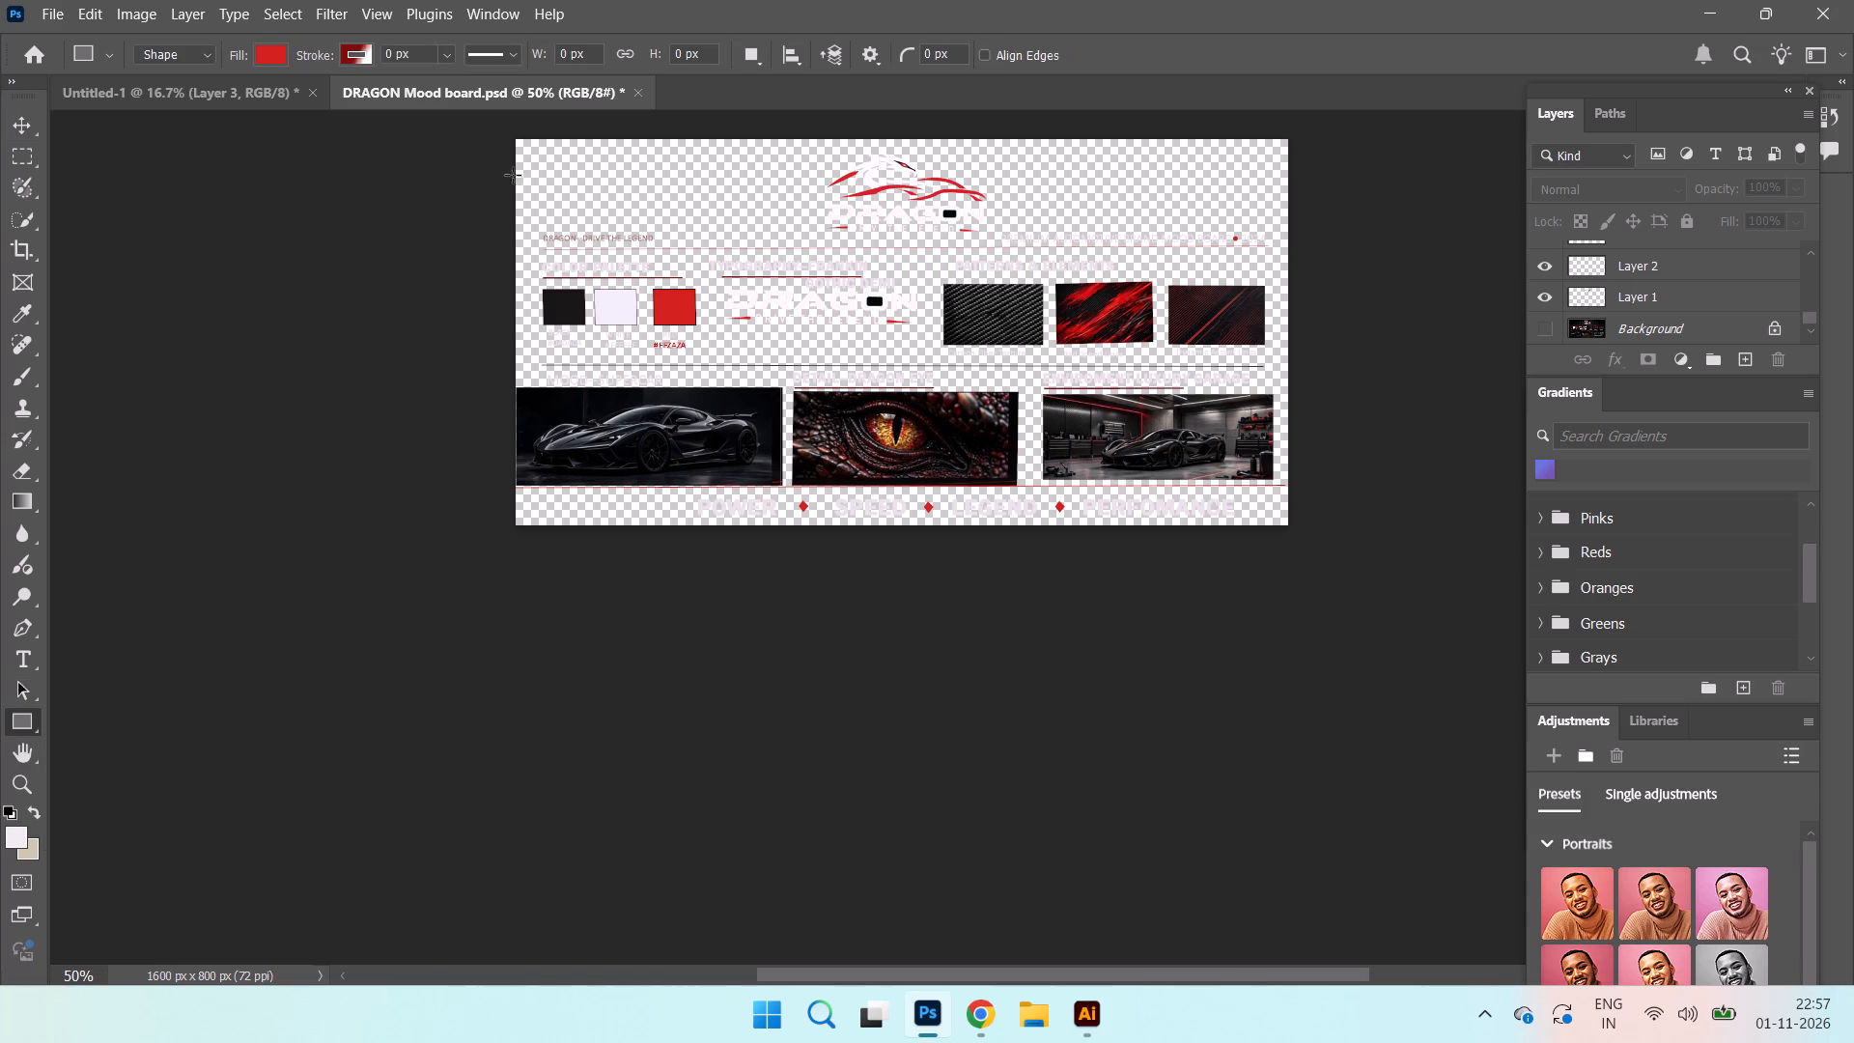
left_click_drag(516, 138, 560, 237)
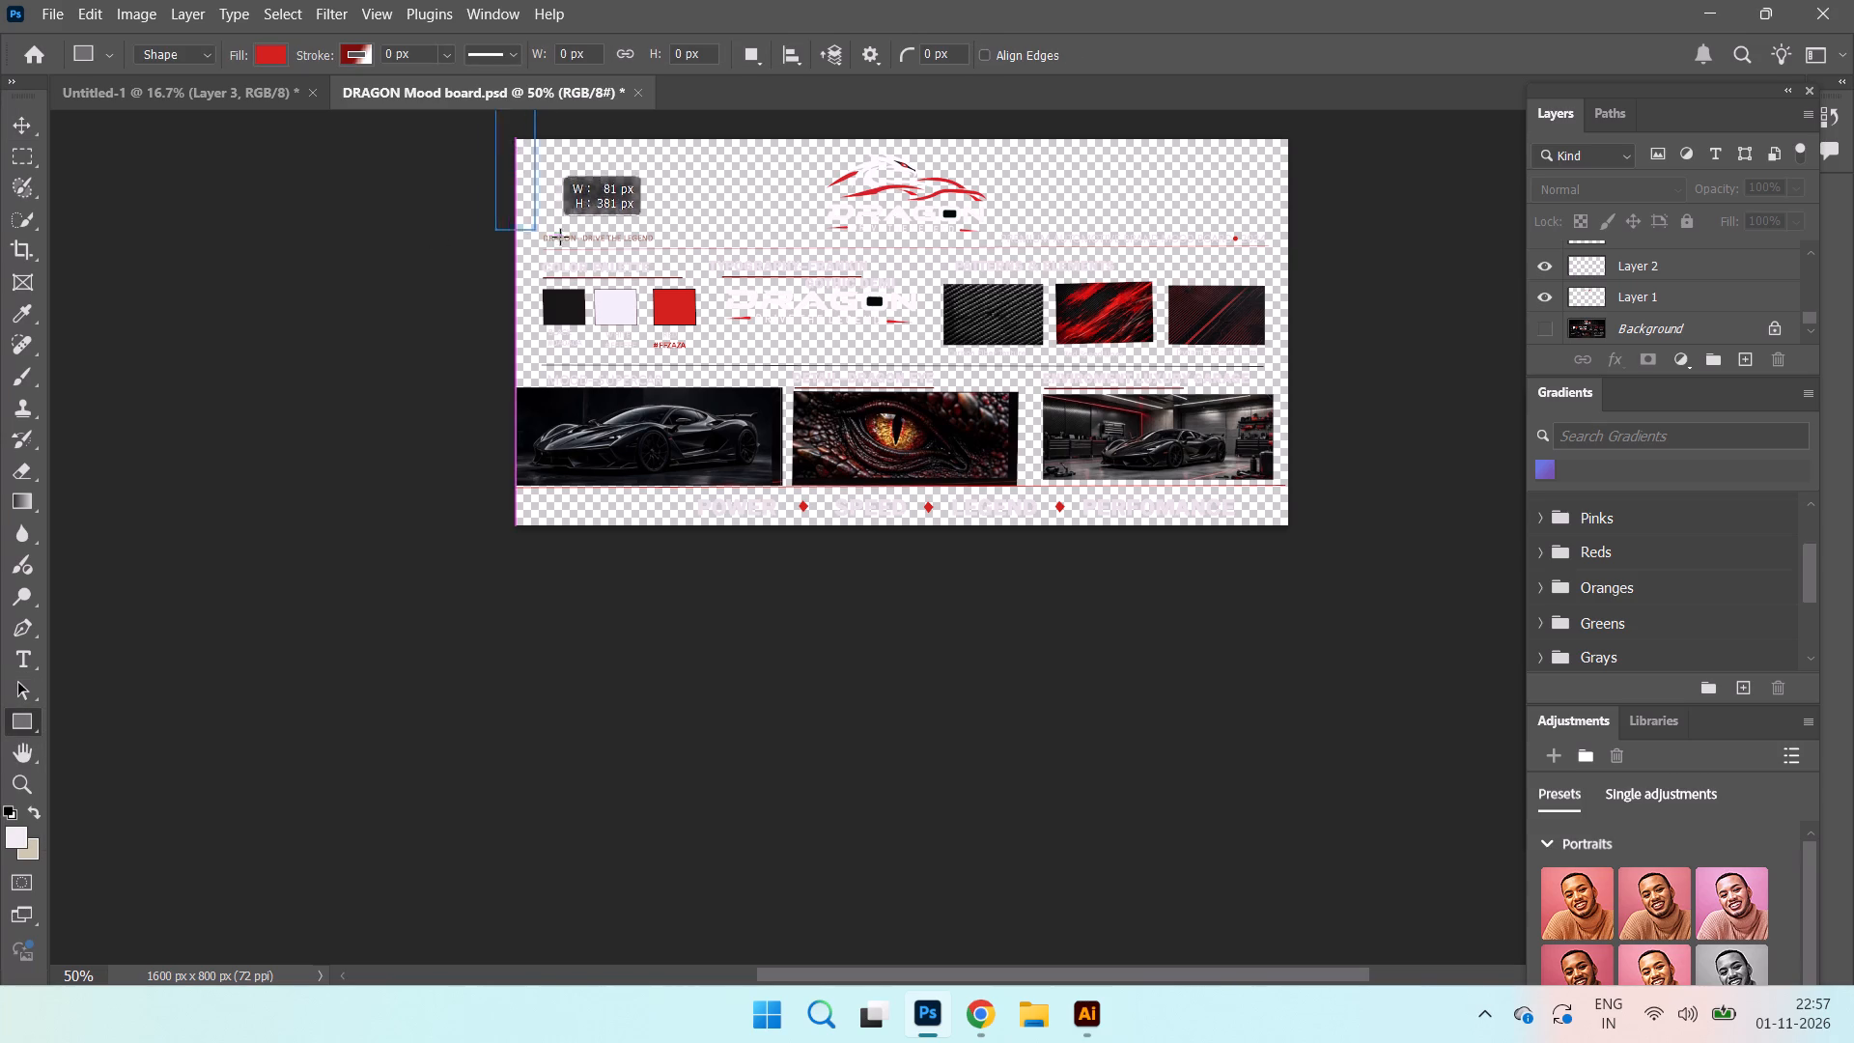
left_click_drag(560, 237, 949, 288)
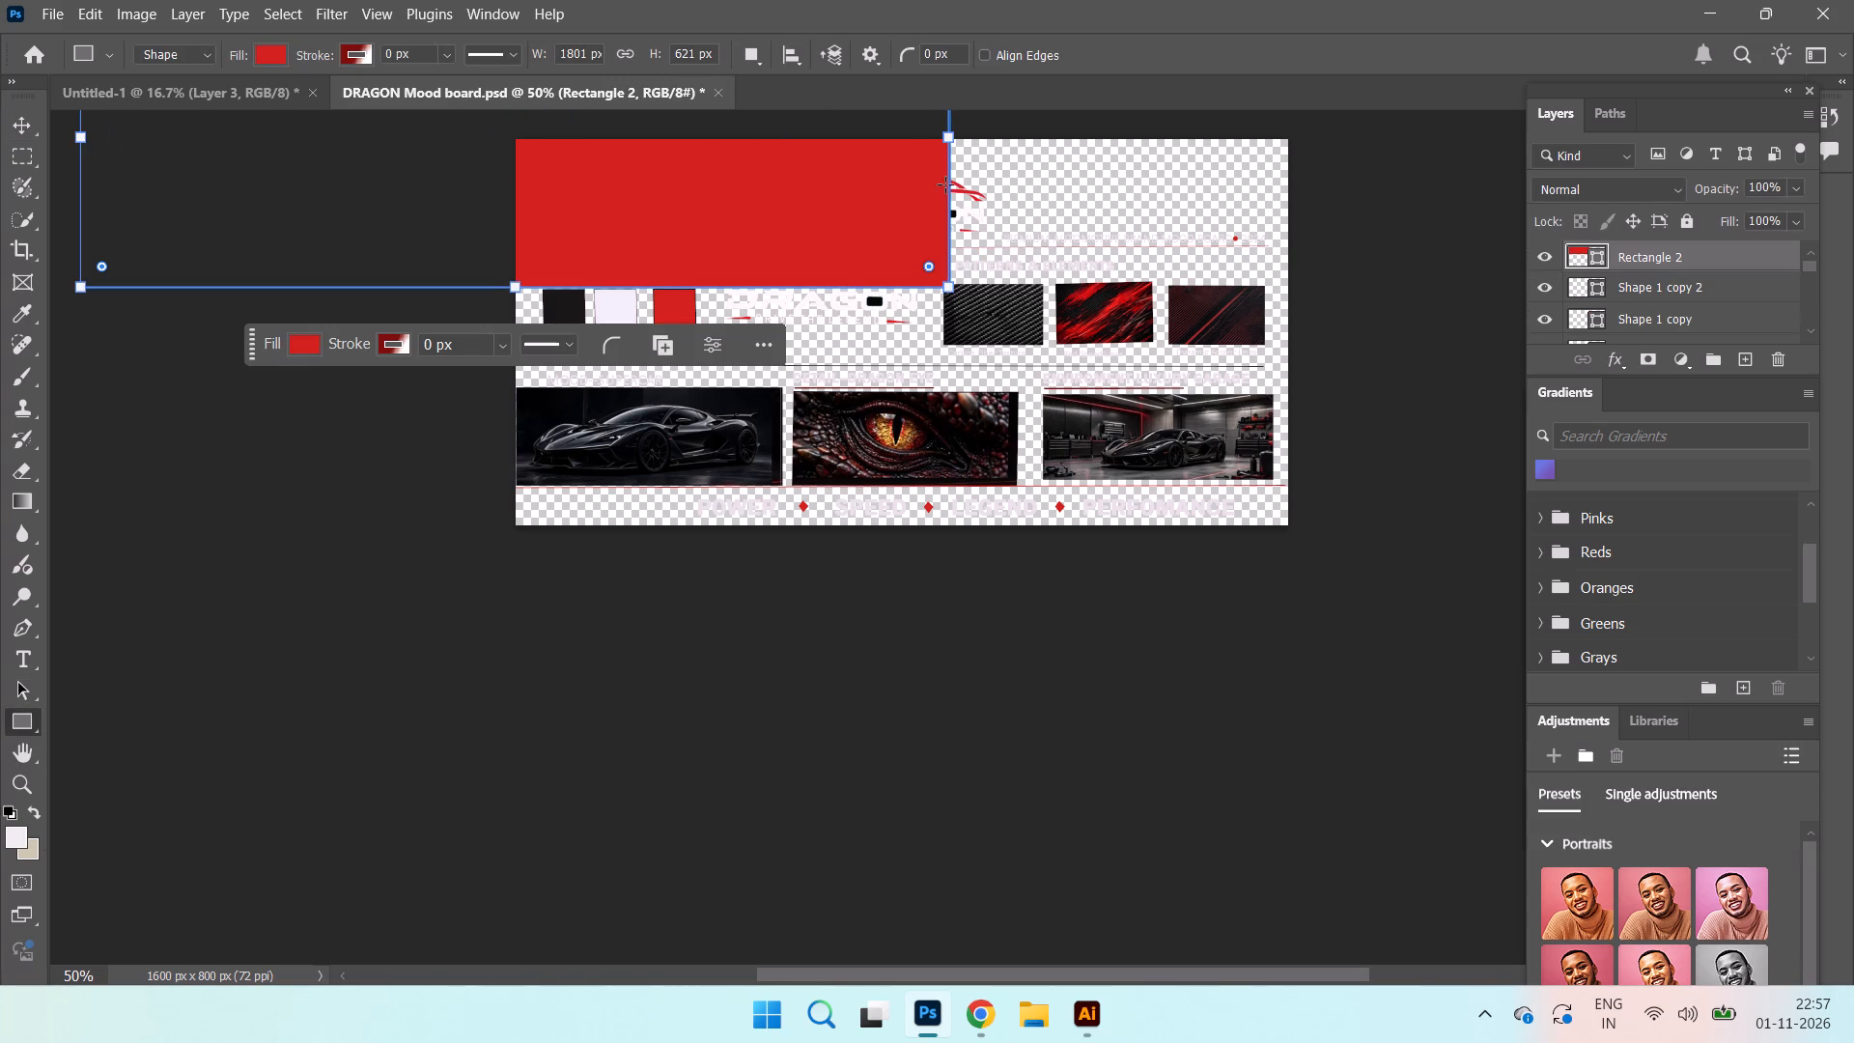
Move the red rectangle and stretch its edges to cover the whole mood board canvas.
left_click(14, 127)
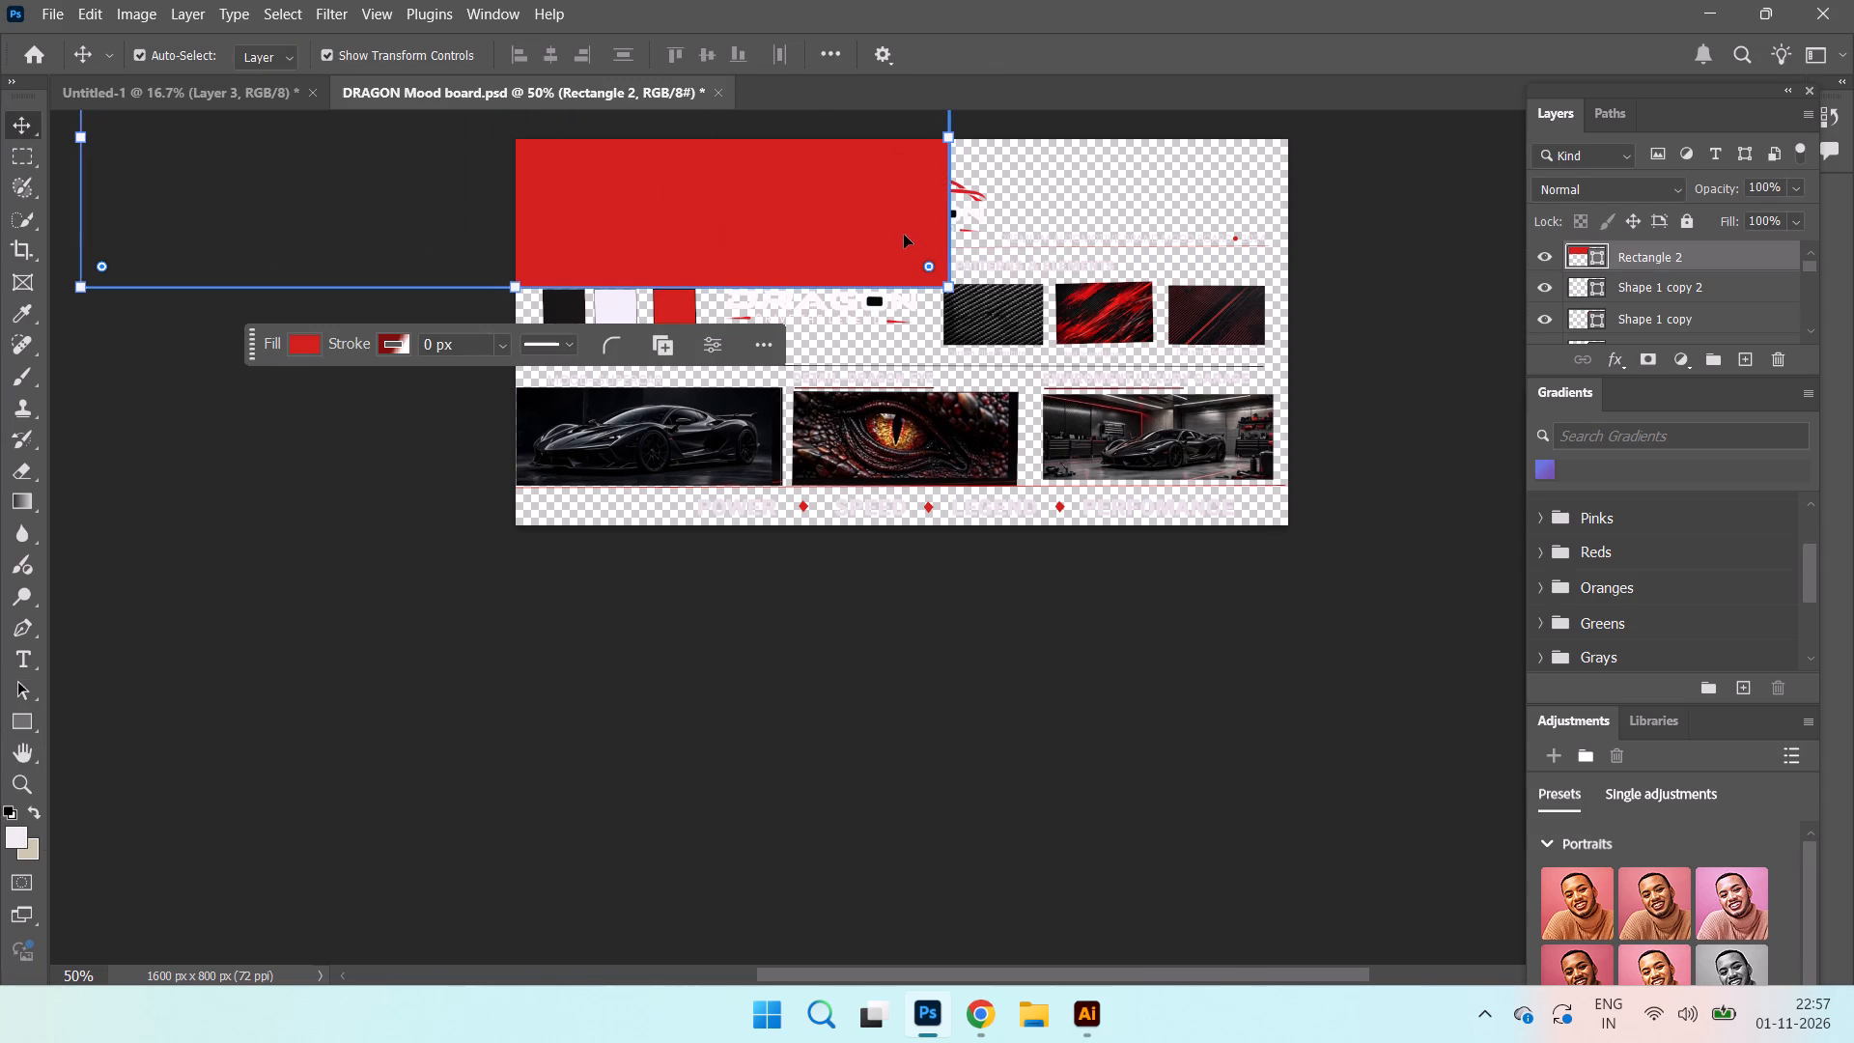
left_click_drag(756, 189, 1108, 432)
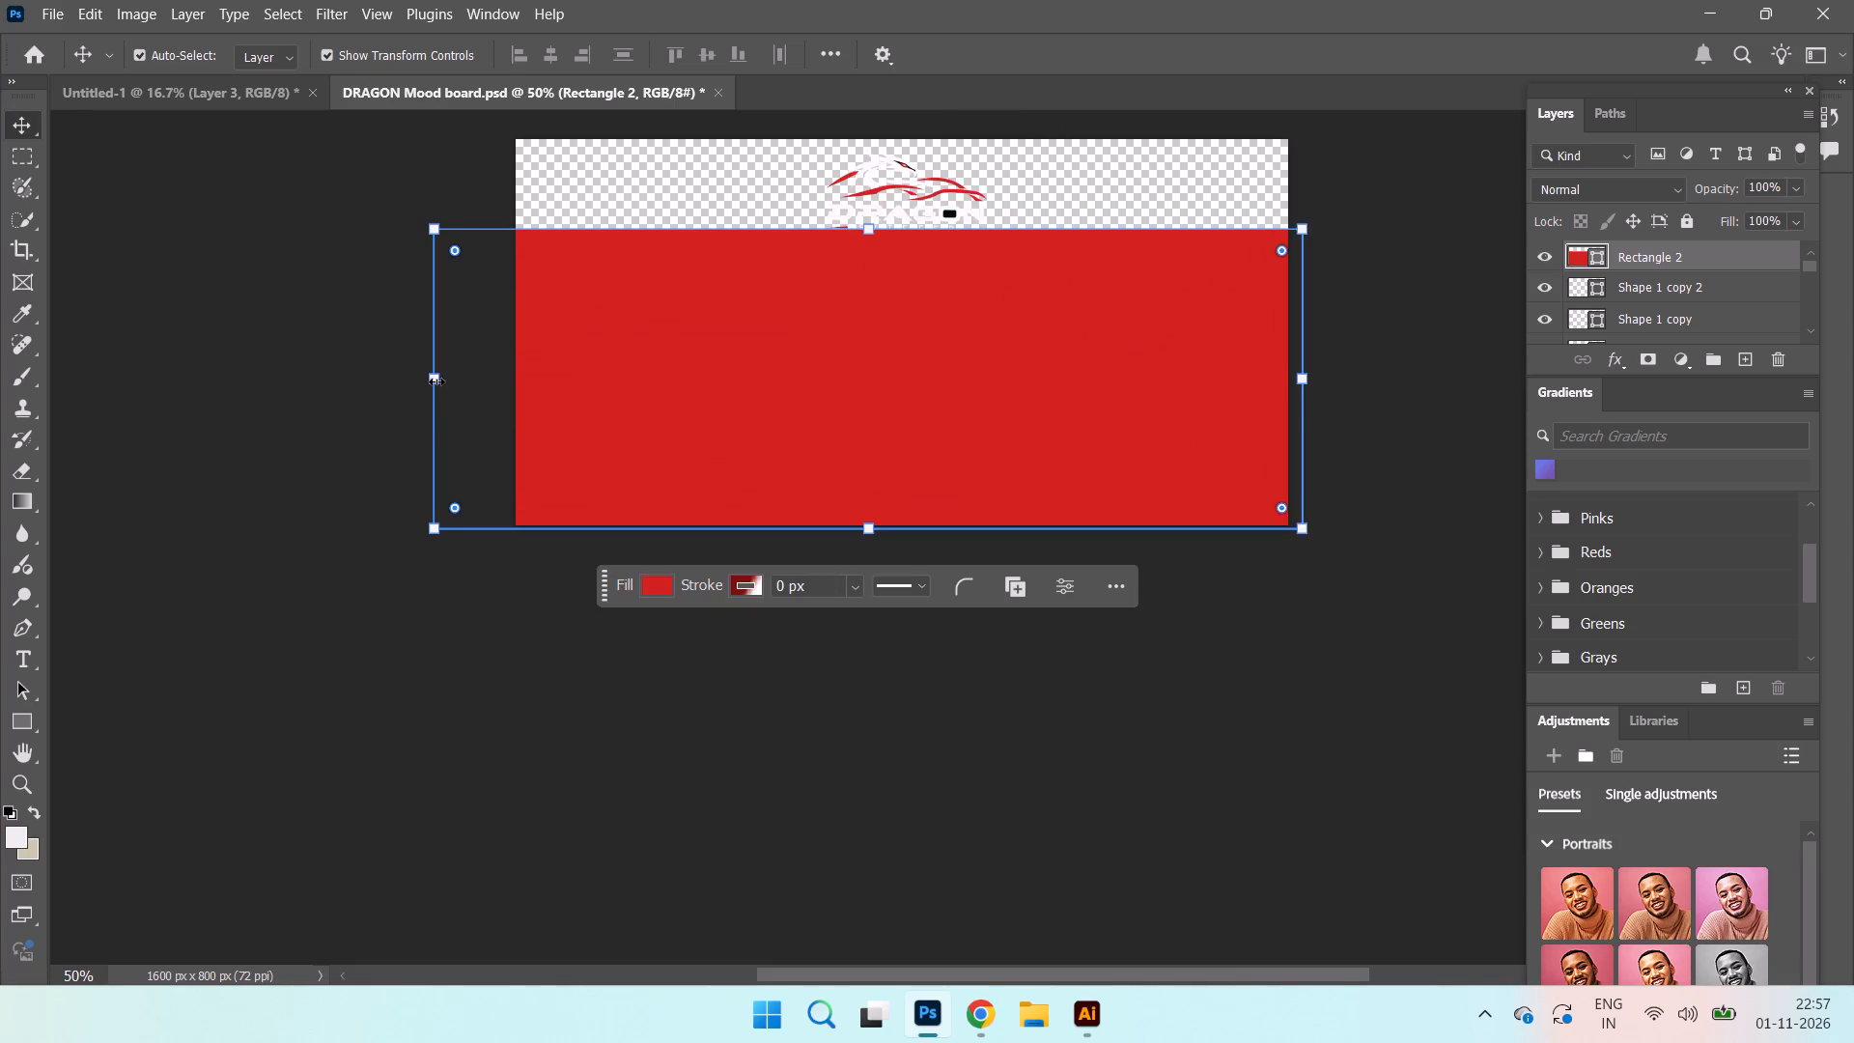
left_click_drag(436, 381, 514, 380, "ctrl")
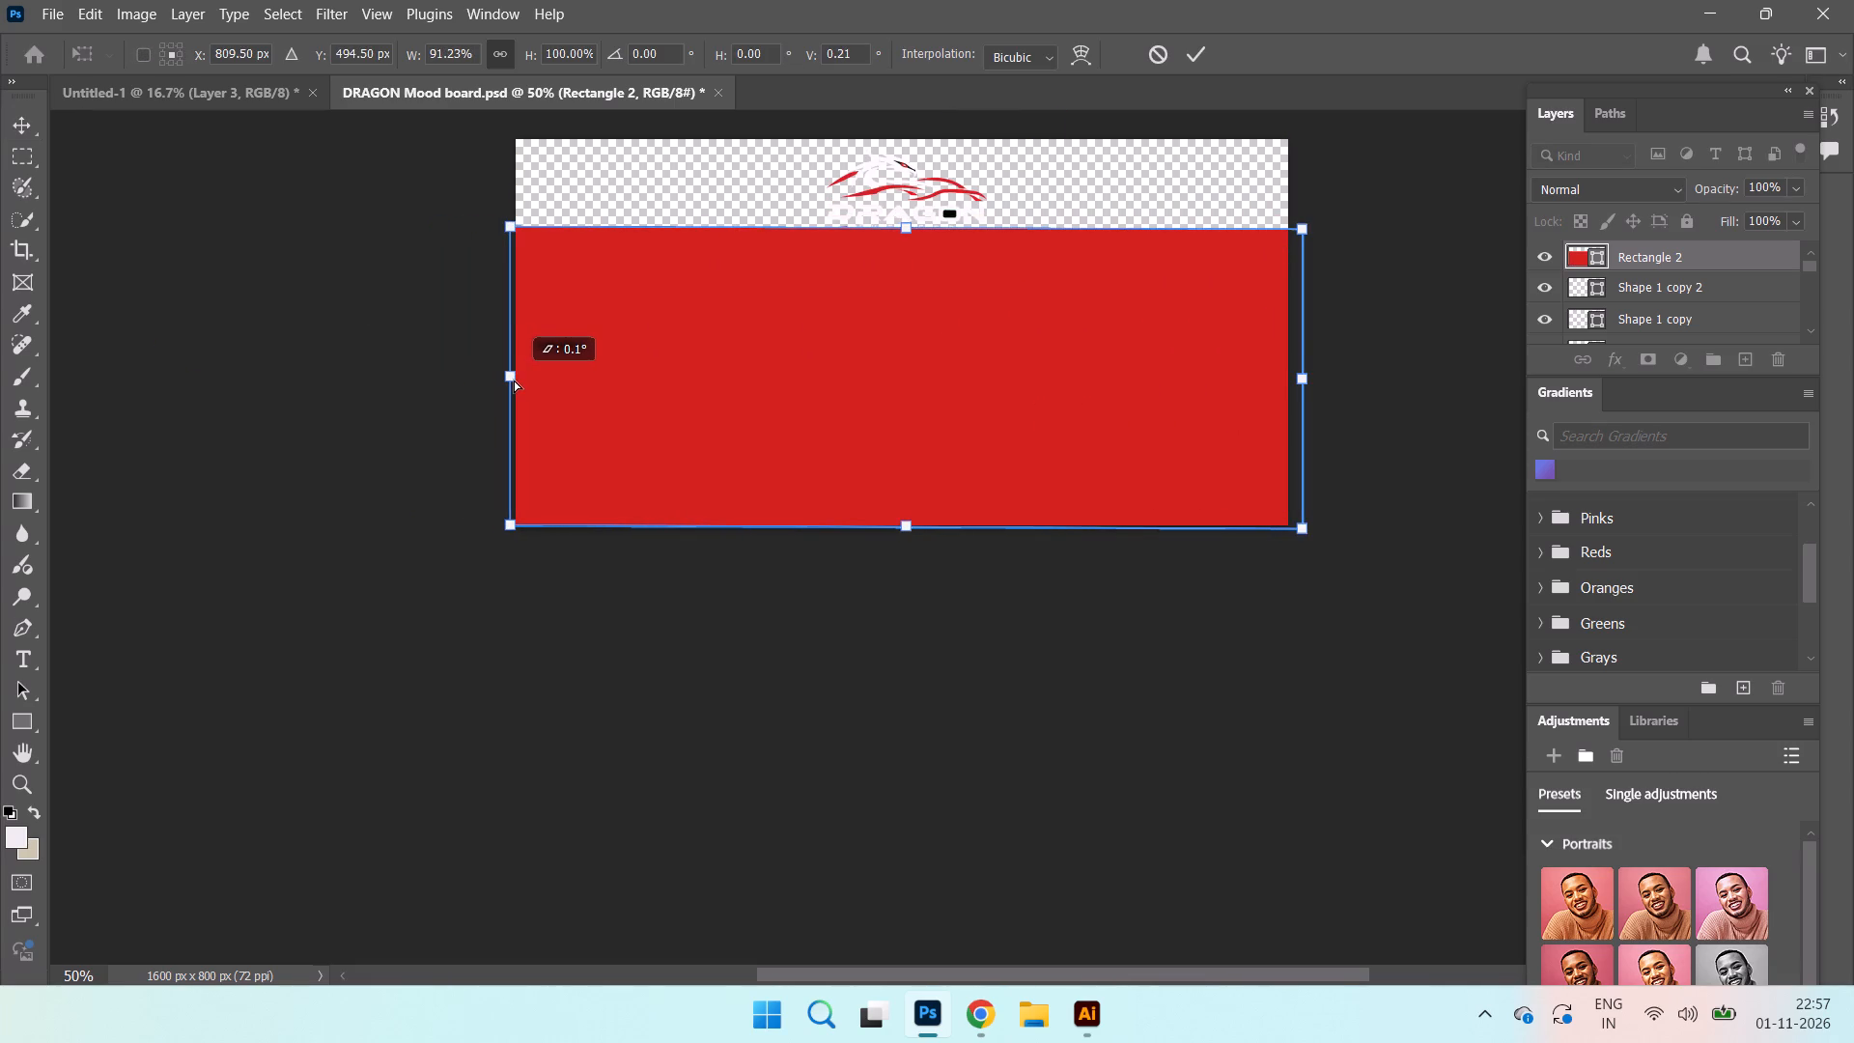
left_click_drag(514, 380, 516, 380, "ctrl")
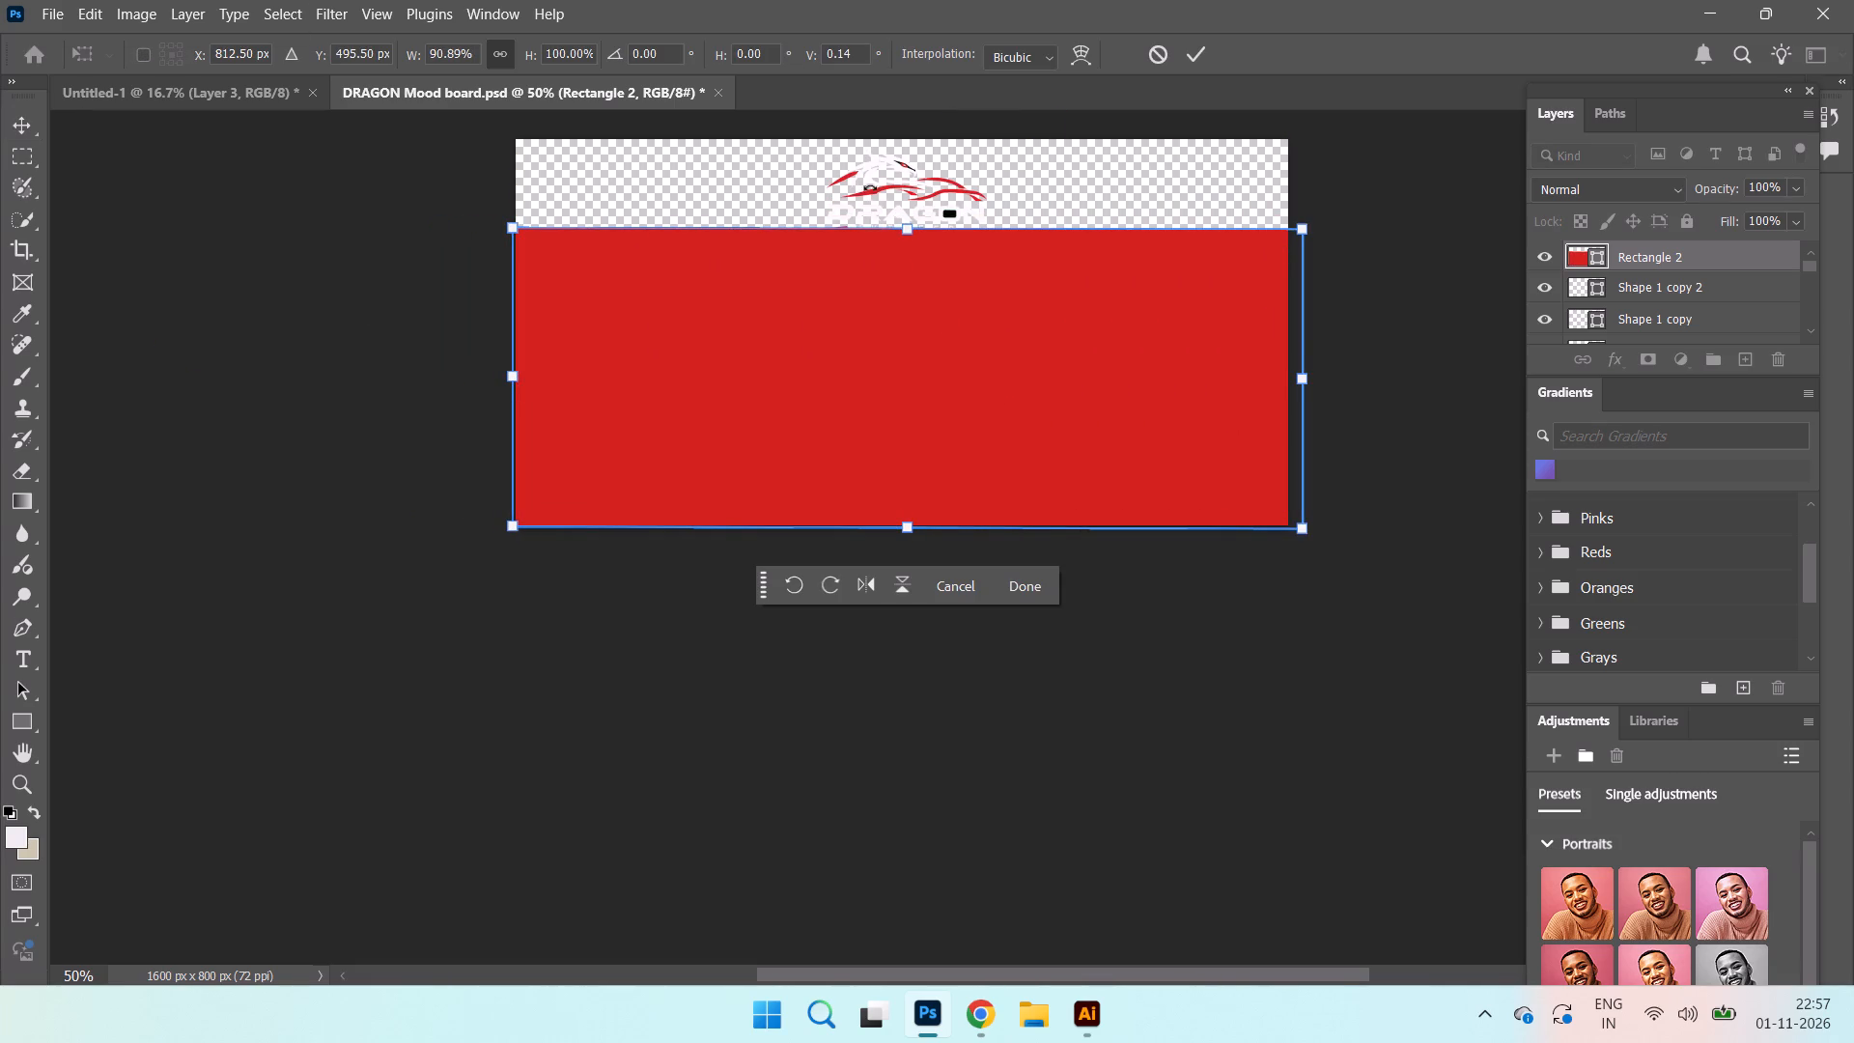
left_click(911, 233, "ctrl")
left_click_drag(911, 233, 908, 209, "ctrl")
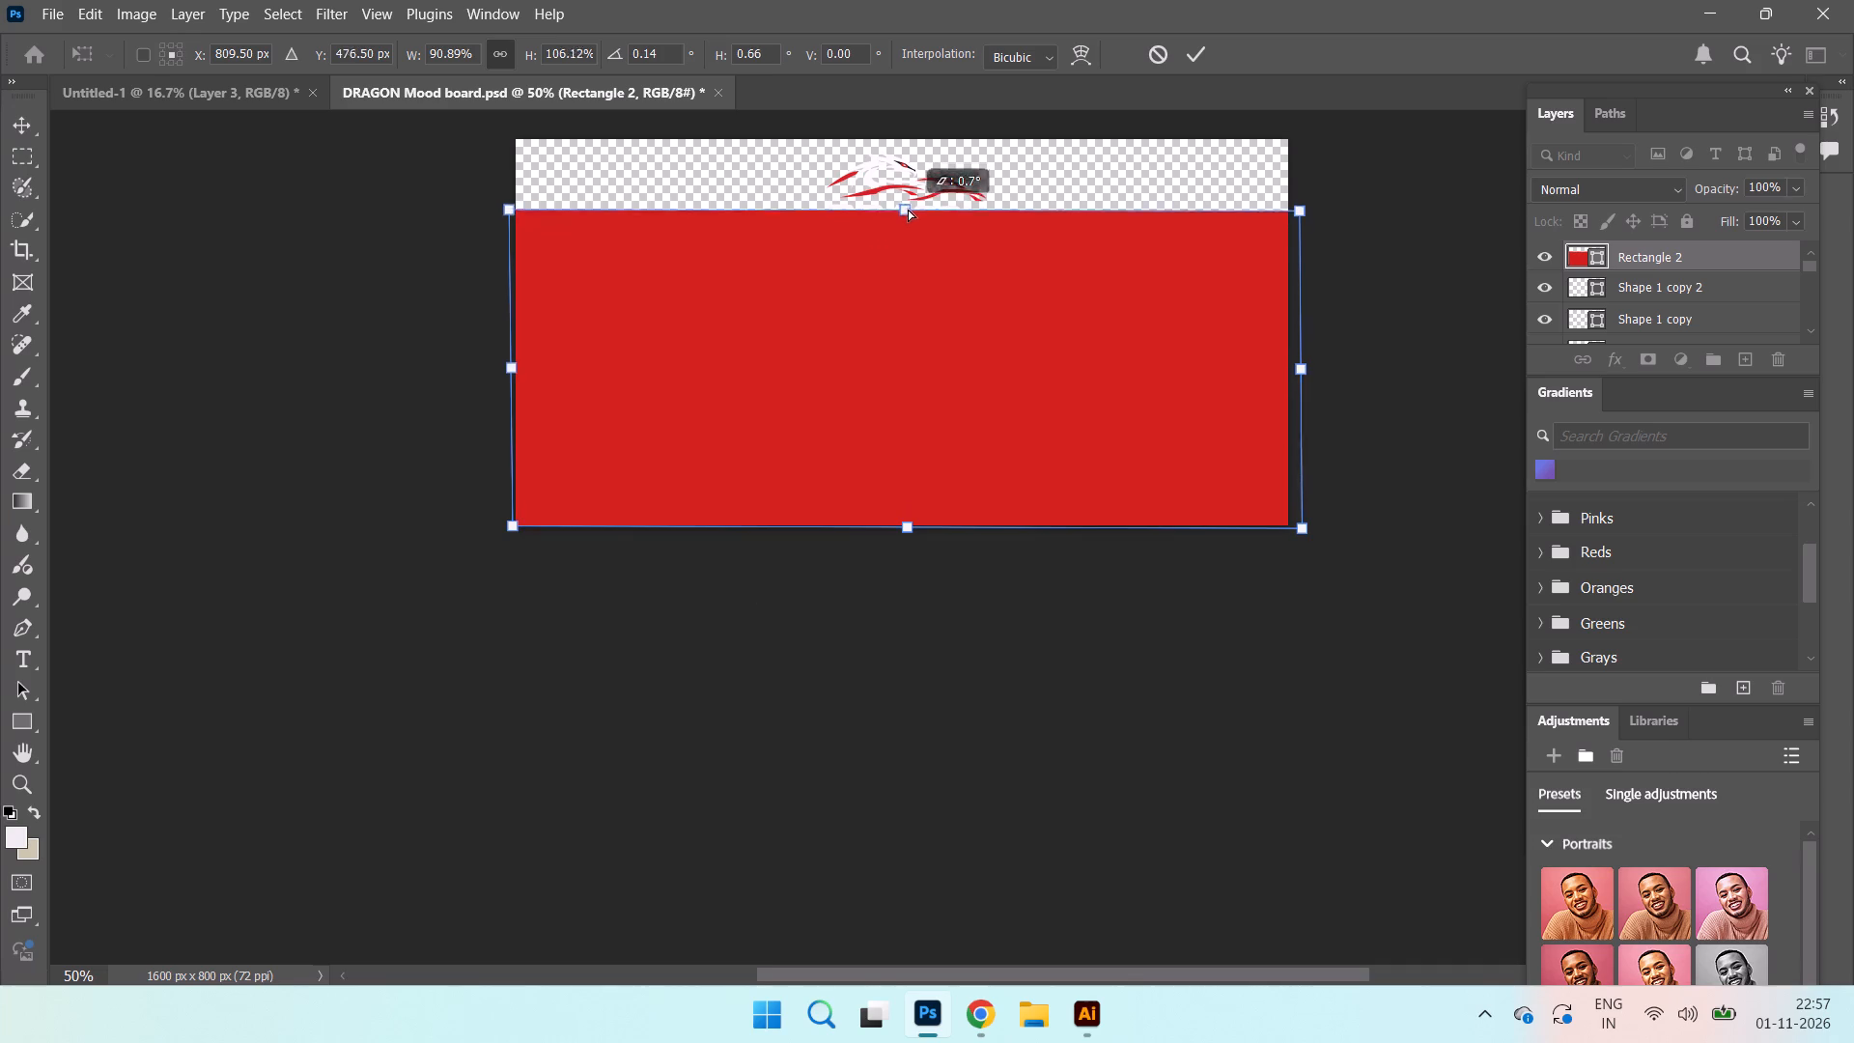
left_click_drag(908, 209, 908, 144, "ctrl")
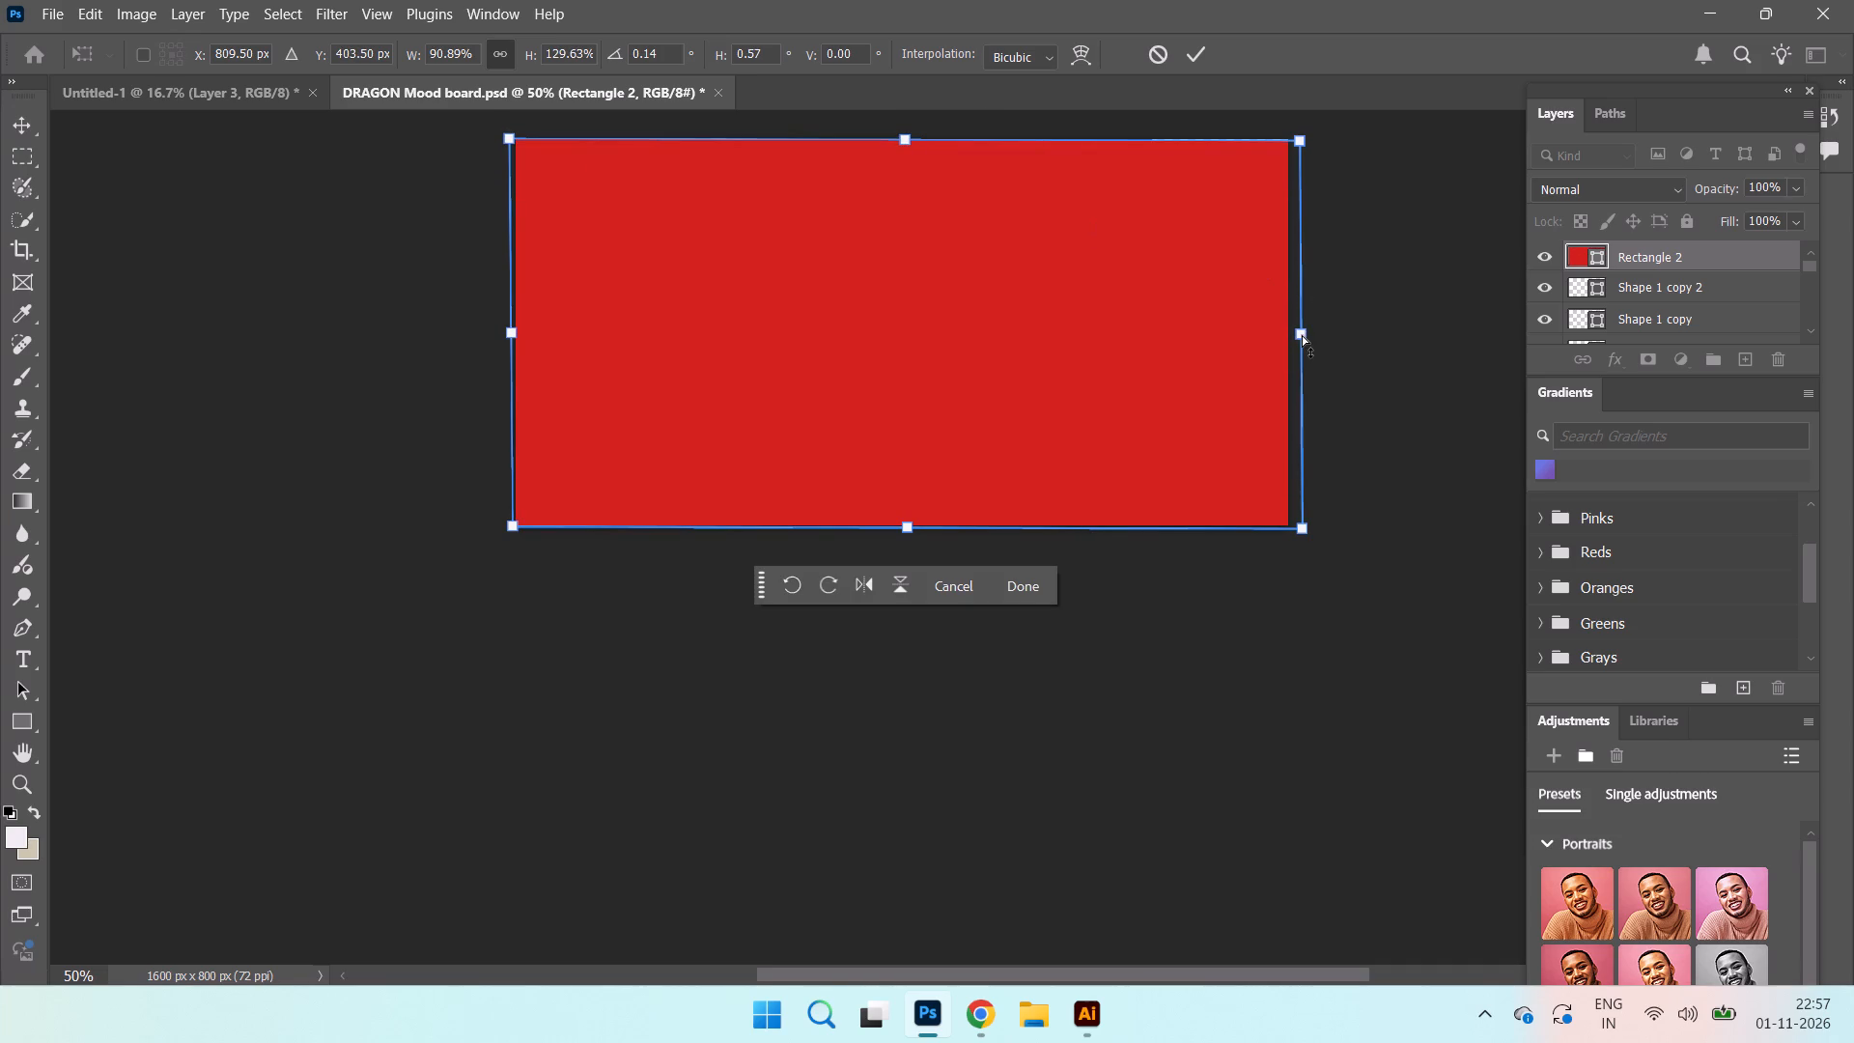
left_click_drag(1302, 335, 1291, 335, "ctrl")
Move the red rectangle's layer down the stack to sit directly above the Background layer, beneath Layer 1.
left_click_drag(1652, 259, 1663, 364)
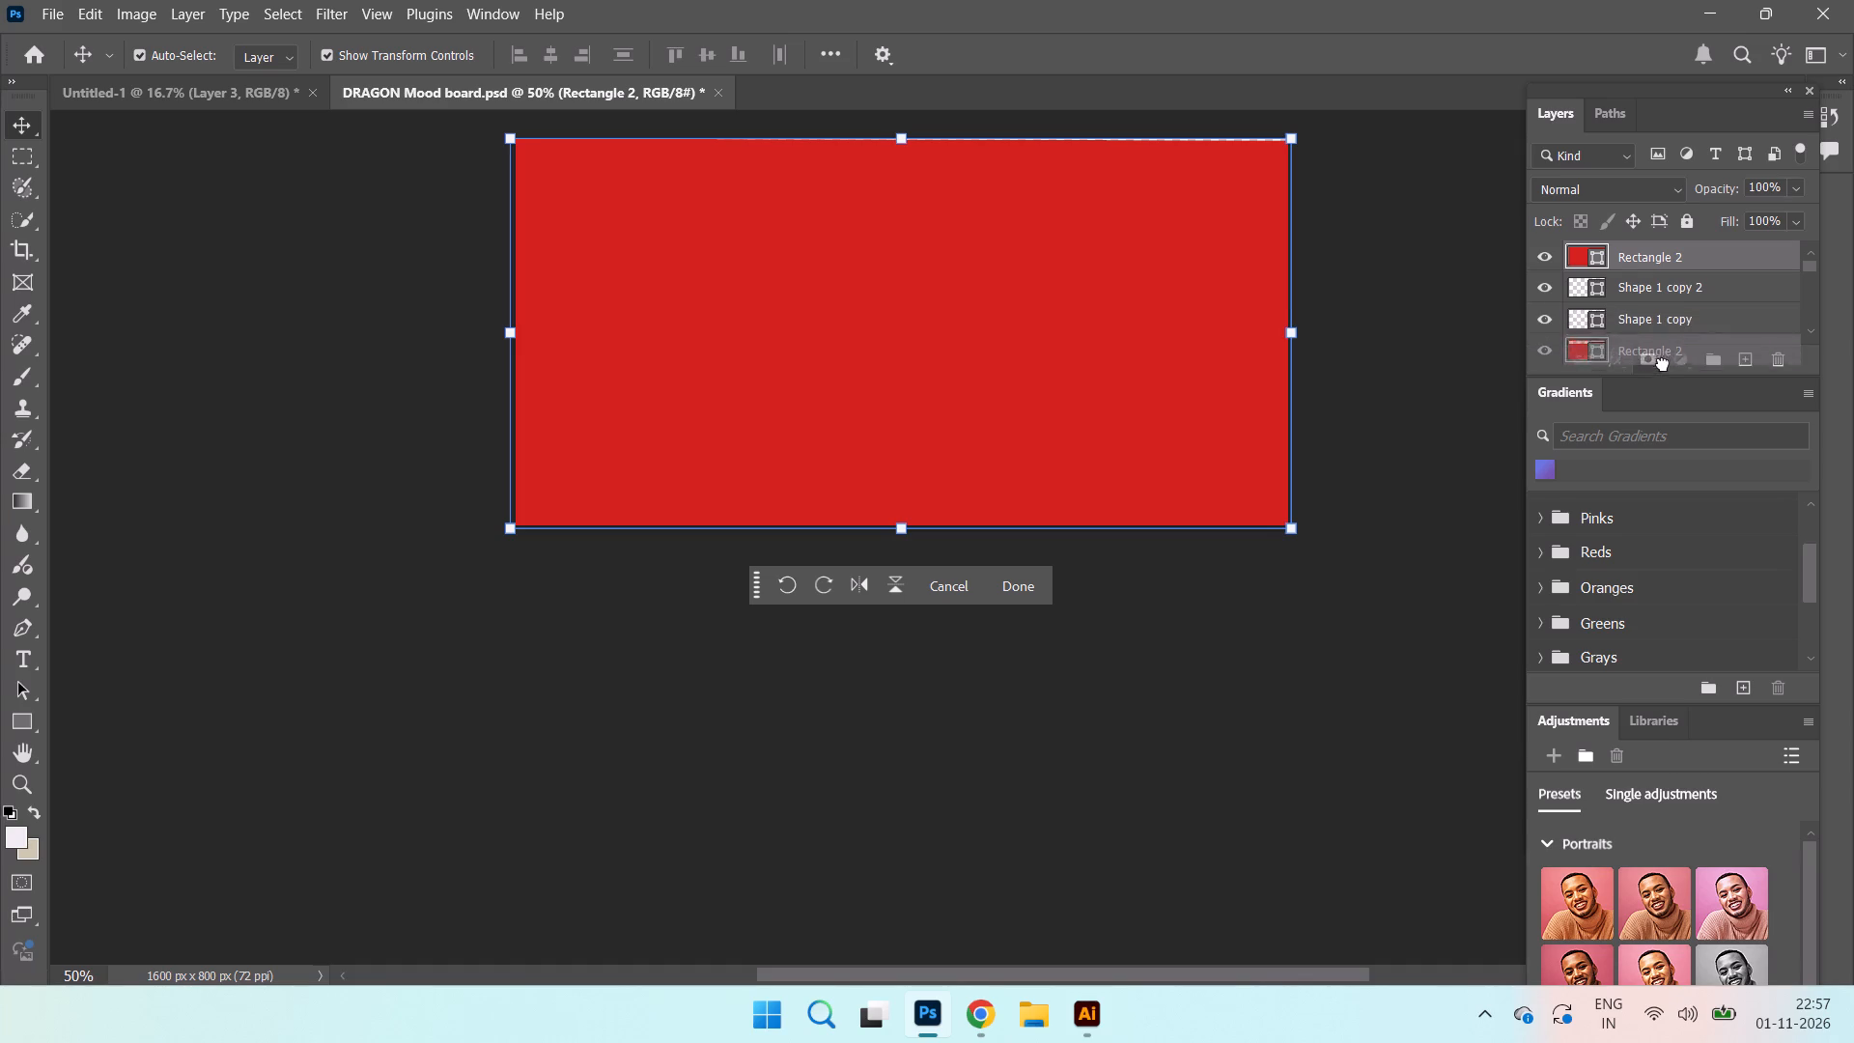
left_click_drag(1663, 364, 1659, 381)
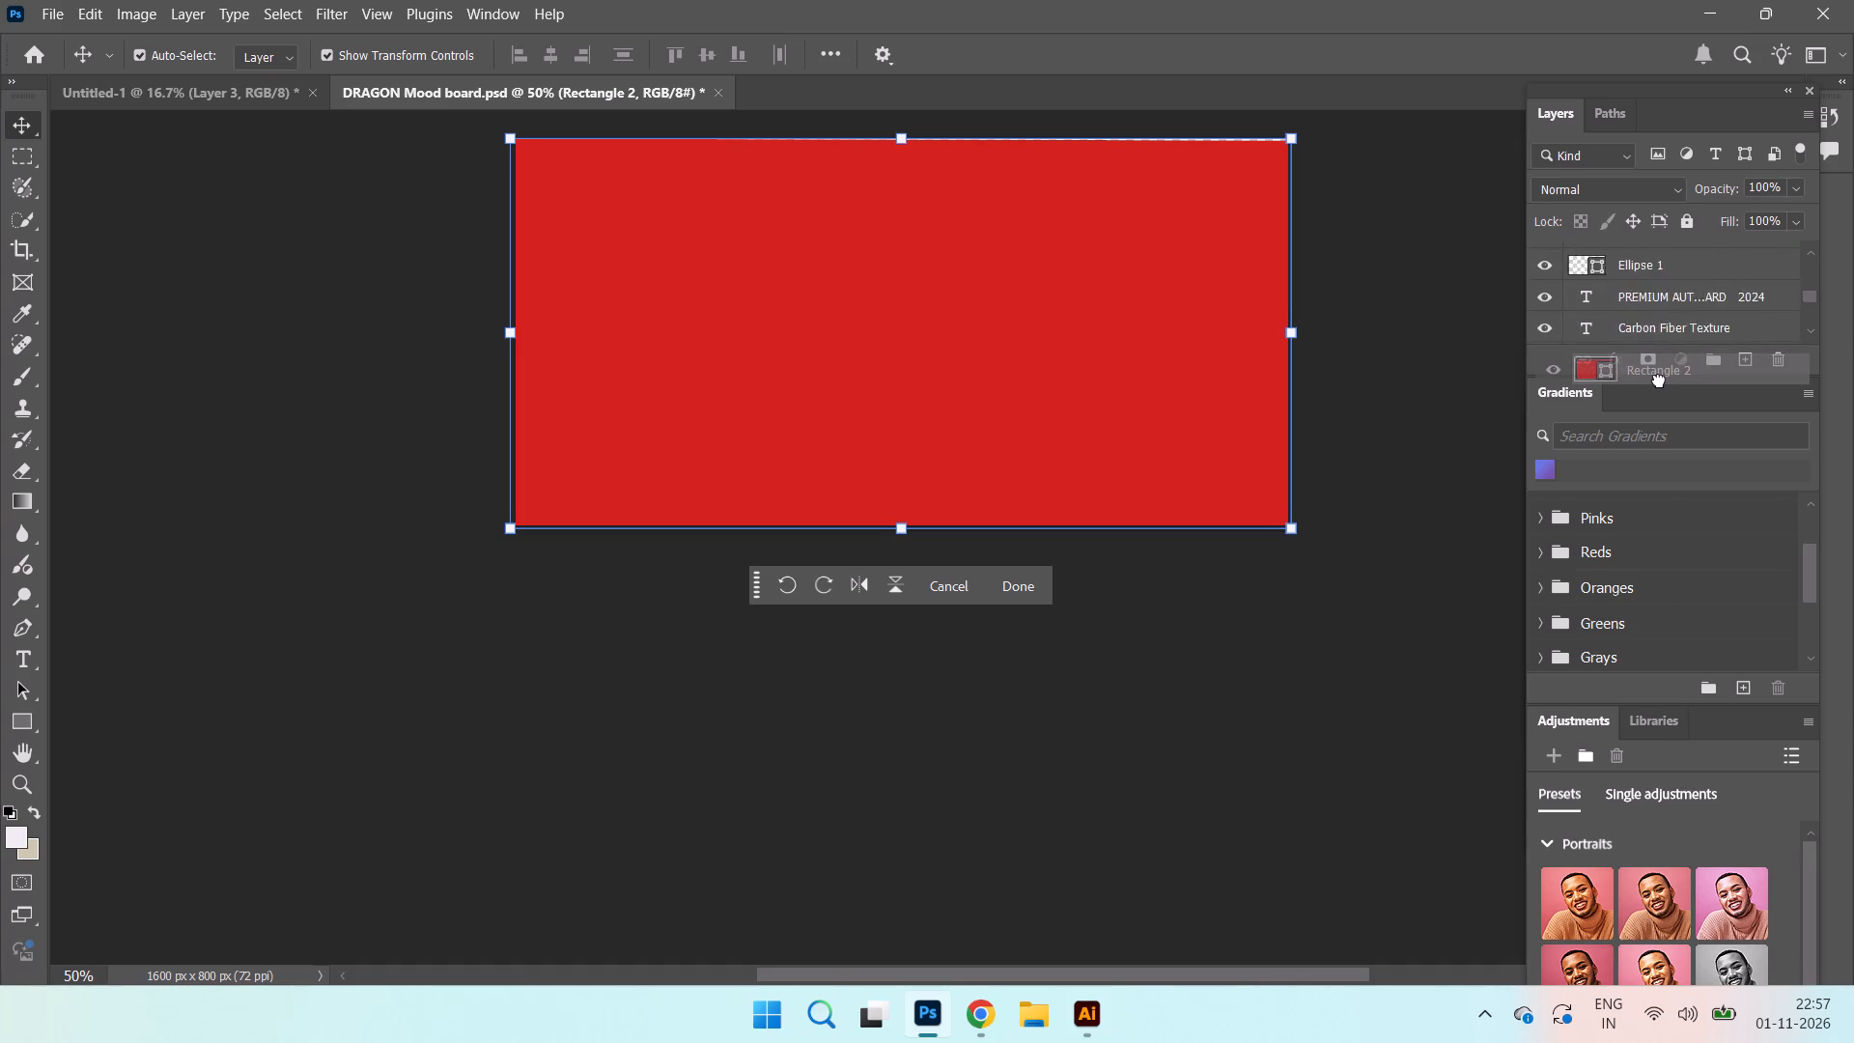
left_click_drag(1659, 381, 1662, 325)
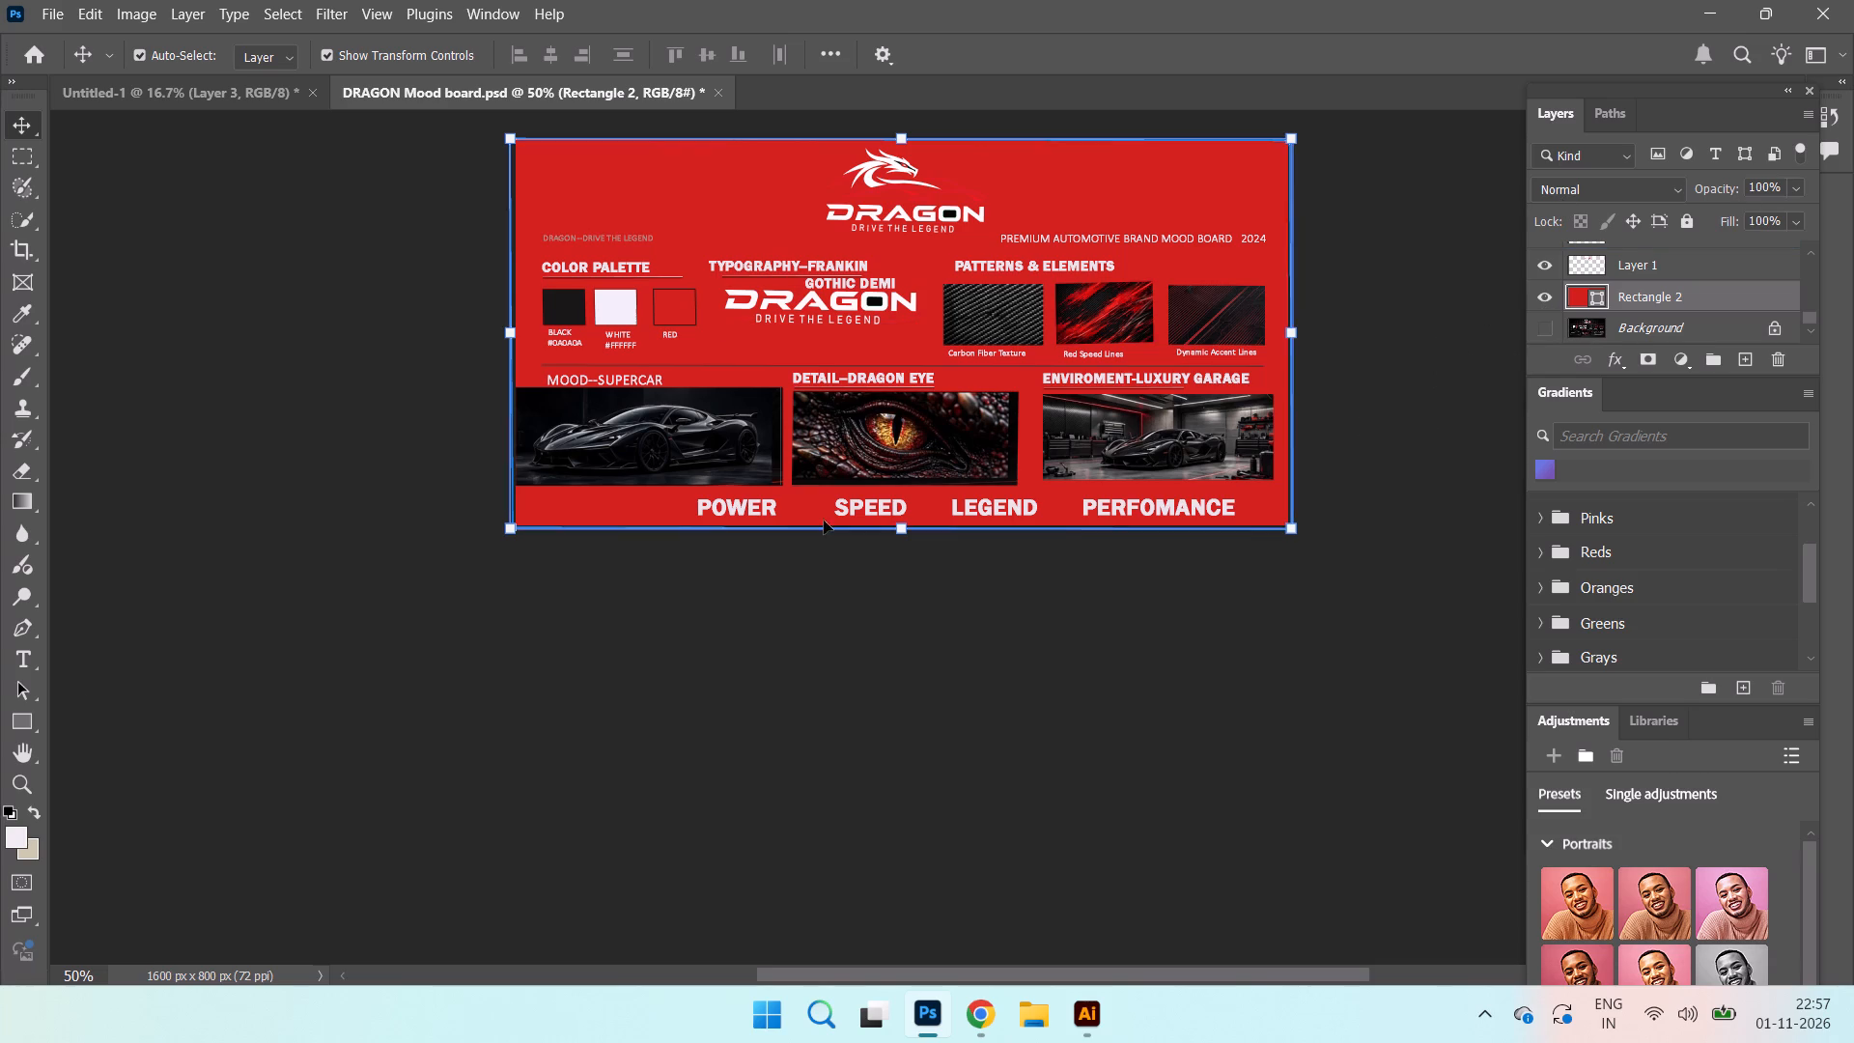
Change the full-canvas background rectangle's fill to the near-black recently used colour.
left_click(322, 546)
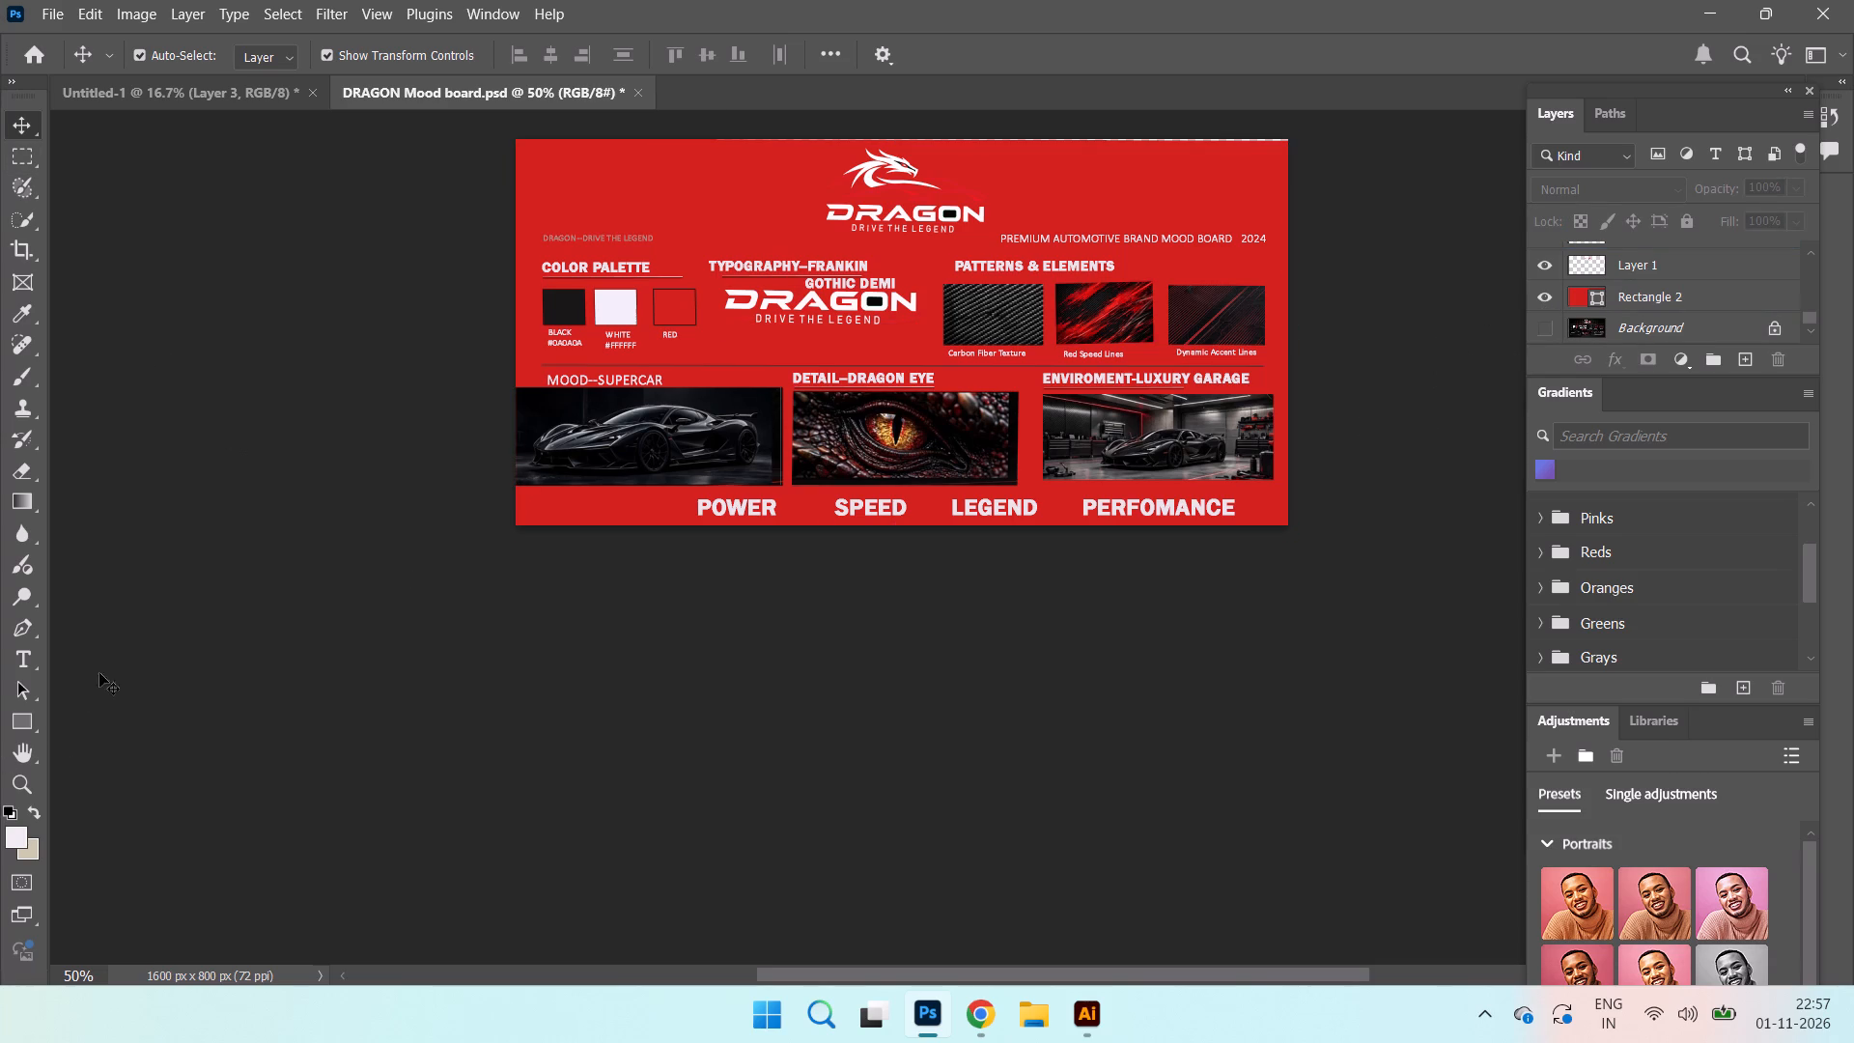
left_click(15, 720)
left_click(265, 58)
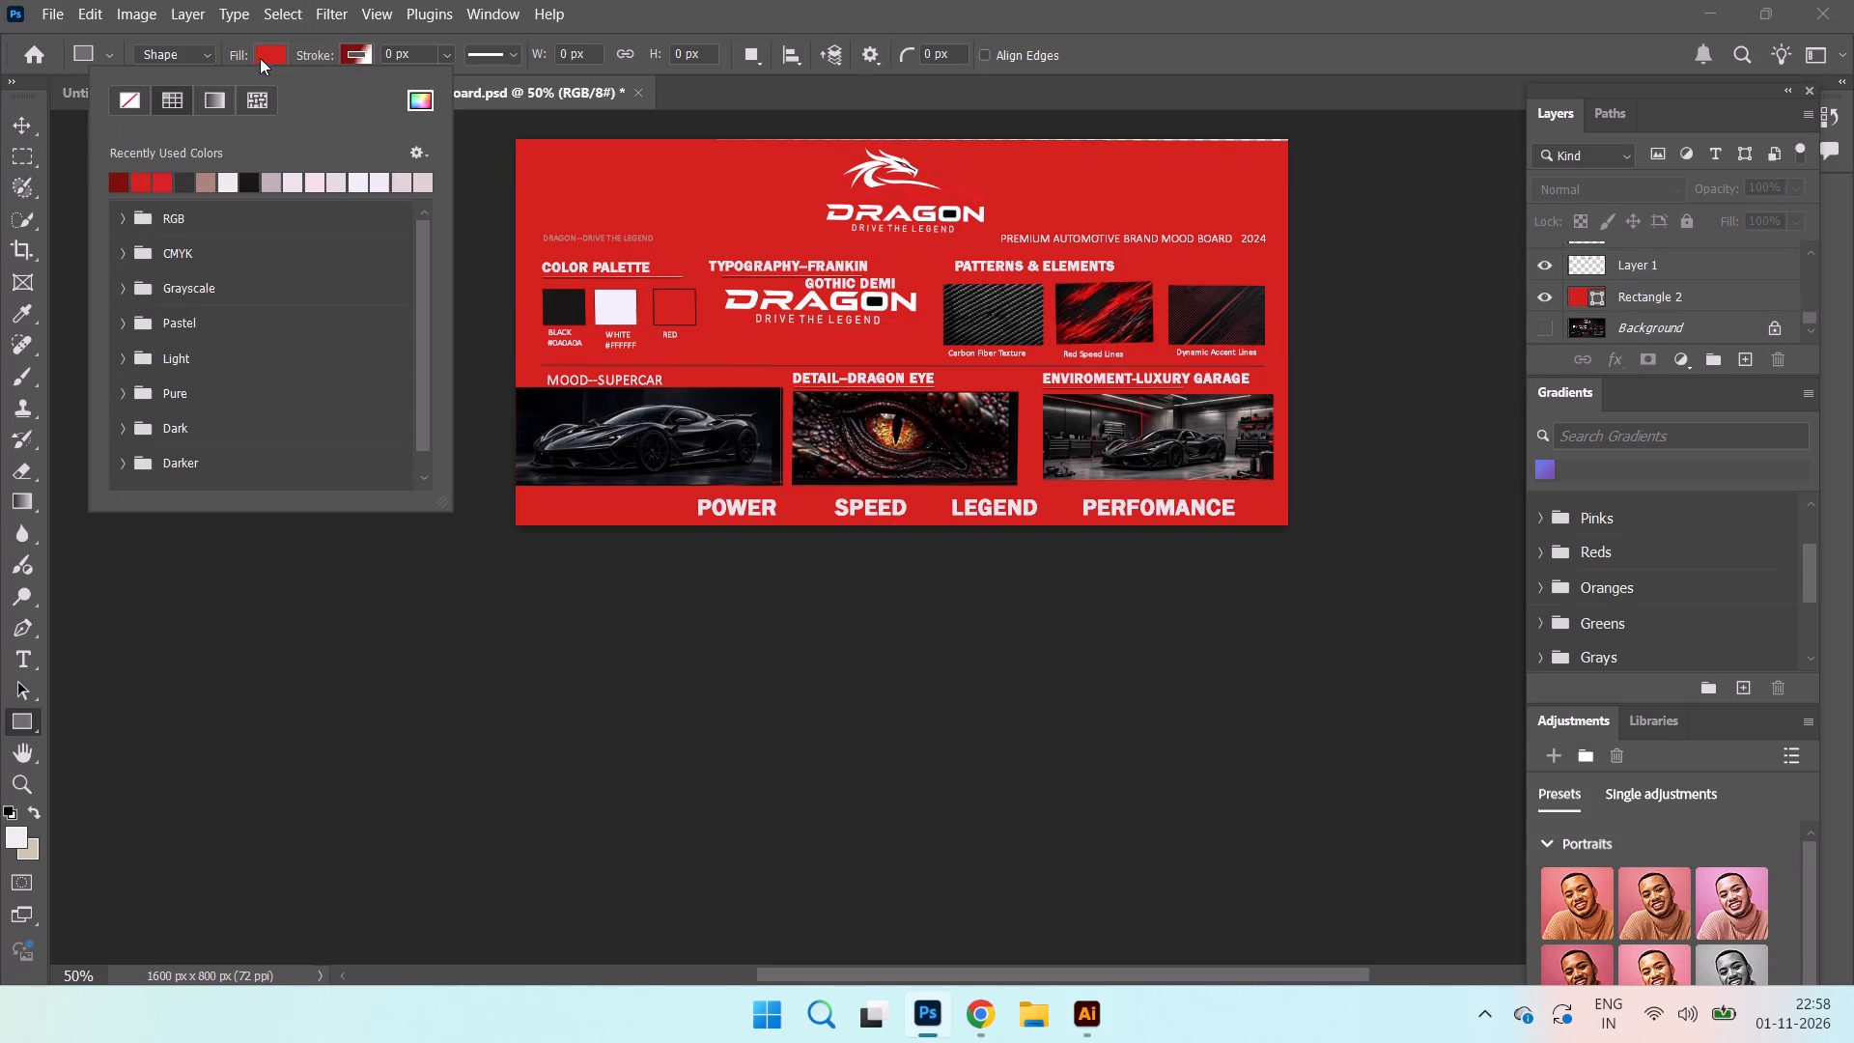
left_click(246, 185)
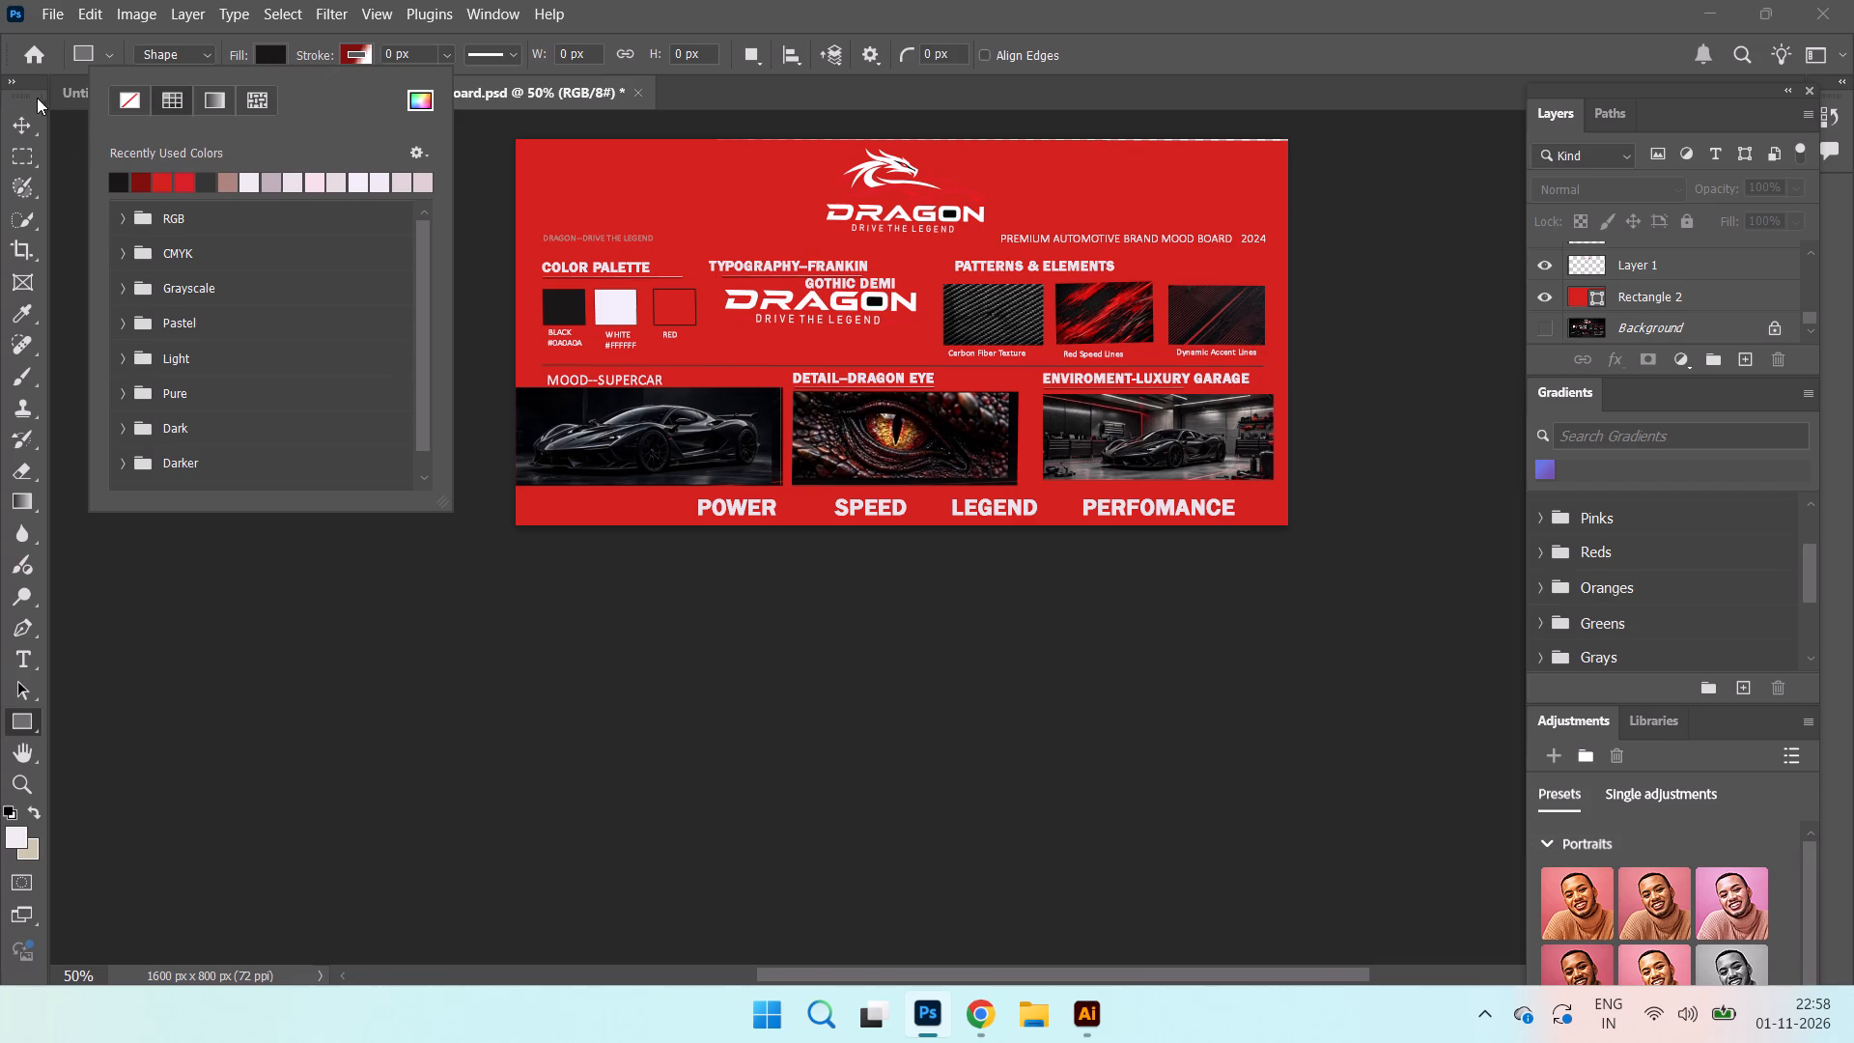
left_click(21, 125)
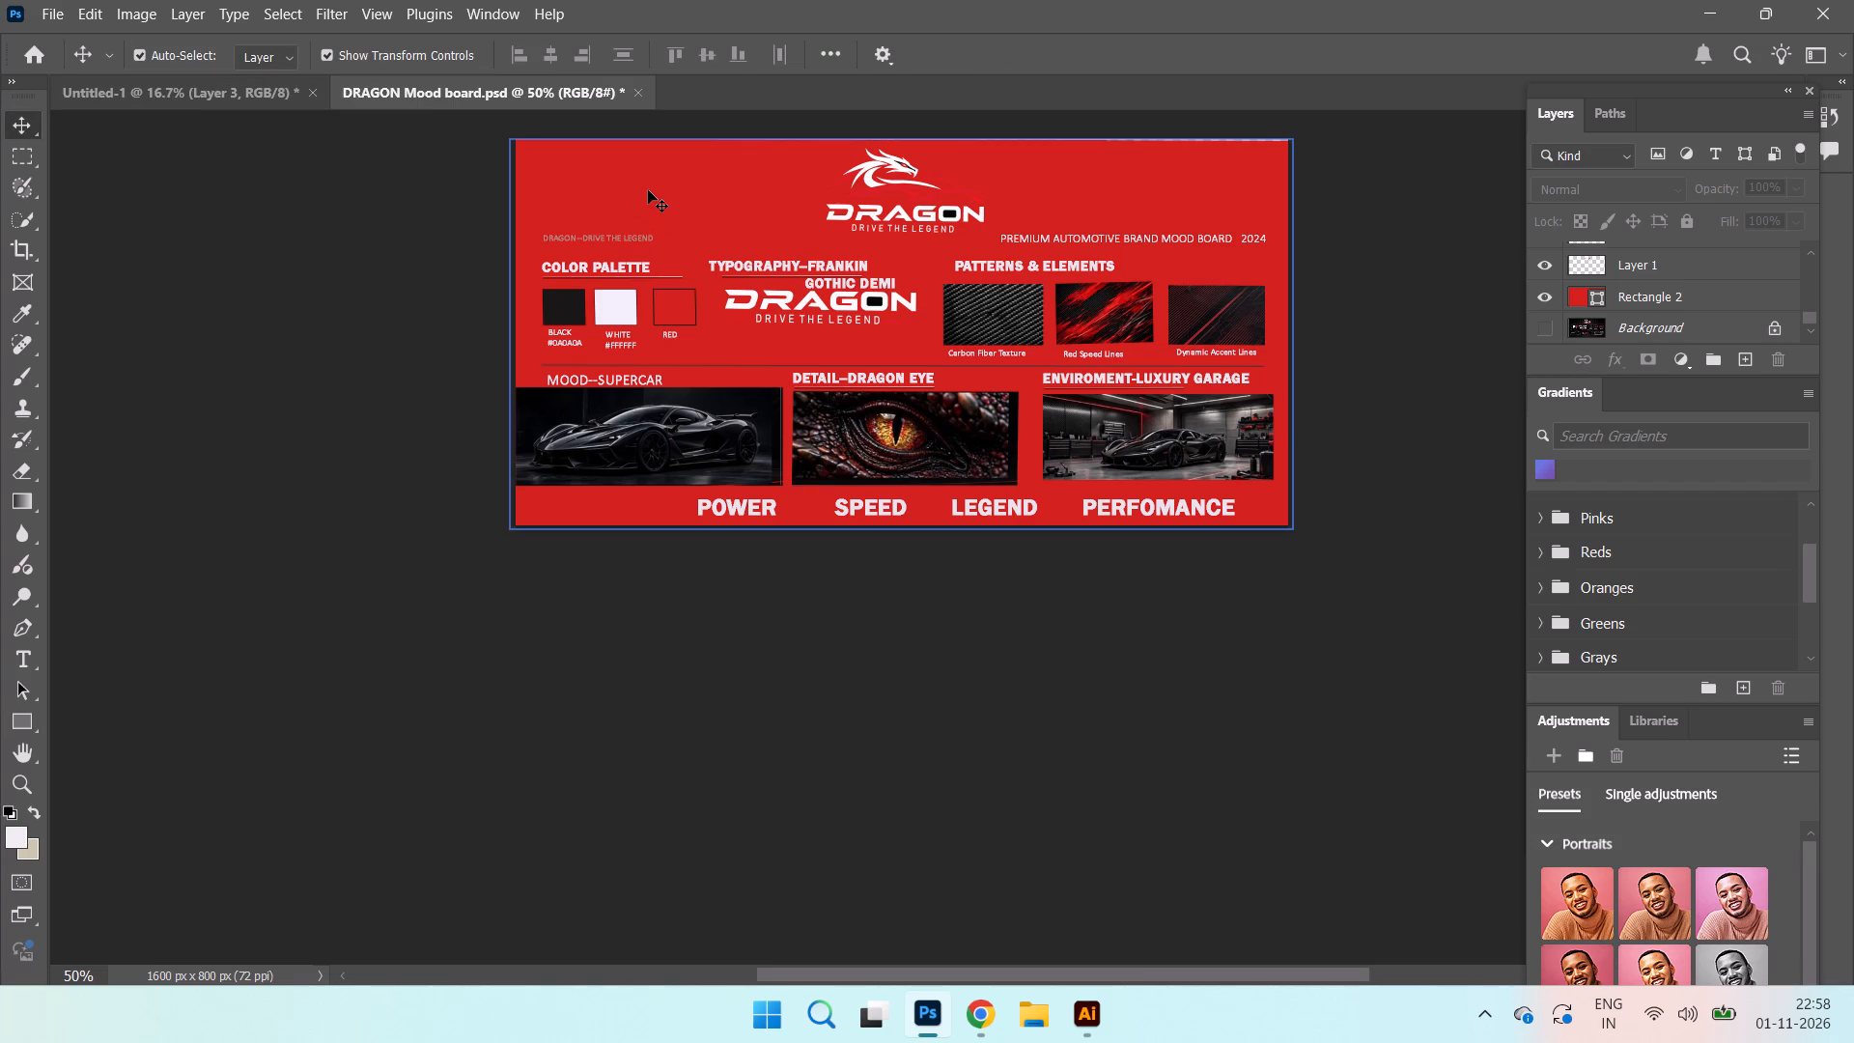
left_click(648, 190)
left_click(14, 719)
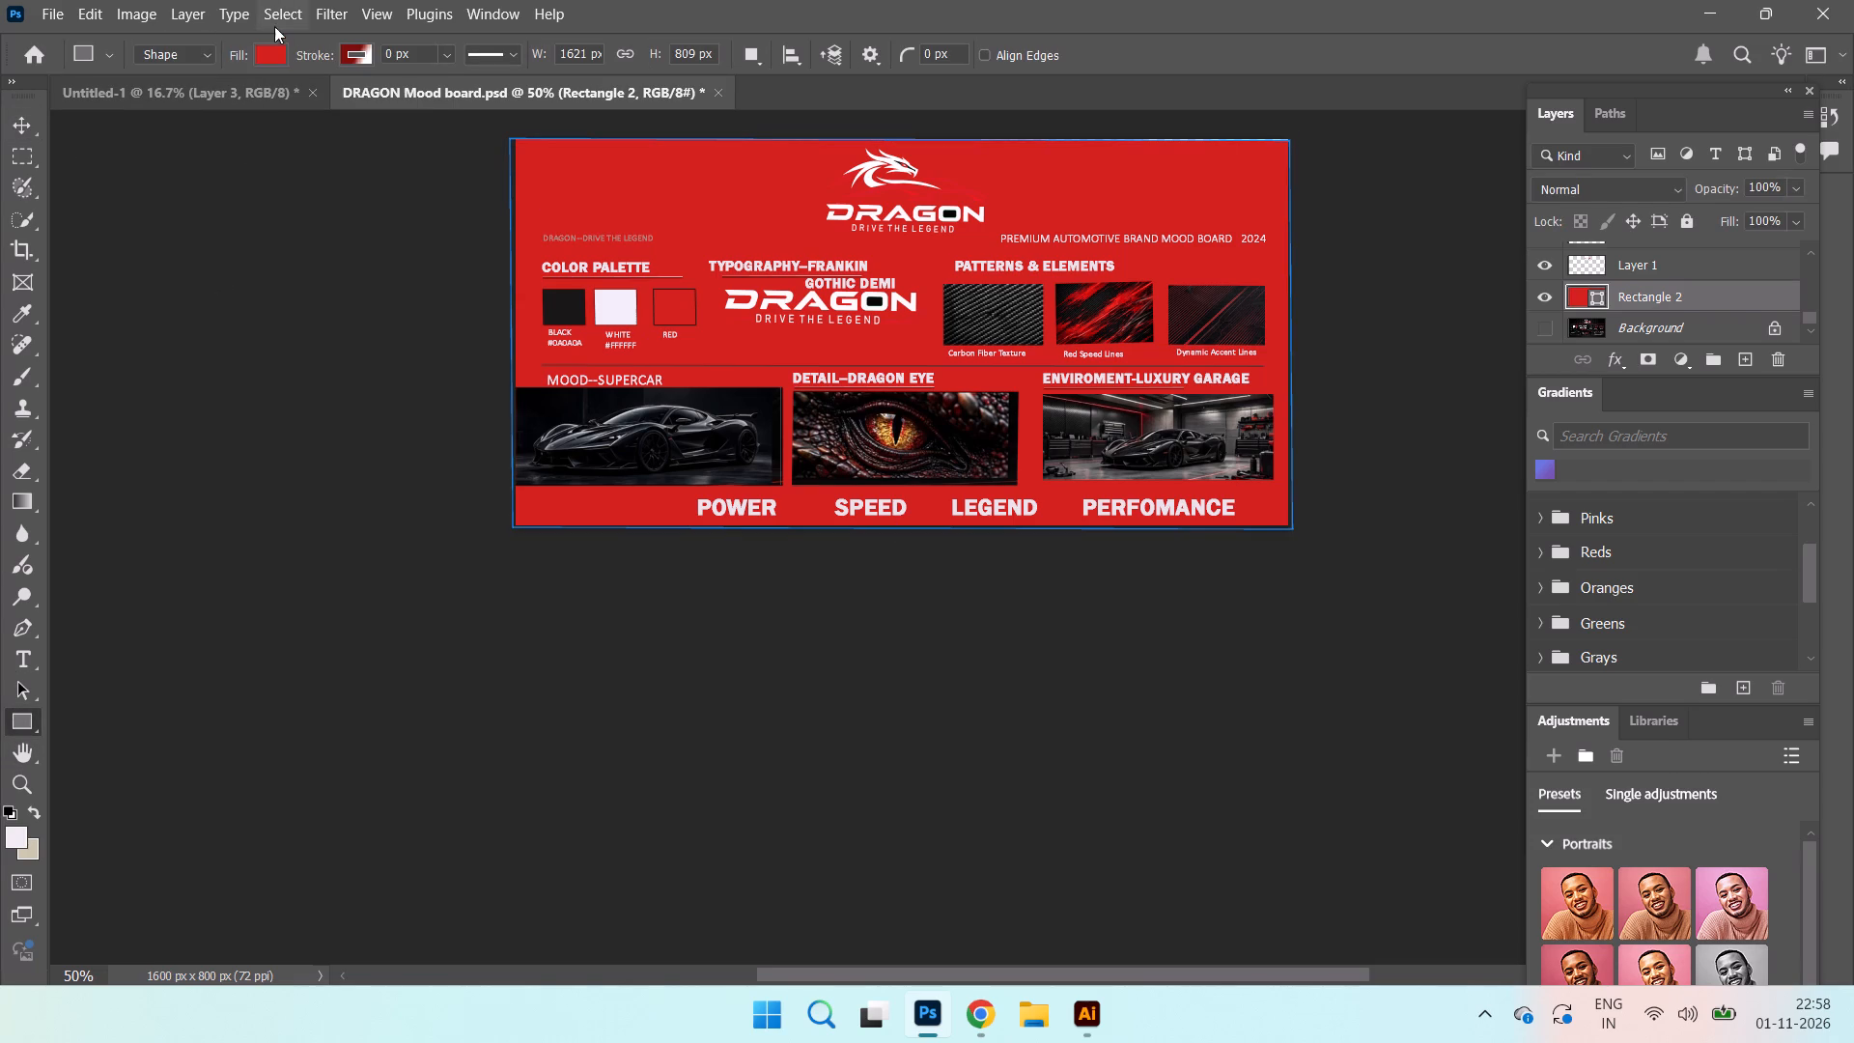
left_click(274, 48)
left_click(117, 187)
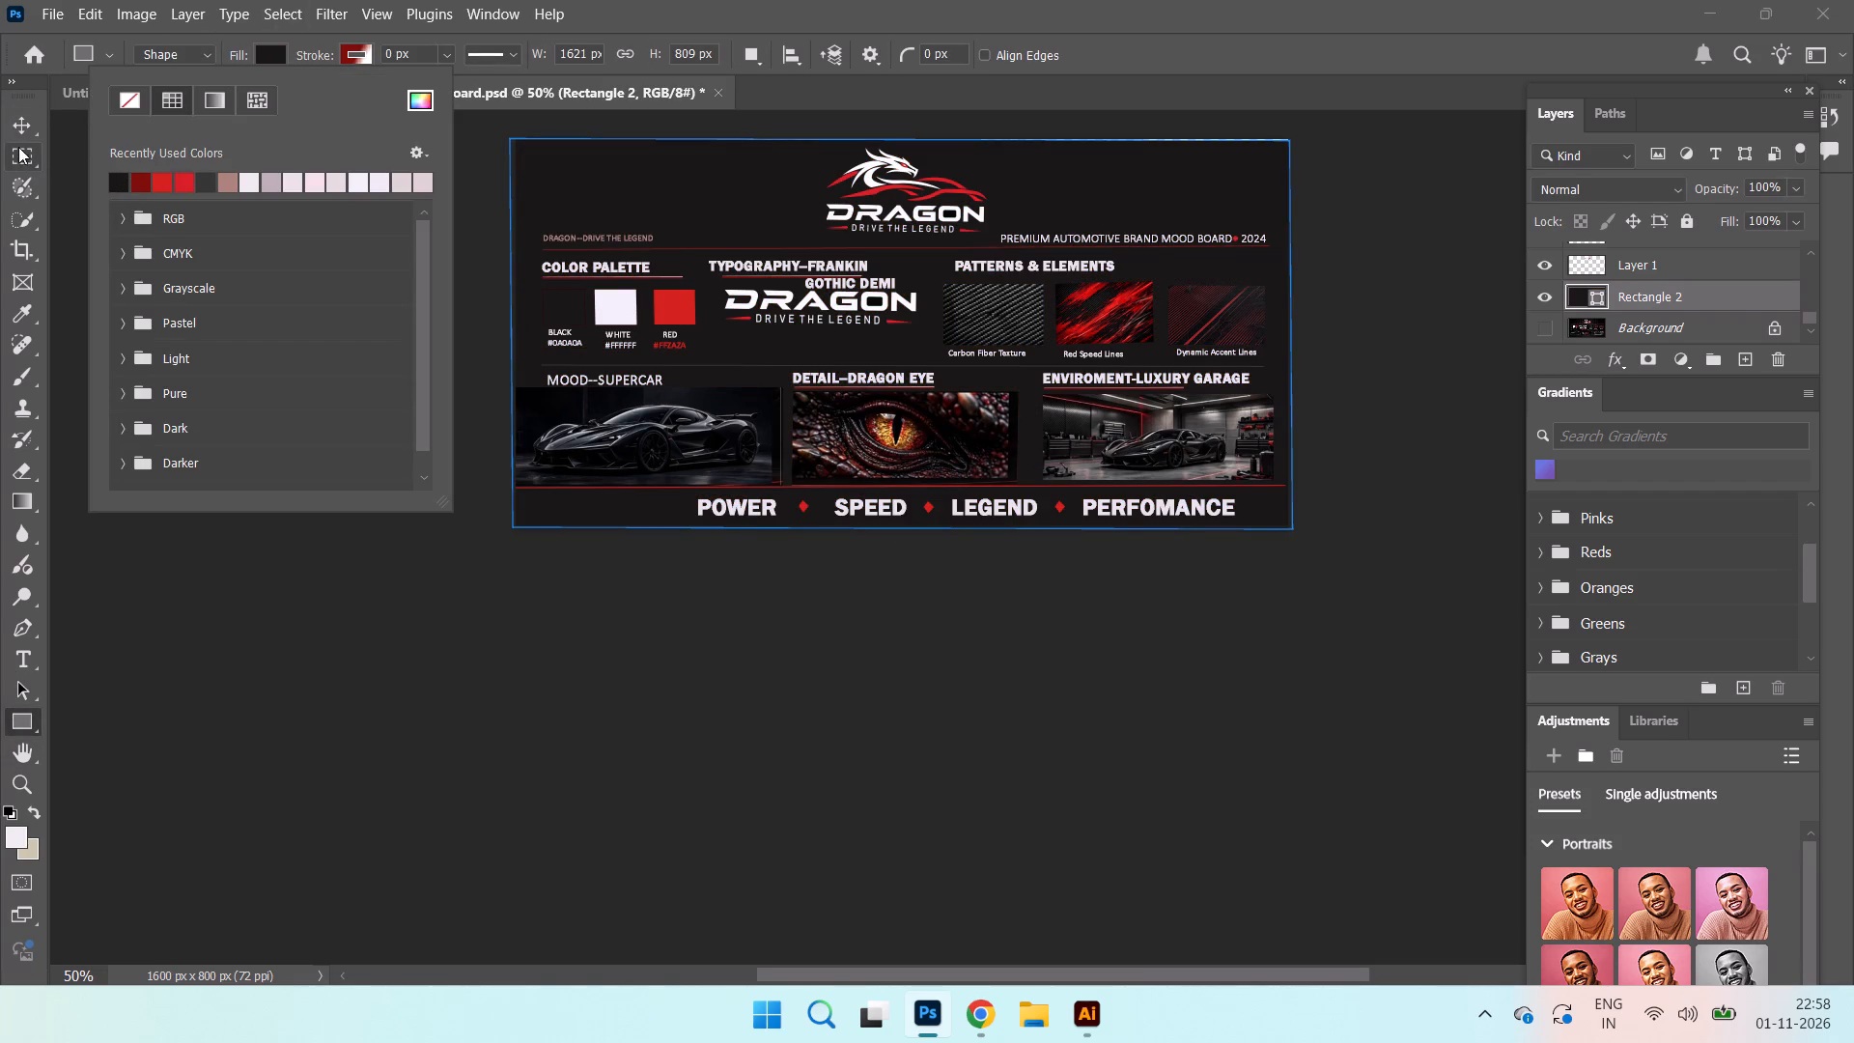
left_click(16, 117)
left_click(311, 560)
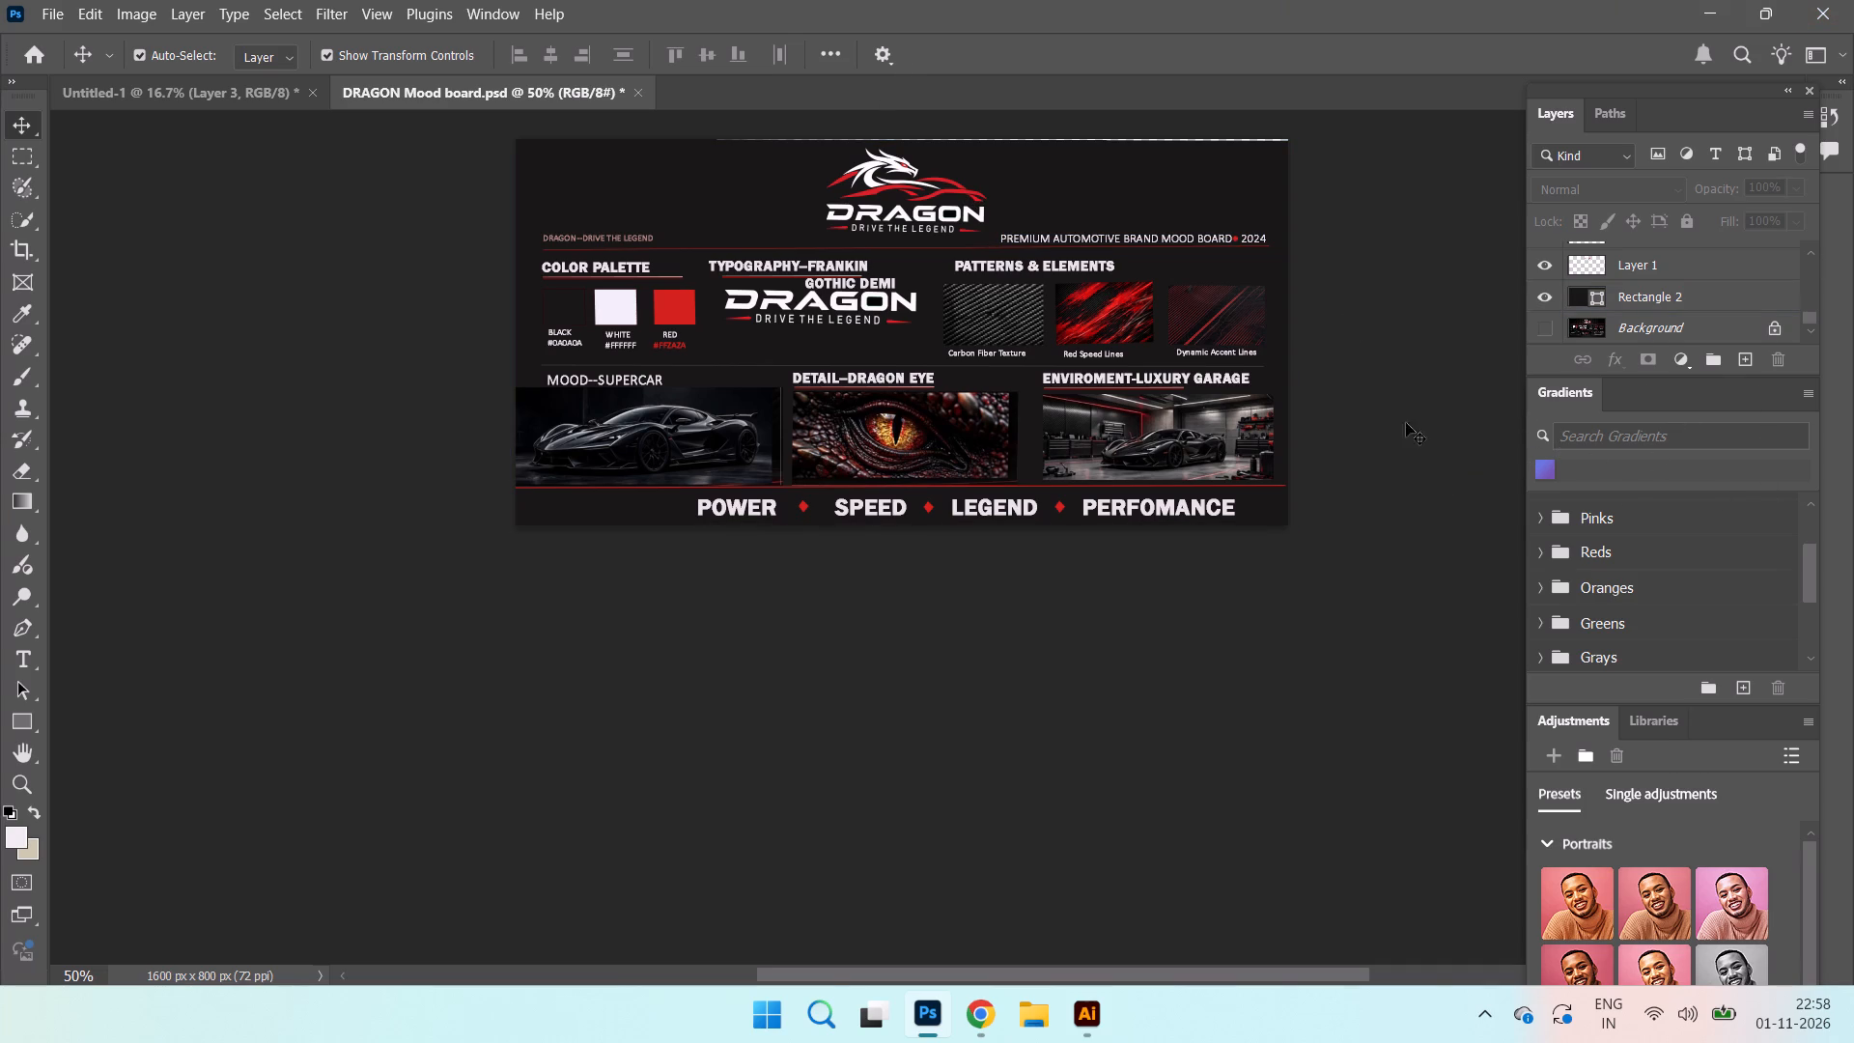
Scale the near-black background rectangle up to about 103.21% so it extends past the canvas's top edge.
left_click(1207, 195)
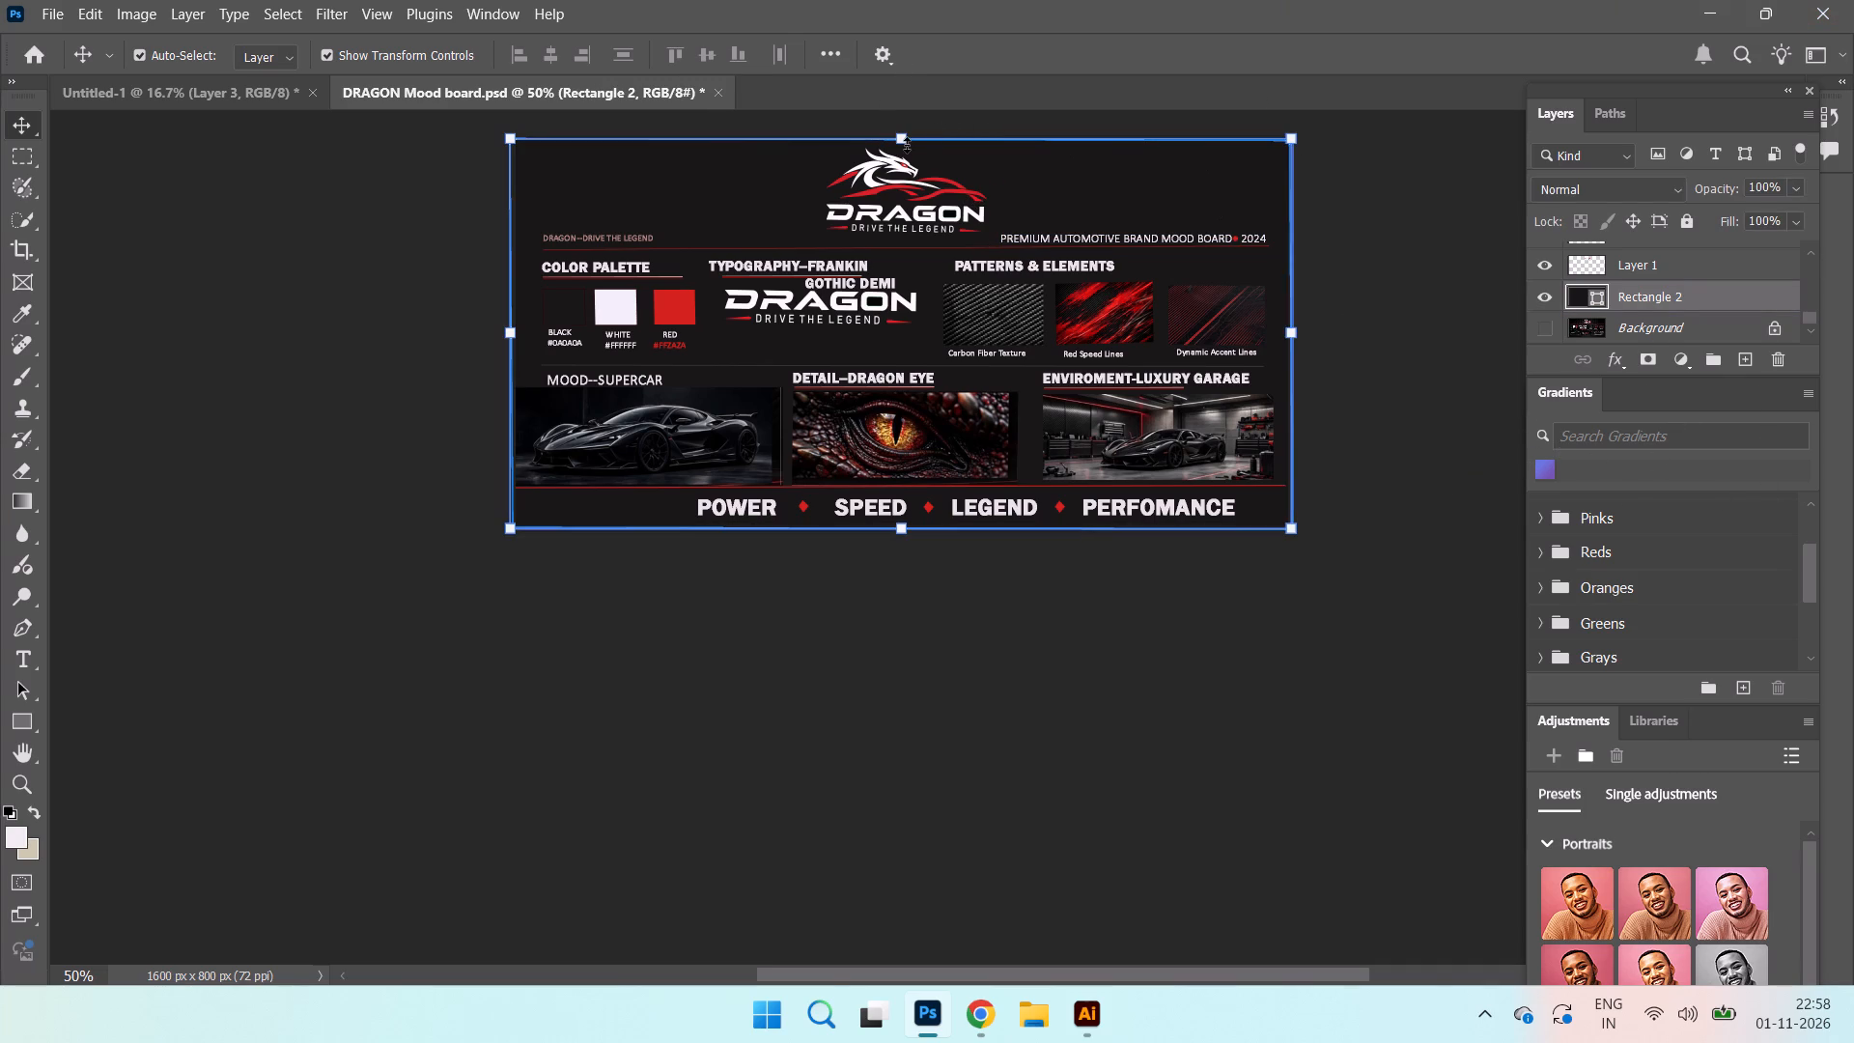
left_click_drag(906, 145, 910, 132)
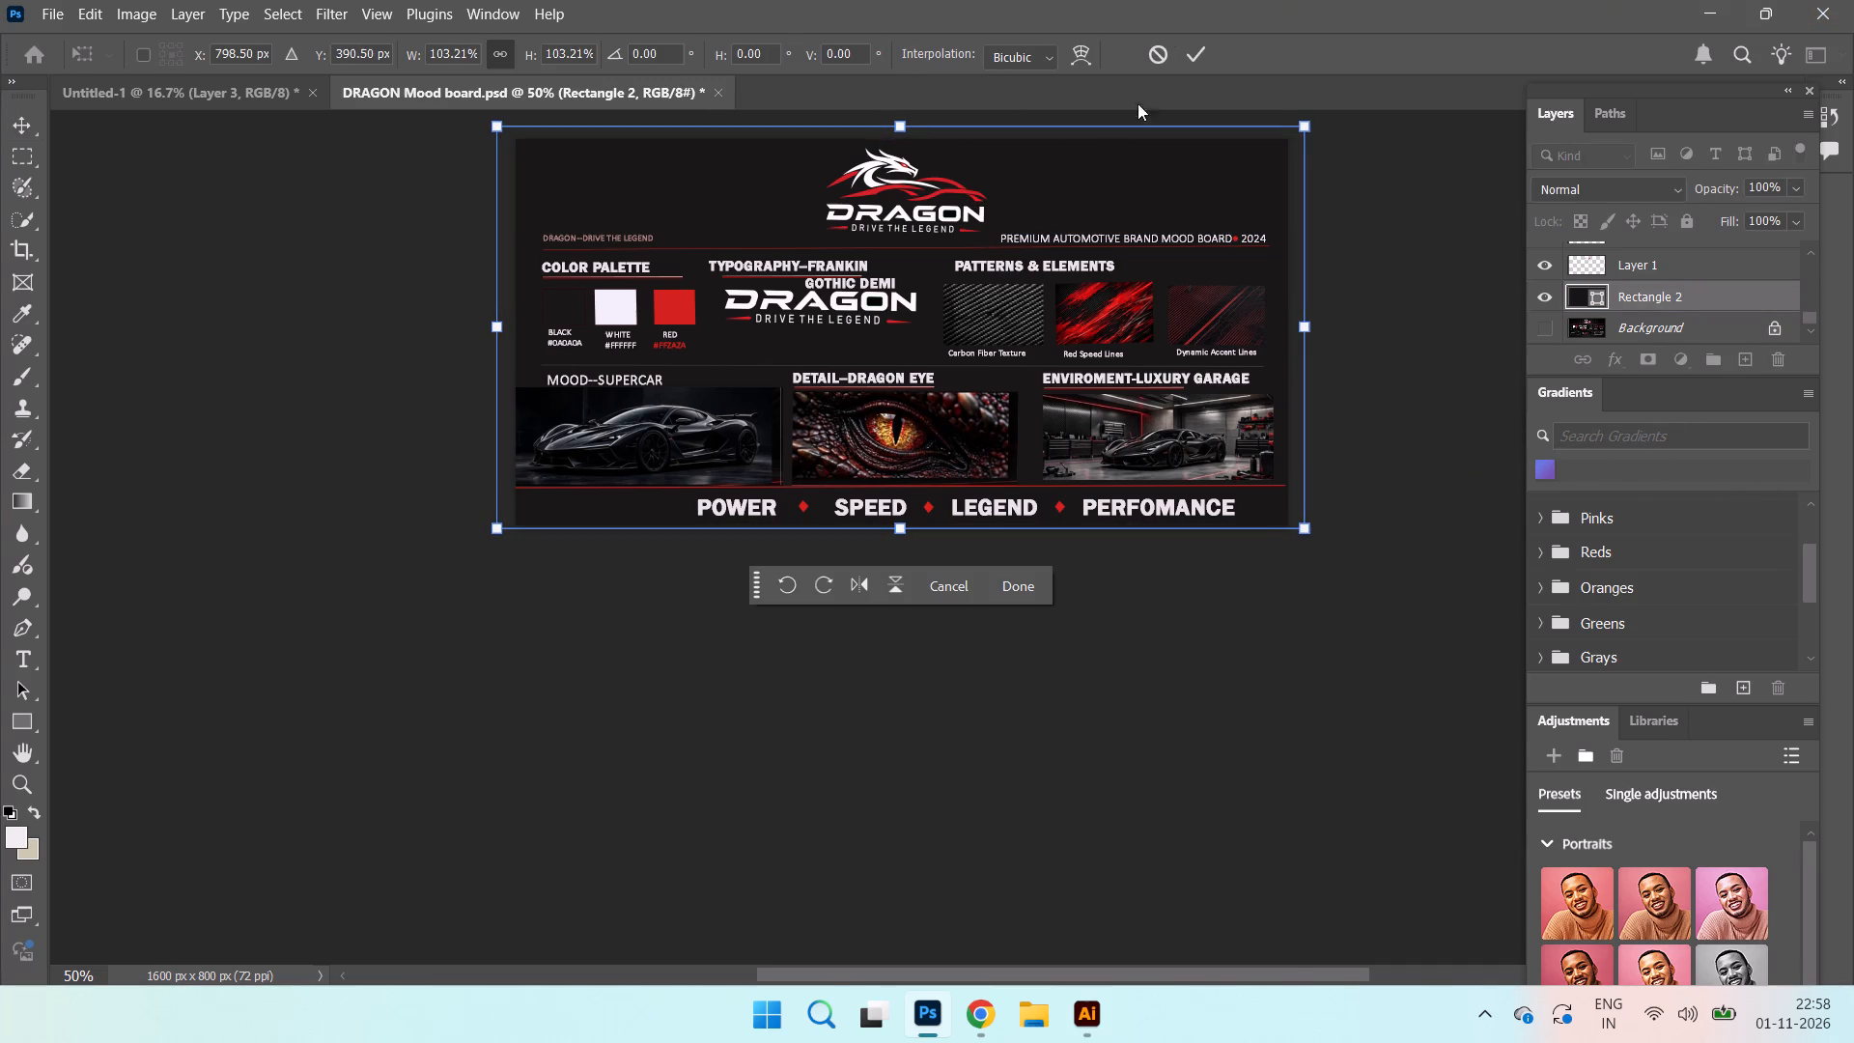
left_click(1188, 53)
left_click(1401, 271)
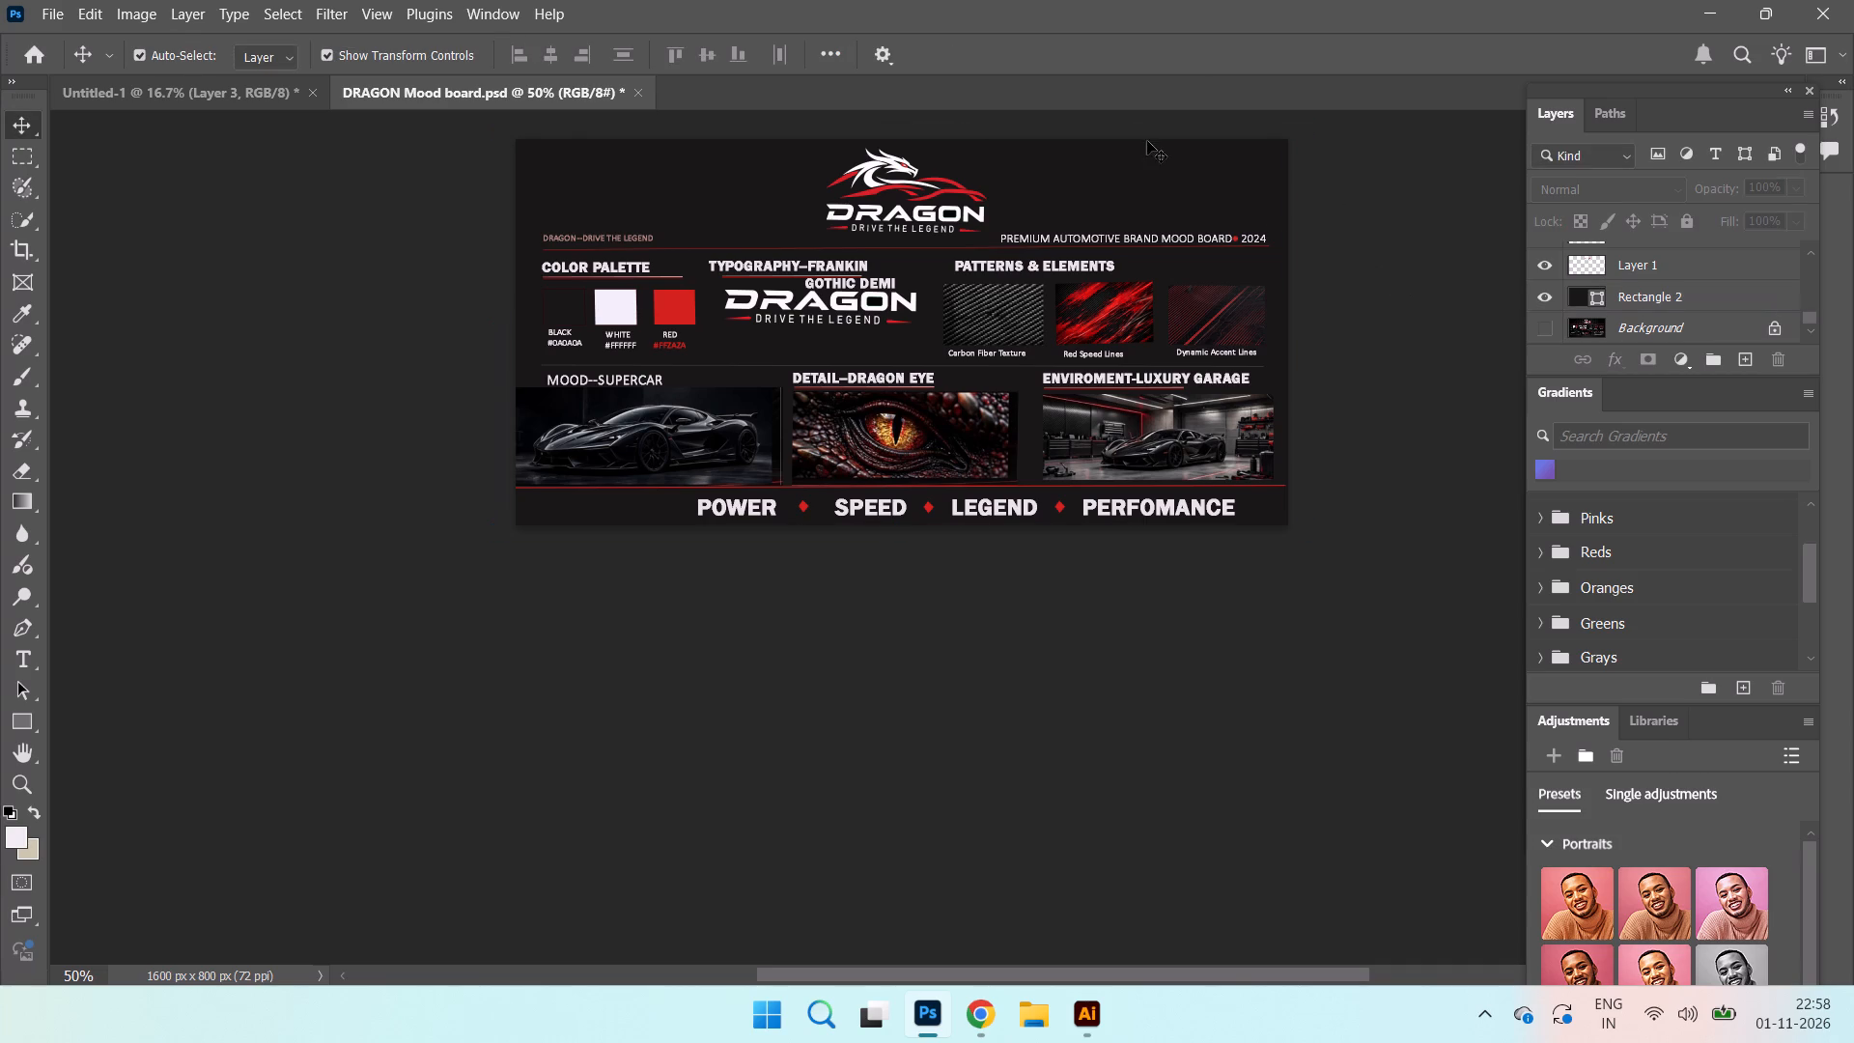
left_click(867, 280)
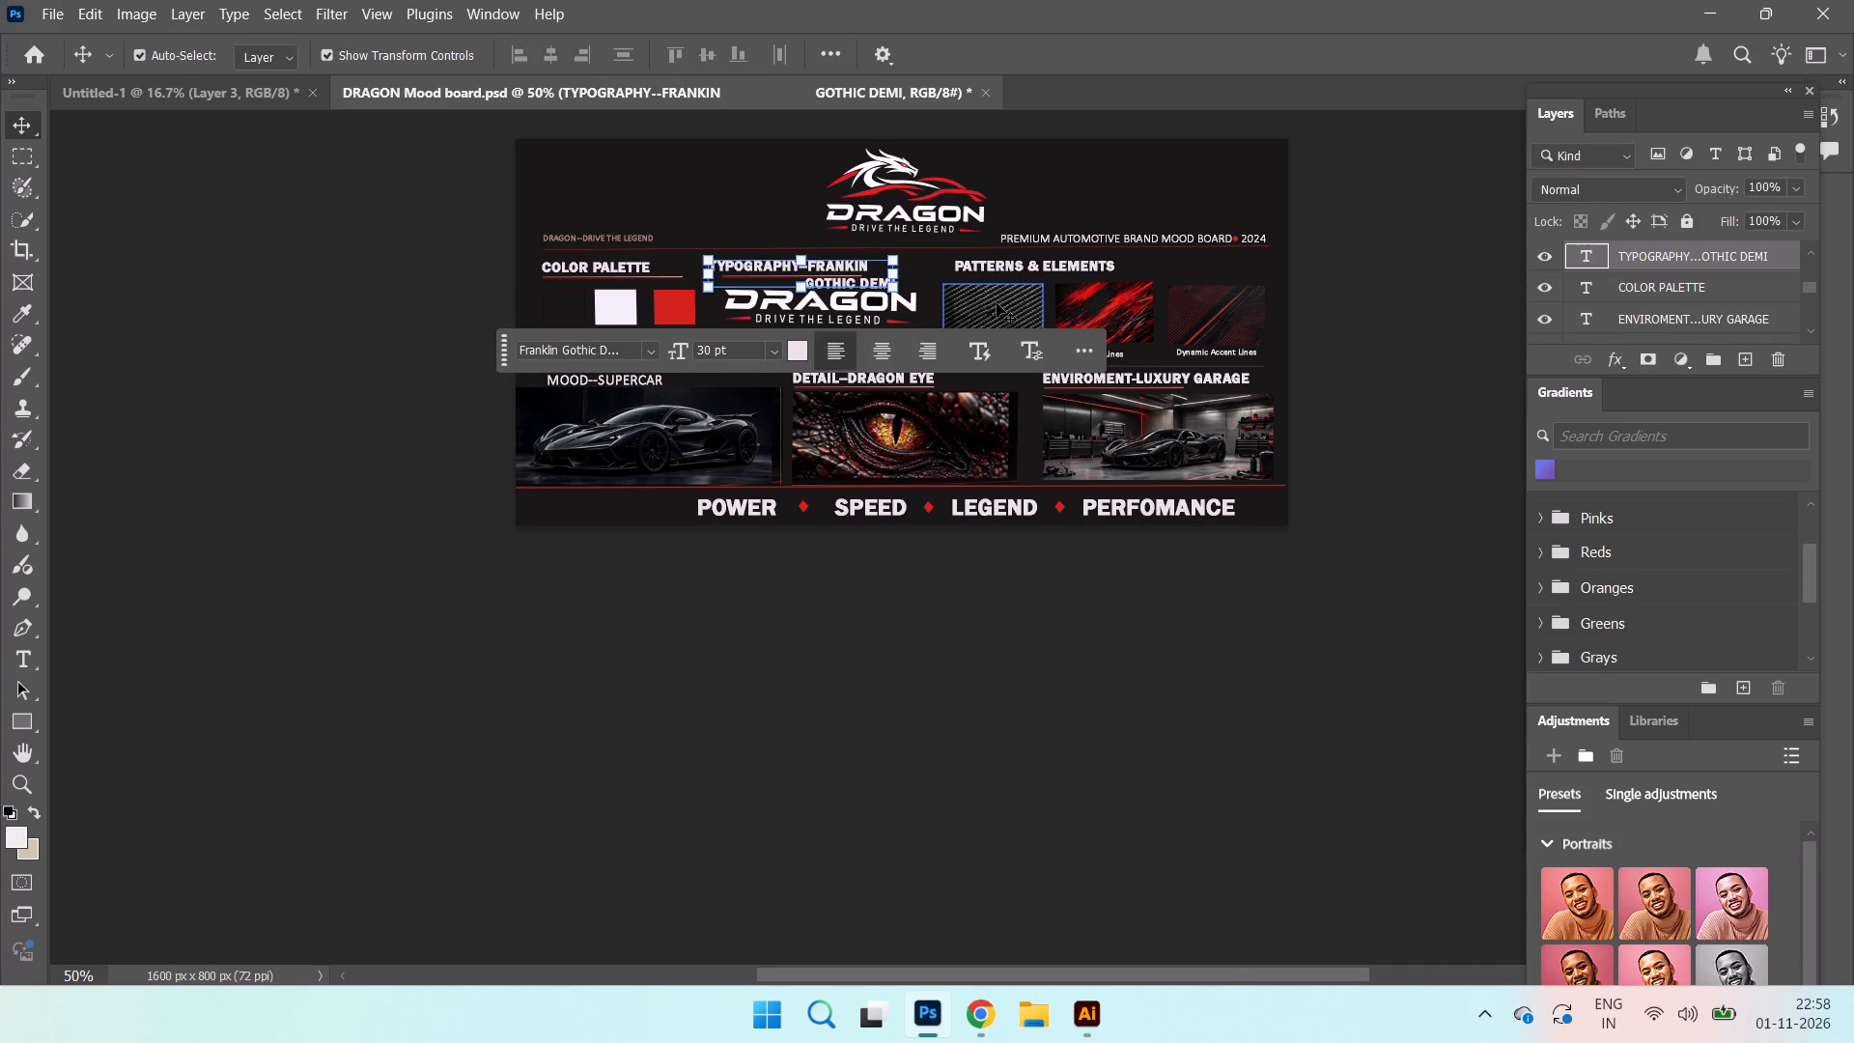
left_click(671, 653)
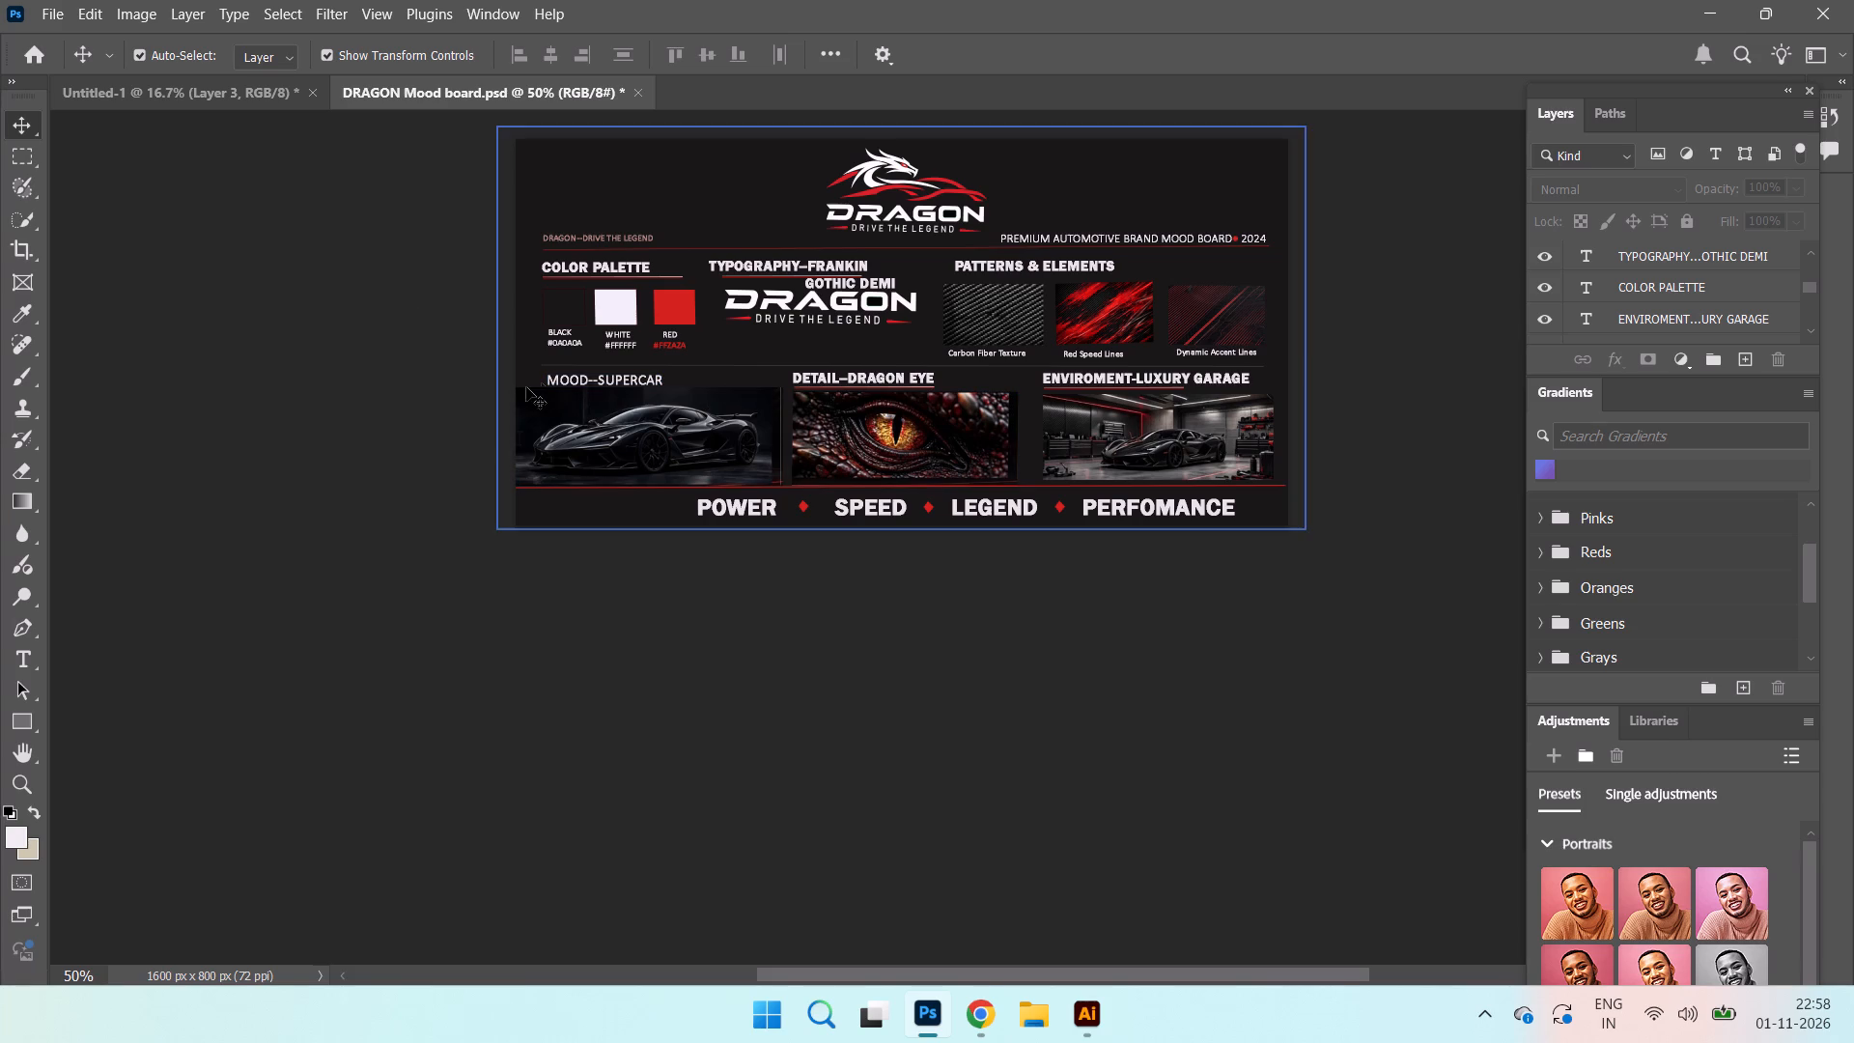
Bottom-align the MOOD–SUPERCAR, DETAIL–DRAGON EYE and ENVIROMENT-LUXURY GARAGE headings and nudge them up slightly.
left_click(617, 379, "shift")
left_click(834, 374, "shift")
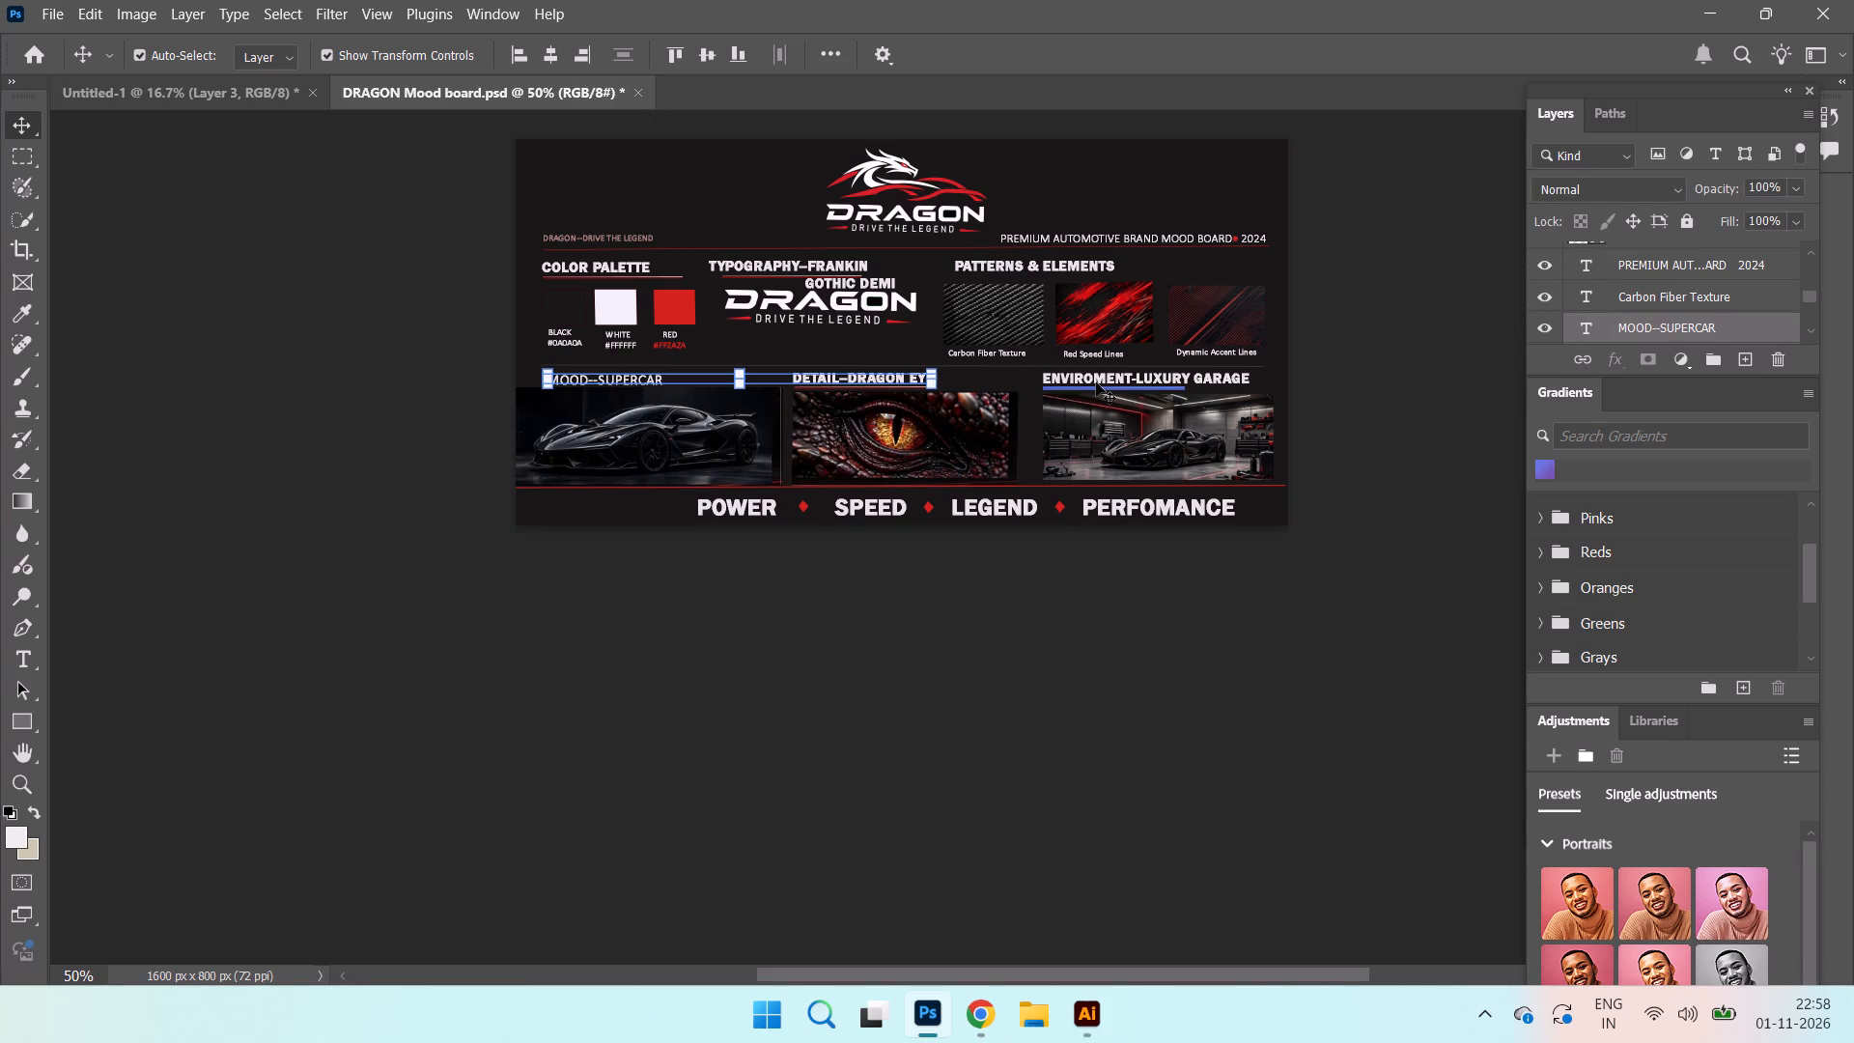
left_click(1100, 379, "shift")
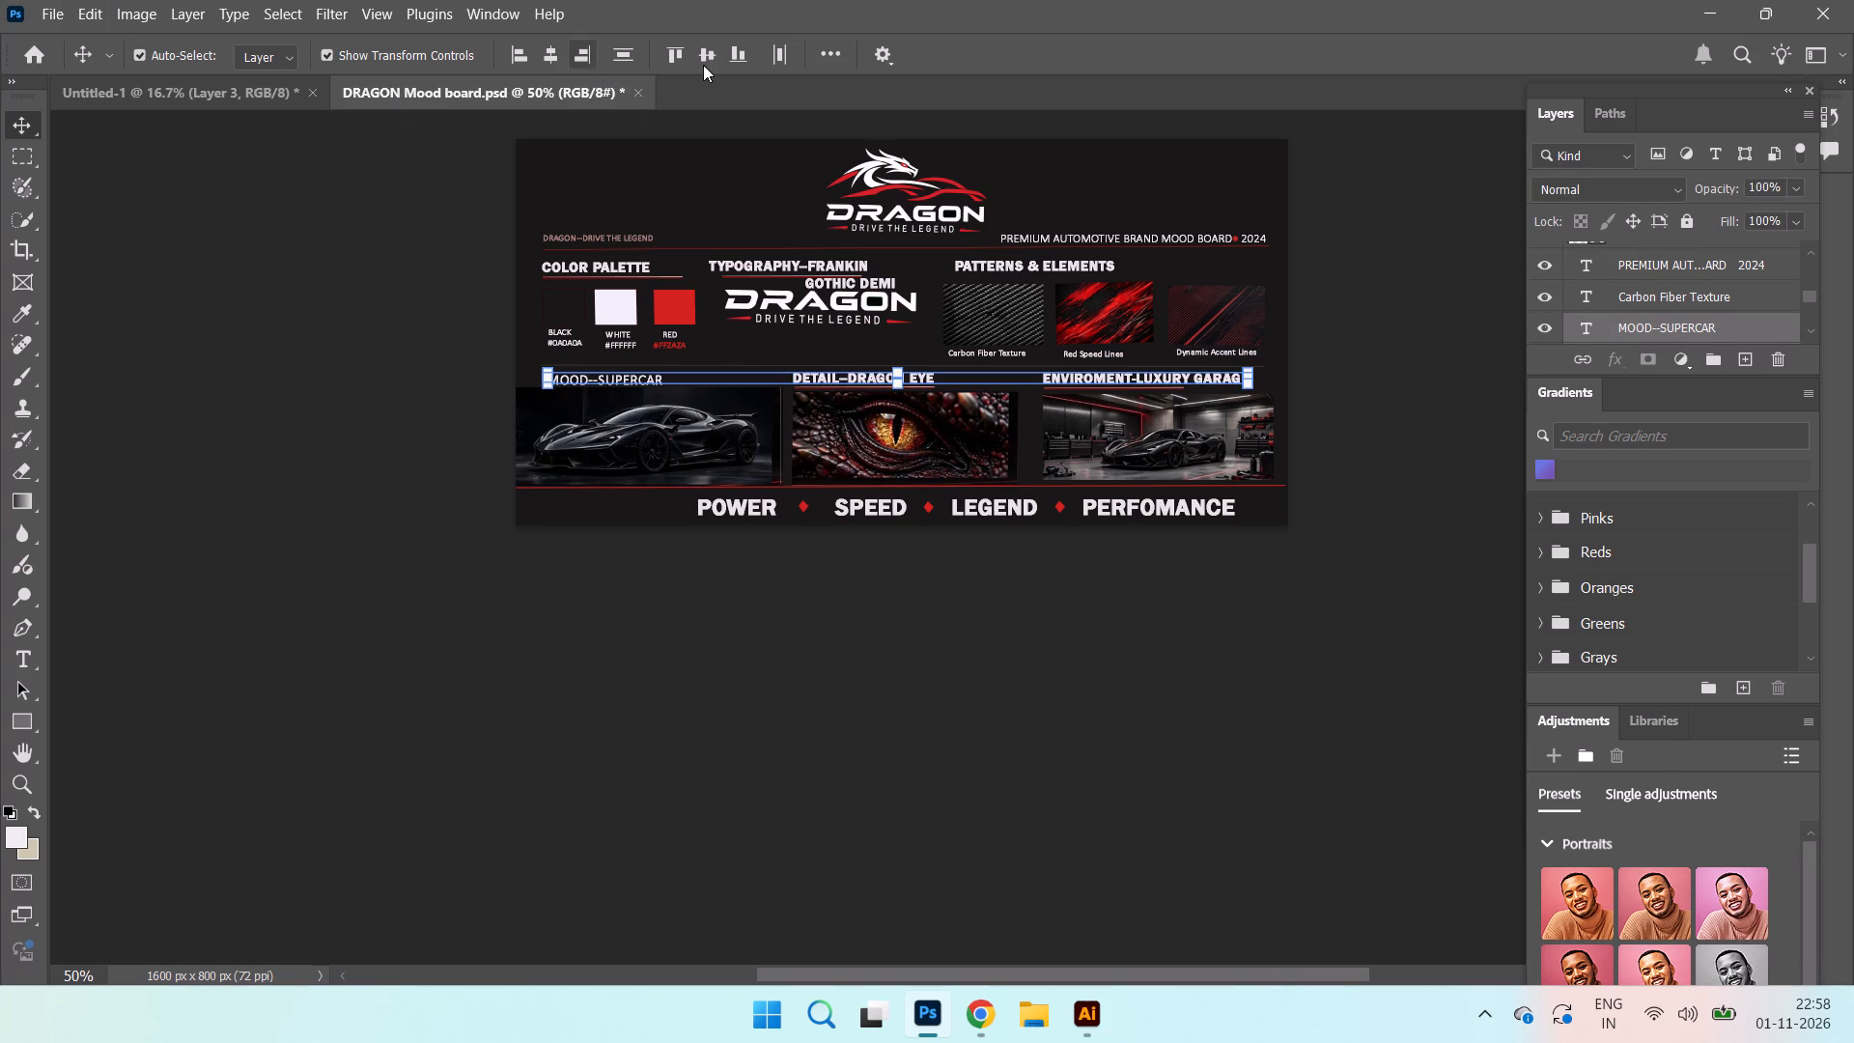
left_click(743, 58)
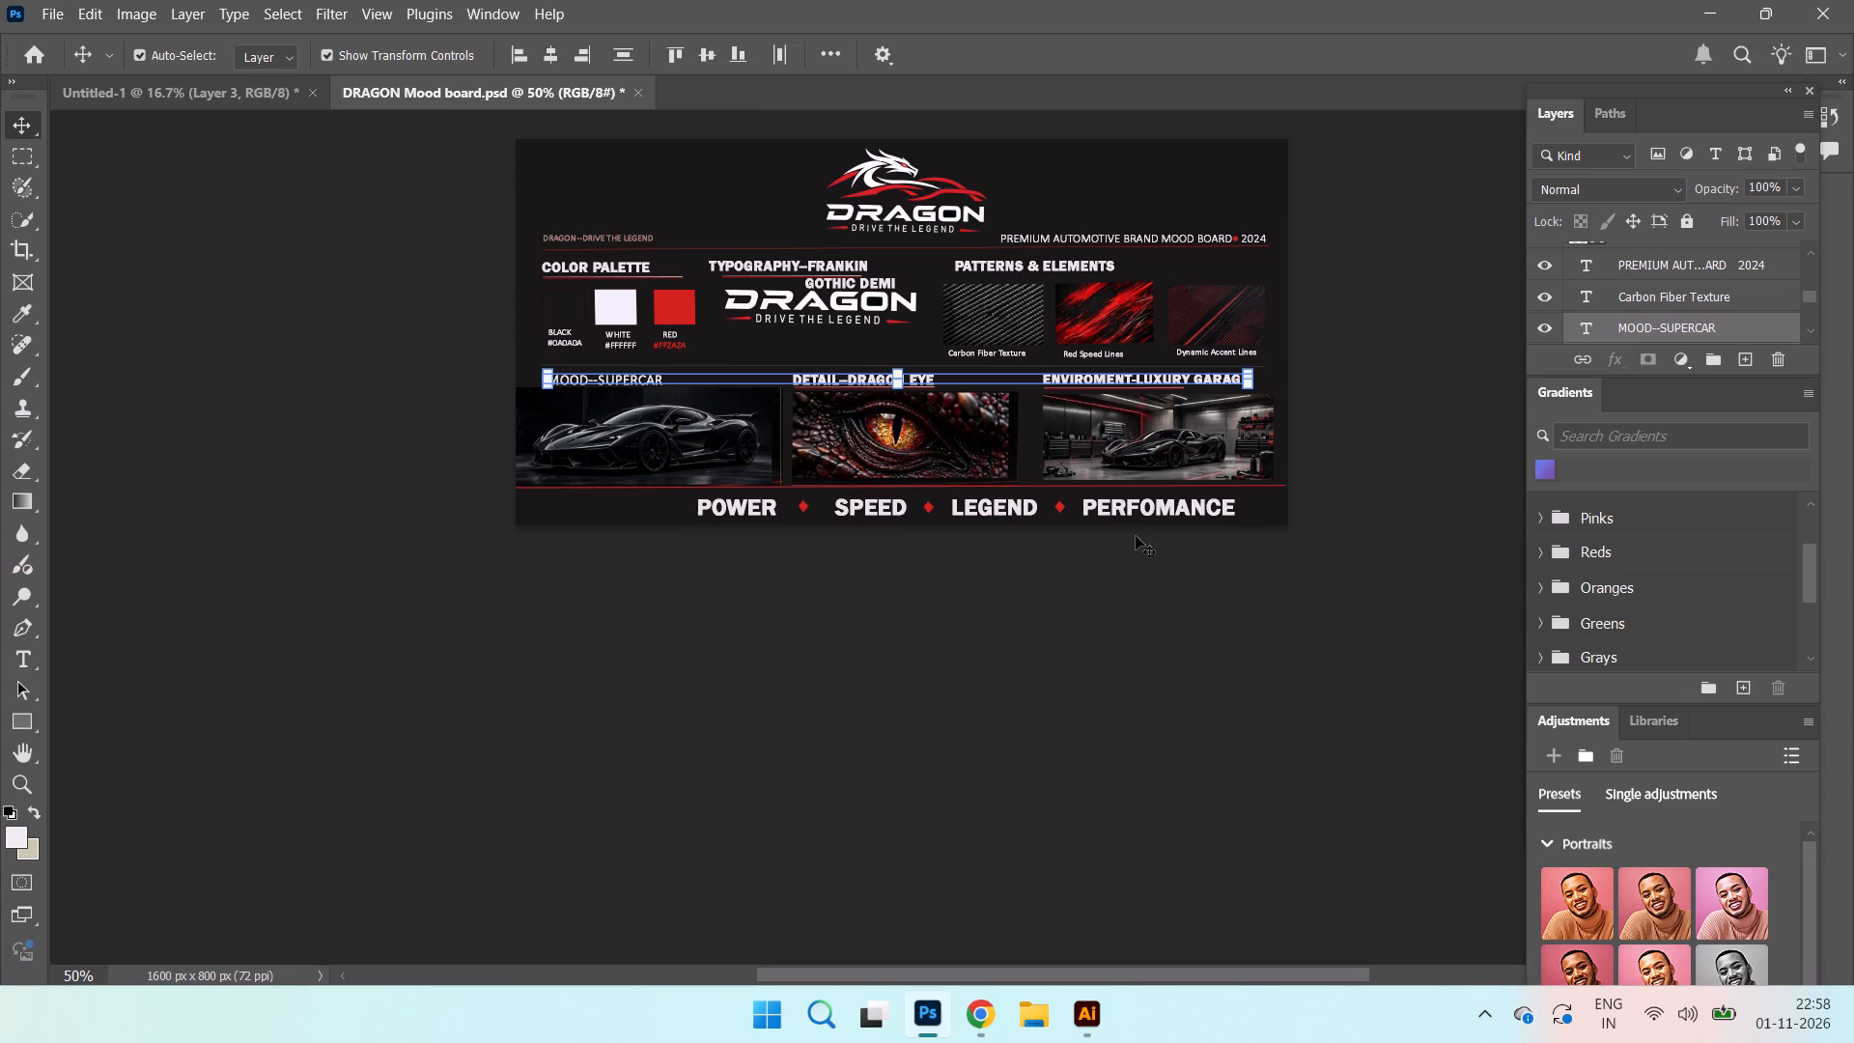
key("Up")
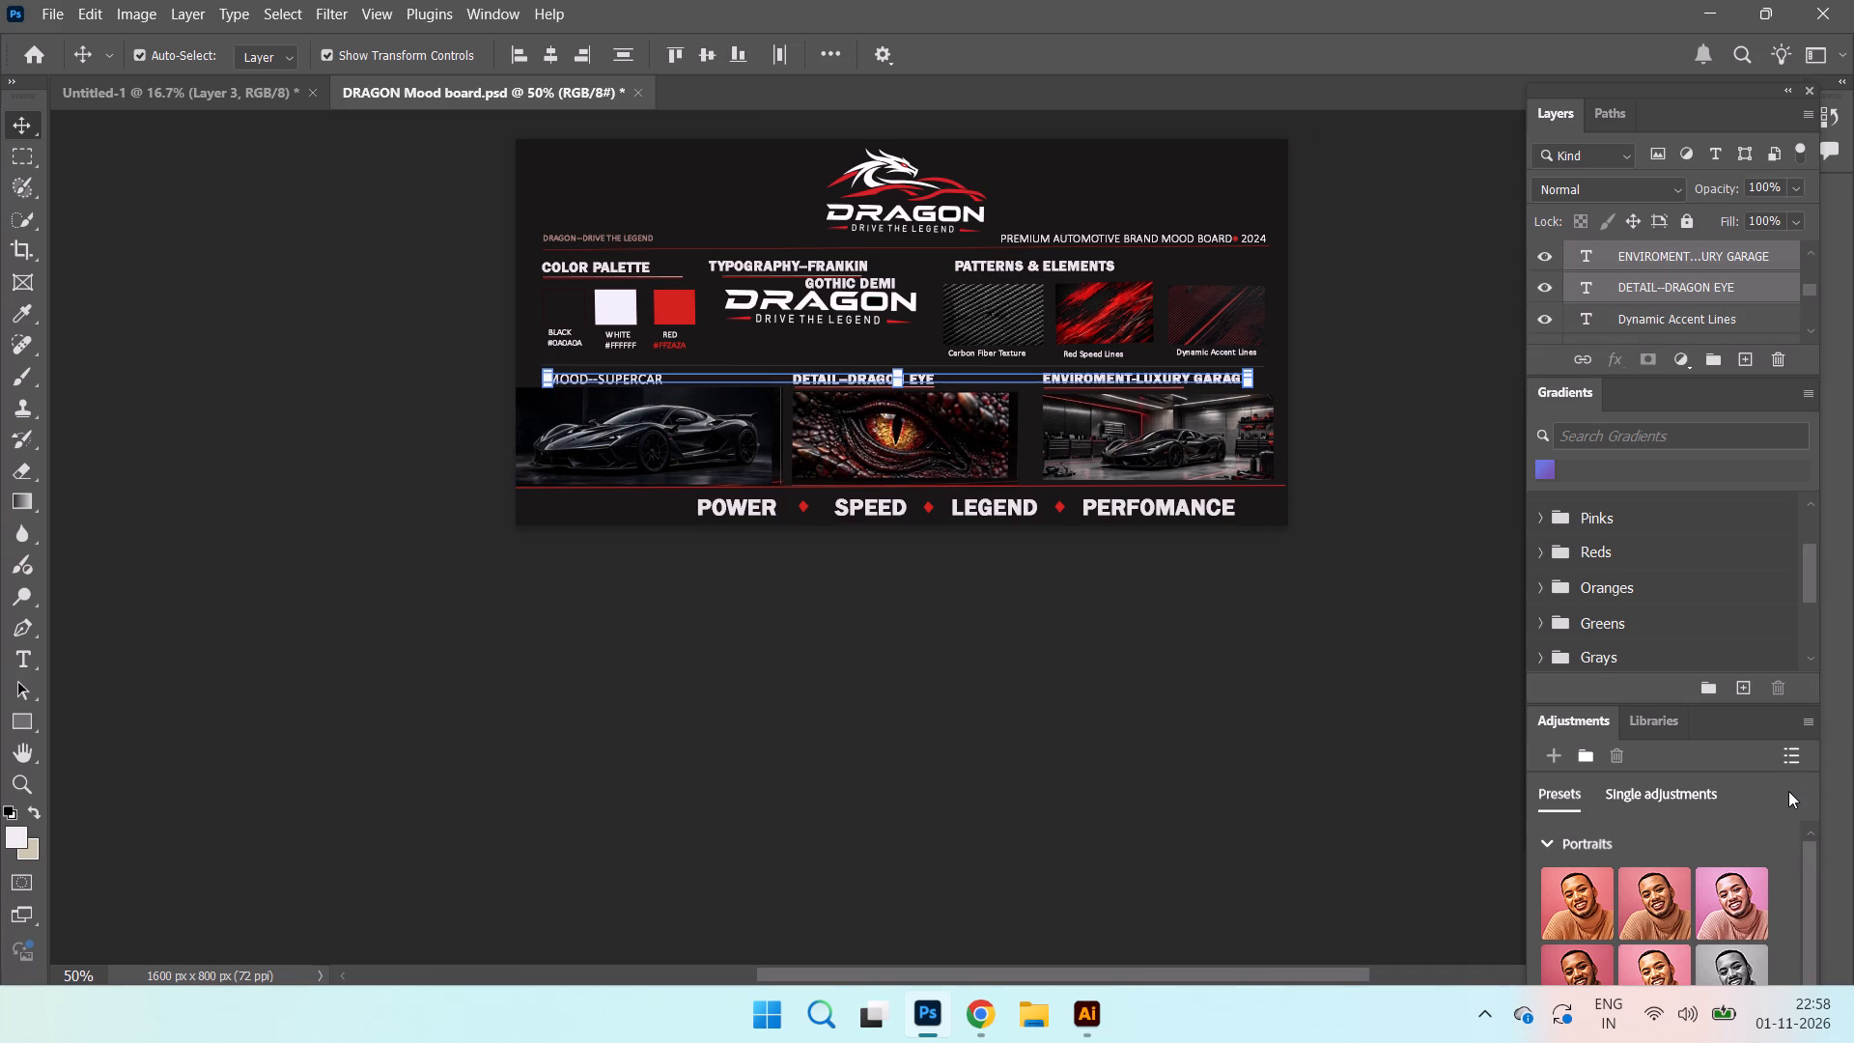
key("Up")
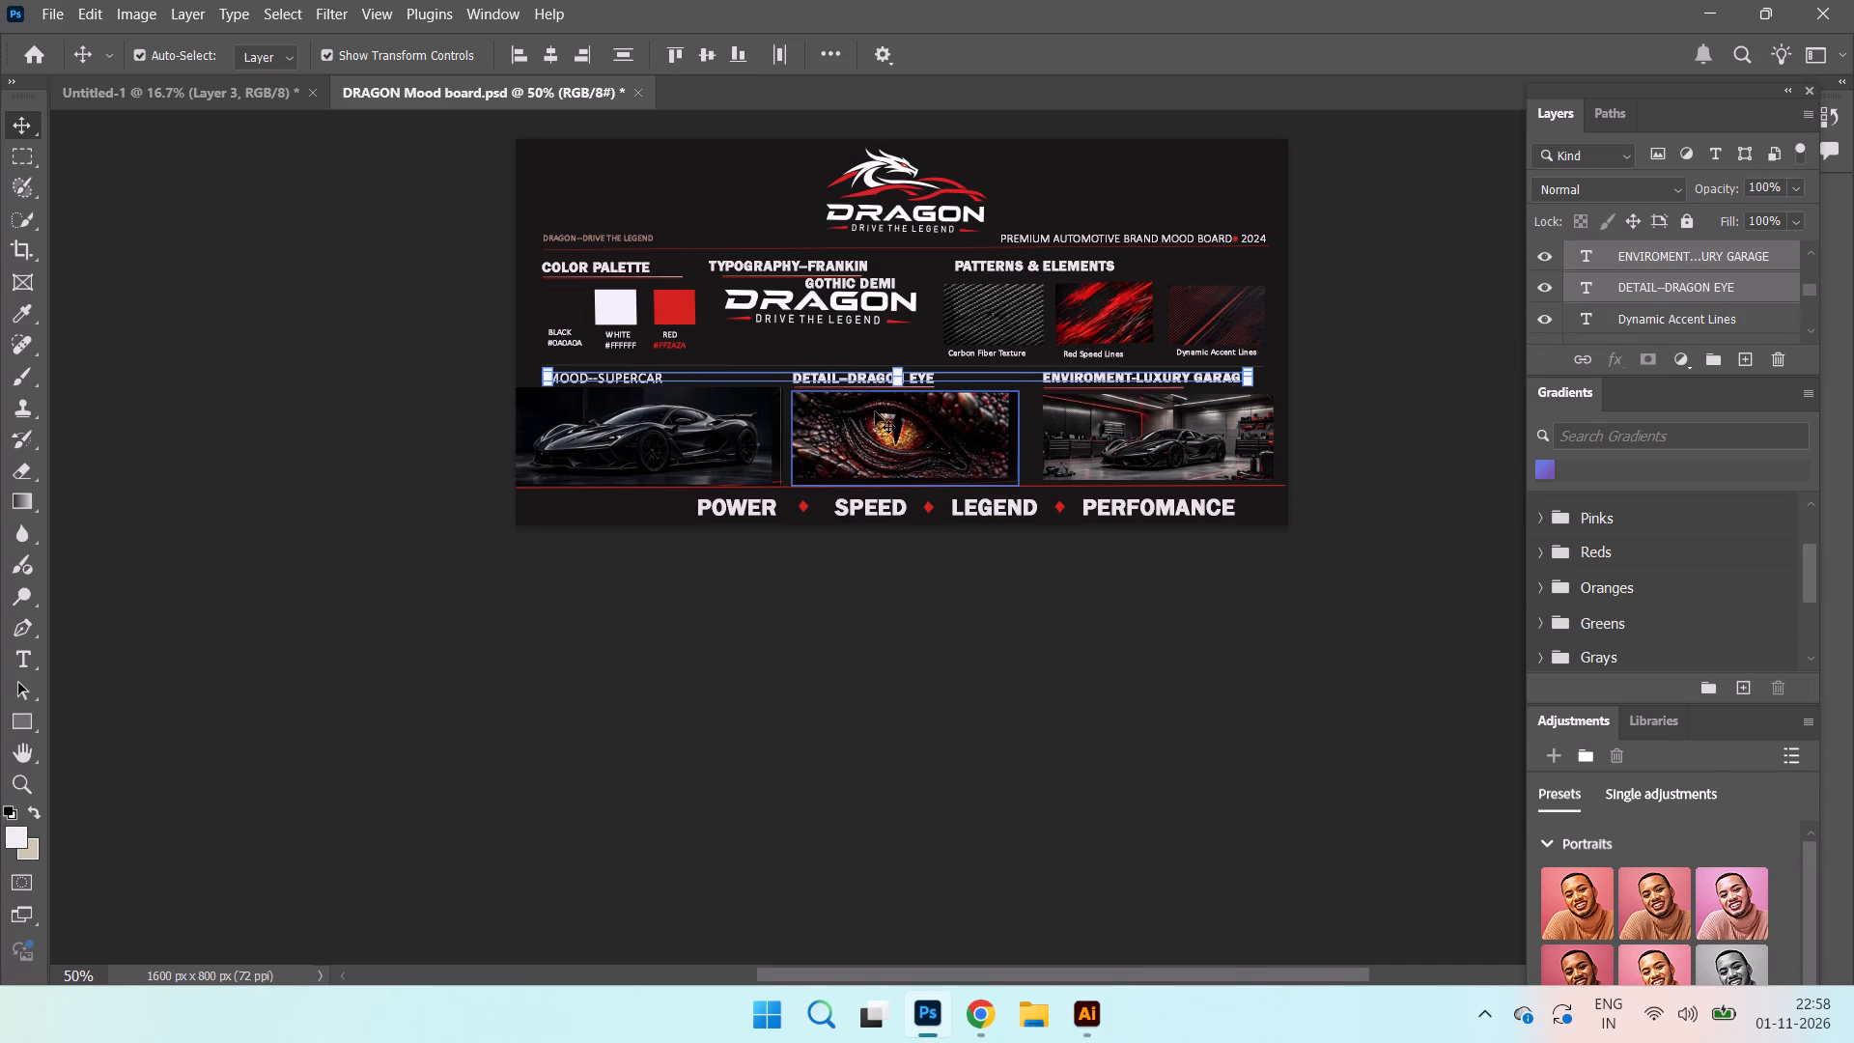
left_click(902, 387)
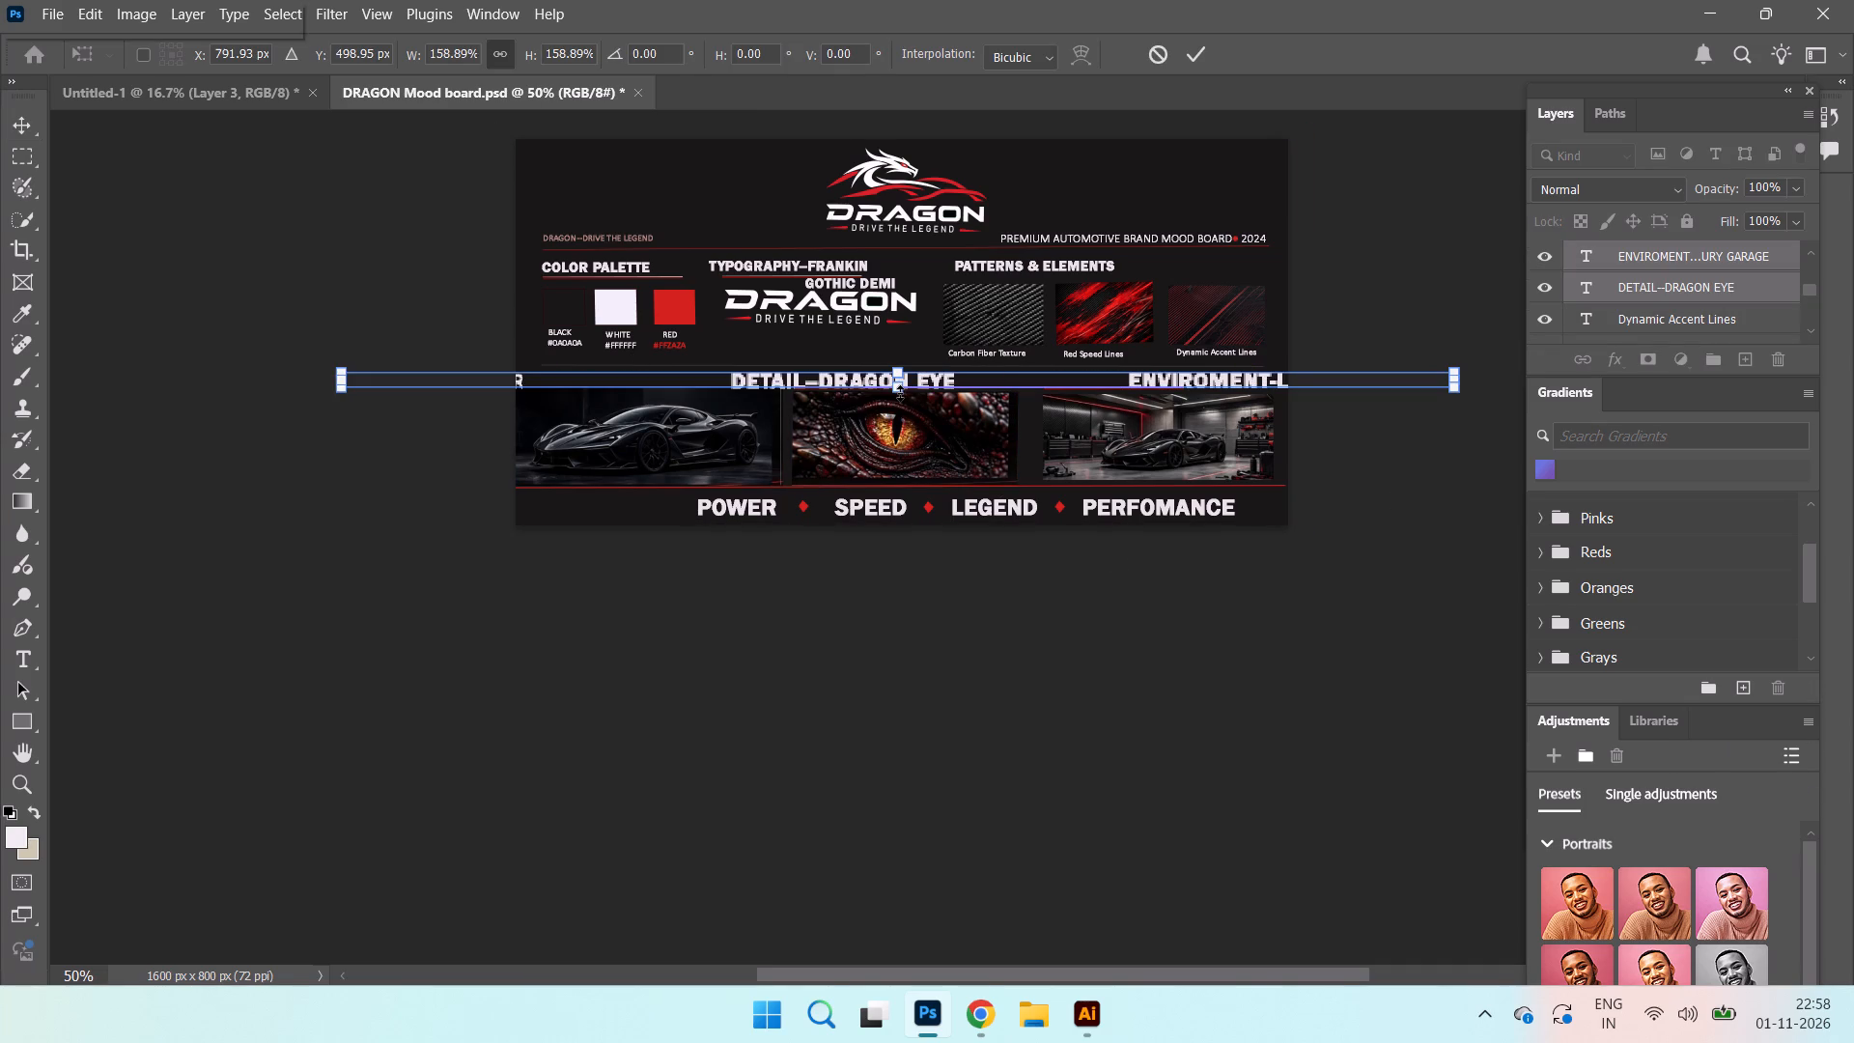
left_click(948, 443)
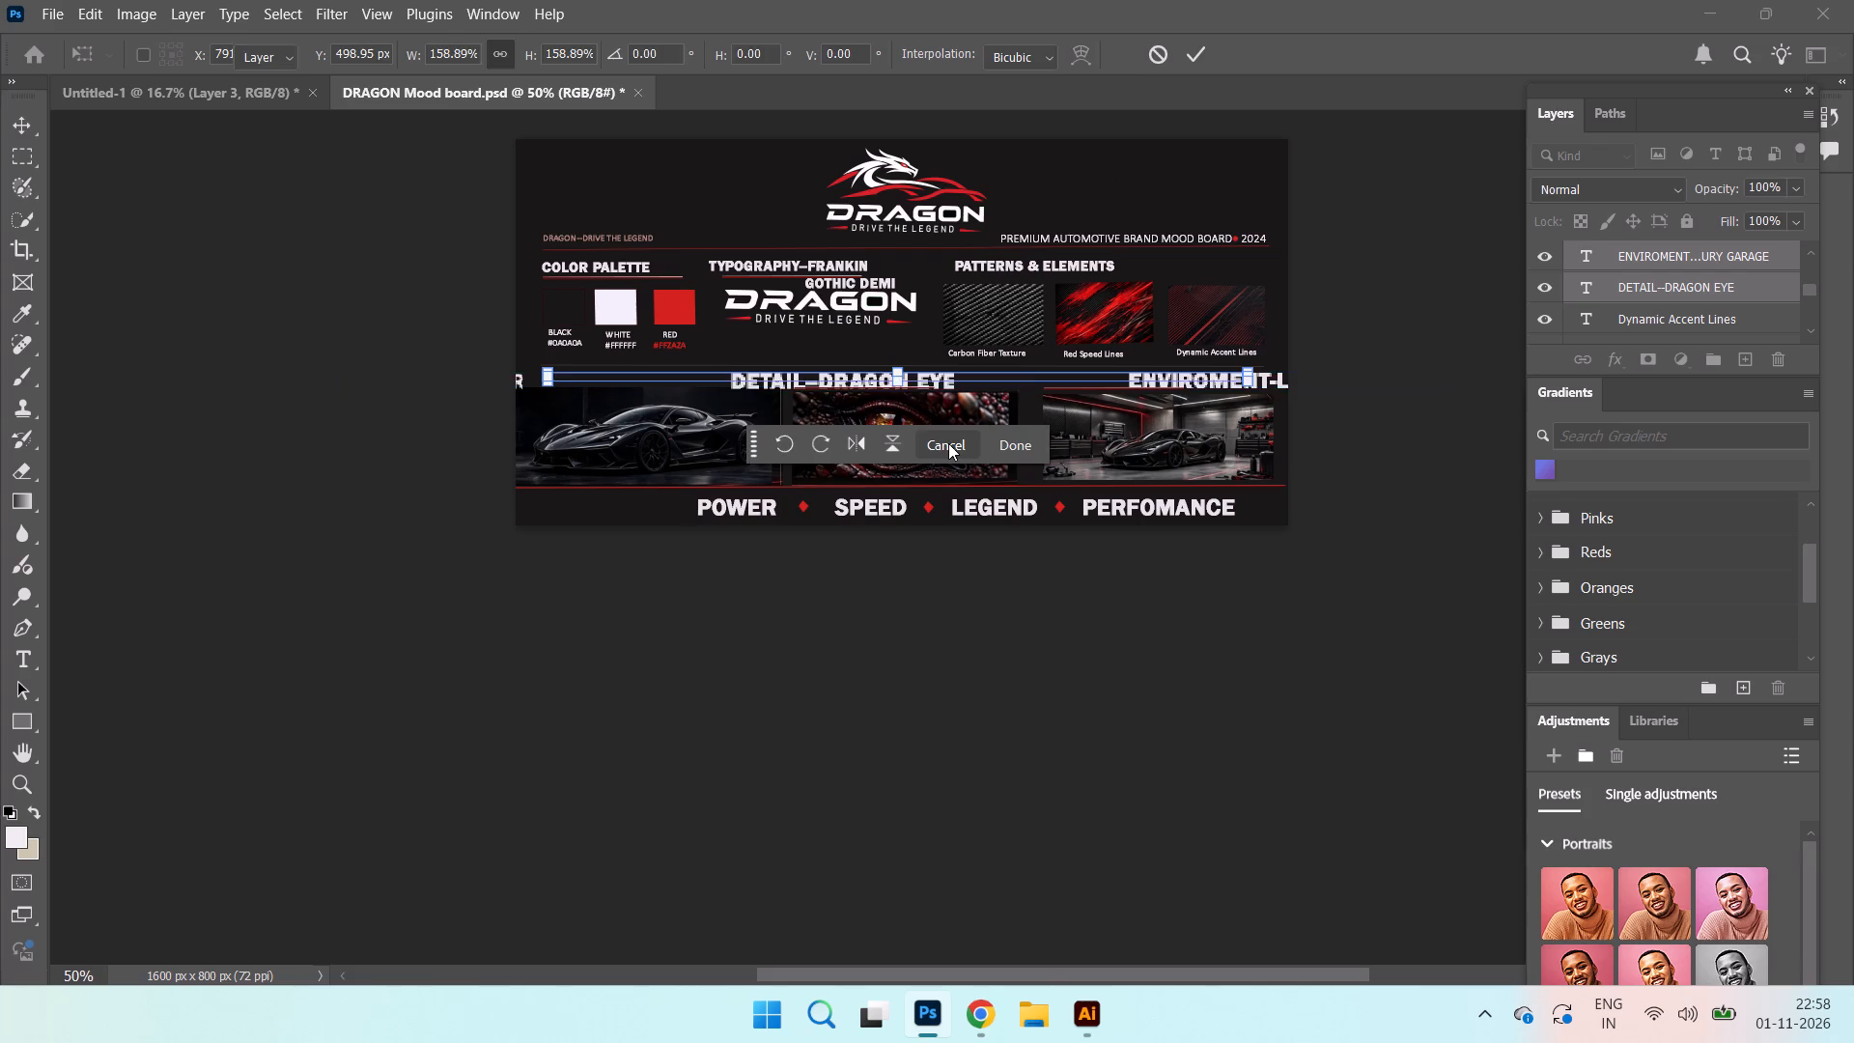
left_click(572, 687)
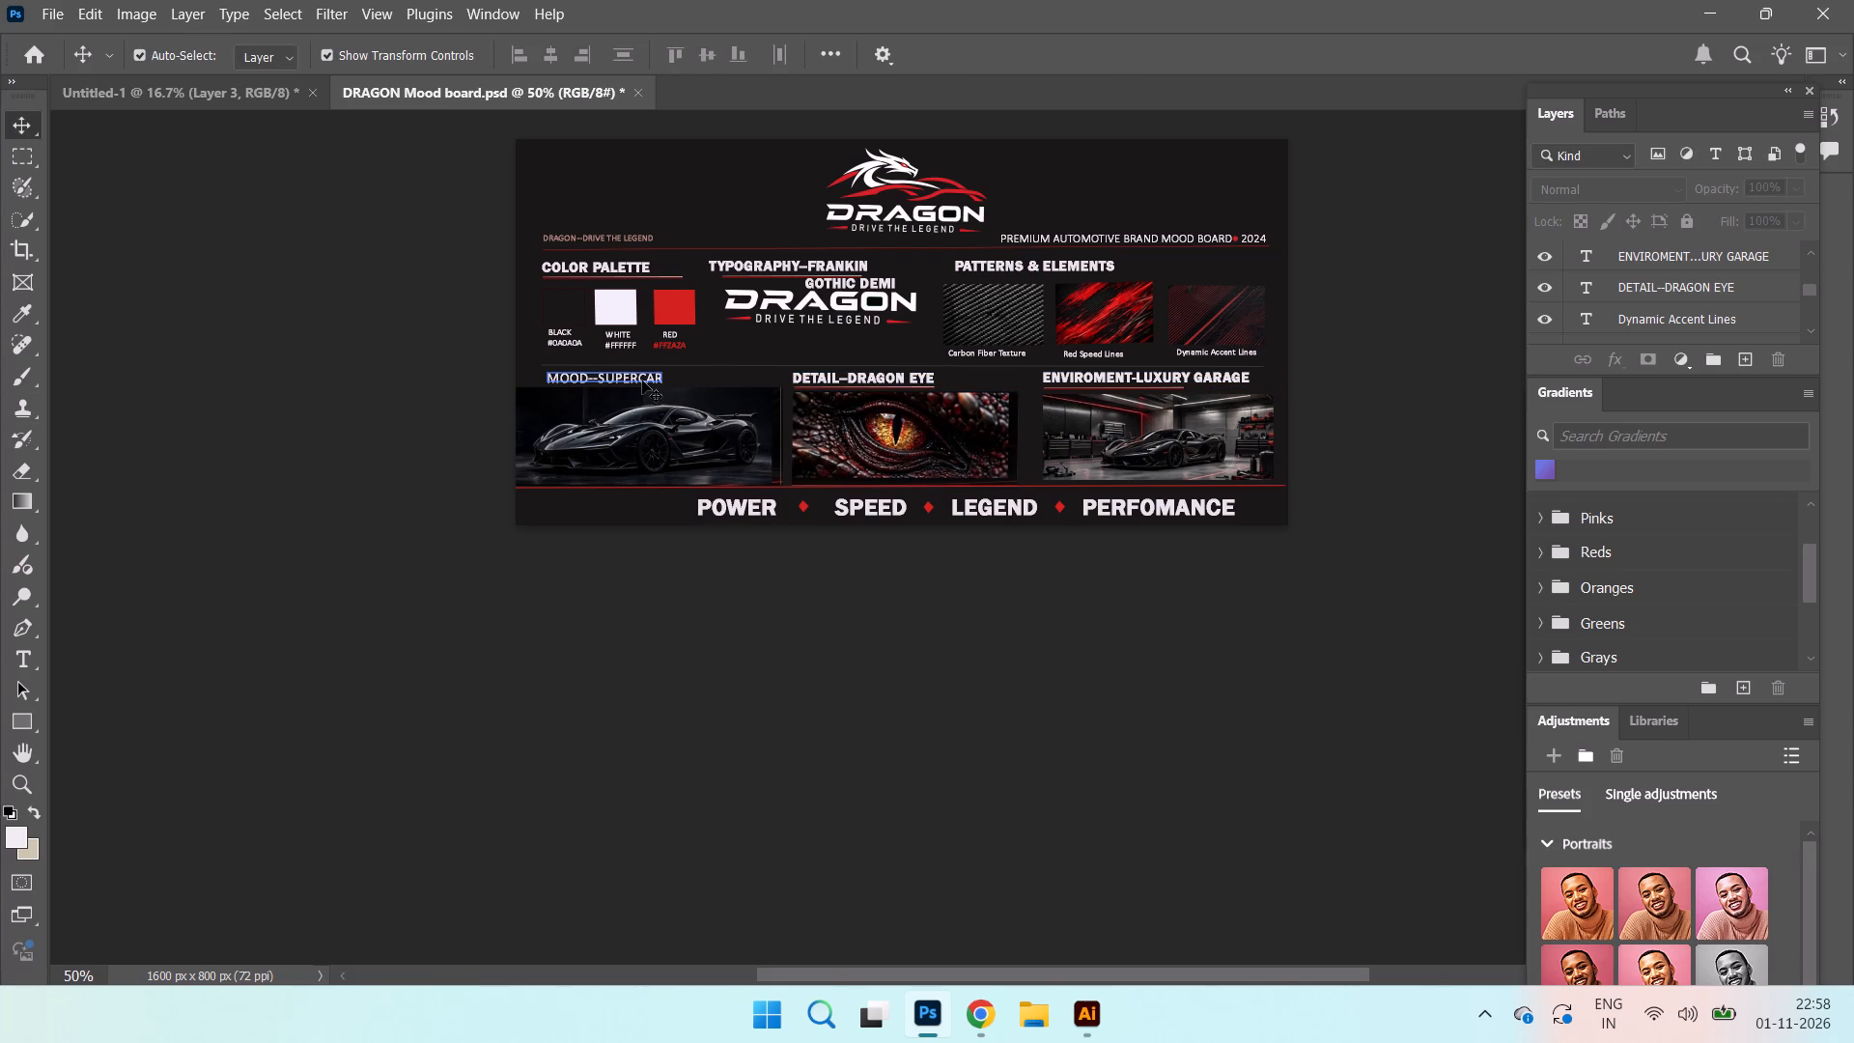
Set the MOOD–SUPERCAR heading's font to Franklin Gothic Demi.
left_click(641, 379)
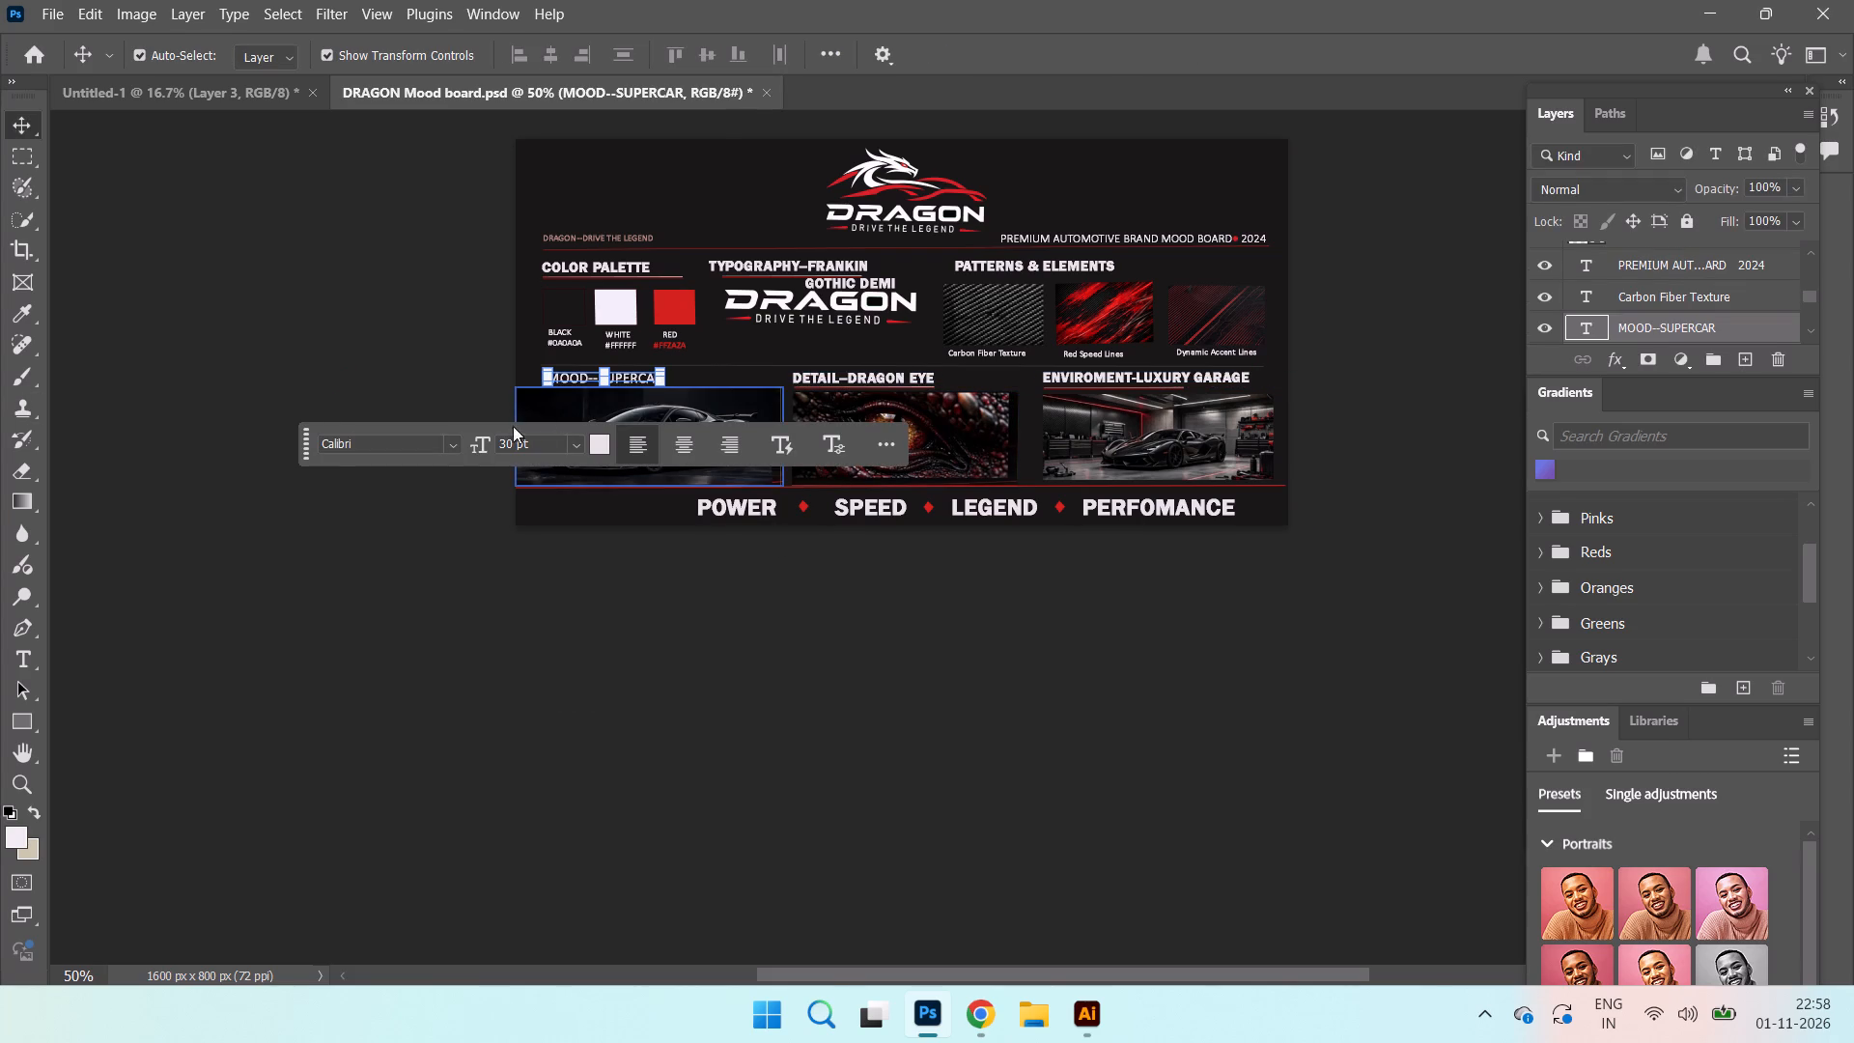
left_click(454, 443)
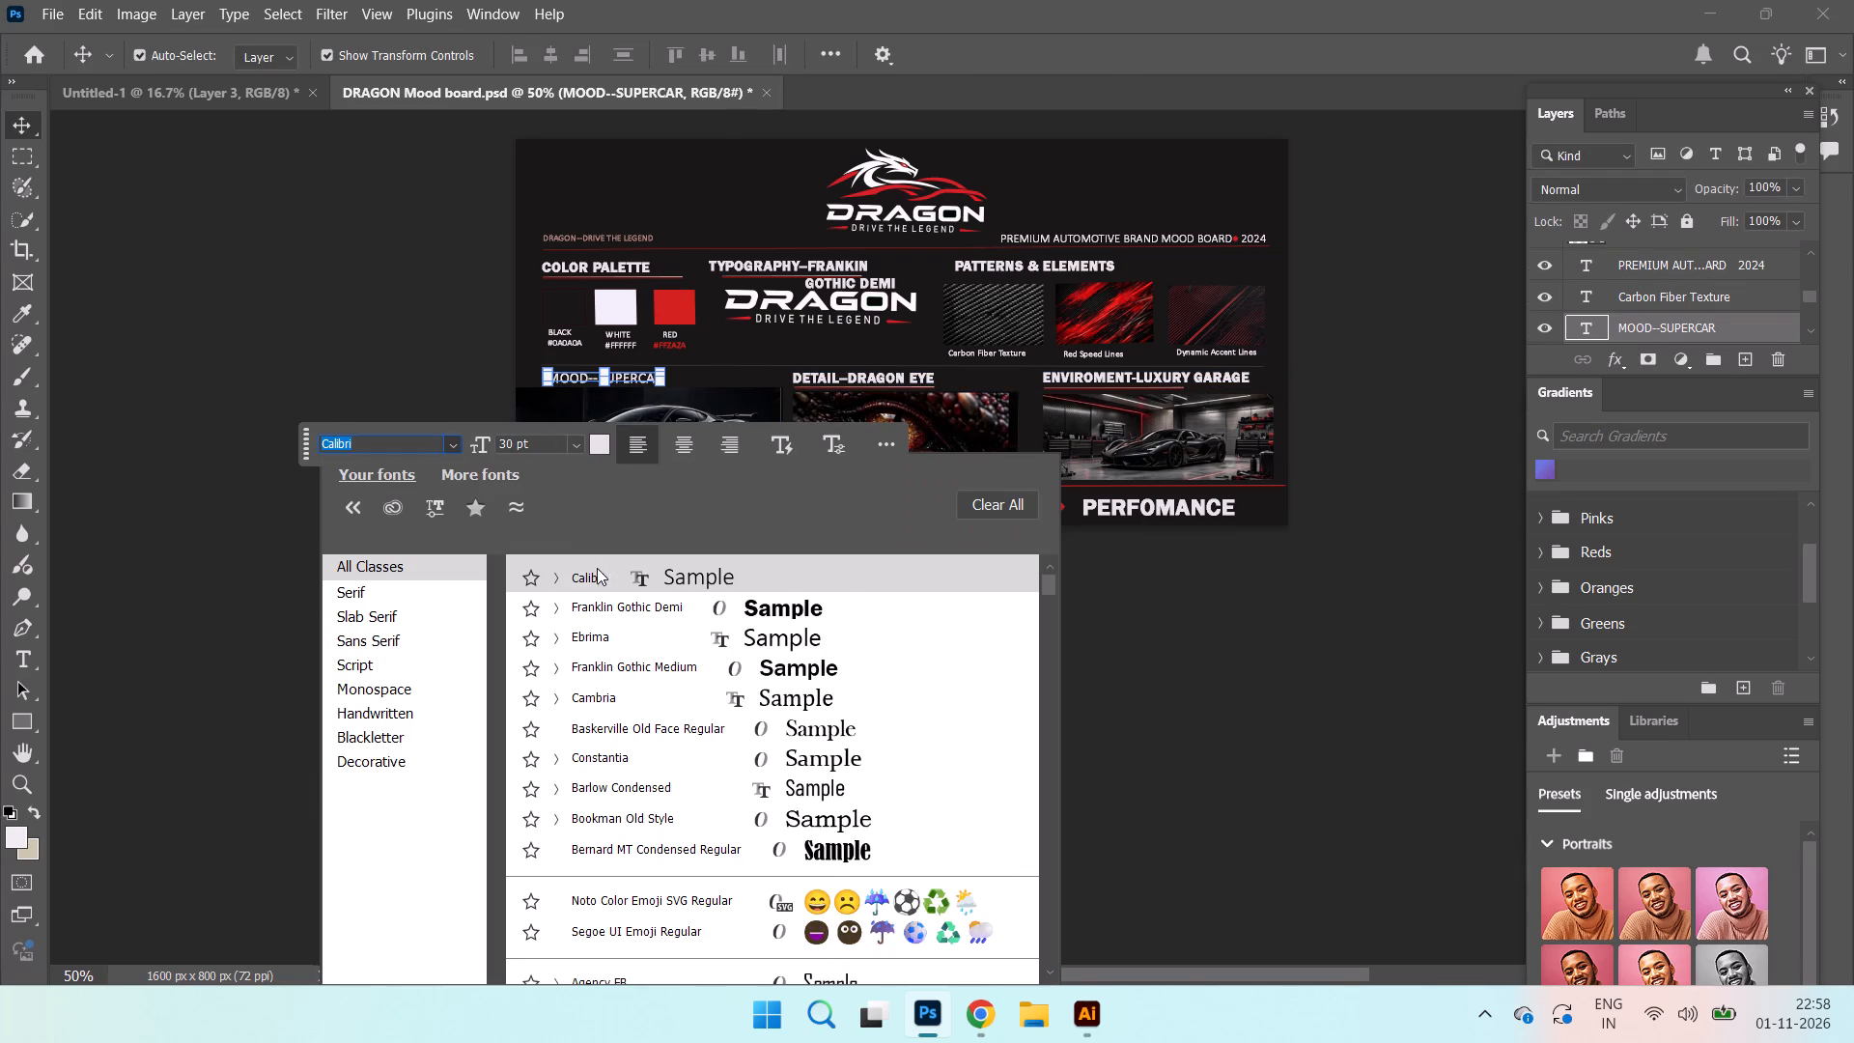
left_click(665, 608)
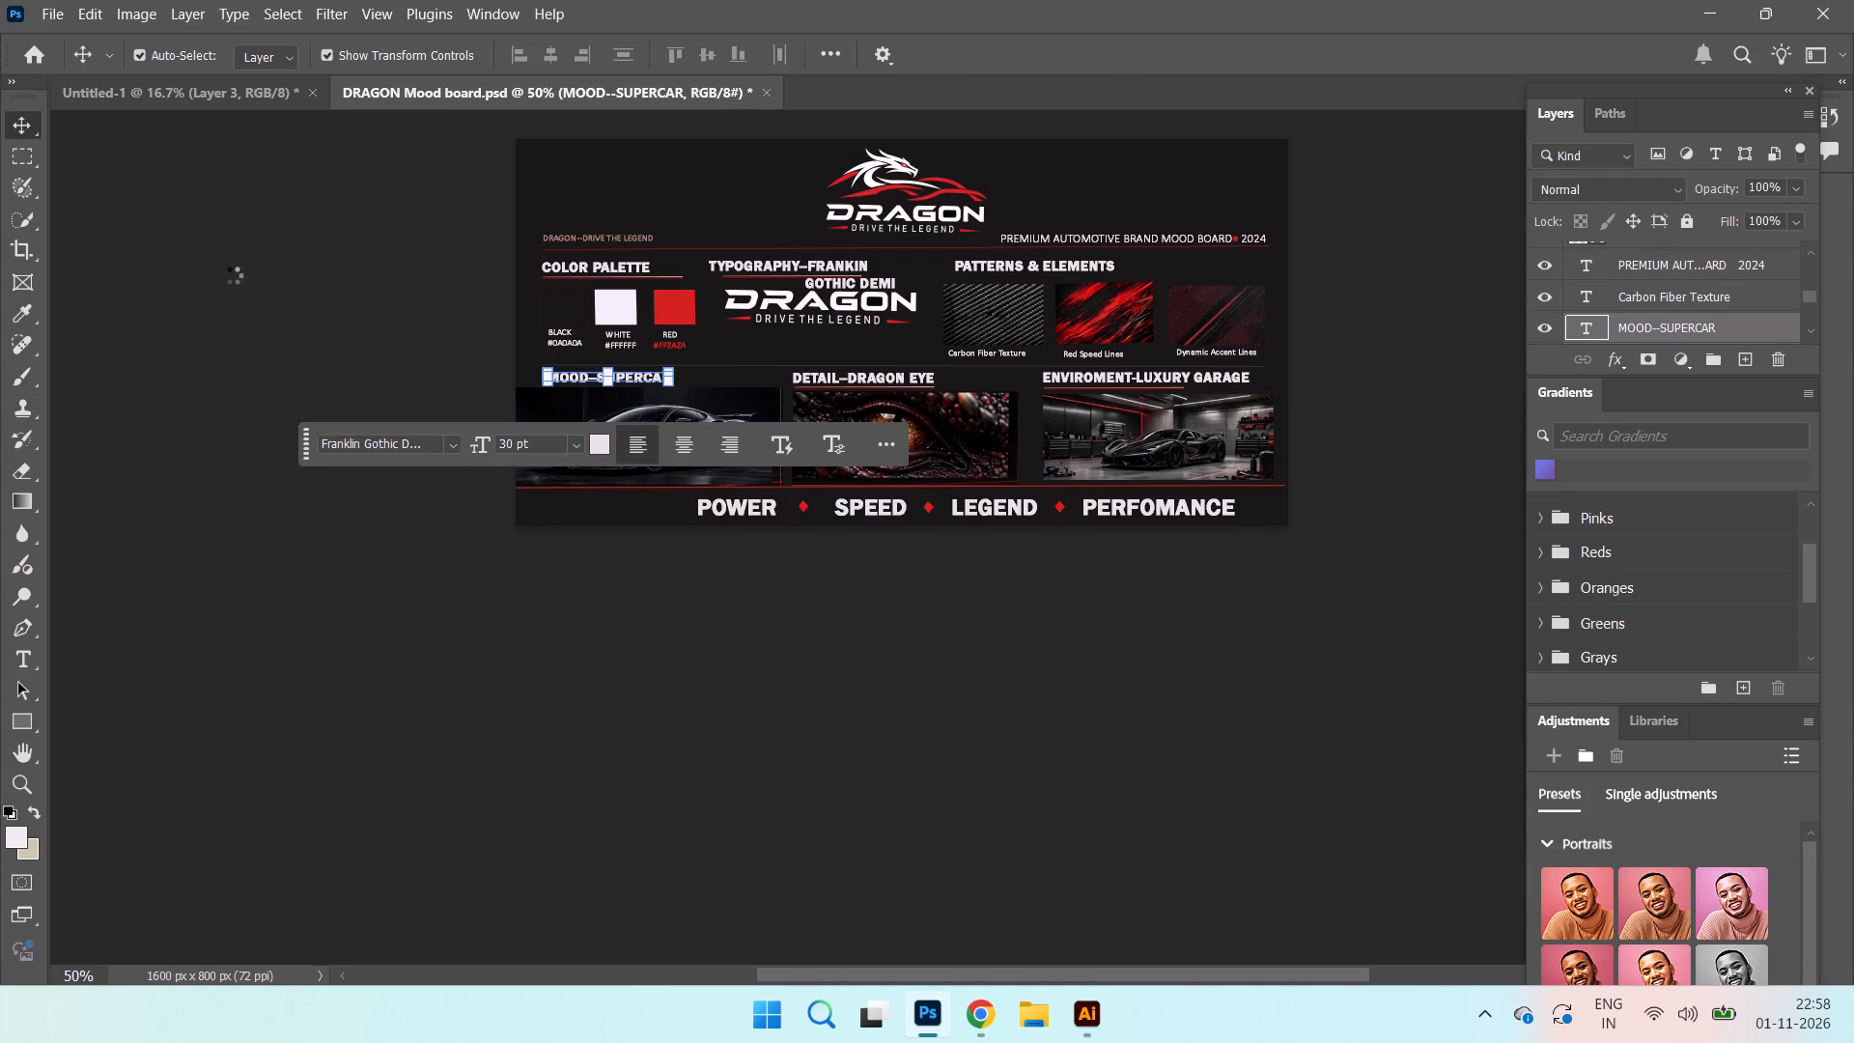
left_click(304, 297)
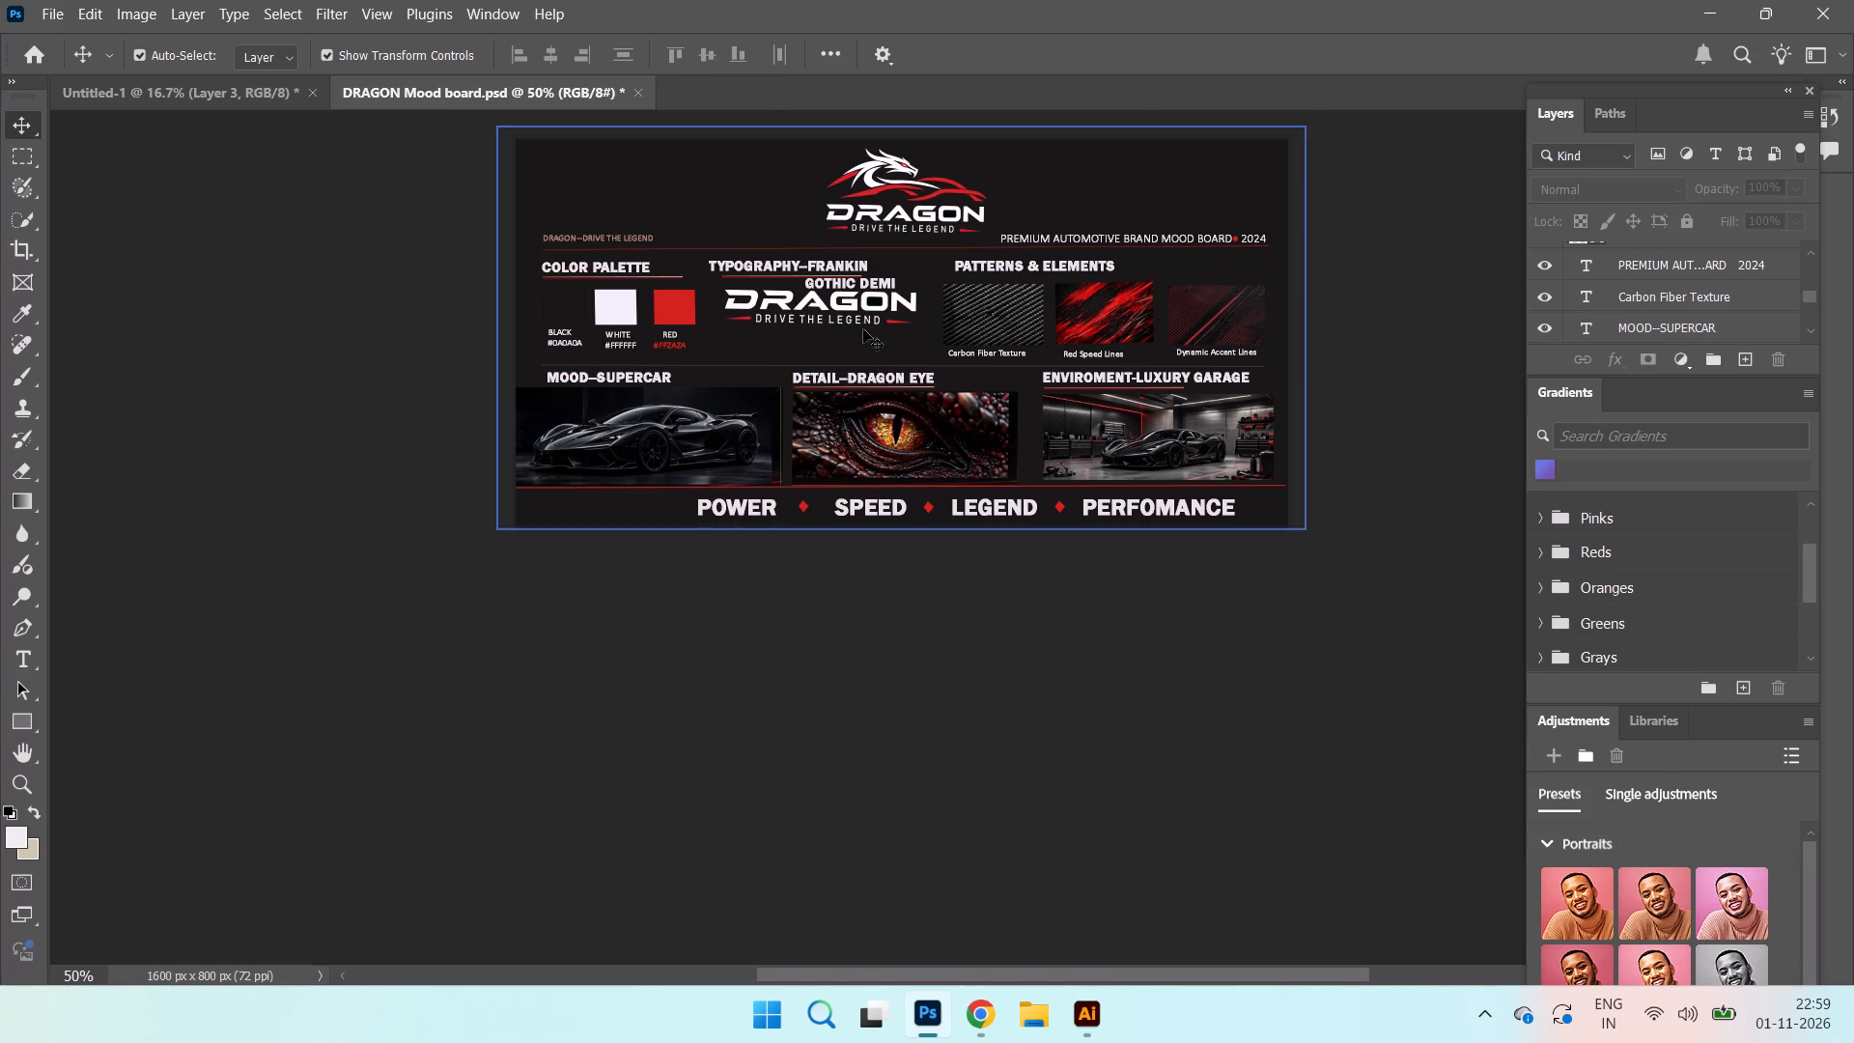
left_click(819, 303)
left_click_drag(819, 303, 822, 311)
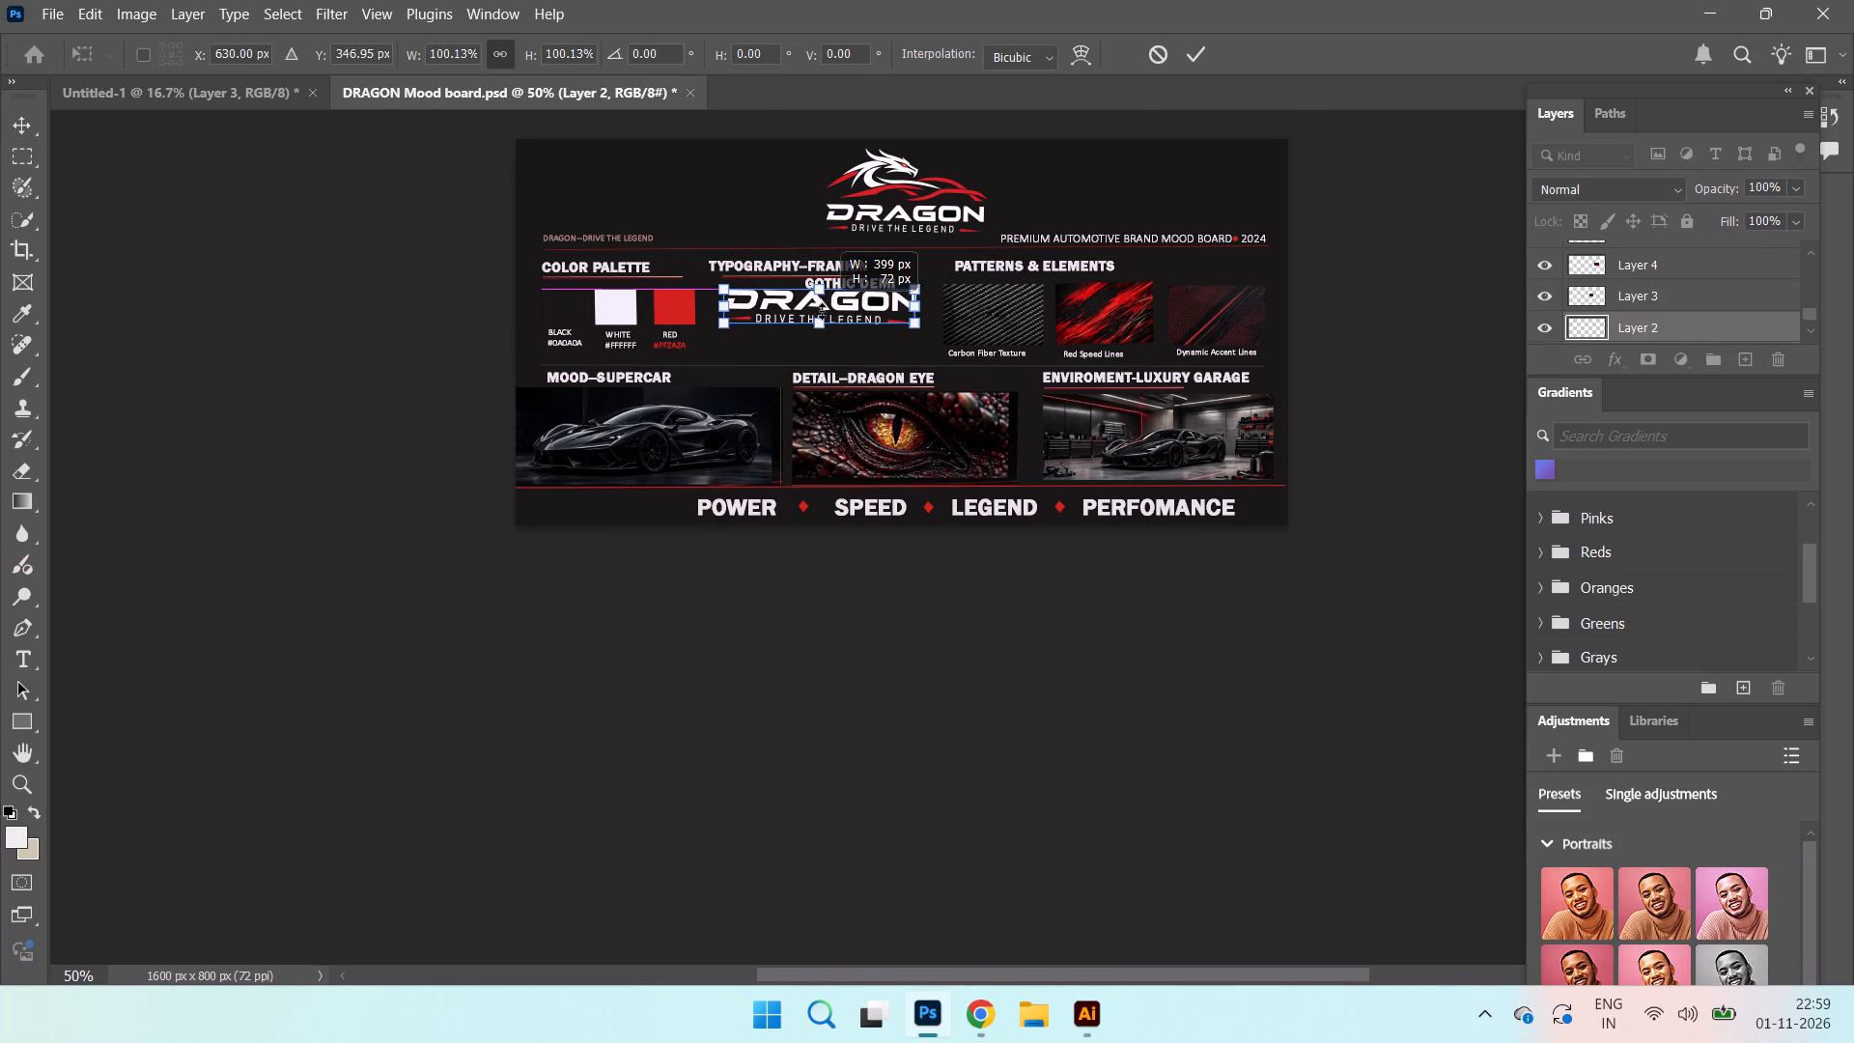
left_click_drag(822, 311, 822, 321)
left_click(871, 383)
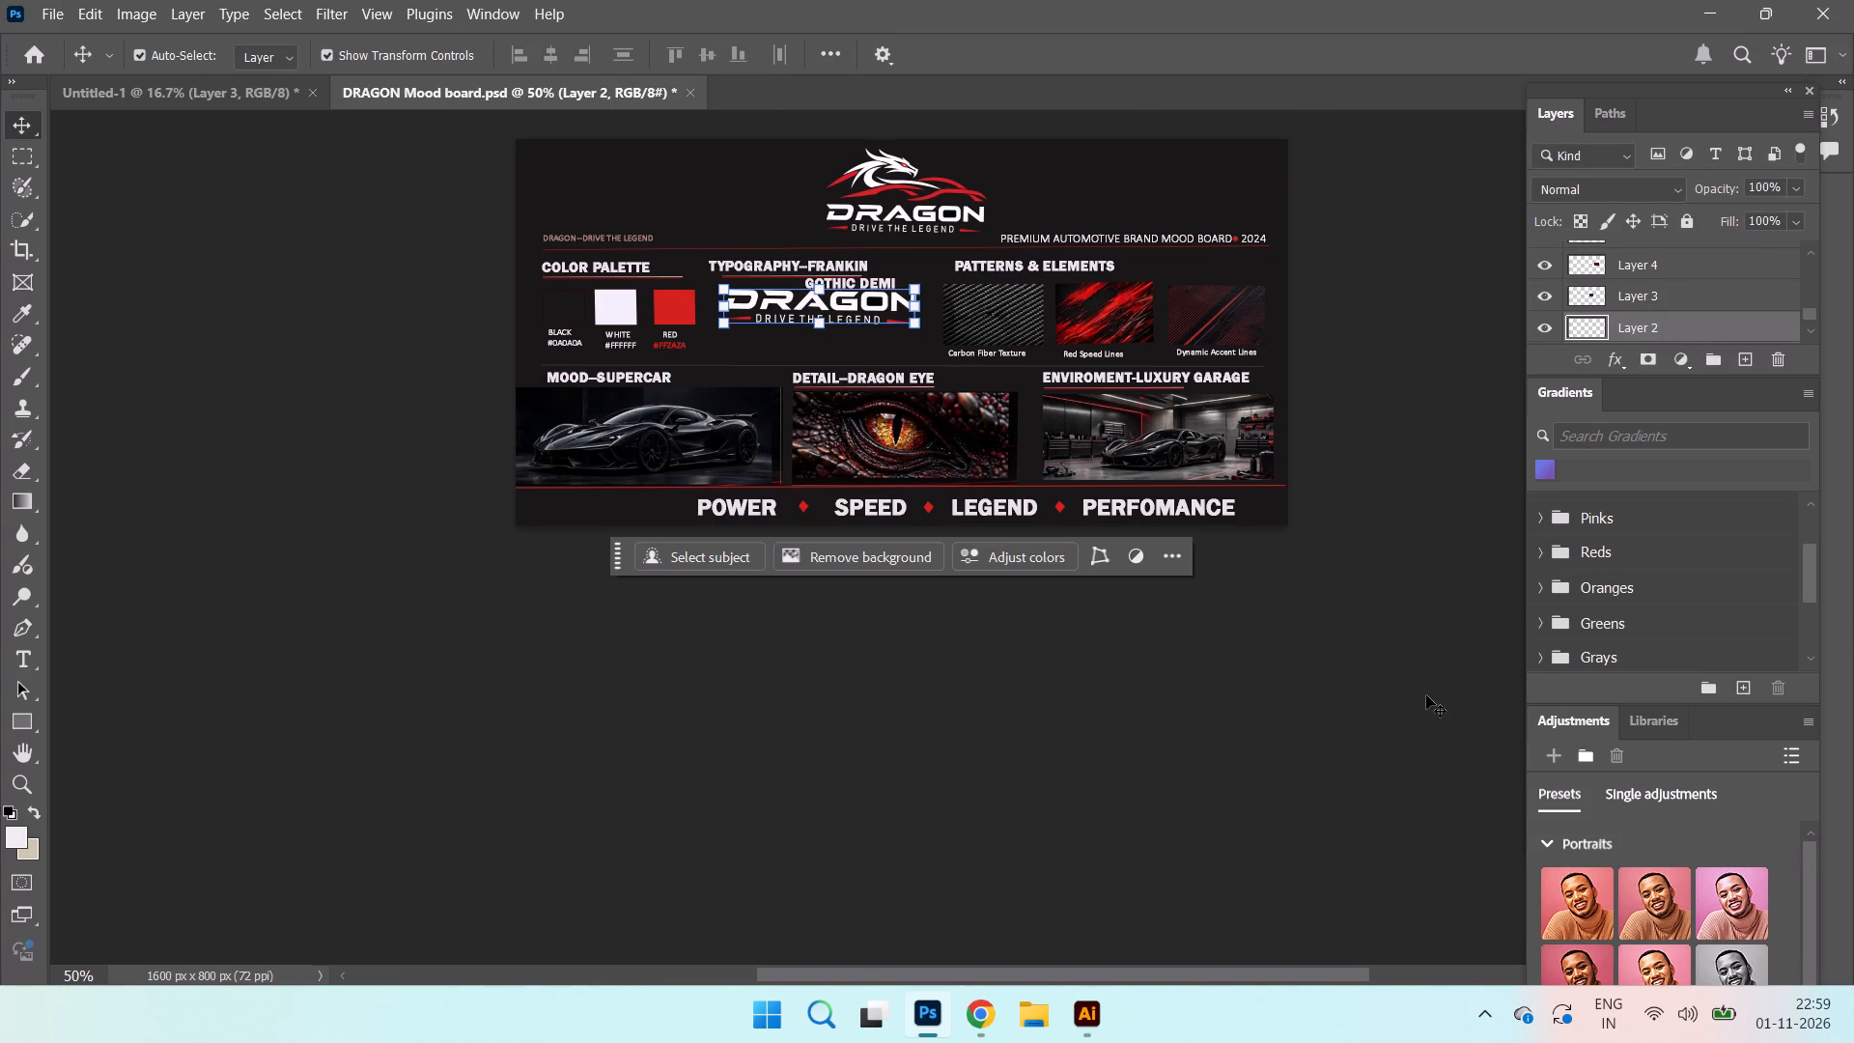
Nudge the DRAGON logo in the typography section down until it sits clear of the GOTHIC DEMI text.
key("Down")
key("Down")
key("Down")
key("Down")
key("Down")
key("Down")
key("Down")
key("Down")
key("Down")
key("Down")
key("Down")
key("Down")
key("Down")
key("Down")
key("Down")
key("Down")
key("Down")
key("Down")
key("Down")
key("Down")
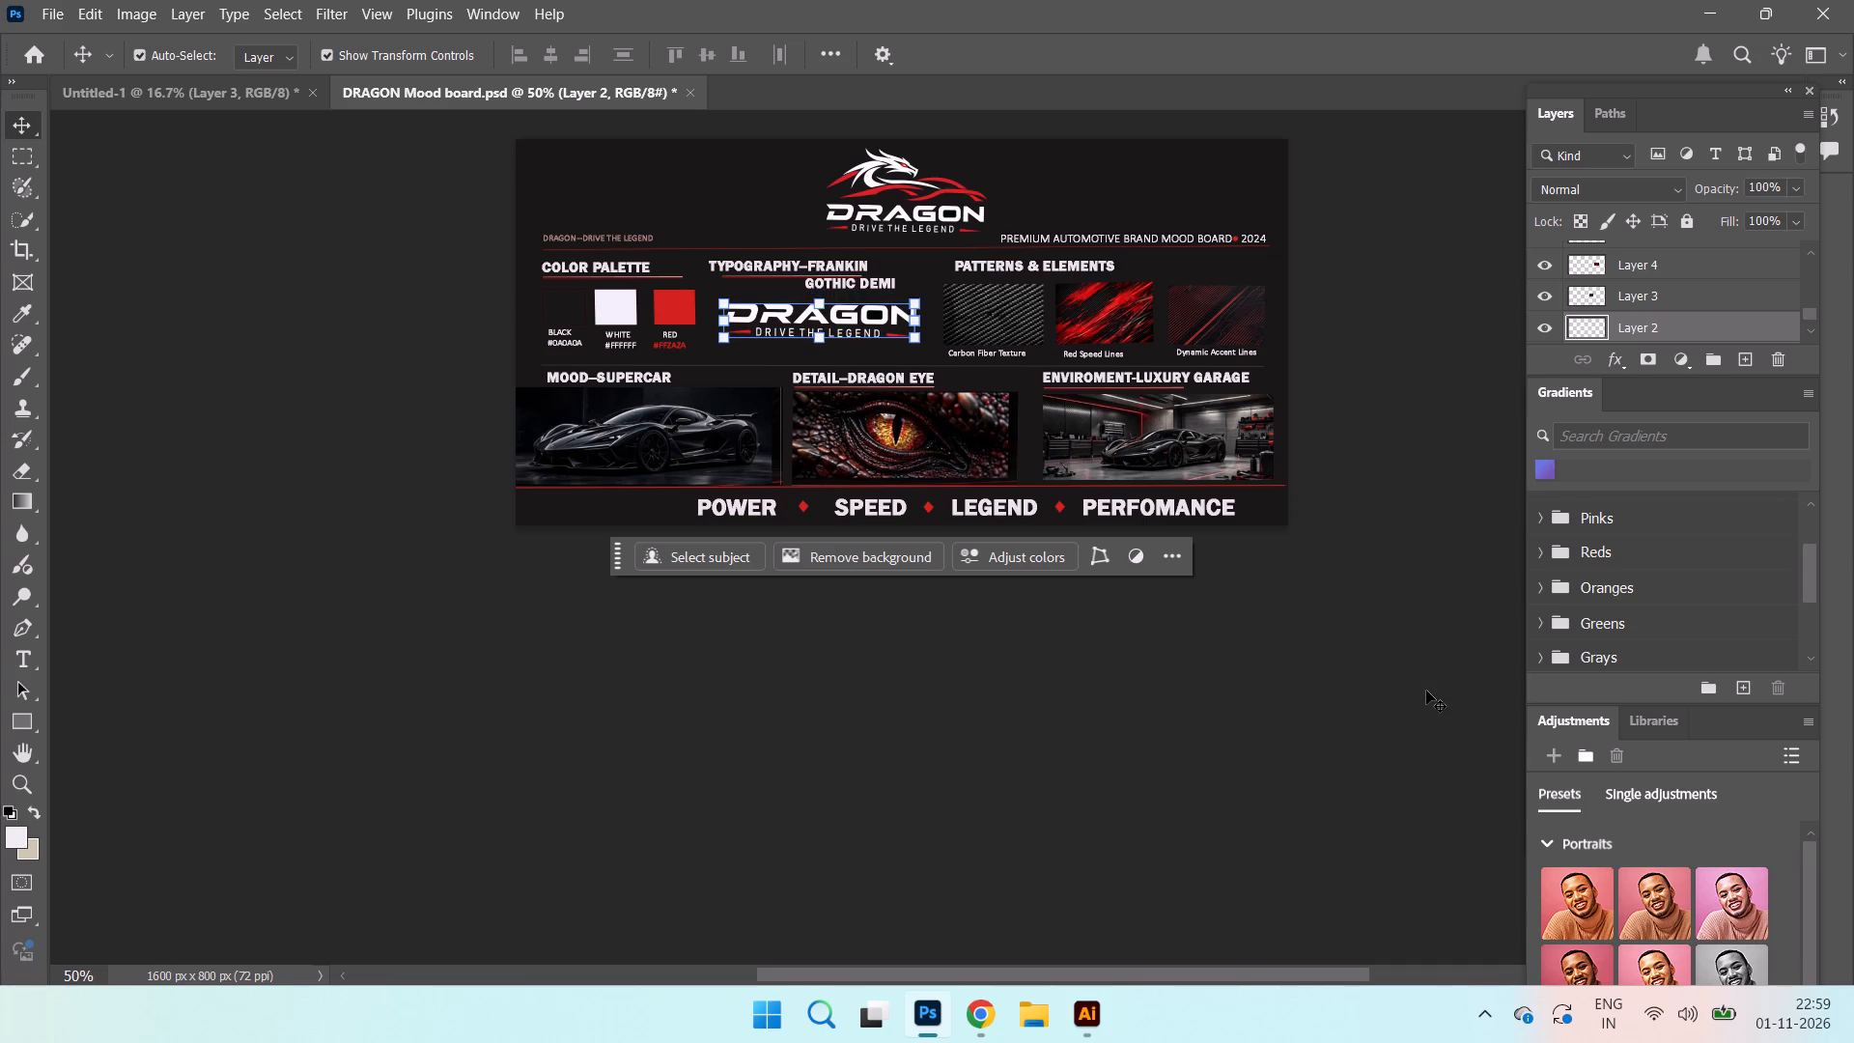
left_click(1002, 717)
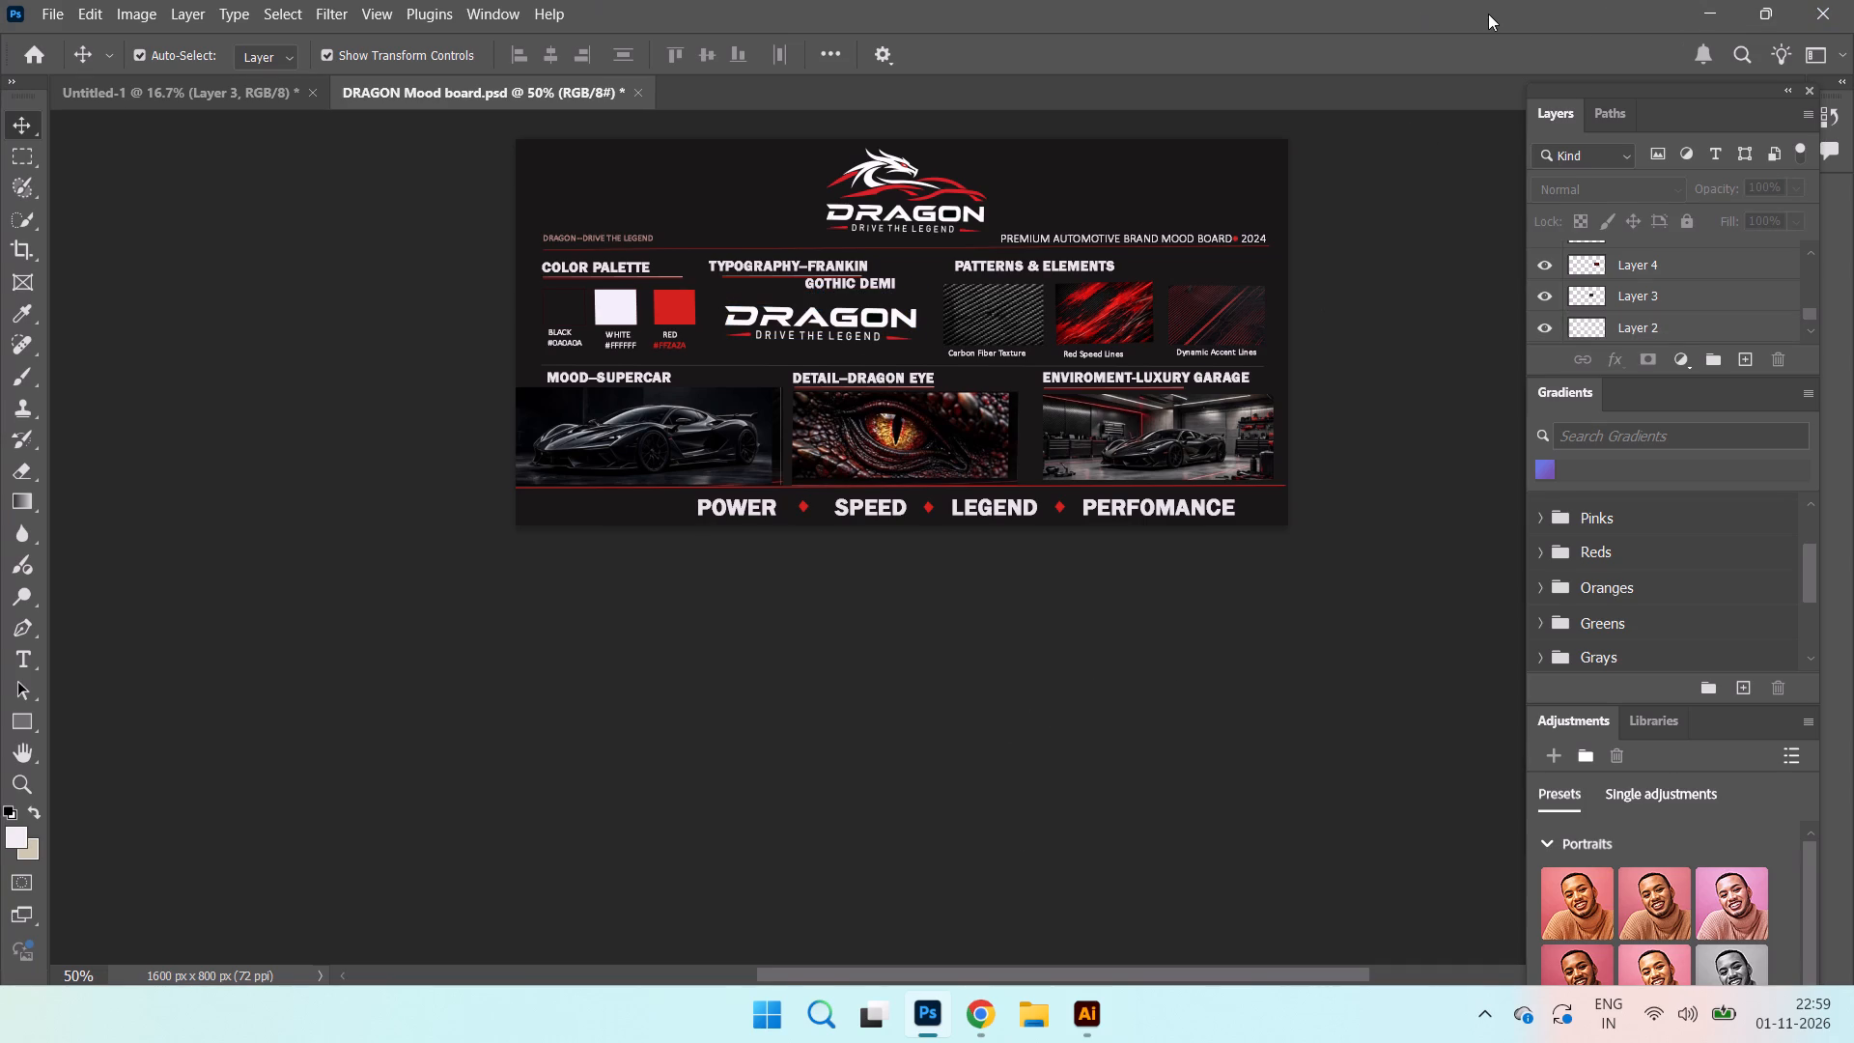
Open the image file WhatsApp Image 2026-11-01 at 9.48.24 PM.jpeg in its own document.
scroll(1269, 853, "down", 2)
scroll(869, 643, "up", 1)
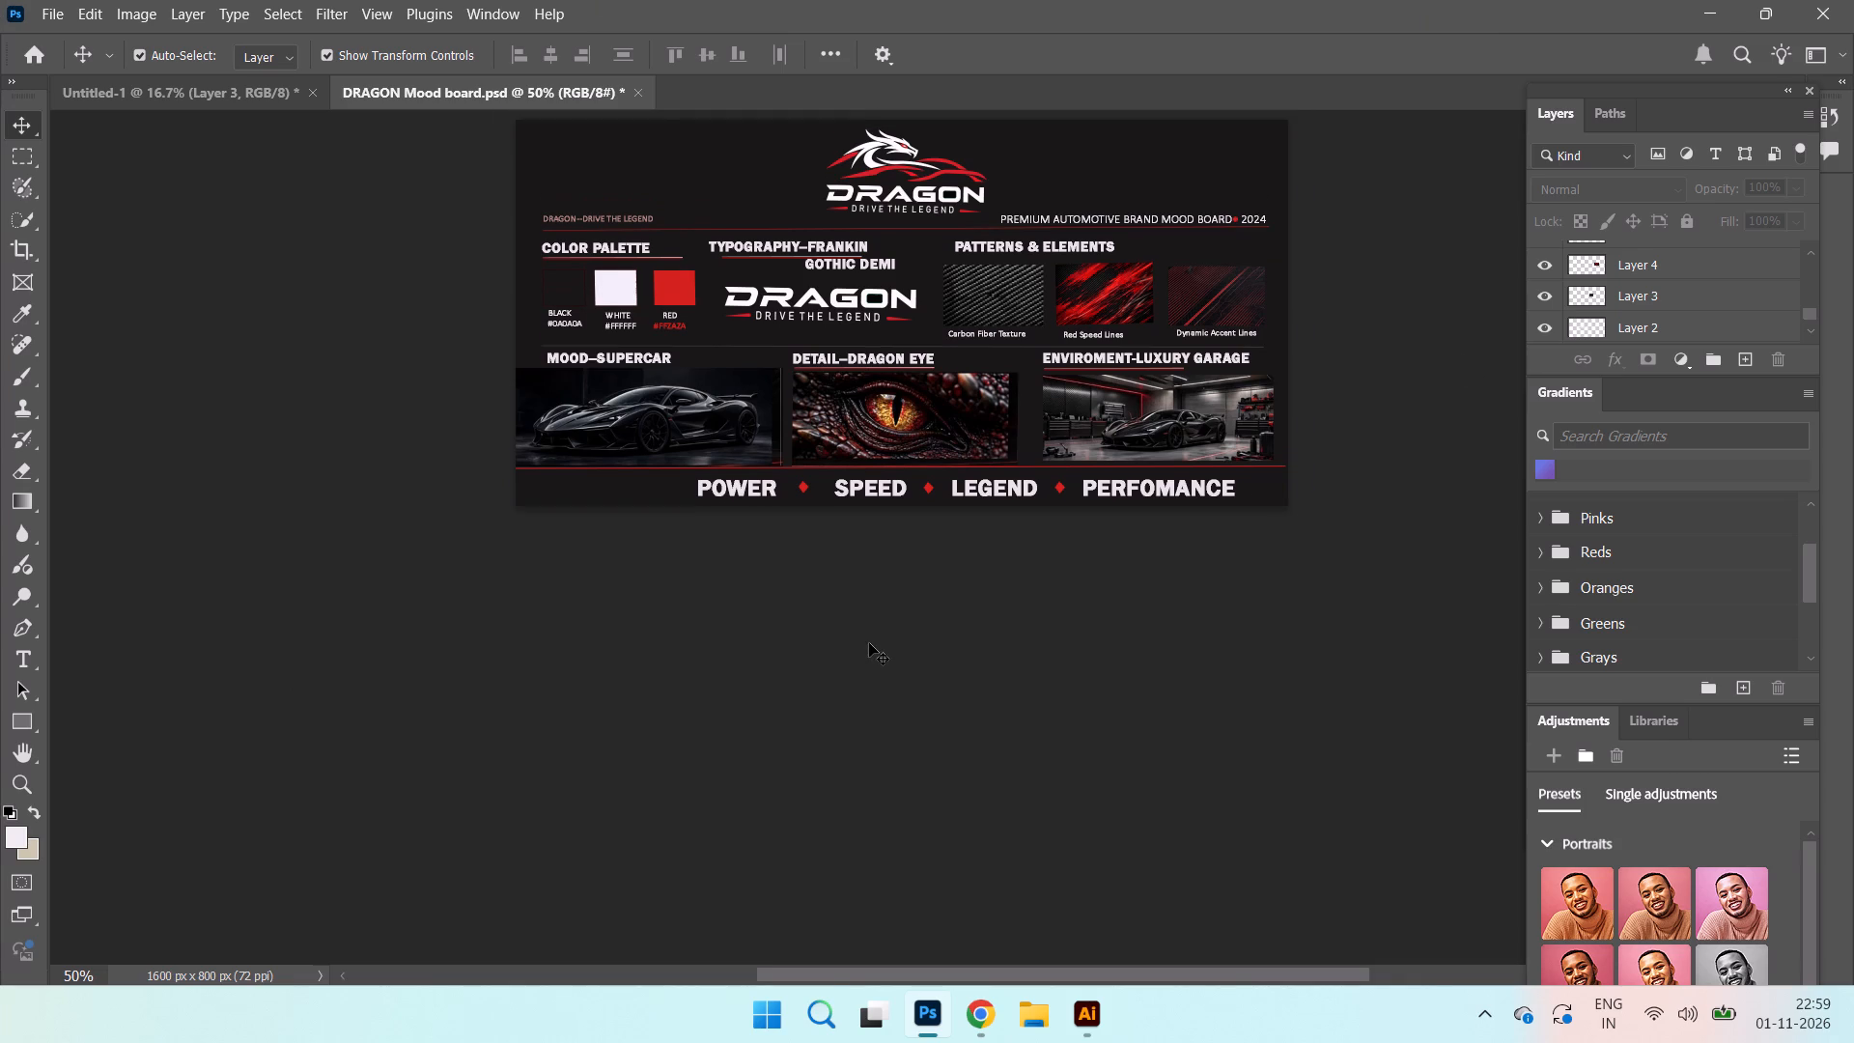
scroll(890, 582, "up", 2)
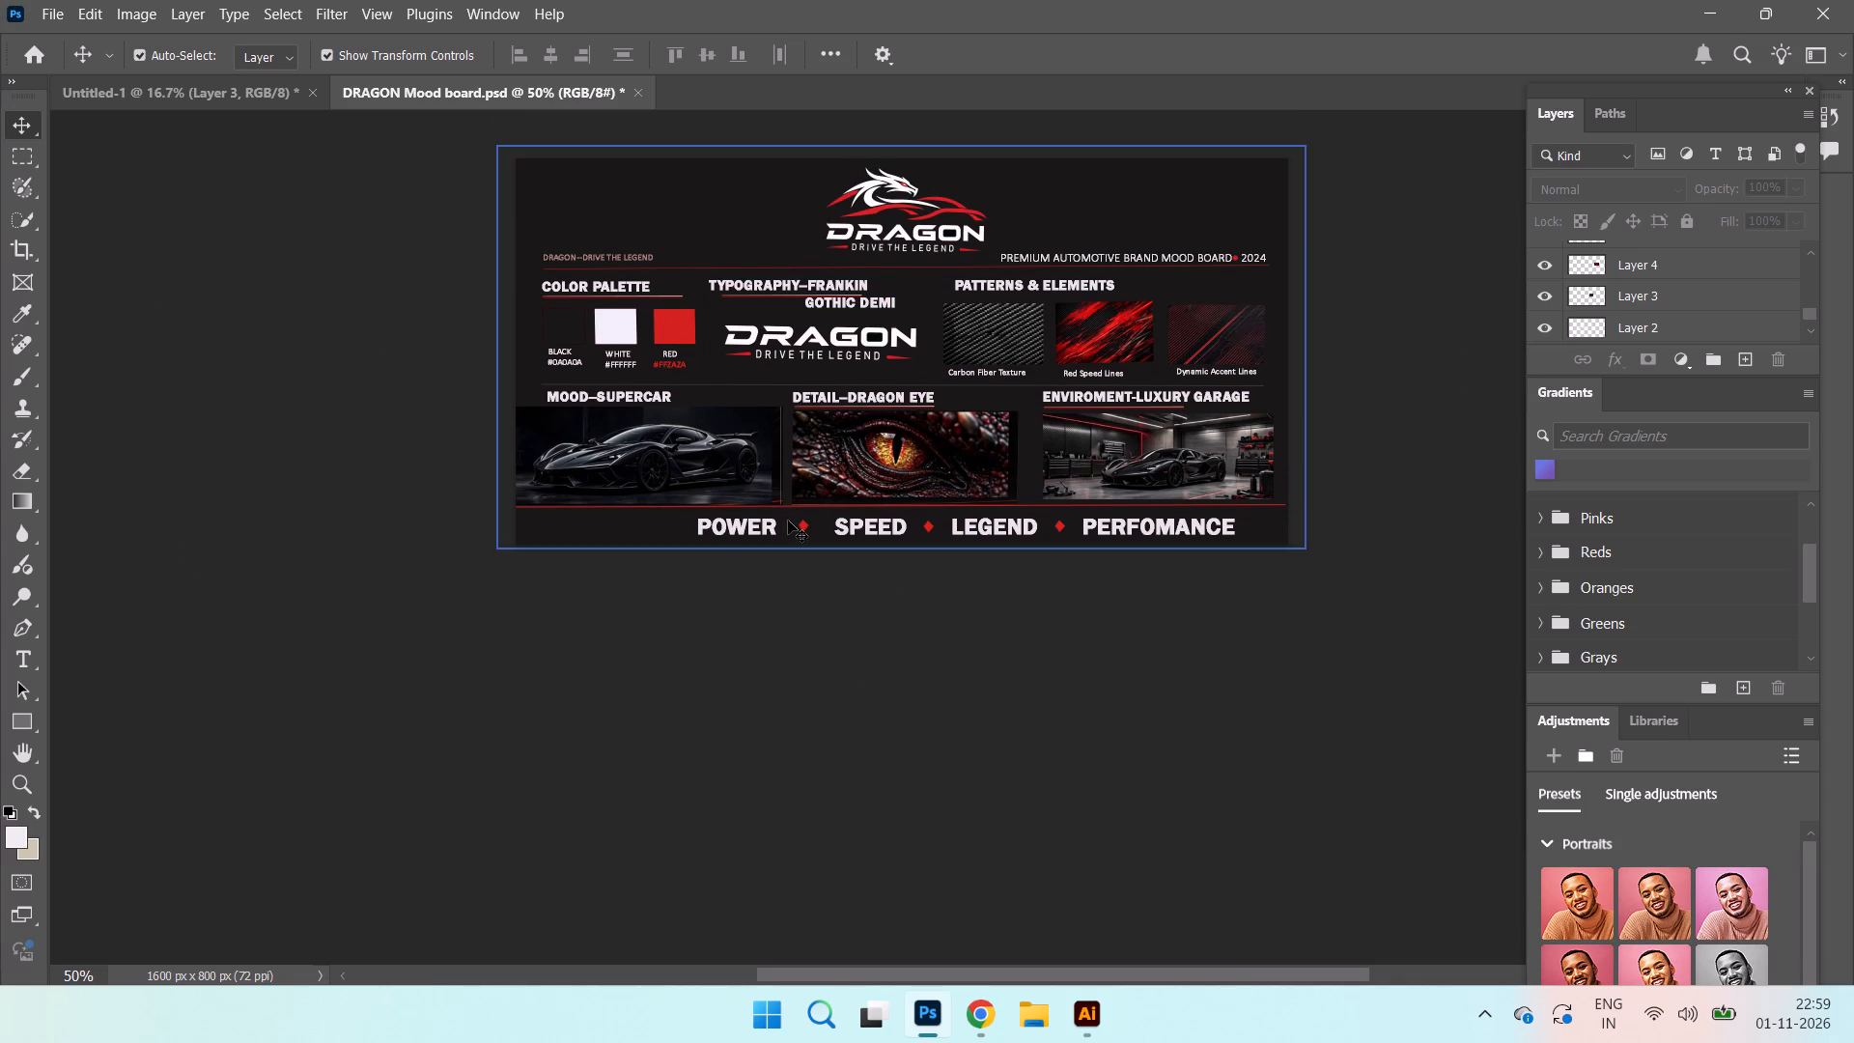
key("ctrl+o")
scroll(435, 365, "down", 4)
left_click(458, 200)
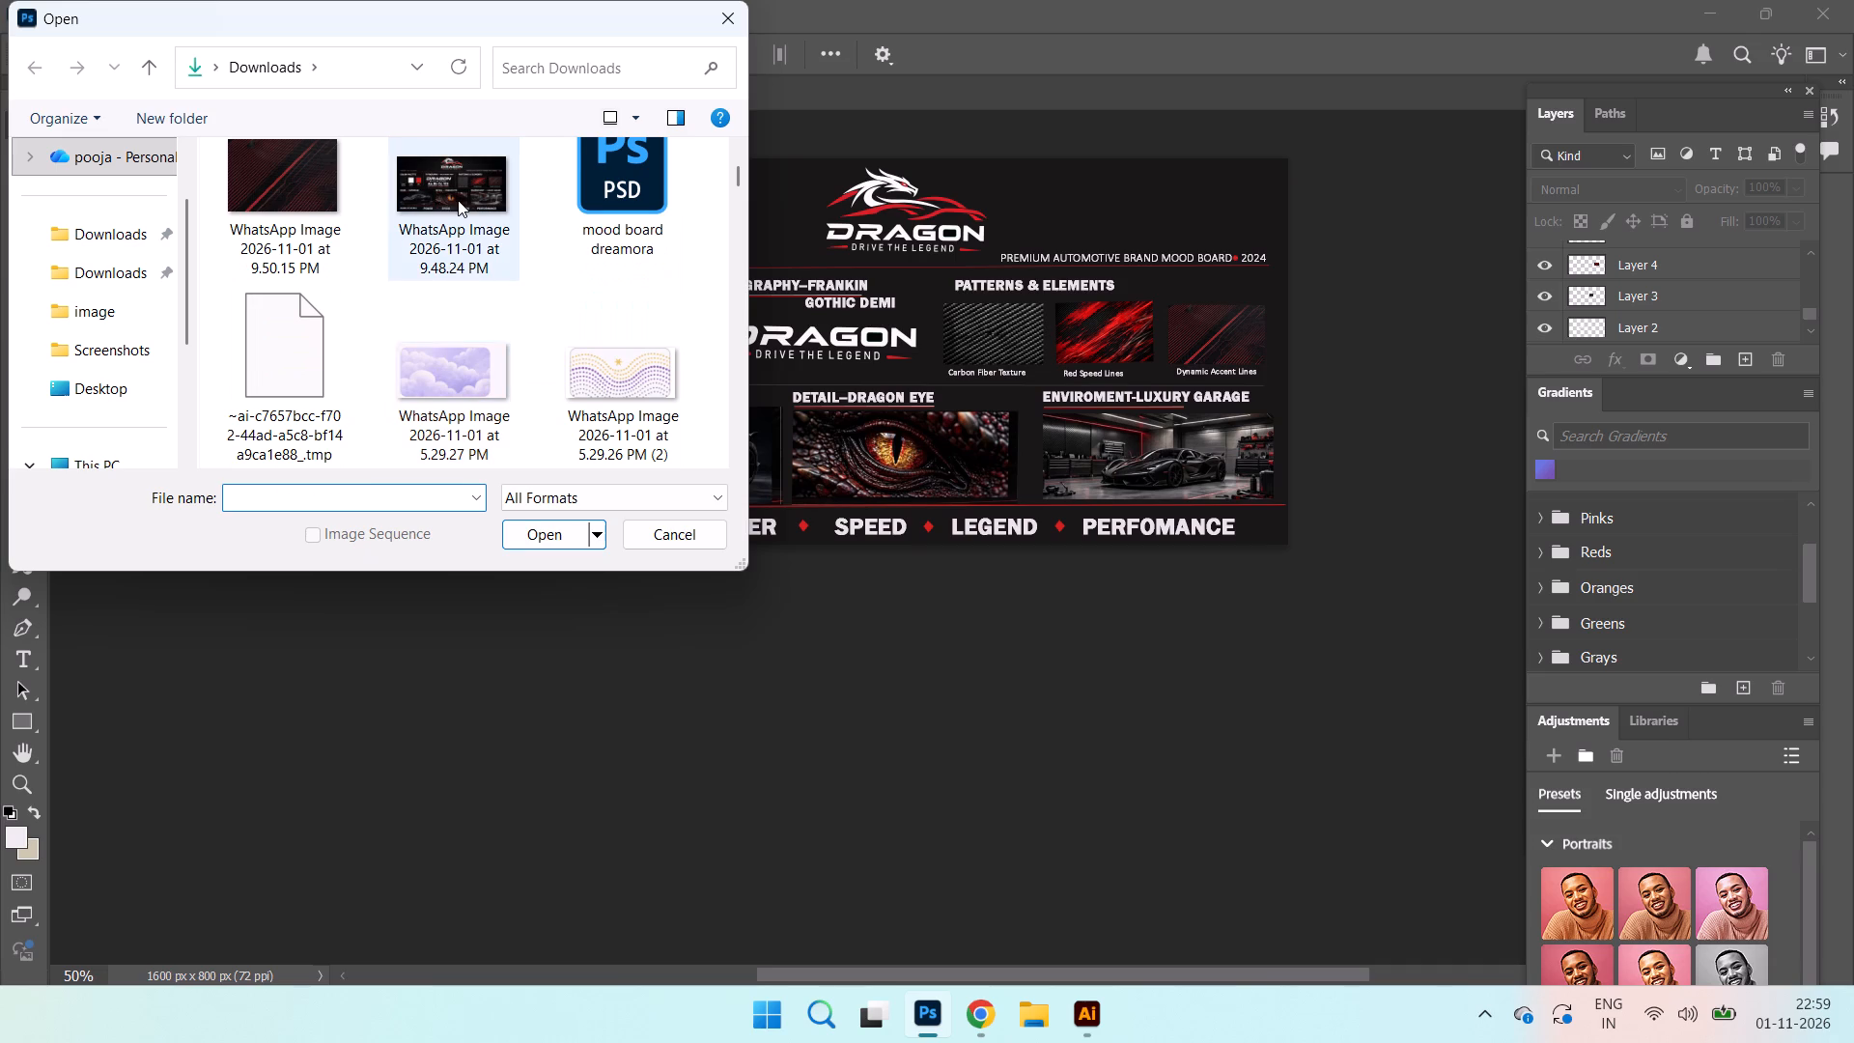
Open WhatsApp Image 2026-11-01 at 9.48.24 PM.jpeg as a reference and compare its layout with DRAGON Mood board.psd.
left_click(517, 535)
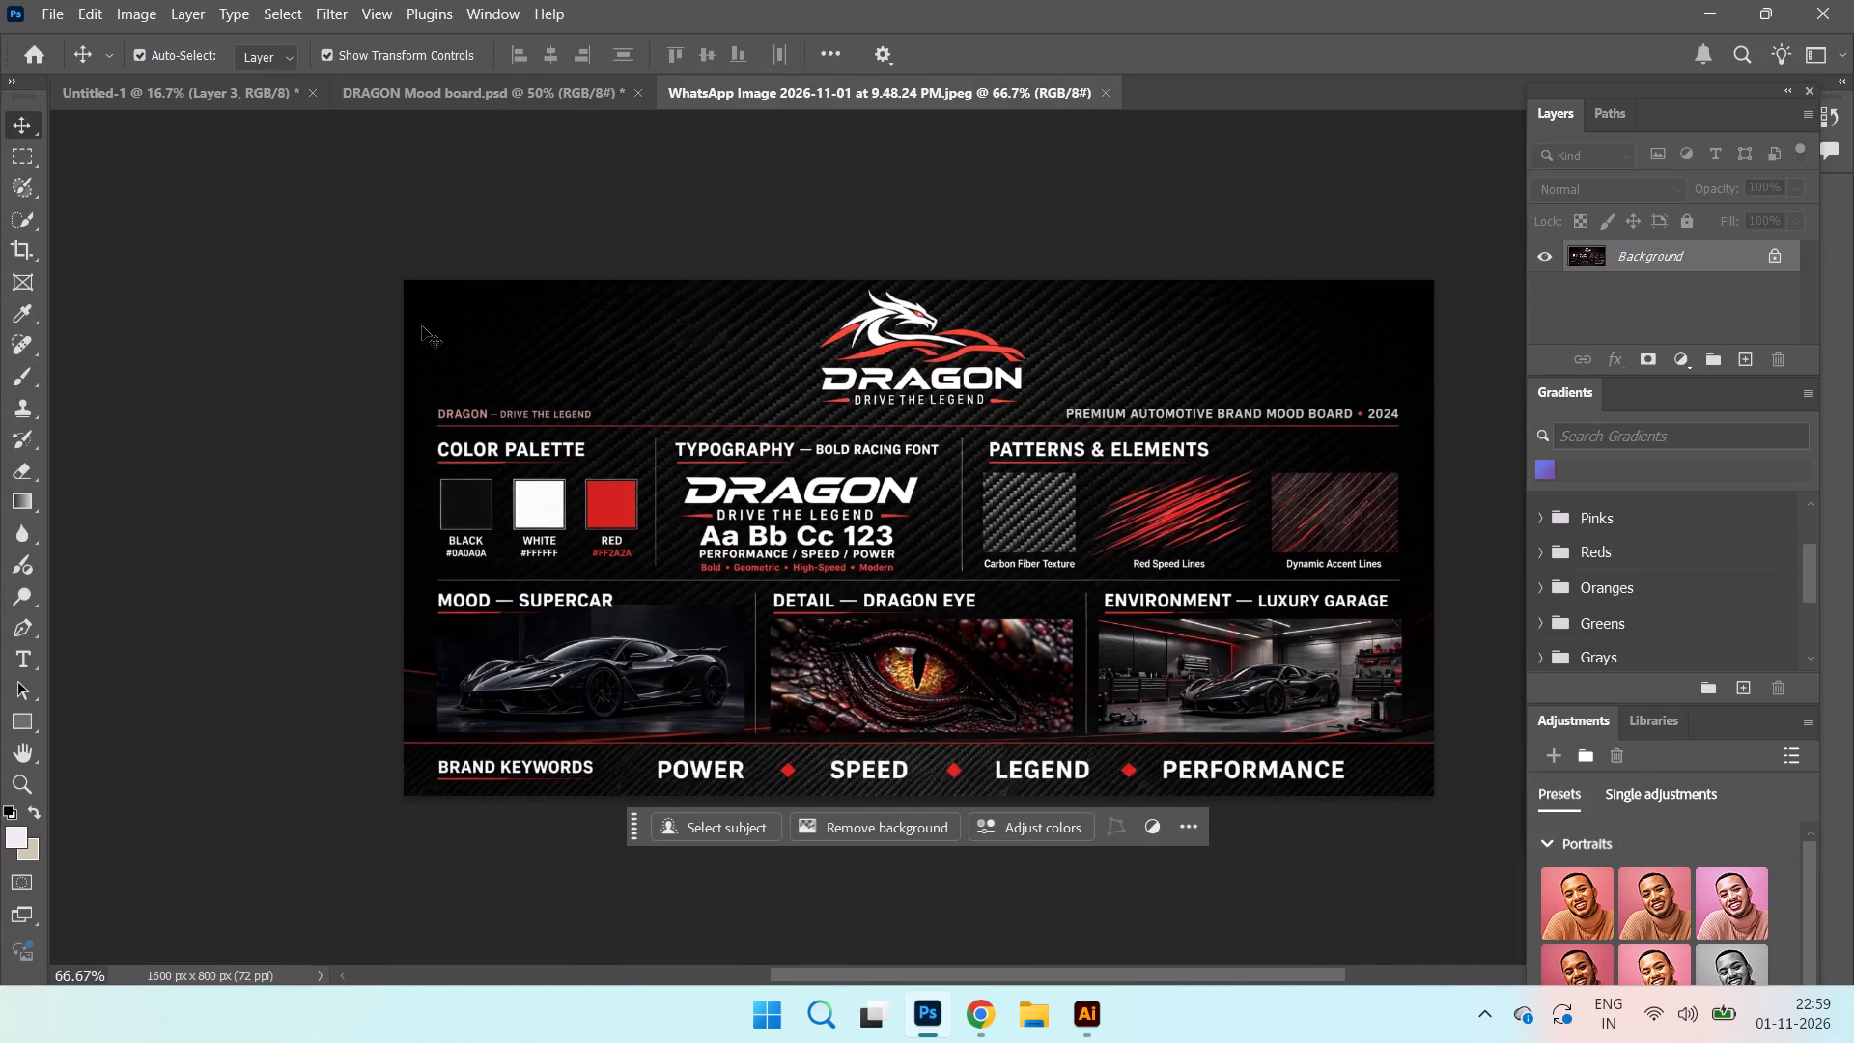
left_click(406, 85)
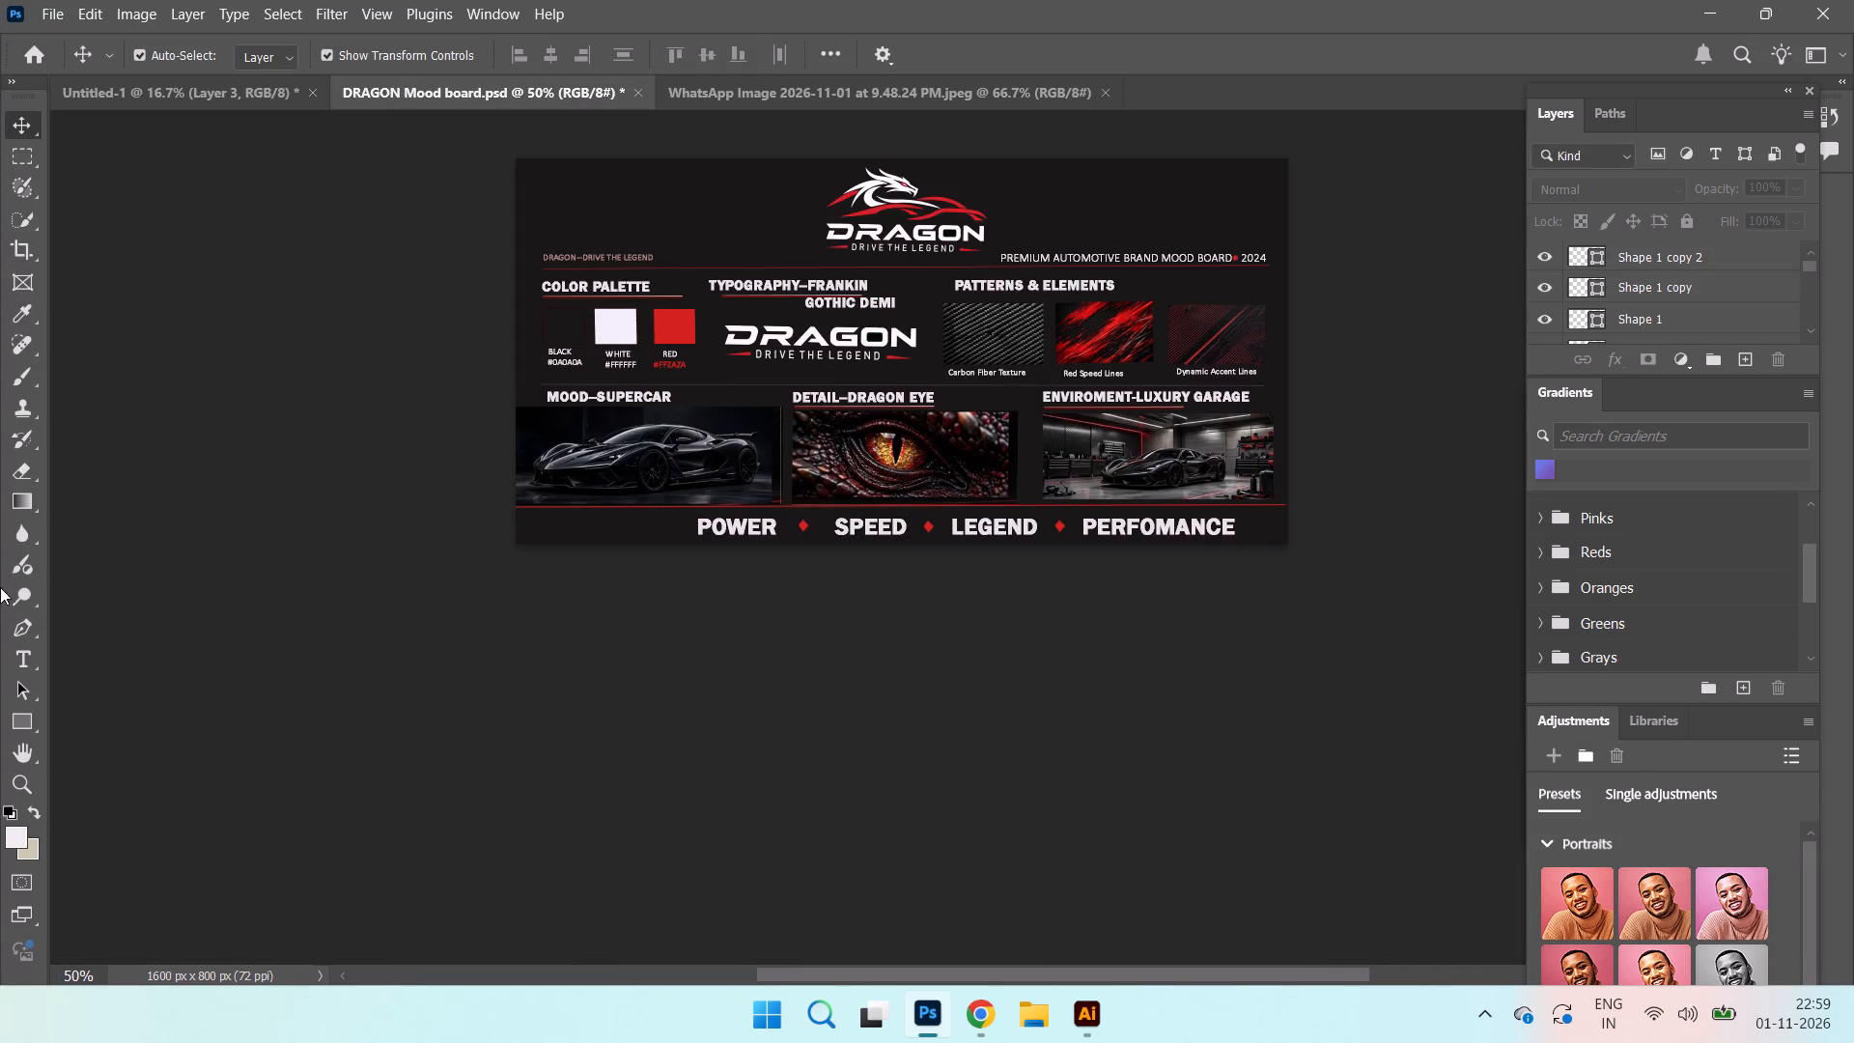
left_click(790, 105)
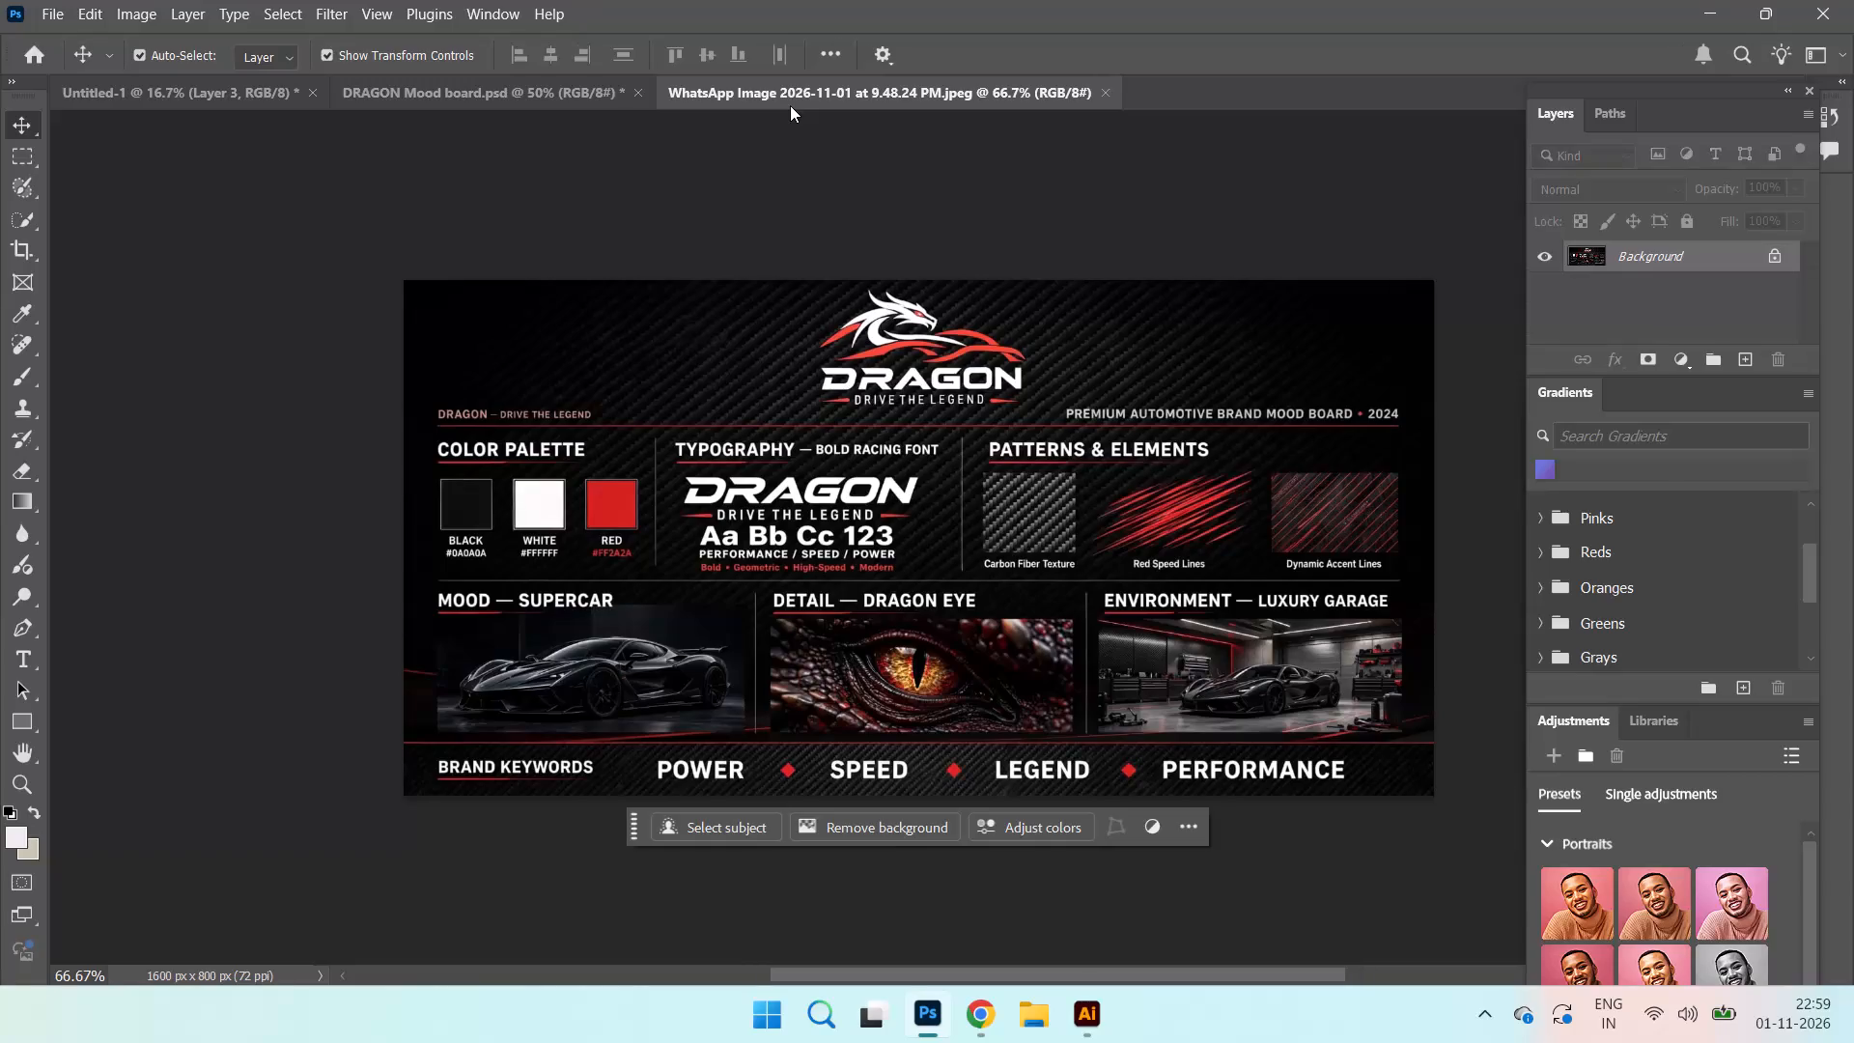
left_click(486, 102)
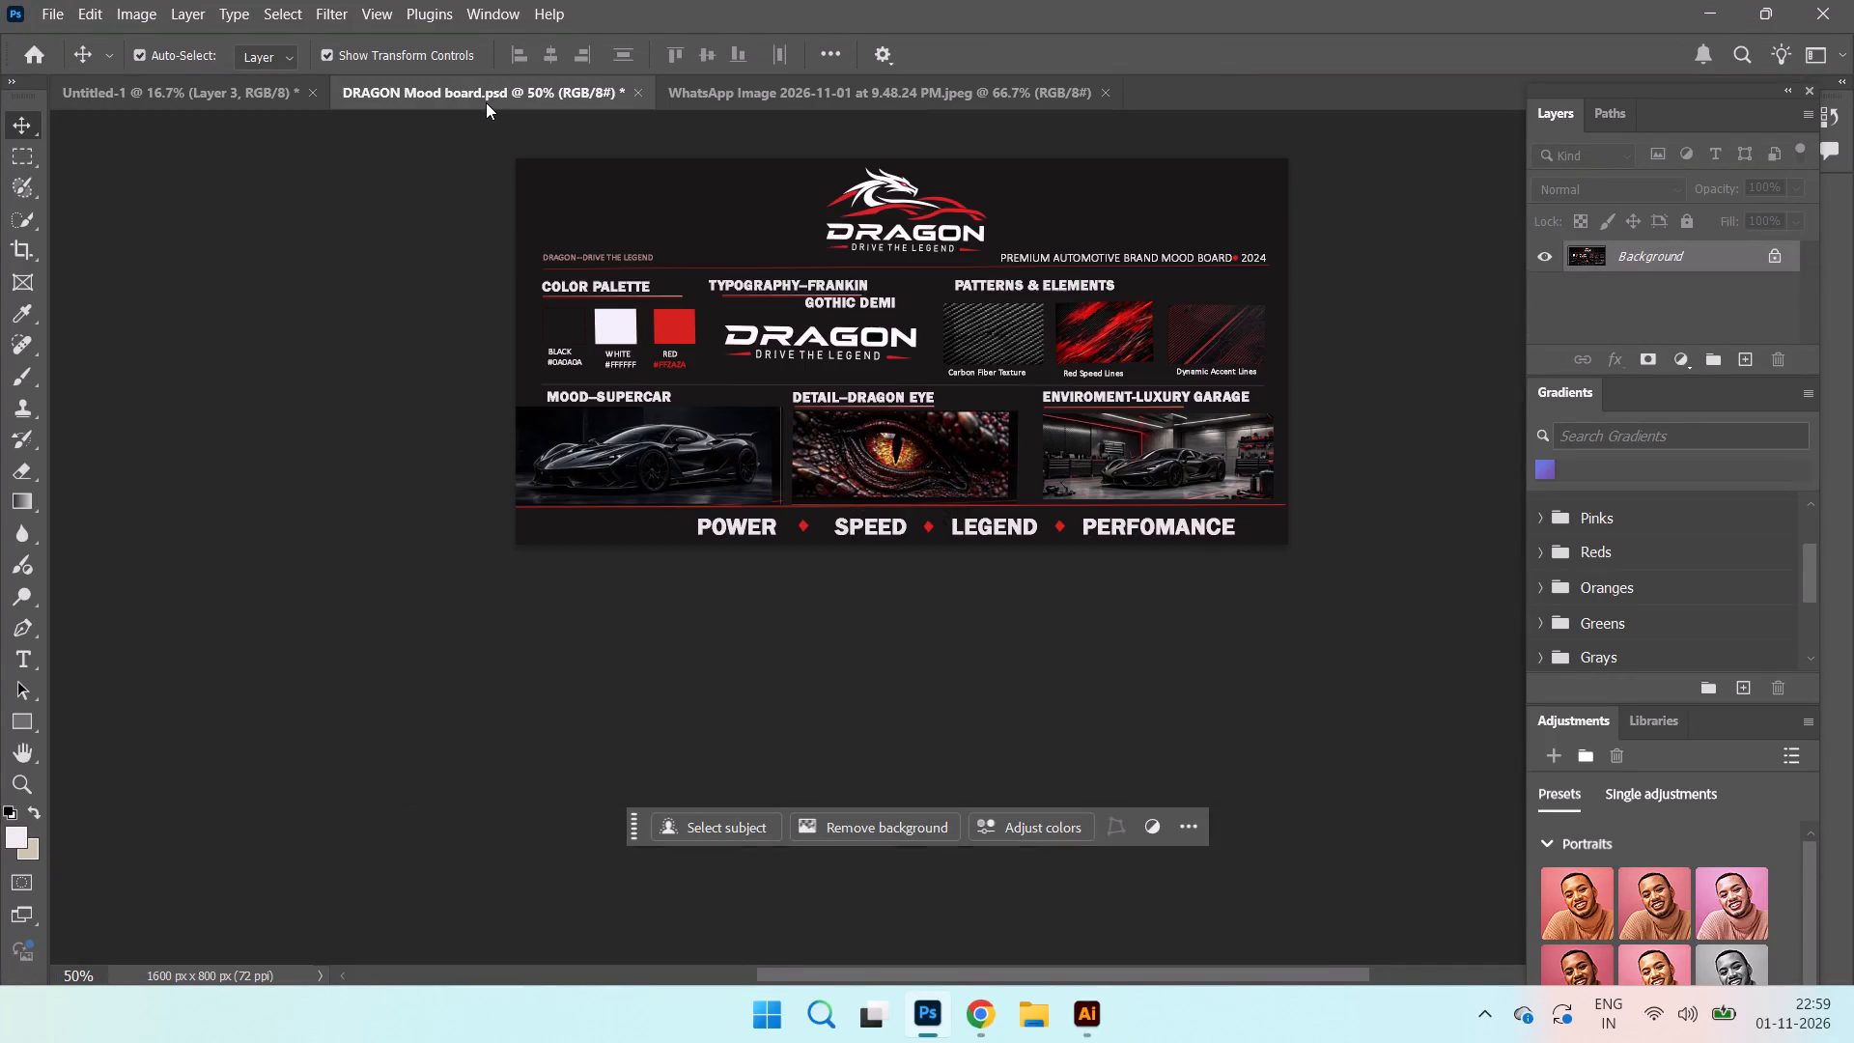
Open the stroke gradient settings of the thin line under the DETAIL–DRAGON EYE heading in the mood board.
key("ctrl+equal")
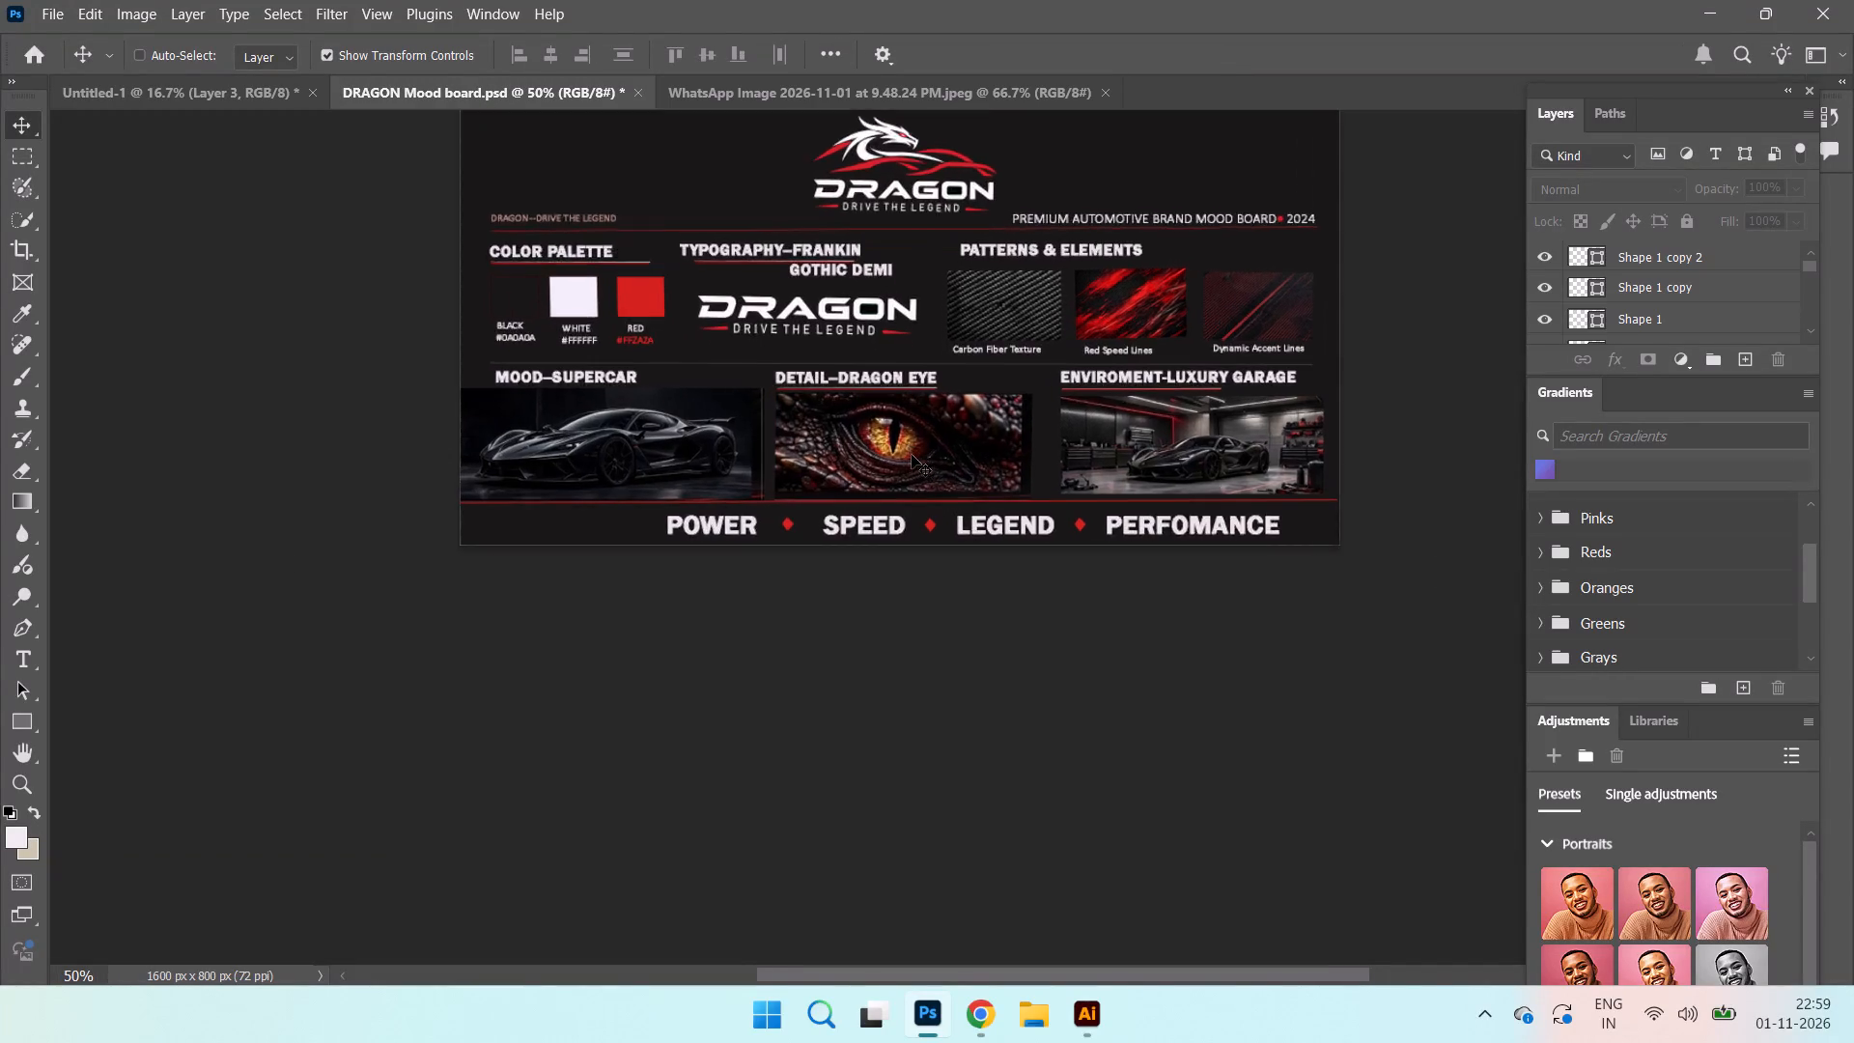
key("ctrl+equal")
key("ctrl+equal")
scroll(778, 423, "up", 12)
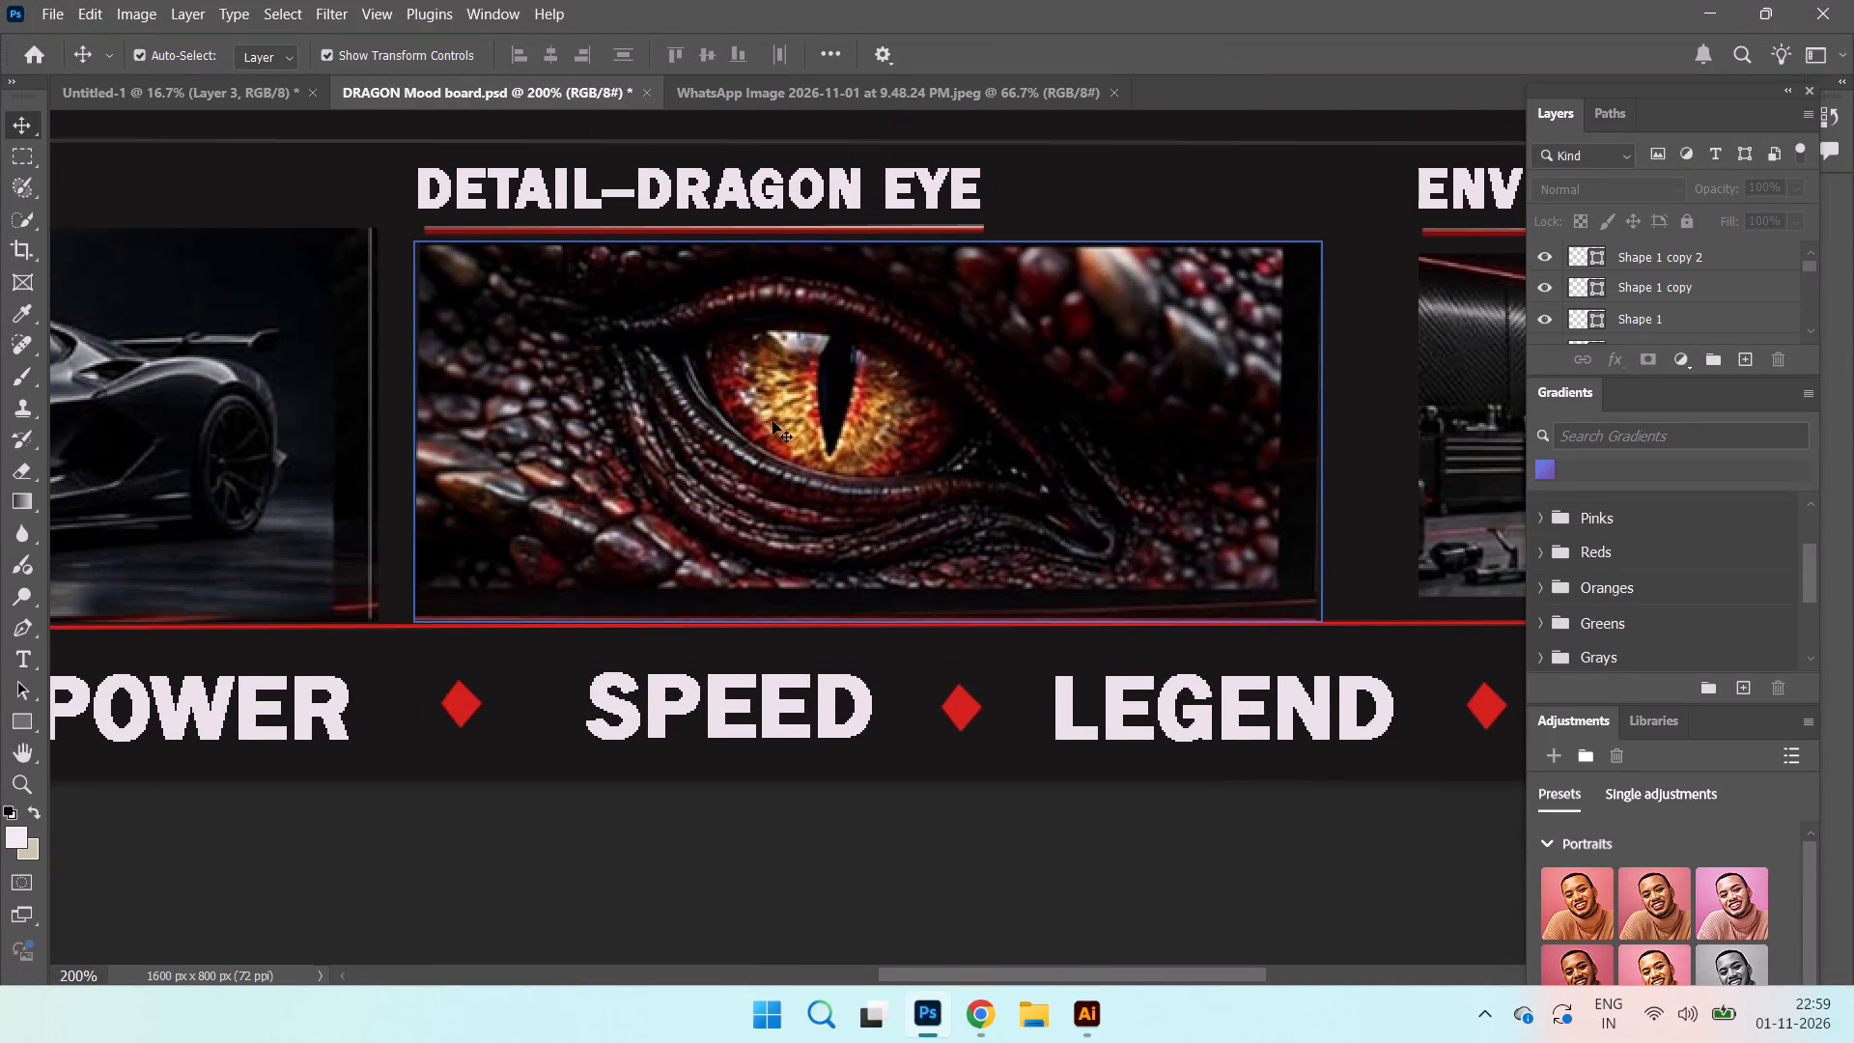
left_click(629, 246)
left_click(639, 251)
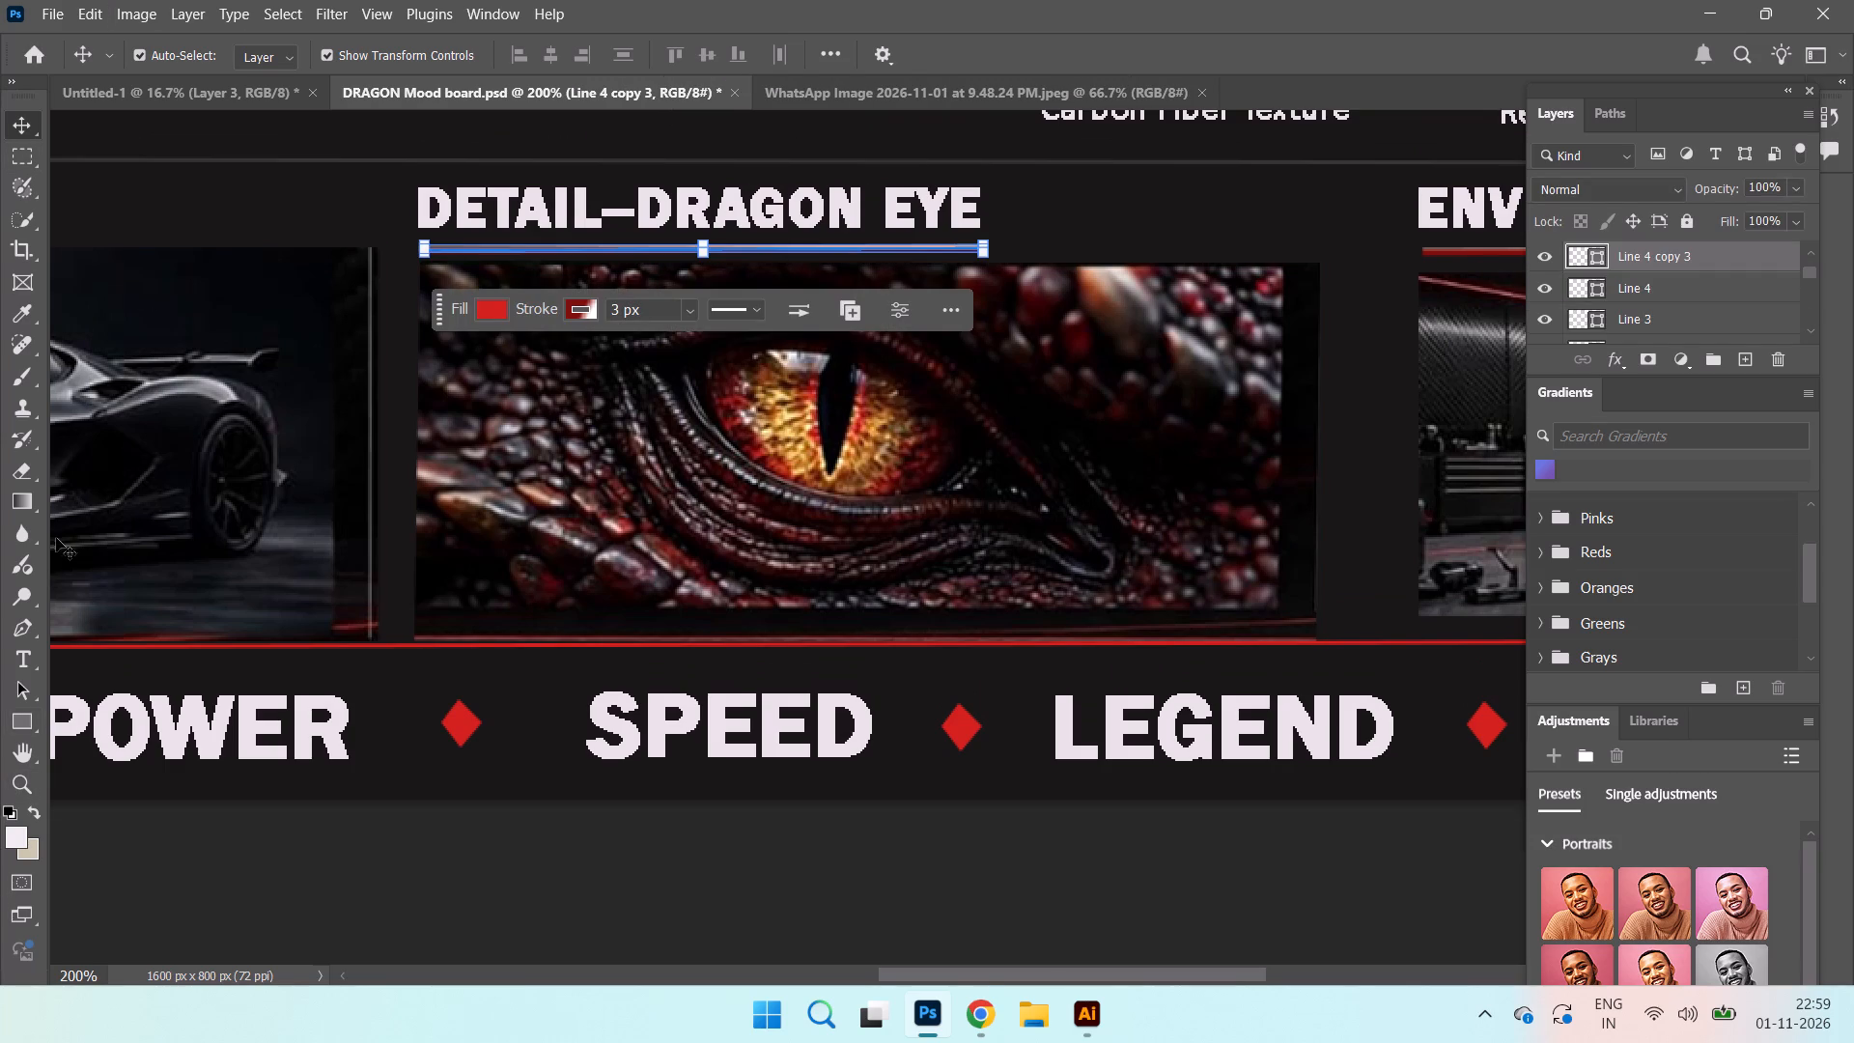
left_click(24, 714)
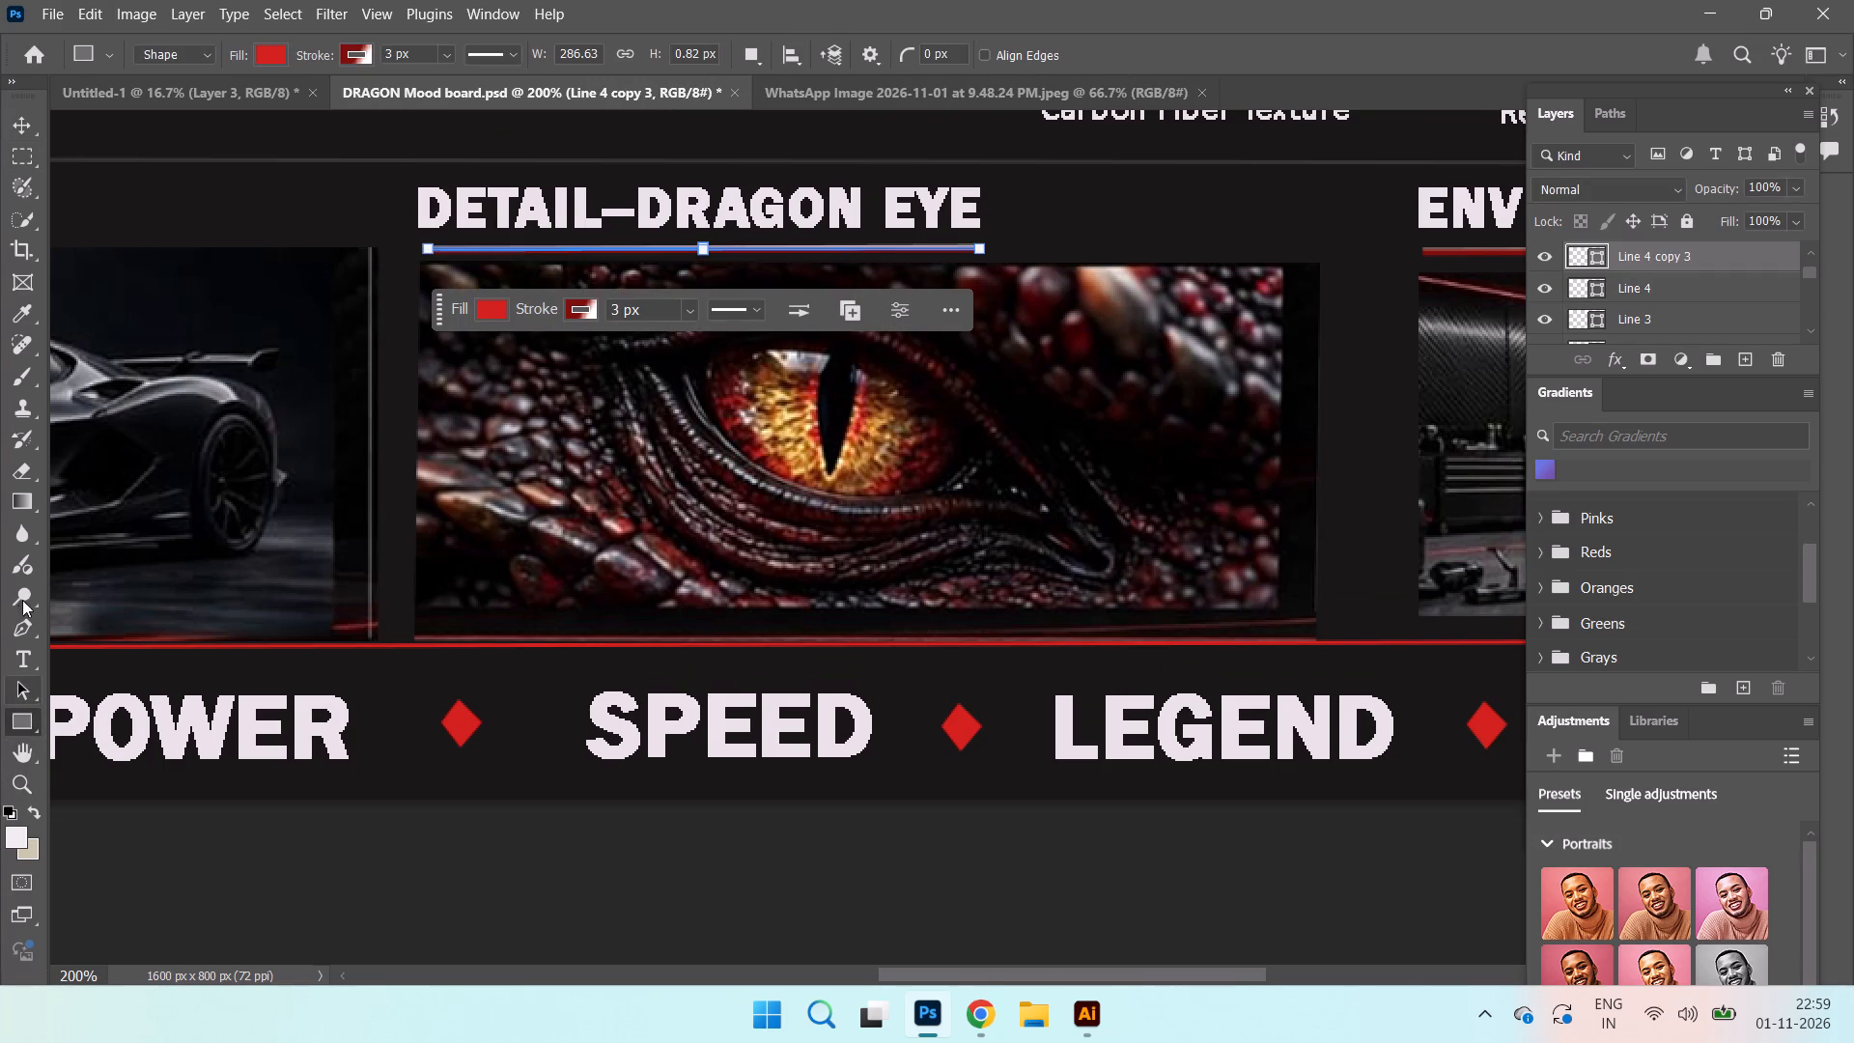
left_click(361, 44)
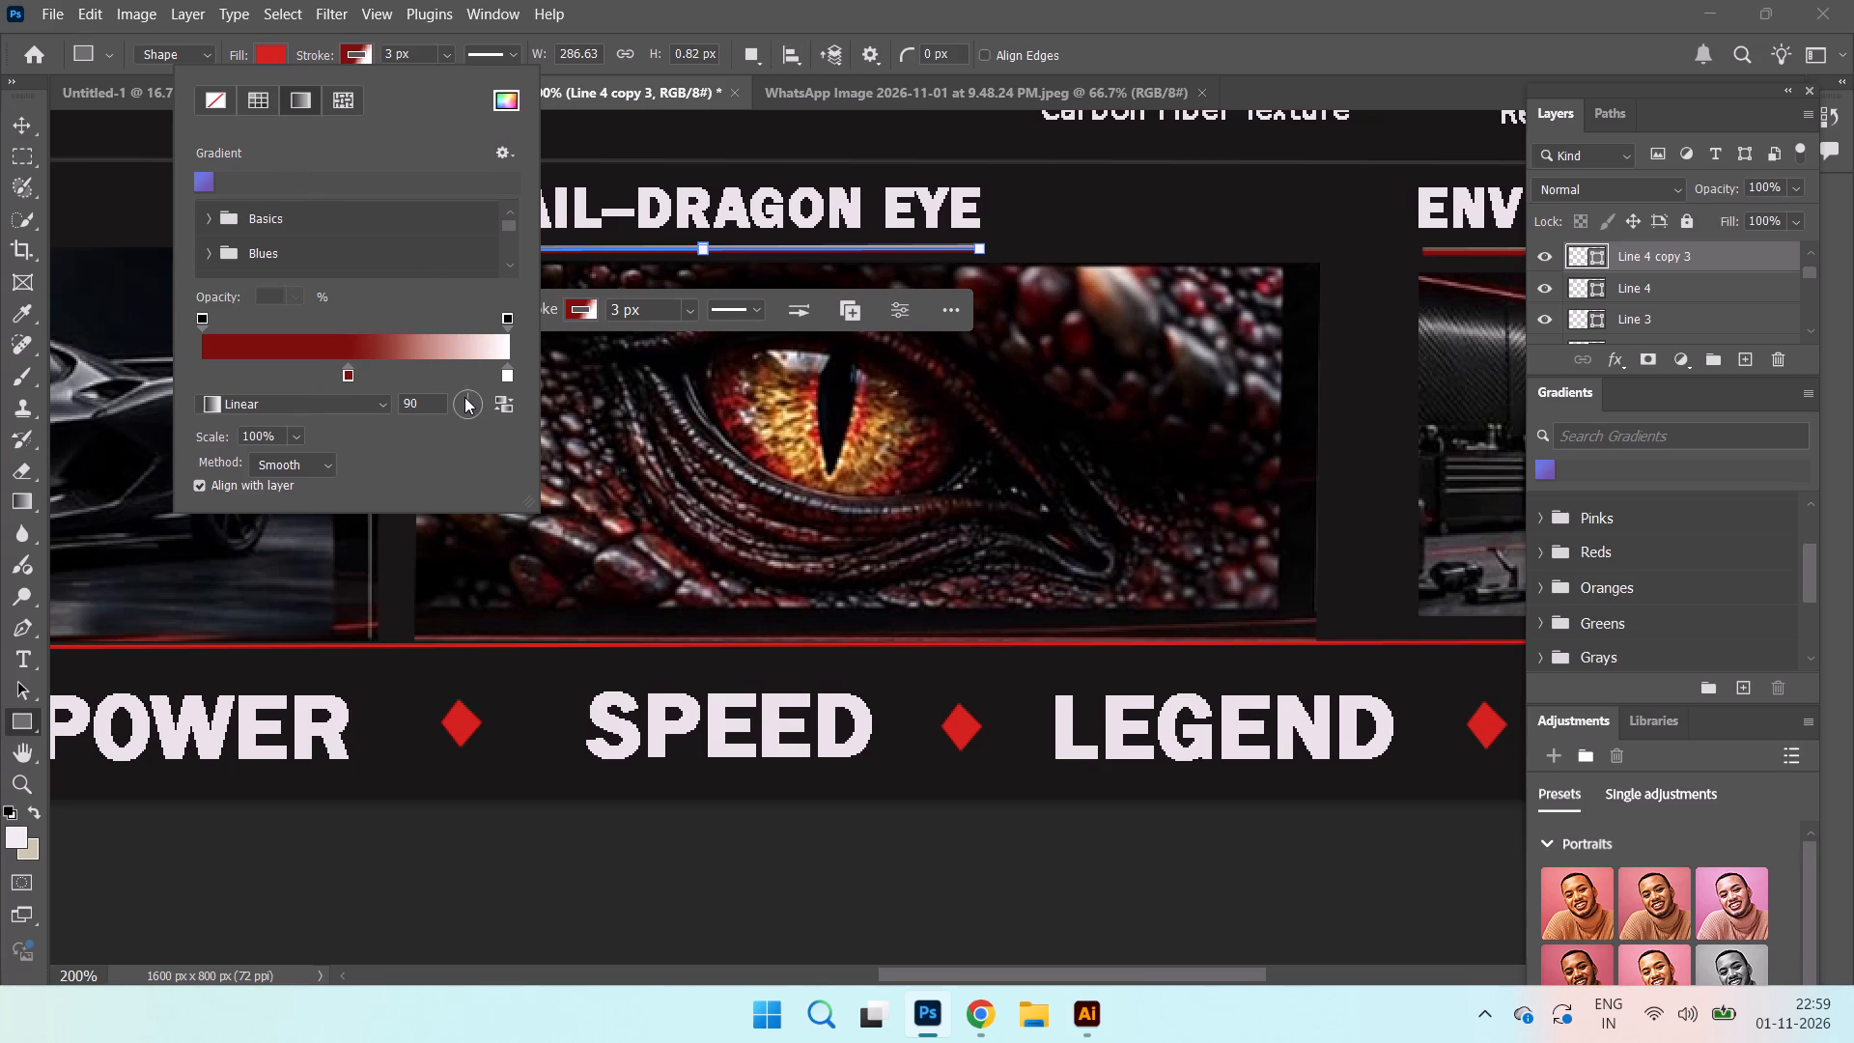
Set the stroke gradient angle of the line under the DETAIL–DRAGON EYE heading to -8 degrees.
left_click_drag(466, 400, 487, 407)
Create a 286.63 × 0.82 px rectangle, placed from its centre, in the empty area below the mood board canvas.
left_click(474, 894)
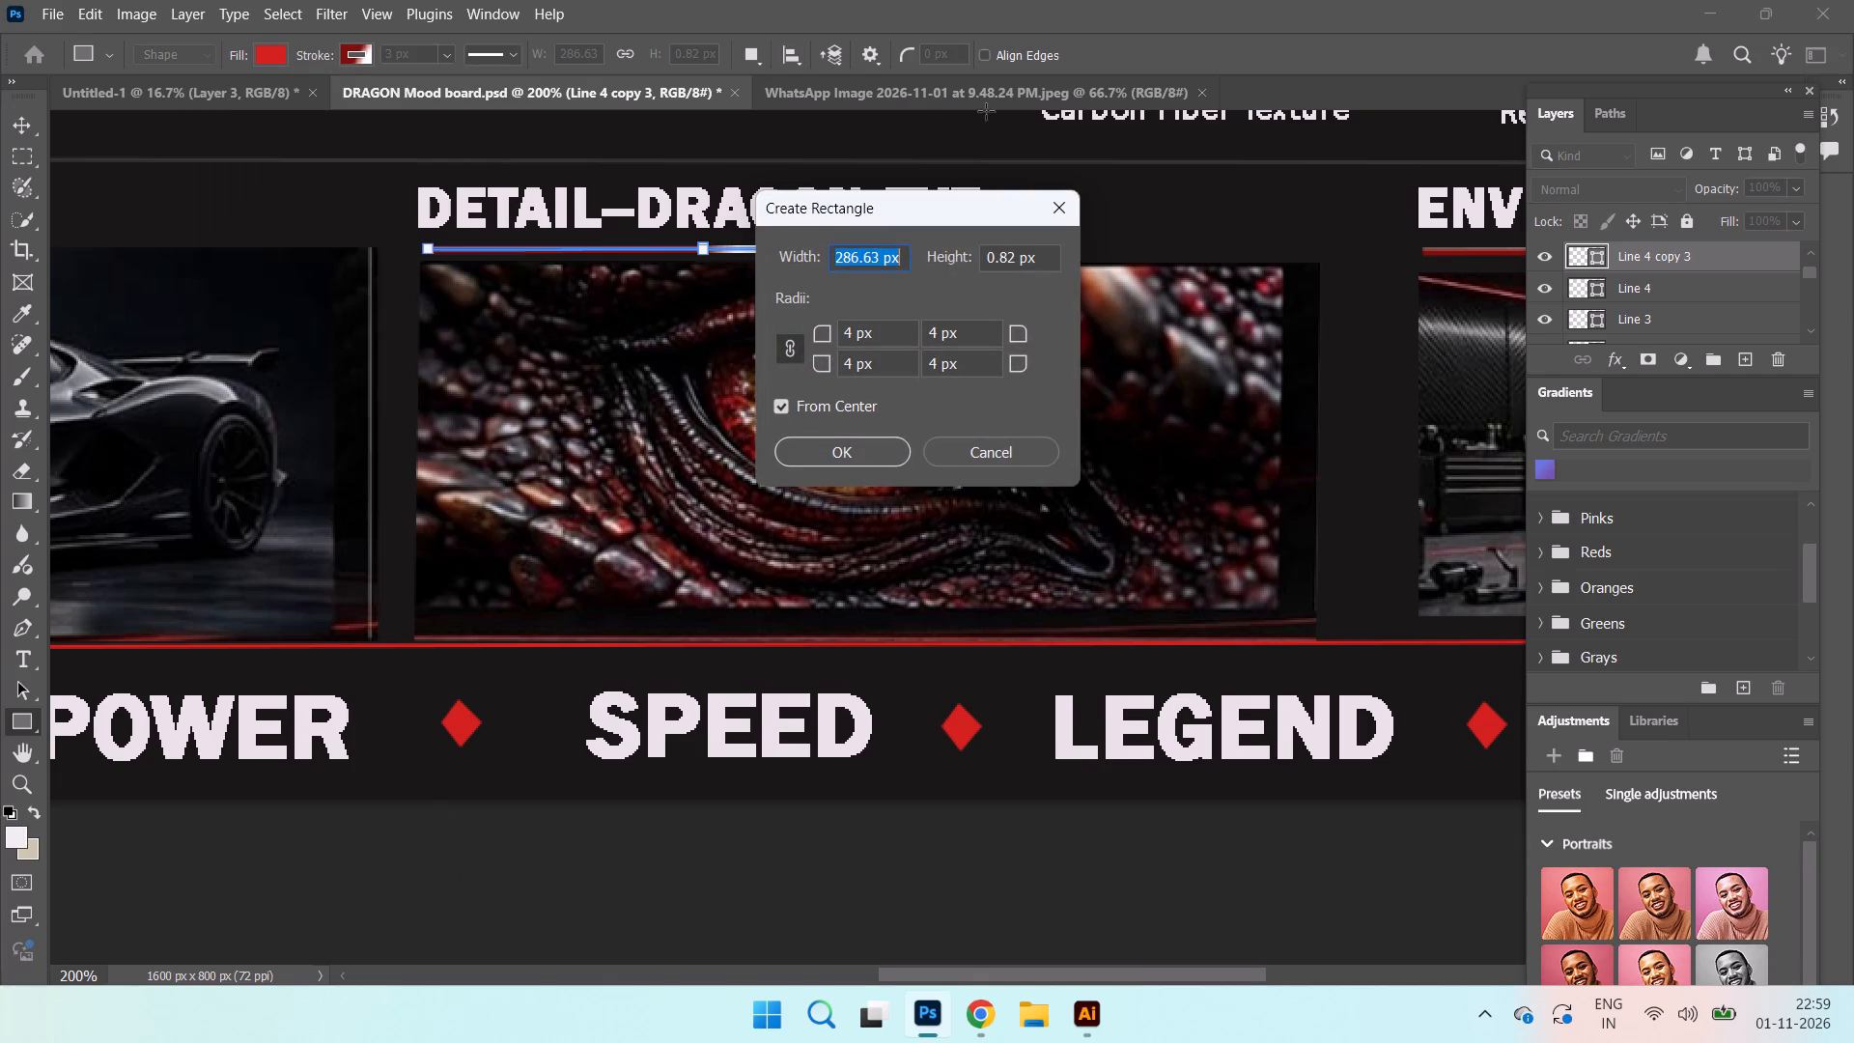
left_click(855, 455)
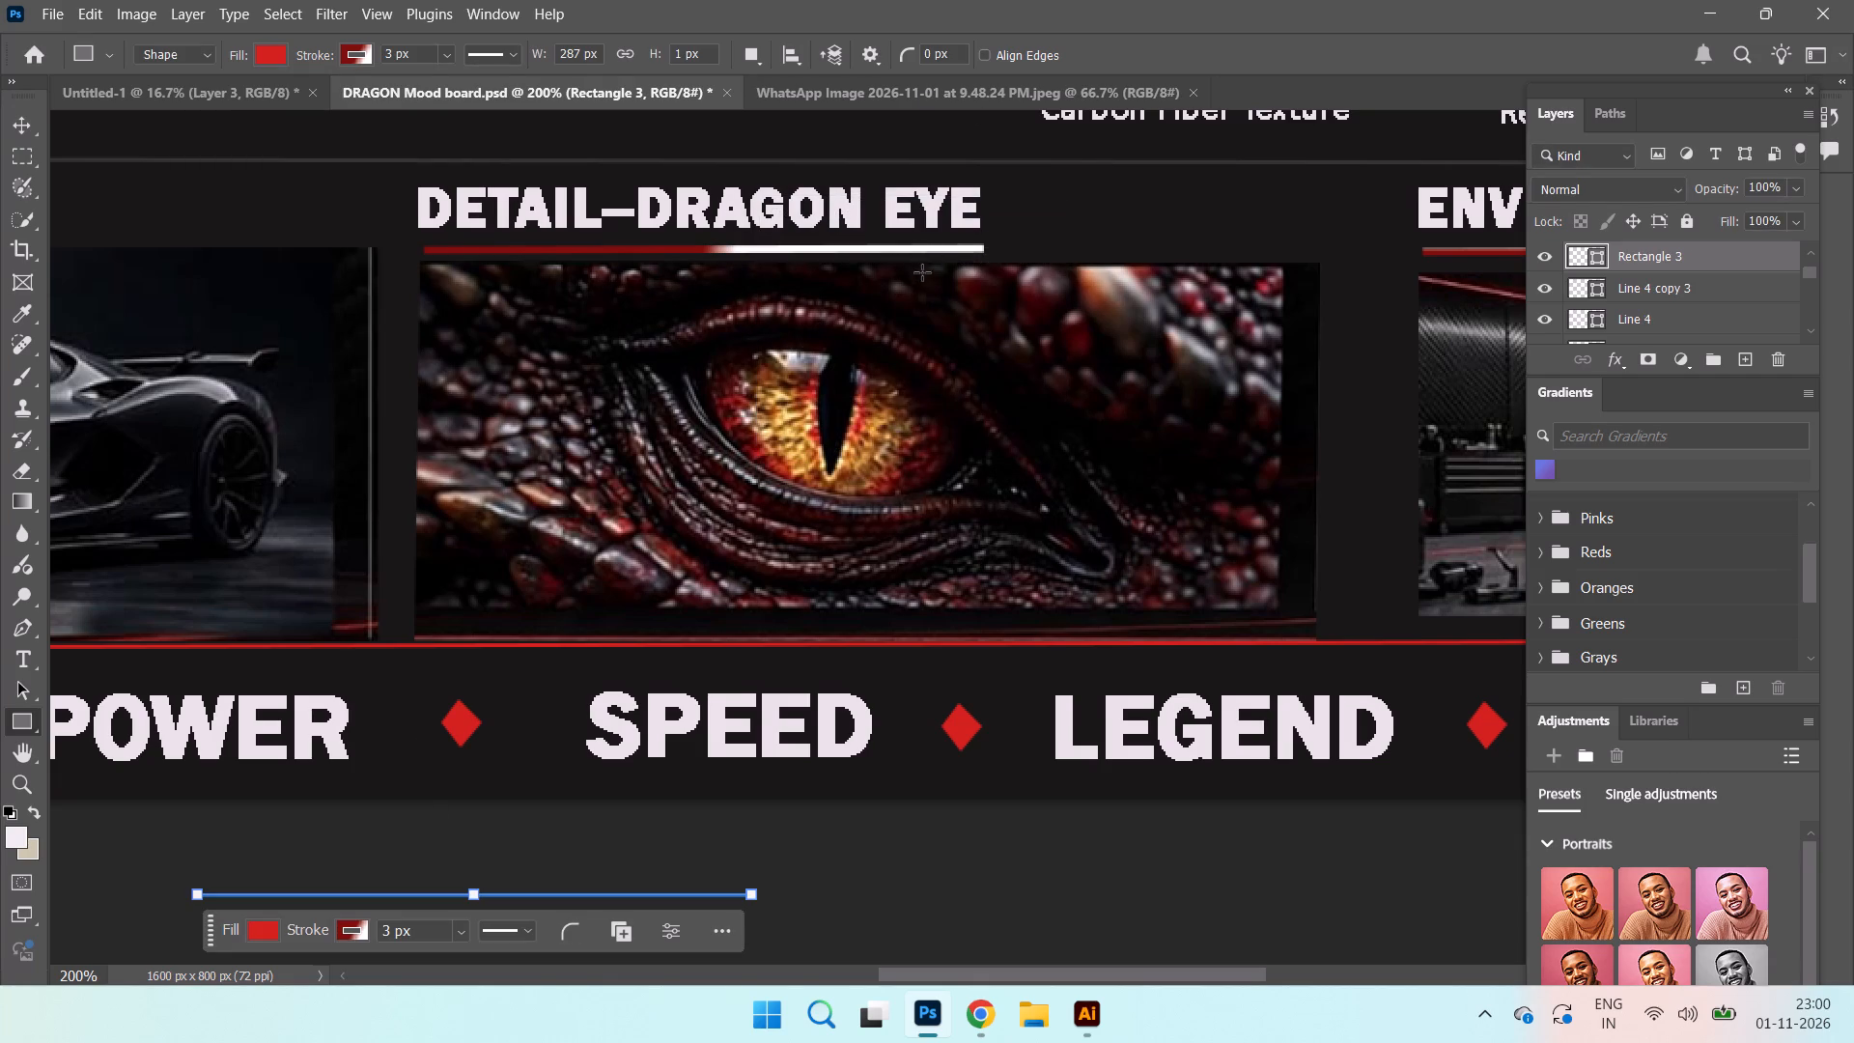
left_click(14, 124)
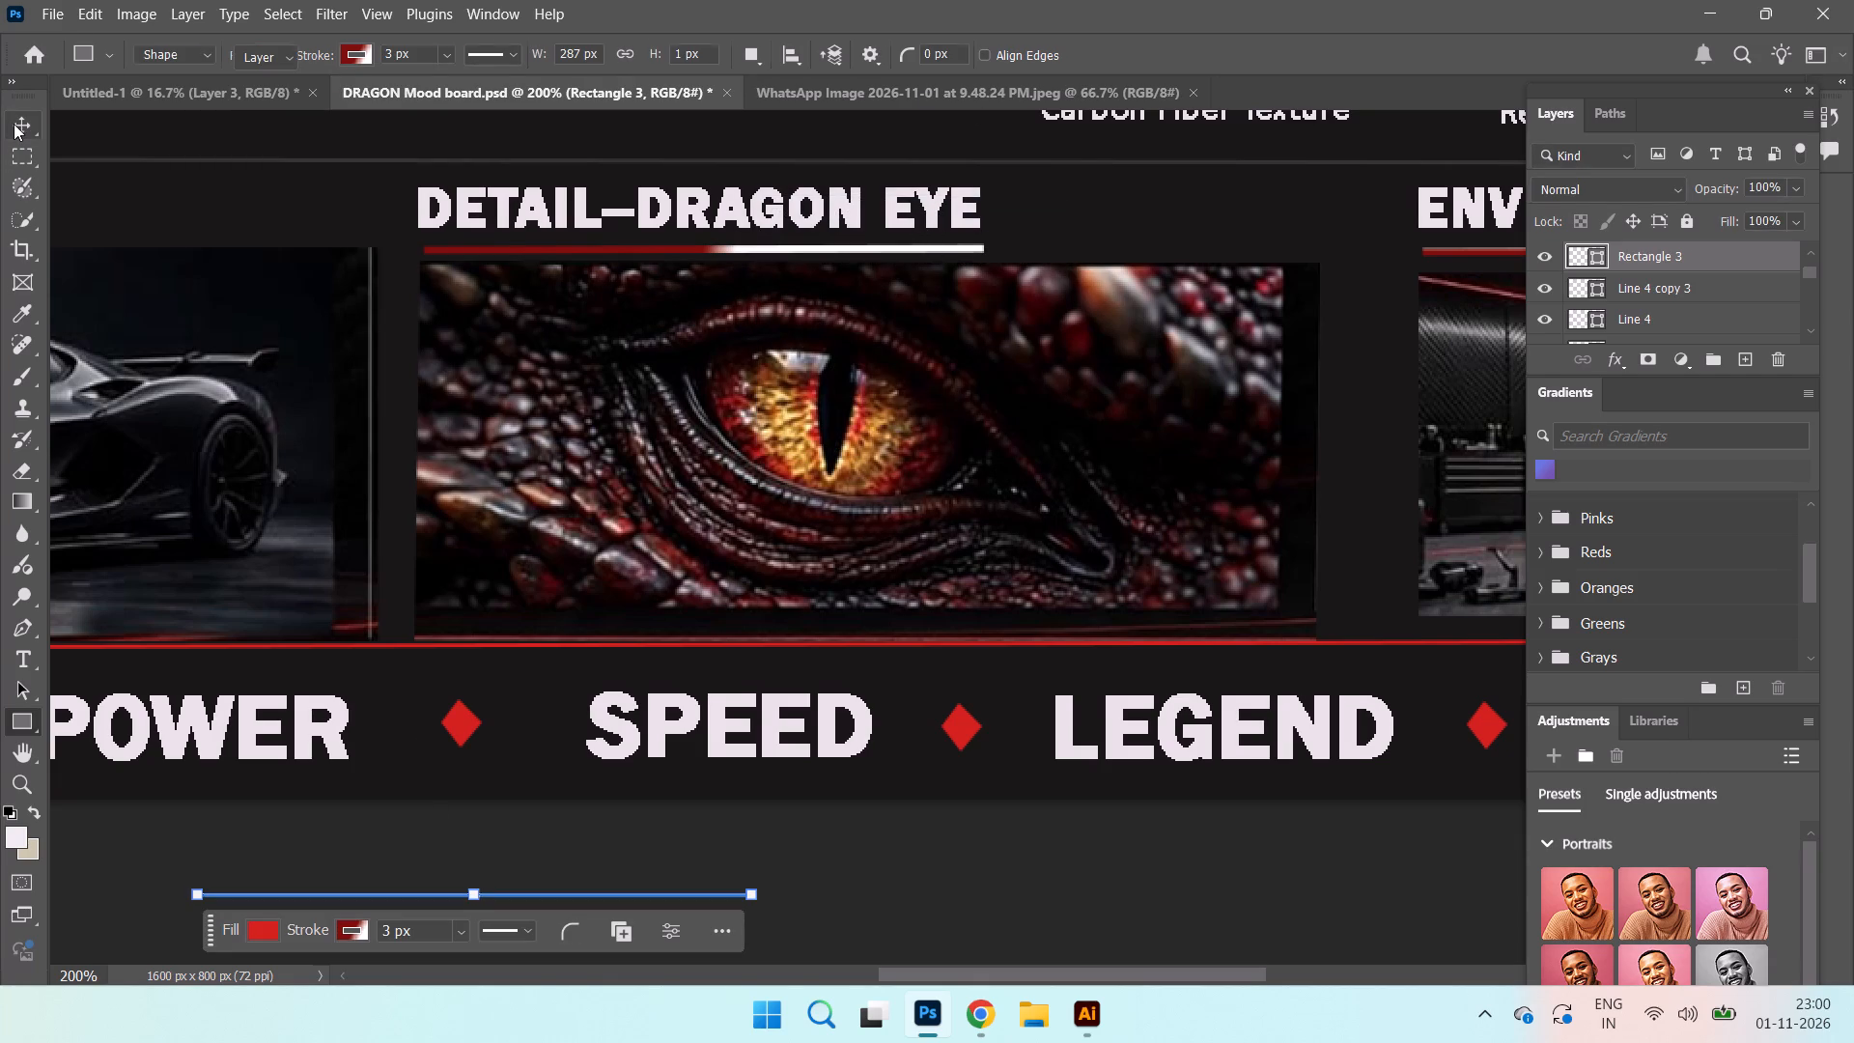
Scale the gradient underline beneath the DETAIL–DRAGON EYE heading down to 39.93%, keeping its start point, and position it slightly higher.
left_click(794, 248)
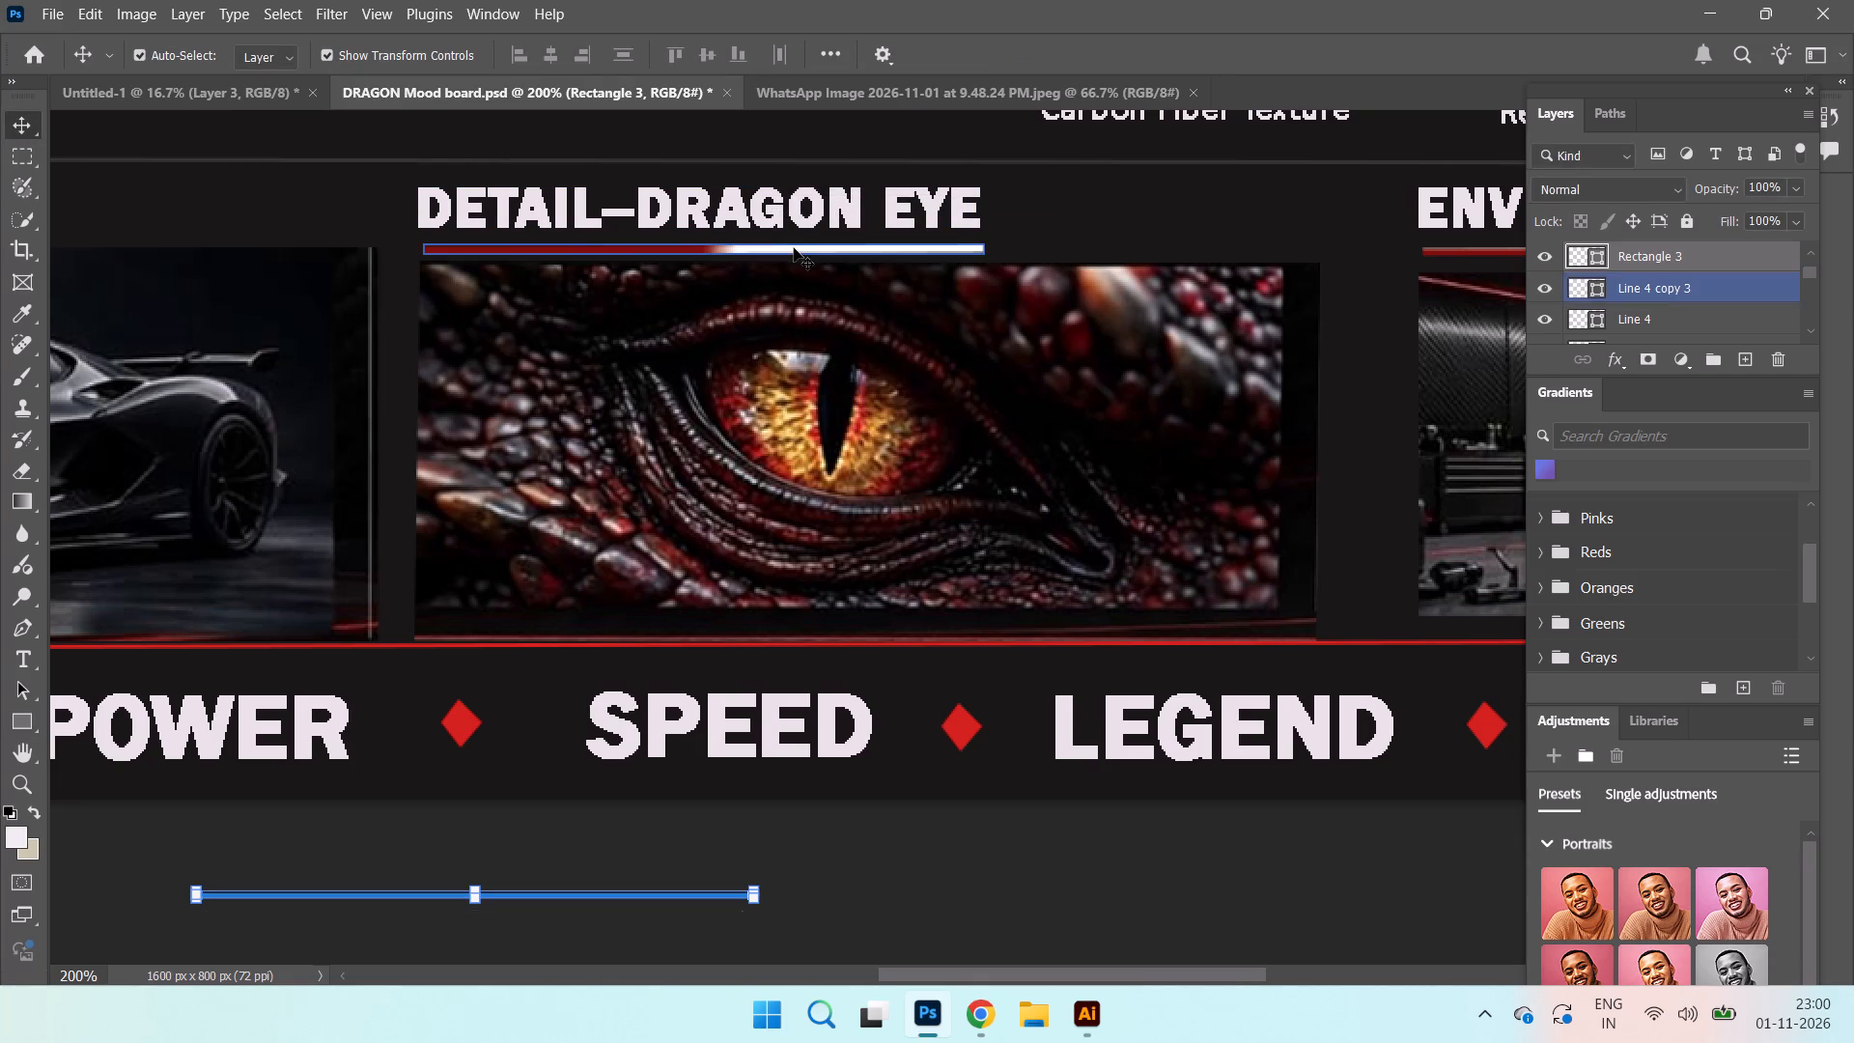
left_click_drag(985, 248, 649, 243)
key("Up")
key("Up")
key("Up")
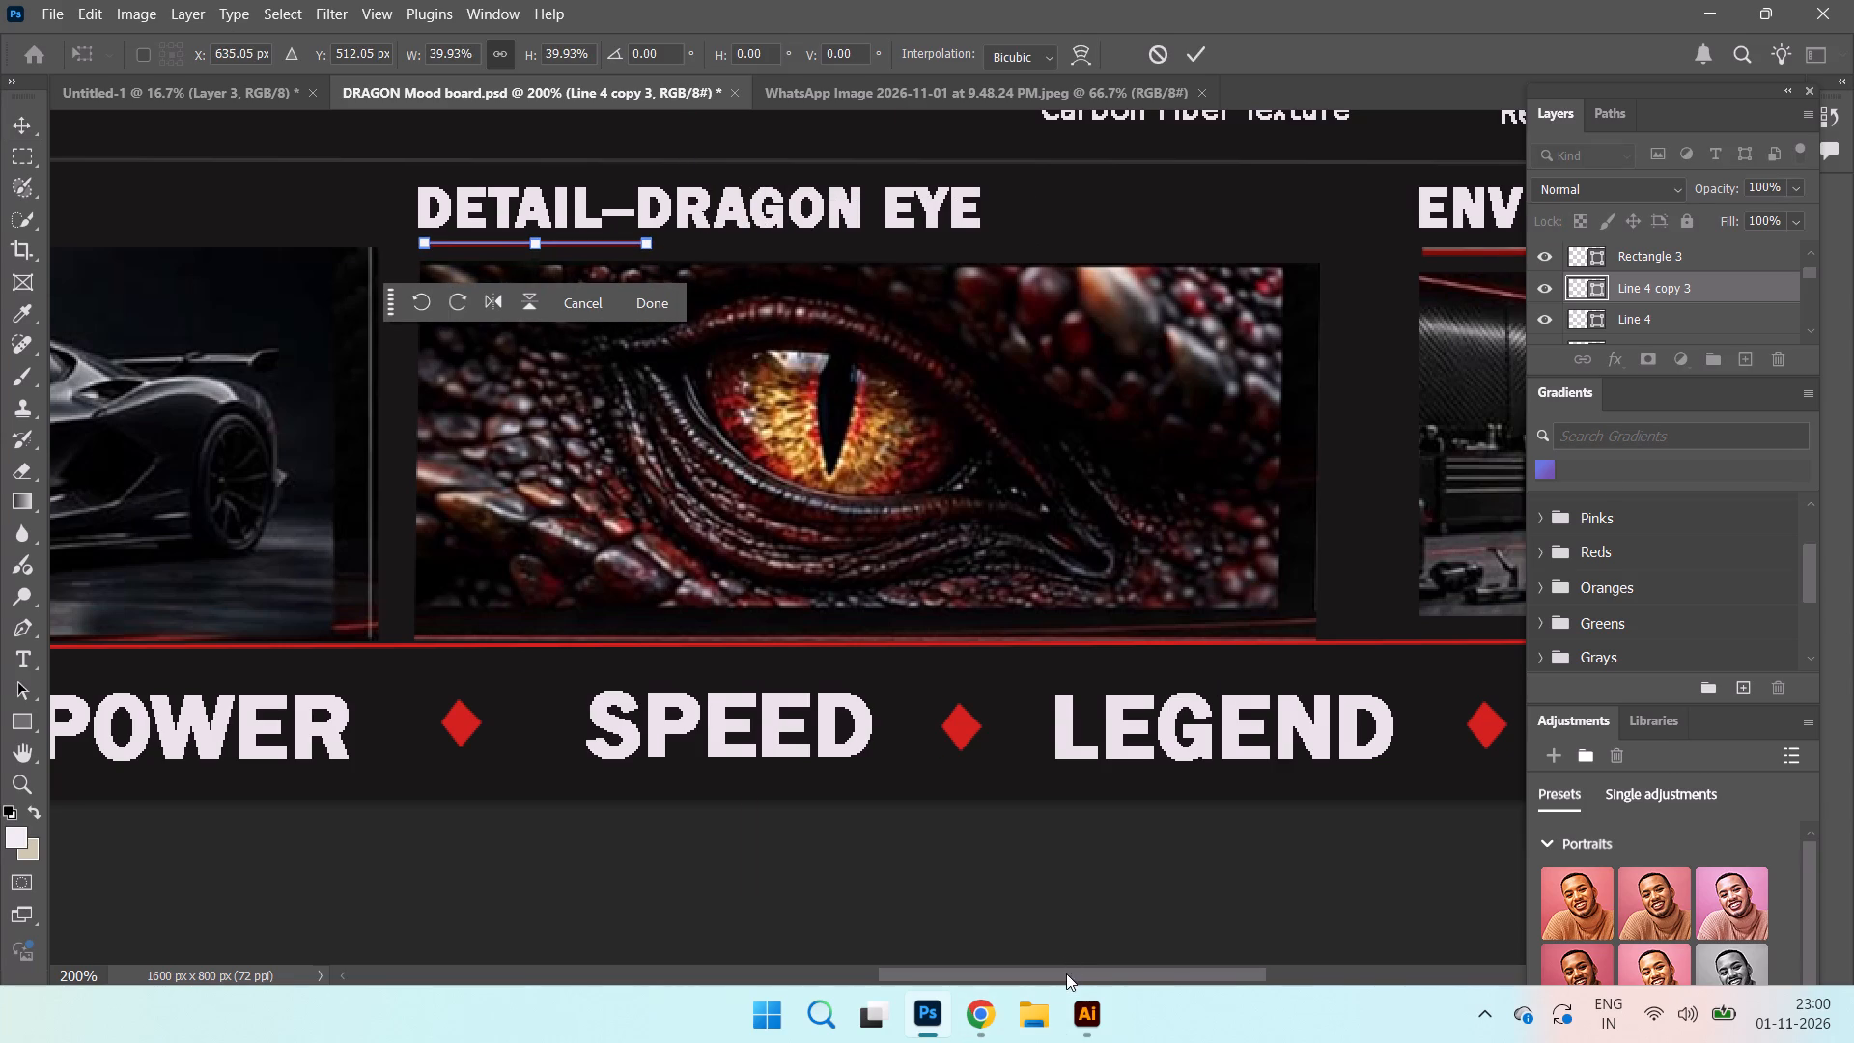
Delete the old long underline beneath the ENVIROMENT-LUXURY GARAGE heading.
left_click_drag(1056, 975, 1141, 977)
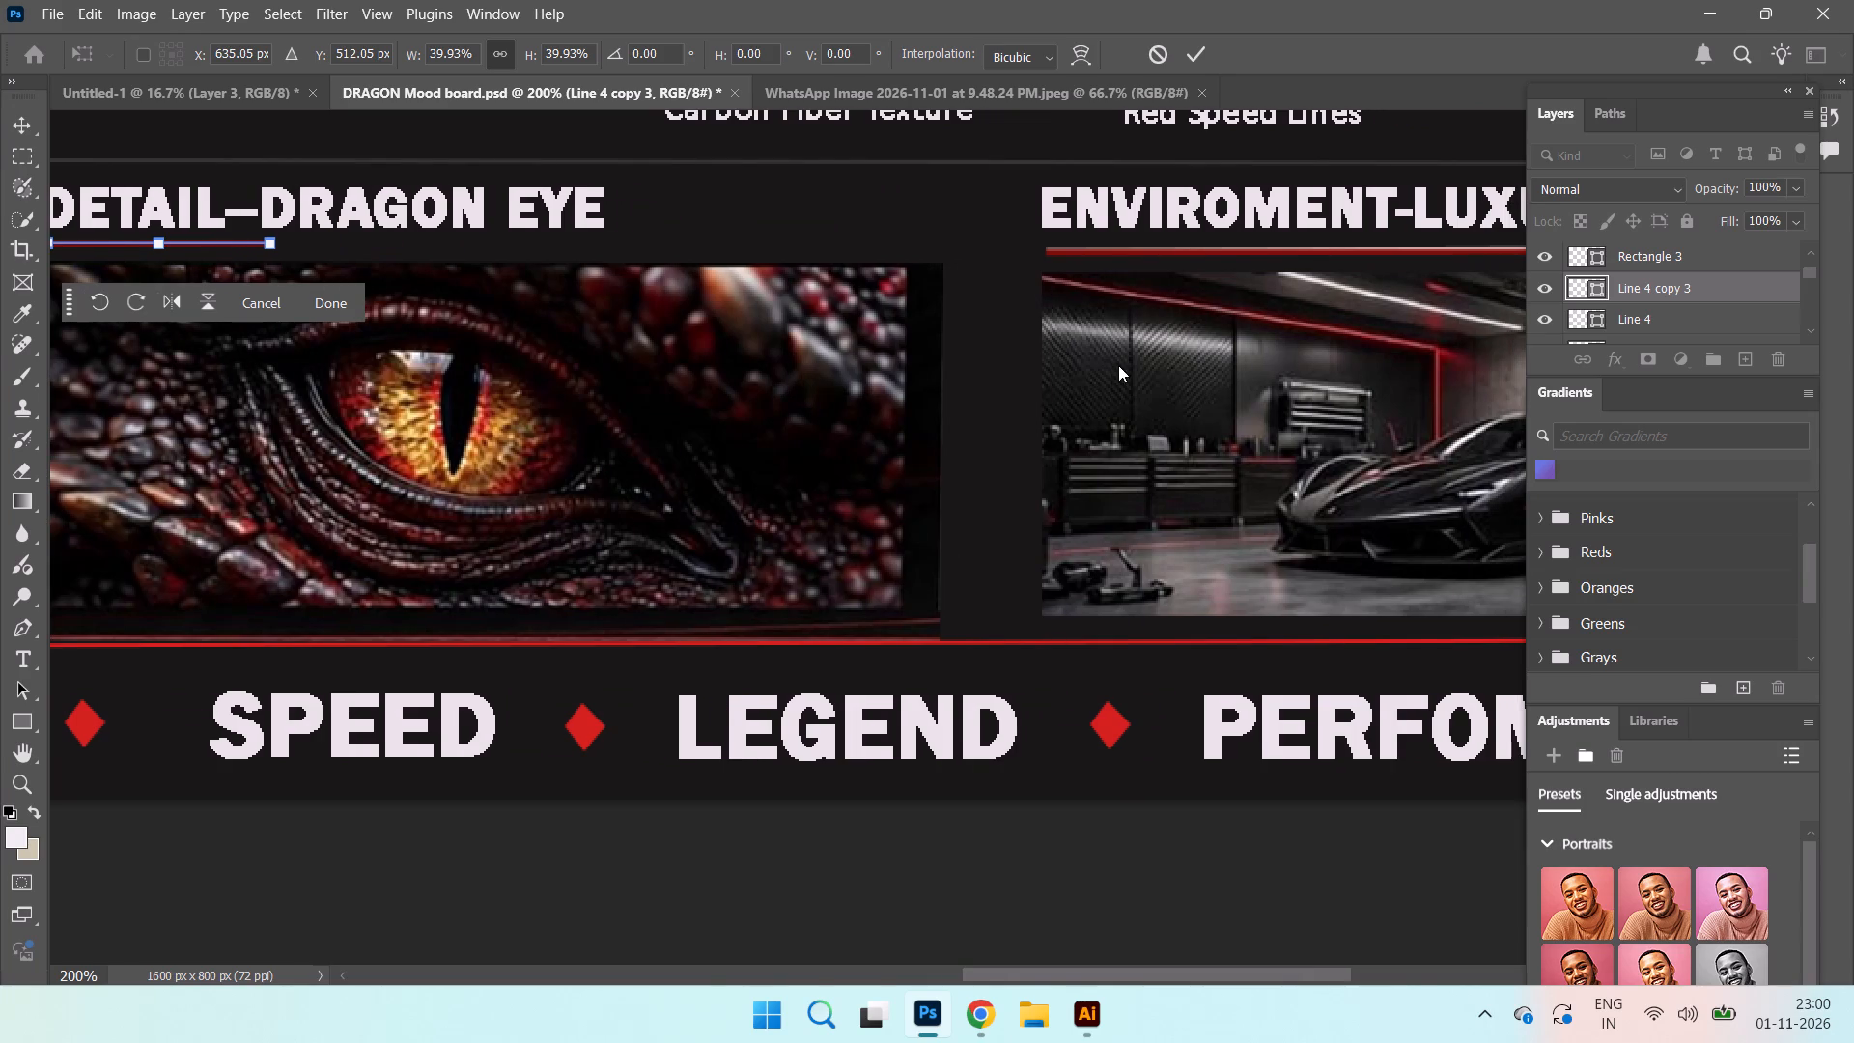
left_click(1228, 250)
left_click(1228, 250)
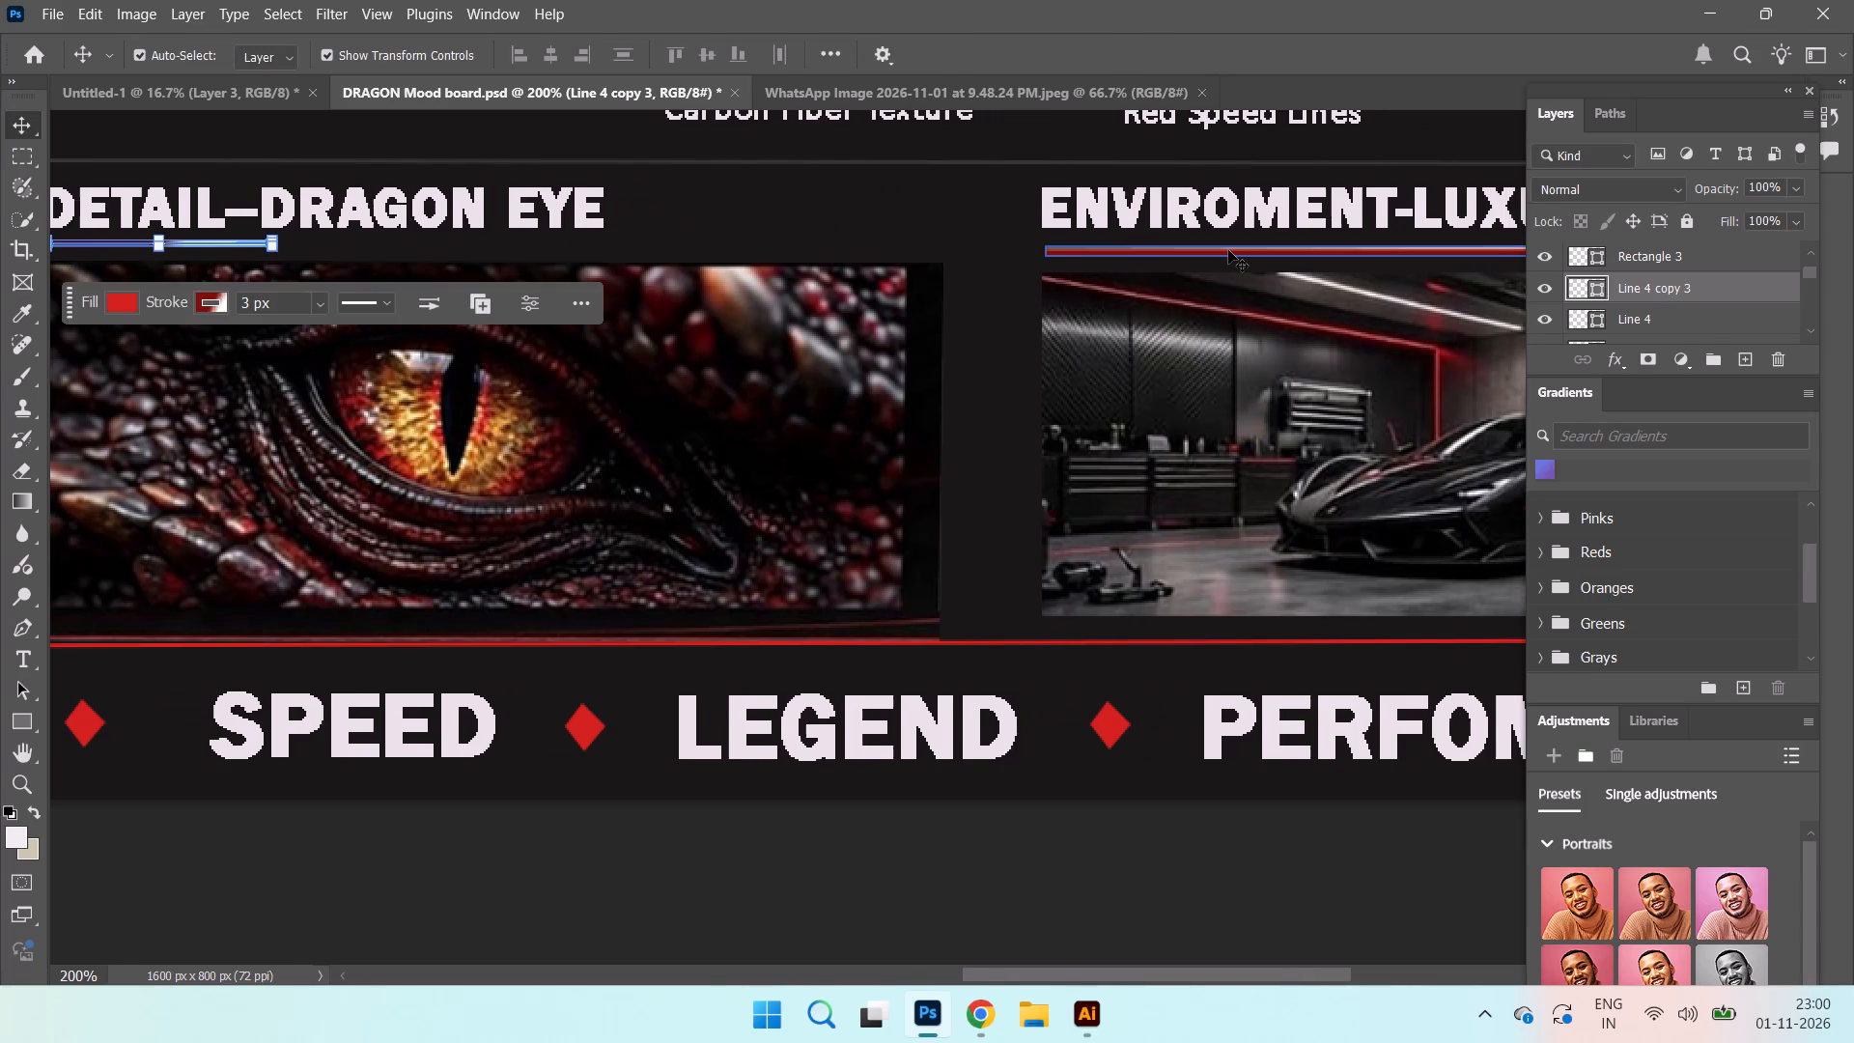
left_click(1228, 250)
key("Delete")
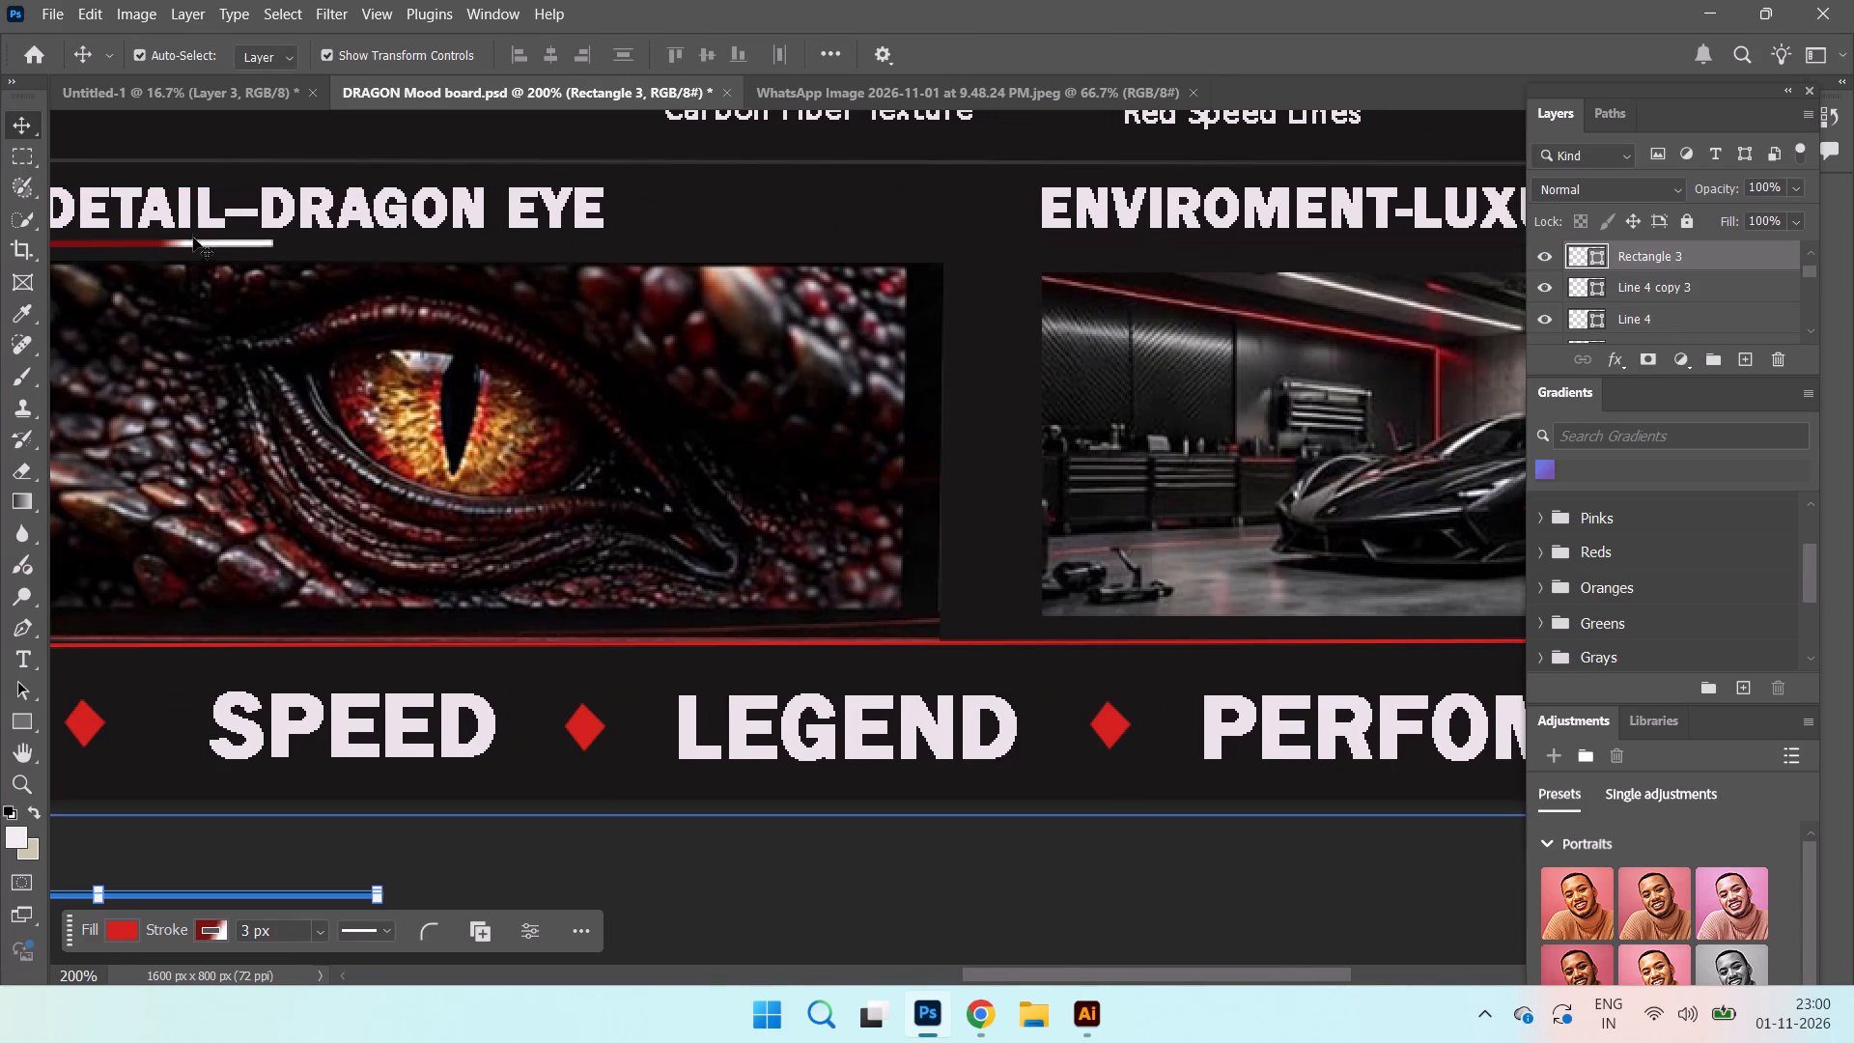
Copy the shortened DETAIL–DRAGON EYE underline to beneath the start of the ENVIROMENT-LUXURY GARAGE heading.
left_click(194, 243)
left_click_drag(194, 242, 308, 245, "alt")
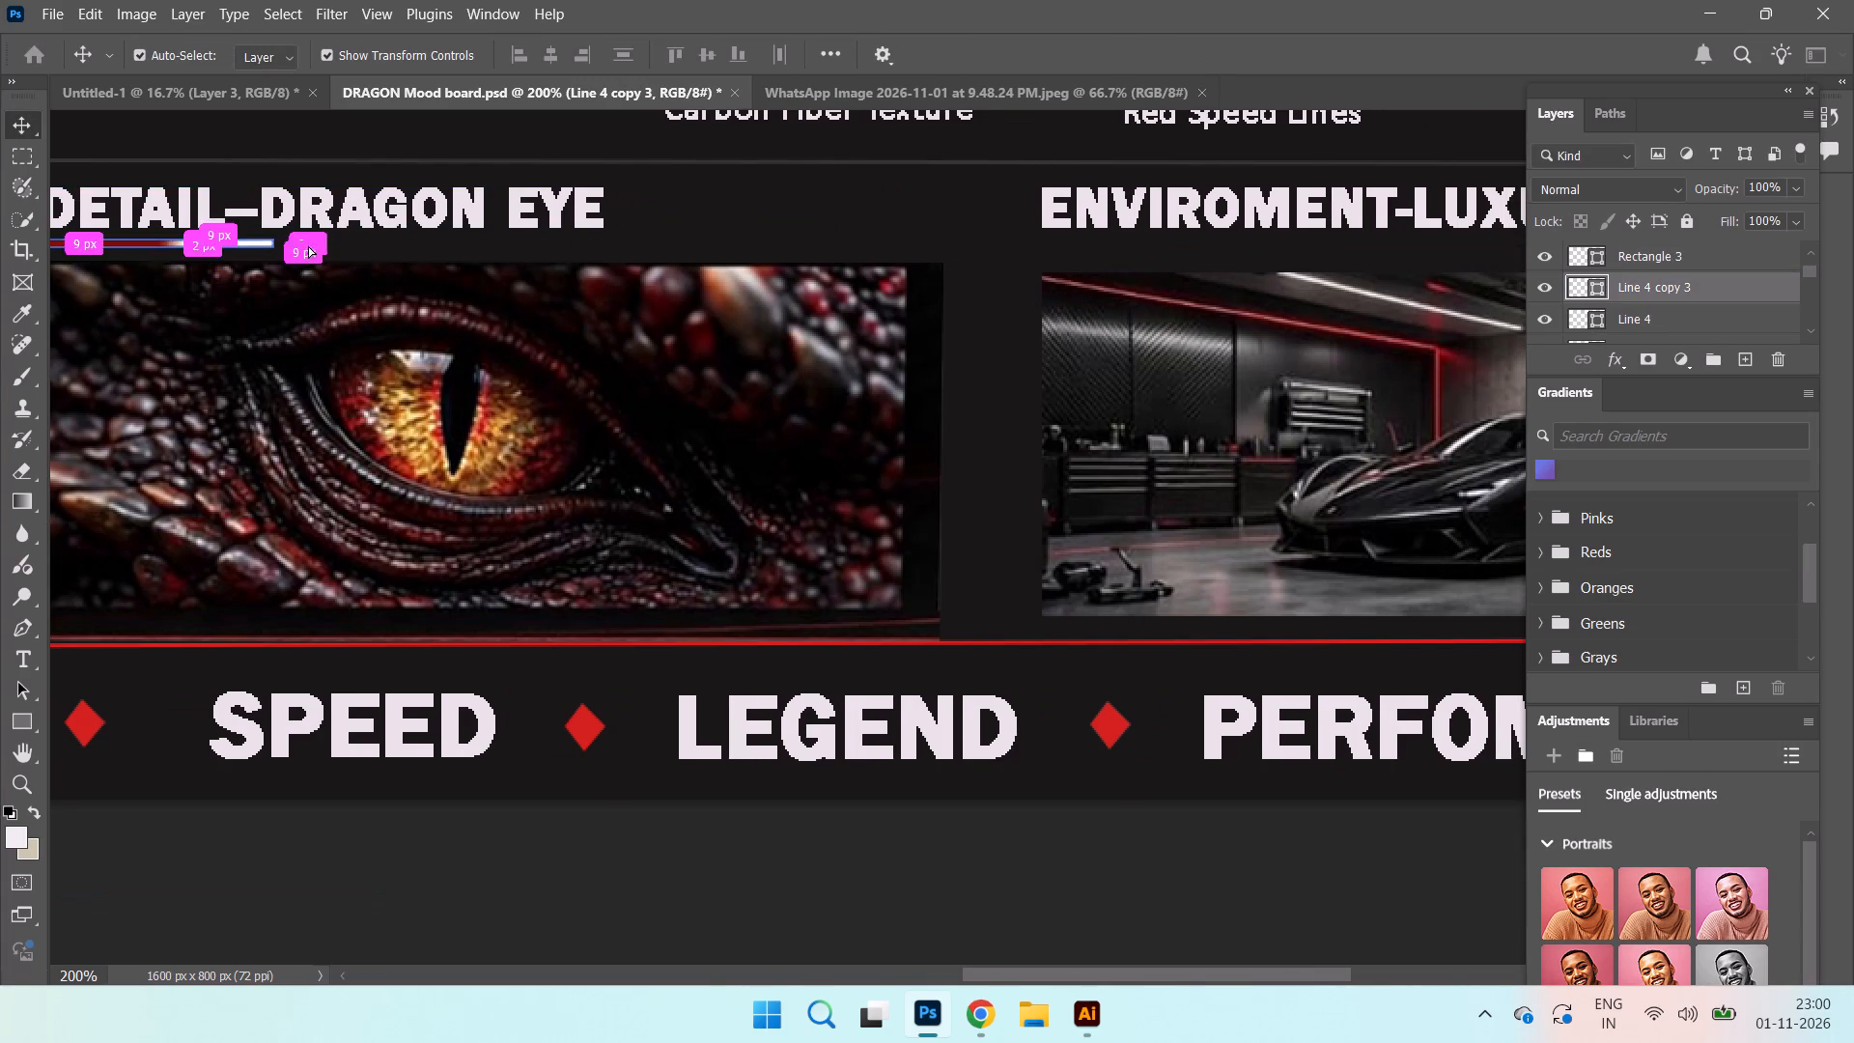
left_click_drag(308, 245, 1401, 269, "alt")
left_click(1401, 269, "alt")
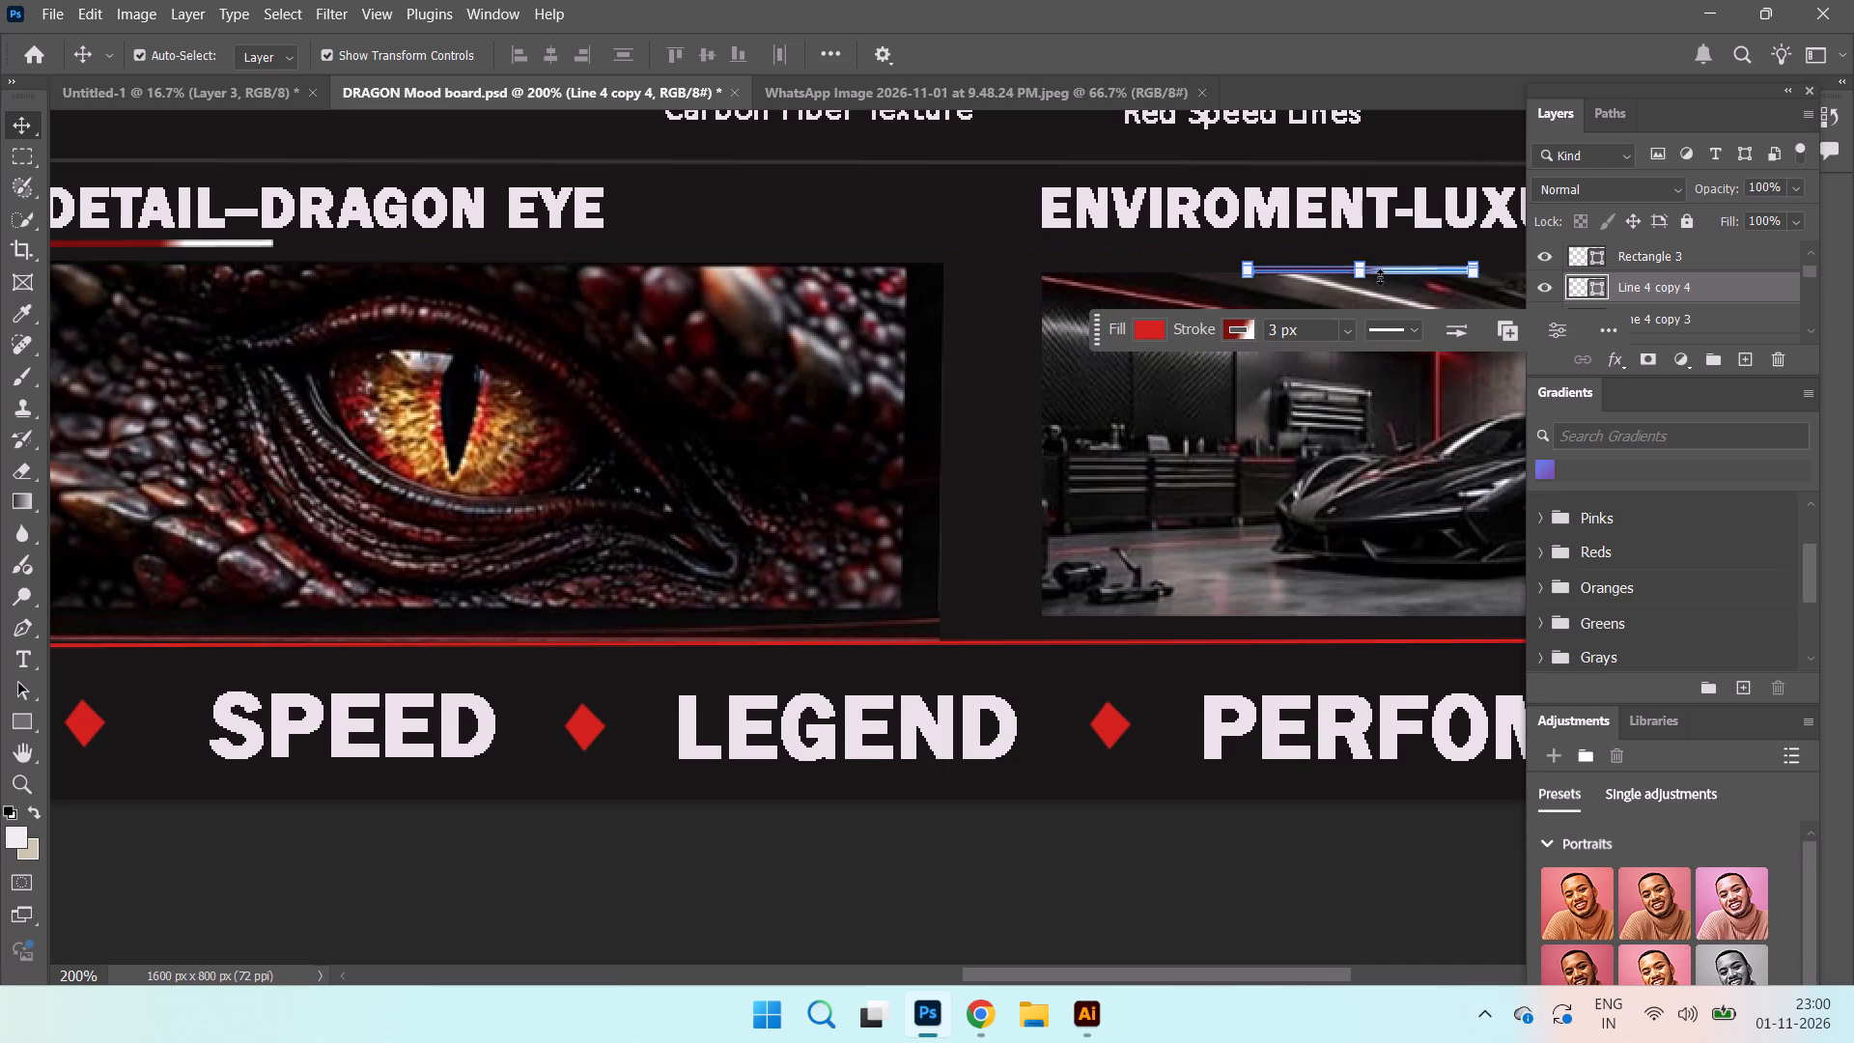
left_click(834, 232)
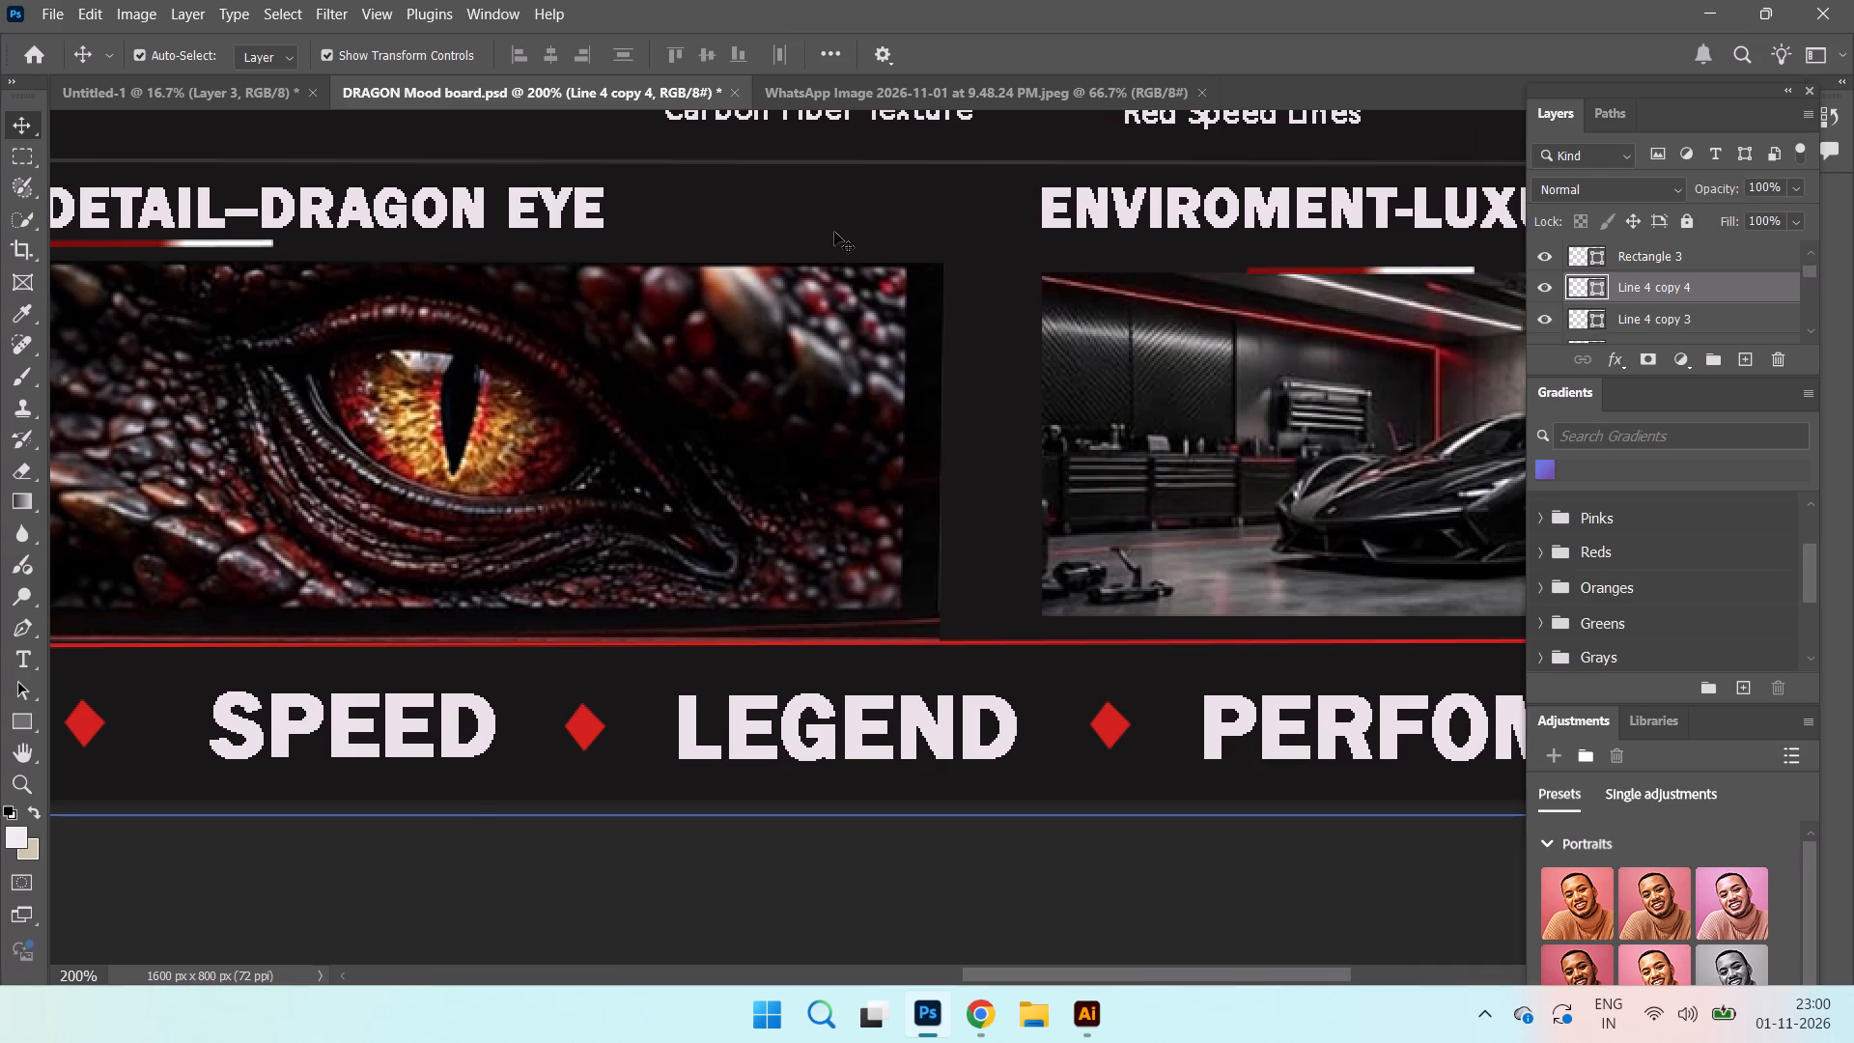
left_click_drag(1299, 270, 1148, 240)
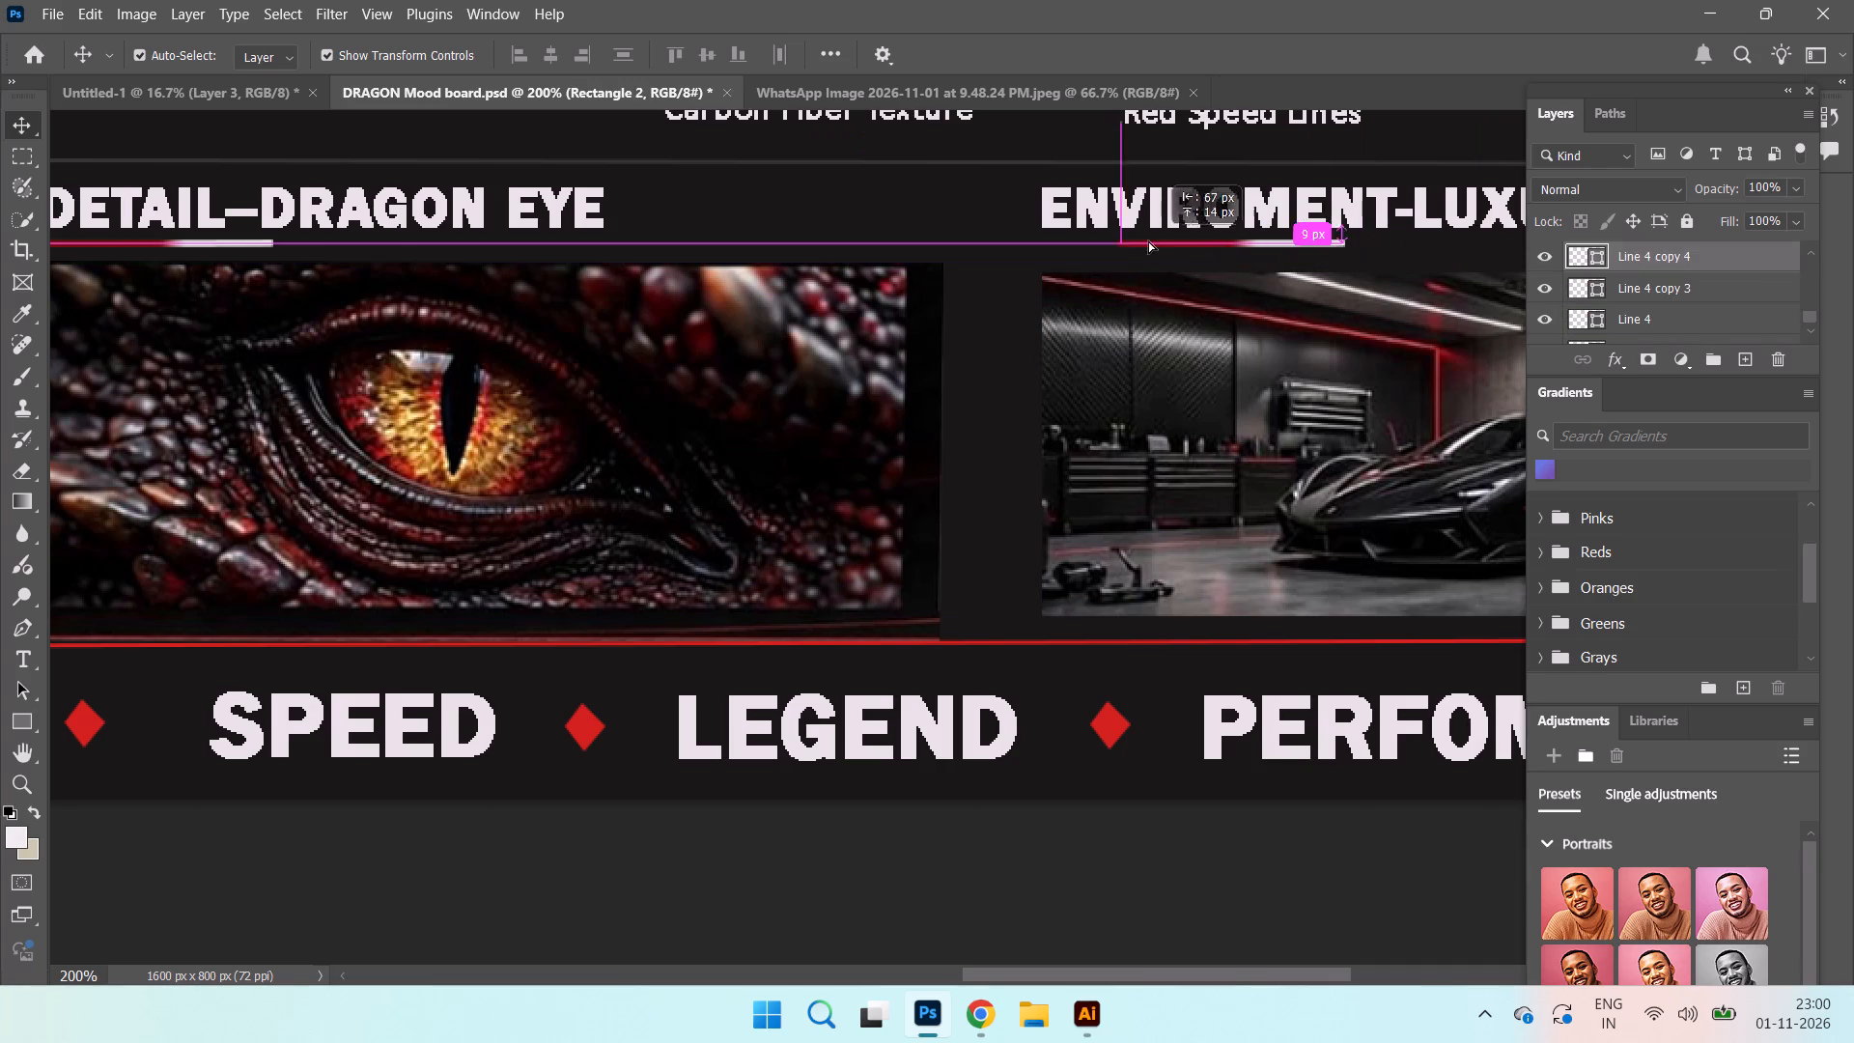
left_click_drag(1148, 240, 1099, 248)
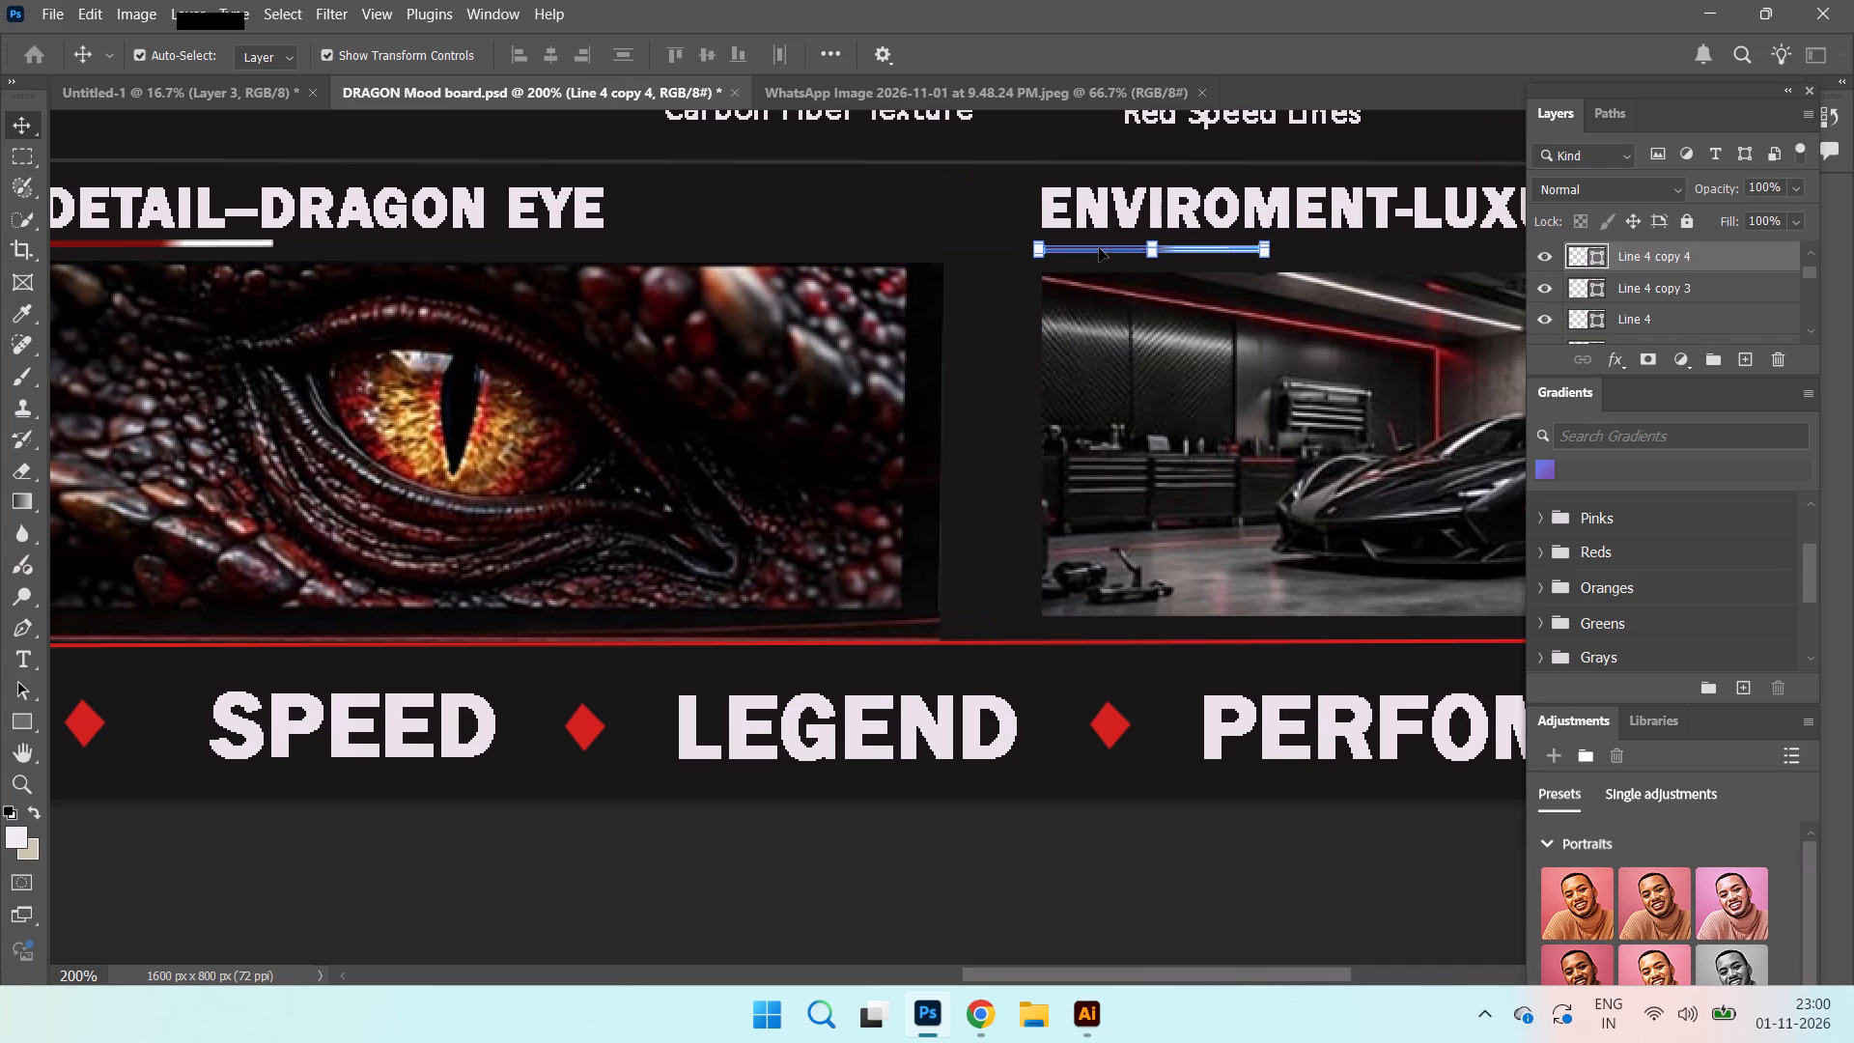
Duplicate the DETAIL–DRAGON EYE underline and place the copy beneath the start of the MOOD–SUPERCAR heading.
left_click(124, 246)
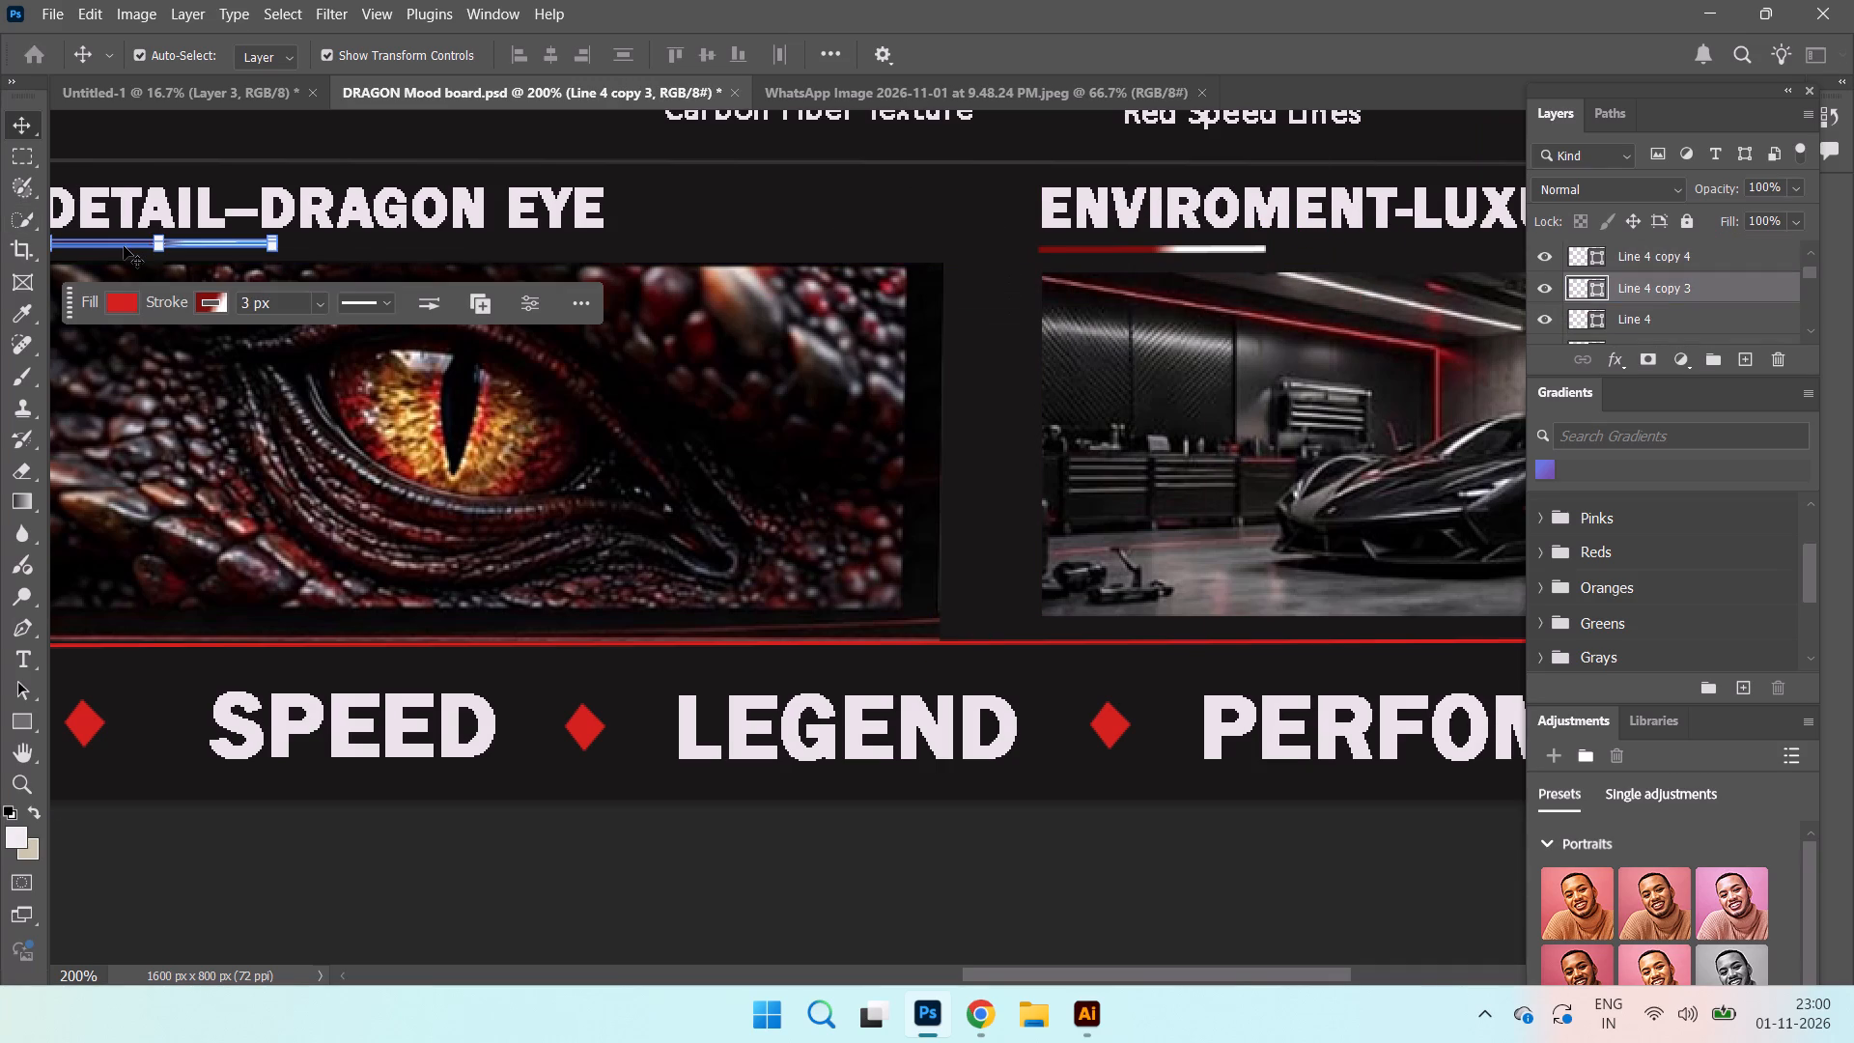
key("ctrl+j")
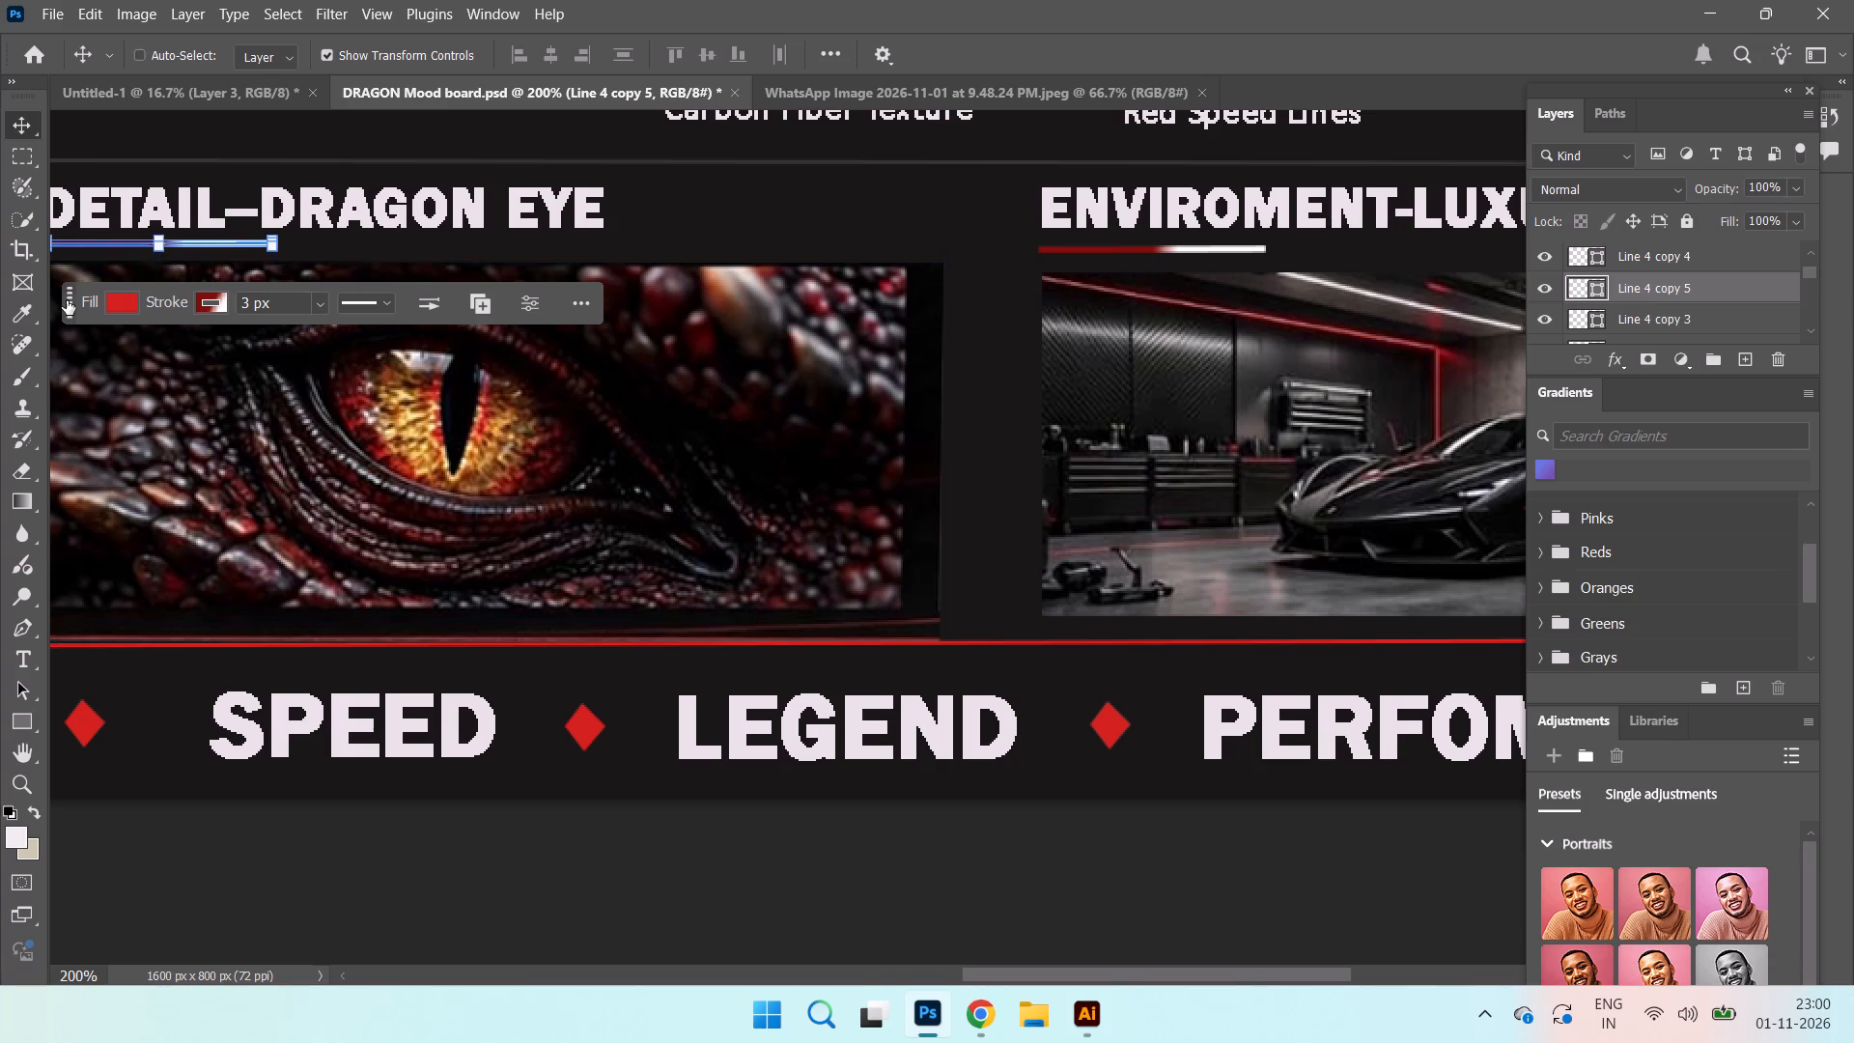
key("ctrl+minus")
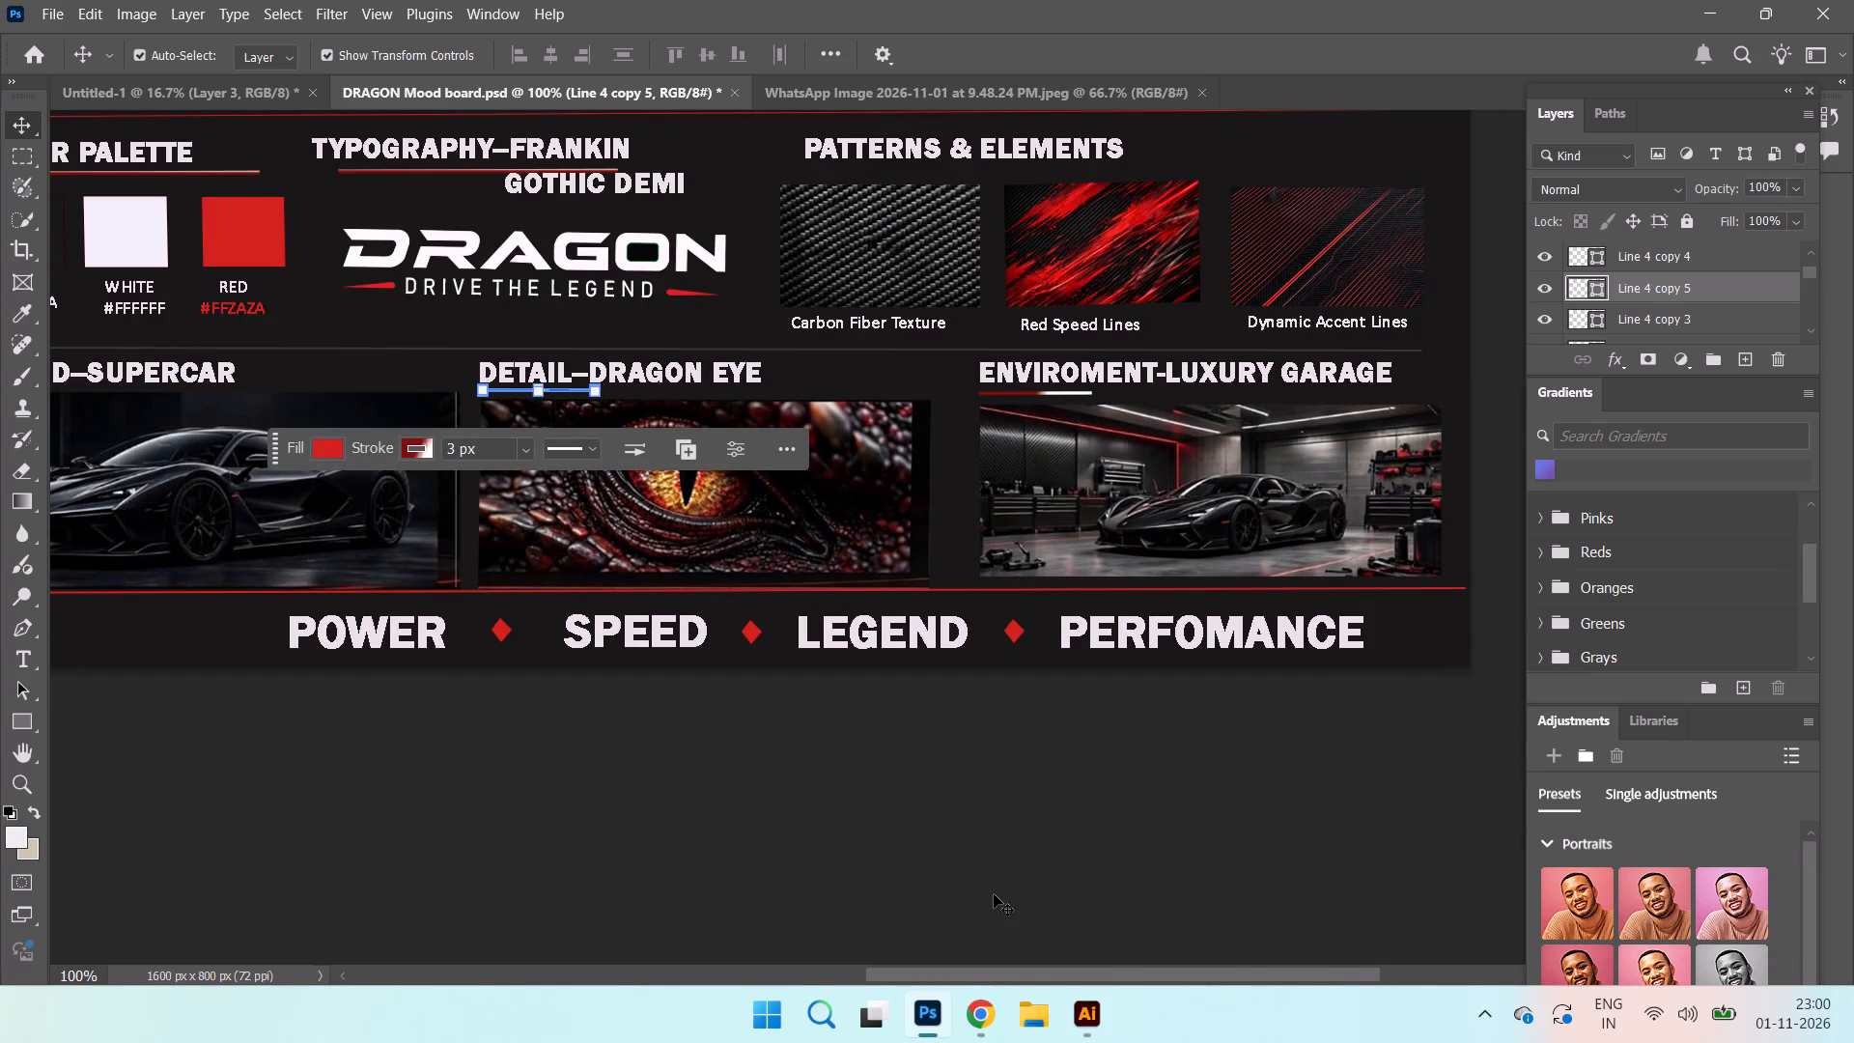
left_click_drag(979, 971, 876, 973)
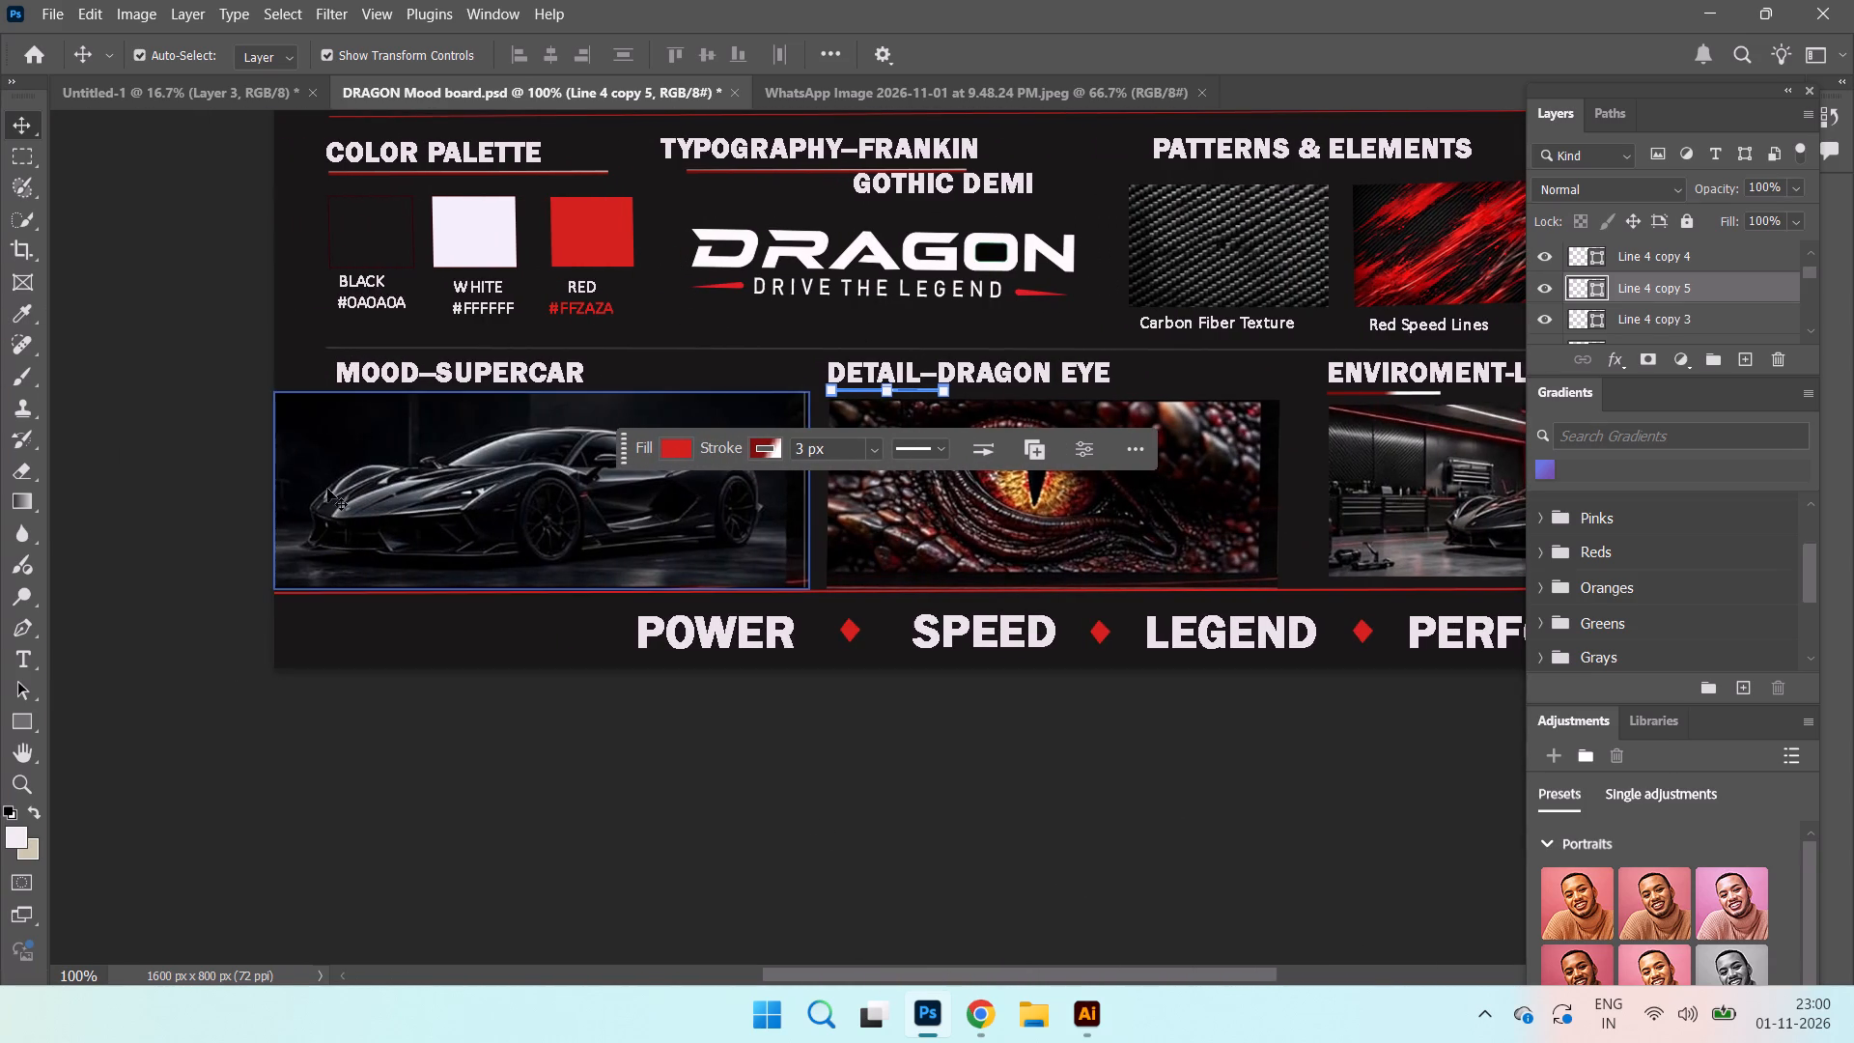
left_click(146, 492)
left_click(897, 388)
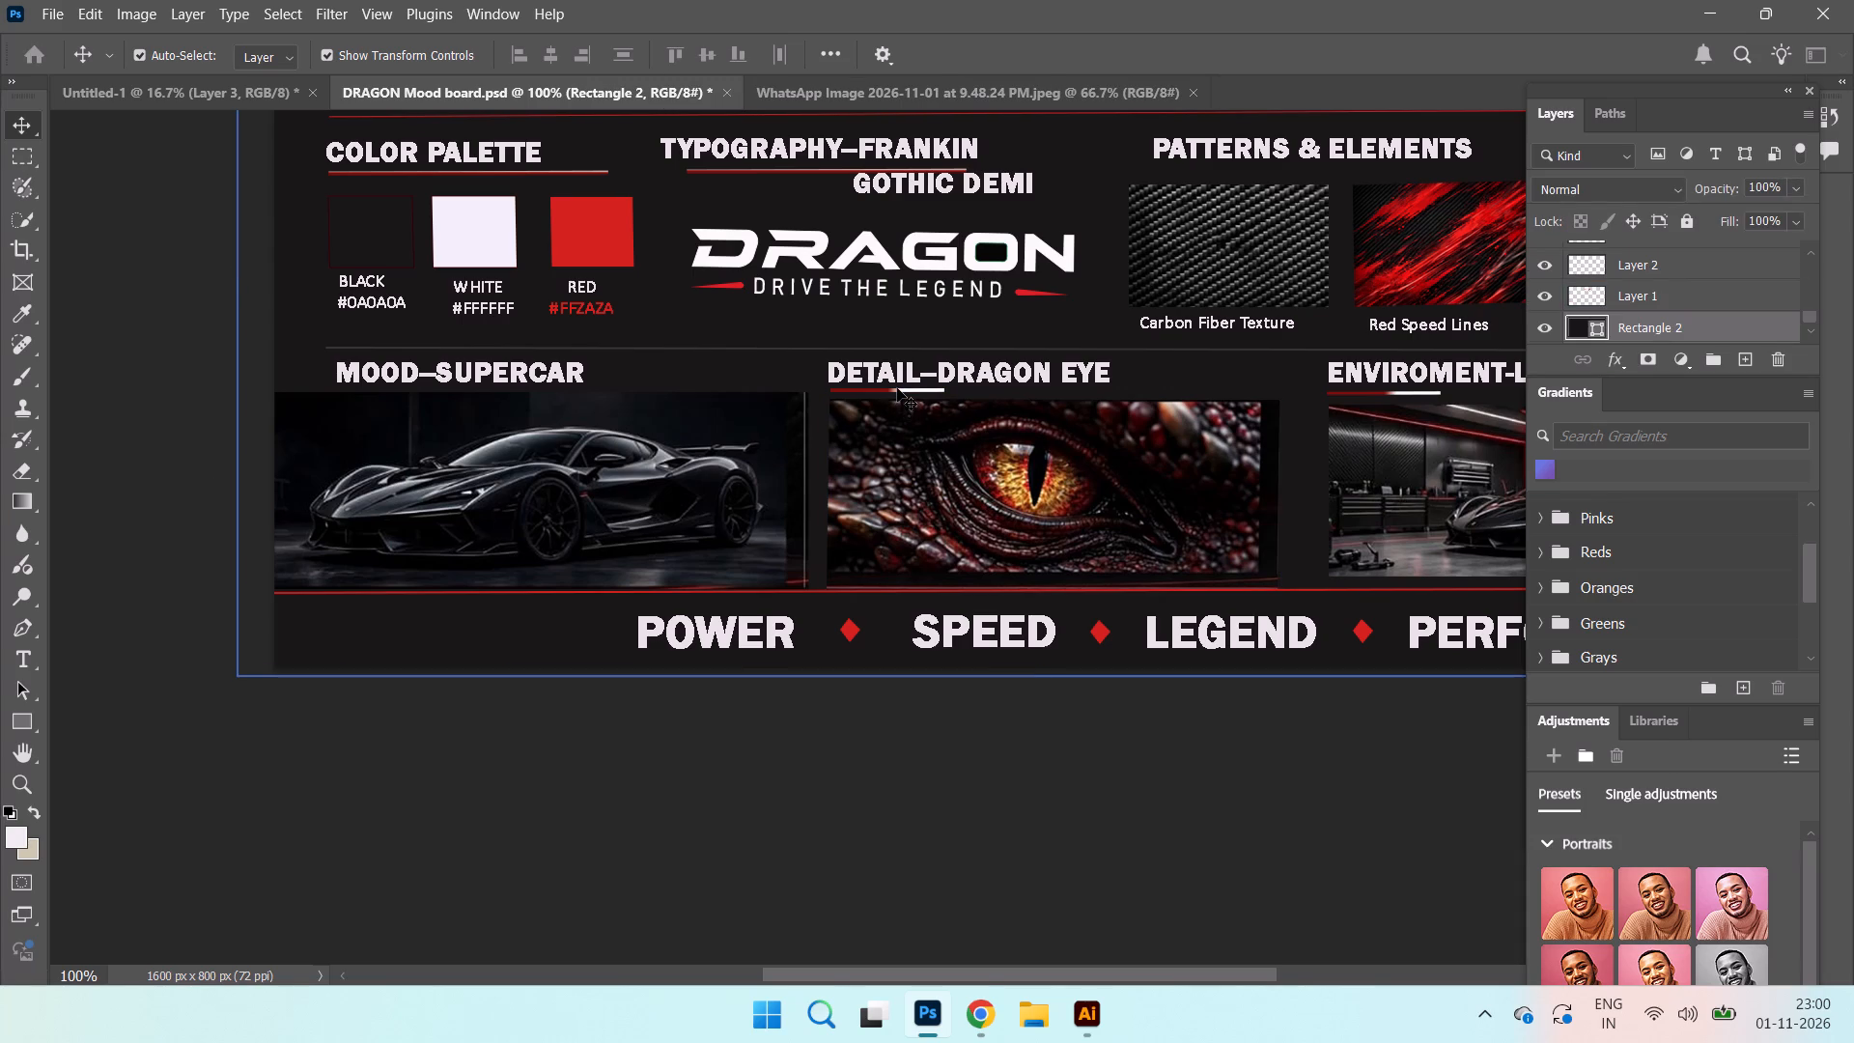
left_click(896, 394)
left_click(910, 391)
left_click_drag(910, 391, 416, 394)
left_click(182, 364)
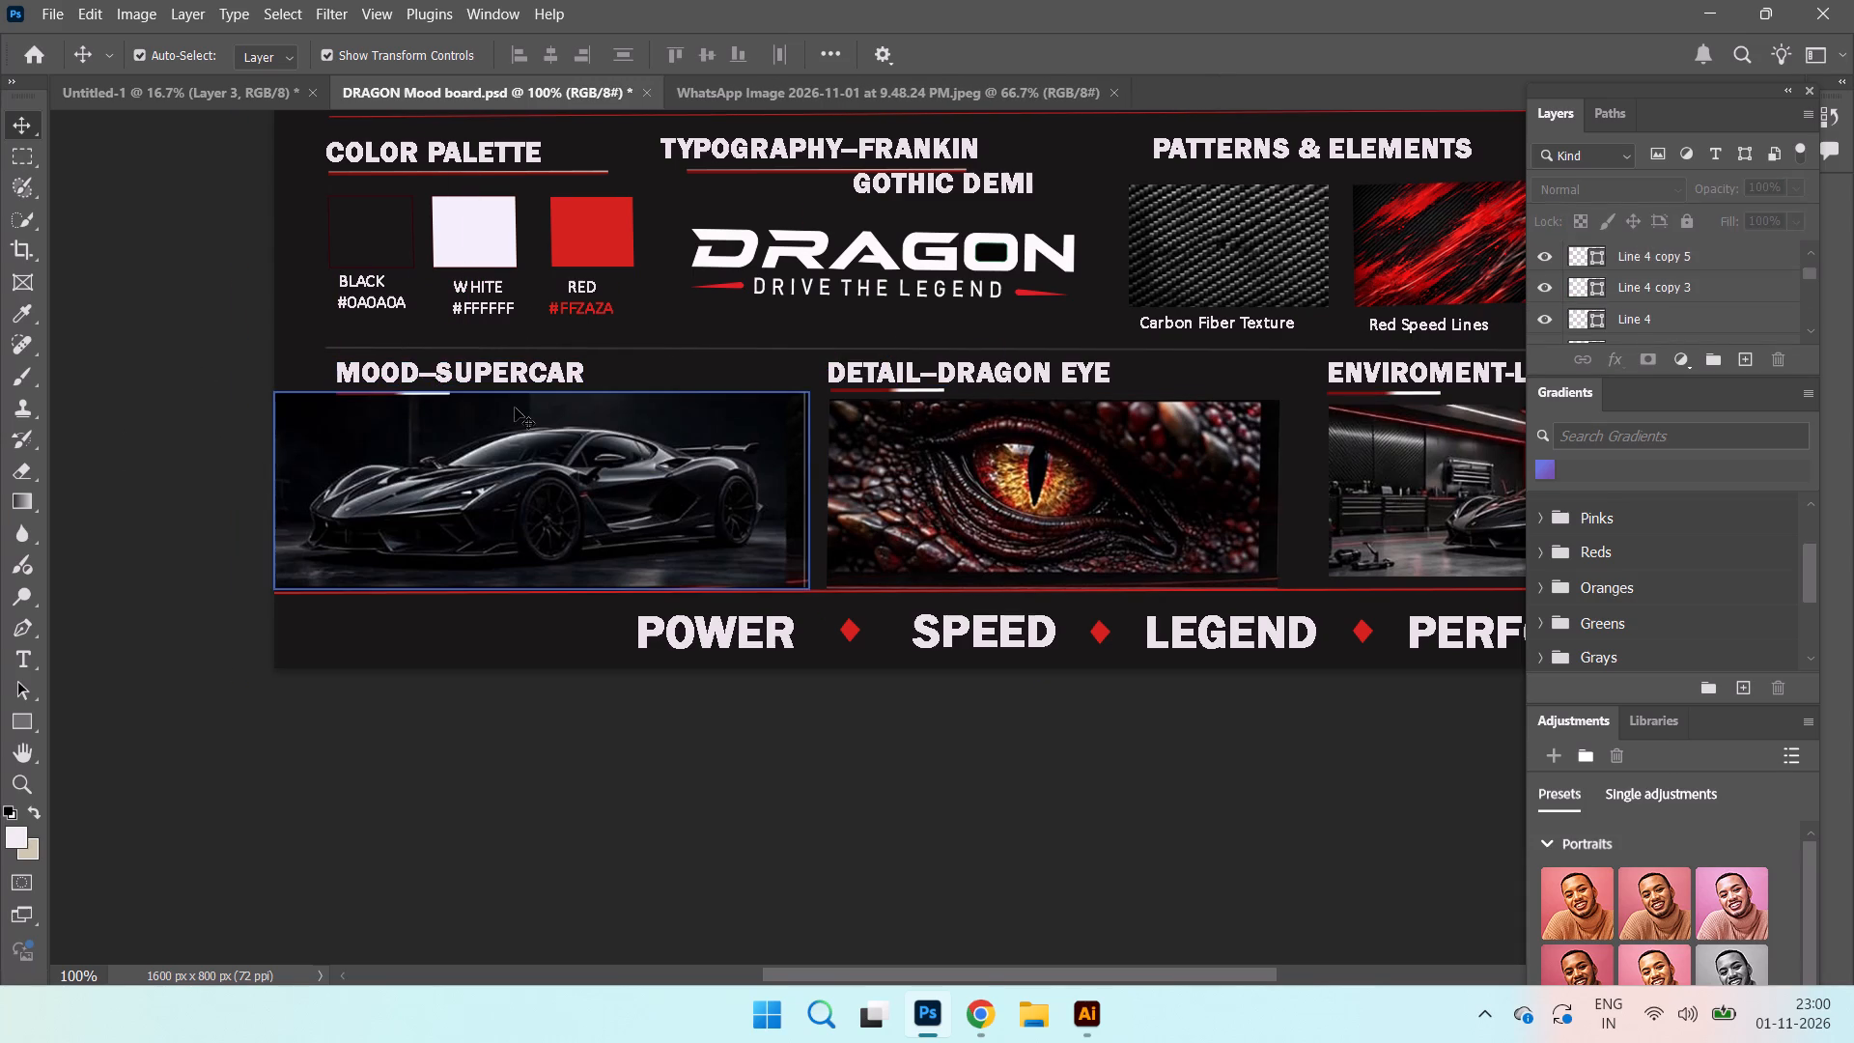
Lower the top edge of the supercar photo to 95.10% height so it clears the MOOD–SUPERCAR underline.
left_click(515, 408)
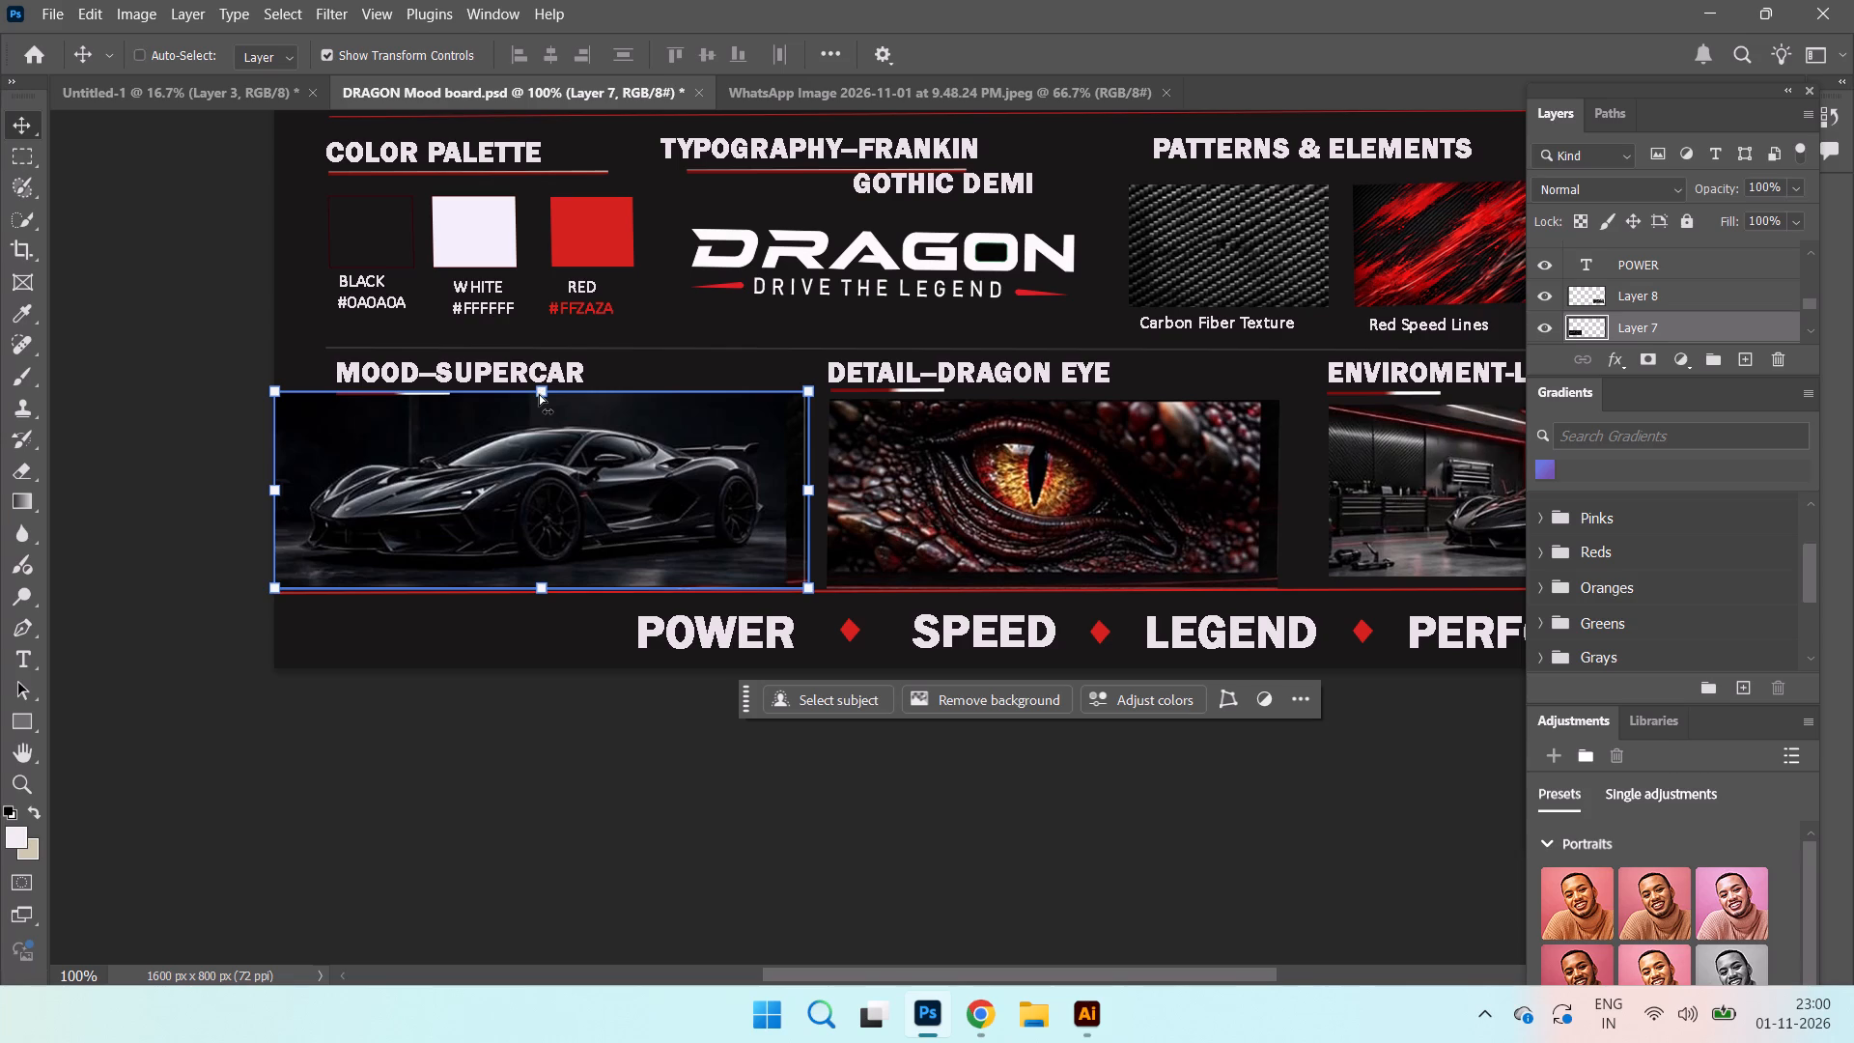
left_click_drag(539, 394, 539, 404, "ctrl")
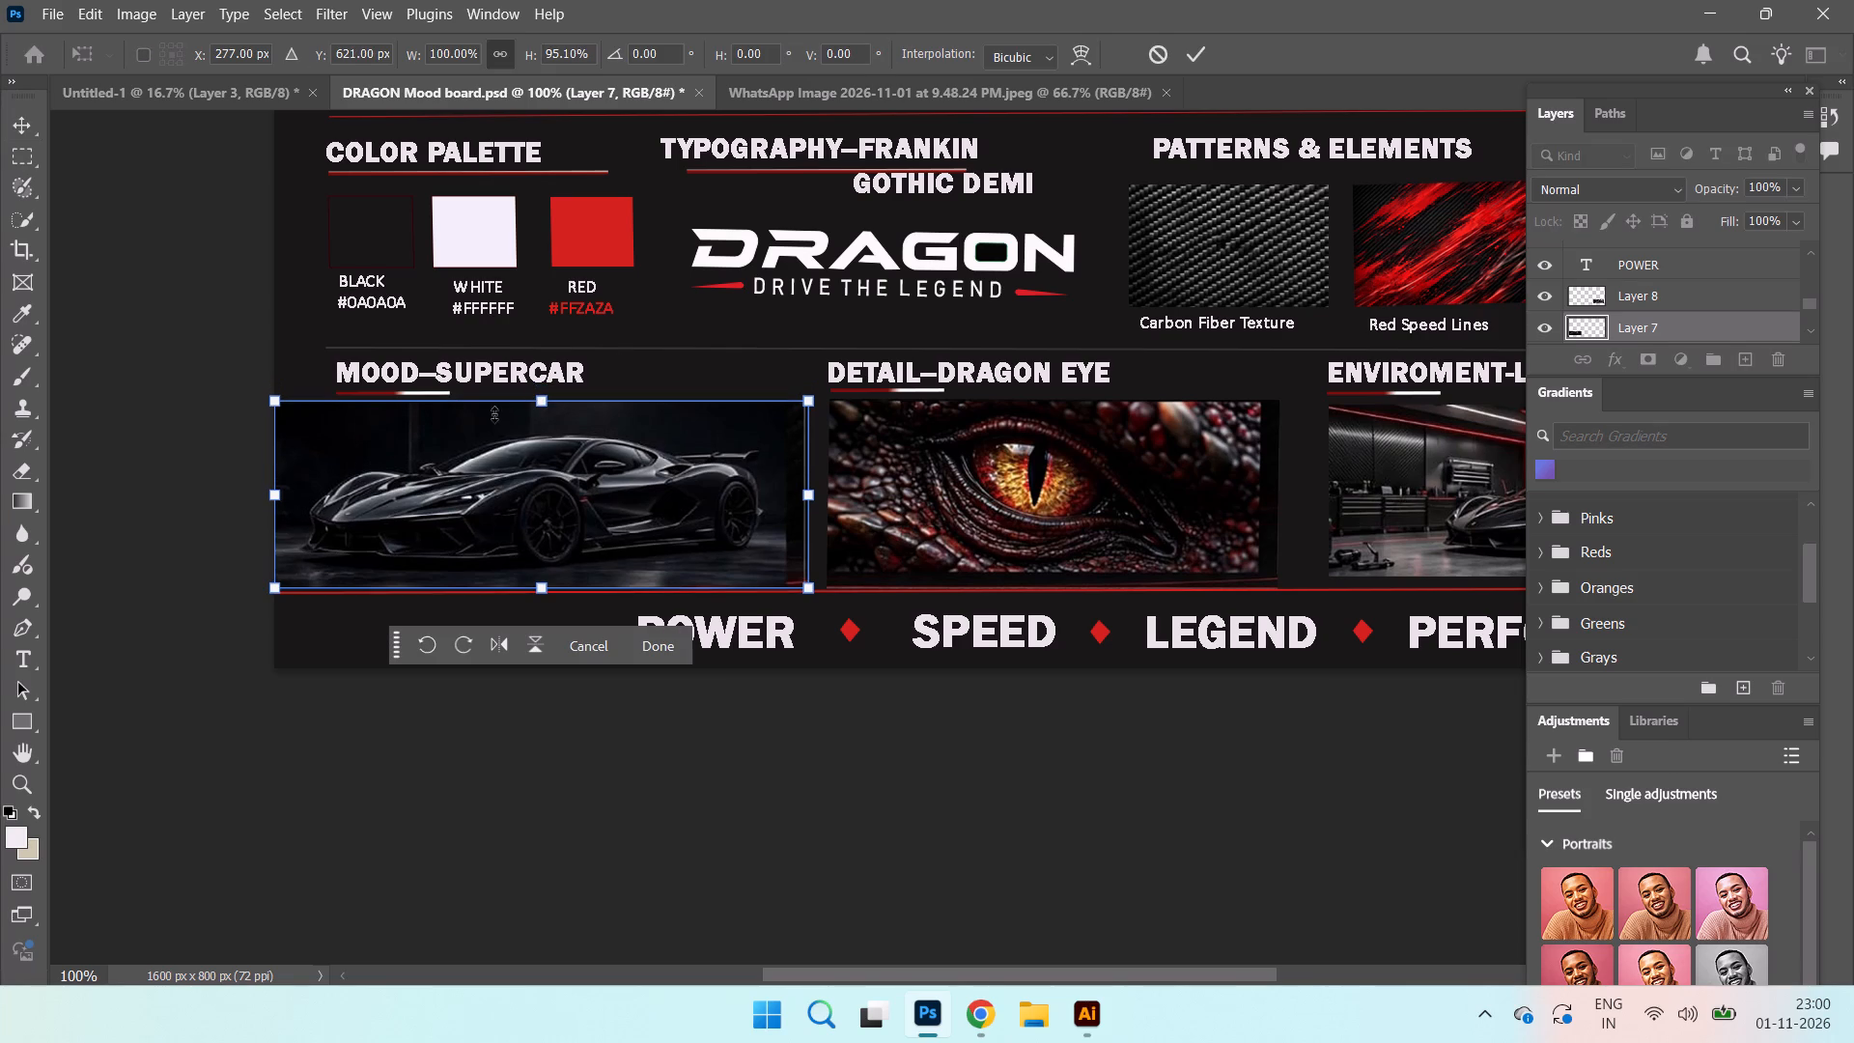
left_click(217, 571)
scroll(1088, 379, "up", 6)
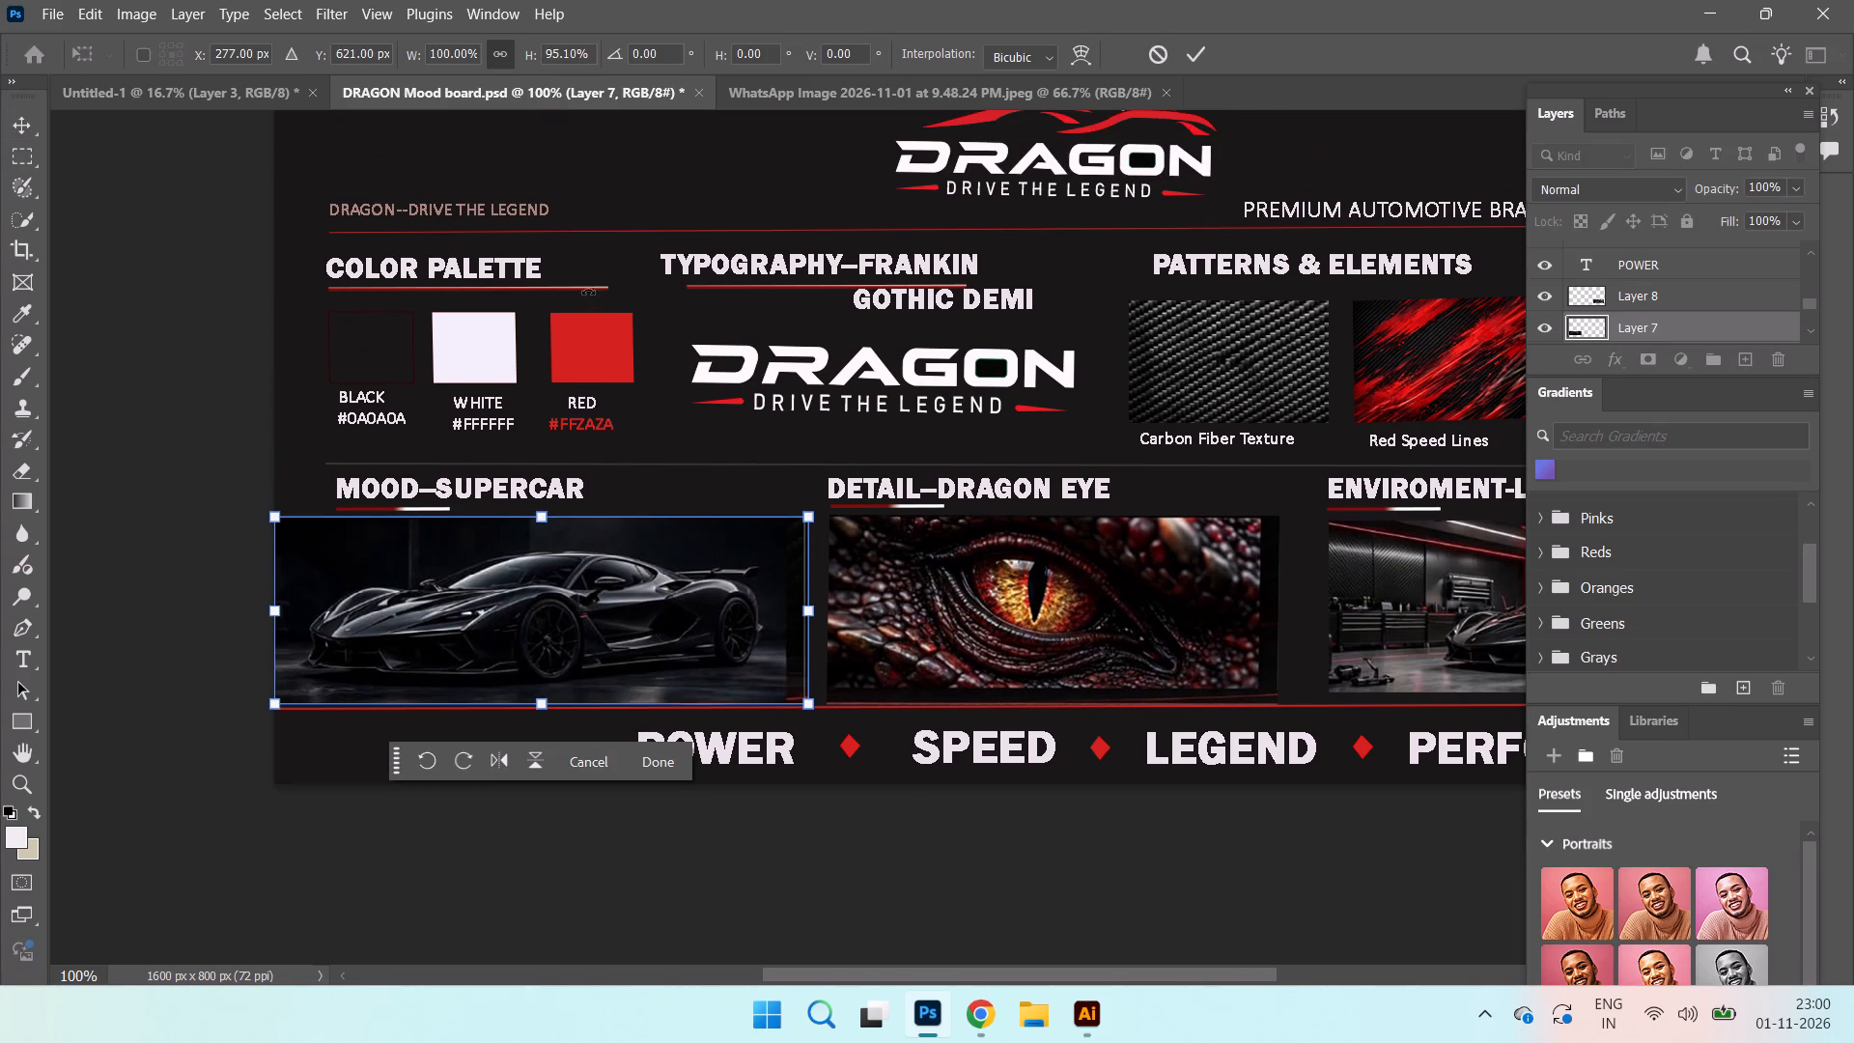
left_click(1196, 45)
Delete the old long underlines beneath the COLOR PALETTE and TYPOGRAPHY–FRANKIN headings.
left_click(580, 290)
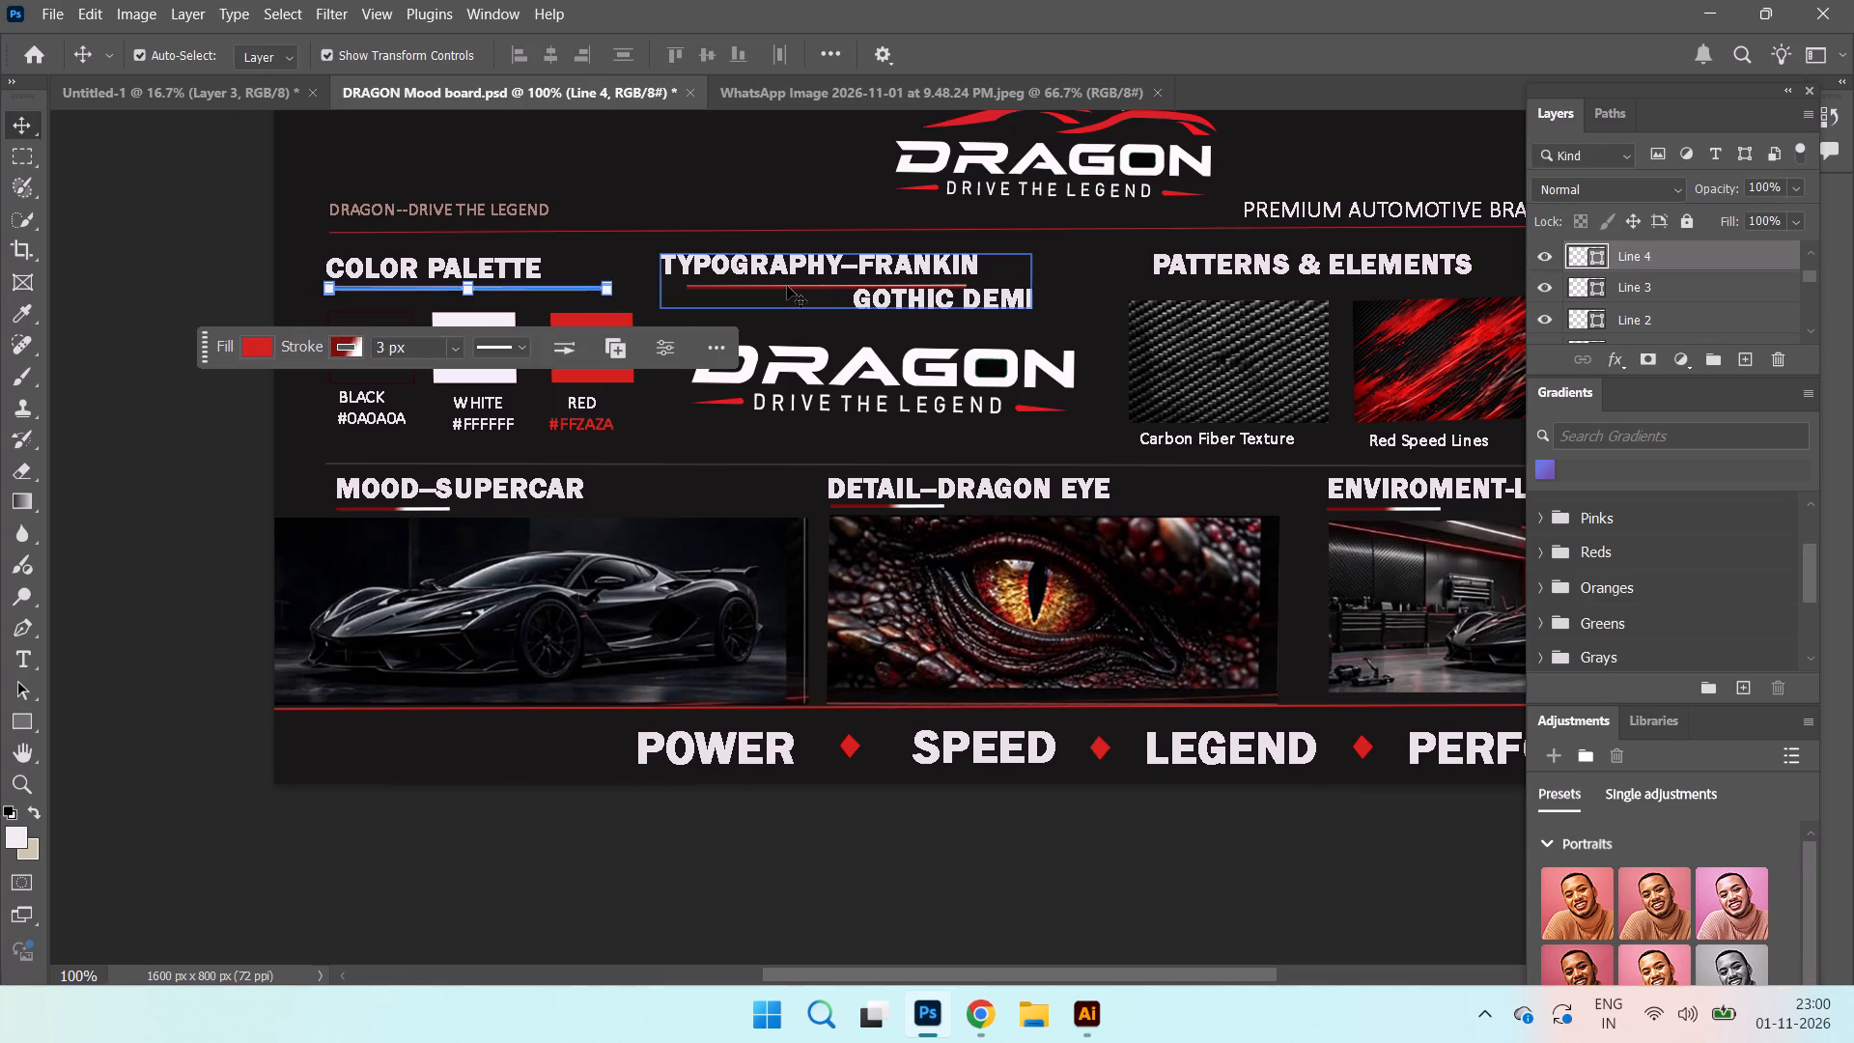
key("Delete")
left_click(801, 290)
key("Delete")
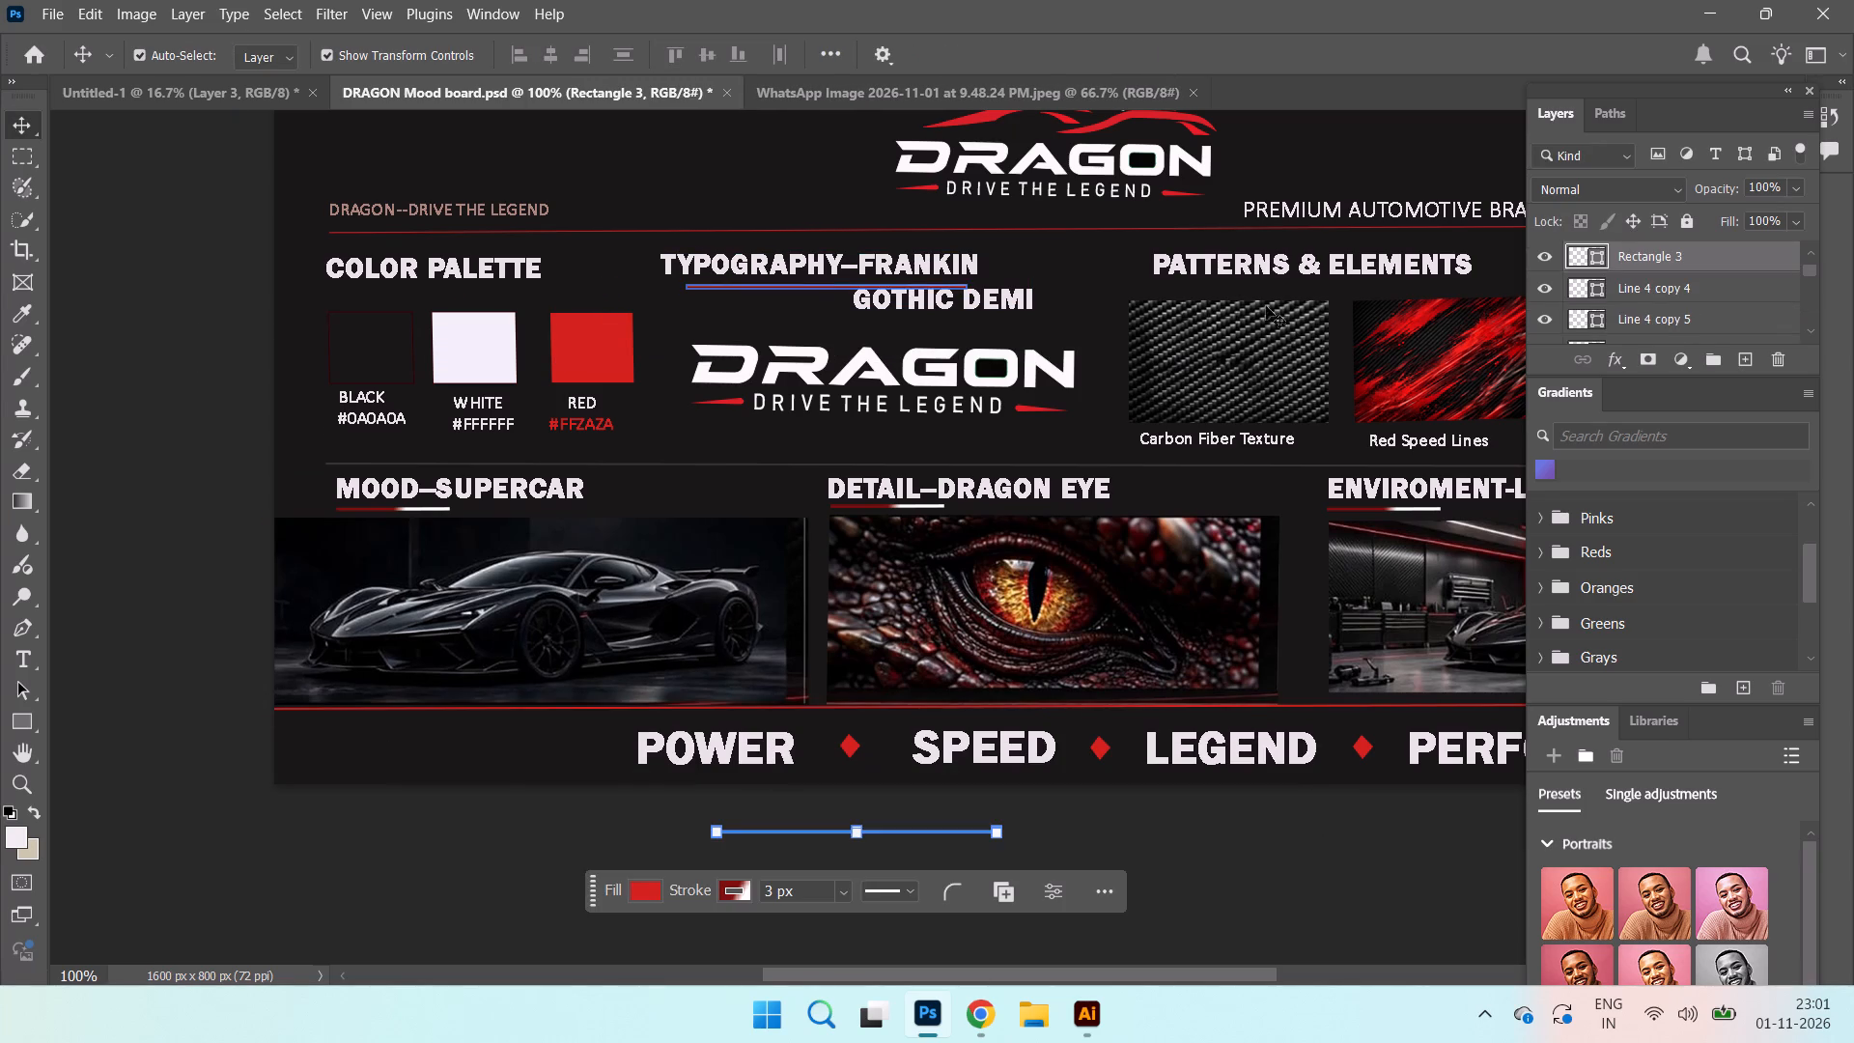
Duplicate the MOOD–SUPERCAR underline and place the copy beneath the start of the COLOR PALETTE heading.
left_click(400, 510)
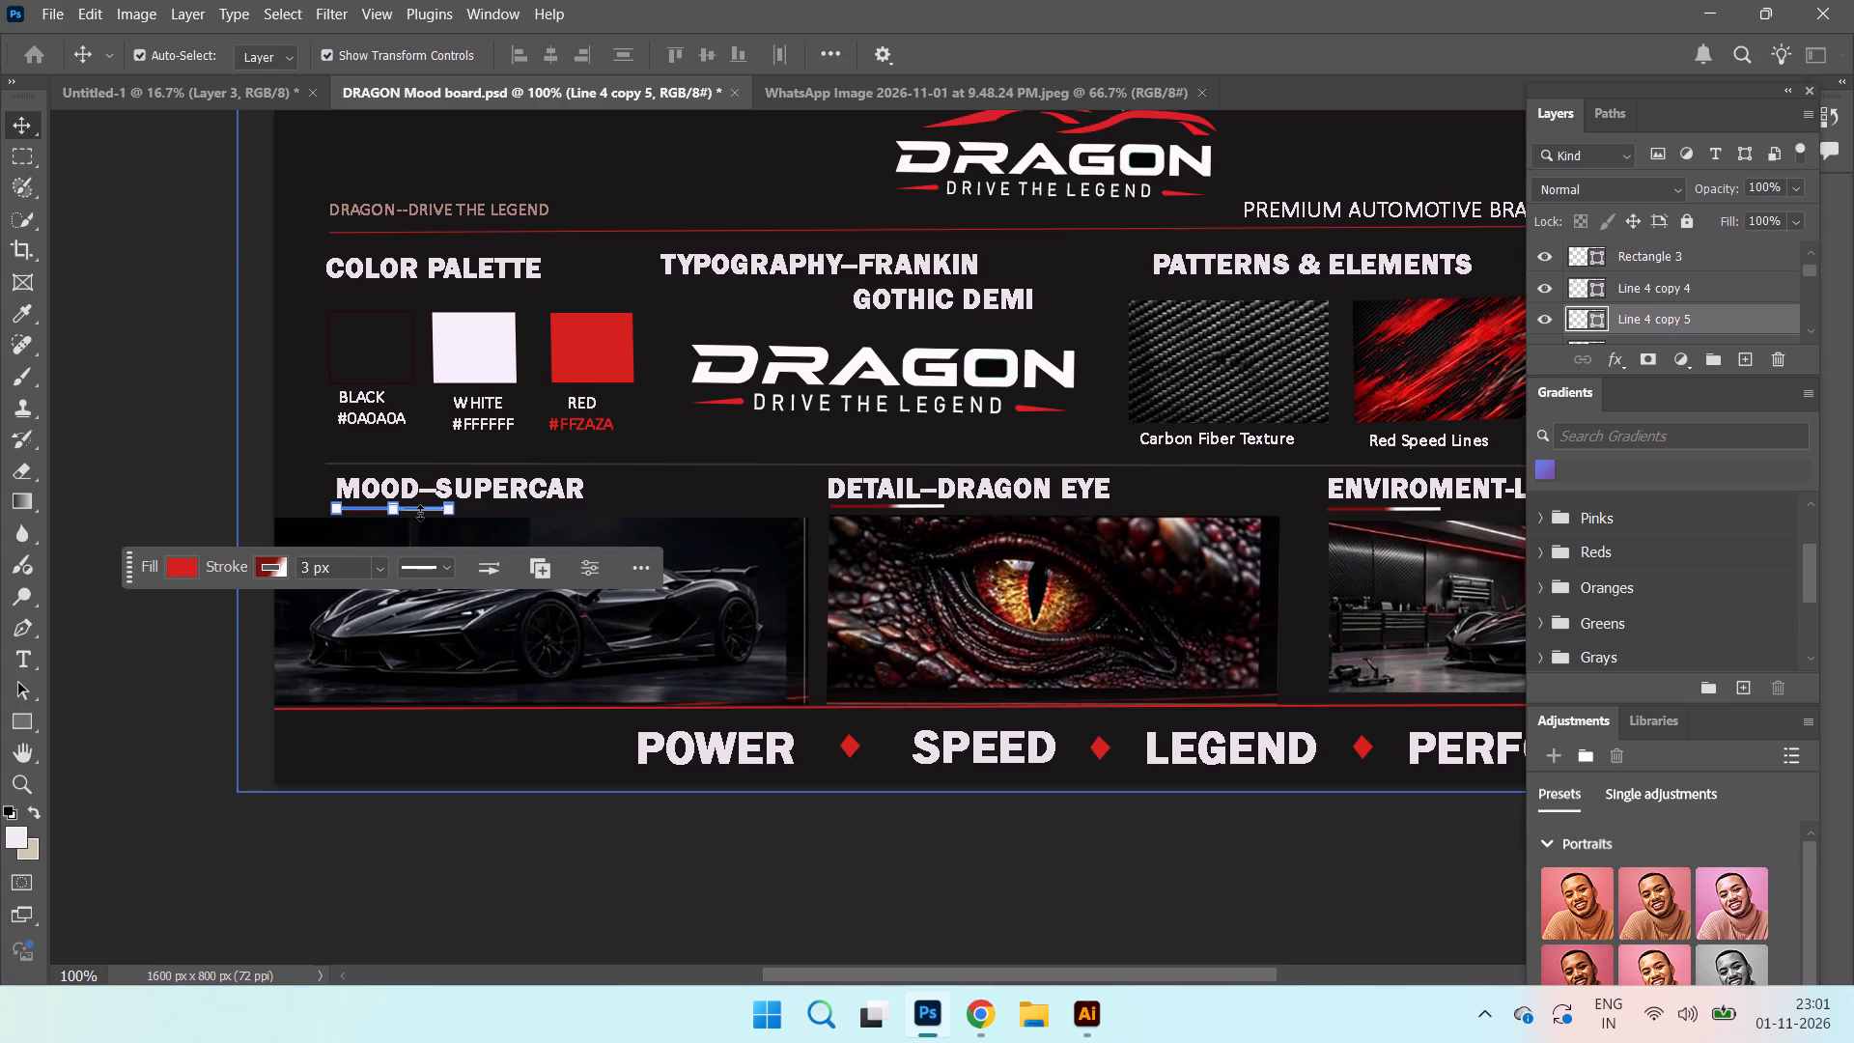
key("ctrl+j")
left_click_drag(431, 509, 432, 255)
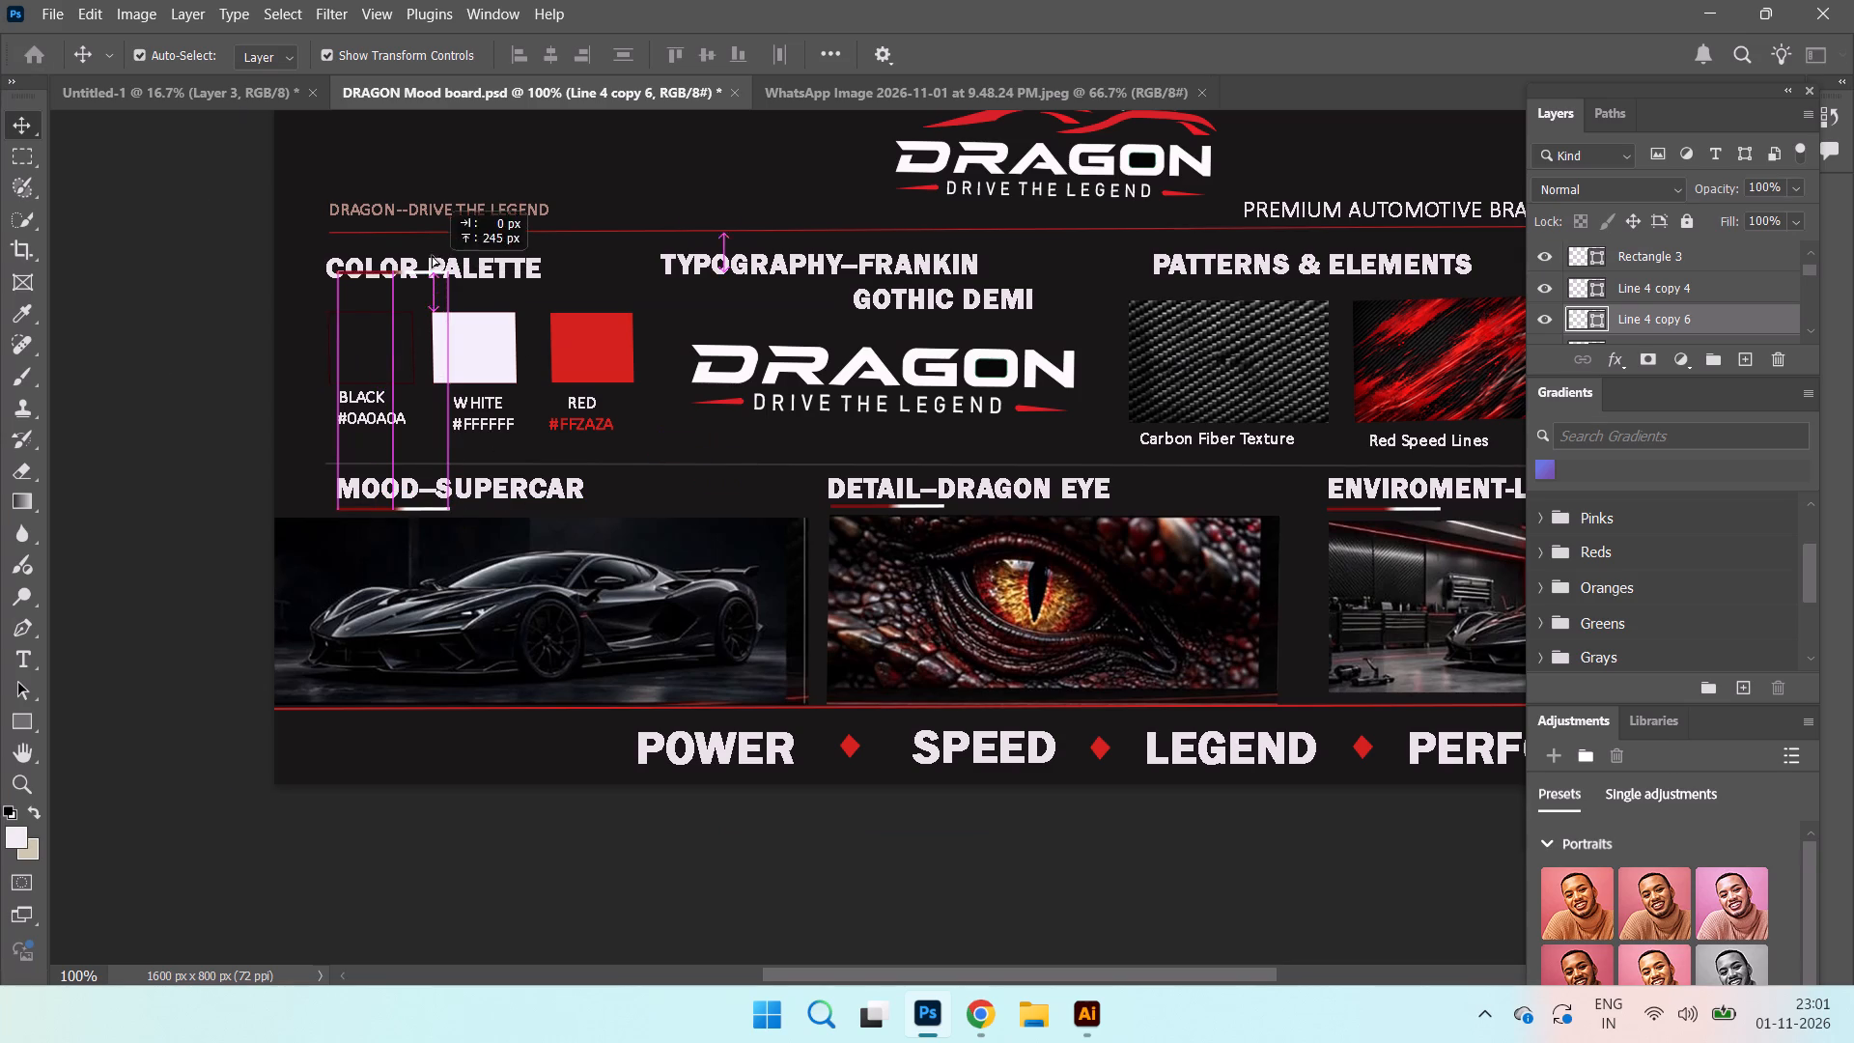
left_click_drag(432, 255, 424, 289)
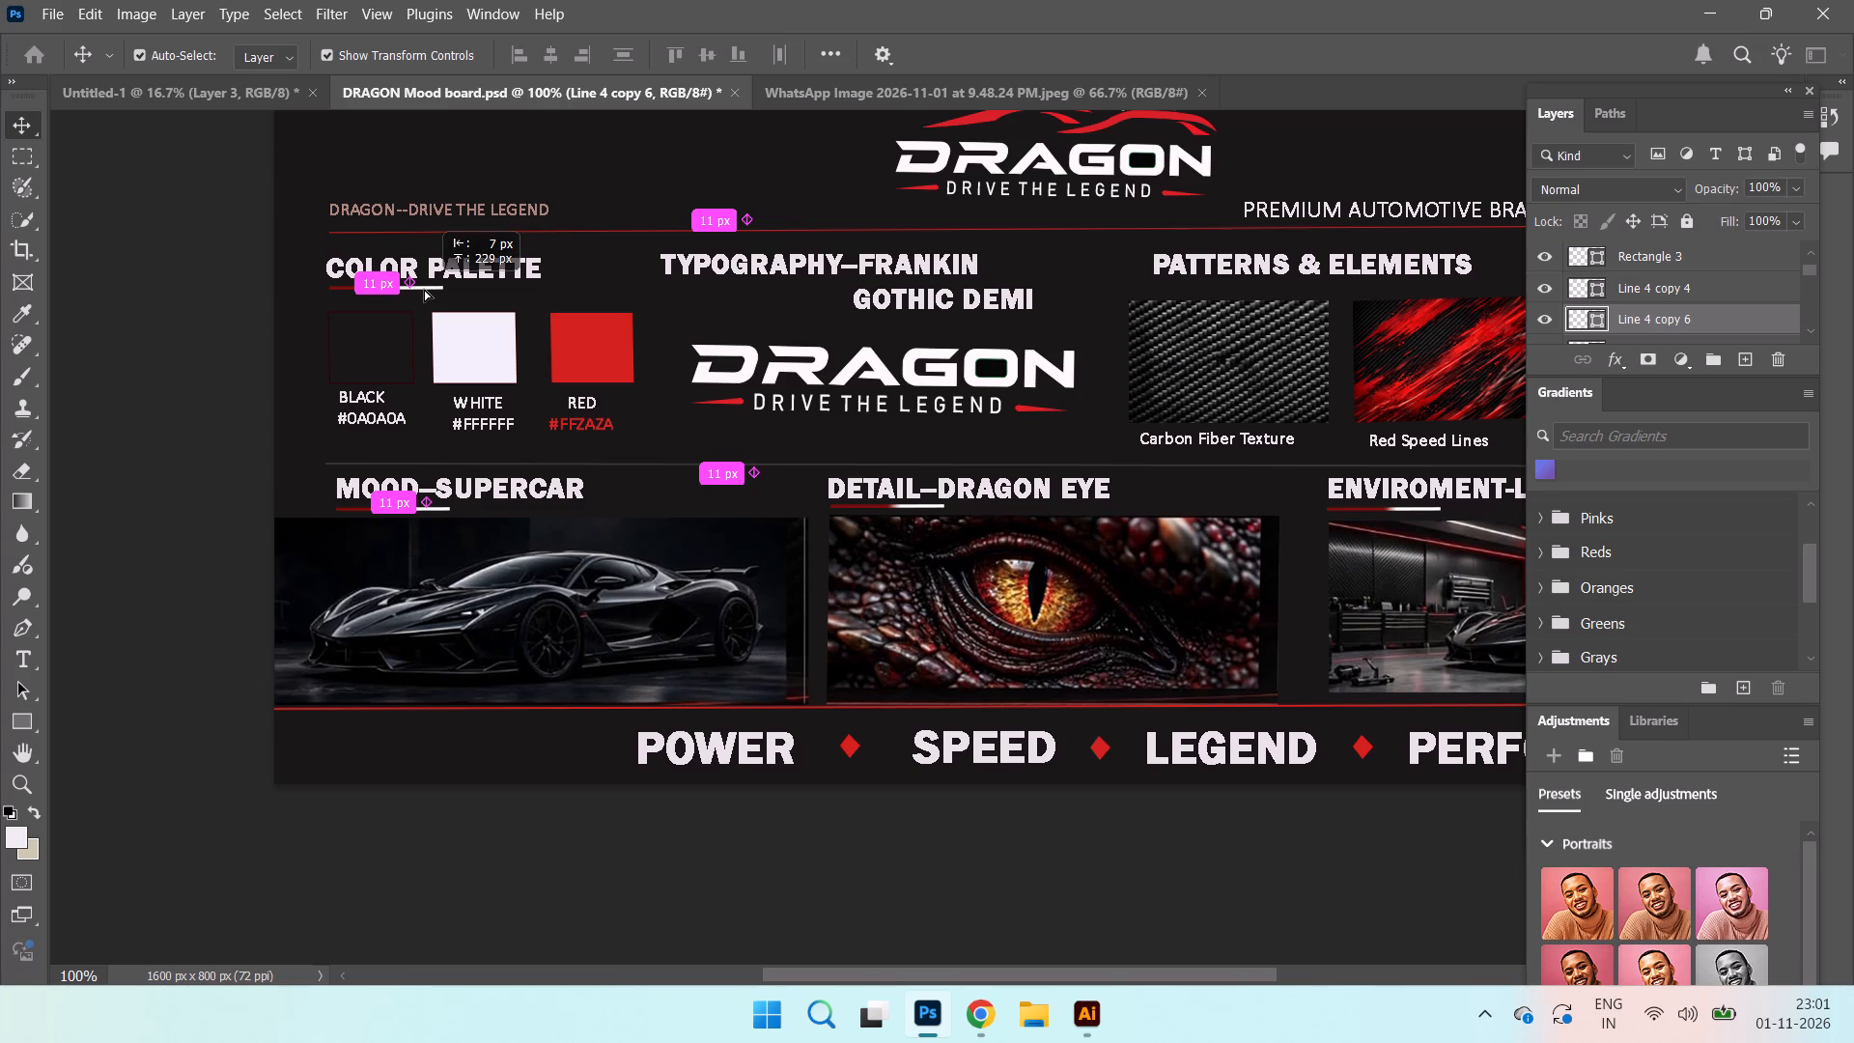
left_click_drag(424, 289, 421, 289)
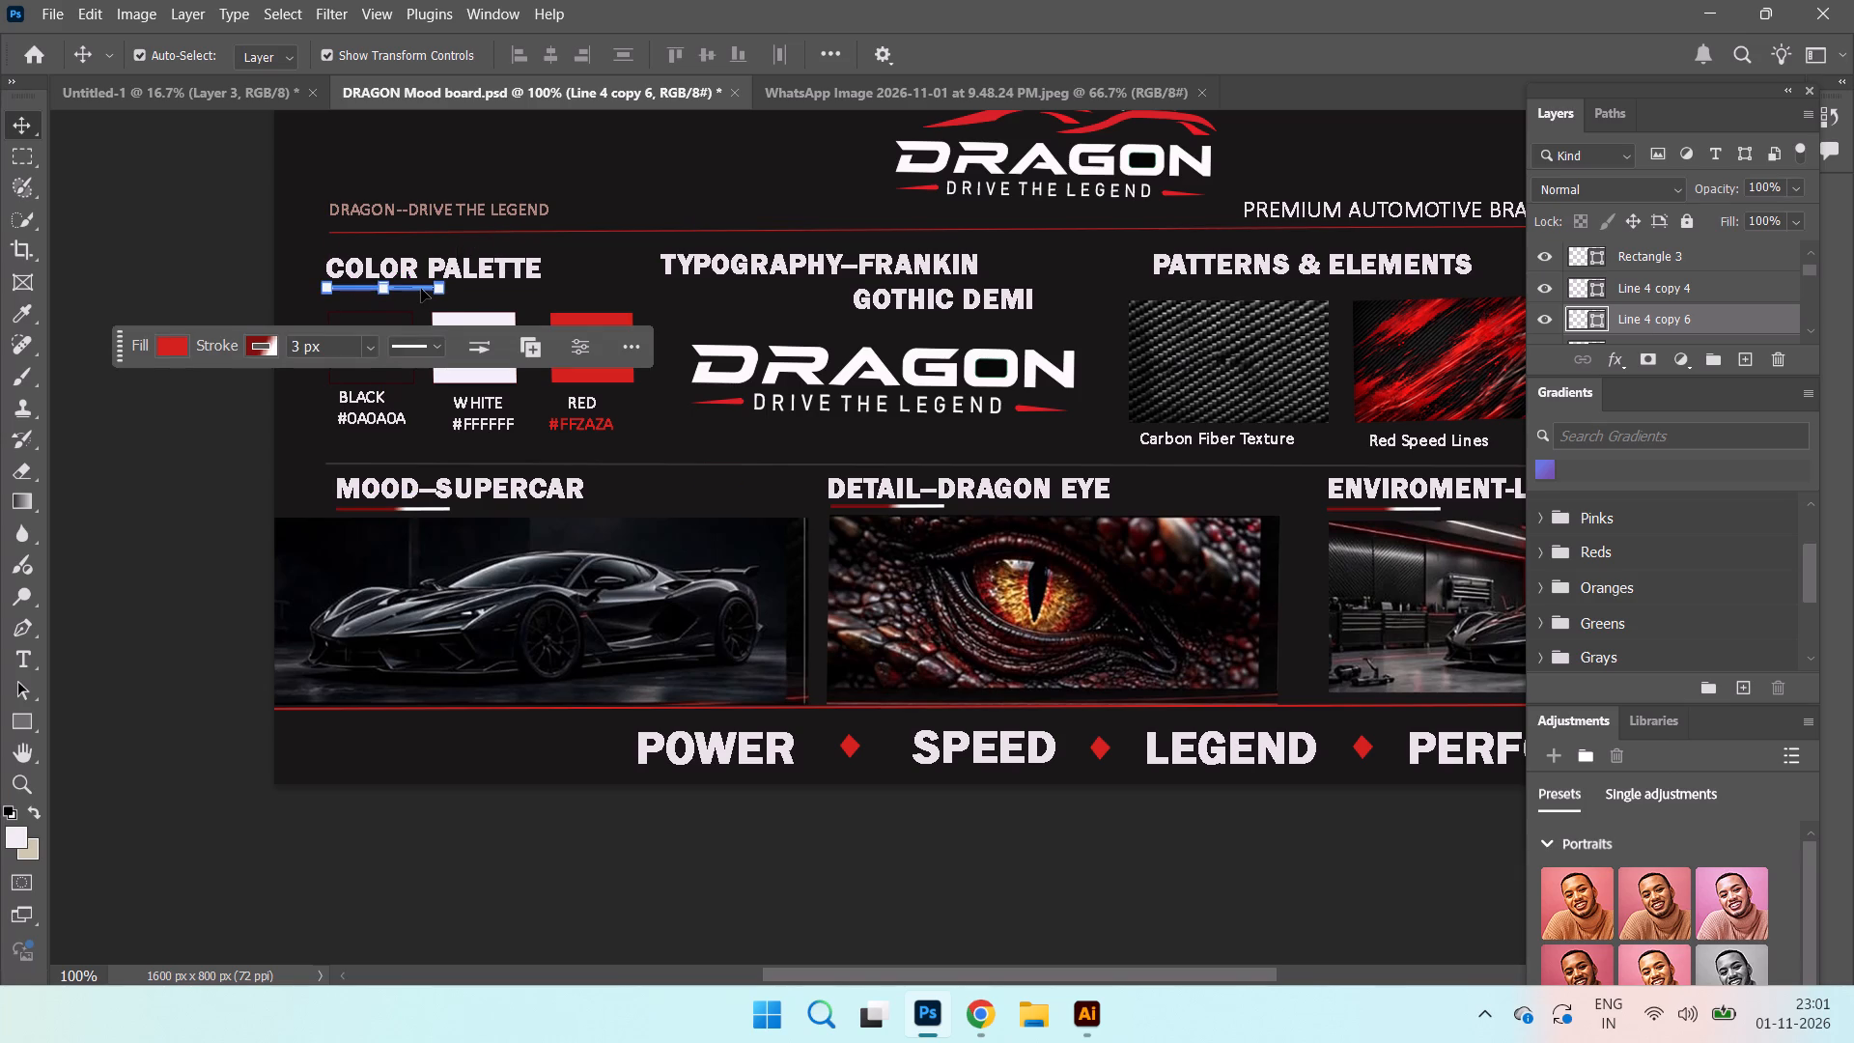
Copy the COLOR PALETTE underline to beneath the TYPOGRAPHY–FRANKIN heading line and scale it to 128.16%.
left_click_drag(421, 289, 835, 290, "alt")
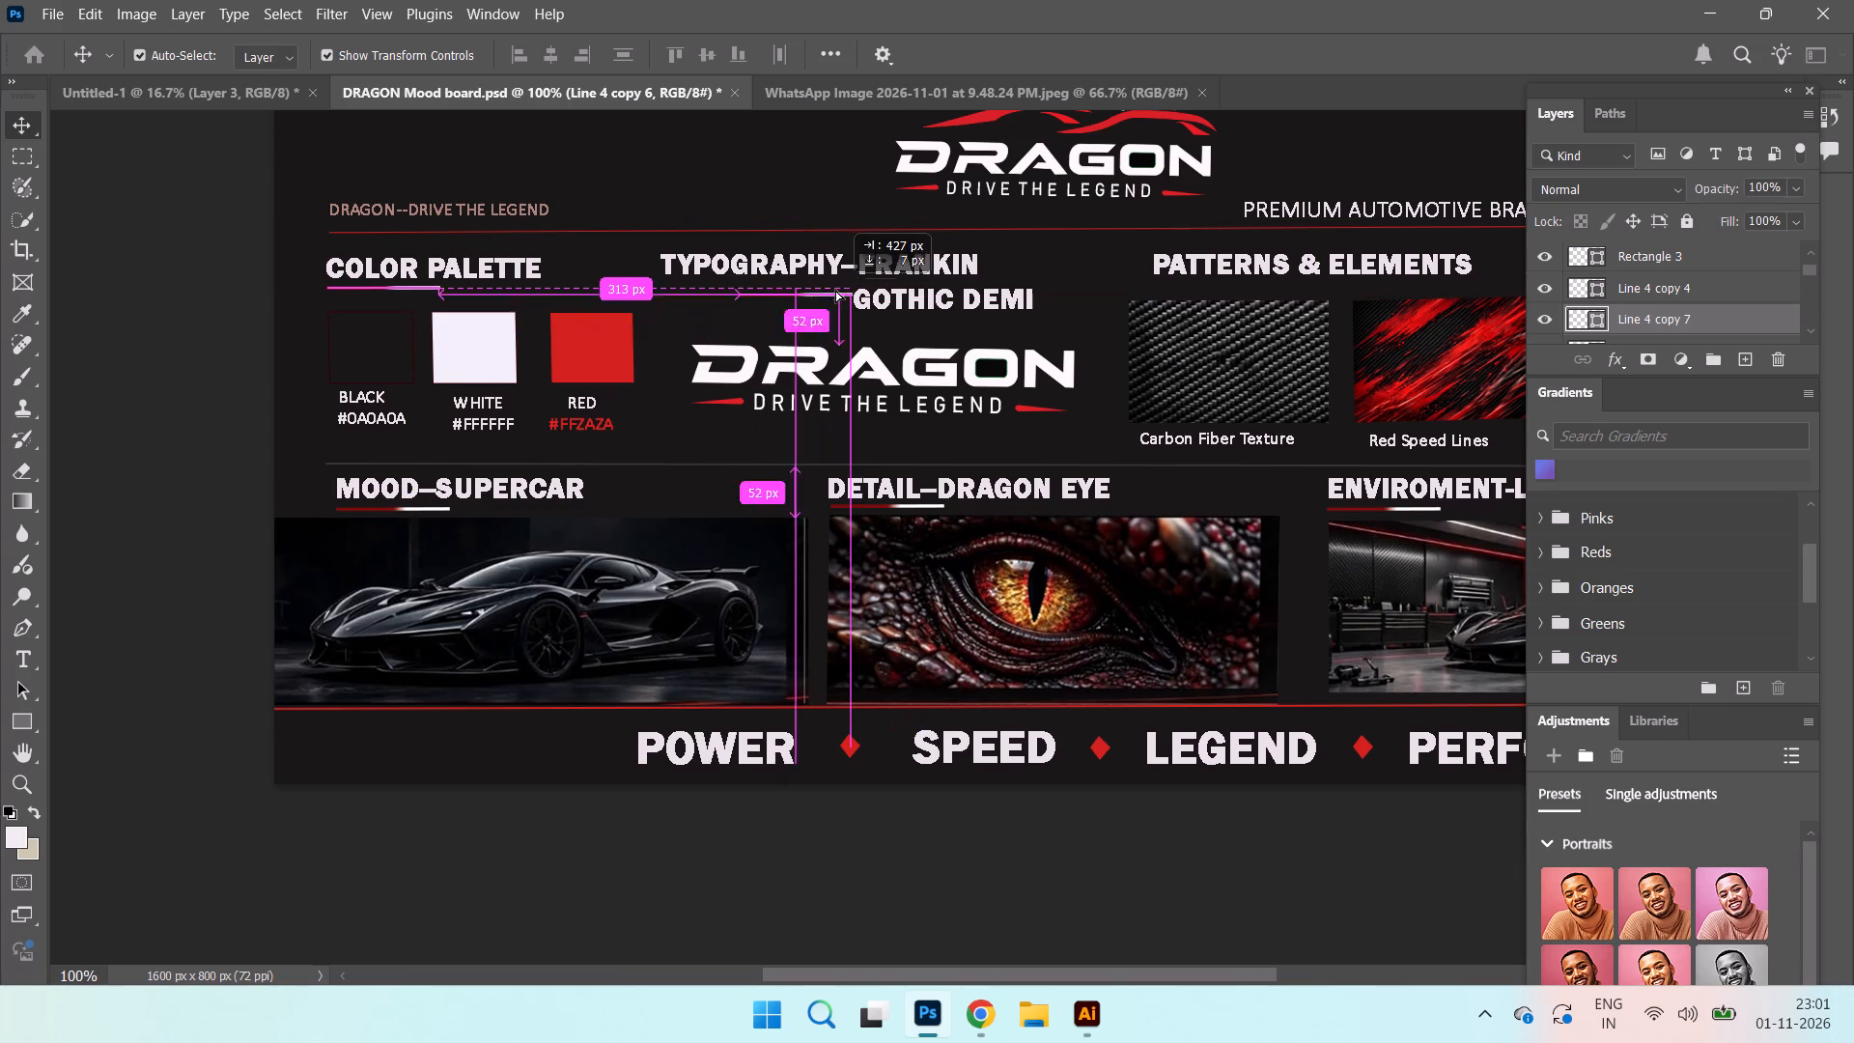
left_click_drag(835, 290, 828, 286, "alt")
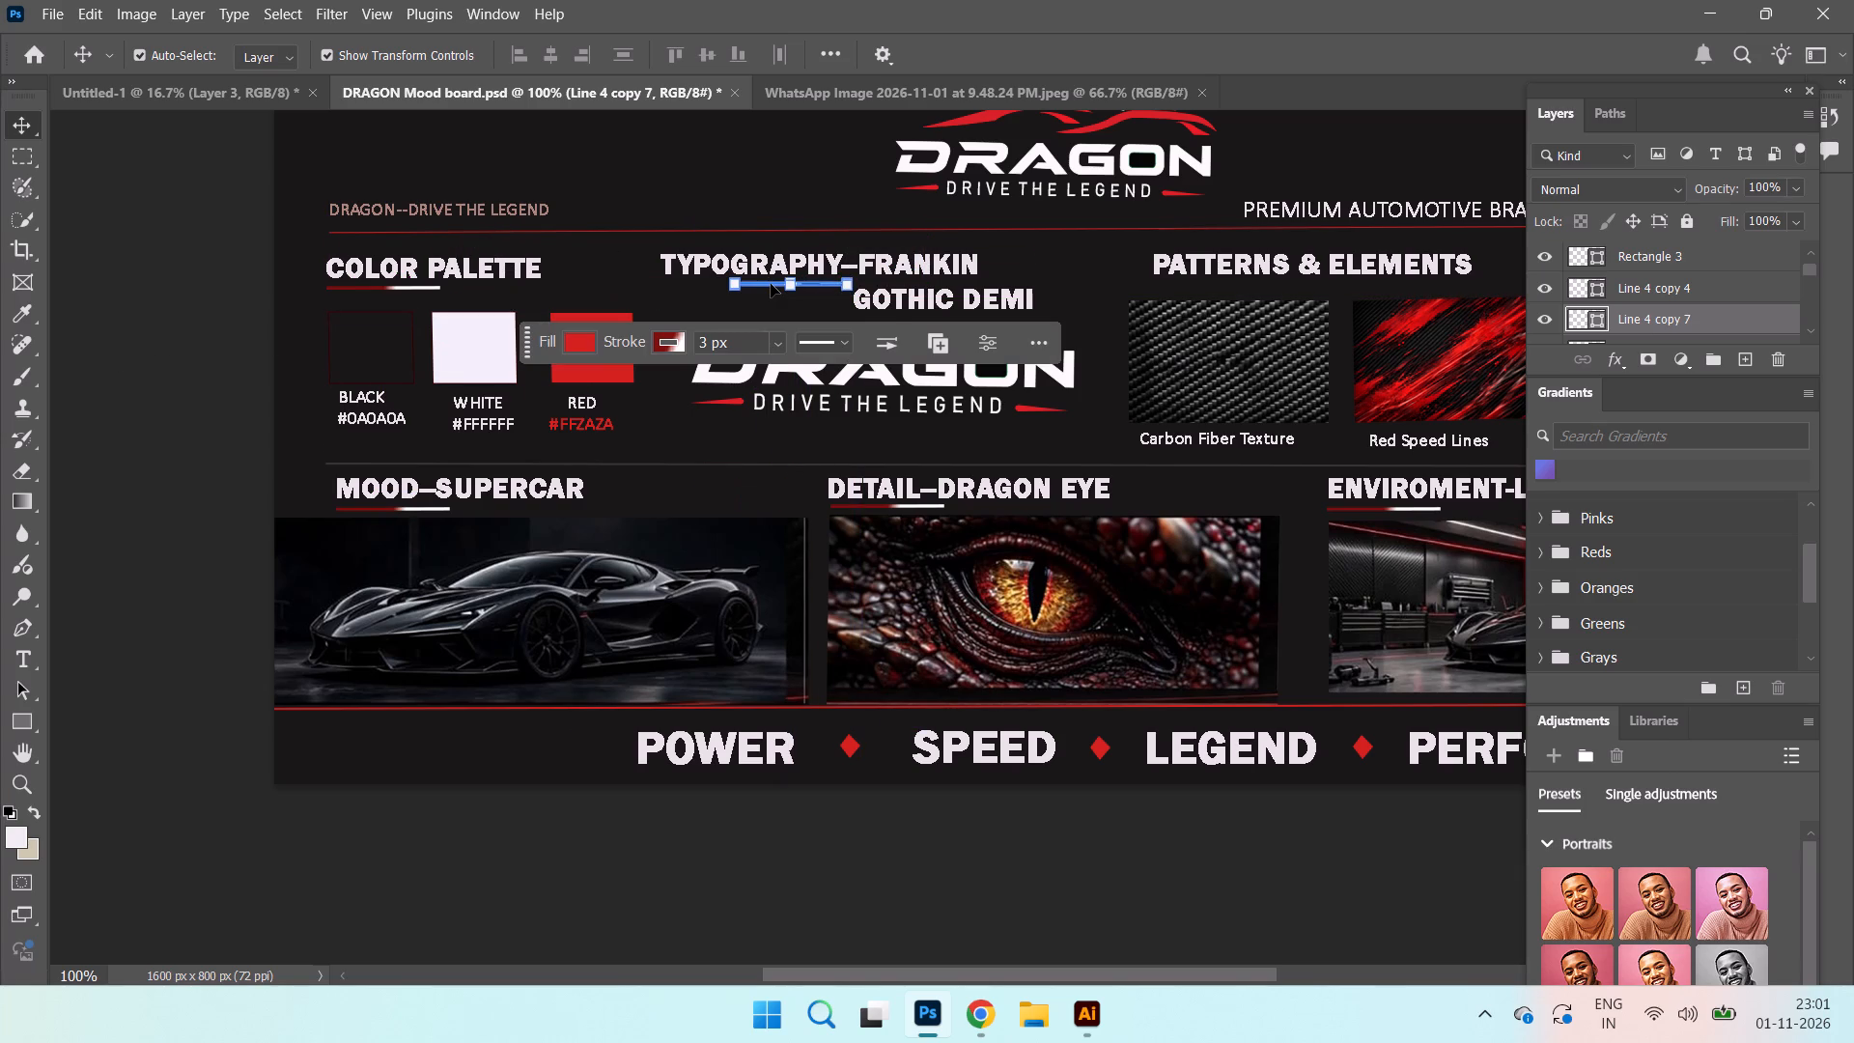
left_click_drag(771, 282, 717, 282)
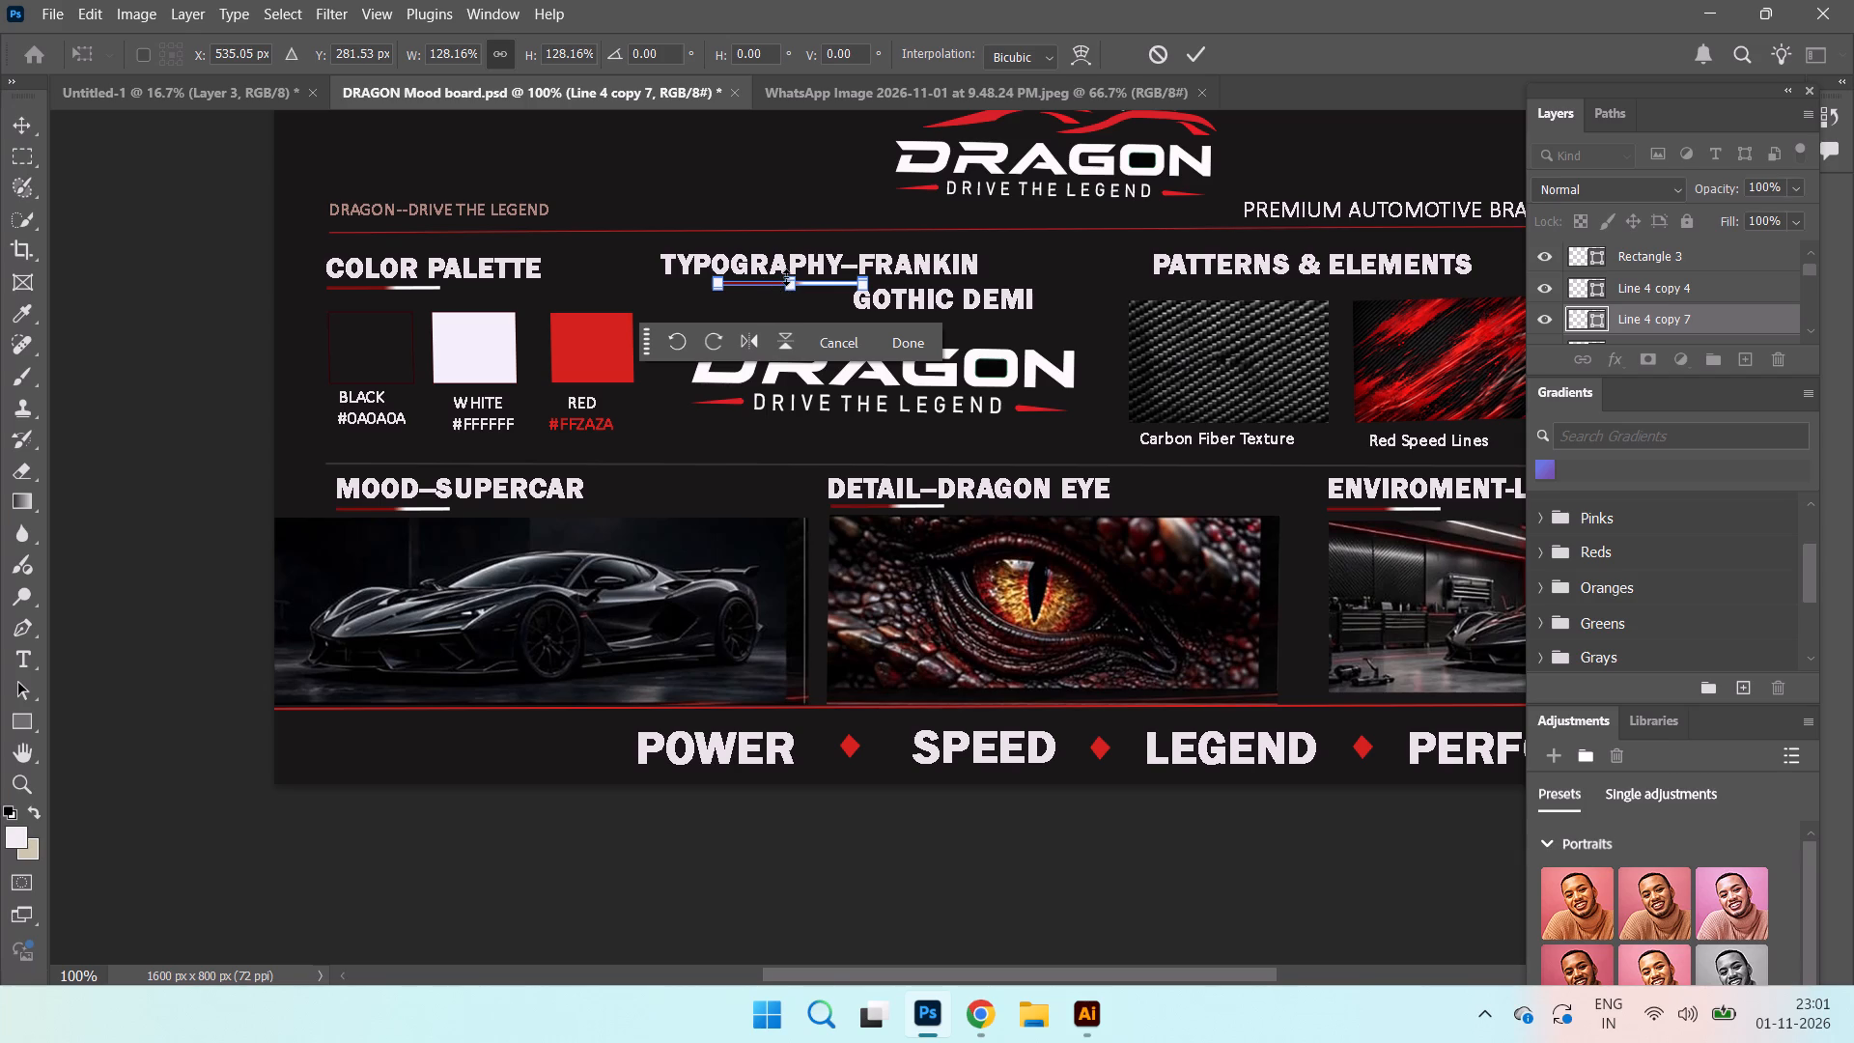
left_click(913, 341)
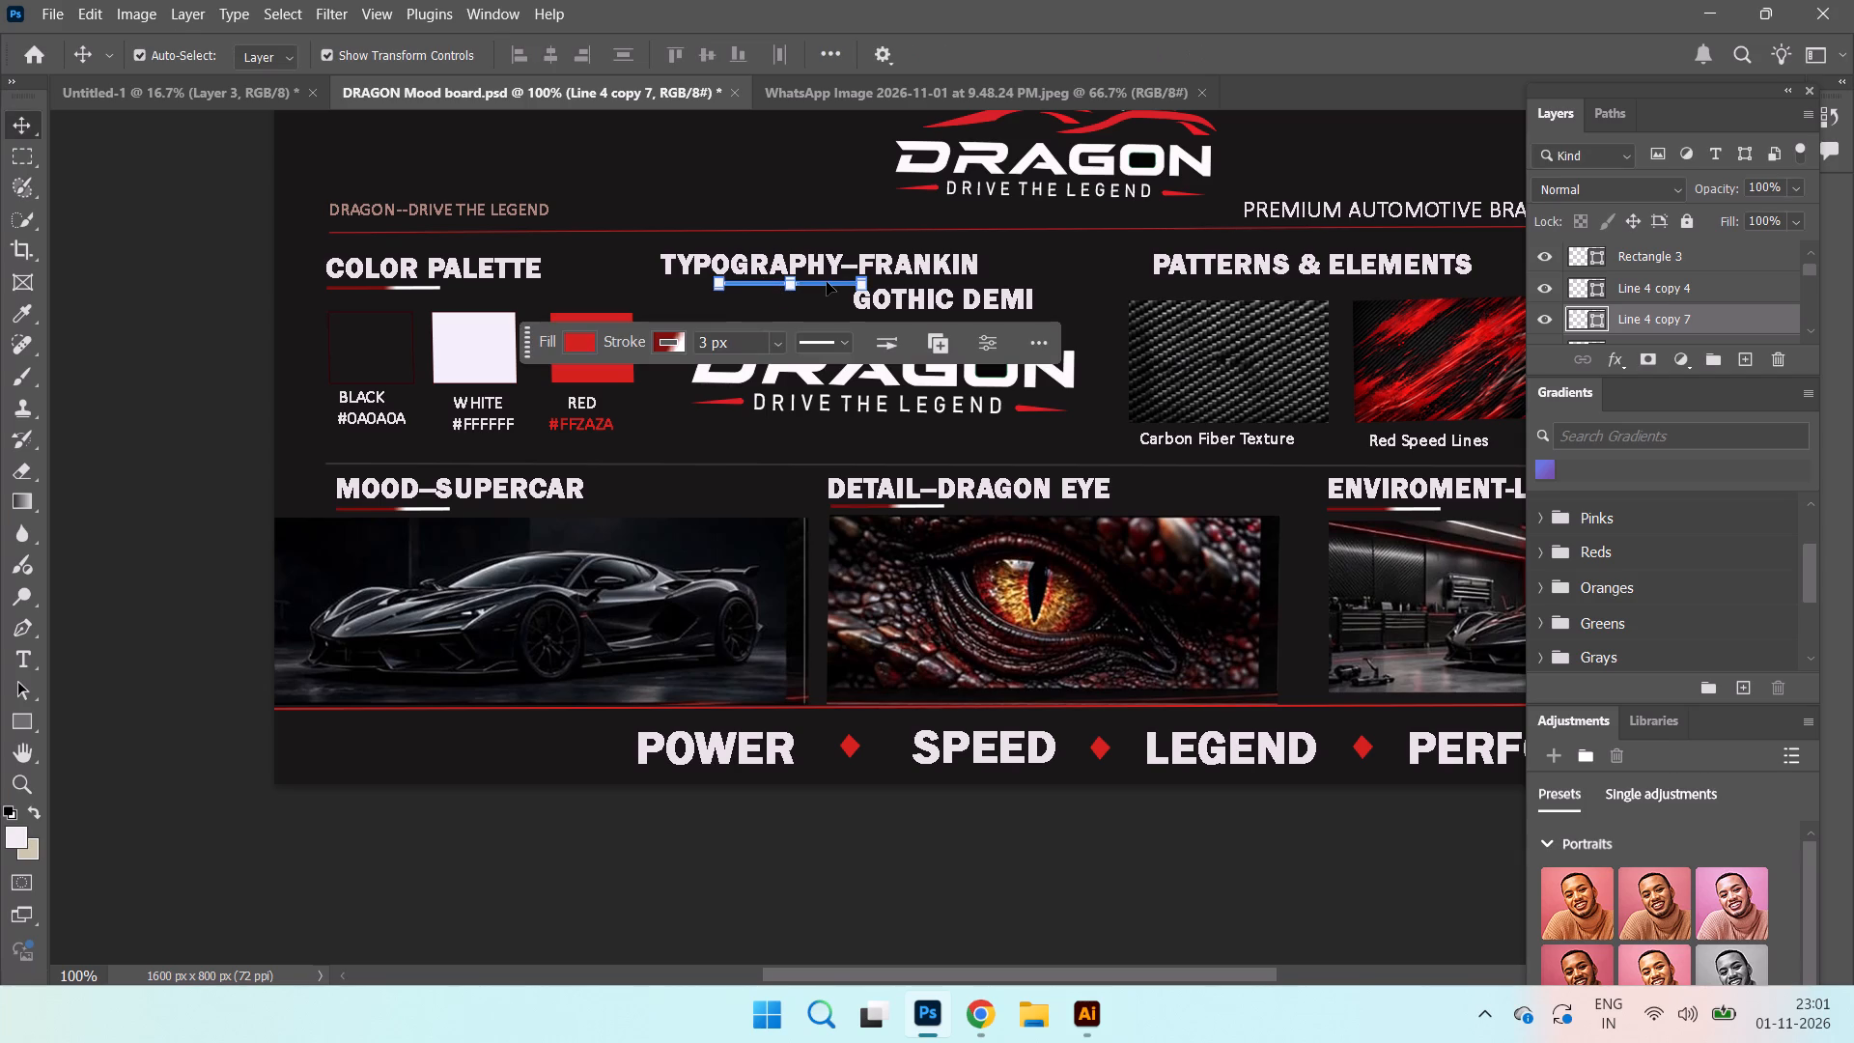
Shift the TYPOGRAPHY–FRANKIN GOTHIC DEMI heading right to start near the left edge of the DRAGON logo below, and nudge it up.
left_click_drag(827, 282, 835, 285)
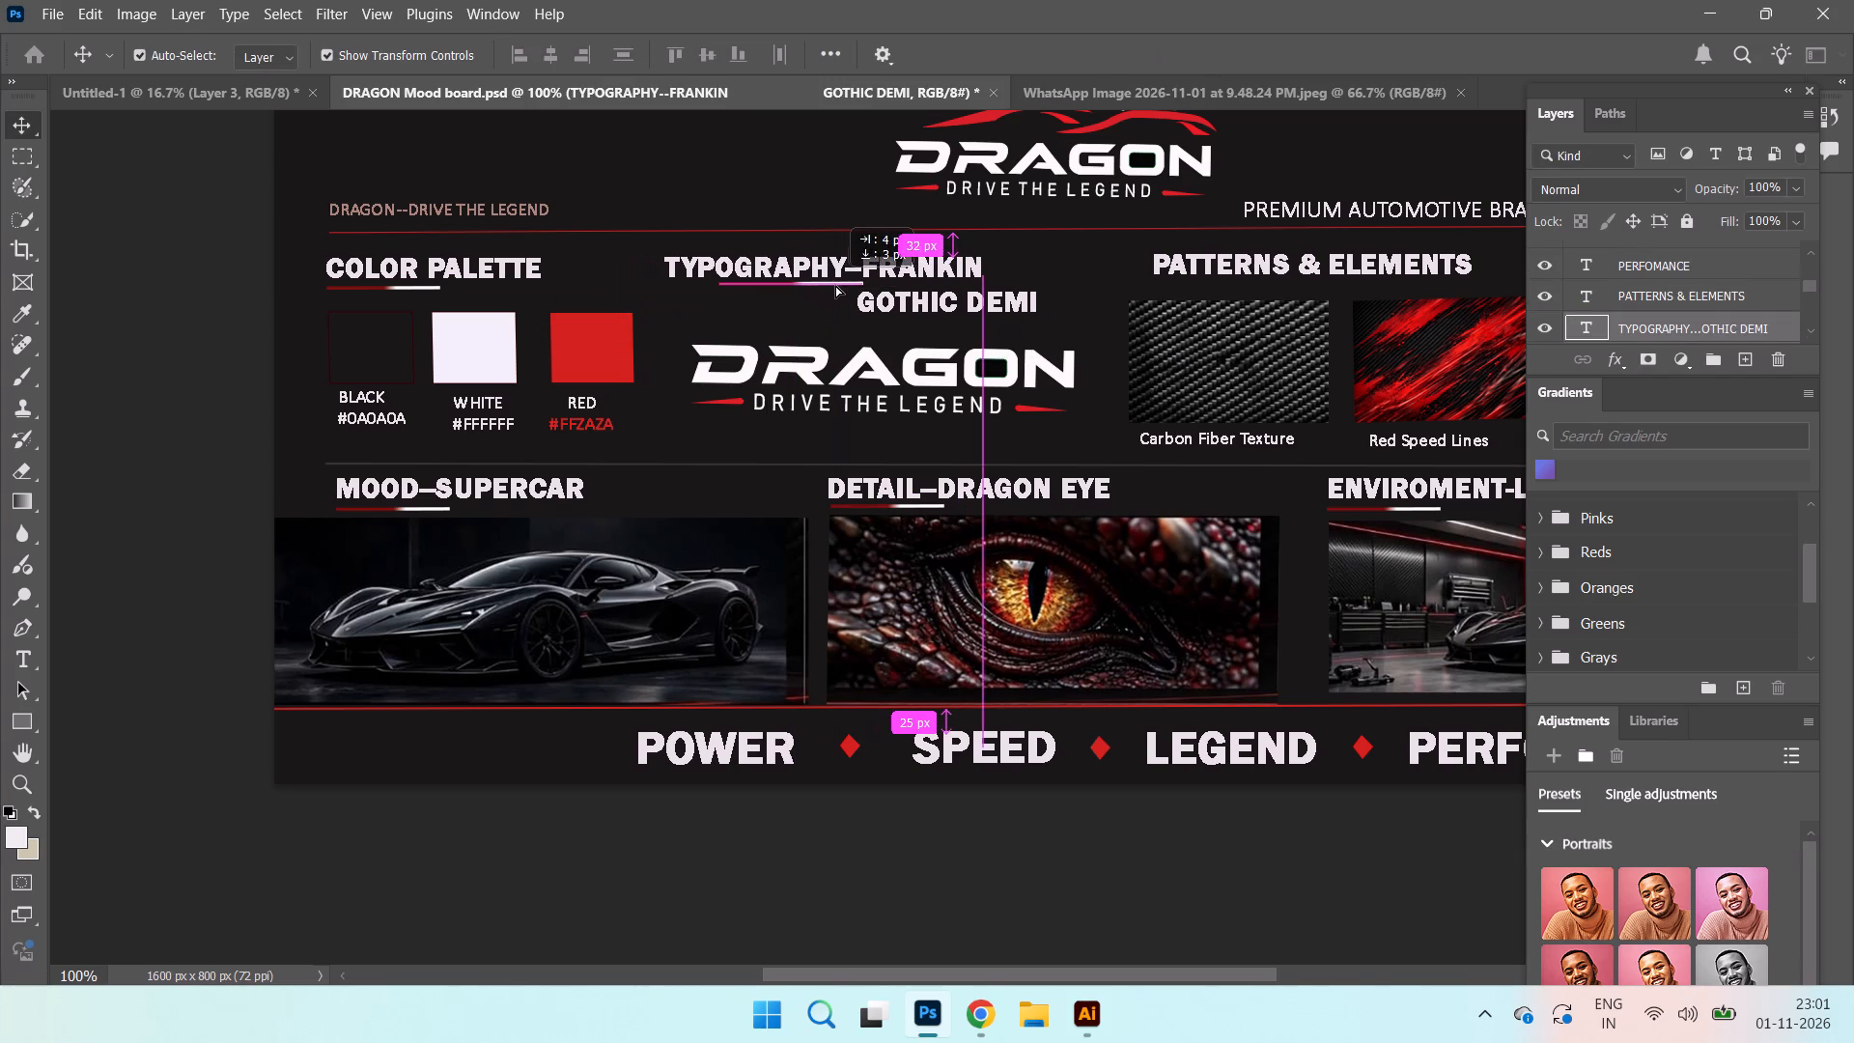
left_click_drag(835, 285, 851, 285)
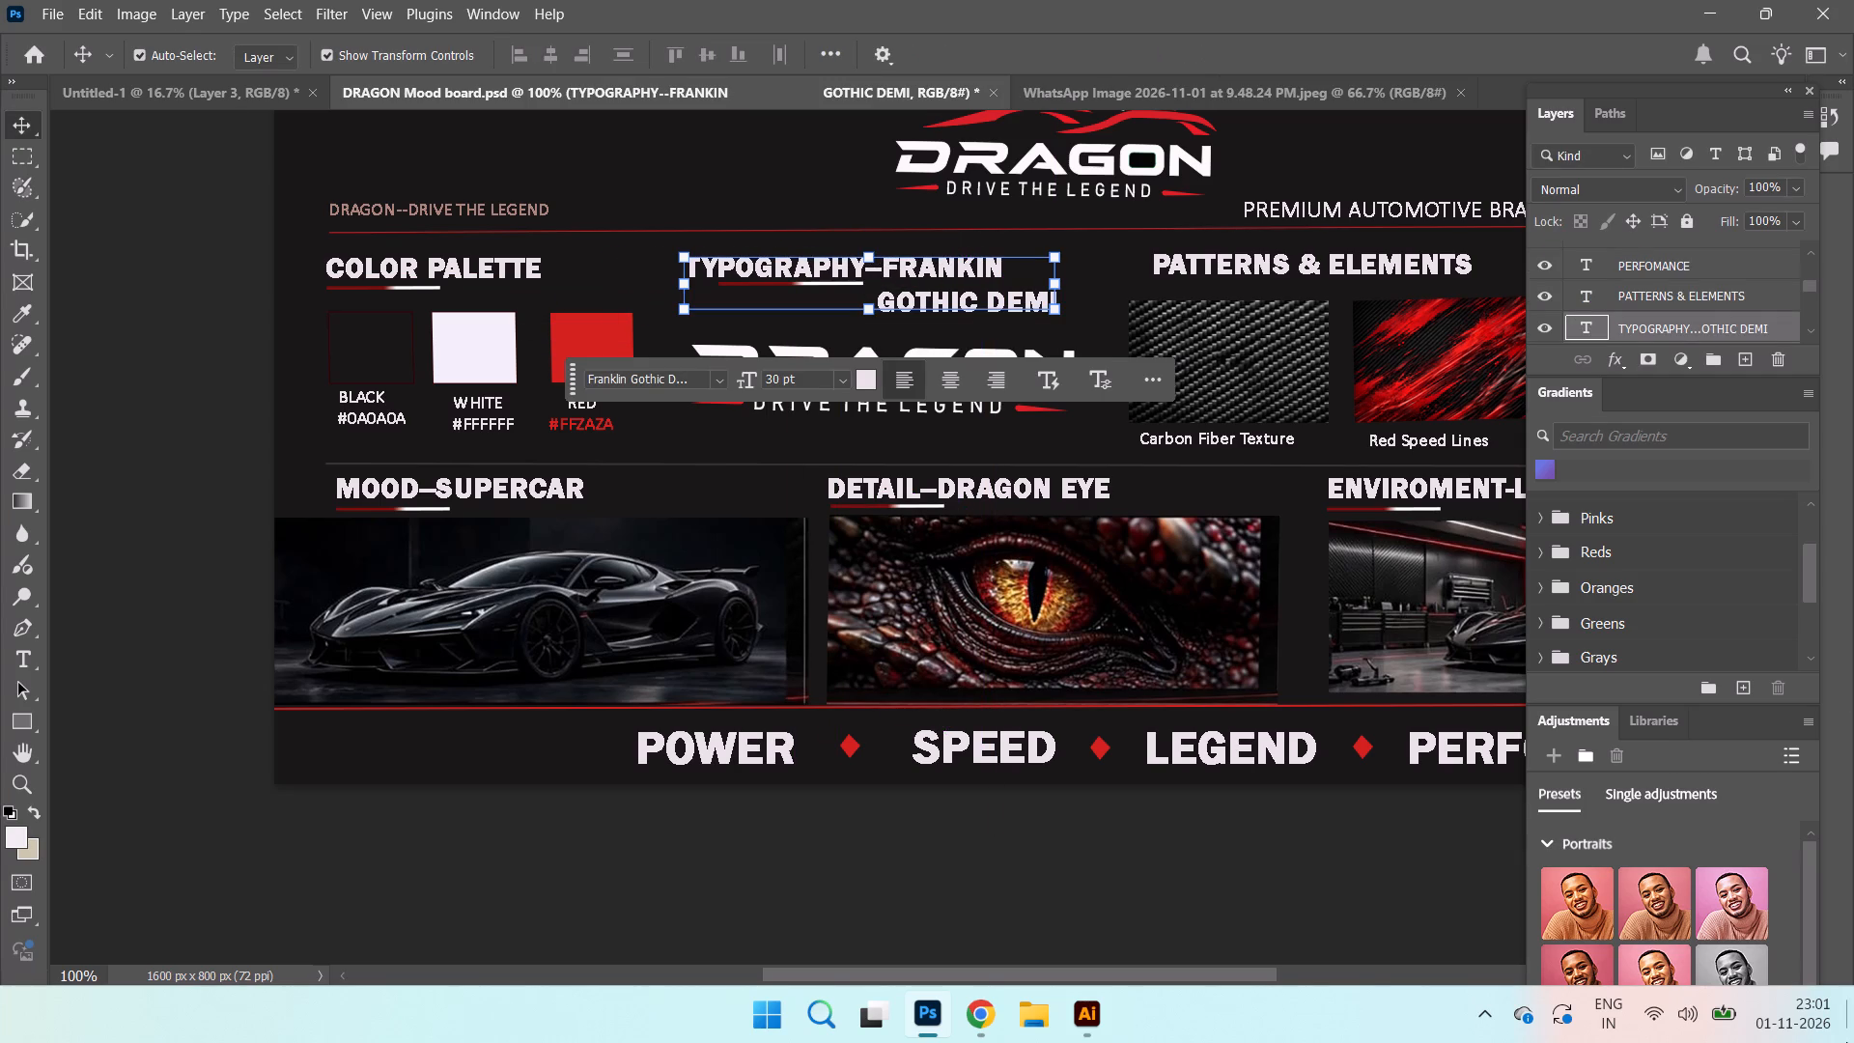
key("Up")
key("Up")
key("Up")
key("Up")
key("Up")
key("Up")
key("Up")
key("Up")
key("Up")
key("Up")
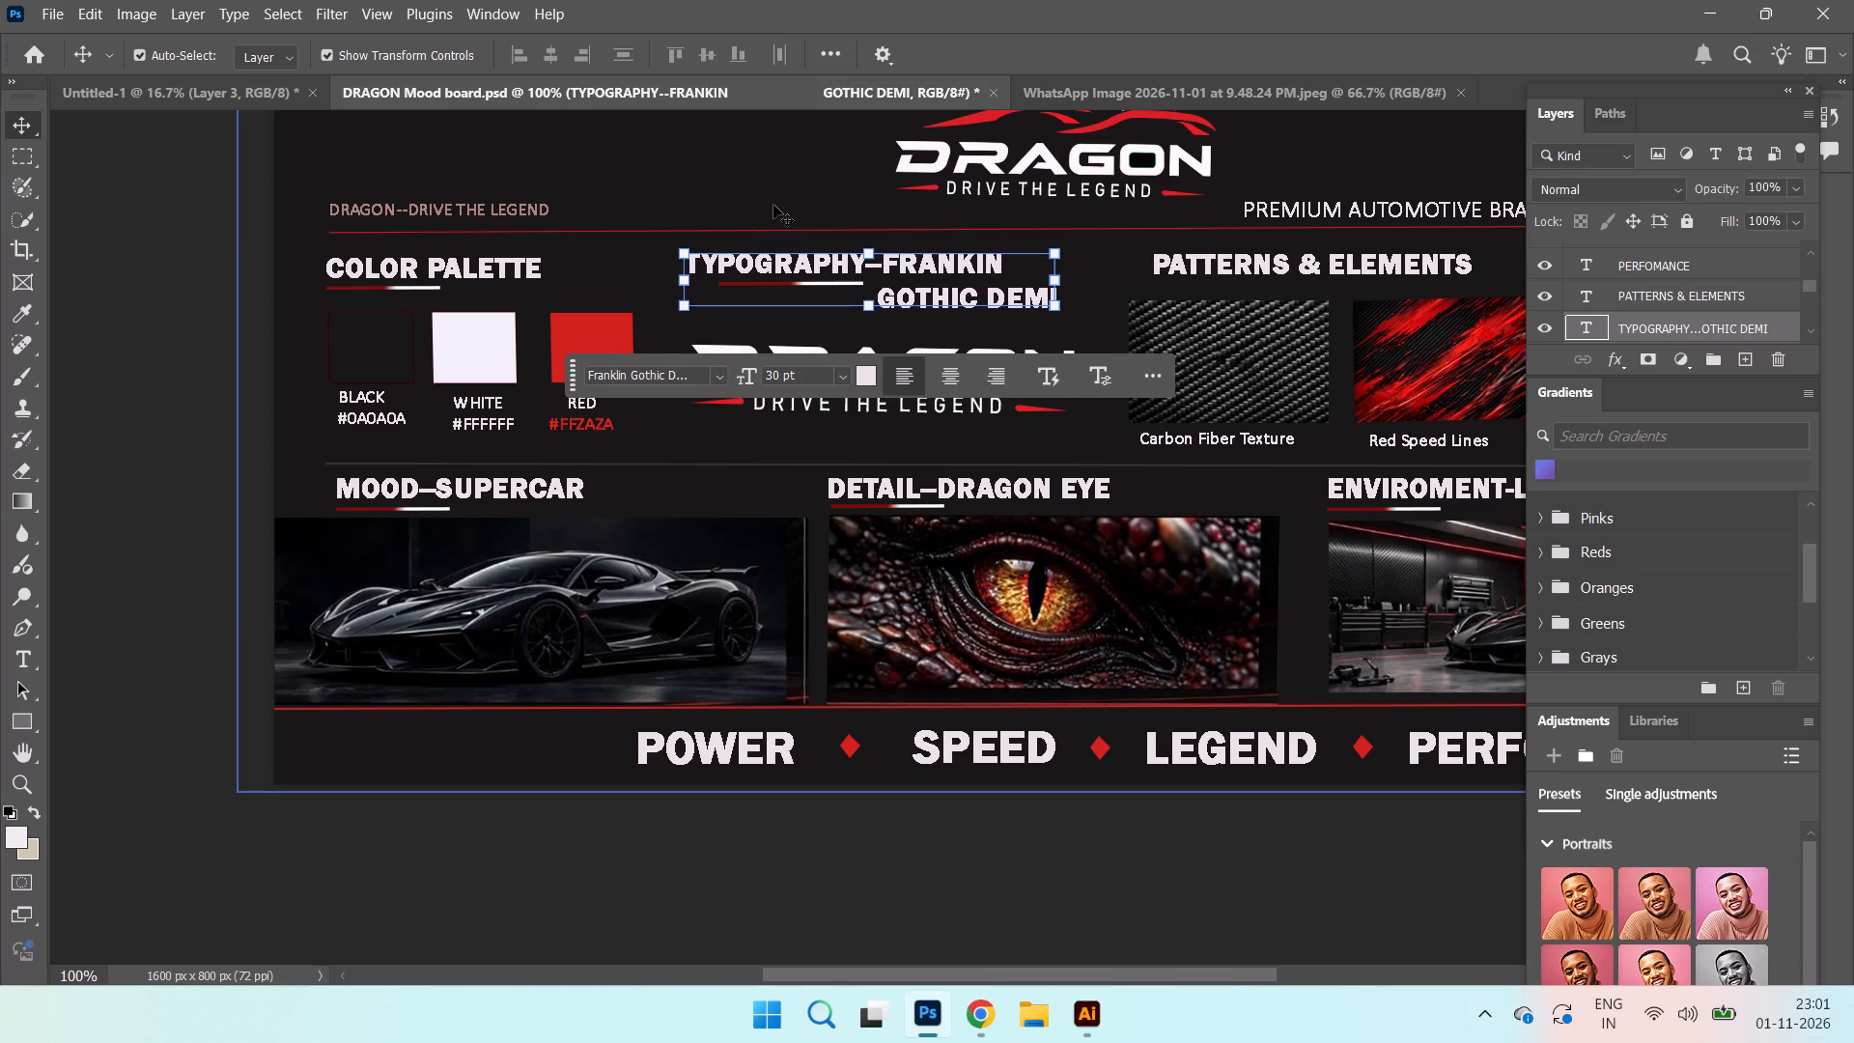
left_click(773, 205)
Move the TYPOGRAPHY–FRANKIN underline left so it starts beneath the first letter of the heading.
left_click(798, 283)
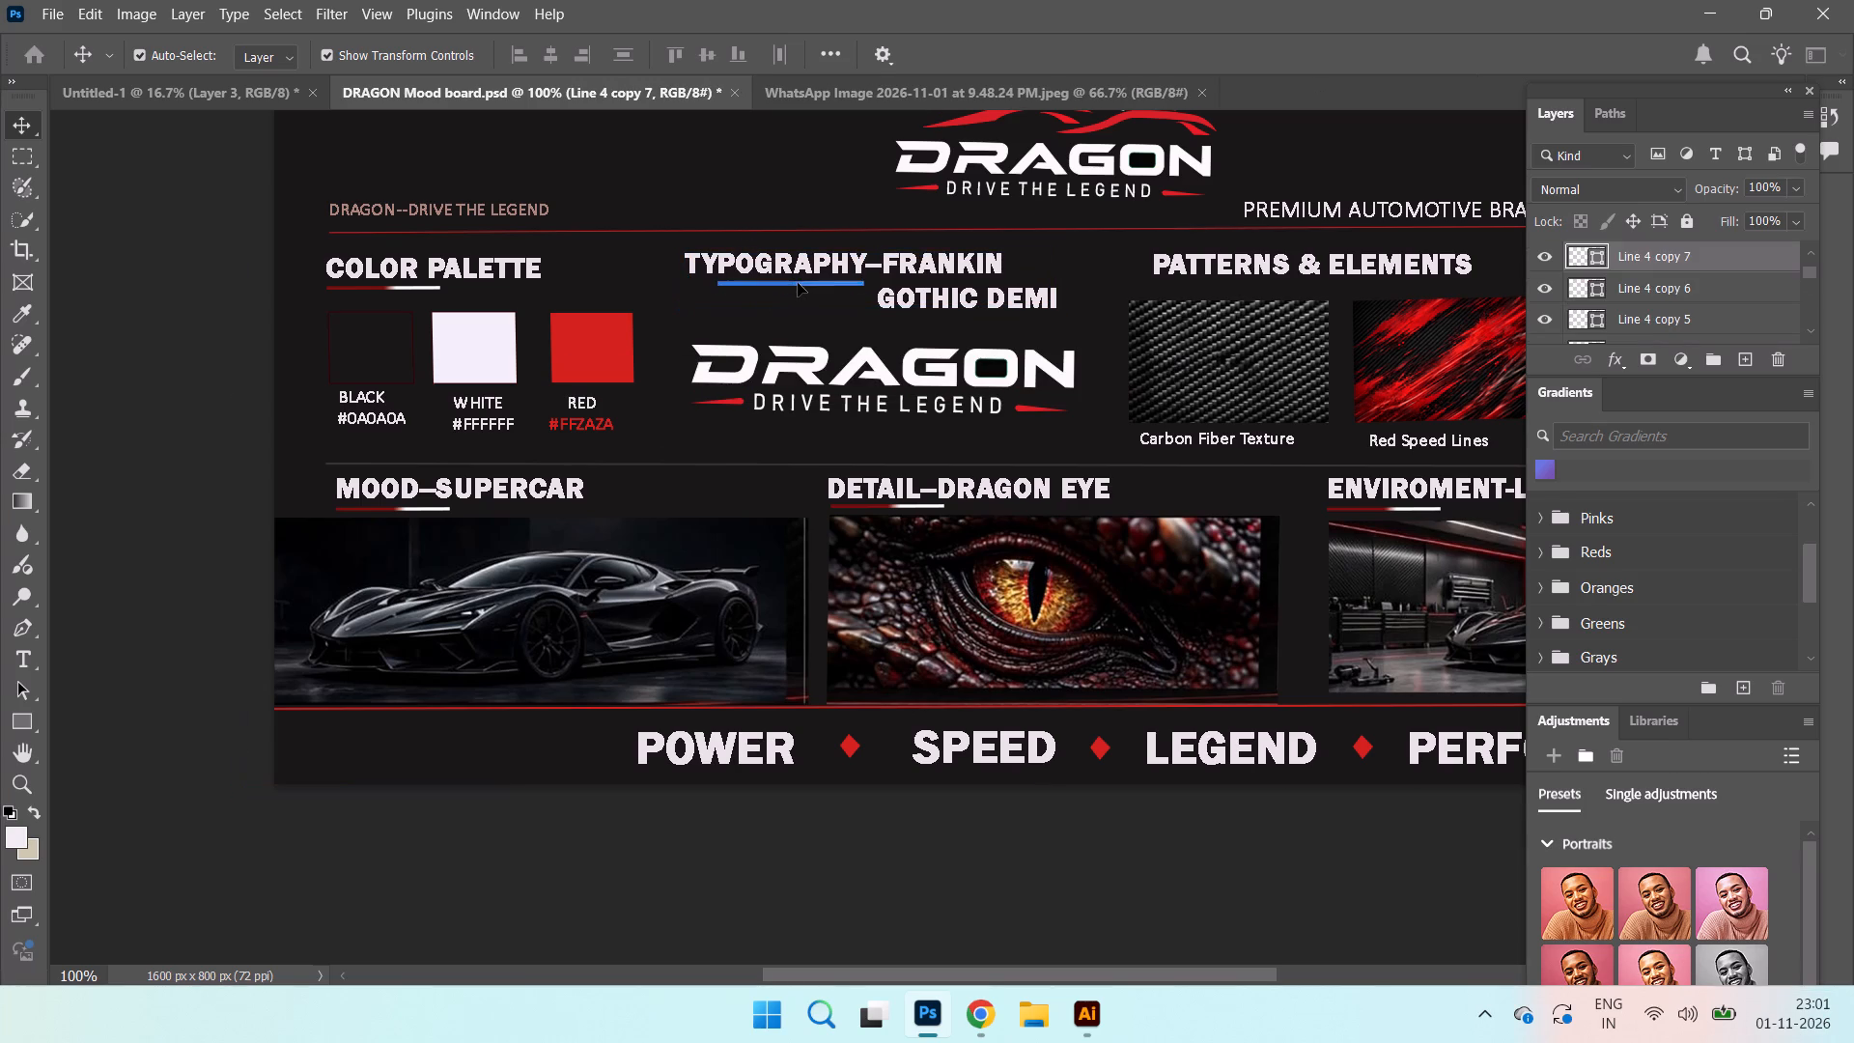
left_click_drag(798, 283, 770, 282)
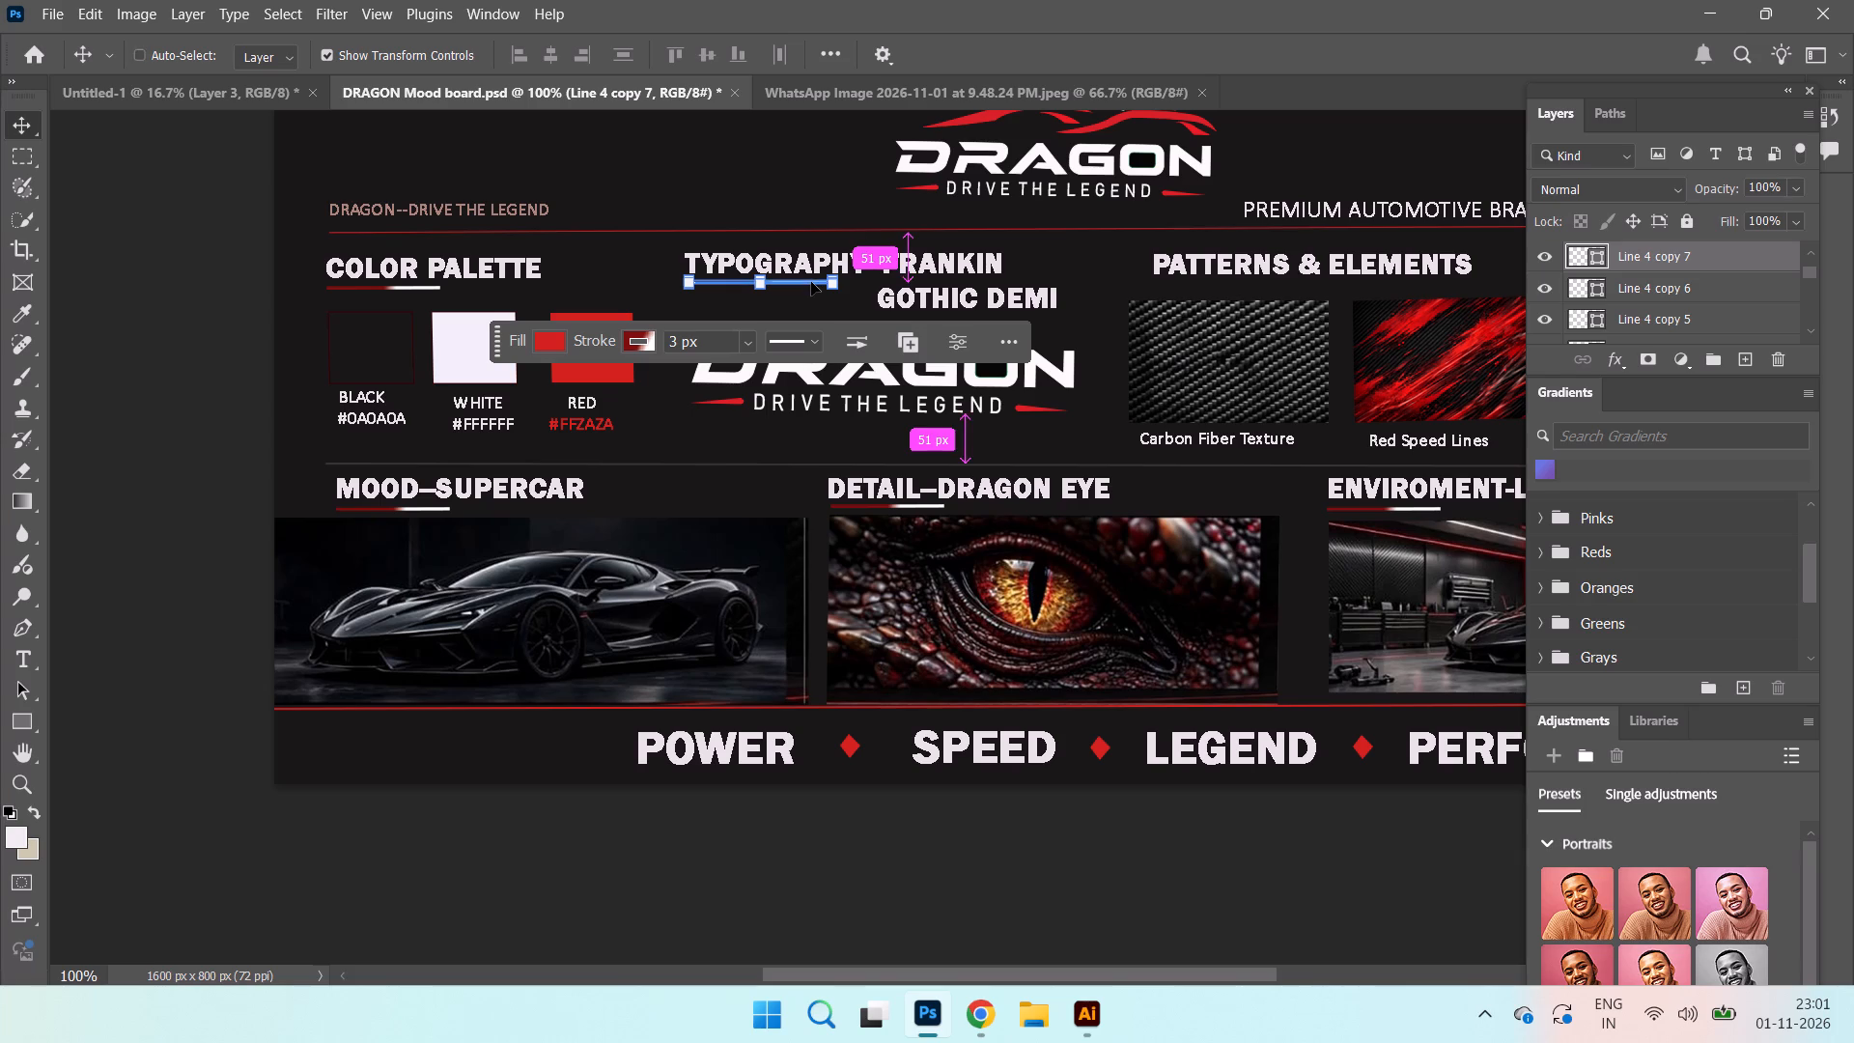
Duplicate the TYPOGRAPHY–FRANKIN underline and place the copy beneath the start of the PATTERNS & ELEMENTS heading.
left_click_drag(811, 282, 1282, 285, "ctrl+alt")
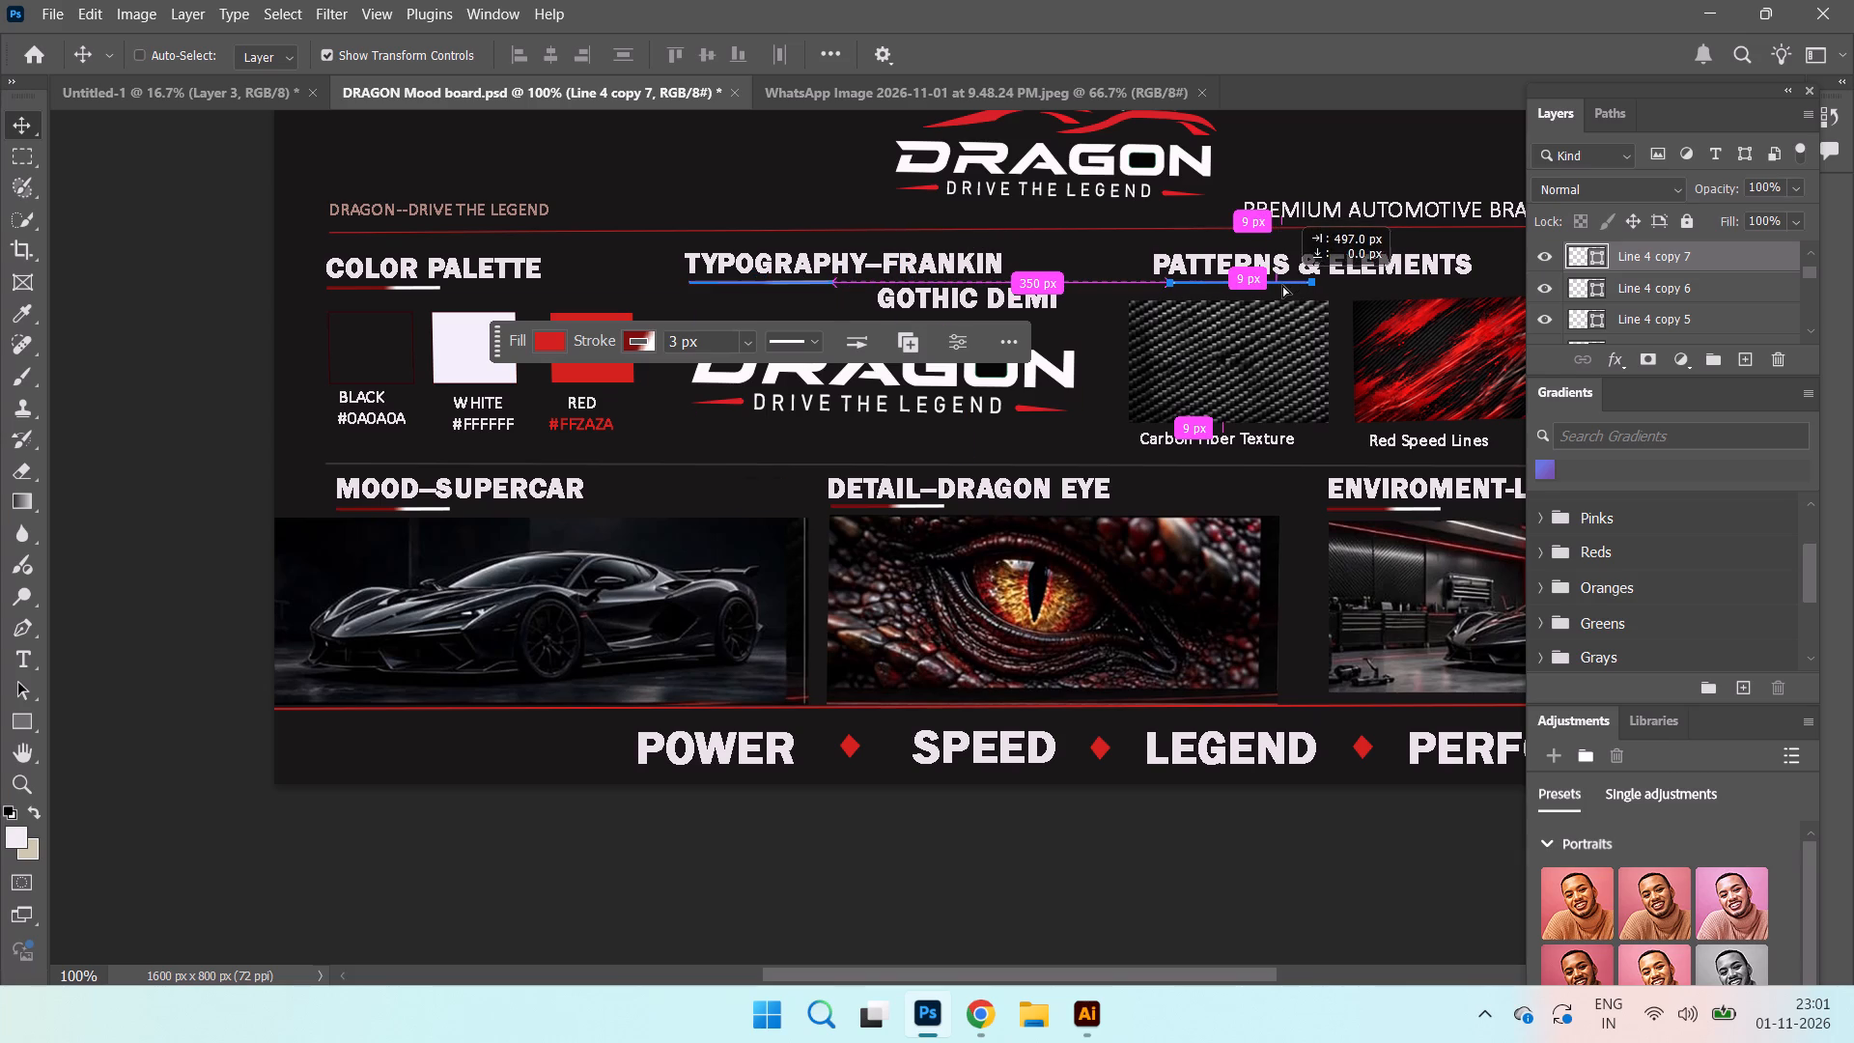
left_click_drag(1282, 285, 1282, 283, "ctrl+alt")
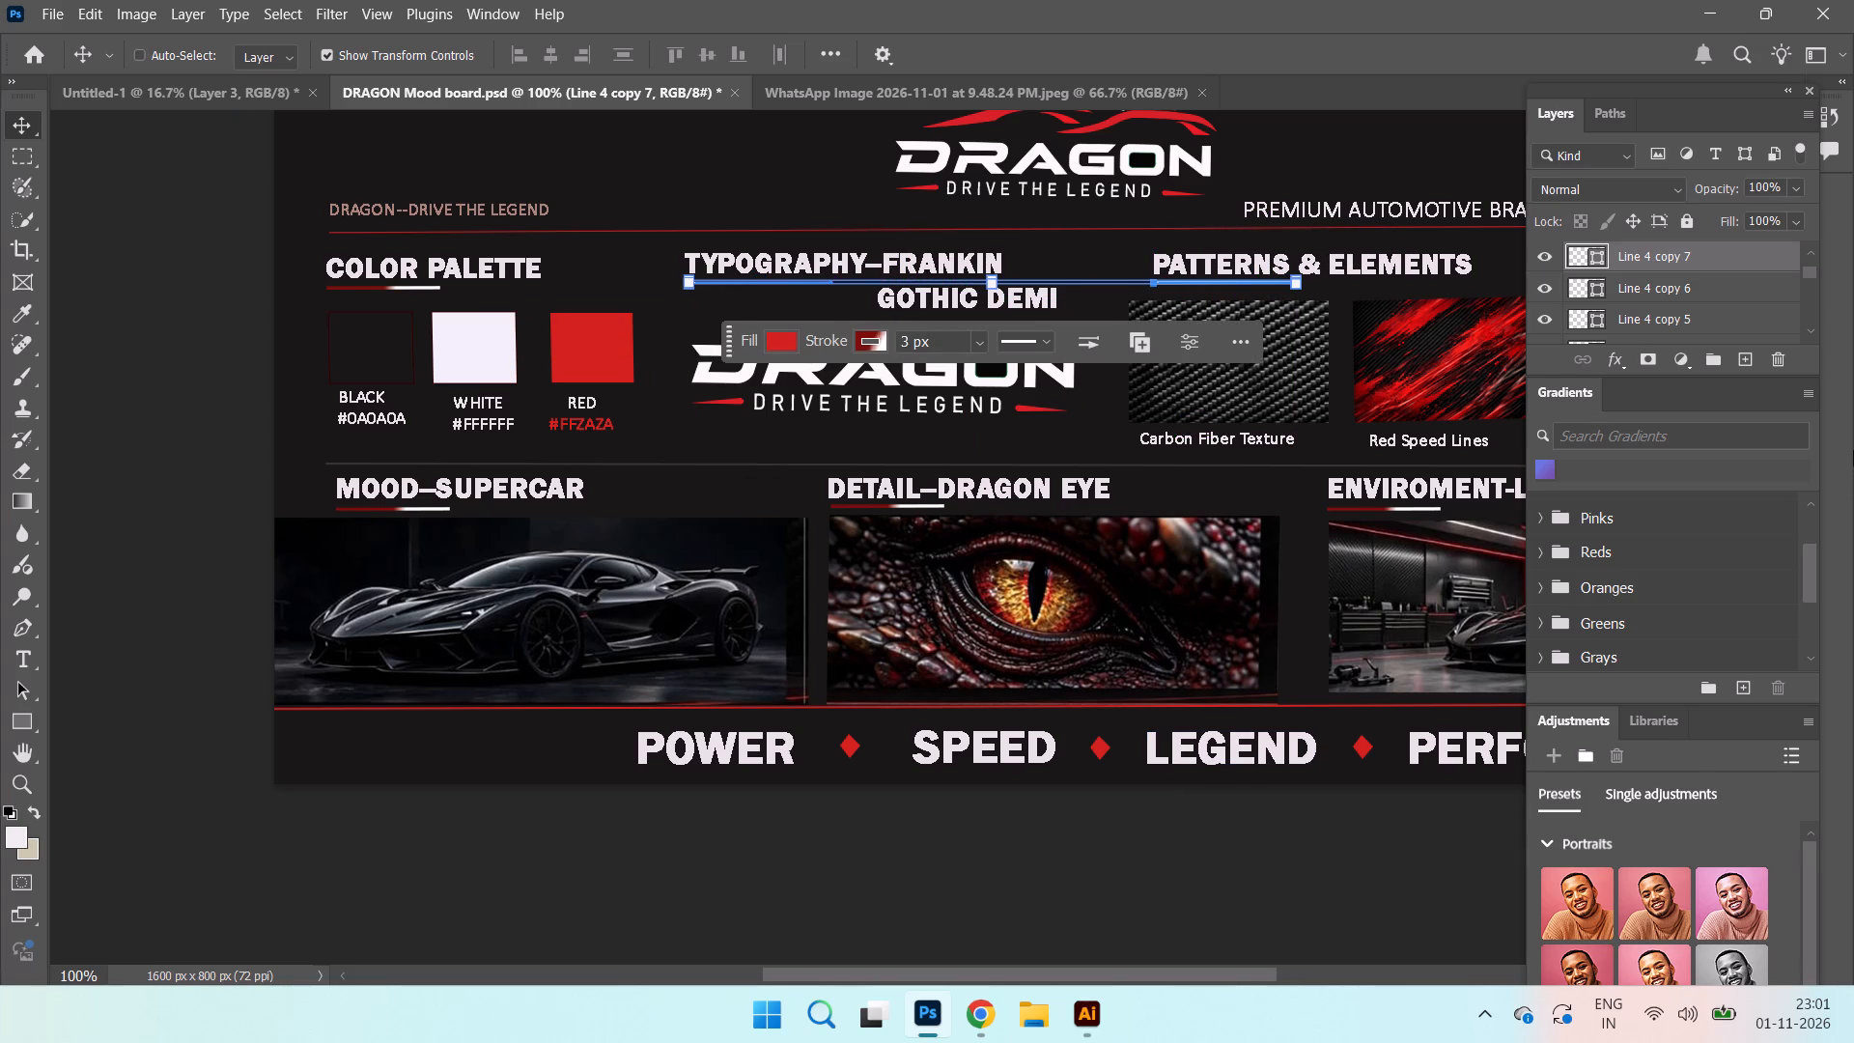
Nudge the small red dot between BOARD and 2024 in the premium automotive tagline slightly right, closer to 2024.
key("ctrl+minus")
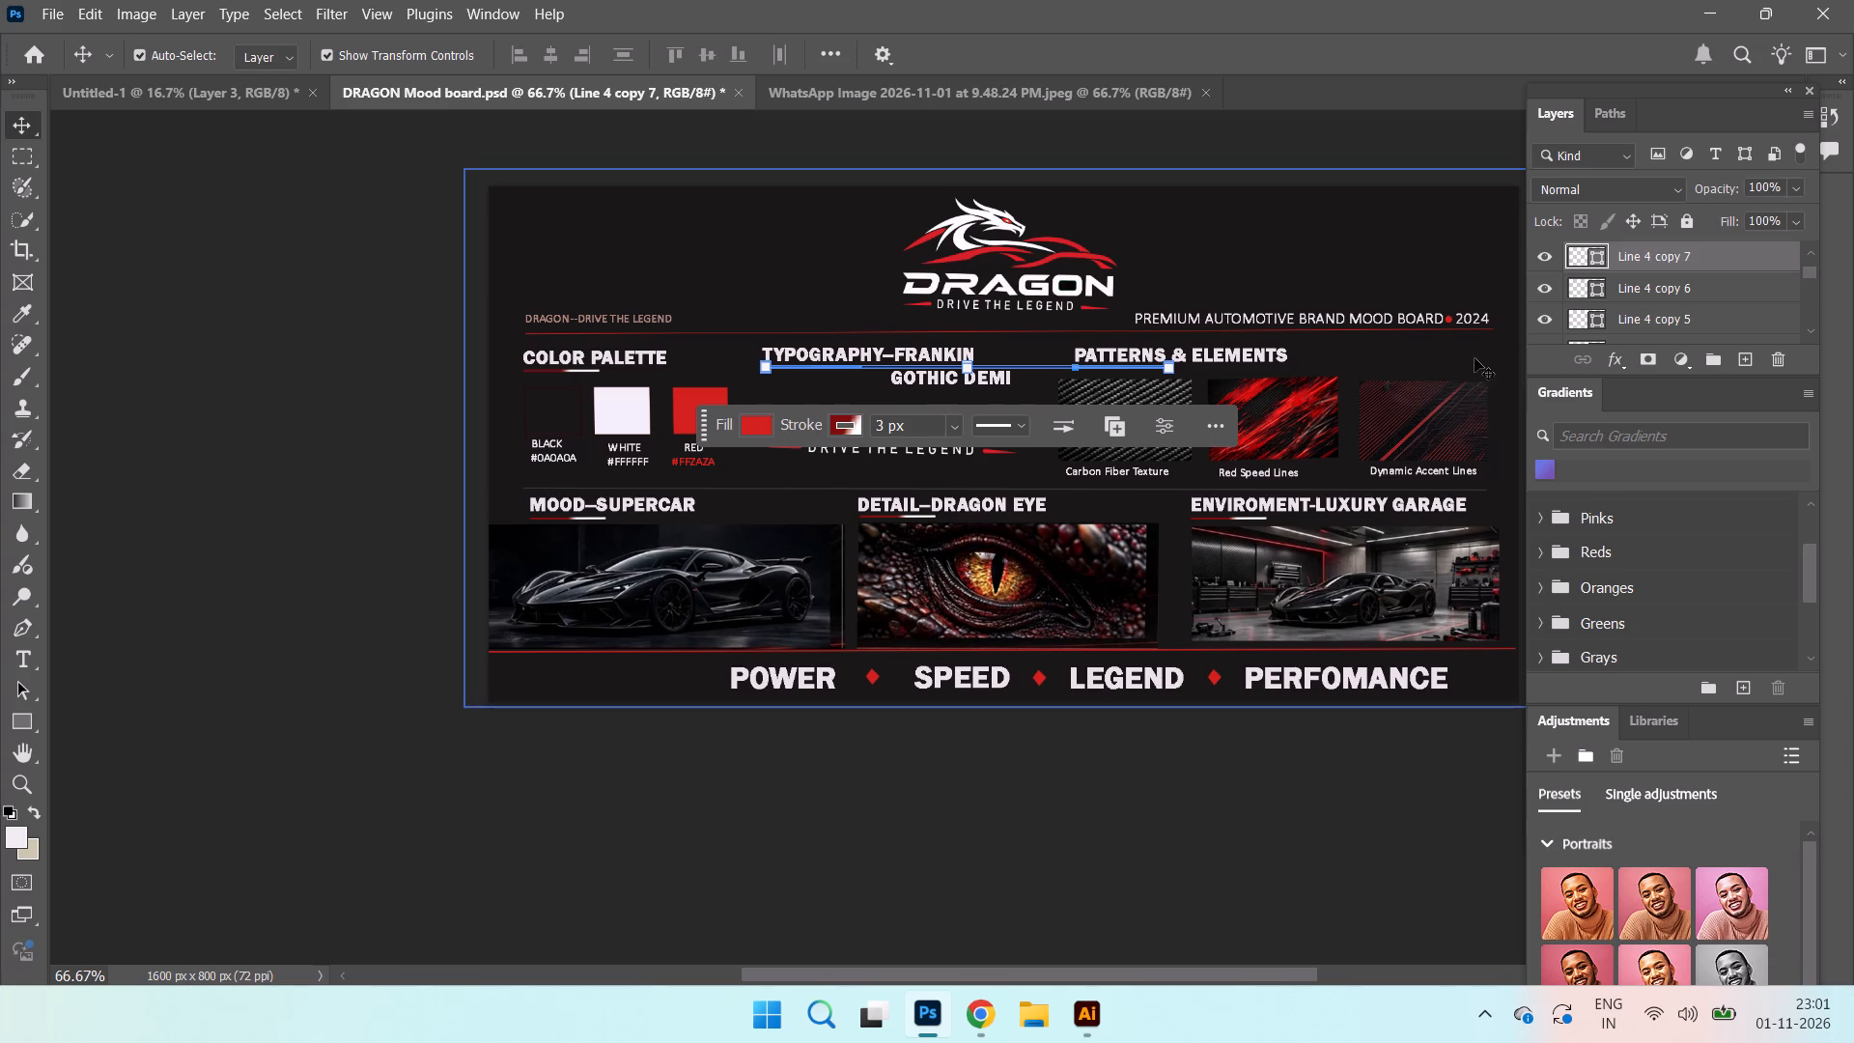
left_click(1373, 317)
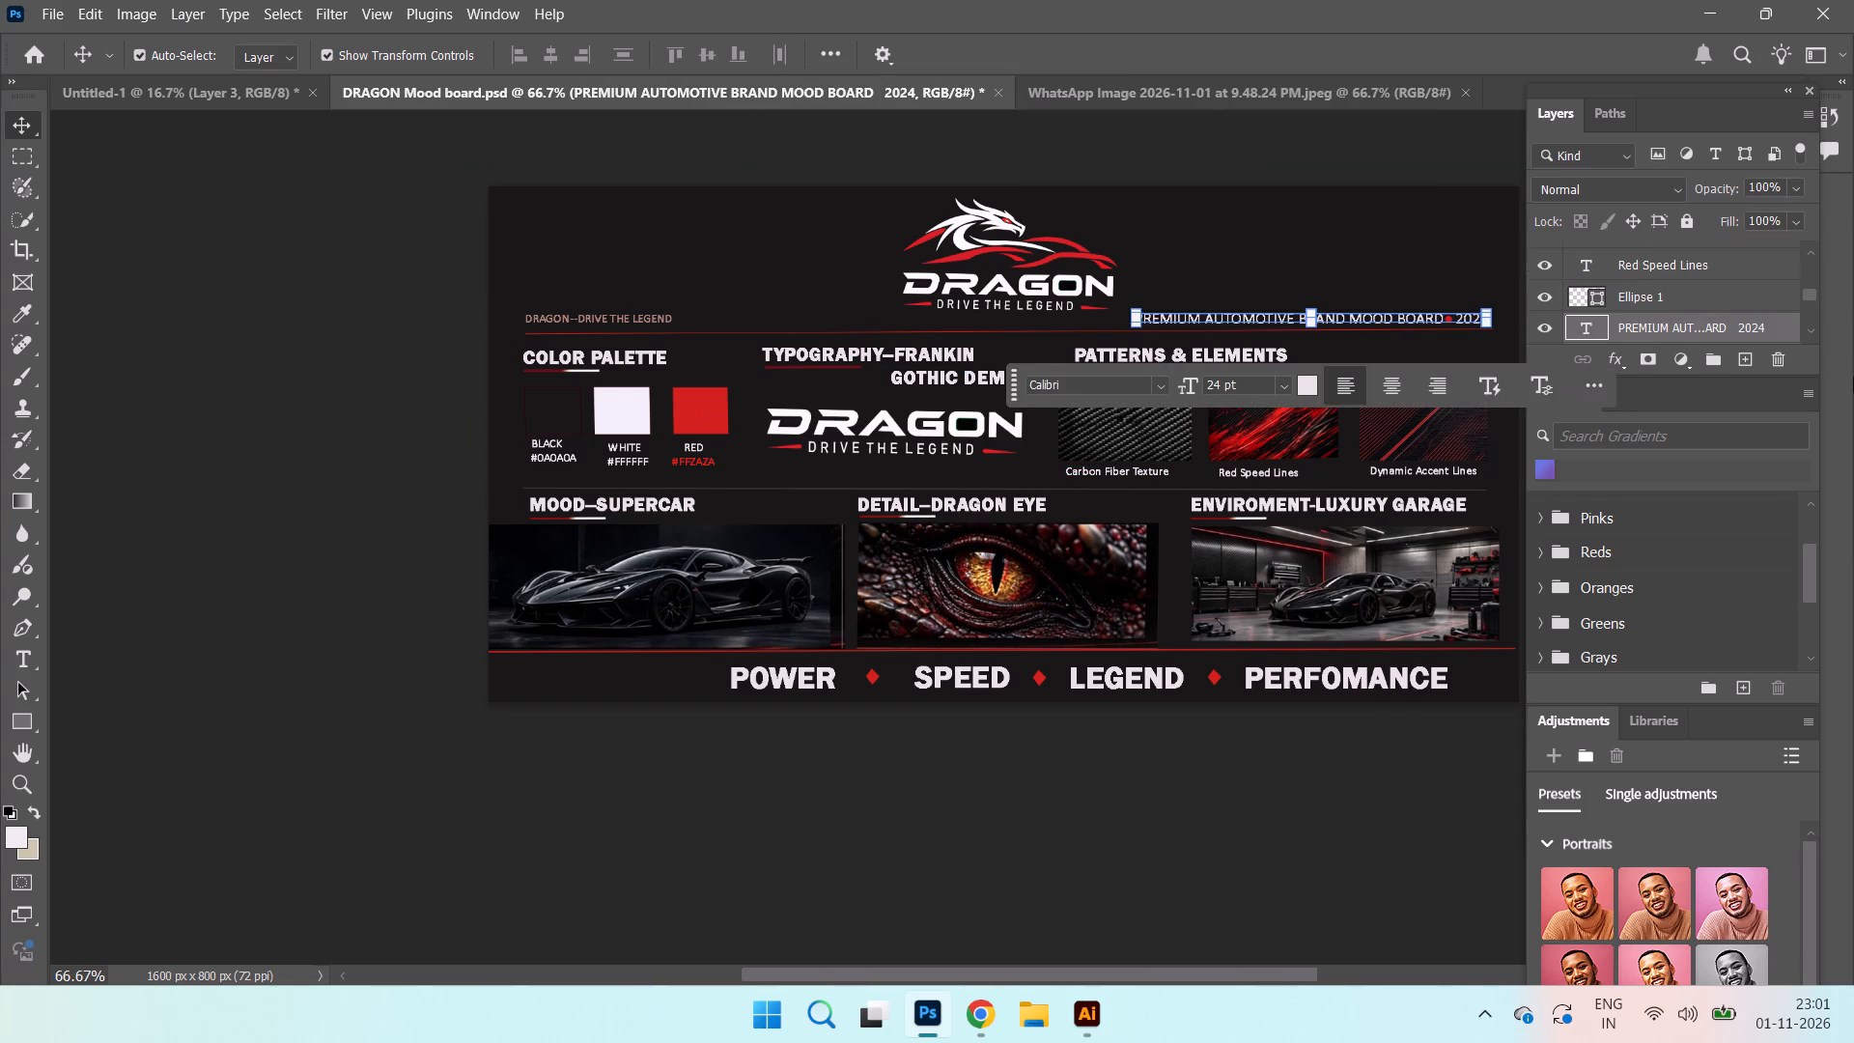
key("ctrl+equal")
key("ctrl+equal")
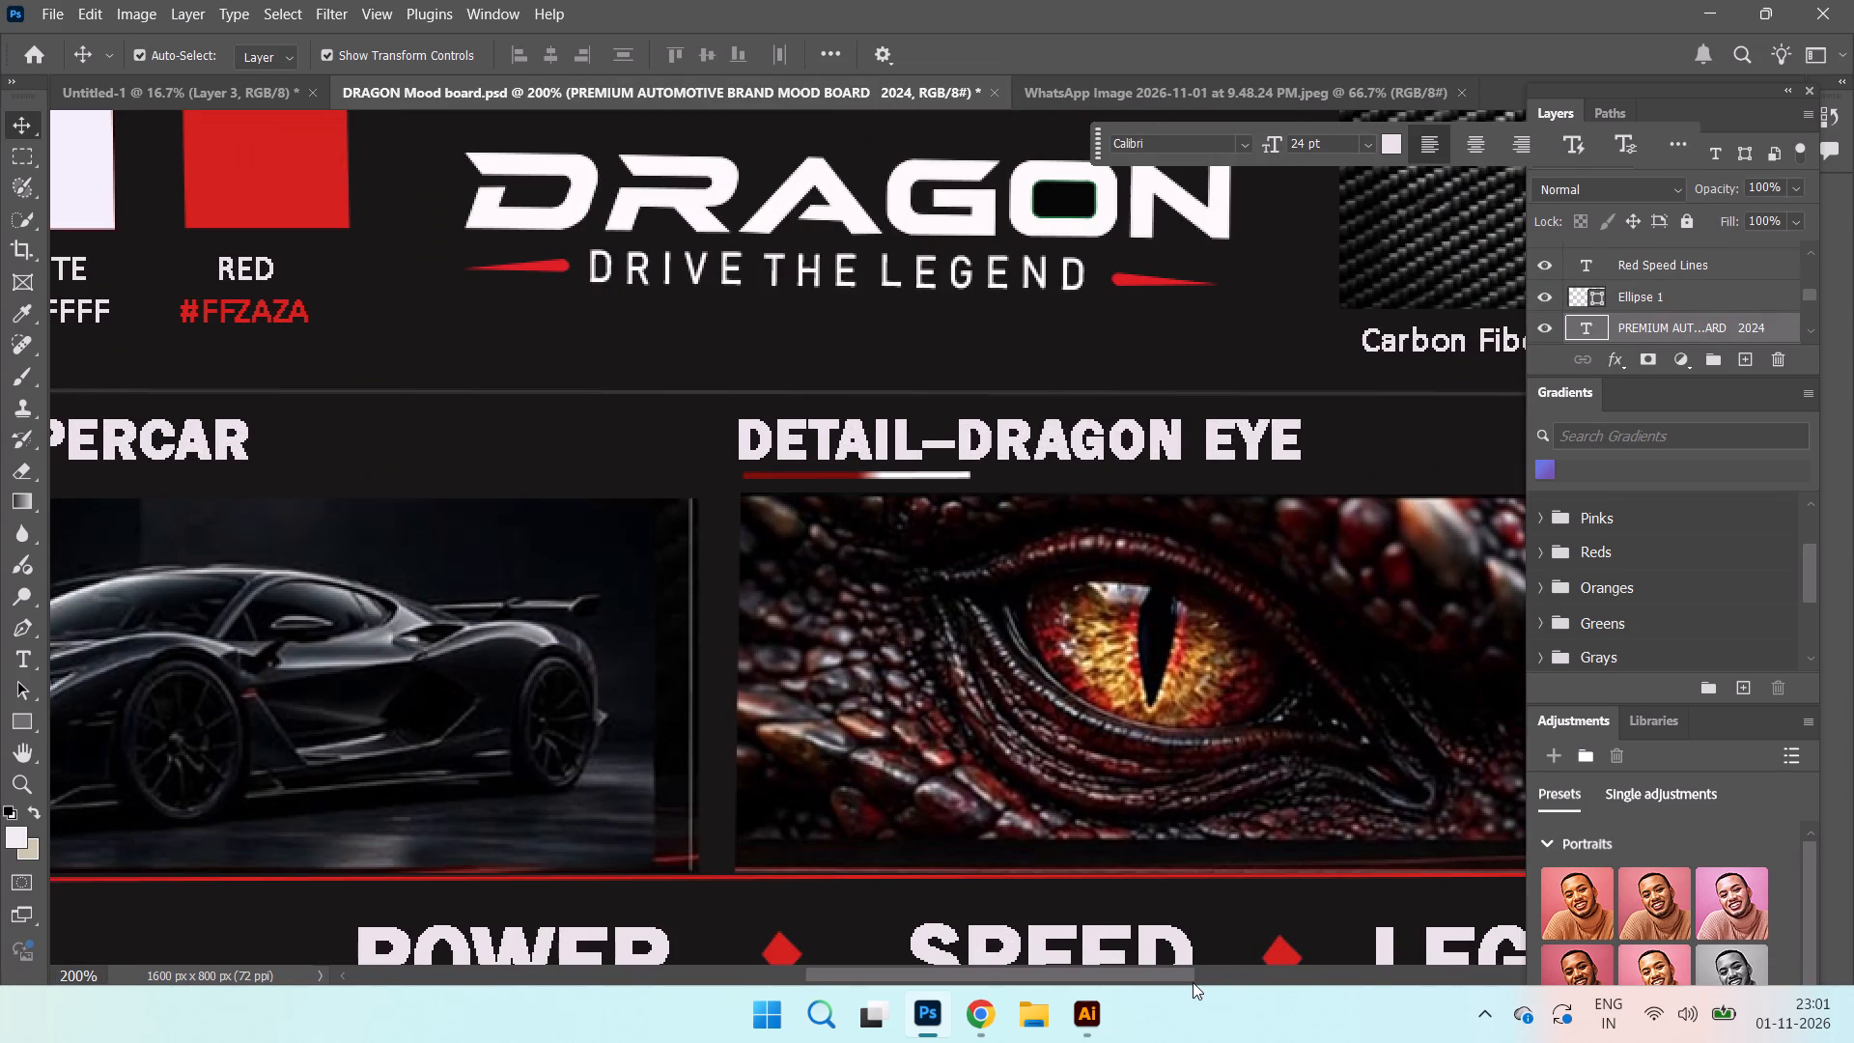
left_click_drag(1175, 973, 1429, 944)
left_click_drag(1432, 944, 1505, 927)
scroll(1452, 824, "up", 9)
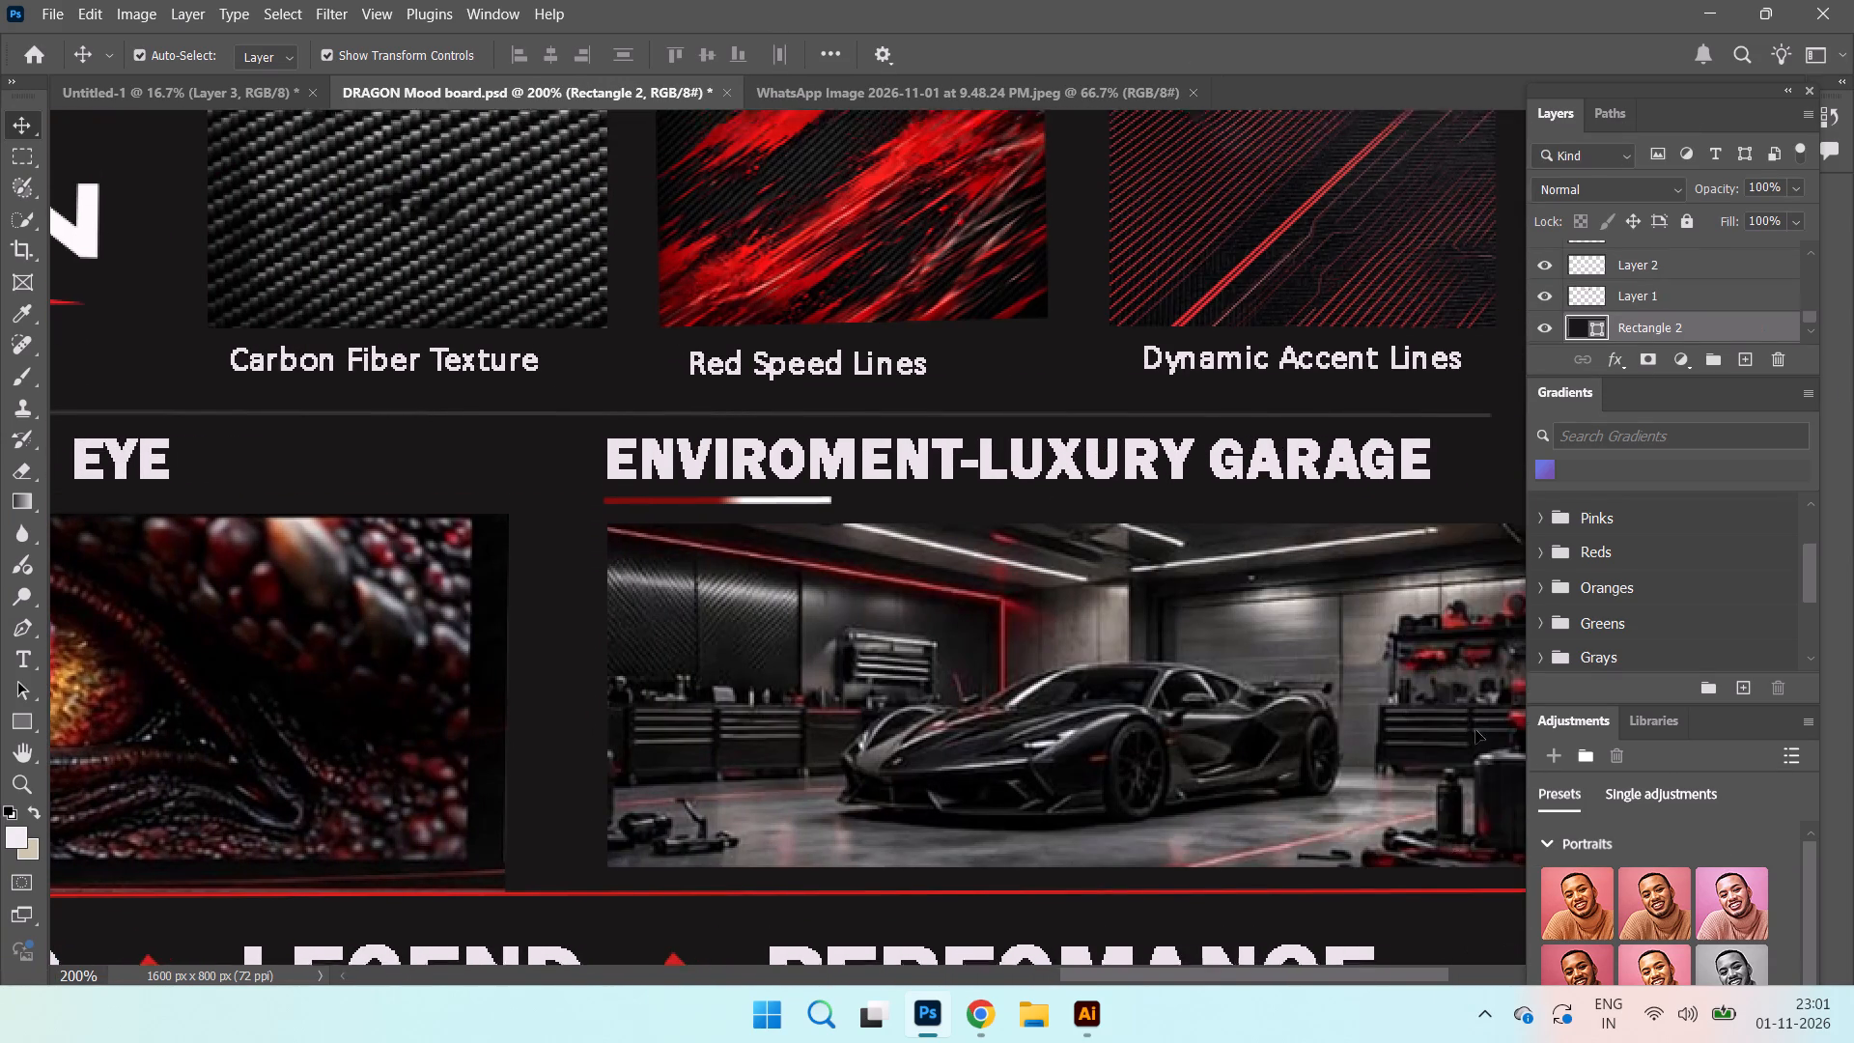
scroll(1413, 367, "up", 11)
left_click(1384, 276)
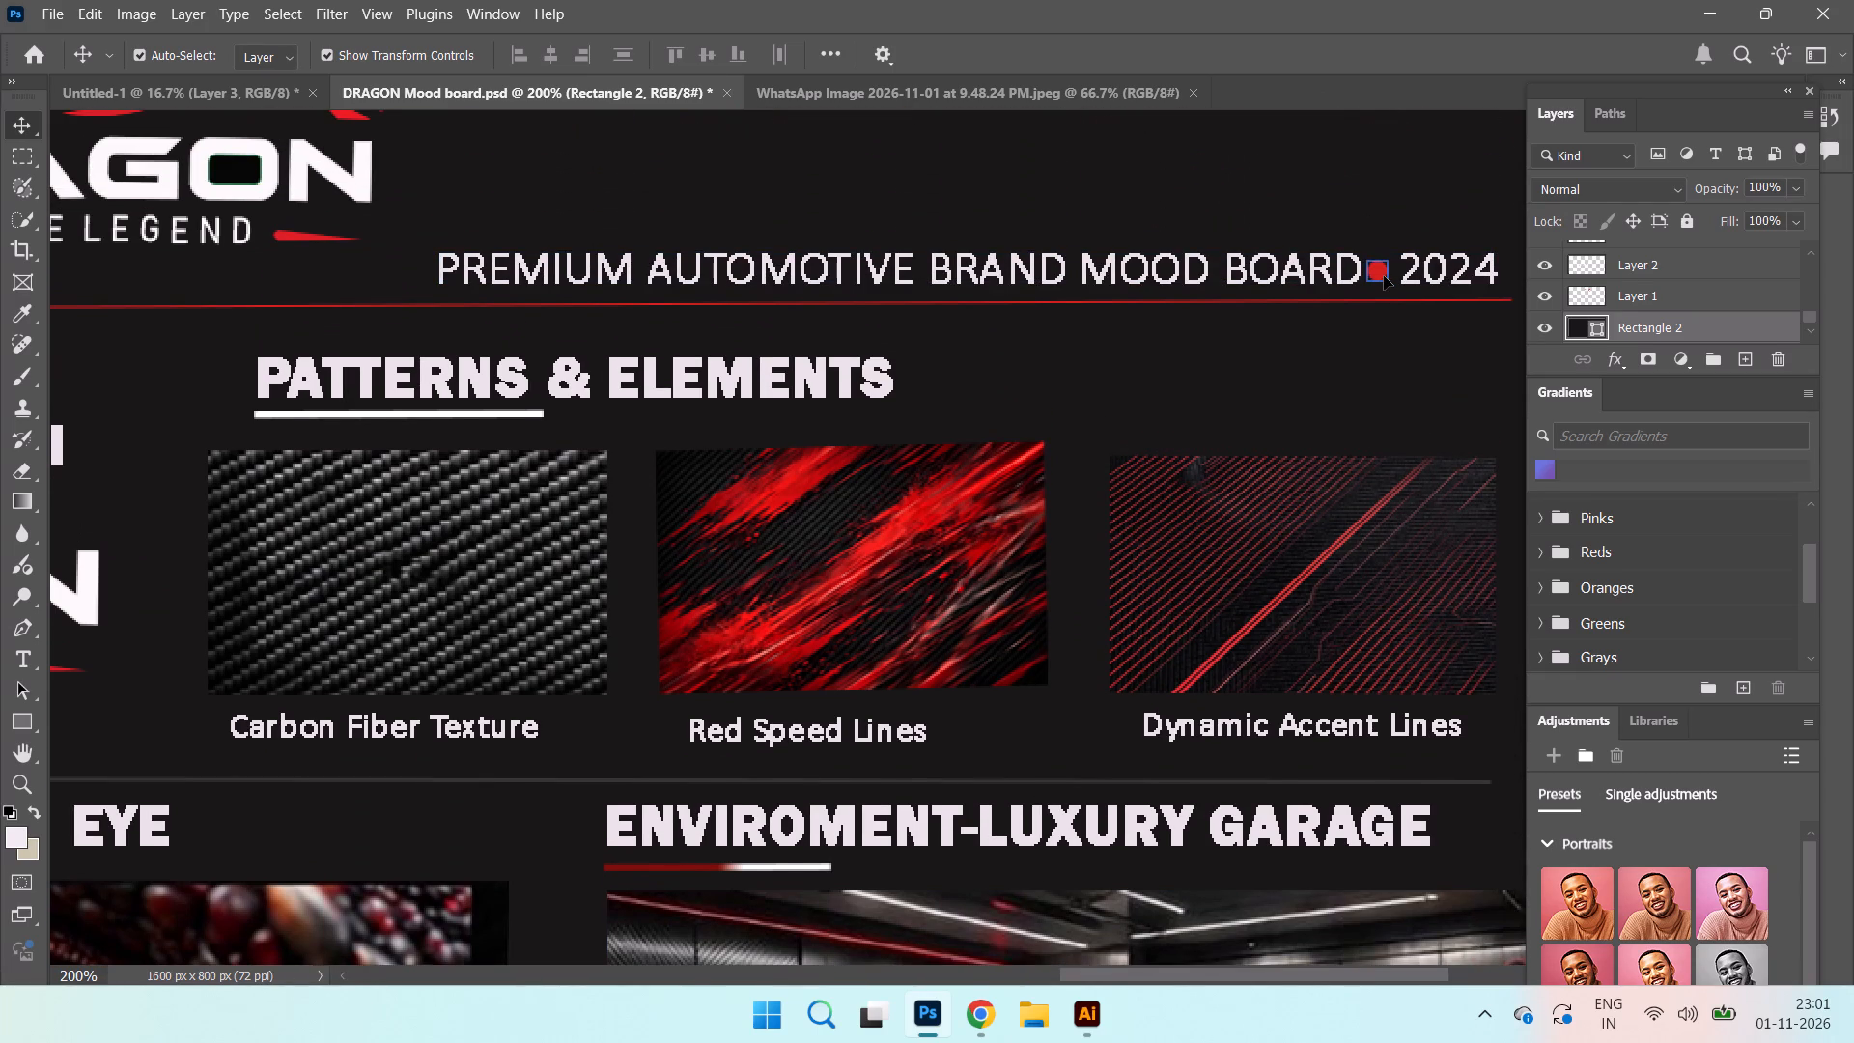
key("Right")
key("Right")
key("Right")
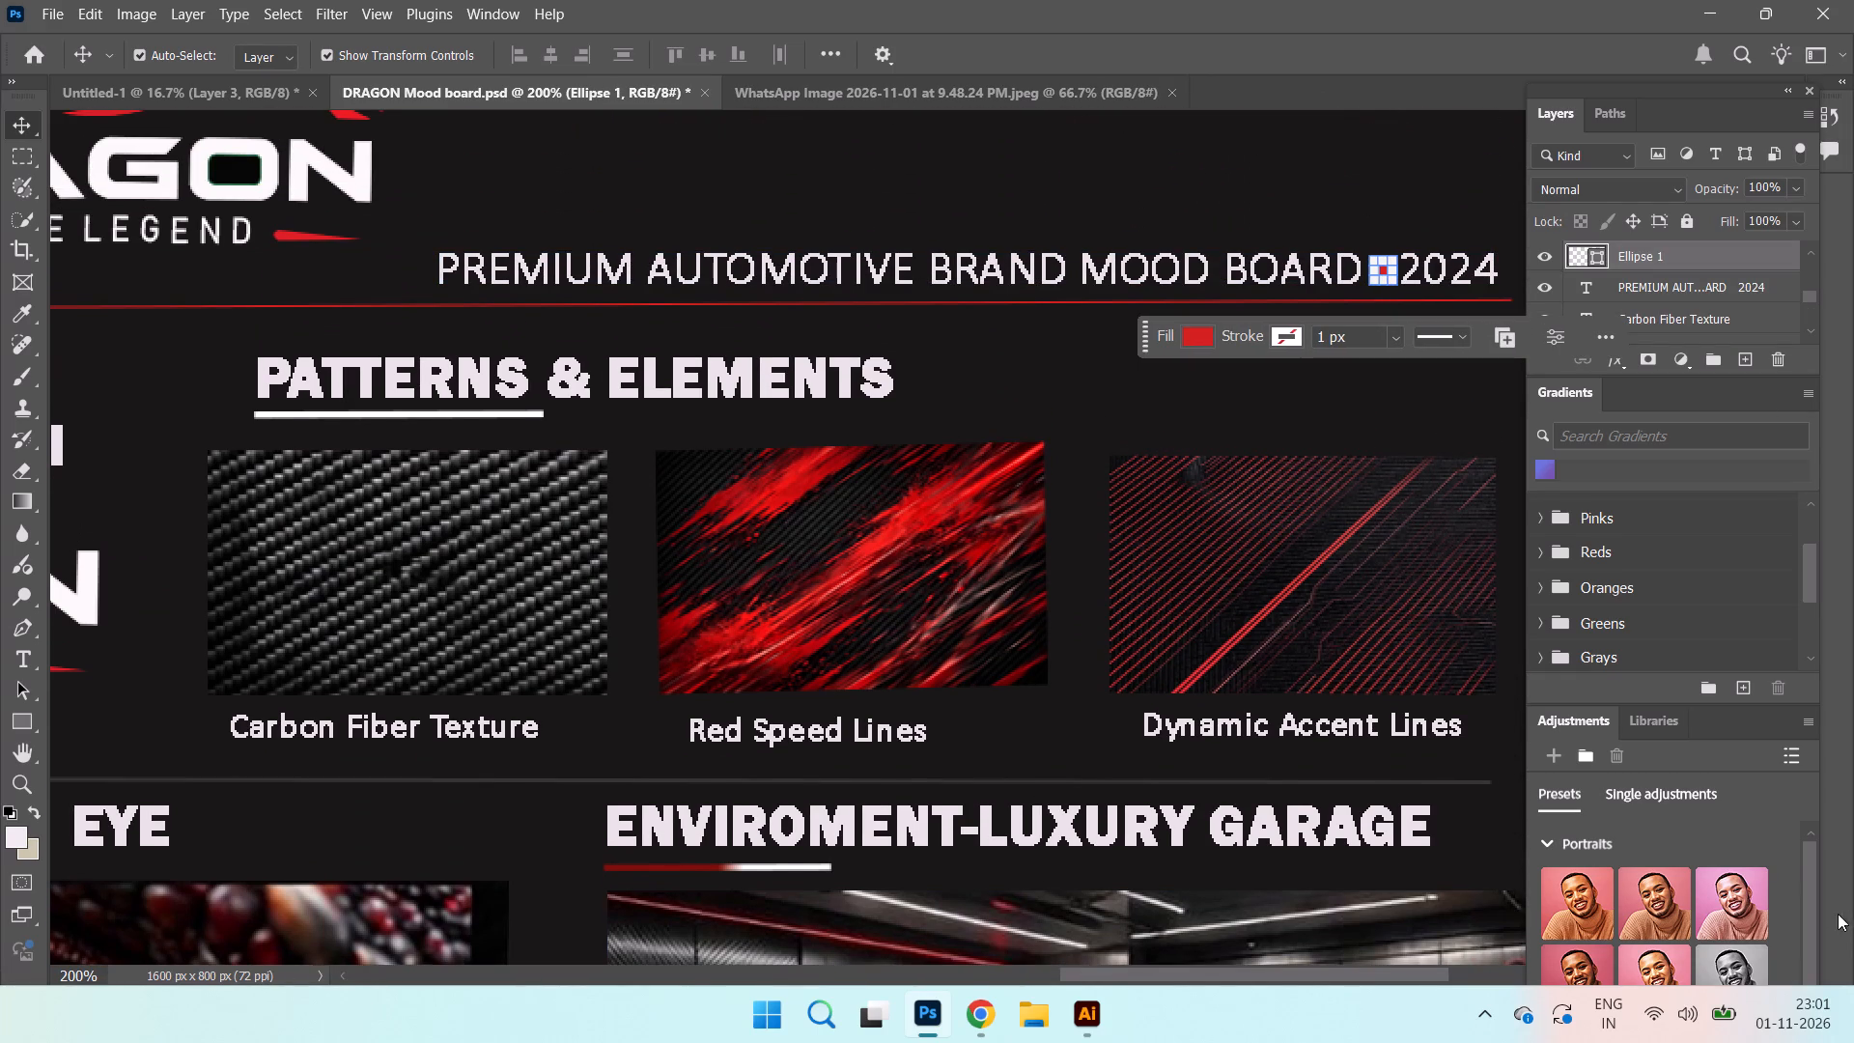
key("ctrl+minus")
key("ctrl+minus")
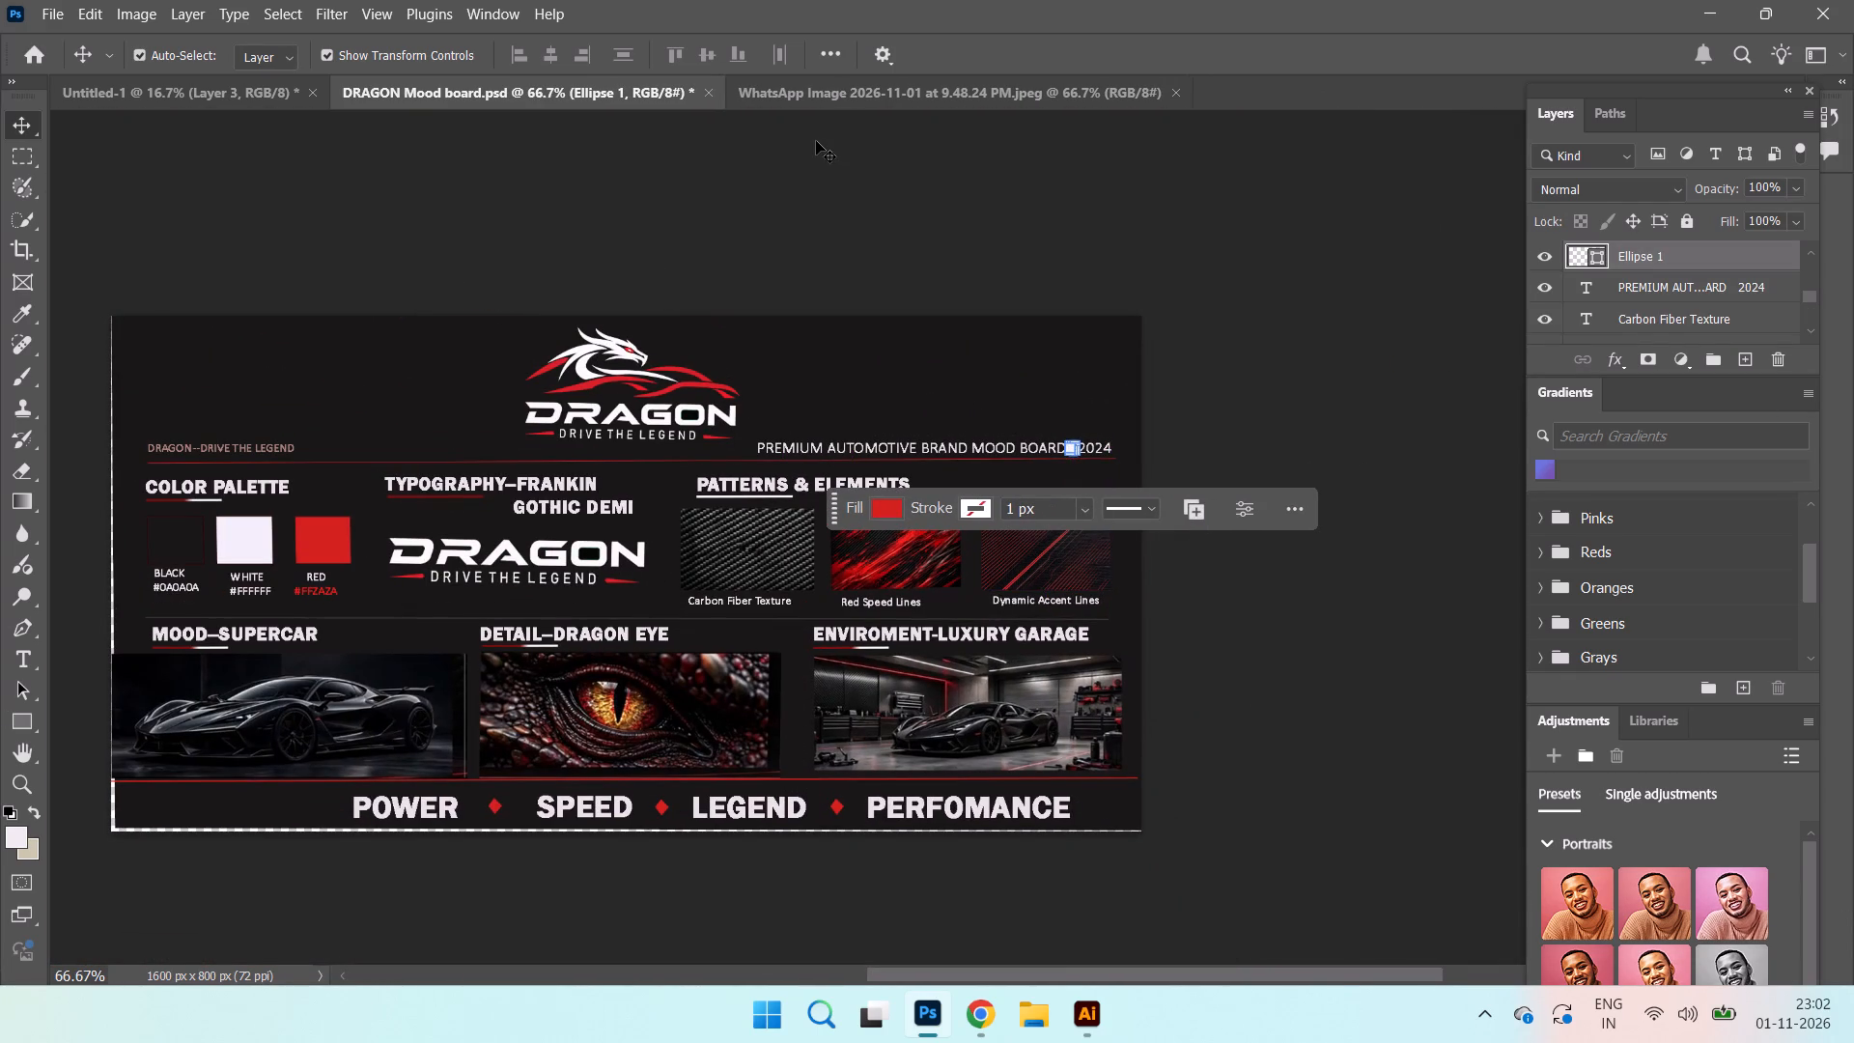
Bring up the WhatsApp reference image to compare its layout with the Dragon mood board.
left_click(852, 90)
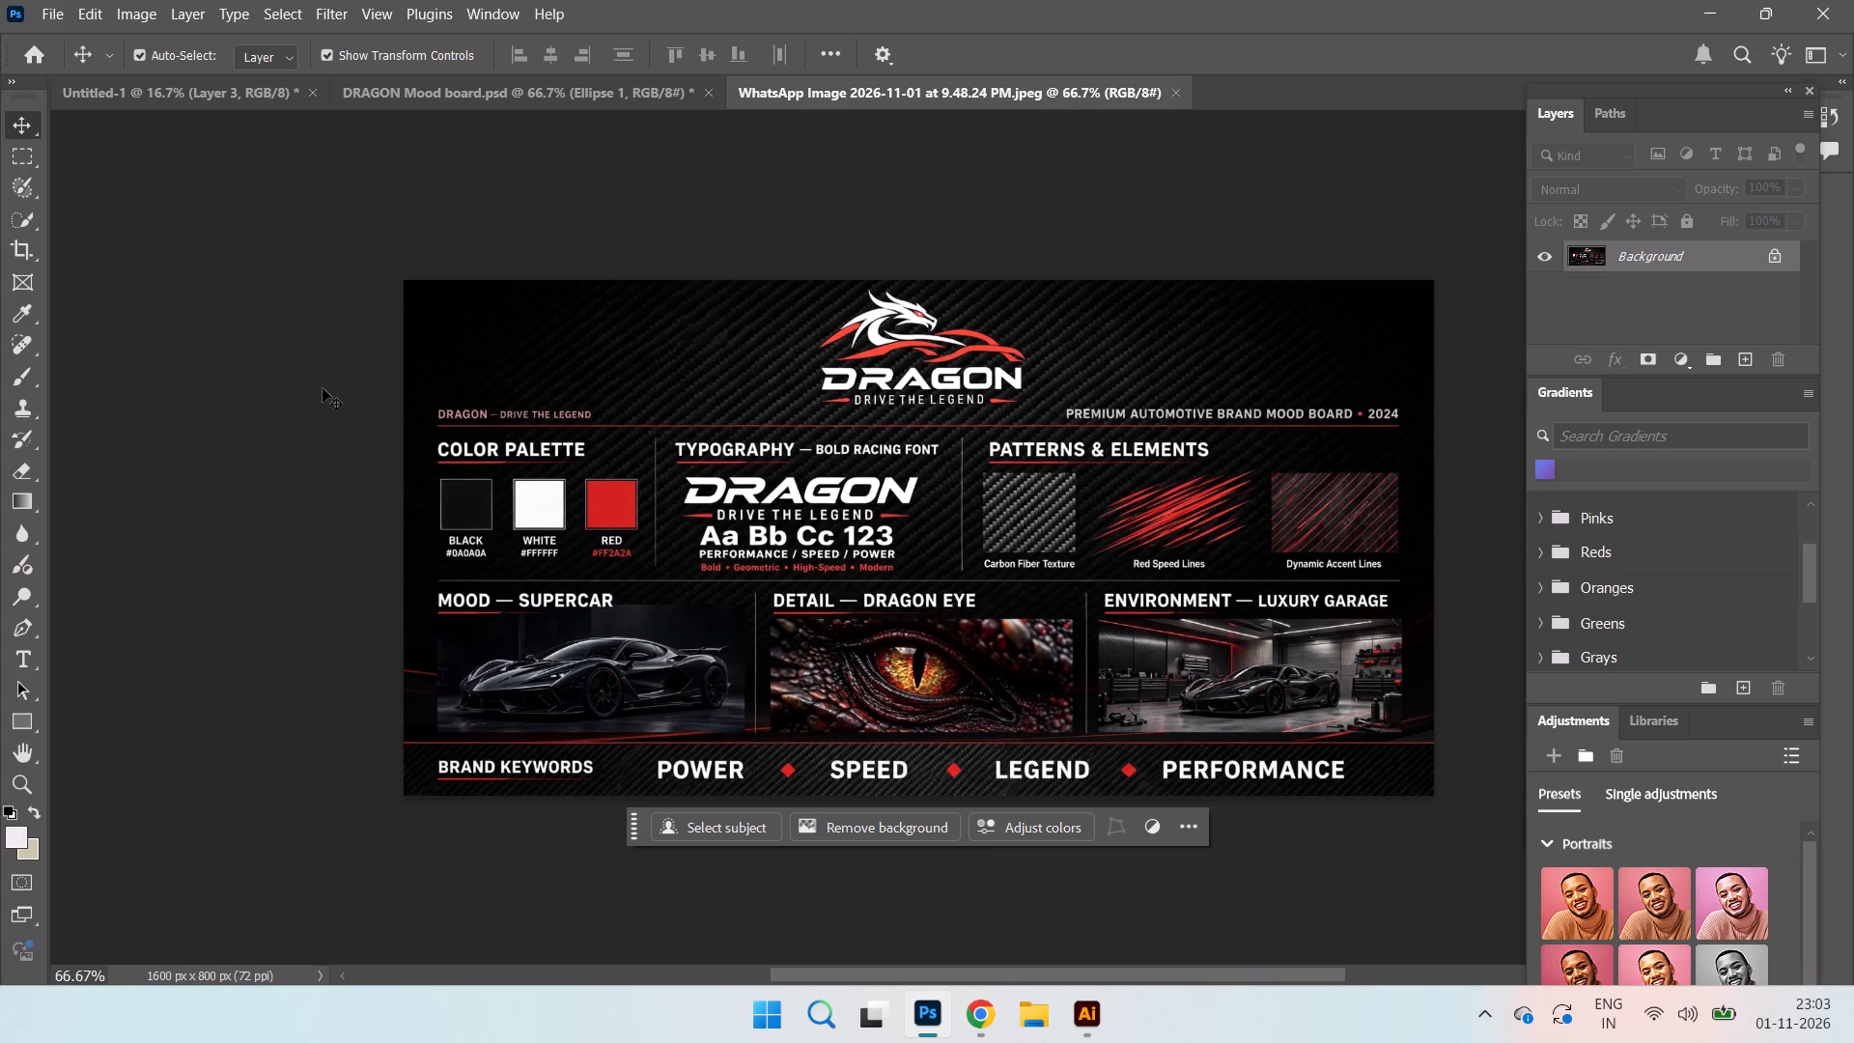
Add a BRAND-KEYWORDS text layer in the empty area beside the dragon logo on the reference image.
left_click(20, 662)
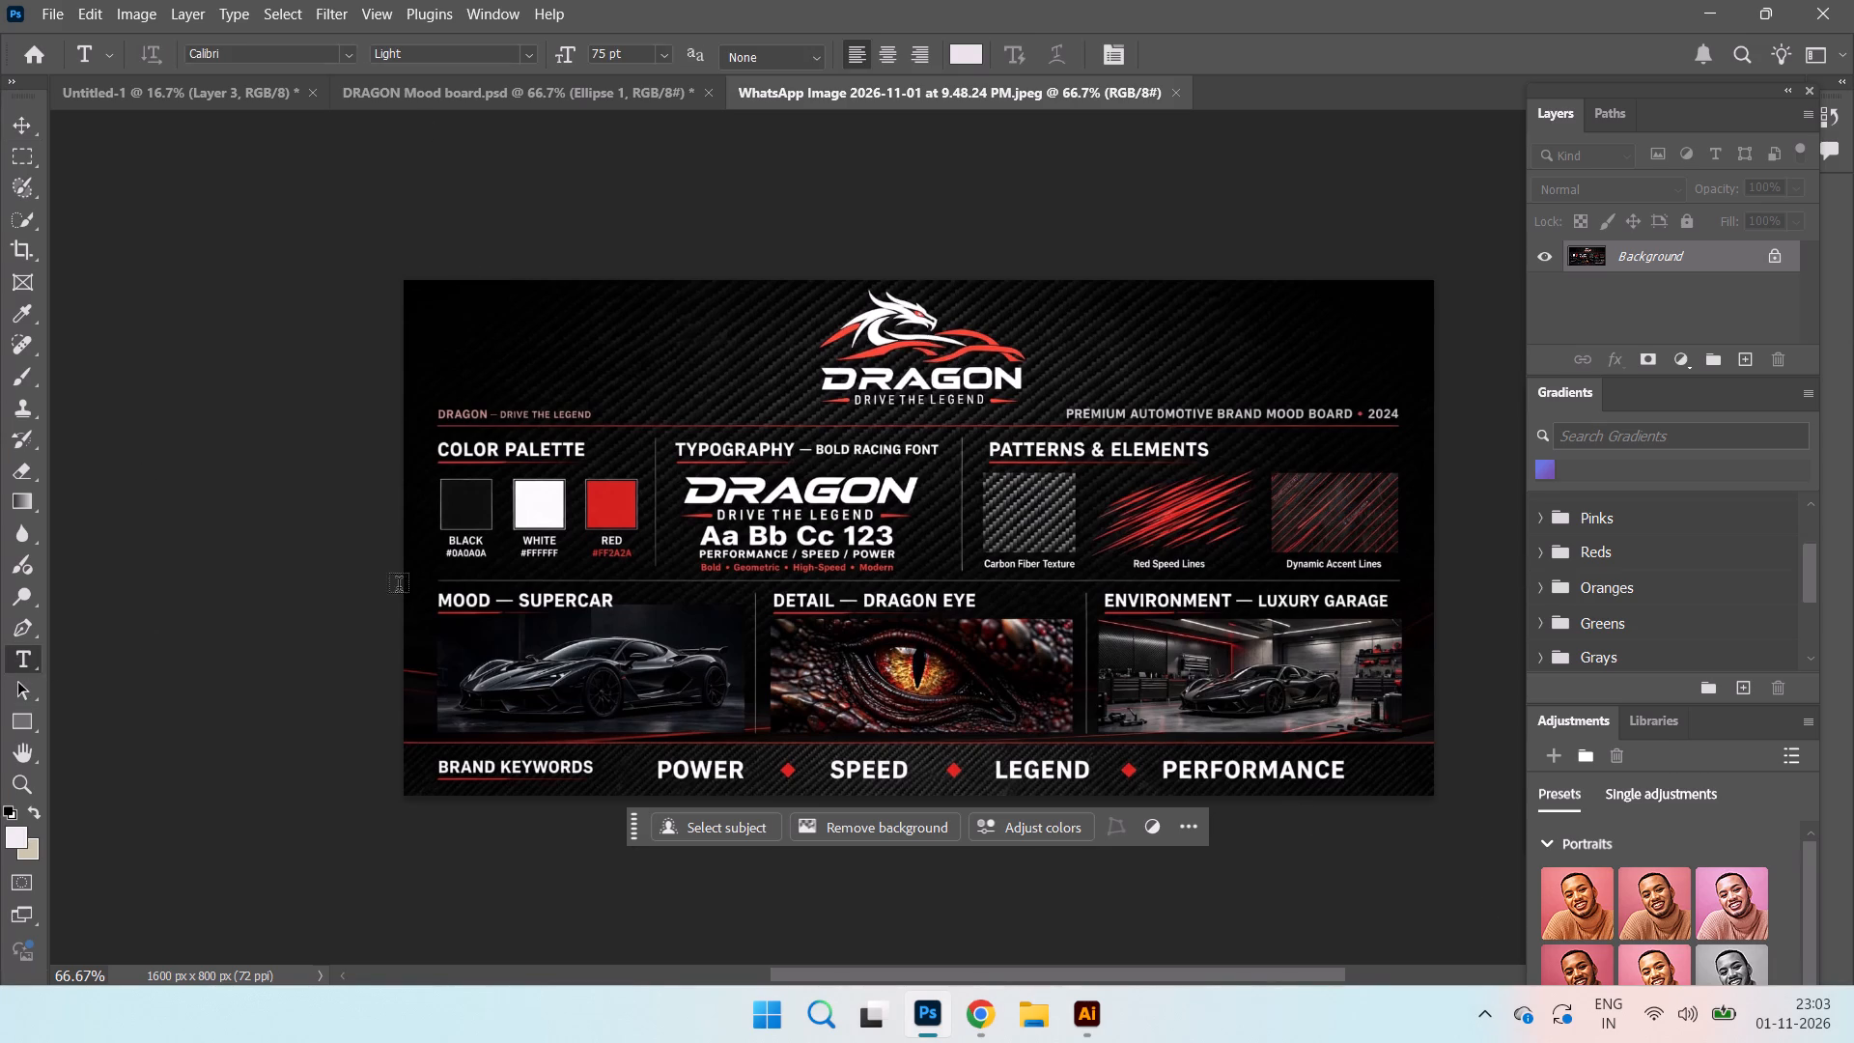
left_click(563, 363)
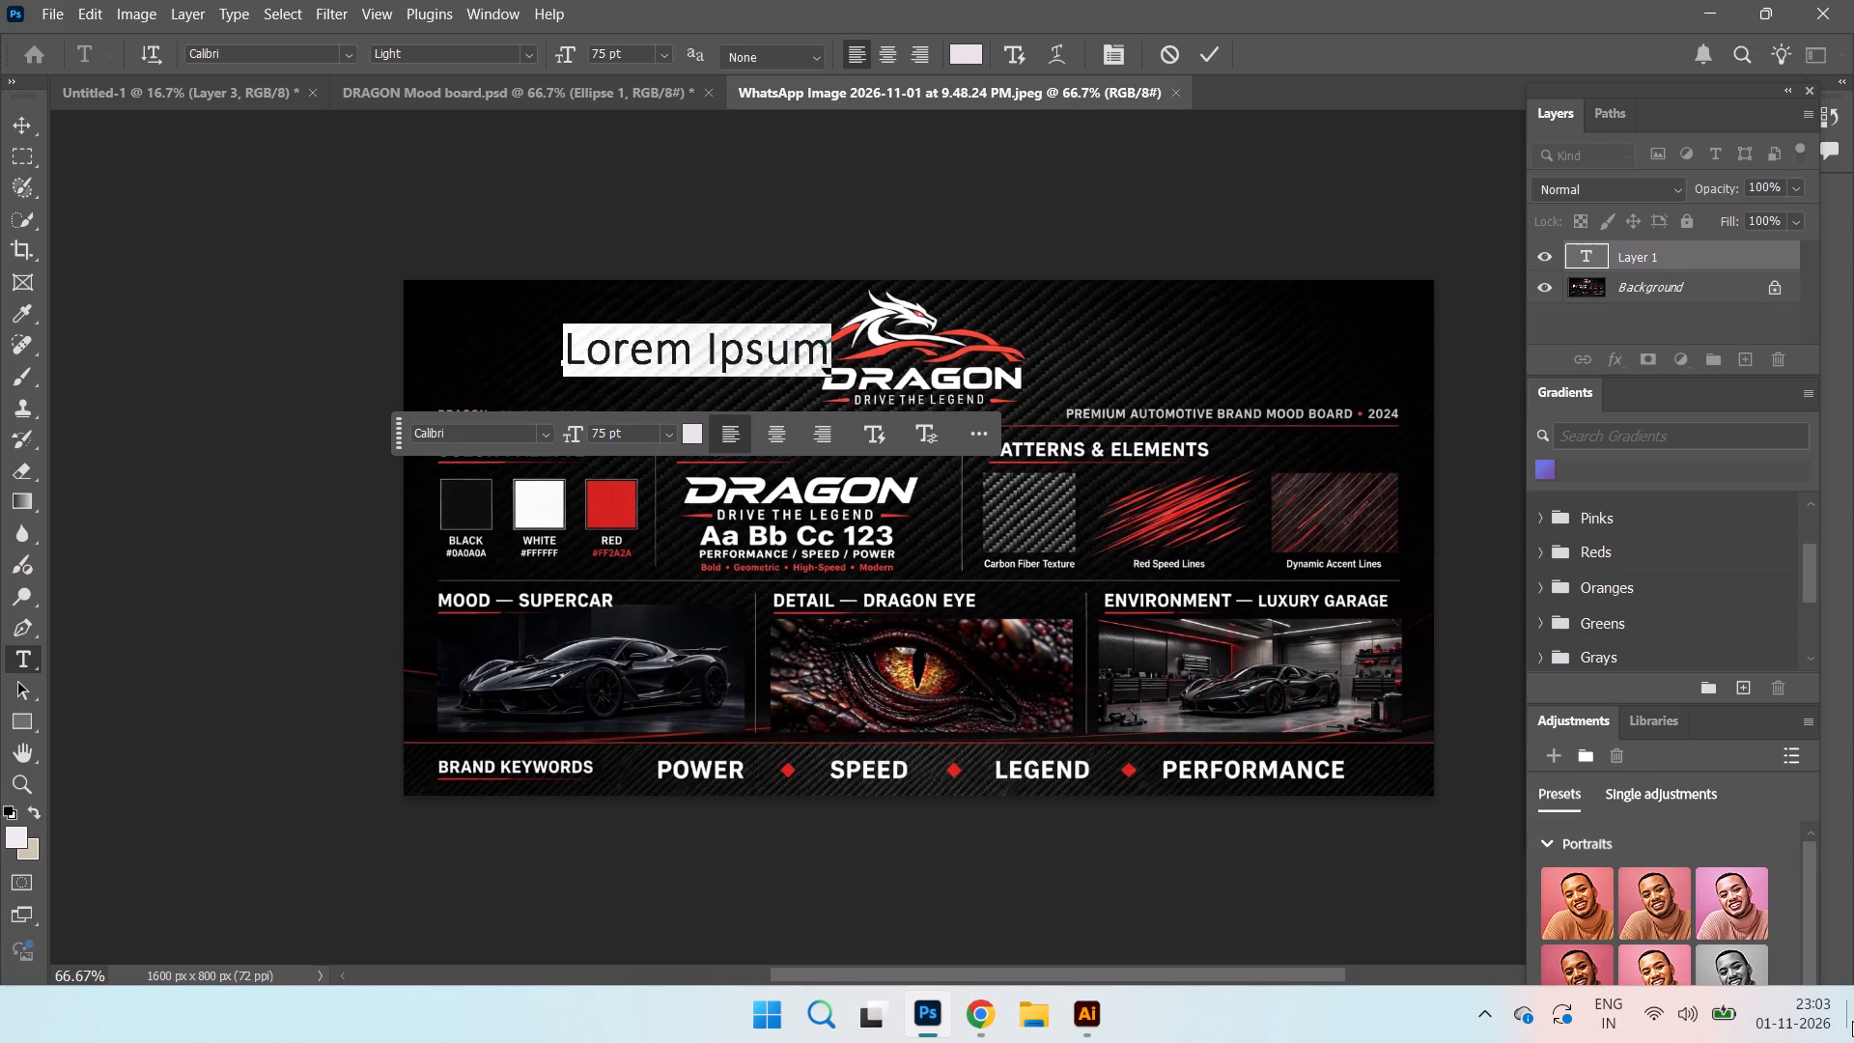
key("b")
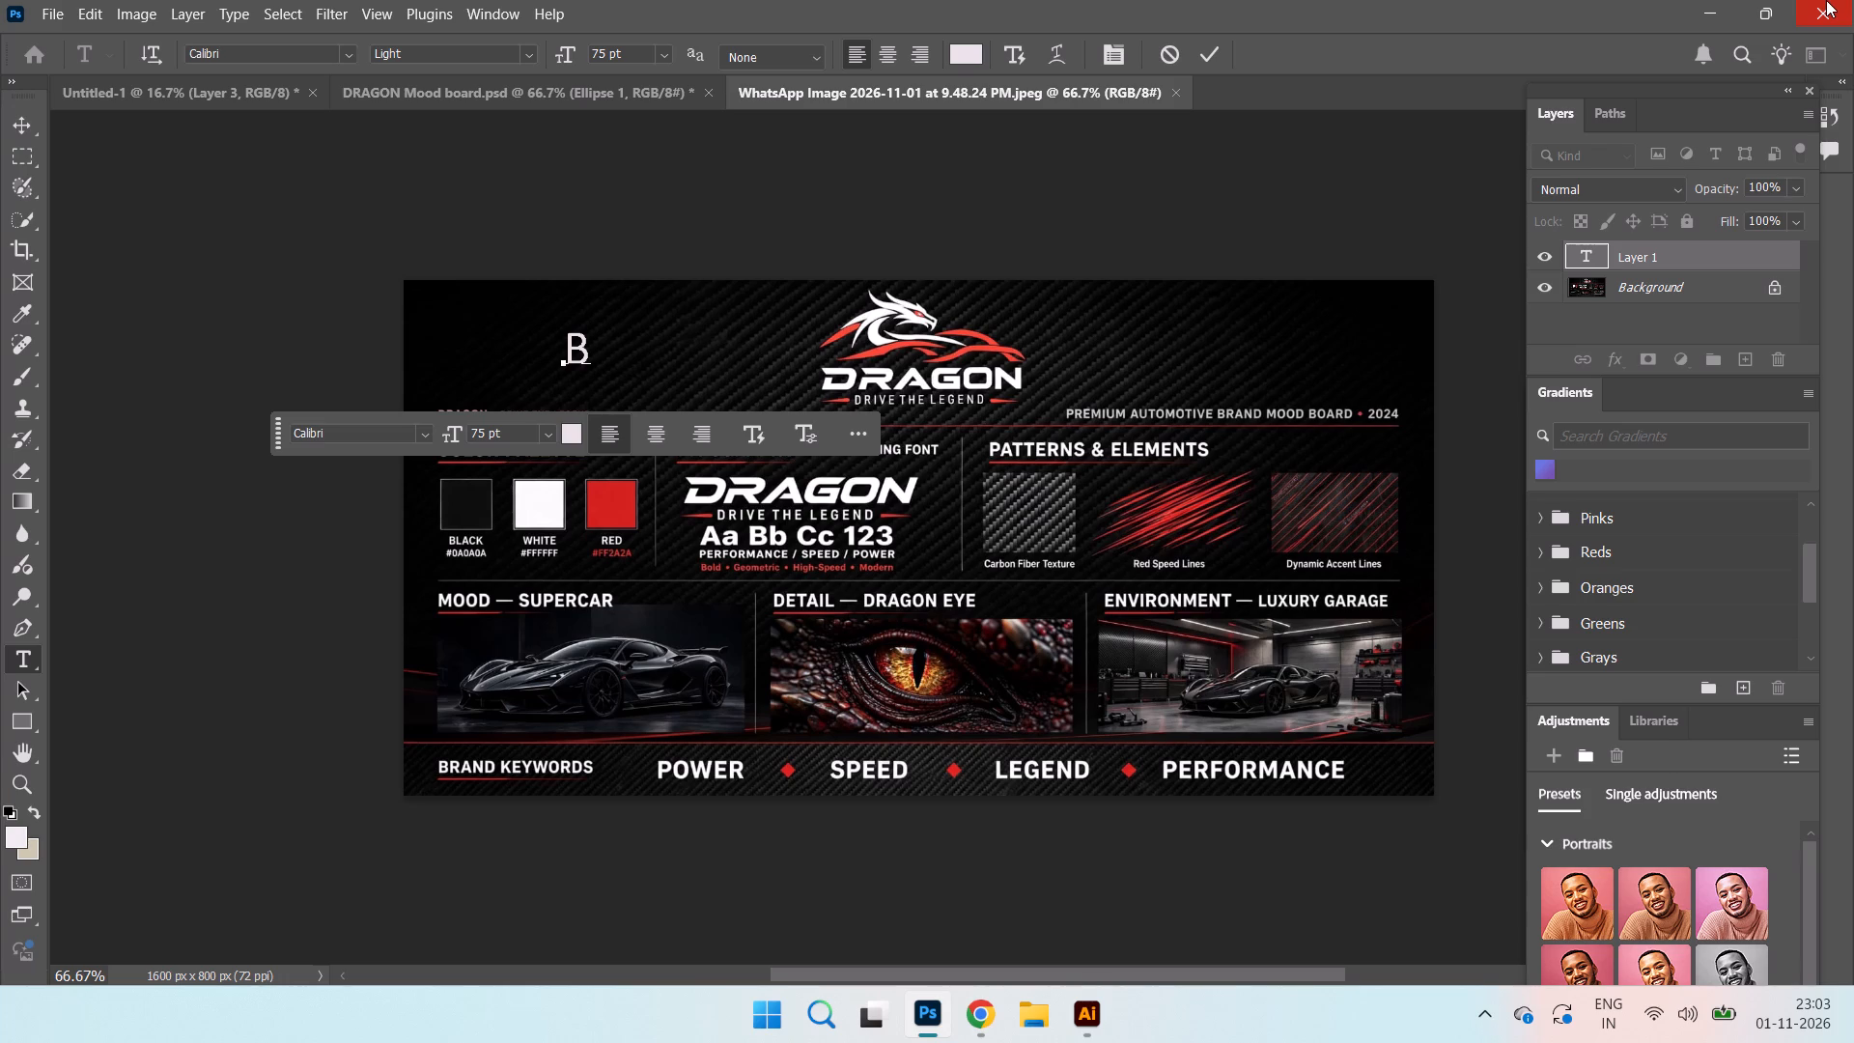
key("r")
type("AND")
key("space")
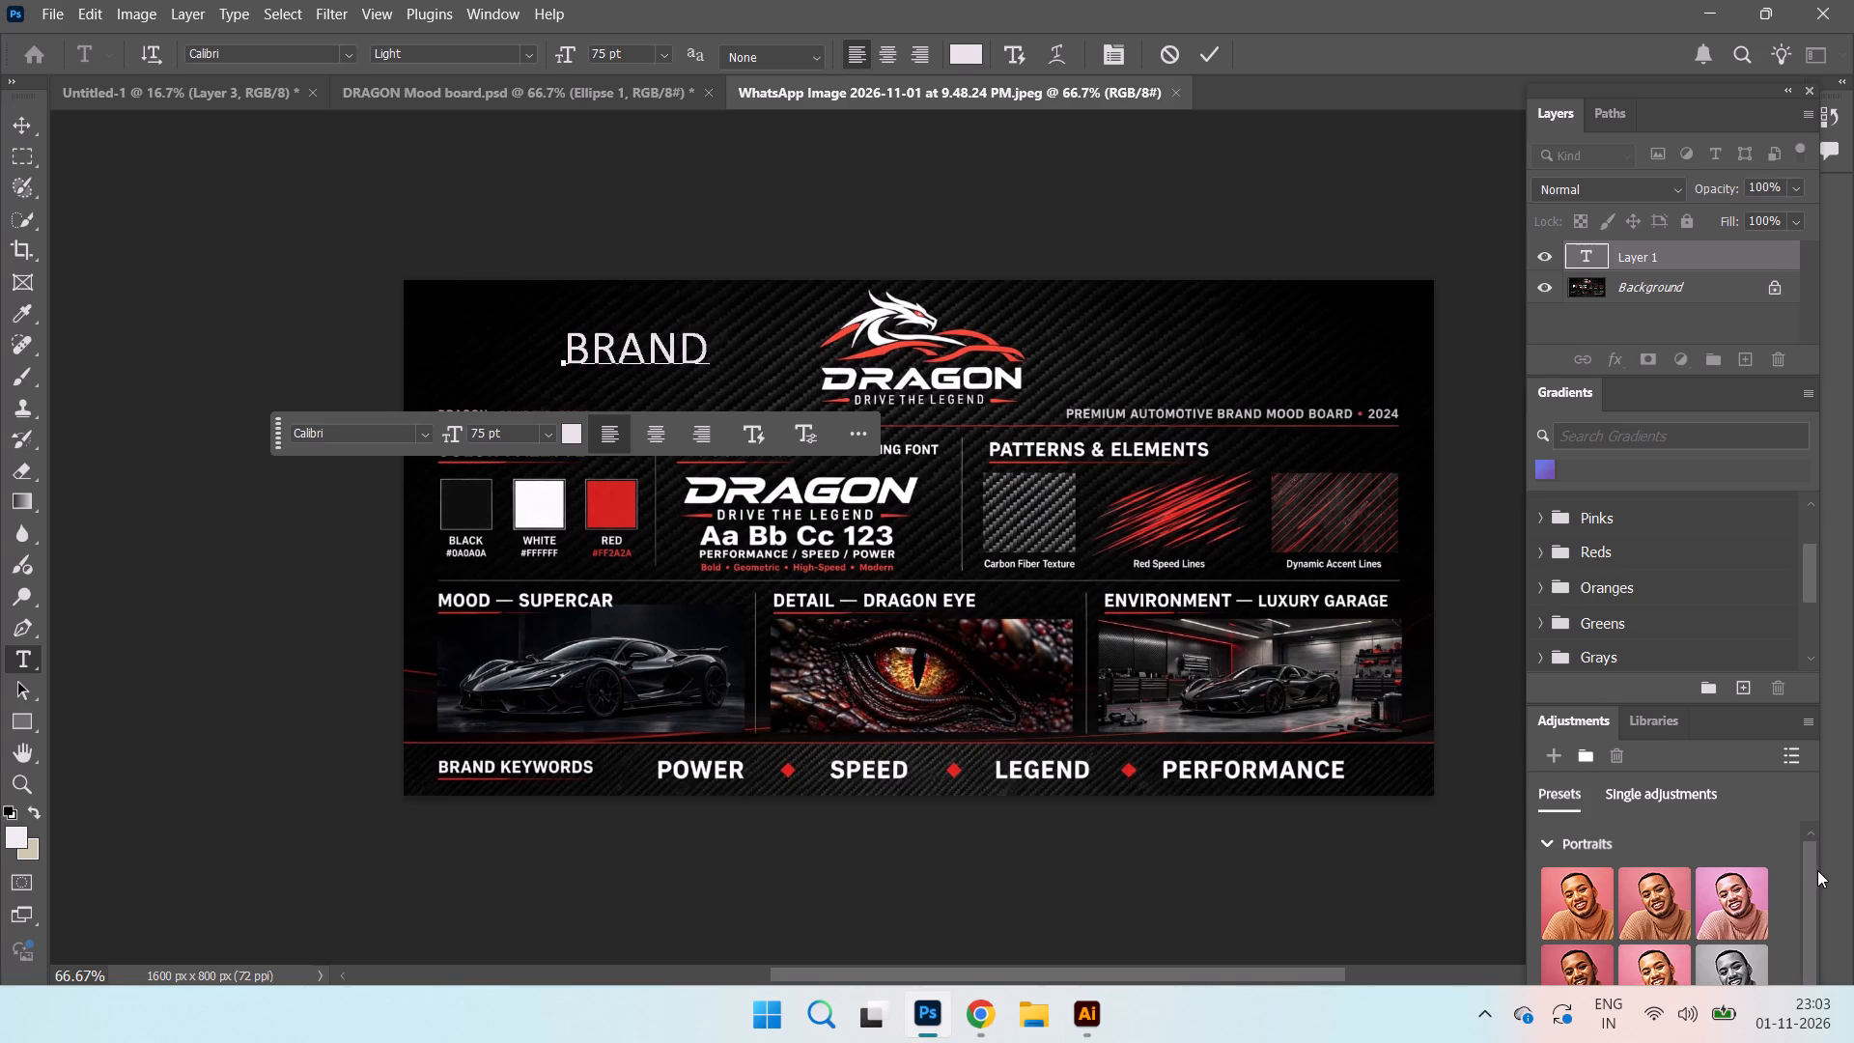
key("BackSpace")
key("minus")
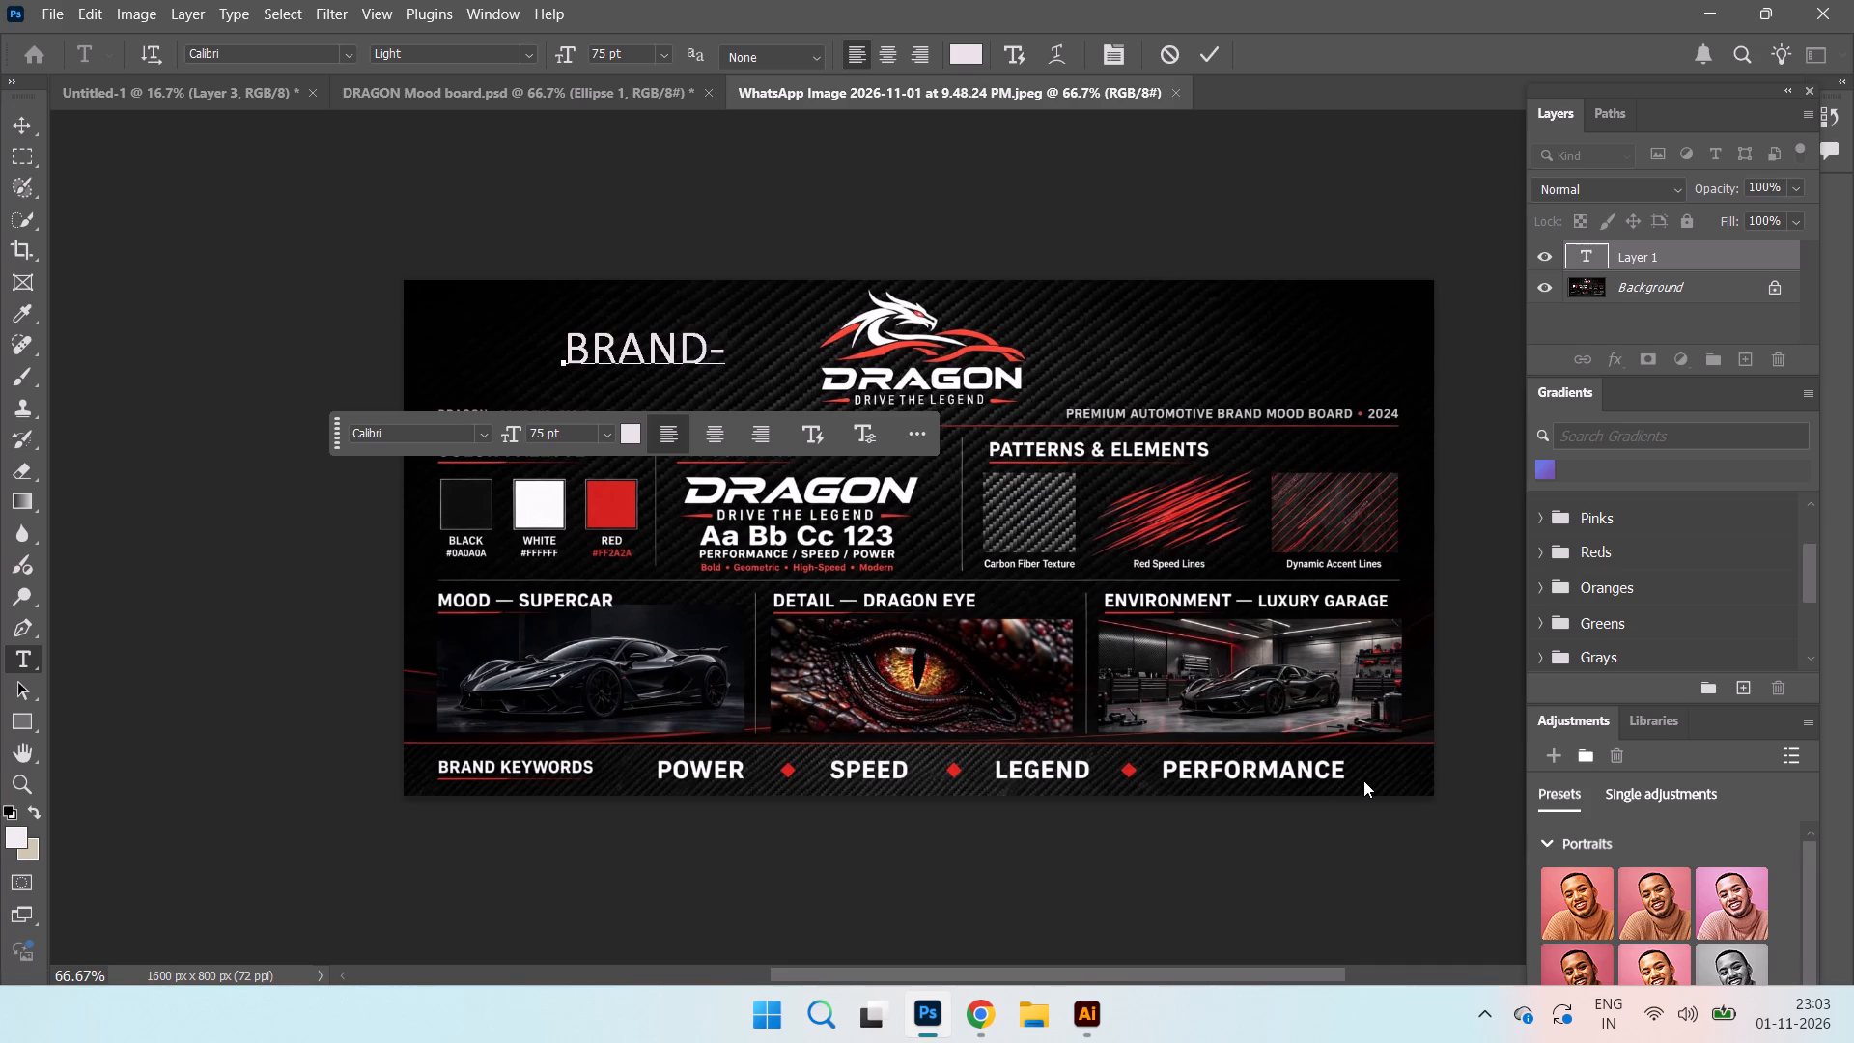
type("SUPER")
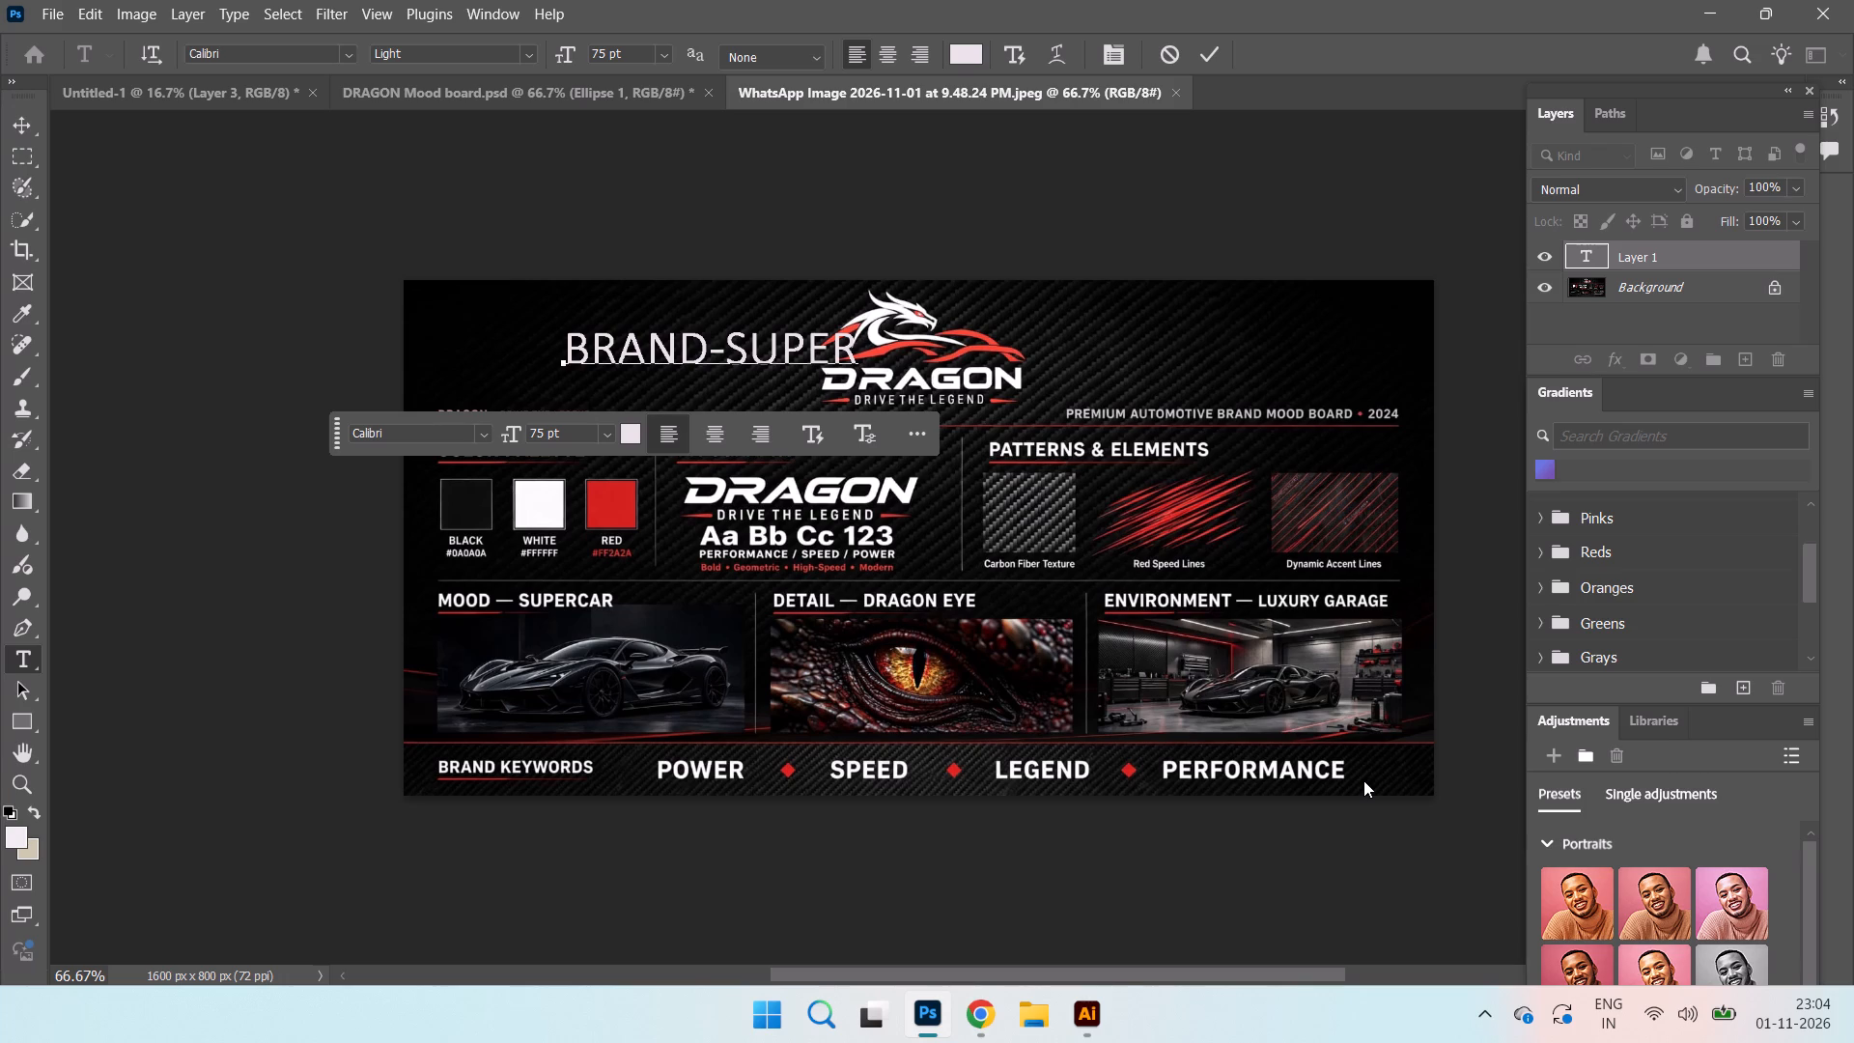
key("BackSpace")
key("BackSpace")
key("BackSpace")
key("BackSpace")
key("BackSpace")
key("BackSpace")
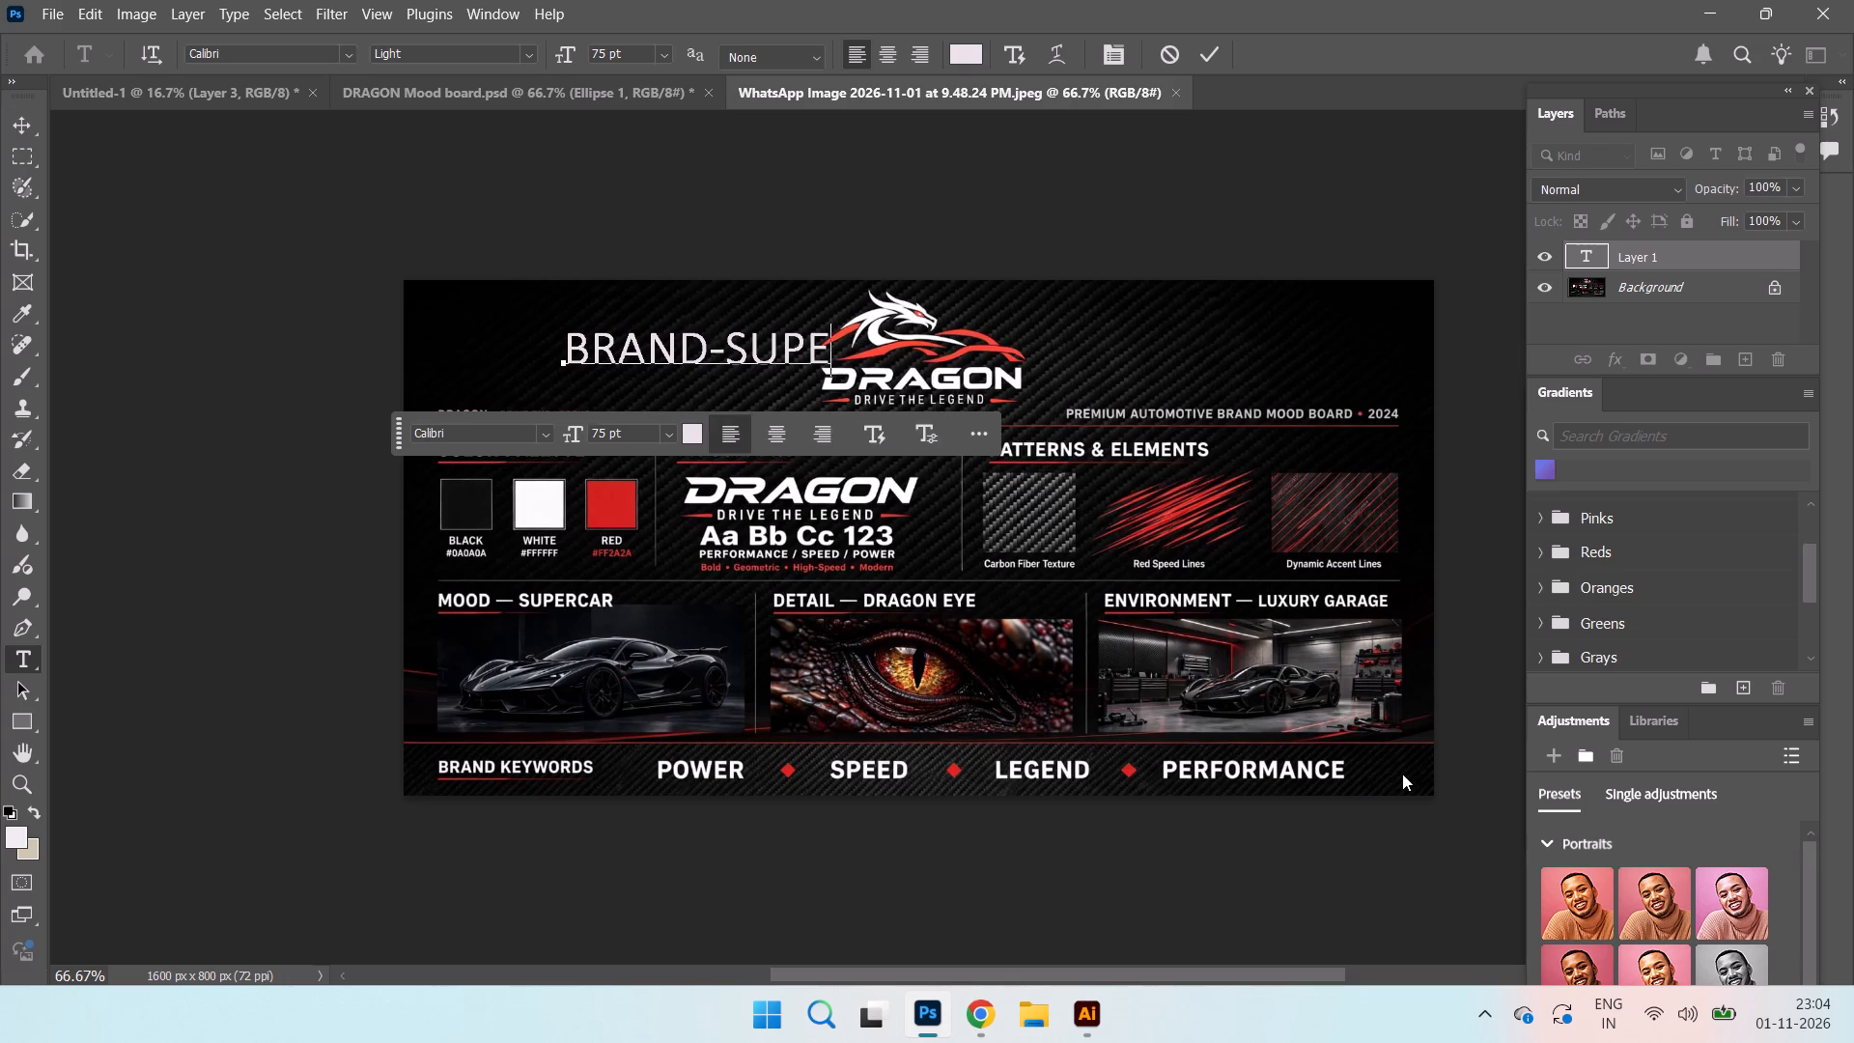
key("k")
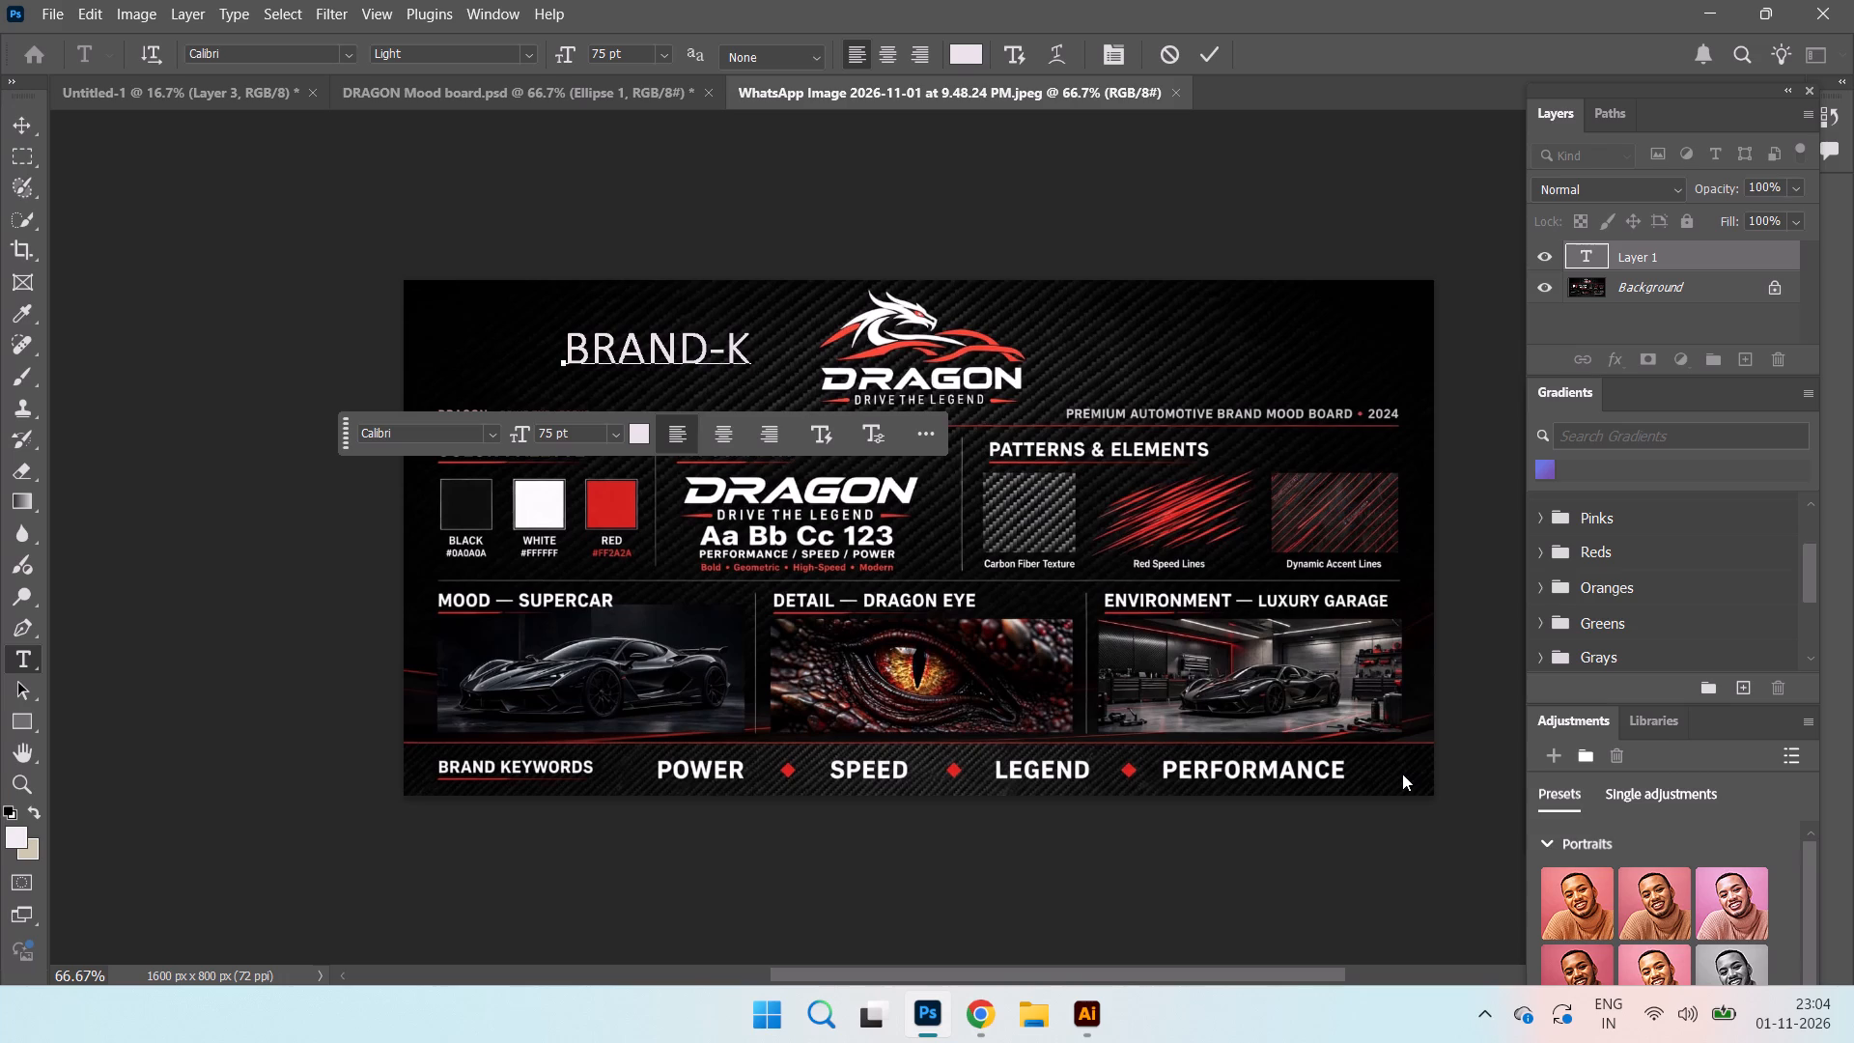
type("EY")
type("WORDS")
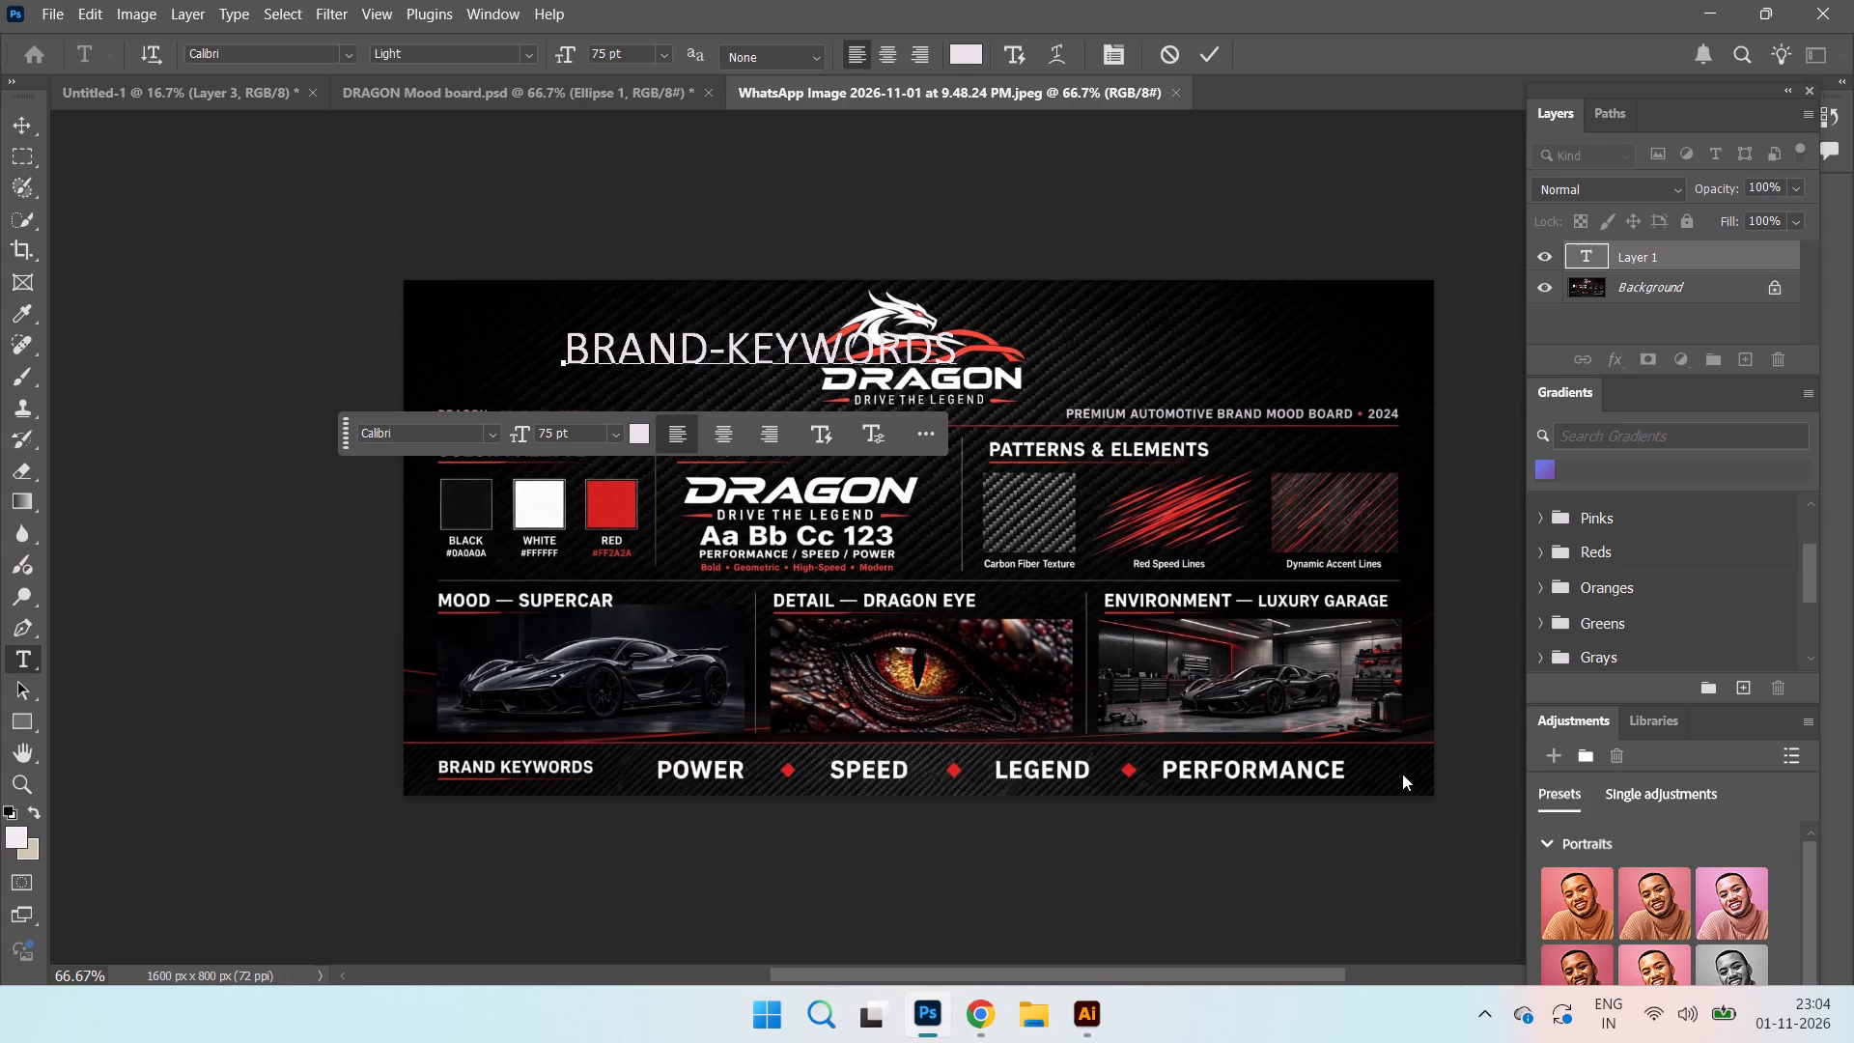
left_click(1218, 52)
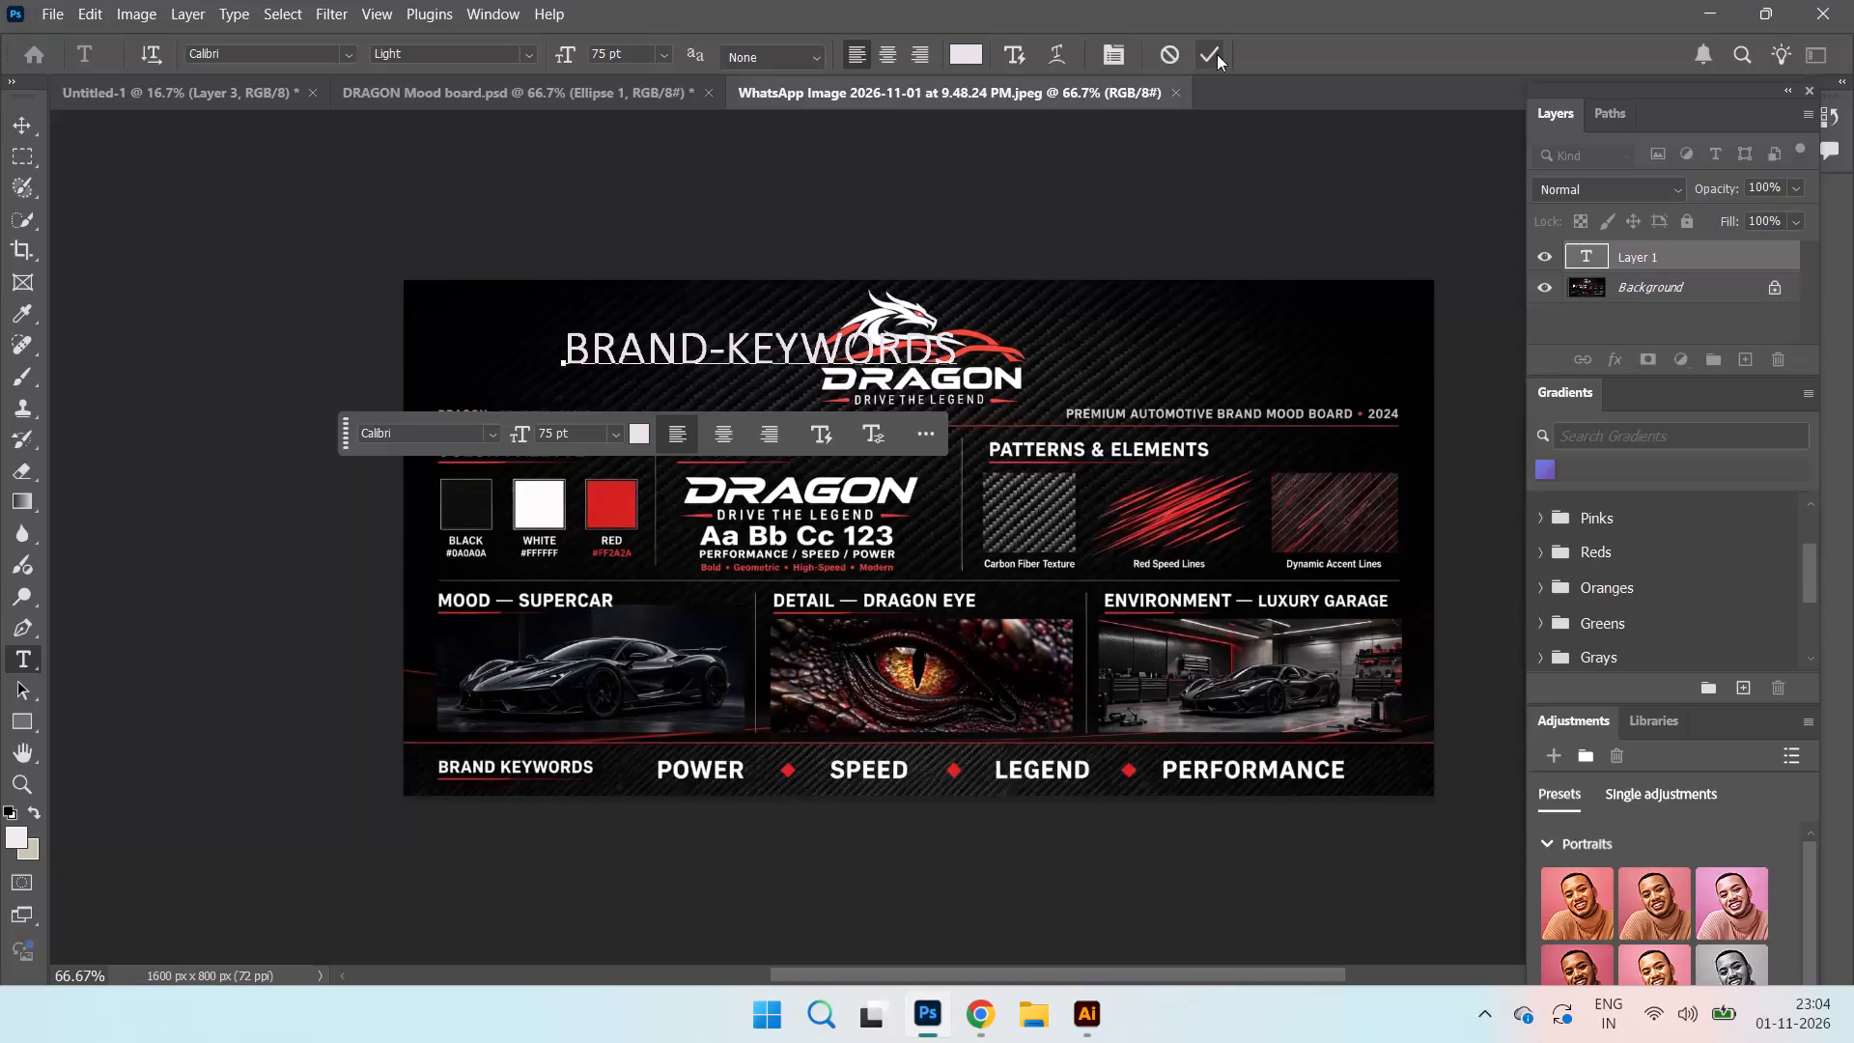
Transfer the BRAND-KEYWORDS text from the reference image into DRAGON Mood board.psd, near the top of the board.
left_click(29, 124)
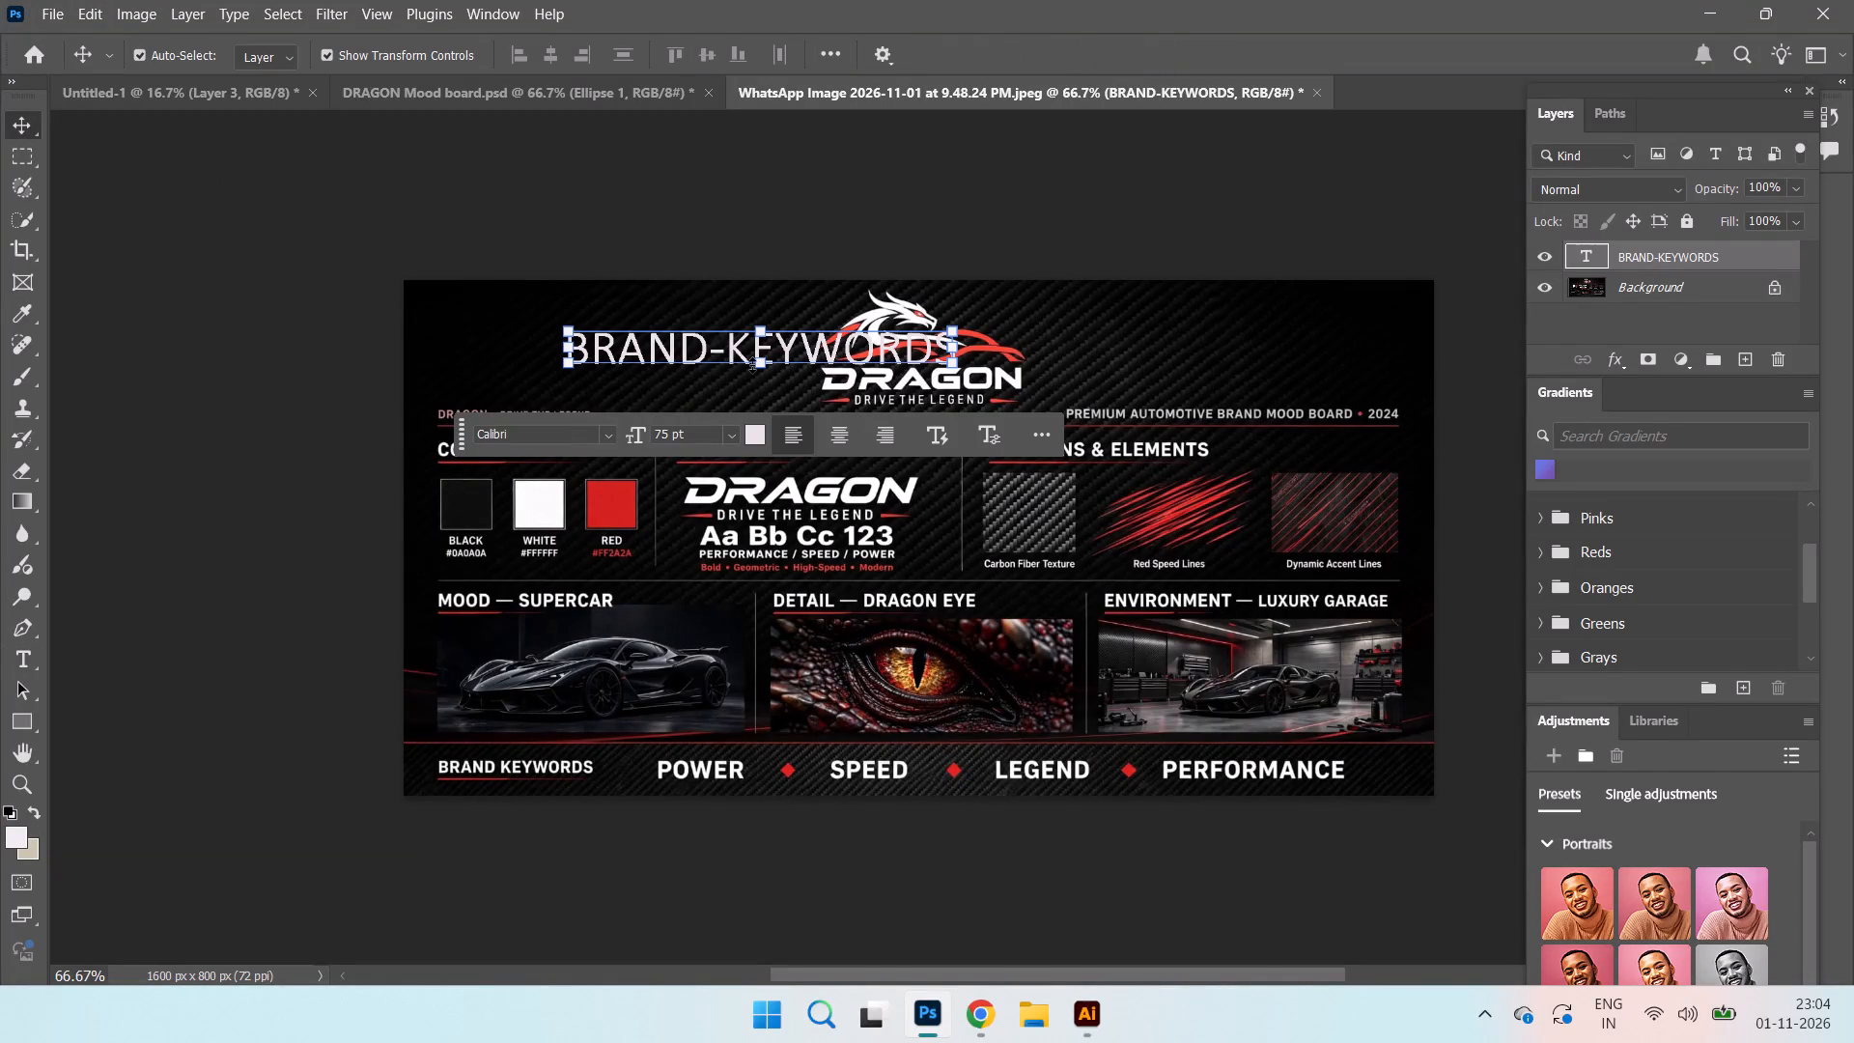
left_click_drag(658, 336, 237, 89)
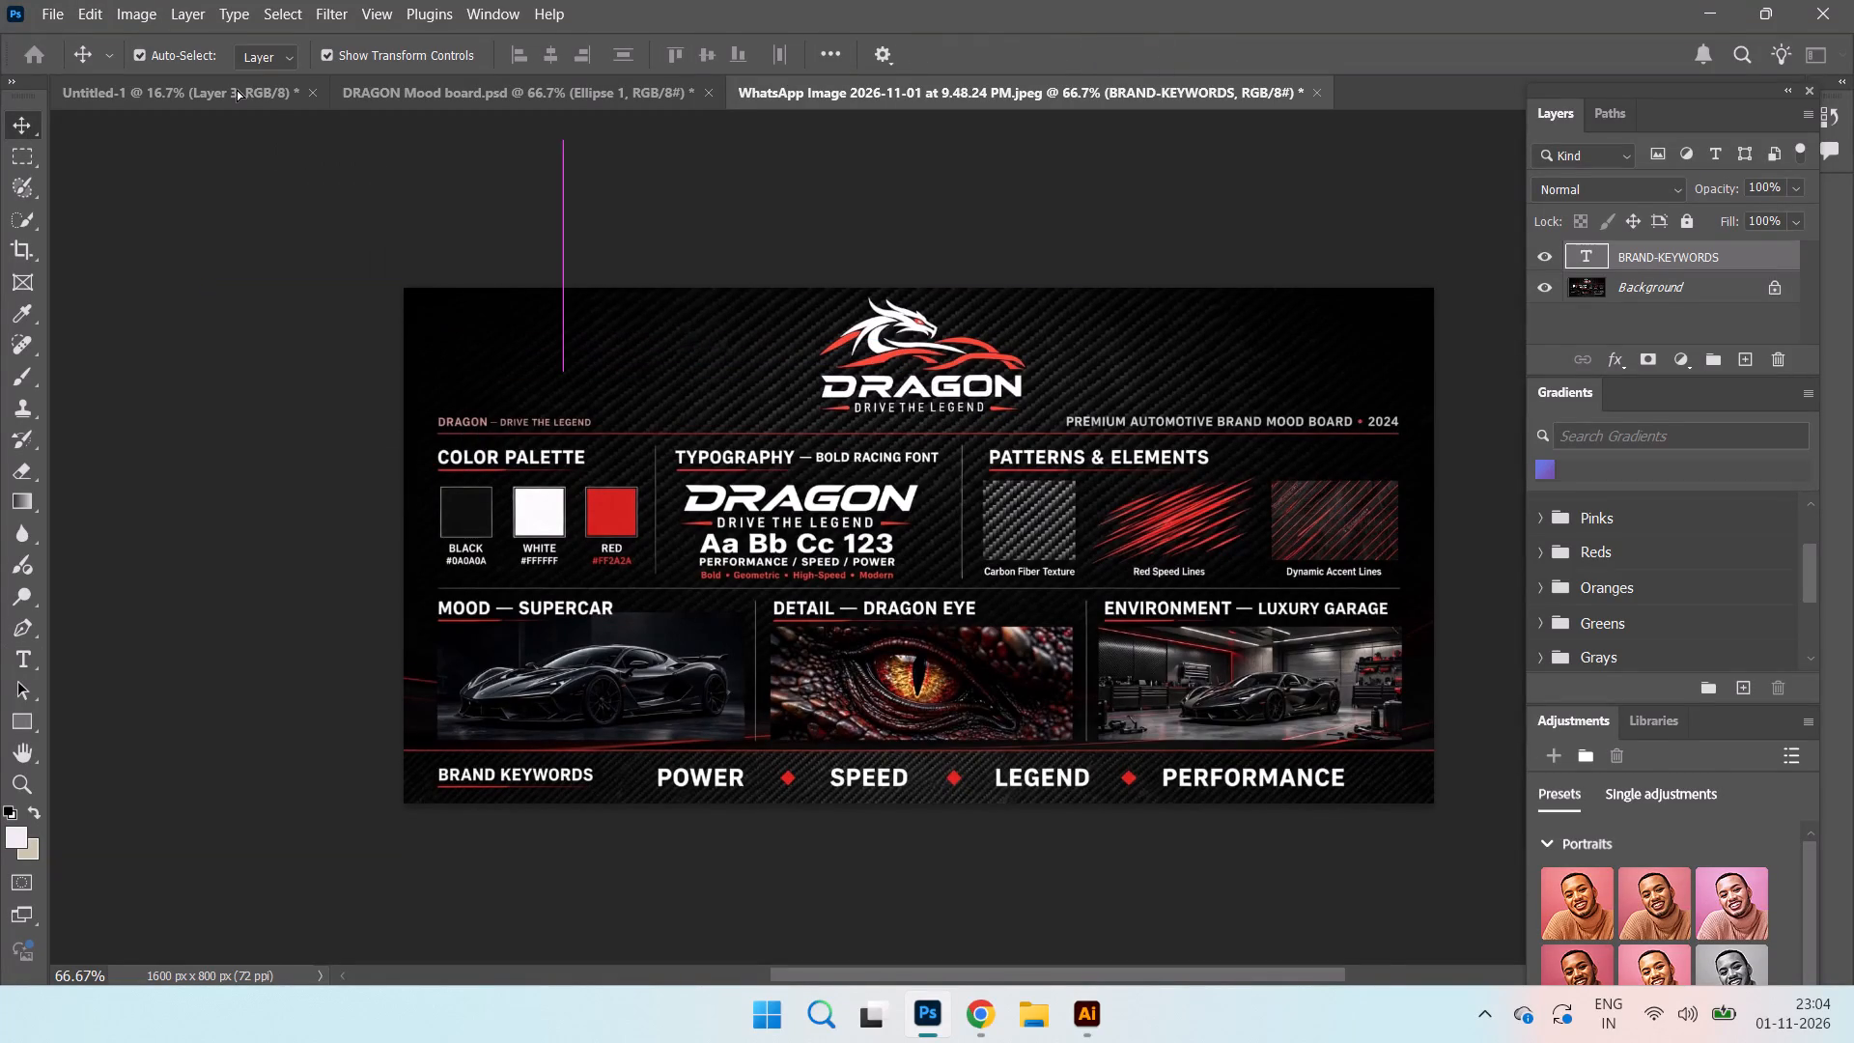
left_click_drag(237, 89, 421, 100)
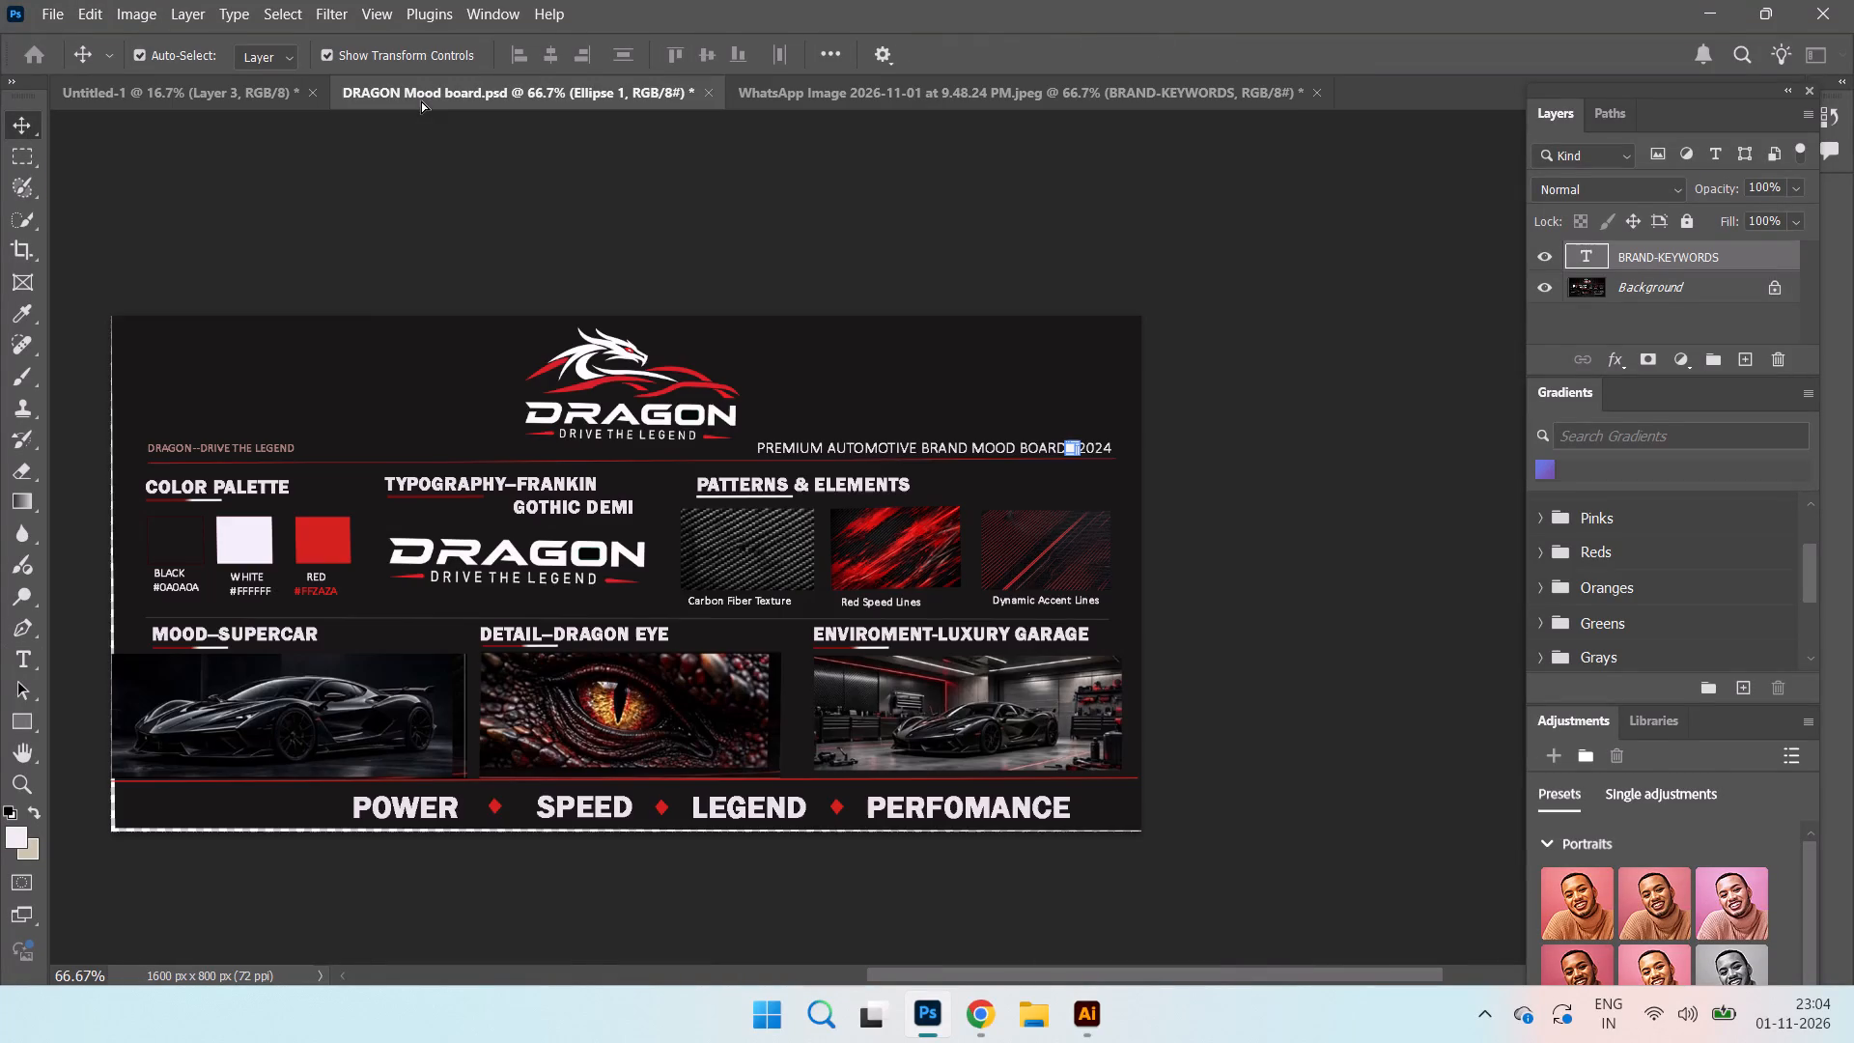
left_click_drag(421, 100, 371, 341)
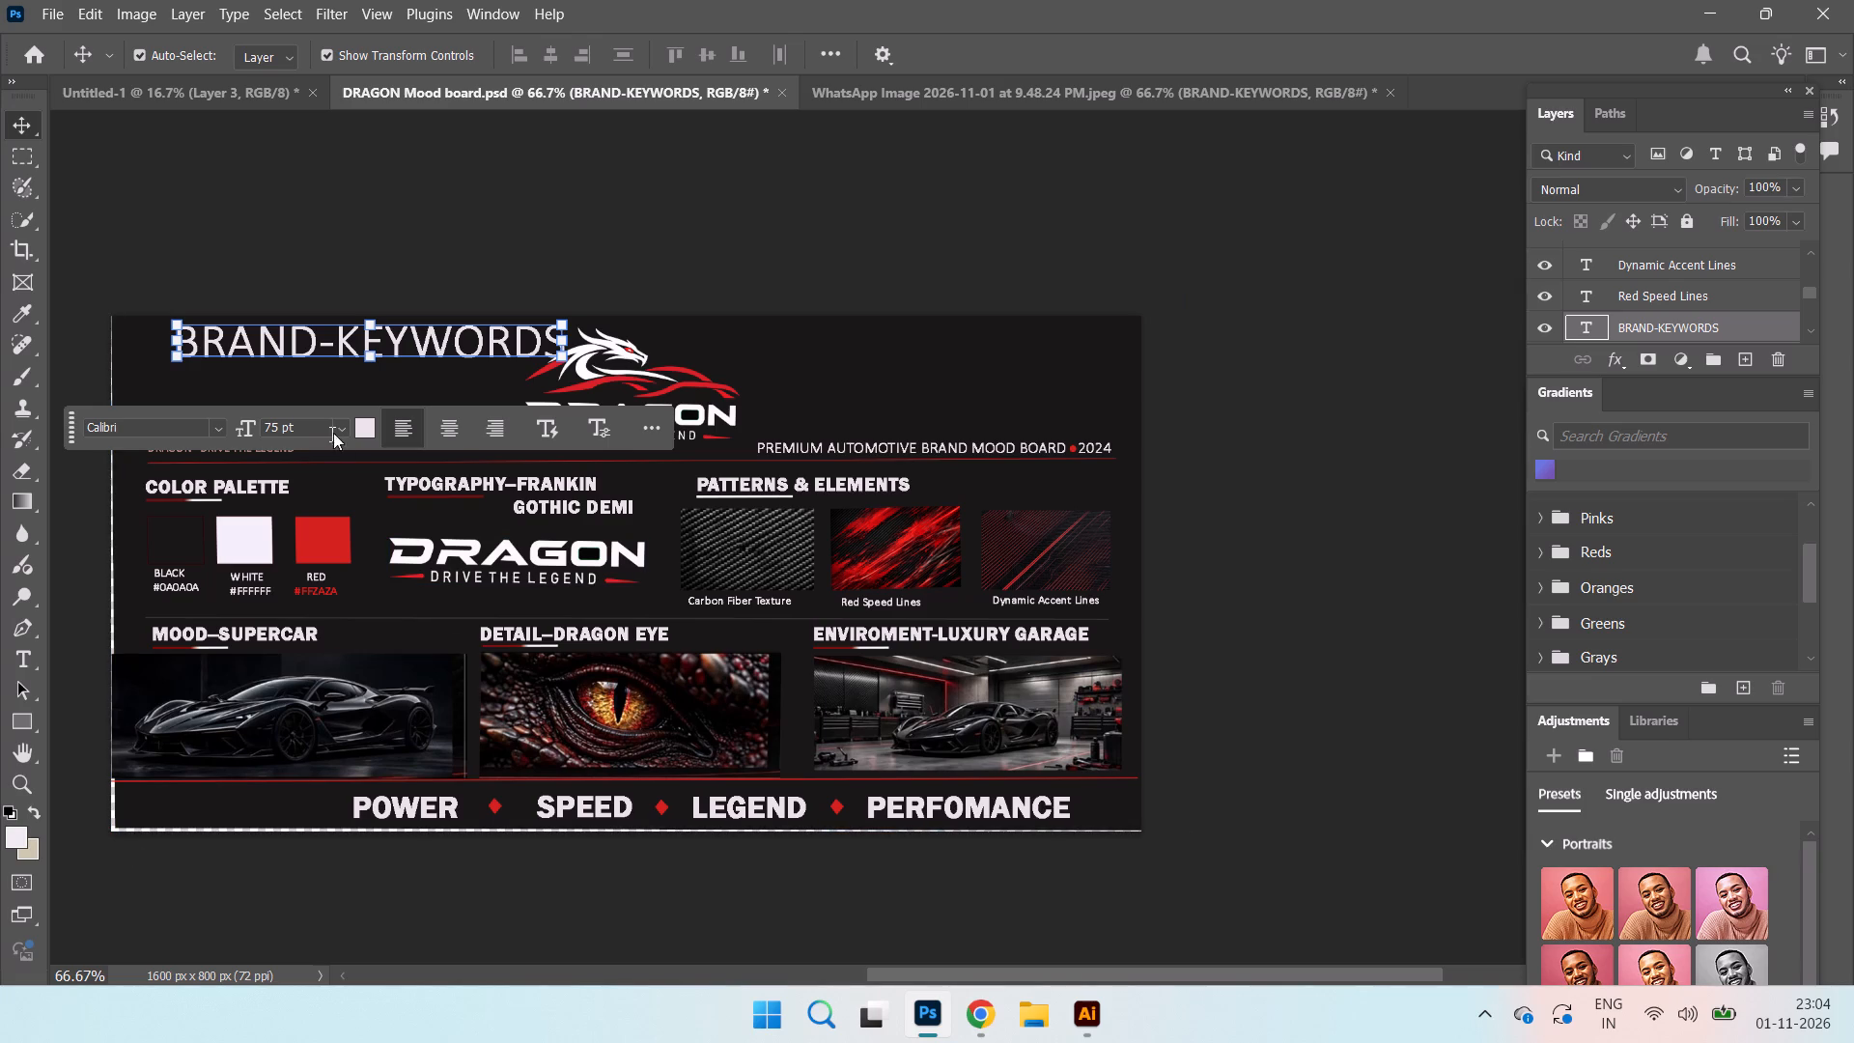
Set the BRAND-KEYWORDS text to 48 pt and its font to Franklin Gothic Demi.
left_click(414, 817)
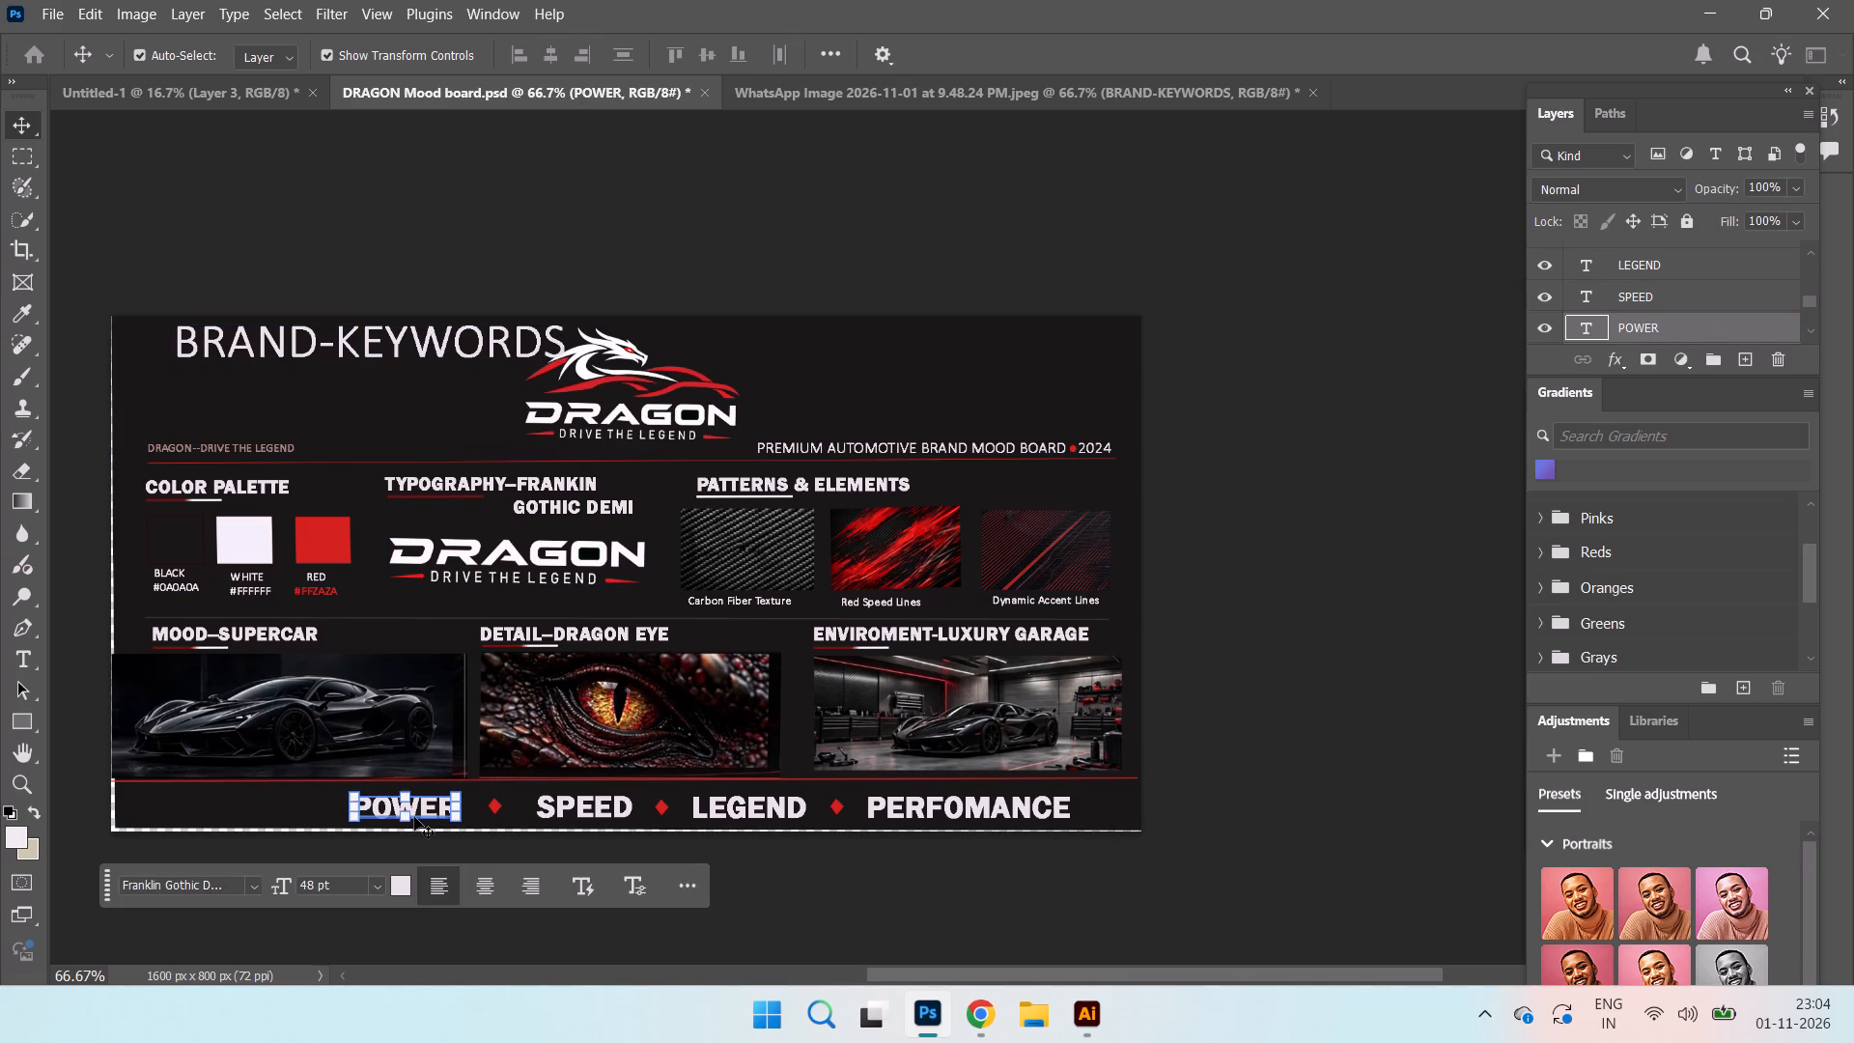
left_click(451, 352)
left_click(342, 424)
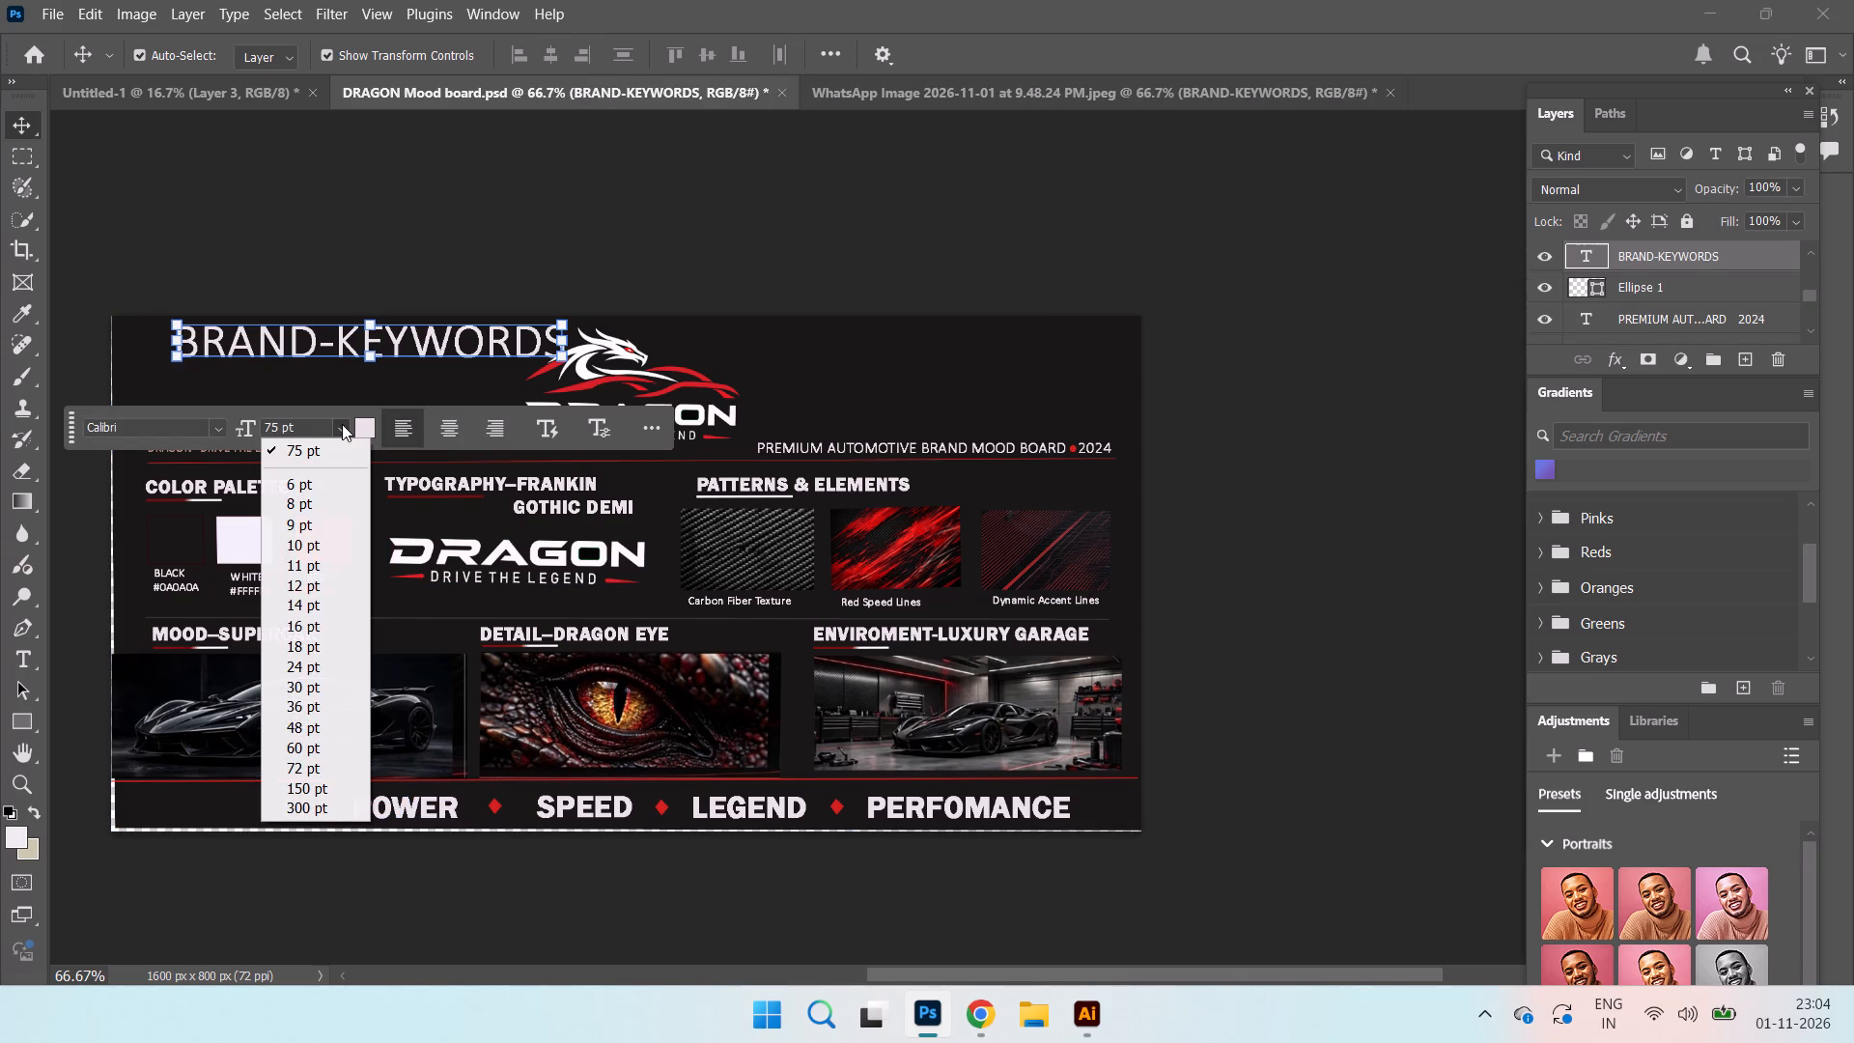
left_click(357, 727)
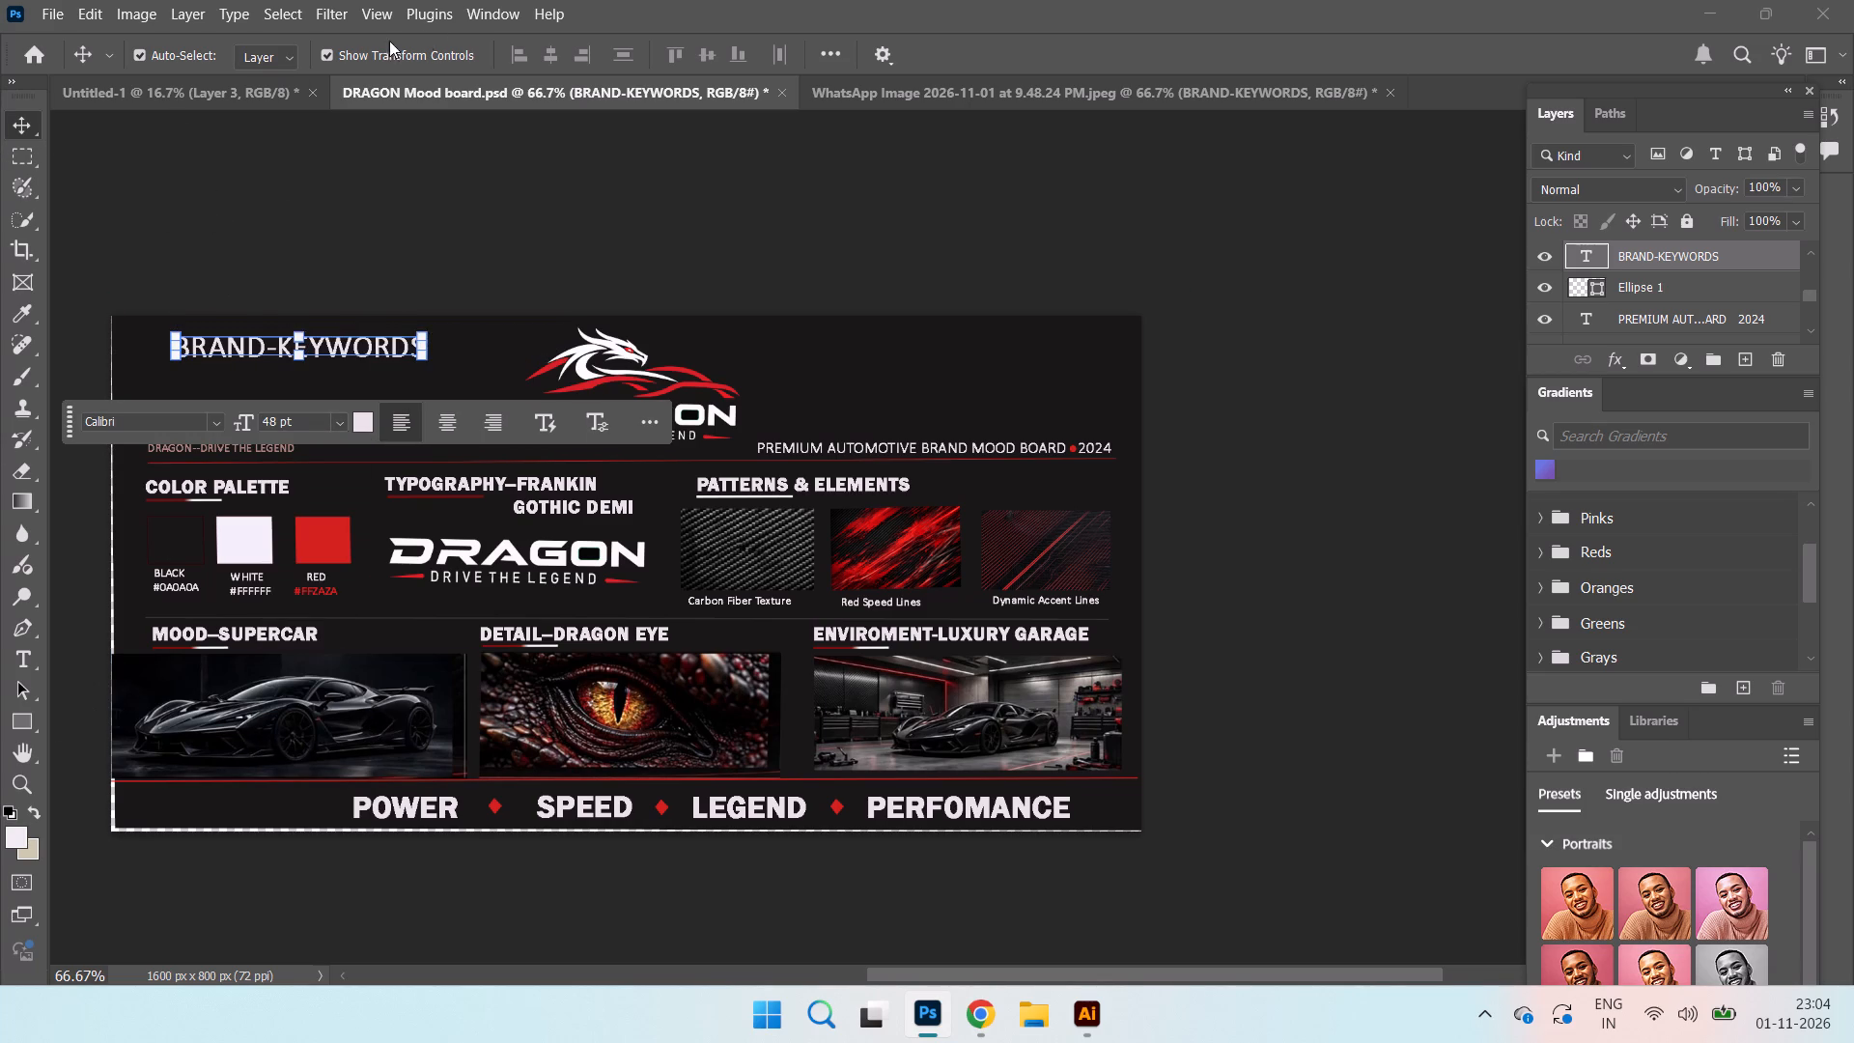
left_click(216, 422)
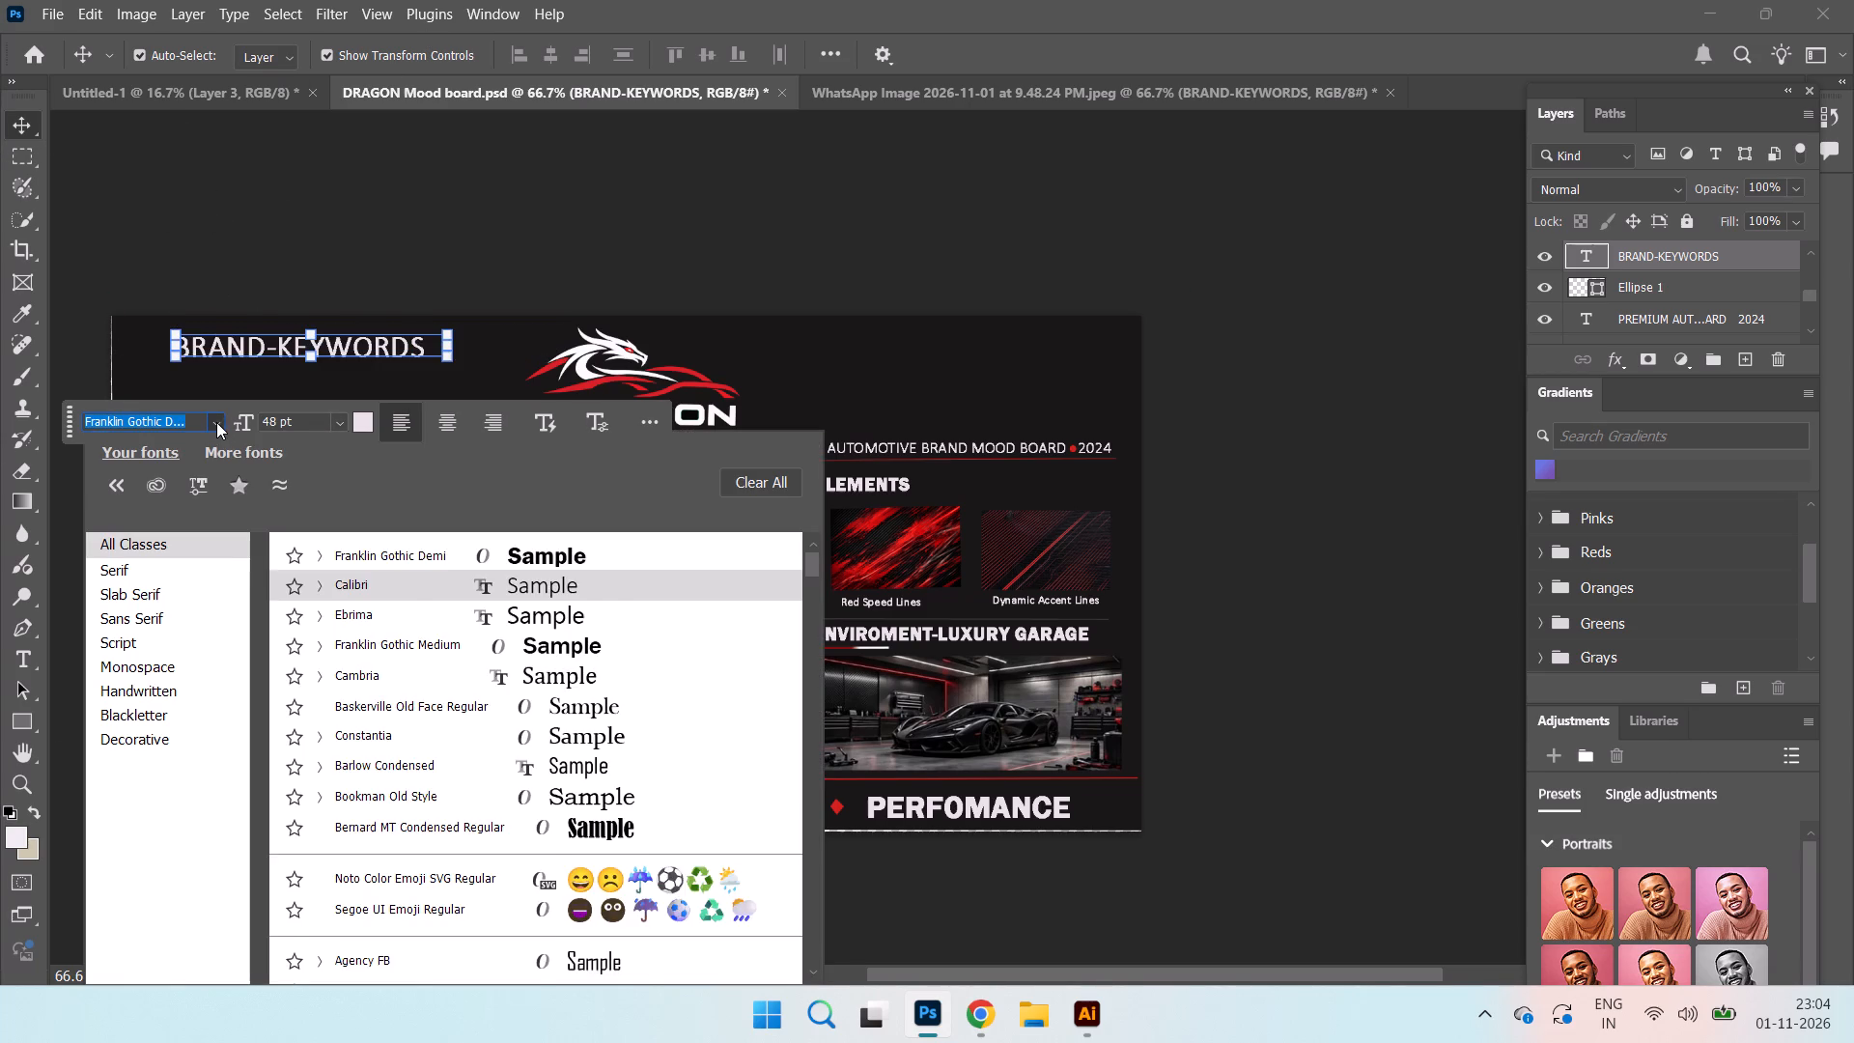
left_click(481, 556)
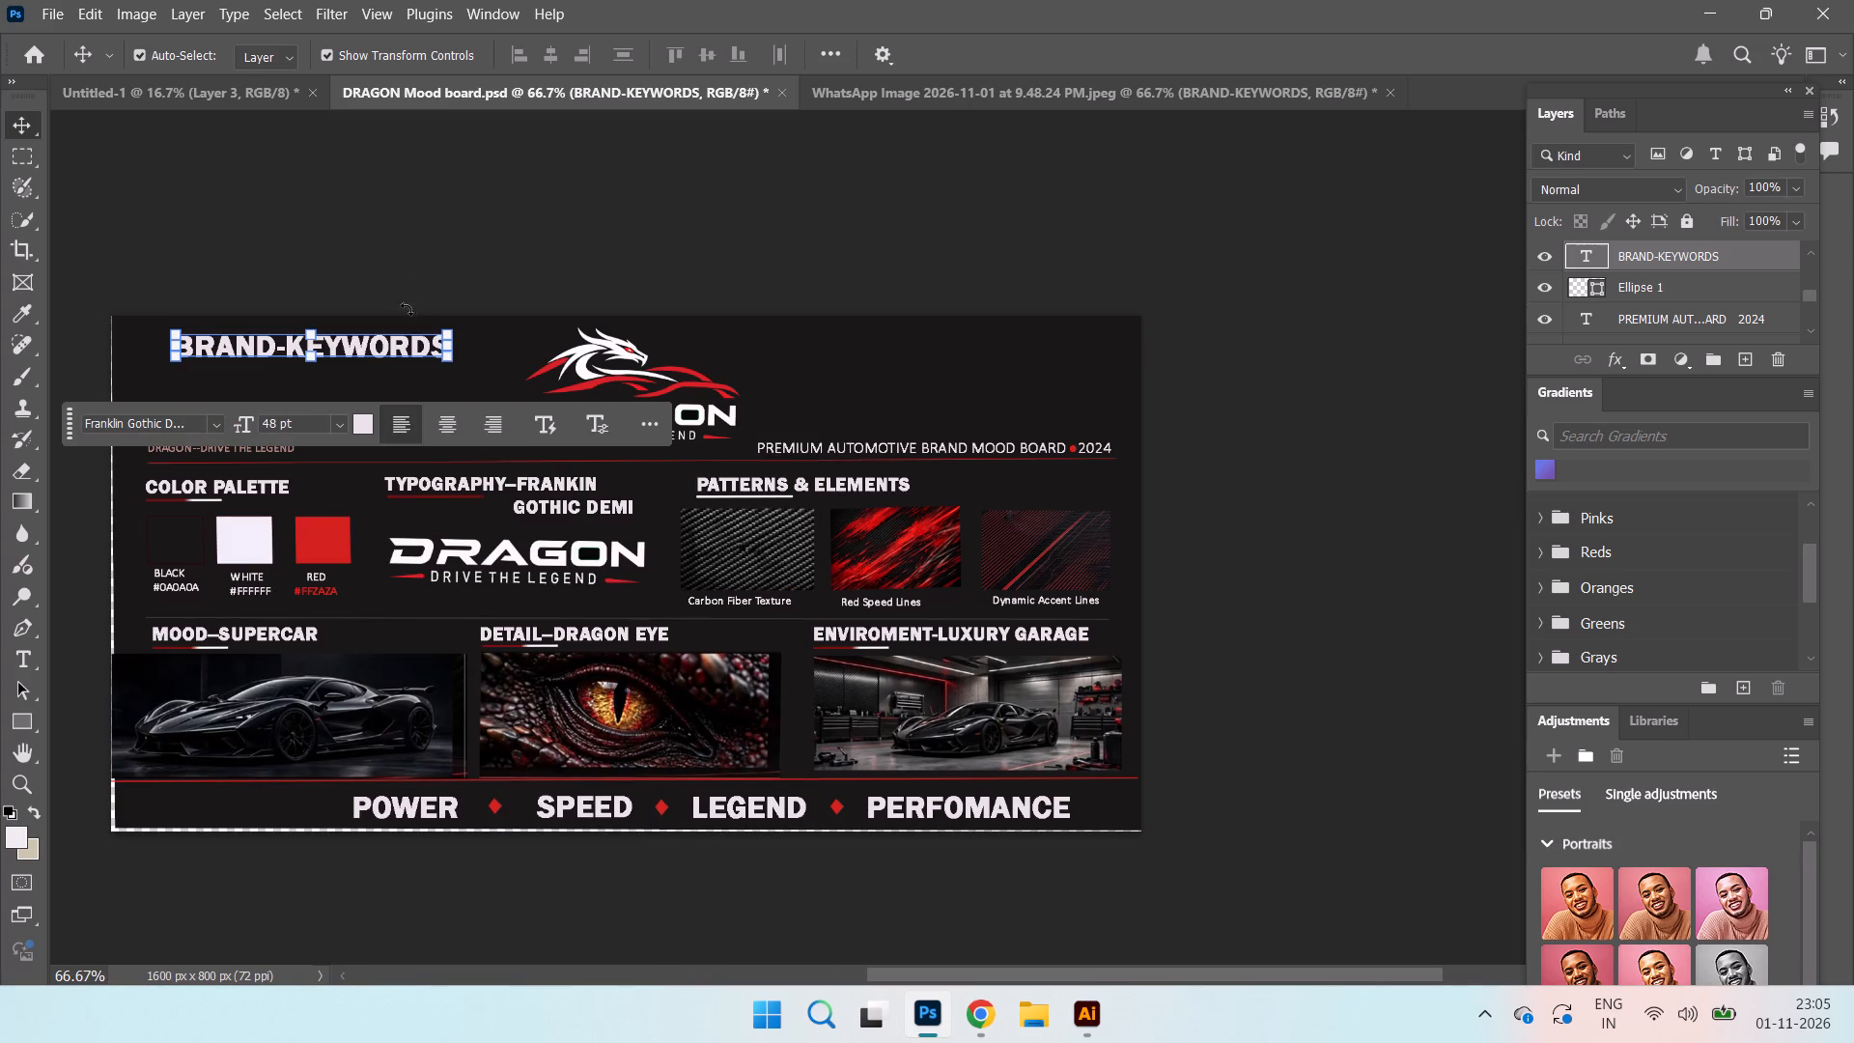
Move BRAND-KEYWORDS into the bottom keyword strip, set it to 36 pt, and position it just before POWER.
left_click_drag(390, 352, 301, 815)
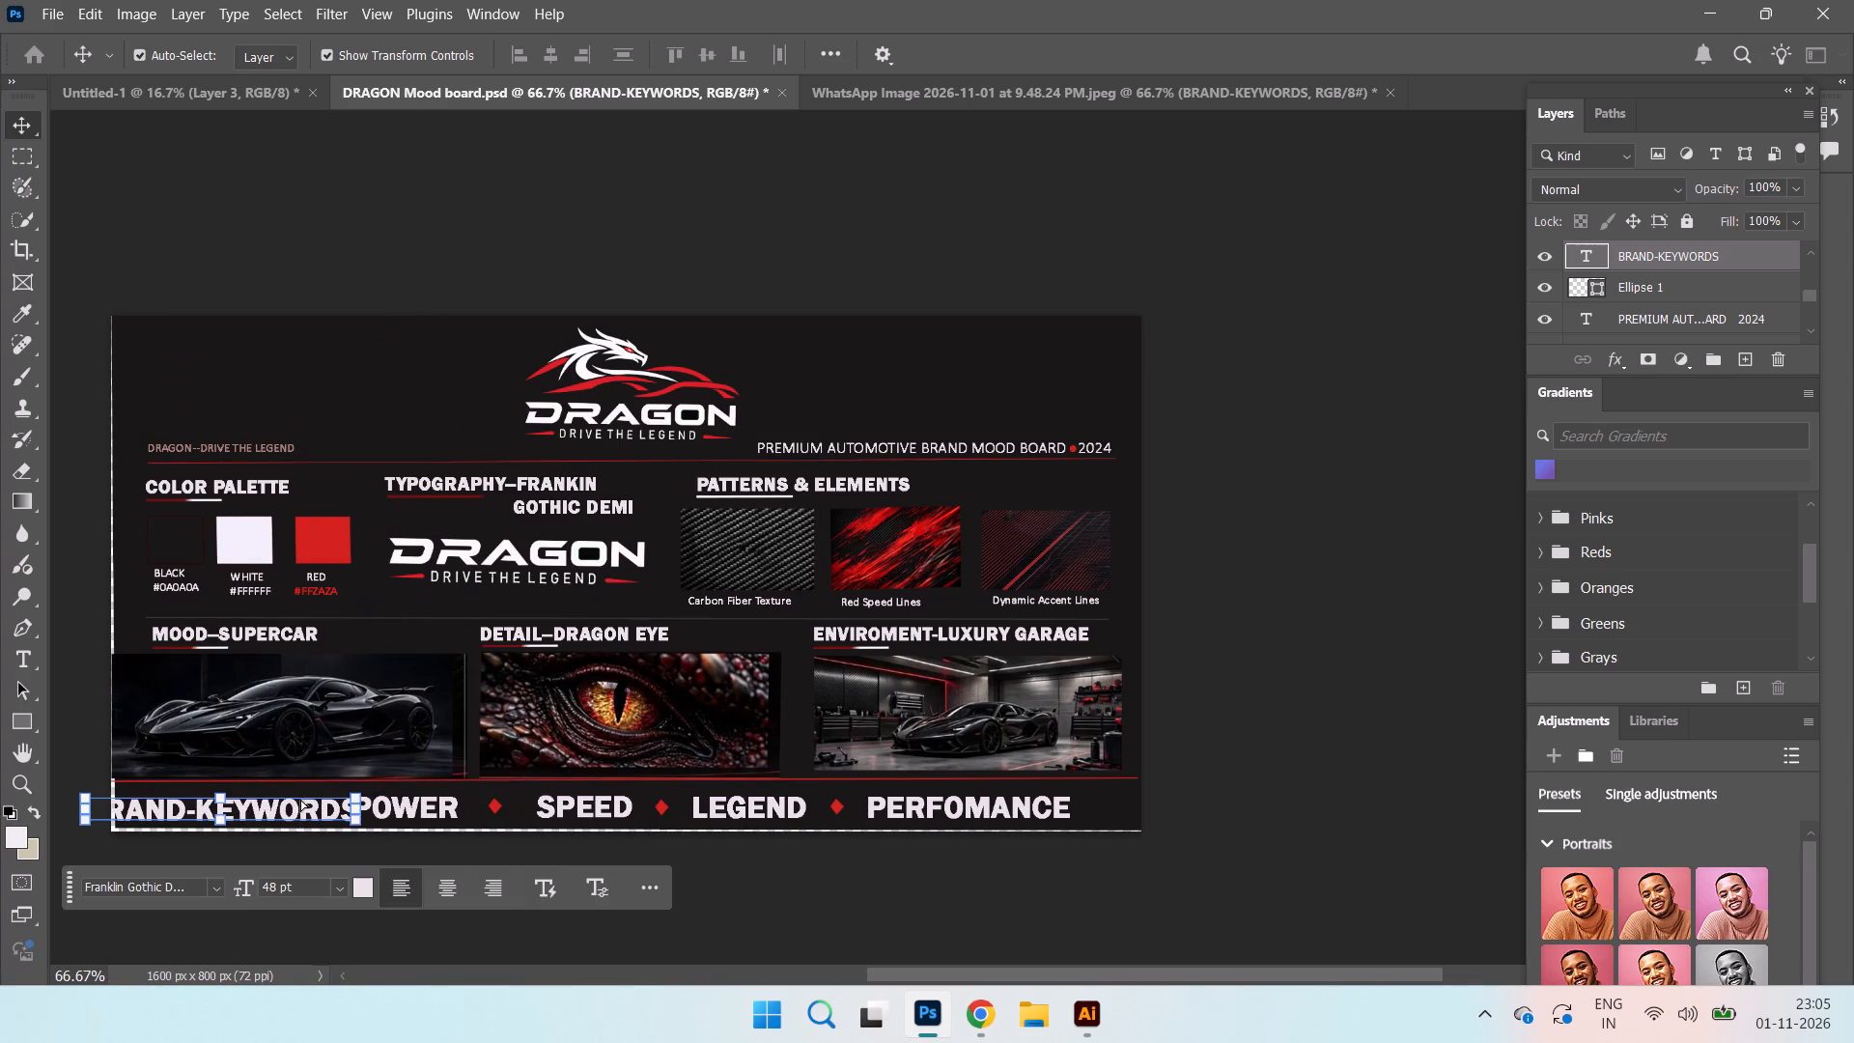
left_click(338, 891)
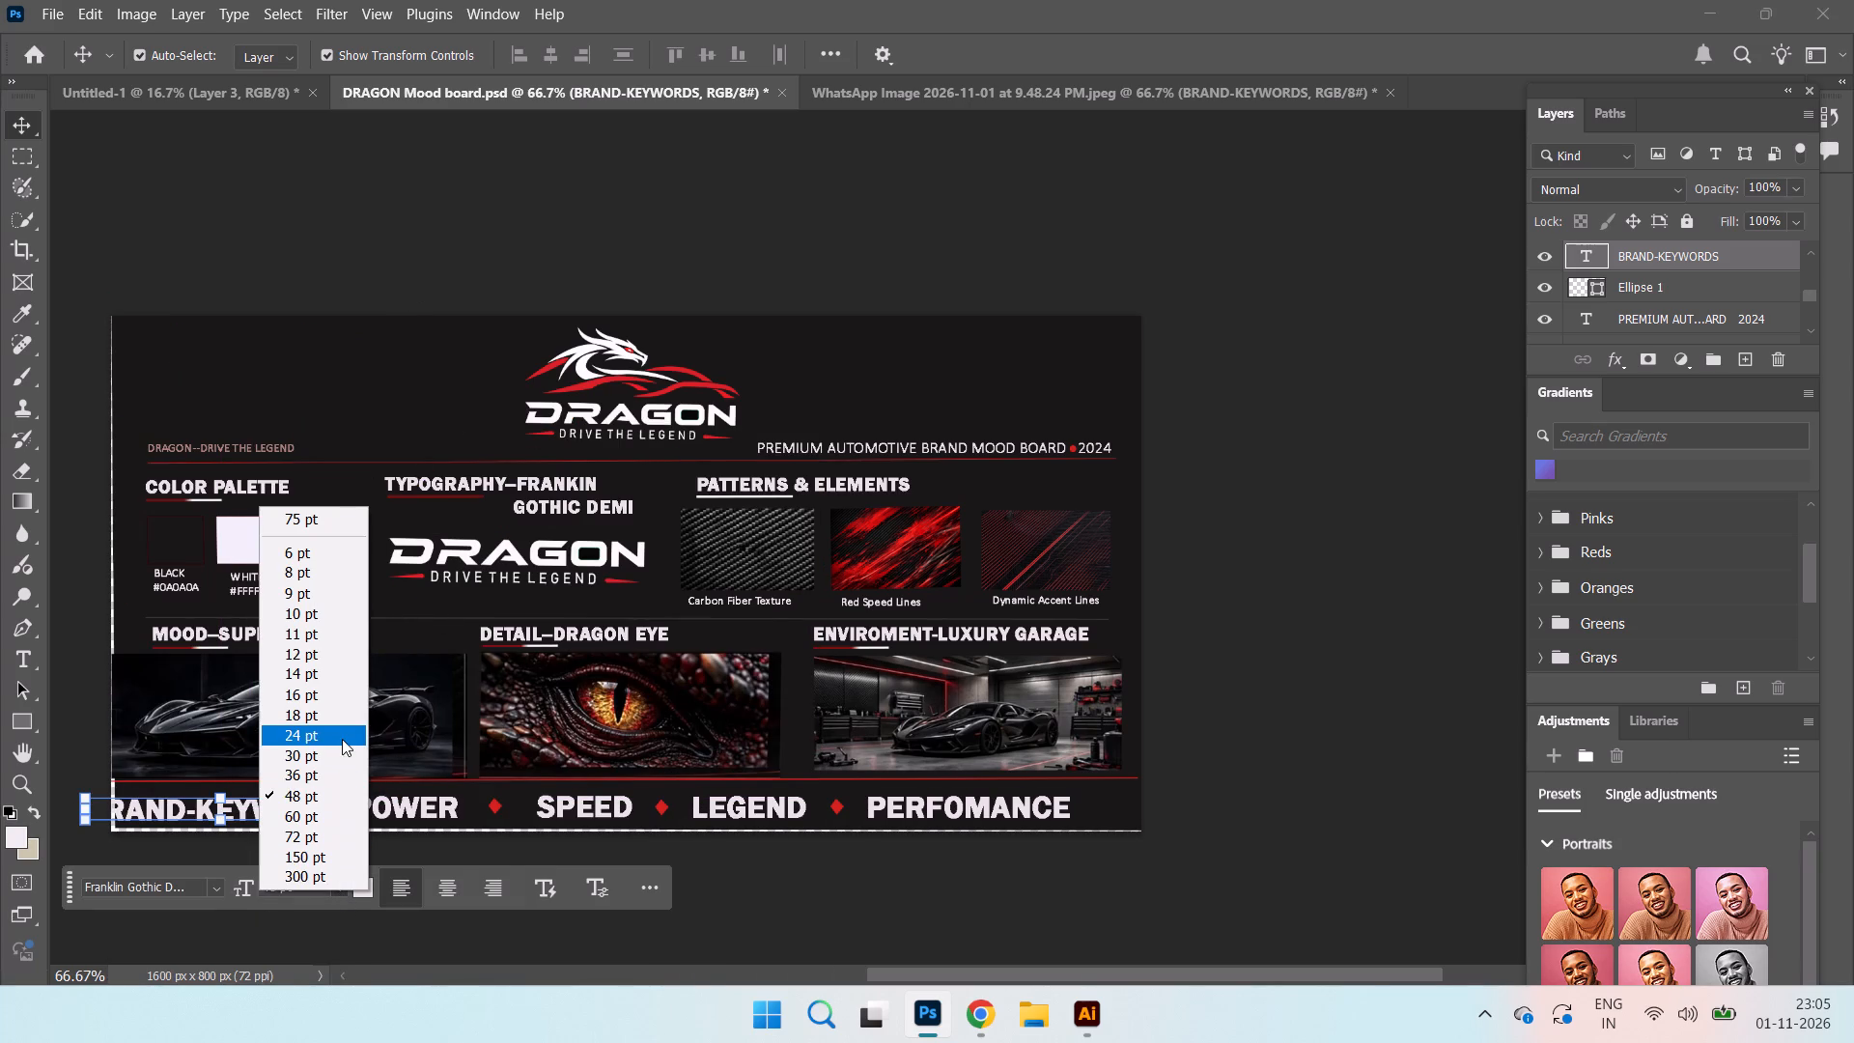
left_click(345, 778)
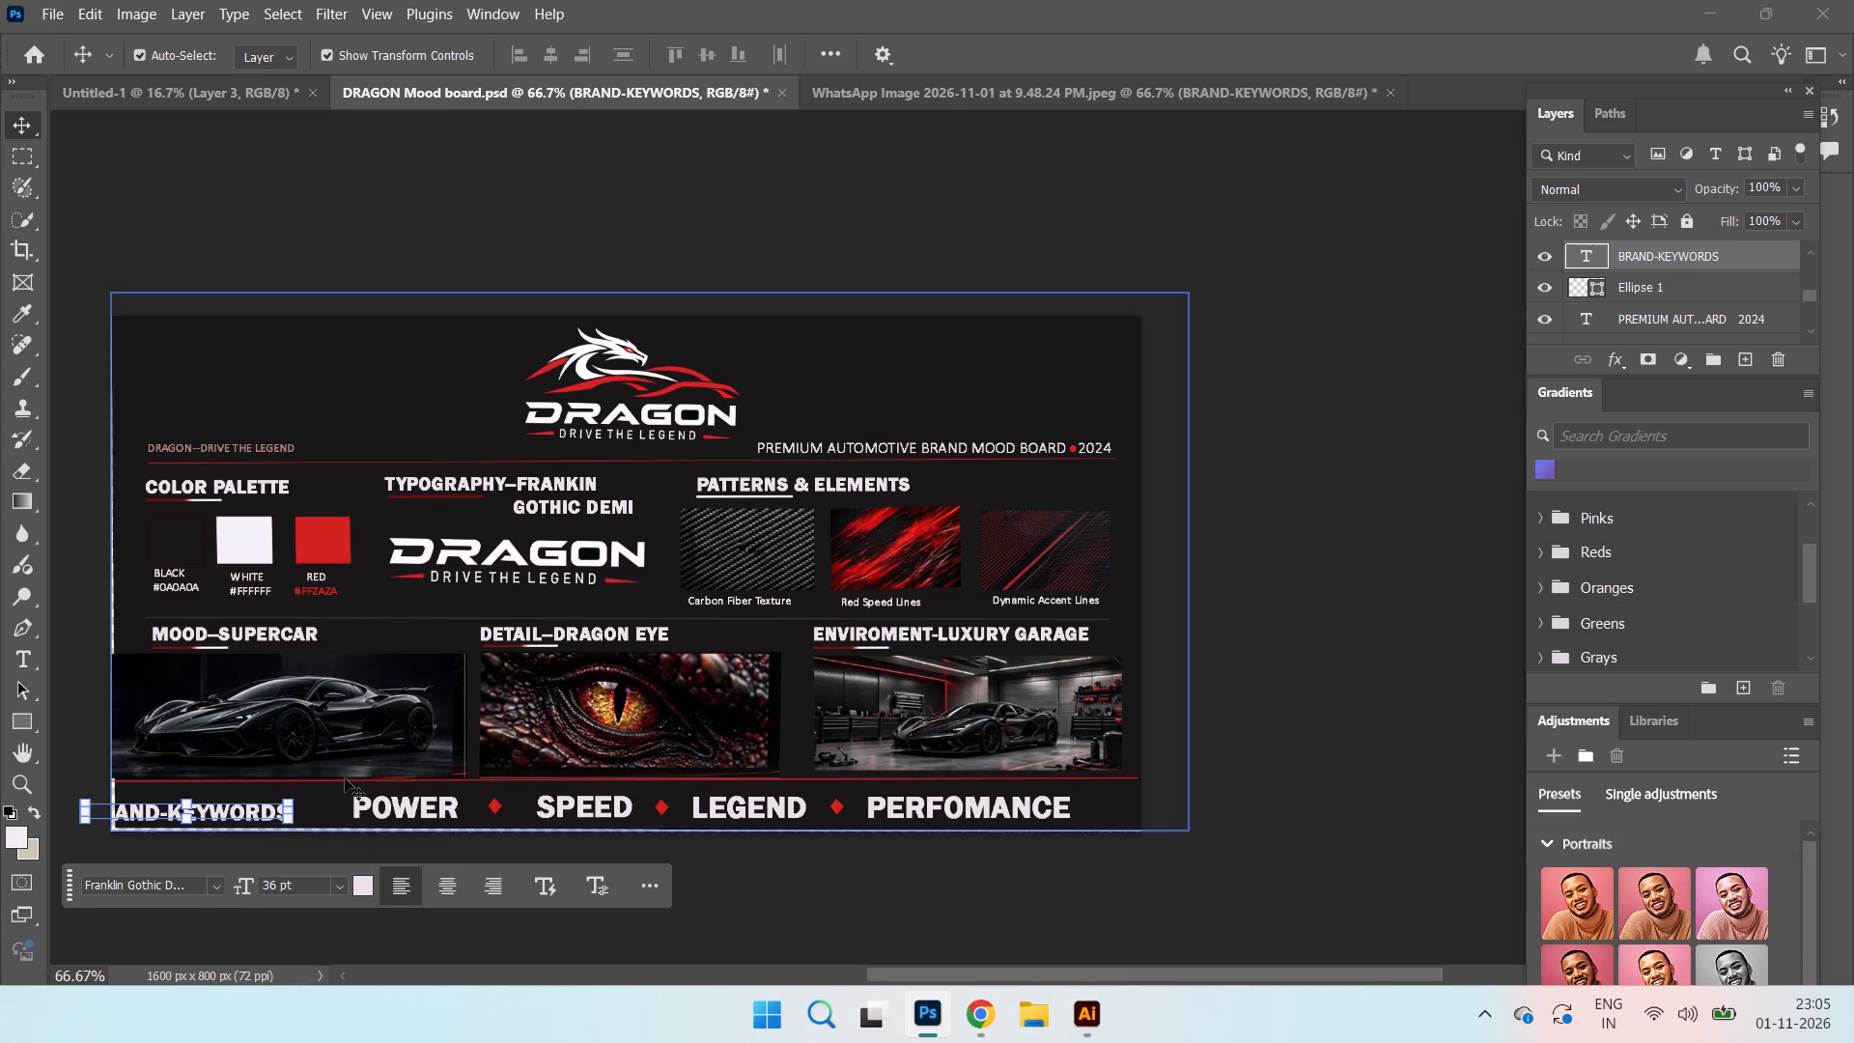
left_click_drag(225, 819, 286, 809)
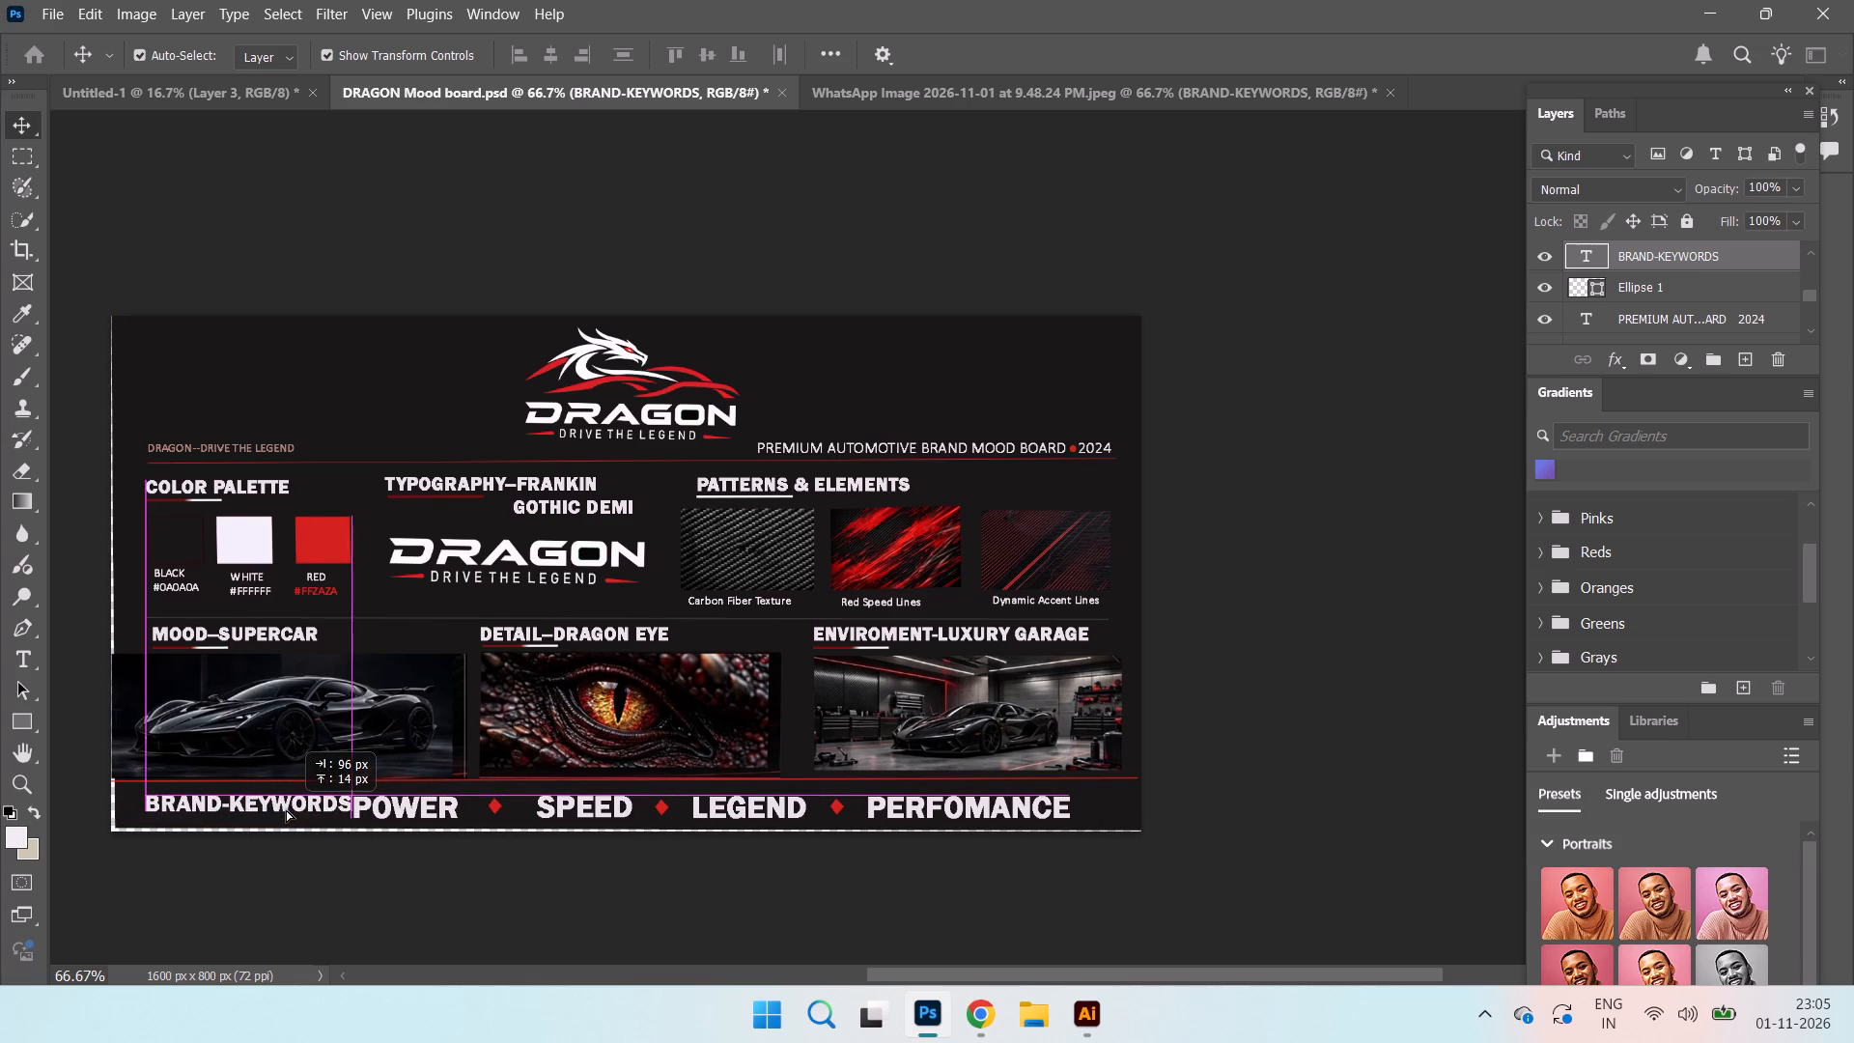
left_click_drag(286, 809, 272, 812)
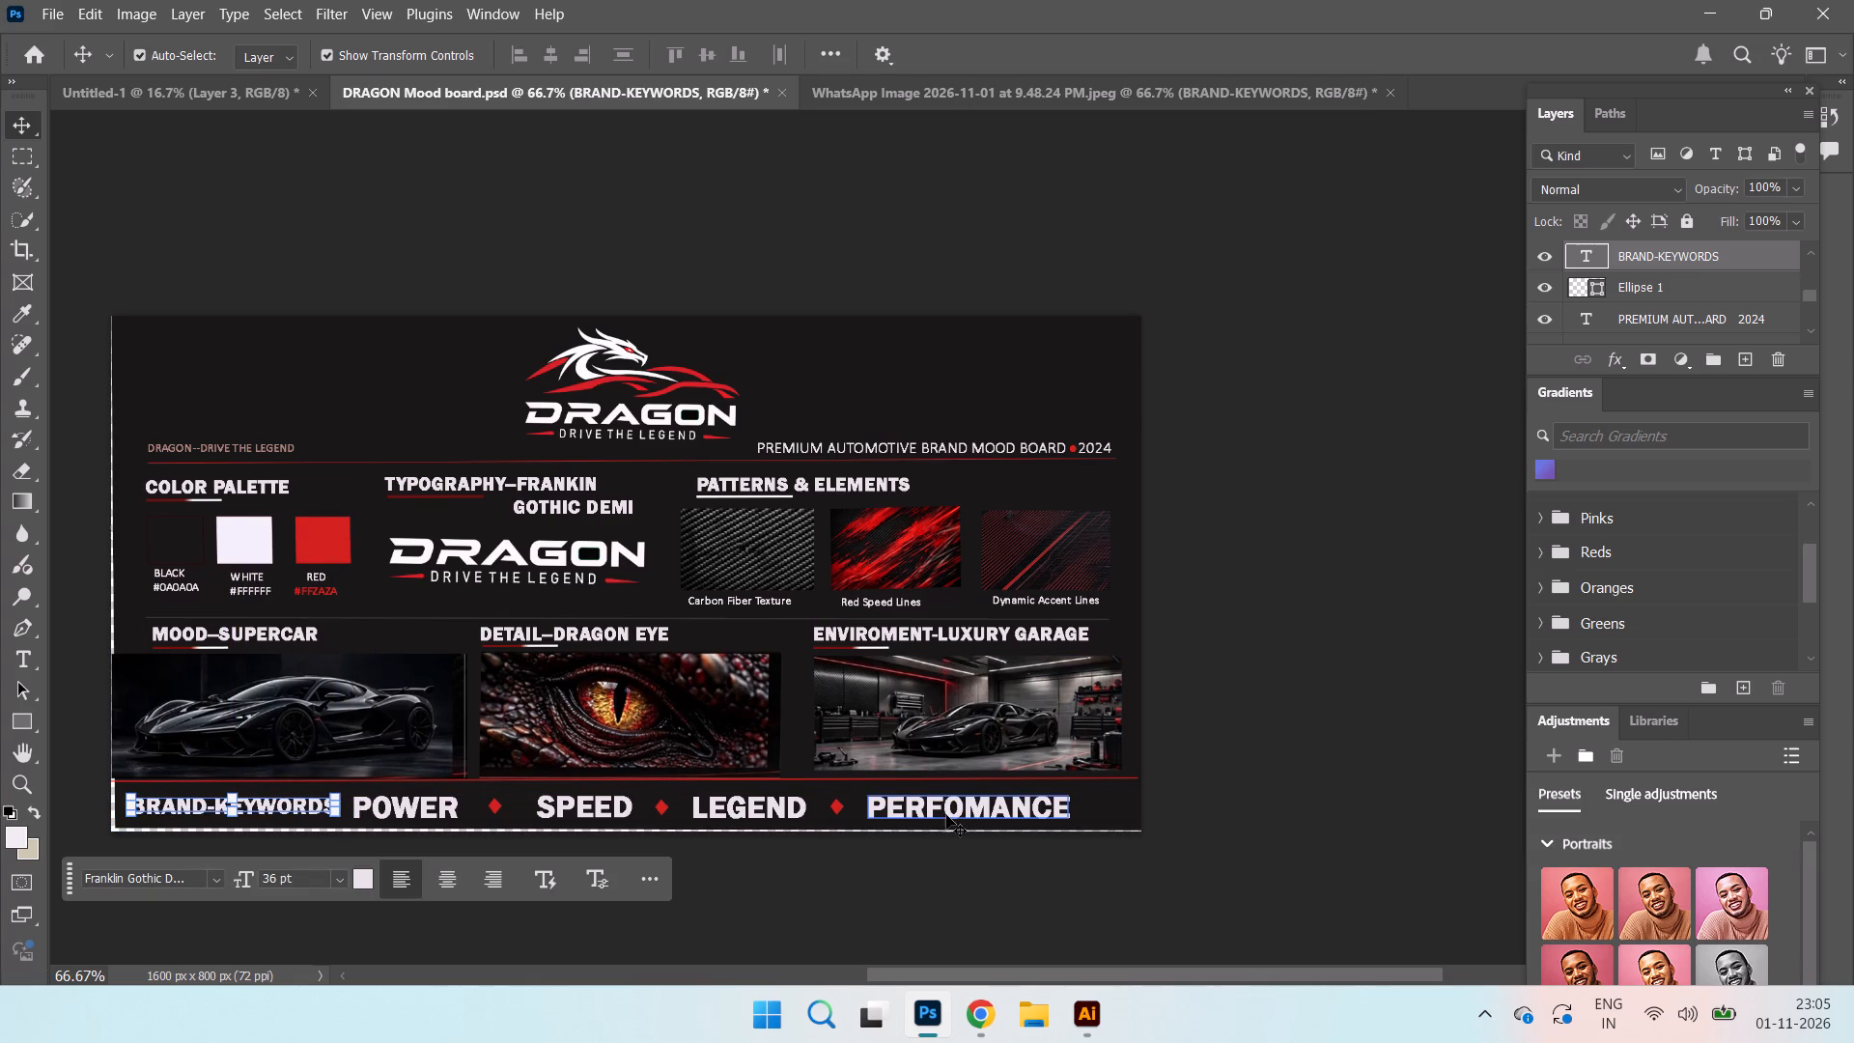
Shift PERFOMANCE, LEGEND and the diamonds on either side of LEGEND rightward along the bottom keyword strip.
left_click_drag(946, 815, 992, 815)
left_click_drag(838, 810, 879, 810)
left_click_drag(772, 808, 834, 805)
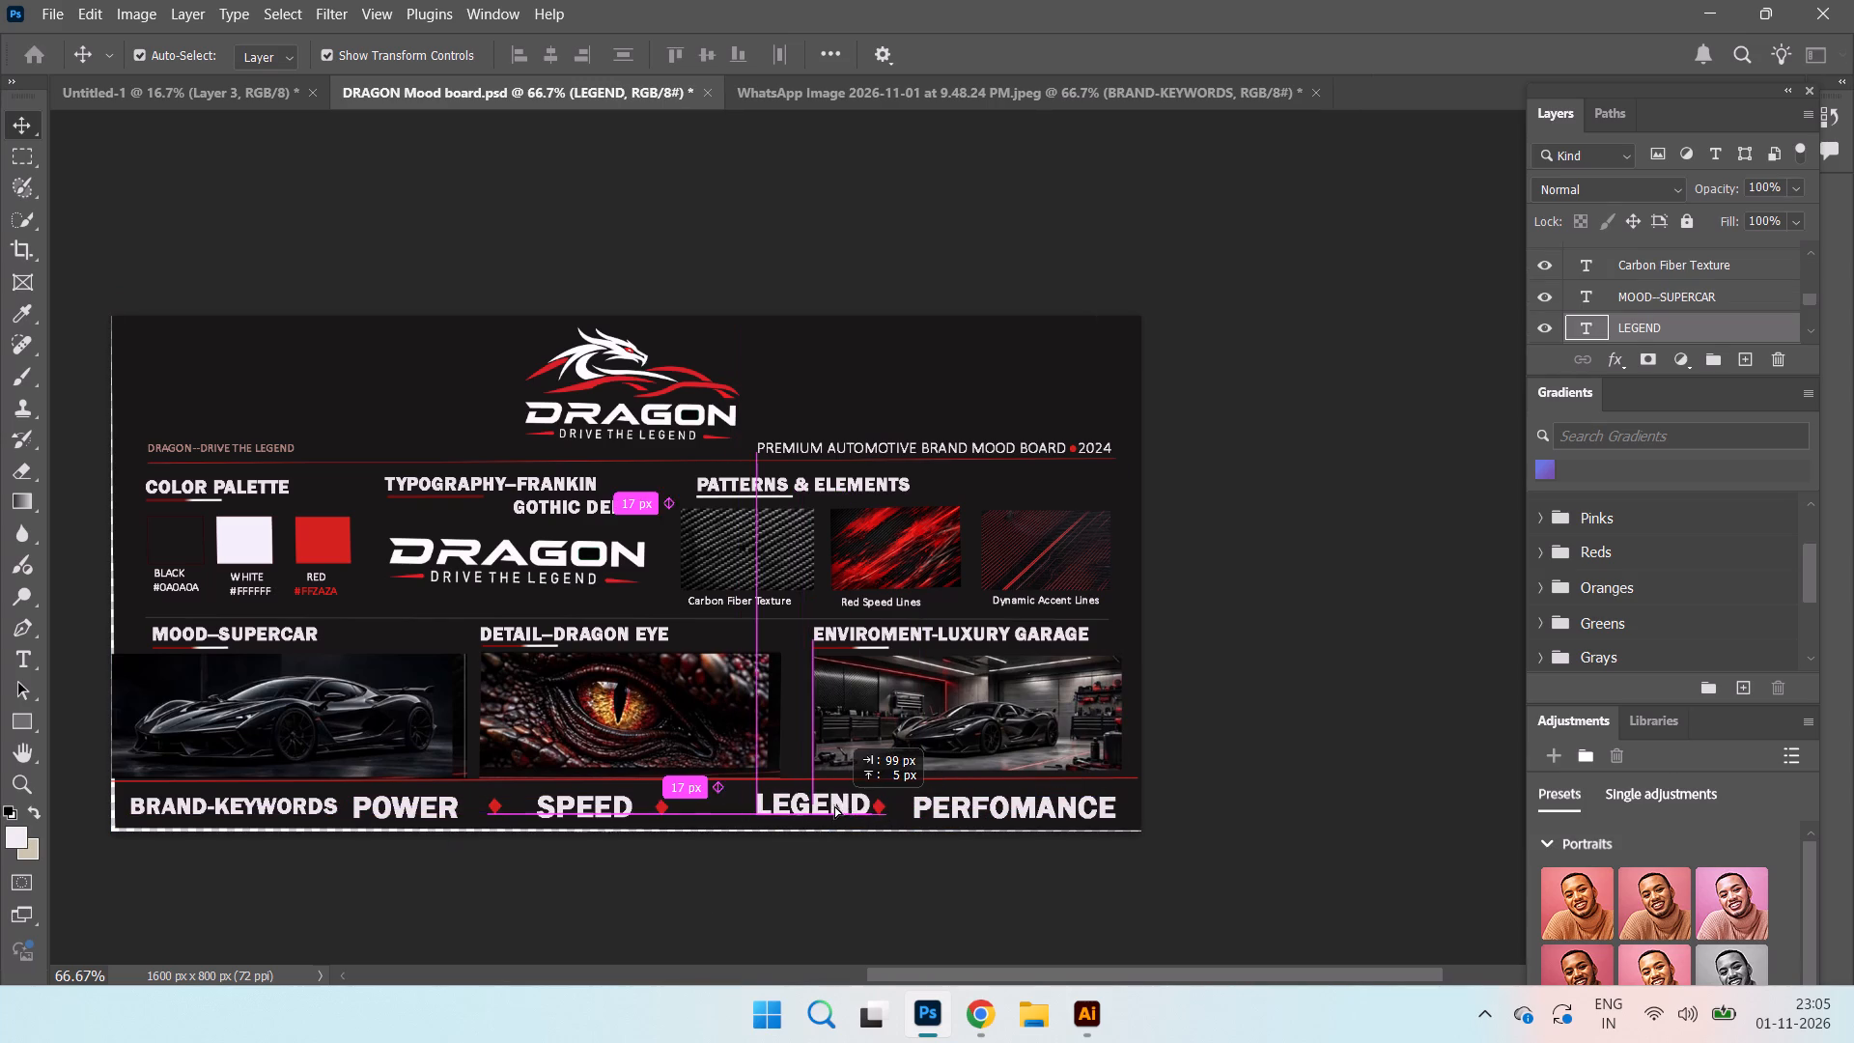
left_click_drag(834, 805, 820, 808)
left_click_drag(661, 811, 710, 812)
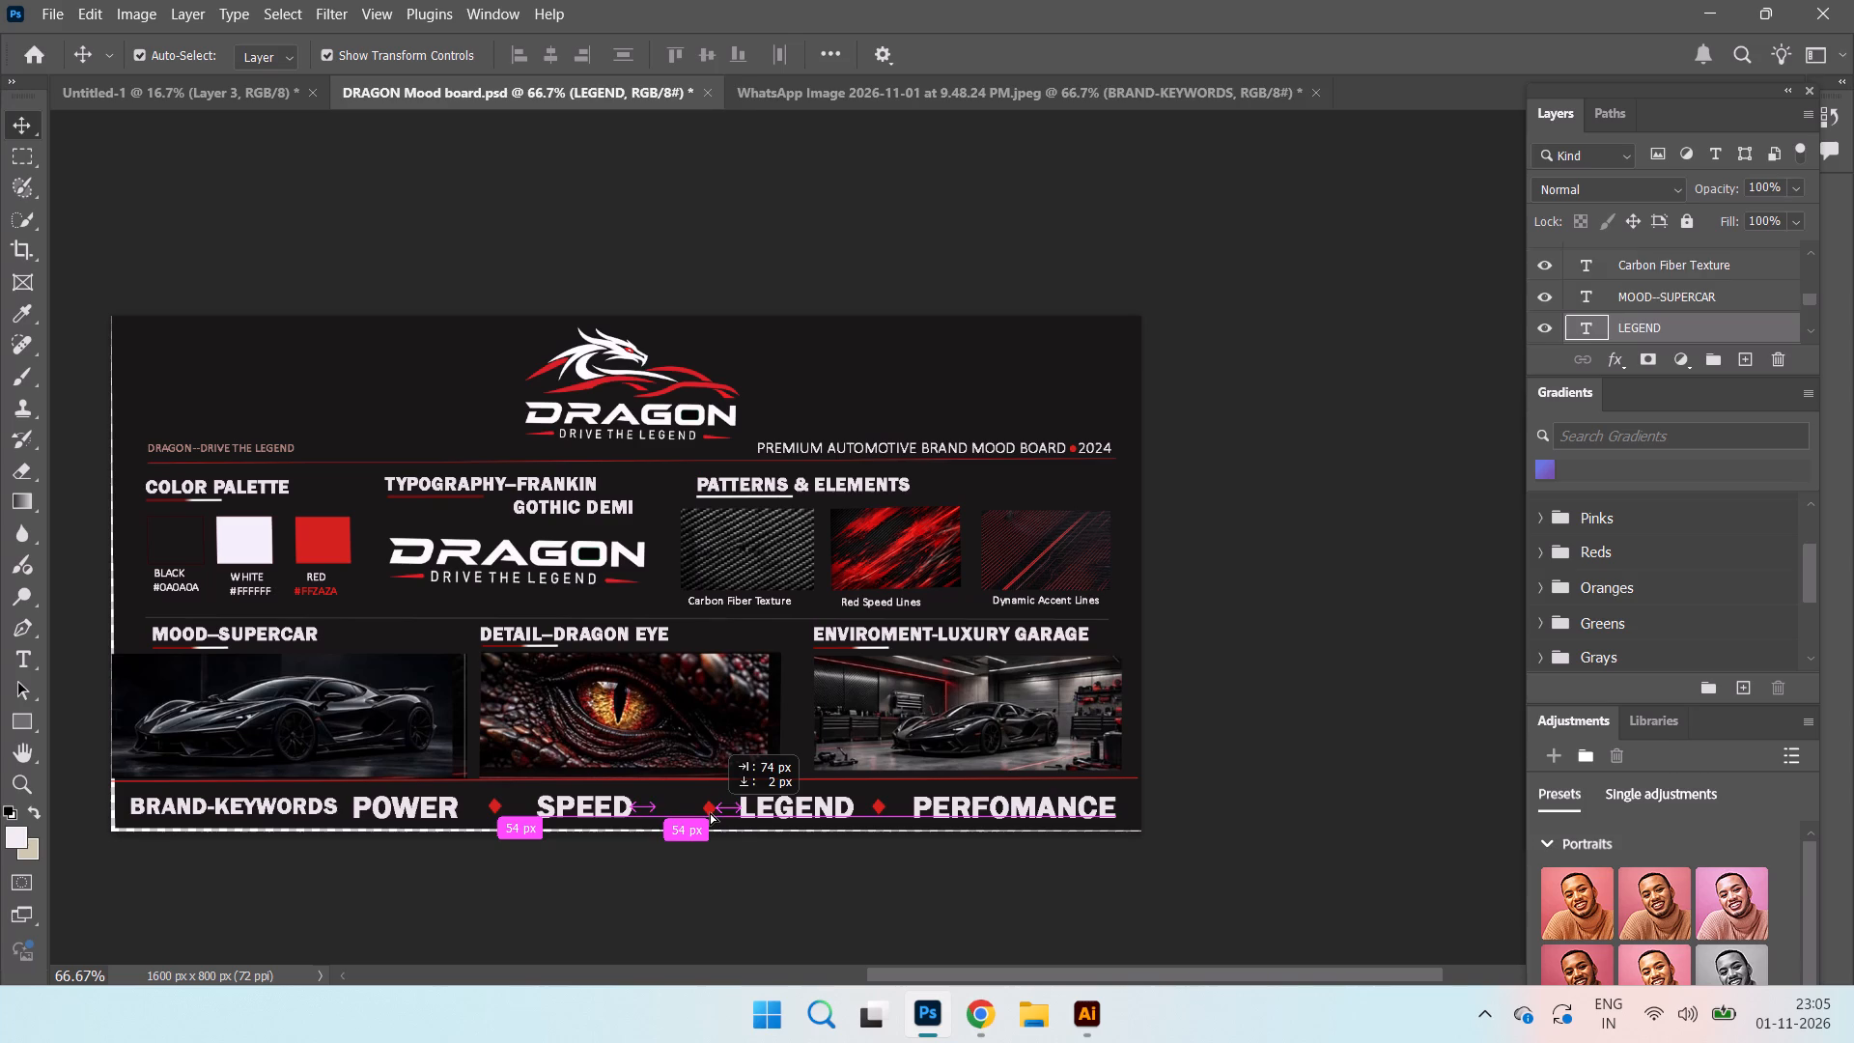
left_click_drag(710, 812, 719, 809)
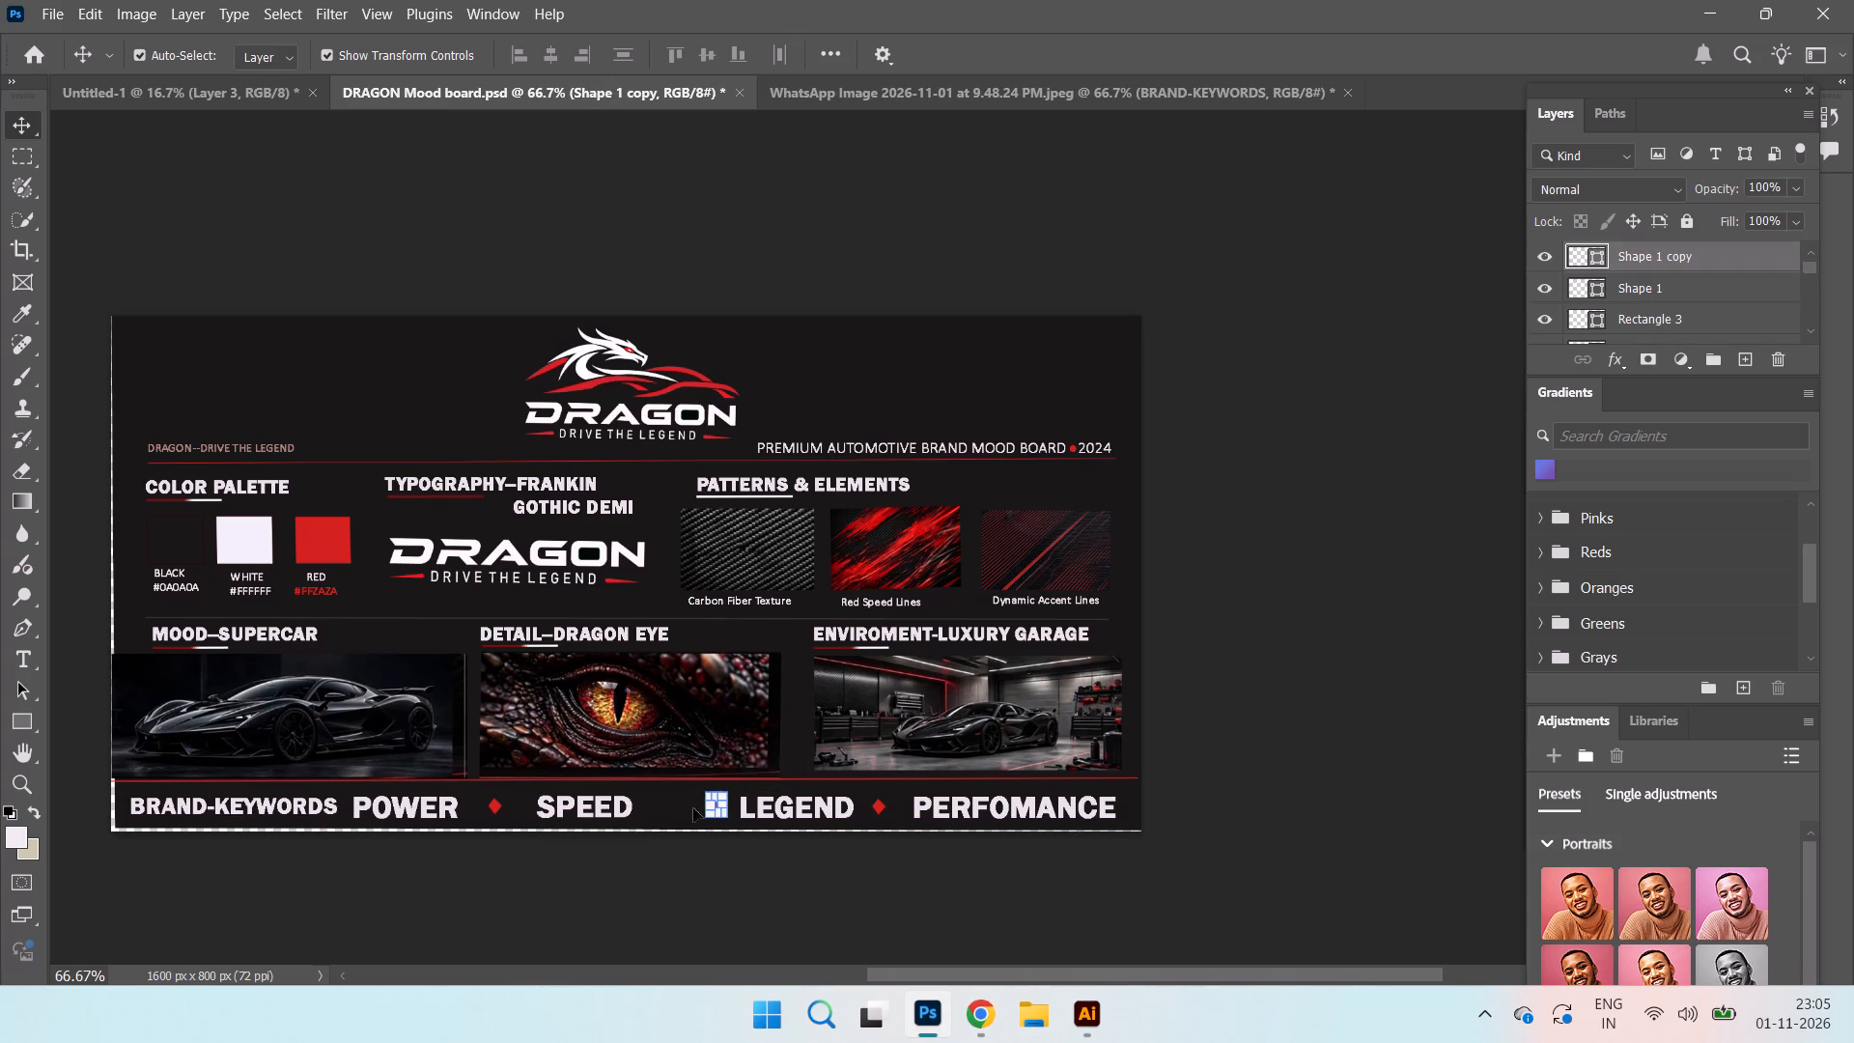
Shift SPEED, the diamond before it and POWER rightward along the bottom keyword strip, closing the gaps up to LEGEND.
left_click_drag(601, 808, 668, 809)
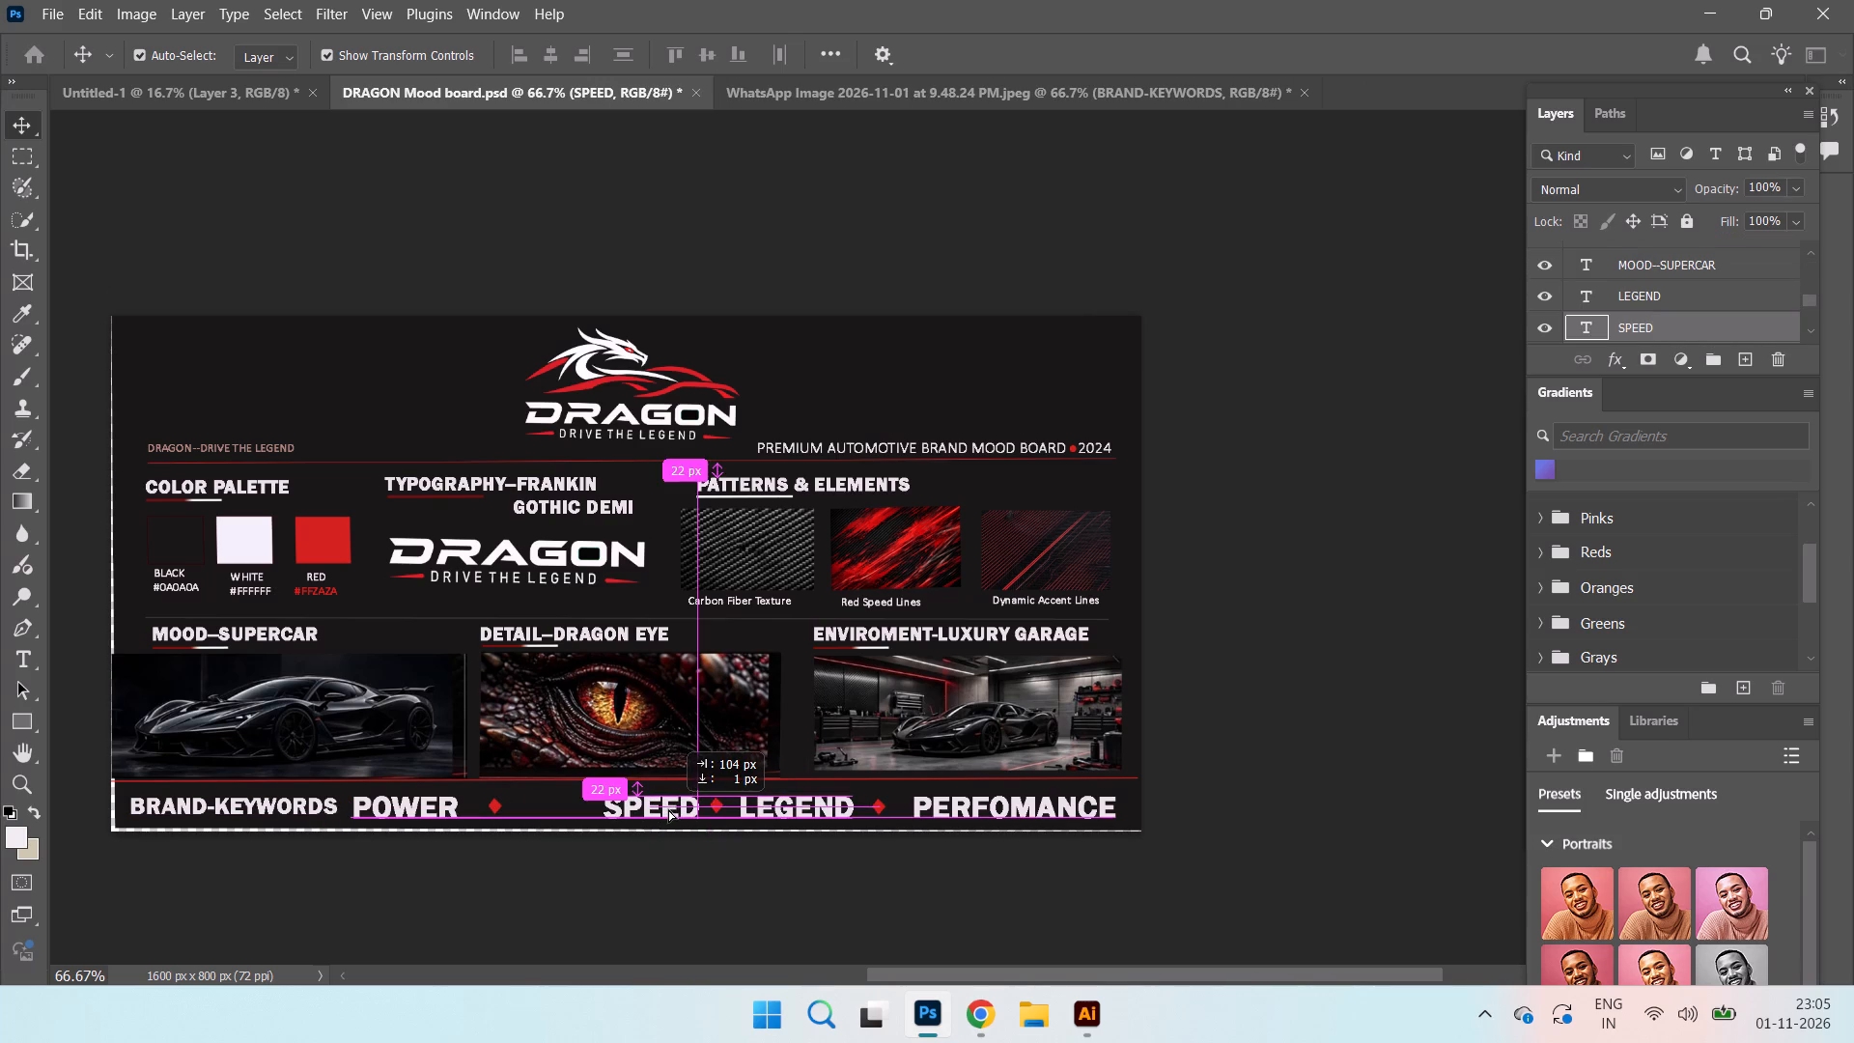
left_click_drag(668, 809, 660, 806)
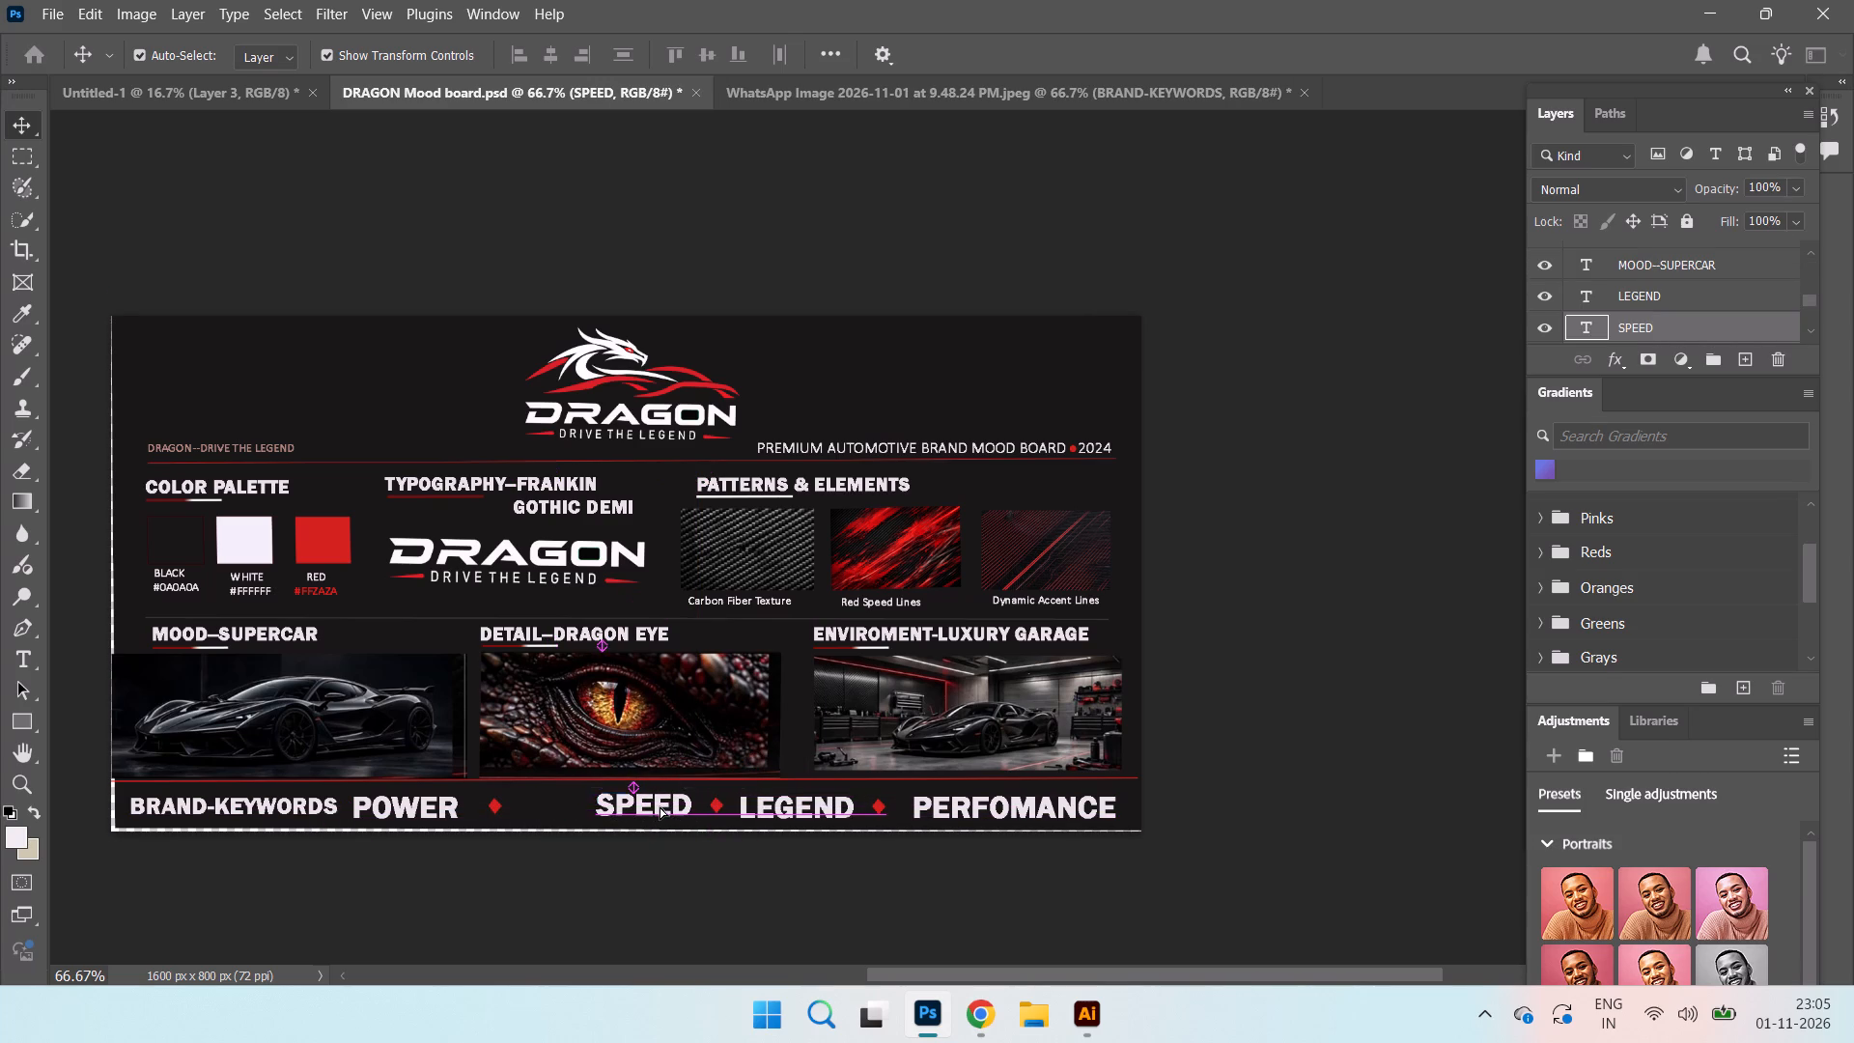
left_click_drag(492, 804, 573, 804)
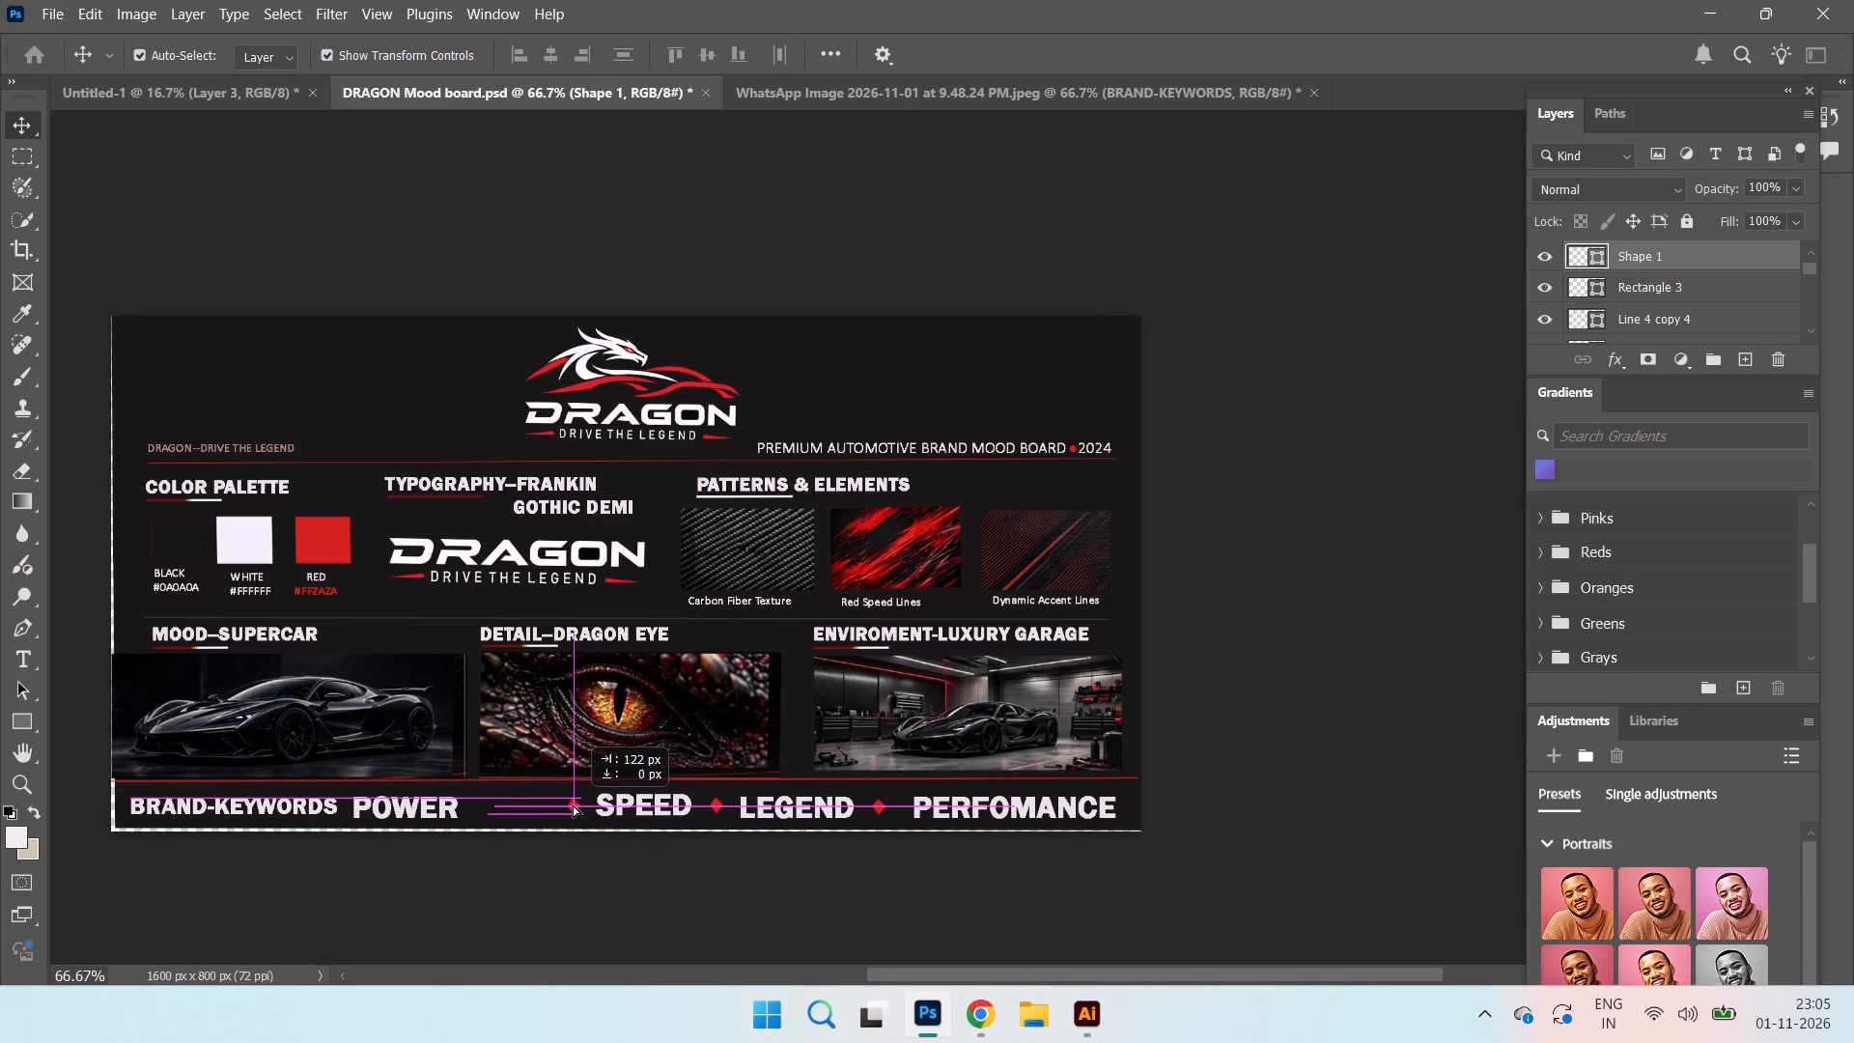
left_click_drag(573, 804, 573, 803)
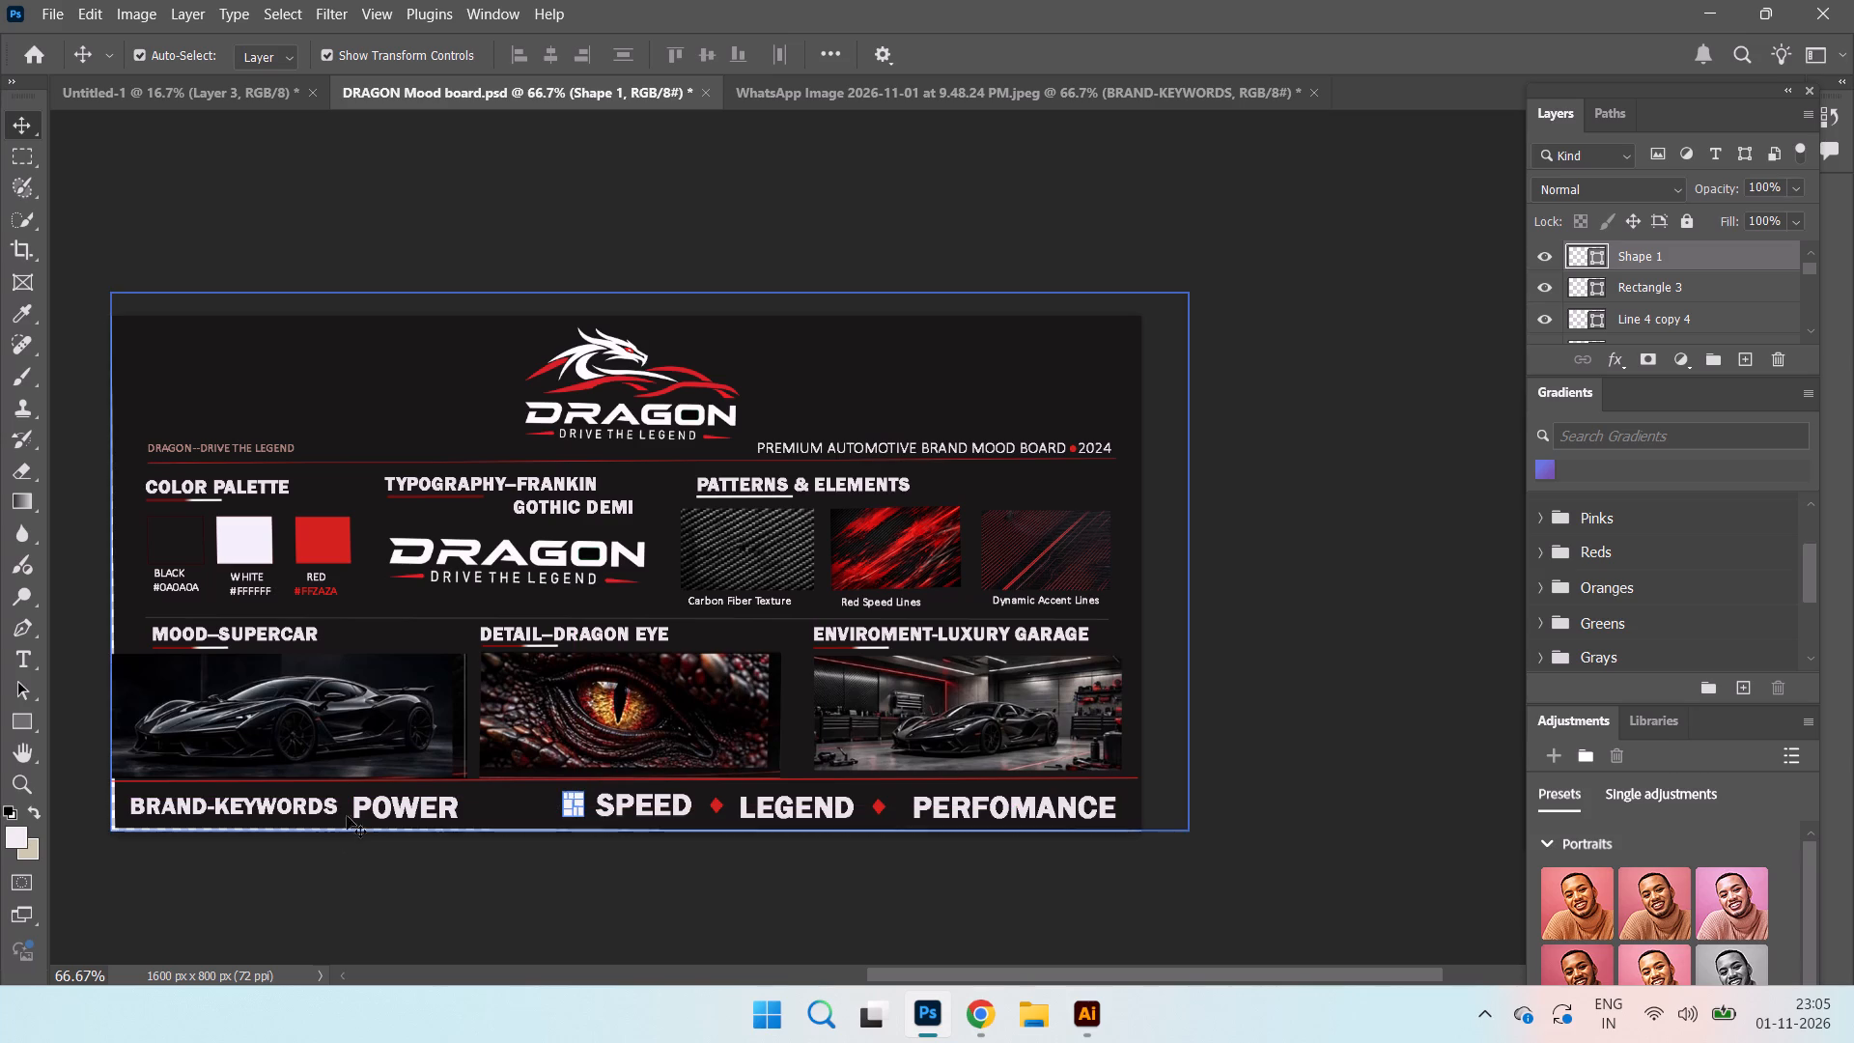
left_click_drag(402, 806, 504, 807)
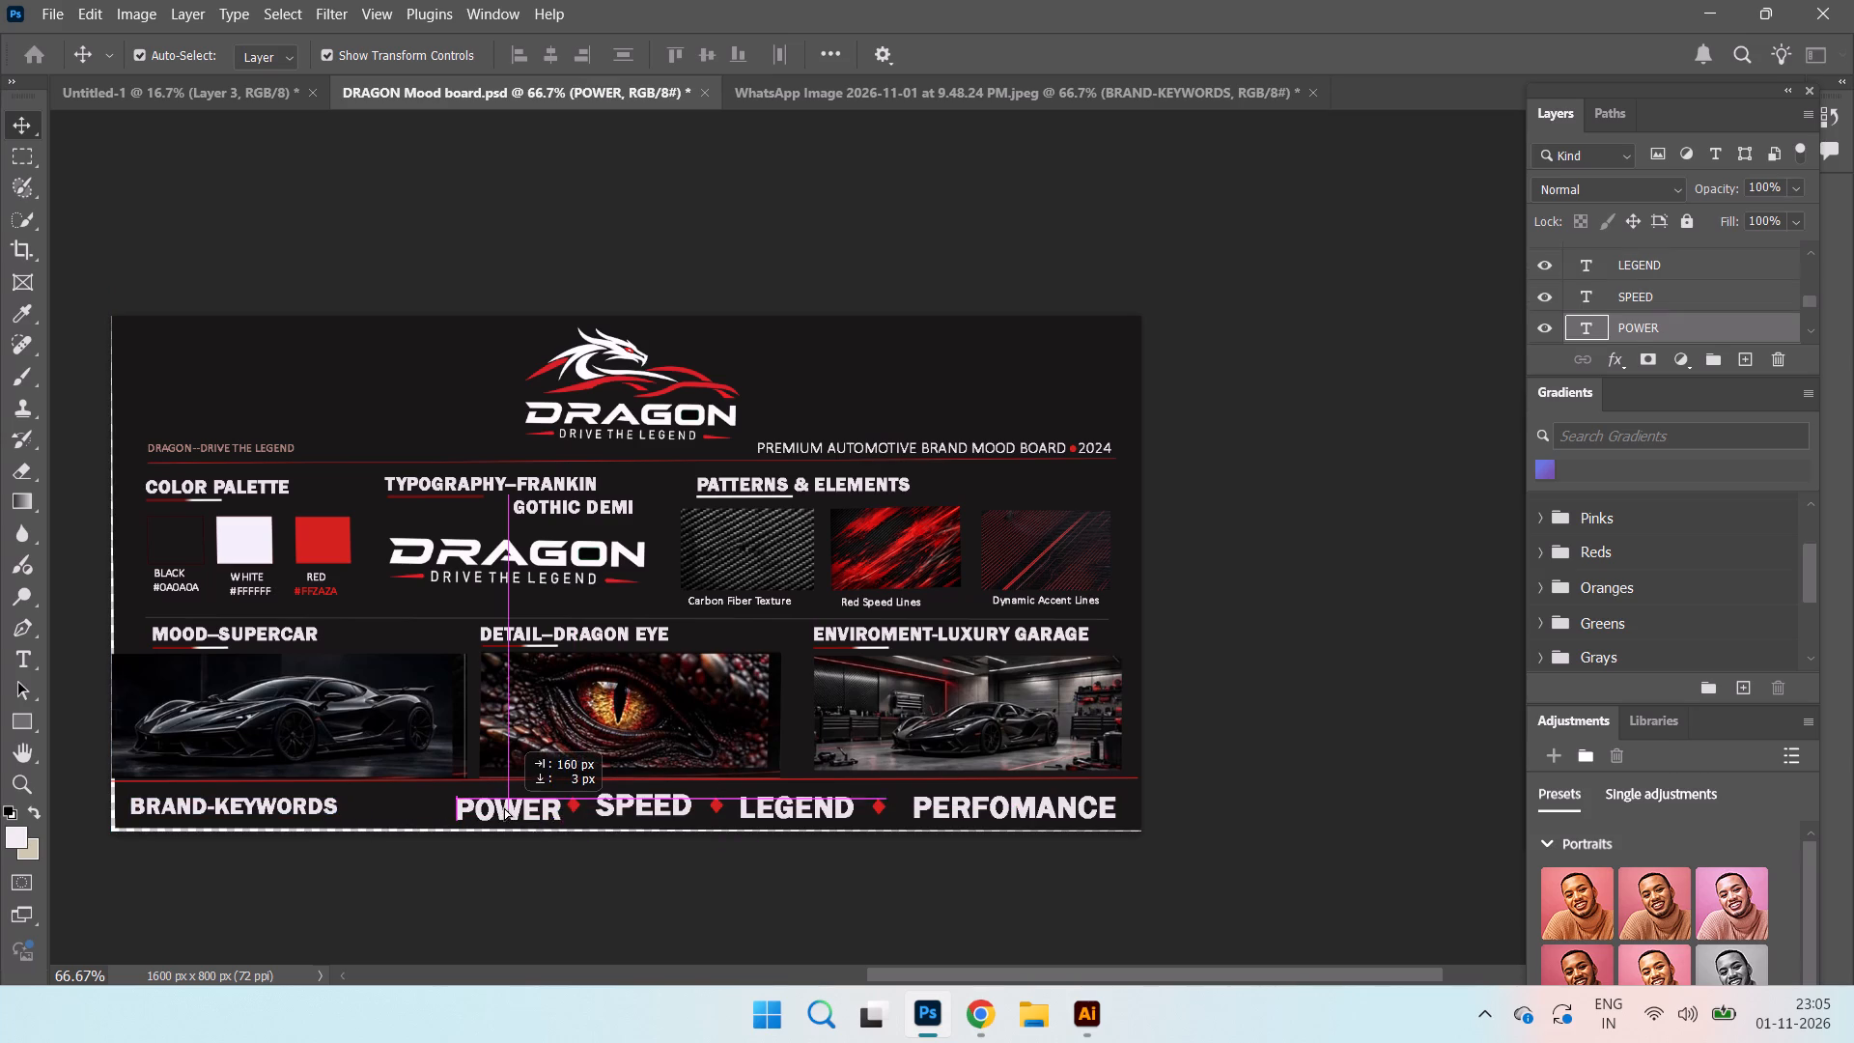
left_click_drag(504, 807, 498, 805)
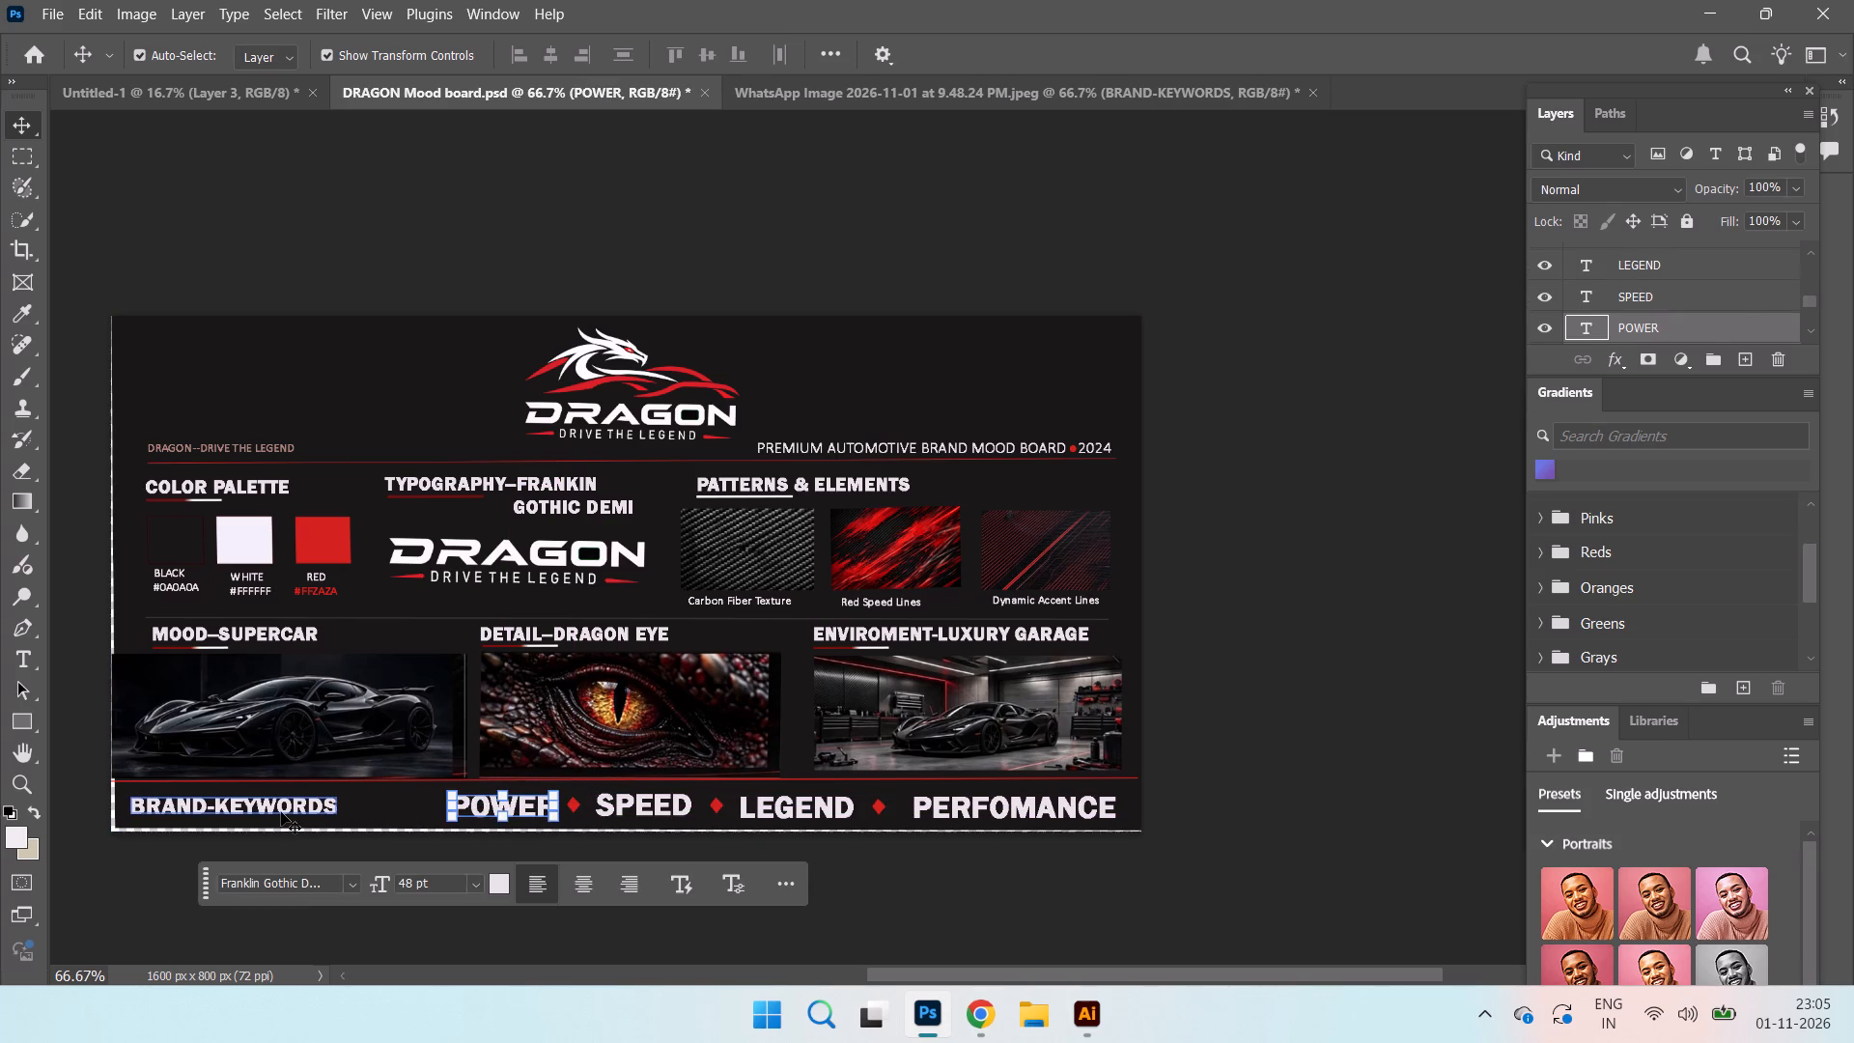
Set the BRAND-KEYWORDS text in the bottom keyword strip to 48 pt.
left_click(281, 812)
left_click(338, 876)
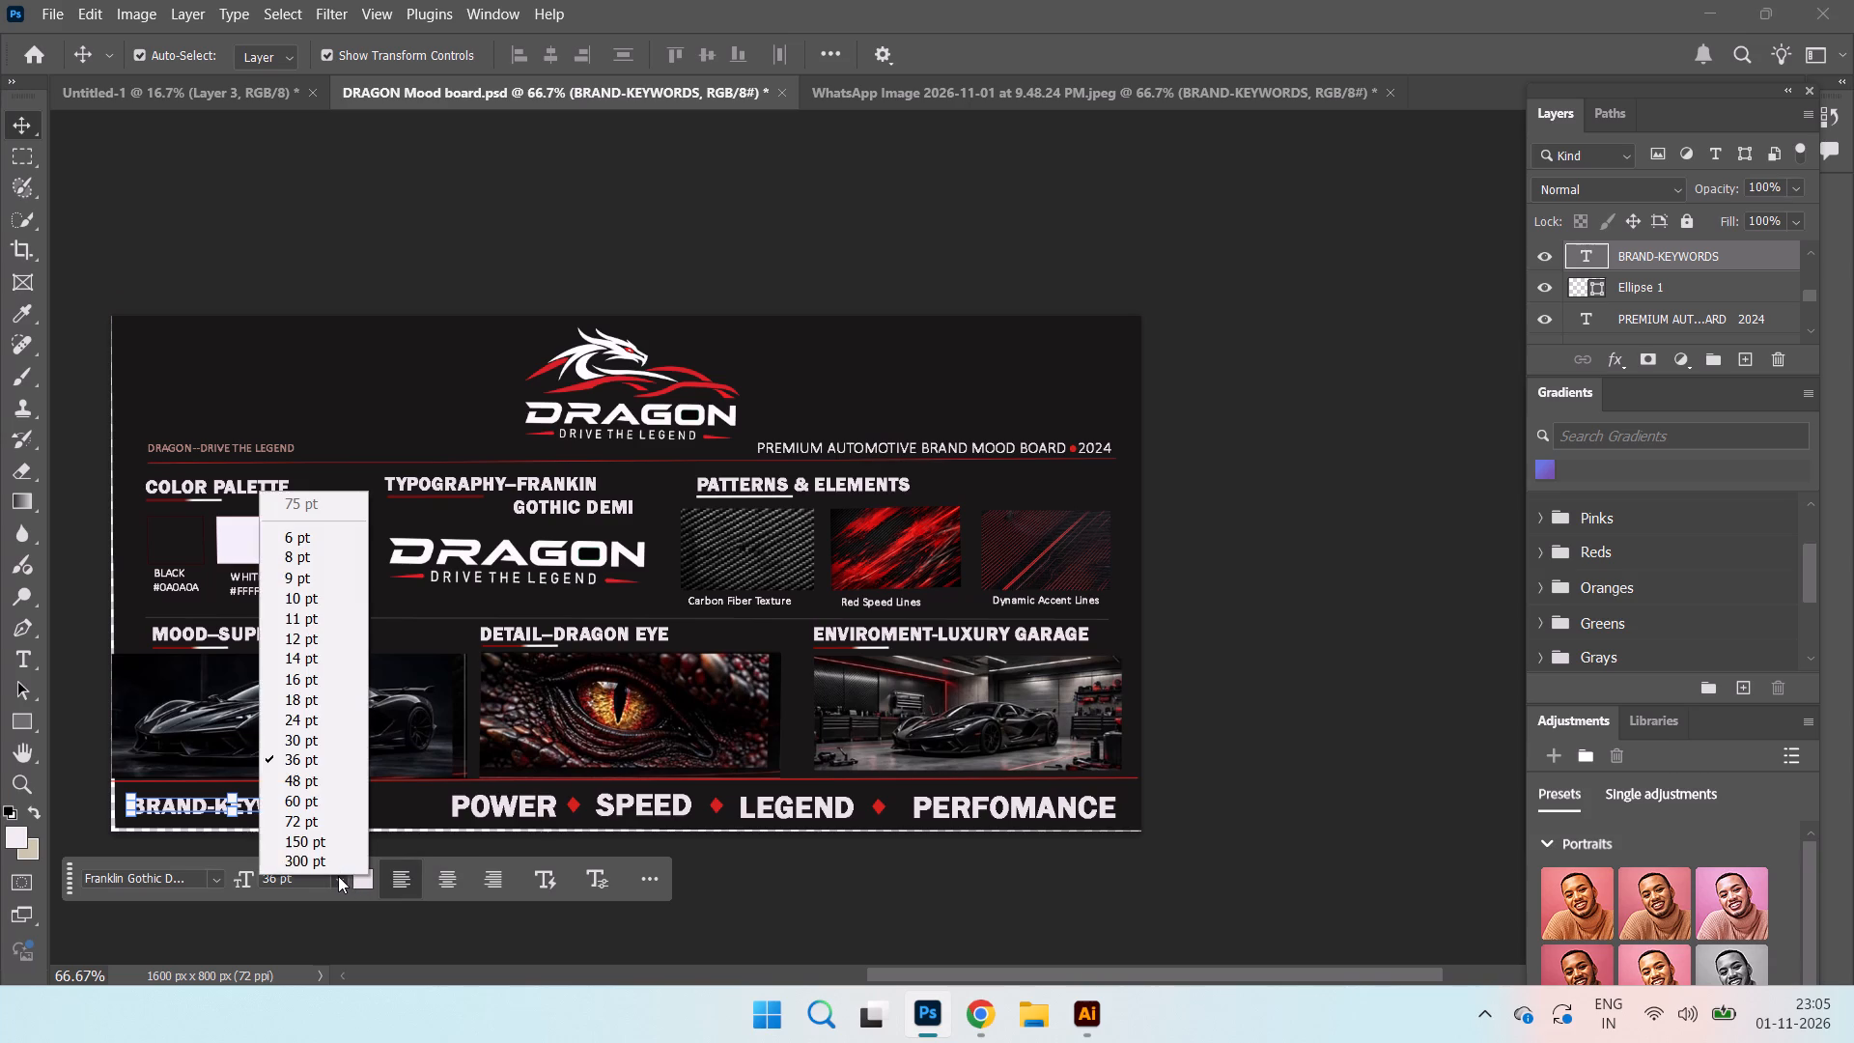
left_click(315, 773)
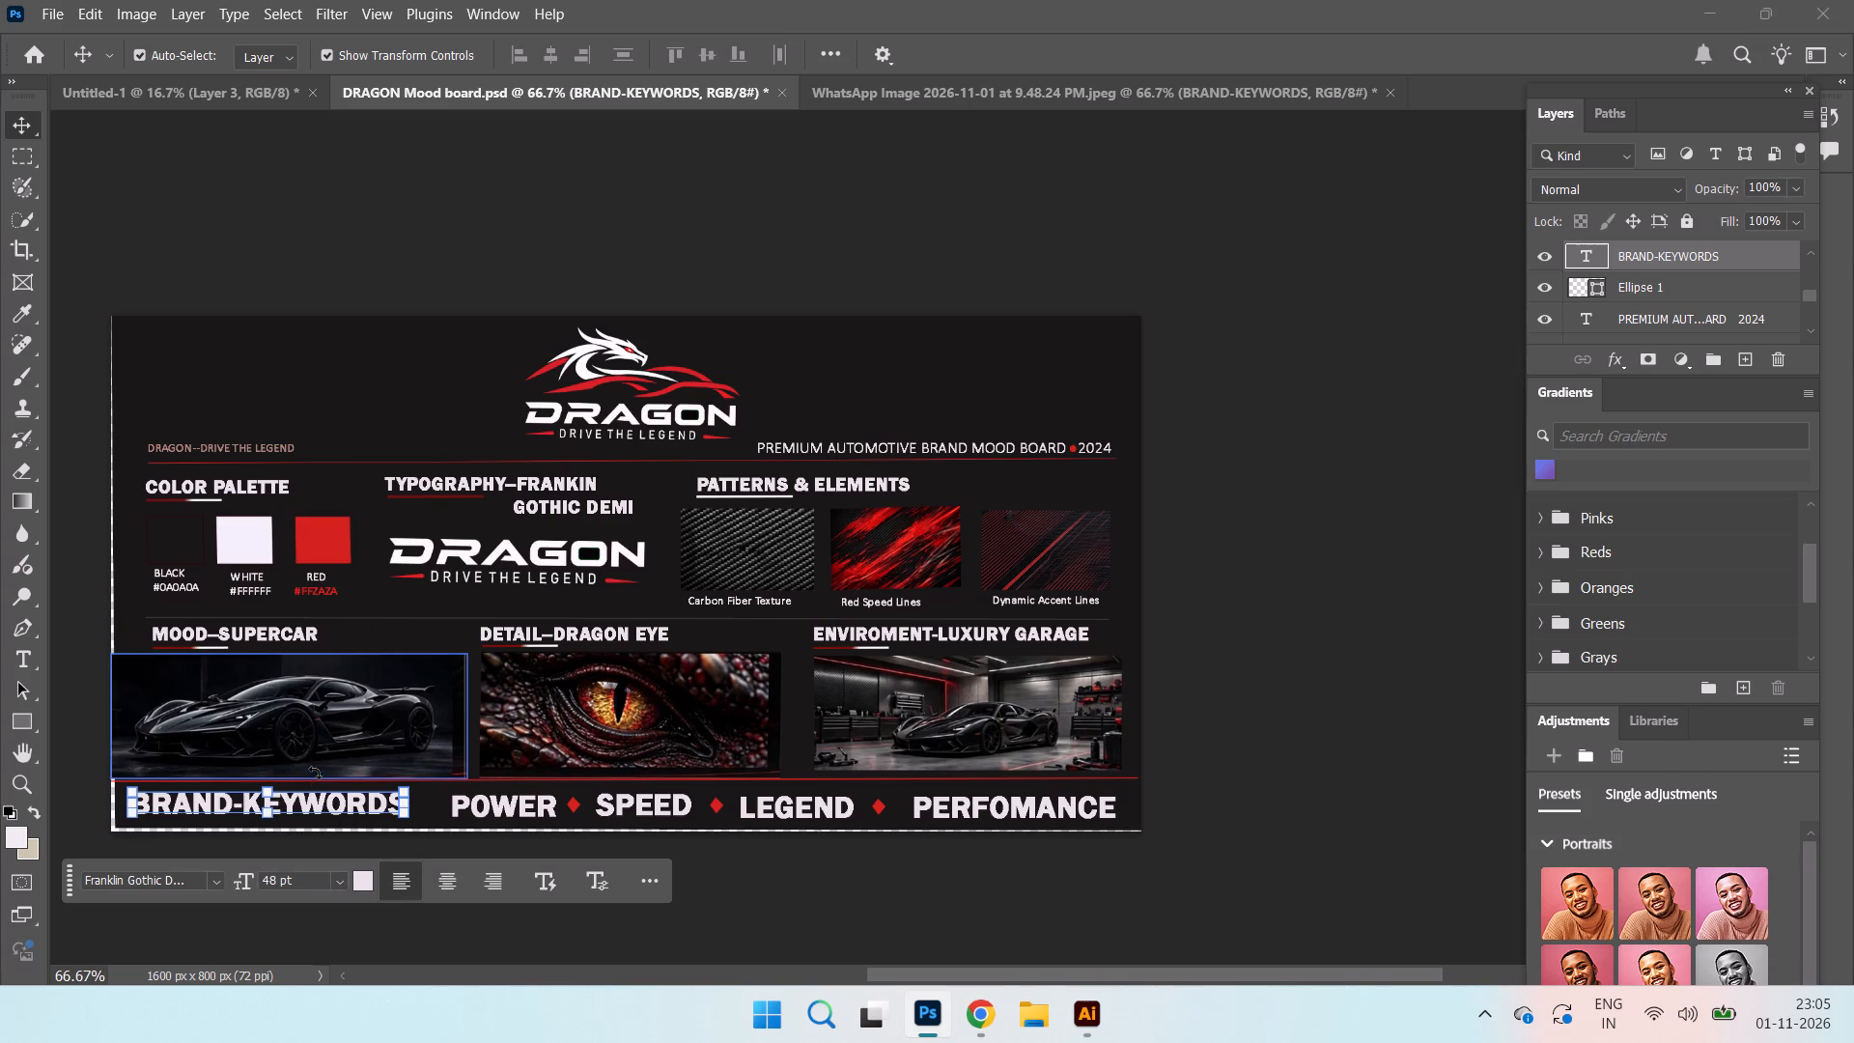
left_click(949, 943)
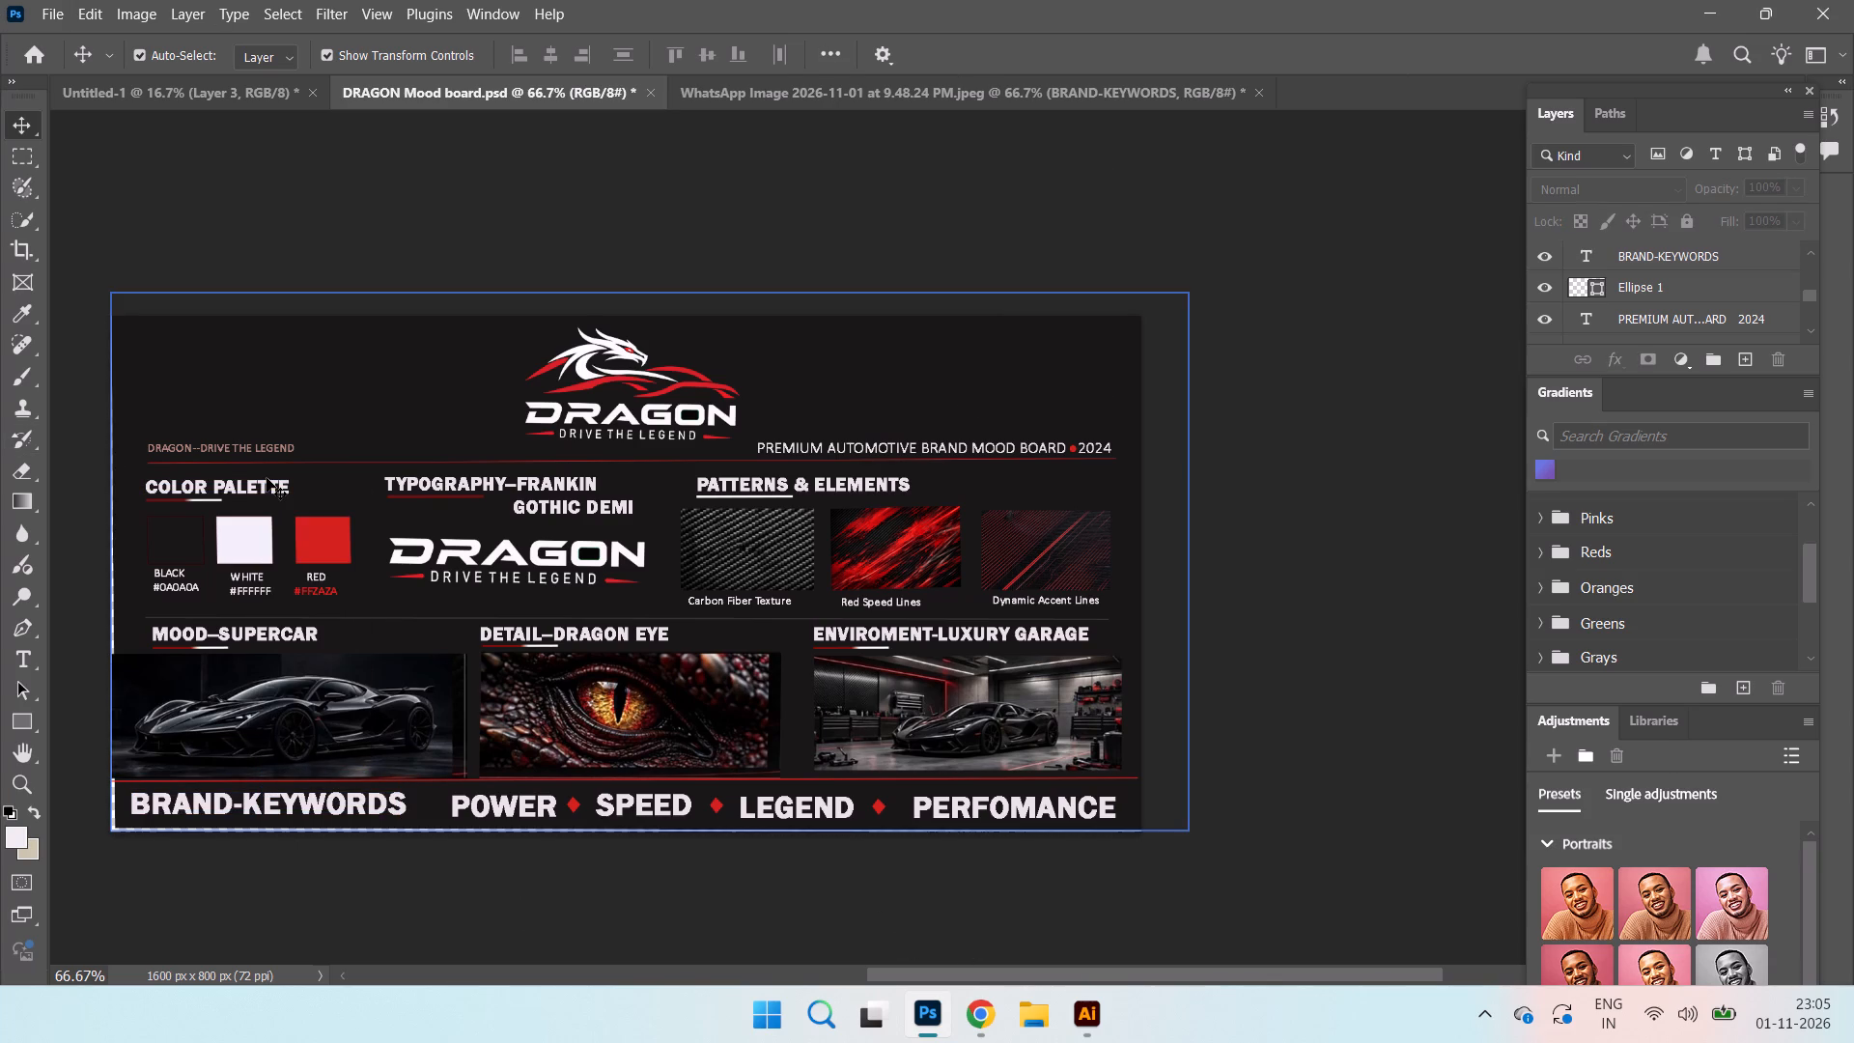
Delete the leftover BRAND-KEYWORDS text layer from the WhatsApp reference image document.
left_click(716, 91)
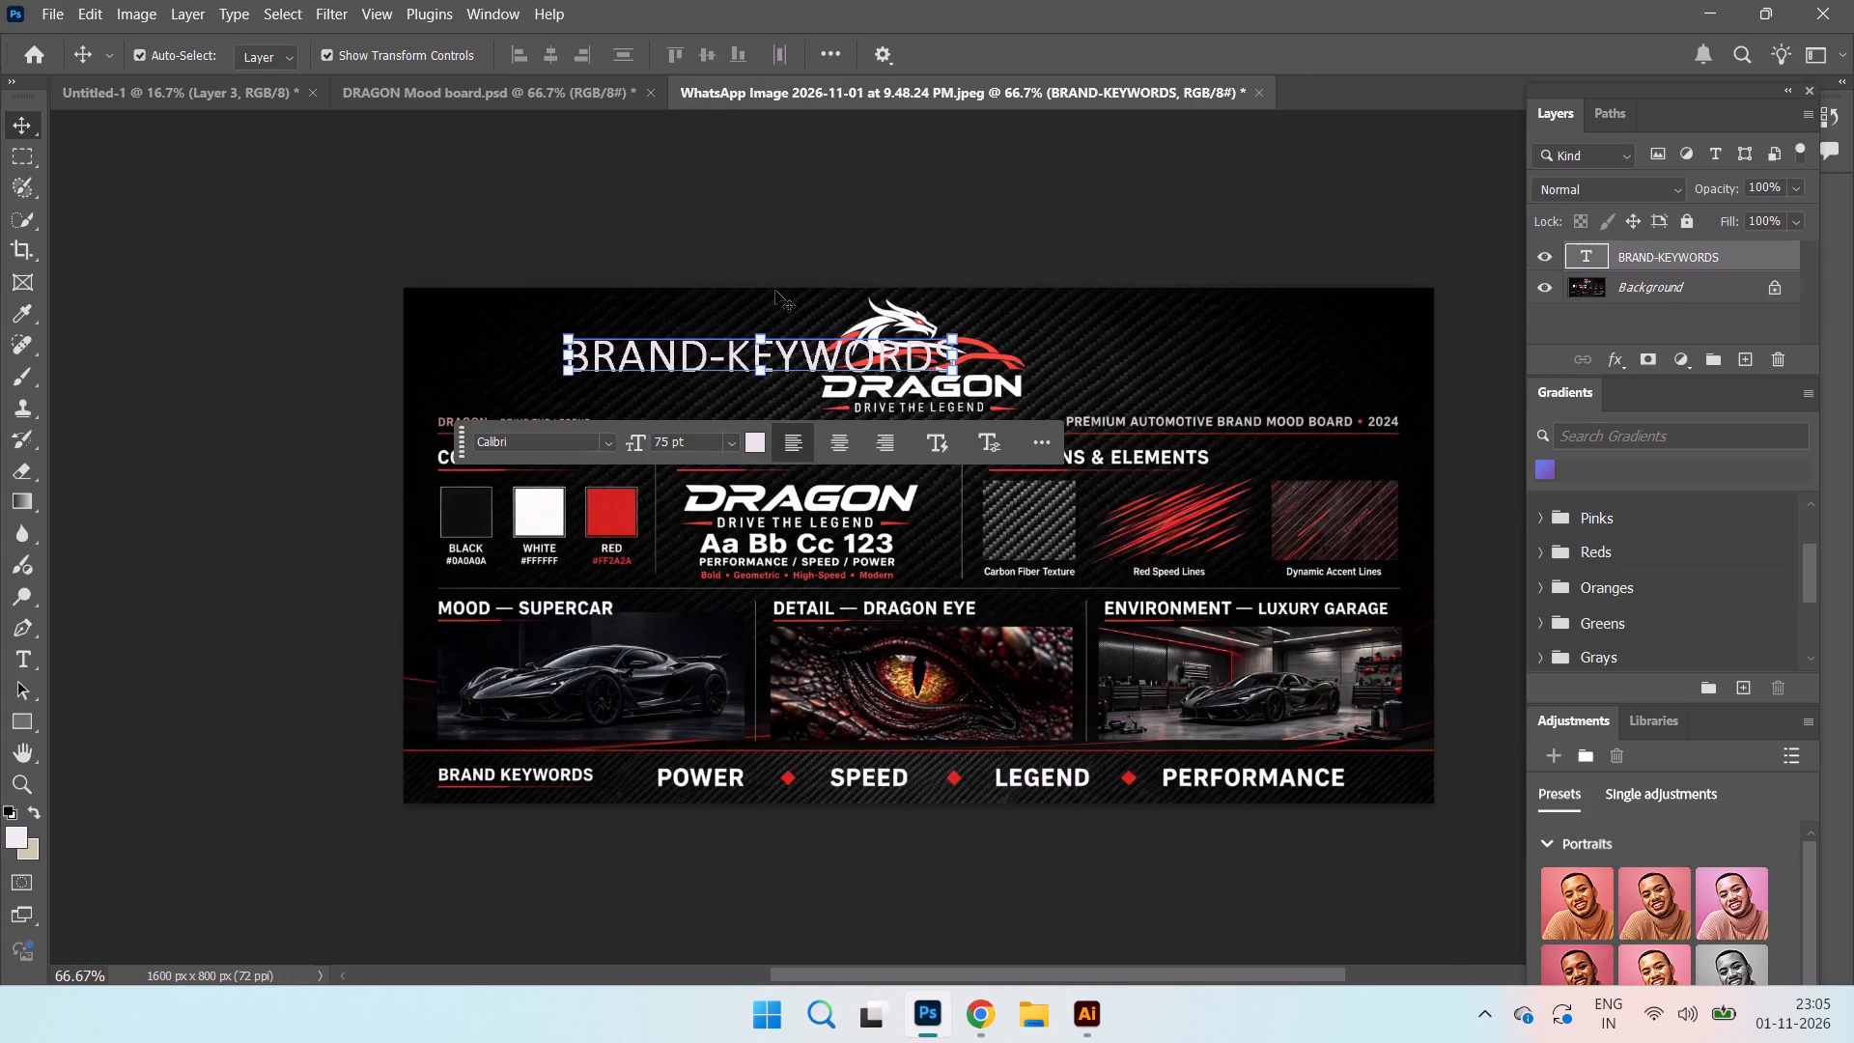
left_click(550, 93)
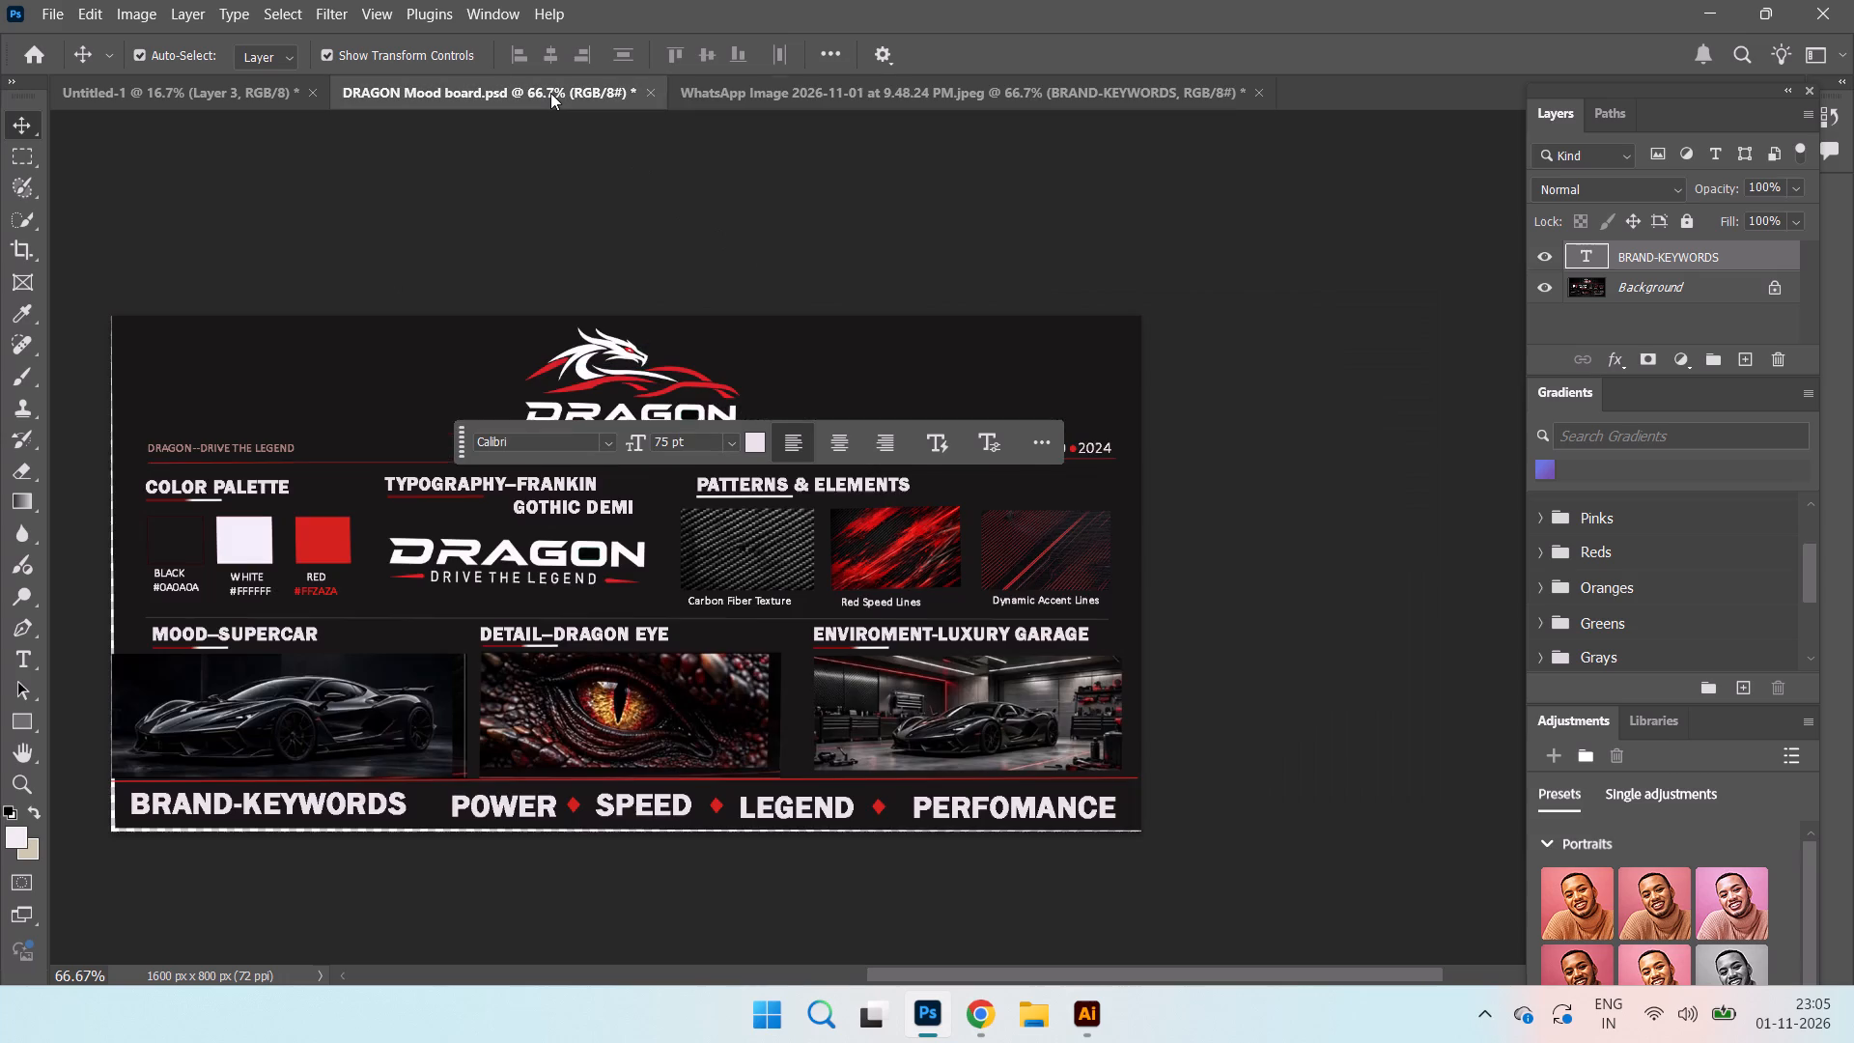
left_click(819, 88)
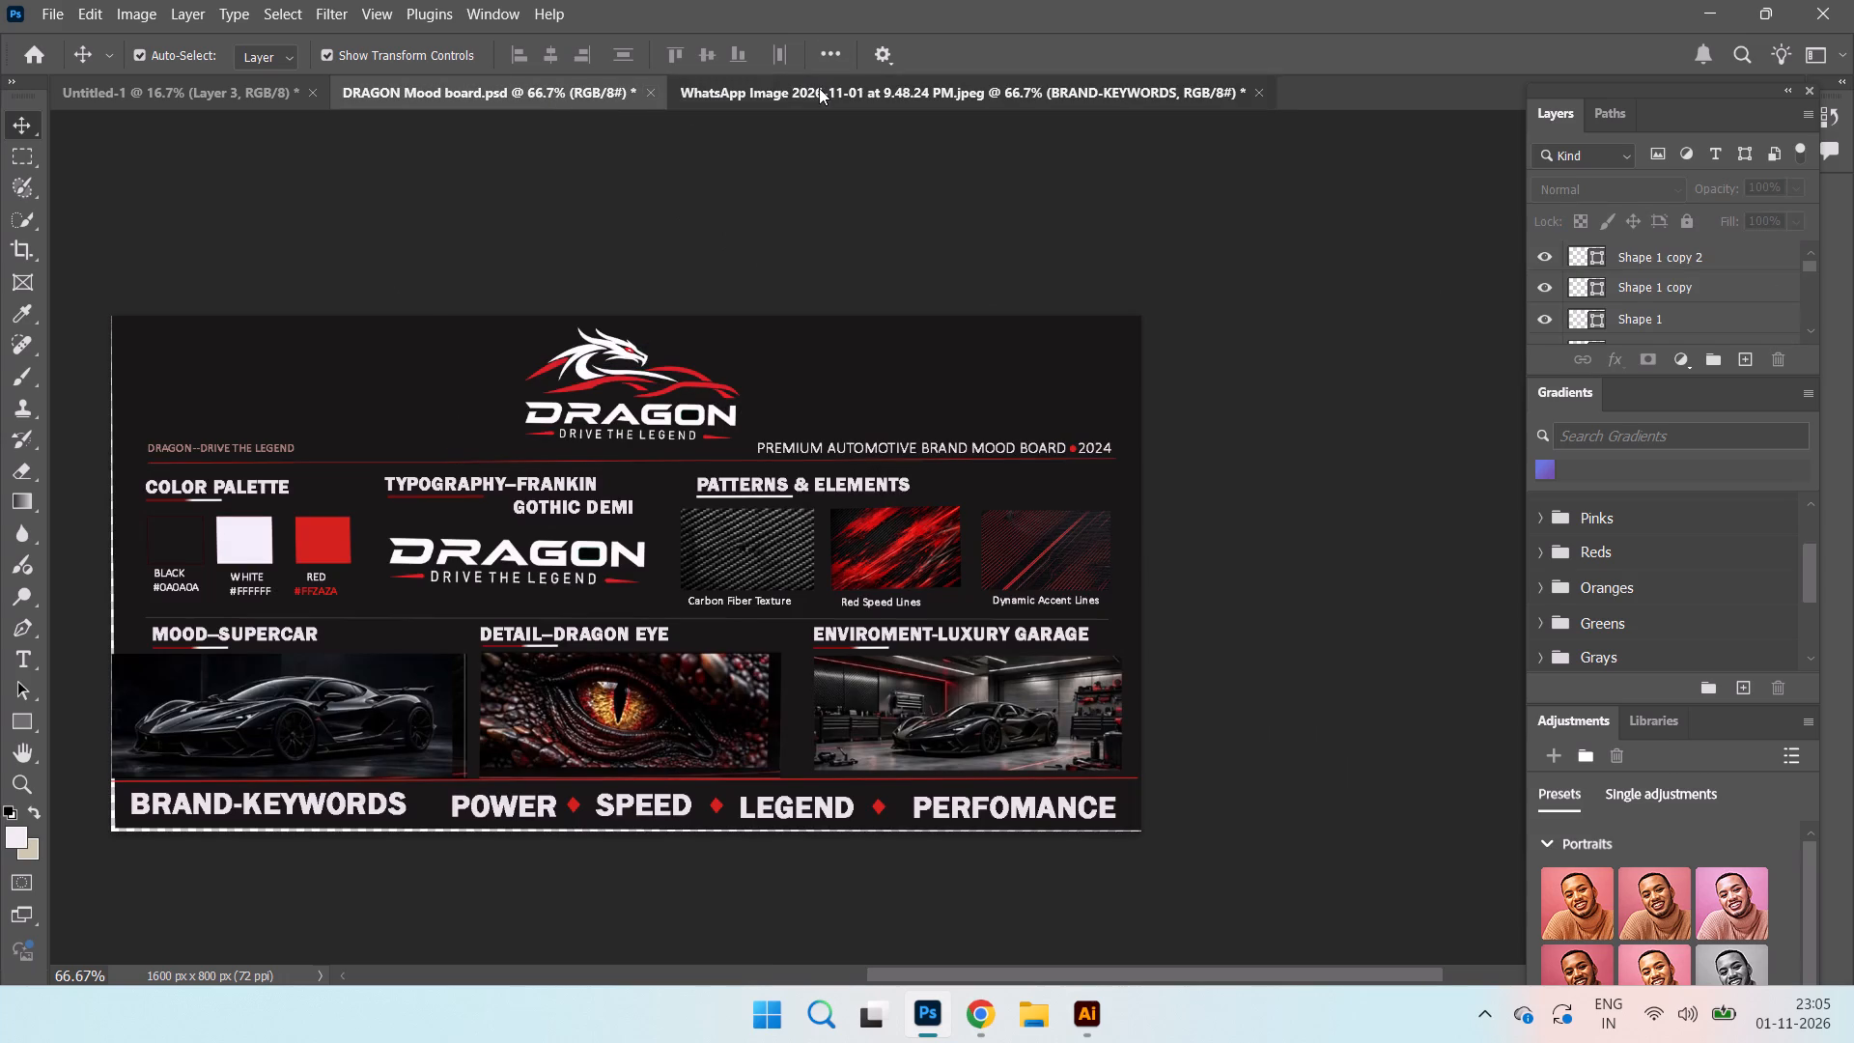
key("Delete")
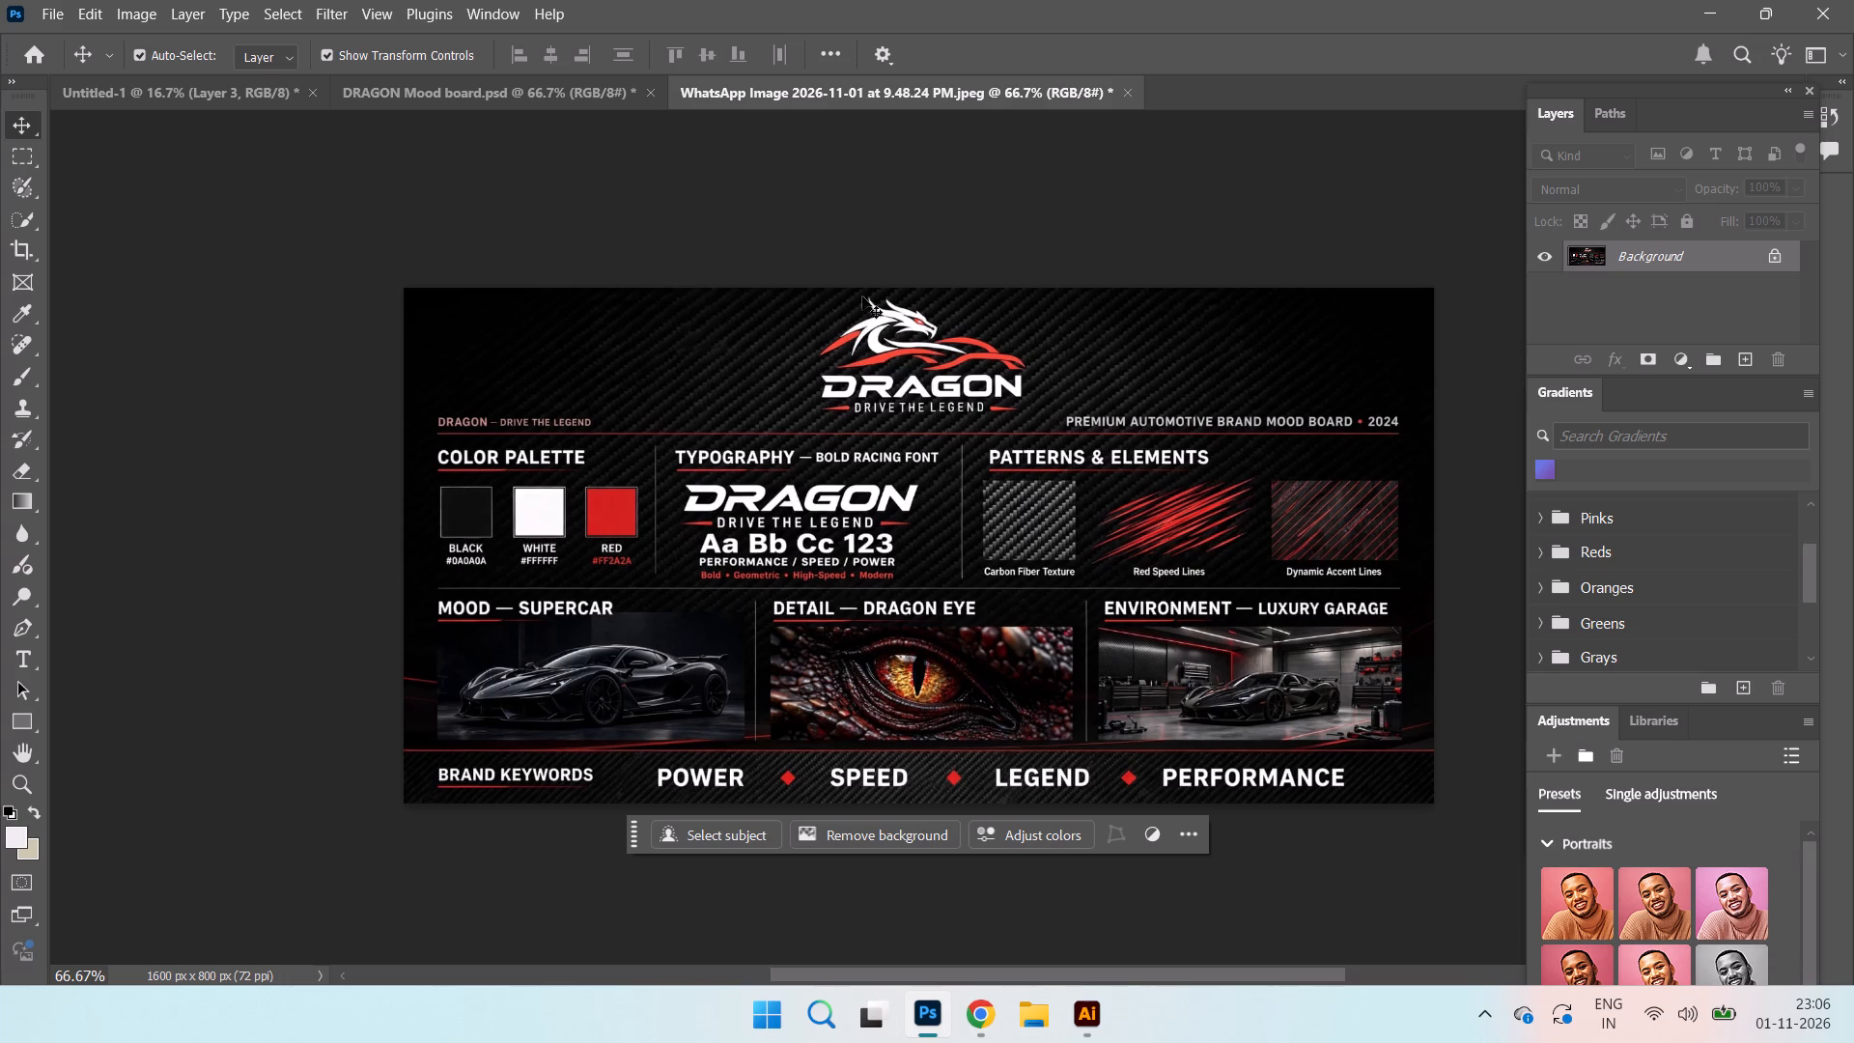
Compare the mood board's layout and headings with the reference image.
left_click(436, 88)
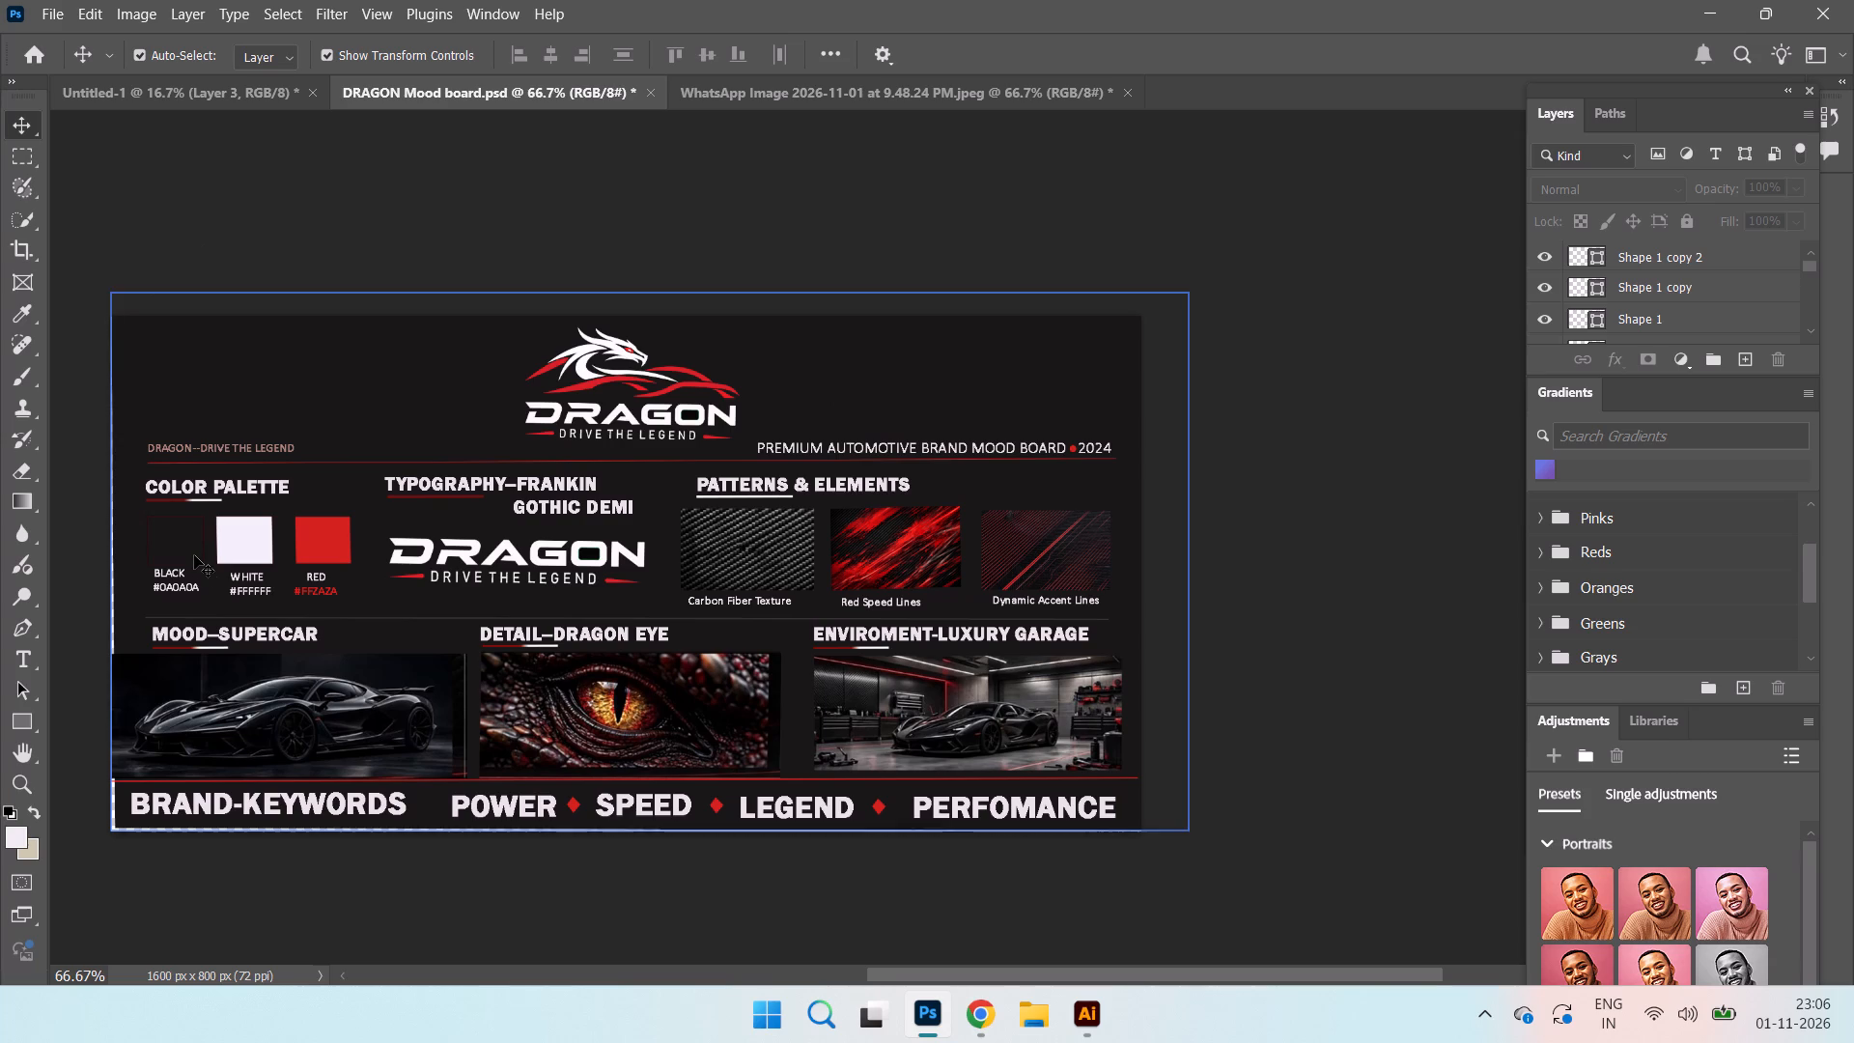
left_click(790, 101)
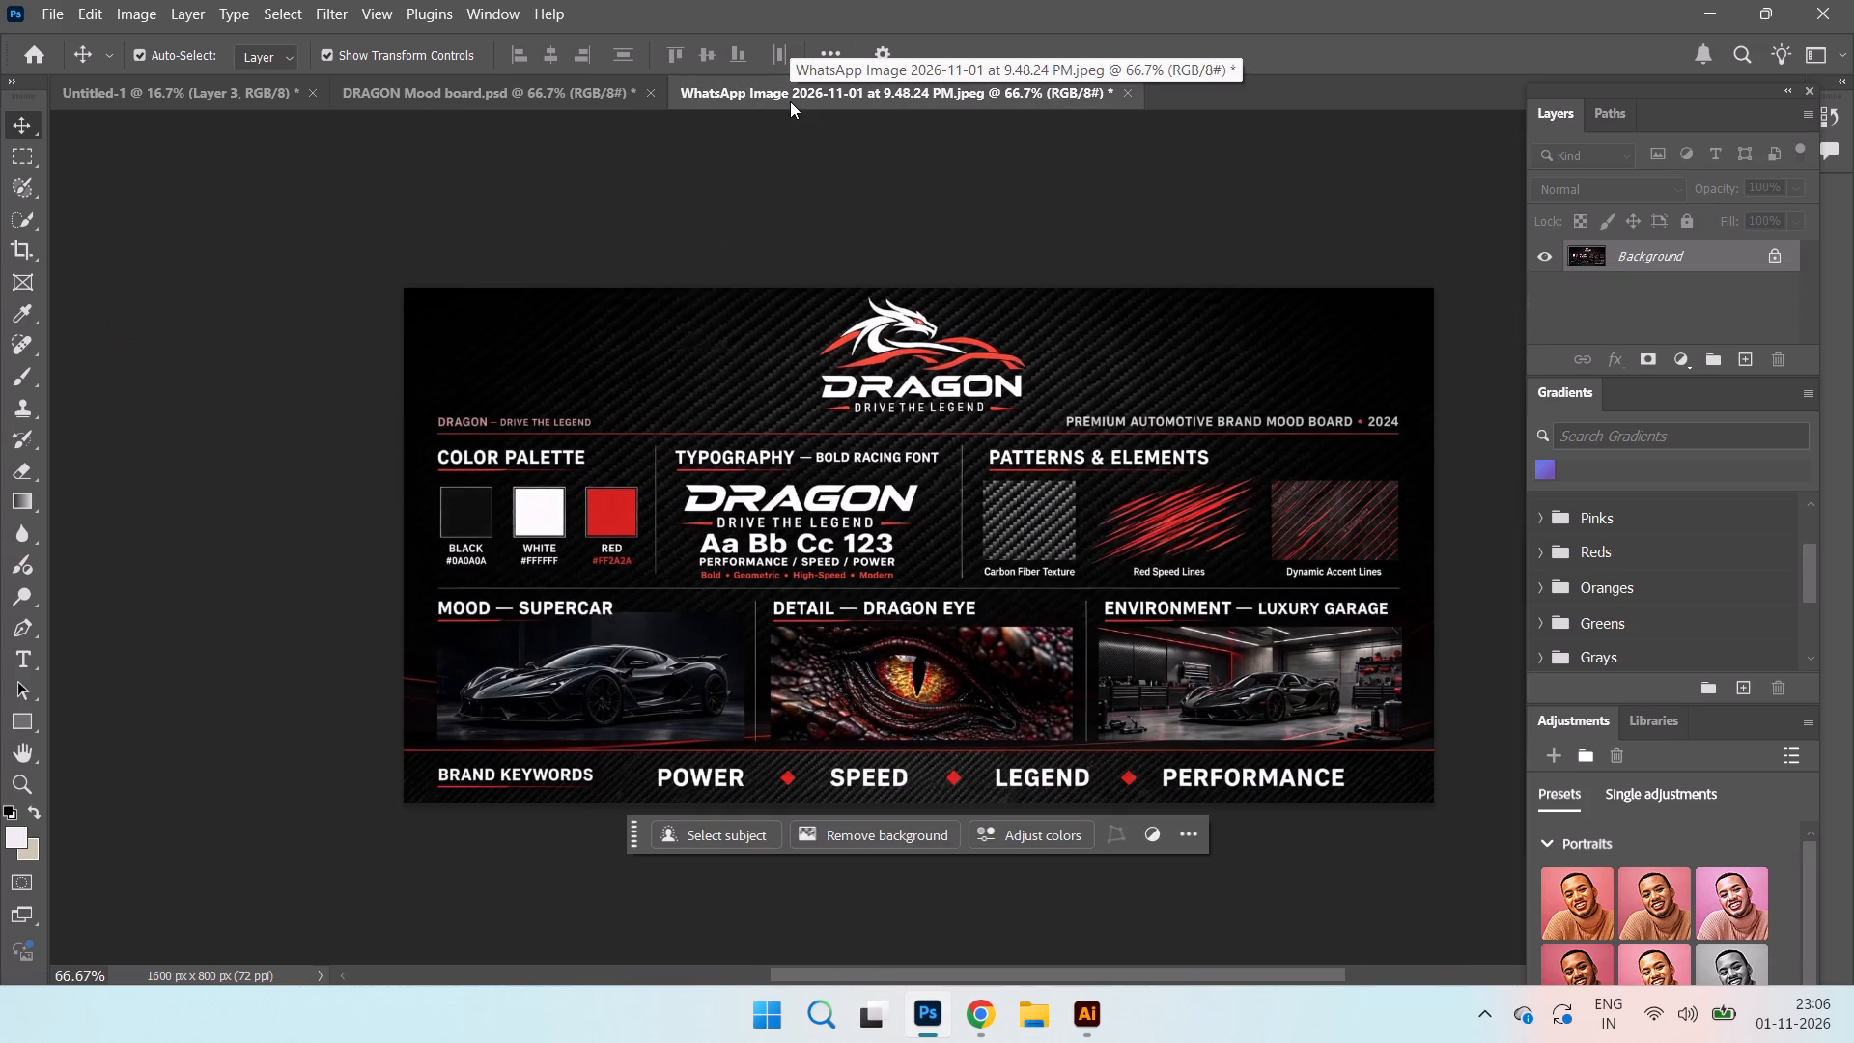
Change the black palette swatch's outline to the recently used near-white colour.
left_click(572, 99)
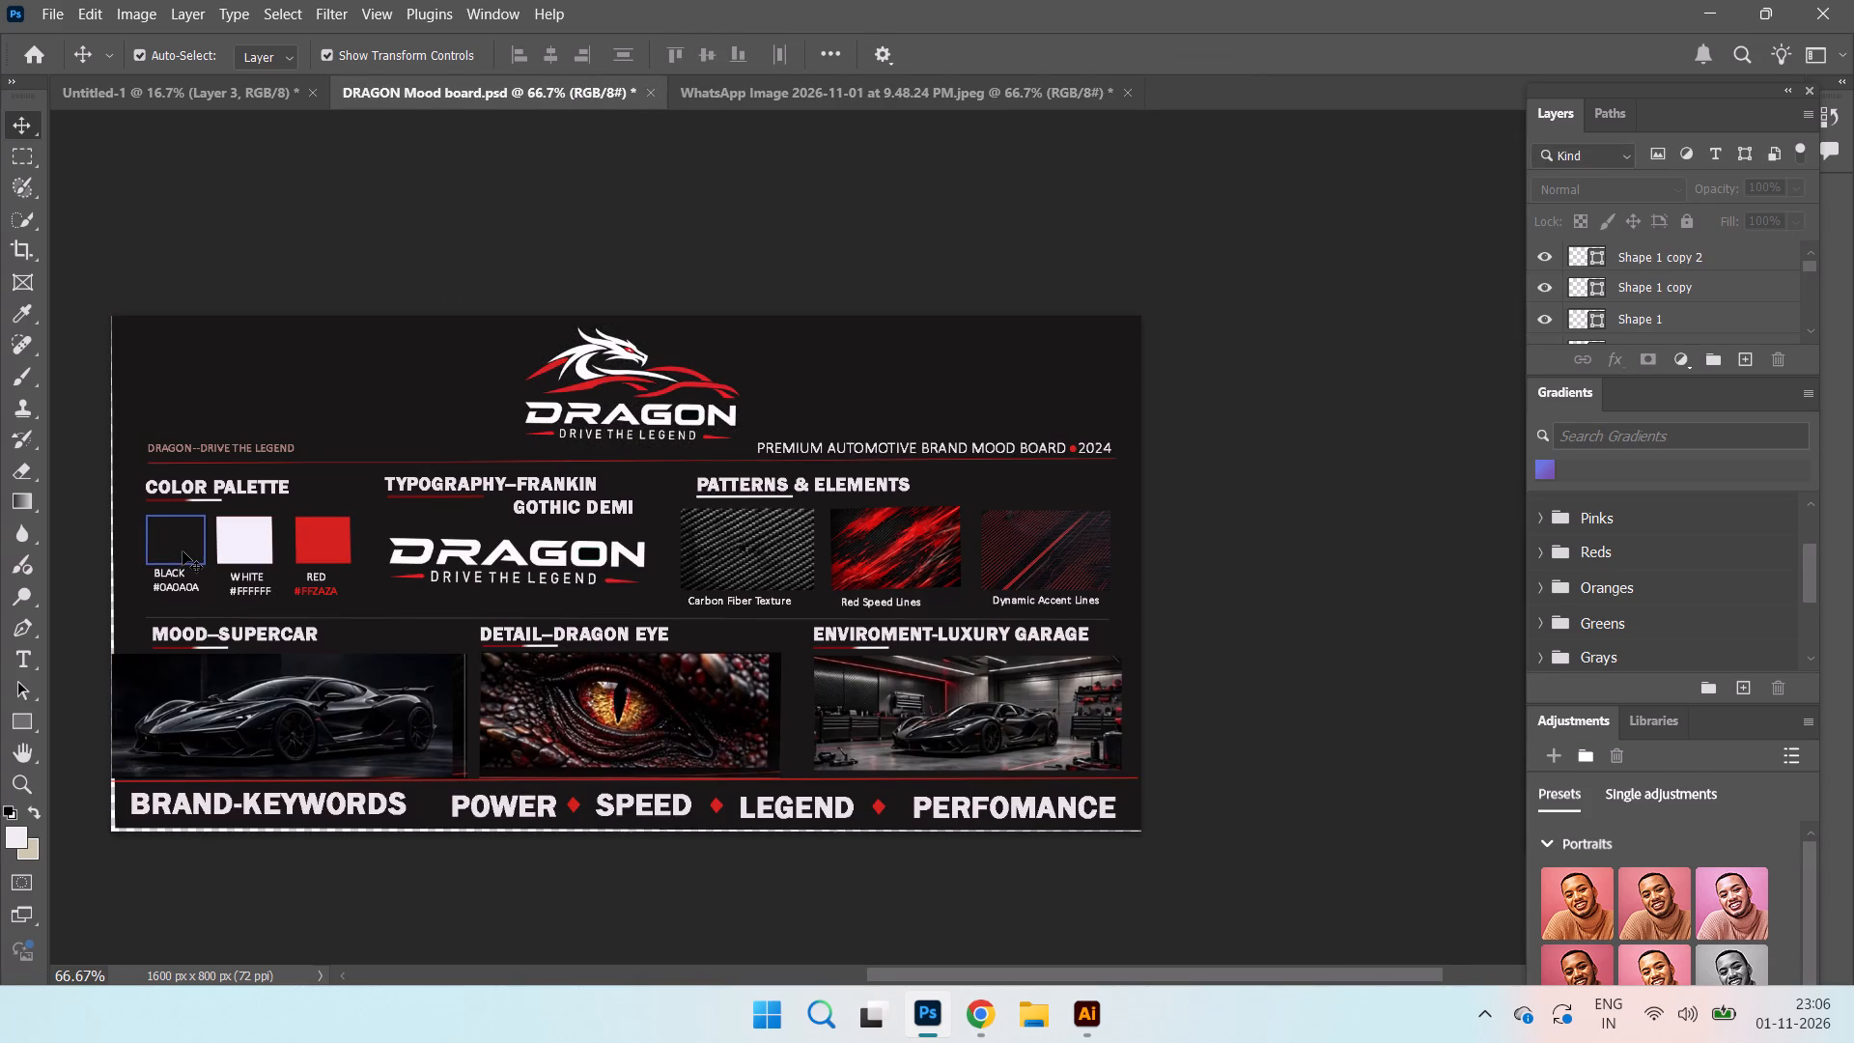
left_click(183, 550)
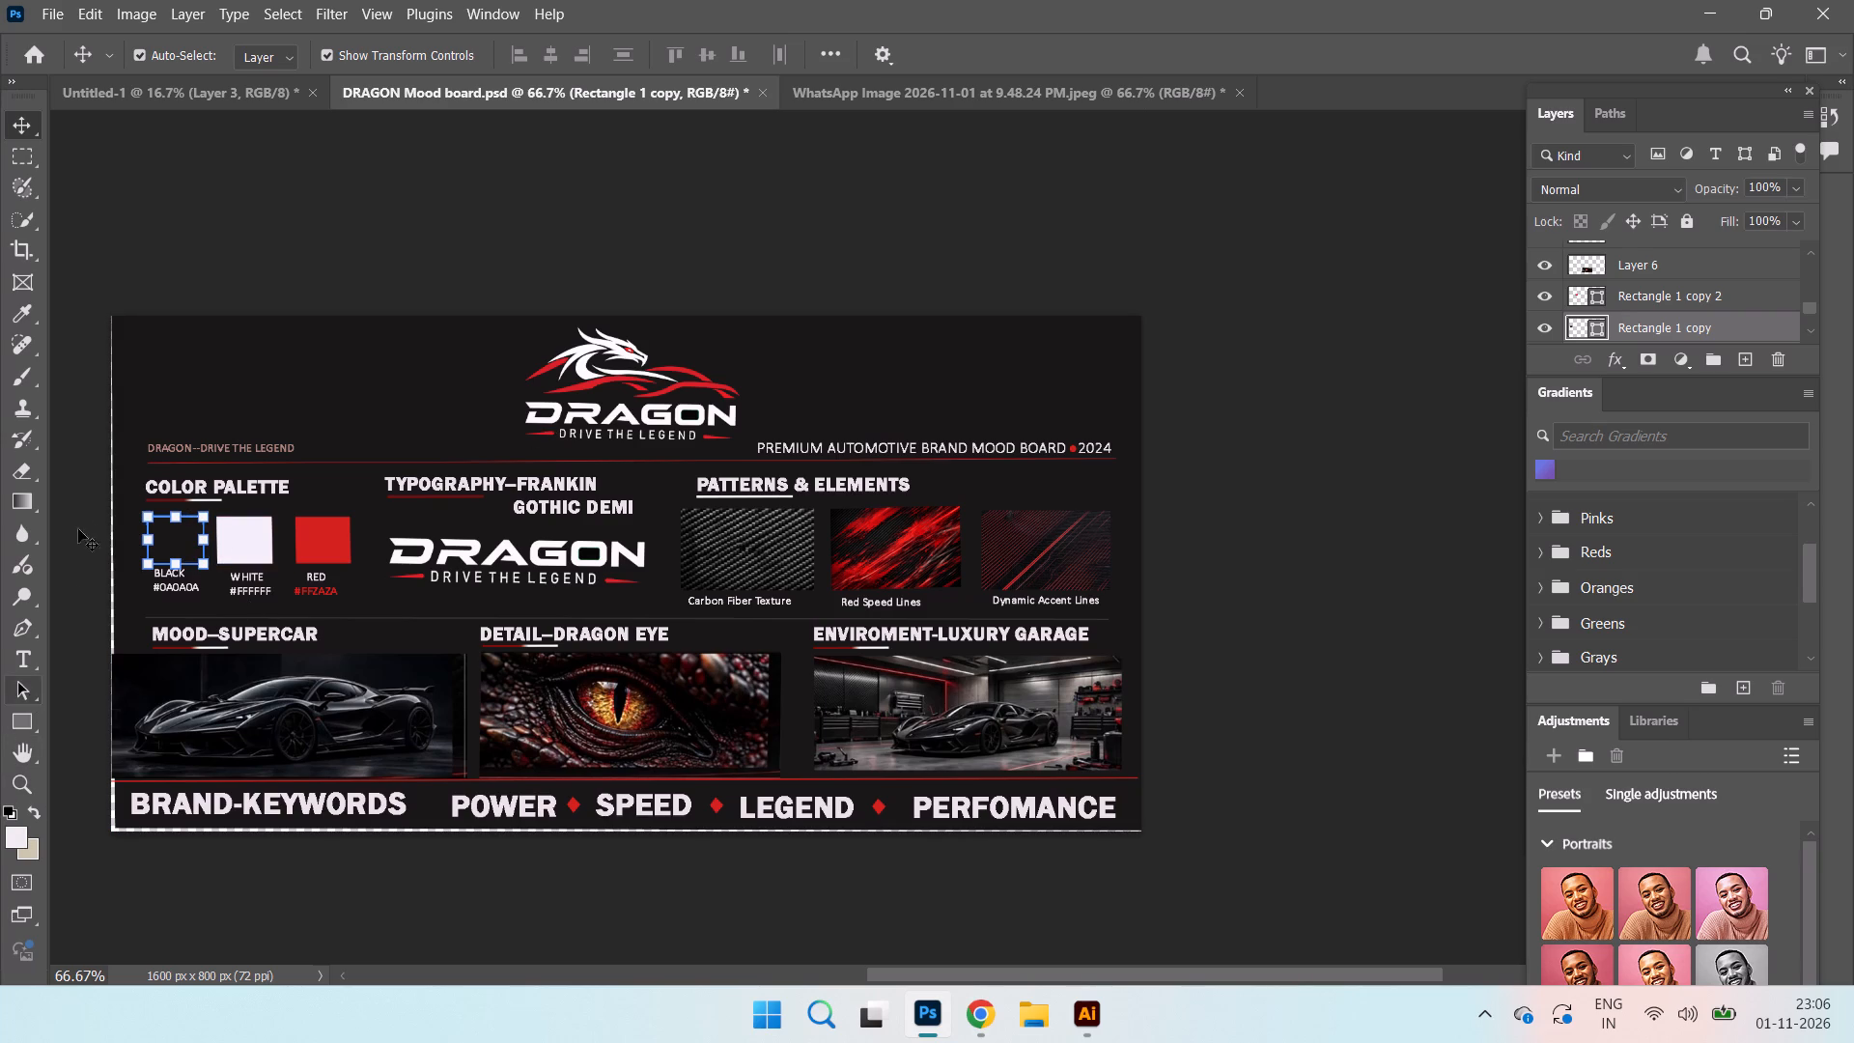
left_click(4, 730)
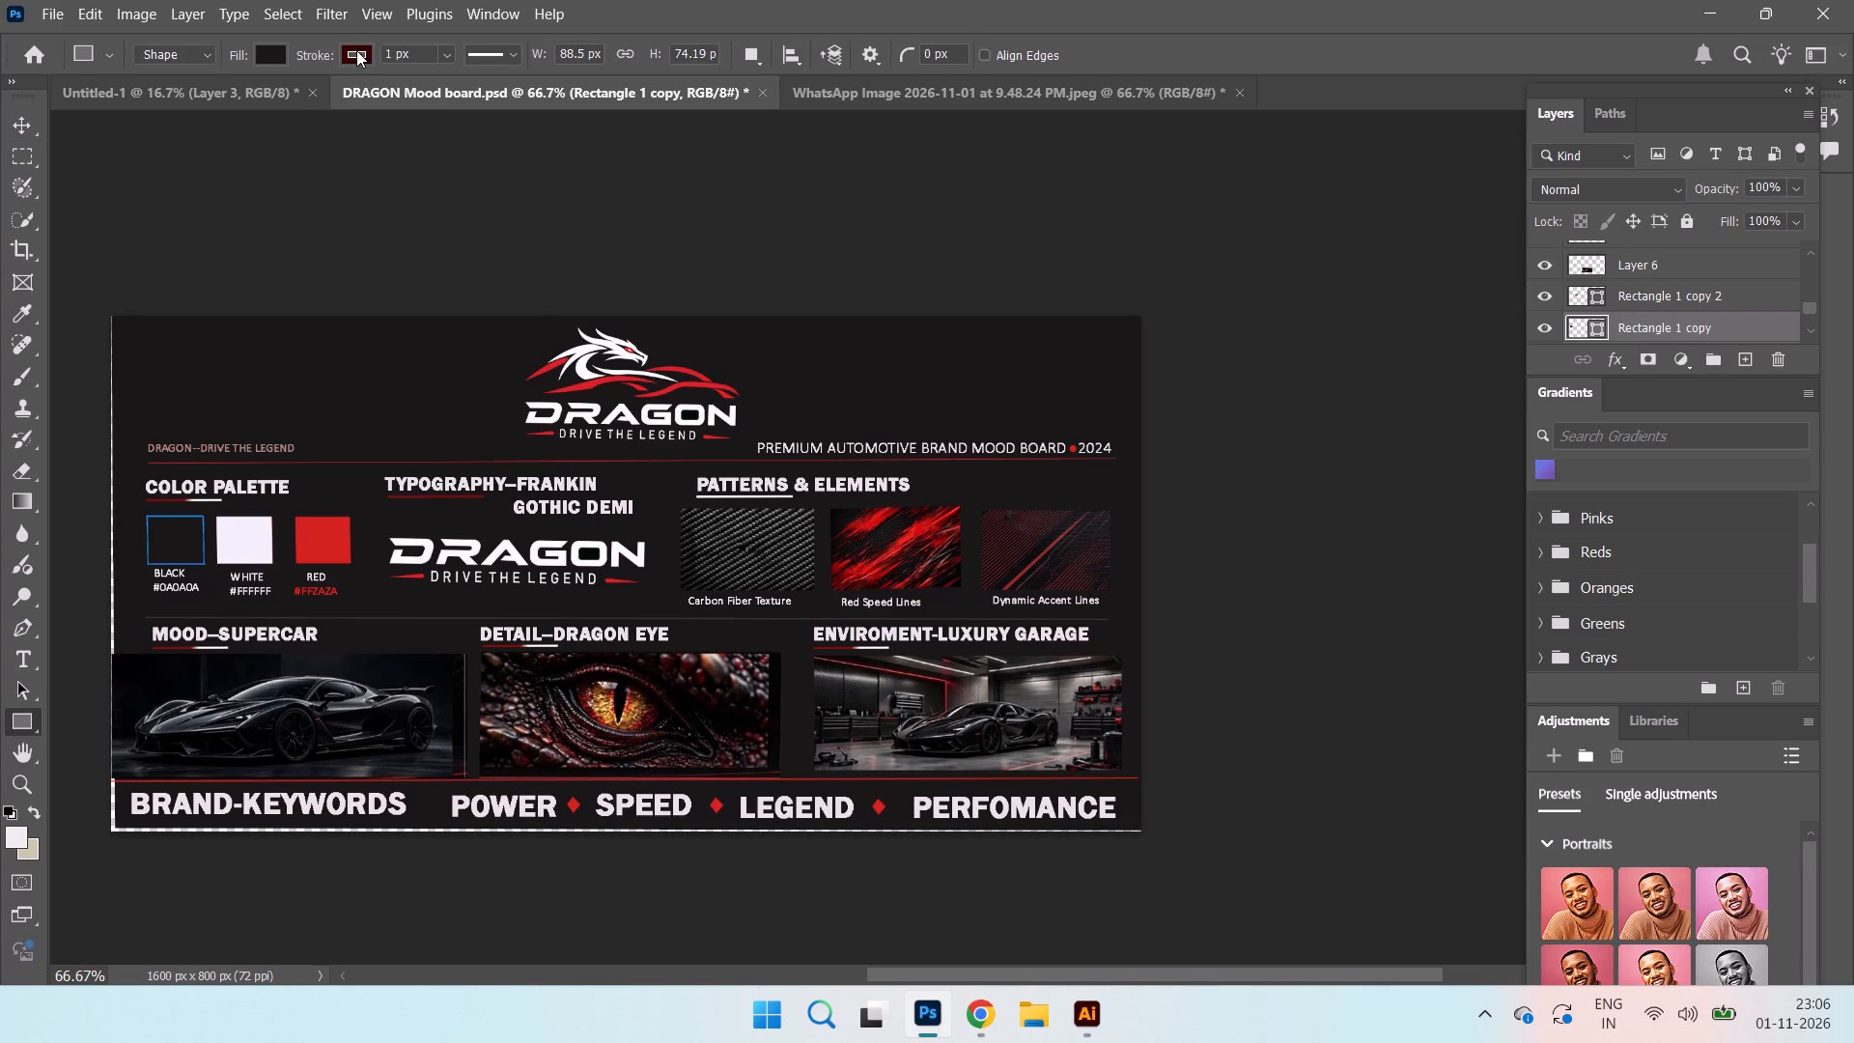
left_click(356, 49)
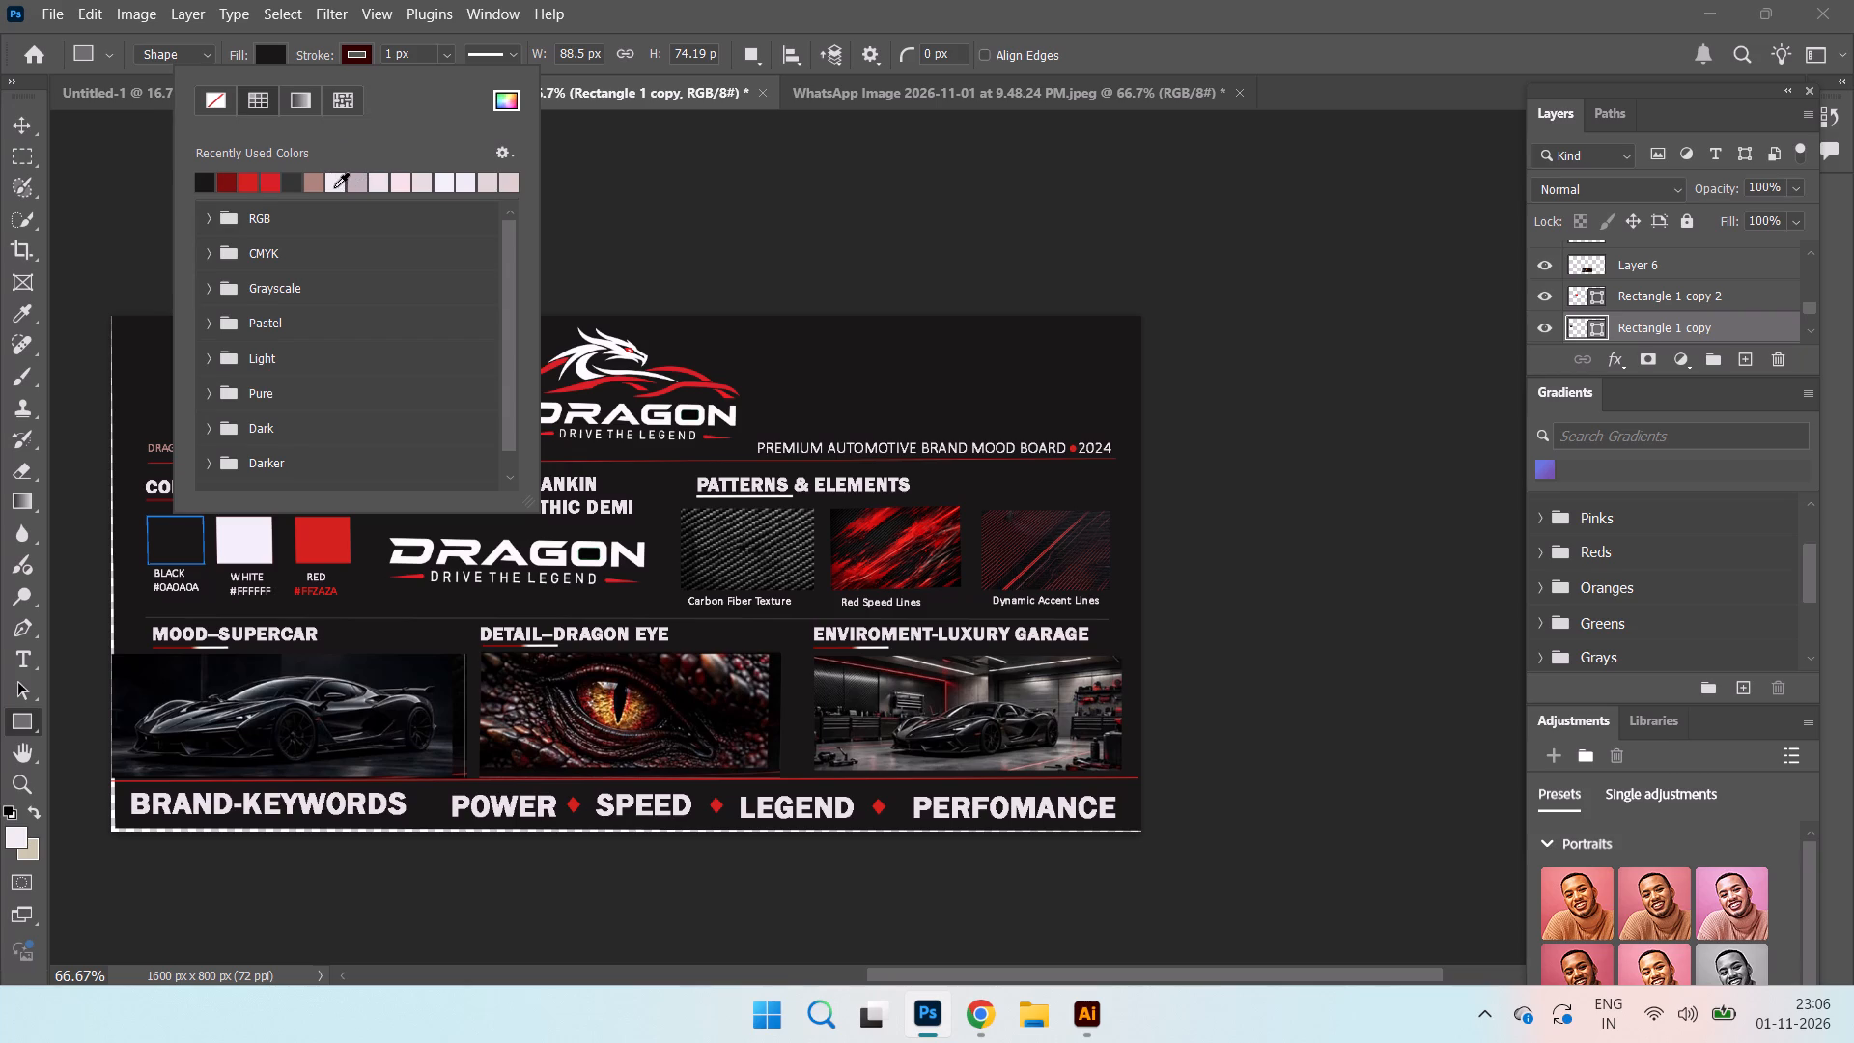
left_click(334, 187)
left_click(27, 127)
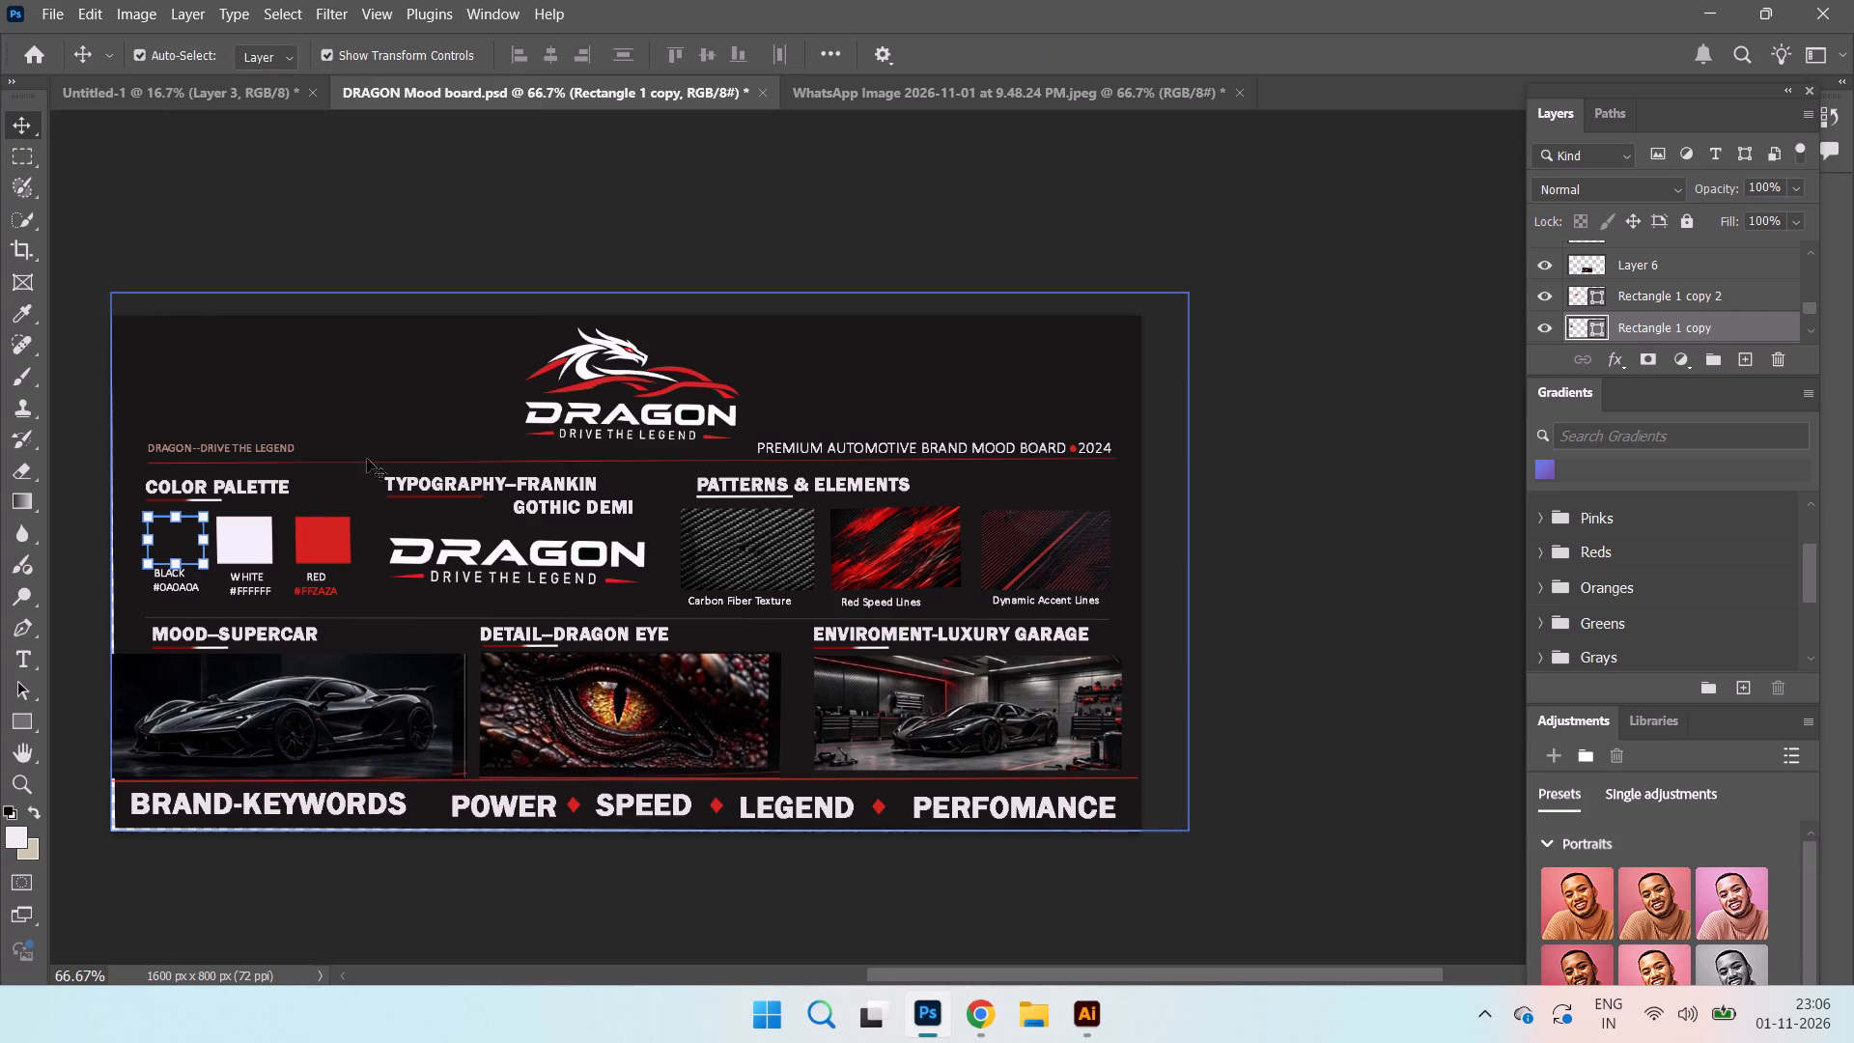
Check the reference's palette, and change the red swatch's outline to the recently used dusty pink-brown colour.
left_click(883, 90)
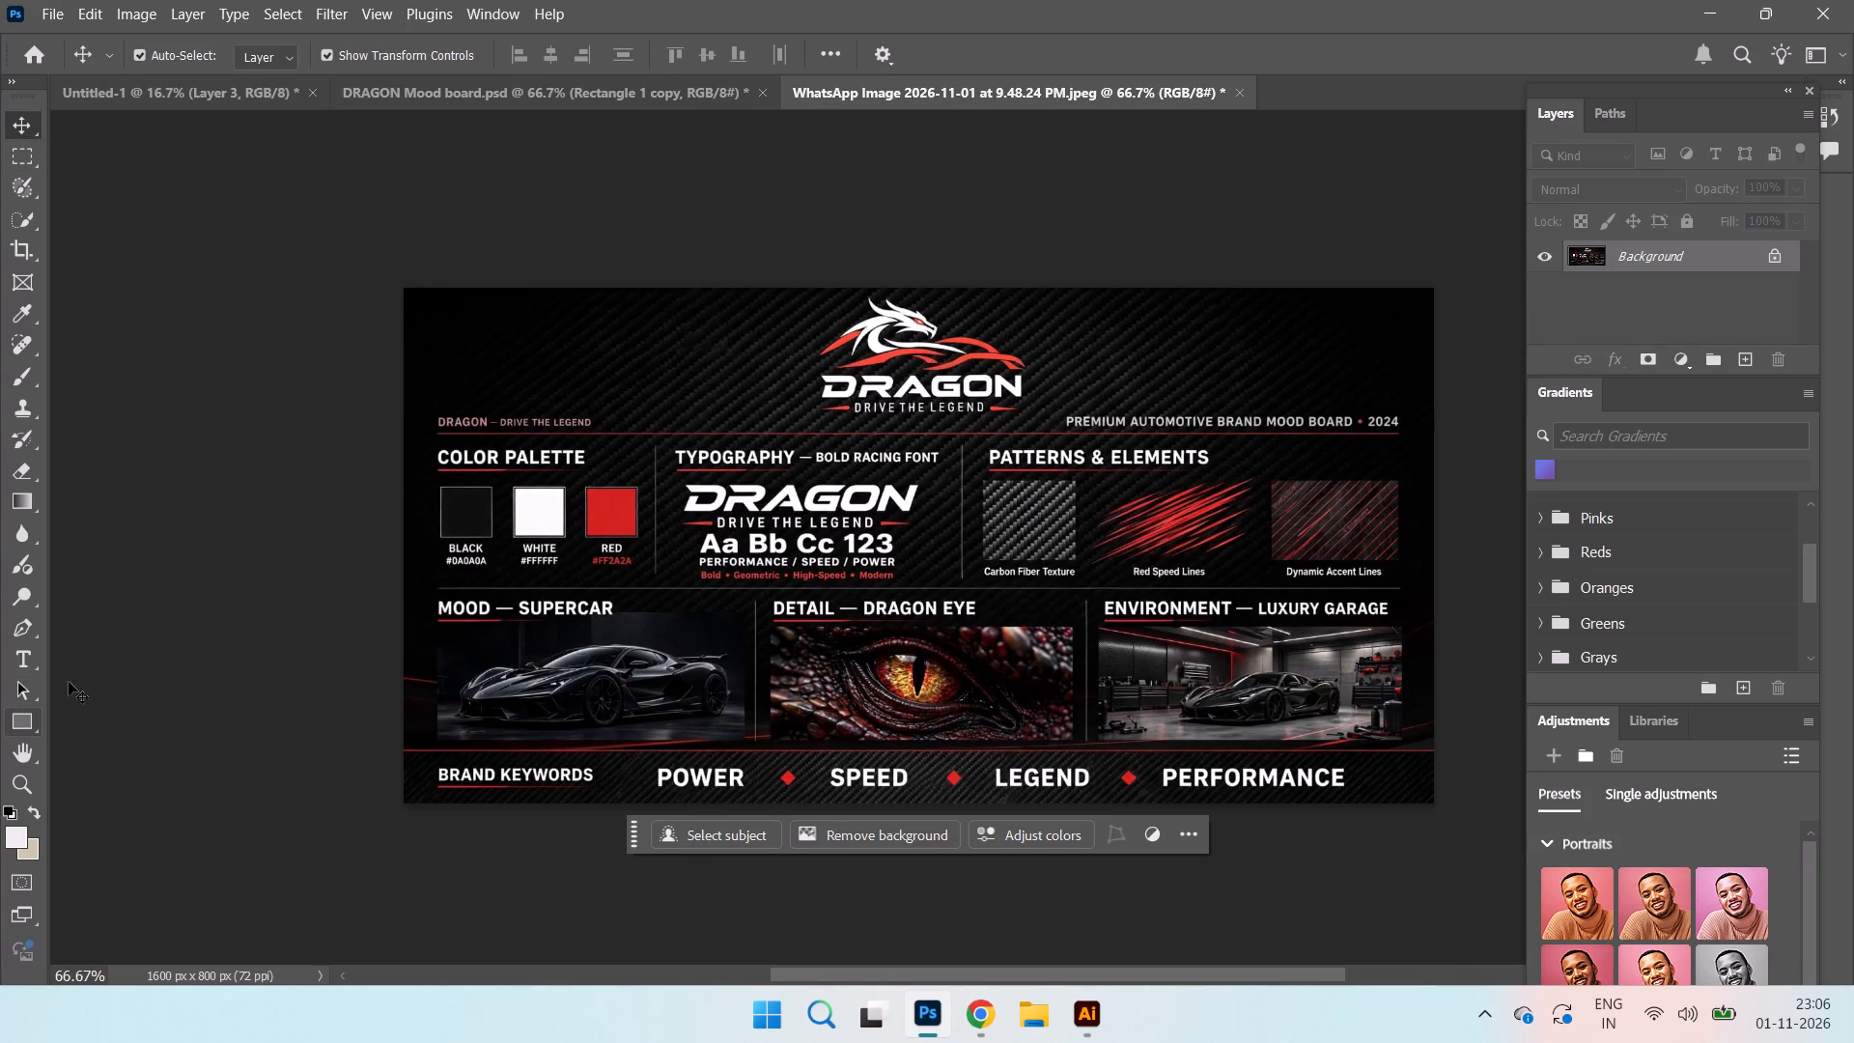
left_click(483, 86)
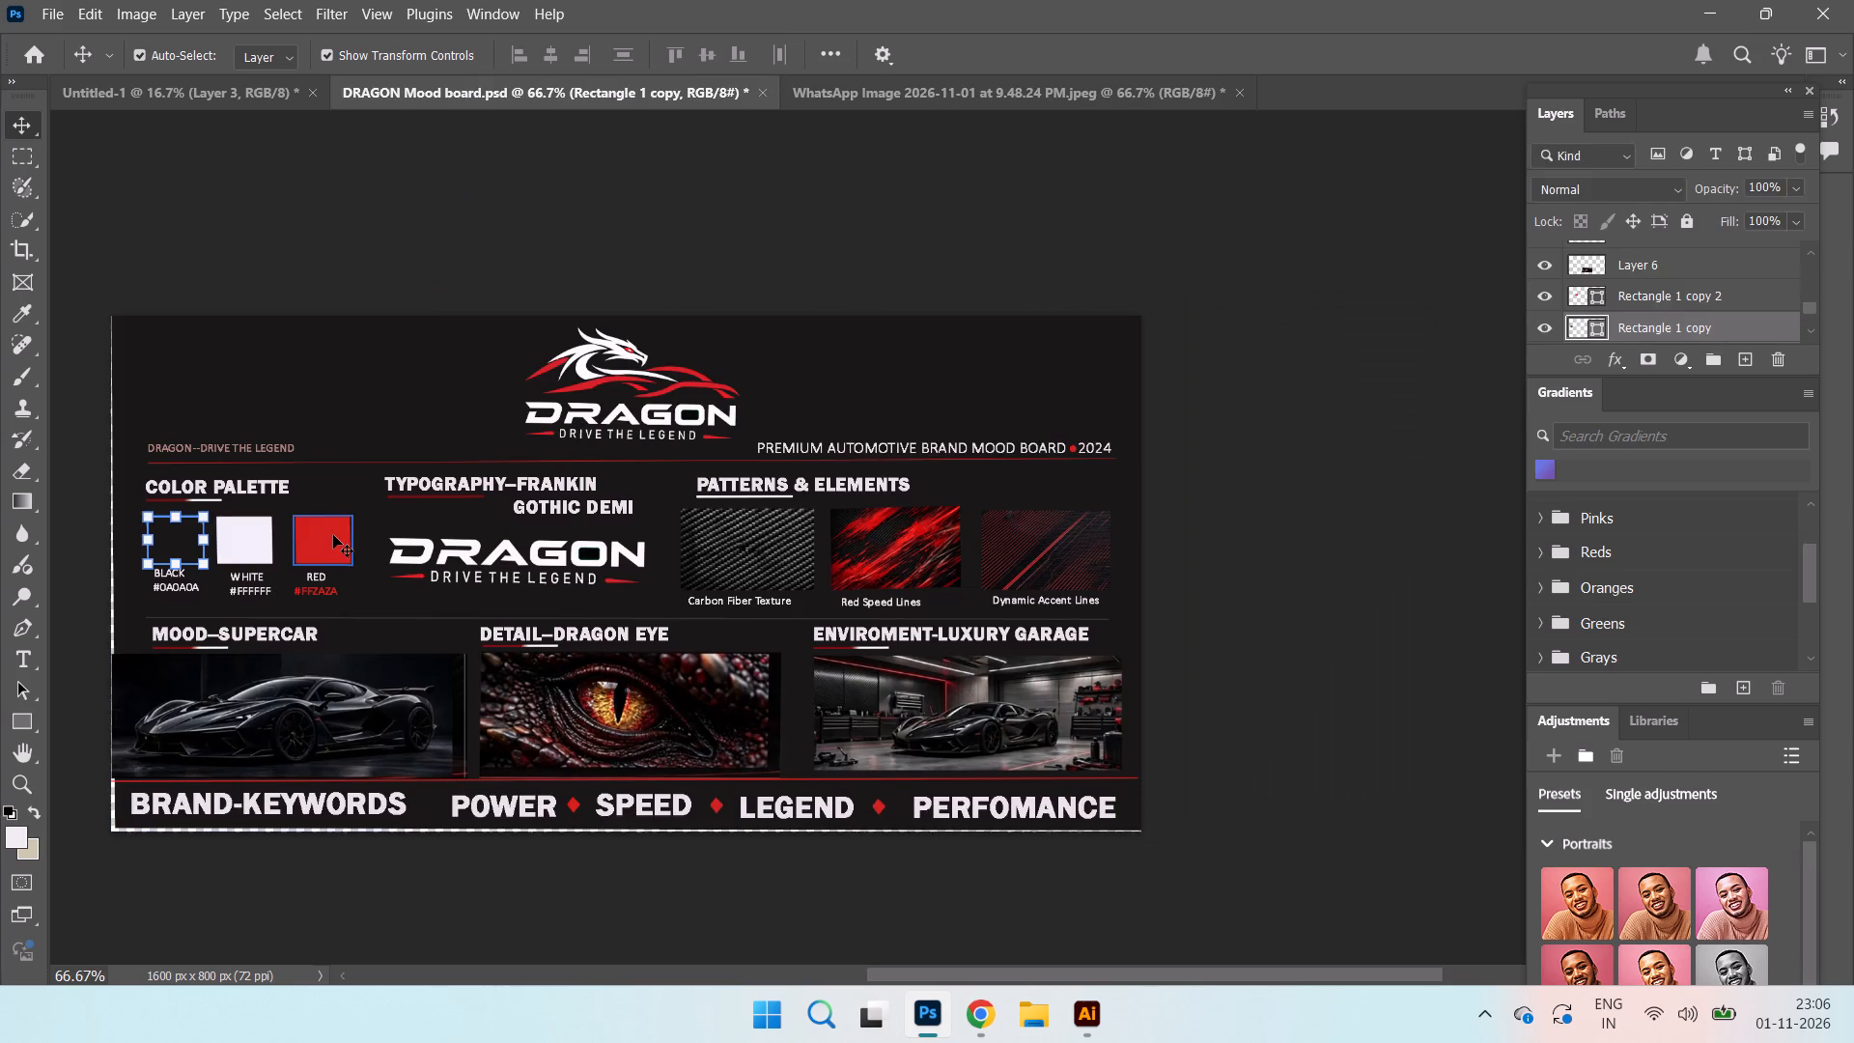
left_click(333, 537)
left_click(21, 710)
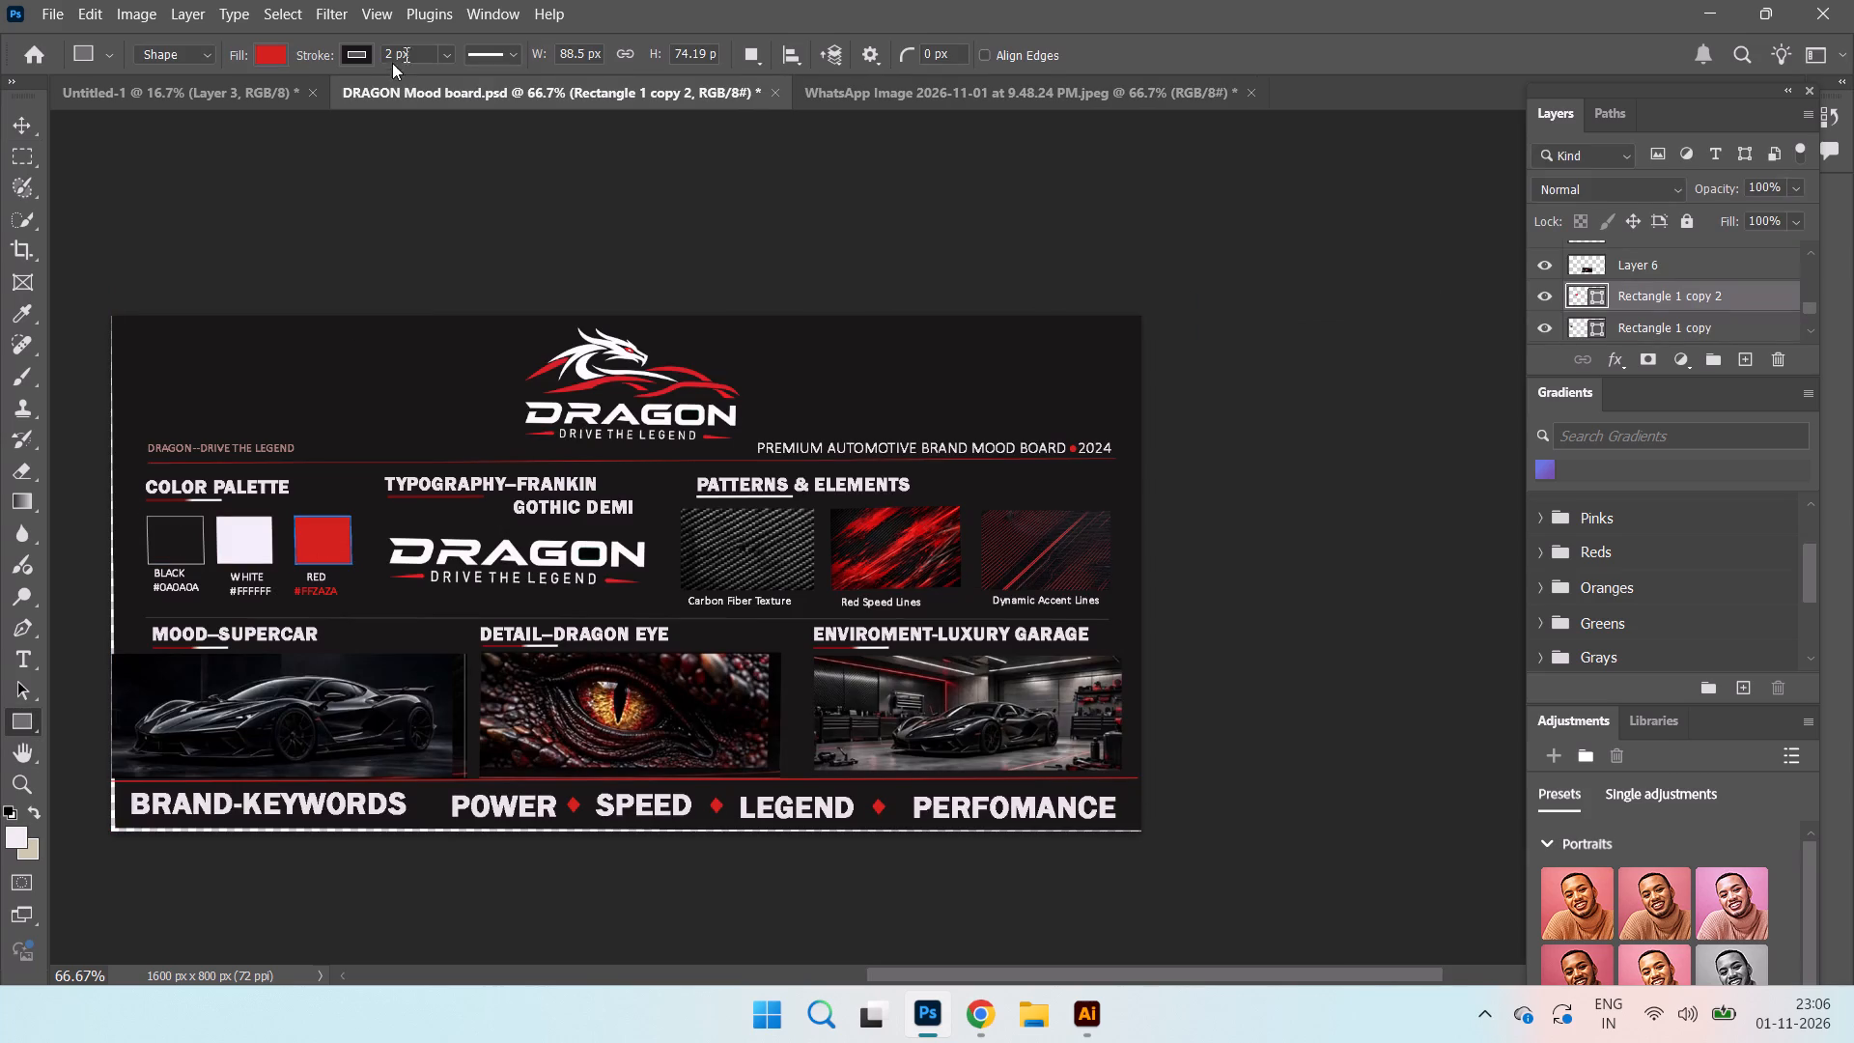
left_click(350, 63)
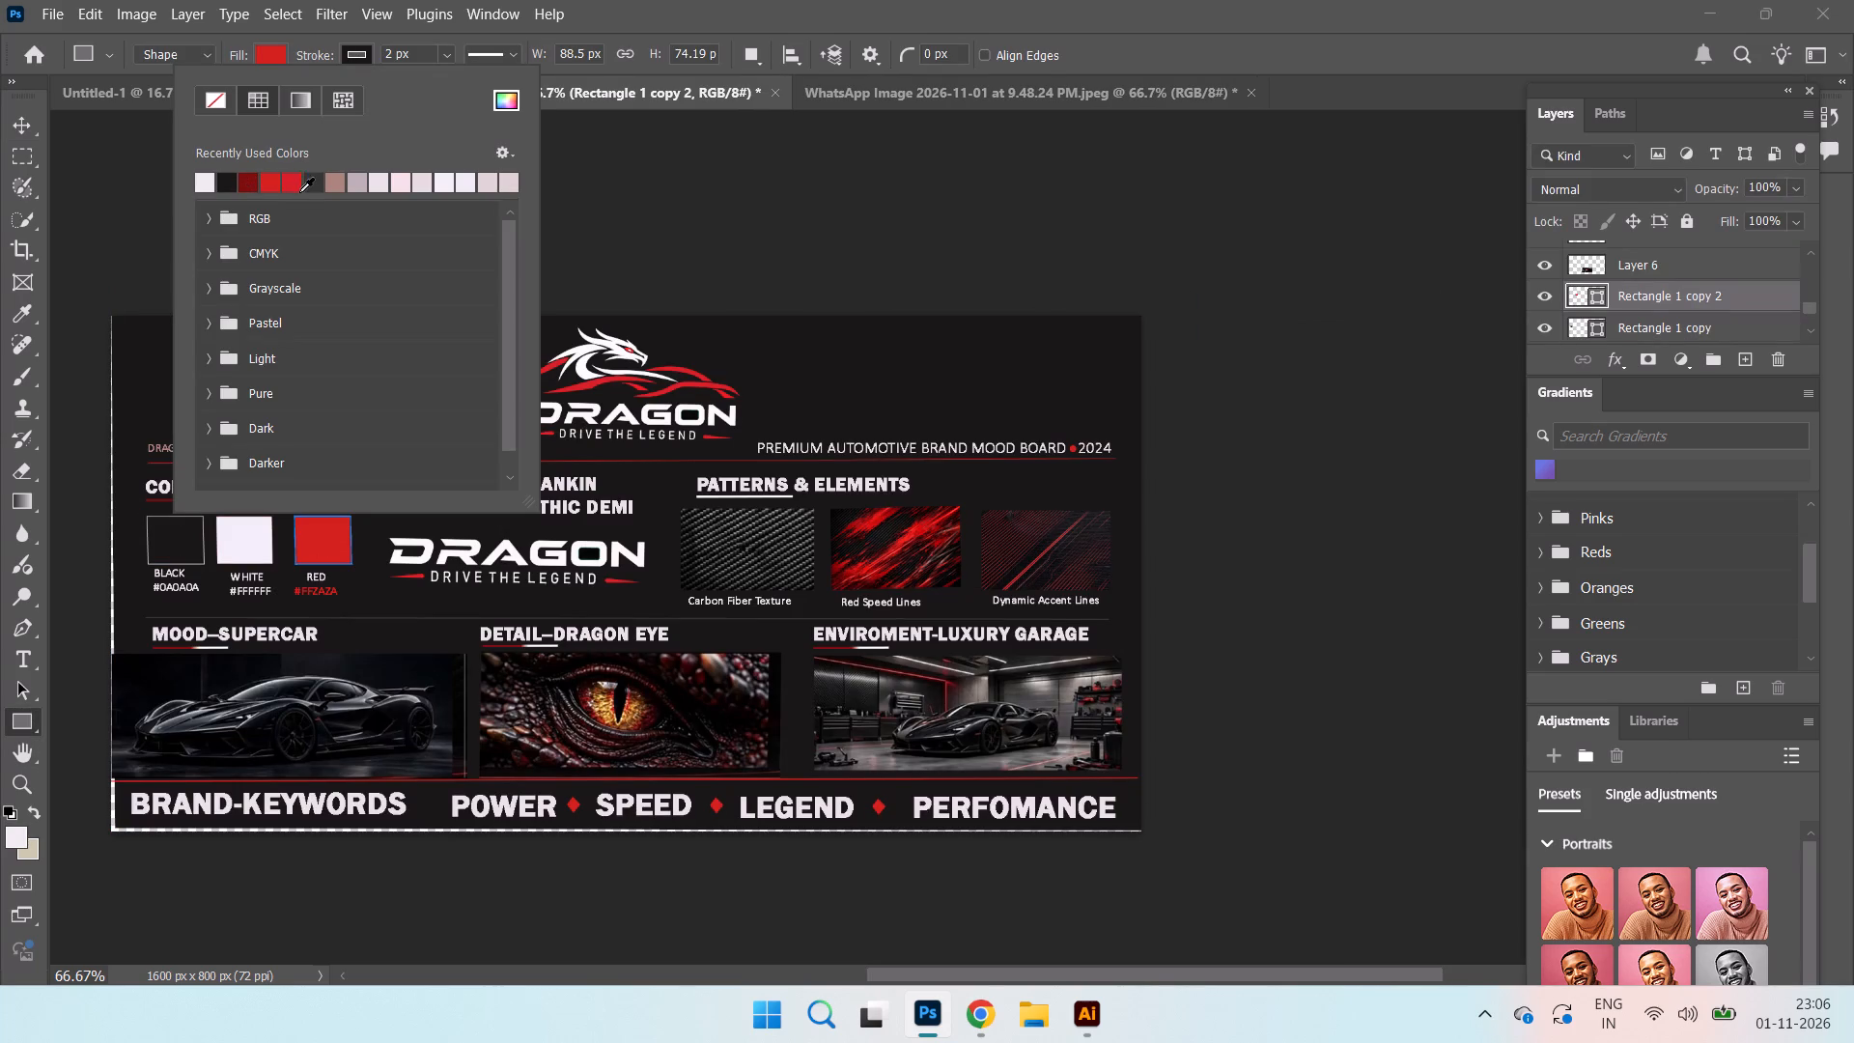
left_click(324, 179)
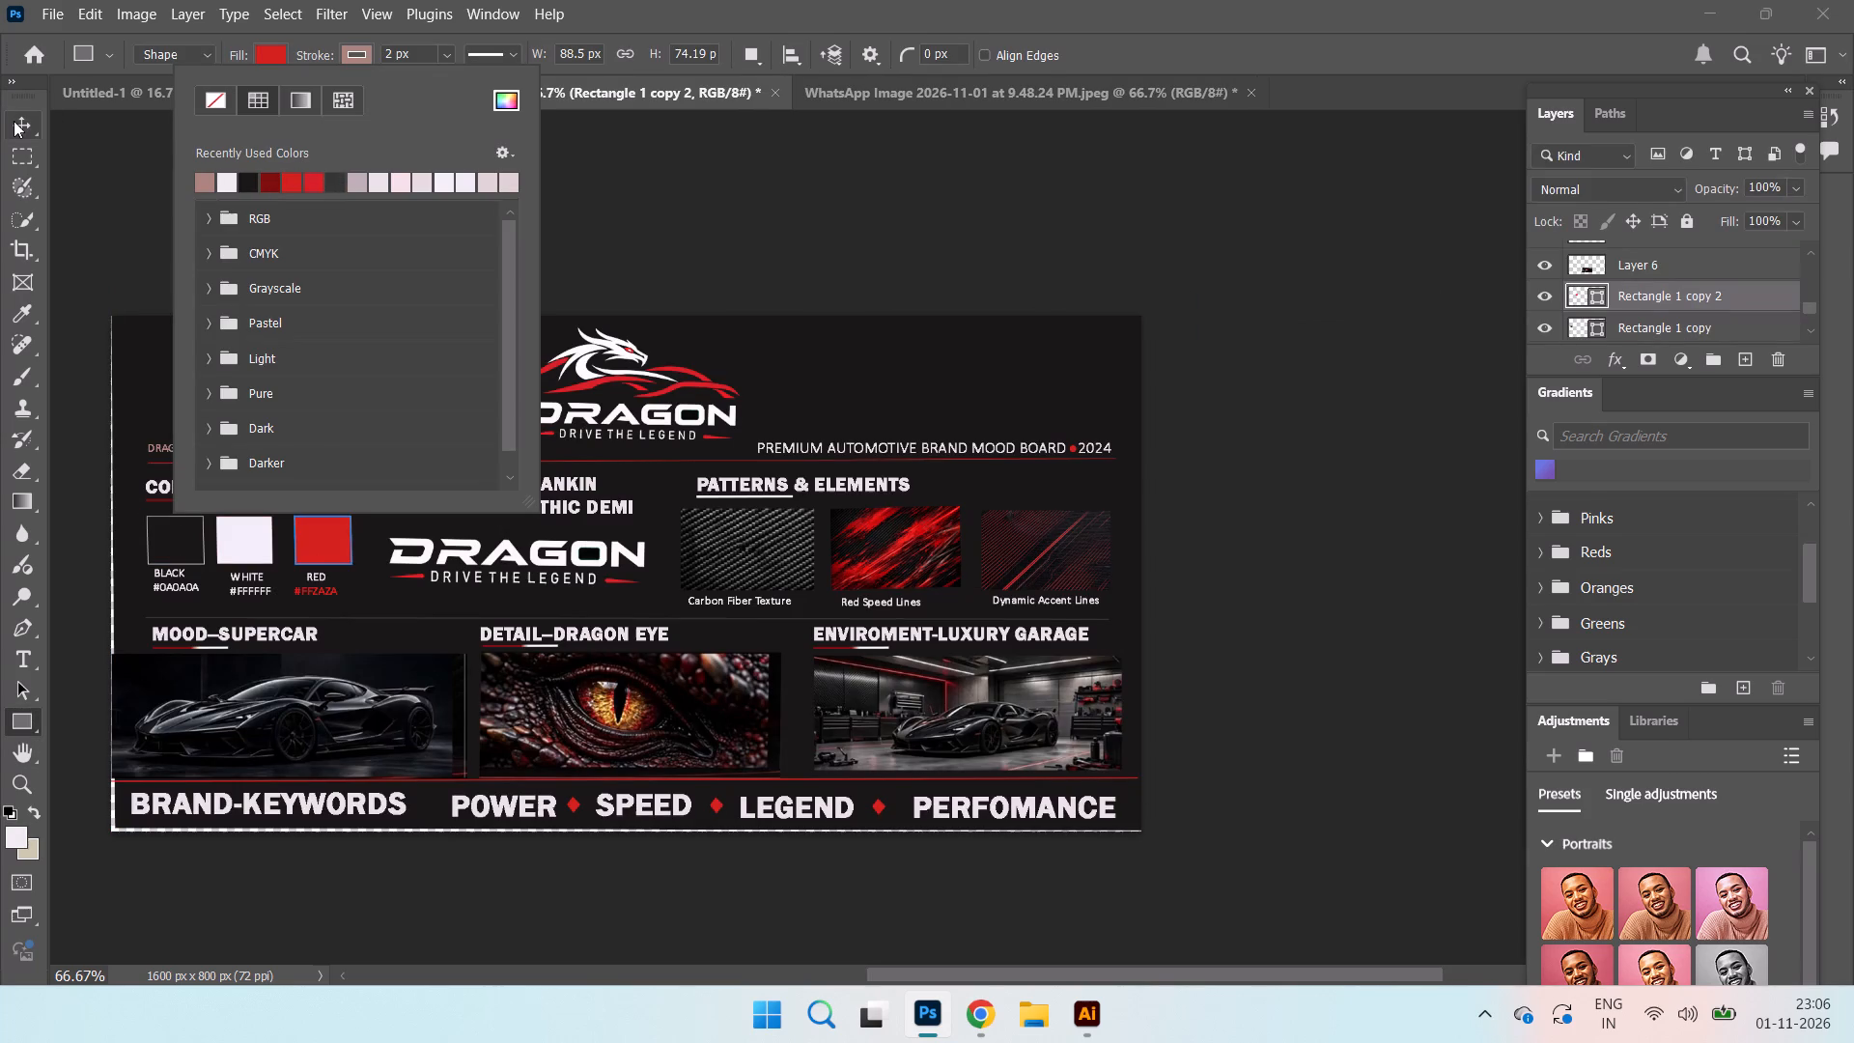
left_click(14, 121)
left_click(607, 169)
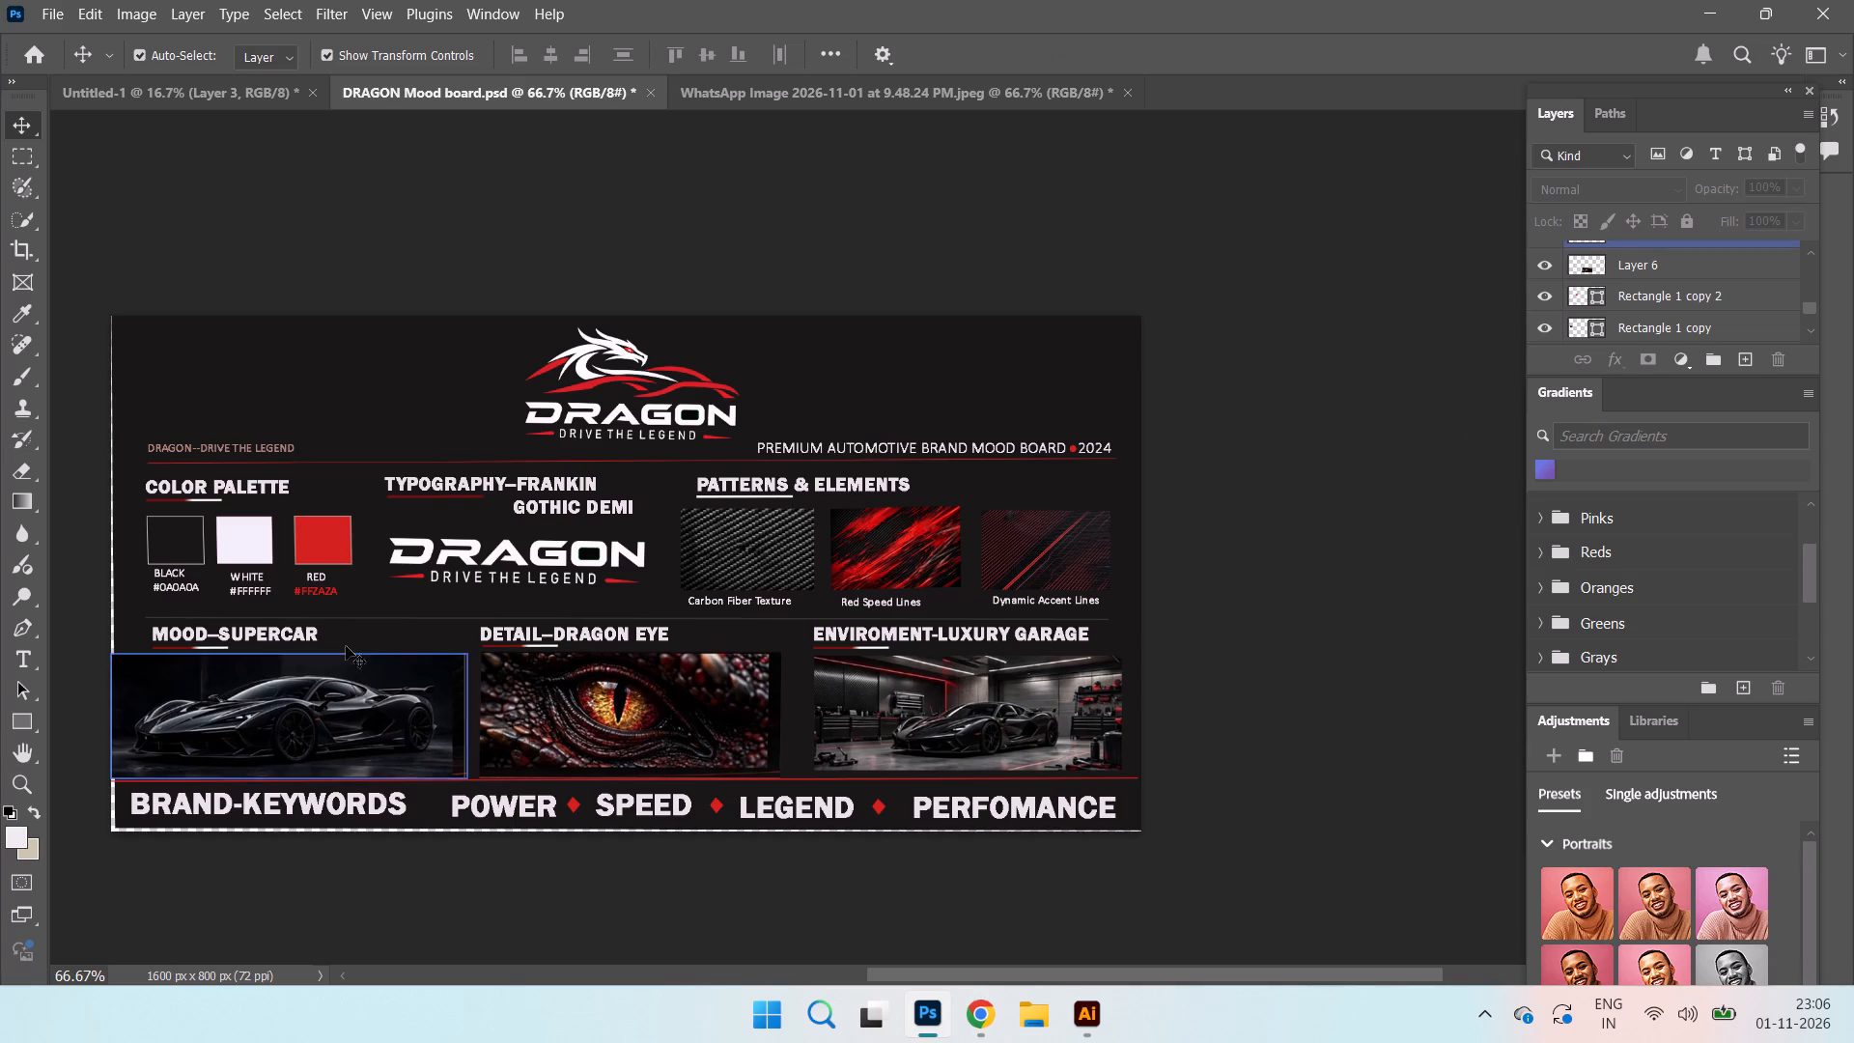
Change the white palette swatch's outline to the same dusty pink-brown colour as the red swatch's.
left_click(247, 534)
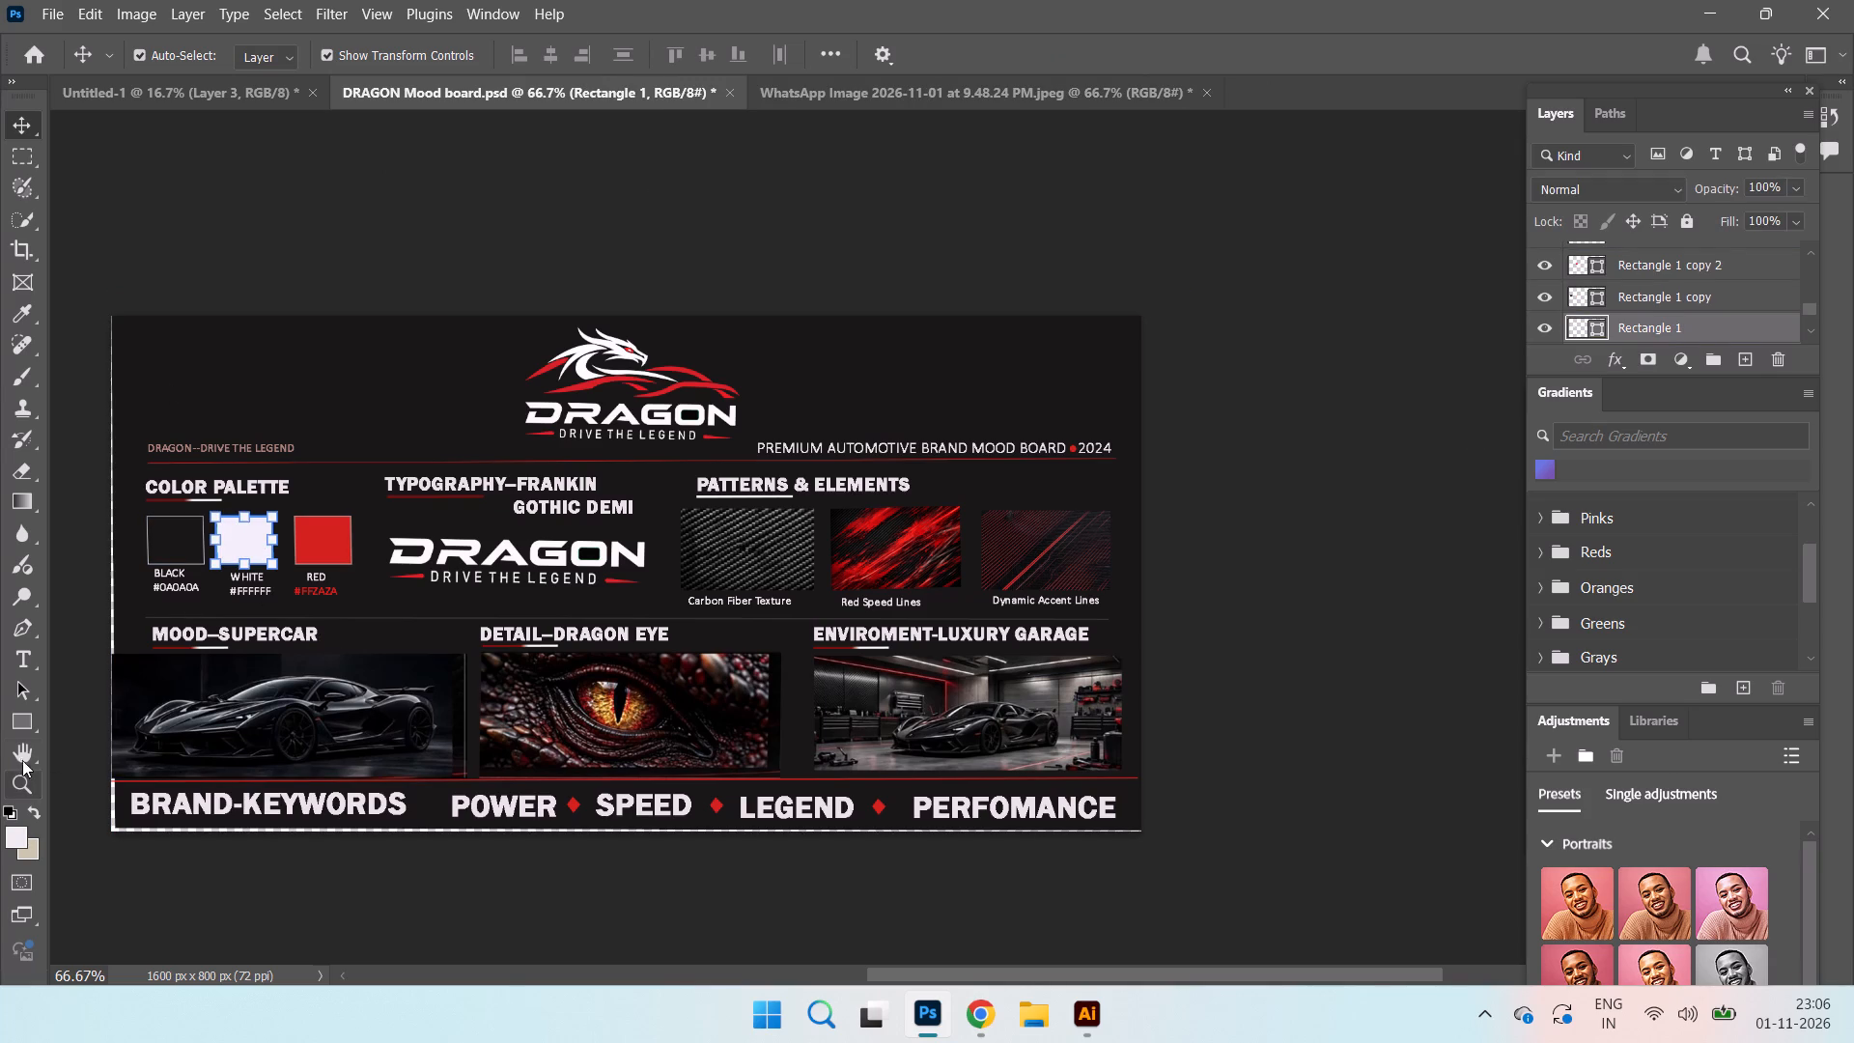
left_click(24, 735)
left_click(351, 48)
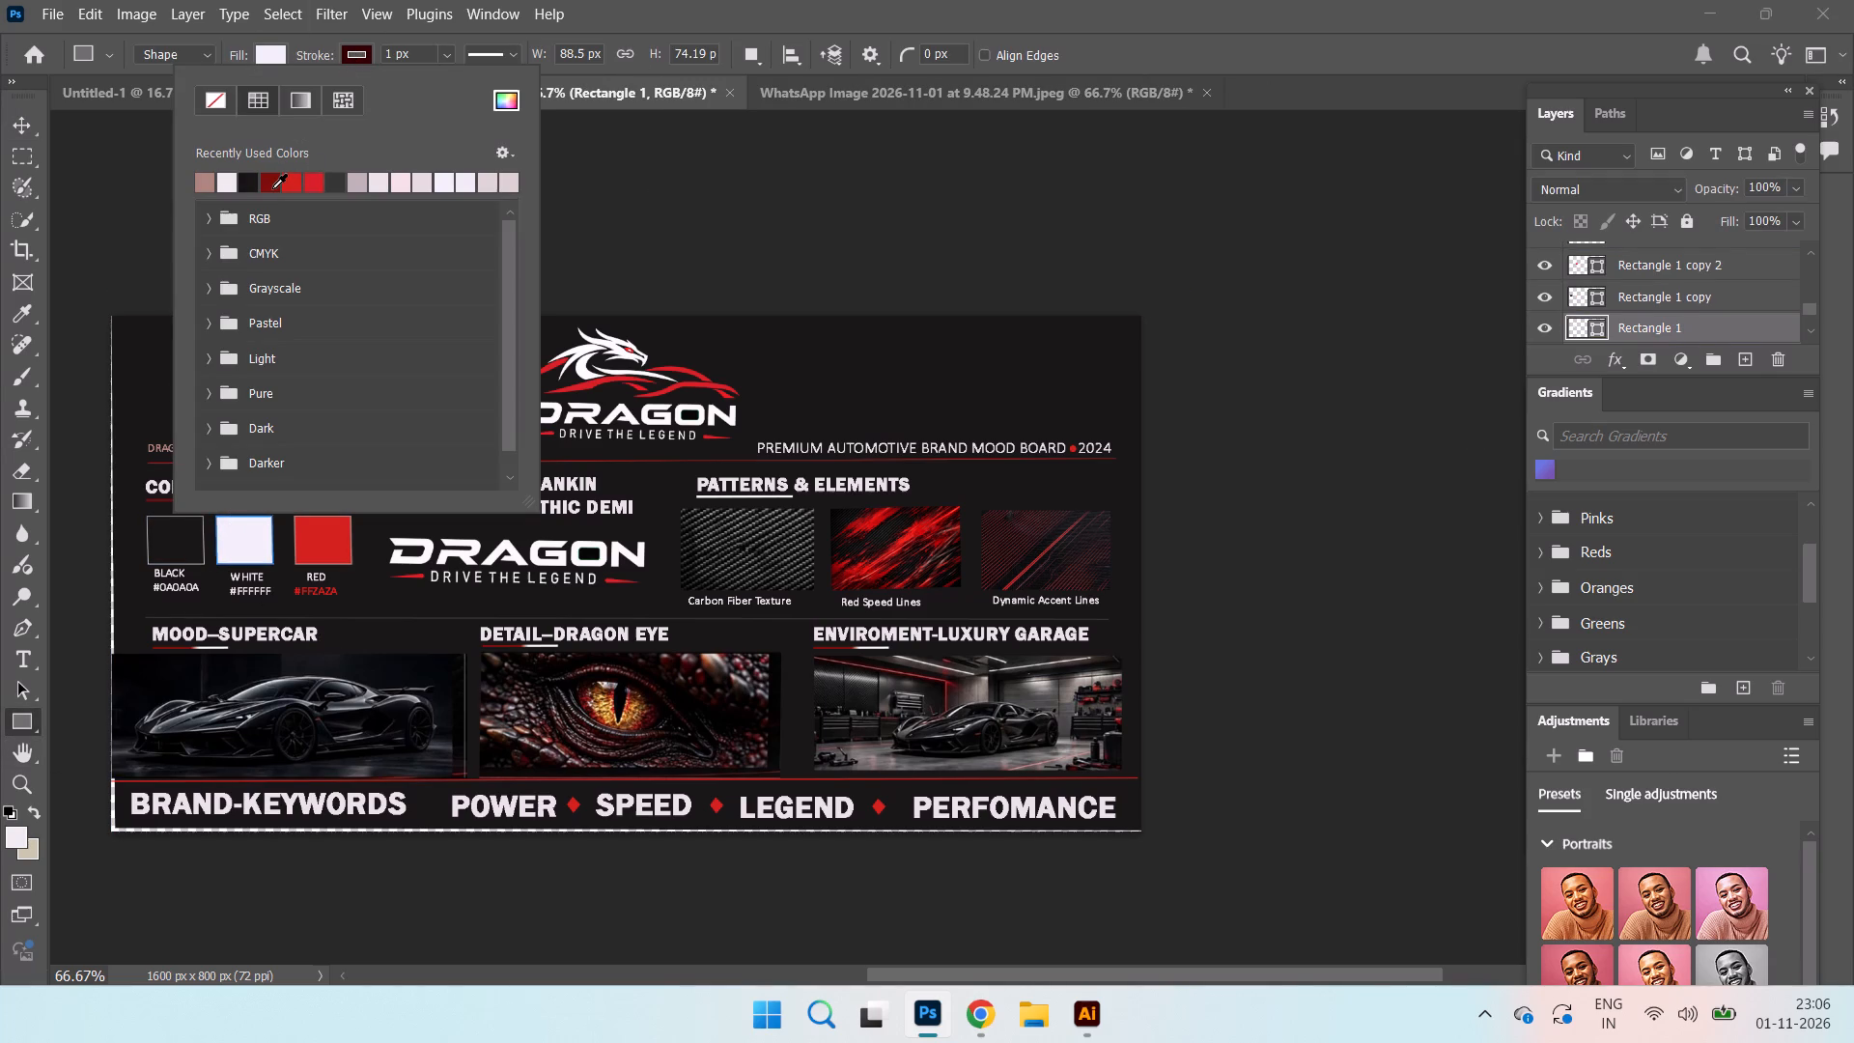
left_click(204, 180)
left_click(18, 119)
left_click(469, 234)
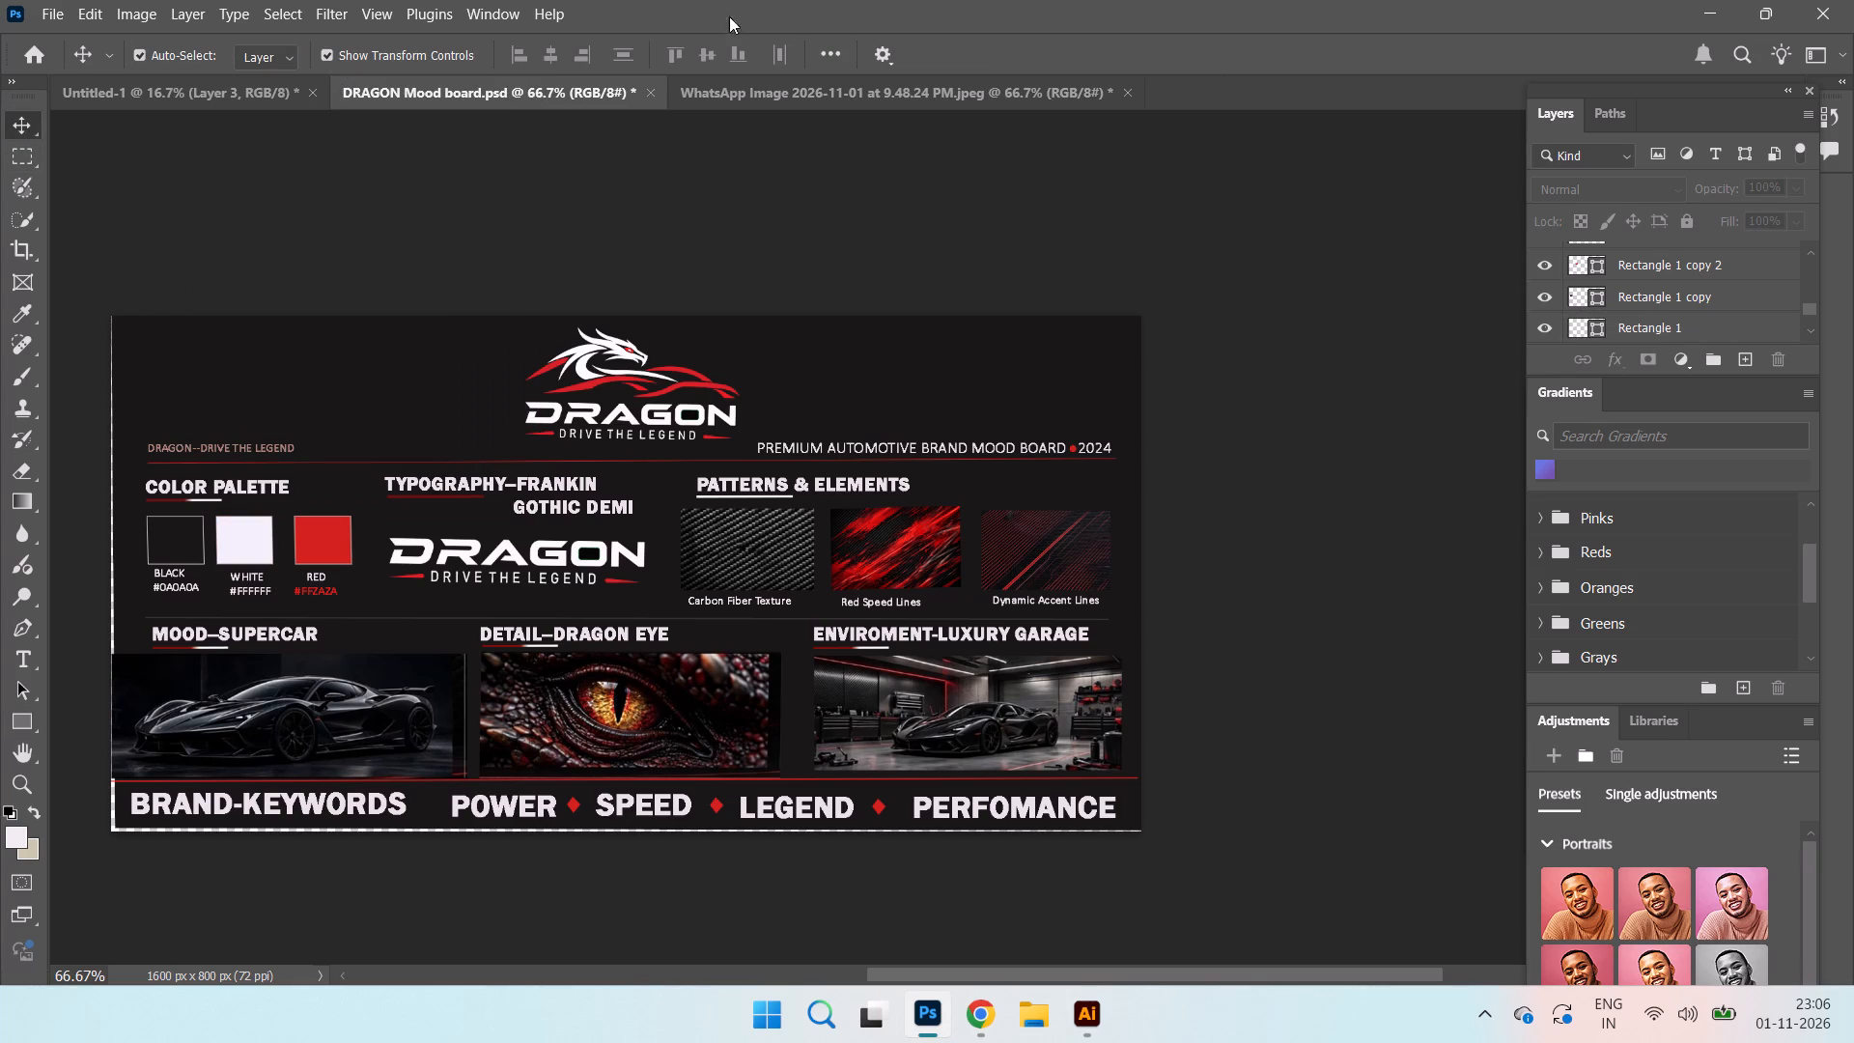
Check the reference's typography heading, and delete FRANKIN GOTHIC DEMI from the mood board's TYPOGRAPHY heading.
left_click(731, 100)
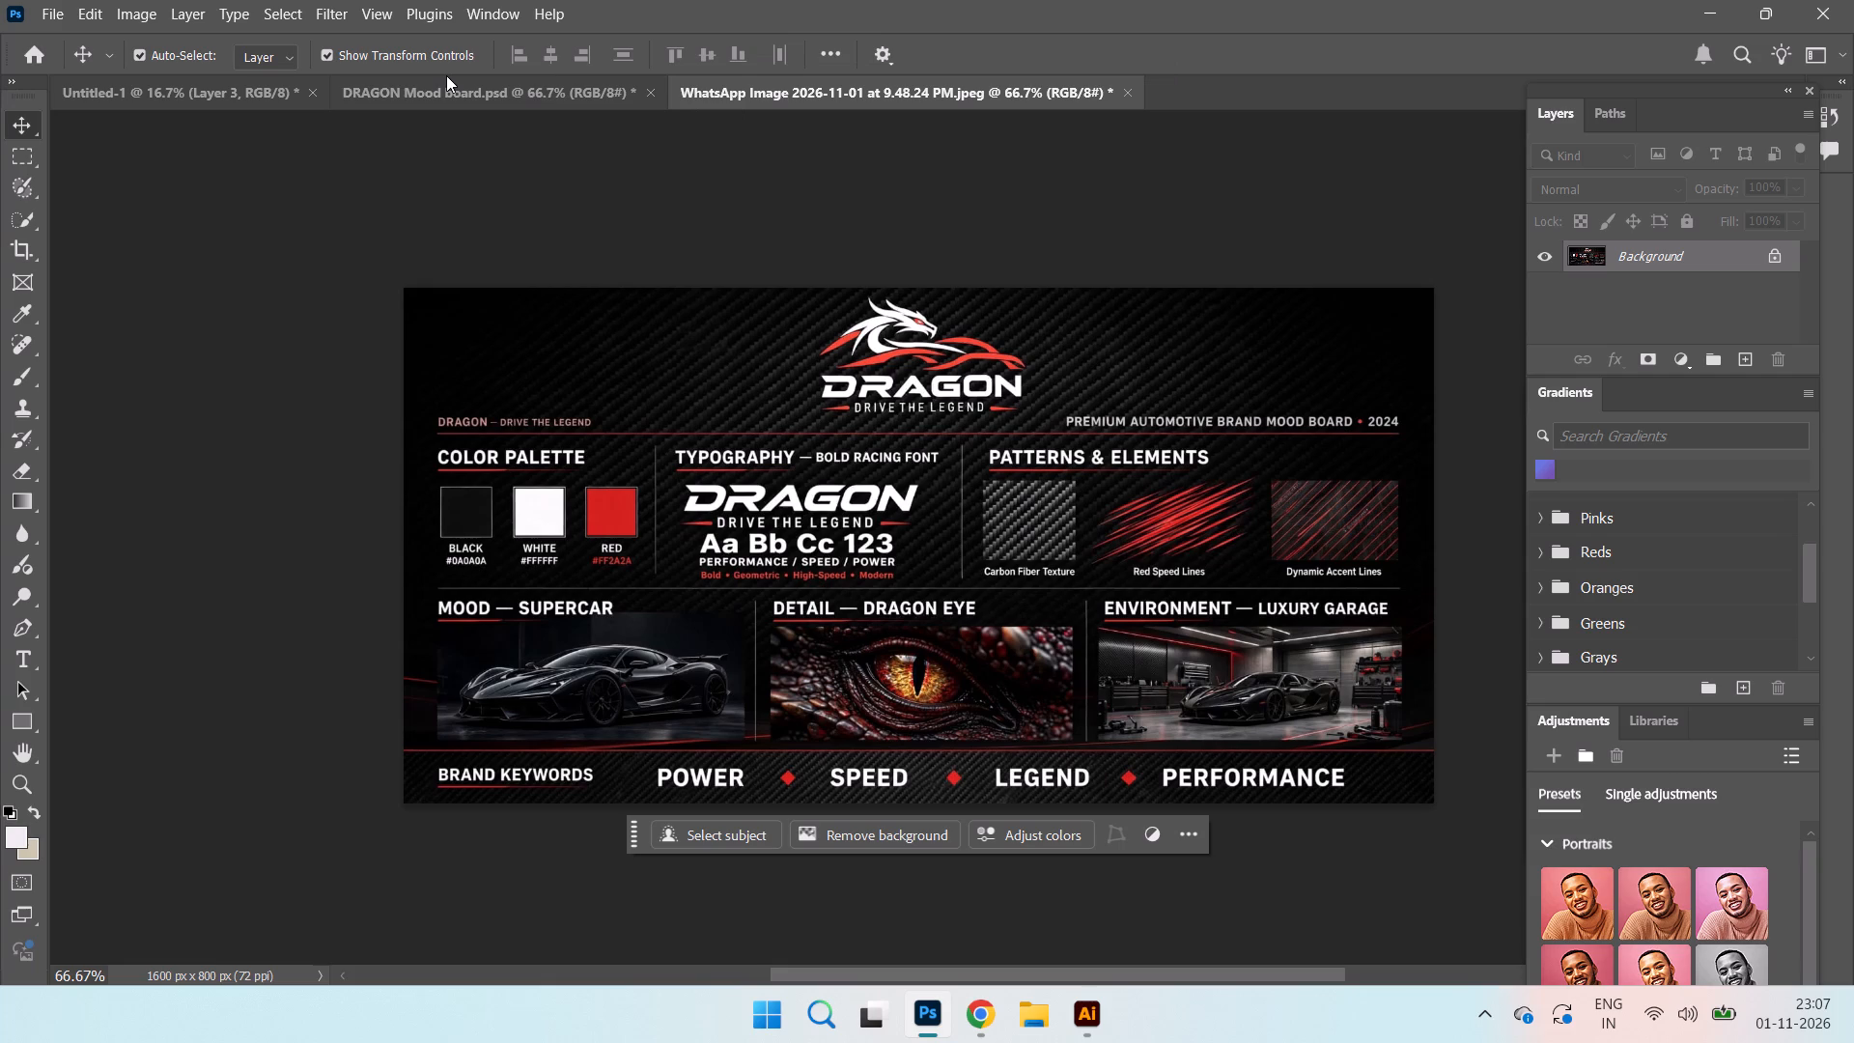
left_click(373, 82)
left_click(561, 495)
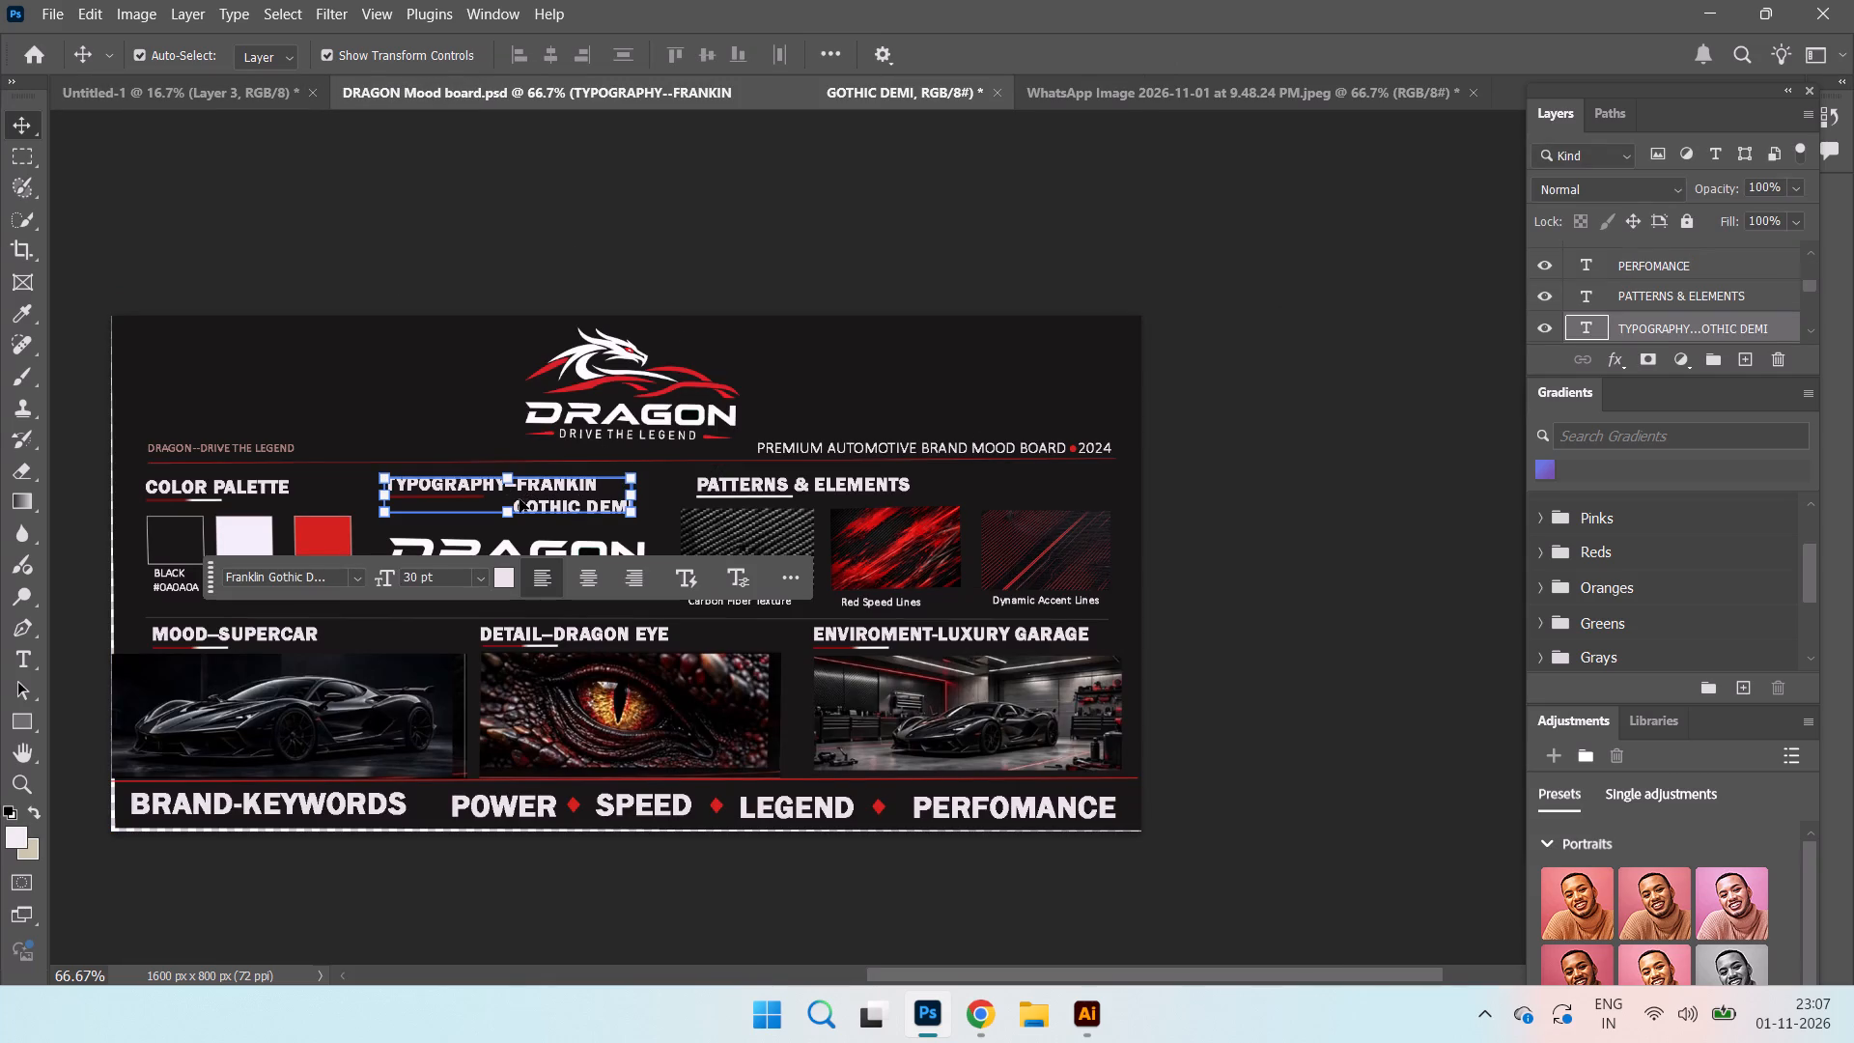
left_click(25, 656)
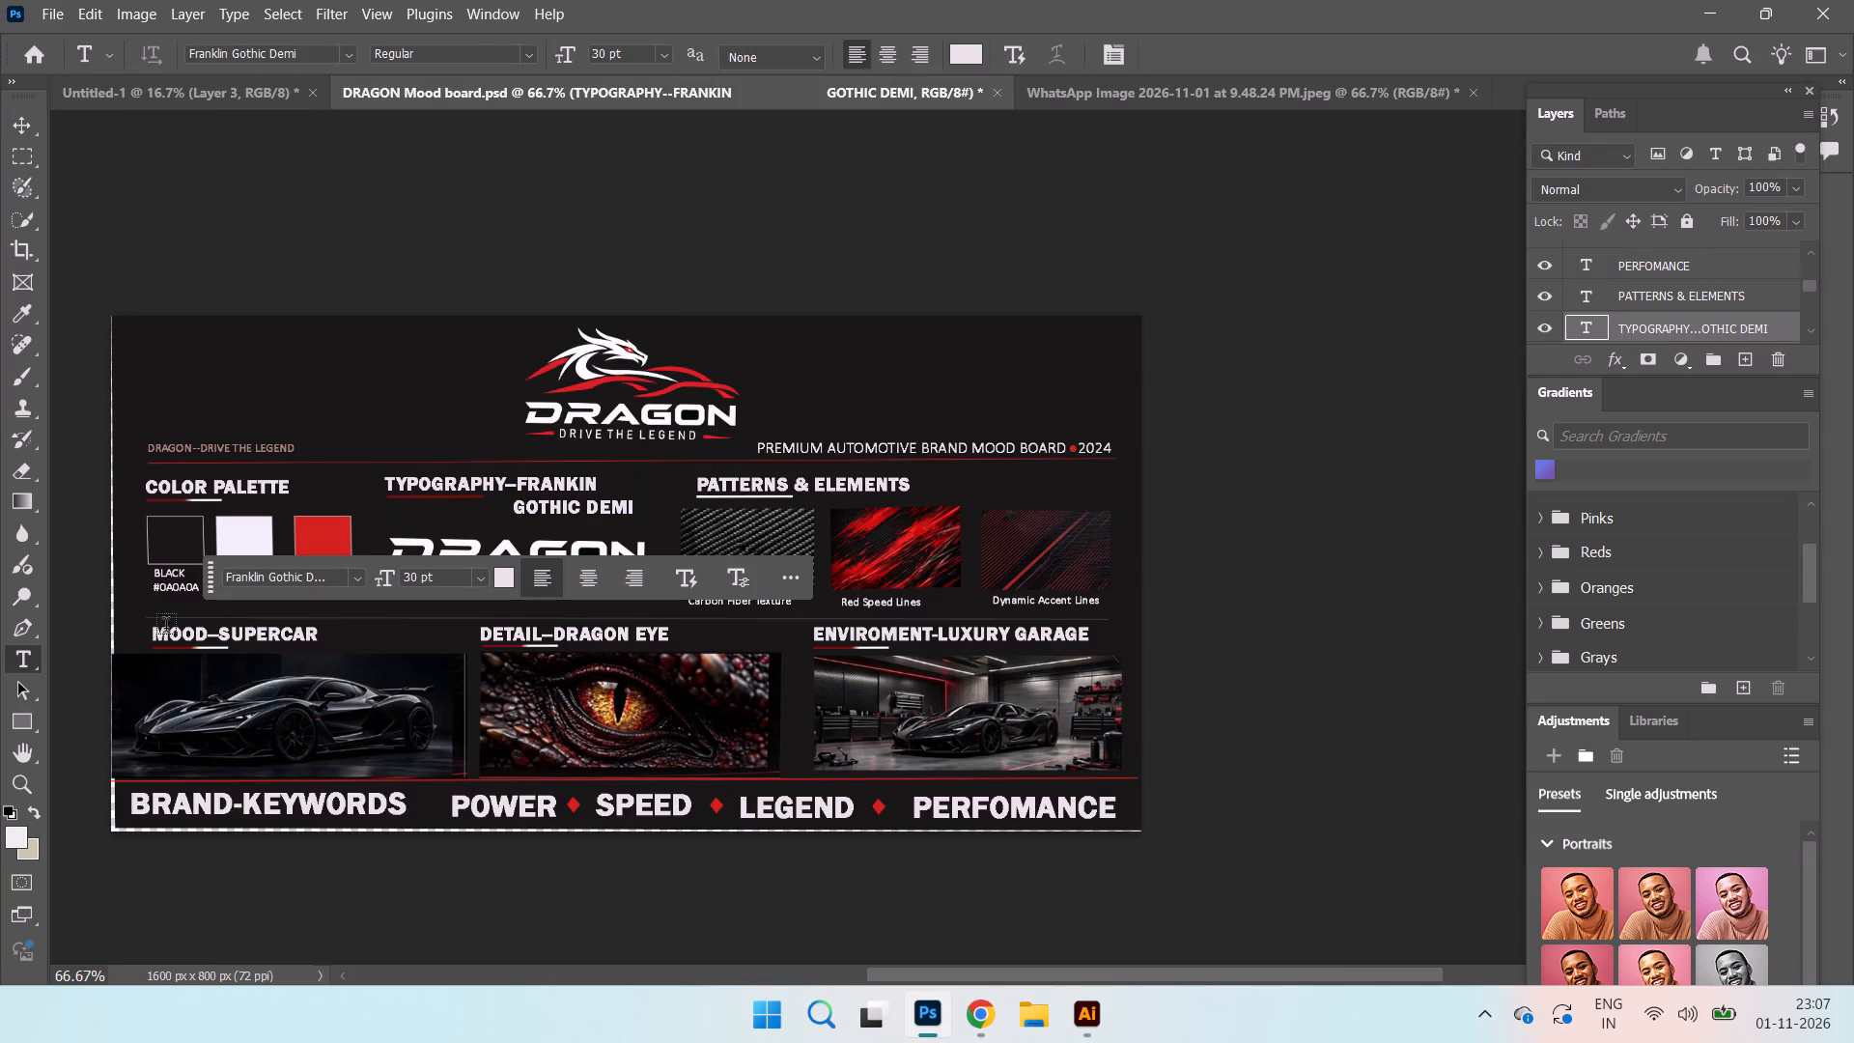
left_click_drag(520, 485, 626, 506)
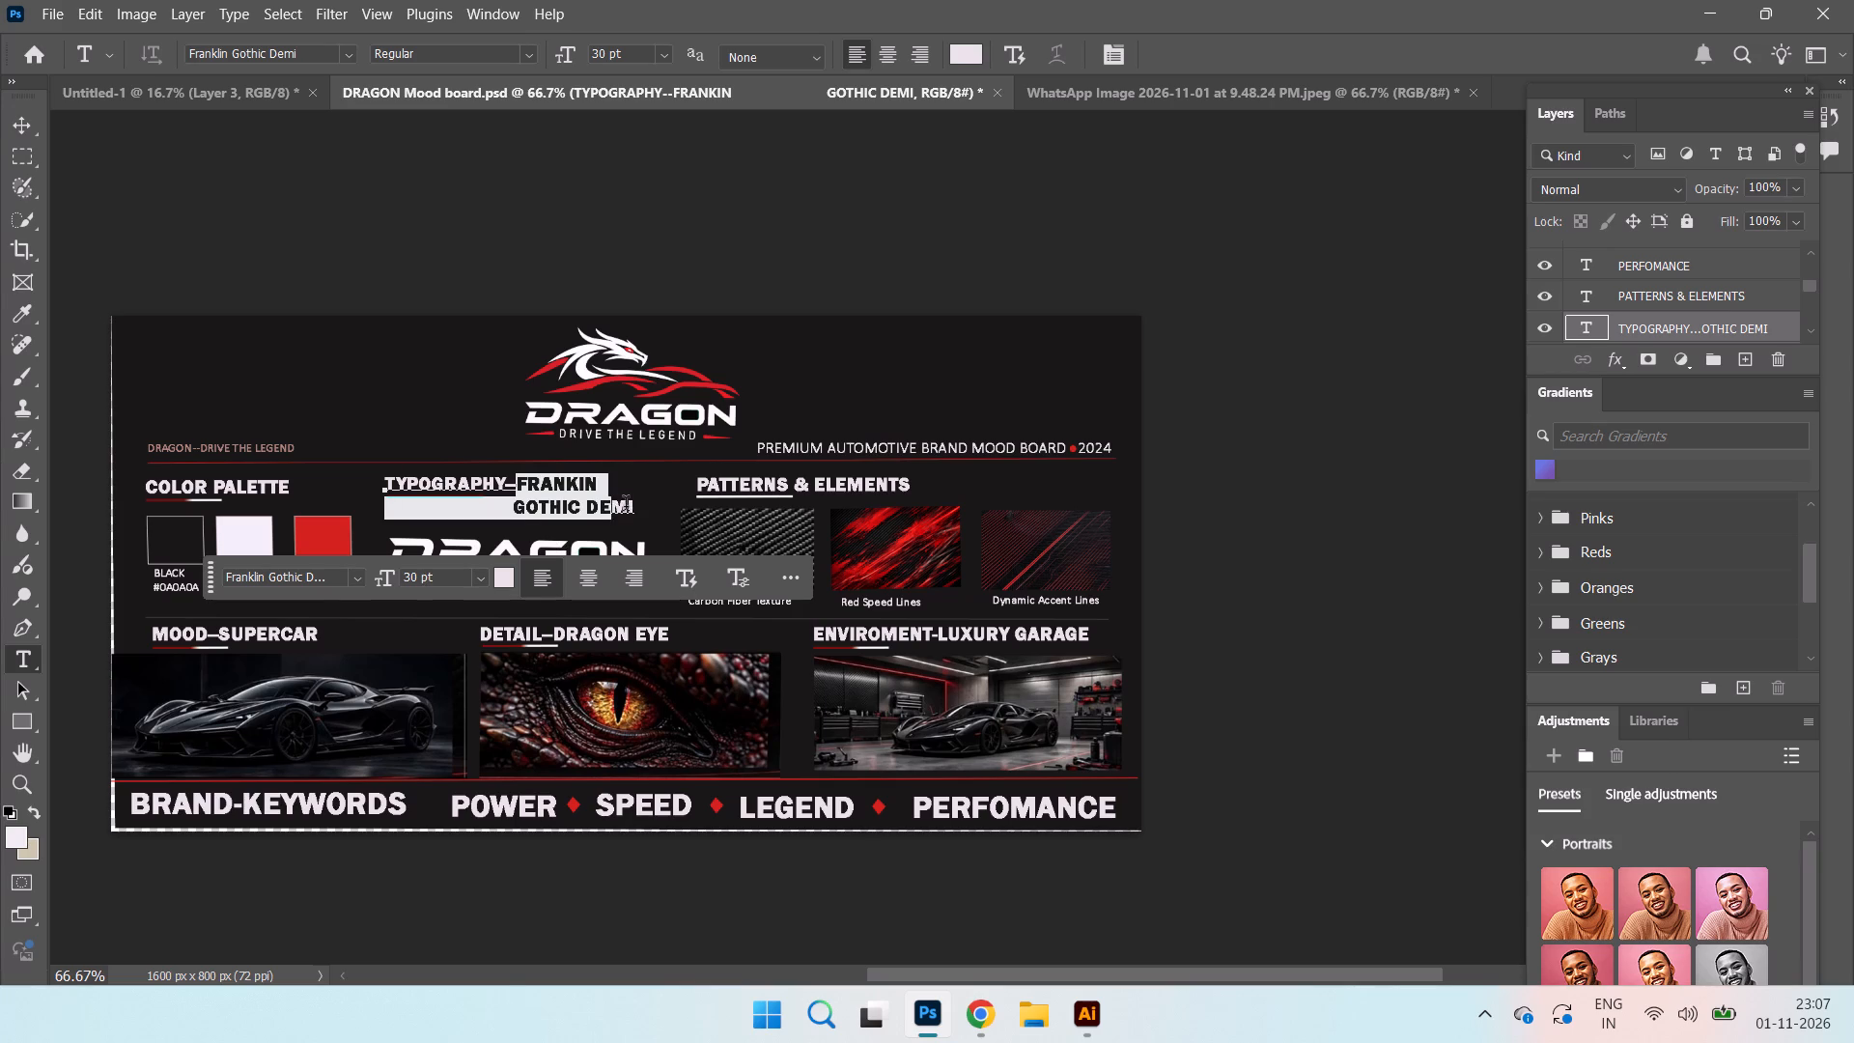
left_click_drag(626, 506, 641, 511)
key("BackSpace")
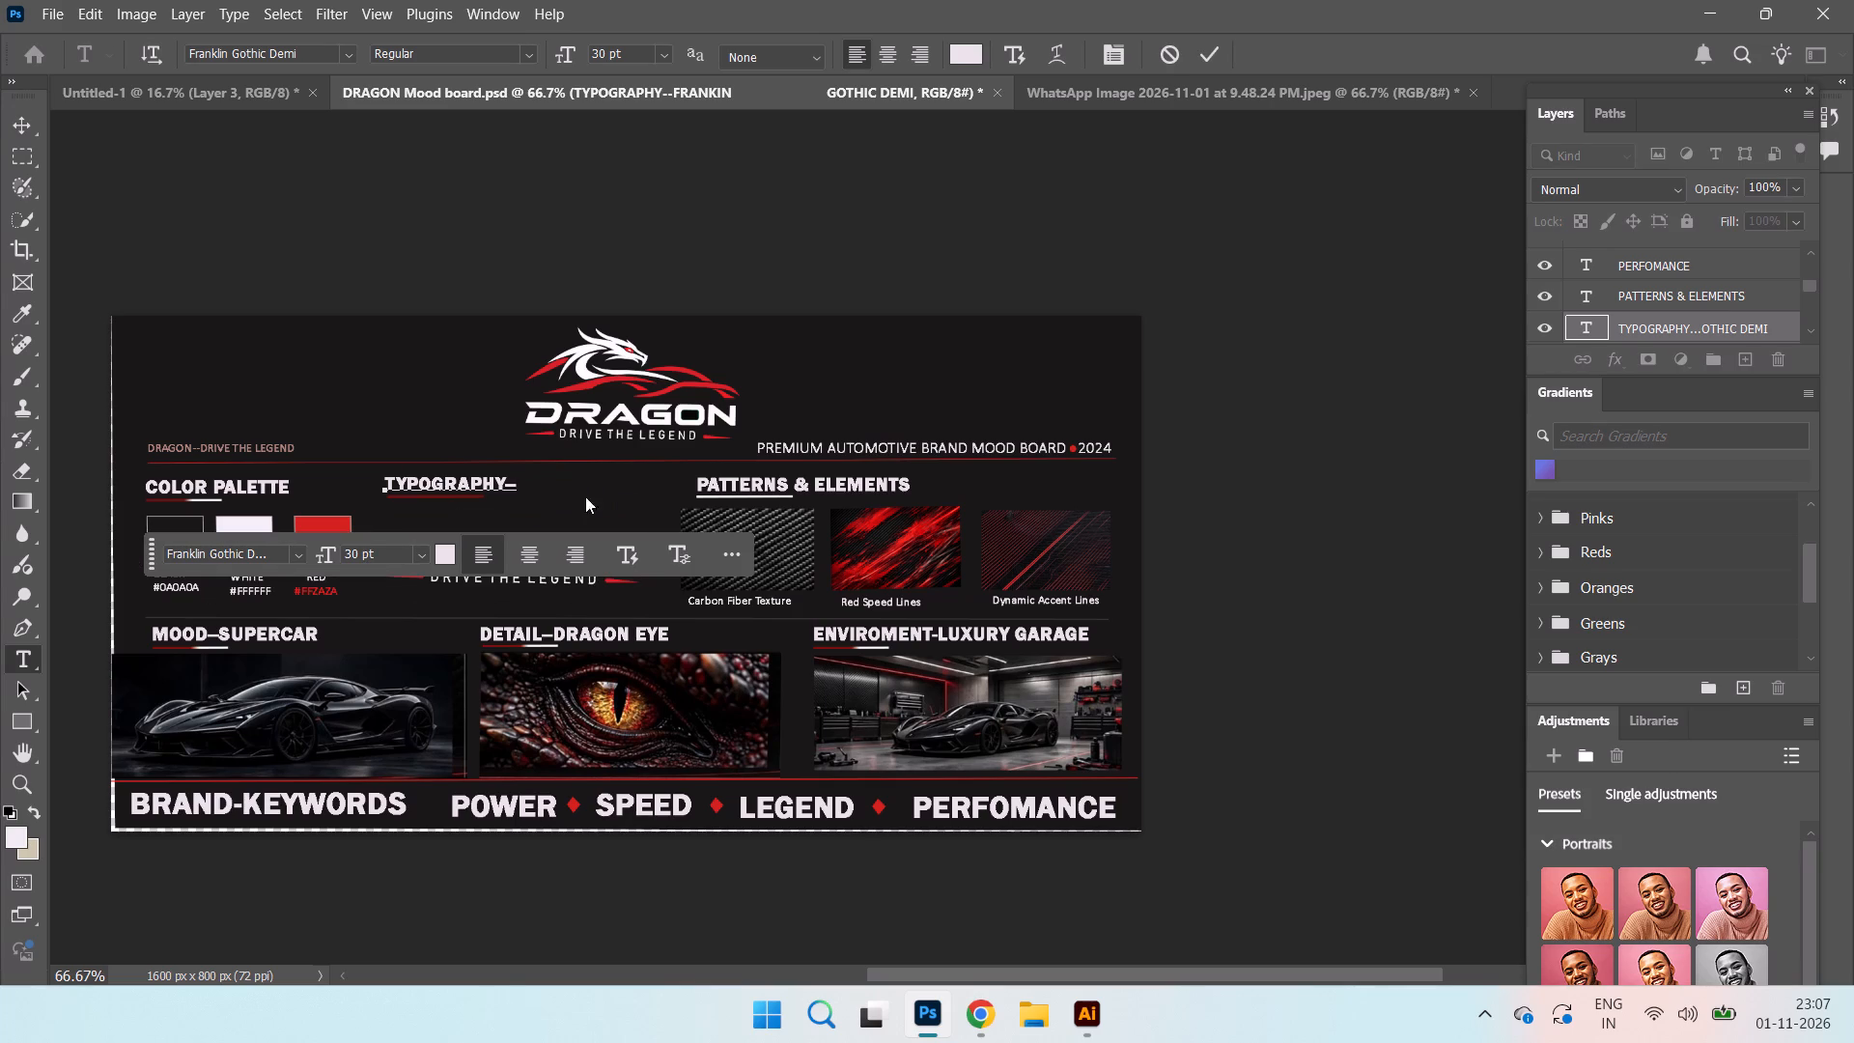
Finish editing the typography section heading so that it reads only TYPOGRAPHY--.
left_click(10, 127)
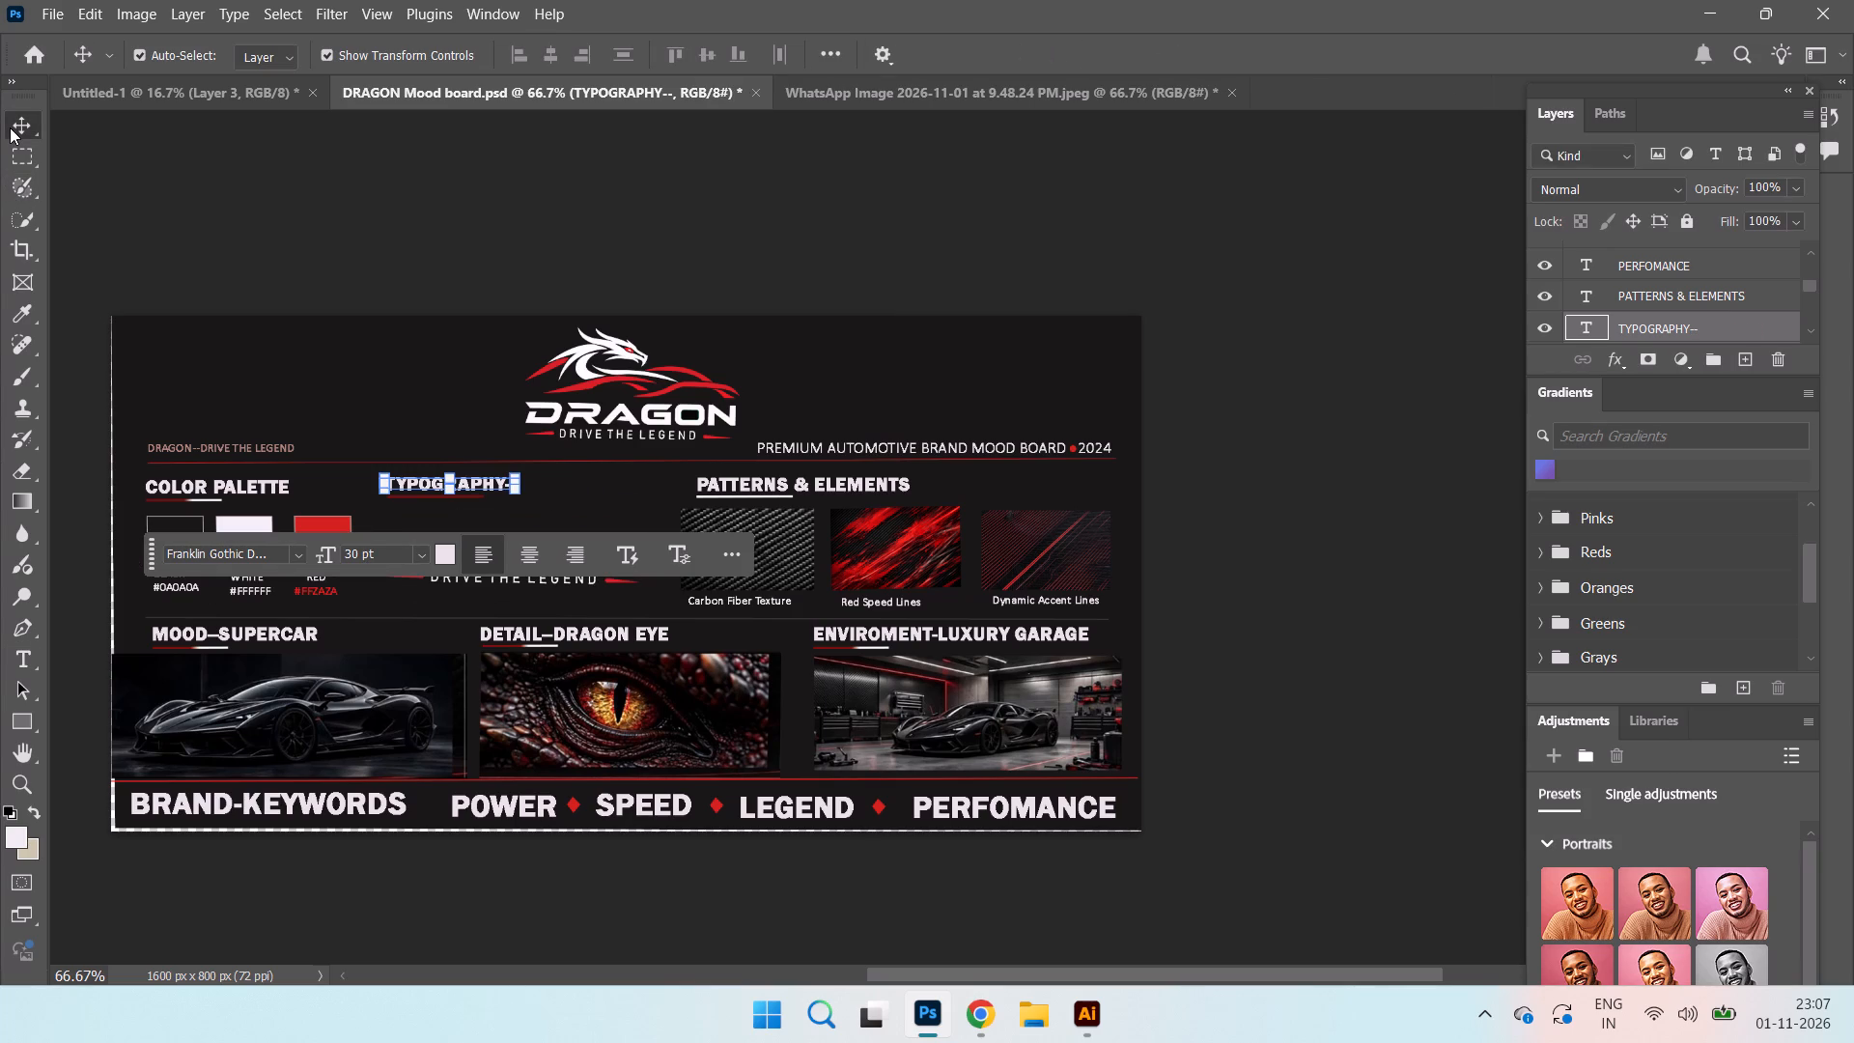
Add a separate text line reading FRANKLIN GOTHIC DEMI in the empty header area beside the dragon logo.
left_click(23, 649)
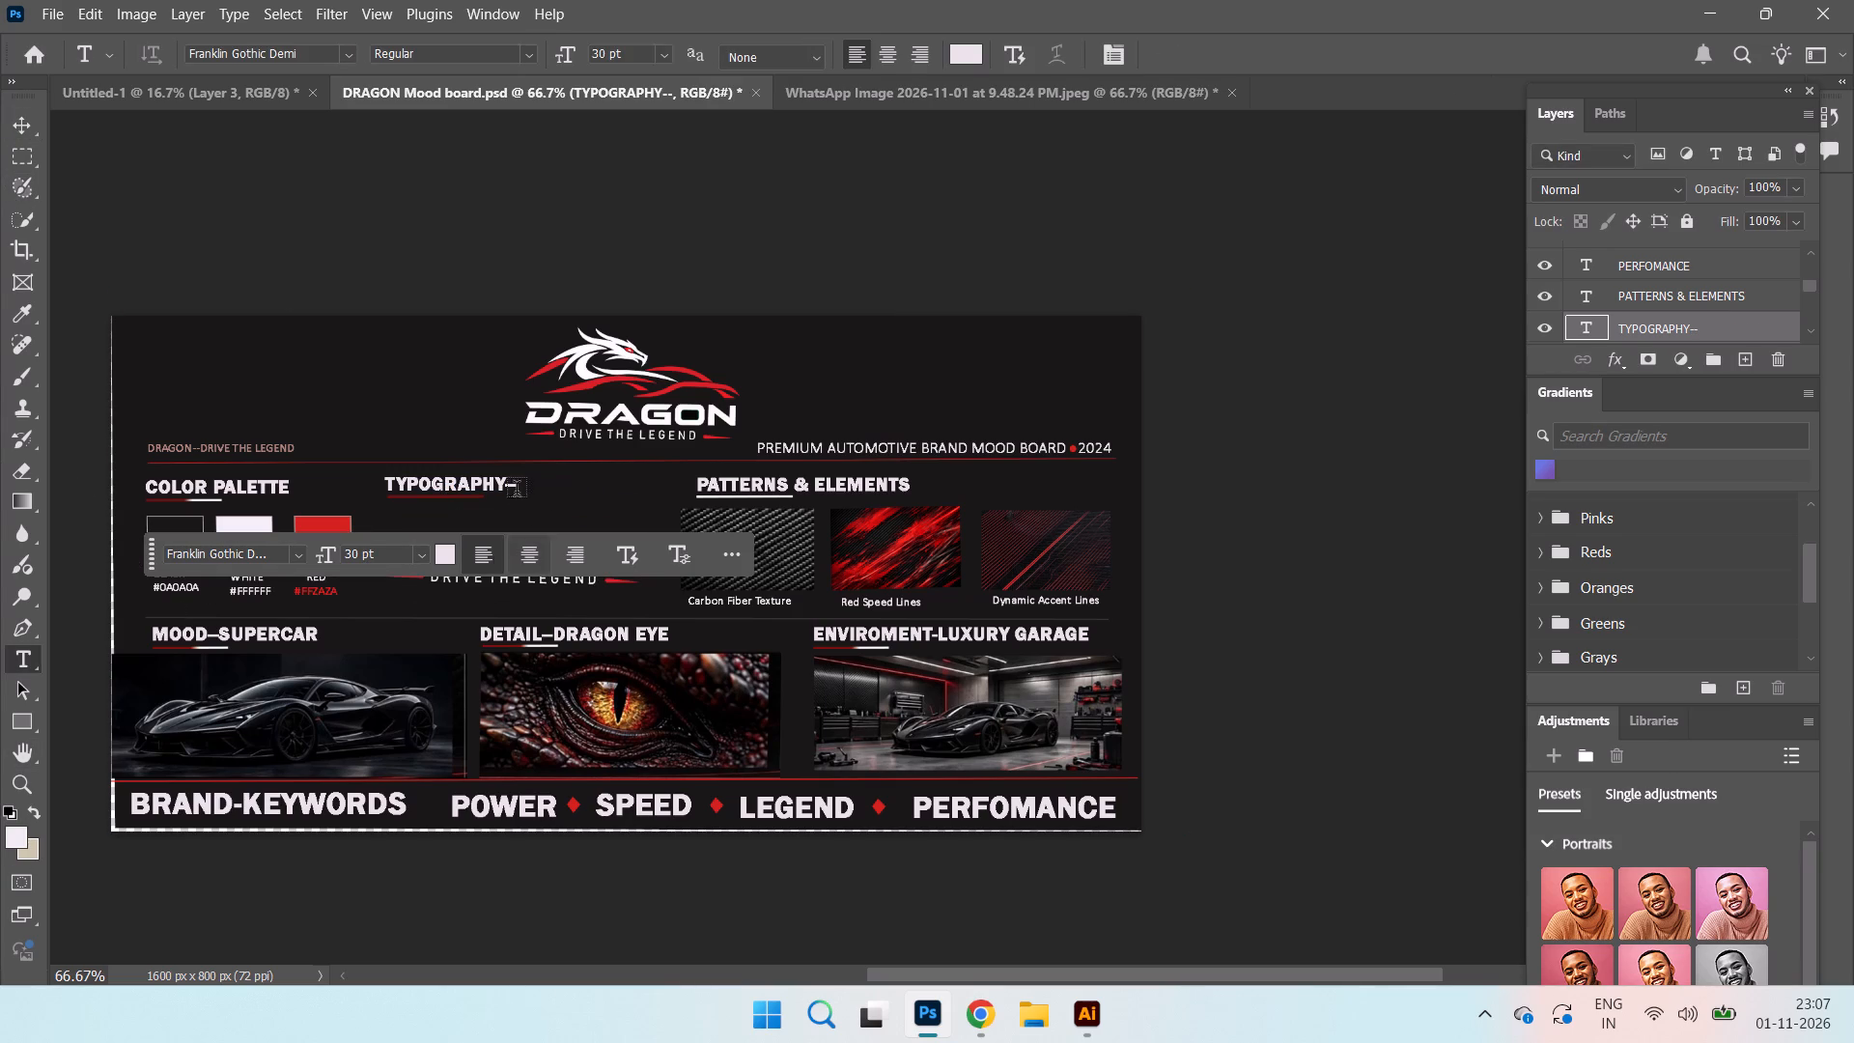
left_click(332, 370)
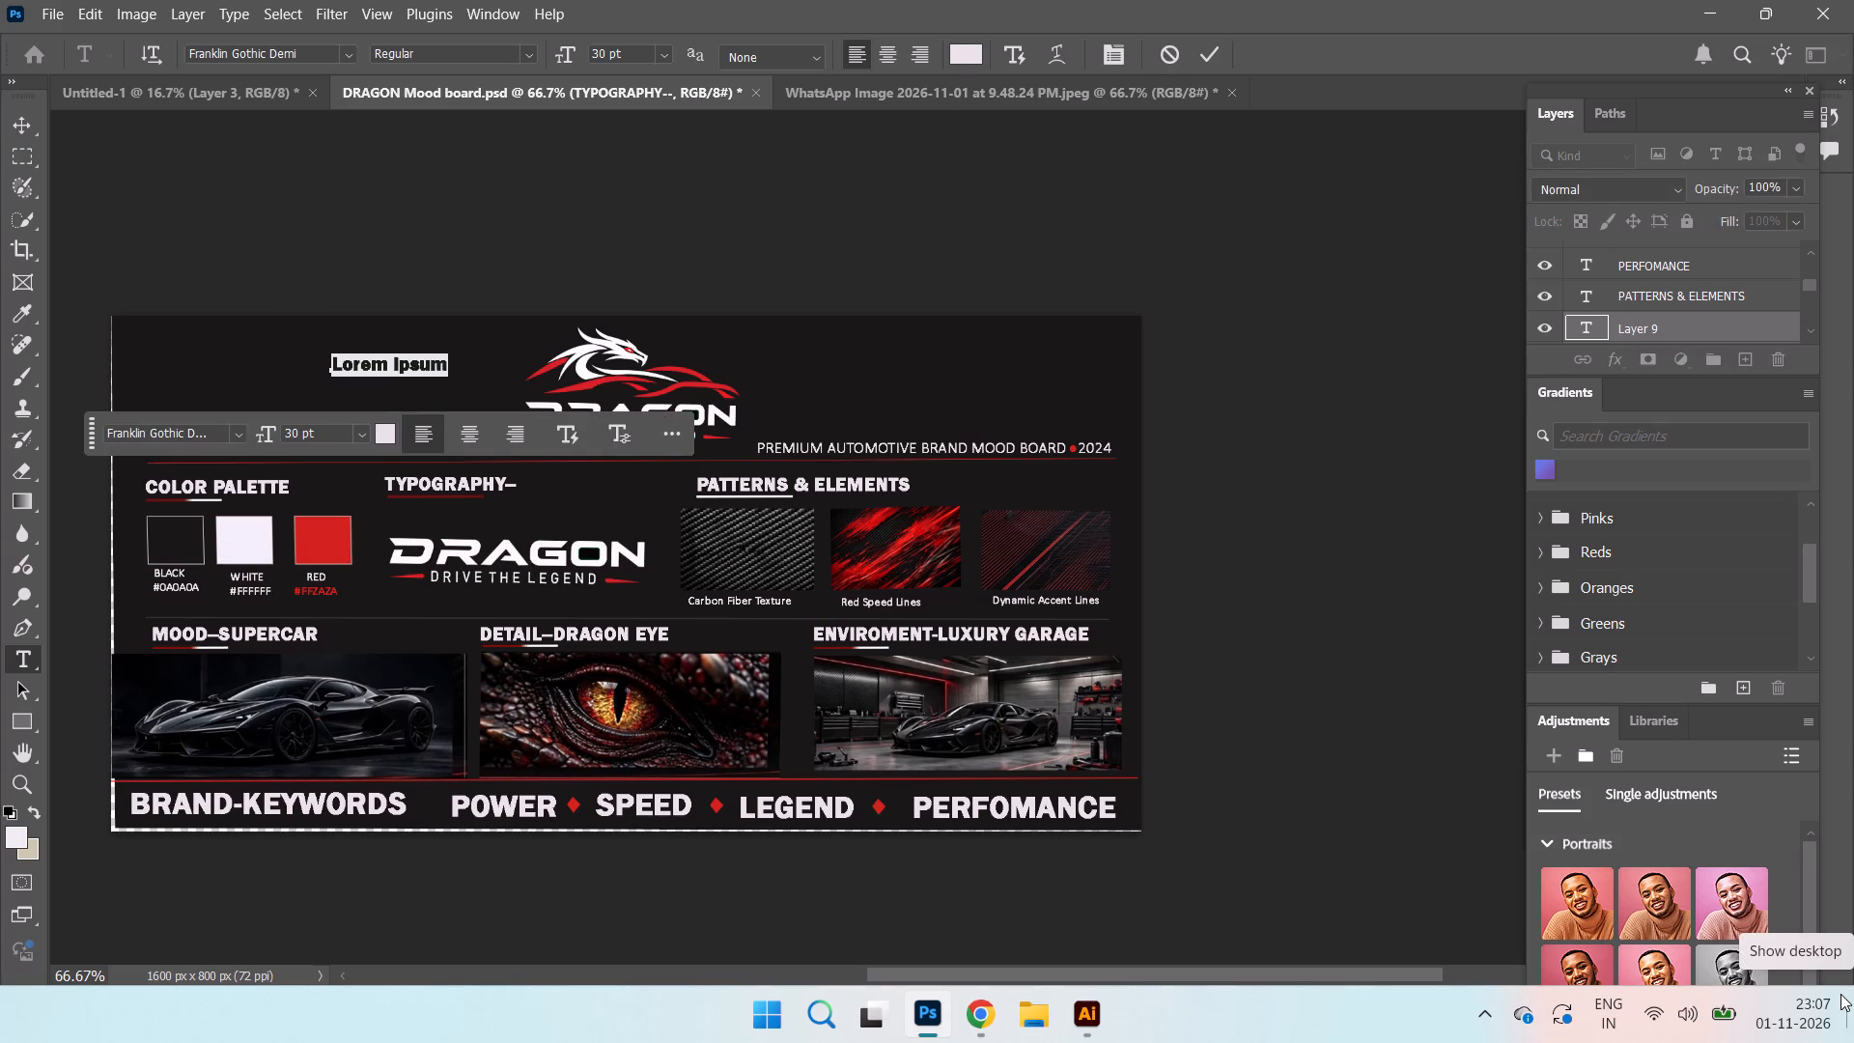
type("FRA")
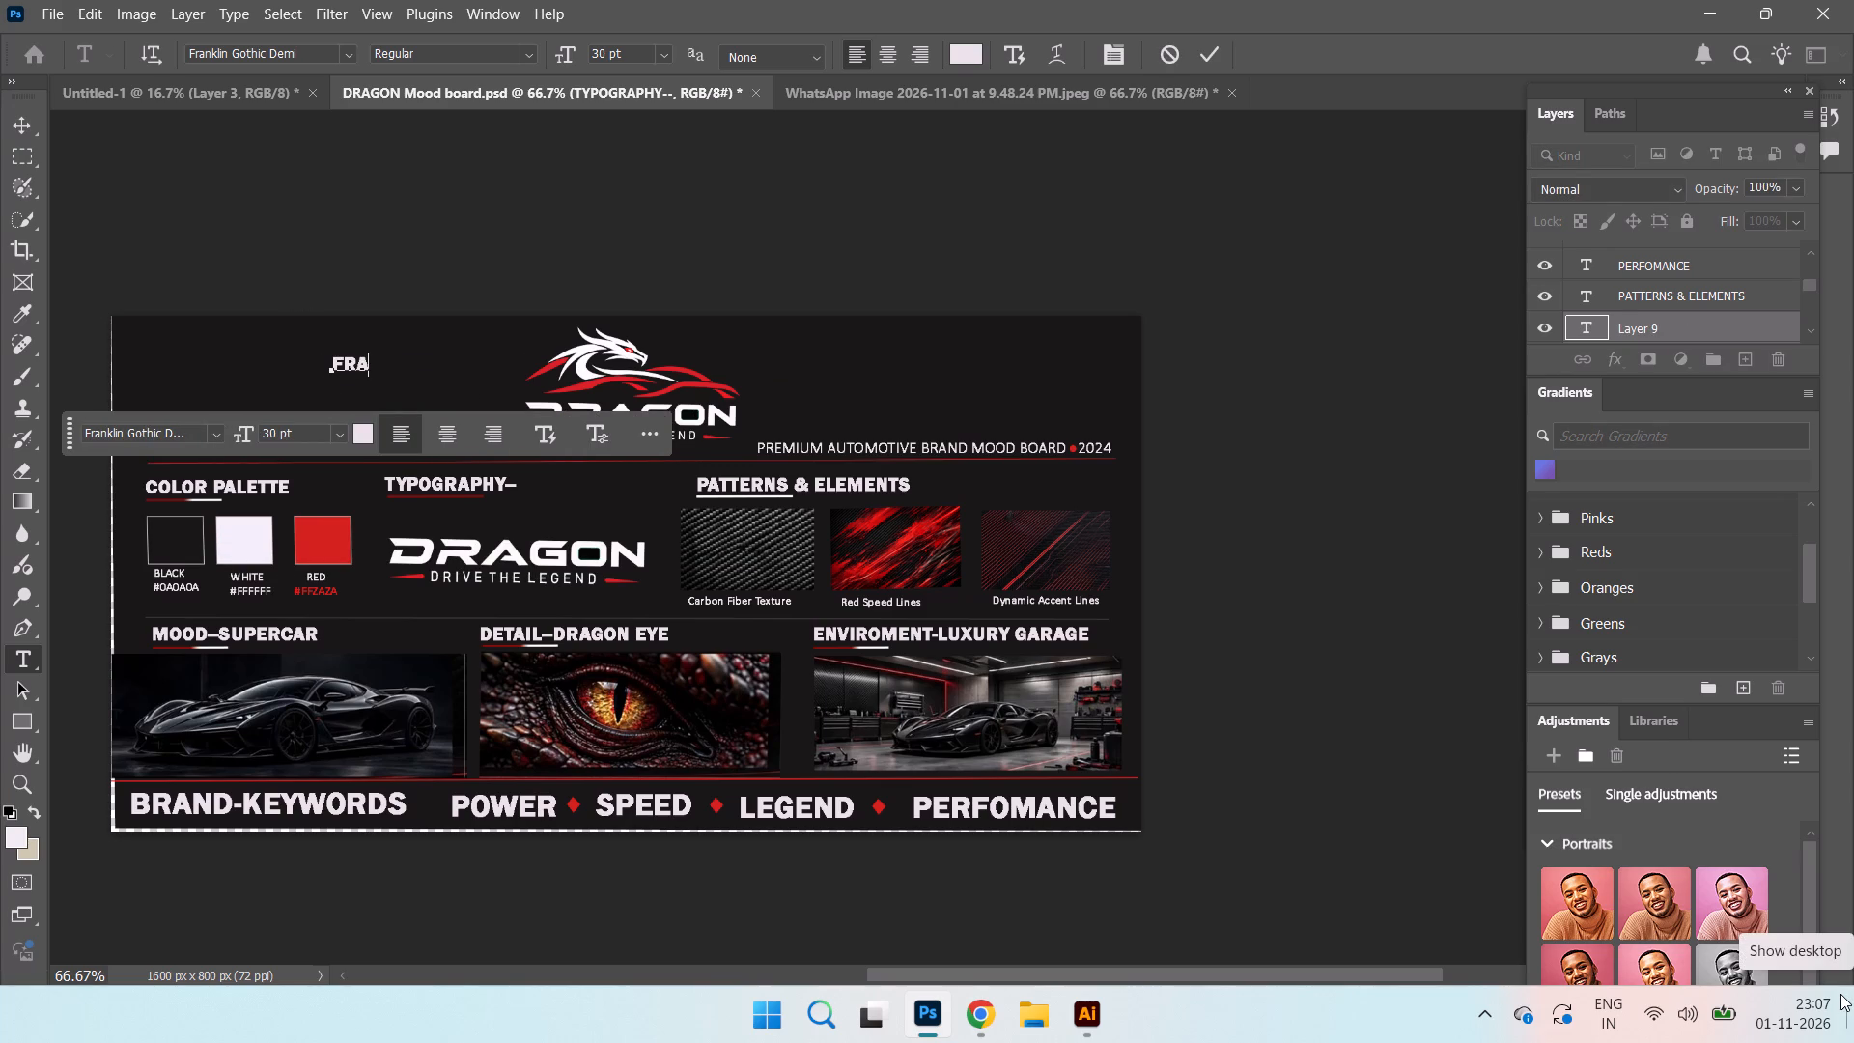
type("NK")
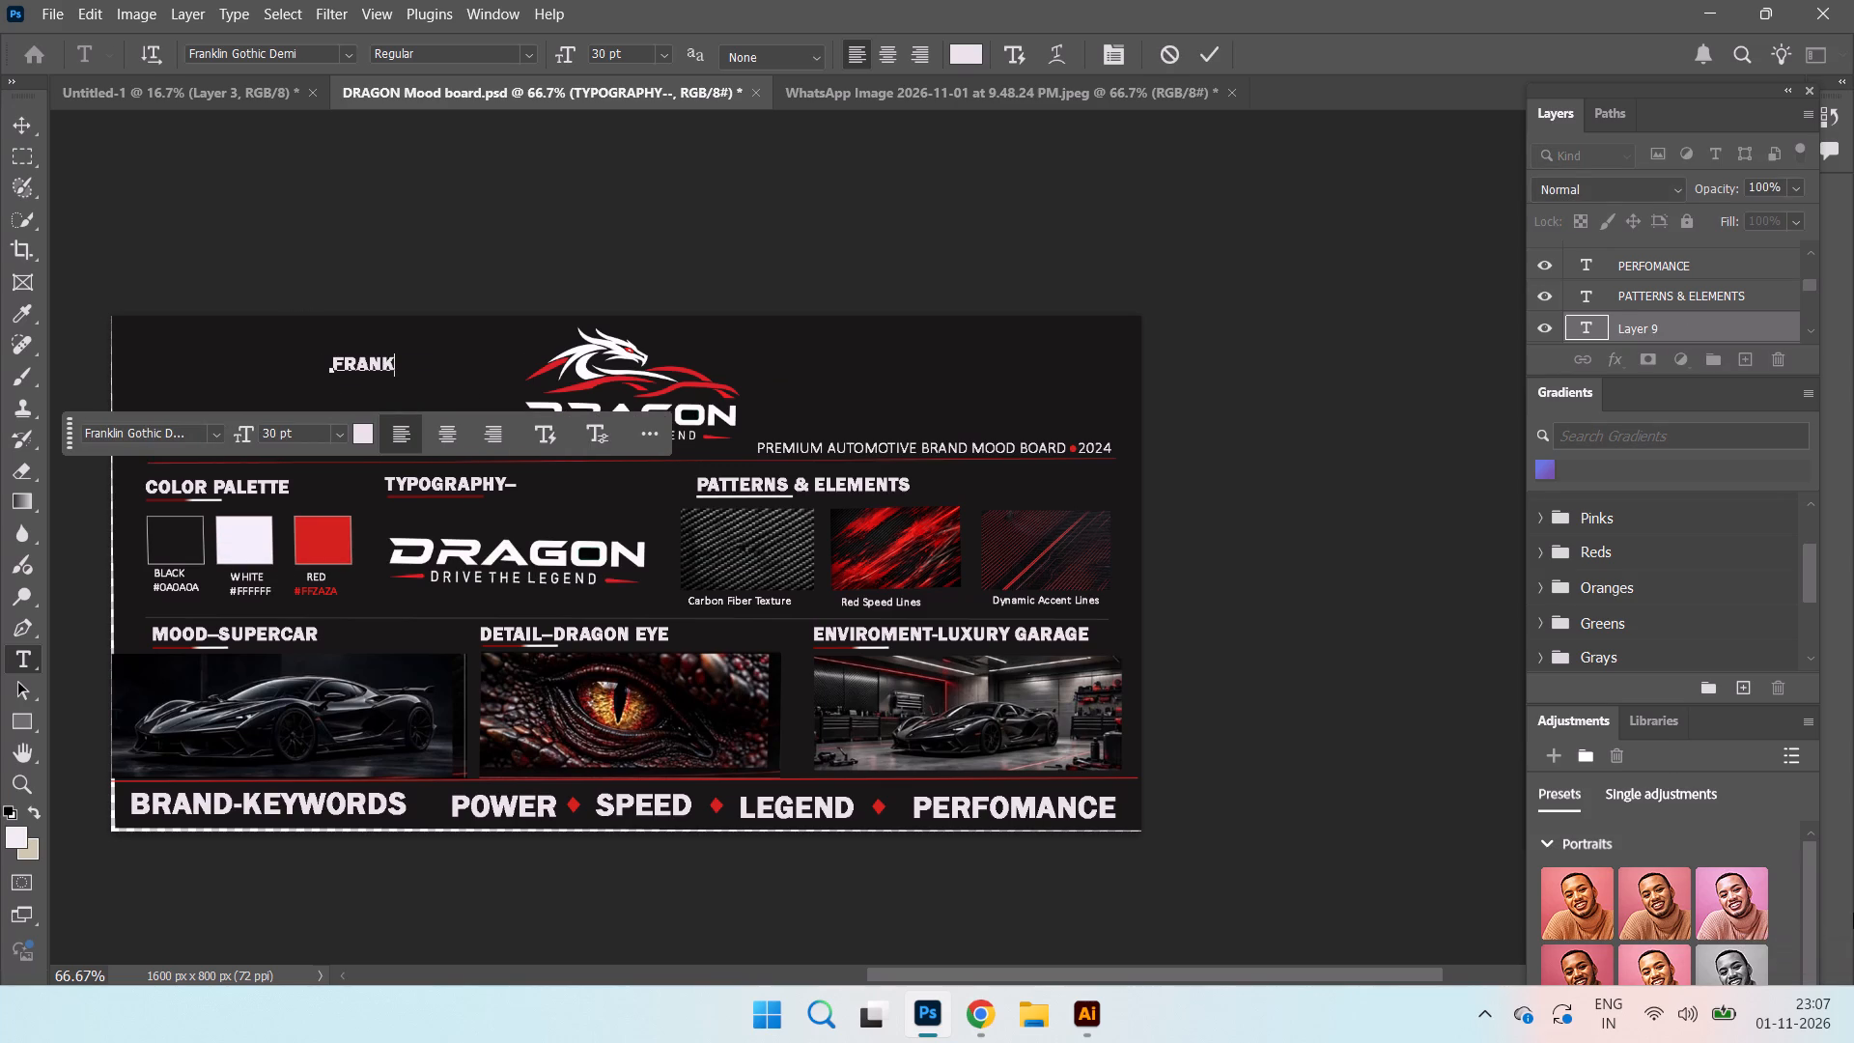
type("LIN")
key("space")
type("GOTHI")
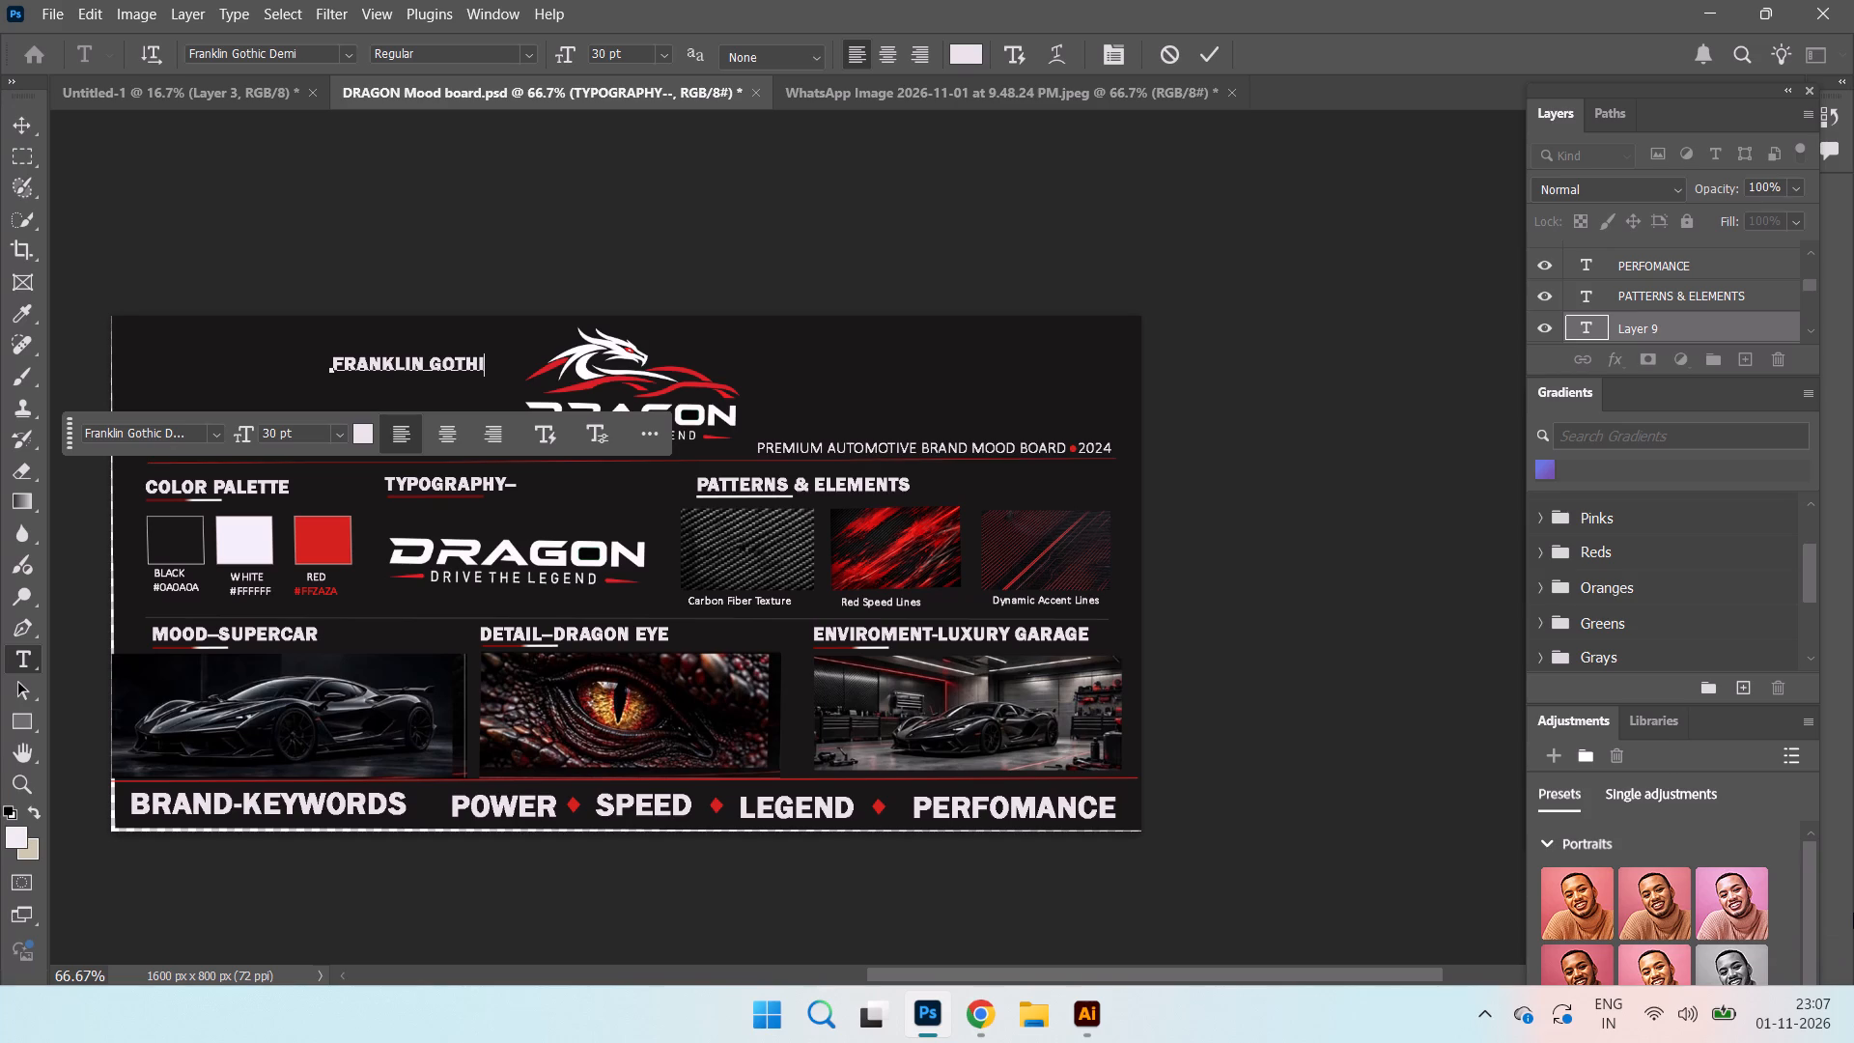
type("C")
key("space")
type("DEMI")
left_click(18, 129)
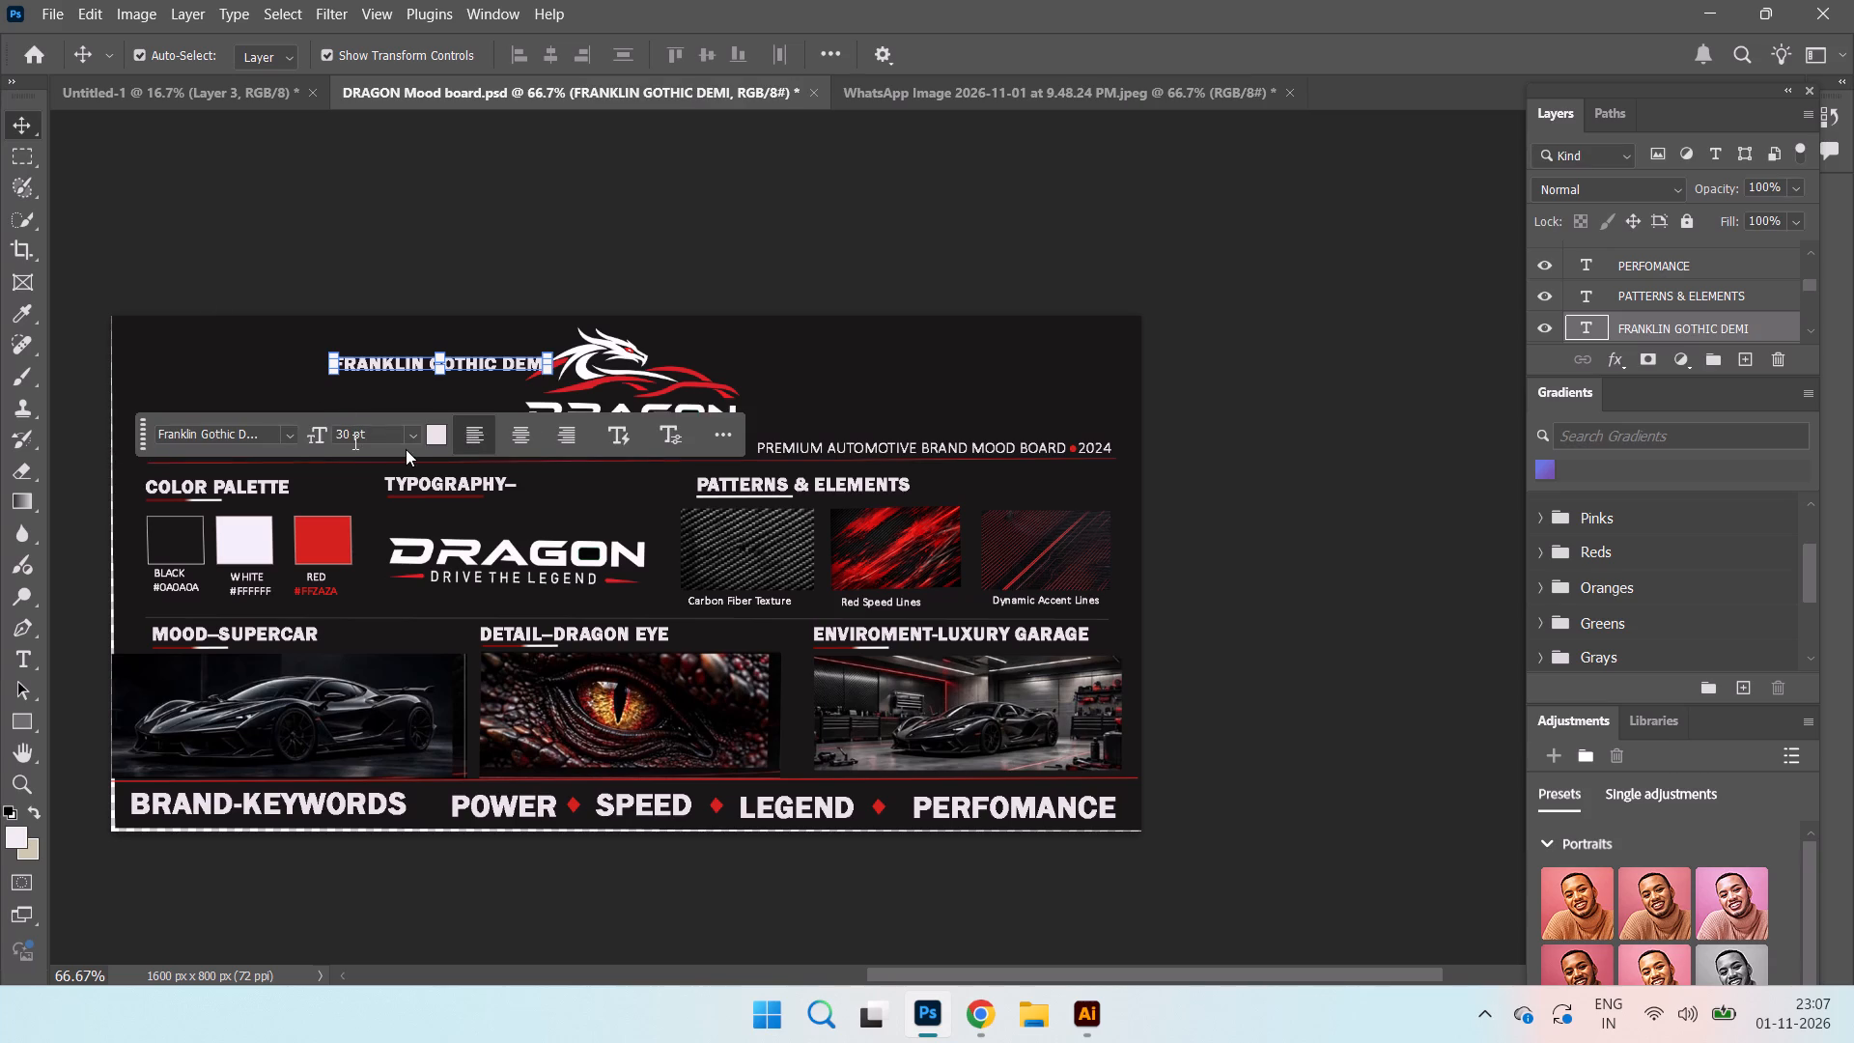
Set the FRANKLIN GOTHIC DEMI text to 16 pt and move it directly after the TYPOGRAPHY-- heading.
left_click(408, 435)
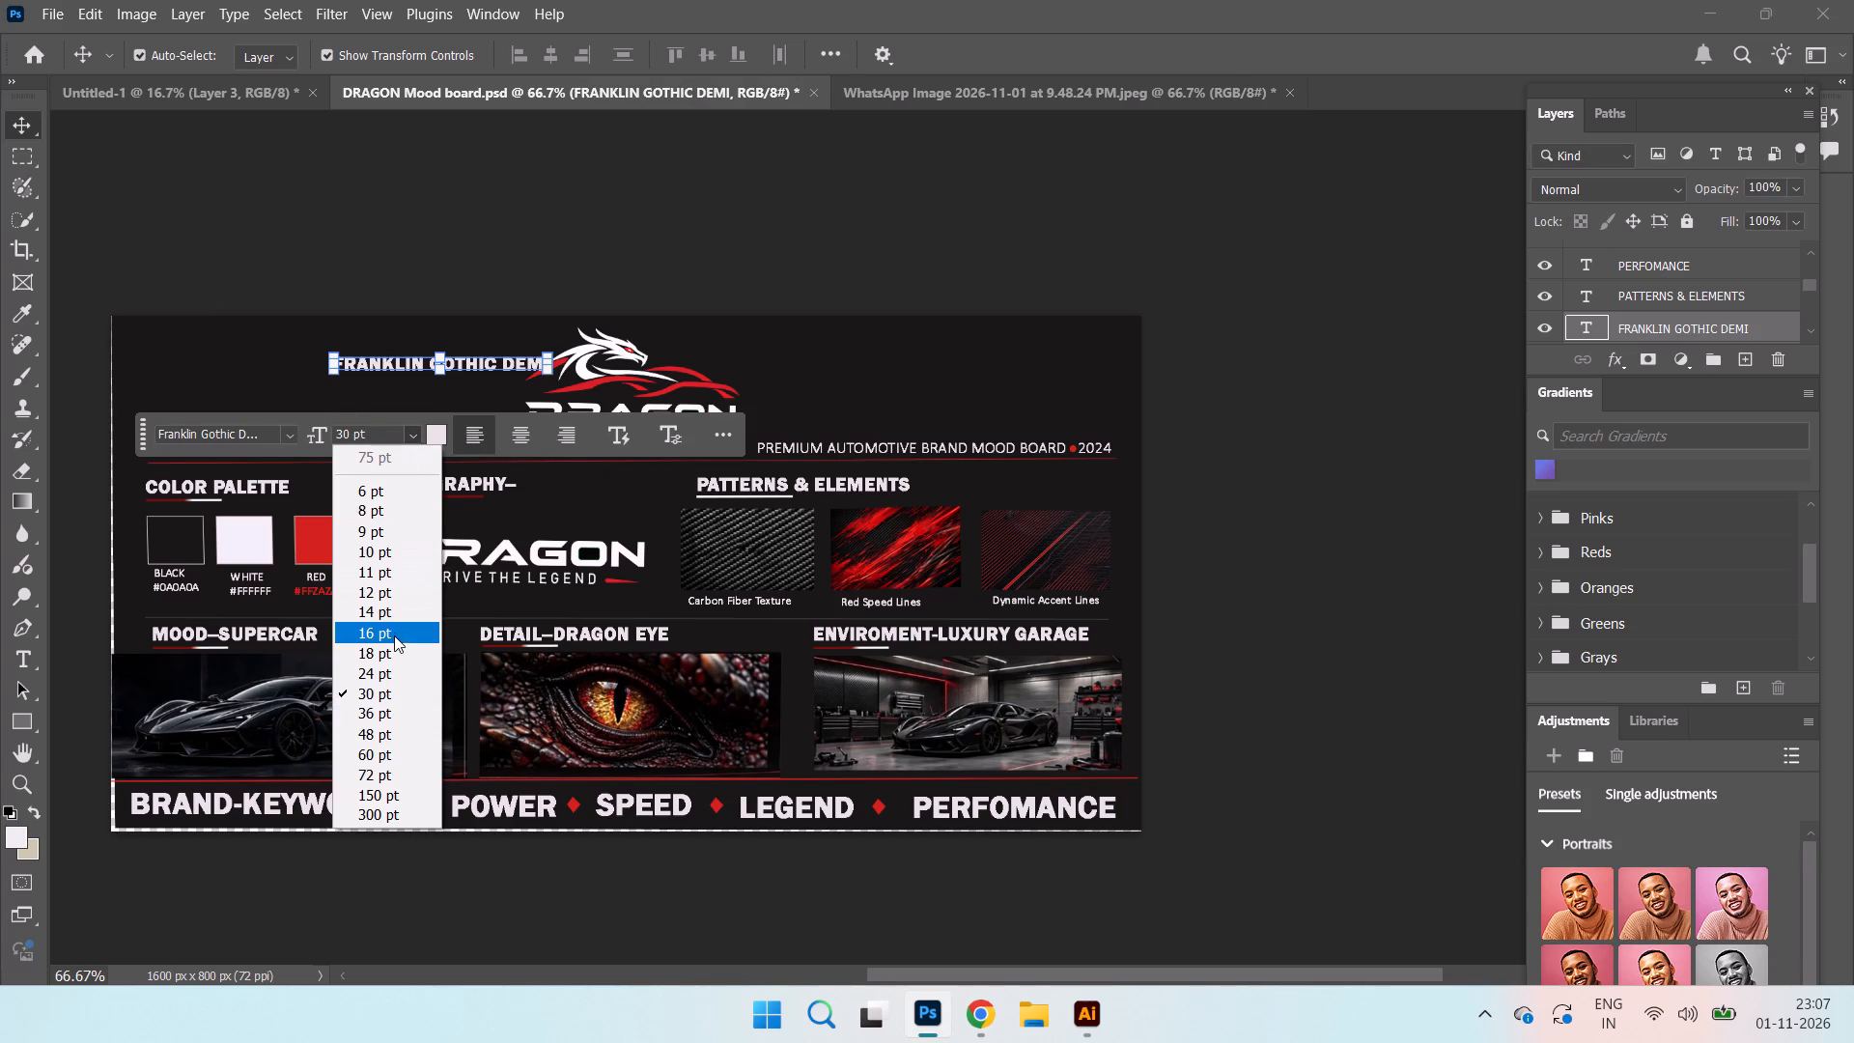
left_click(394, 636)
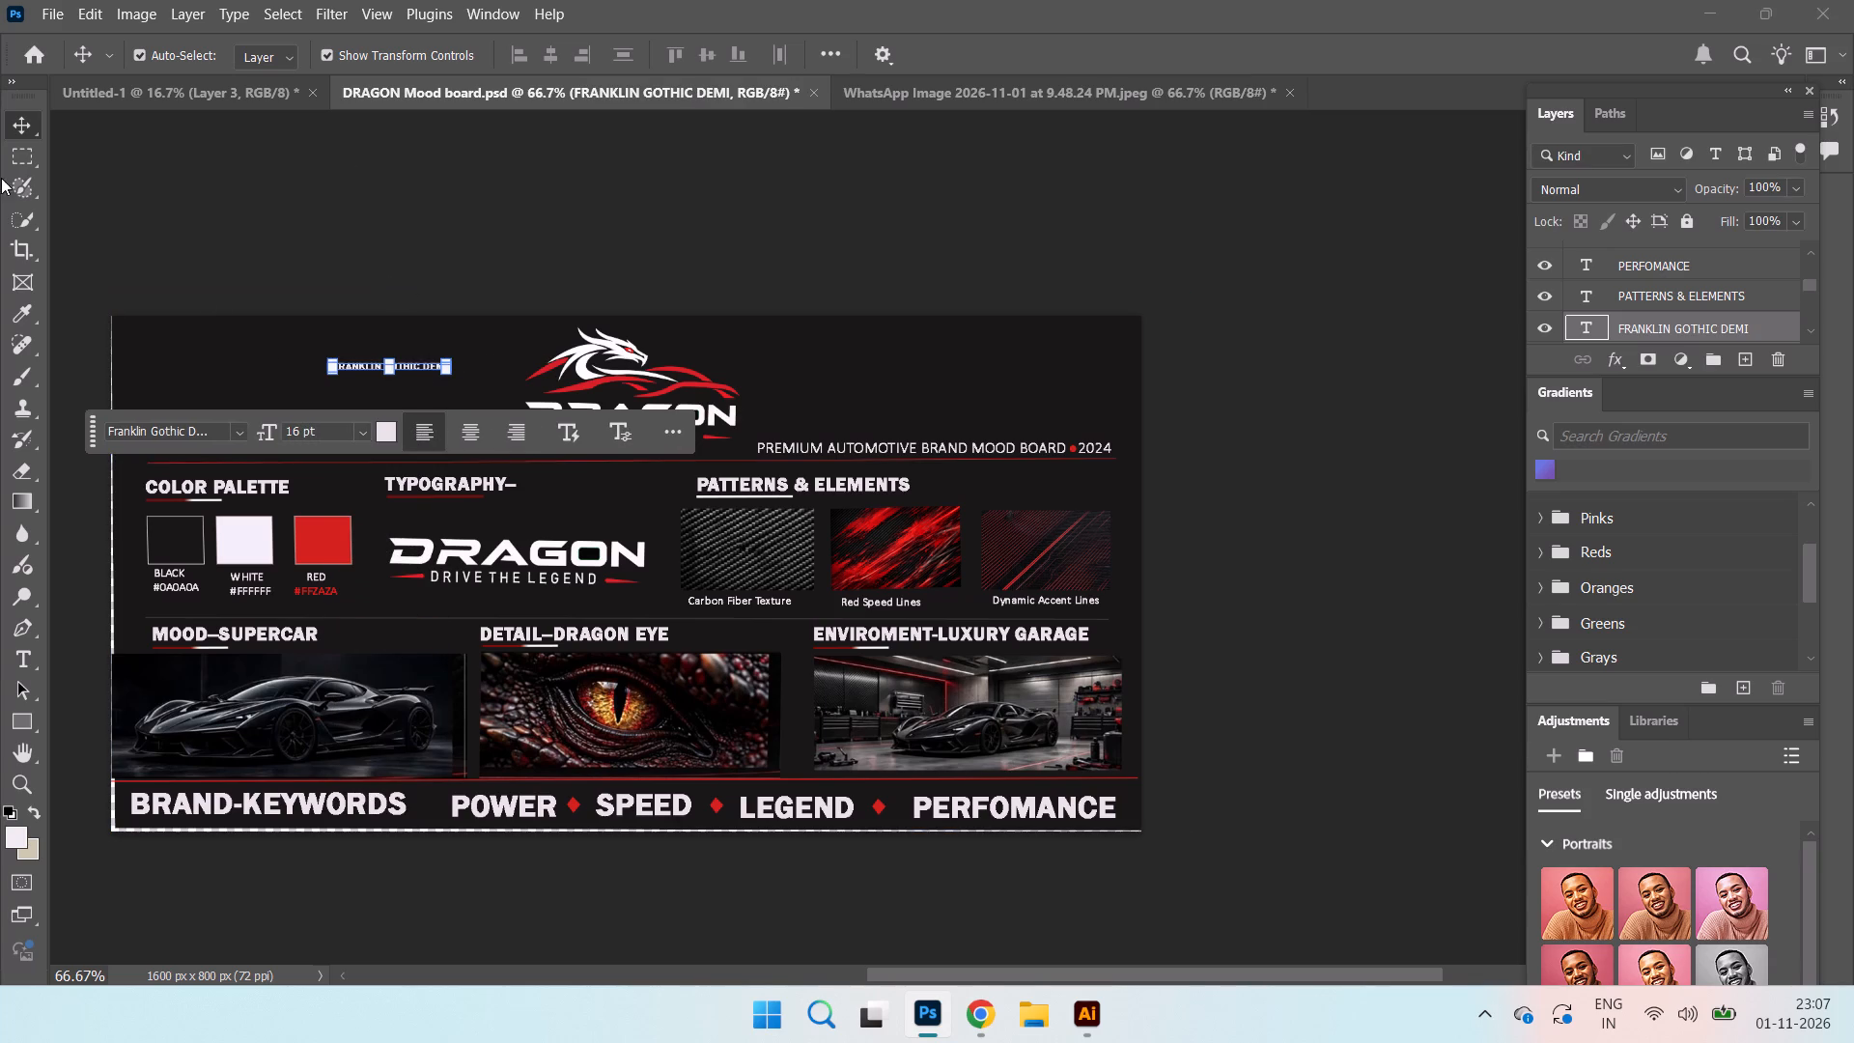
left_click(150, 188)
left_click_drag(373, 366, 383, 379)
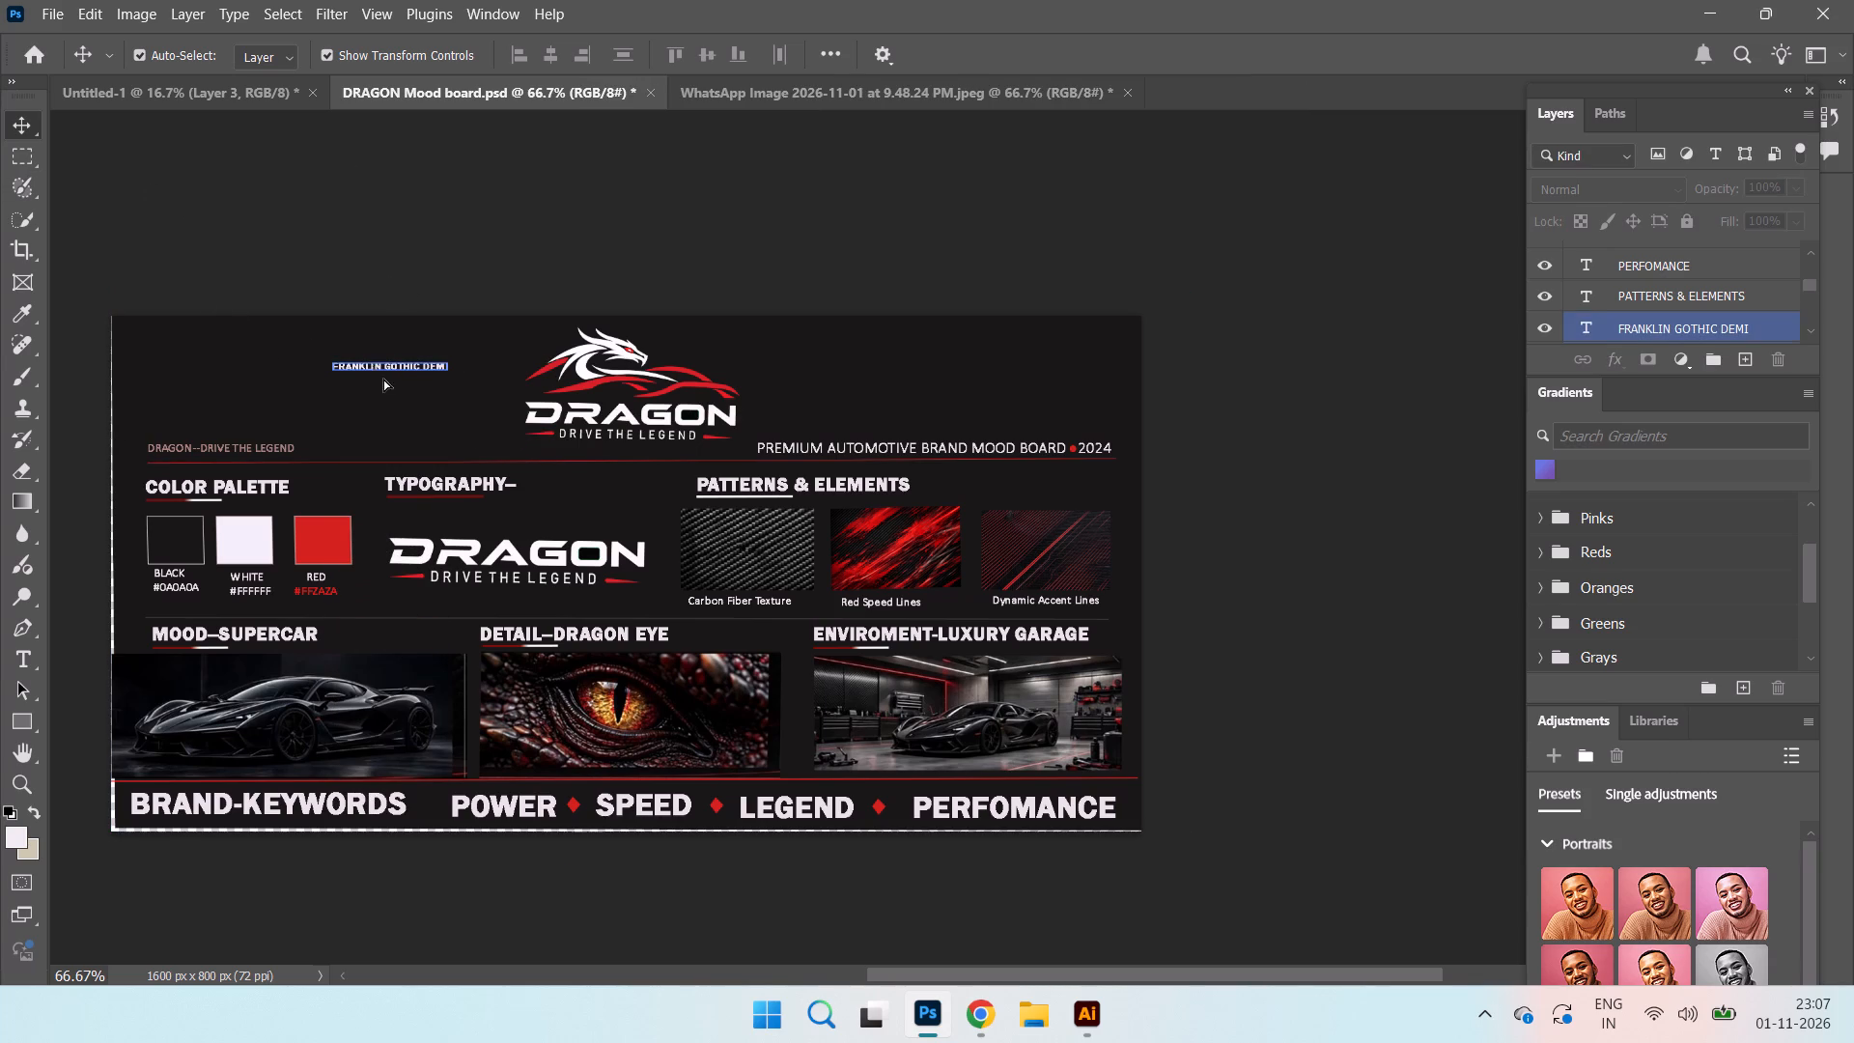
left_click_drag(383, 379, 566, 484)
Set the FRANKLIN GOTHIC DEMI text beside the TYPOGRAPHY-- heading to 18 pt.
double_click(566, 484)
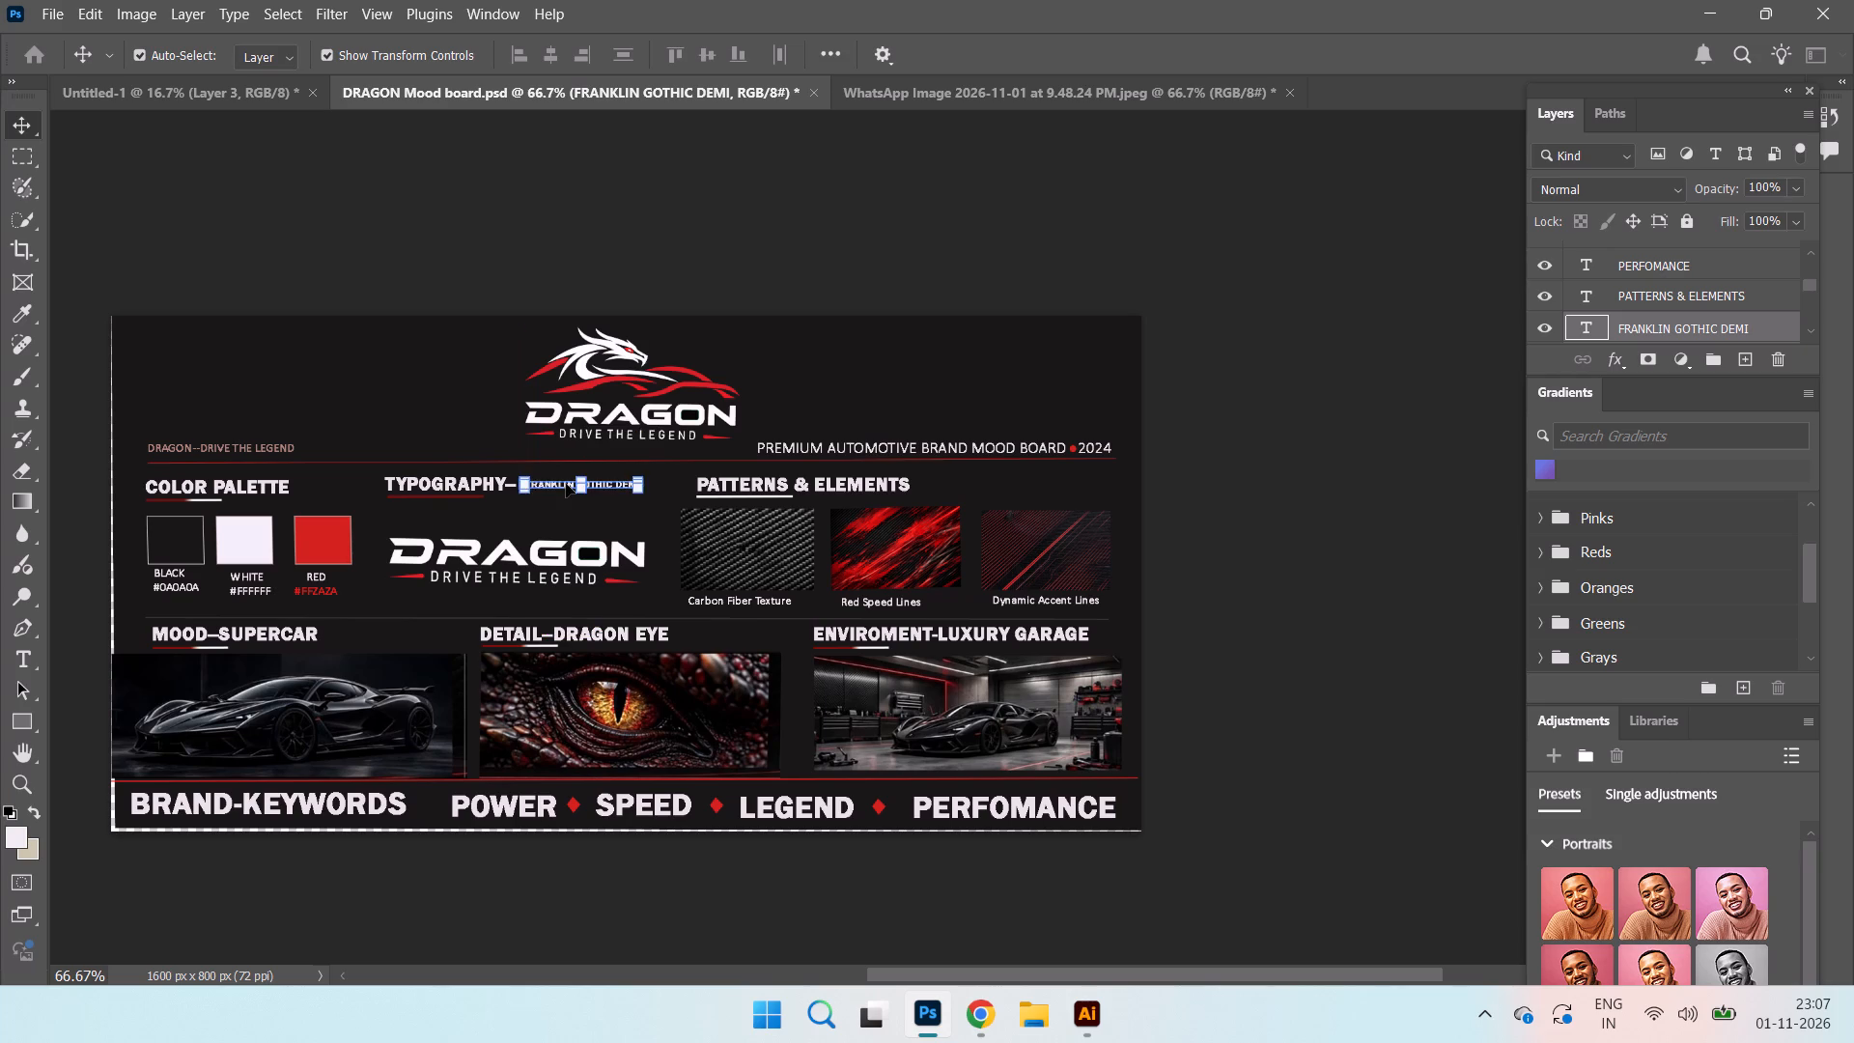
left_click(549, 550)
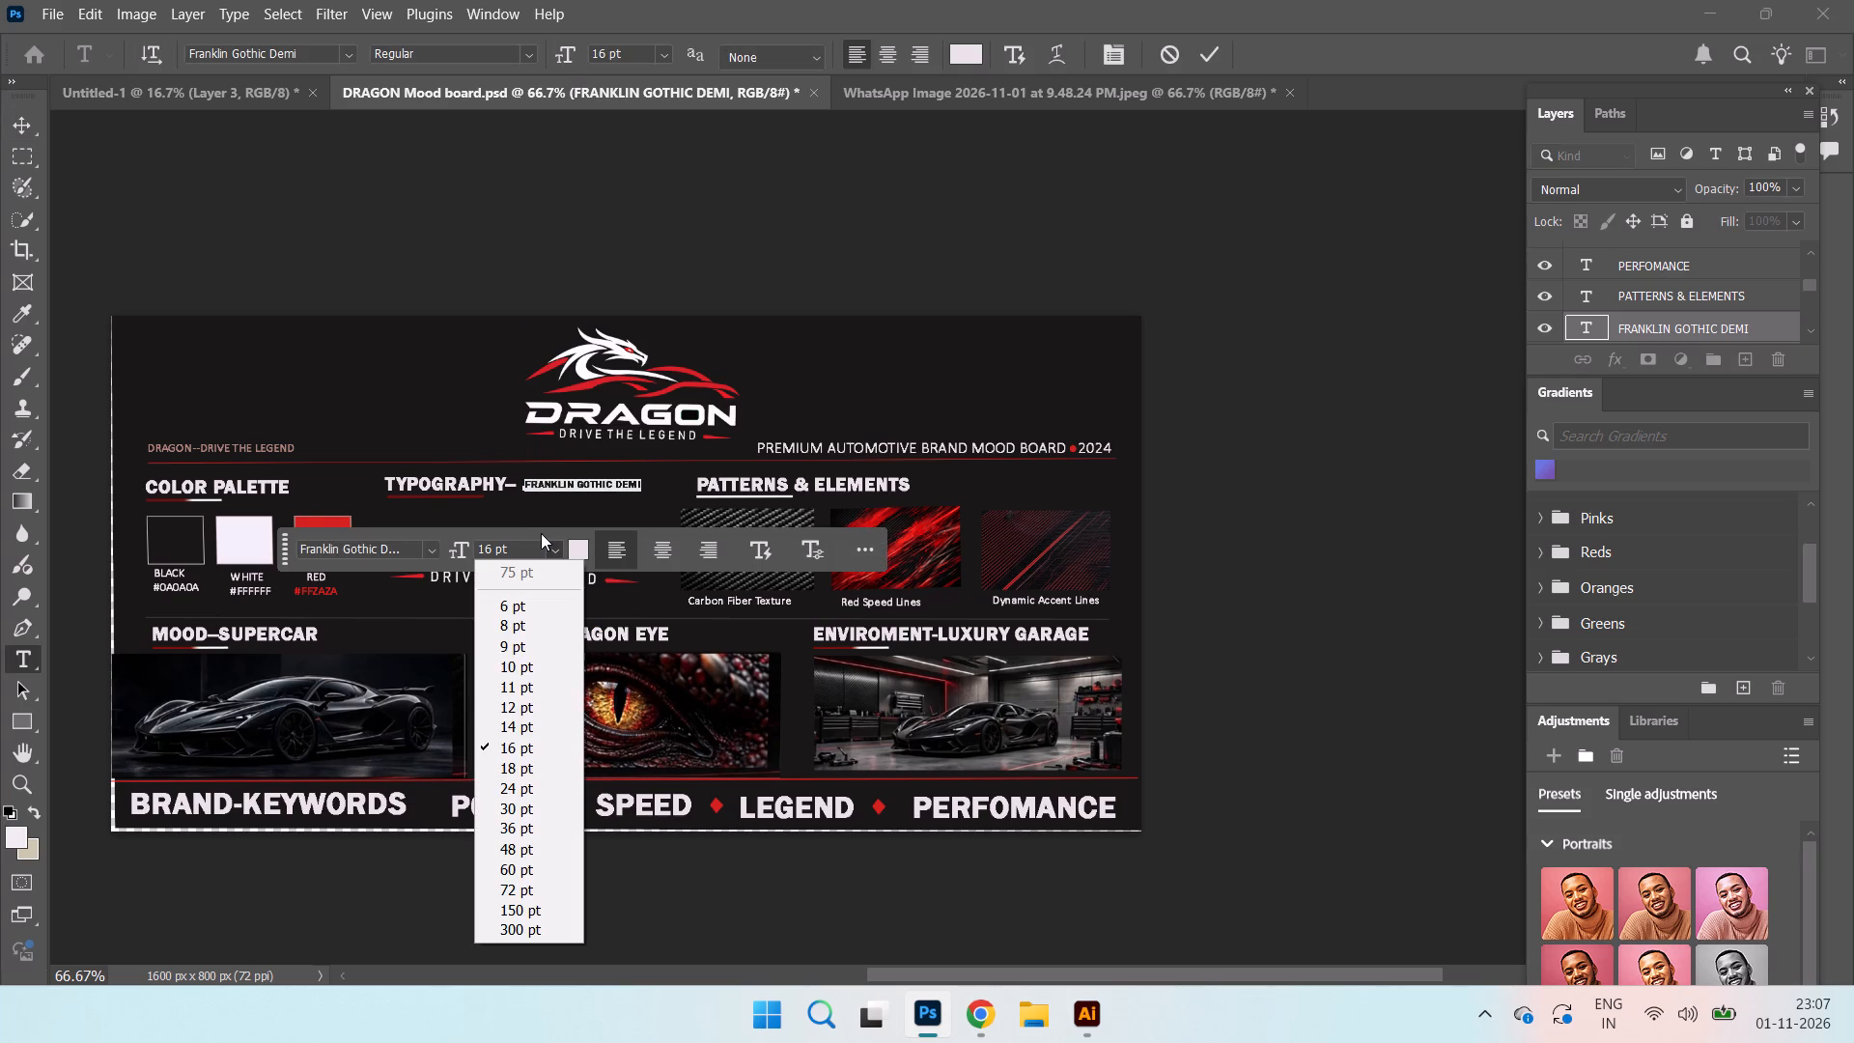
left_click(546, 763)
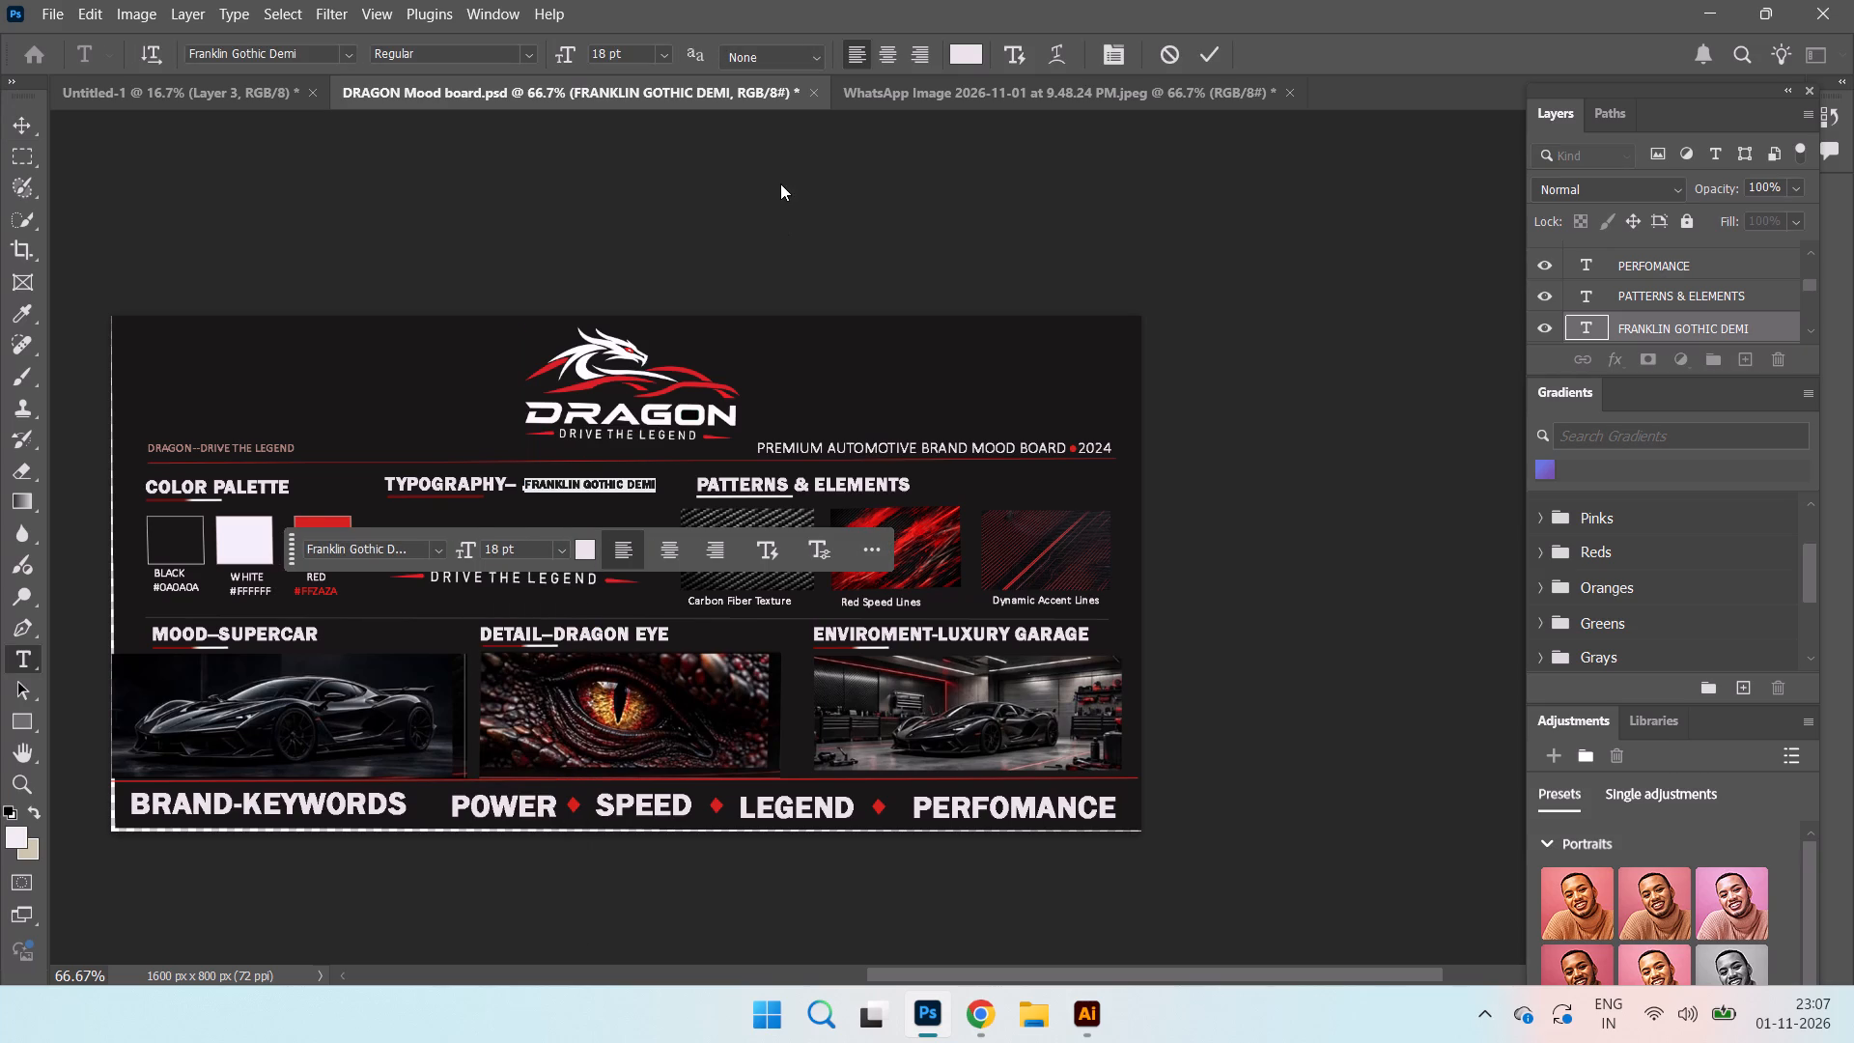
left_click(710, 243)
left_click(772, 203)
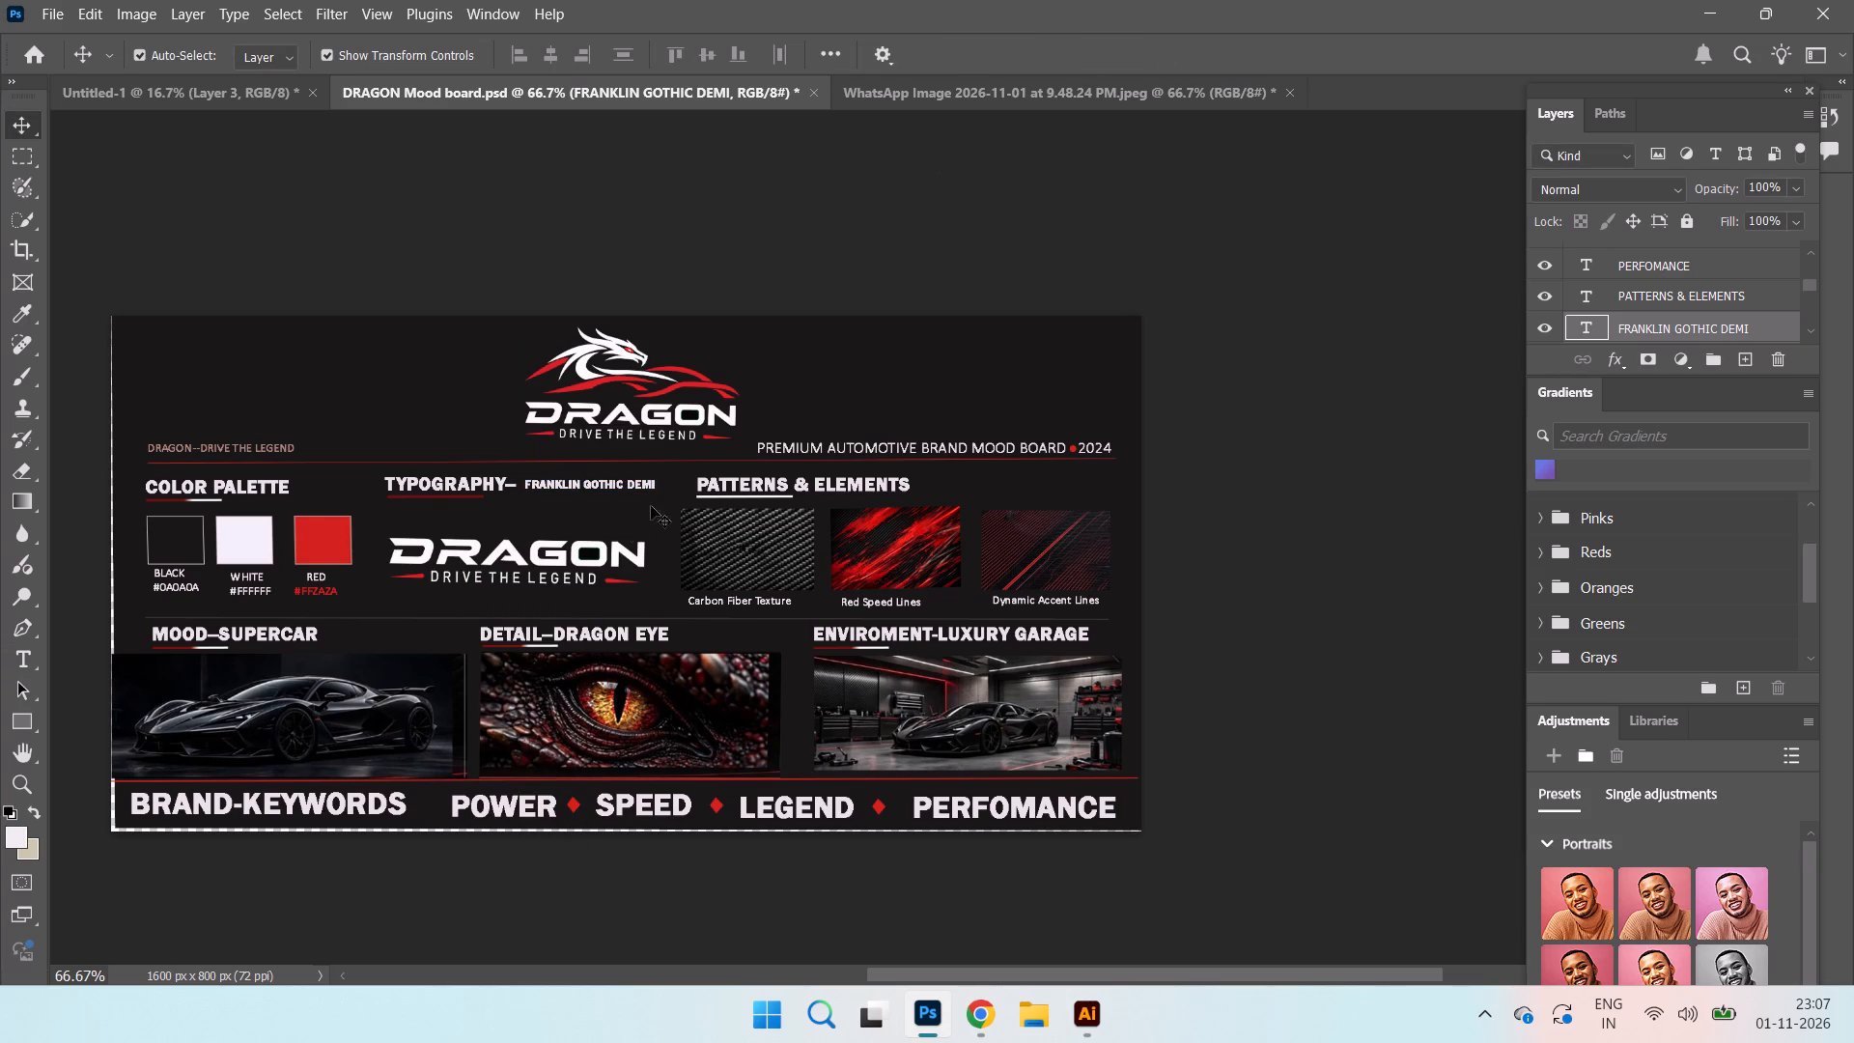
Scale the FRANKLIN GOTHIC DEMI text to about 111% width and 134% height, nudging it to fit after TYPOGRAPHY--.
left_click(560, 489)
left_click(558, 485)
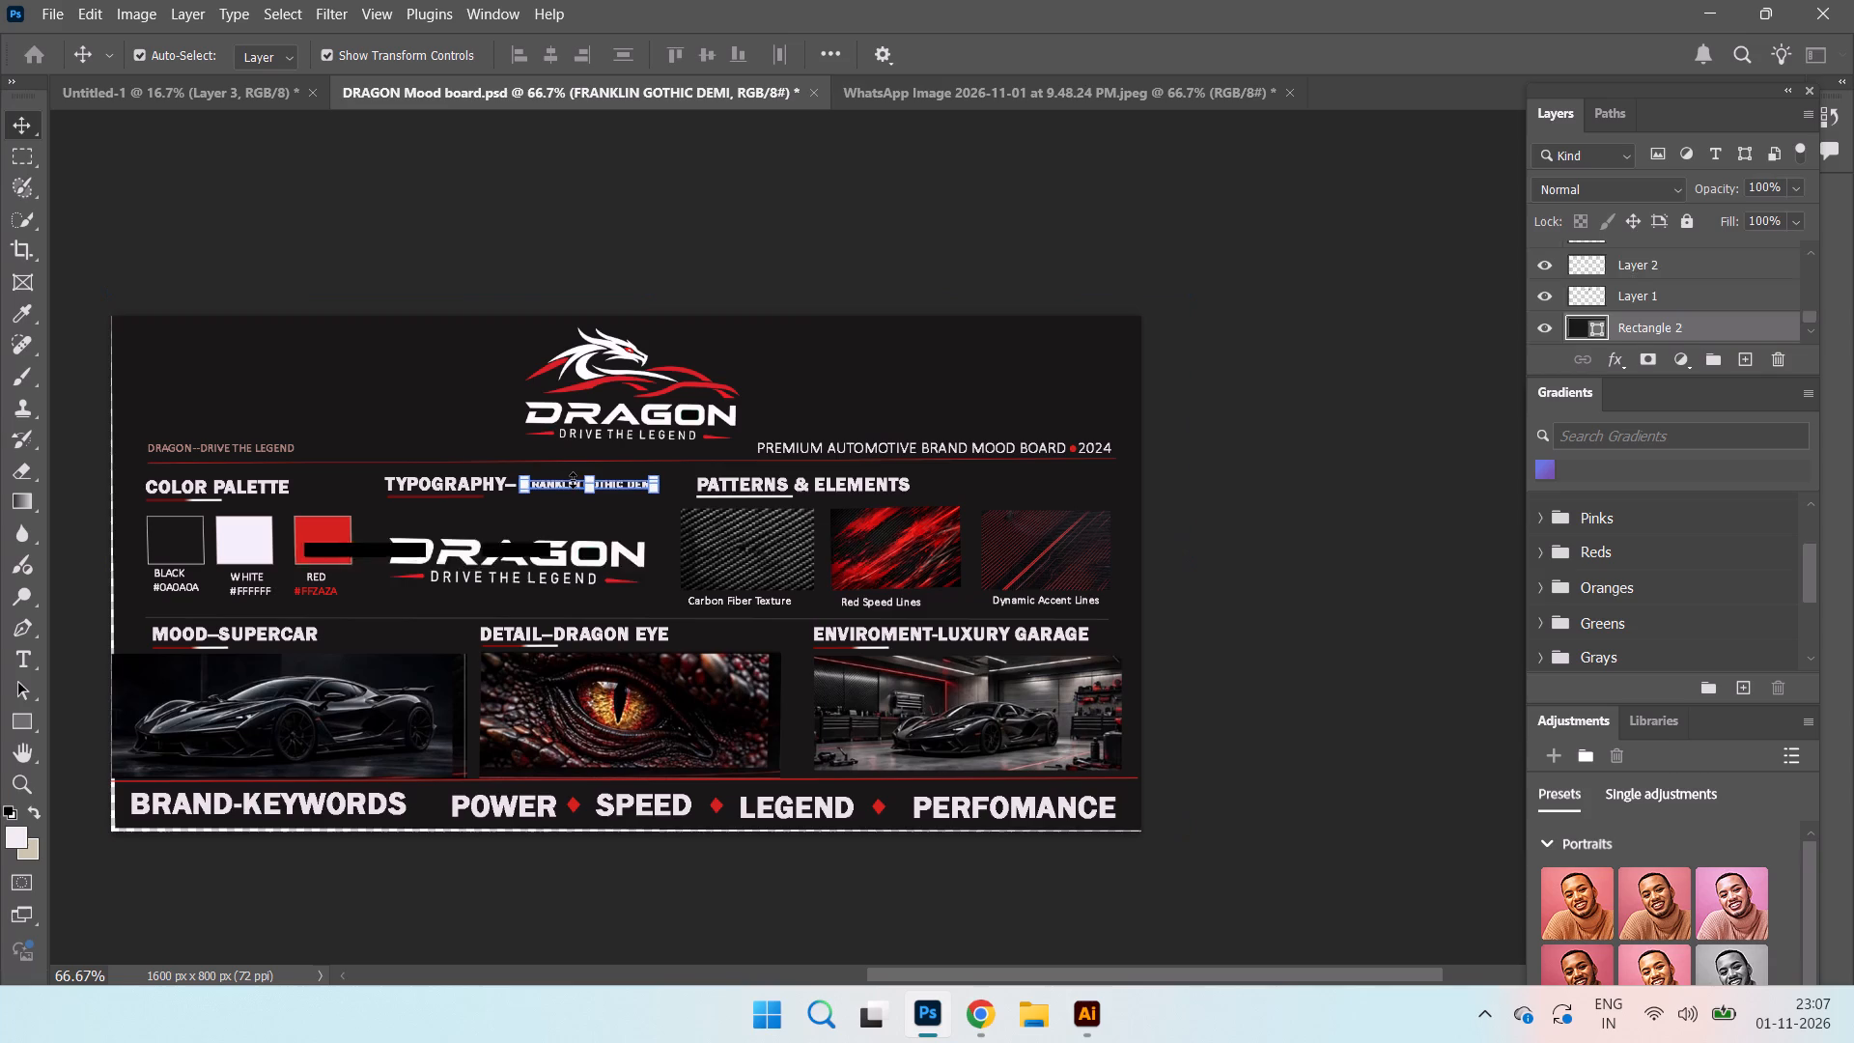
key("ctrl+equal")
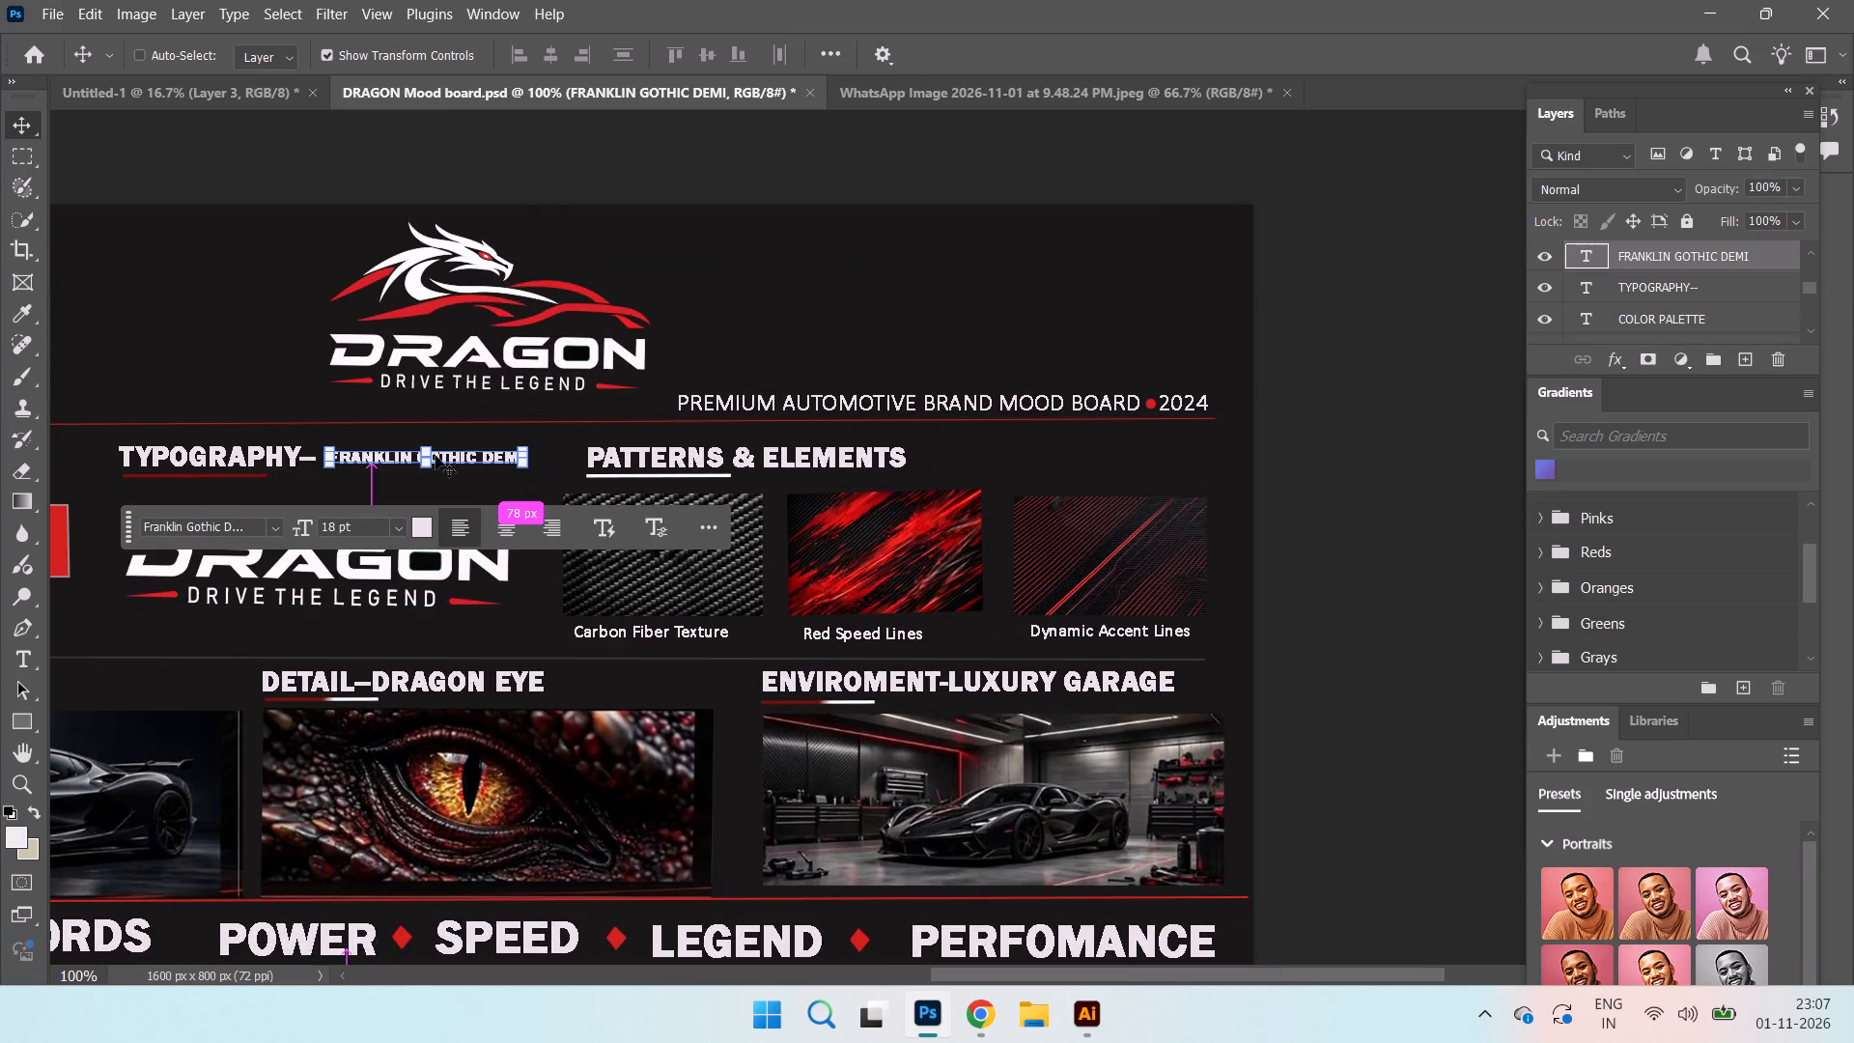
key("ctrl+equal")
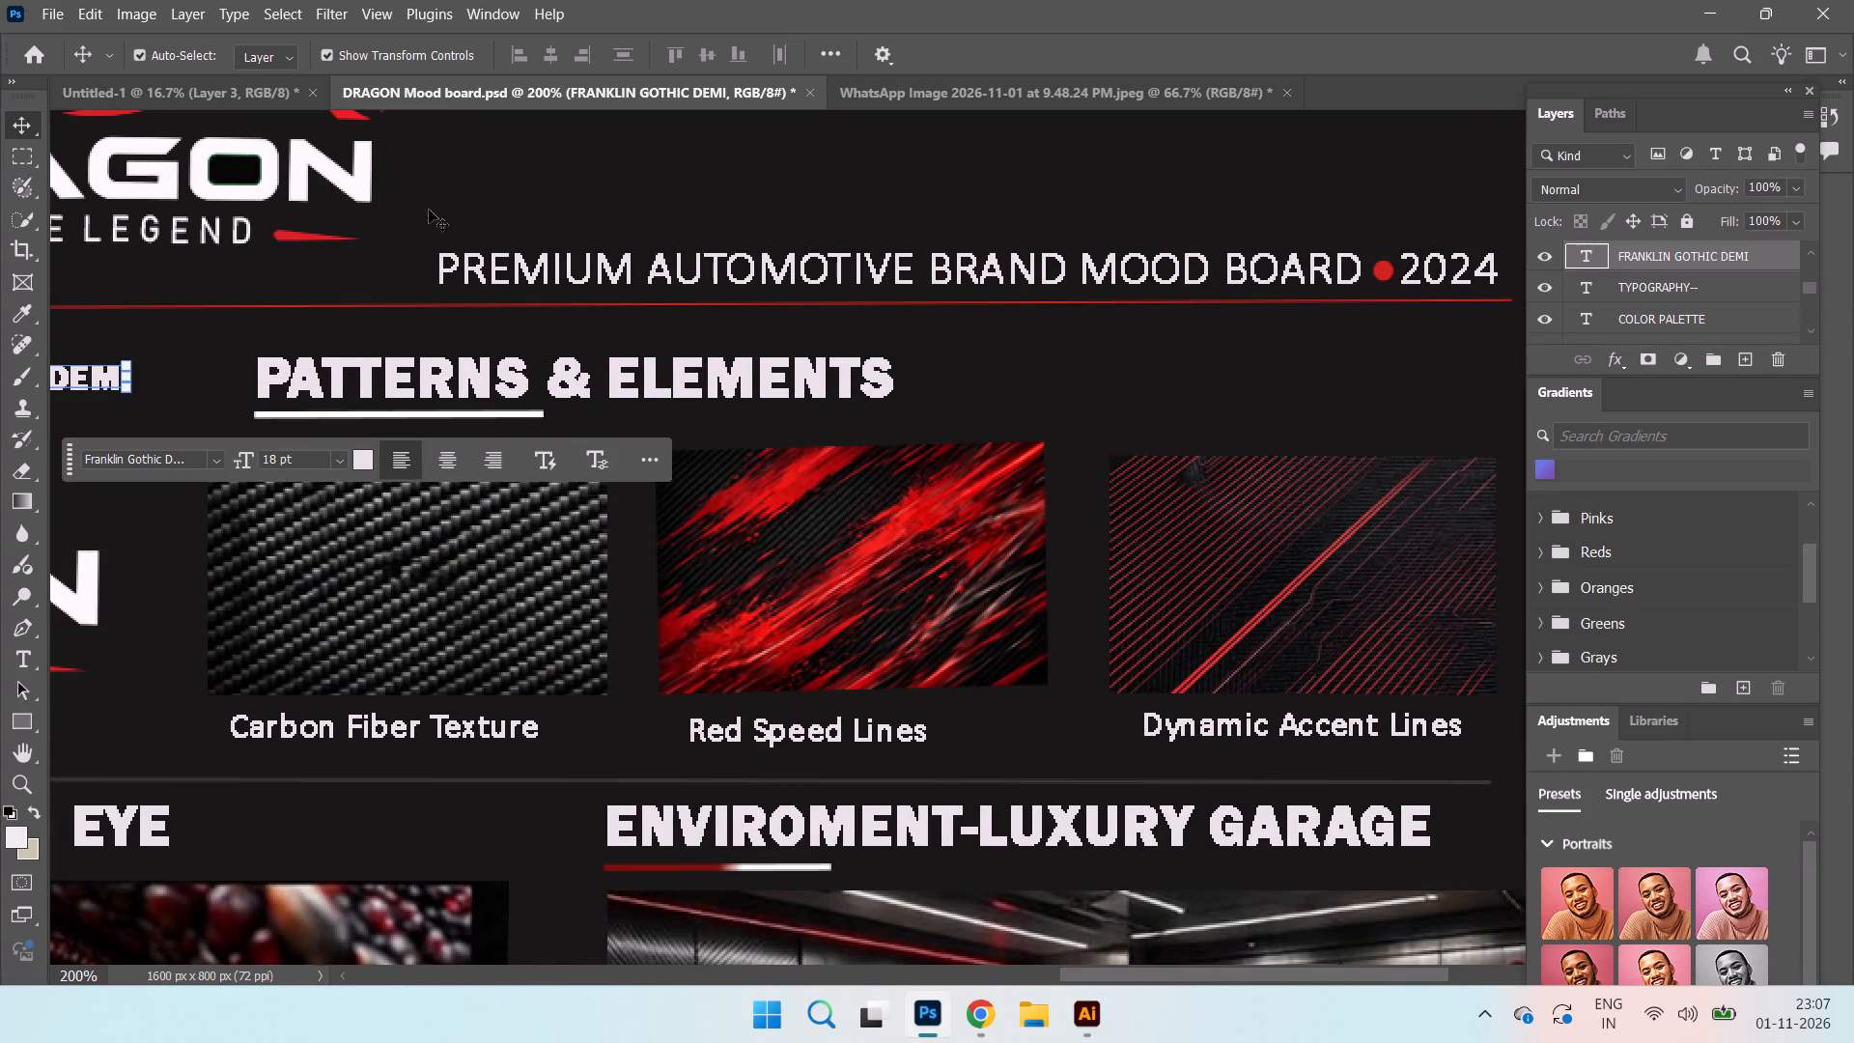
left_click_drag(1131, 975, 1034, 983)
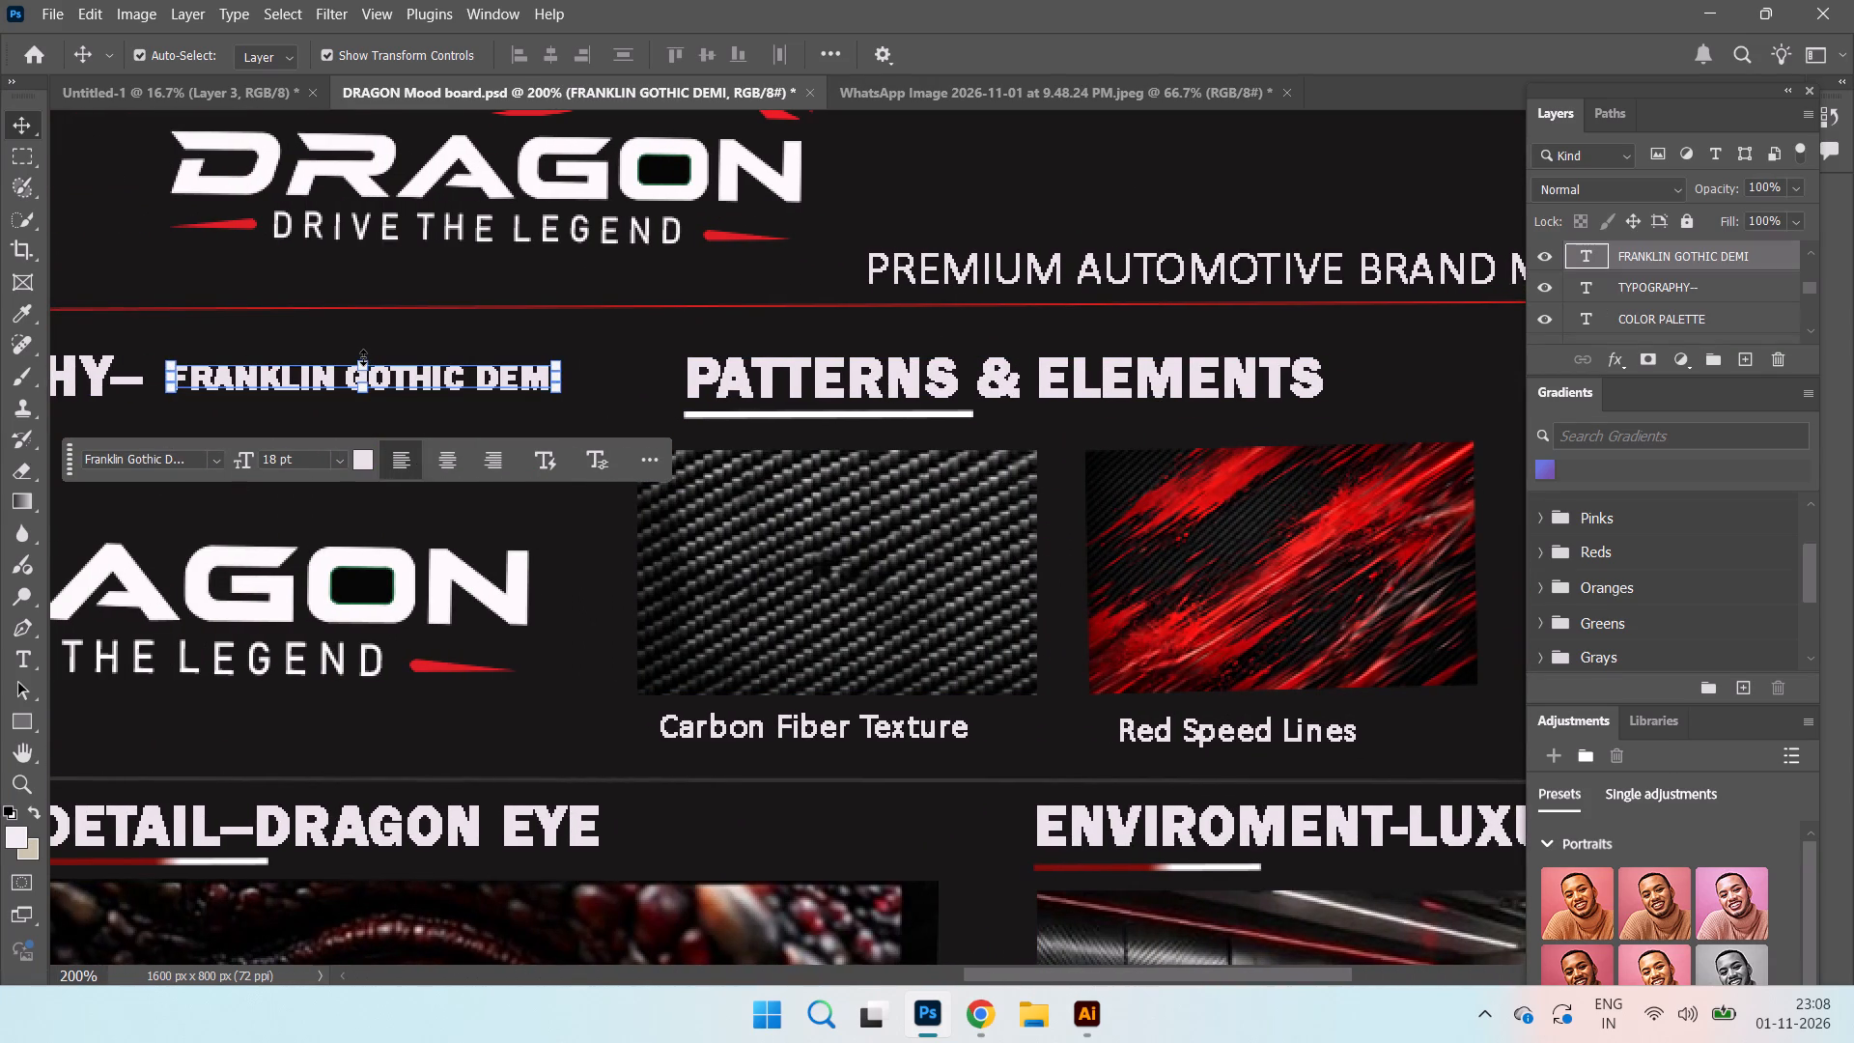
left_click(360, 359)
left_click(361, 355)
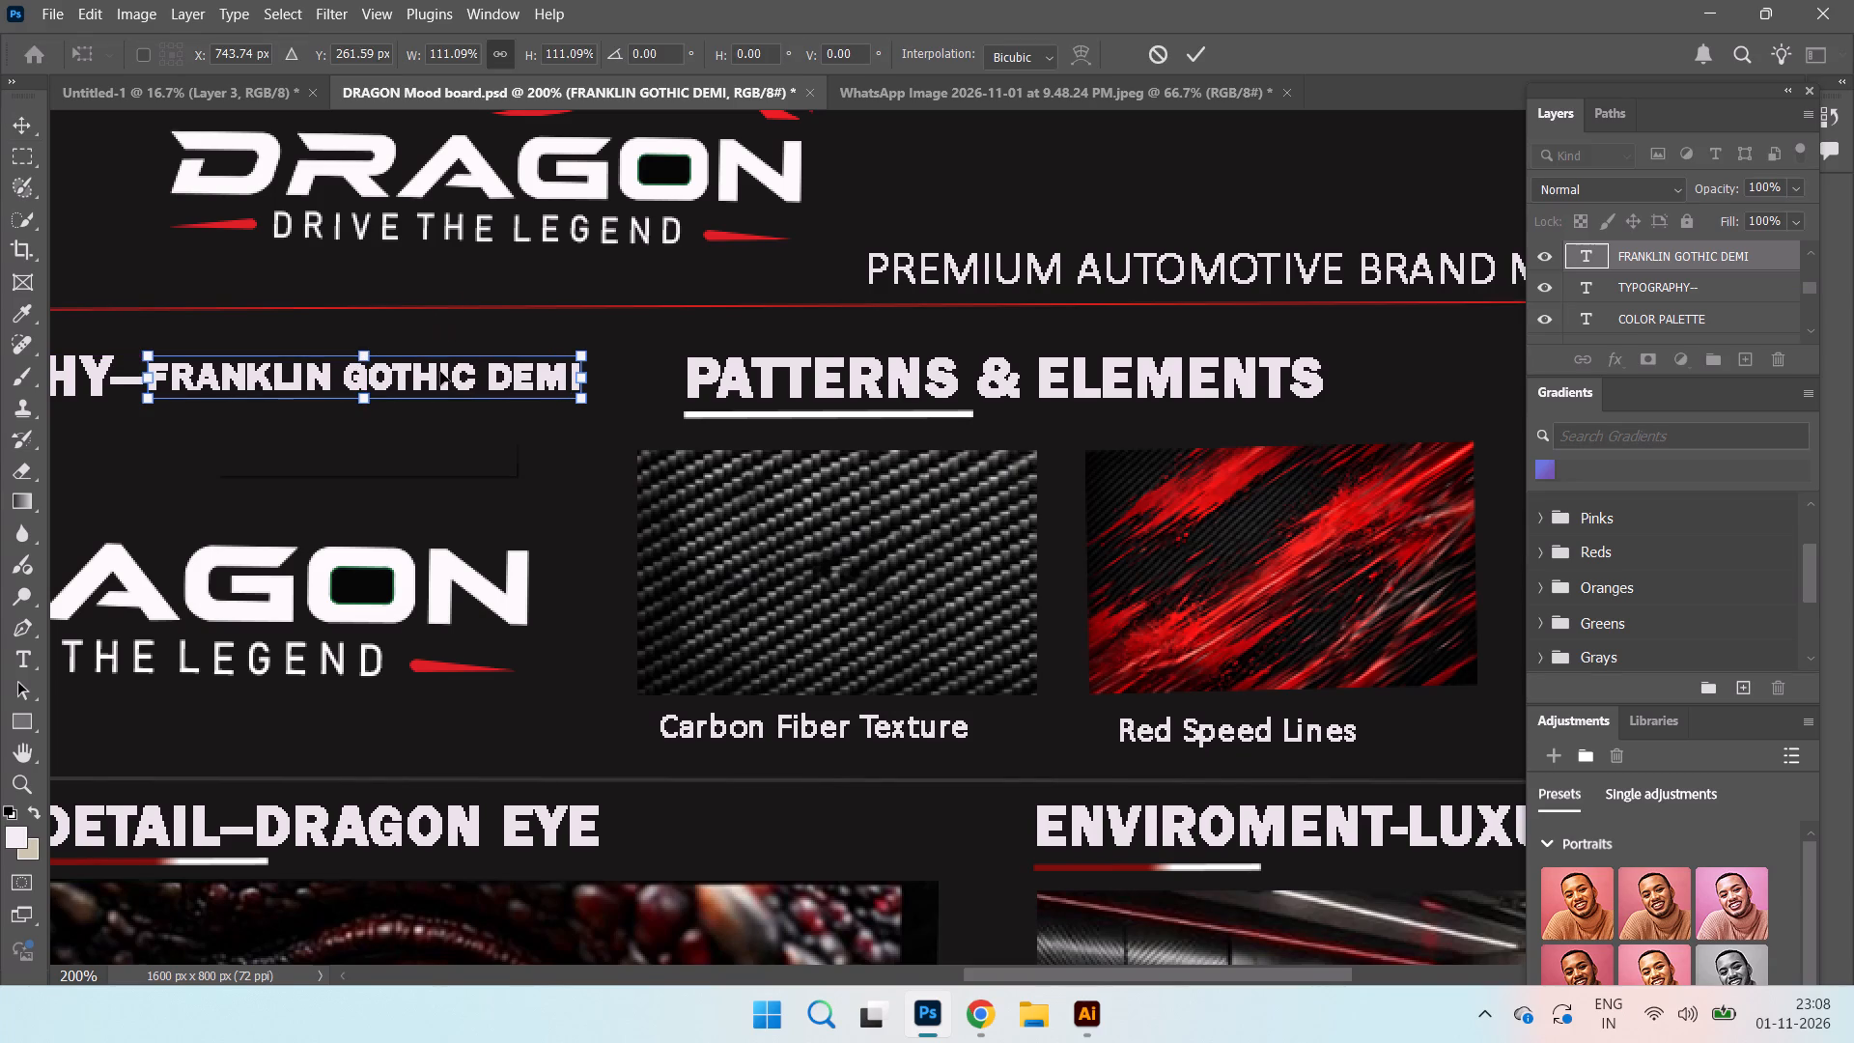
left_click(443, 381)
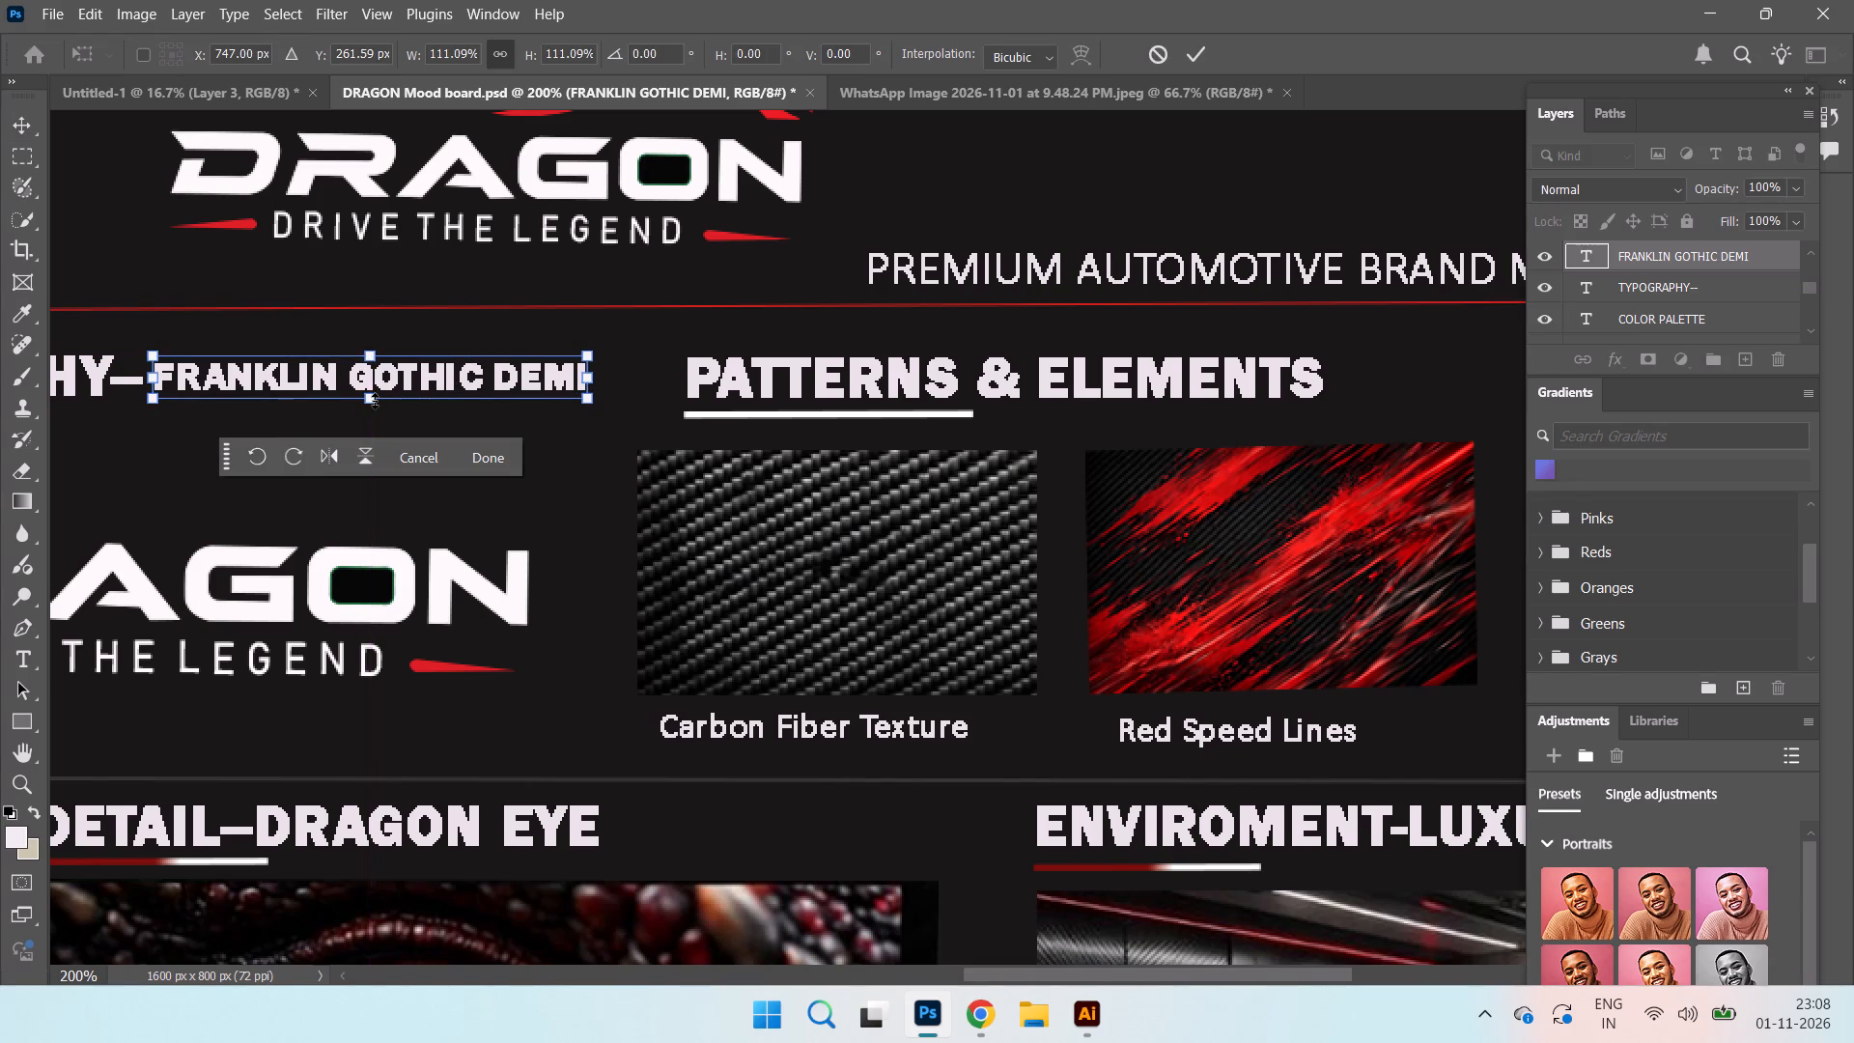
left_click(375, 401, "shift")
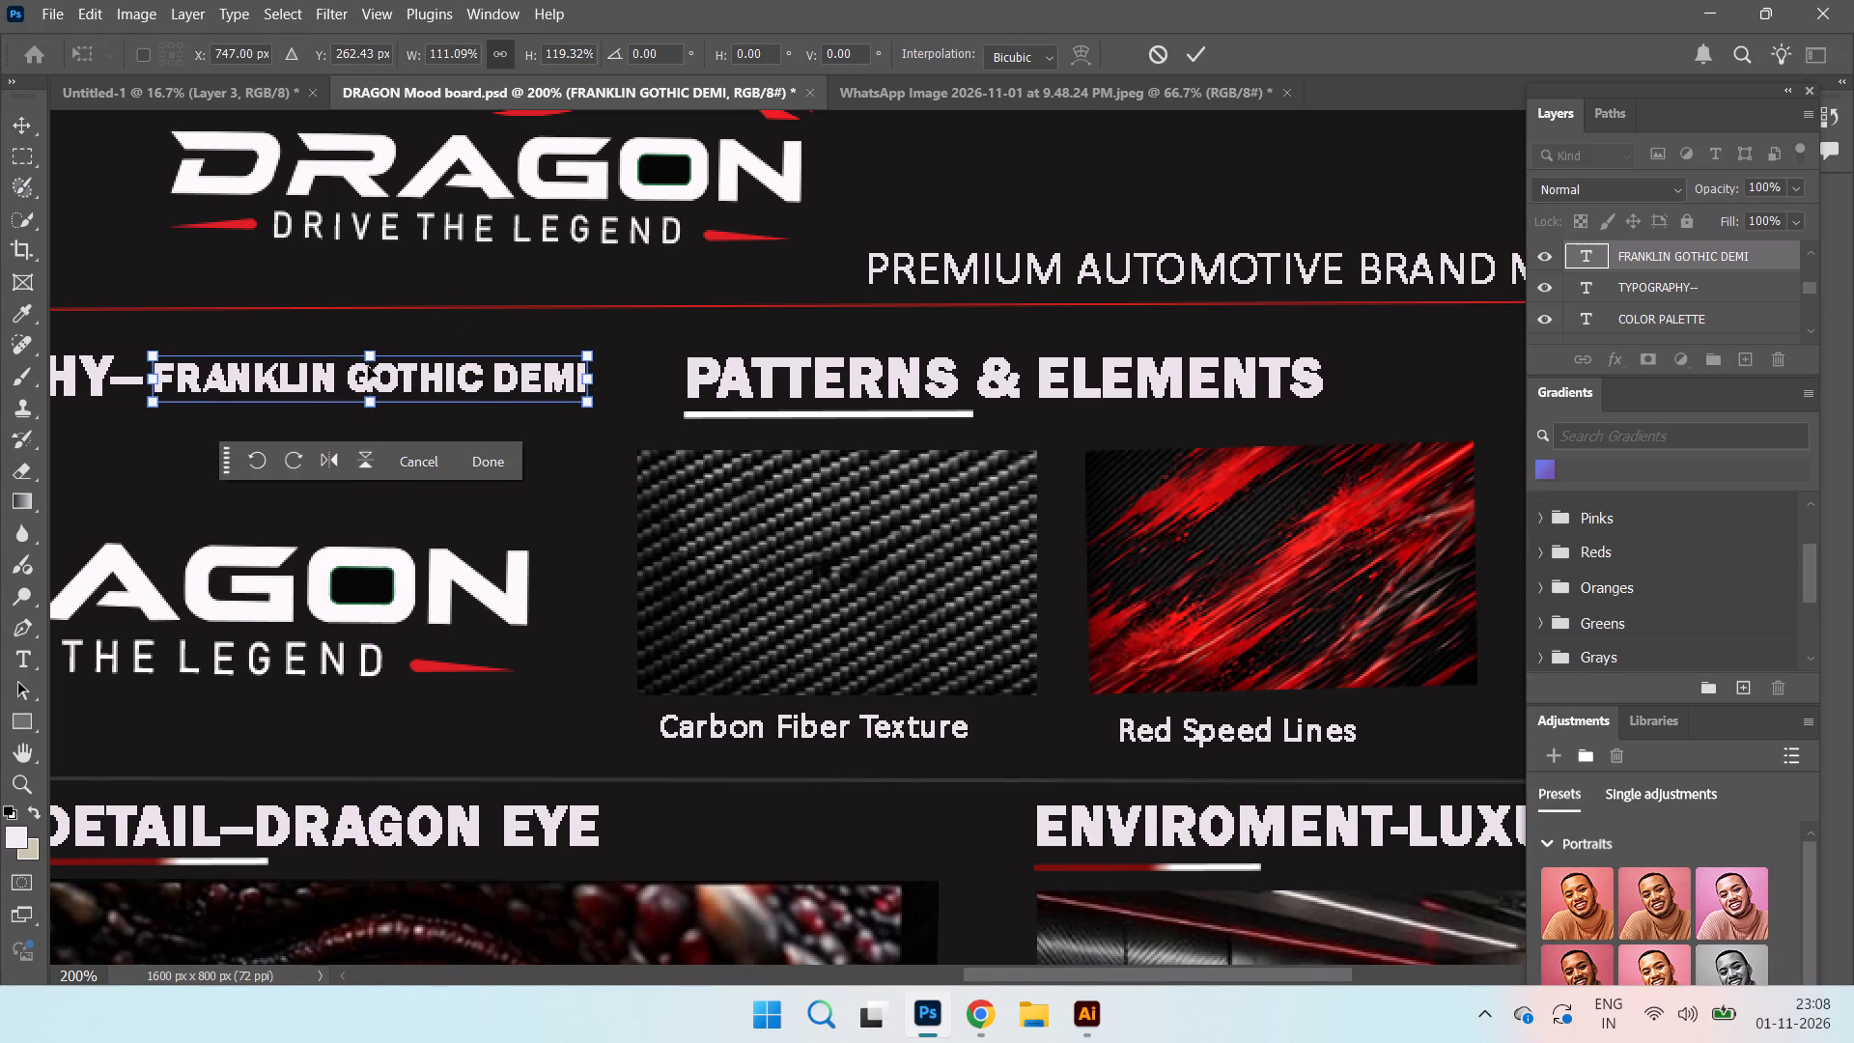
left_click(370, 352, "shift")
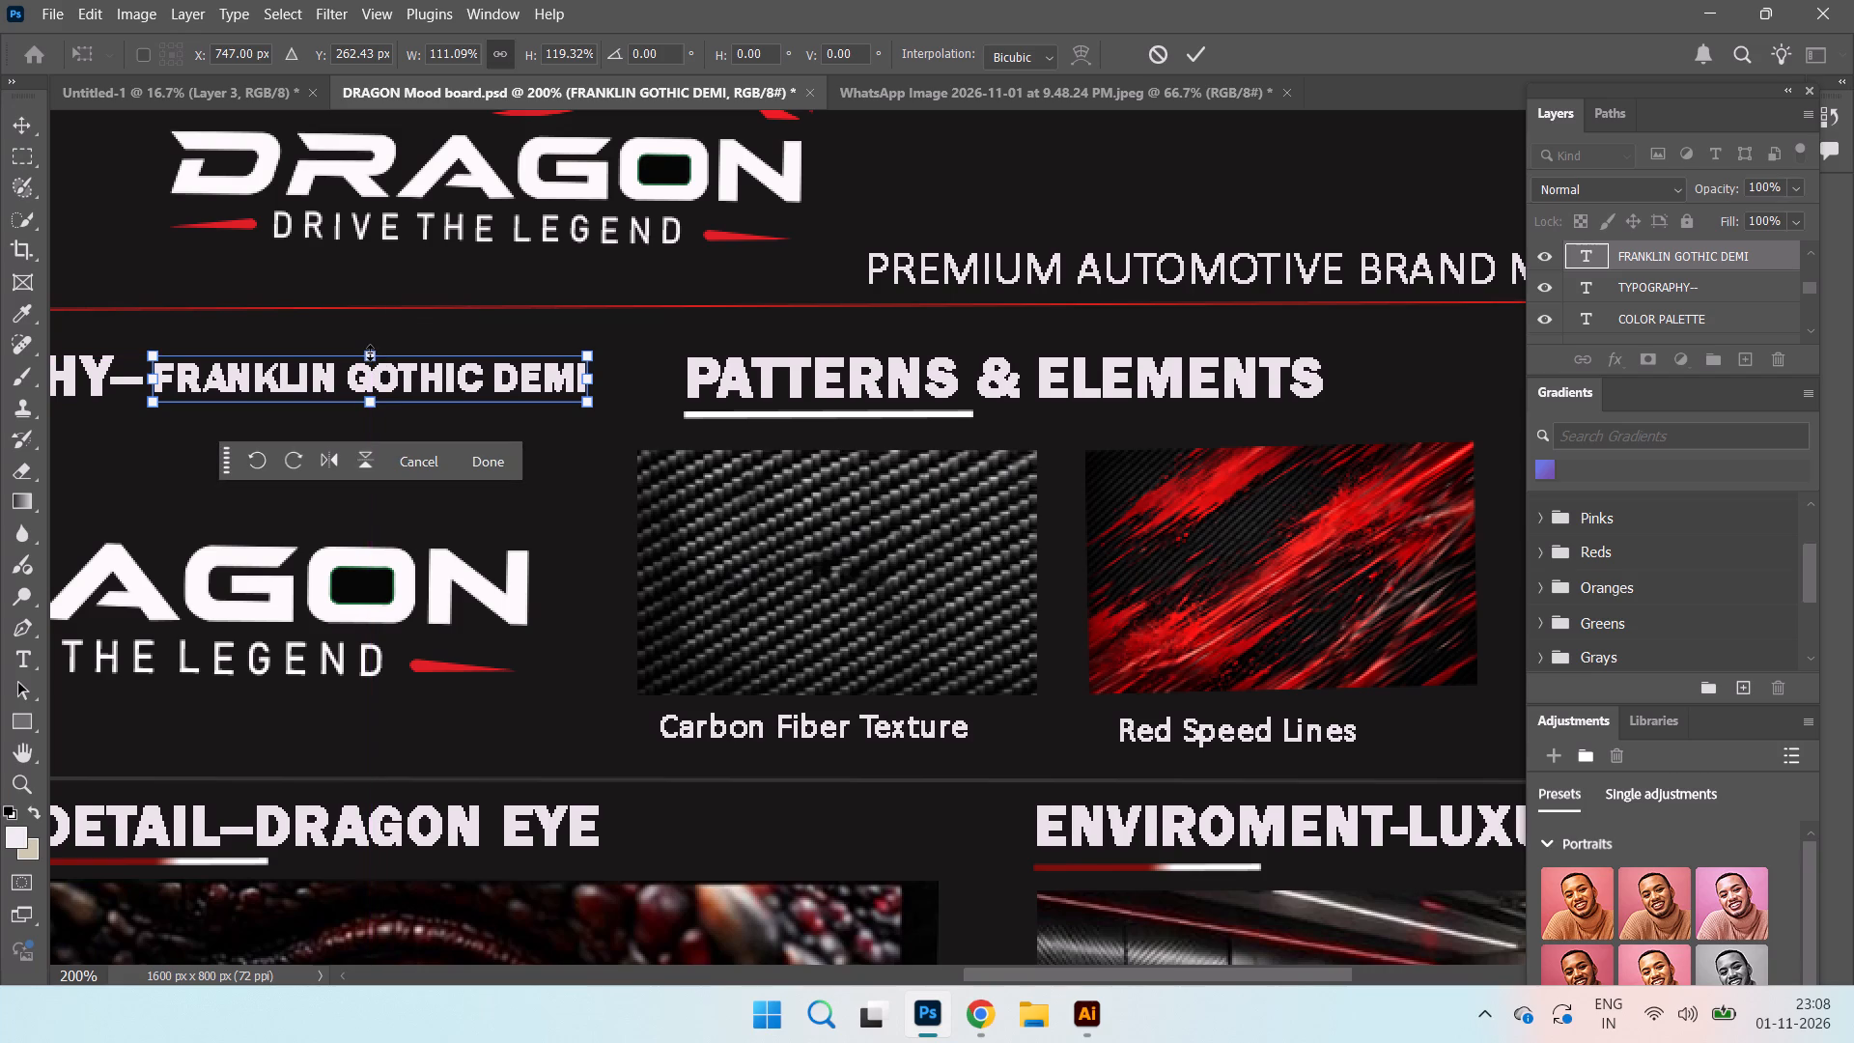
left_click(372, 354, "ctrl")
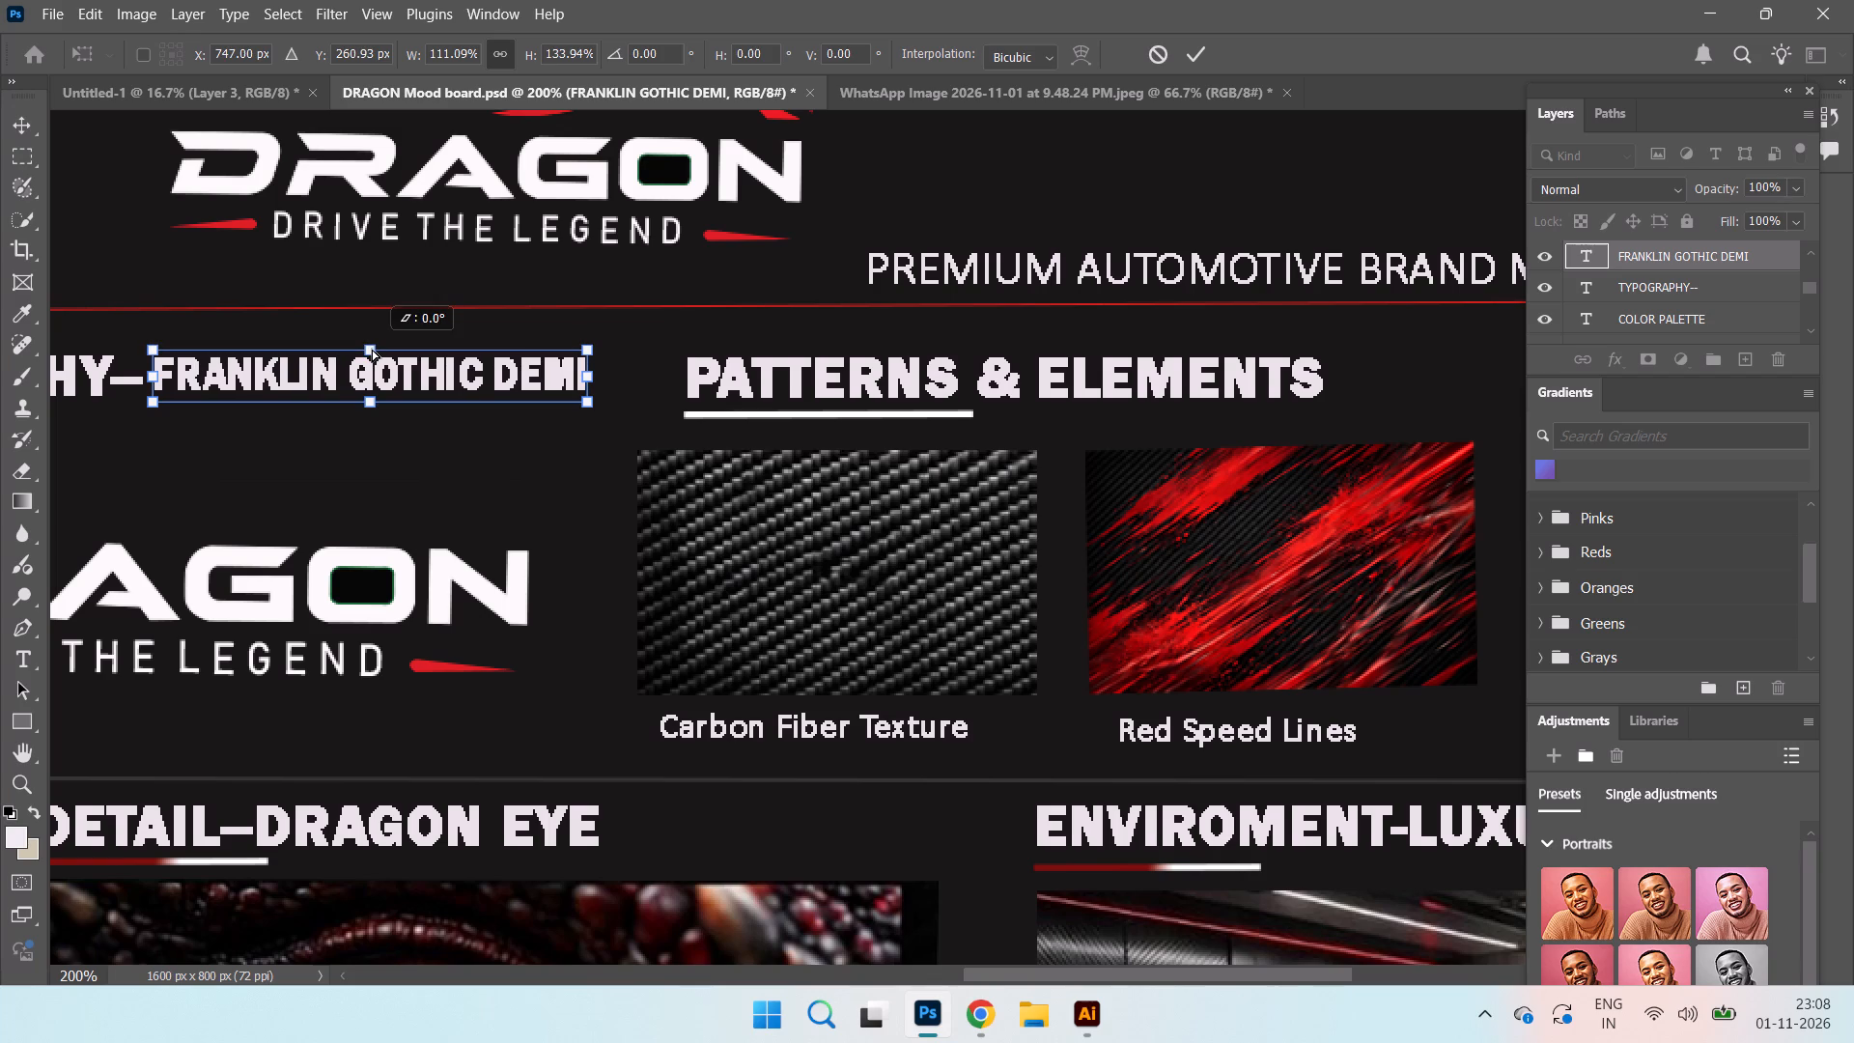
left_click(503, 272)
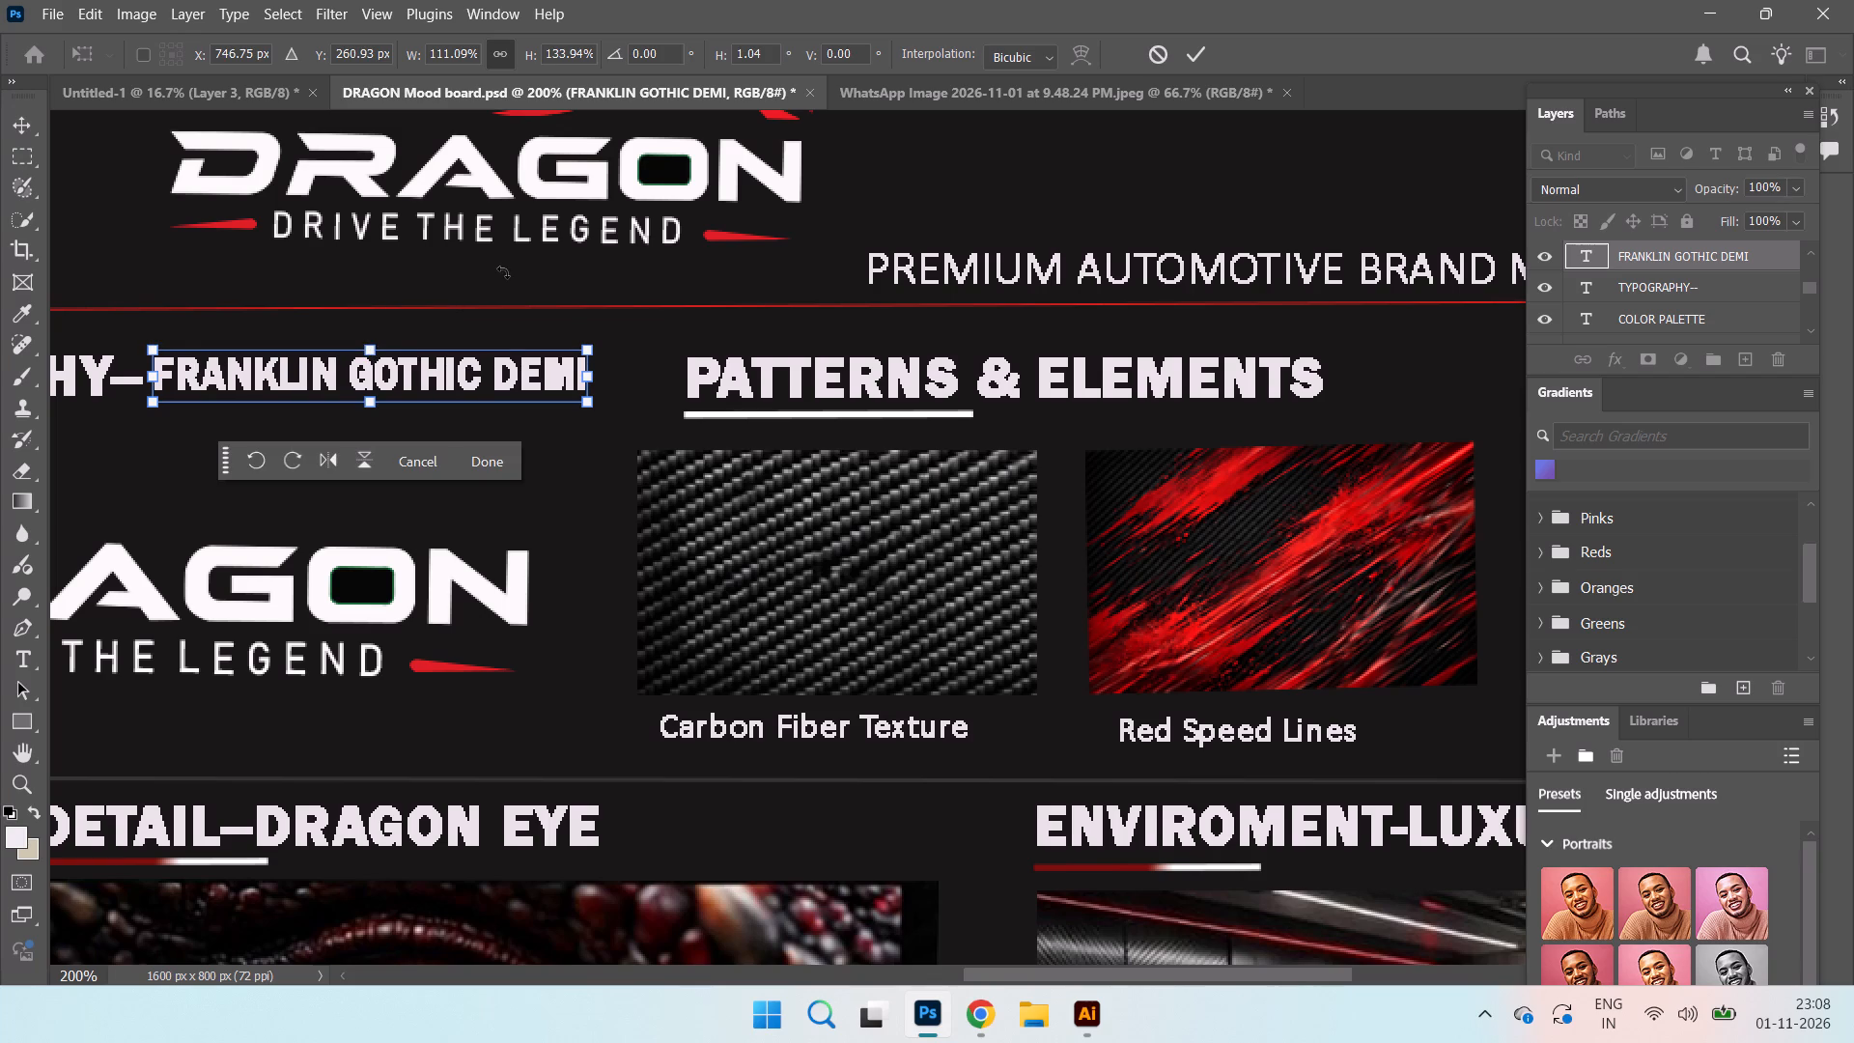
left_click(491, 455)
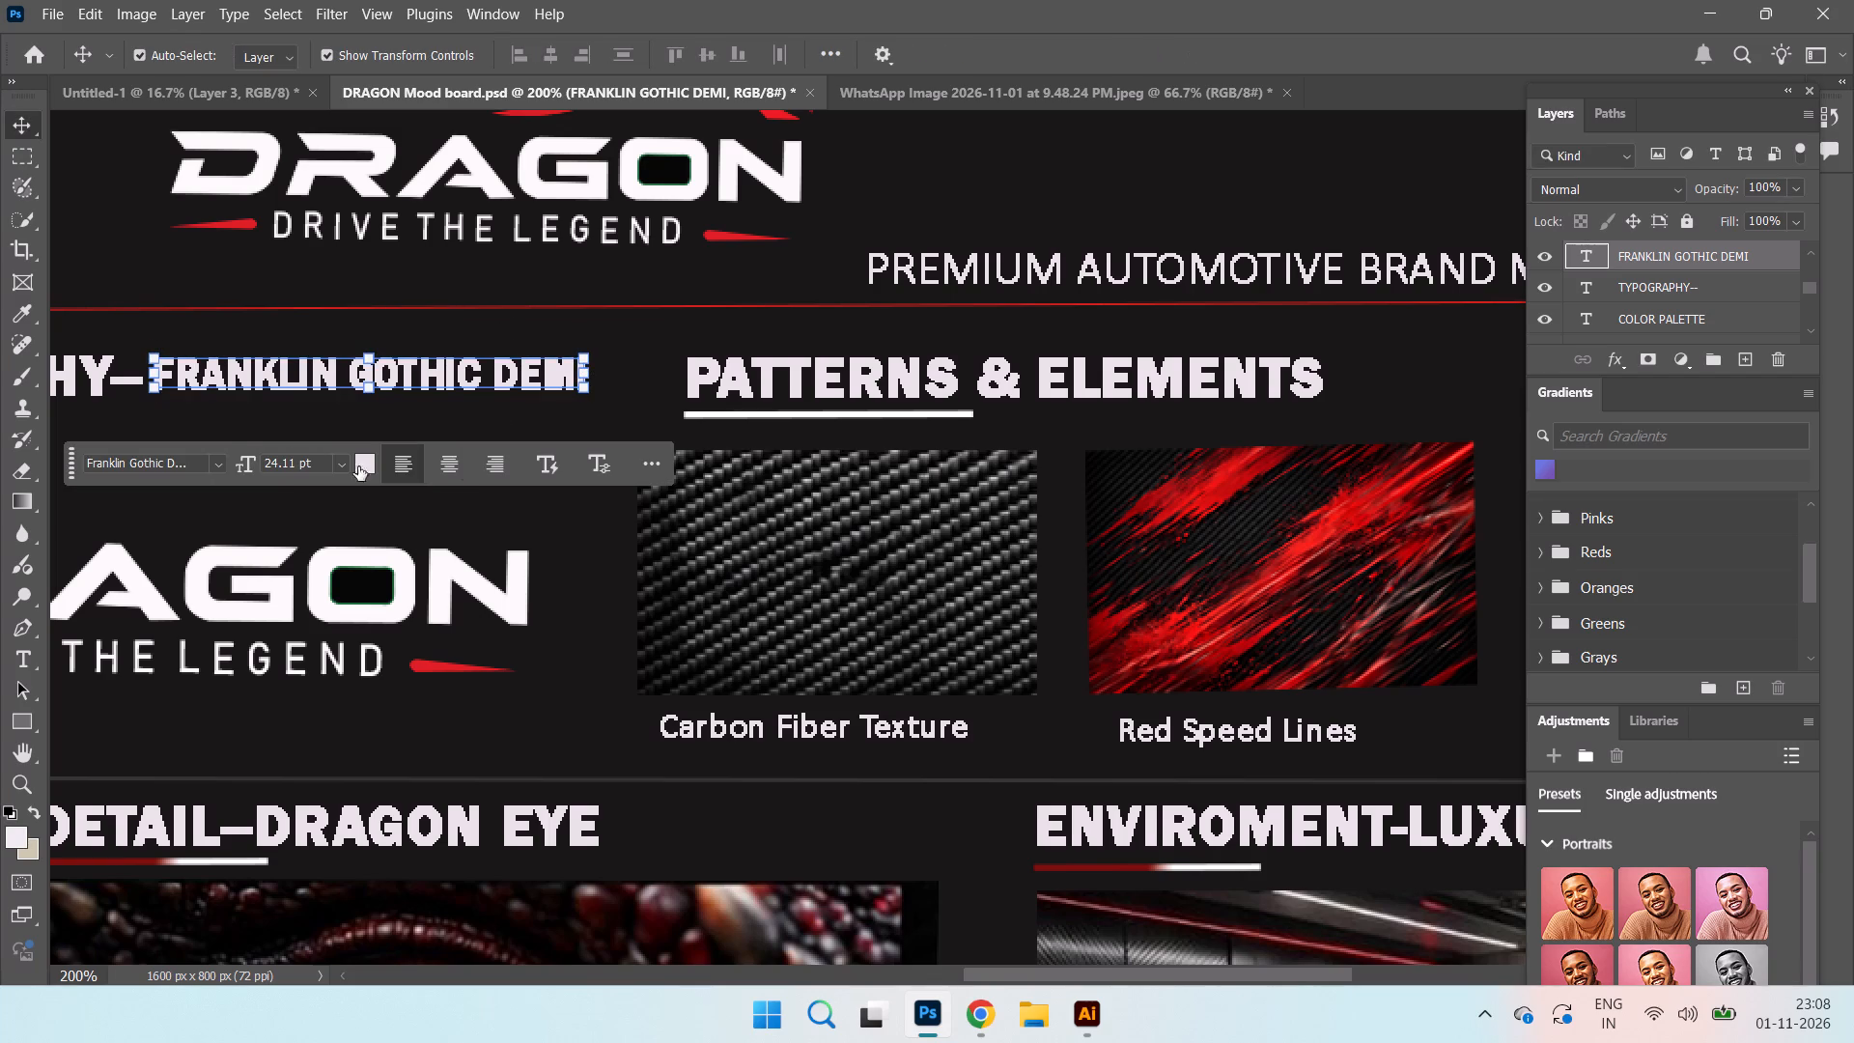
Change the font of the FRANKLIN GOTHIC DEMI text to Calibri.
left_click(213, 459)
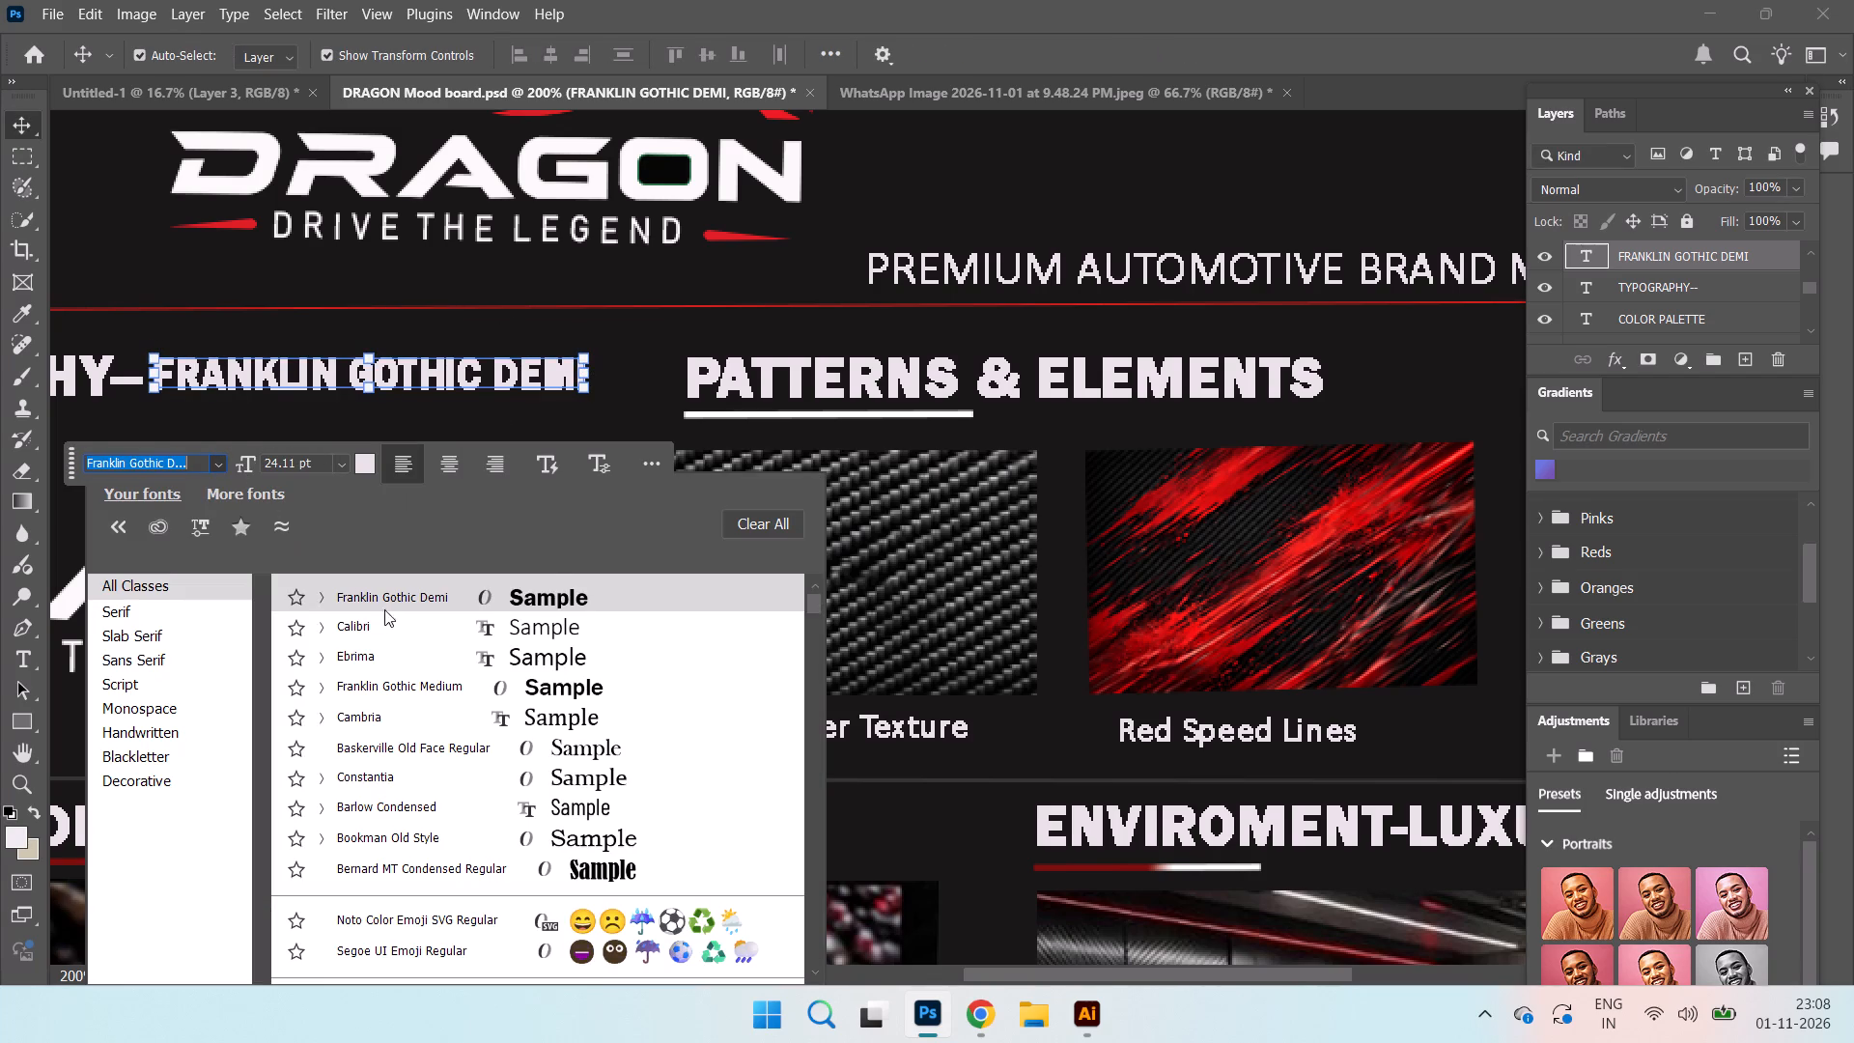
left_click(520, 628)
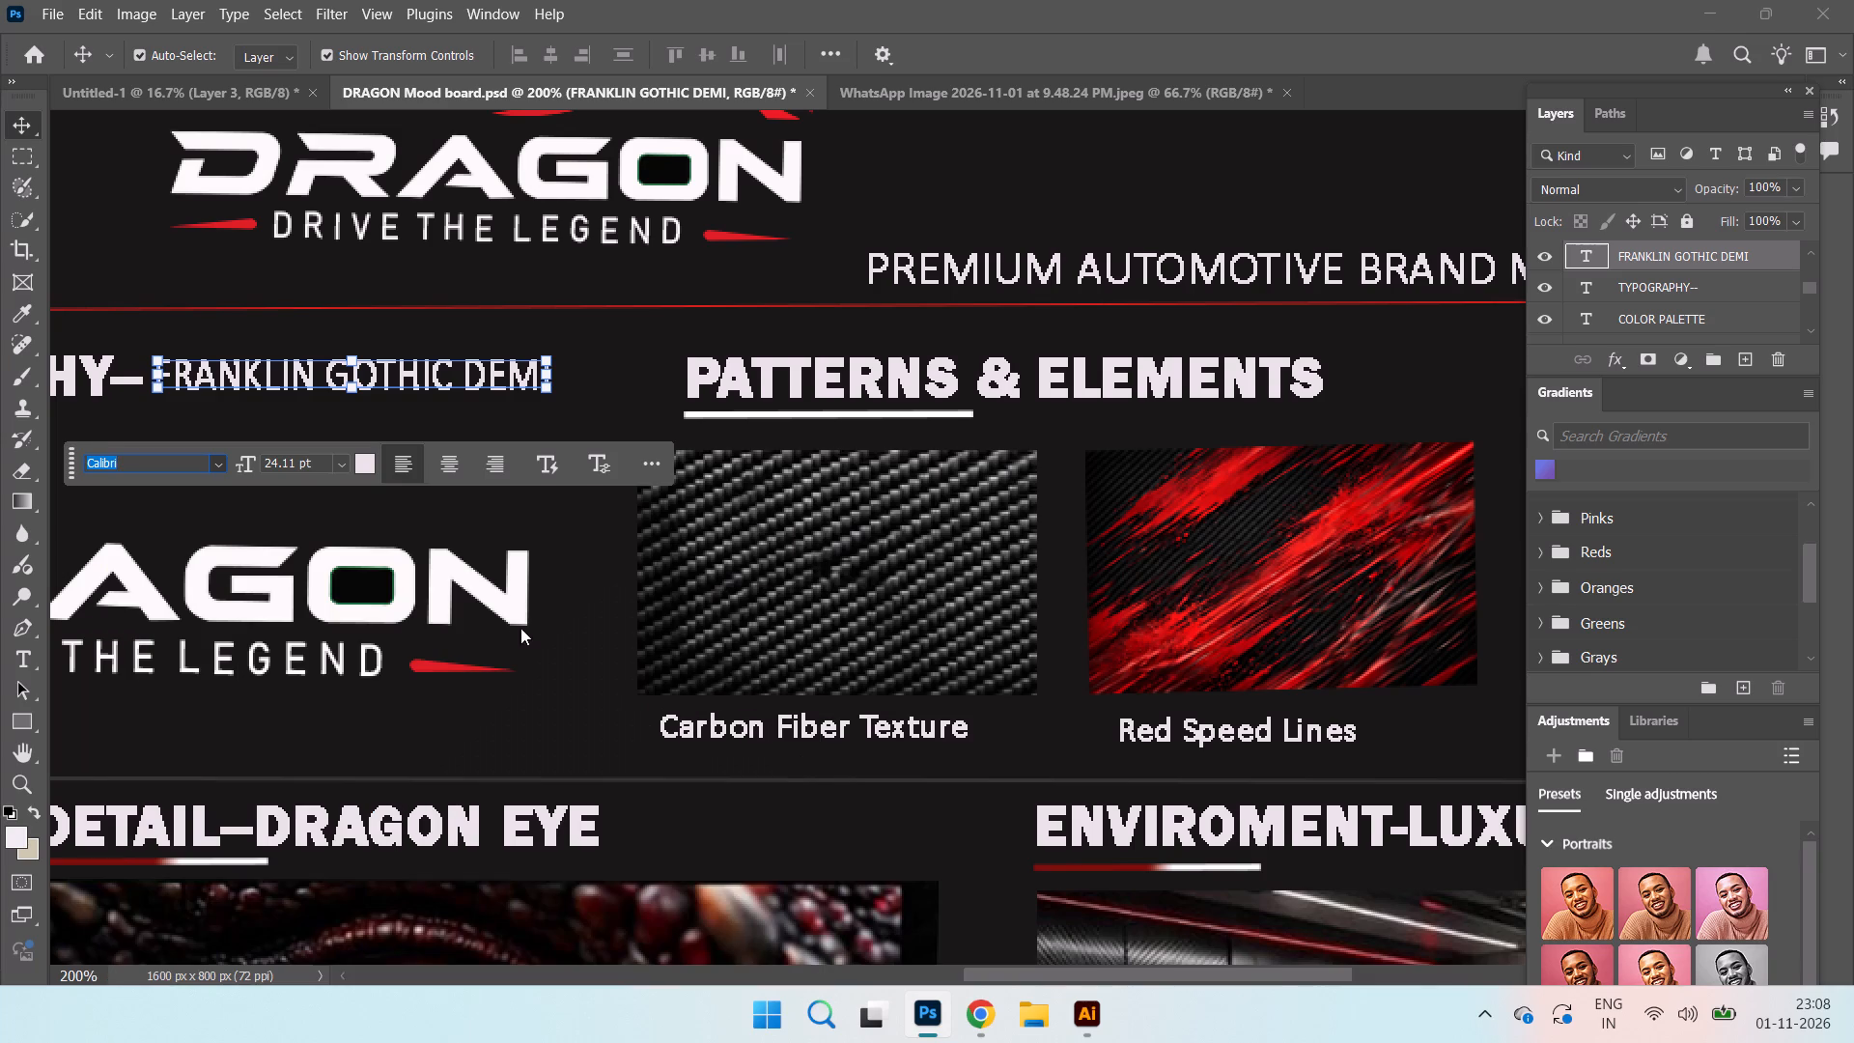
left_click(208, 301)
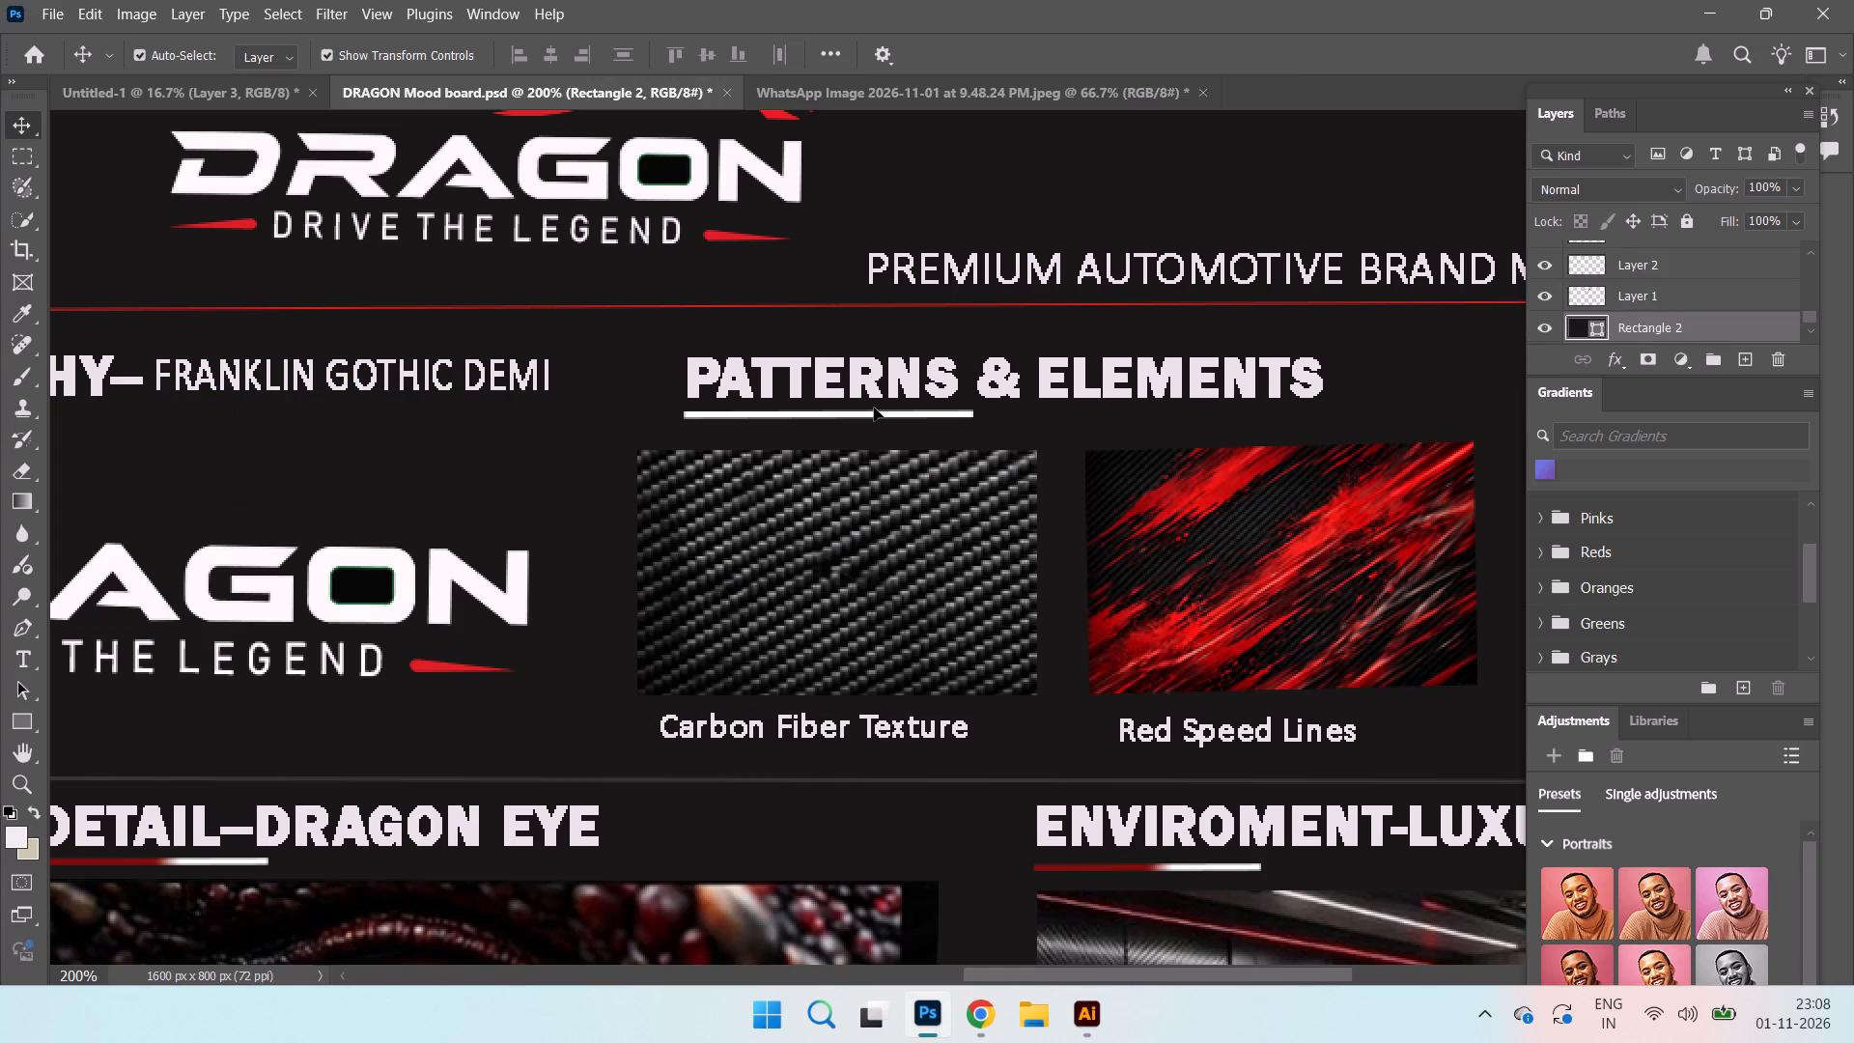
Save the mood board in Photoshop format as DRAGON Mood board in Downloads, replacing the existing file with maximum compatibility kept on.
key("ctrl+minus")
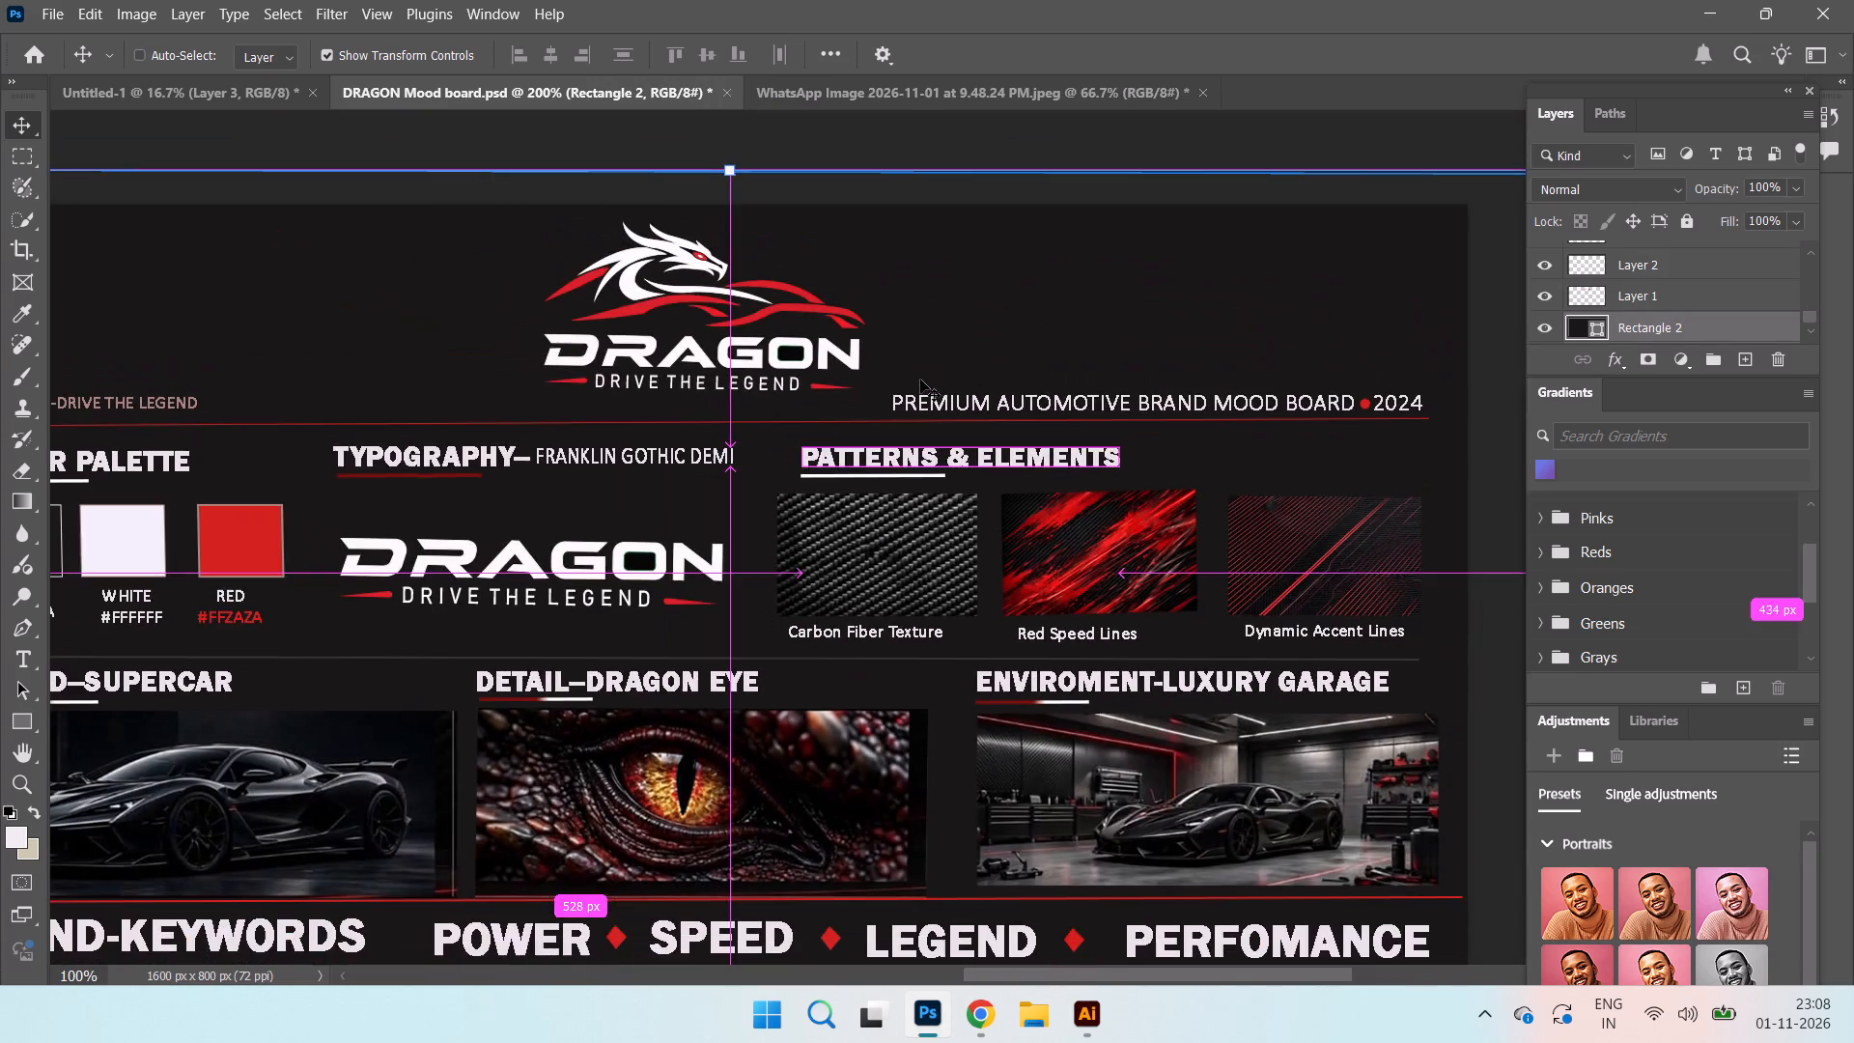
key("ctrl+minus")
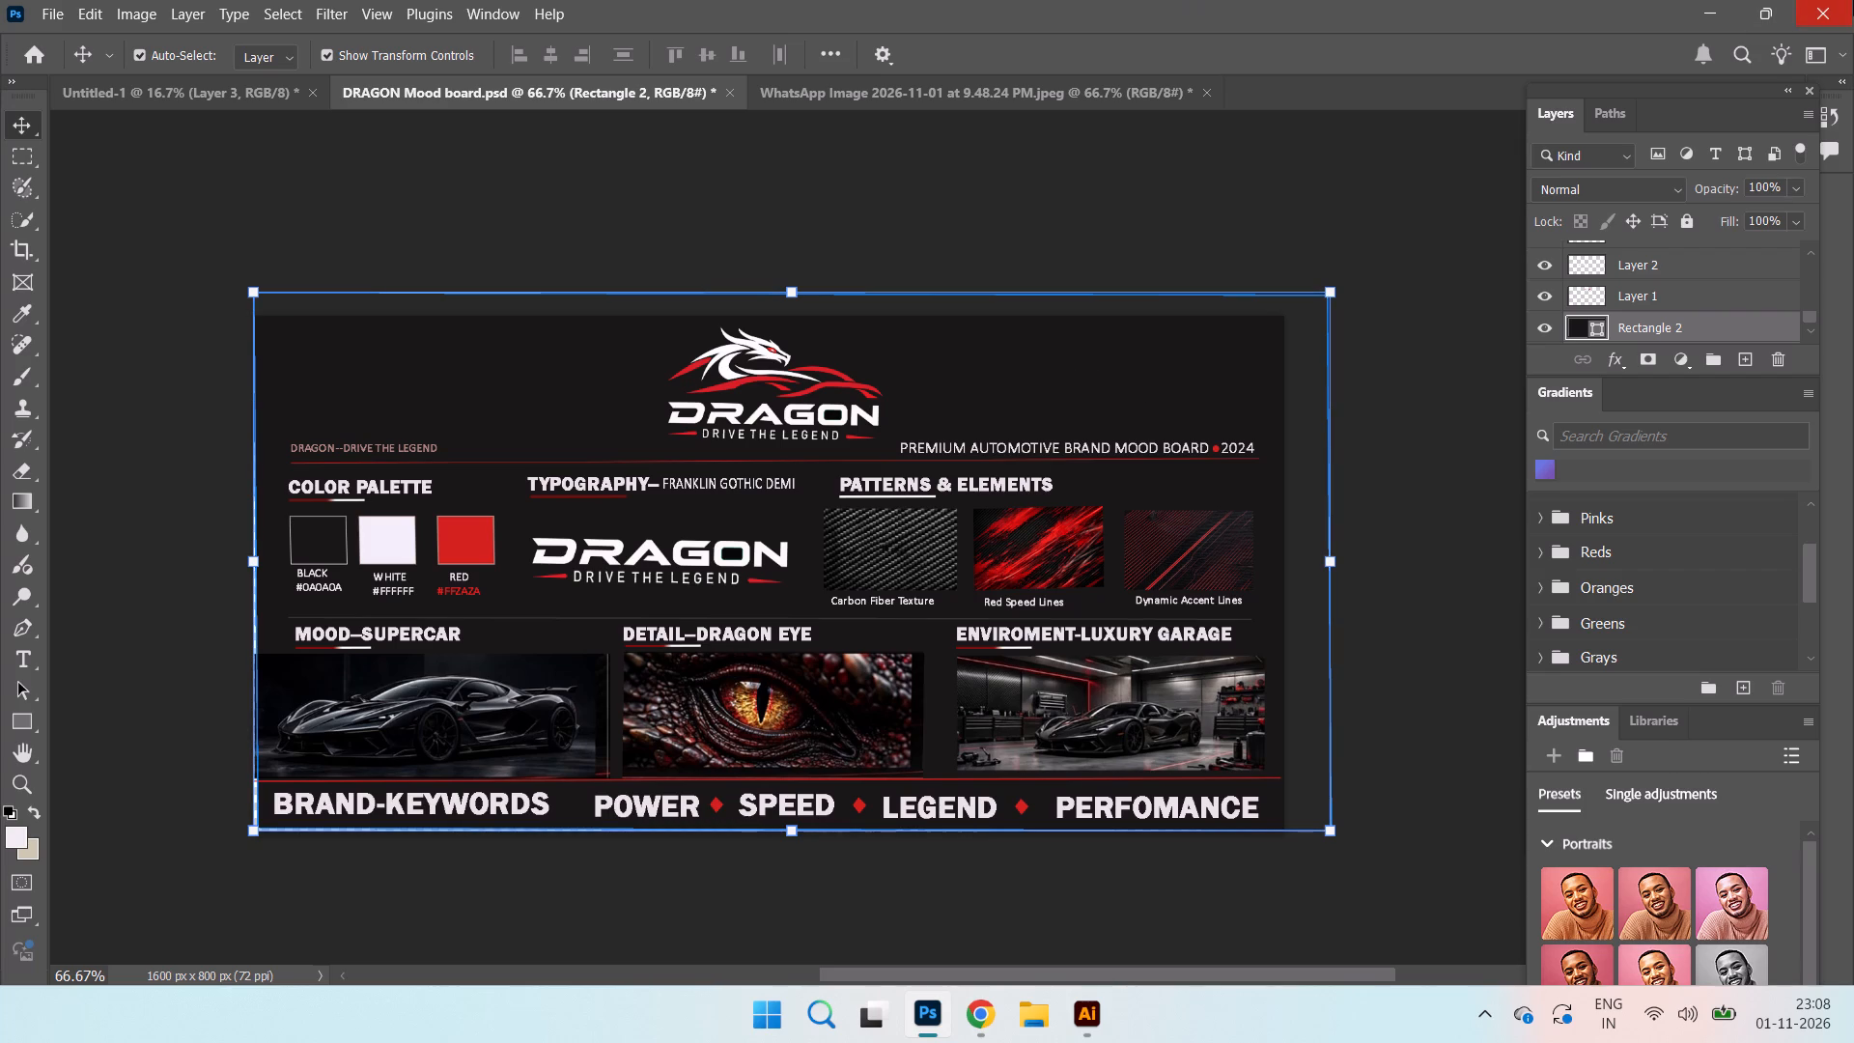
left_click(46, 7)
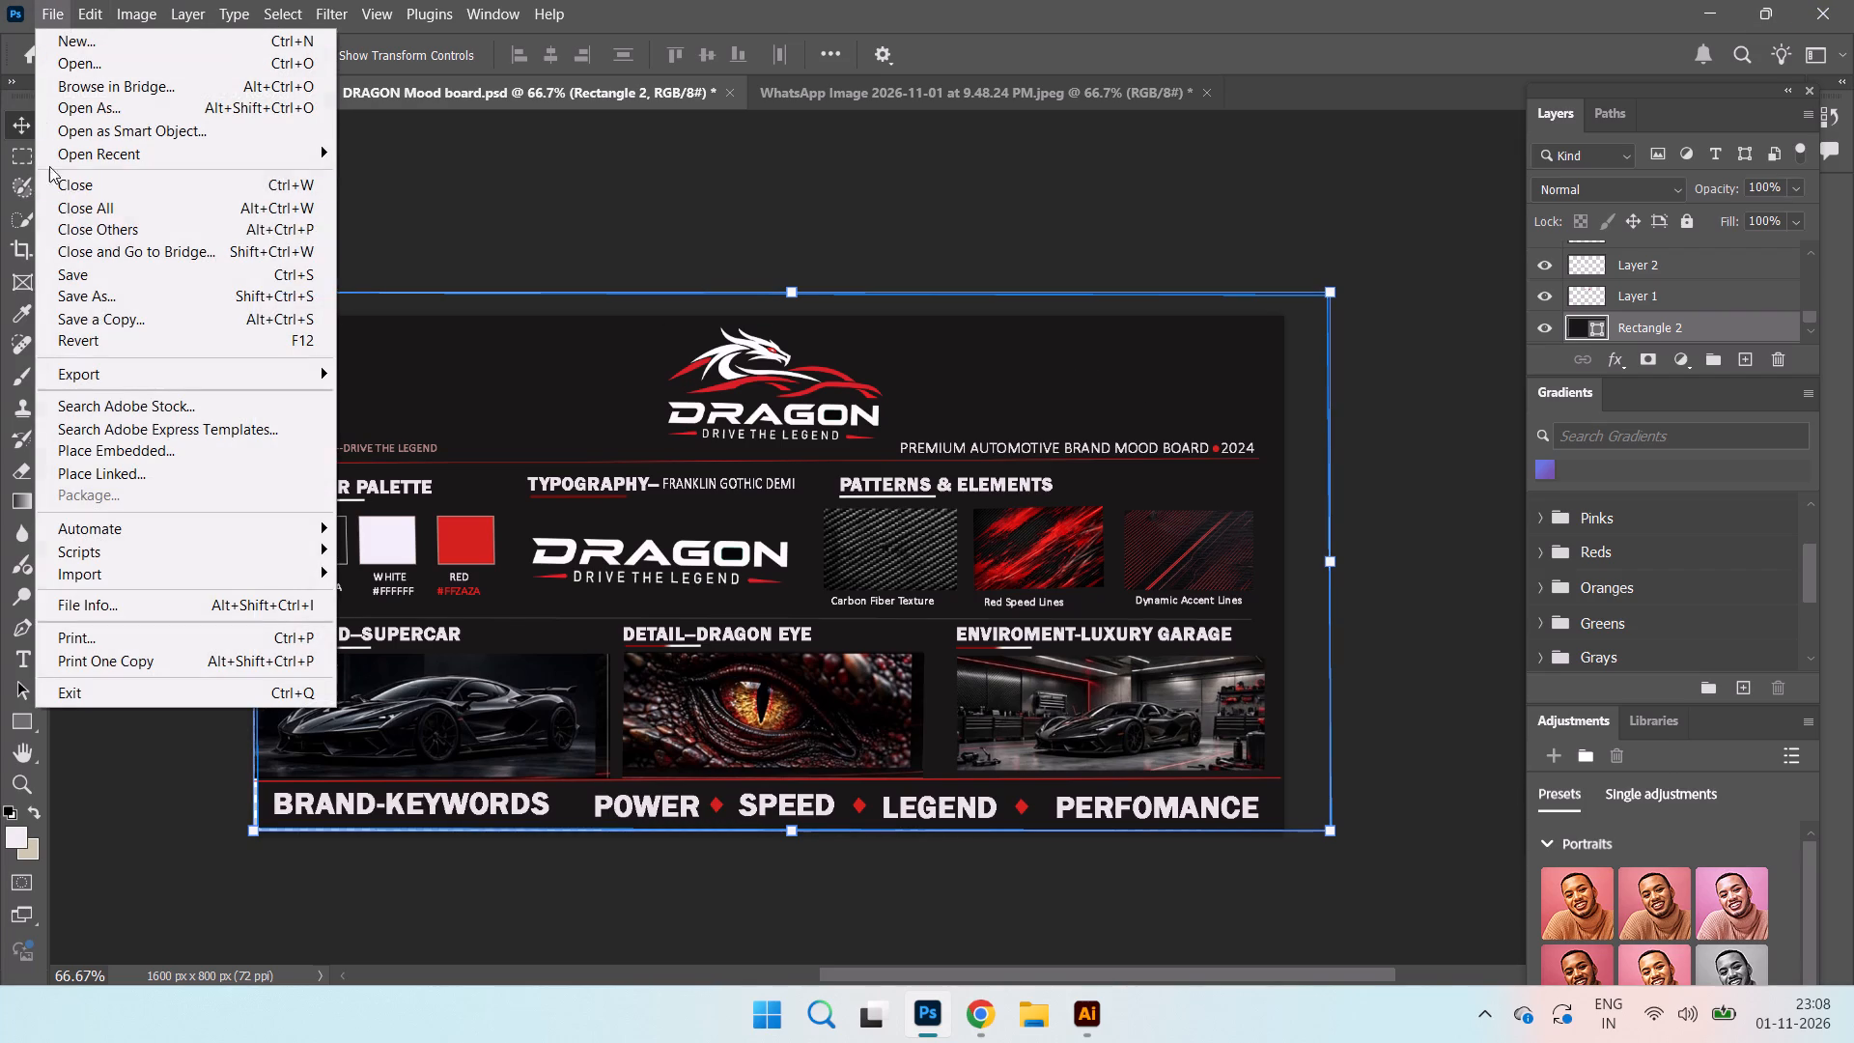
left_click(83, 294)
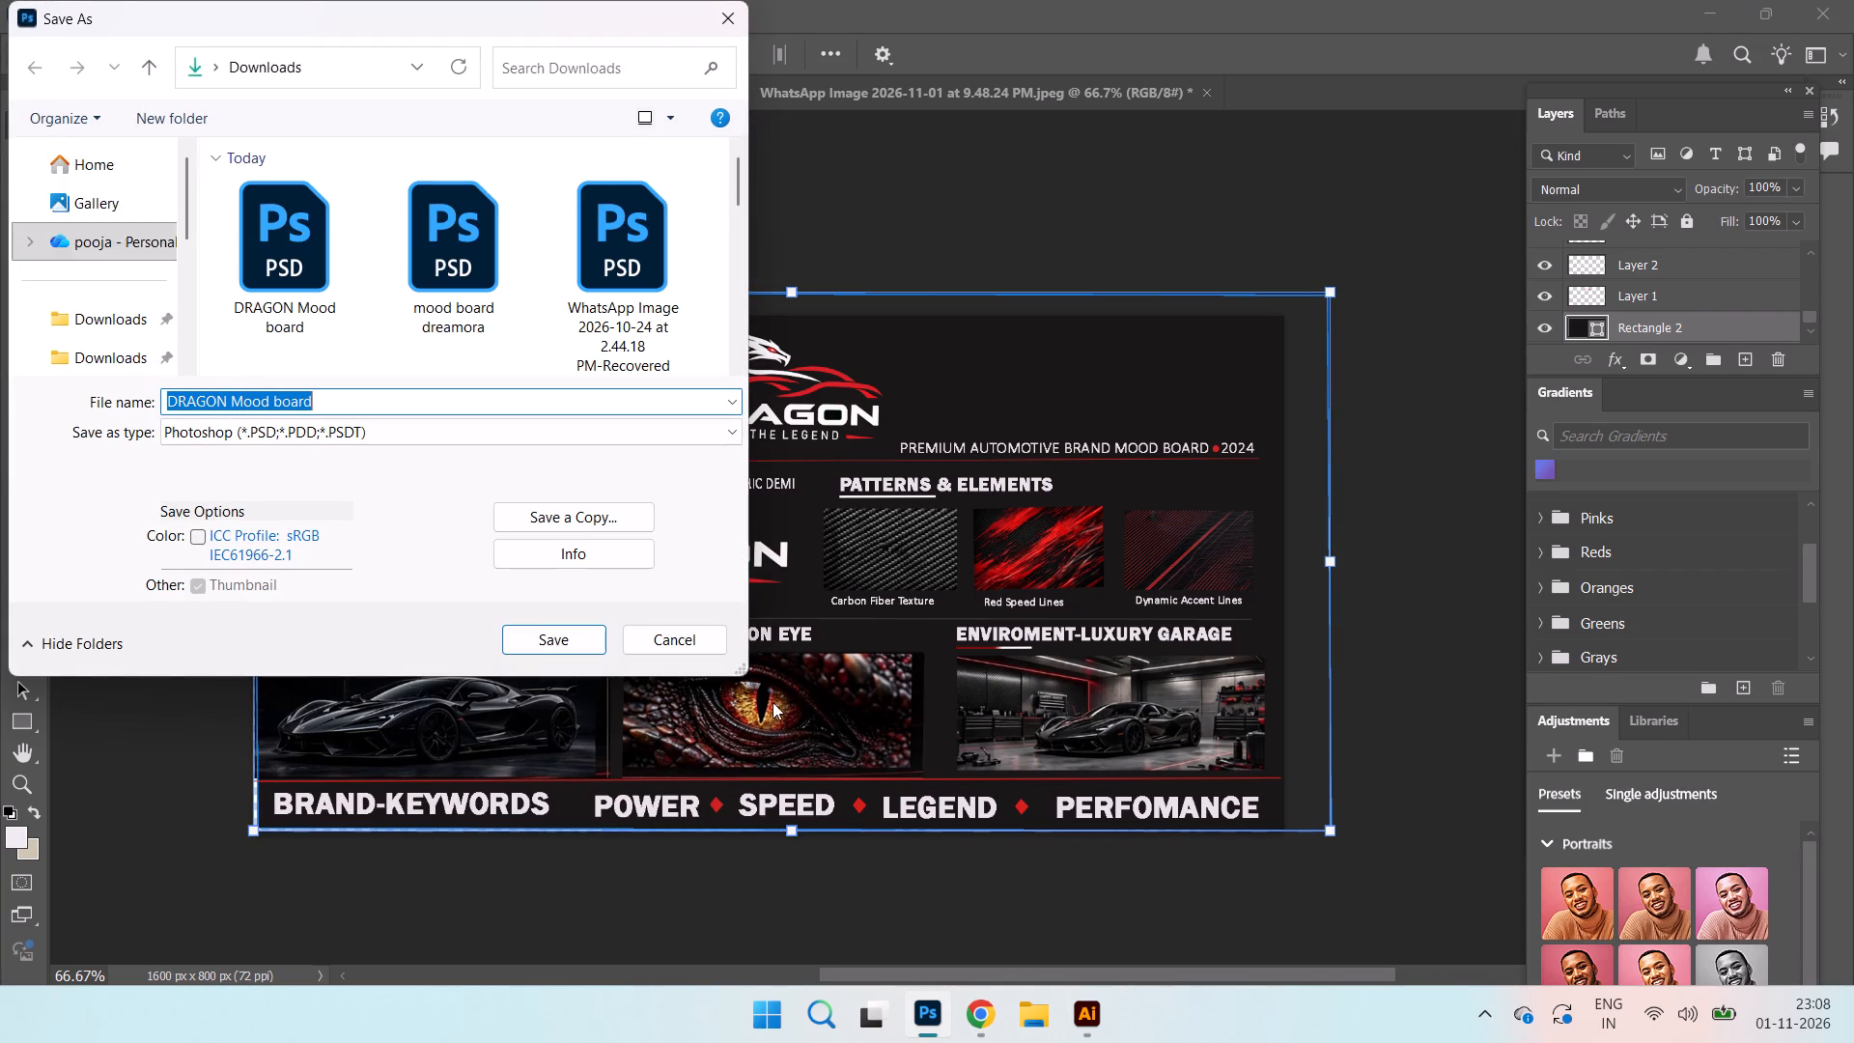
left_click(557, 636)
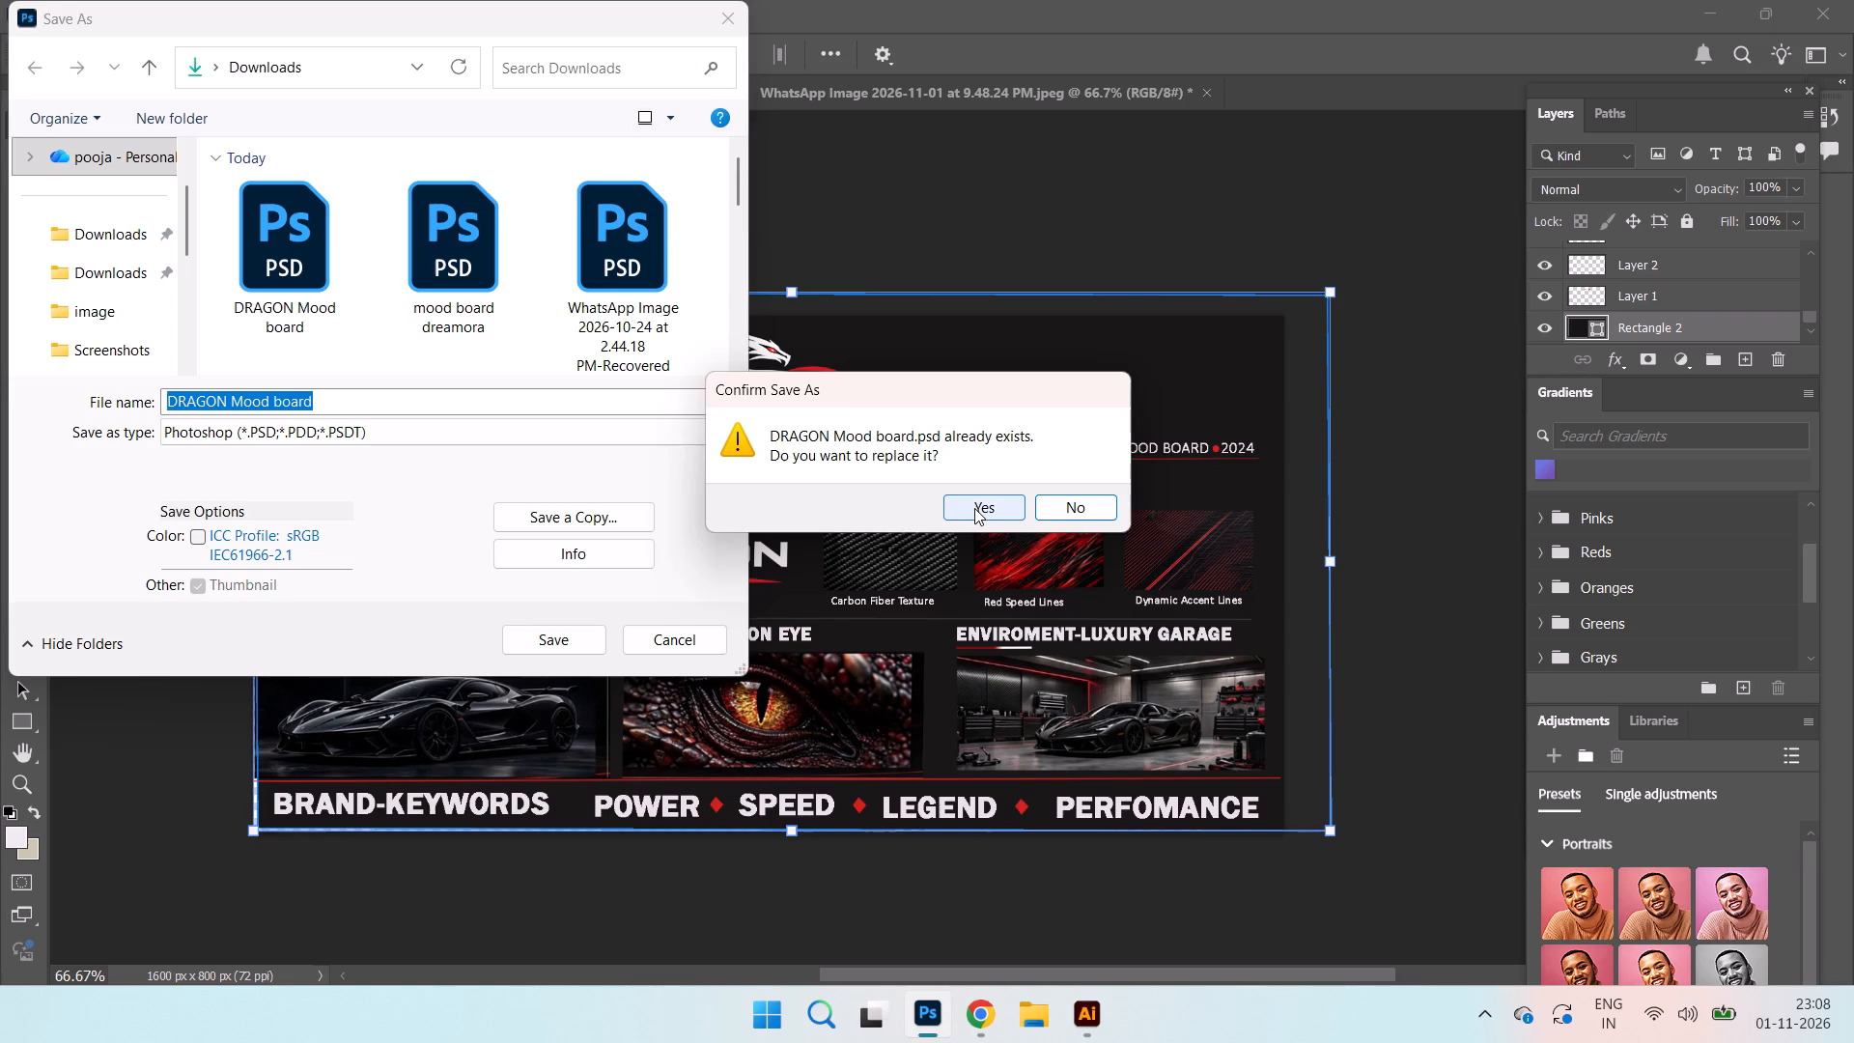
left_click(974, 508)
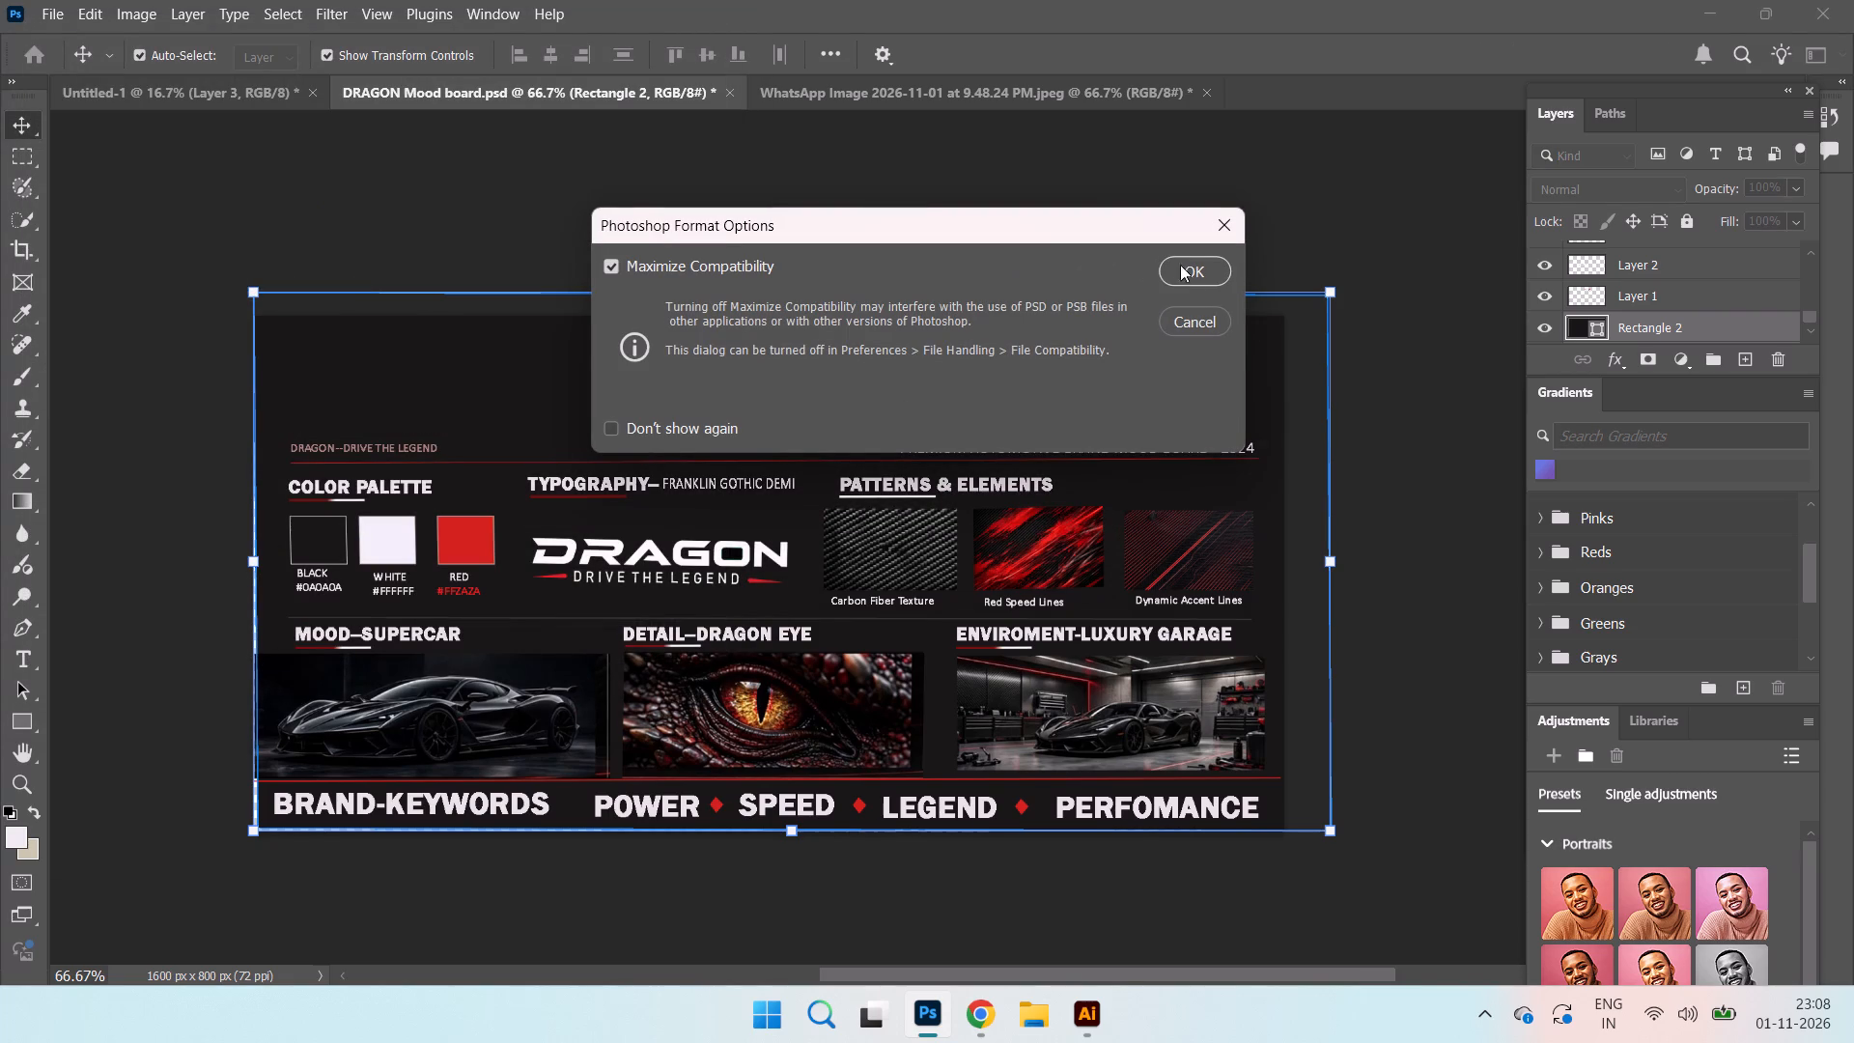
left_click(1189, 269)
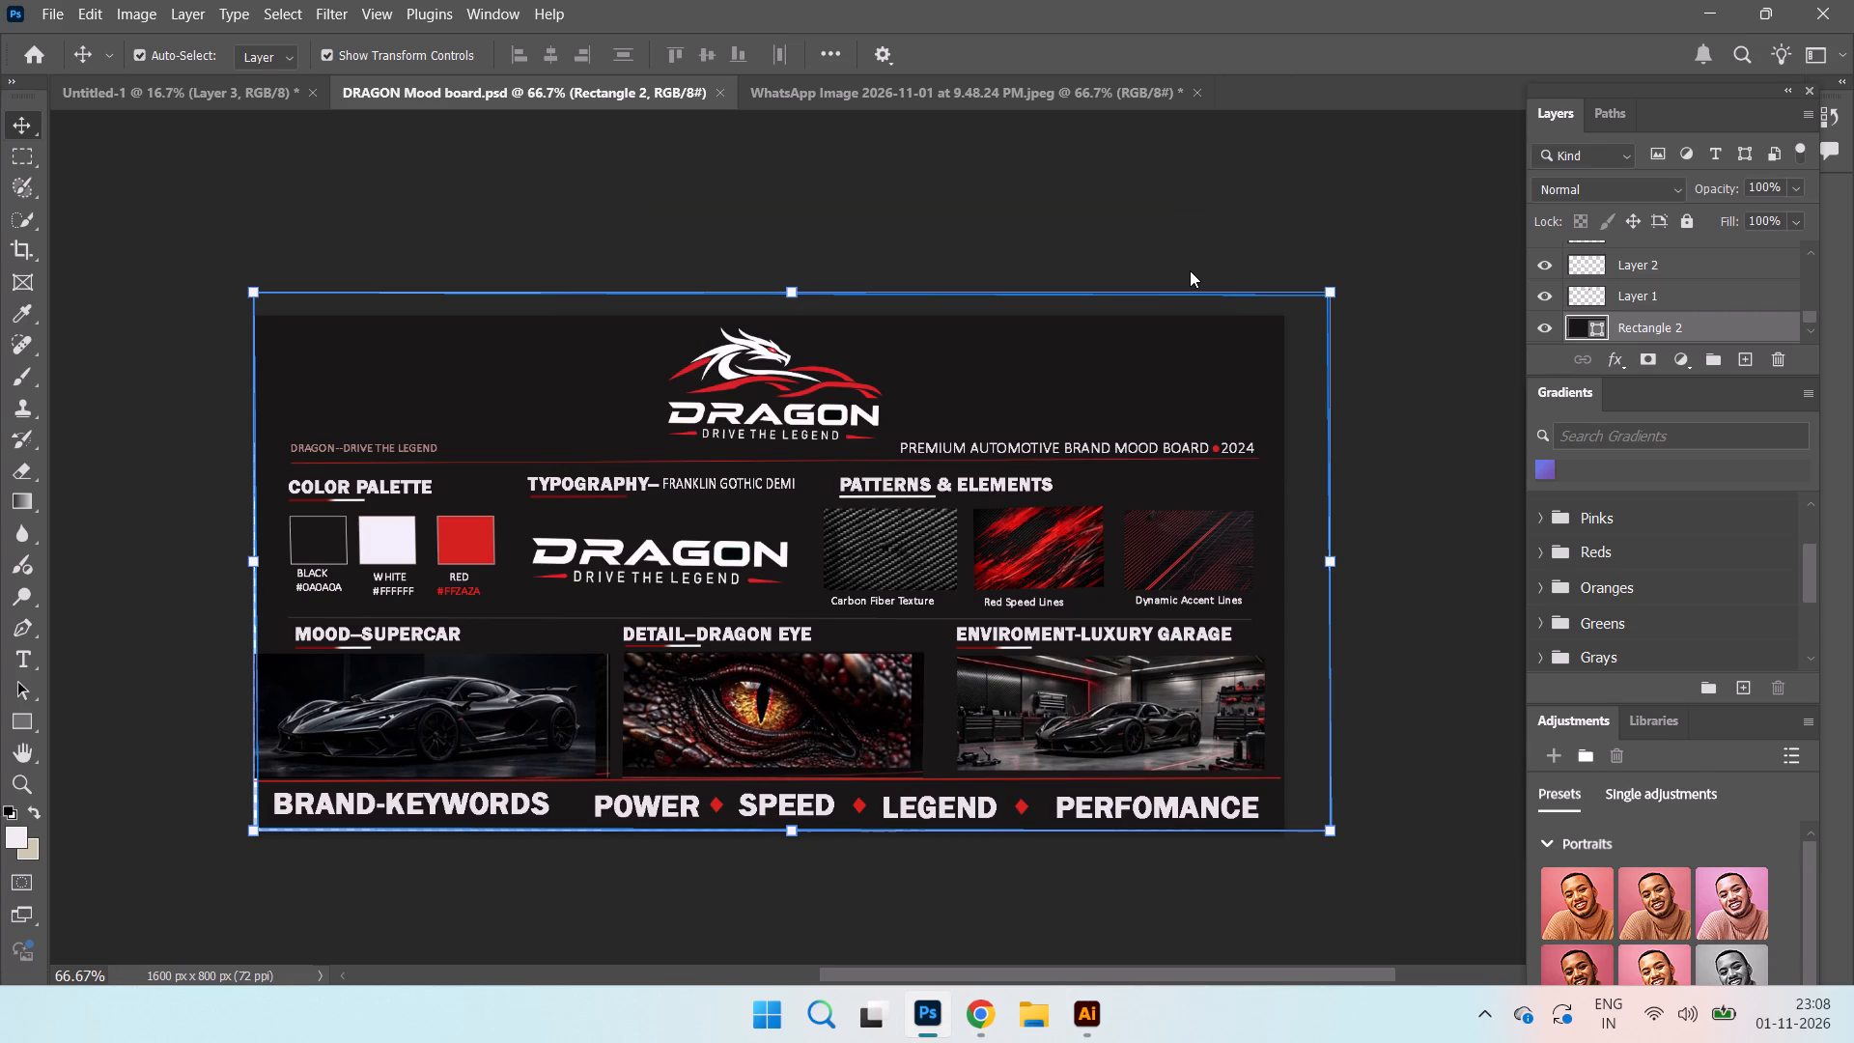
Scale the dark background rectangle to about 101.34% so it extends past the canvas's left edge, and deselect it.
left_click(681, 167)
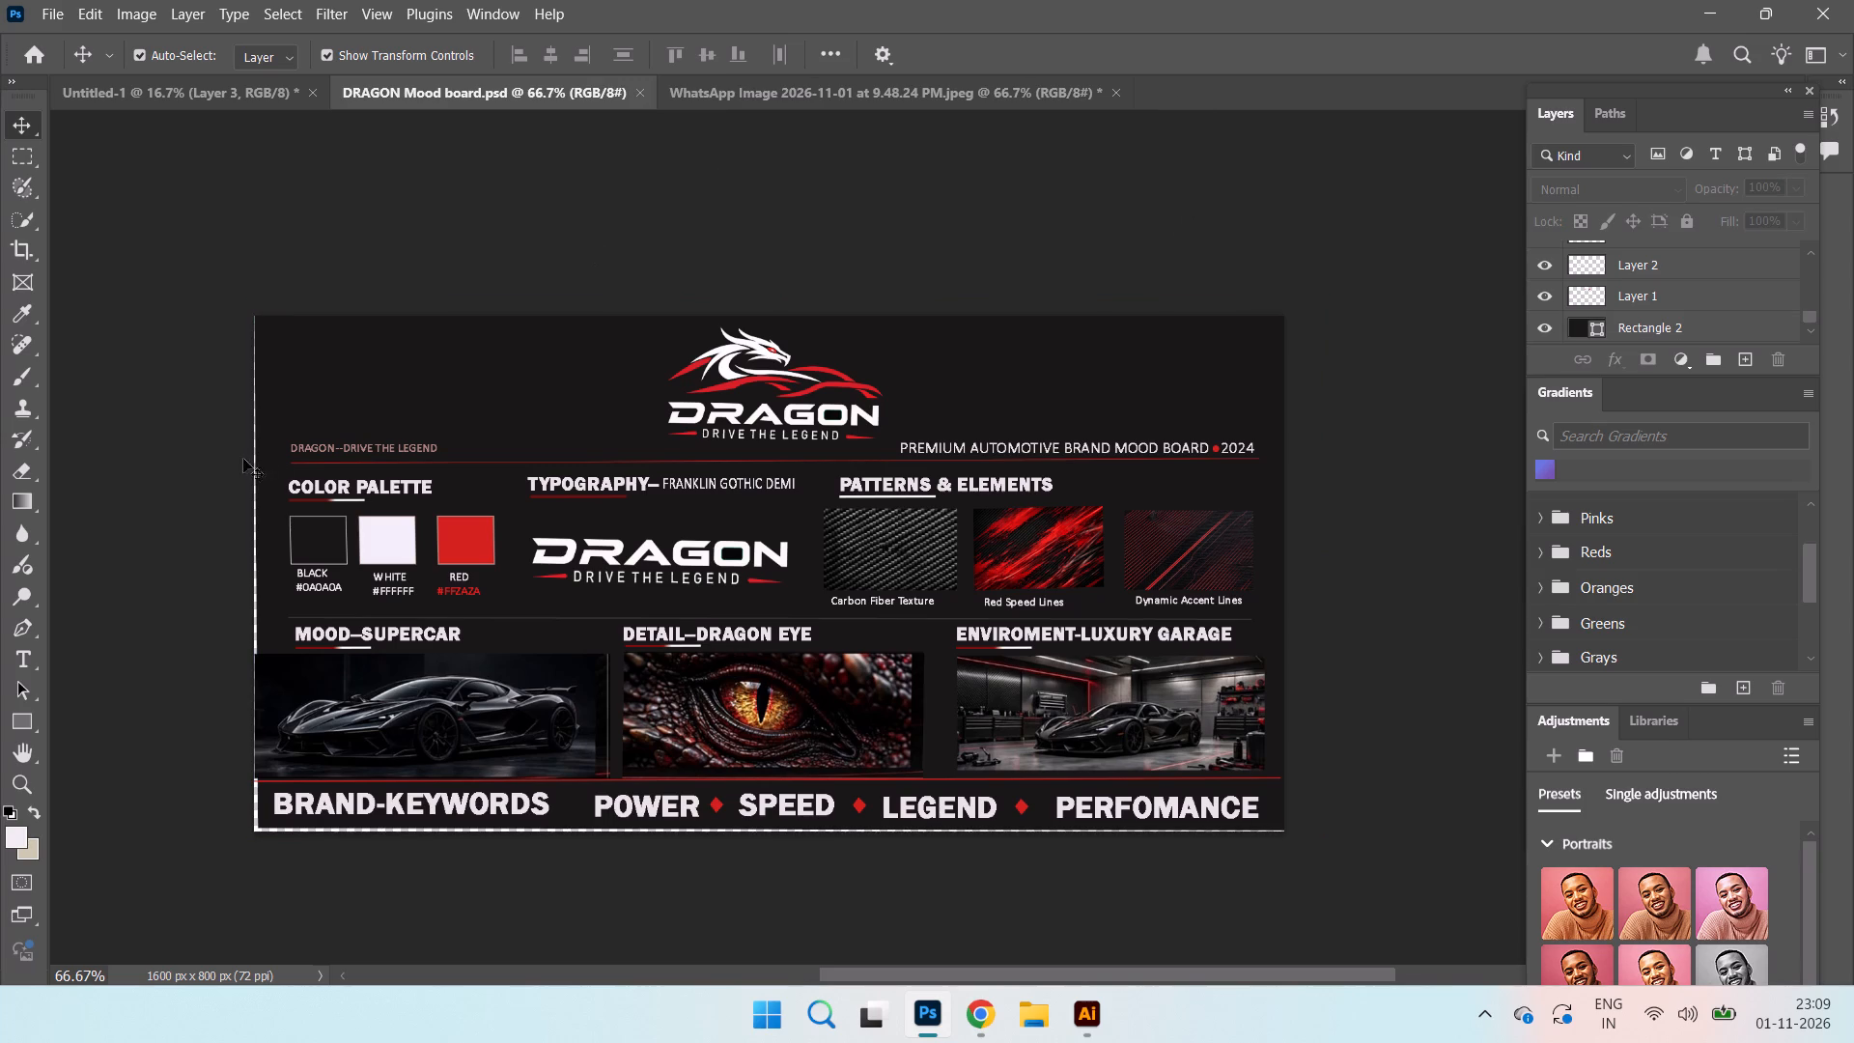
left_click(317, 400)
left_click_drag(250, 569, 236, 571)
left_click(184, 417)
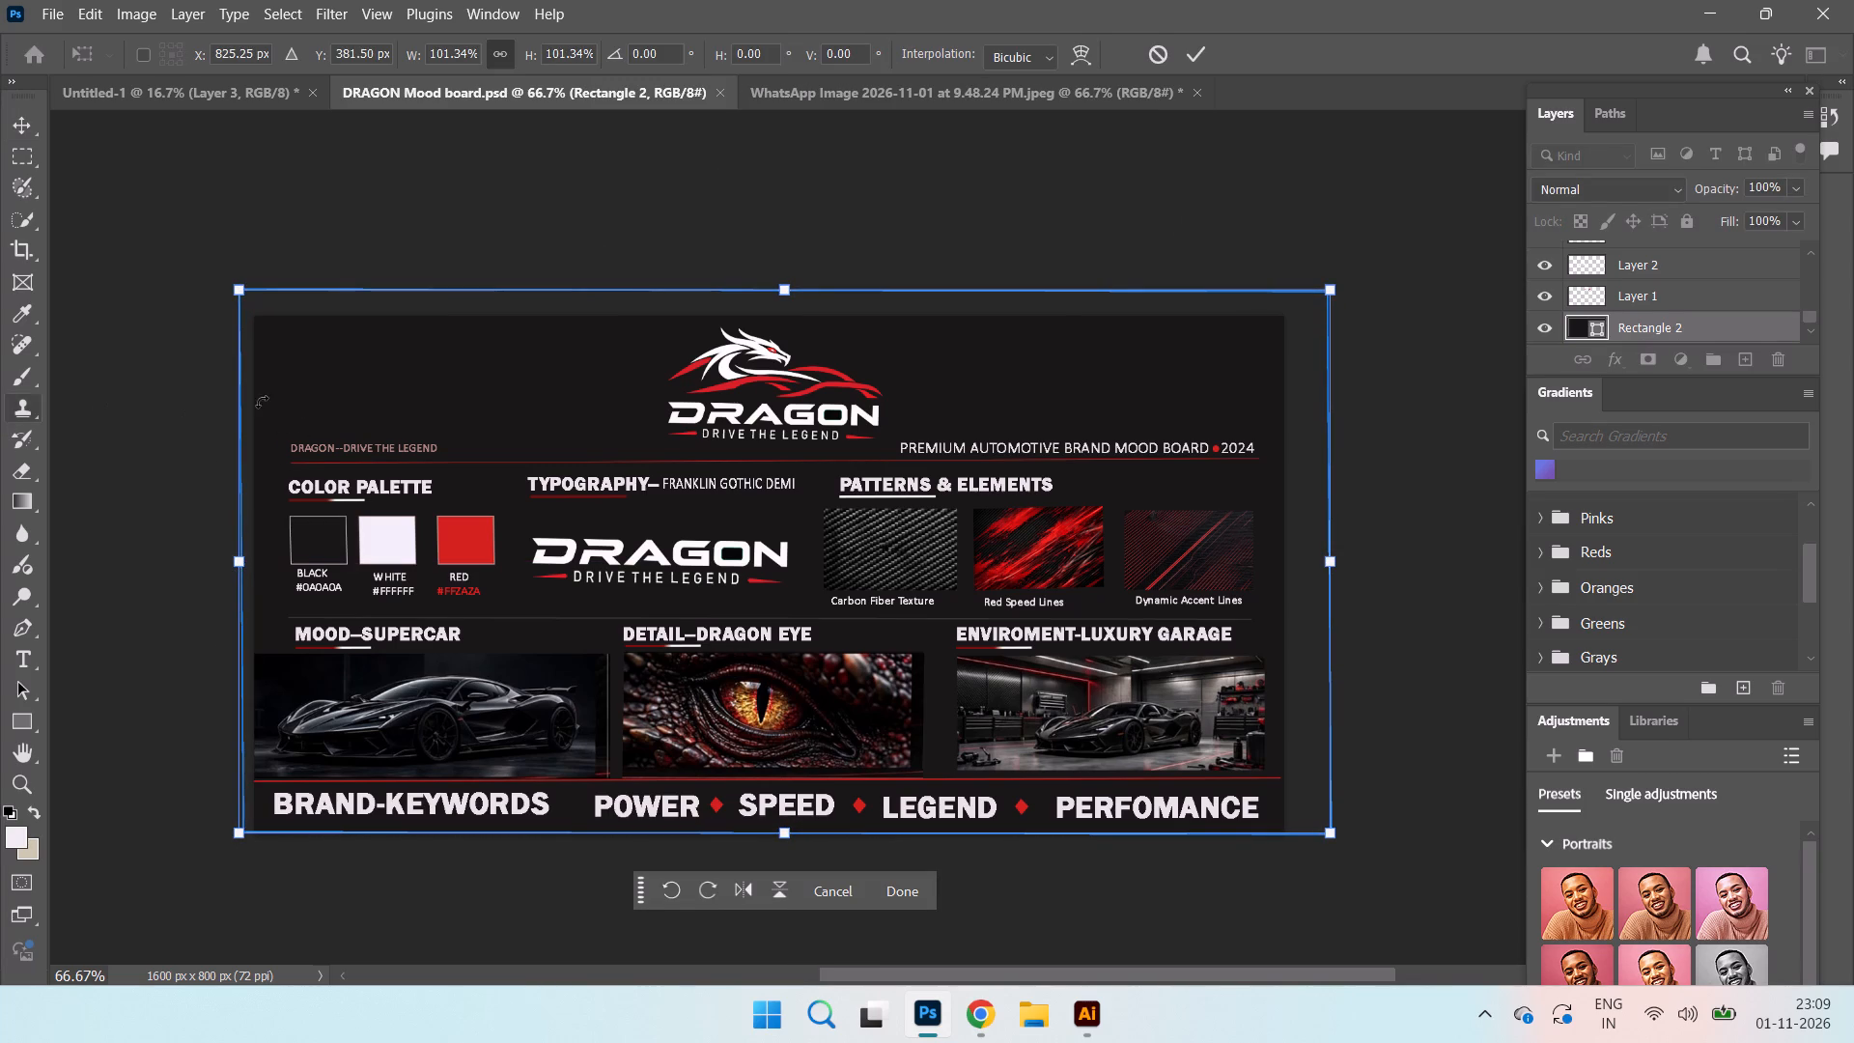
left_click(1192, 52)
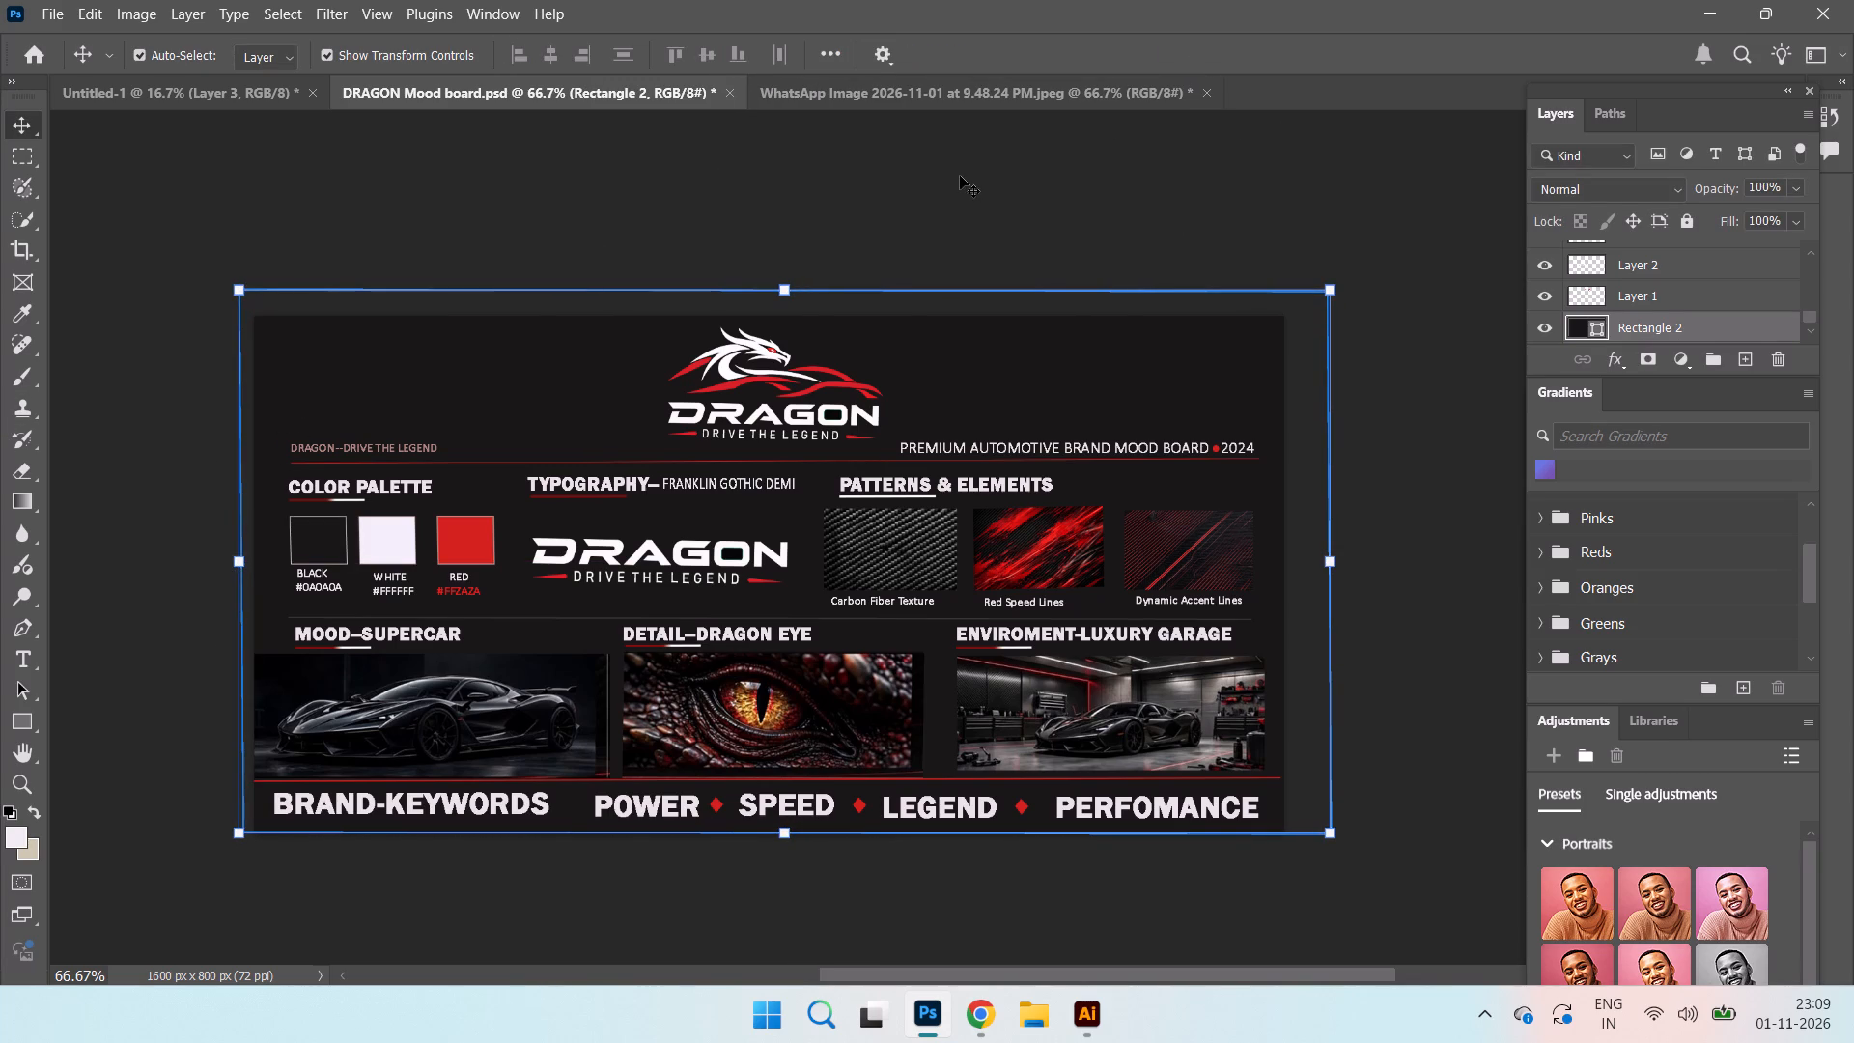
left_click(959, 176)
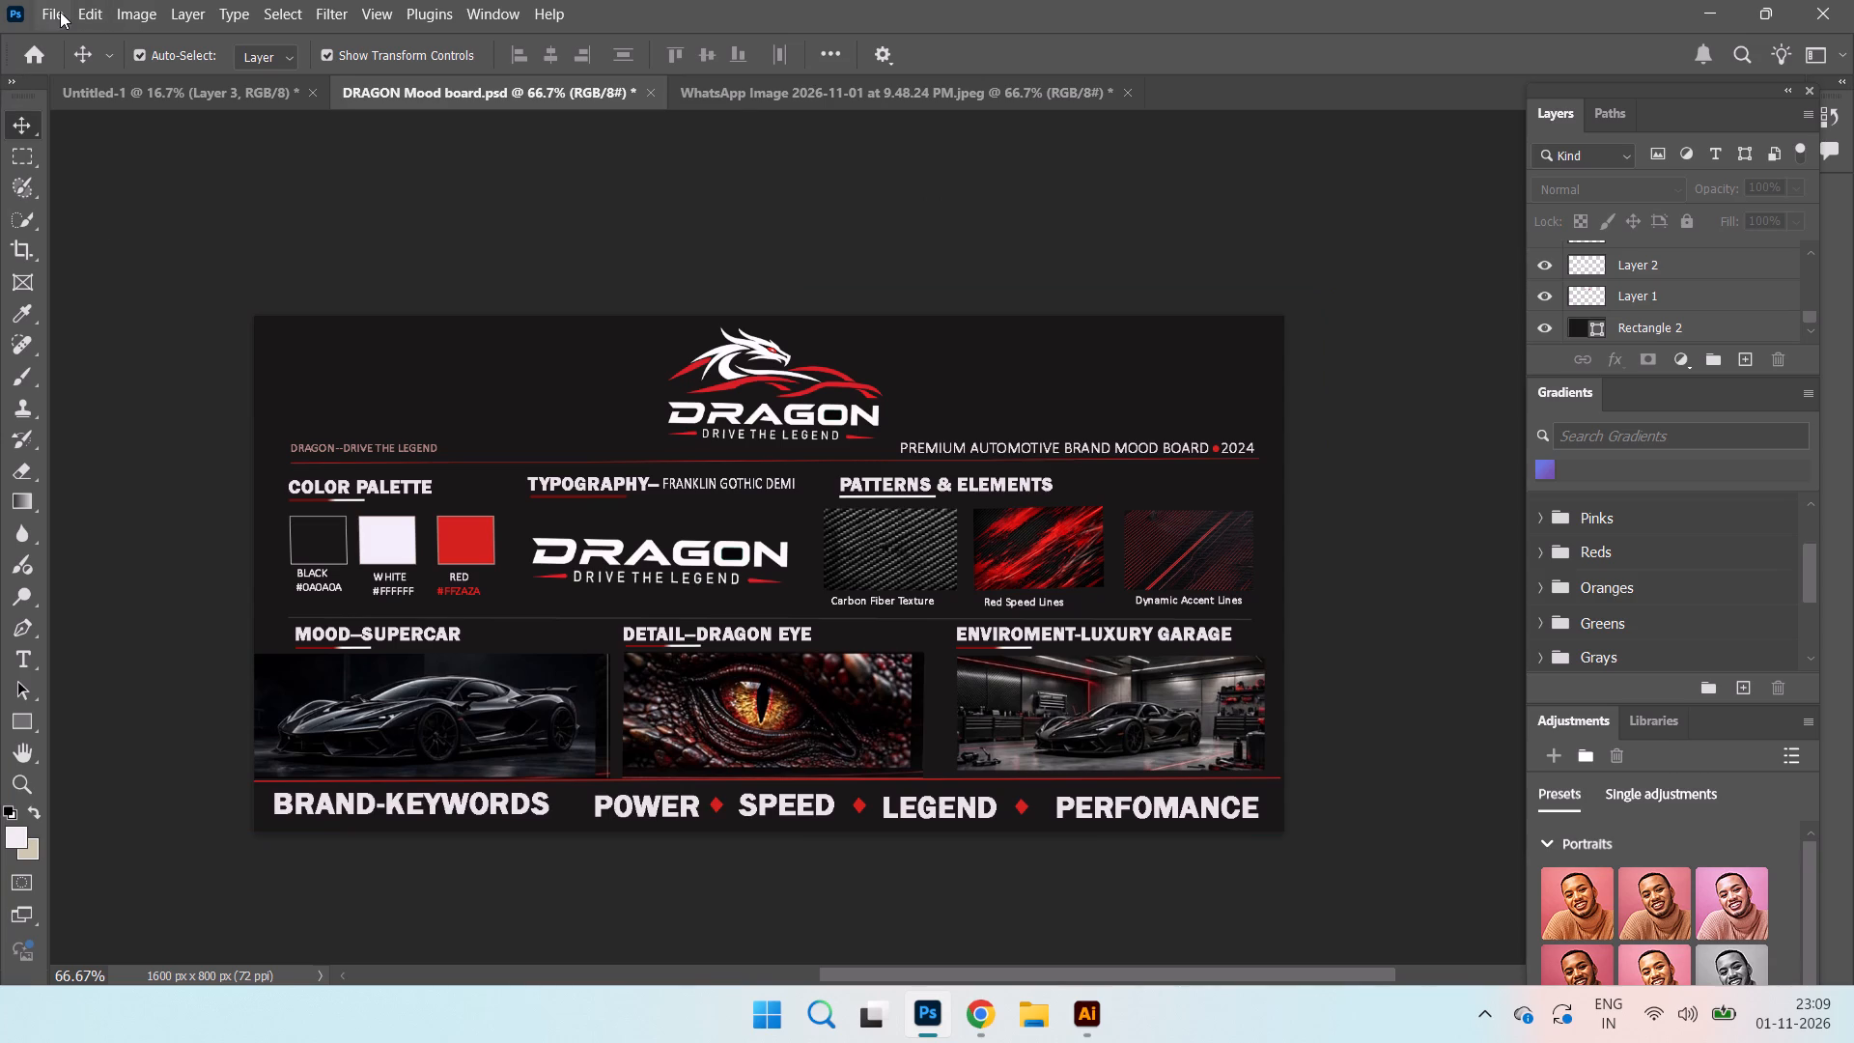
Save the mood board again as DRAGON Mood board in Photoshop format in Downloads, replacing the existing file.
left_click(60, 12)
left_click(100, 297)
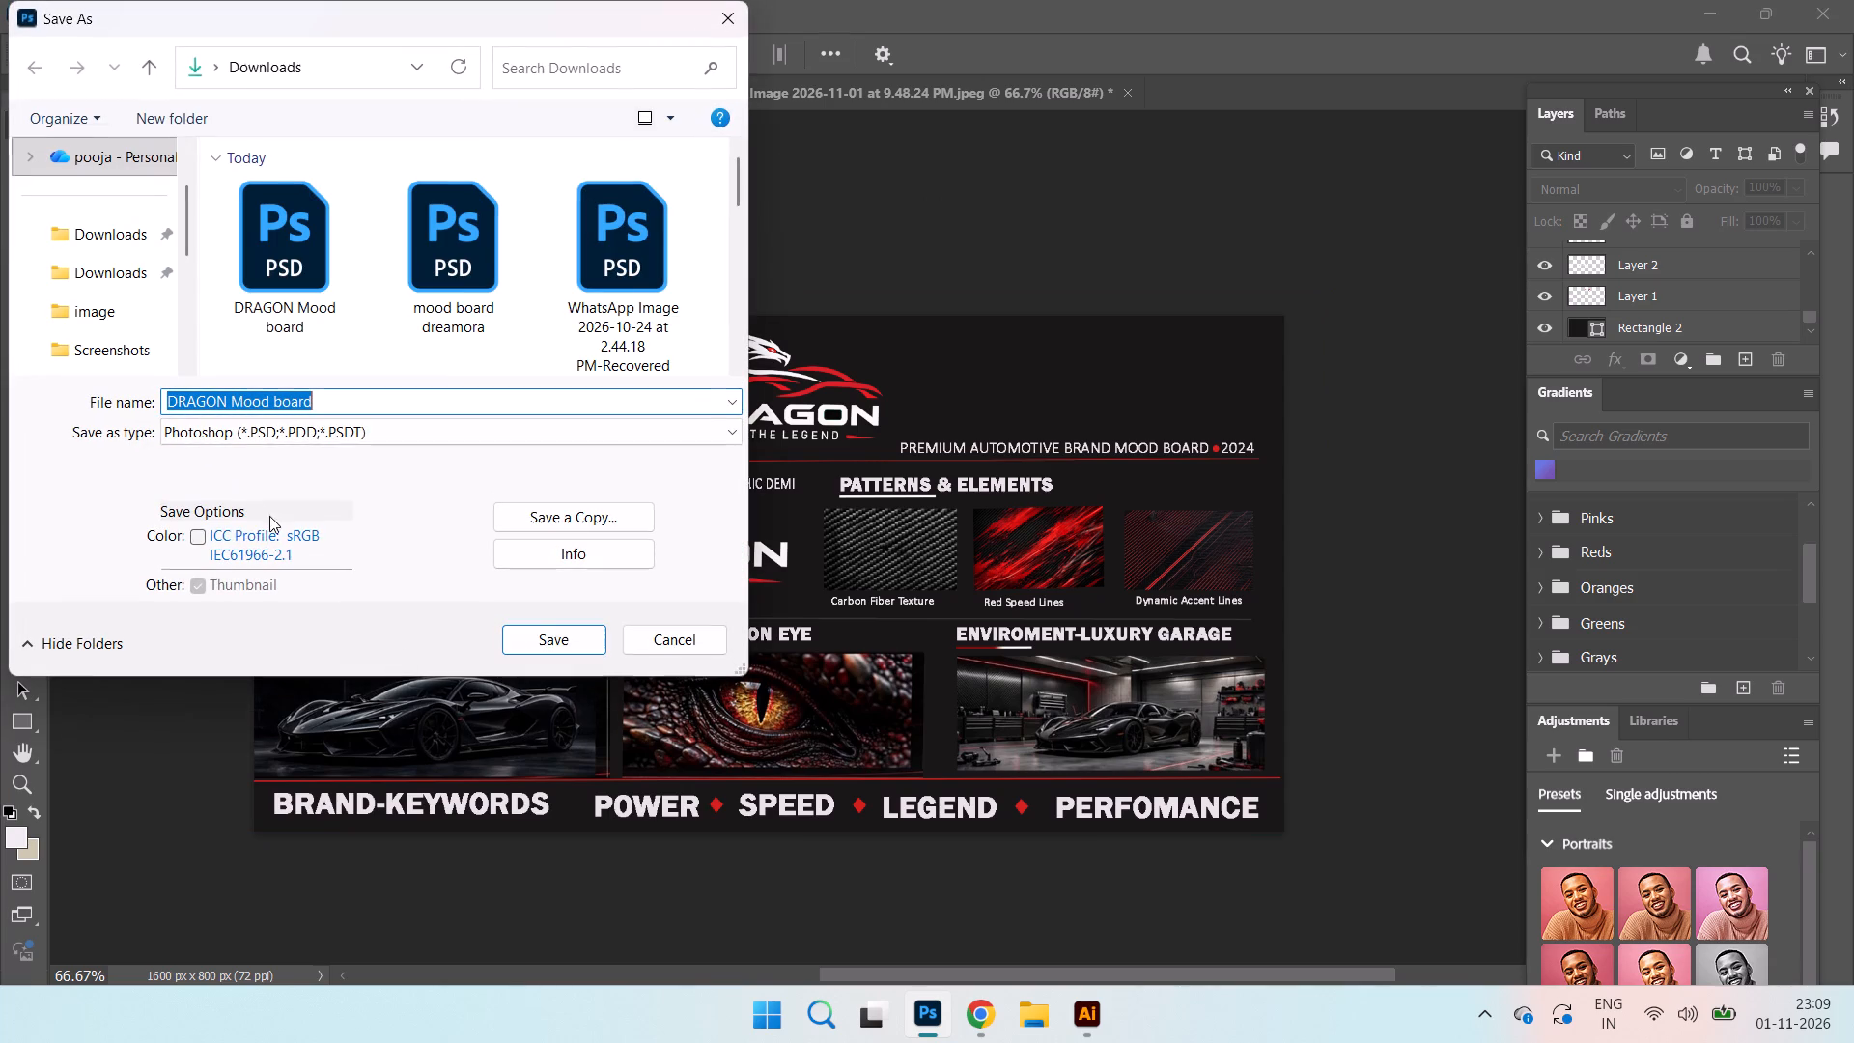
left_click(559, 630)
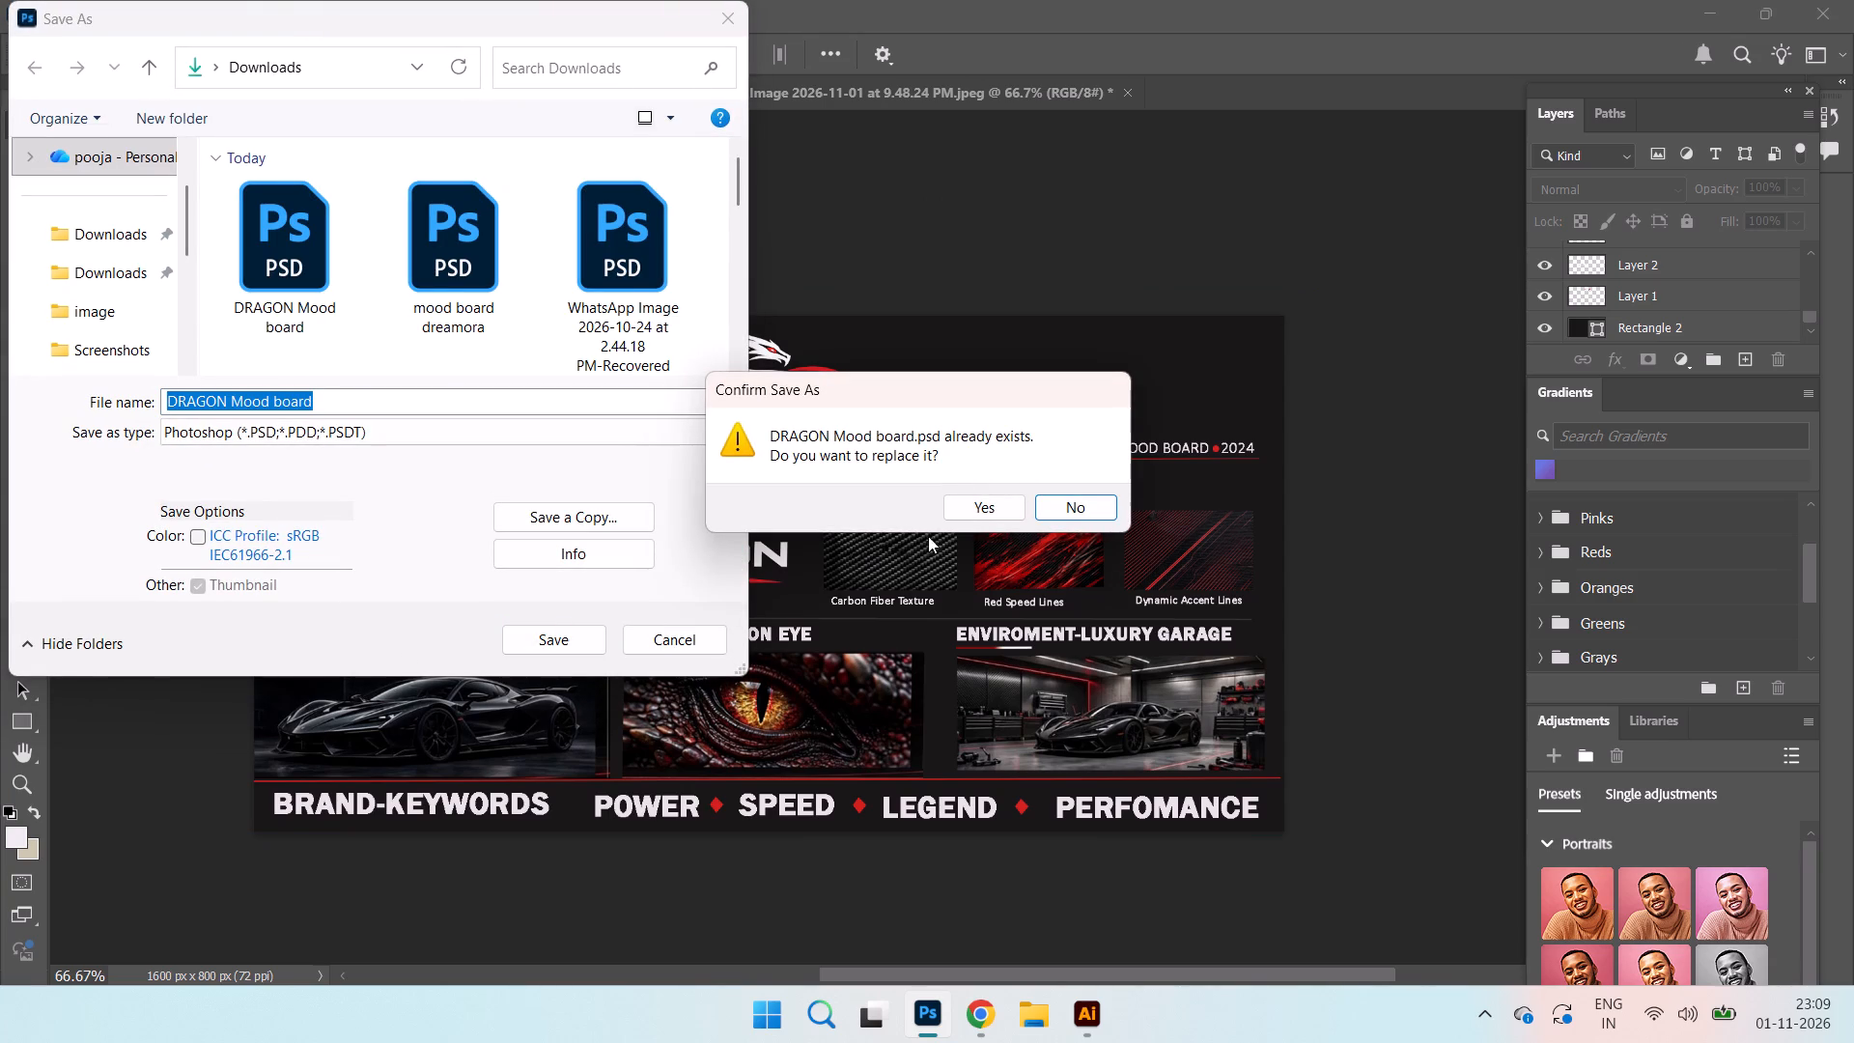
left_click(986, 512)
left_click(1193, 267)
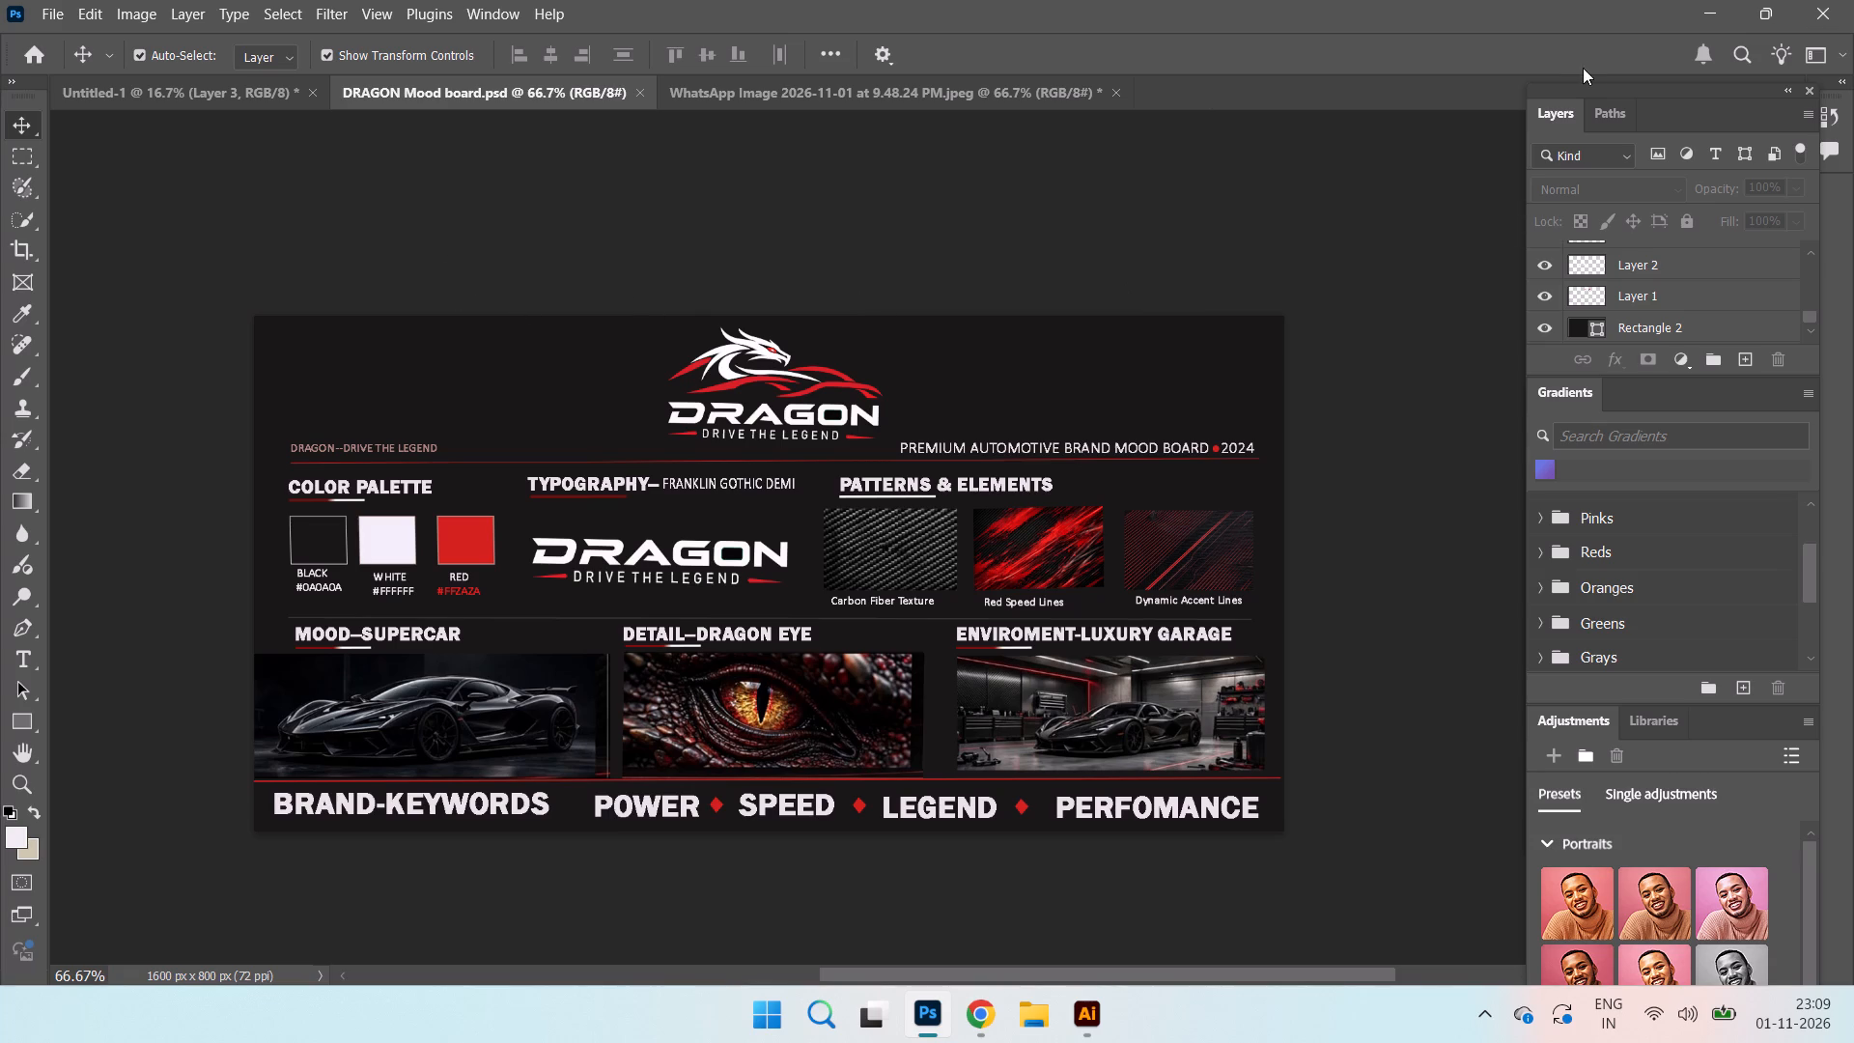
Close the WhatsApp reference image, the DRAGON Mood board and Untitled-1, discarding unsaved changes in the reference and Untitled-1.
left_click(1113, 87)
left_click(933, 387)
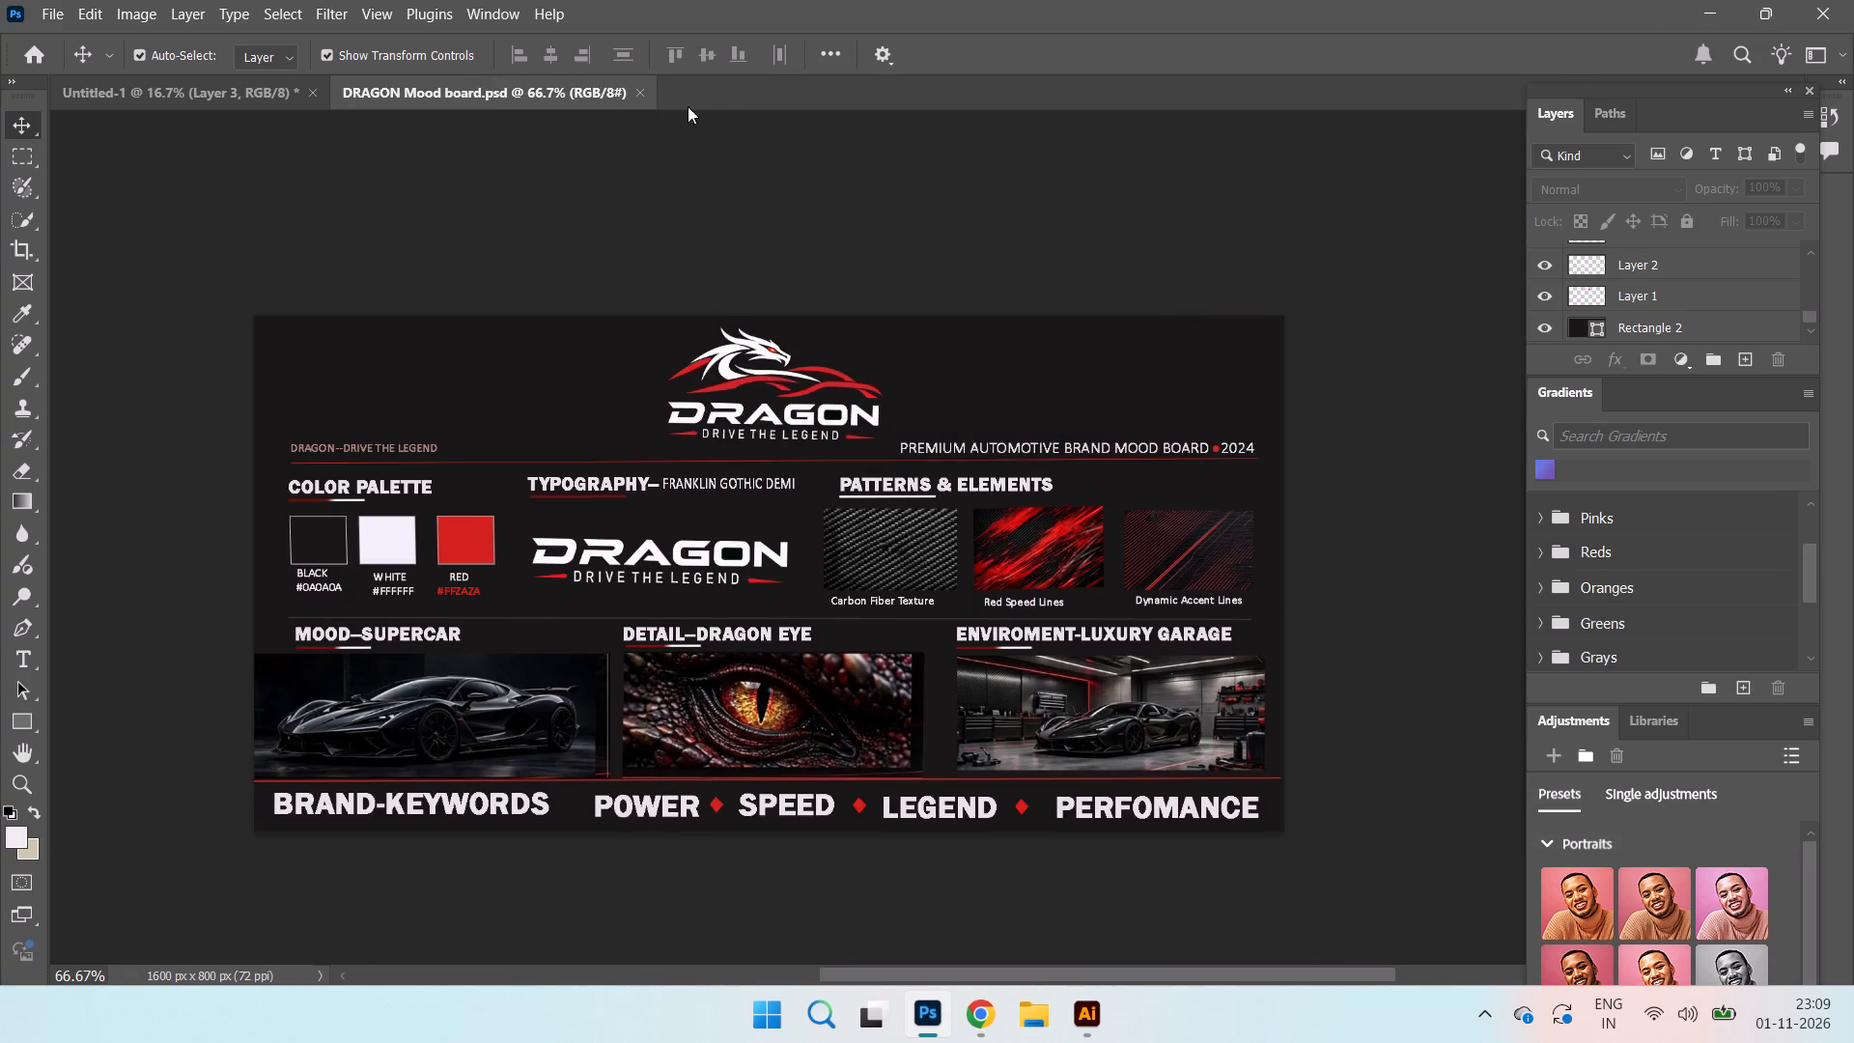
left_click(637, 90)
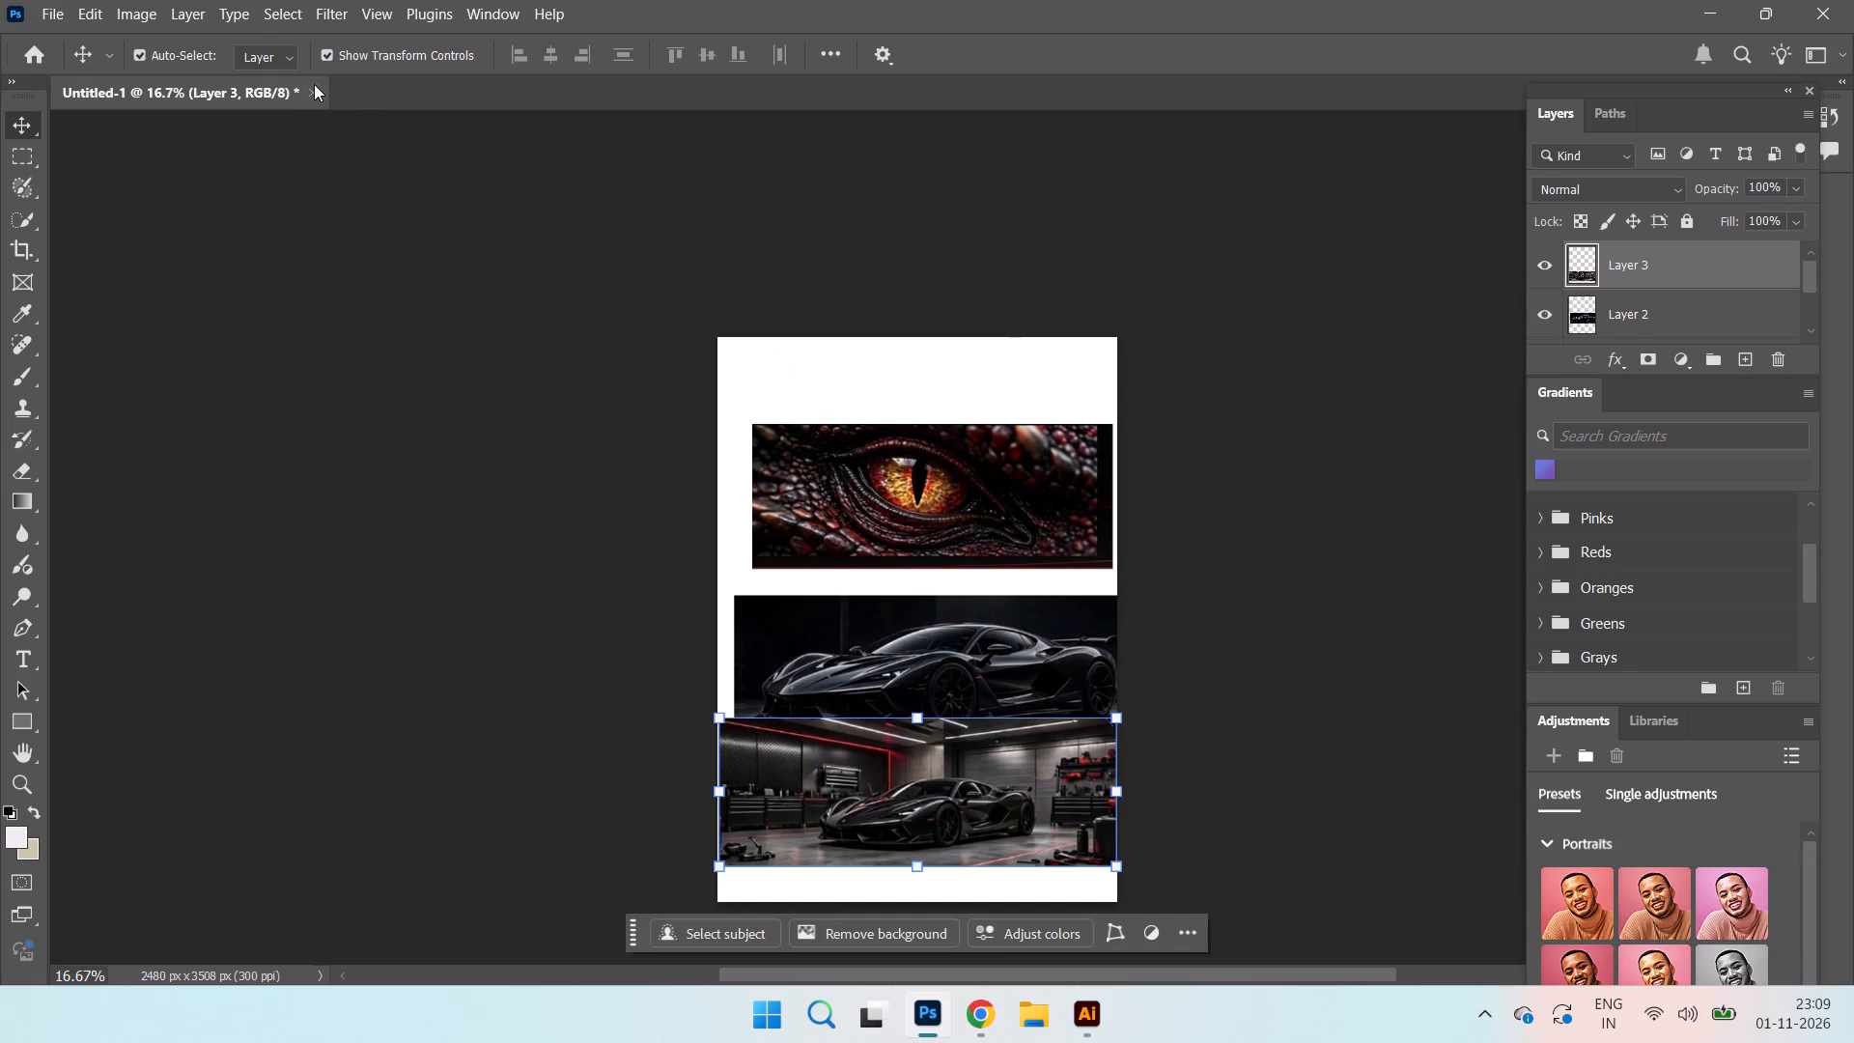
left_click(314, 84)
left_click(313, 85)
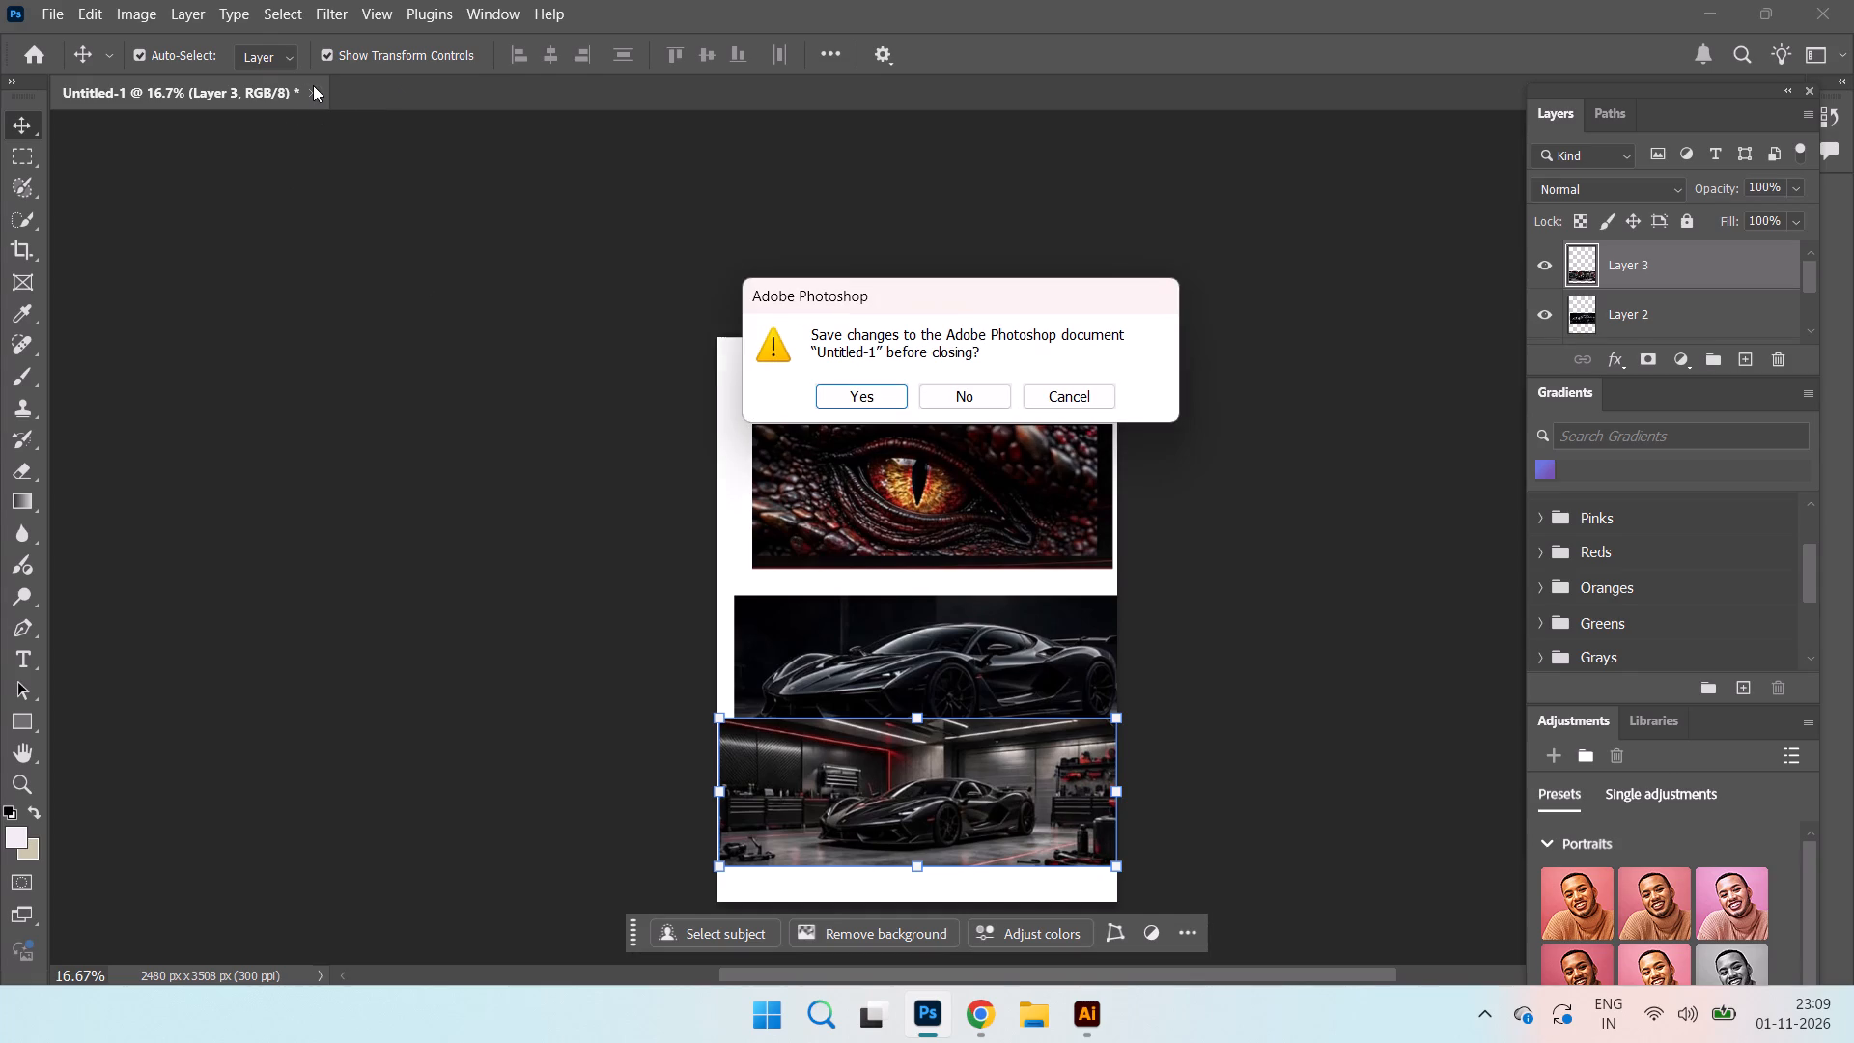
left_click(956, 398)
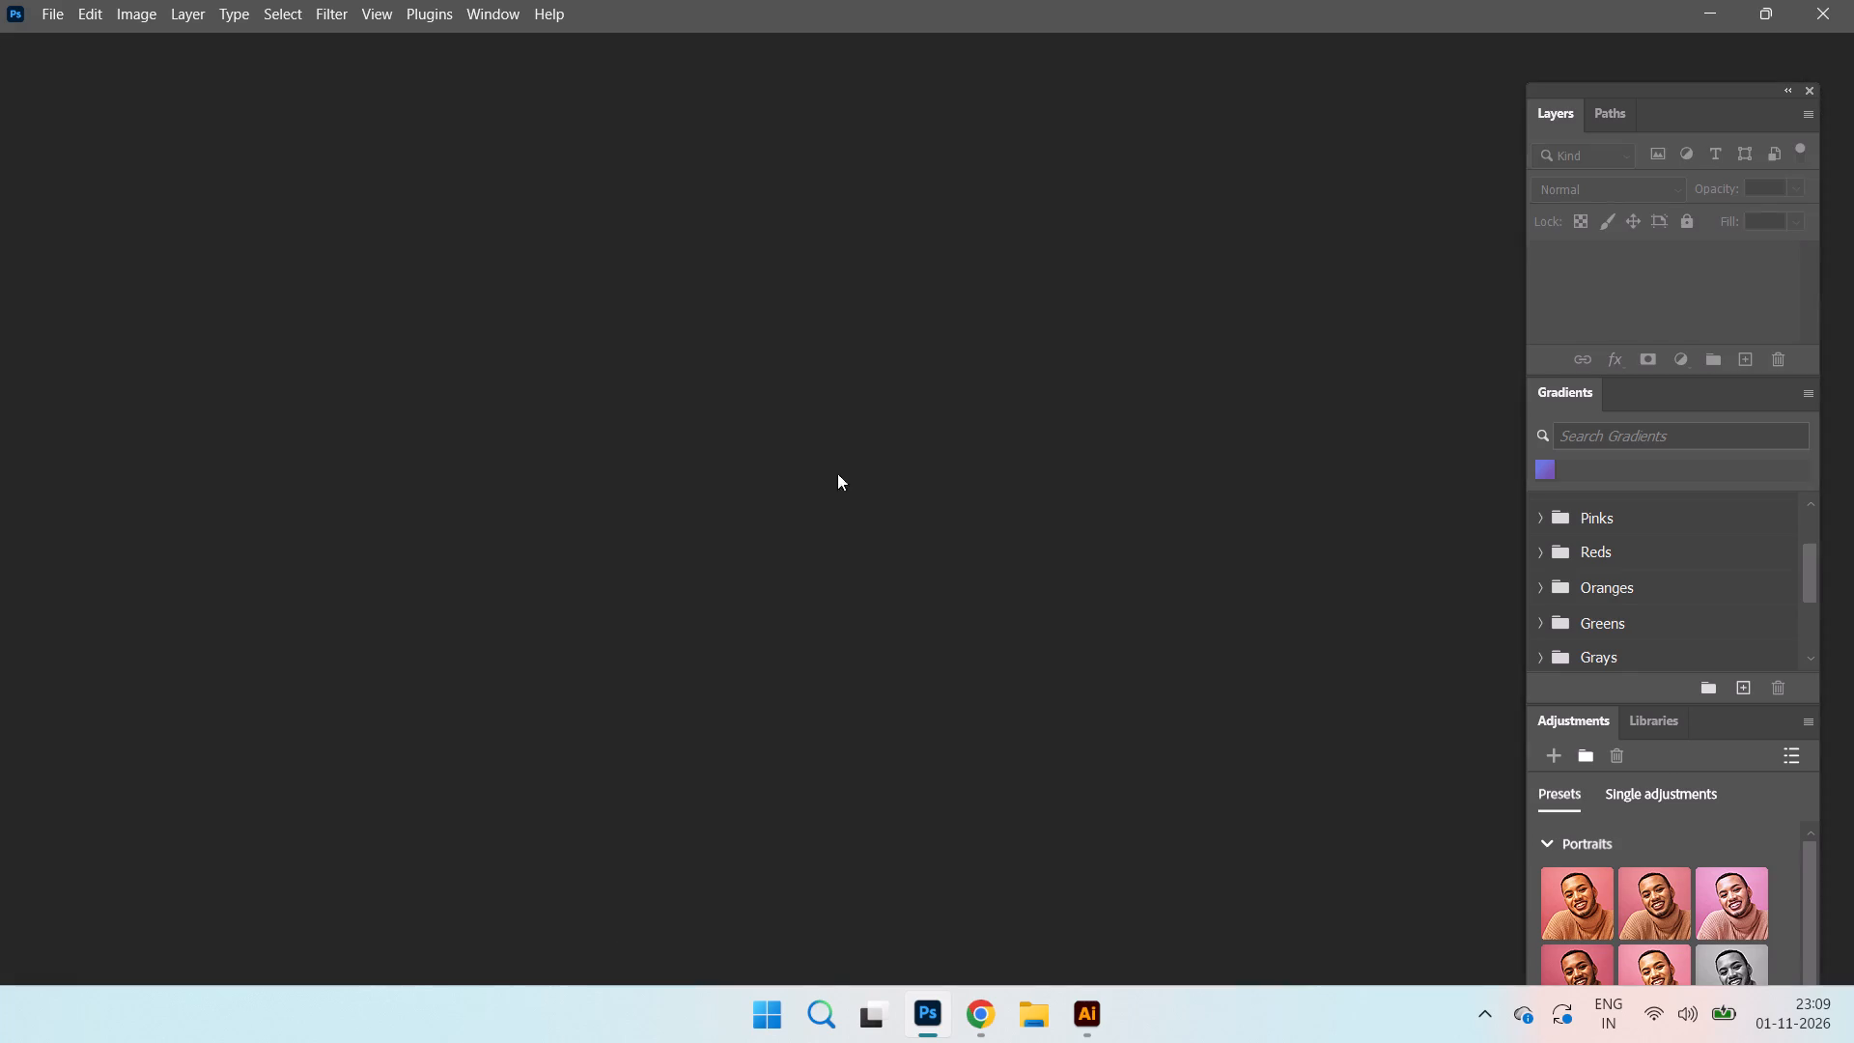